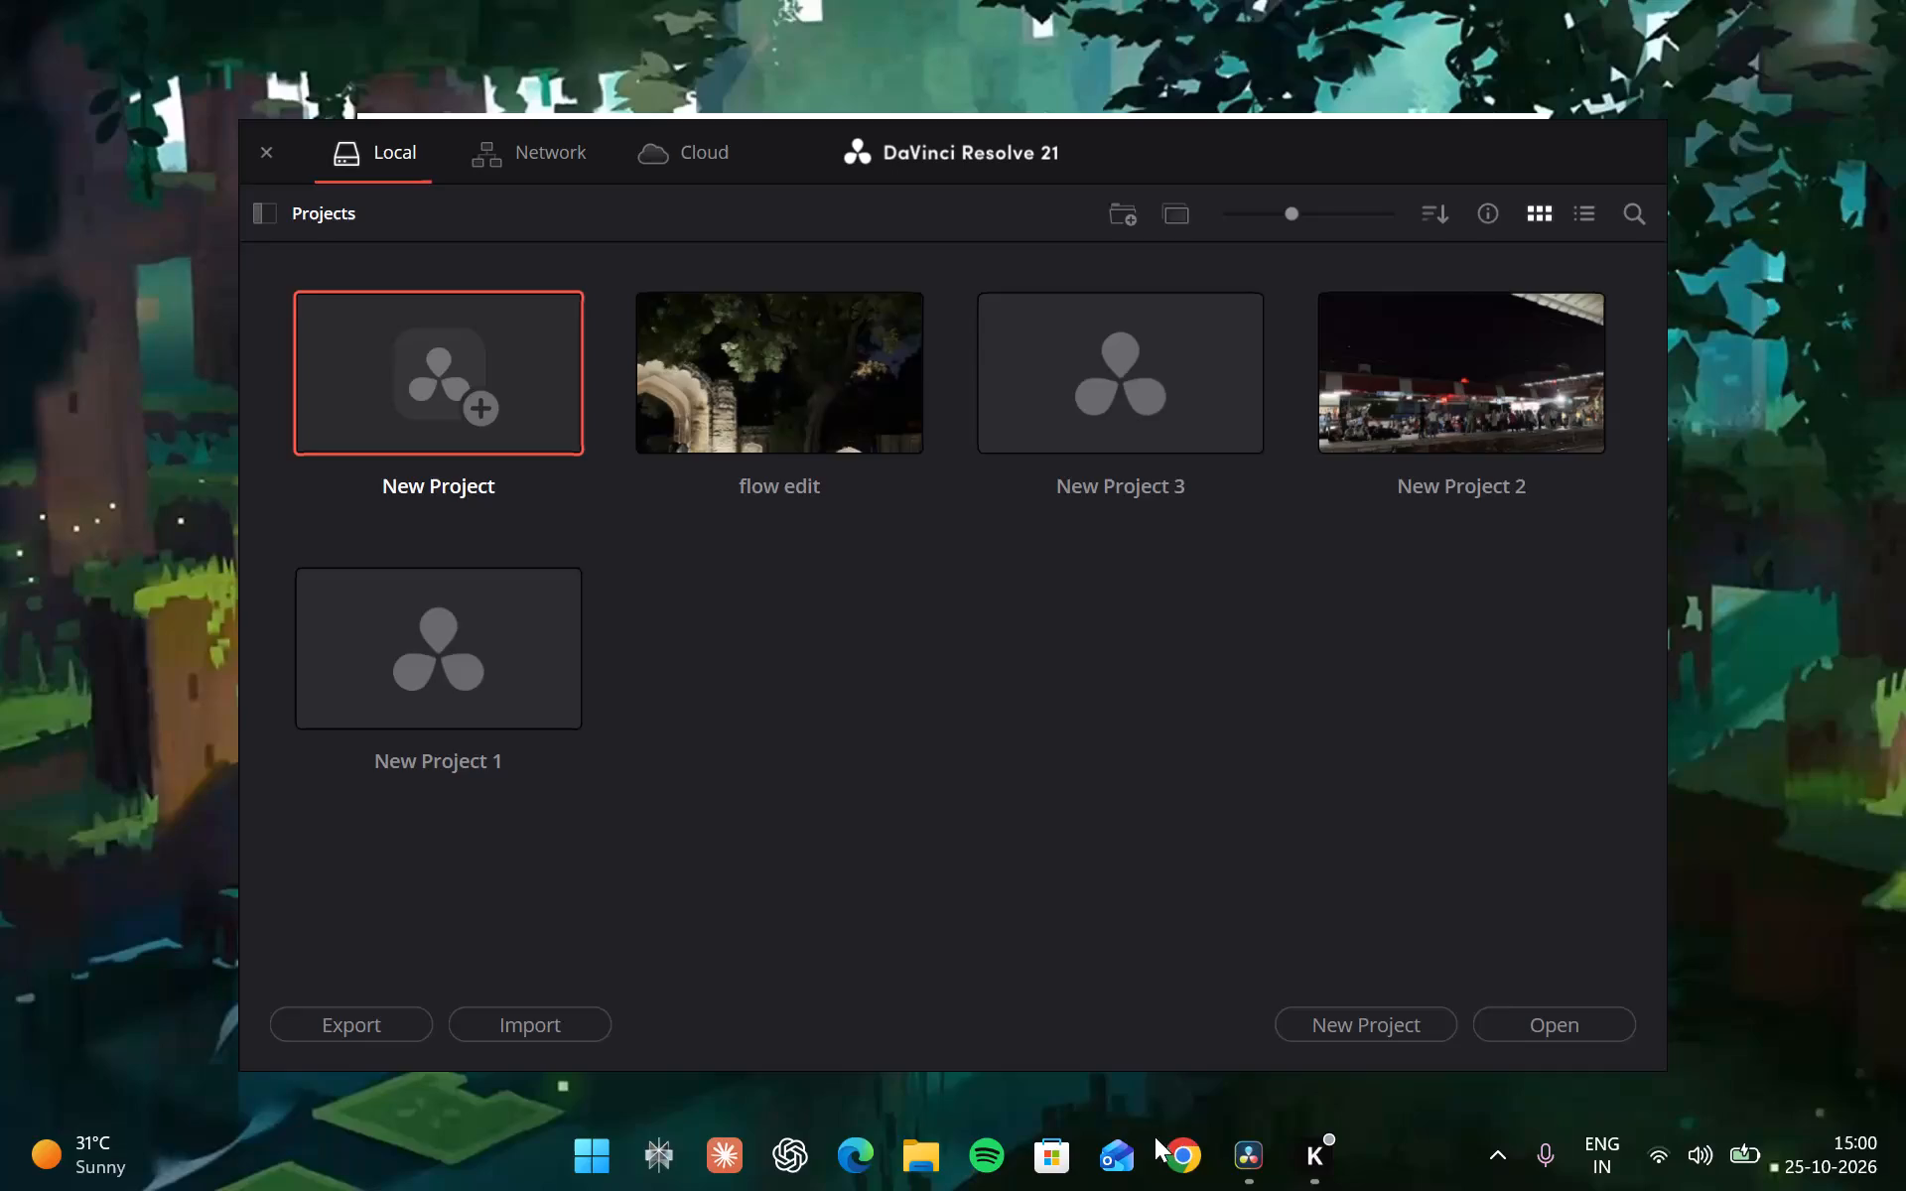
Open the existing "flow edit" project from the local project library.
{"action": "left_click", "coordinate": [819, 352]}
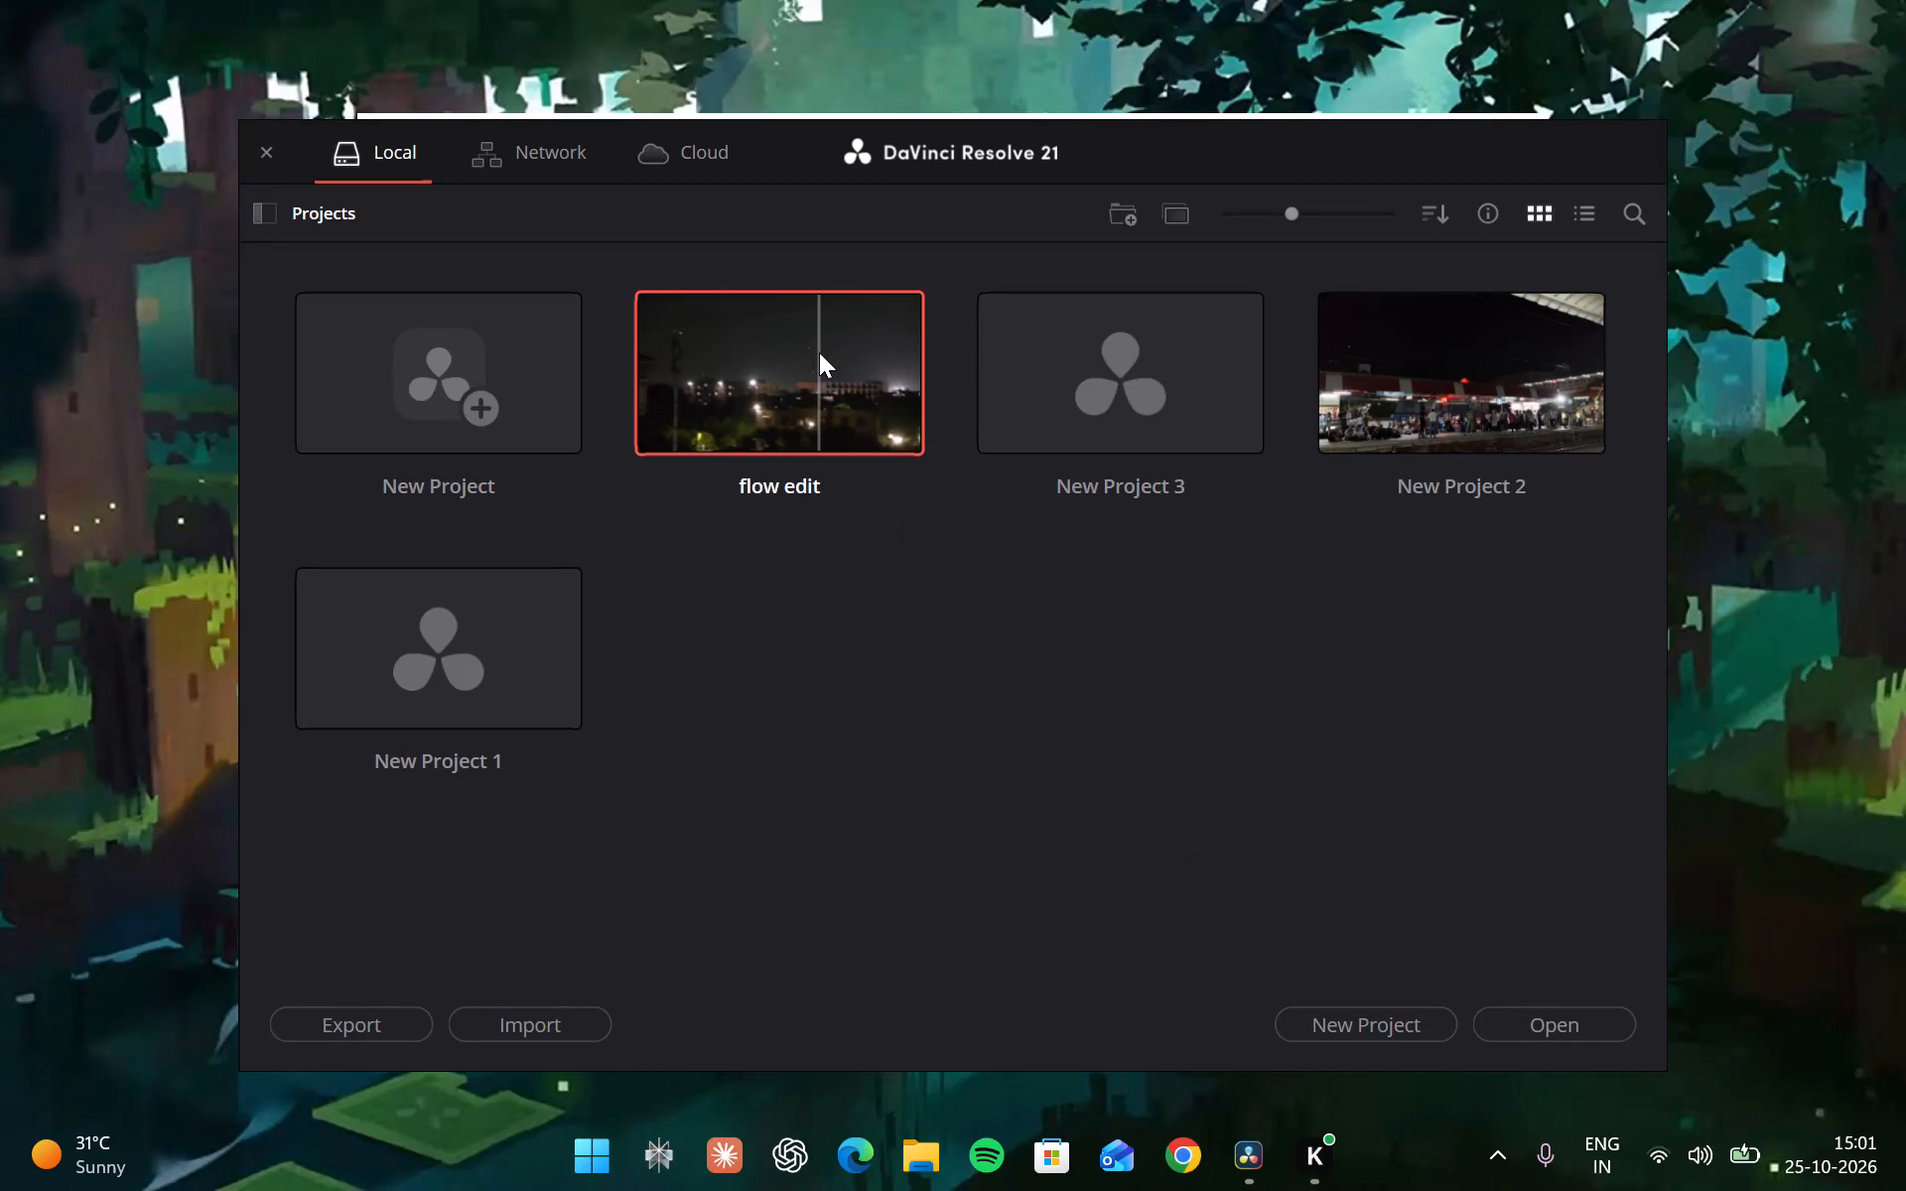
{"action": "double_click", "coordinate": [819, 352]}
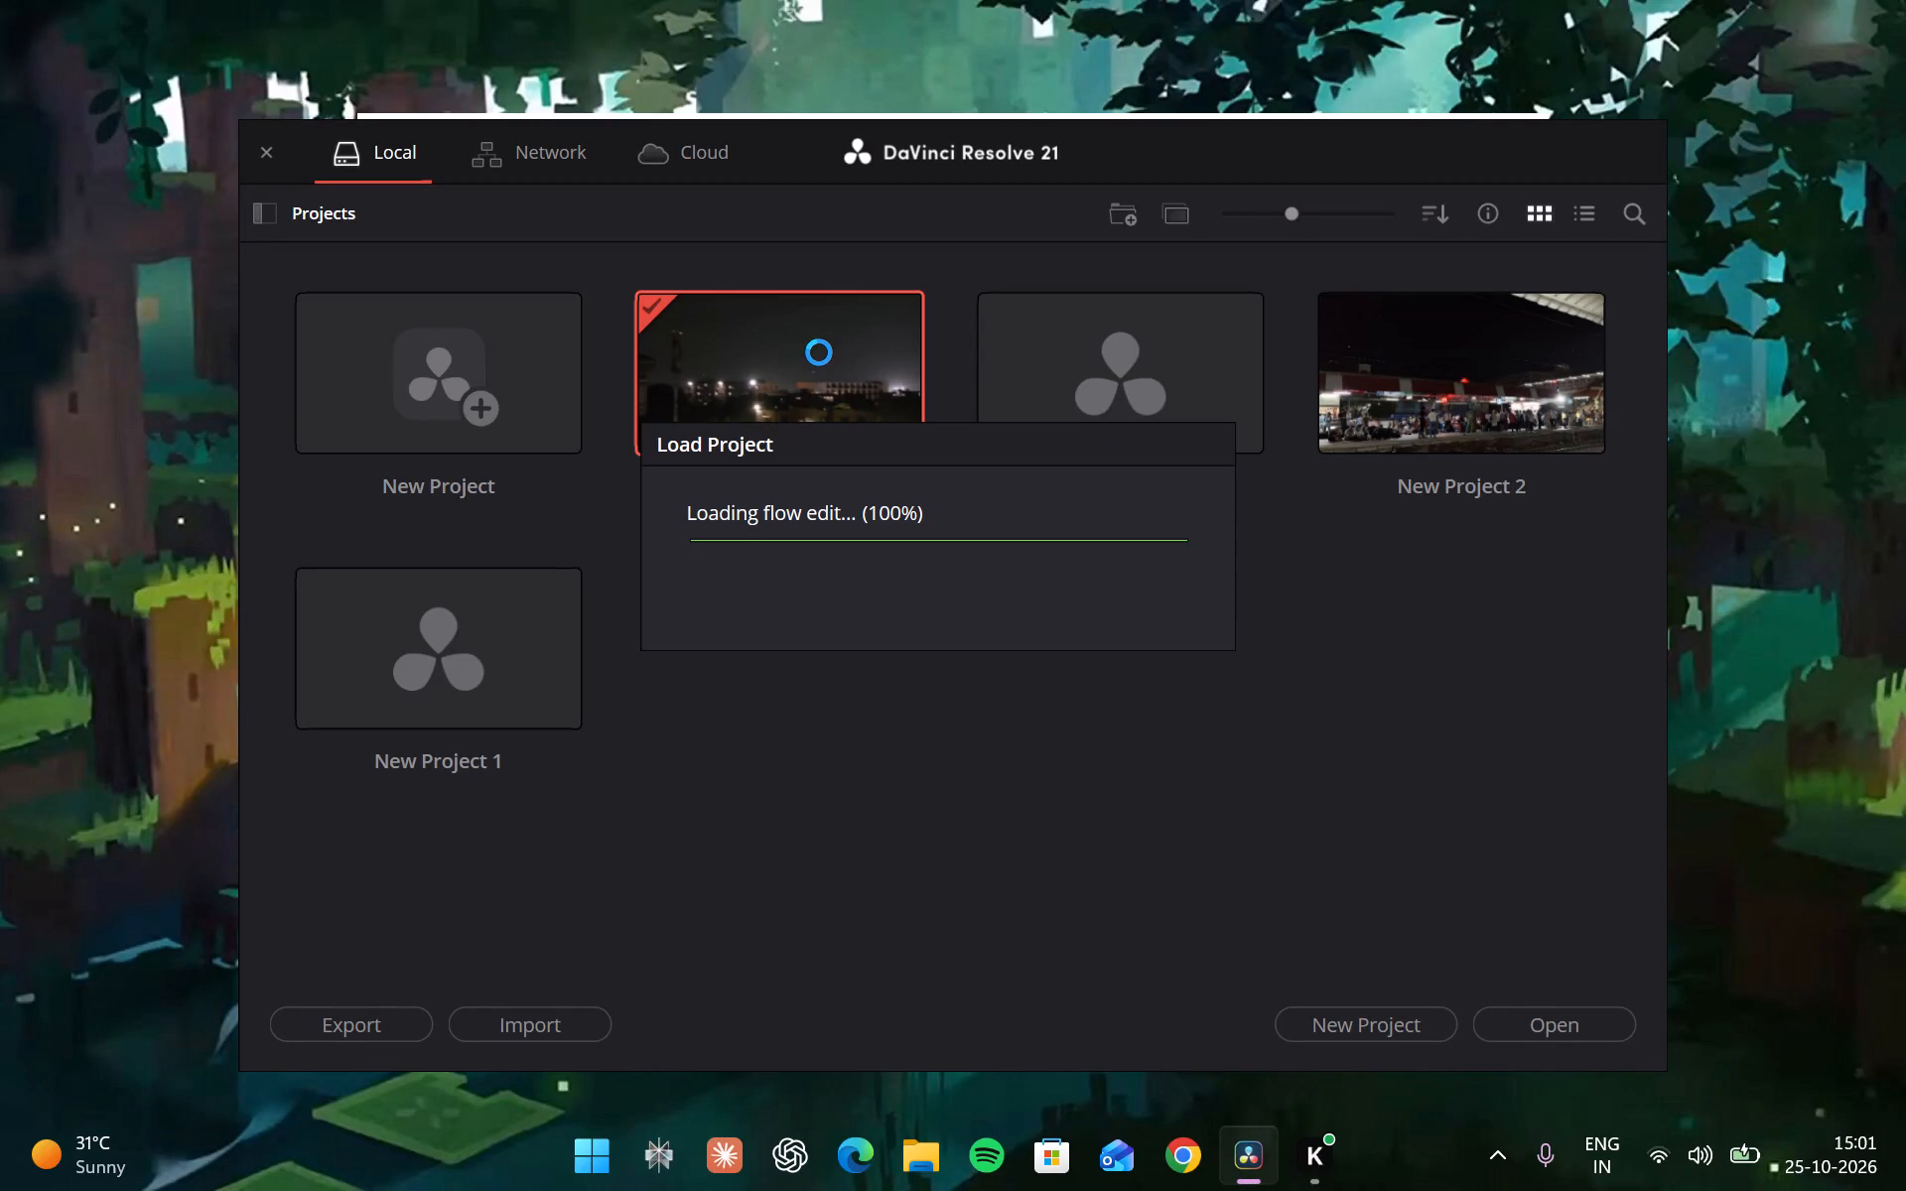
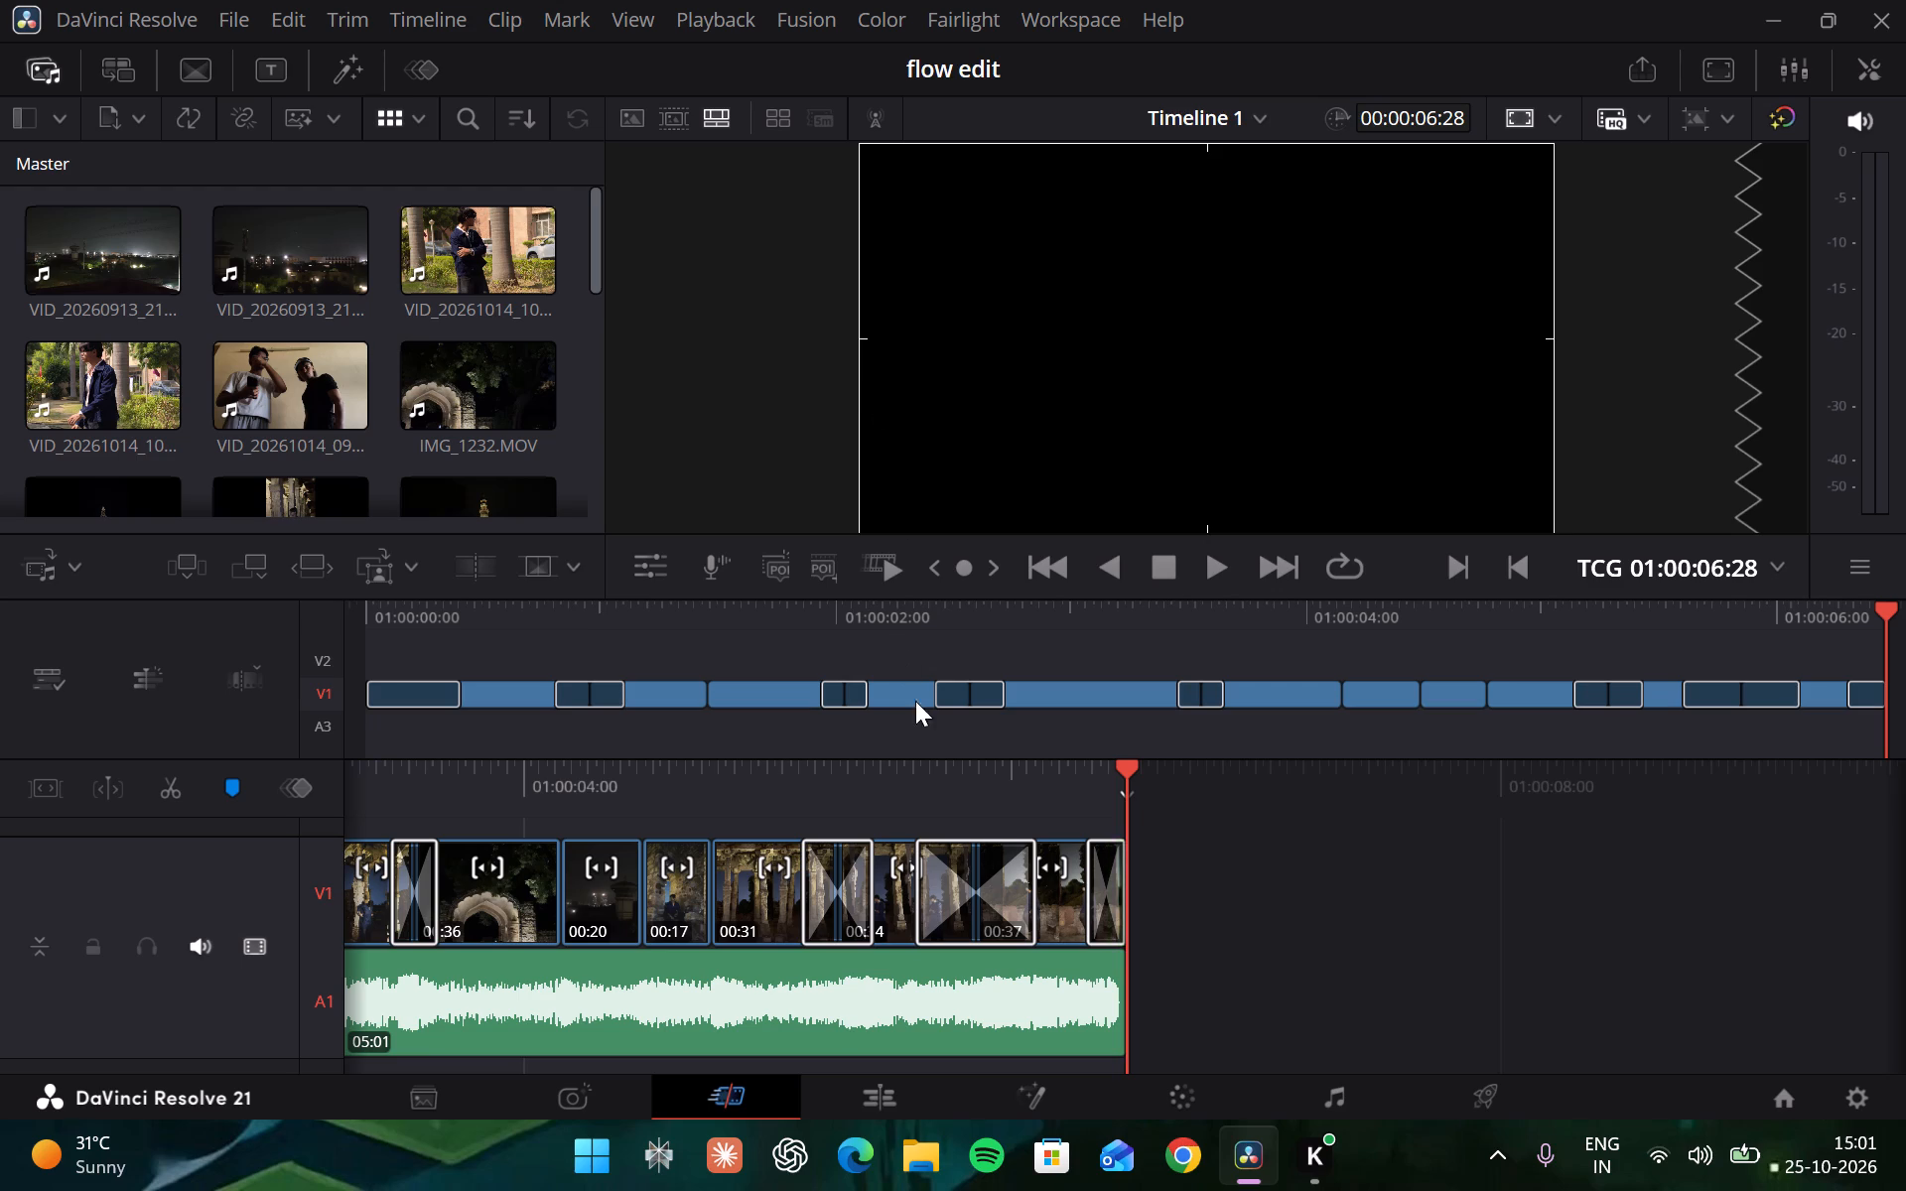
Play and scrub through the opening of Timeline 1, examining the first clips, their transitions and the cut between the night tower shots.
{"action": "scroll", "coordinate": [970, 757], "scroll_direction": "right", "scroll_amount": 6}
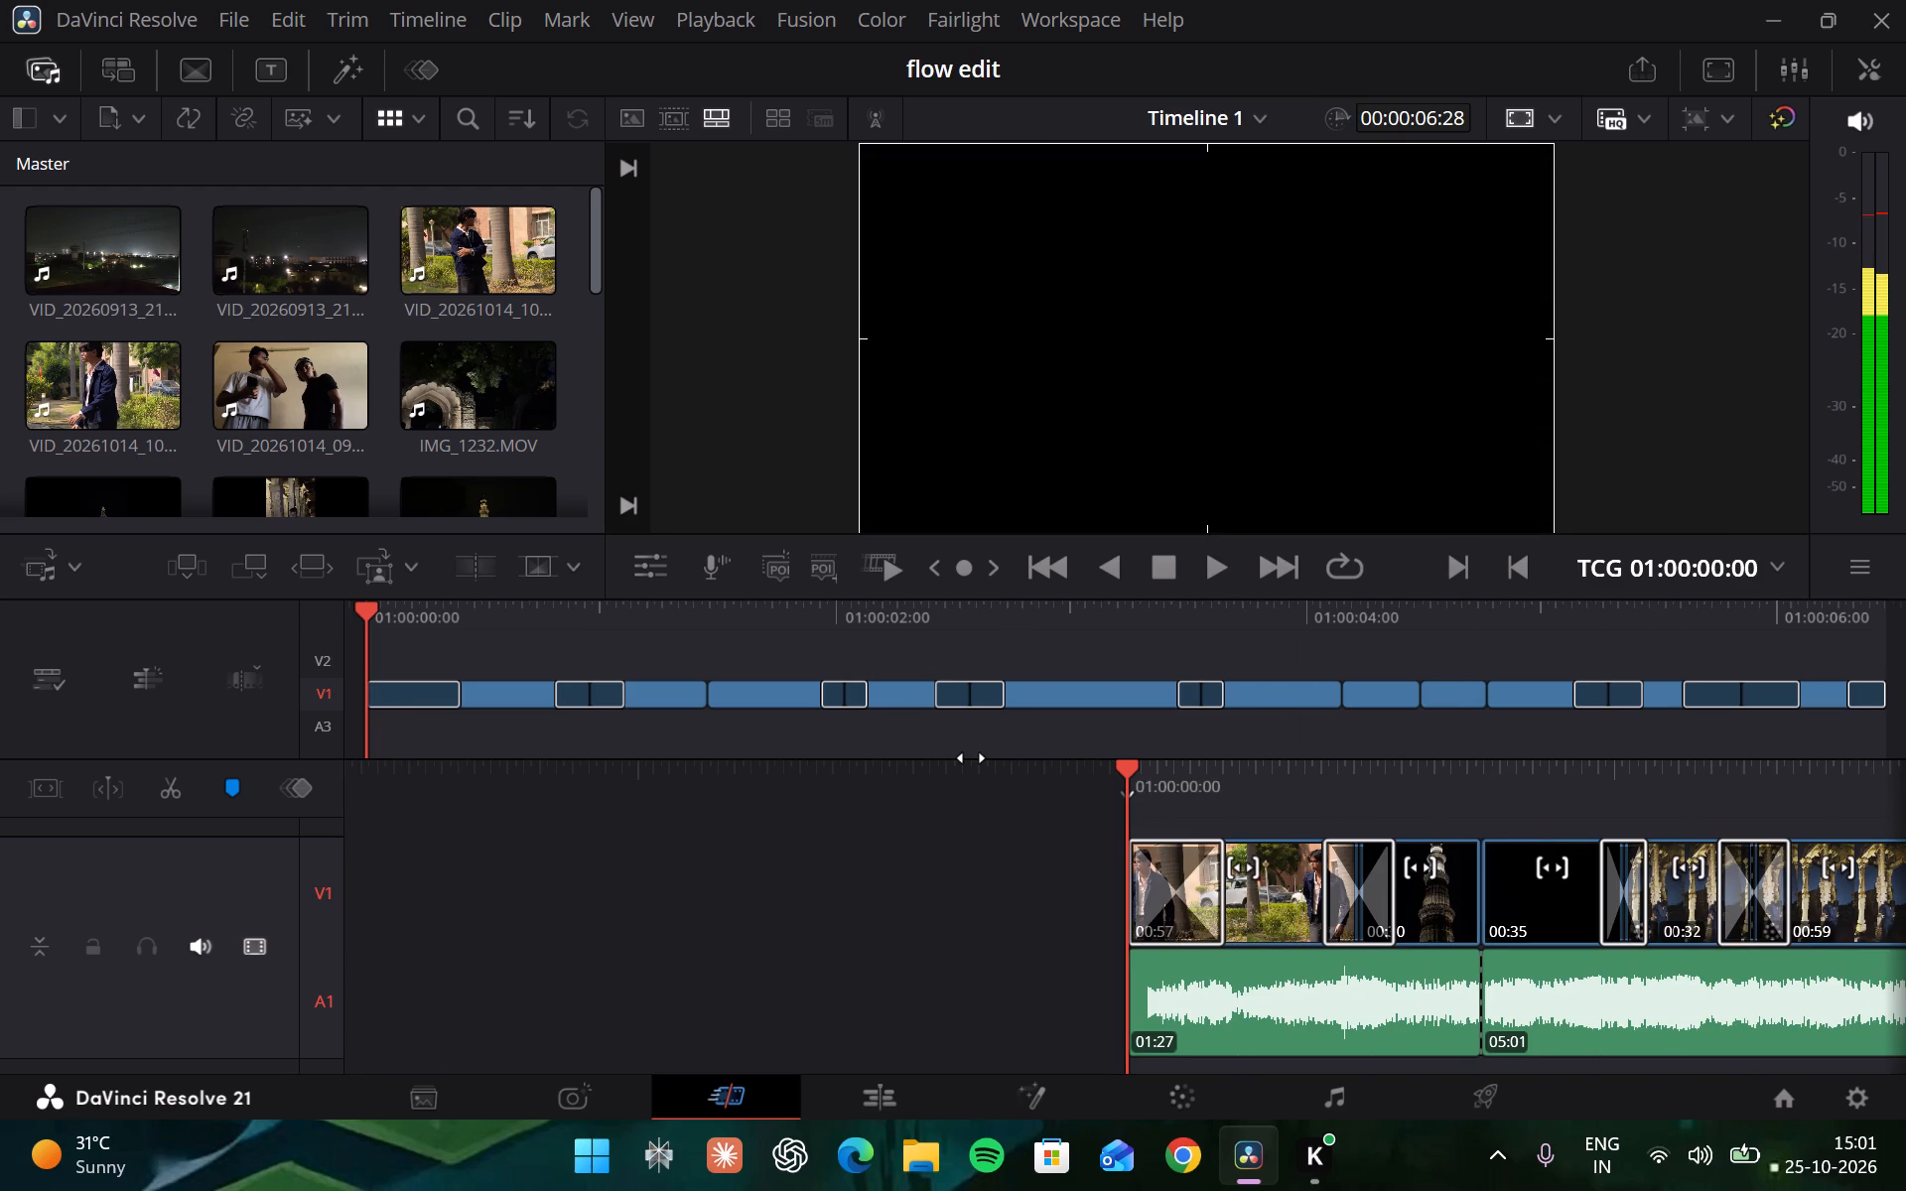
{"action": "key", "text": "space"}
{"action": "key", "text": "space"}
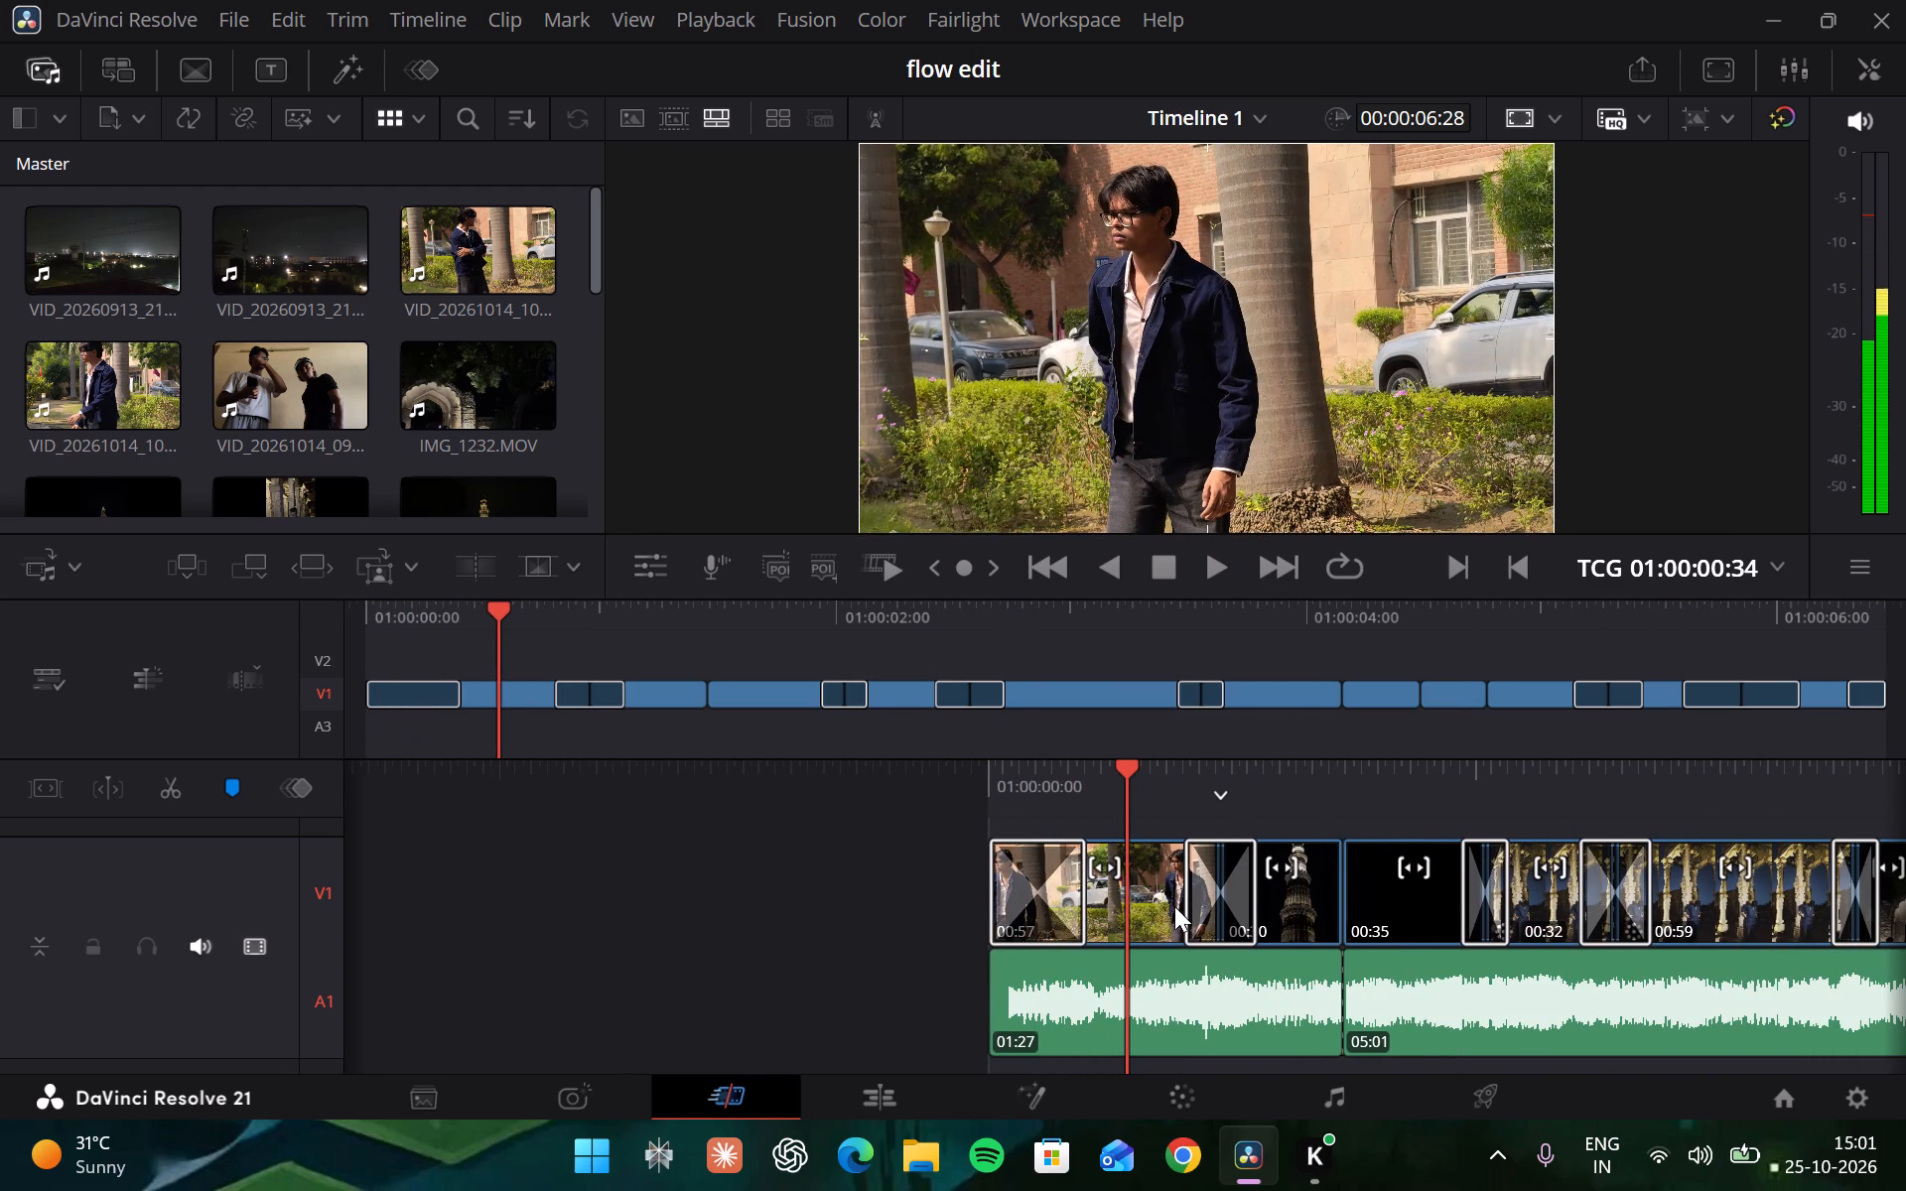
{"action": "scroll", "coordinate": [1060, 809], "scroll_direction": "right", "scroll_amount": 1}
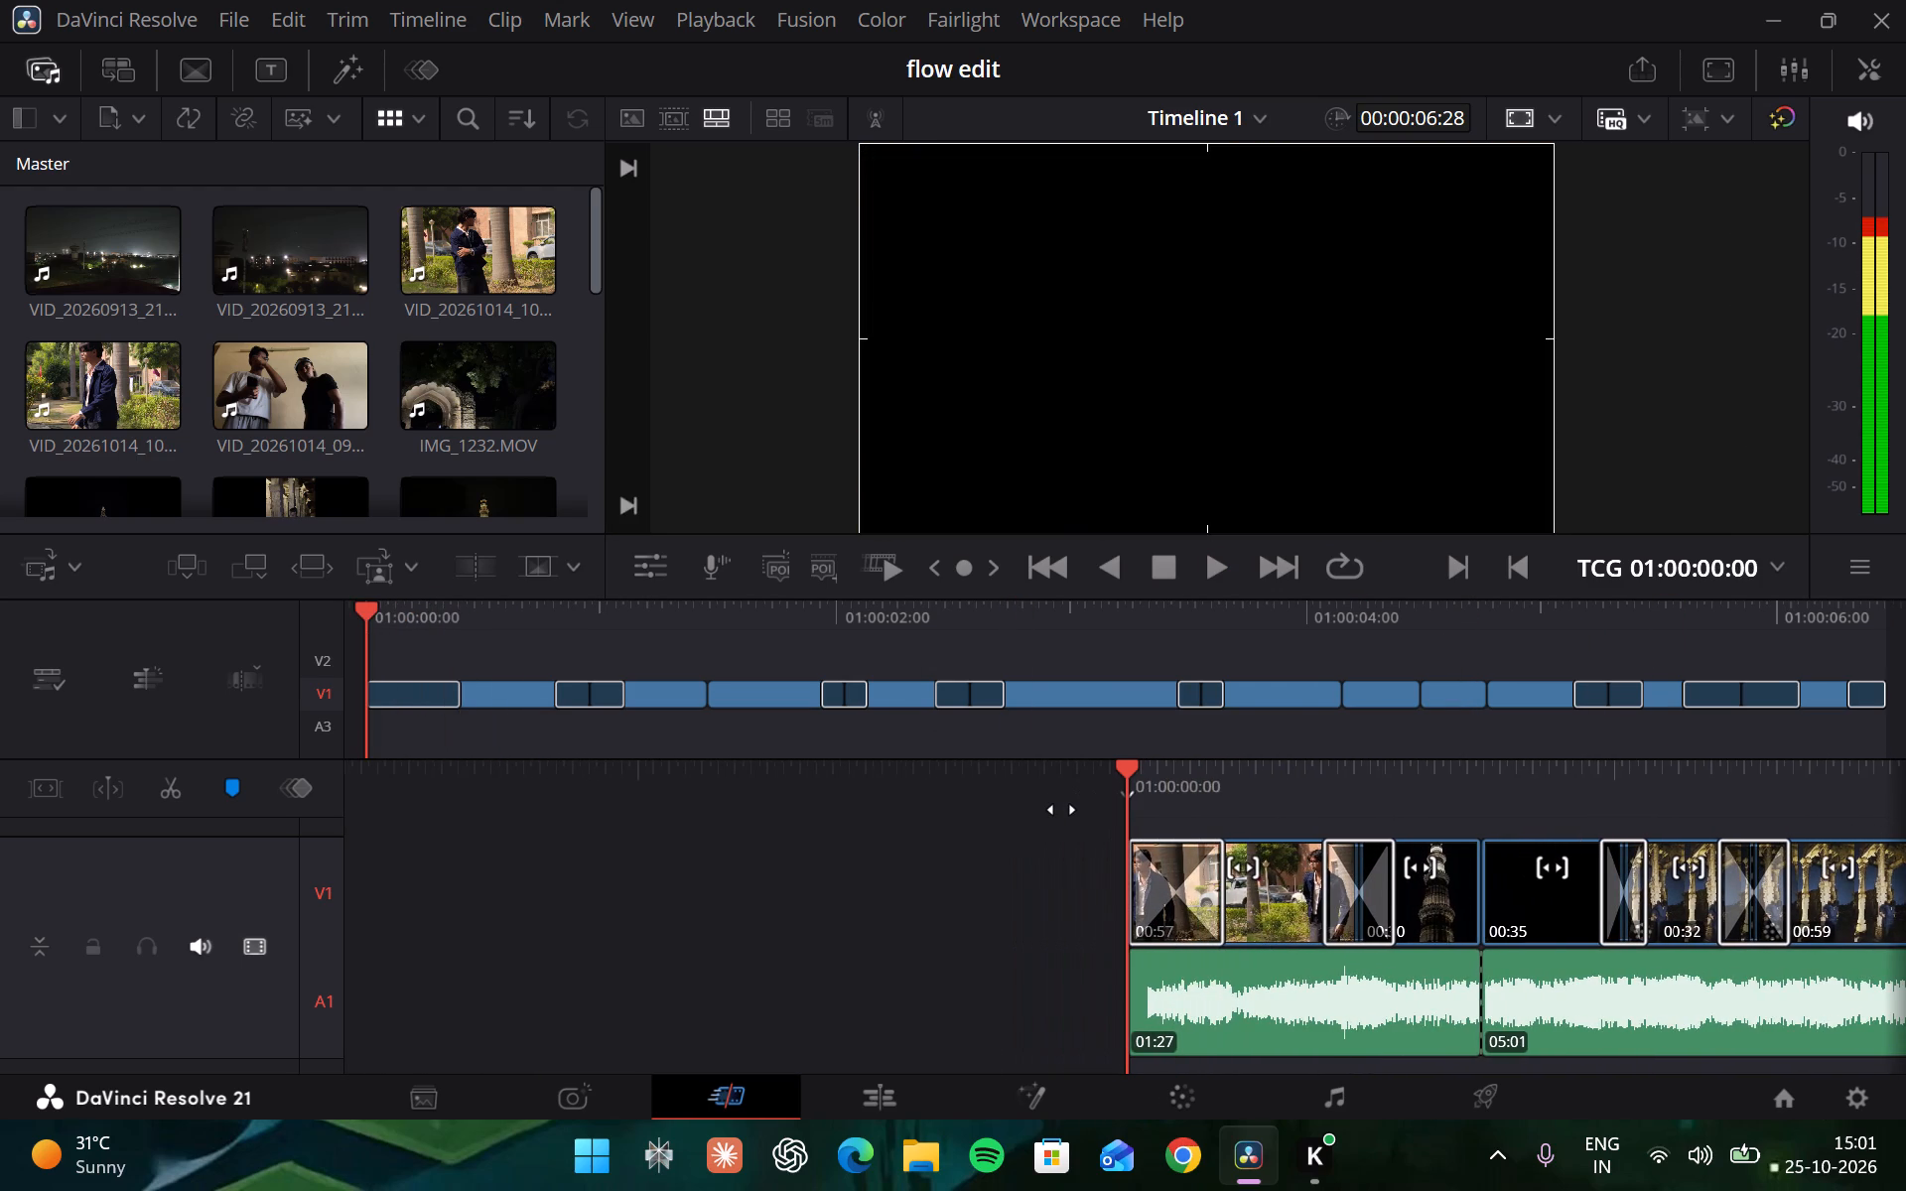
{"action": "scroll", "coordinate": [1060, 809], "scroll_direction": "right", "scroll_amount": 1}
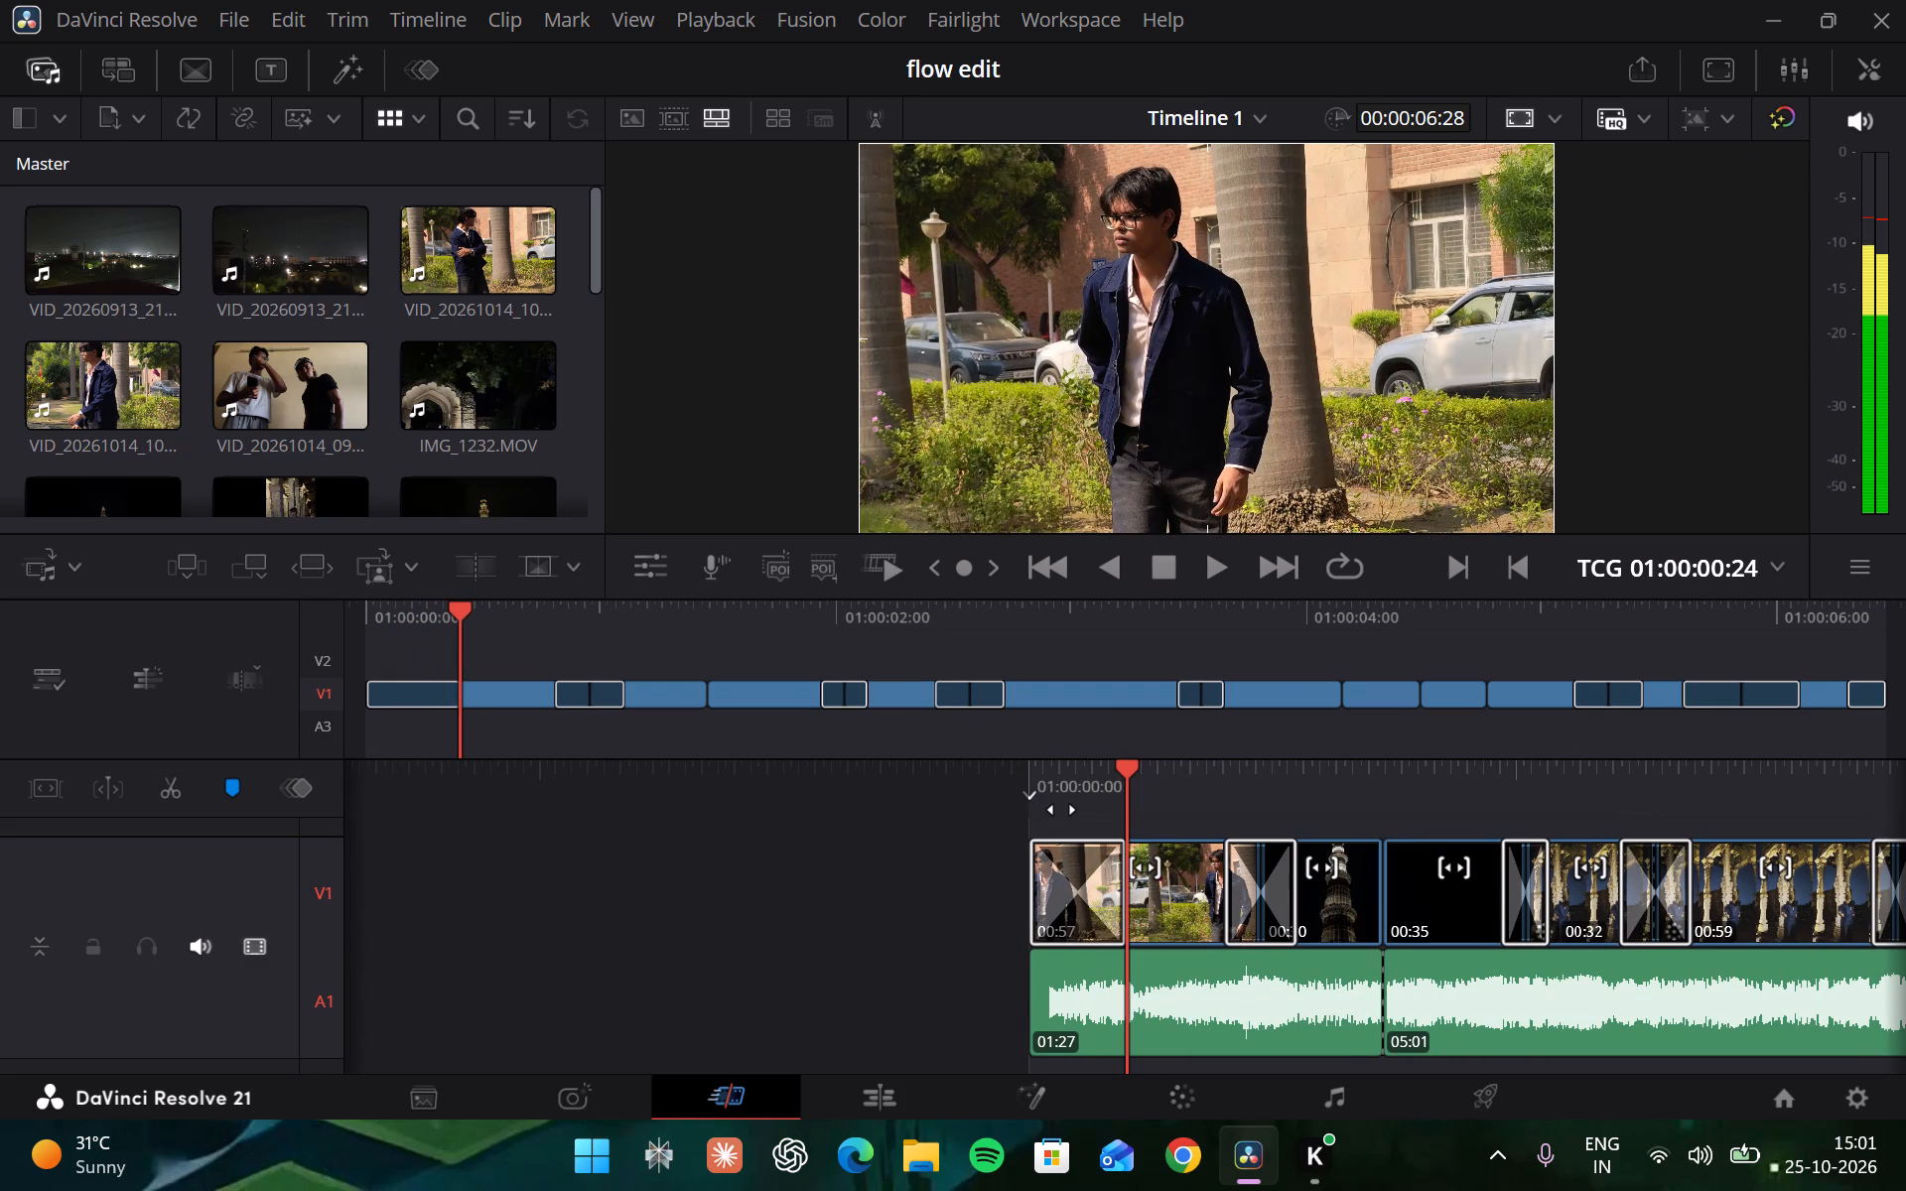
{"action": "key", "text": "space"}
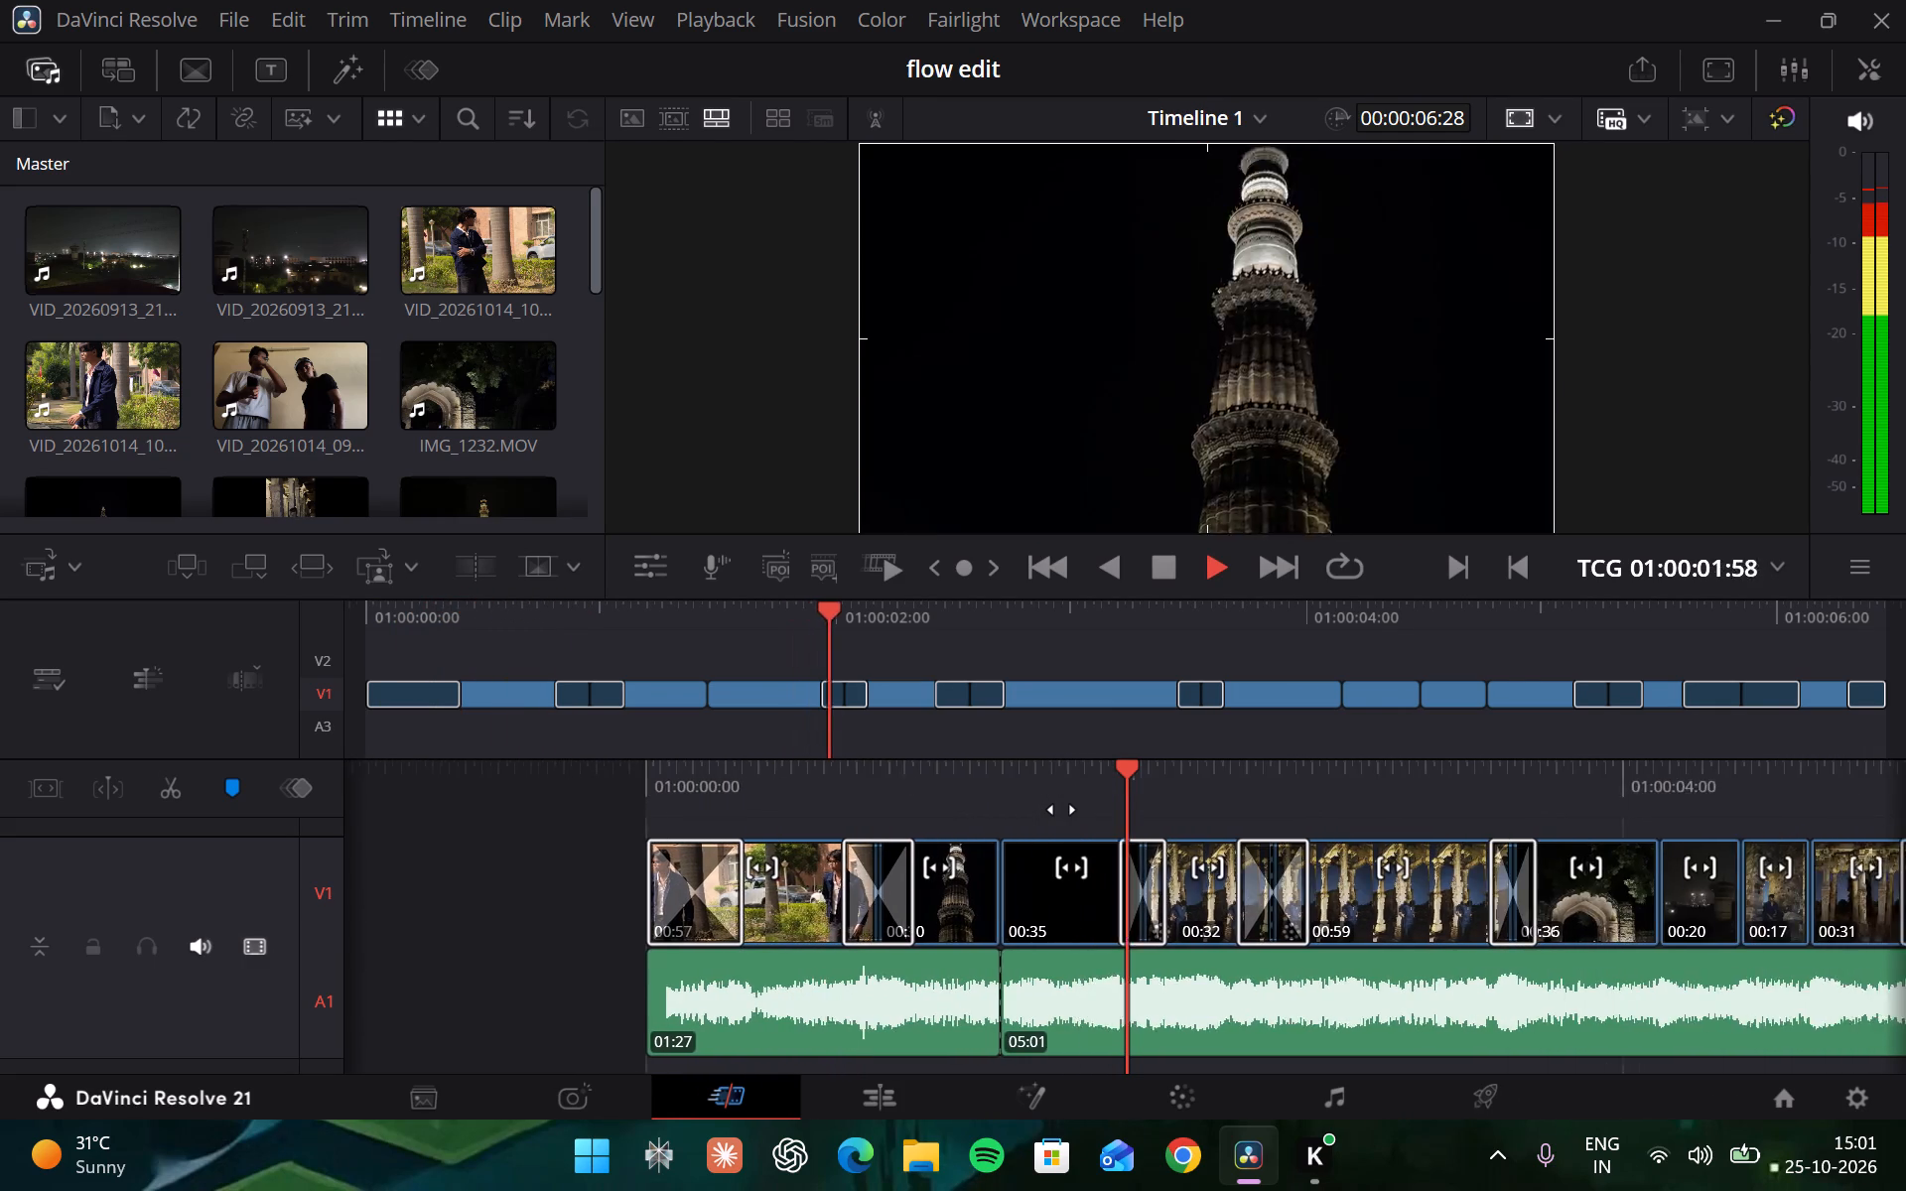
{"action": "scroll", "coordinate": [1060, 809], "scroll_direction": "right", "scroll_amount": 1}
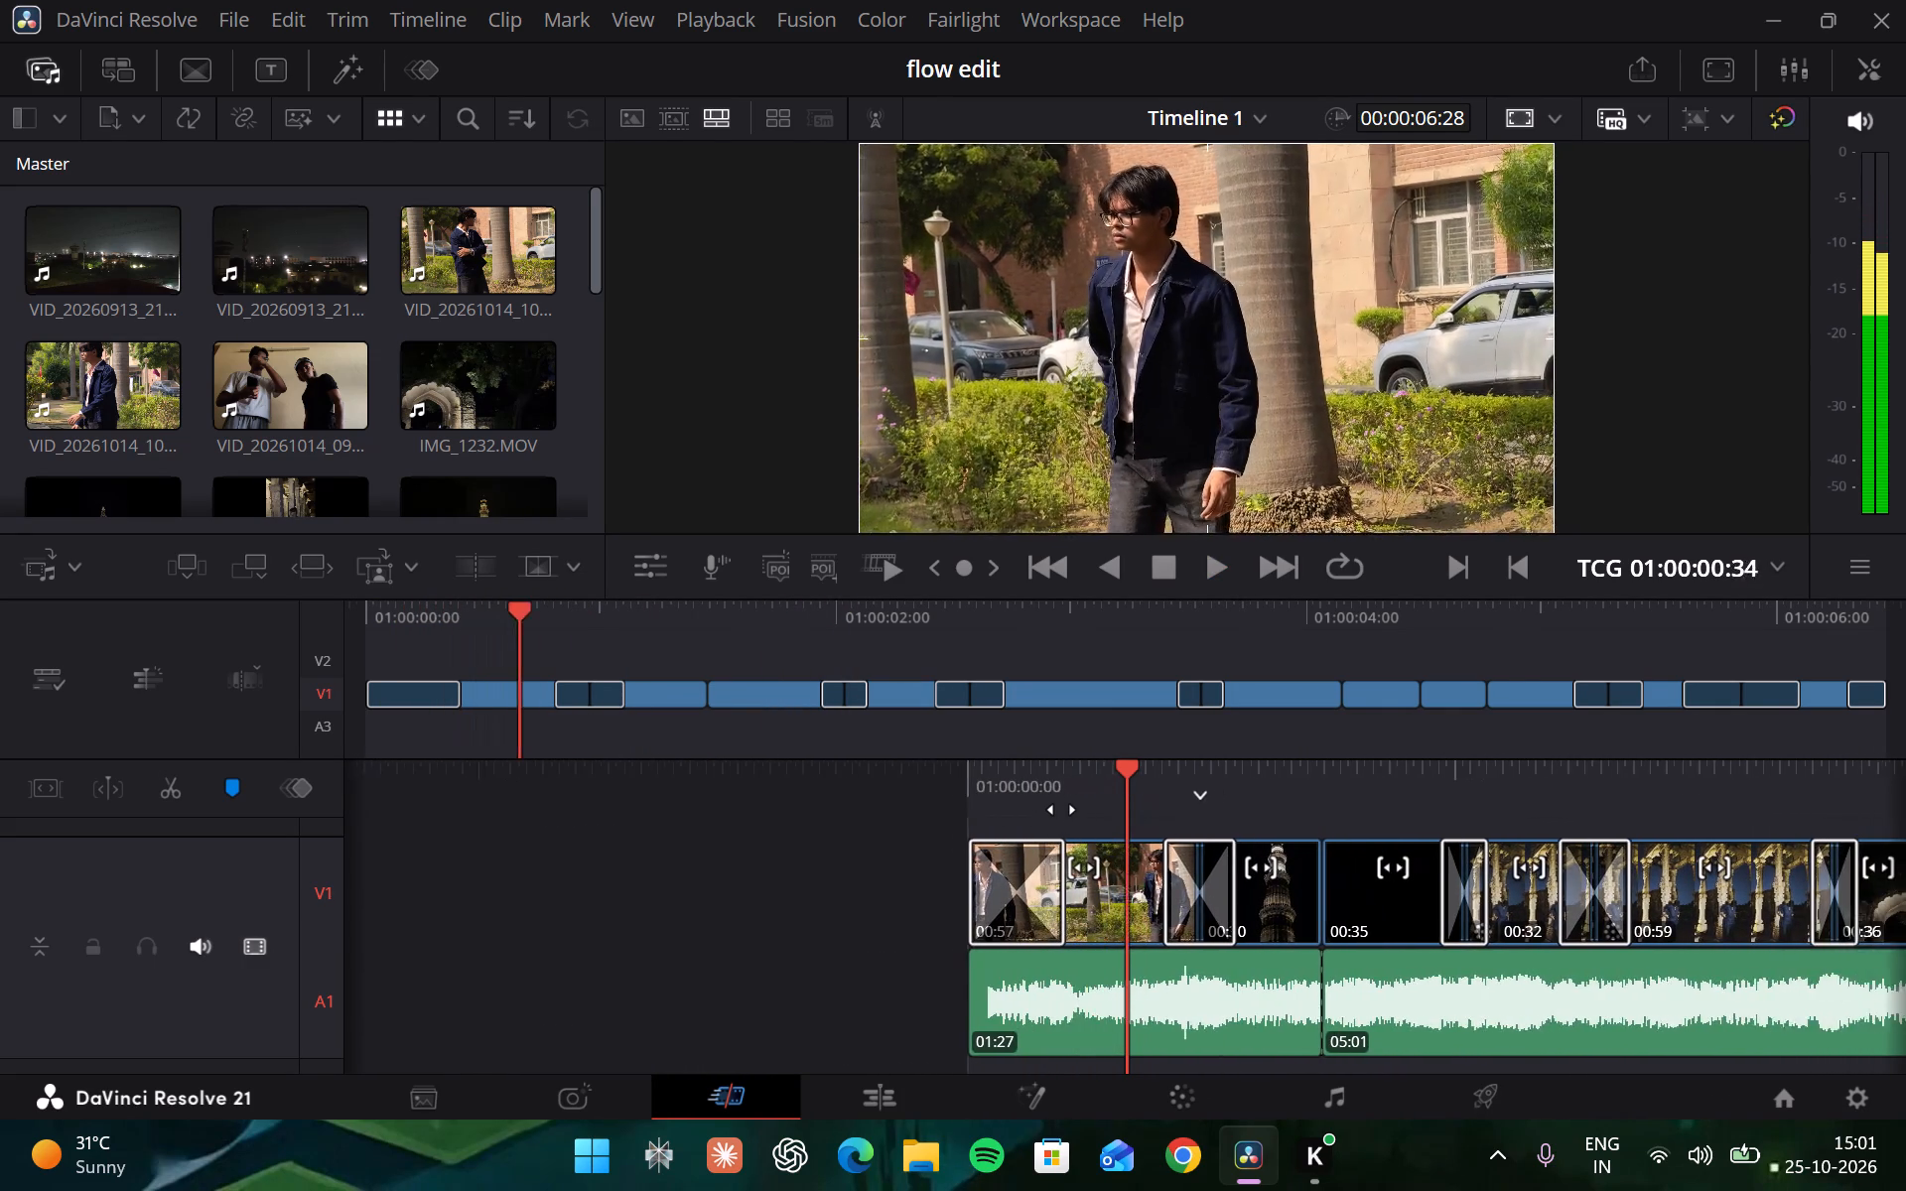
{"action": "scroll", "coordinate": [1060, 809], "scroll_direction": "right", "scroll_amount": 1}
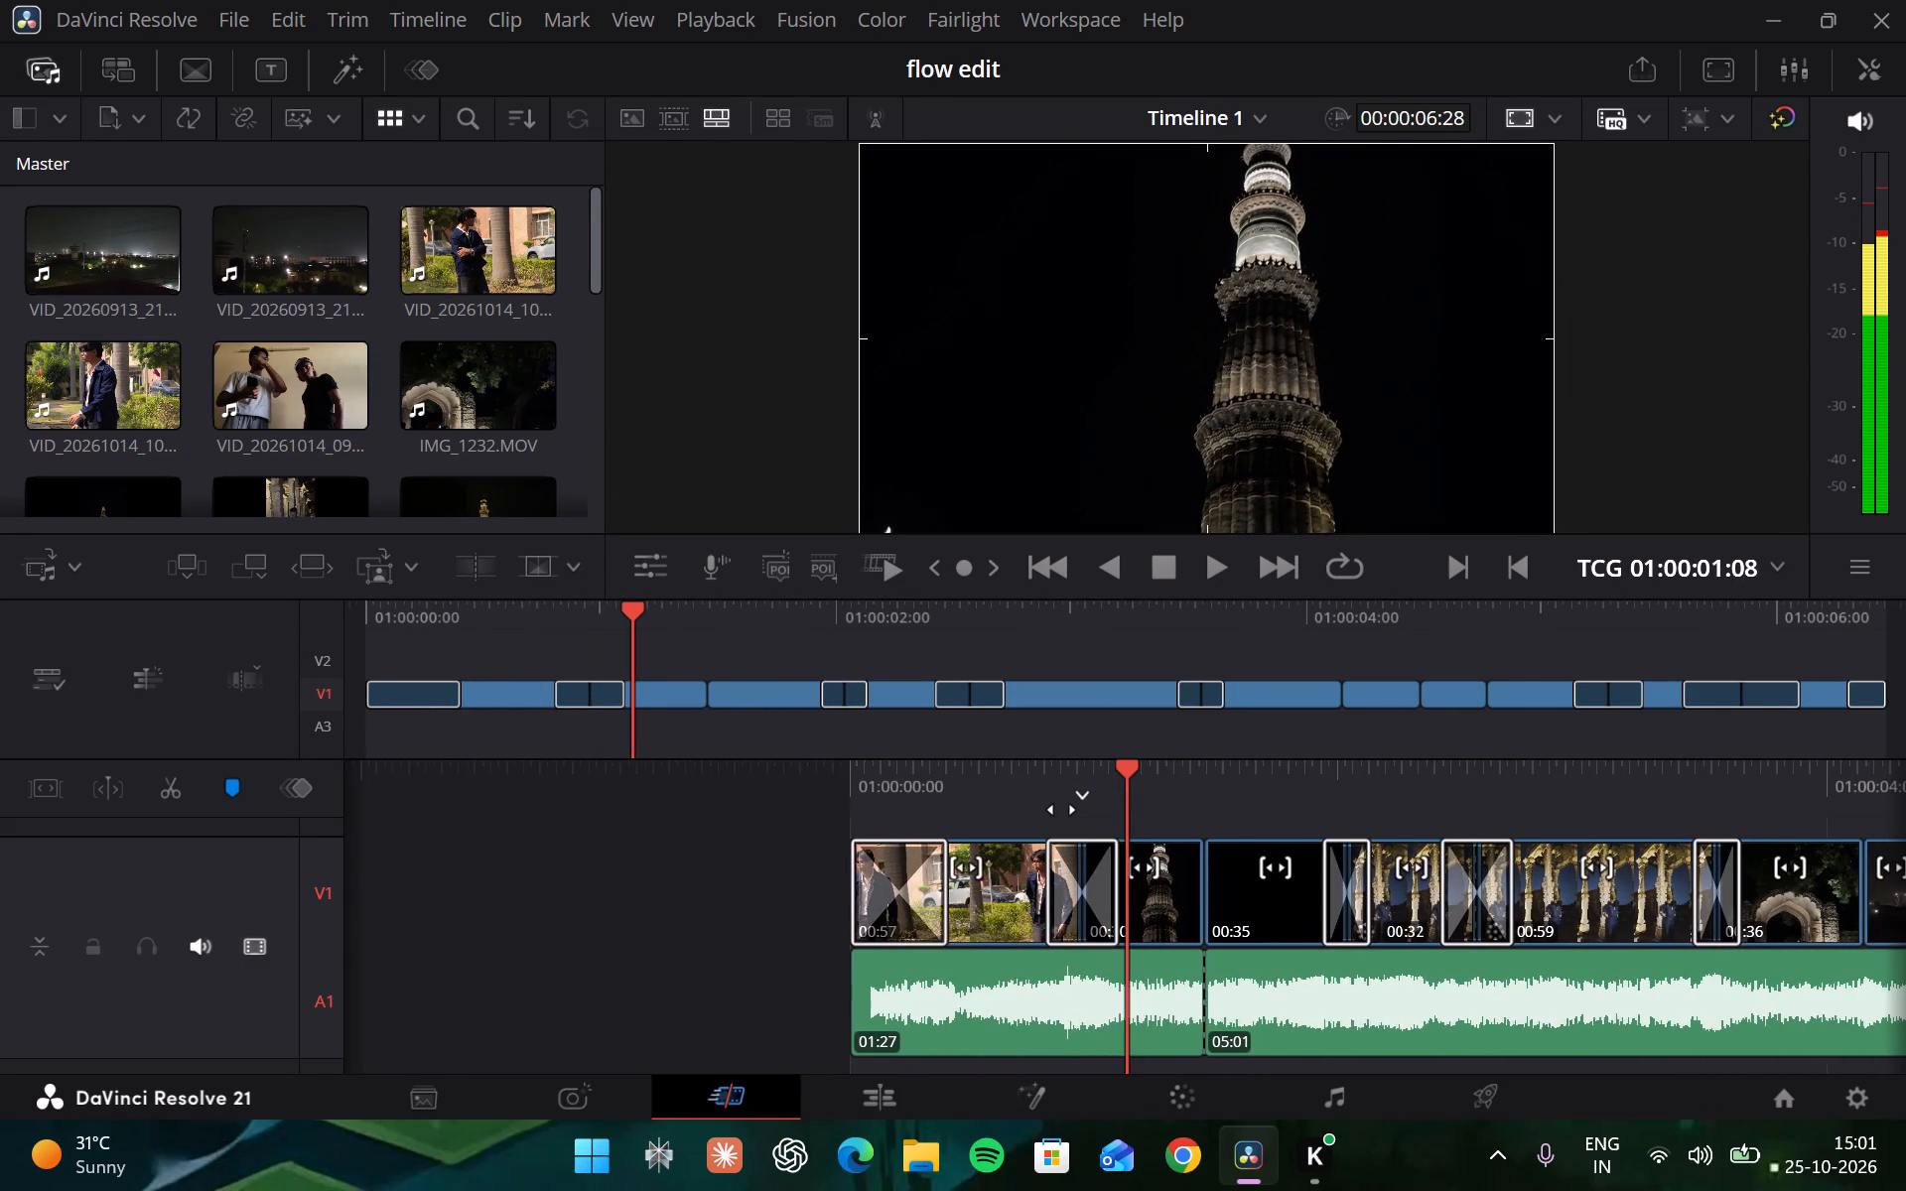
{"action": "scroll", "coordinate": [1060, 809], "scroll_direction": "right", "scroll_amount": 1}
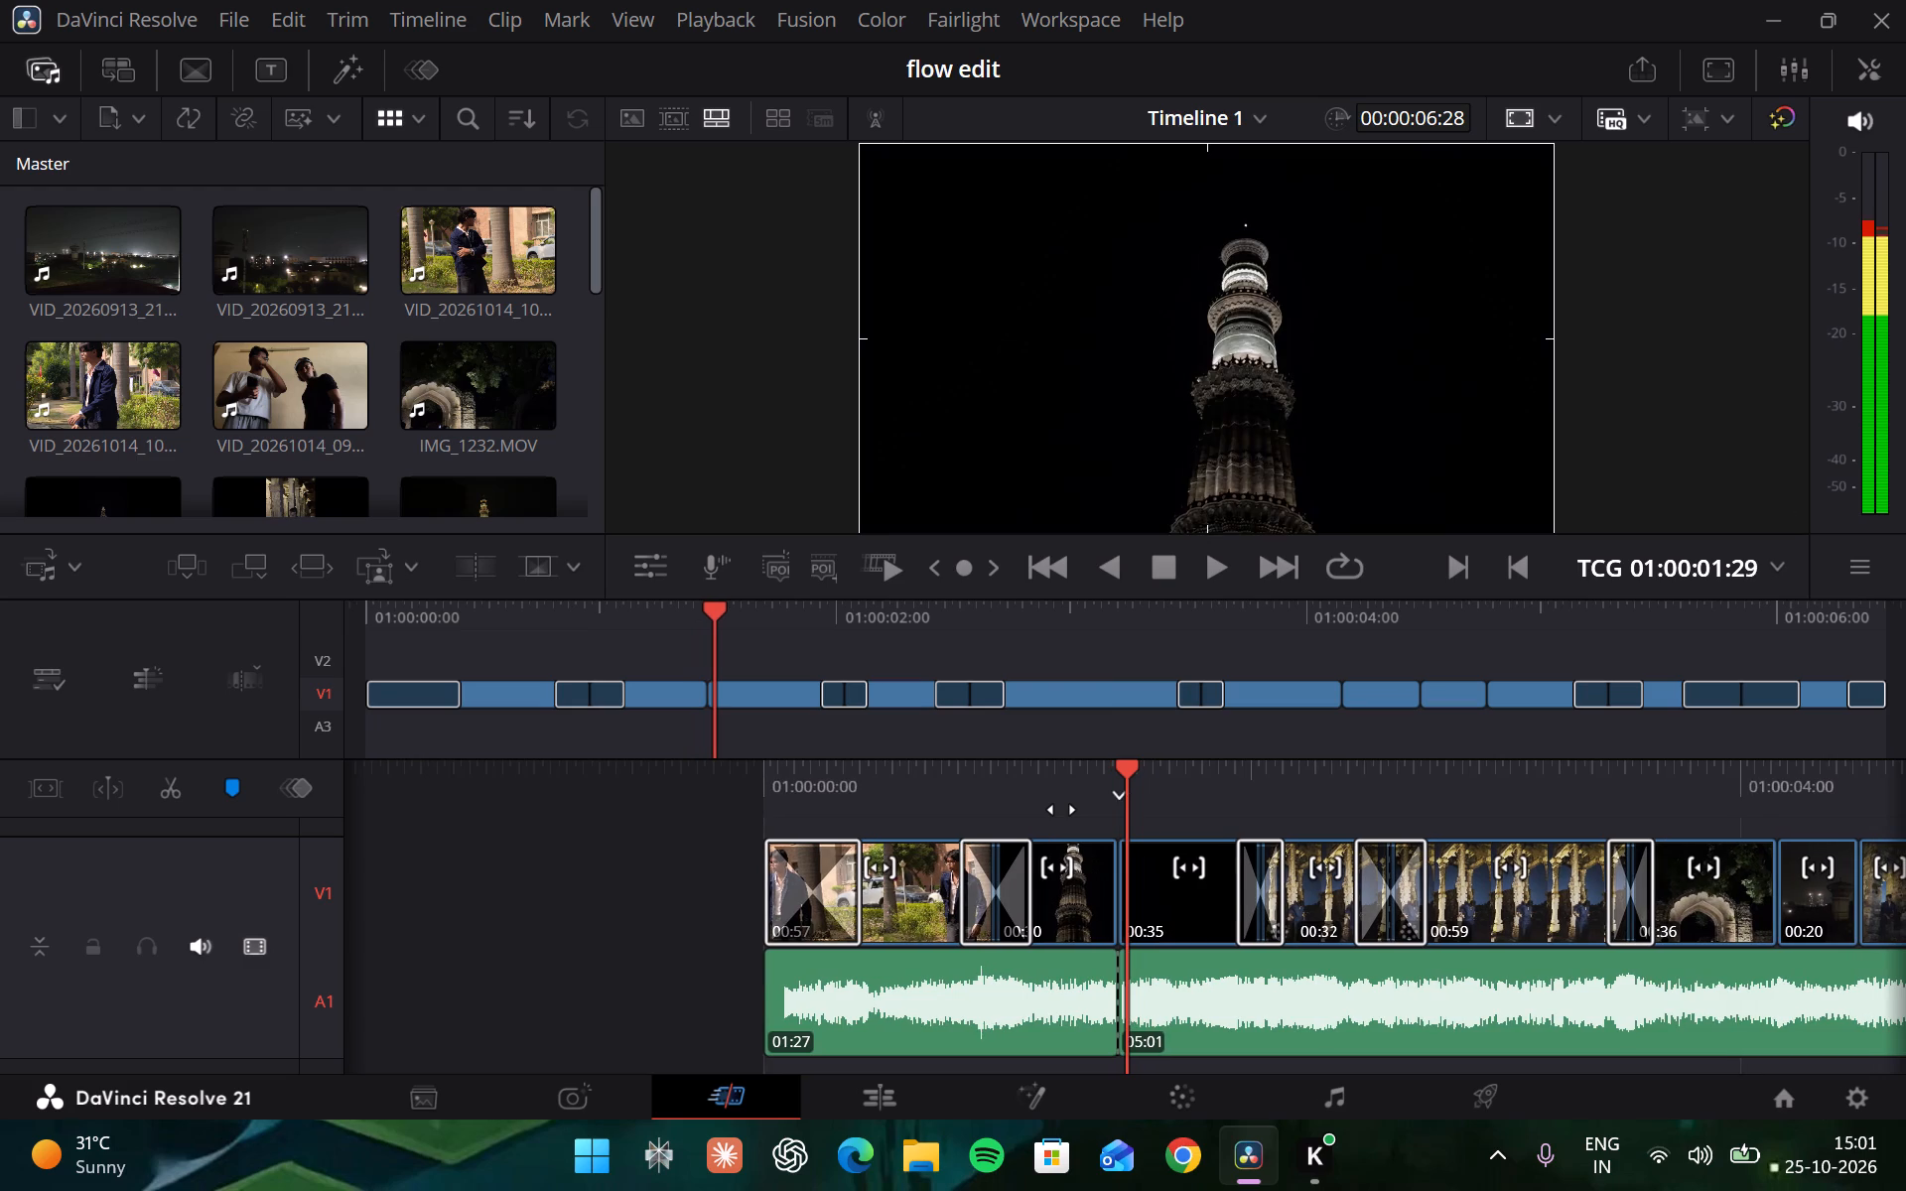
{"action": "scroll", "coordinate": [1060, 809], "scroll_direction": "right", "scroll_amount": 1}
{"action": "key", "text": "space"}
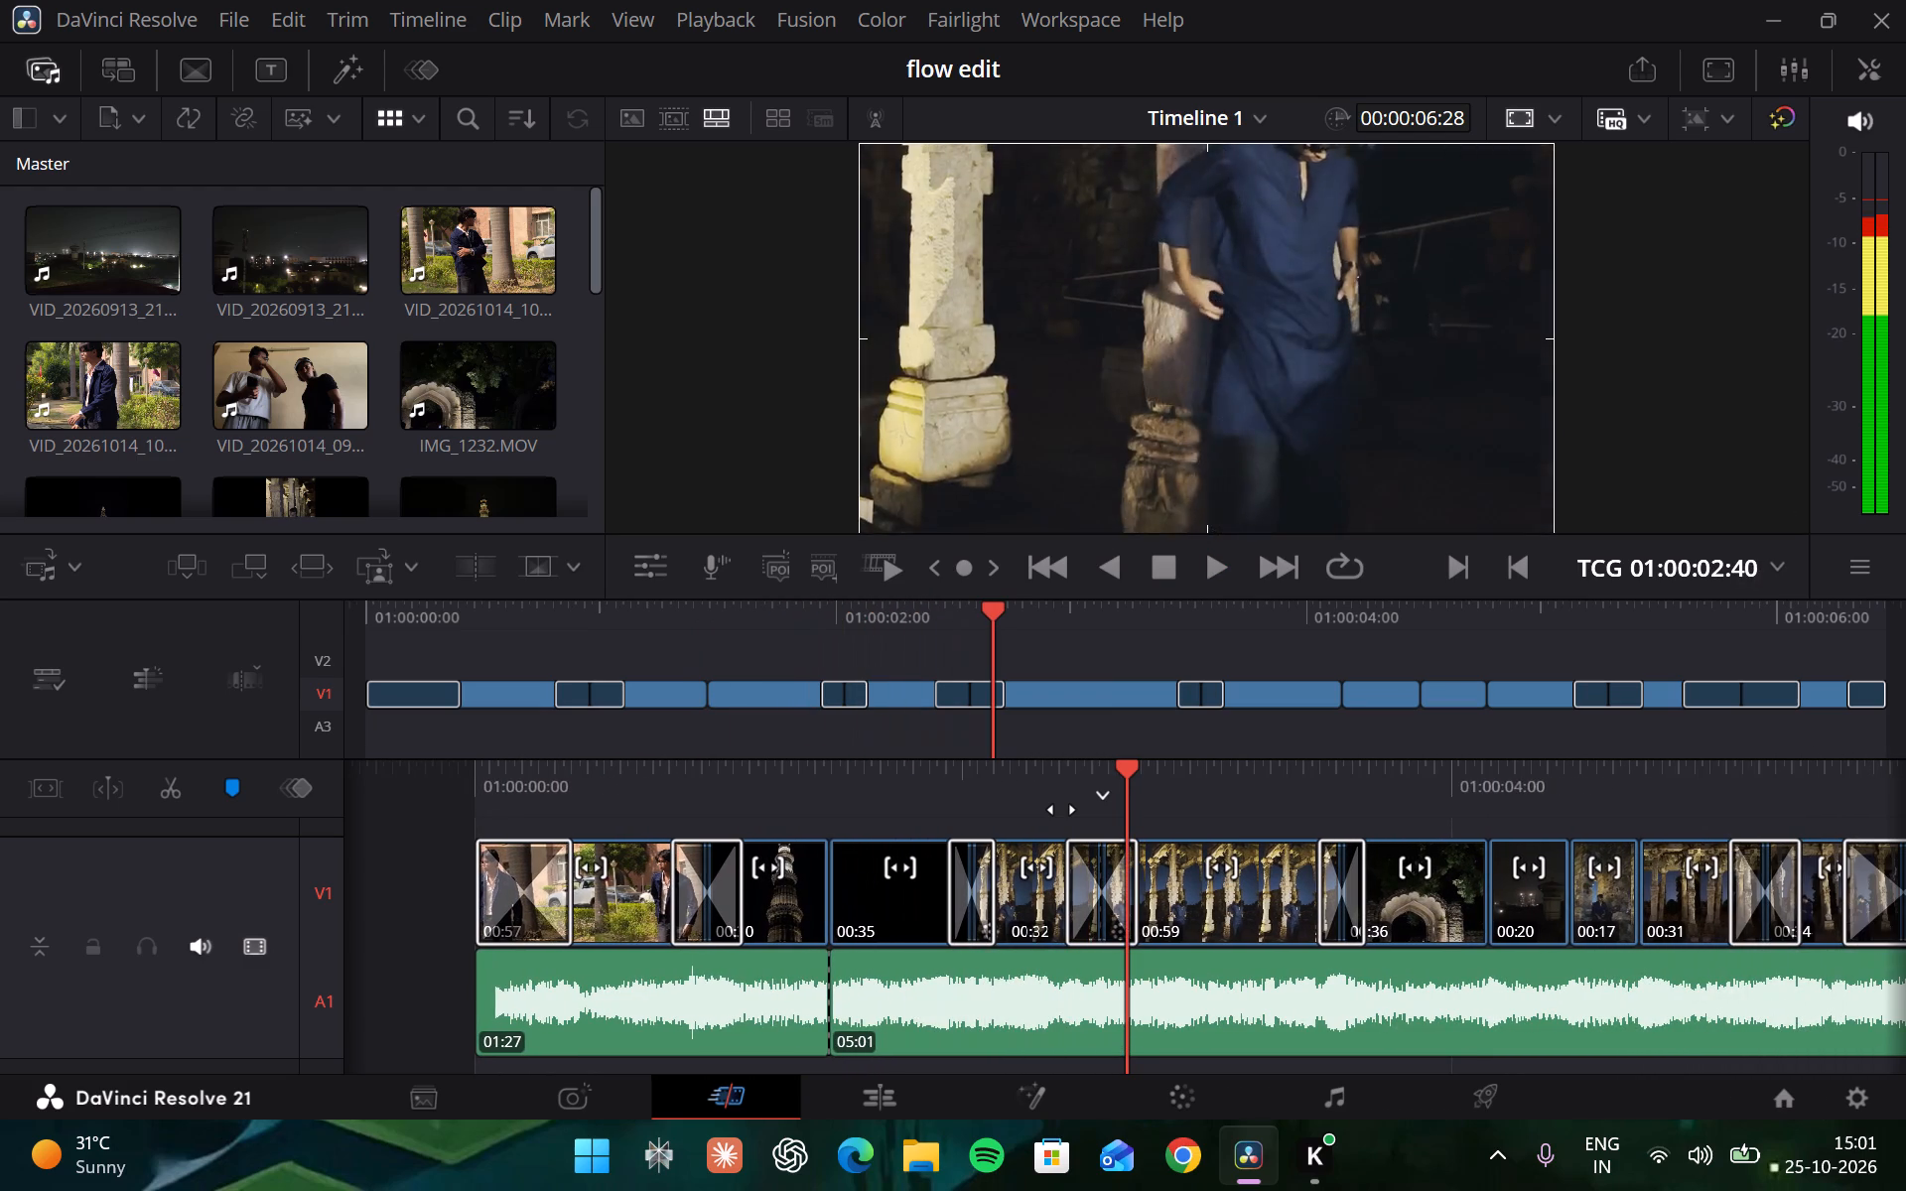
{"action": "scroll", "coordinate": [1073, 926], "scroll_direction": "right", "scroll_amount": 1}
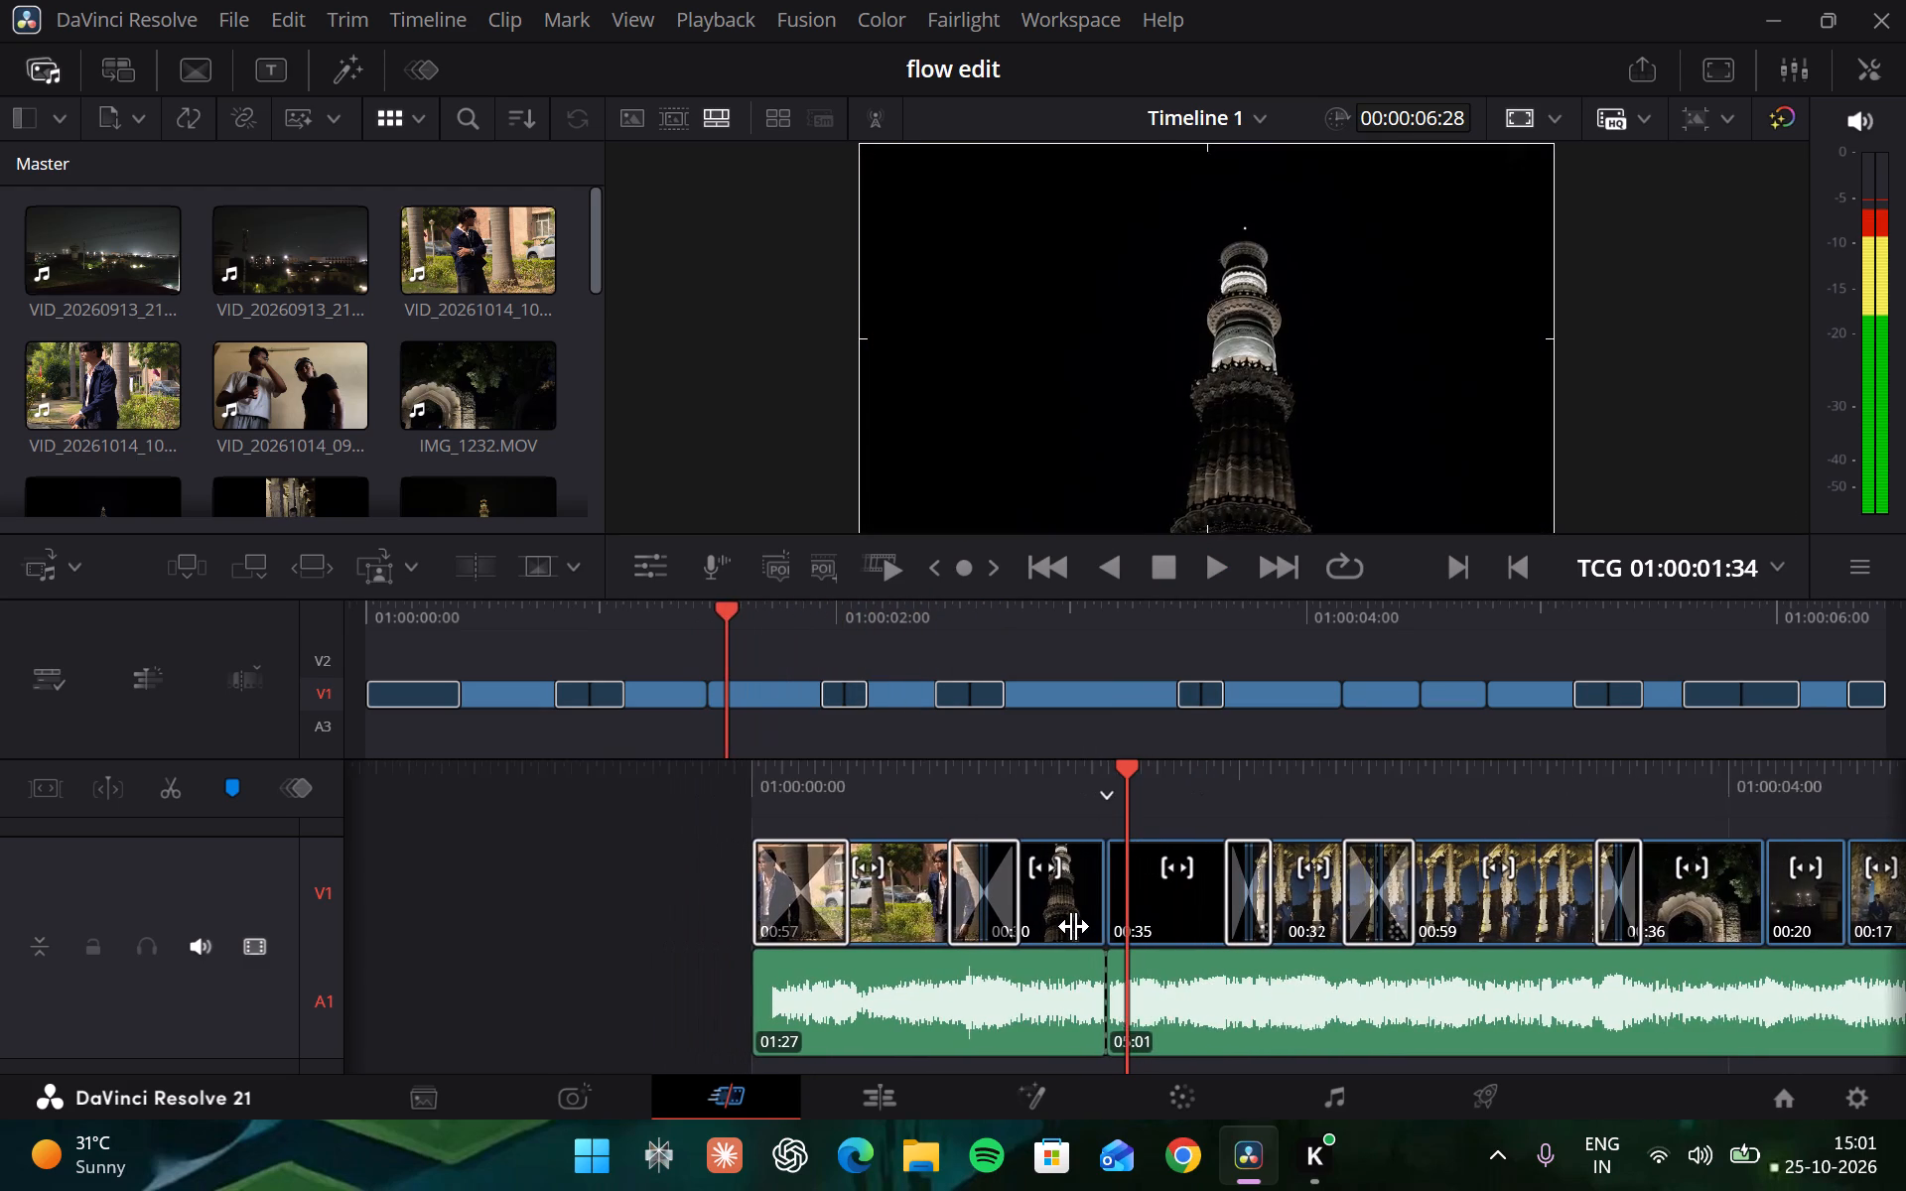
{"action": "scroll", "coordinate": [1073, 926], "scroll_direction": "right", "scroll_amount": 1}
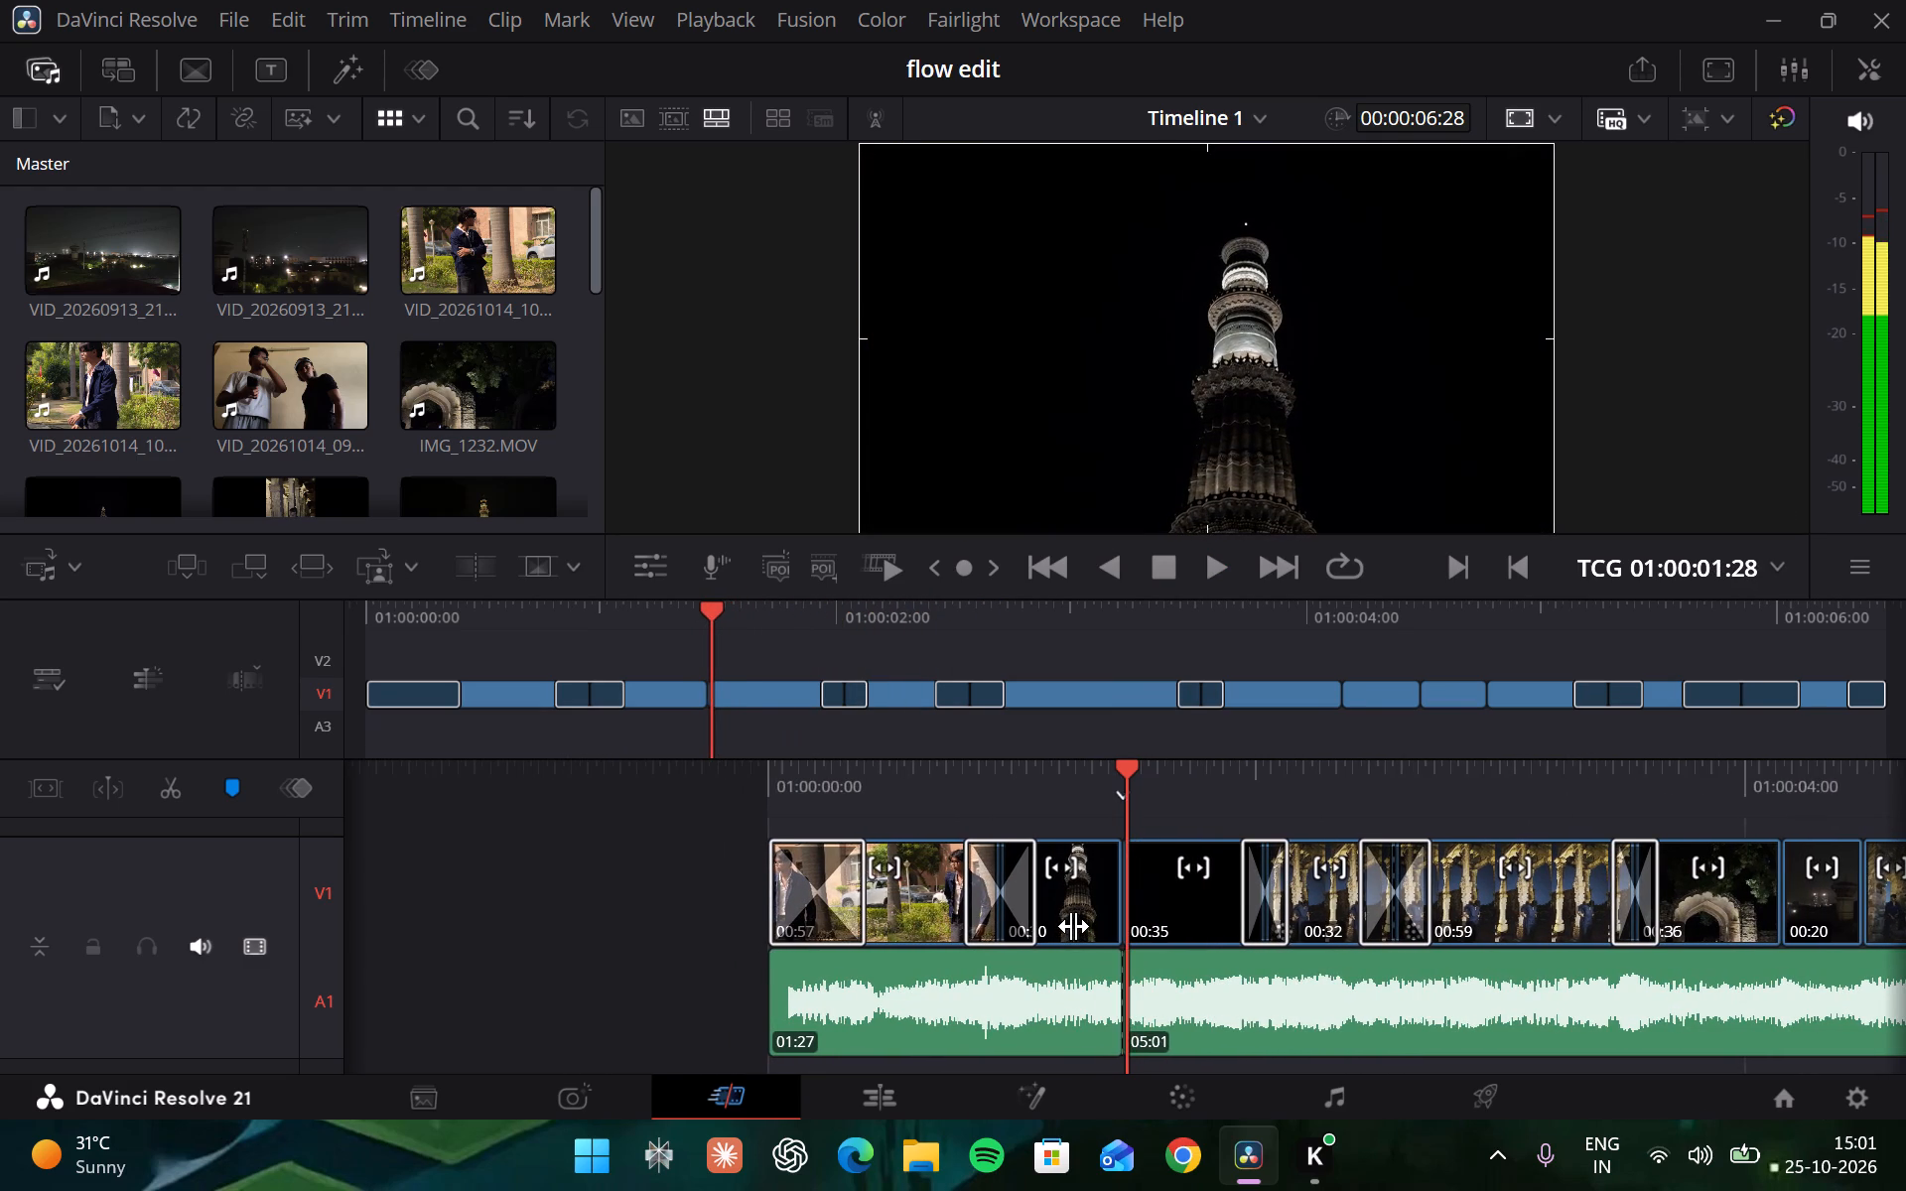
{"action": "scroll", "coordinate": [1073, 926], "scroll_direction": "right", "scroll_amount": 1}
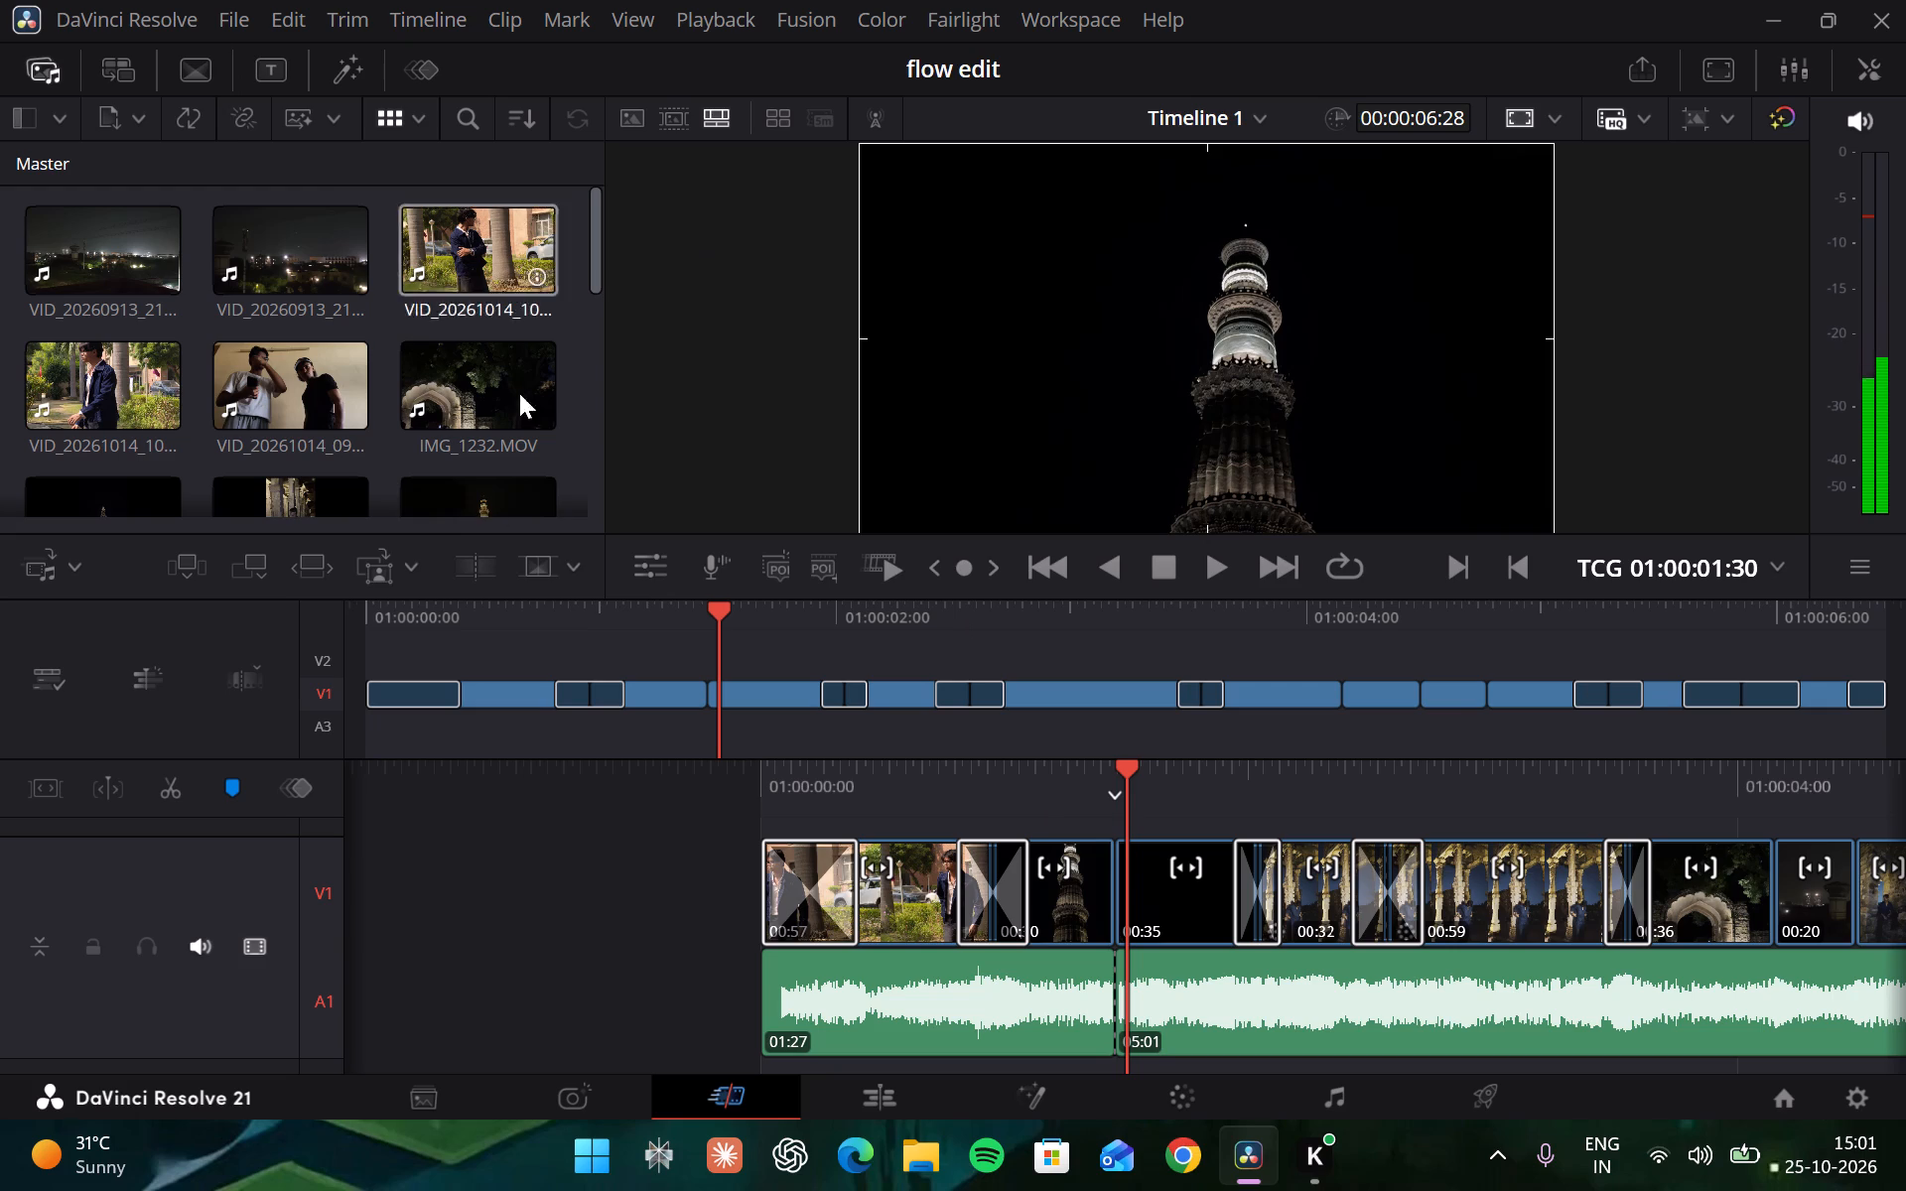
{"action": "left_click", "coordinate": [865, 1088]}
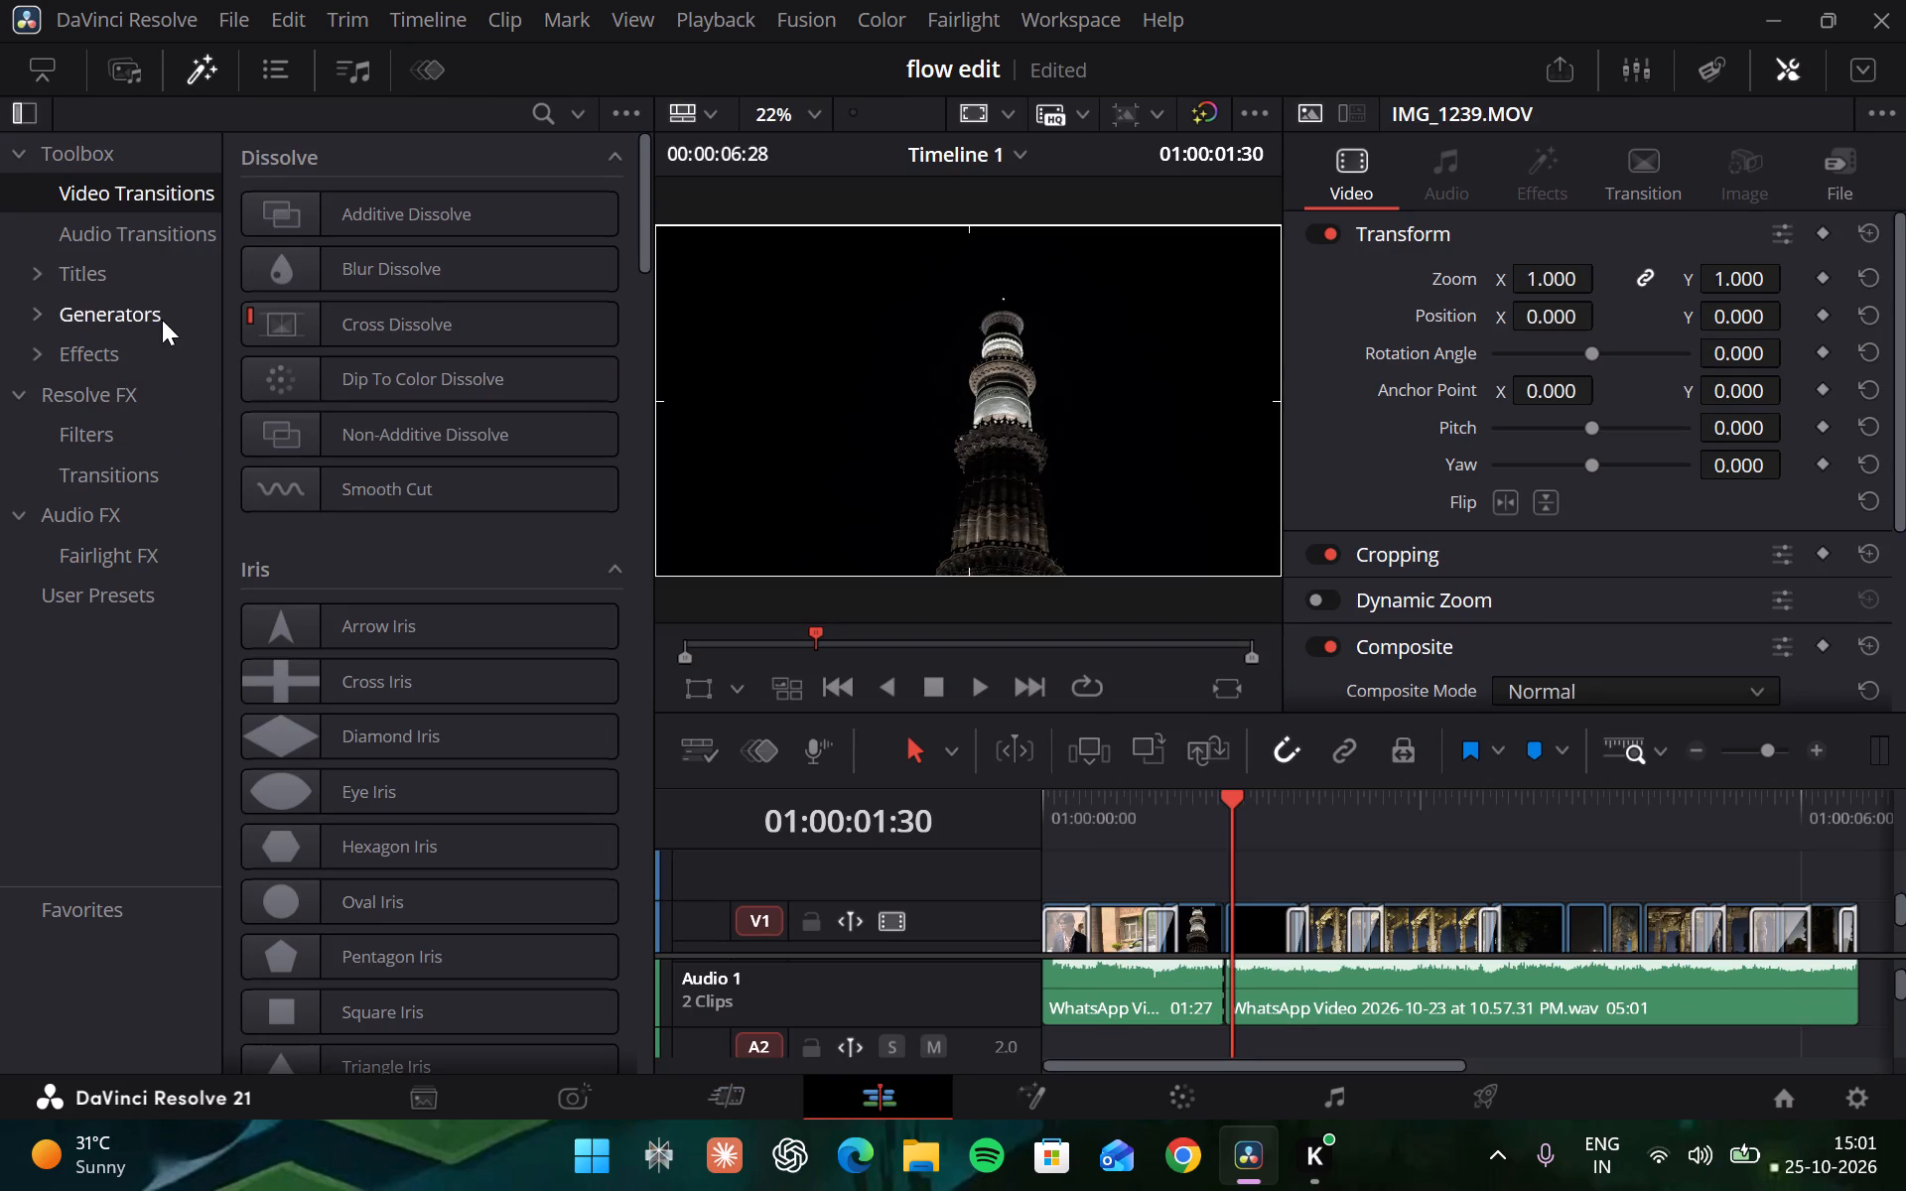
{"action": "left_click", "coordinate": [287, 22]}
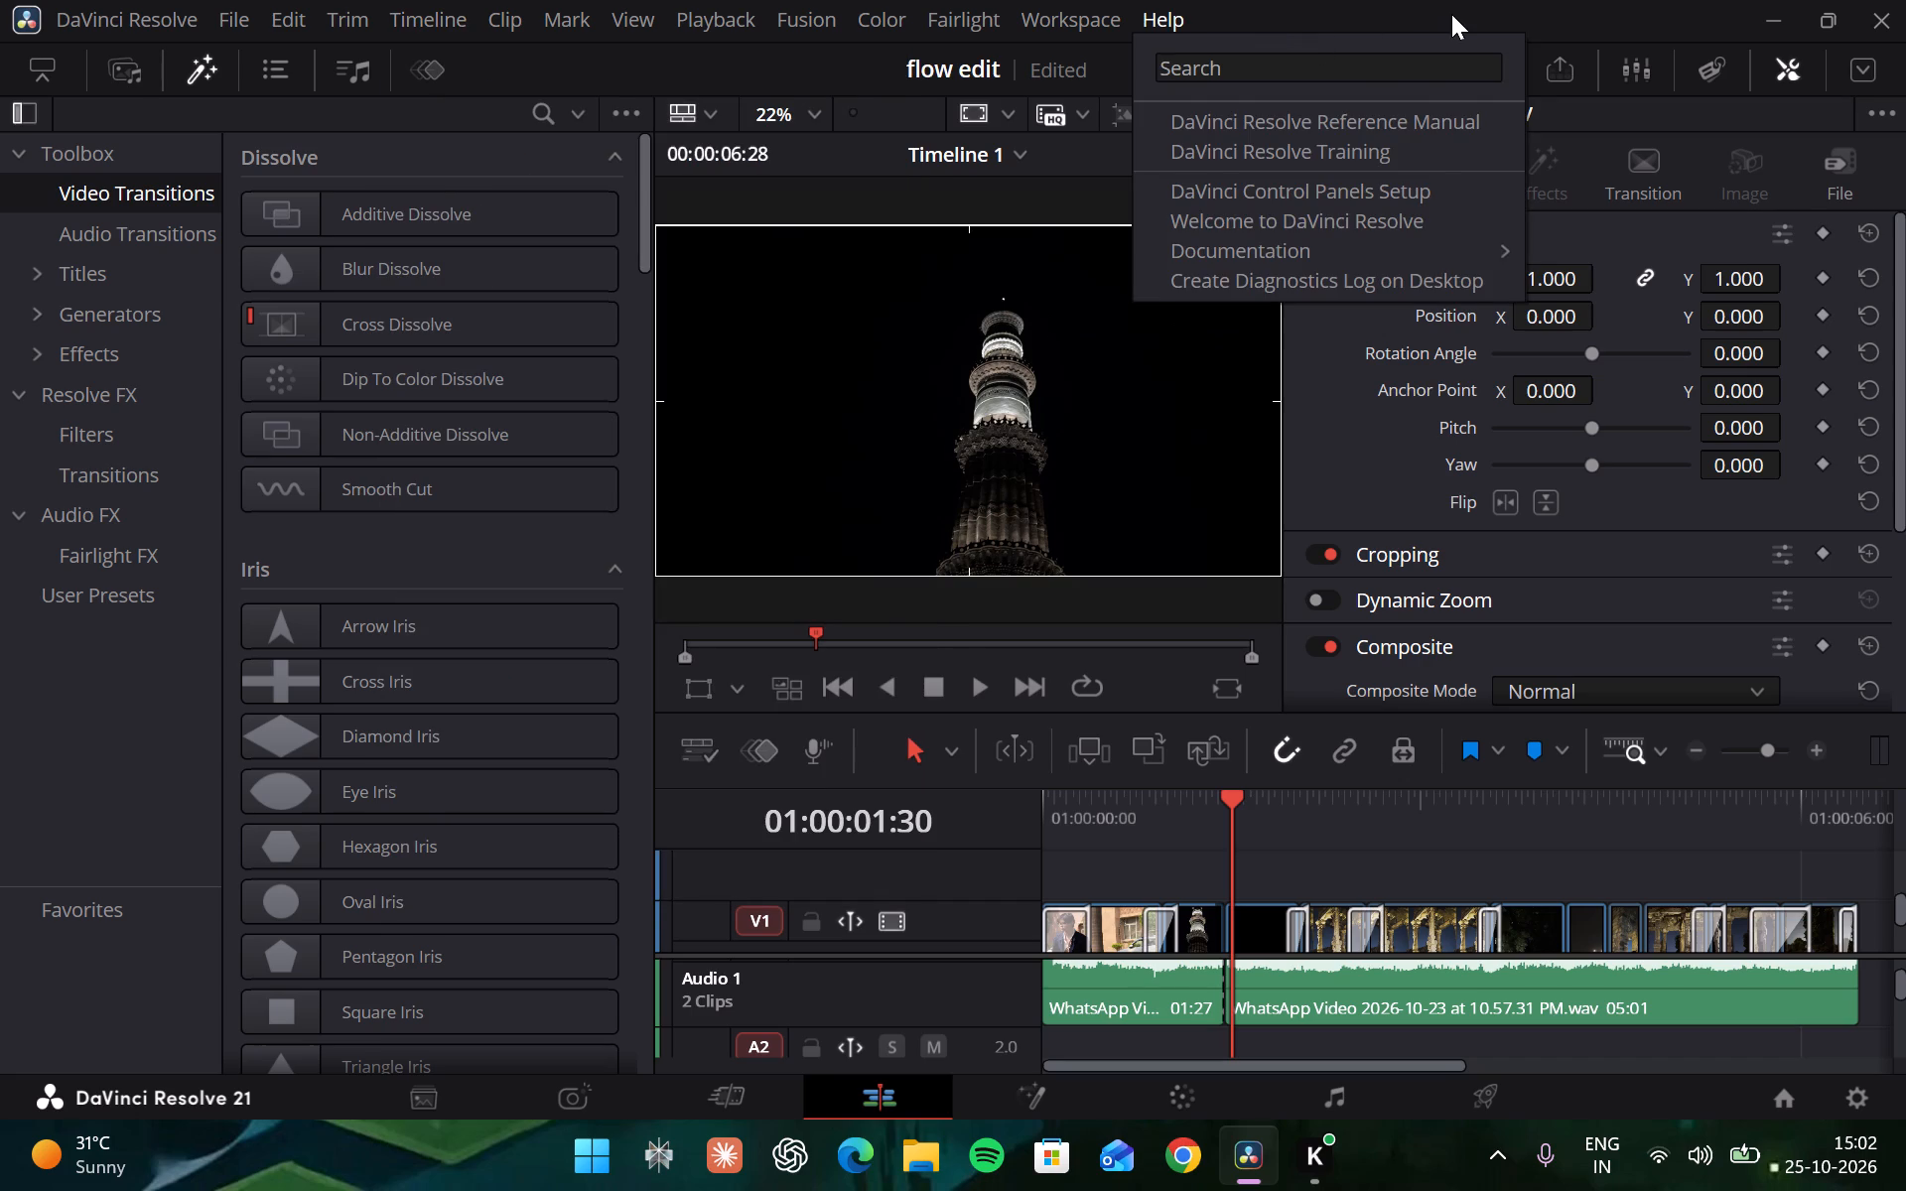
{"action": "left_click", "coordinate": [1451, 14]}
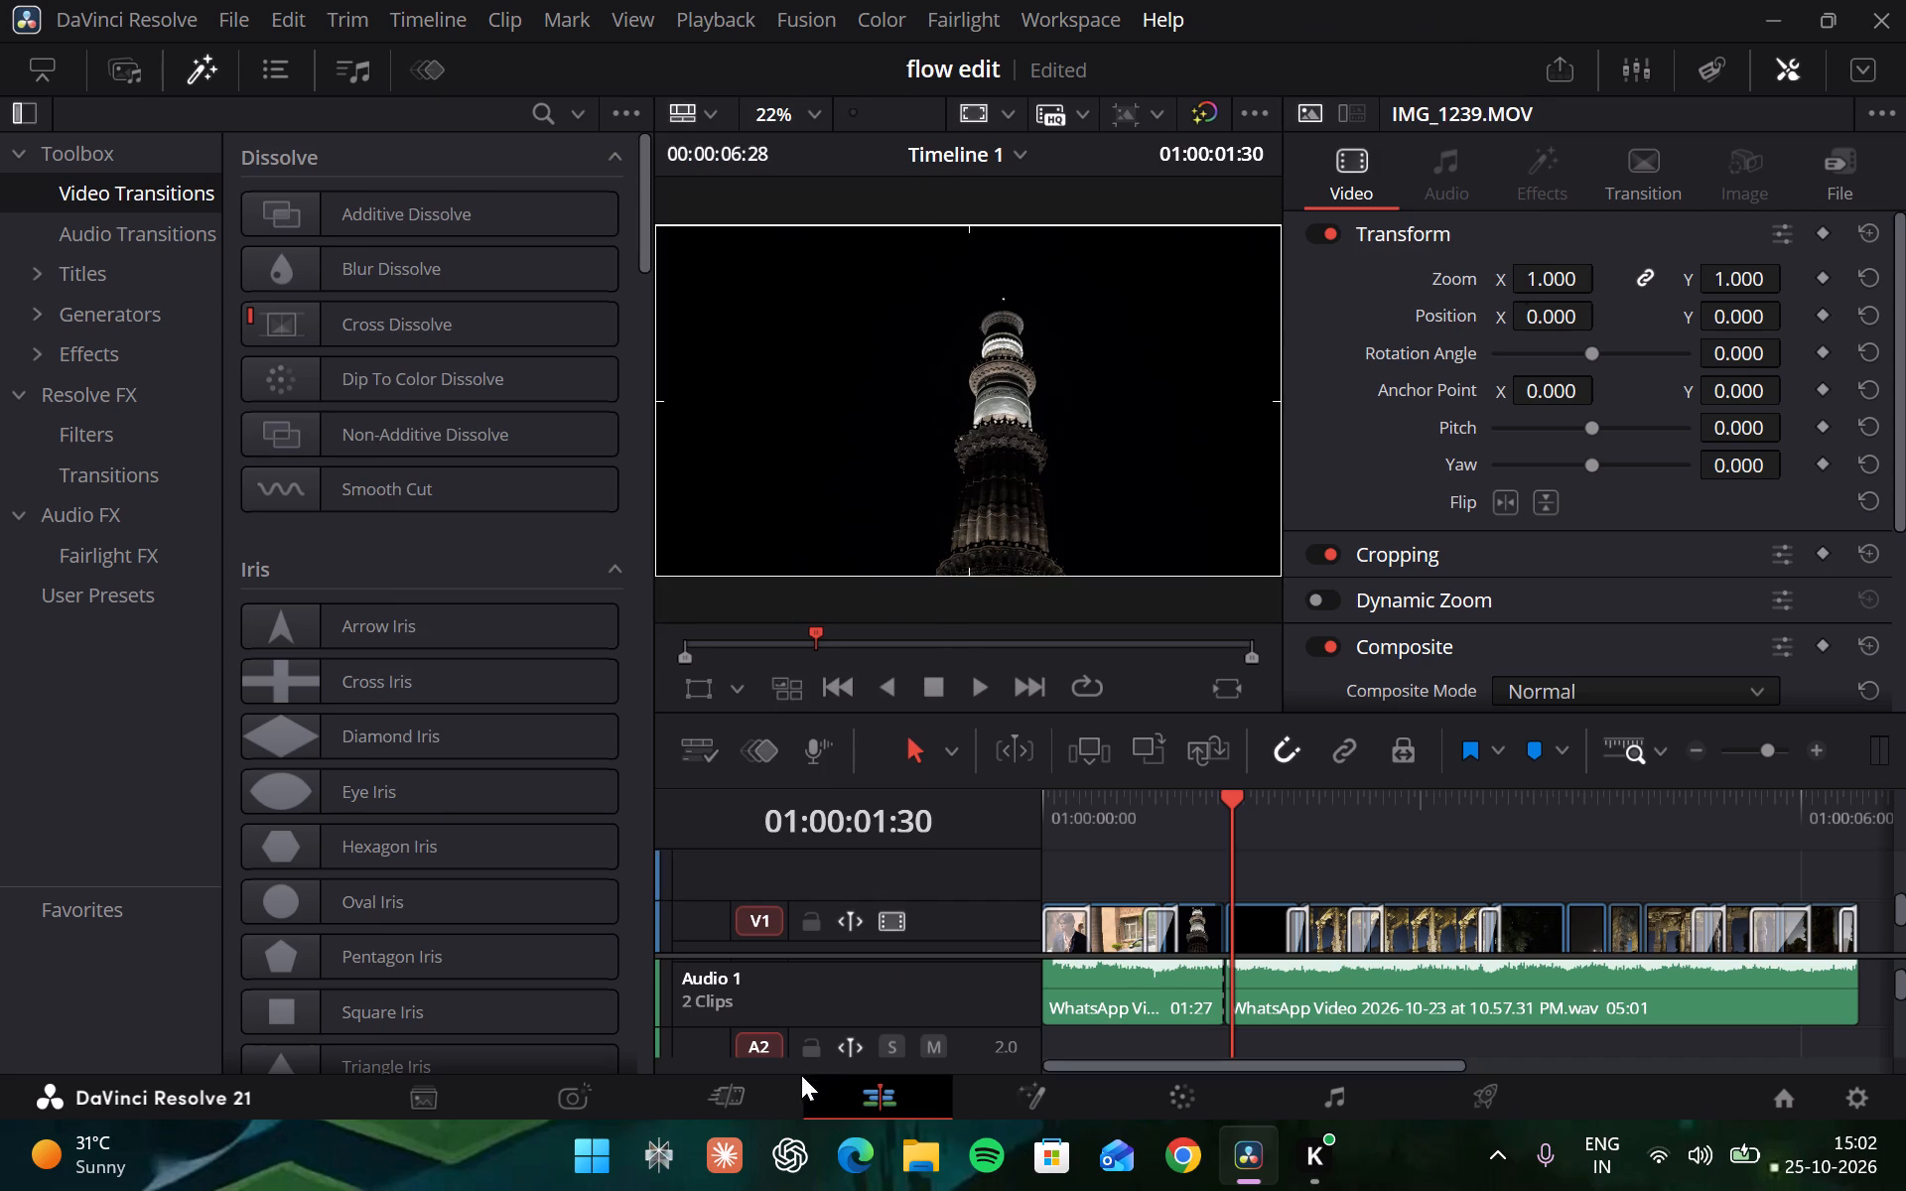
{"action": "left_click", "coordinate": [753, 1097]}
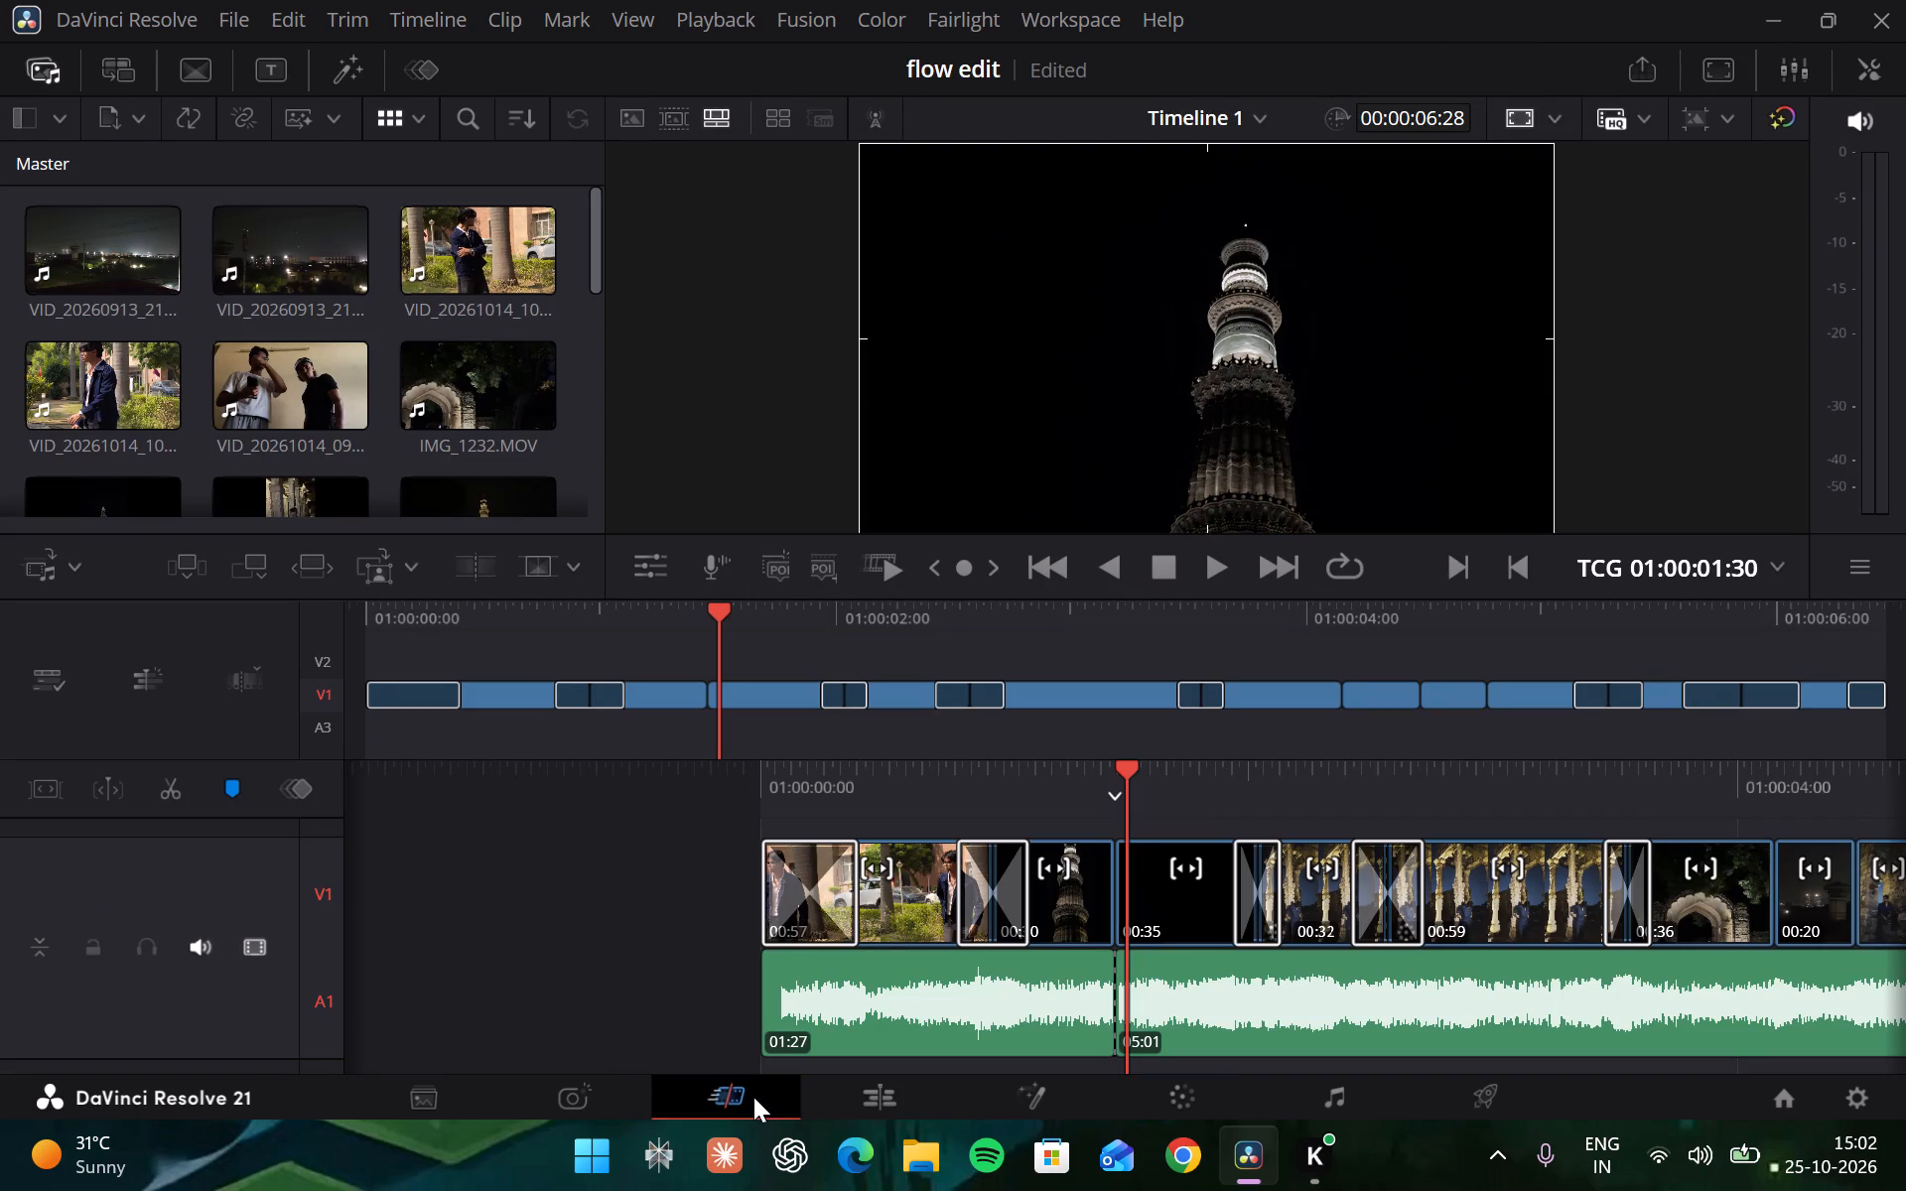
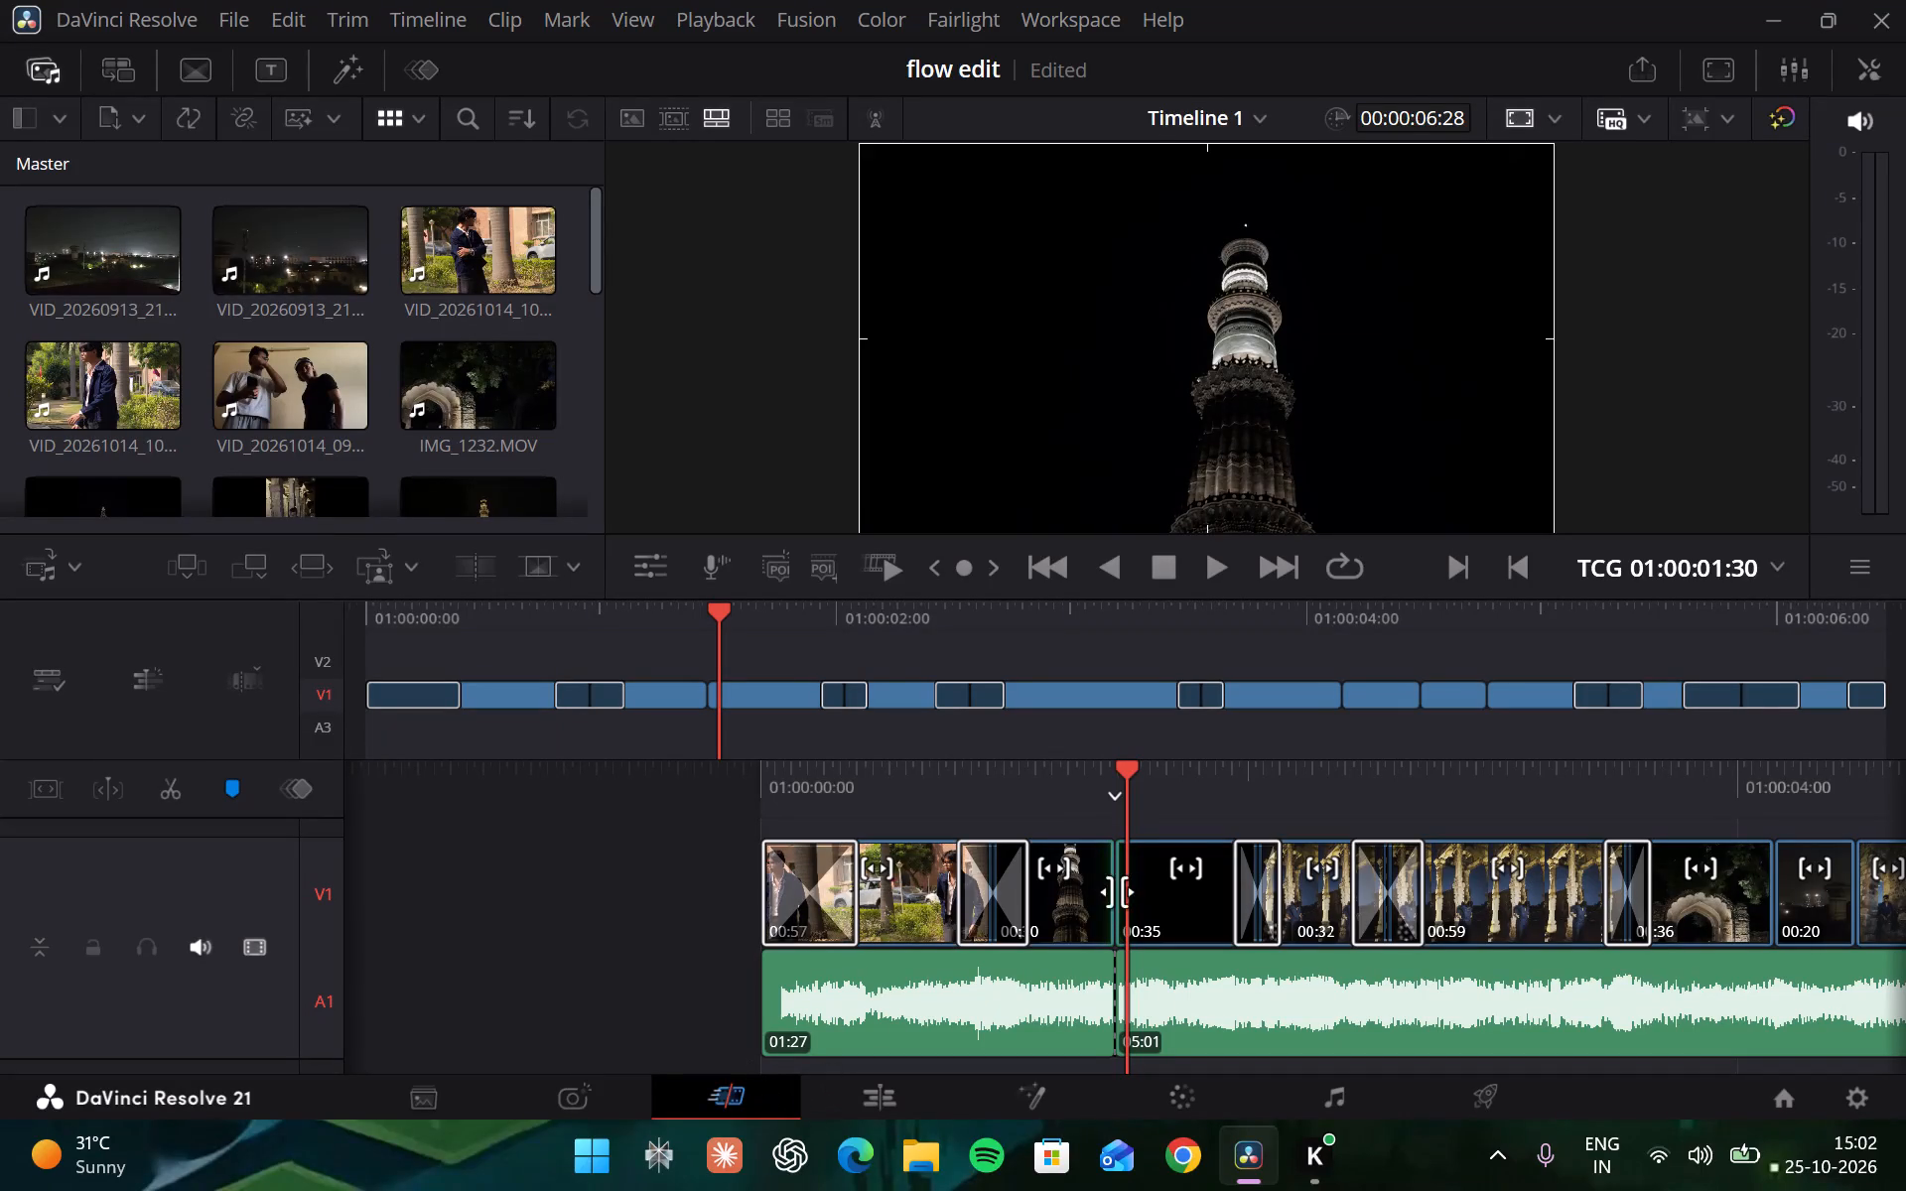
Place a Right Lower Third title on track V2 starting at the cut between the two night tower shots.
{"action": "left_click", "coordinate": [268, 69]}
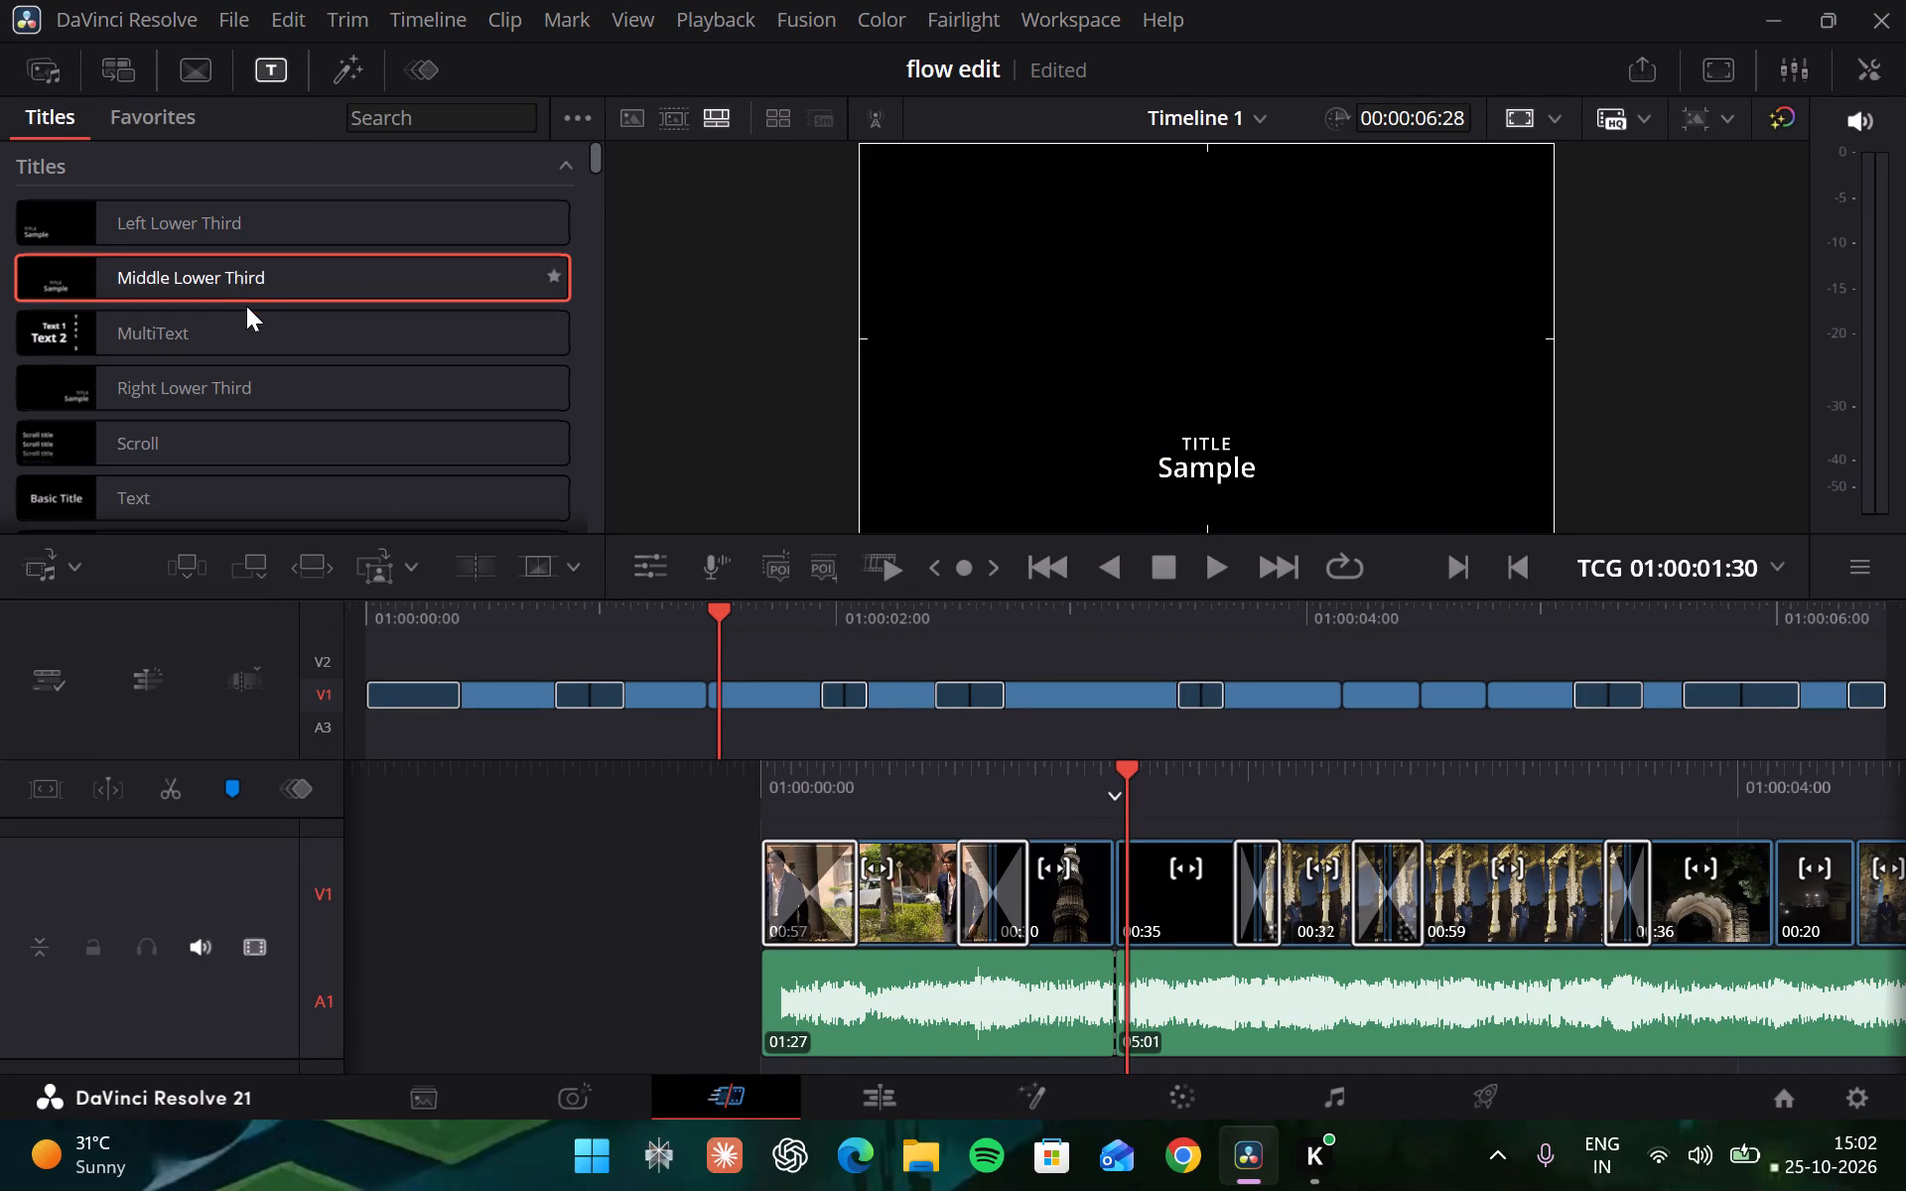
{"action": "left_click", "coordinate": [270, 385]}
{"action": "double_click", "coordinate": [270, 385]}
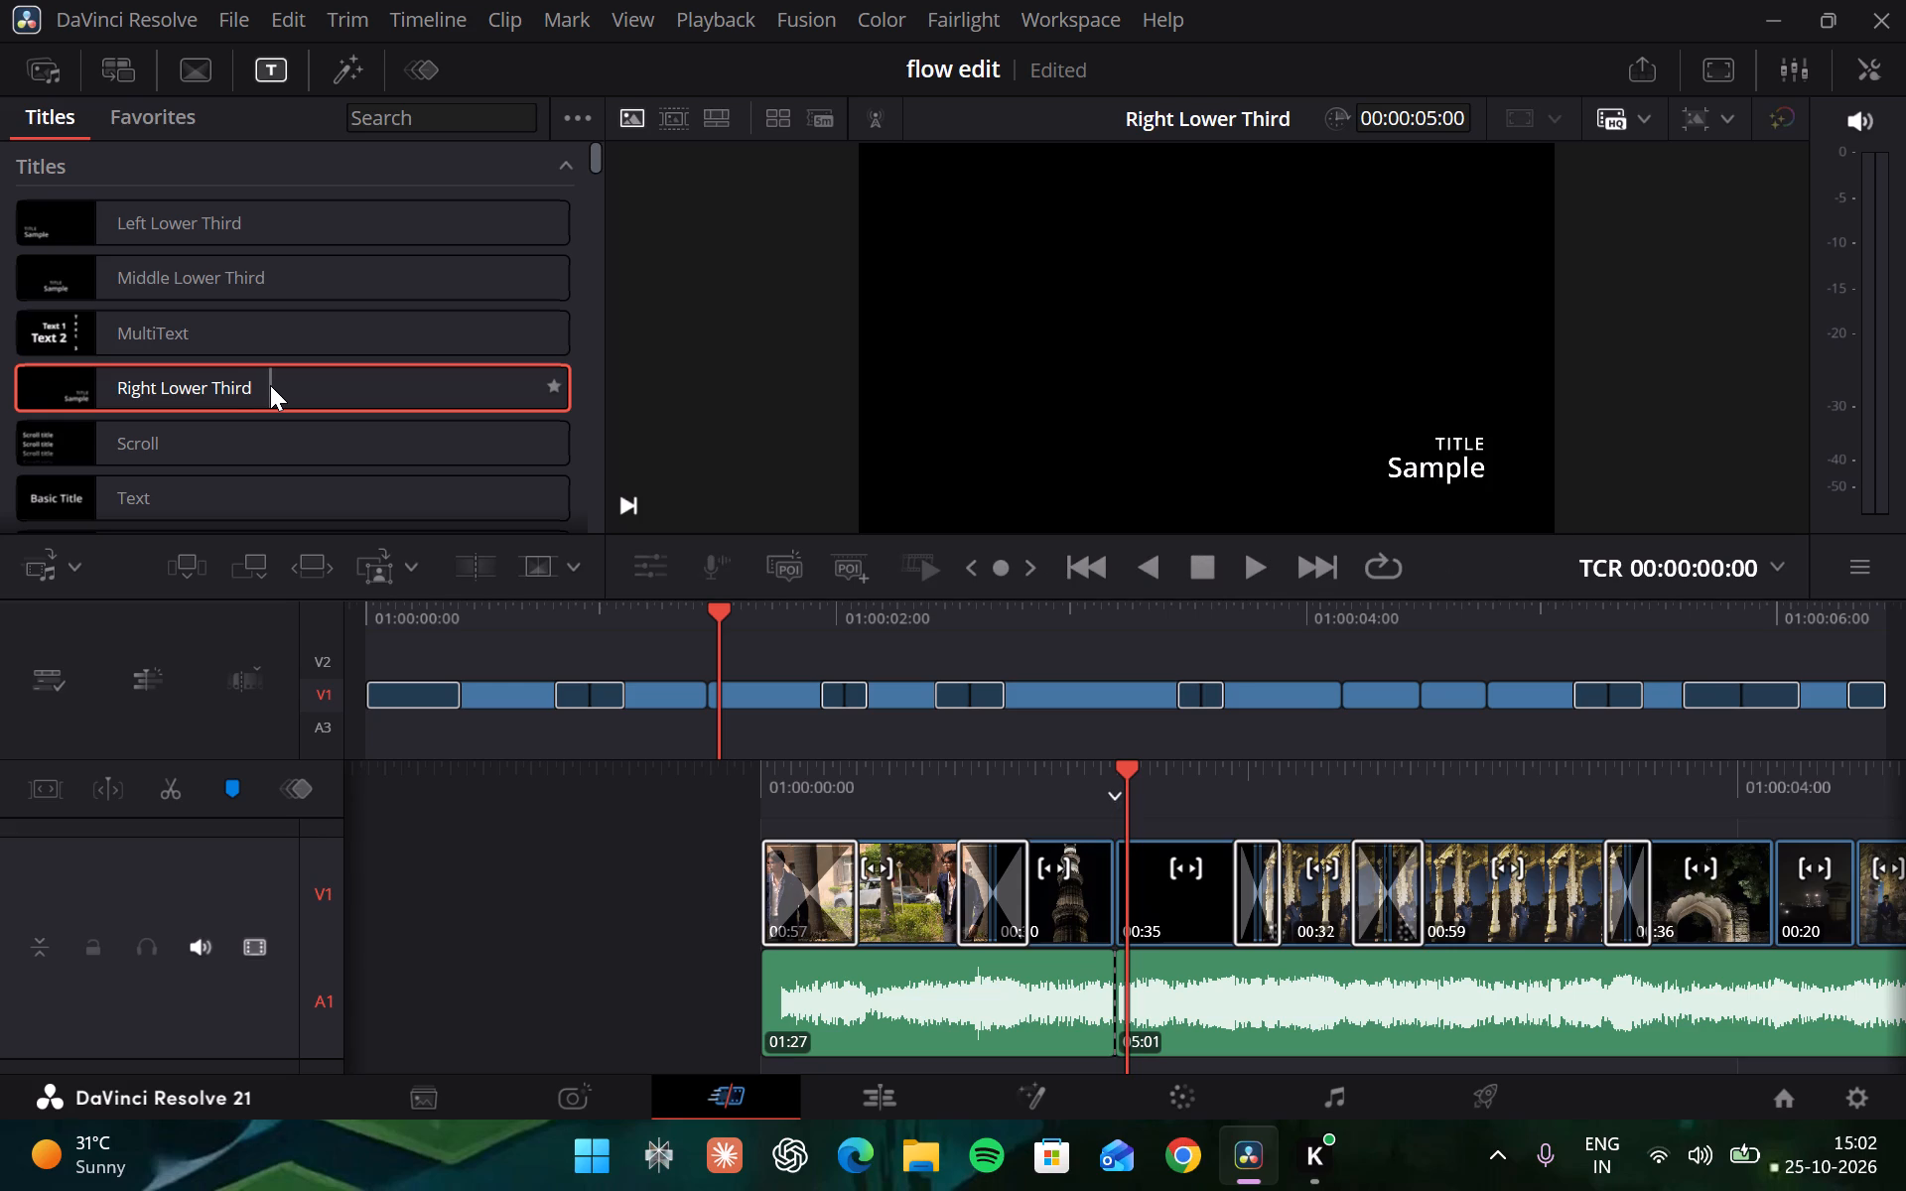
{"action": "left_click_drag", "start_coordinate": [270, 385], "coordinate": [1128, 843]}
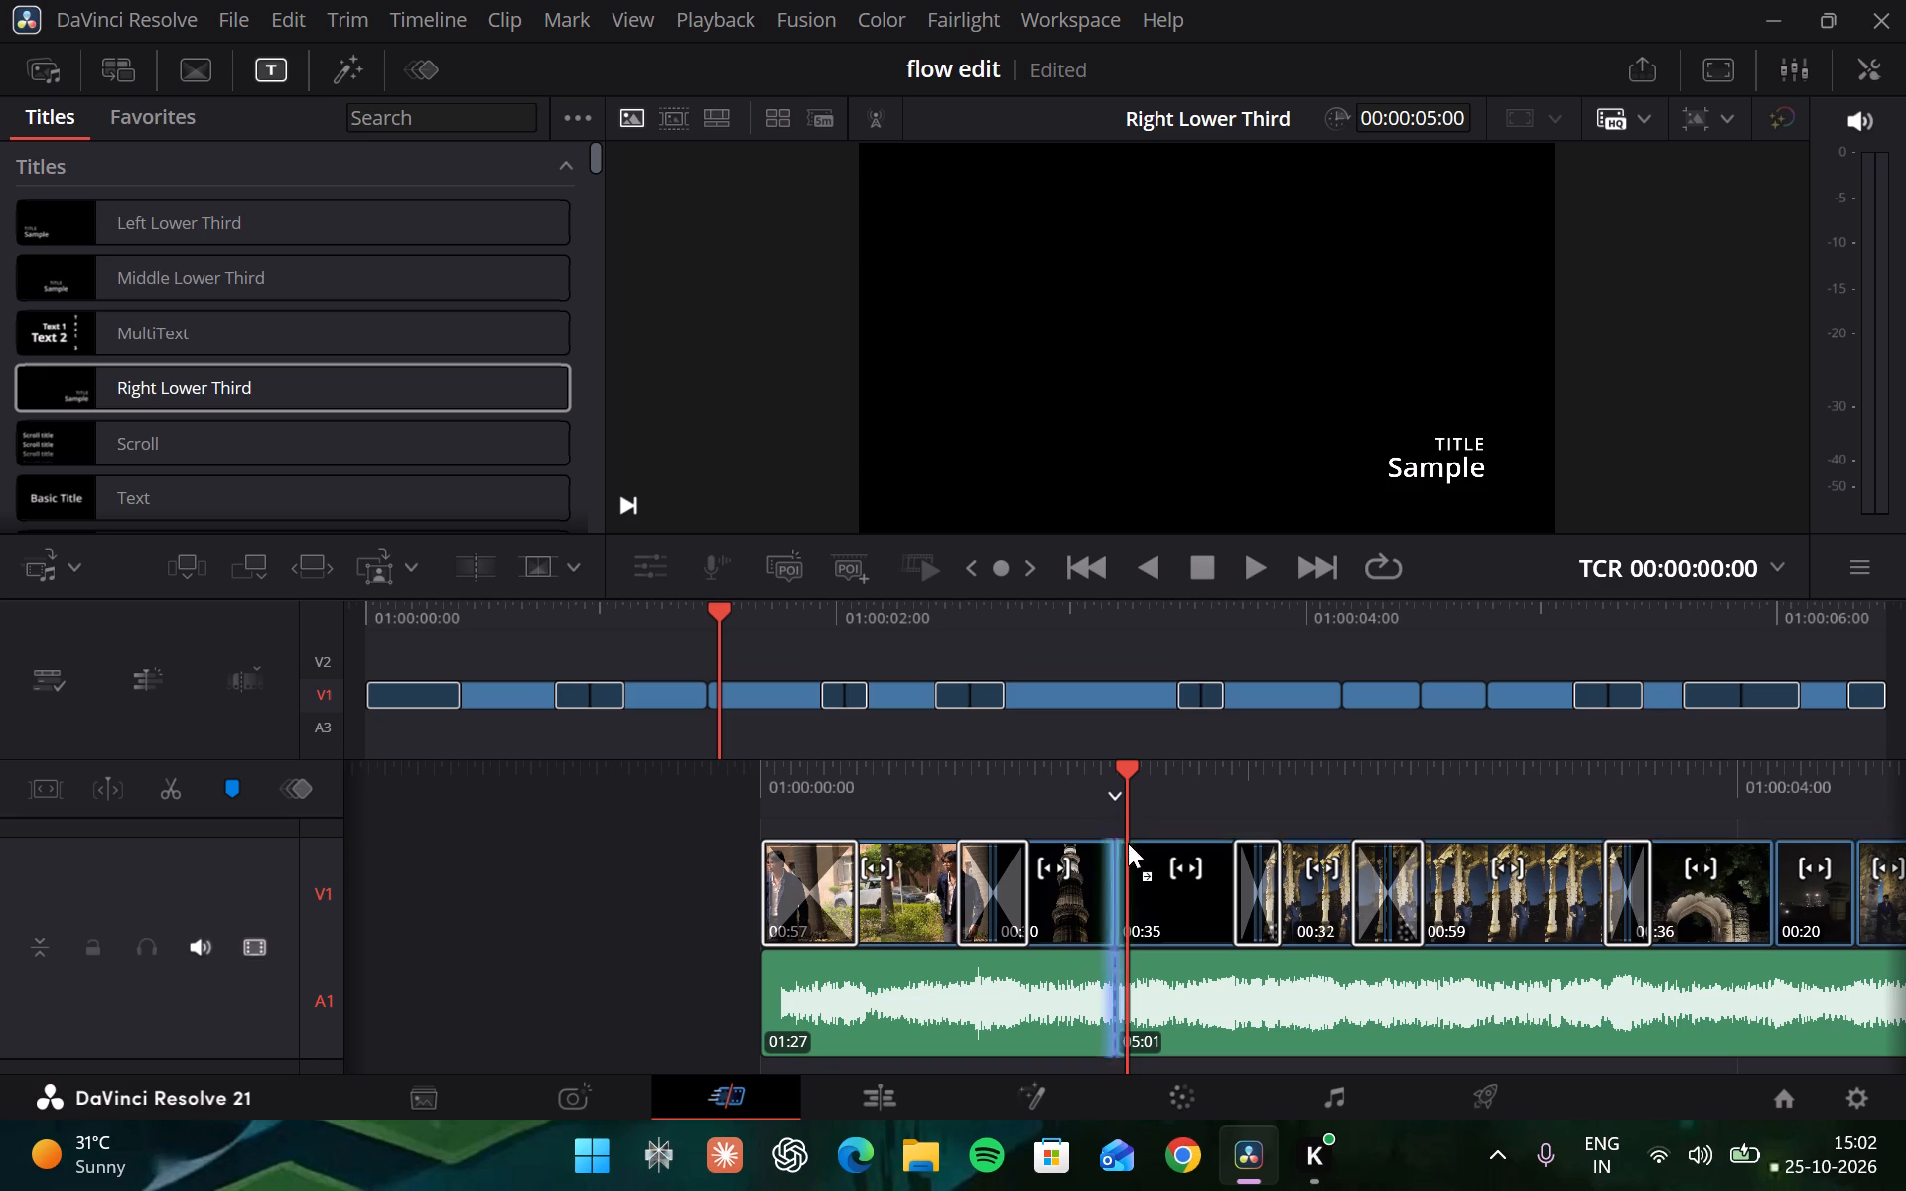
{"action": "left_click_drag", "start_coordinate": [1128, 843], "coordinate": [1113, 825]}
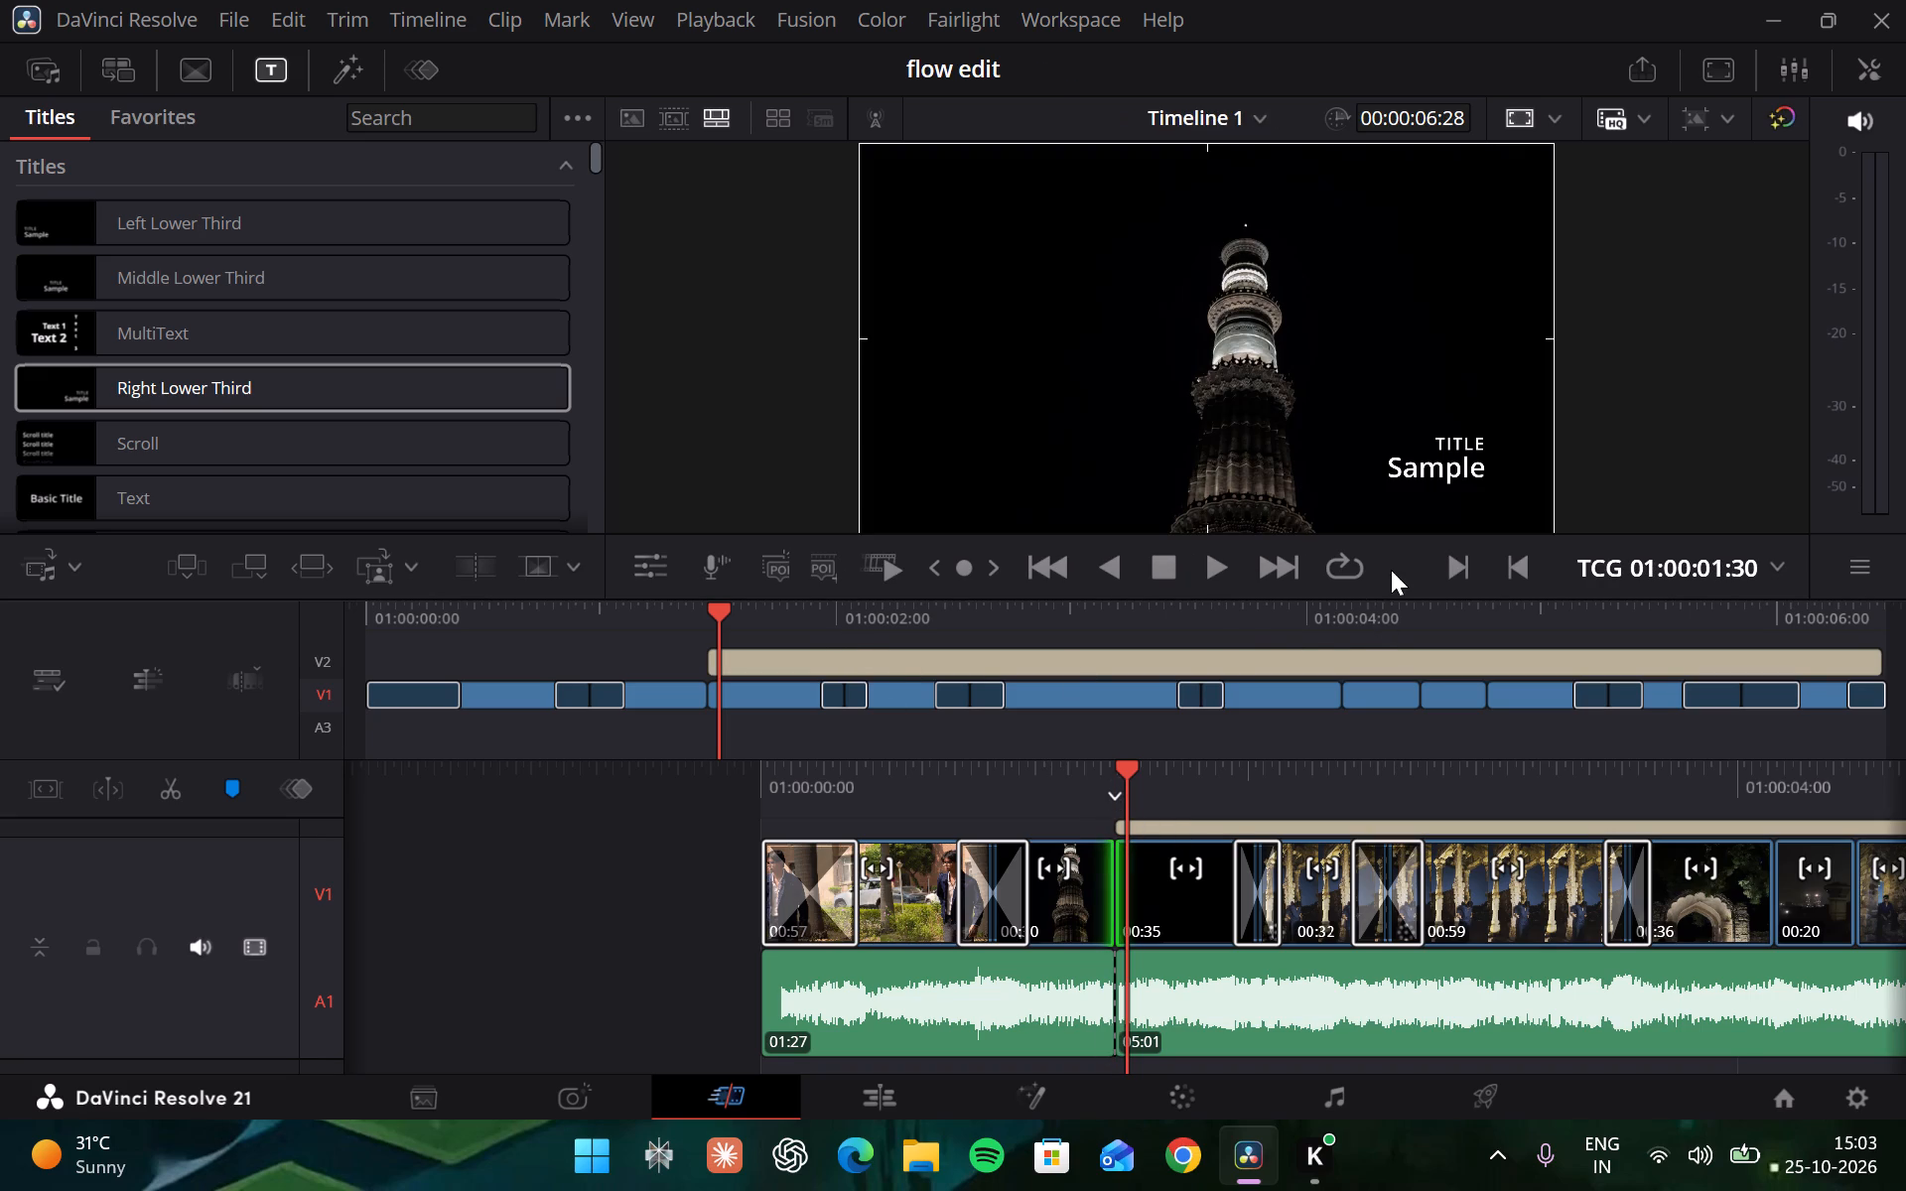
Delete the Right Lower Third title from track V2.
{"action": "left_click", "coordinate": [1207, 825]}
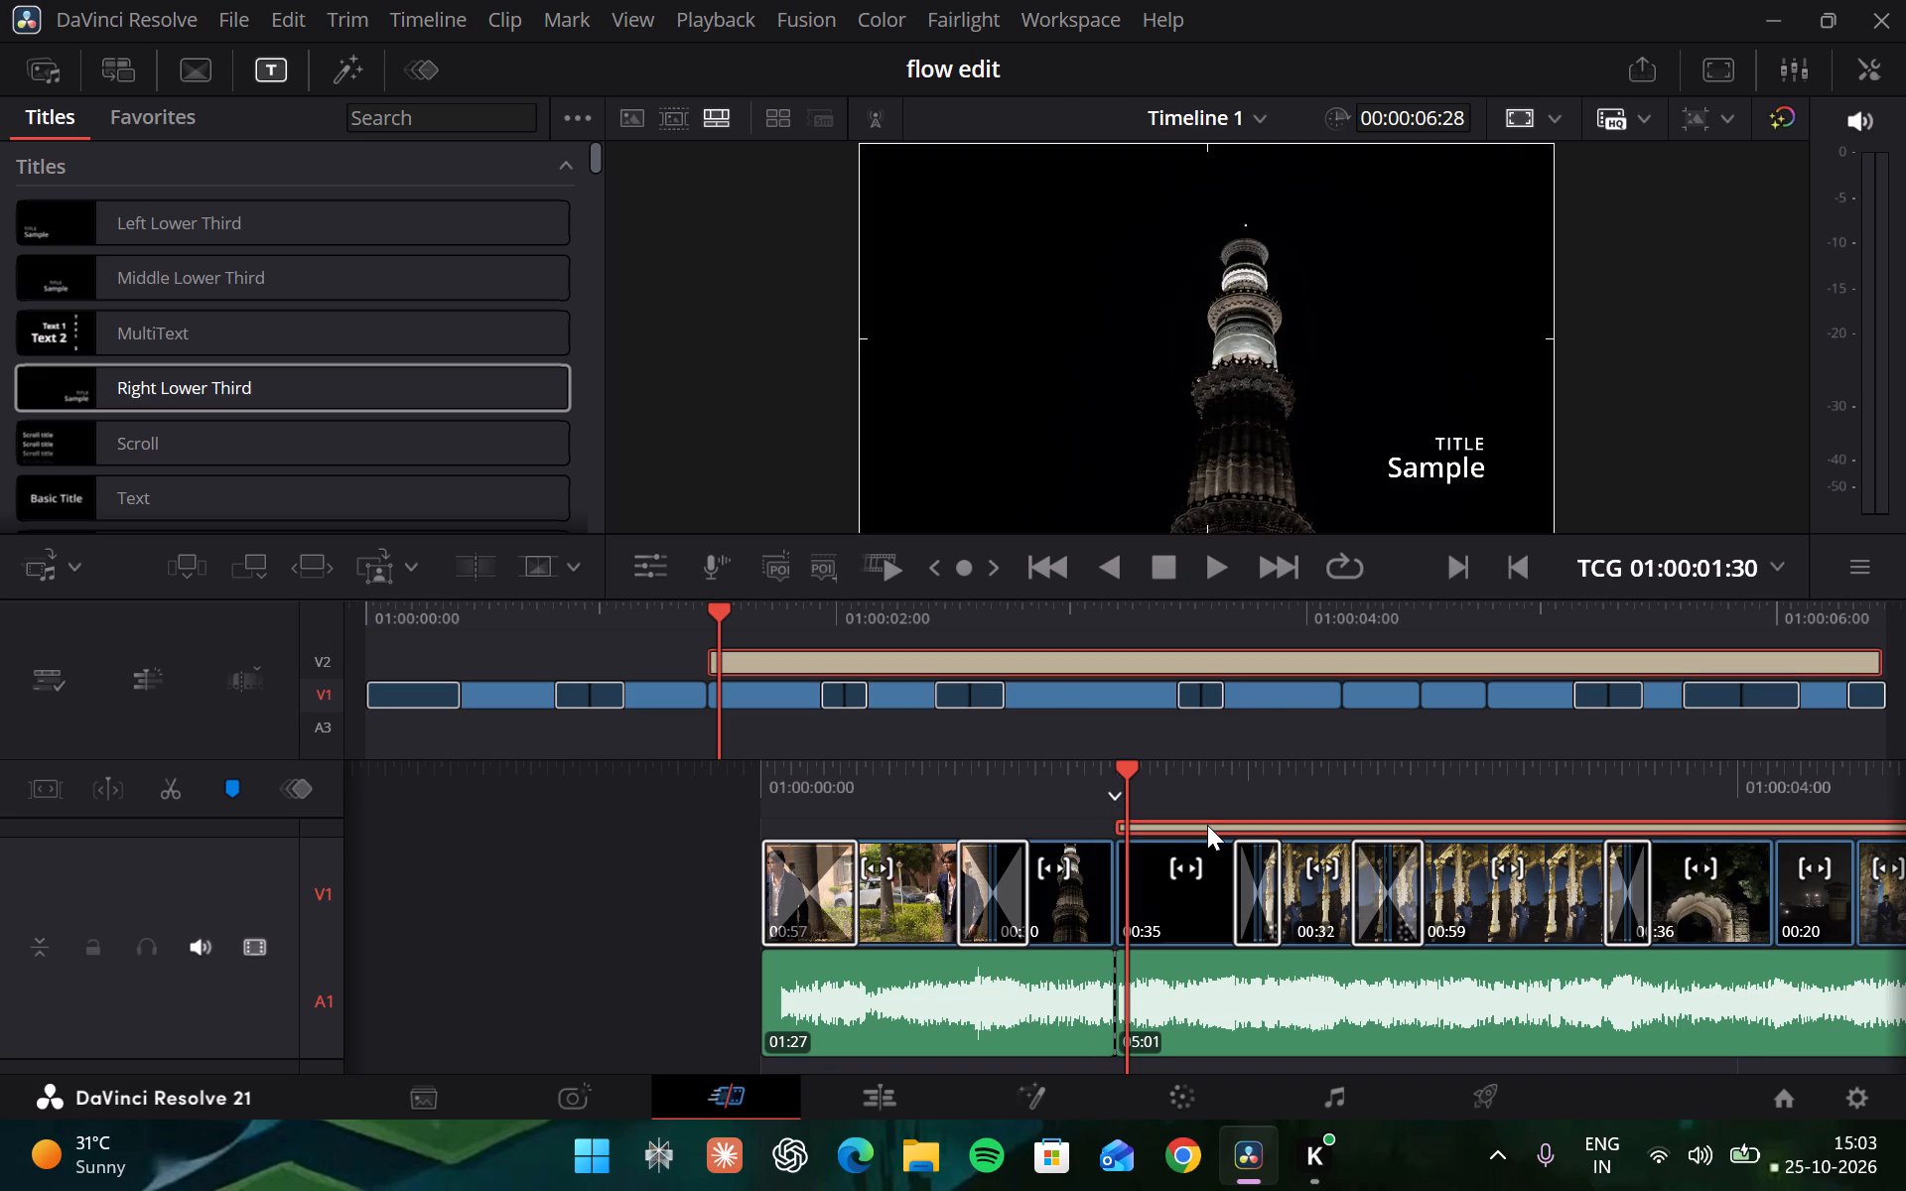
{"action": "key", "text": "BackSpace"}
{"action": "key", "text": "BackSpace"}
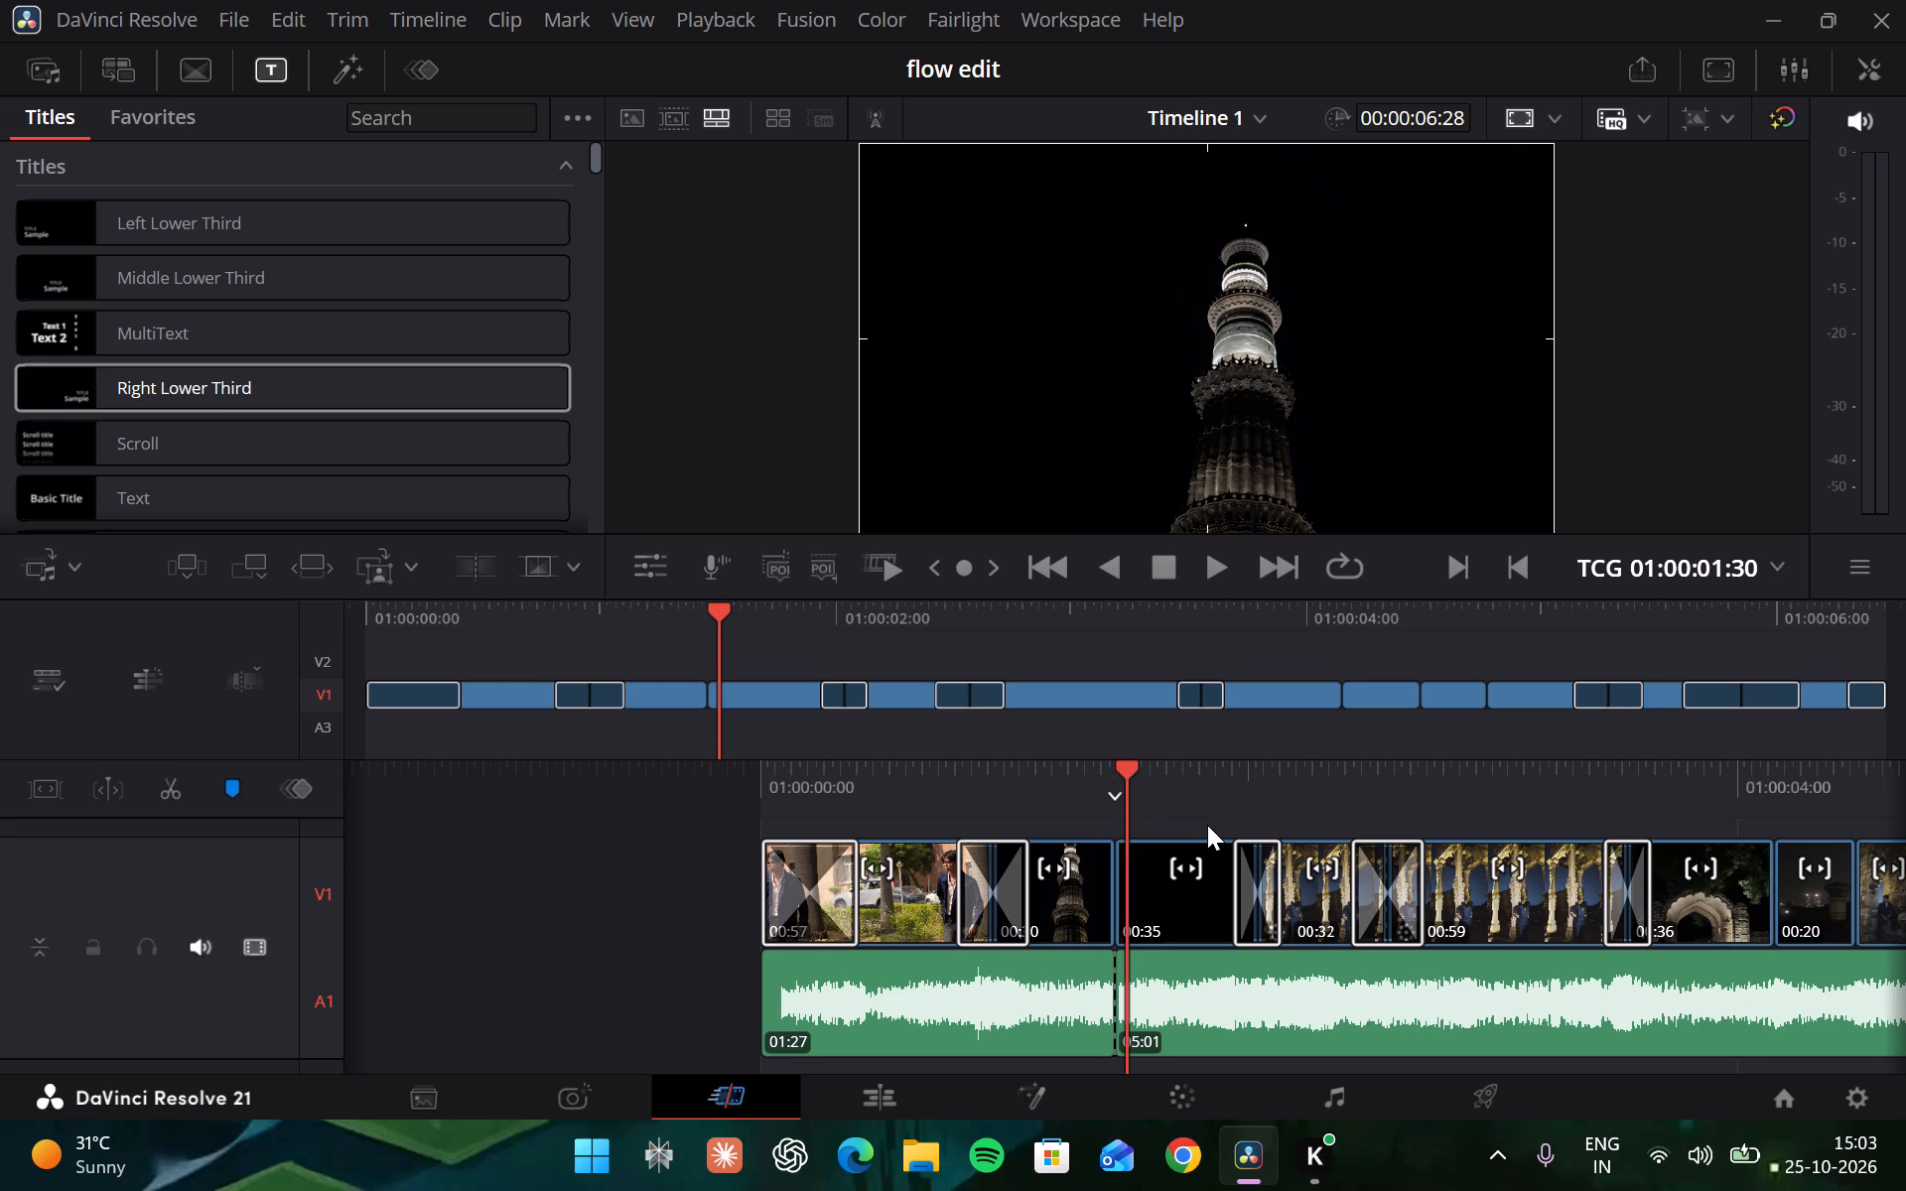
Preview the Right Lower Third title, inspect the cut between the tower shots, and play the timeline from its start to the second tower shot.
{"action": "double_click", "coordinate": [474, 386]}
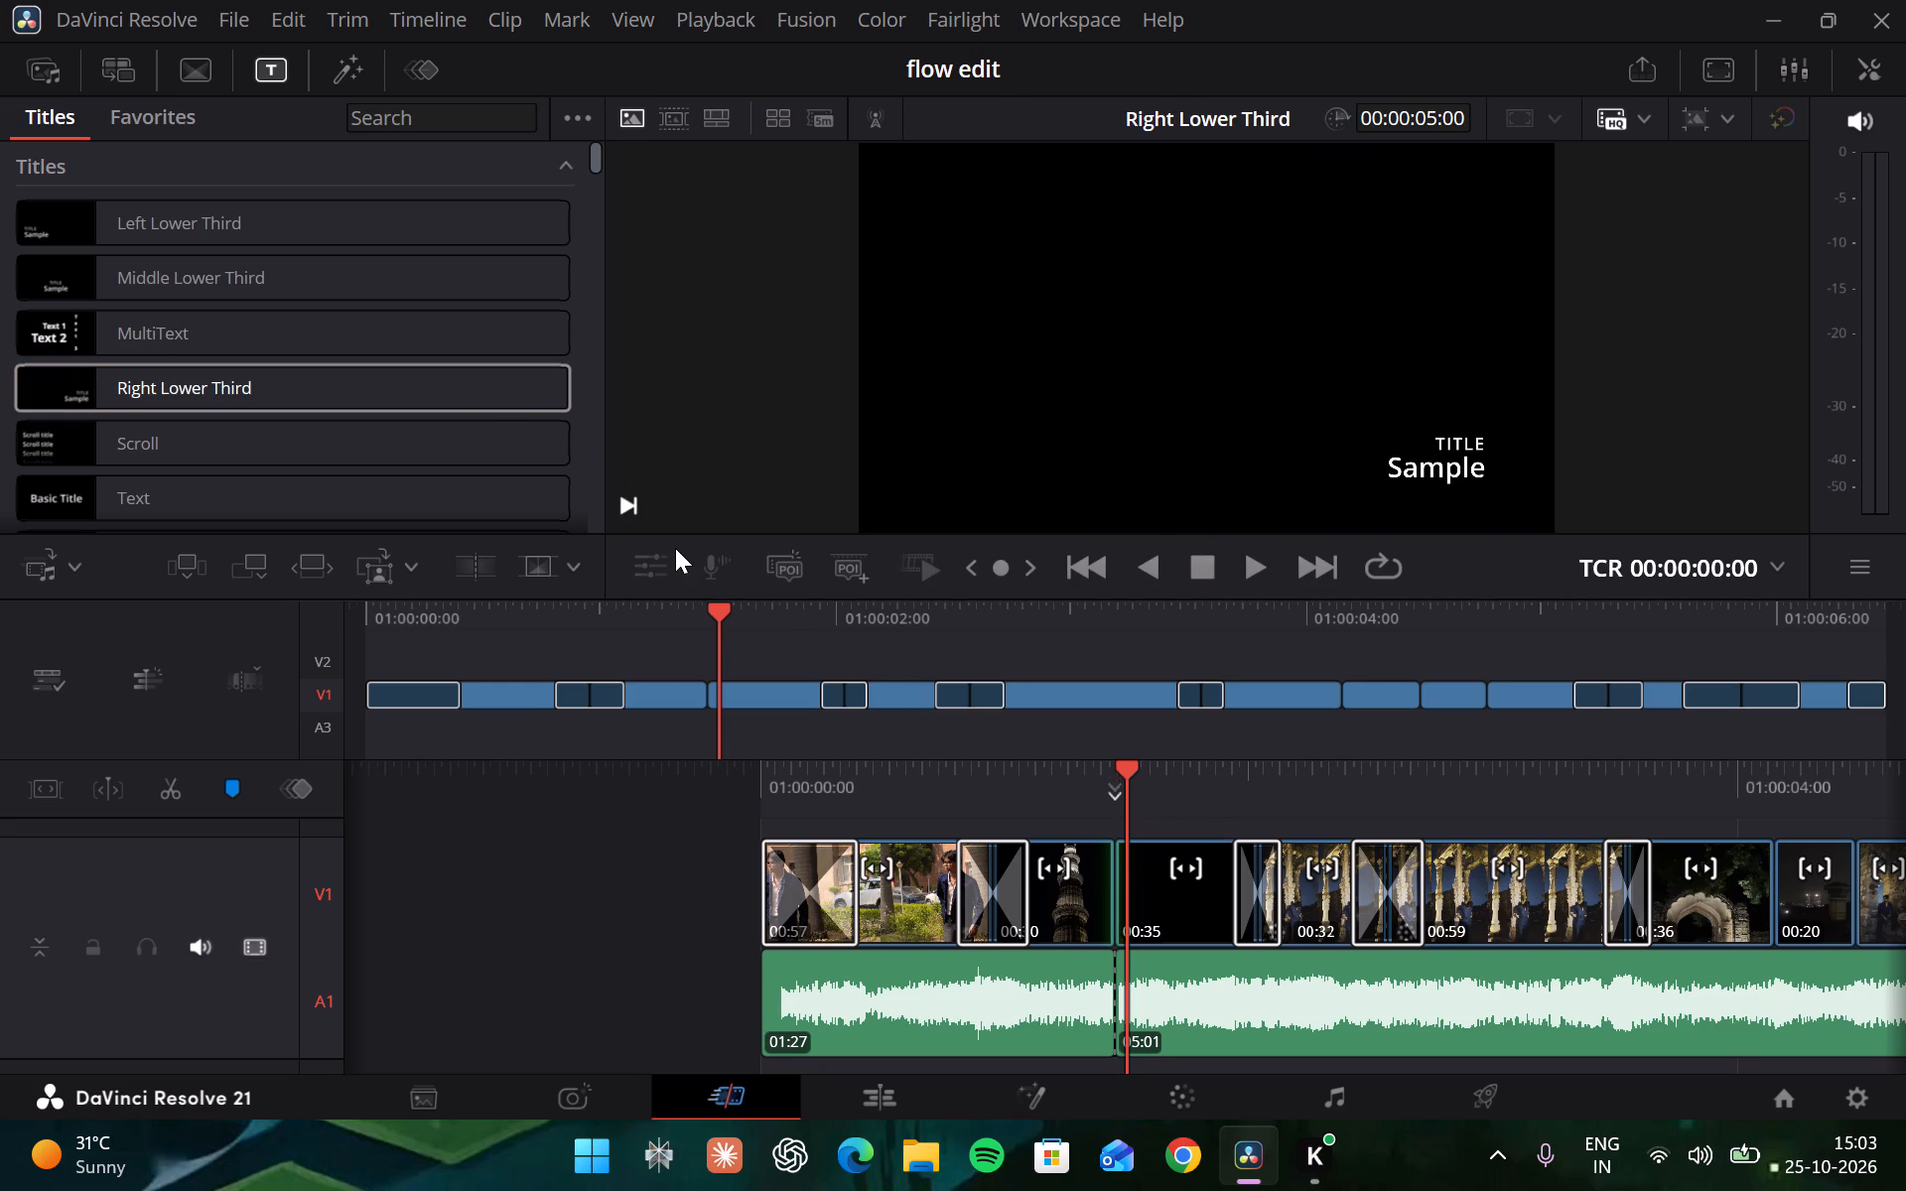
{"action": "left_click", "coordinate": [1111, 863]}
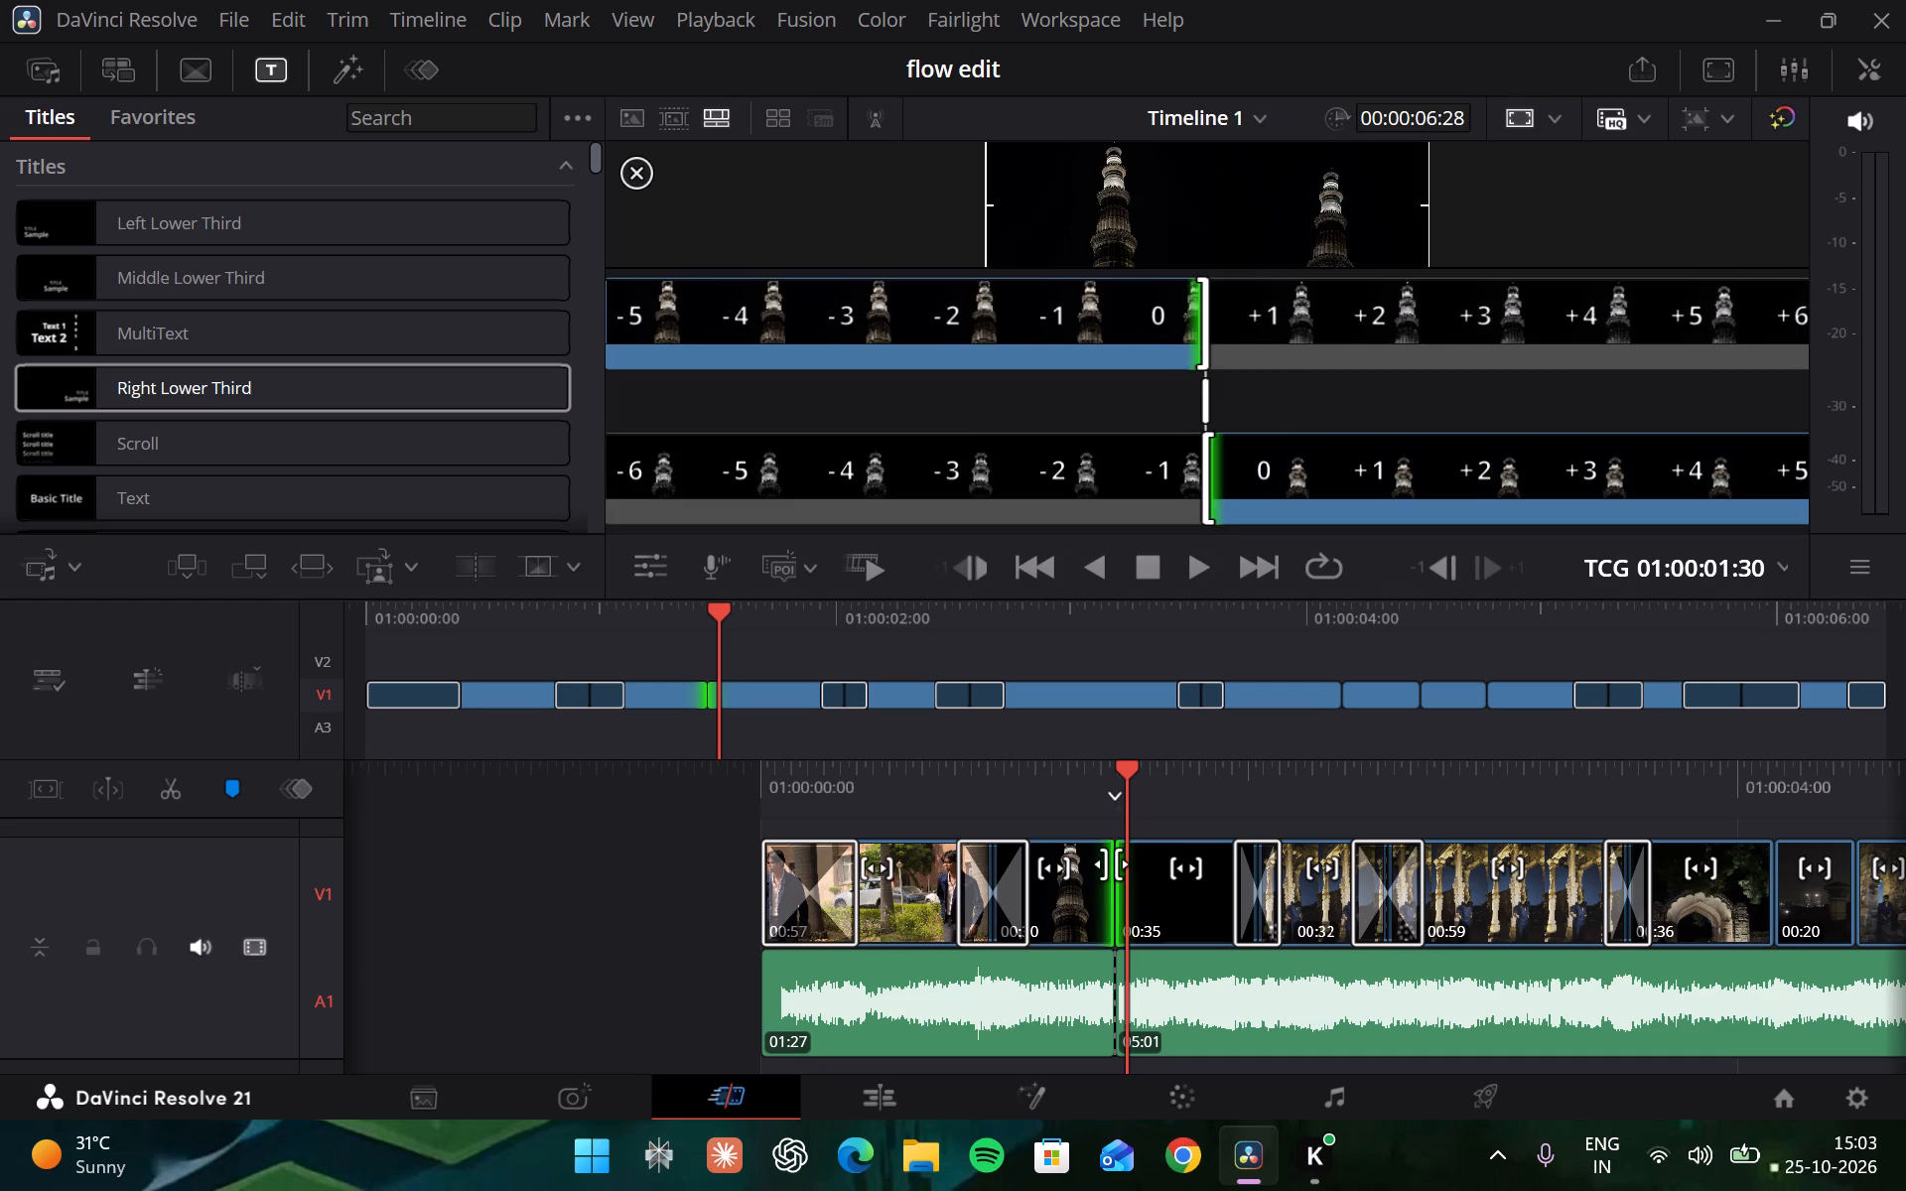
{"action": "left_click", "coordinate": [1048, 779]}
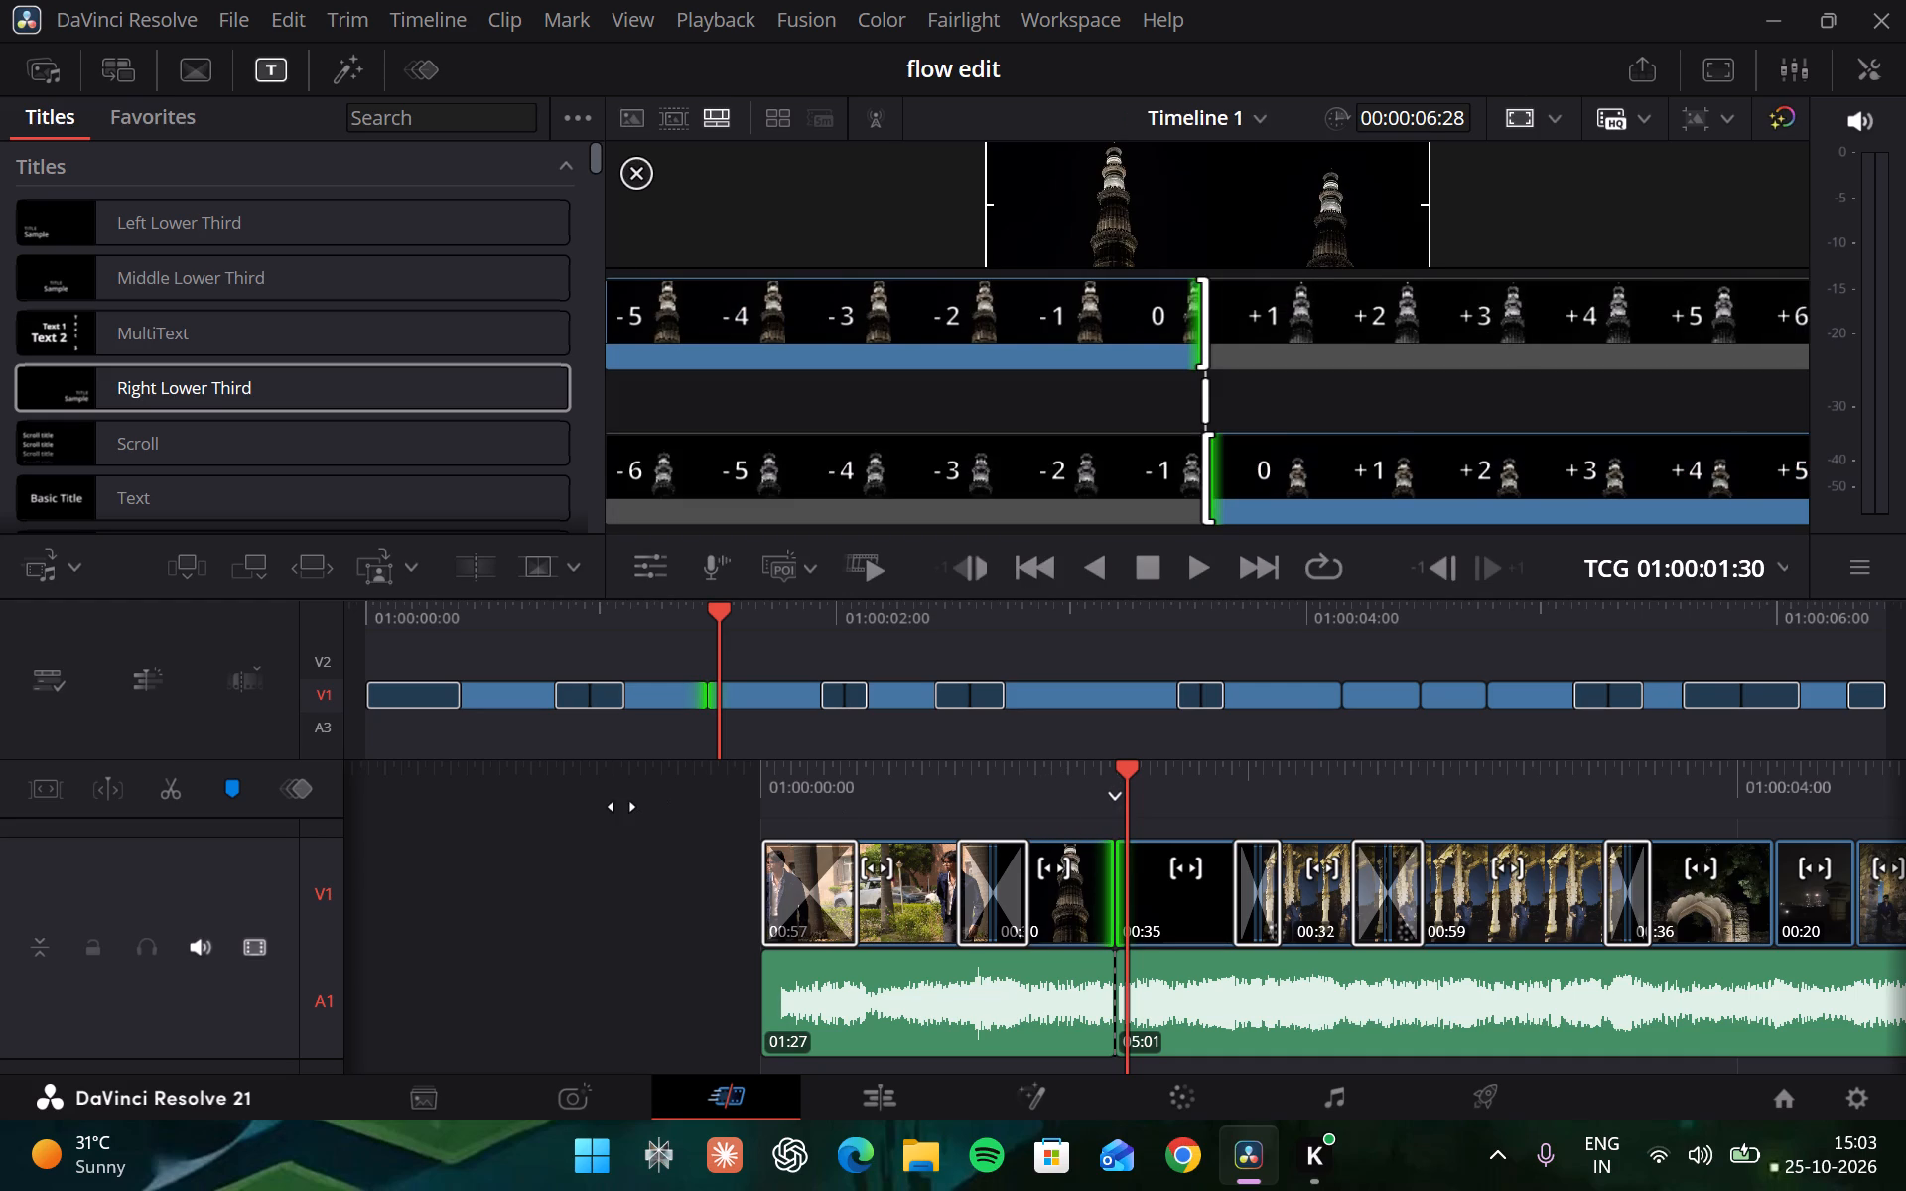
{"action": "triple_click", "coordinate": [620, 806]}
{"action": "left_click", "coordinate": [620, 806]}
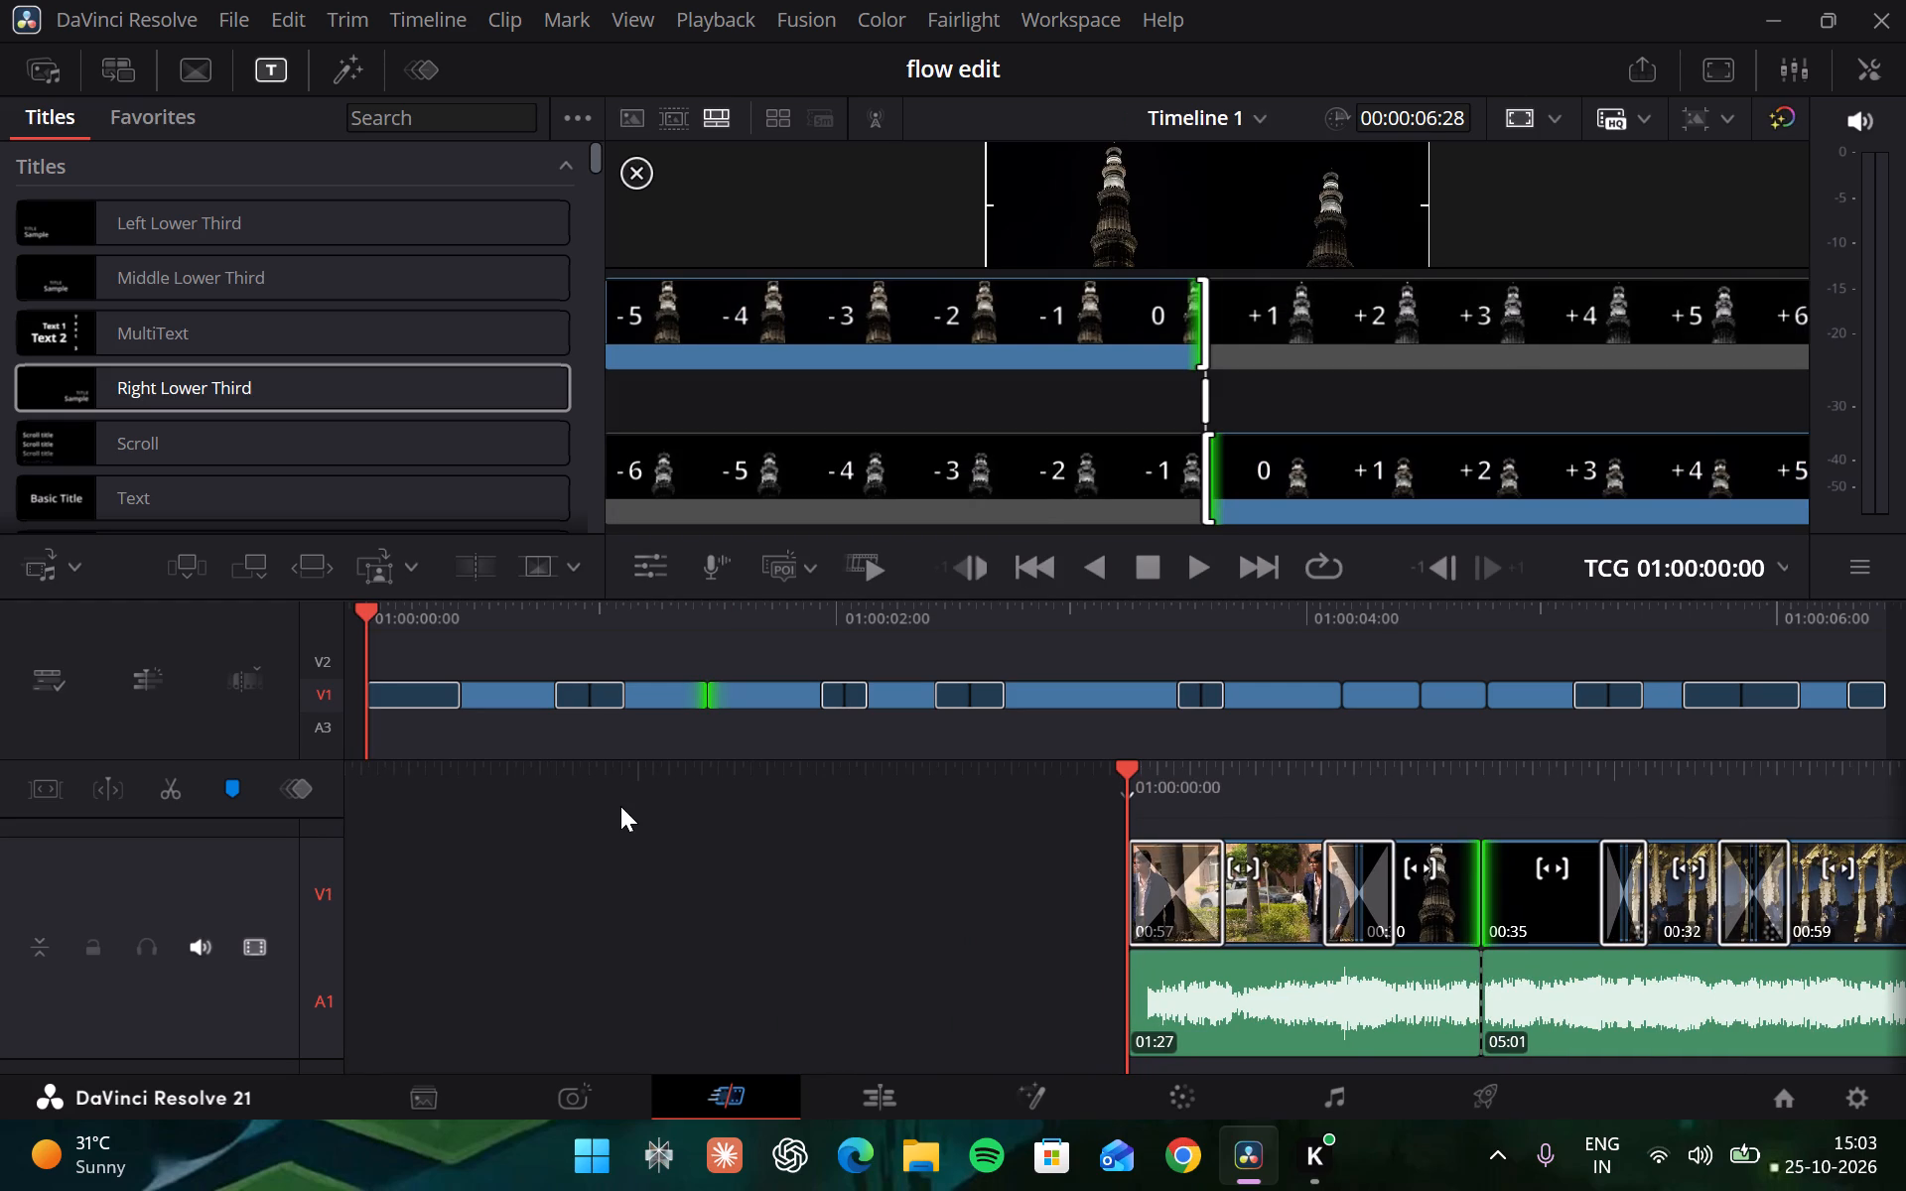
{"action": "key", "text": "space"}
{"action": "key", "text": "space"}
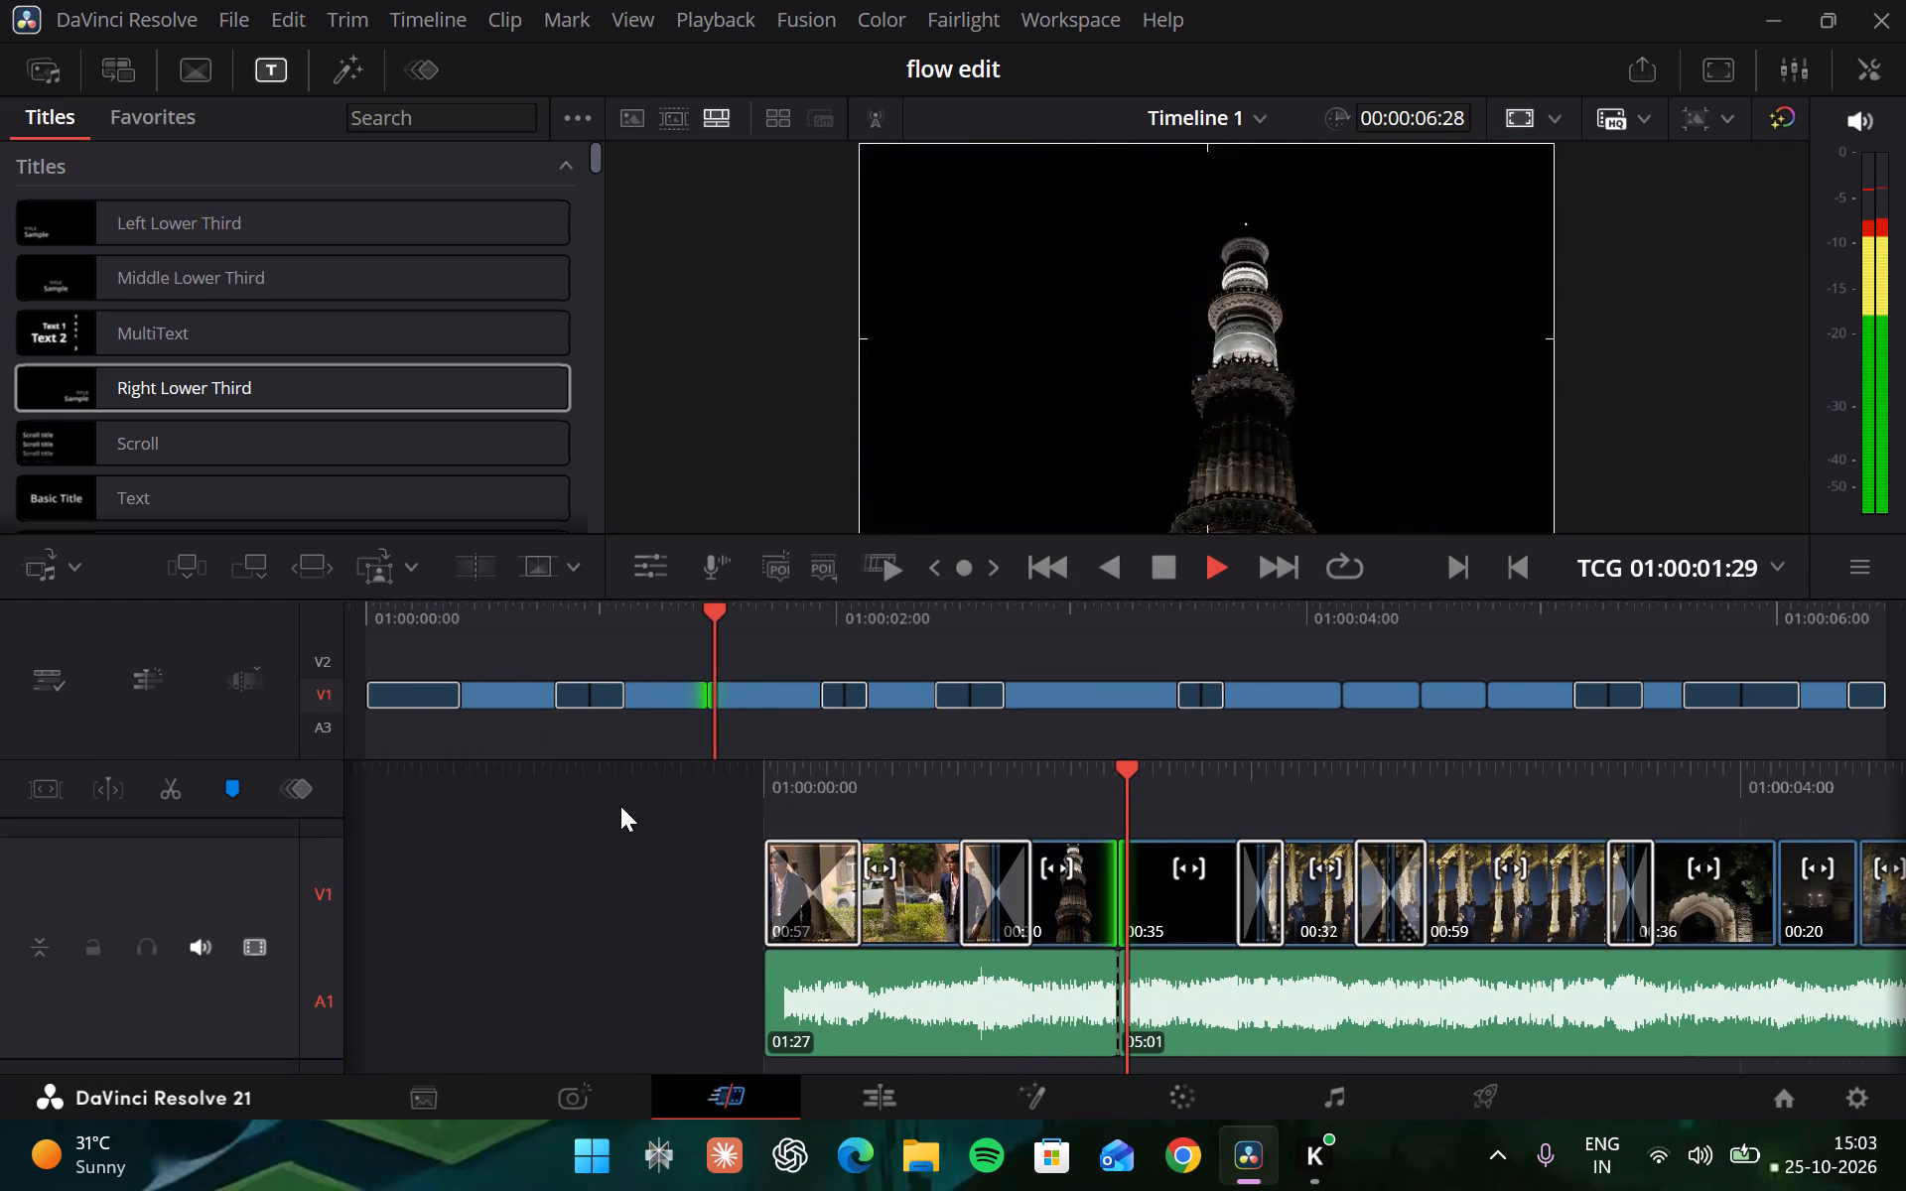
{"action": "double_click", "coordinate": [1138, 799]}
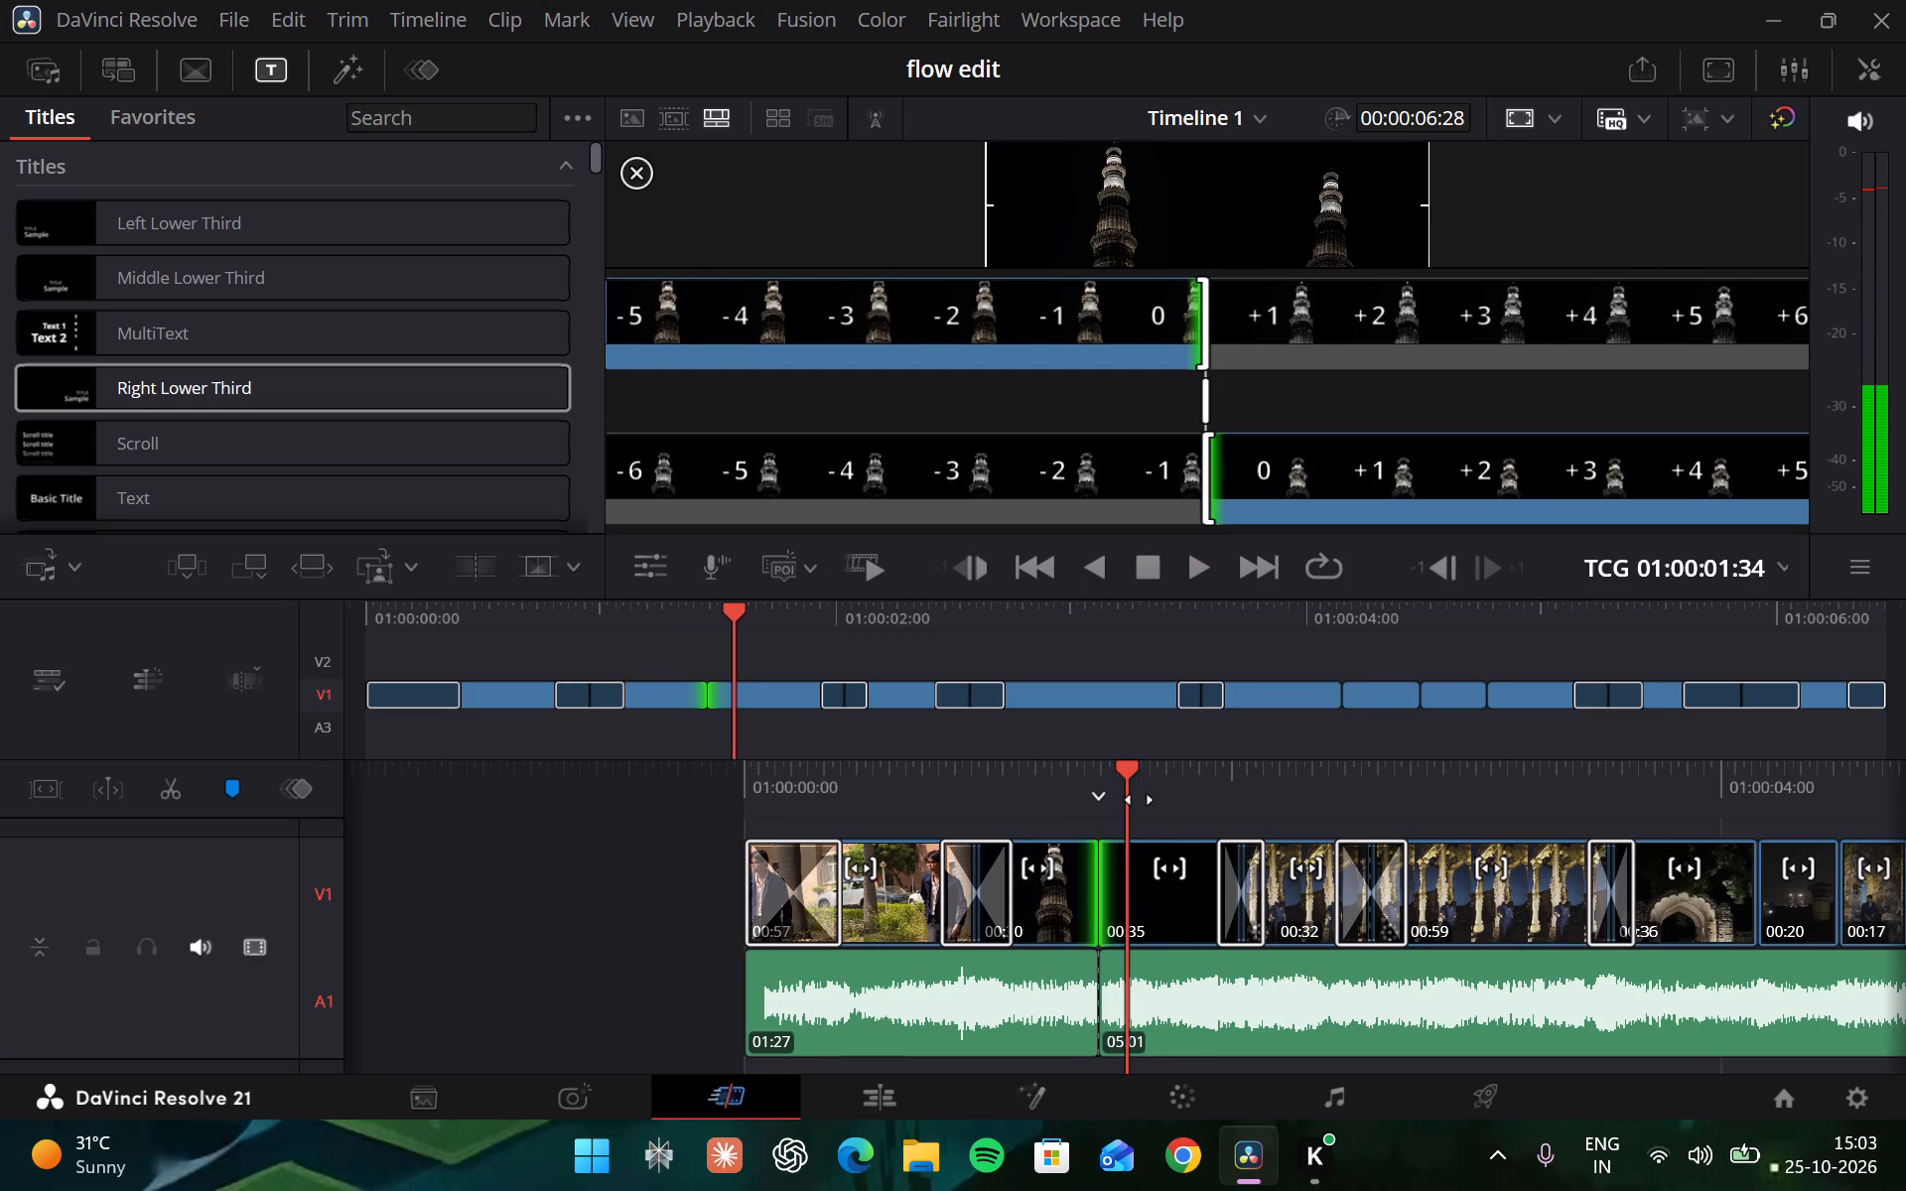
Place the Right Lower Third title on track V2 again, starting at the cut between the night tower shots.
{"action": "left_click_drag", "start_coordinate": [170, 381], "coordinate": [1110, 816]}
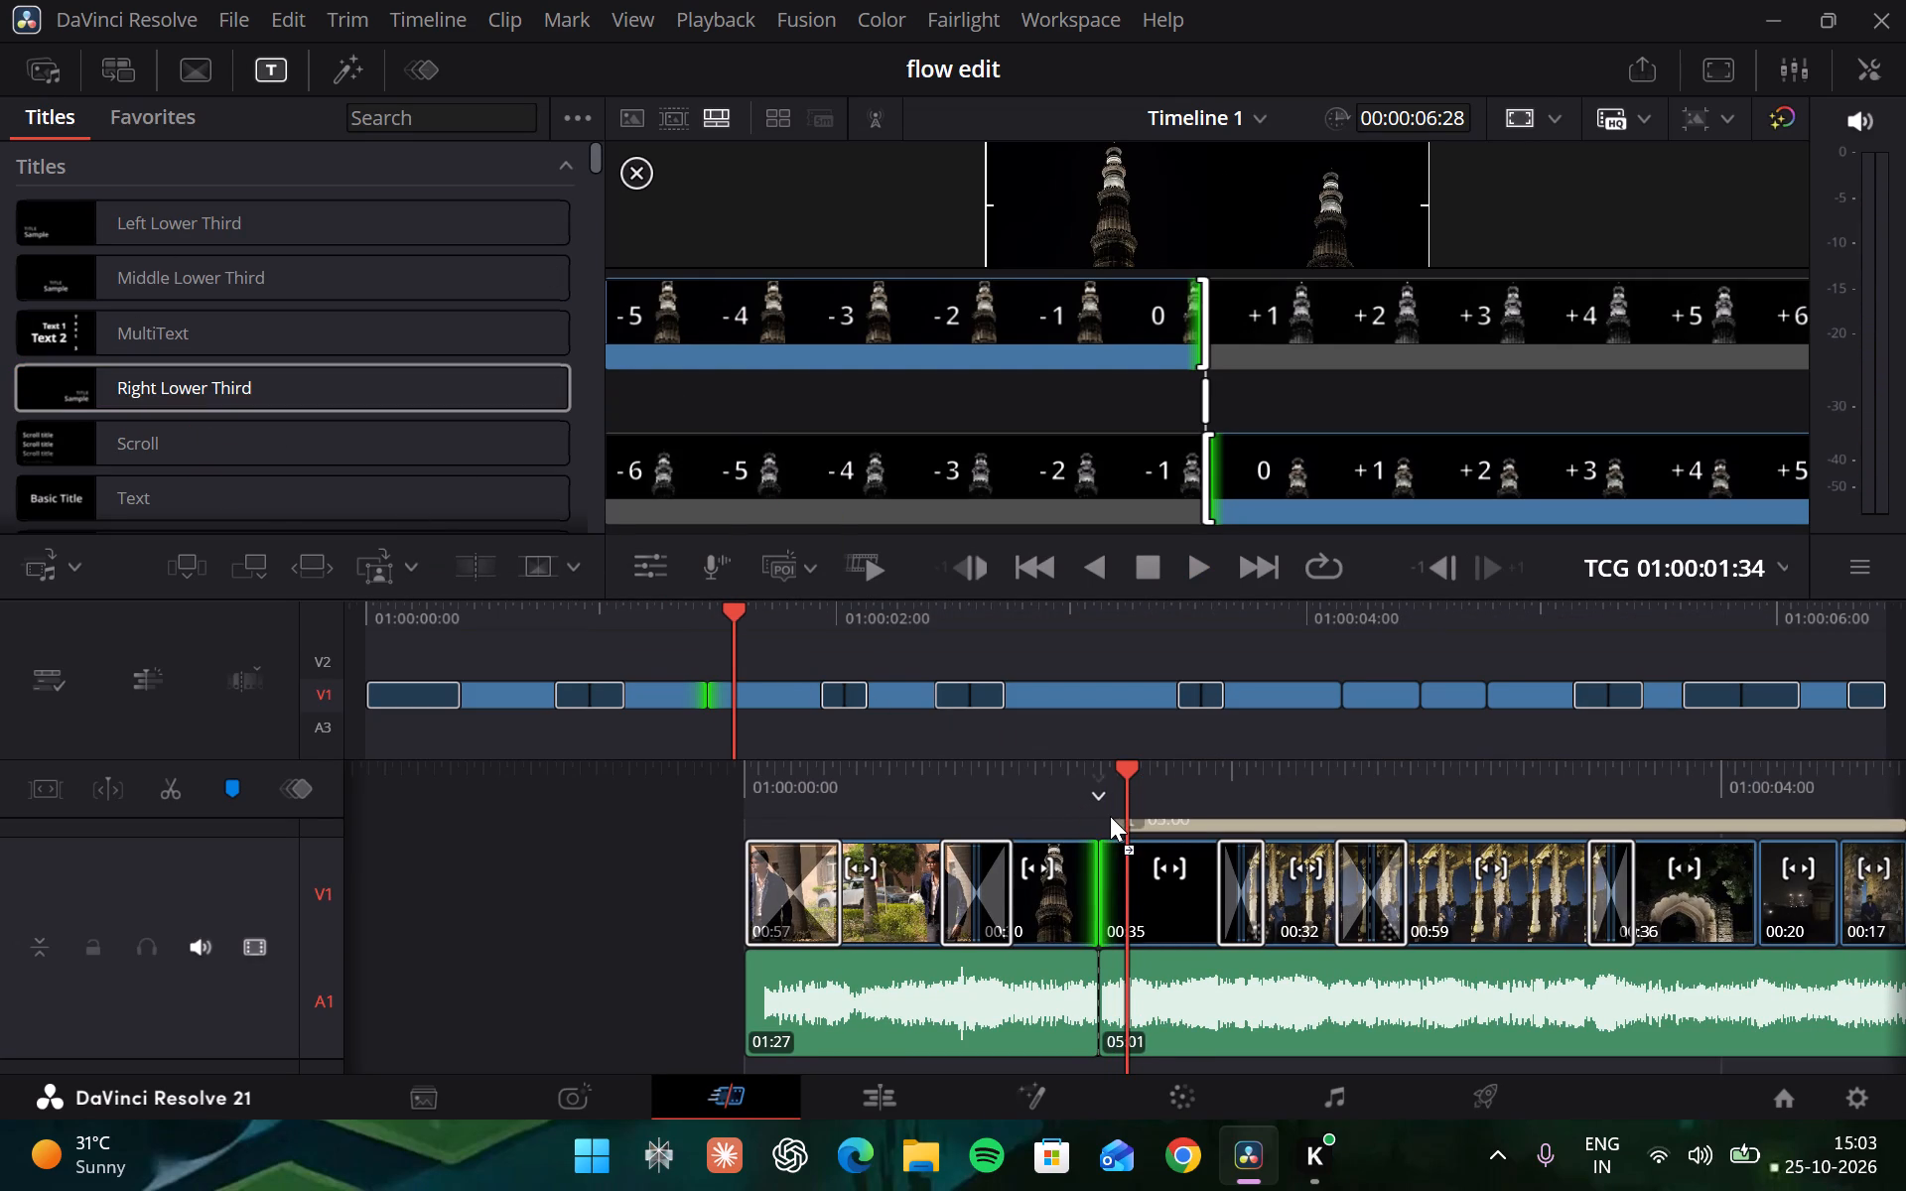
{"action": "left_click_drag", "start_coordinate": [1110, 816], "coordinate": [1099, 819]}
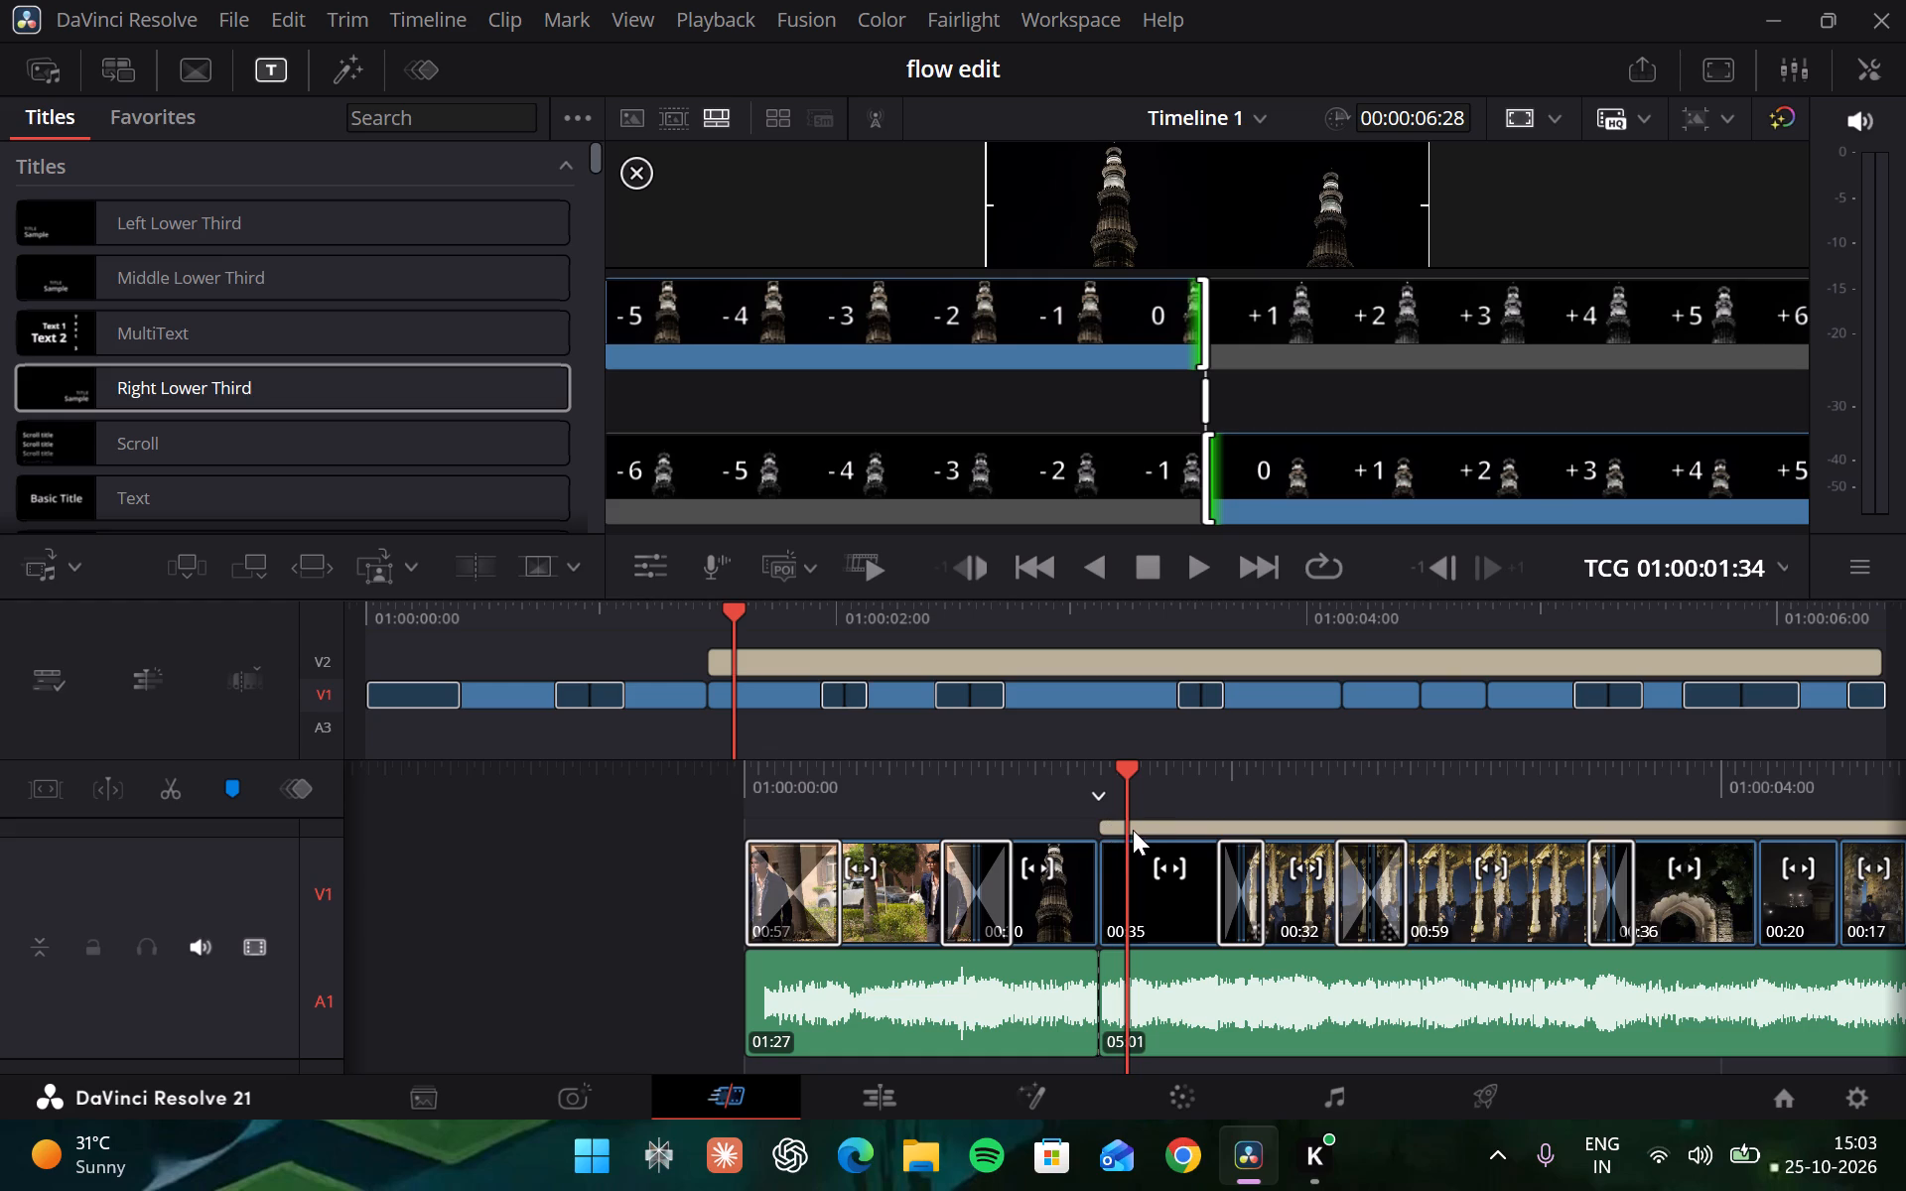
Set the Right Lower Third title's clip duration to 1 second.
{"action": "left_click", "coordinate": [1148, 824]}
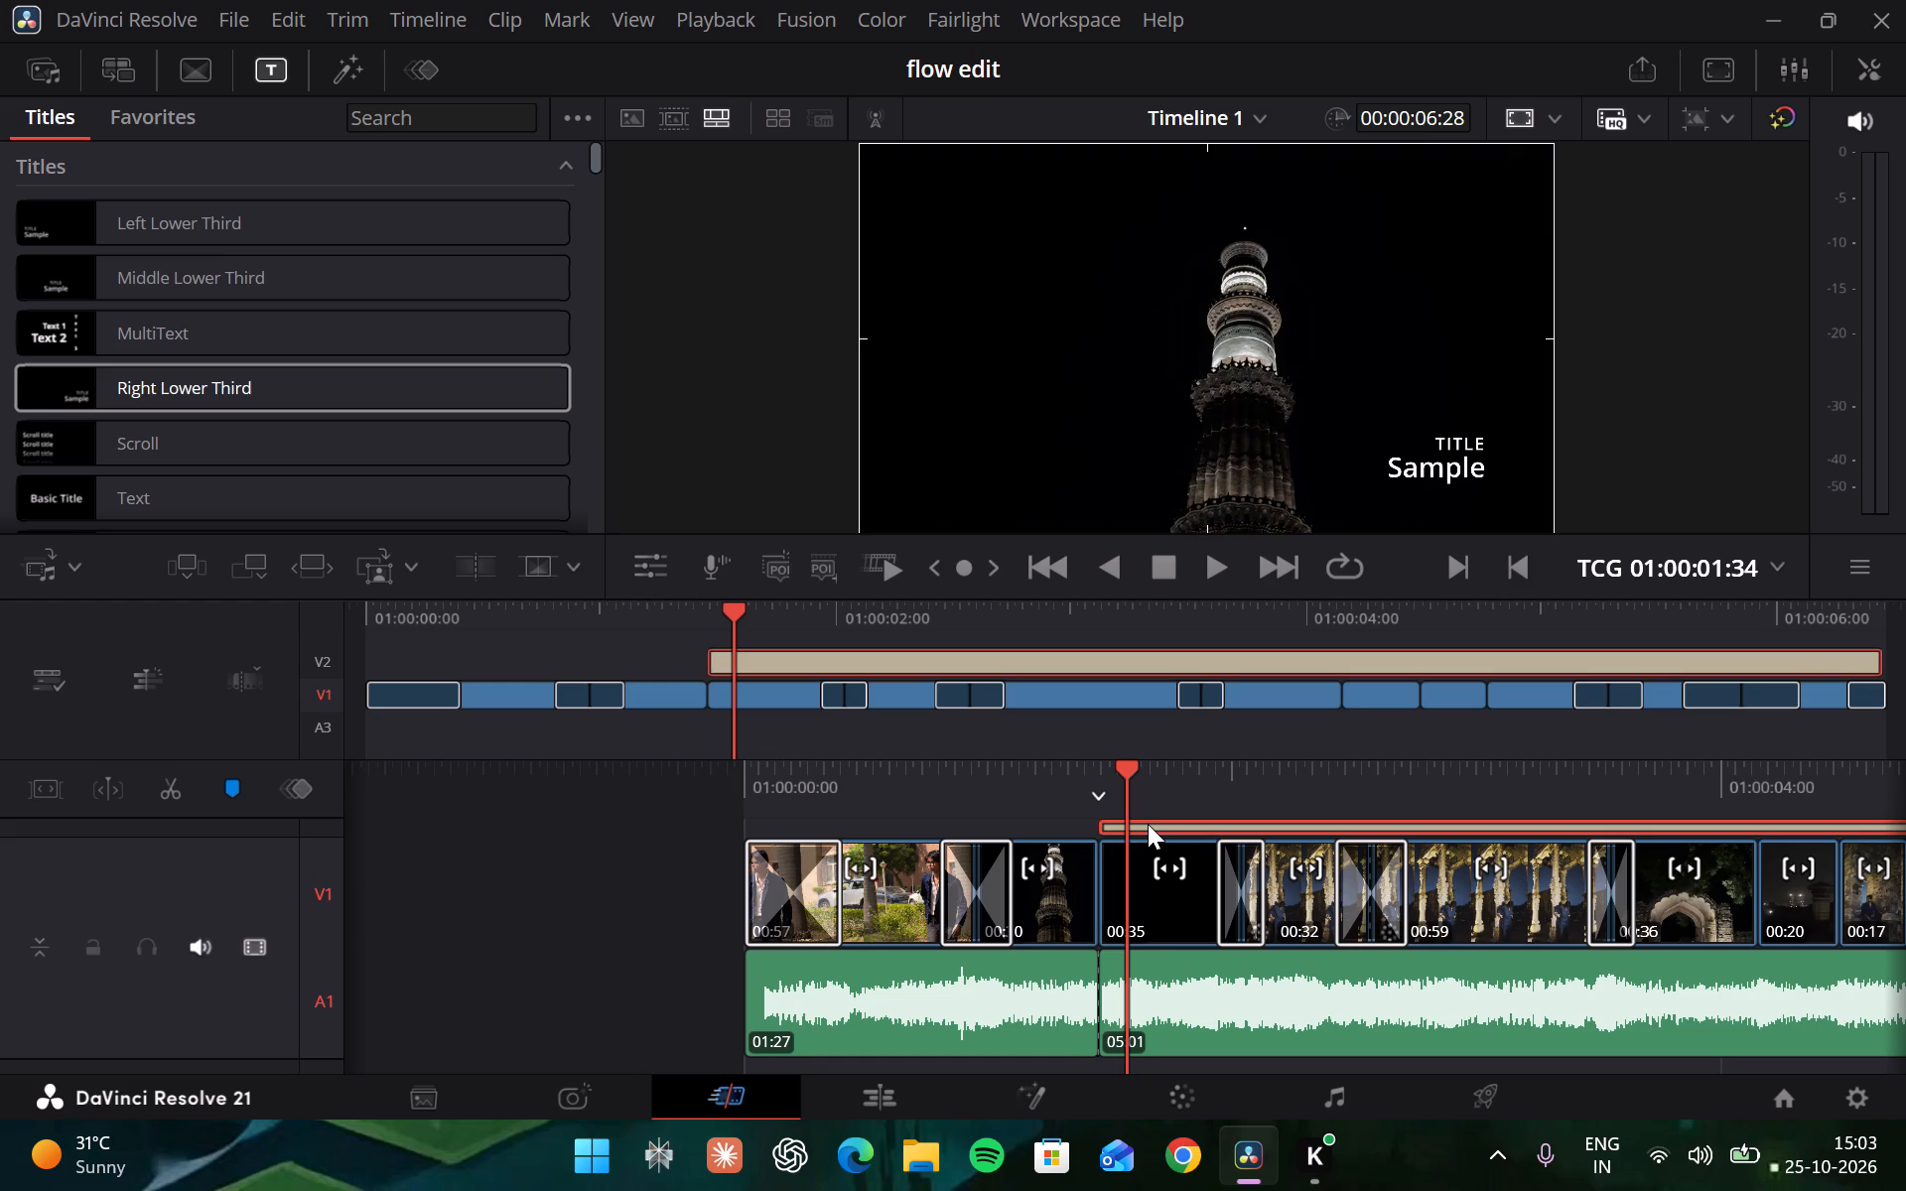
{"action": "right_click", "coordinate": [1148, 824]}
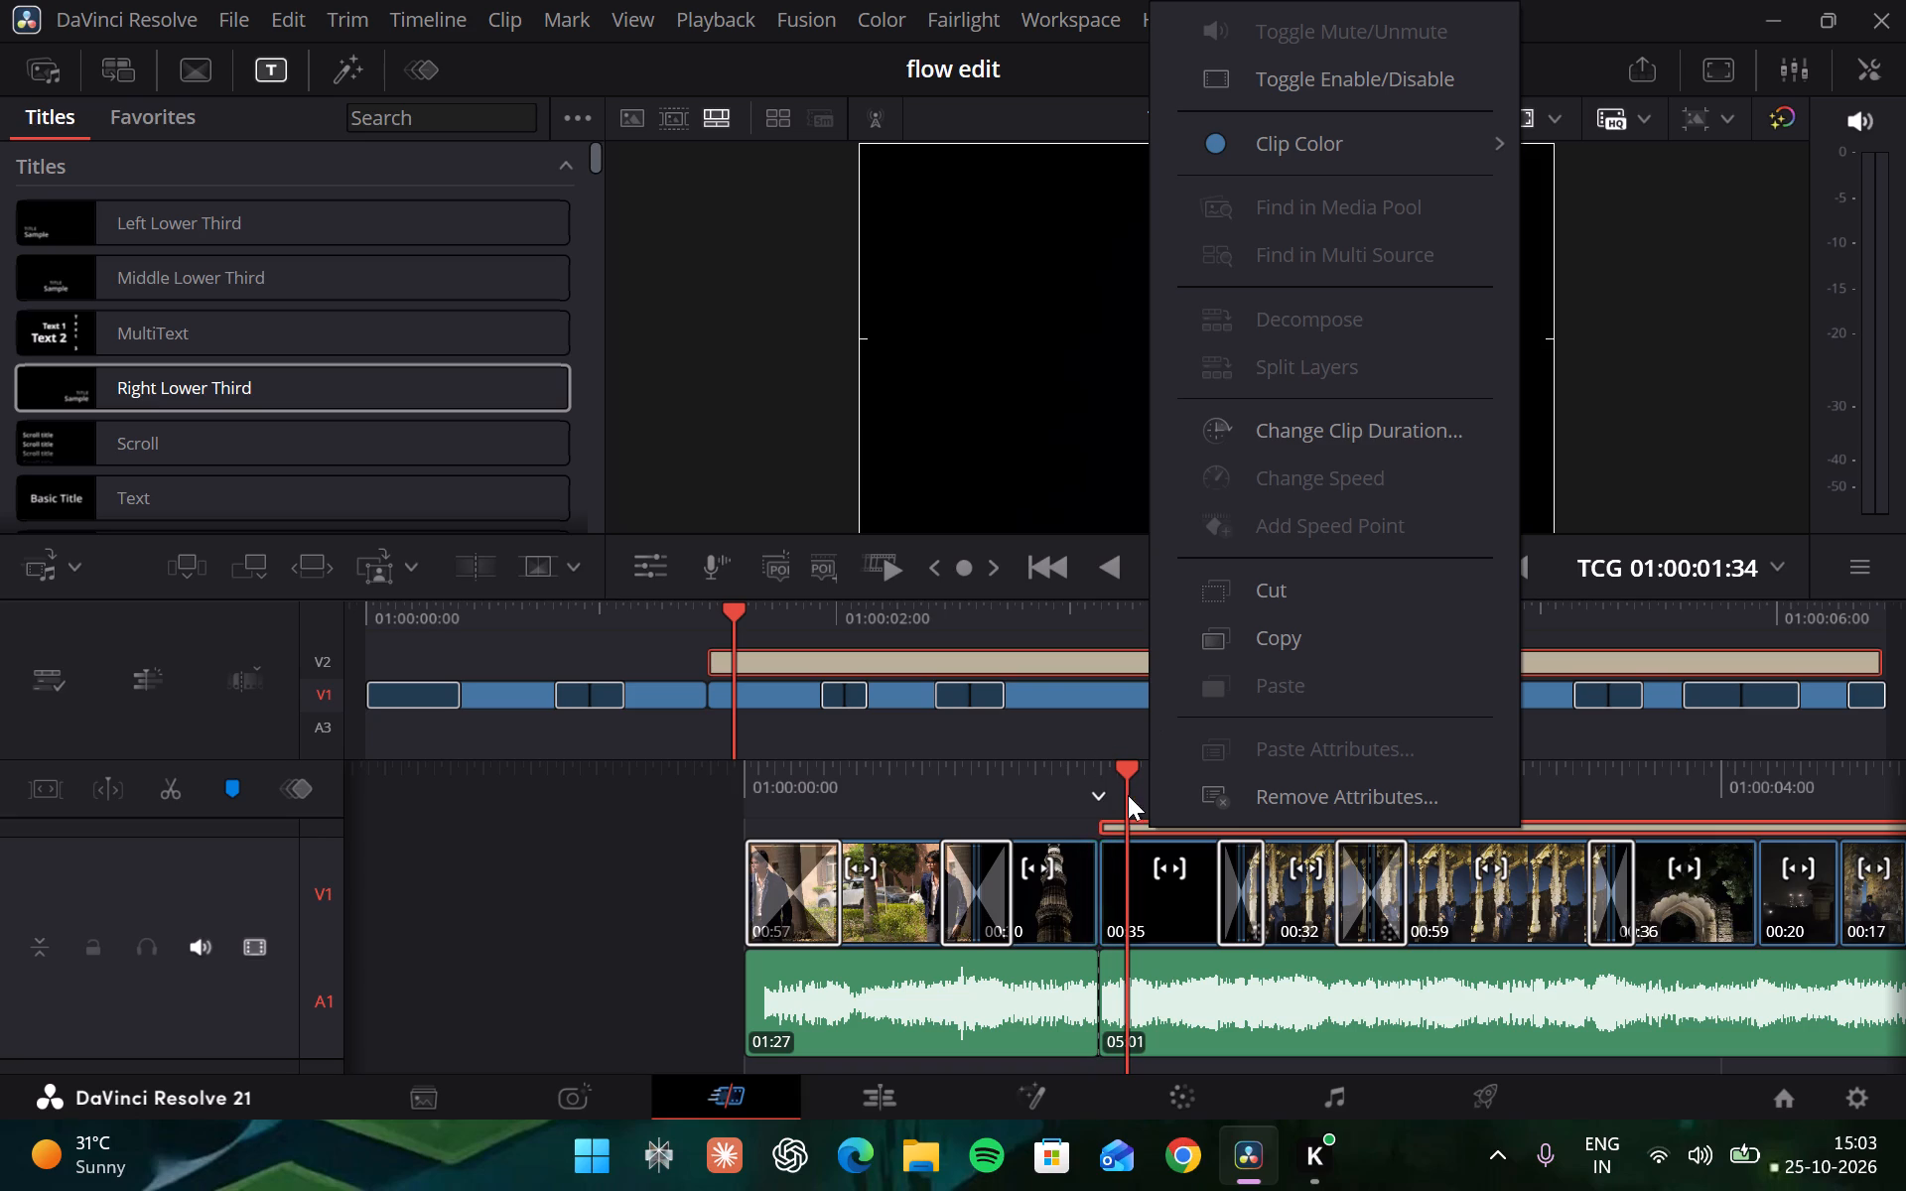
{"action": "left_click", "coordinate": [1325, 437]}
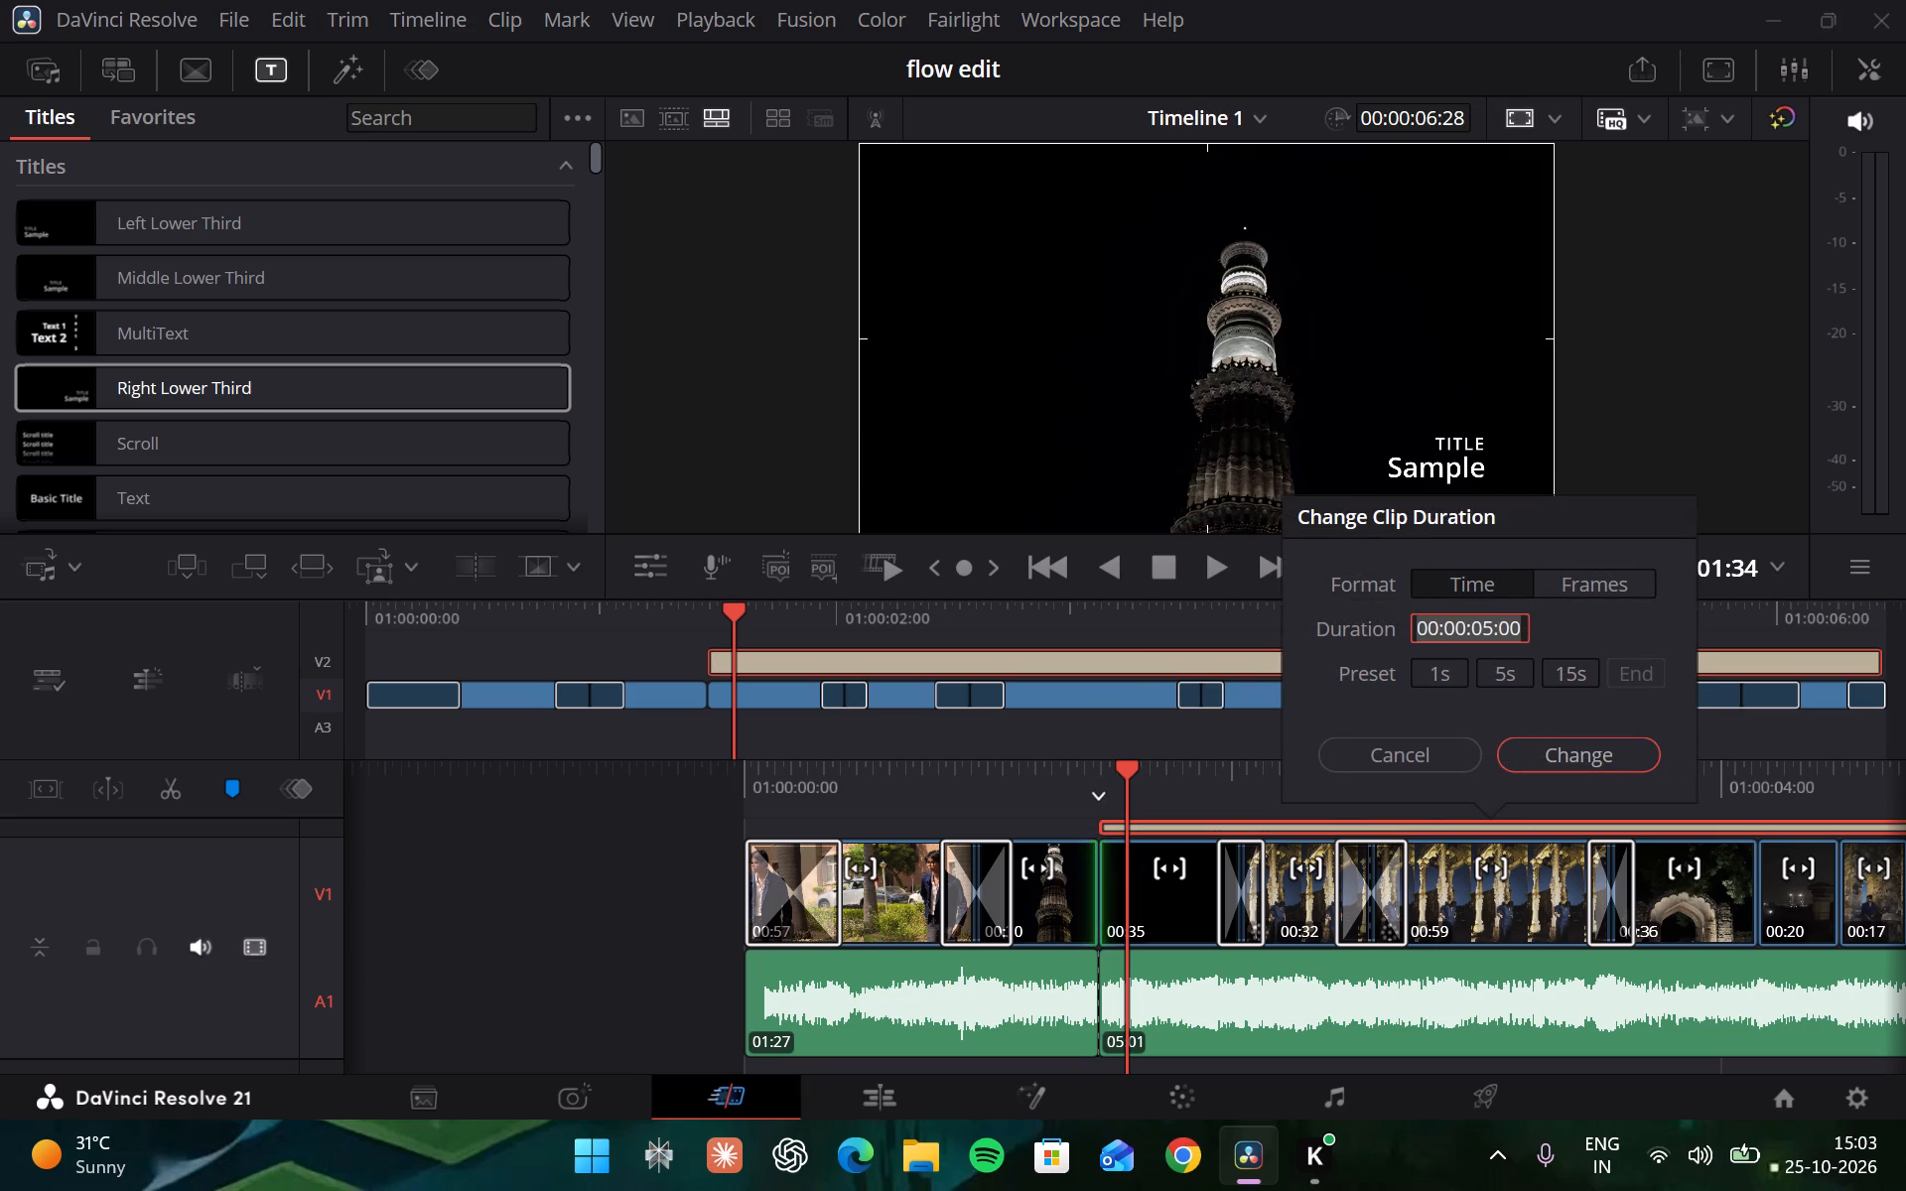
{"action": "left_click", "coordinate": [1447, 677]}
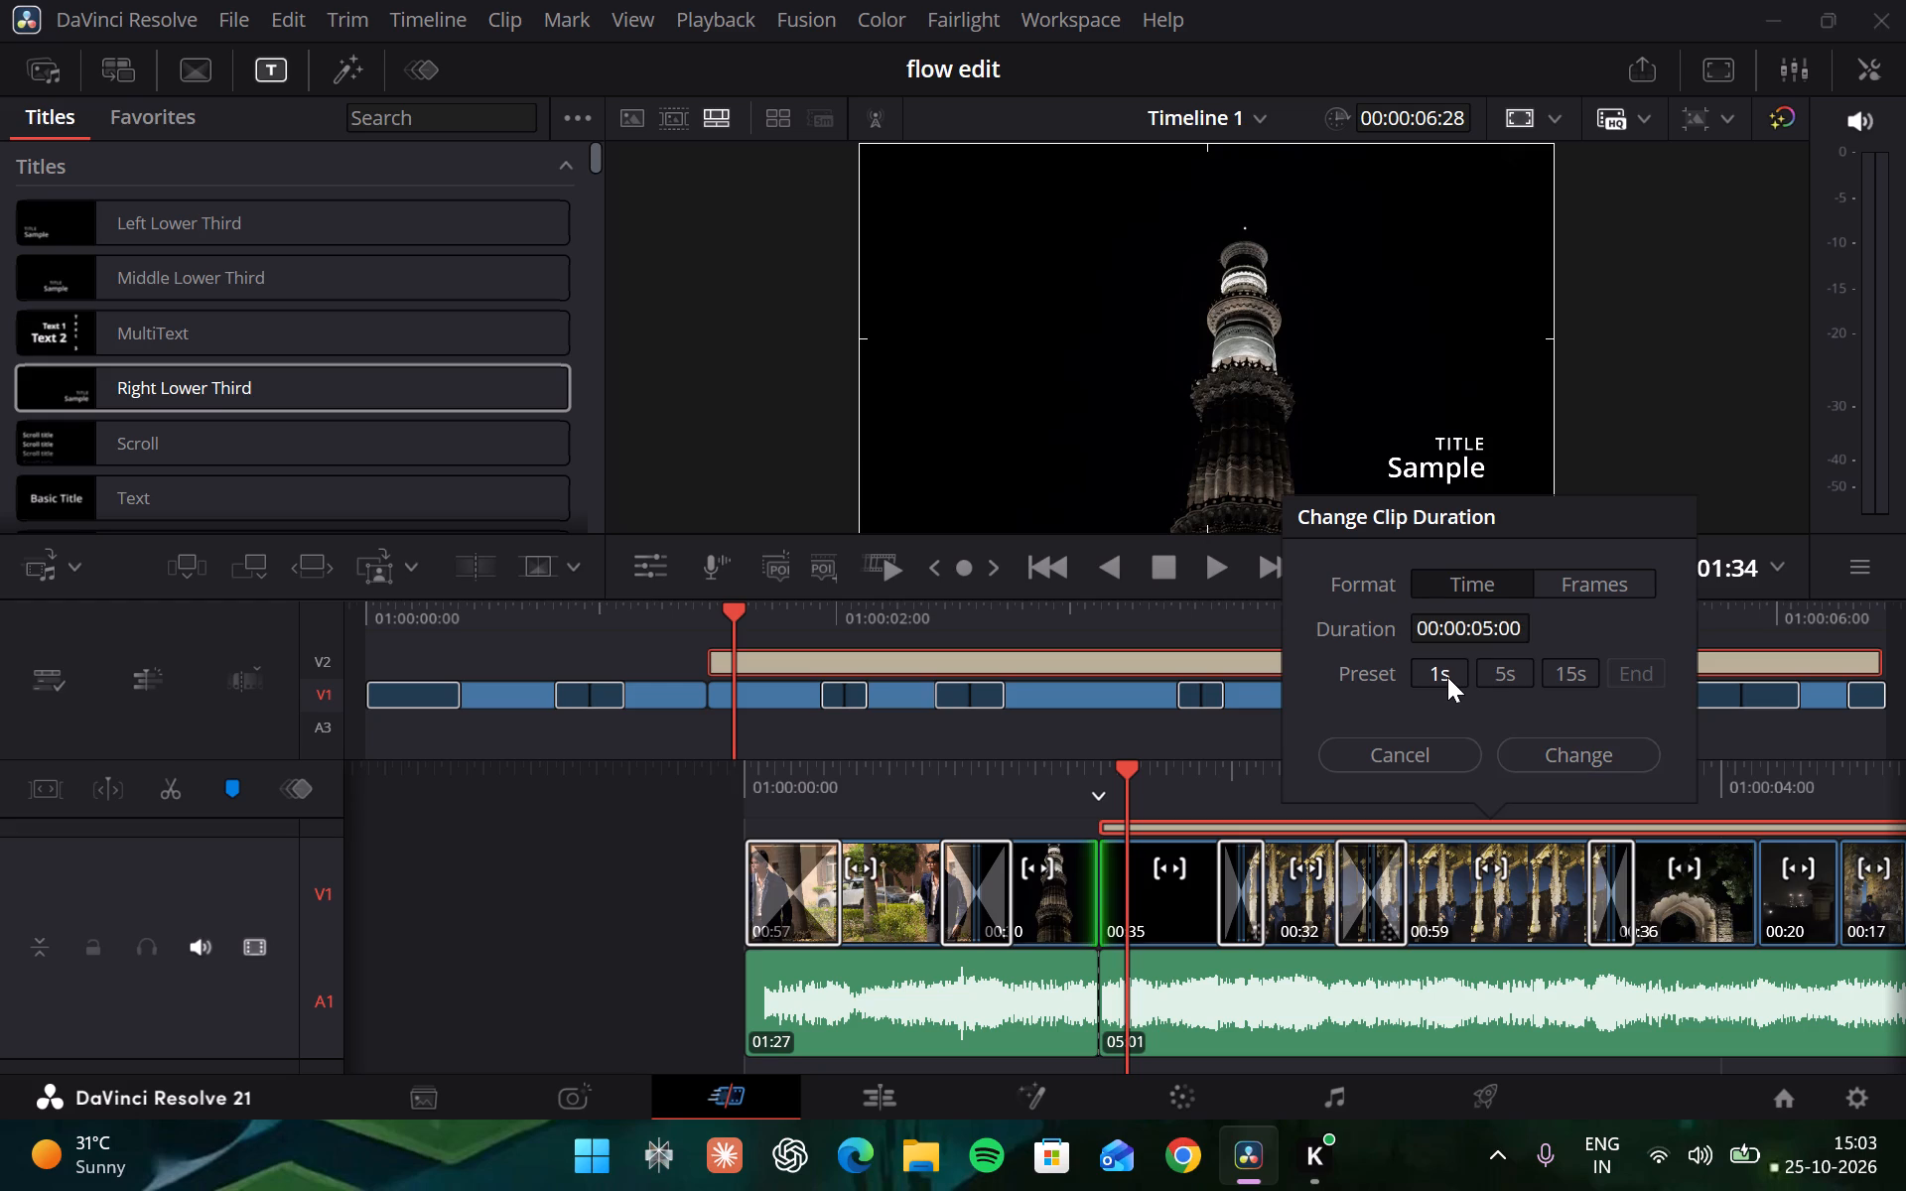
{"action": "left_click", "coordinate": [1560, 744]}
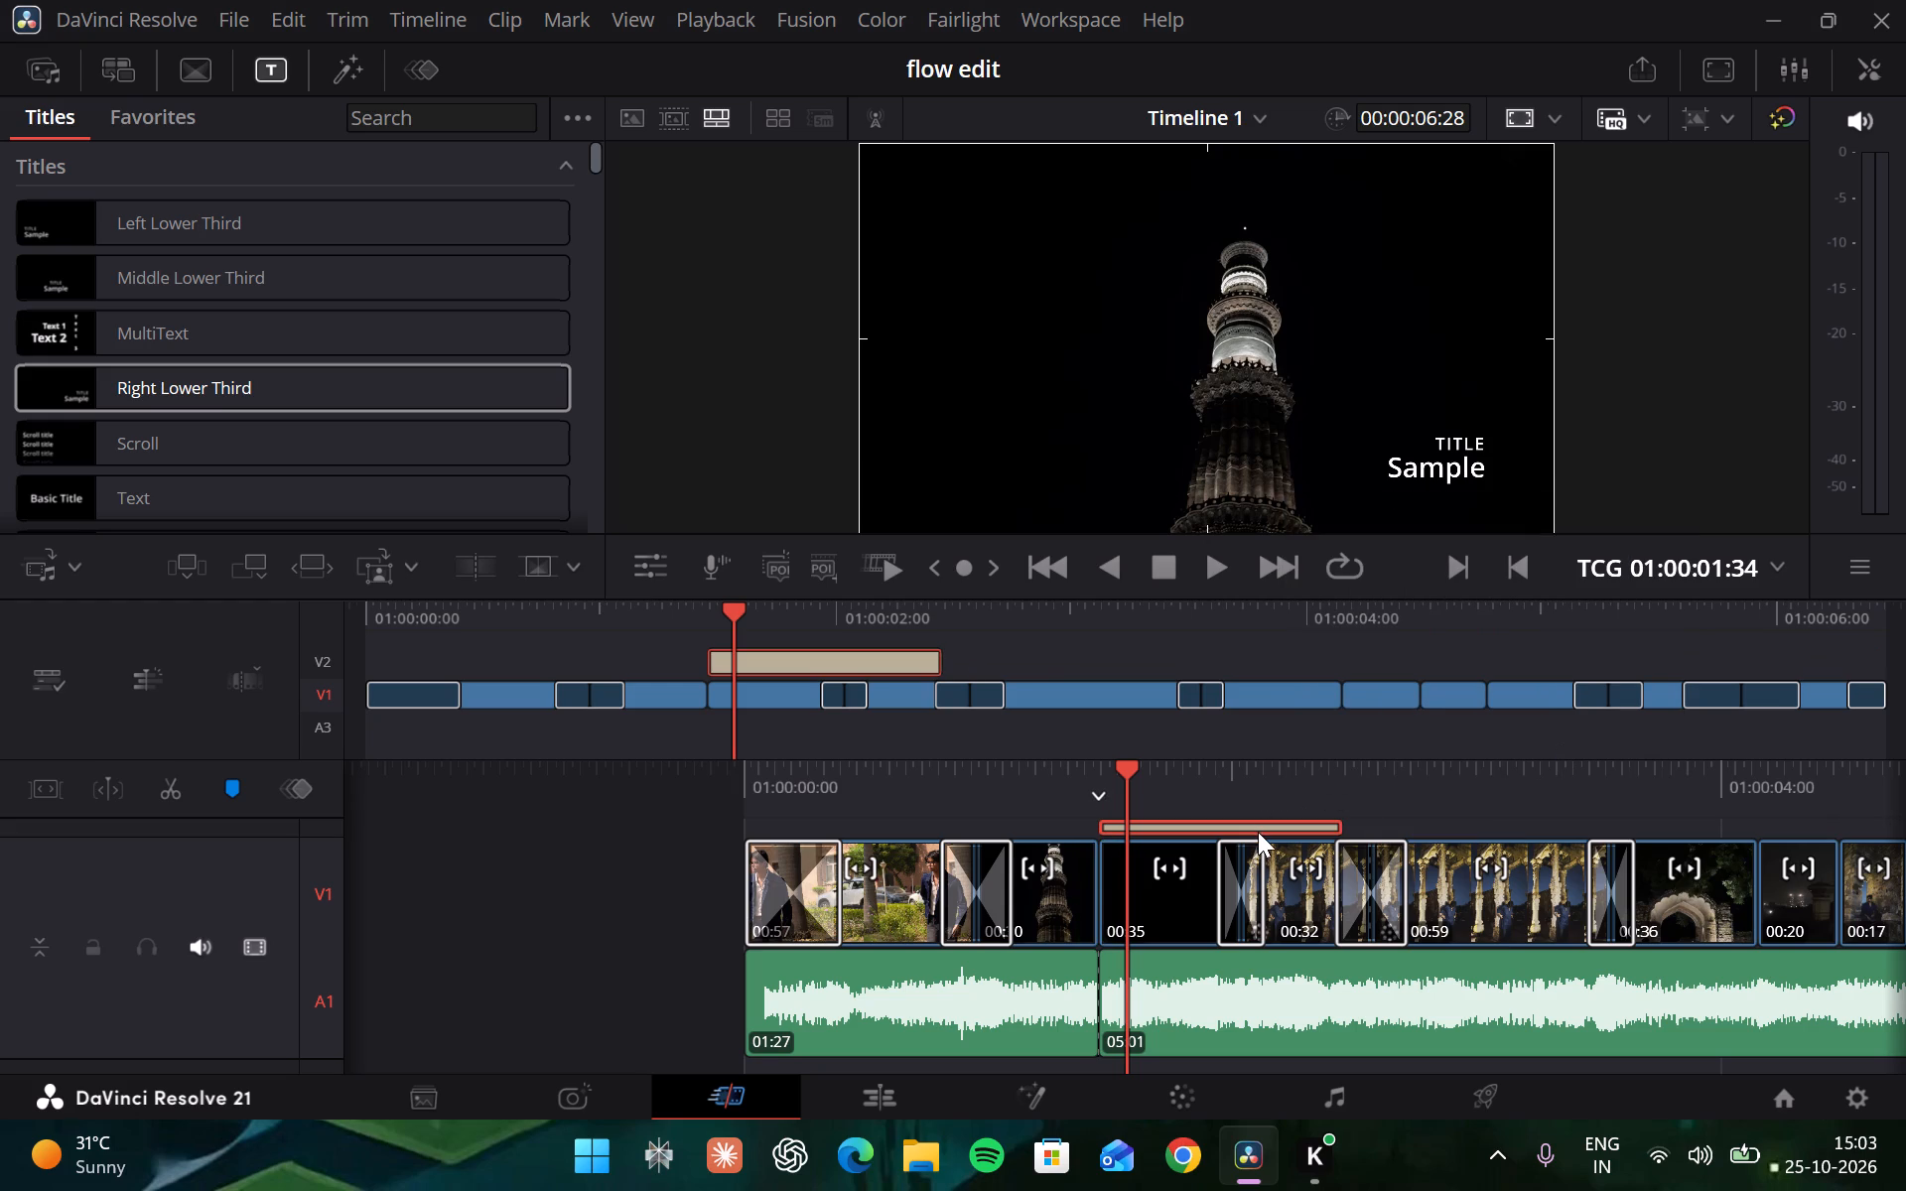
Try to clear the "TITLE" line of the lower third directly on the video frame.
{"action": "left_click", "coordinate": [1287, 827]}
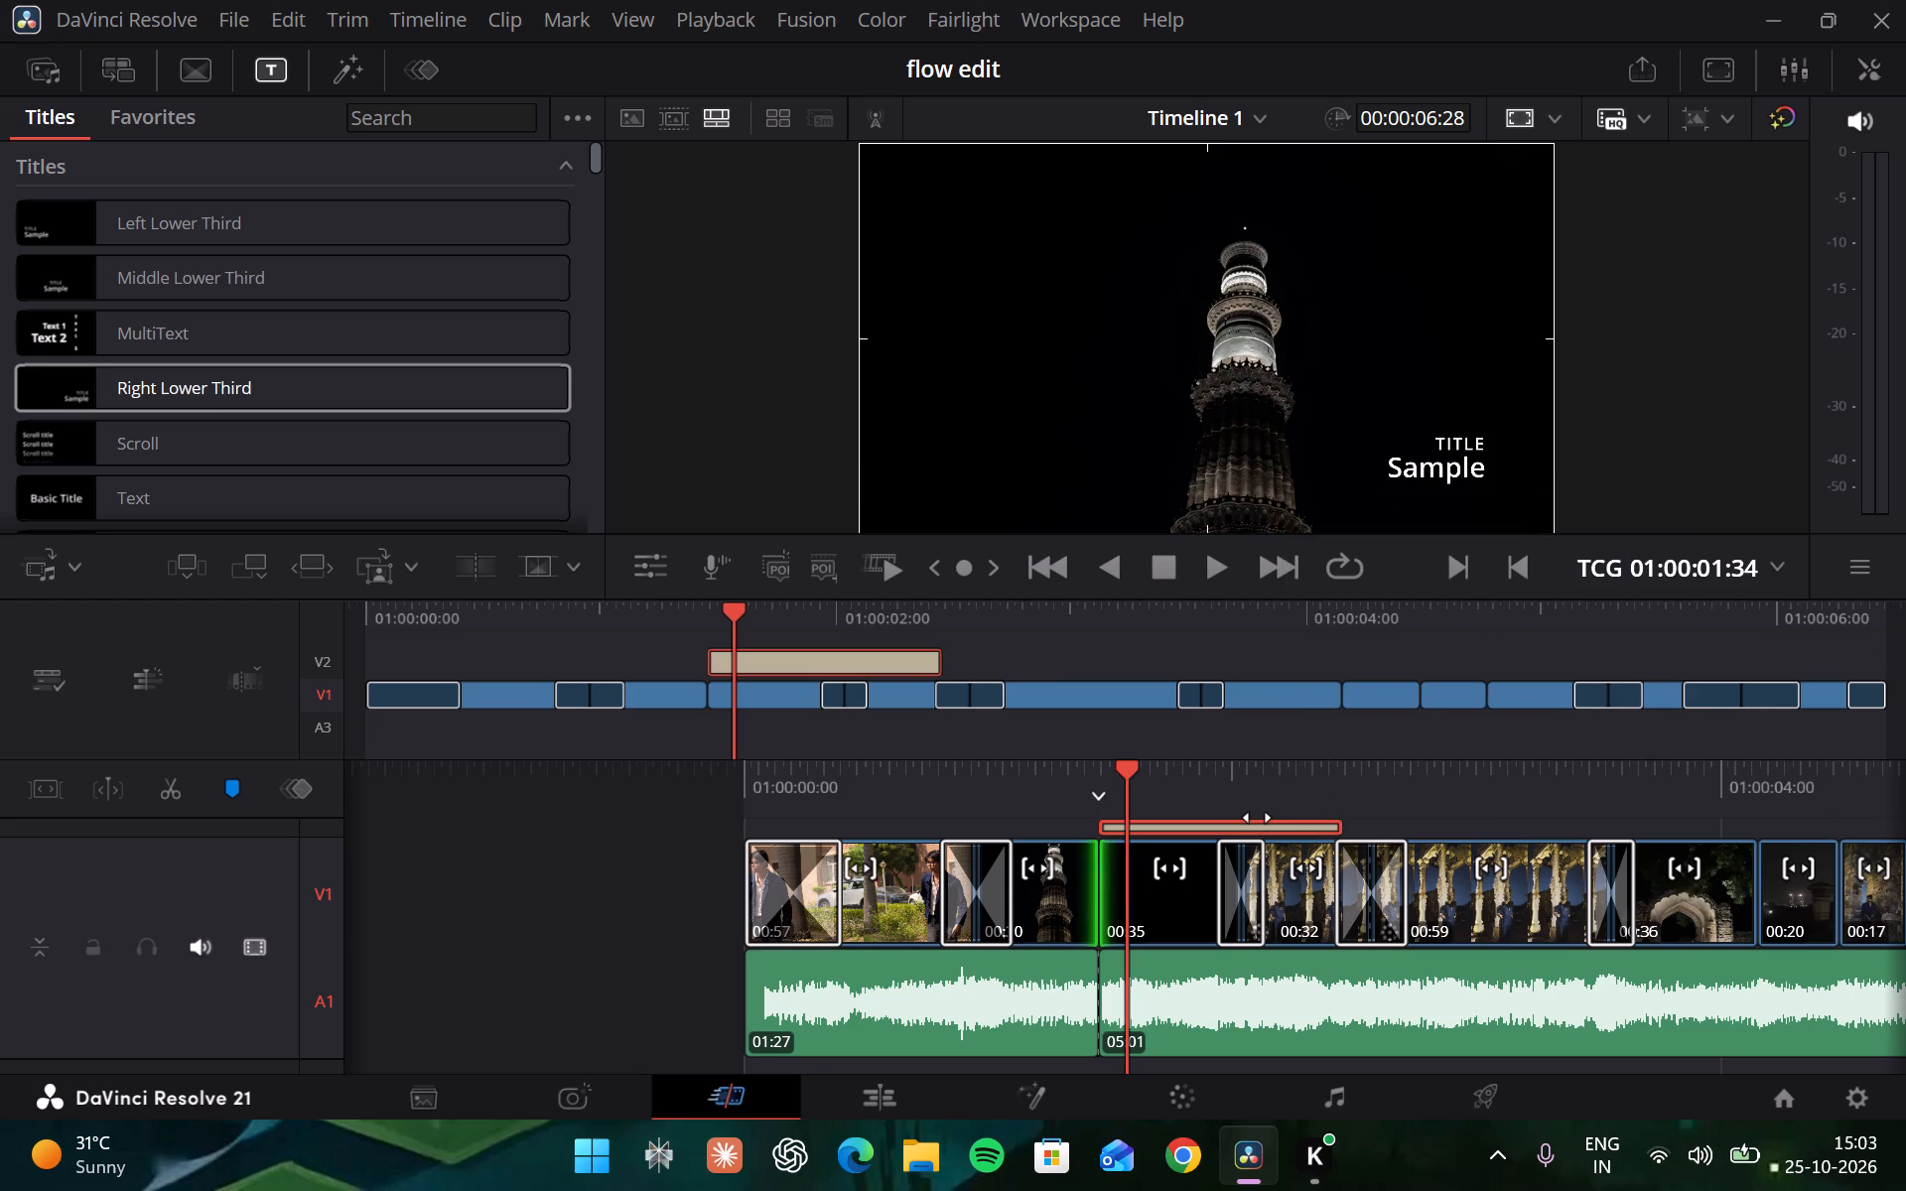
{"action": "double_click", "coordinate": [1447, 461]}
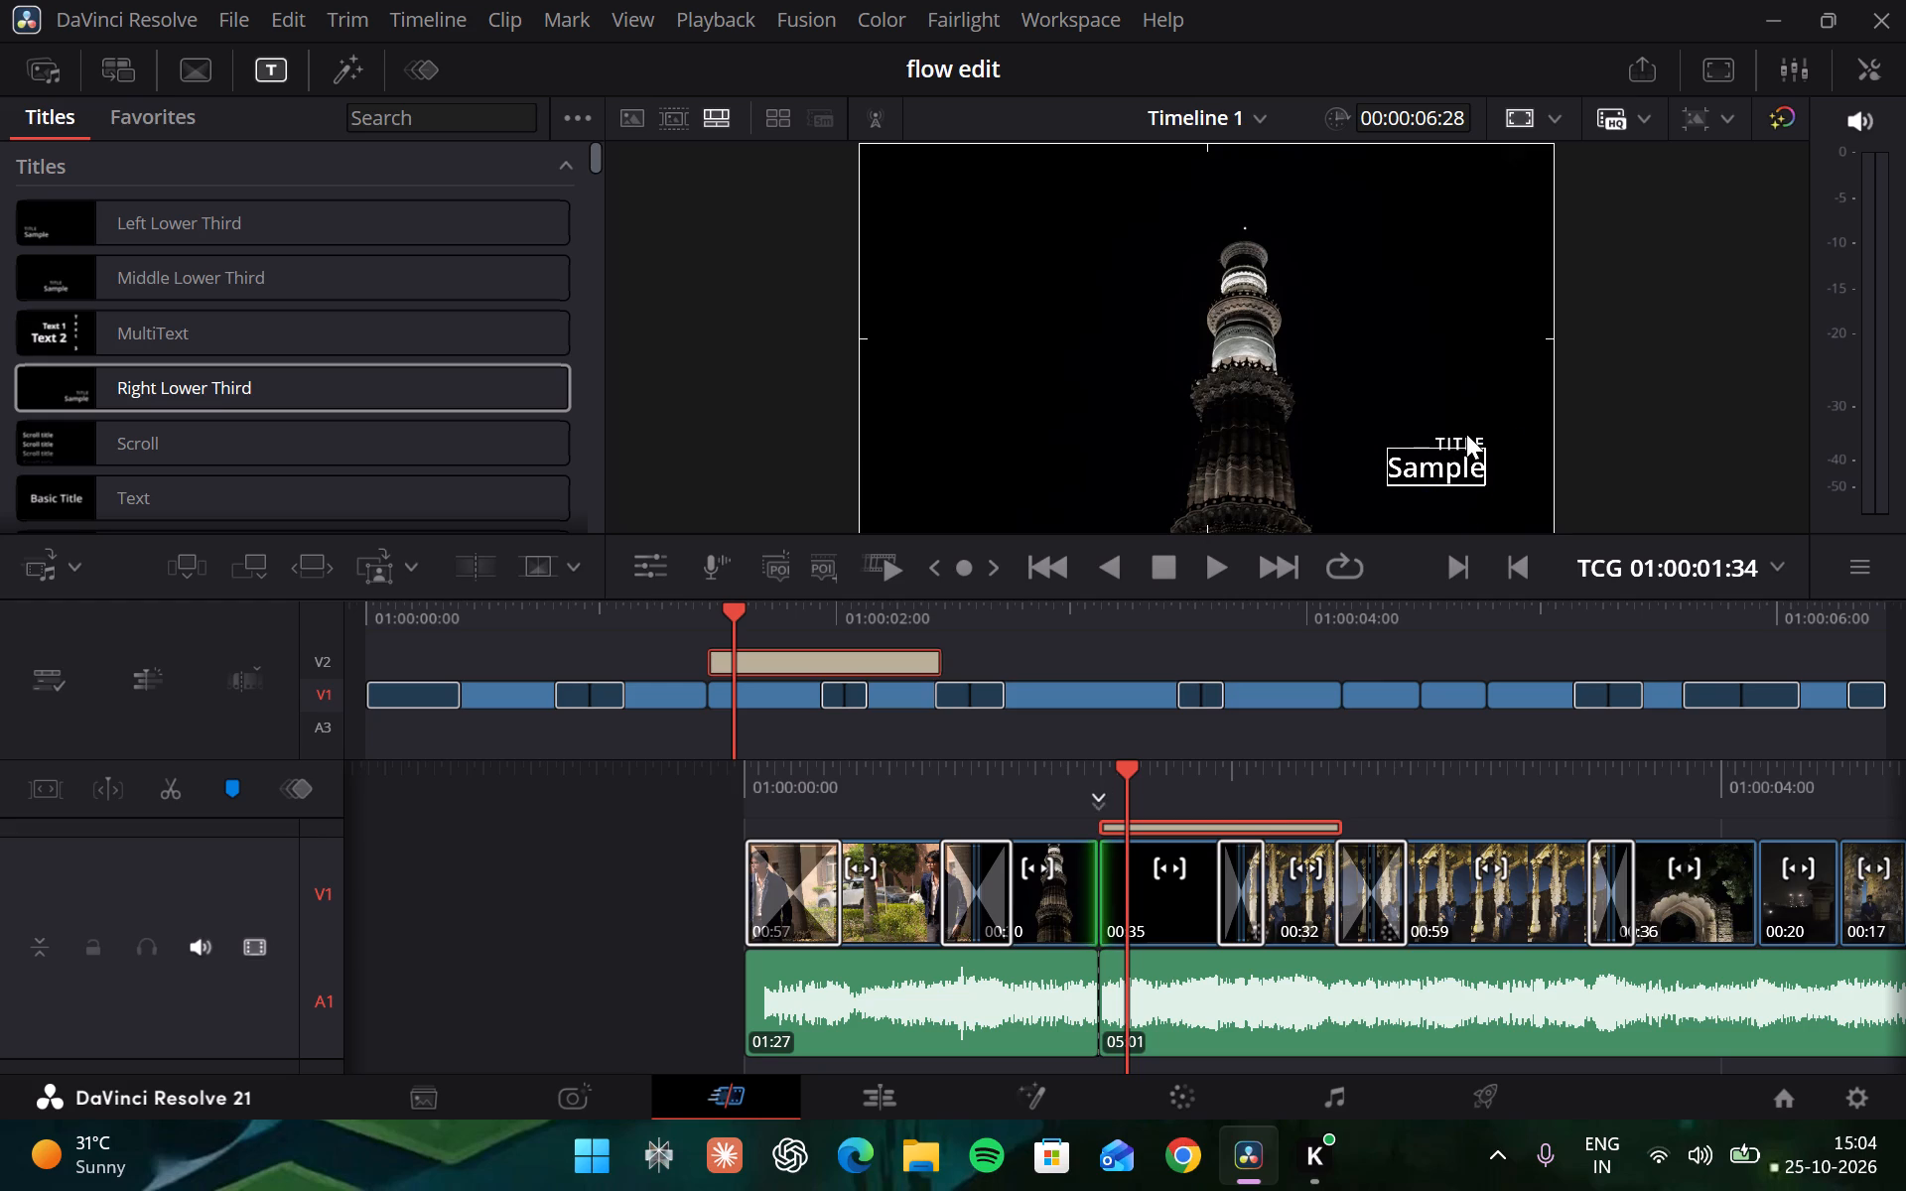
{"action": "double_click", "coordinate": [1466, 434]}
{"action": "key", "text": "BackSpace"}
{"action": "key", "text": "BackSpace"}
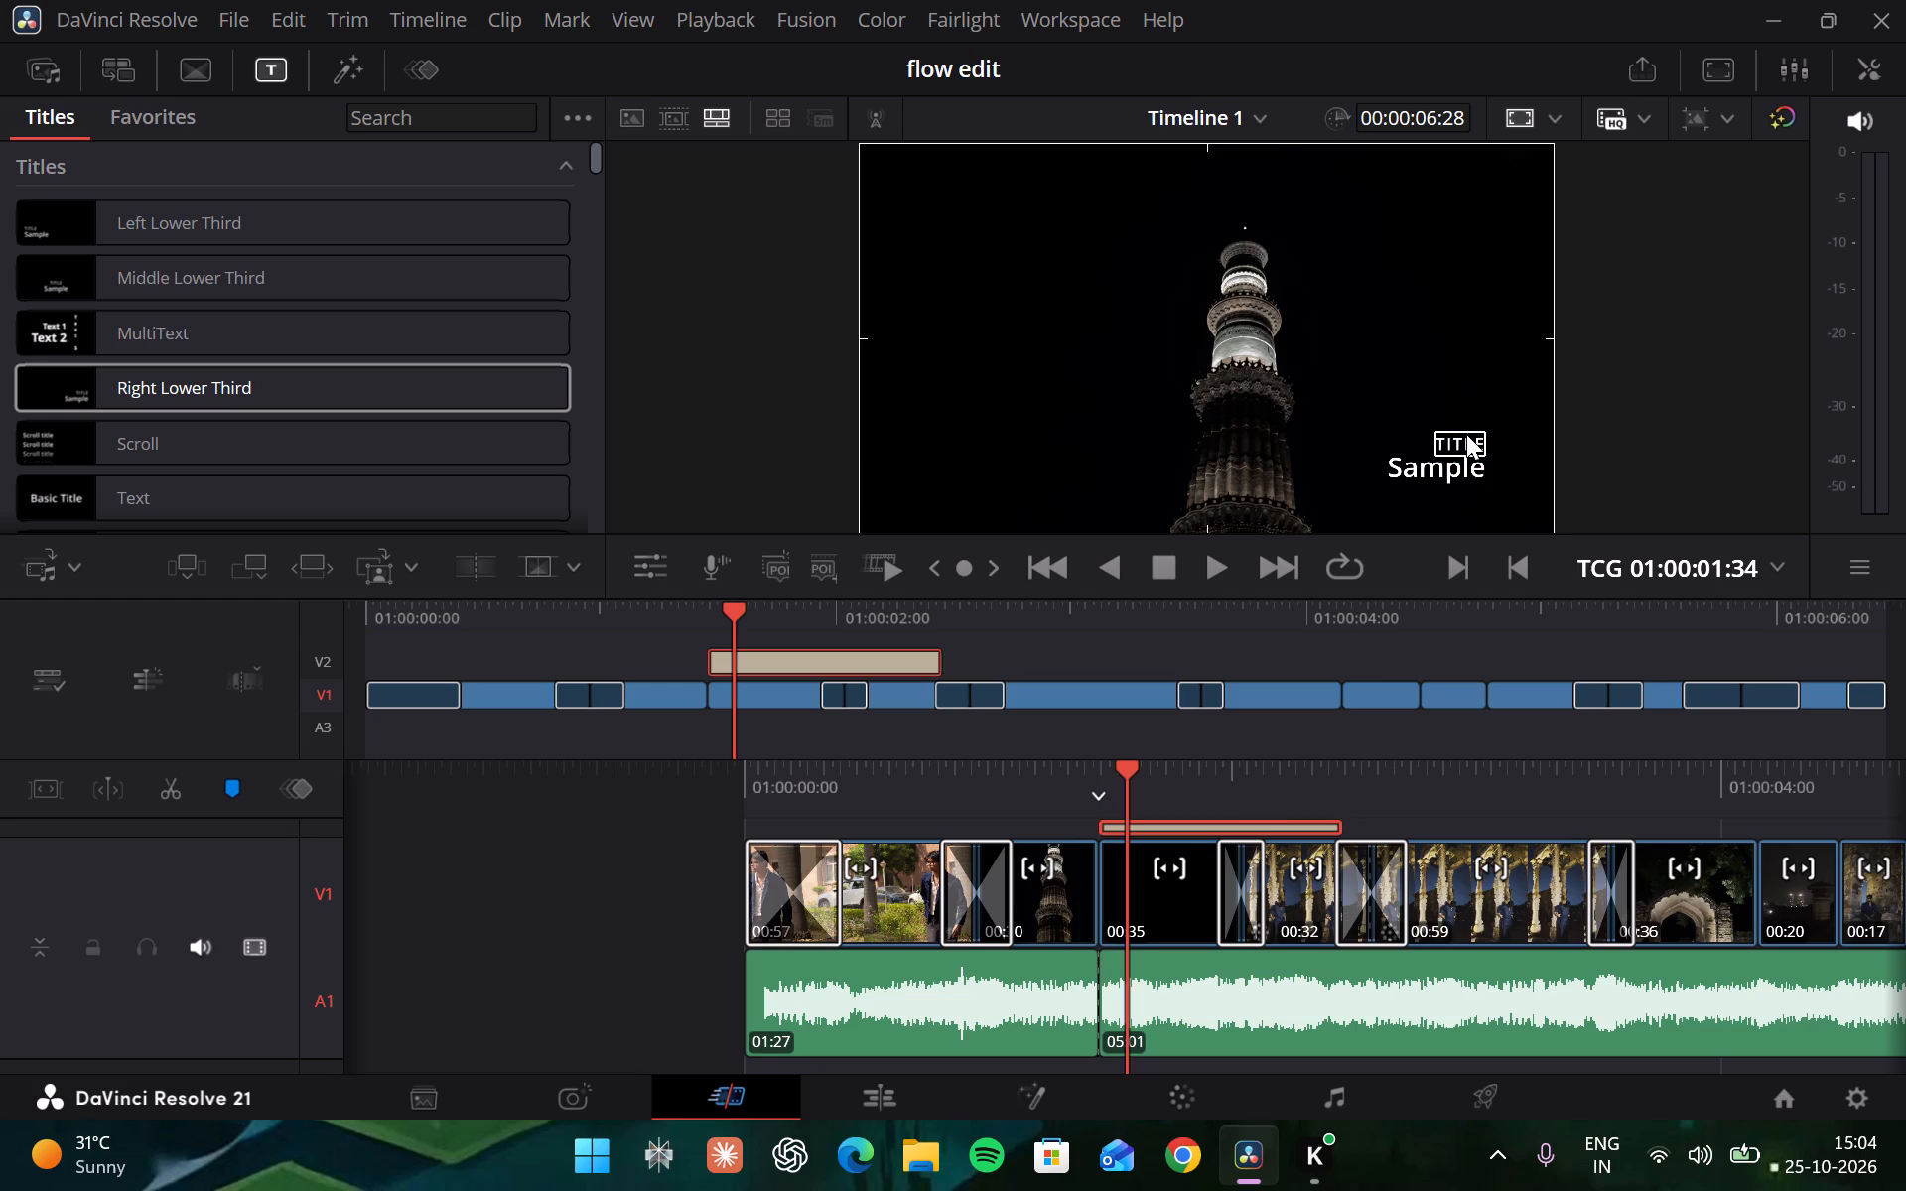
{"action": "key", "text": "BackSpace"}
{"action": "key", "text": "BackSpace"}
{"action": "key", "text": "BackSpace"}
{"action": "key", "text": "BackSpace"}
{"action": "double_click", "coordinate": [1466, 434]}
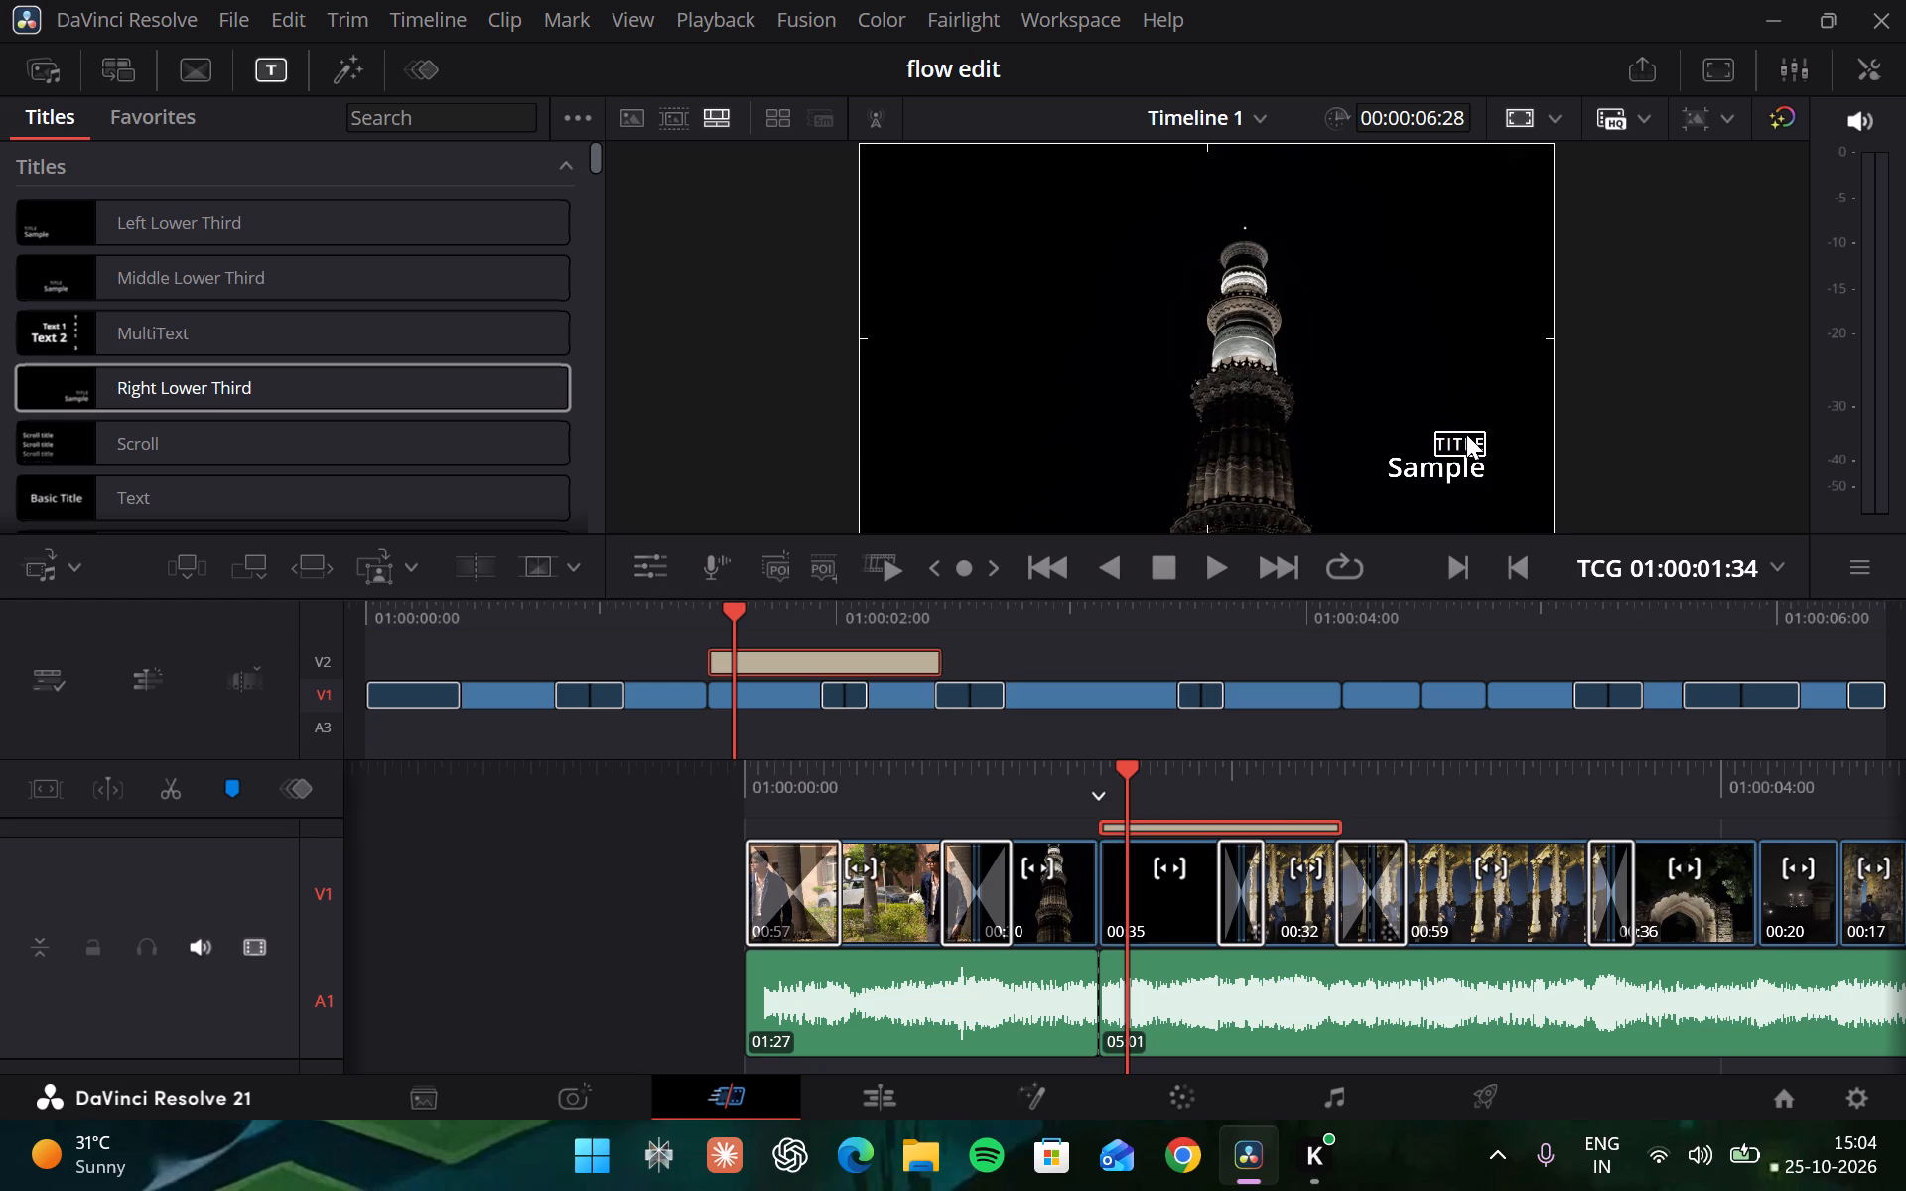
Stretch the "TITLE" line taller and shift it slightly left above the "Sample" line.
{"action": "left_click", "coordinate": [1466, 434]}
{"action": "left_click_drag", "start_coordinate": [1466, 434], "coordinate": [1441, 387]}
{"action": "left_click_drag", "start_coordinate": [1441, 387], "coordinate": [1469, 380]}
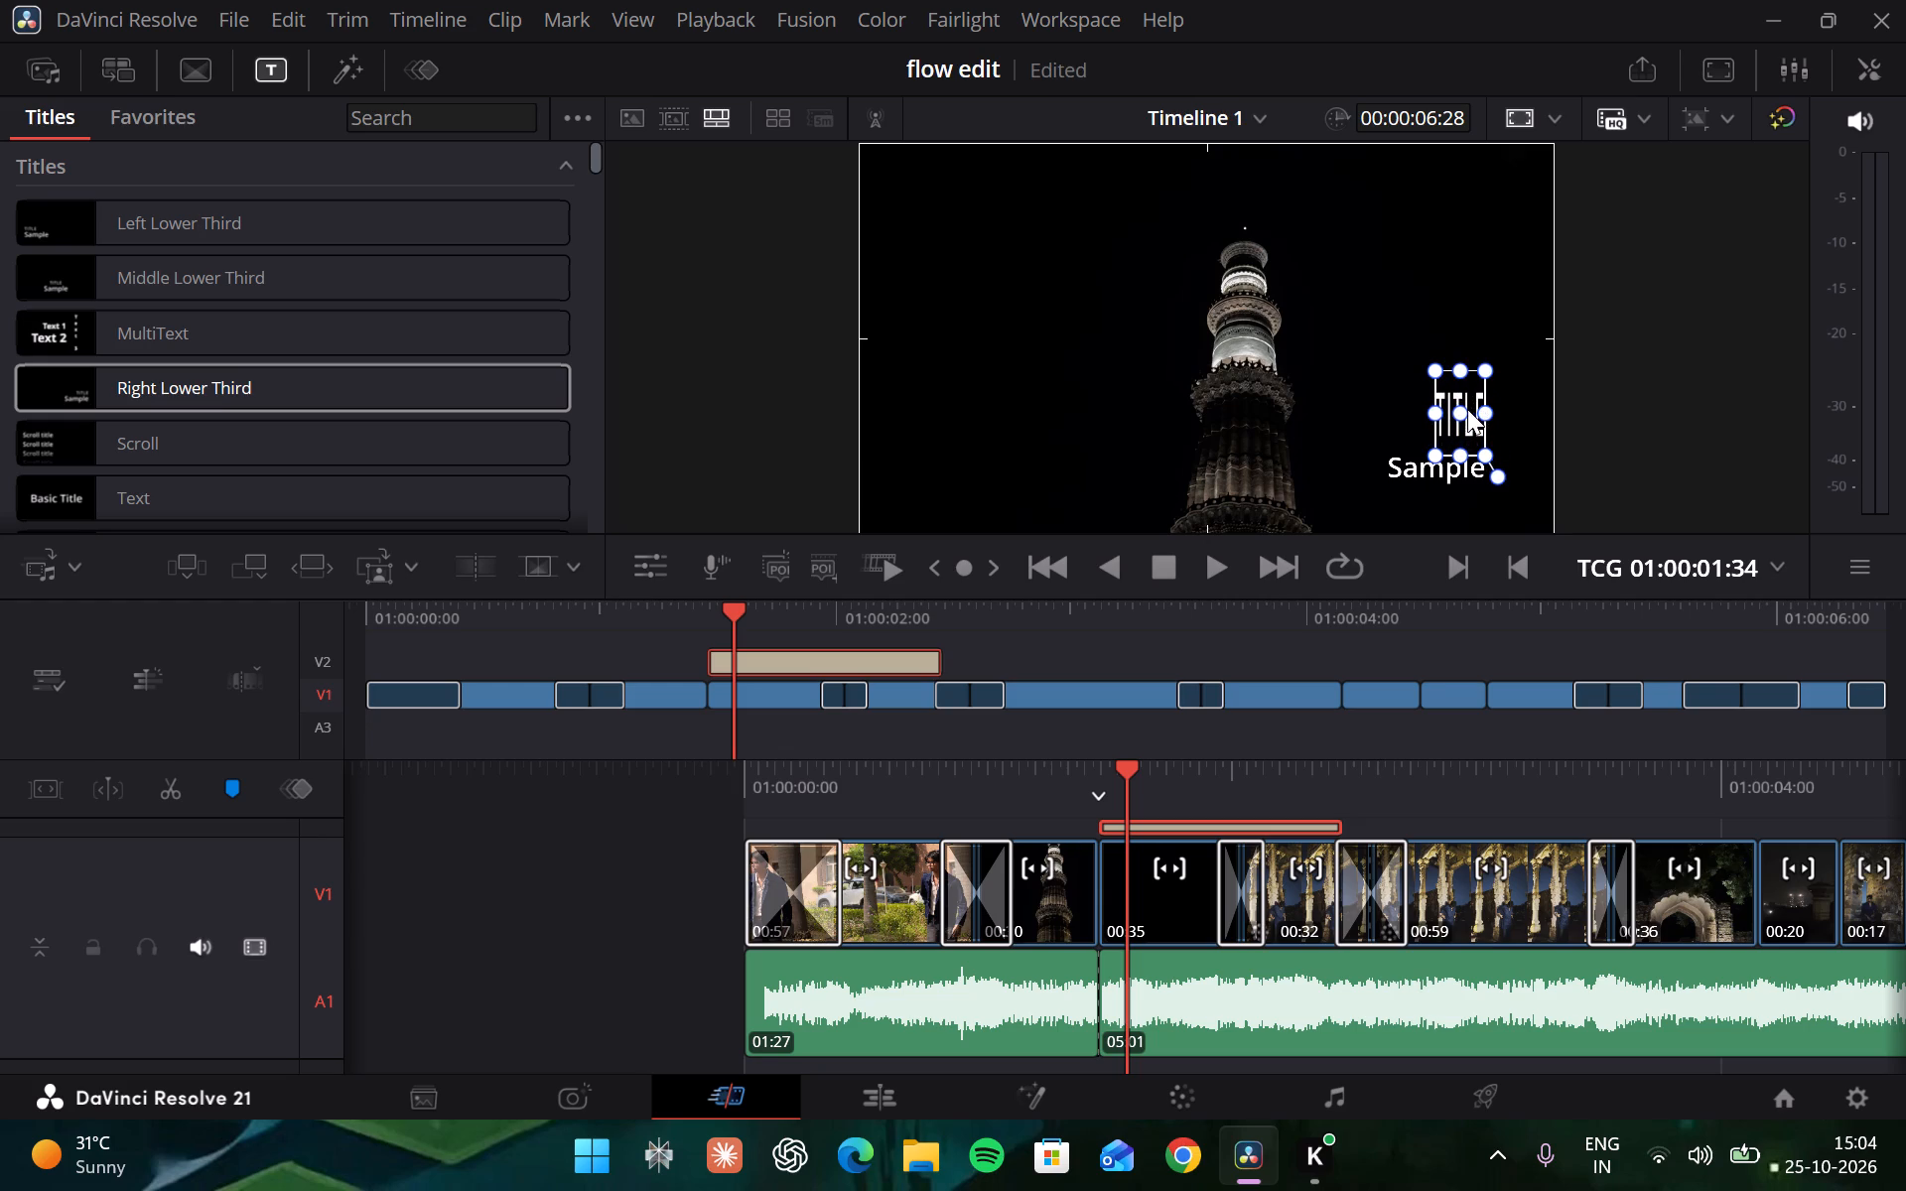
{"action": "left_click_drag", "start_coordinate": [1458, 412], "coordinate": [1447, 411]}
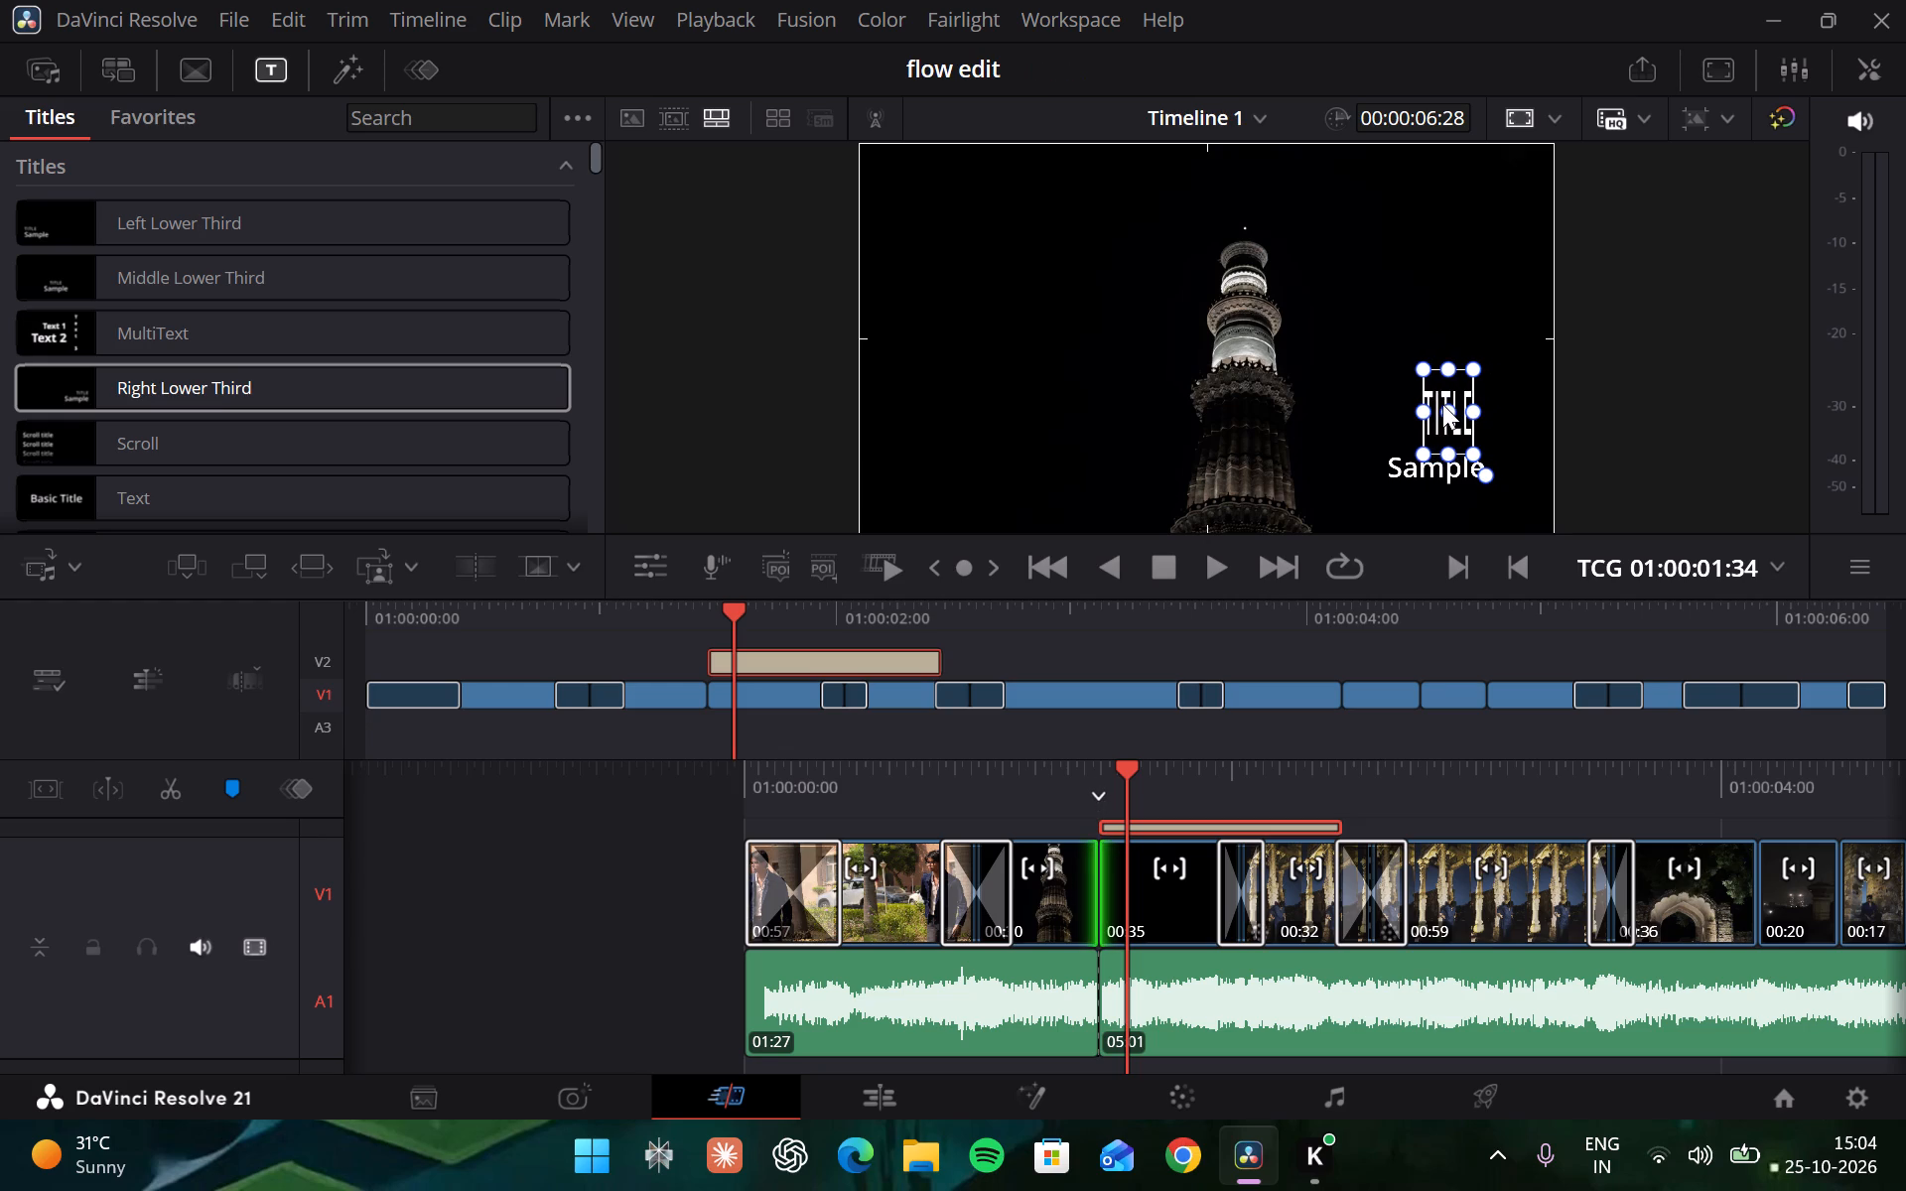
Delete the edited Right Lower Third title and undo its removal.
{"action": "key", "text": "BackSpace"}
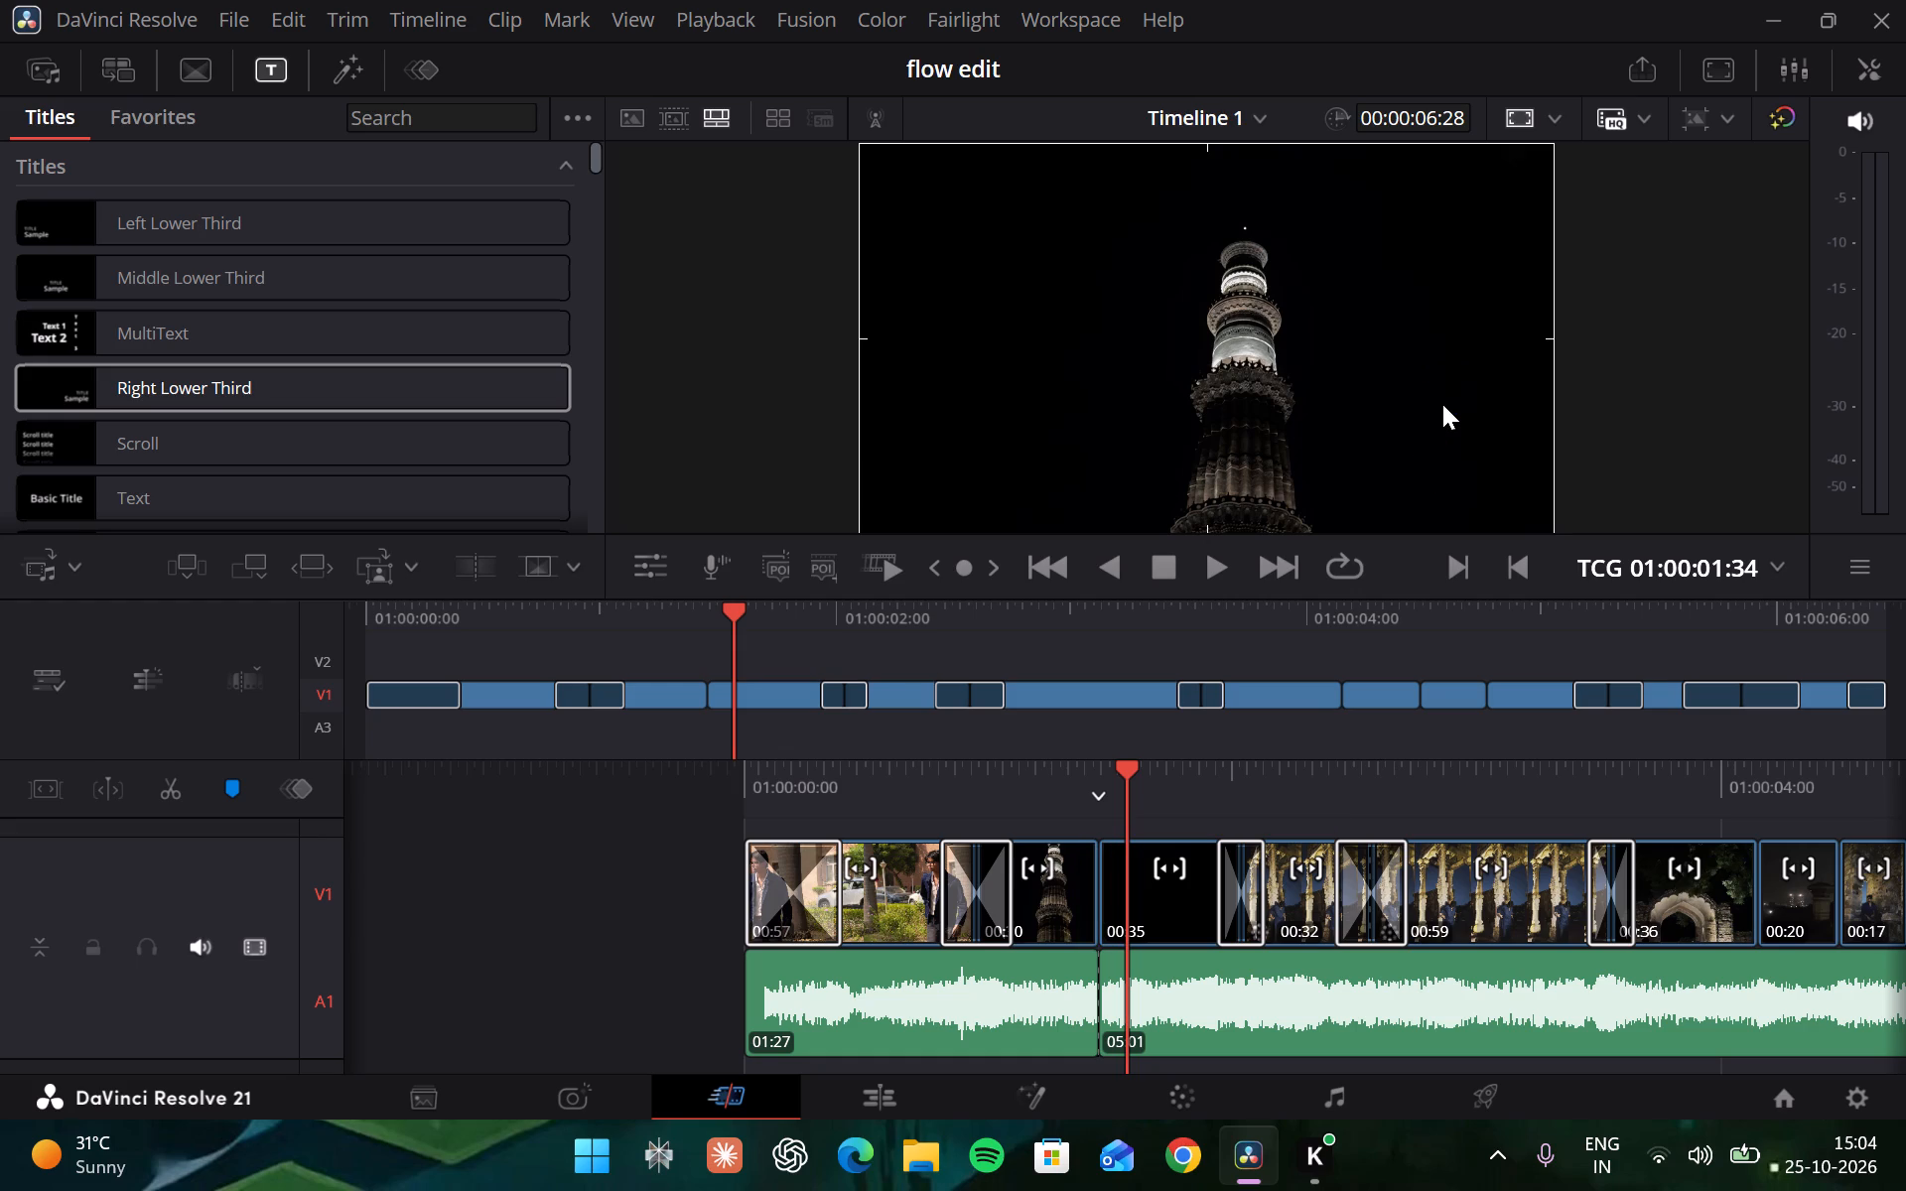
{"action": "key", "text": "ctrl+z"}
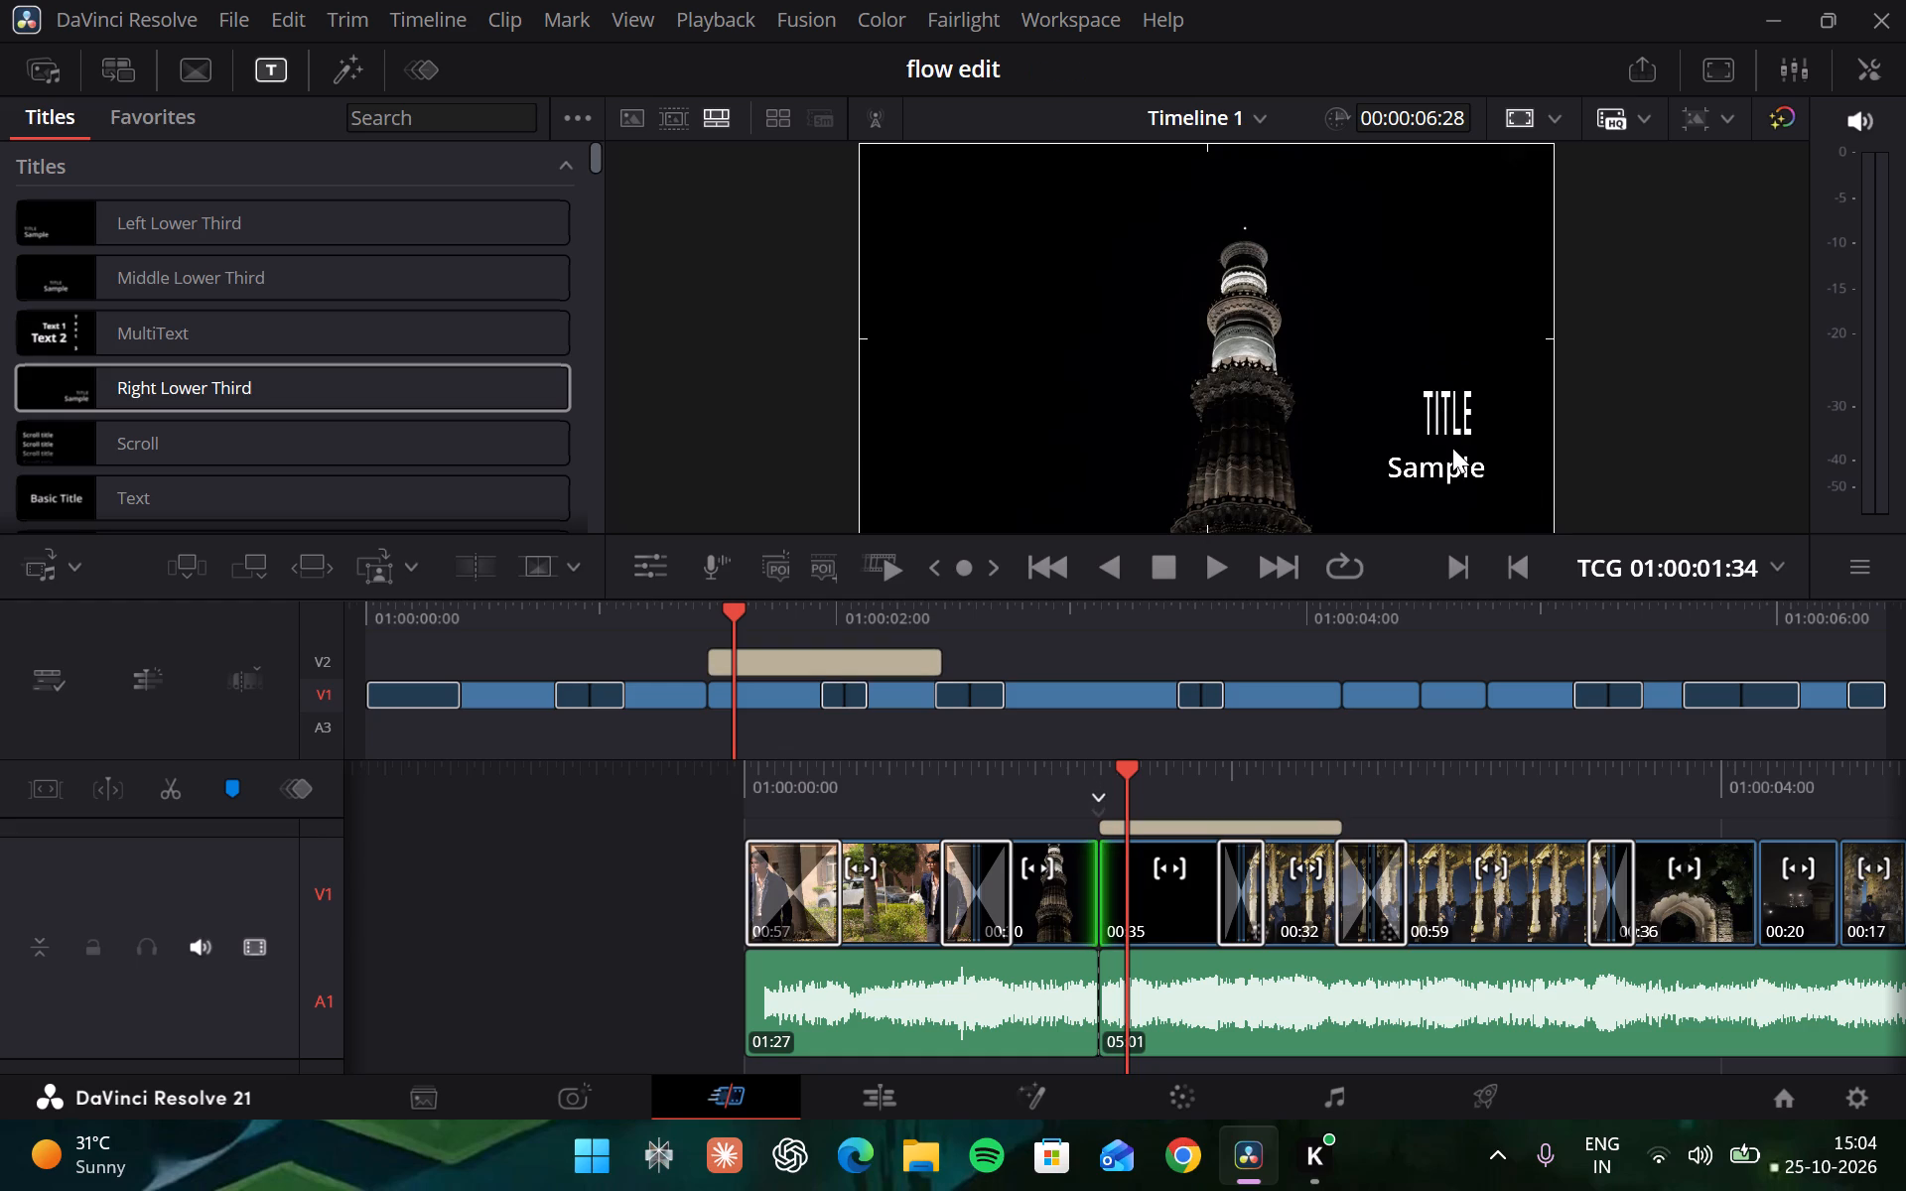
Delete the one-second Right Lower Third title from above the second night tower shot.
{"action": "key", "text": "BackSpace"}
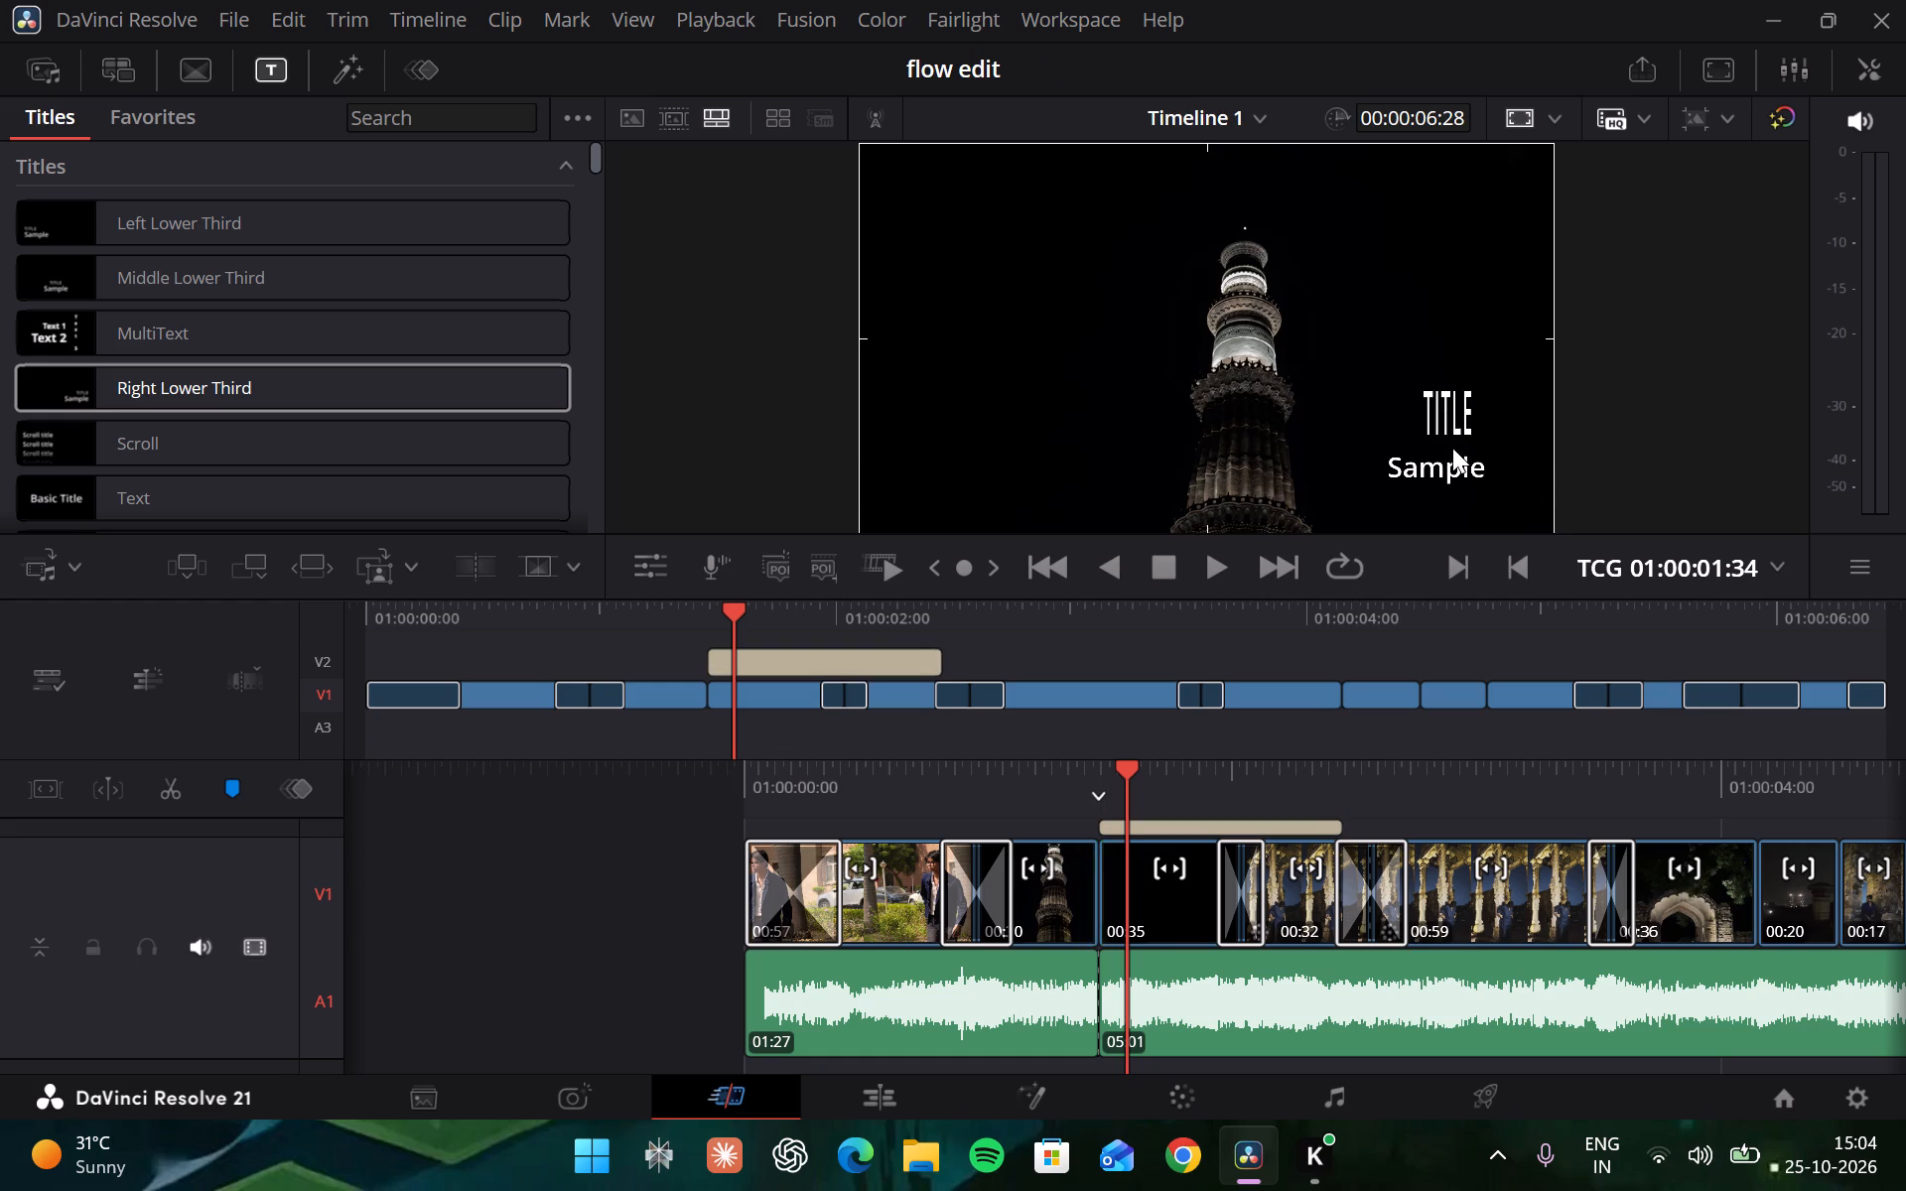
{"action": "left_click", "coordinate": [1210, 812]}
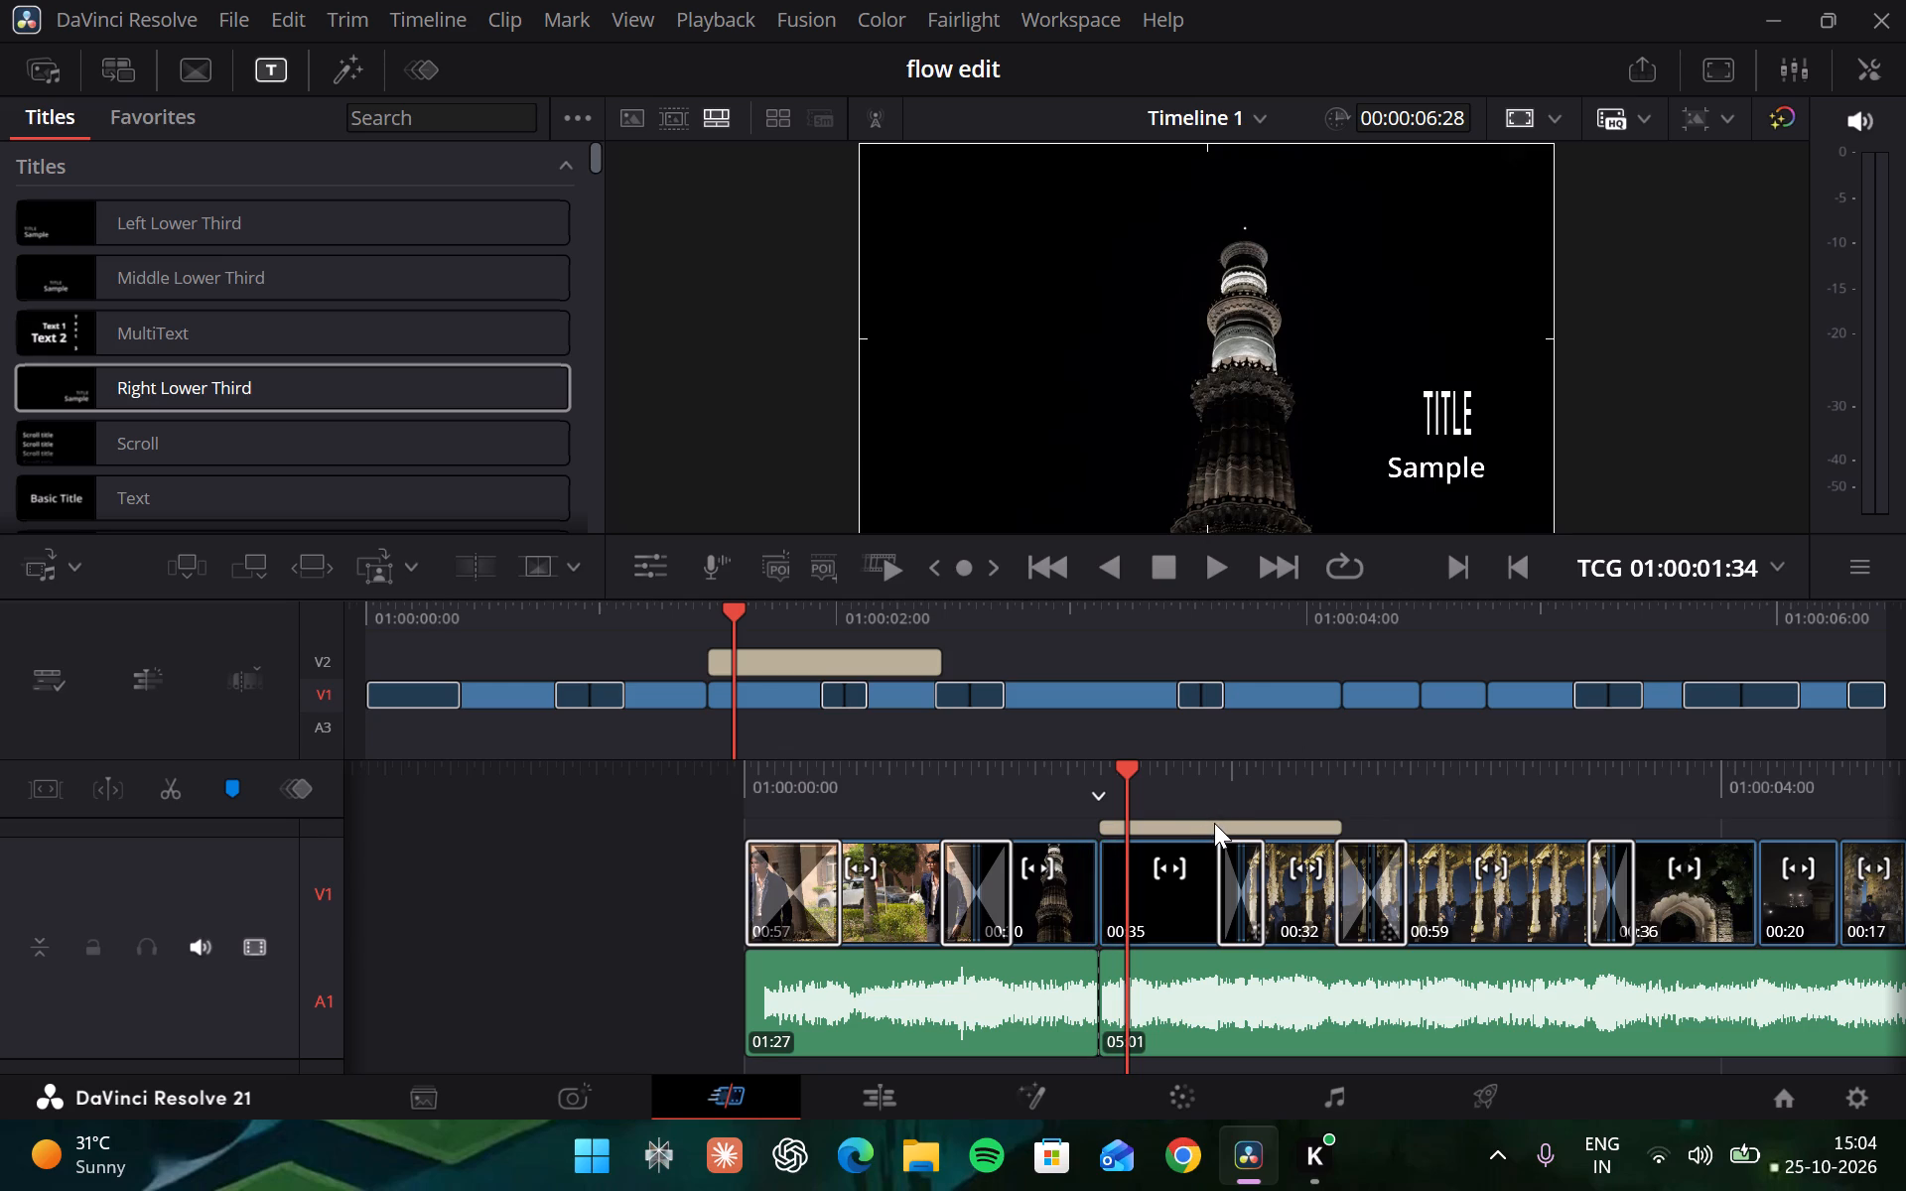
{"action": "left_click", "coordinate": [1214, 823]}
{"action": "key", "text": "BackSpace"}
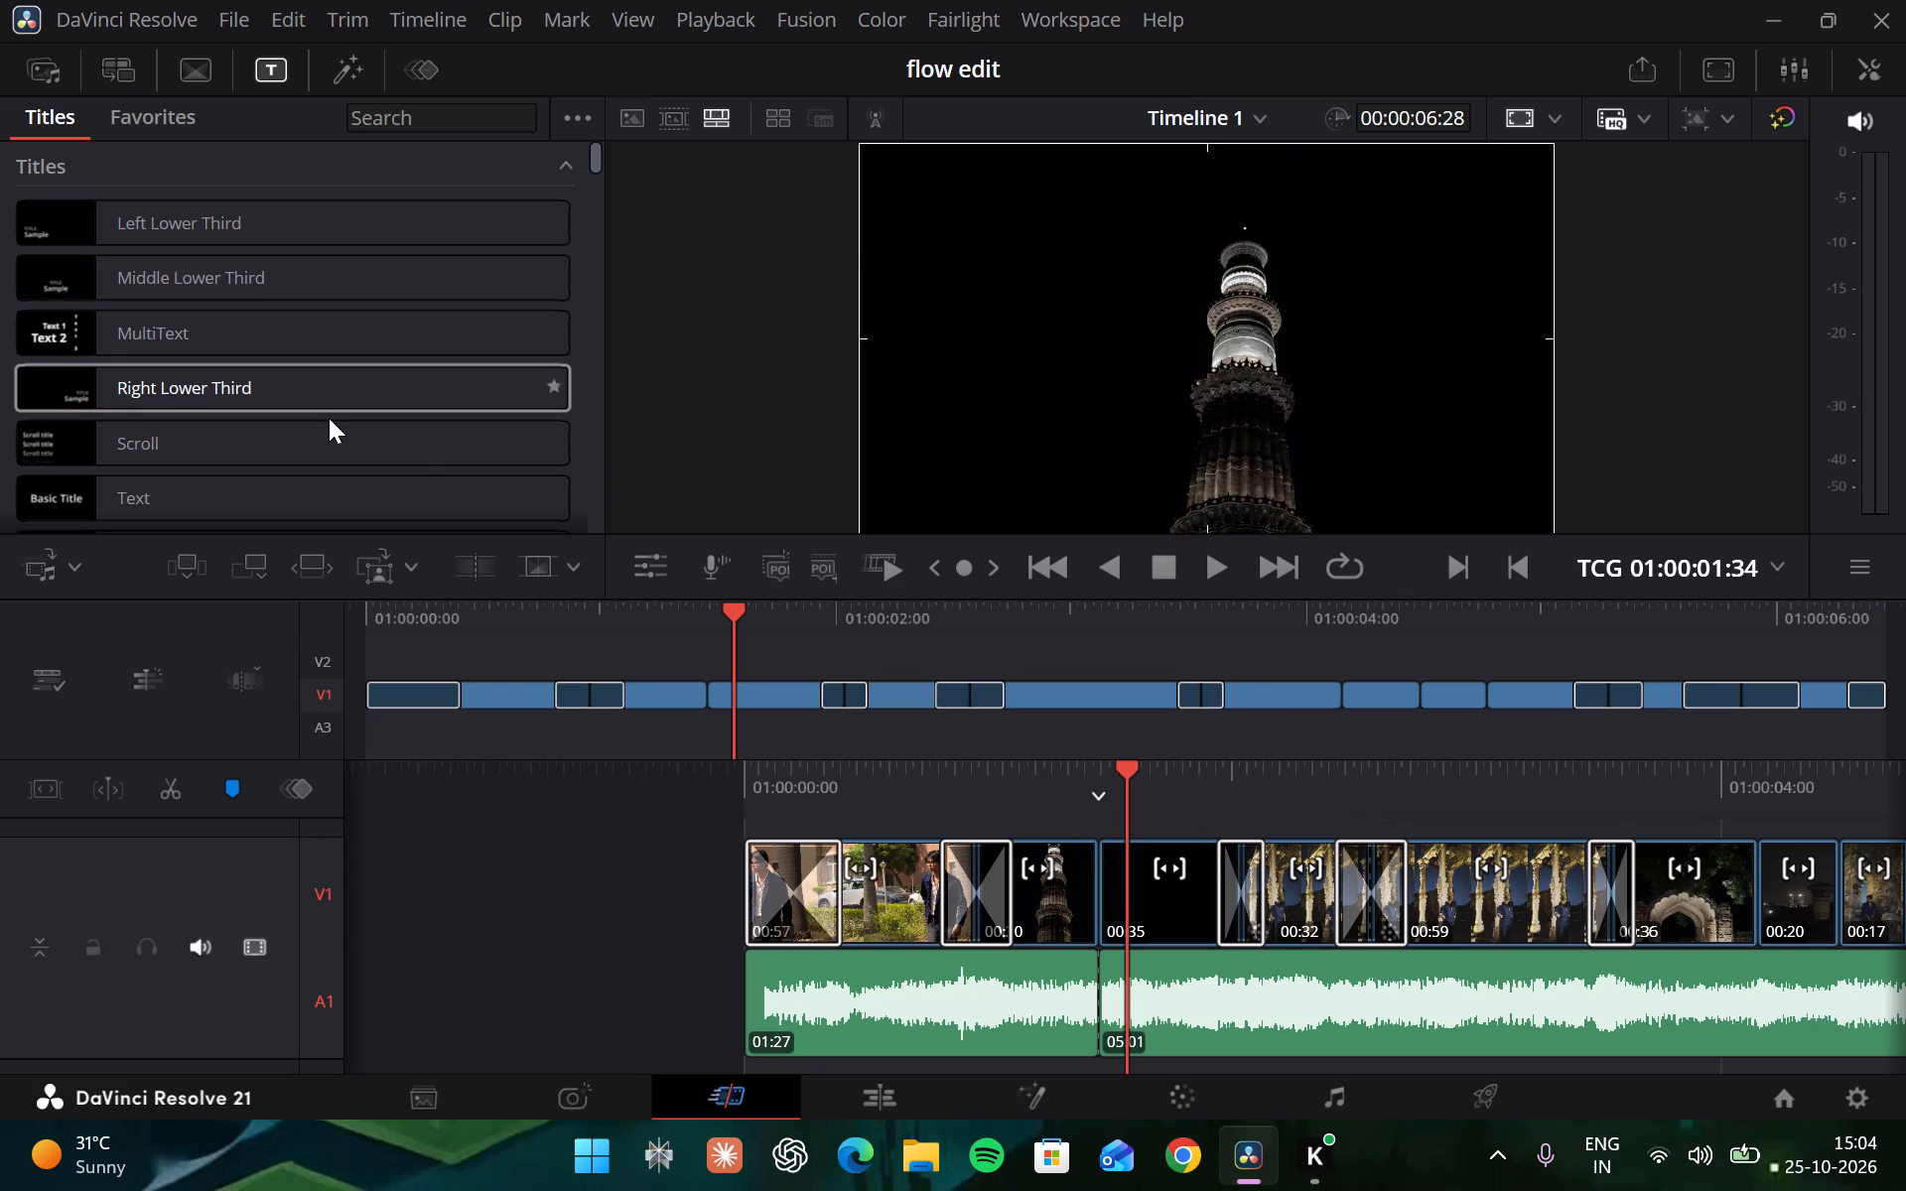
Place a basic Text title on track V2 starting at the cut between the two night tower shots.
{"action": "scroll", "coordinate": [329, 418], "scroll_direction": "down", "scroll_amount": 1}
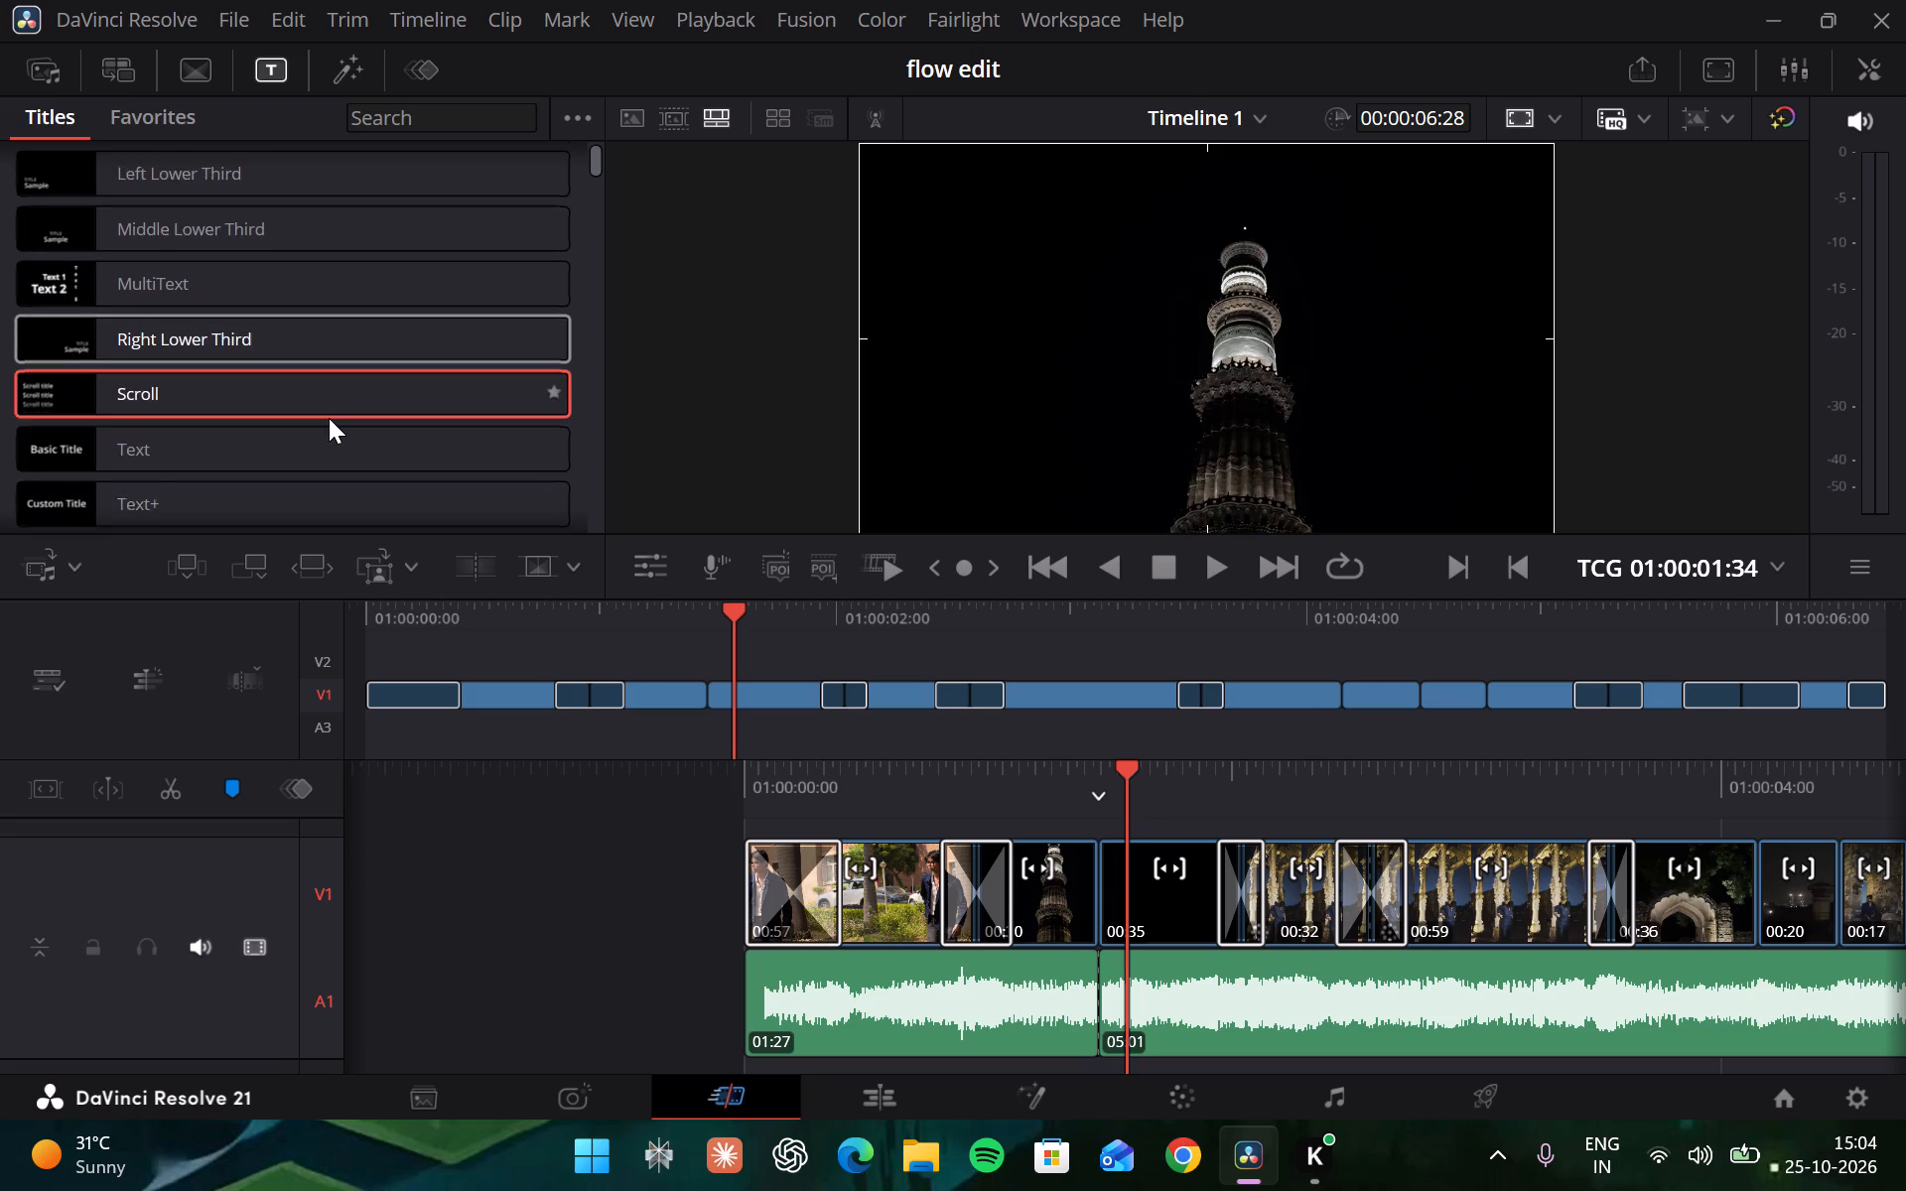
{"action": "scroll", "coordinate": [329, 418], "scroll_direction": "down", "scroll_amount": 1}
{"action": "left_click_drag", "start_coordinate": [329, 418], "coordinate": [1102, 824]}
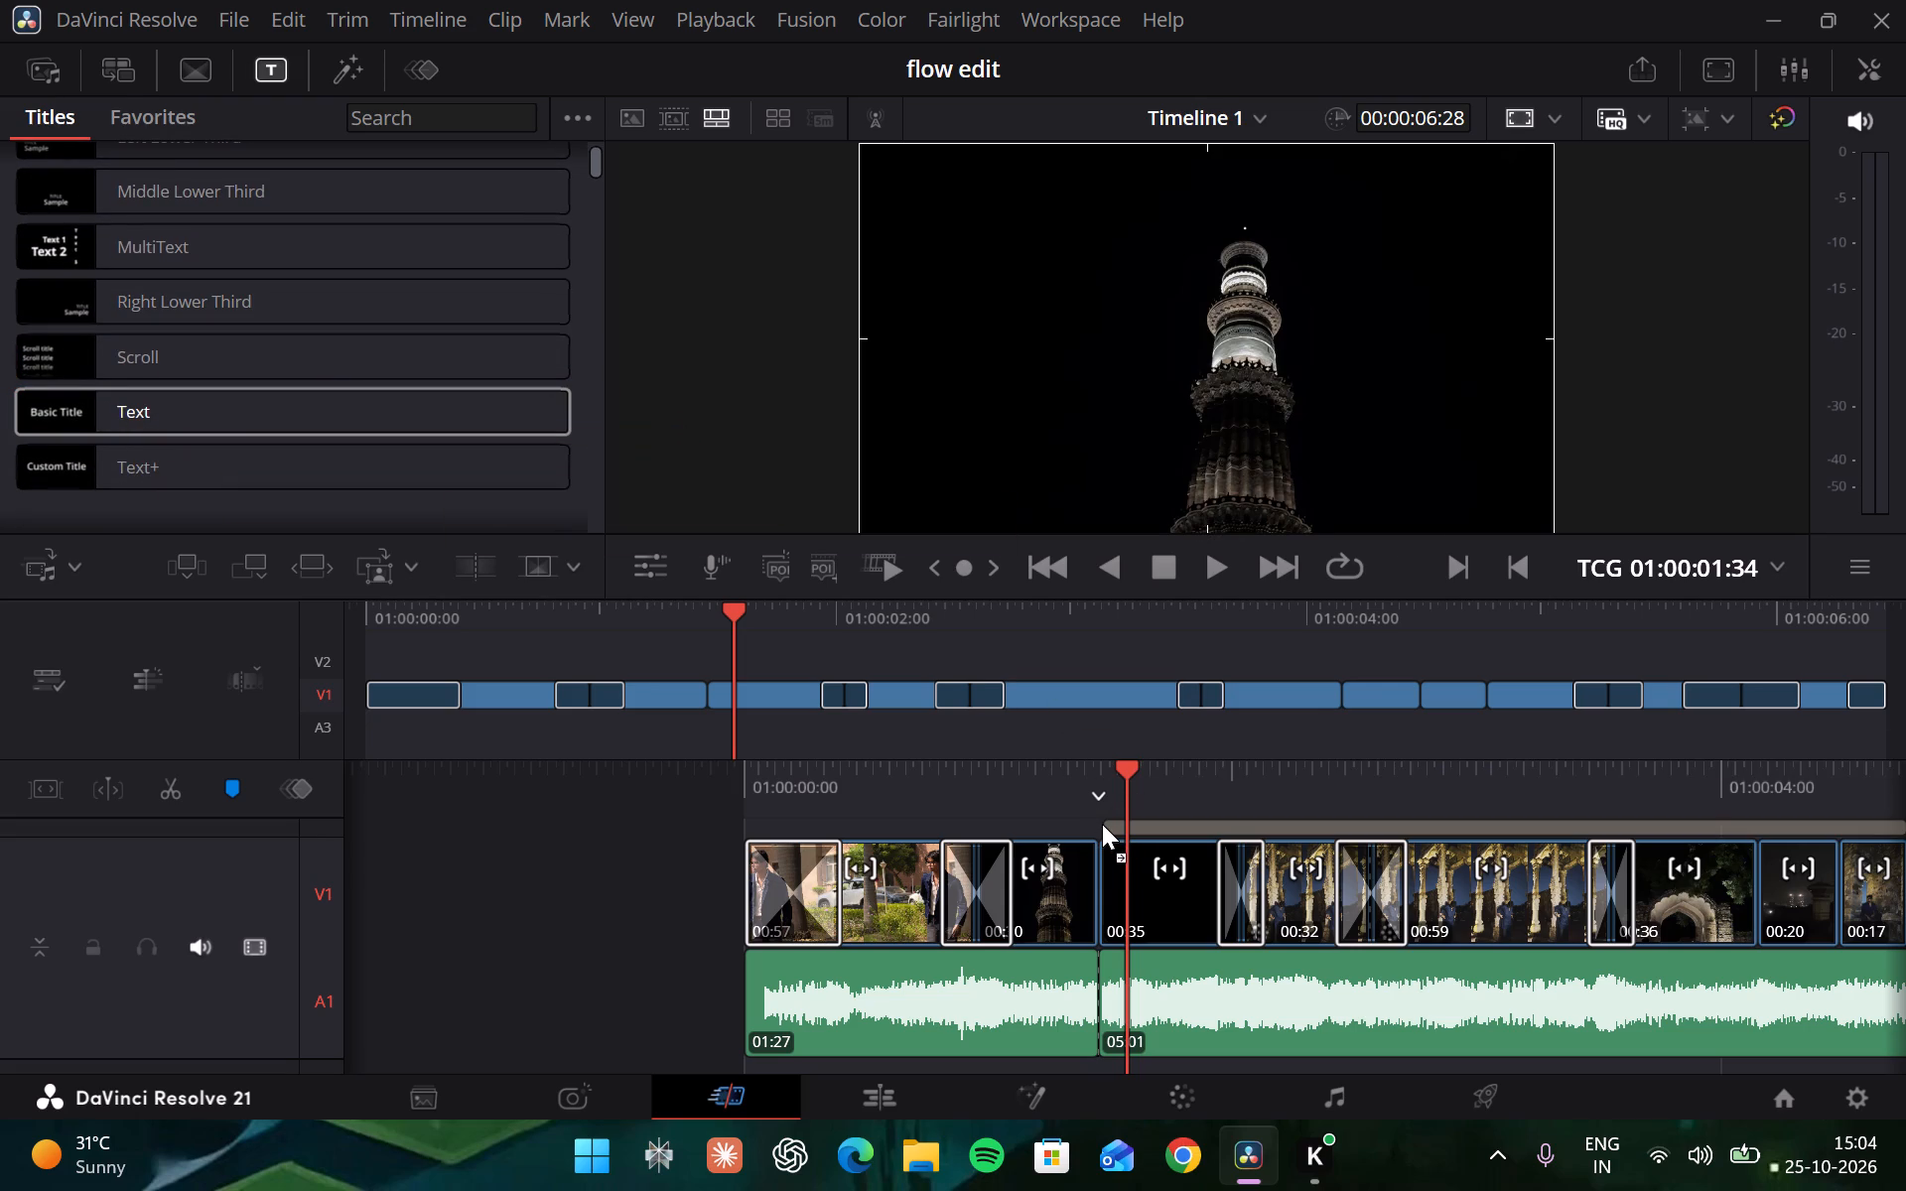
{"action": "left_click_drag", "start_coordinate": [1102, 824], "coordinate": [1082, 823]}
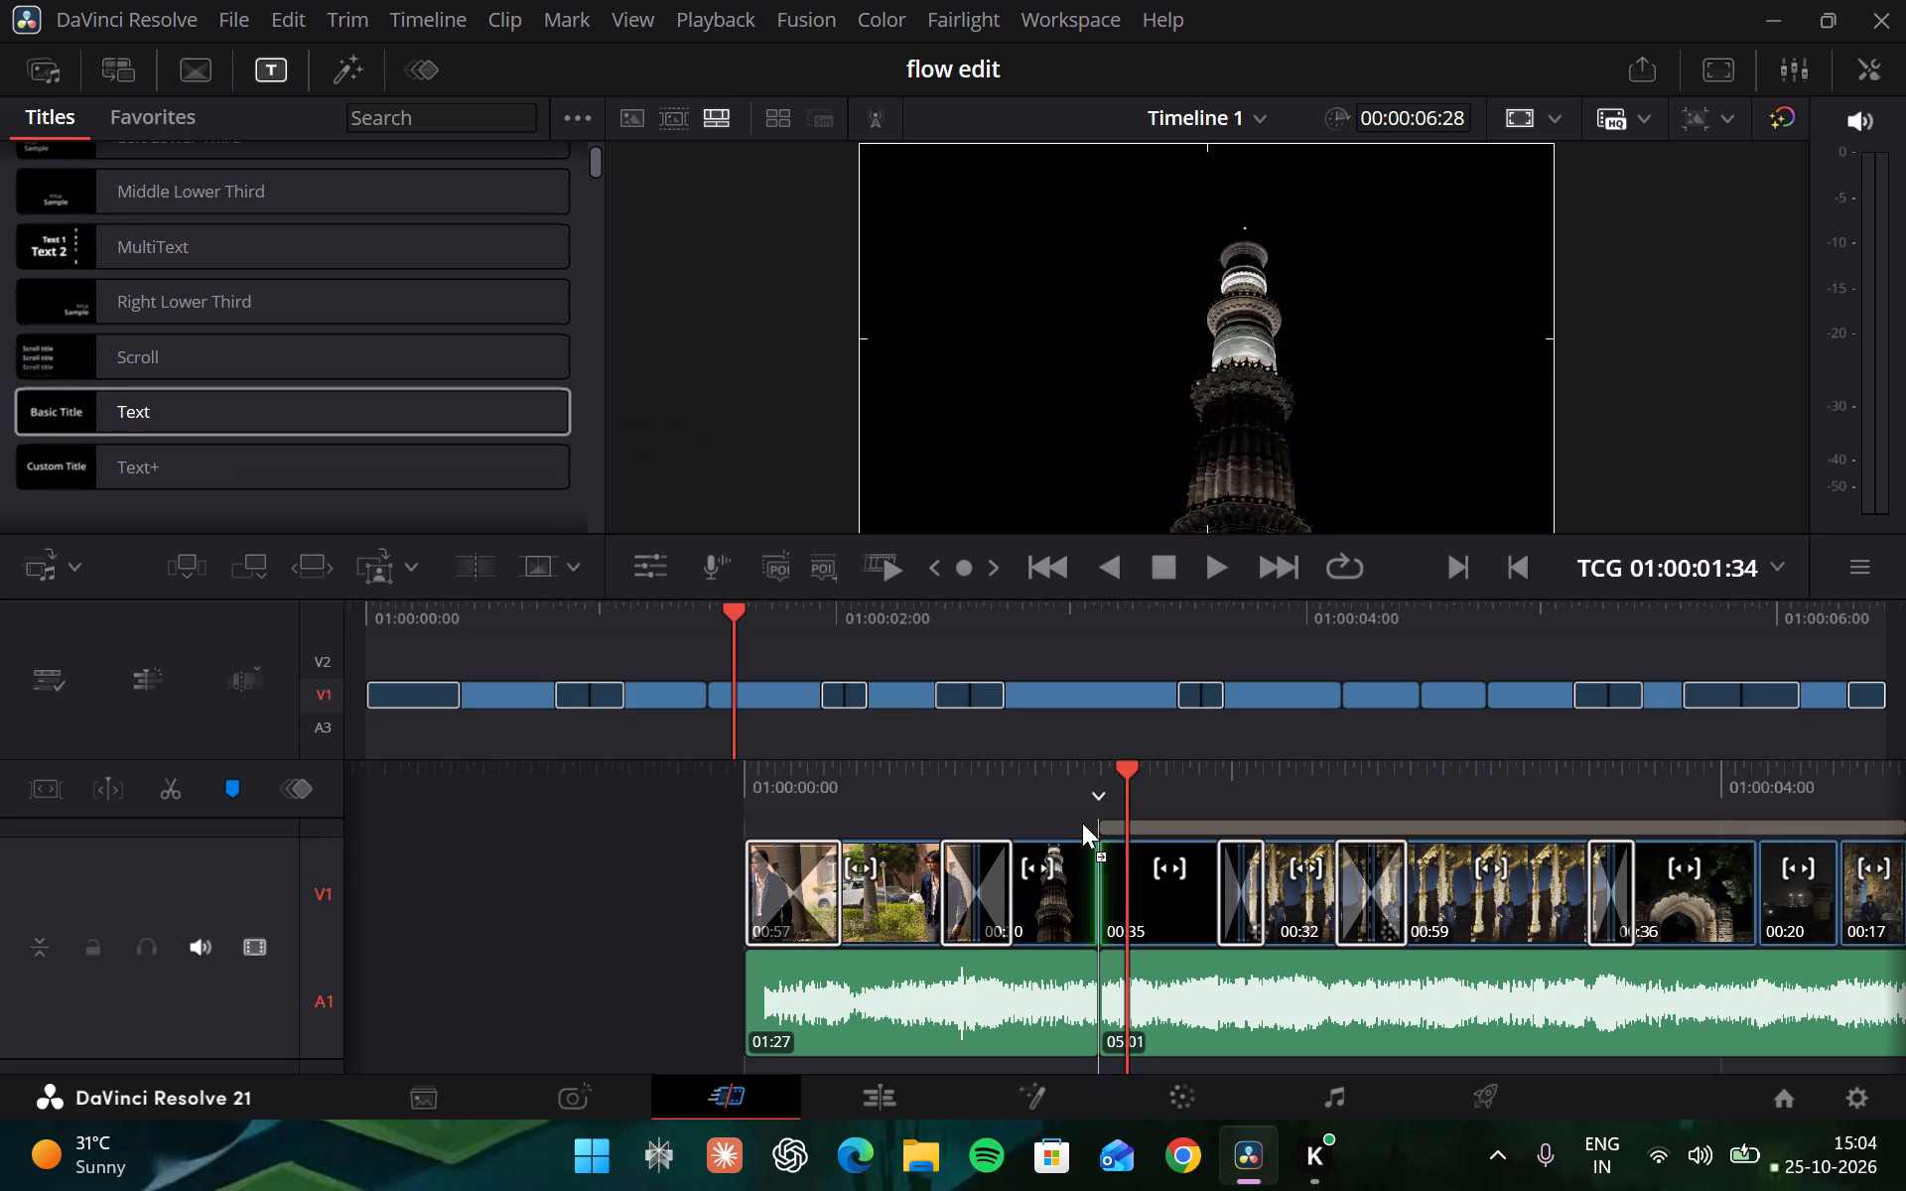
{"action": "left_click_drag", "start_coordinate": [1082, 823], "coordinate": [1086, 822]}
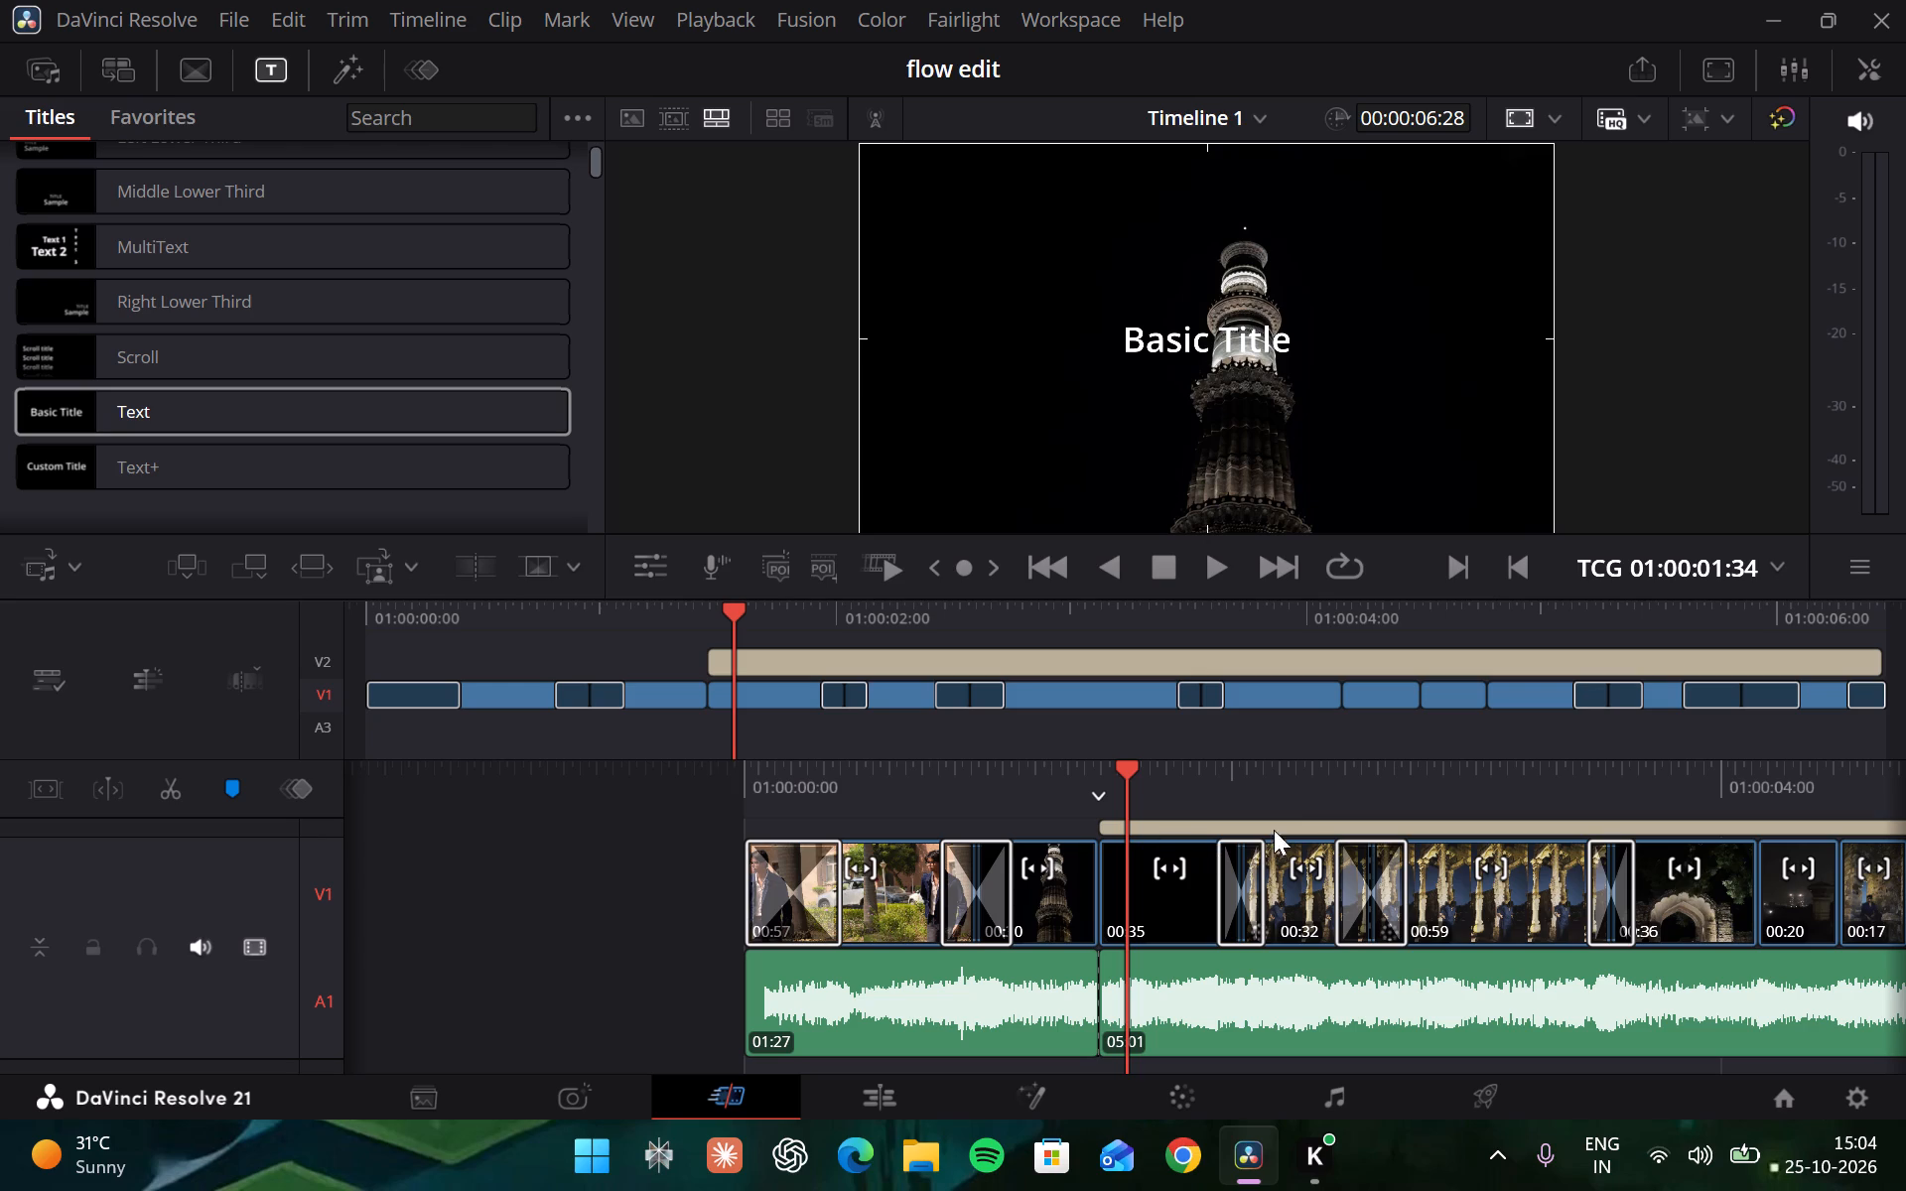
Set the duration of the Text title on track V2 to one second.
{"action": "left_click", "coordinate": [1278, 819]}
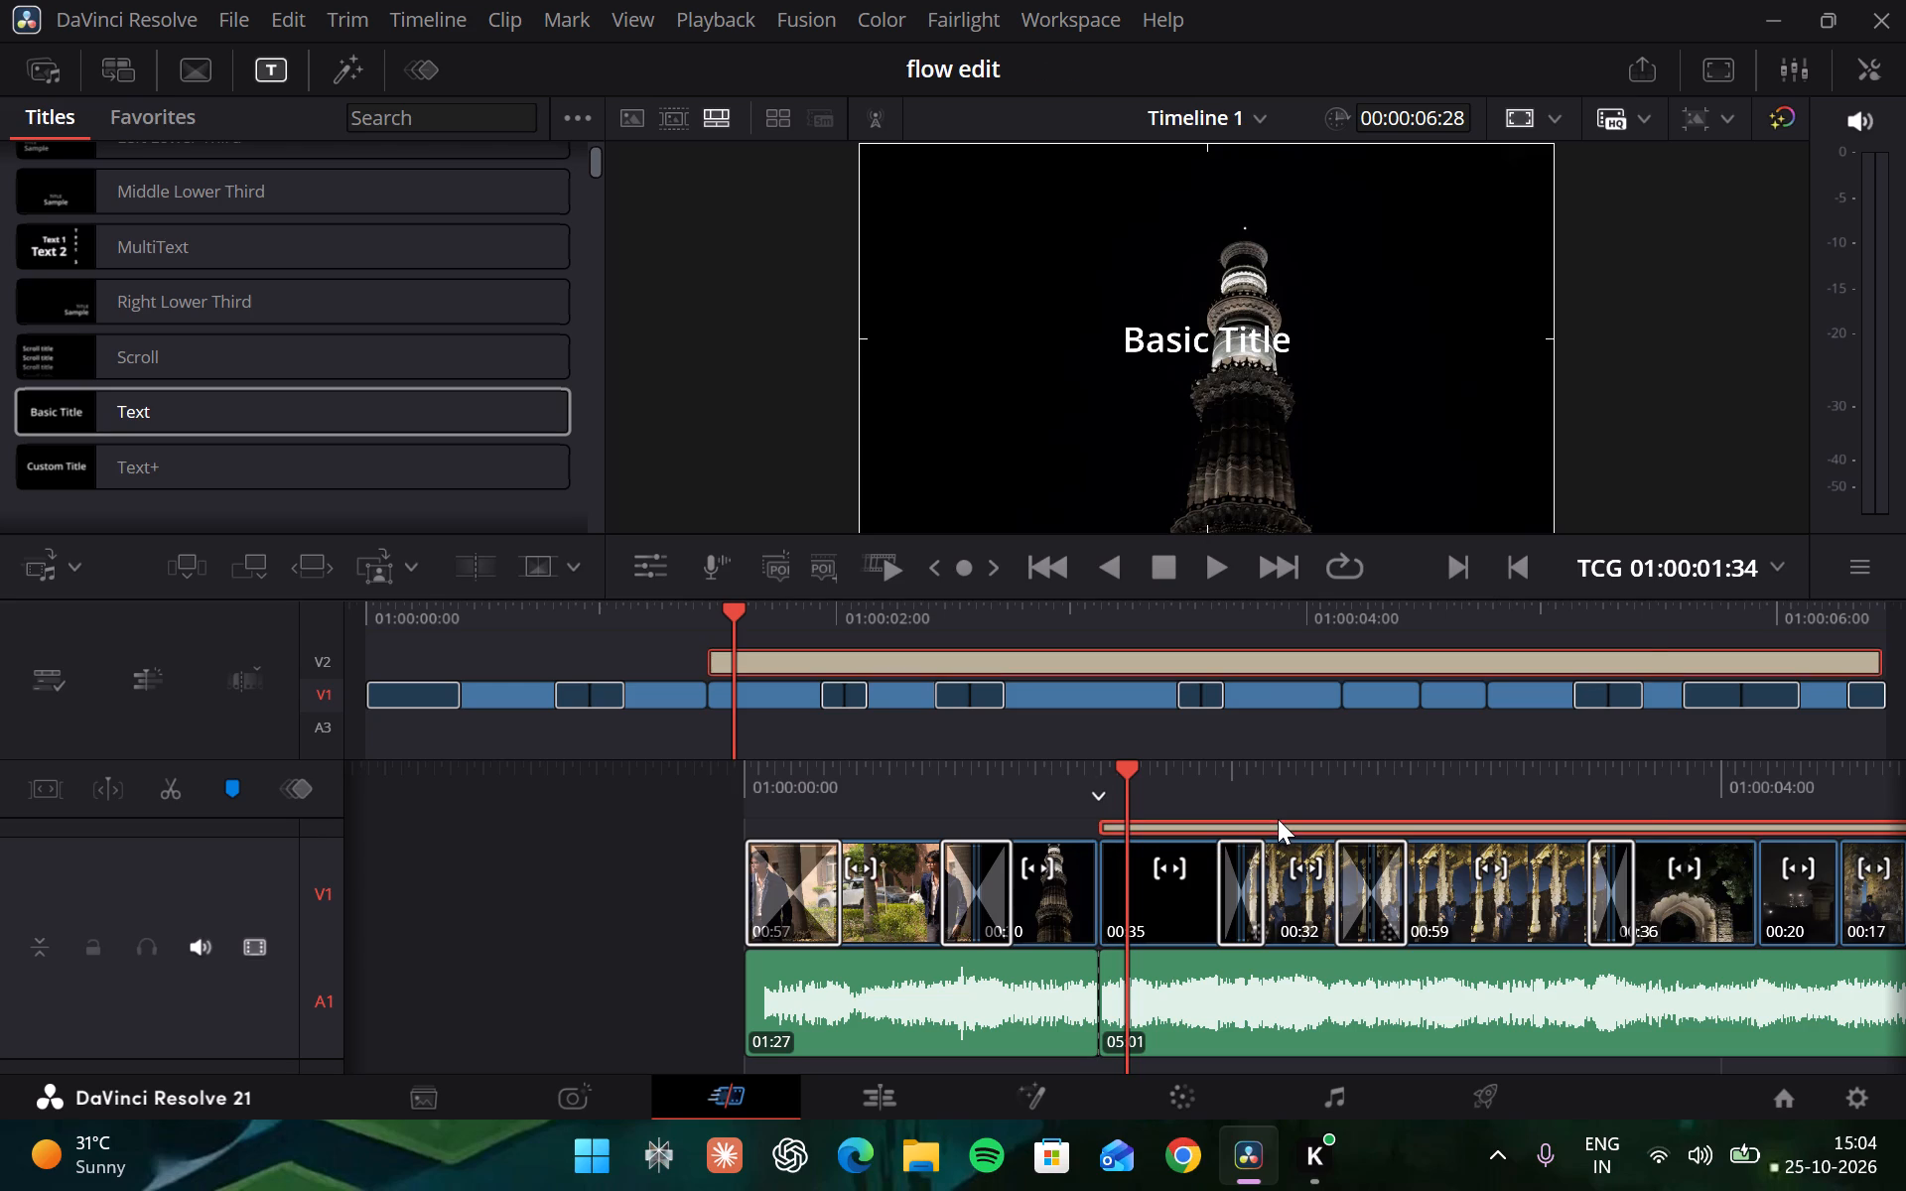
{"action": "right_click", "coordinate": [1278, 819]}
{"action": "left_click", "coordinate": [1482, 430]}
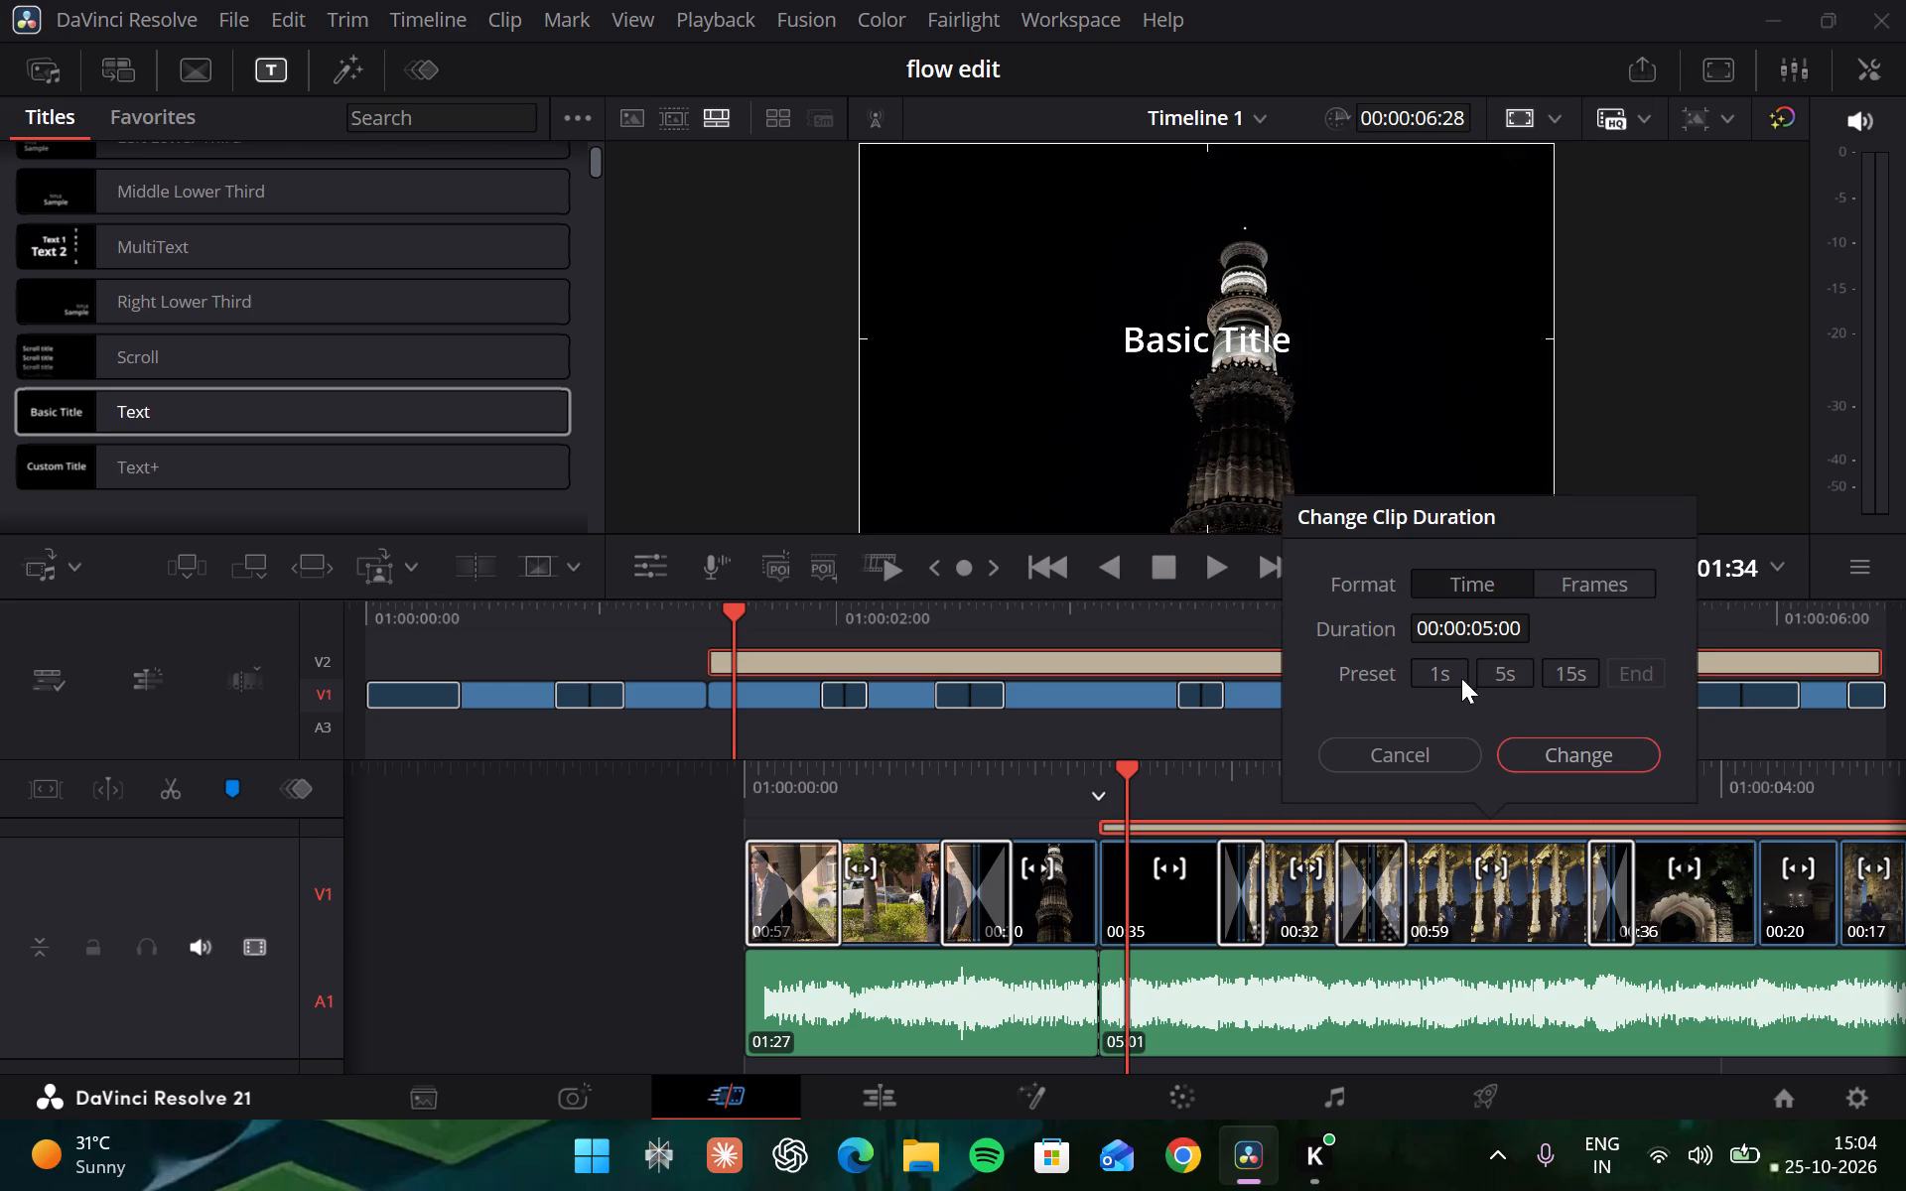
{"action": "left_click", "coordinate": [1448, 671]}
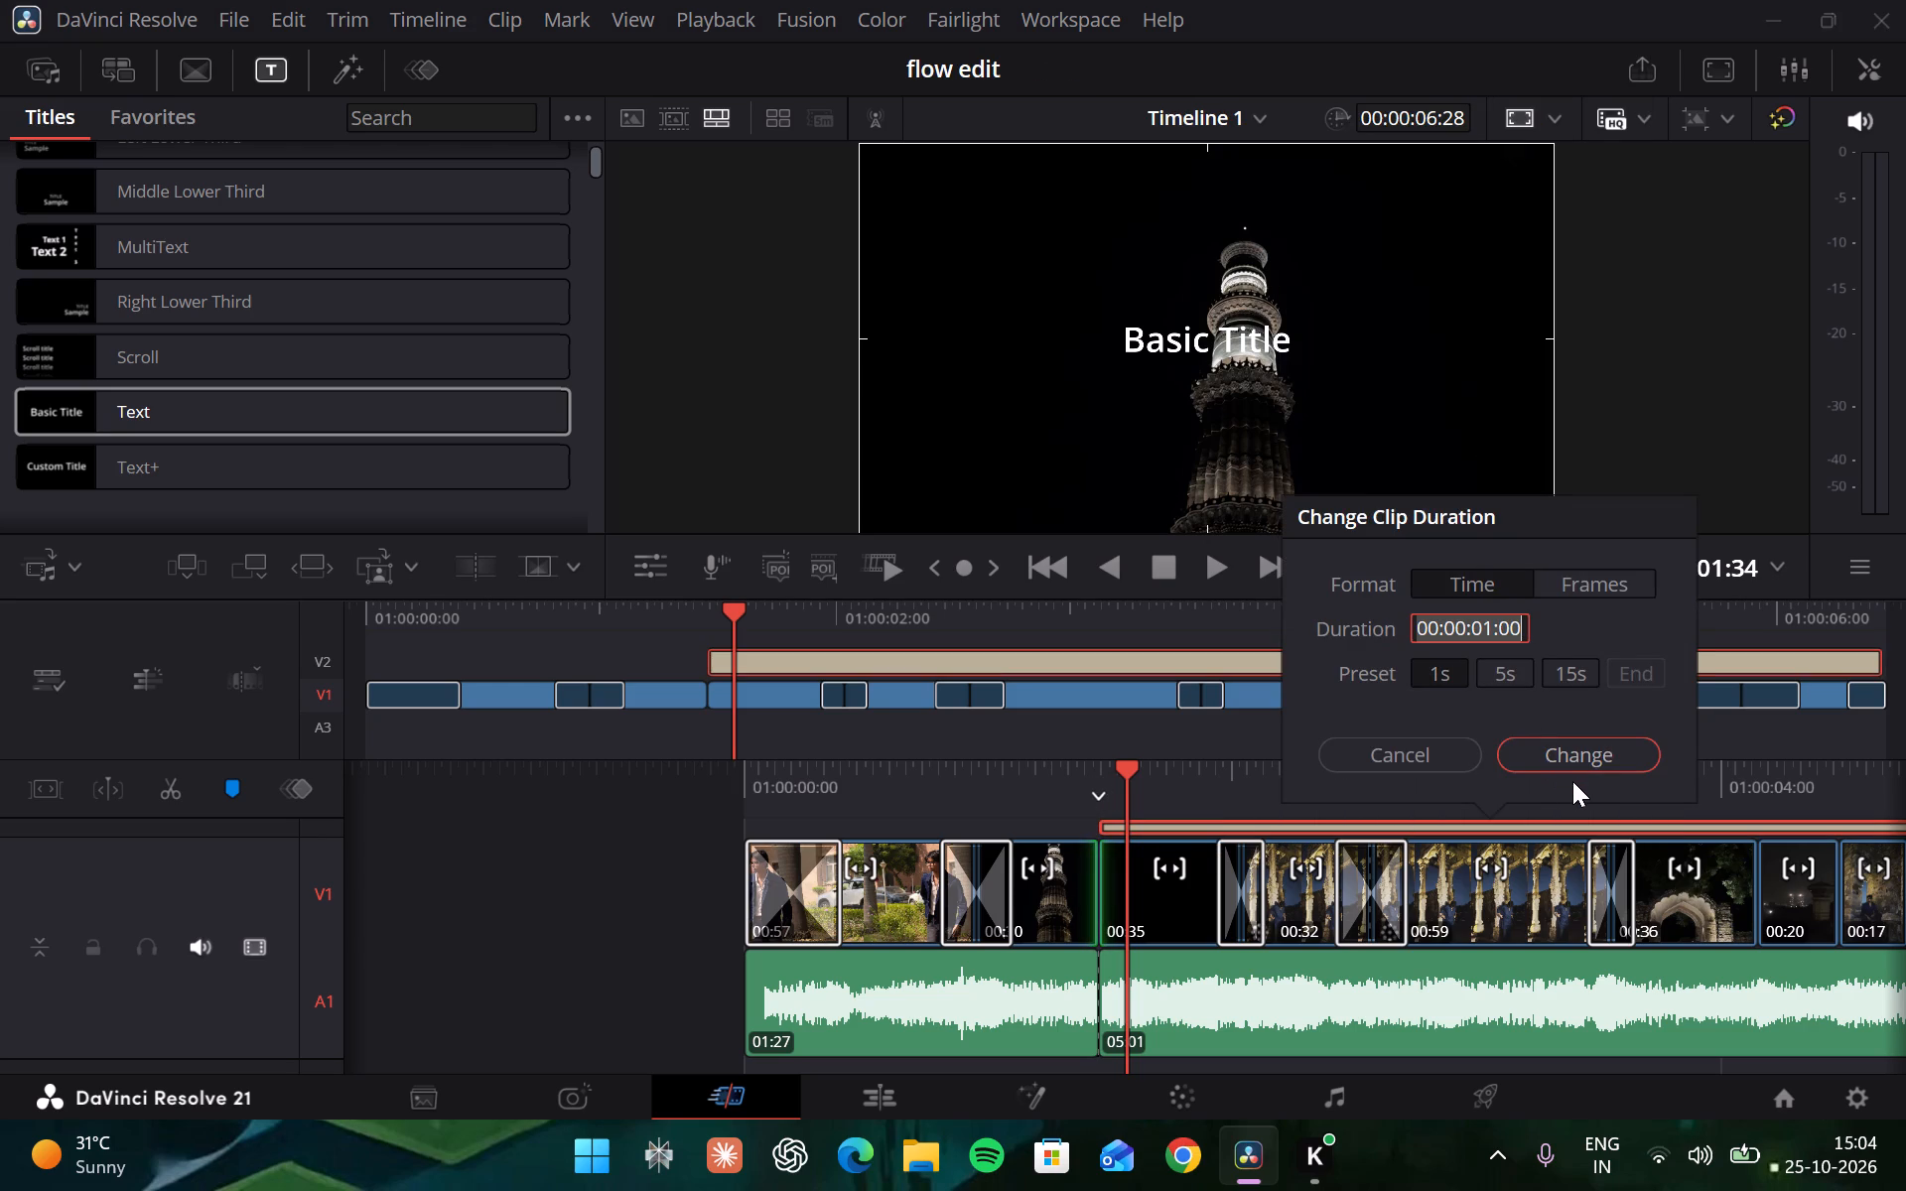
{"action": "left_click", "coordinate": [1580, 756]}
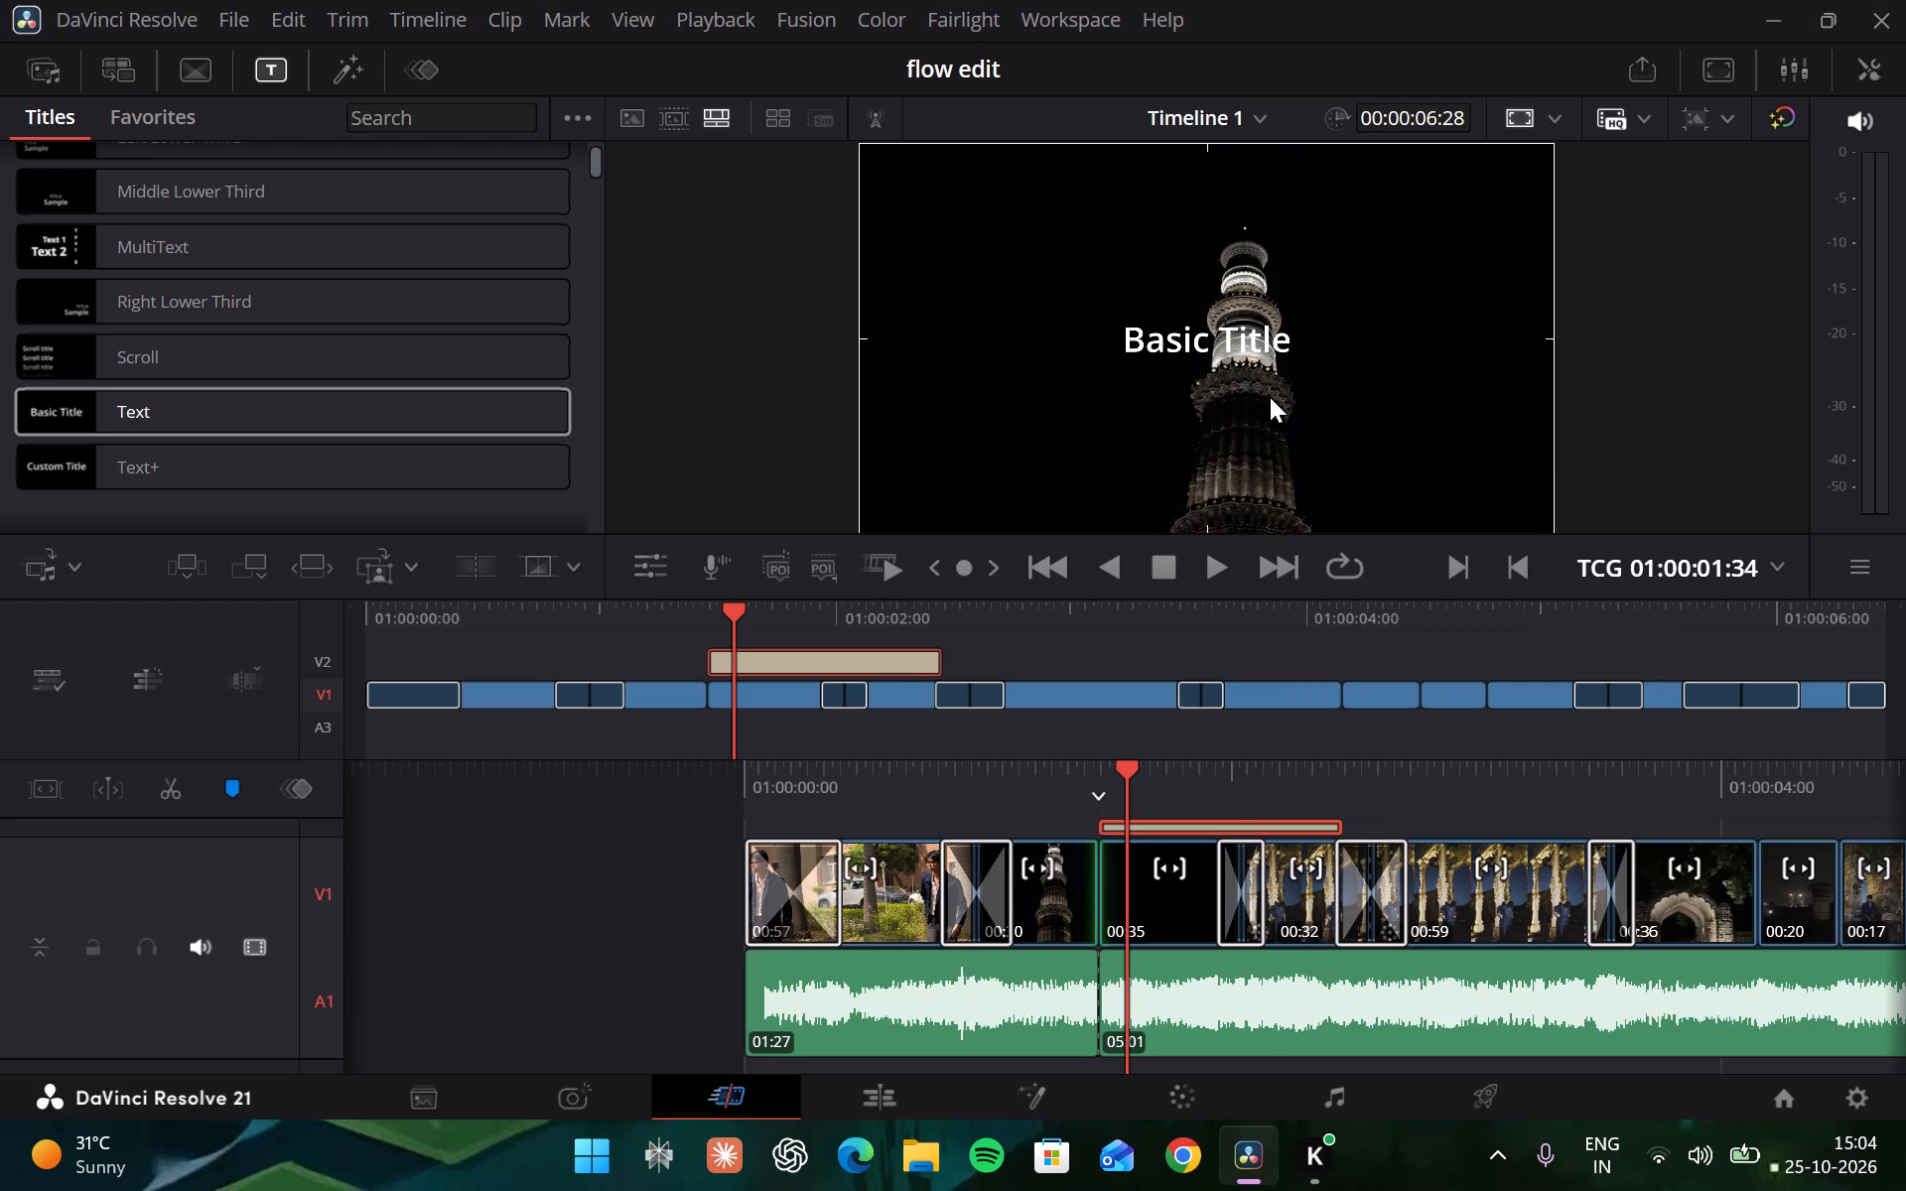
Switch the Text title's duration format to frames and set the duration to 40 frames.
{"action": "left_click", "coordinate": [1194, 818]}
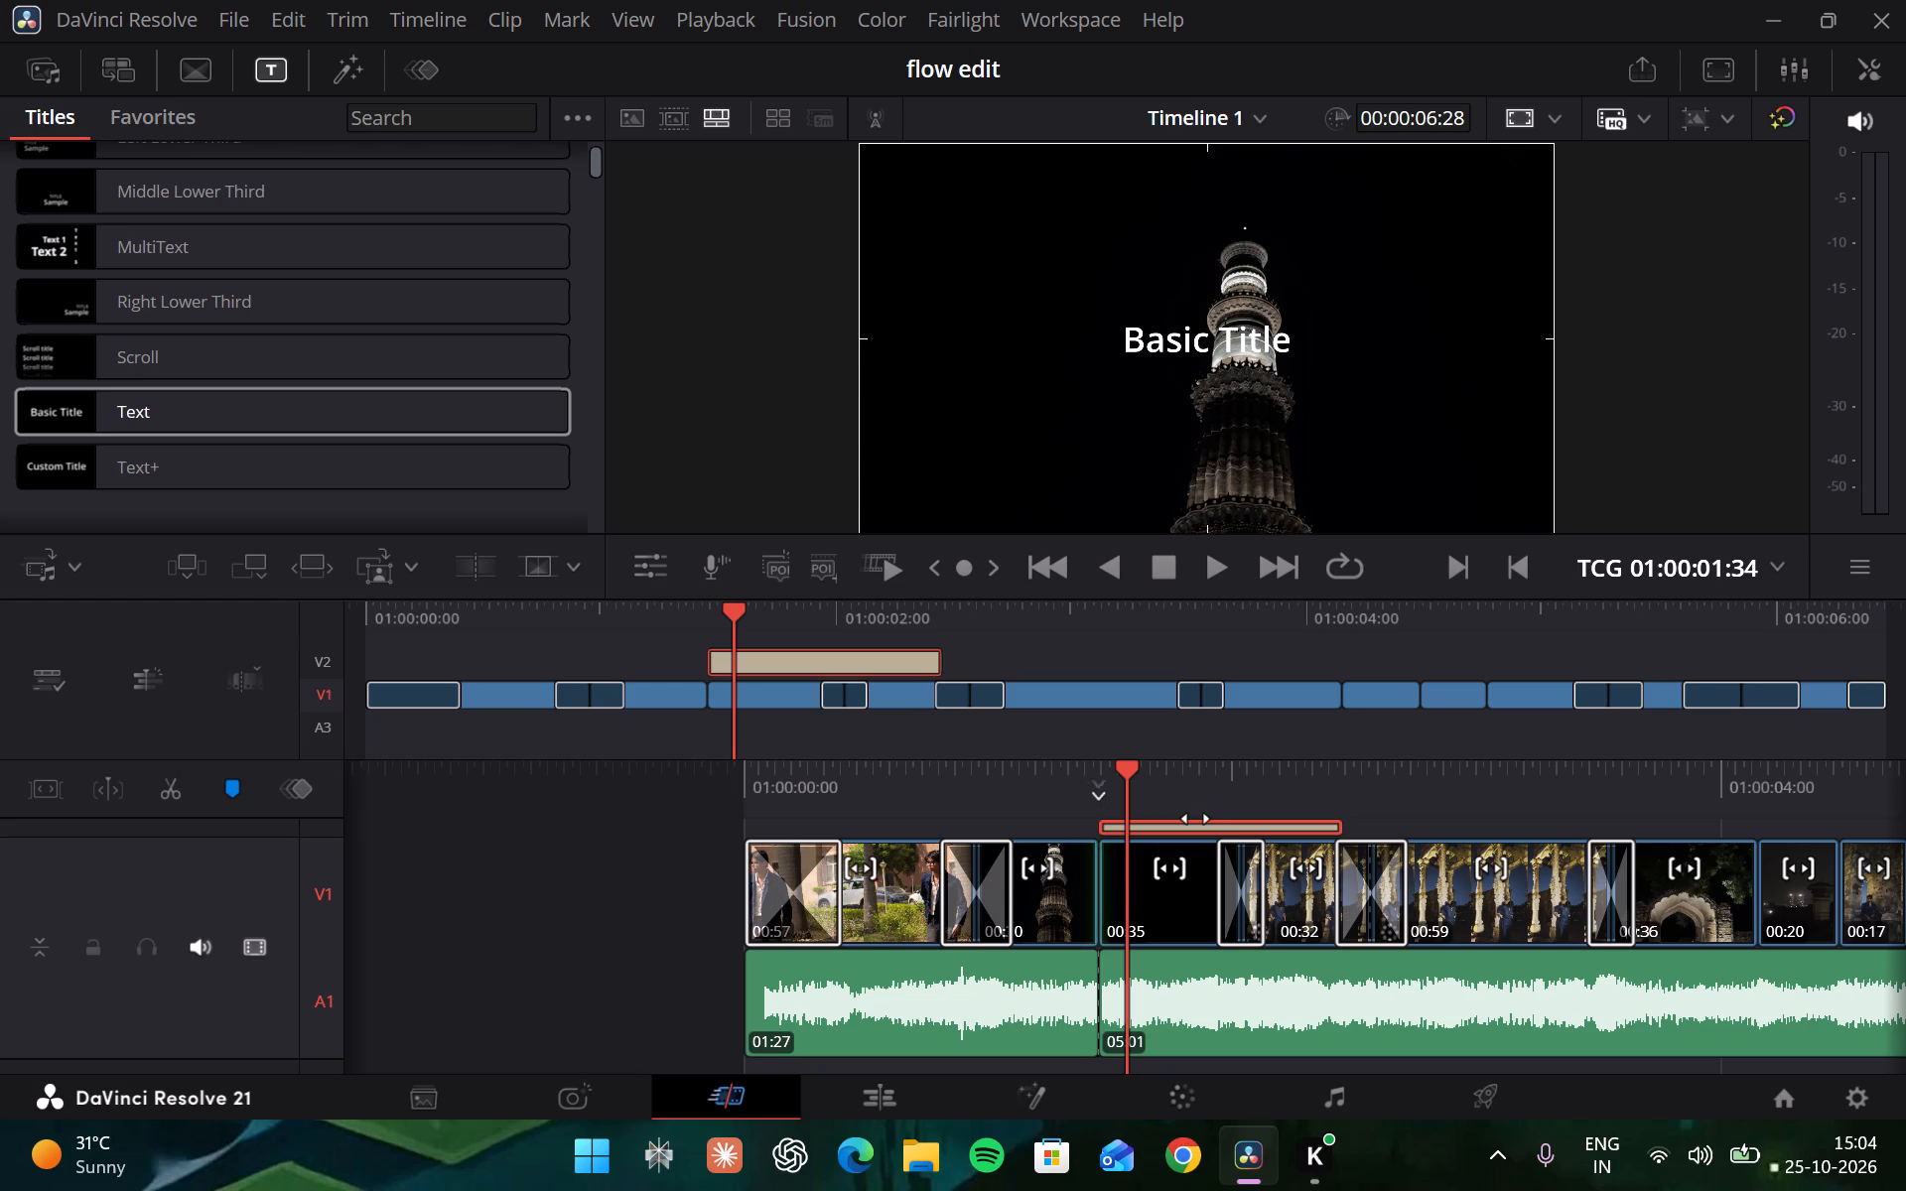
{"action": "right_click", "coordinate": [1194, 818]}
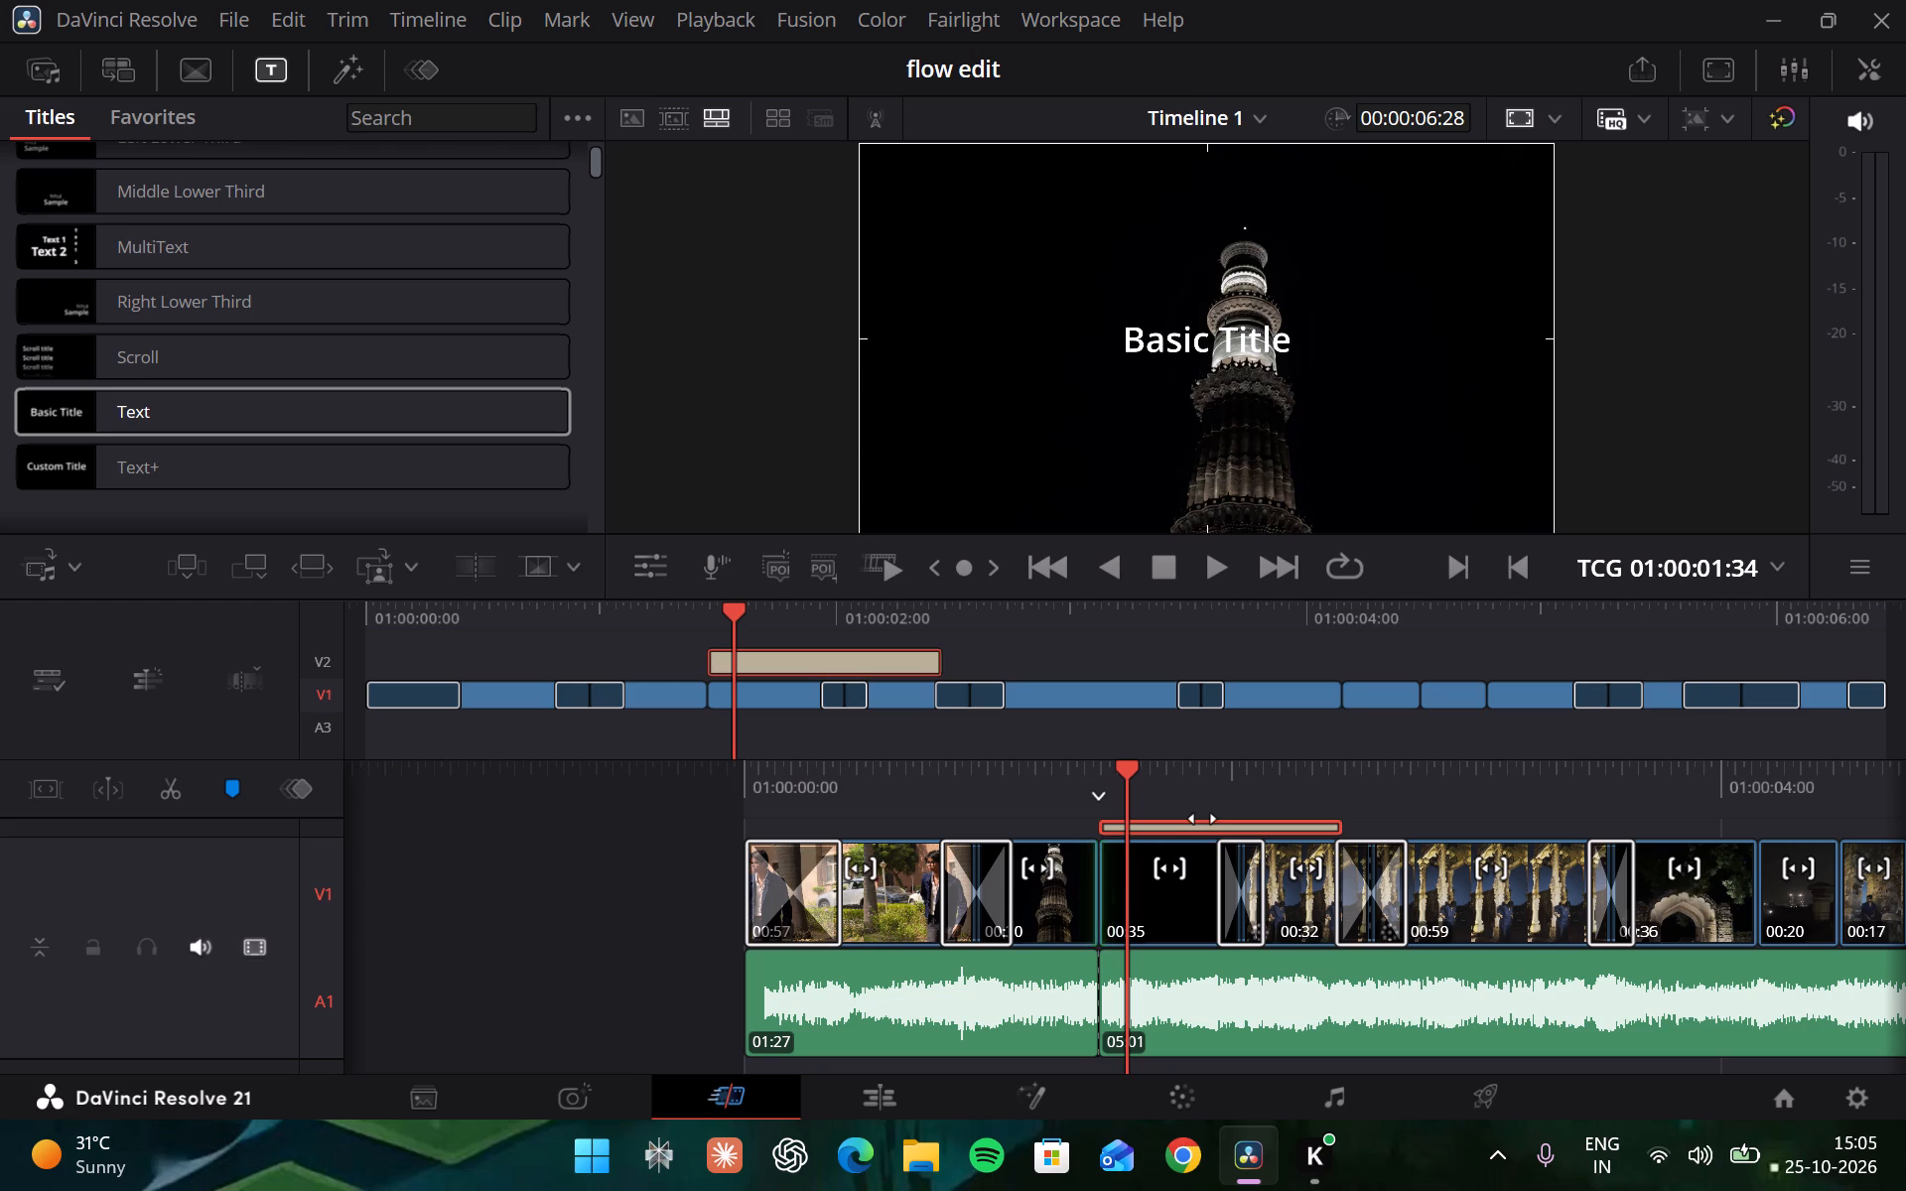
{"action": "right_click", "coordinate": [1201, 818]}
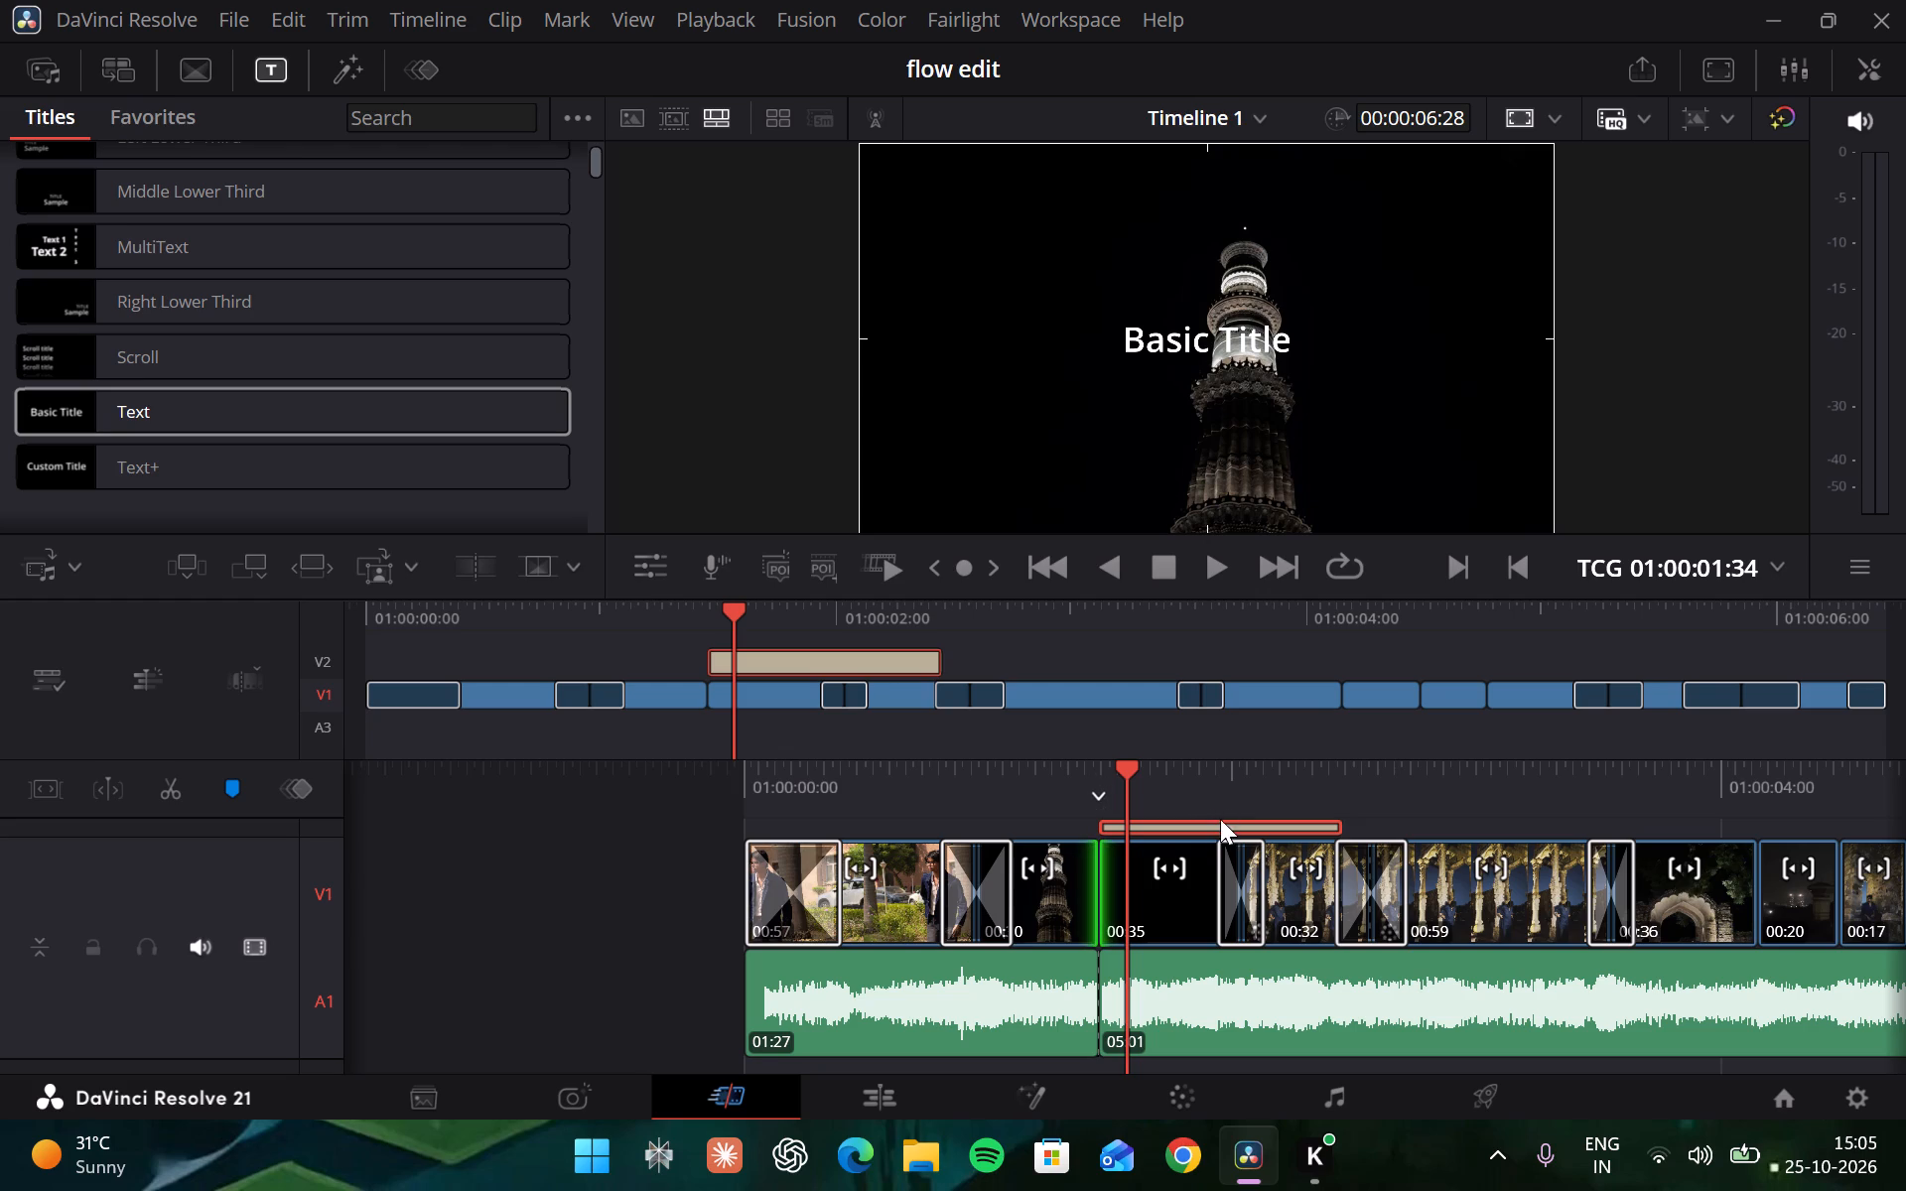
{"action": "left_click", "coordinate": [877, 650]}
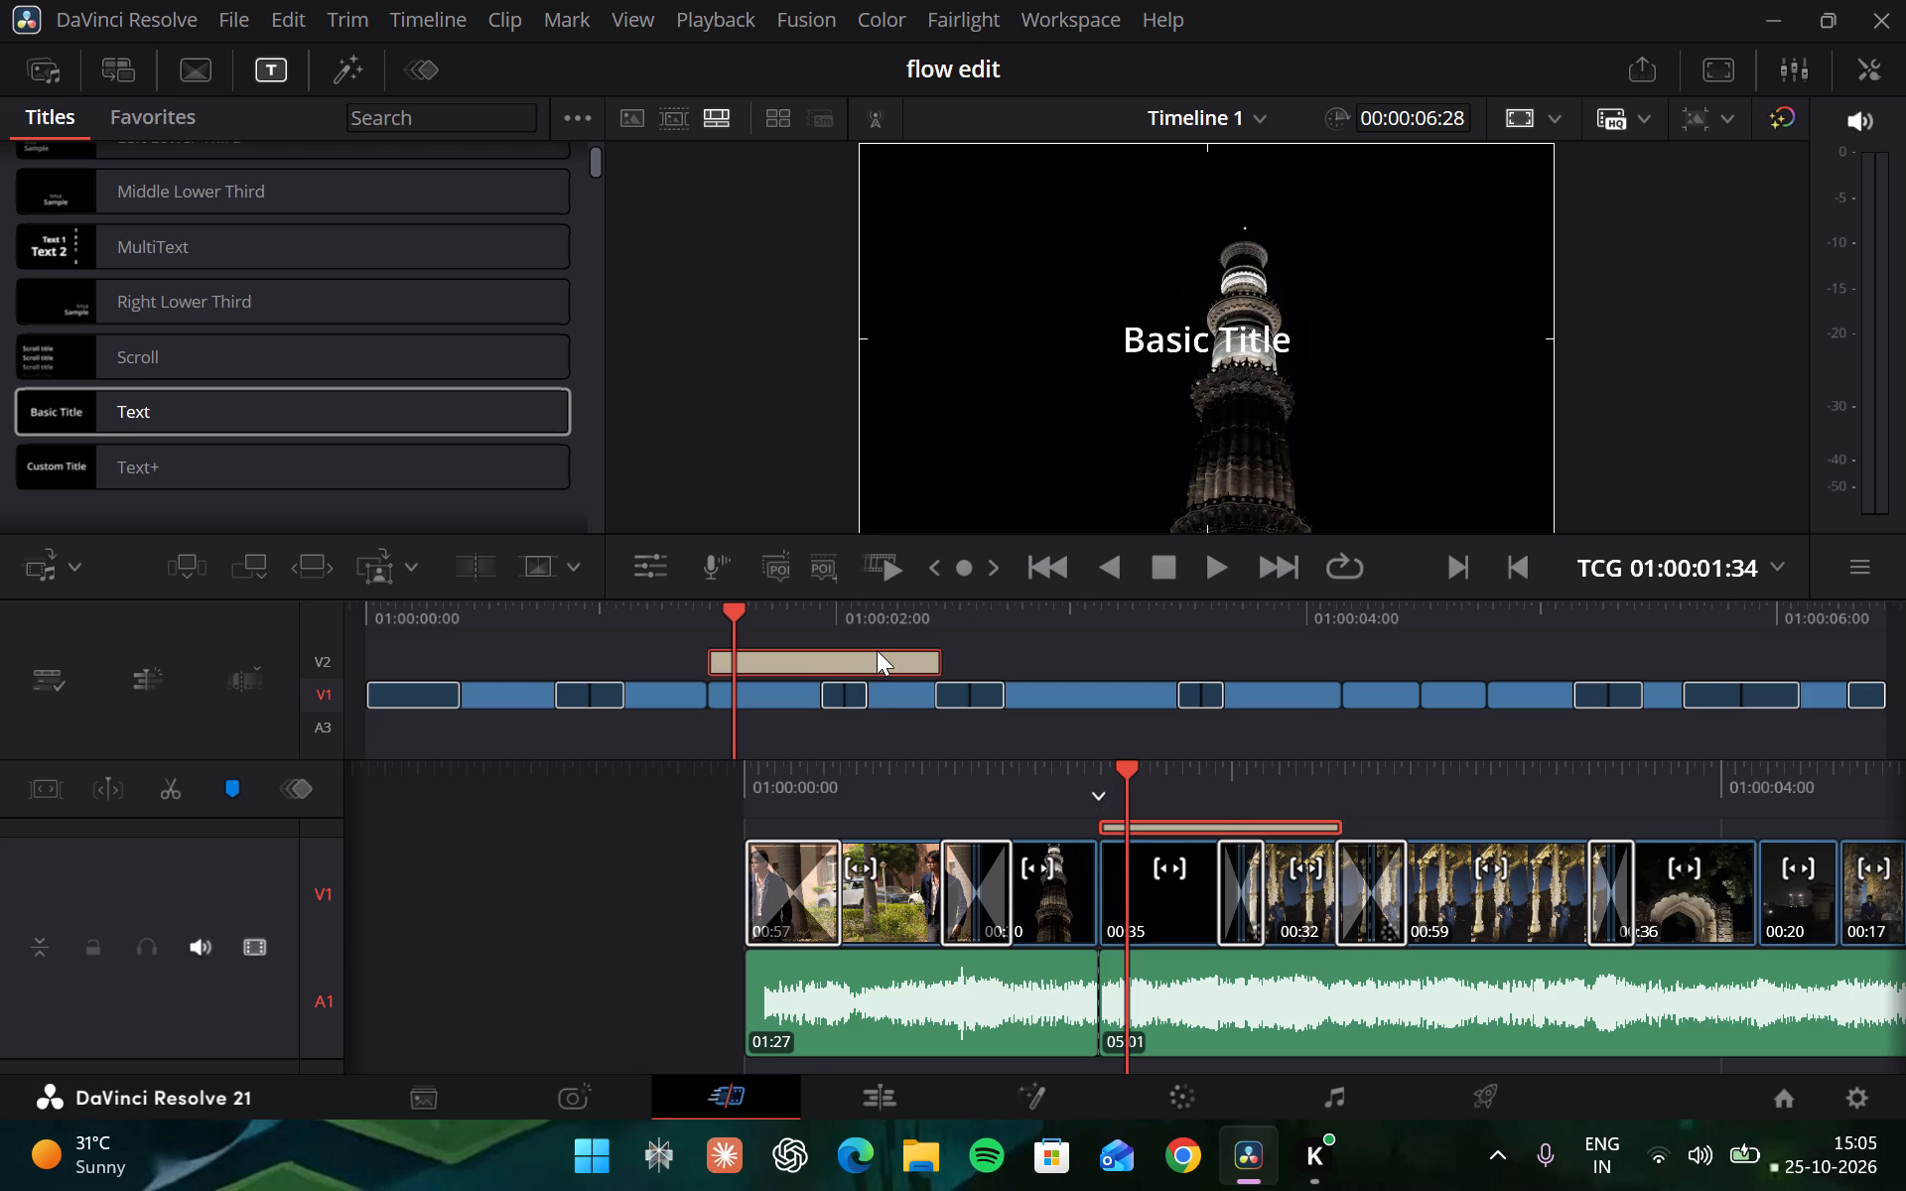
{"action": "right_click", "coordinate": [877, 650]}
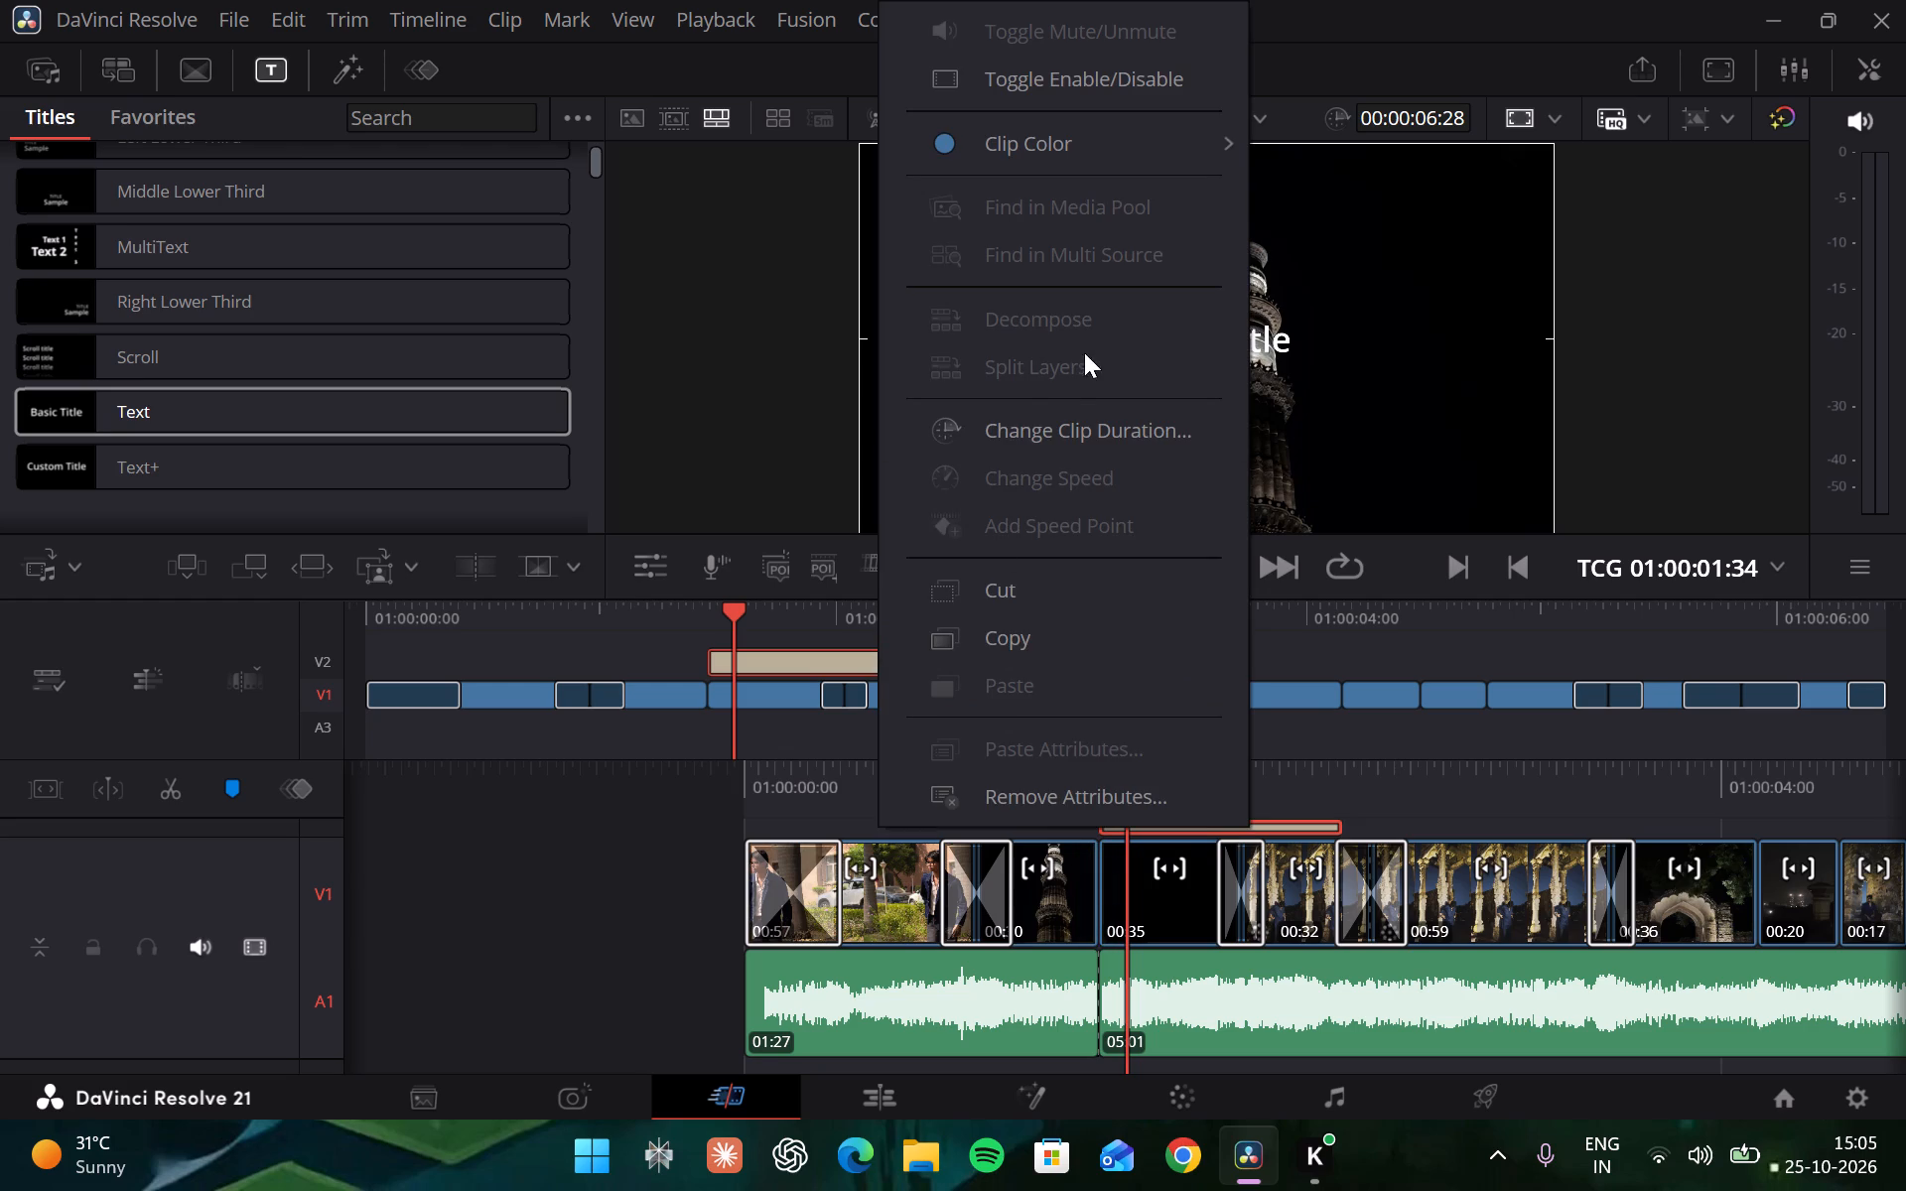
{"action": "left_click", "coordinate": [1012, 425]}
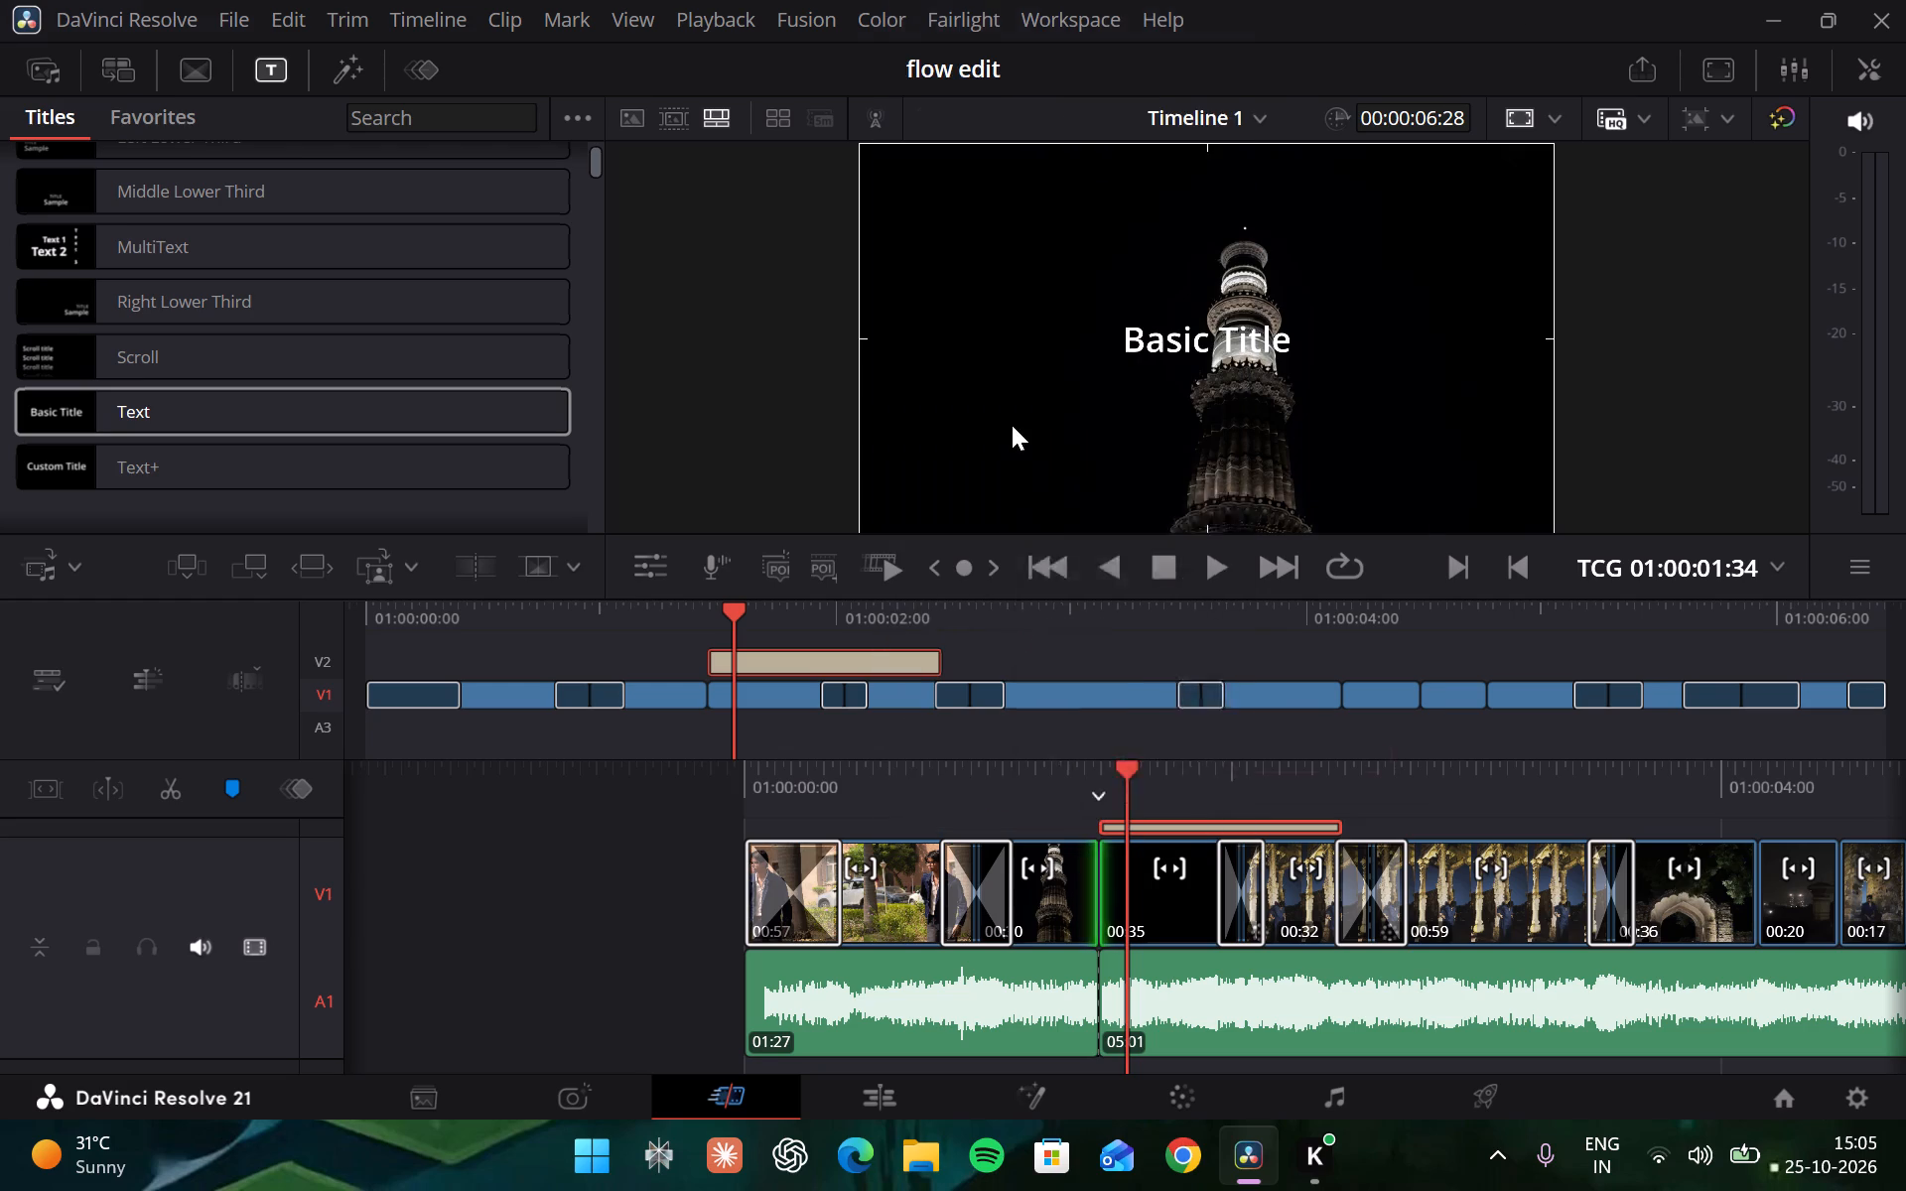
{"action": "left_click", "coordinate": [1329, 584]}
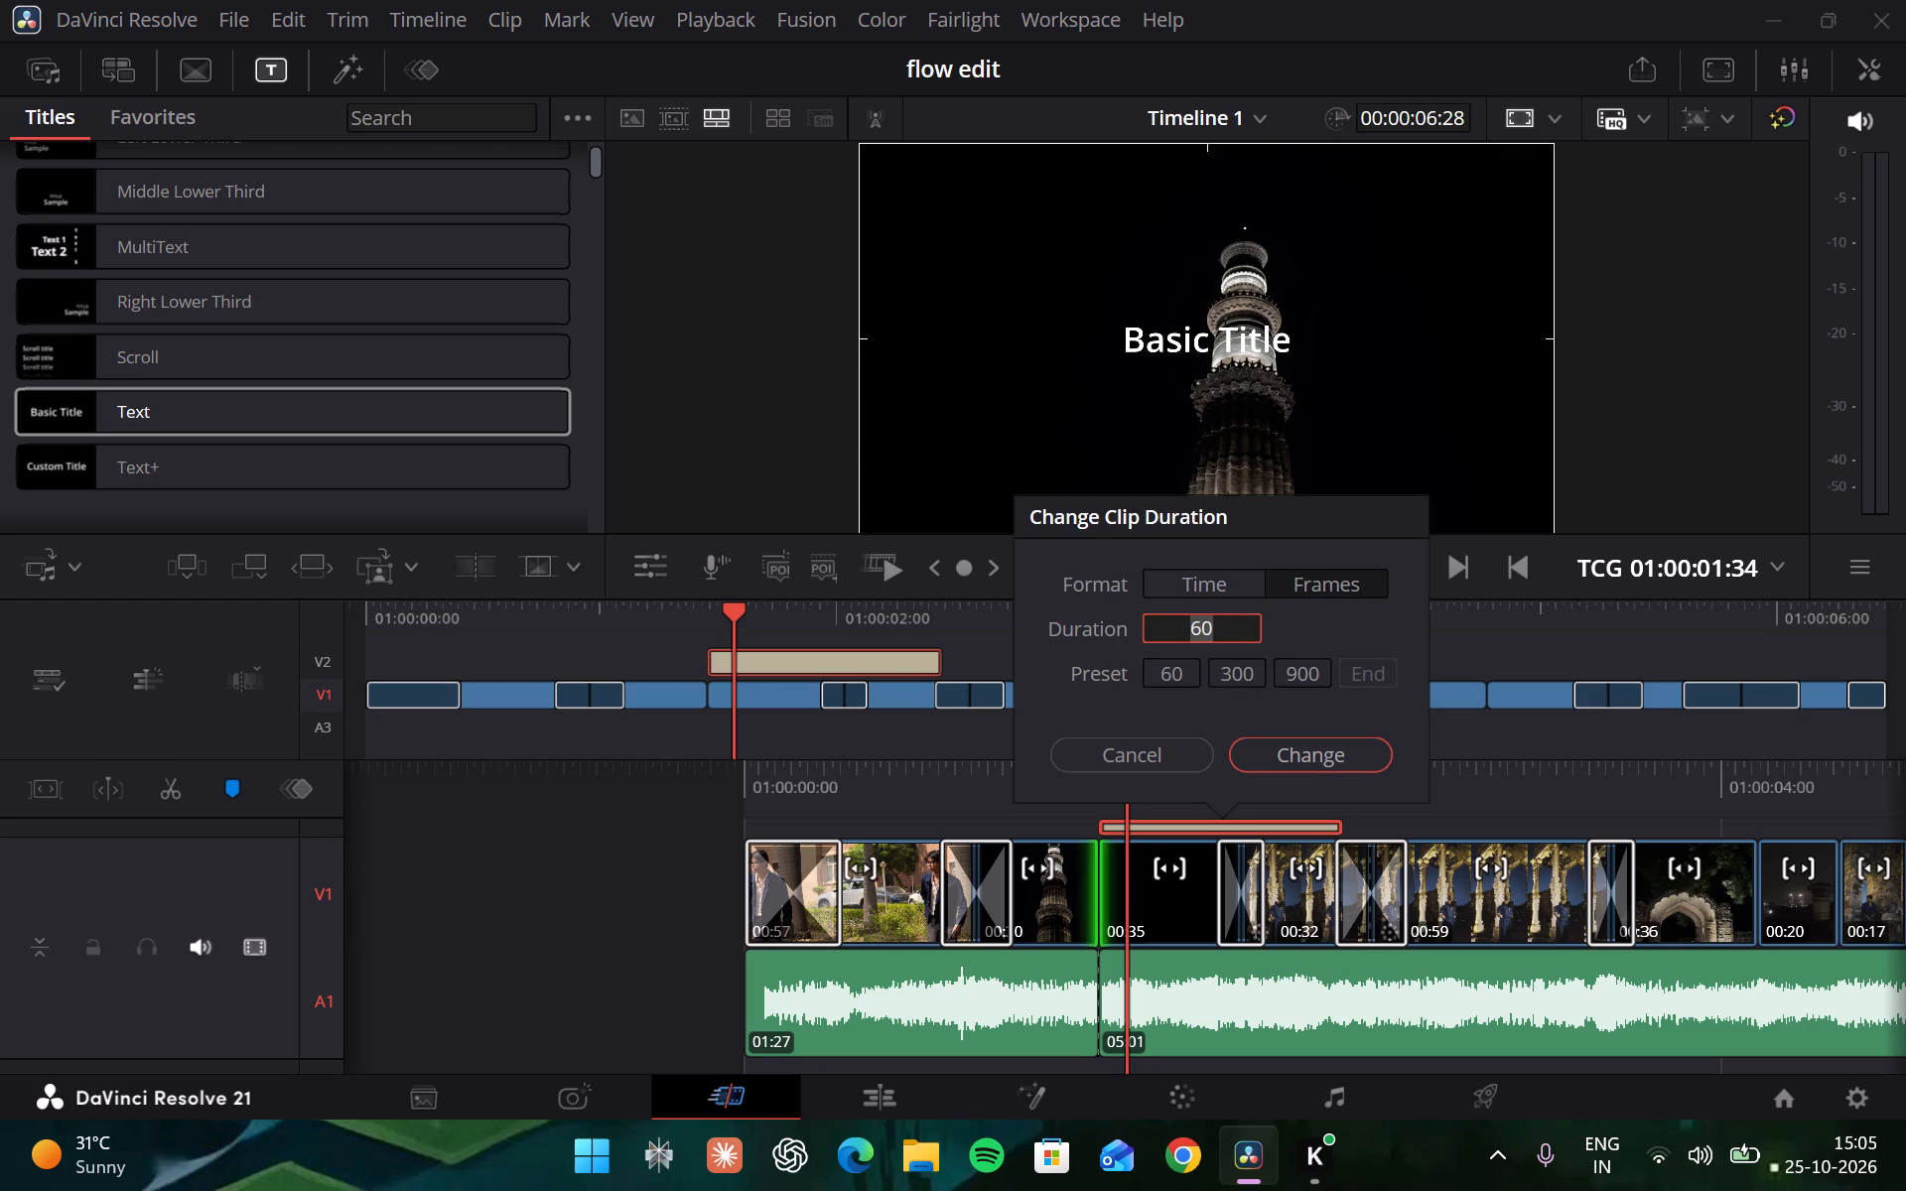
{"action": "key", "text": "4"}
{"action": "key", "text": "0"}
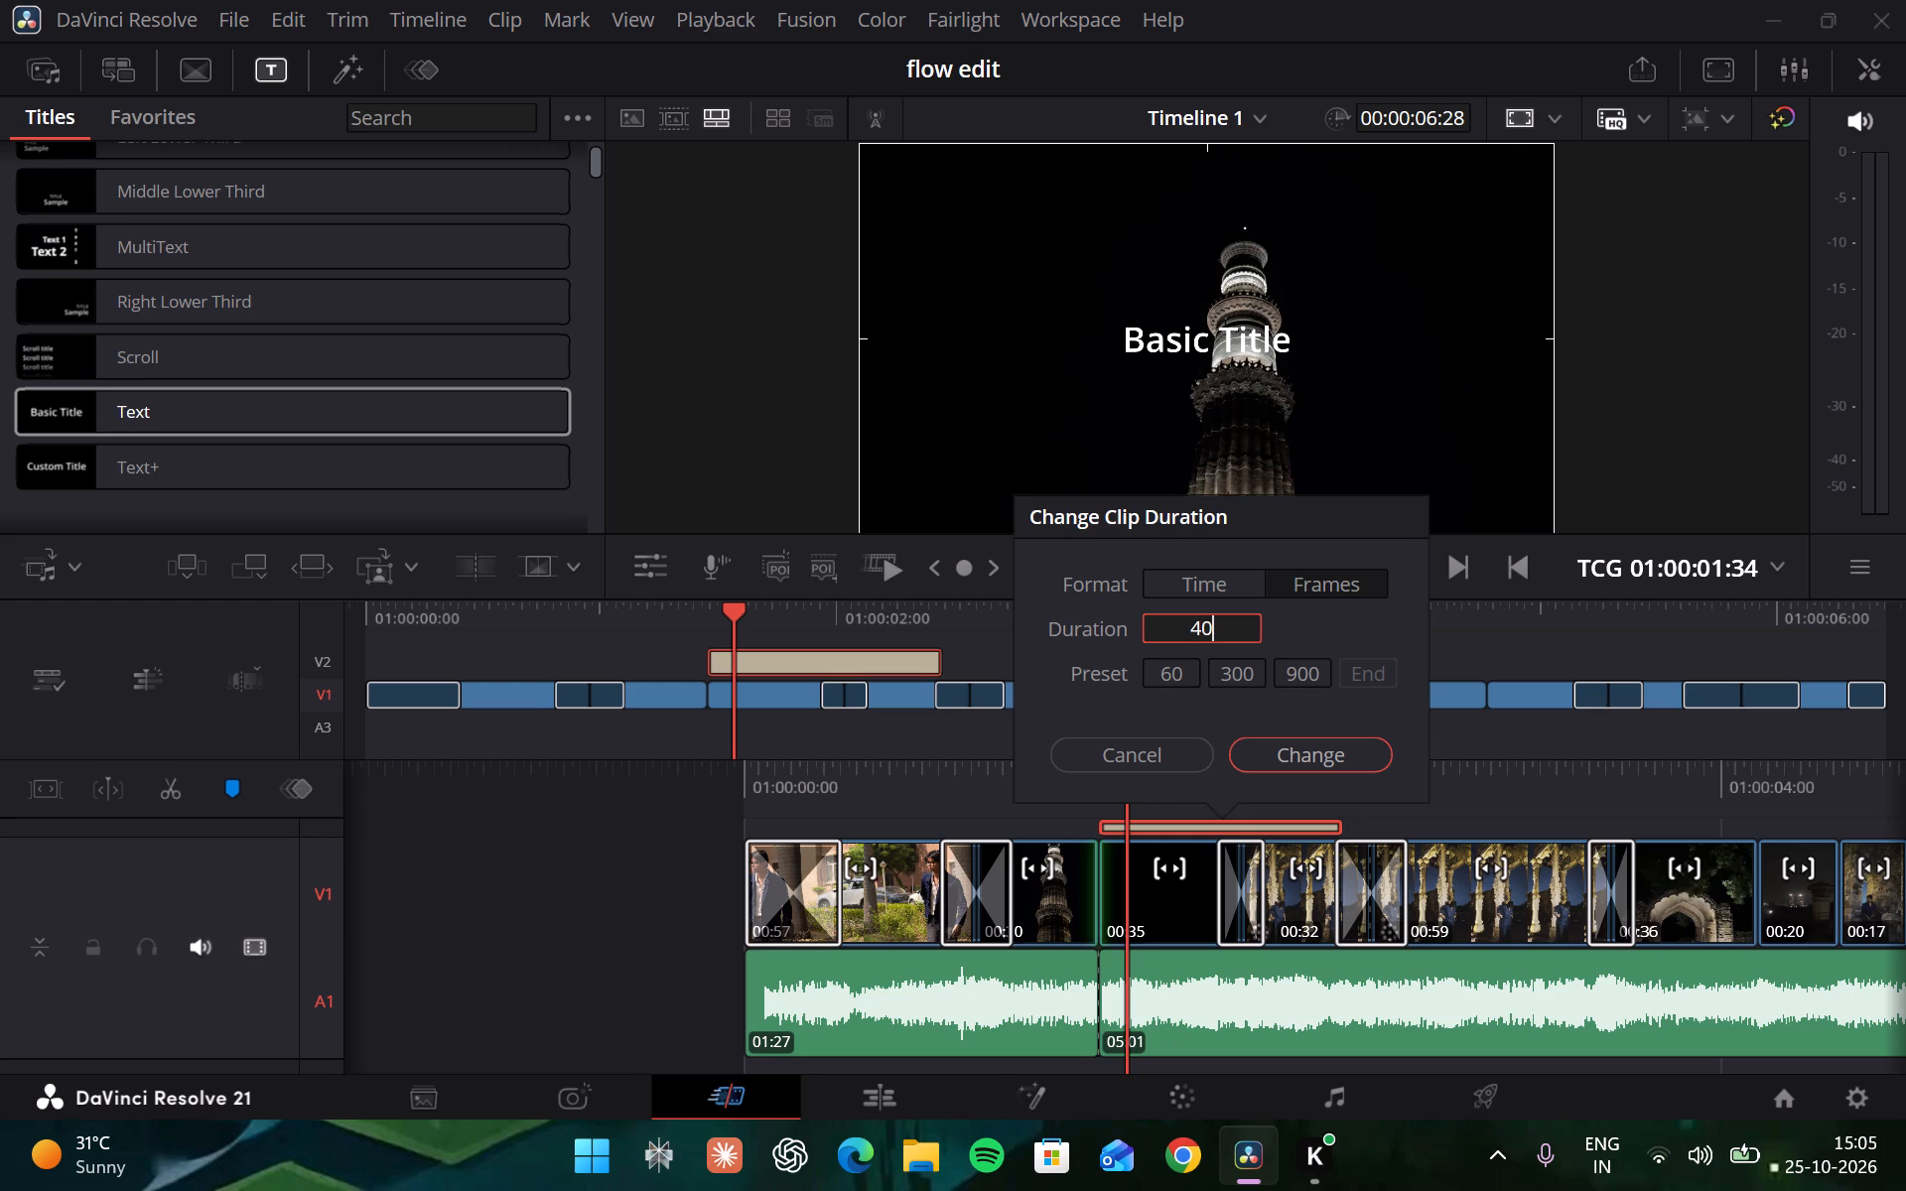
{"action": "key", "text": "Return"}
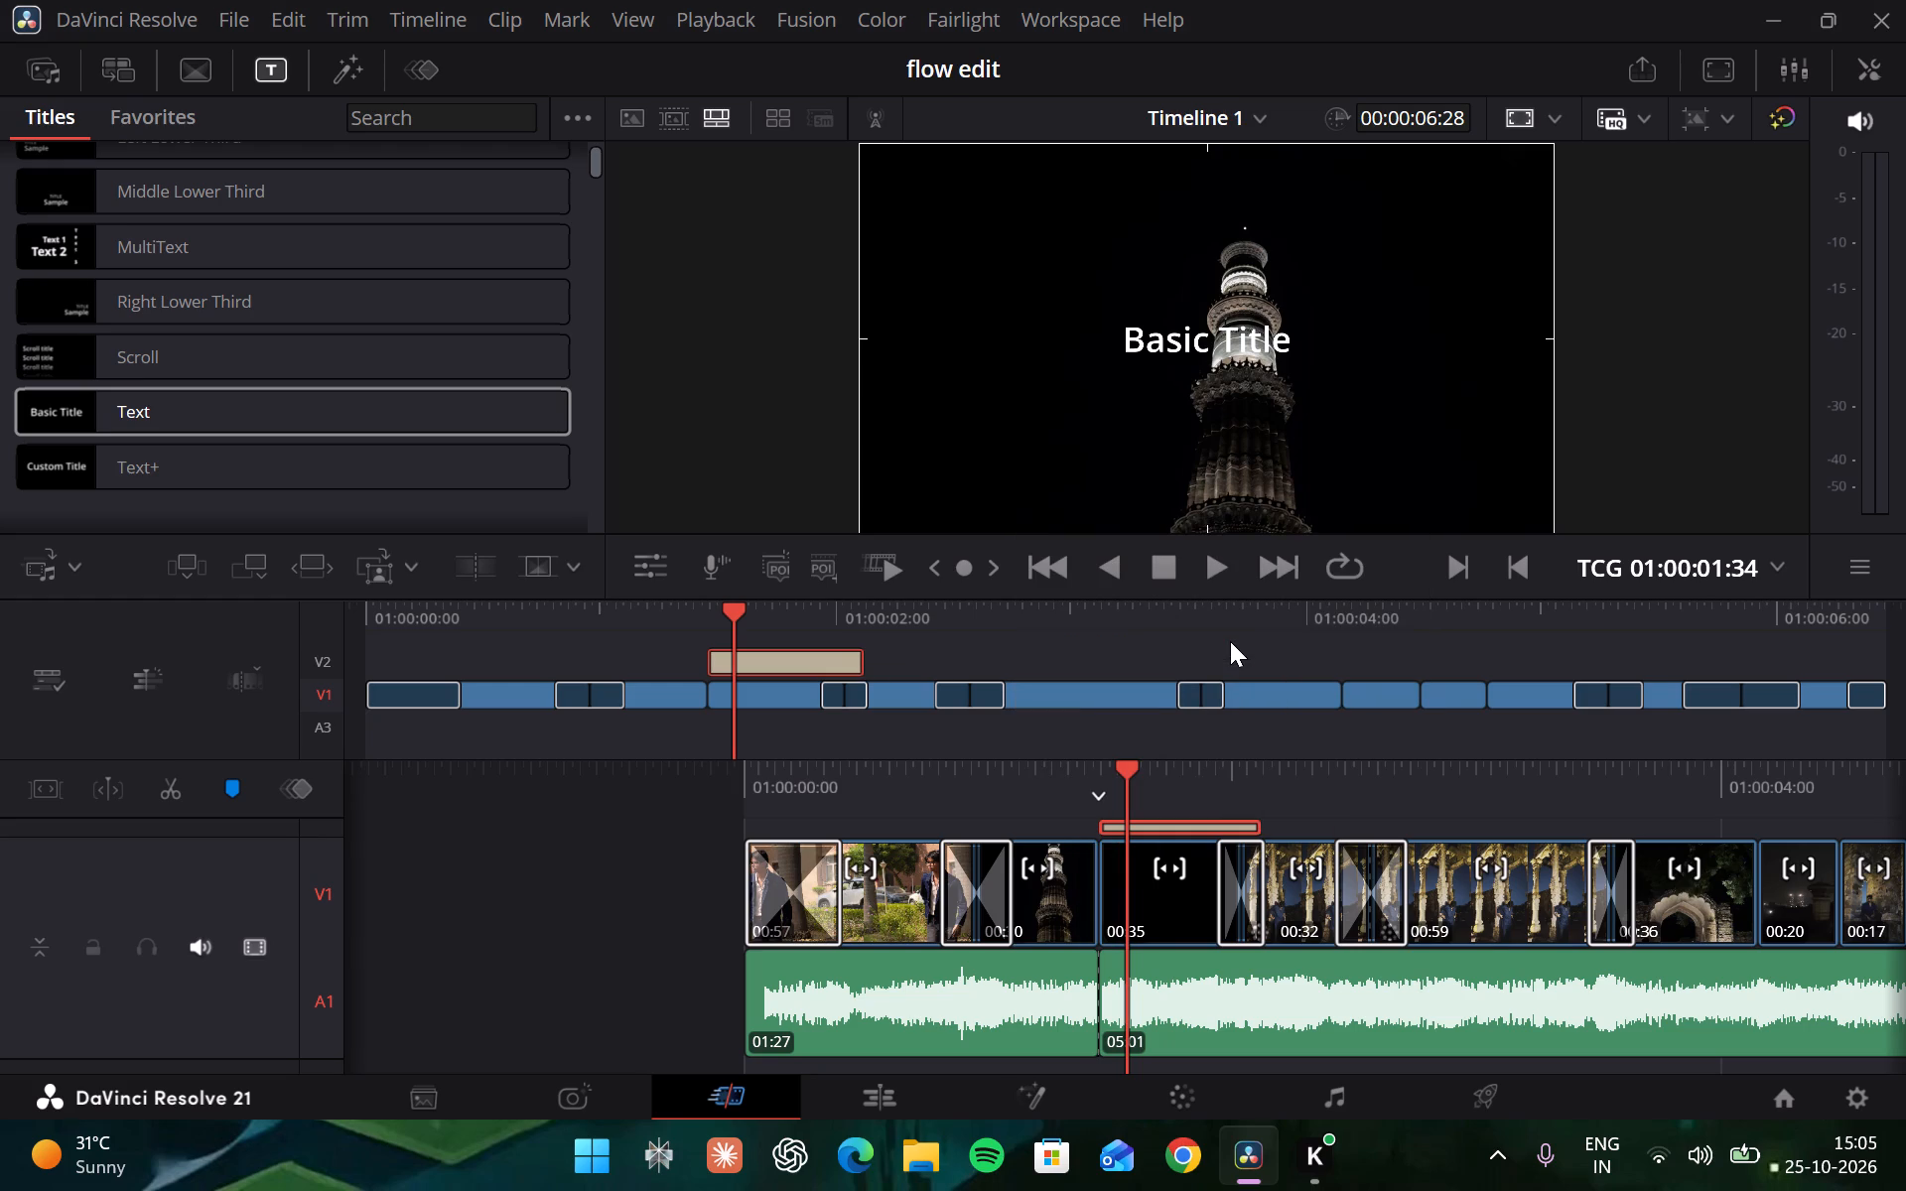
Set the duration of the Text title above the second night tower shot to 30 frames.
{"action": "right_click", "coordinate": [834, 660]}
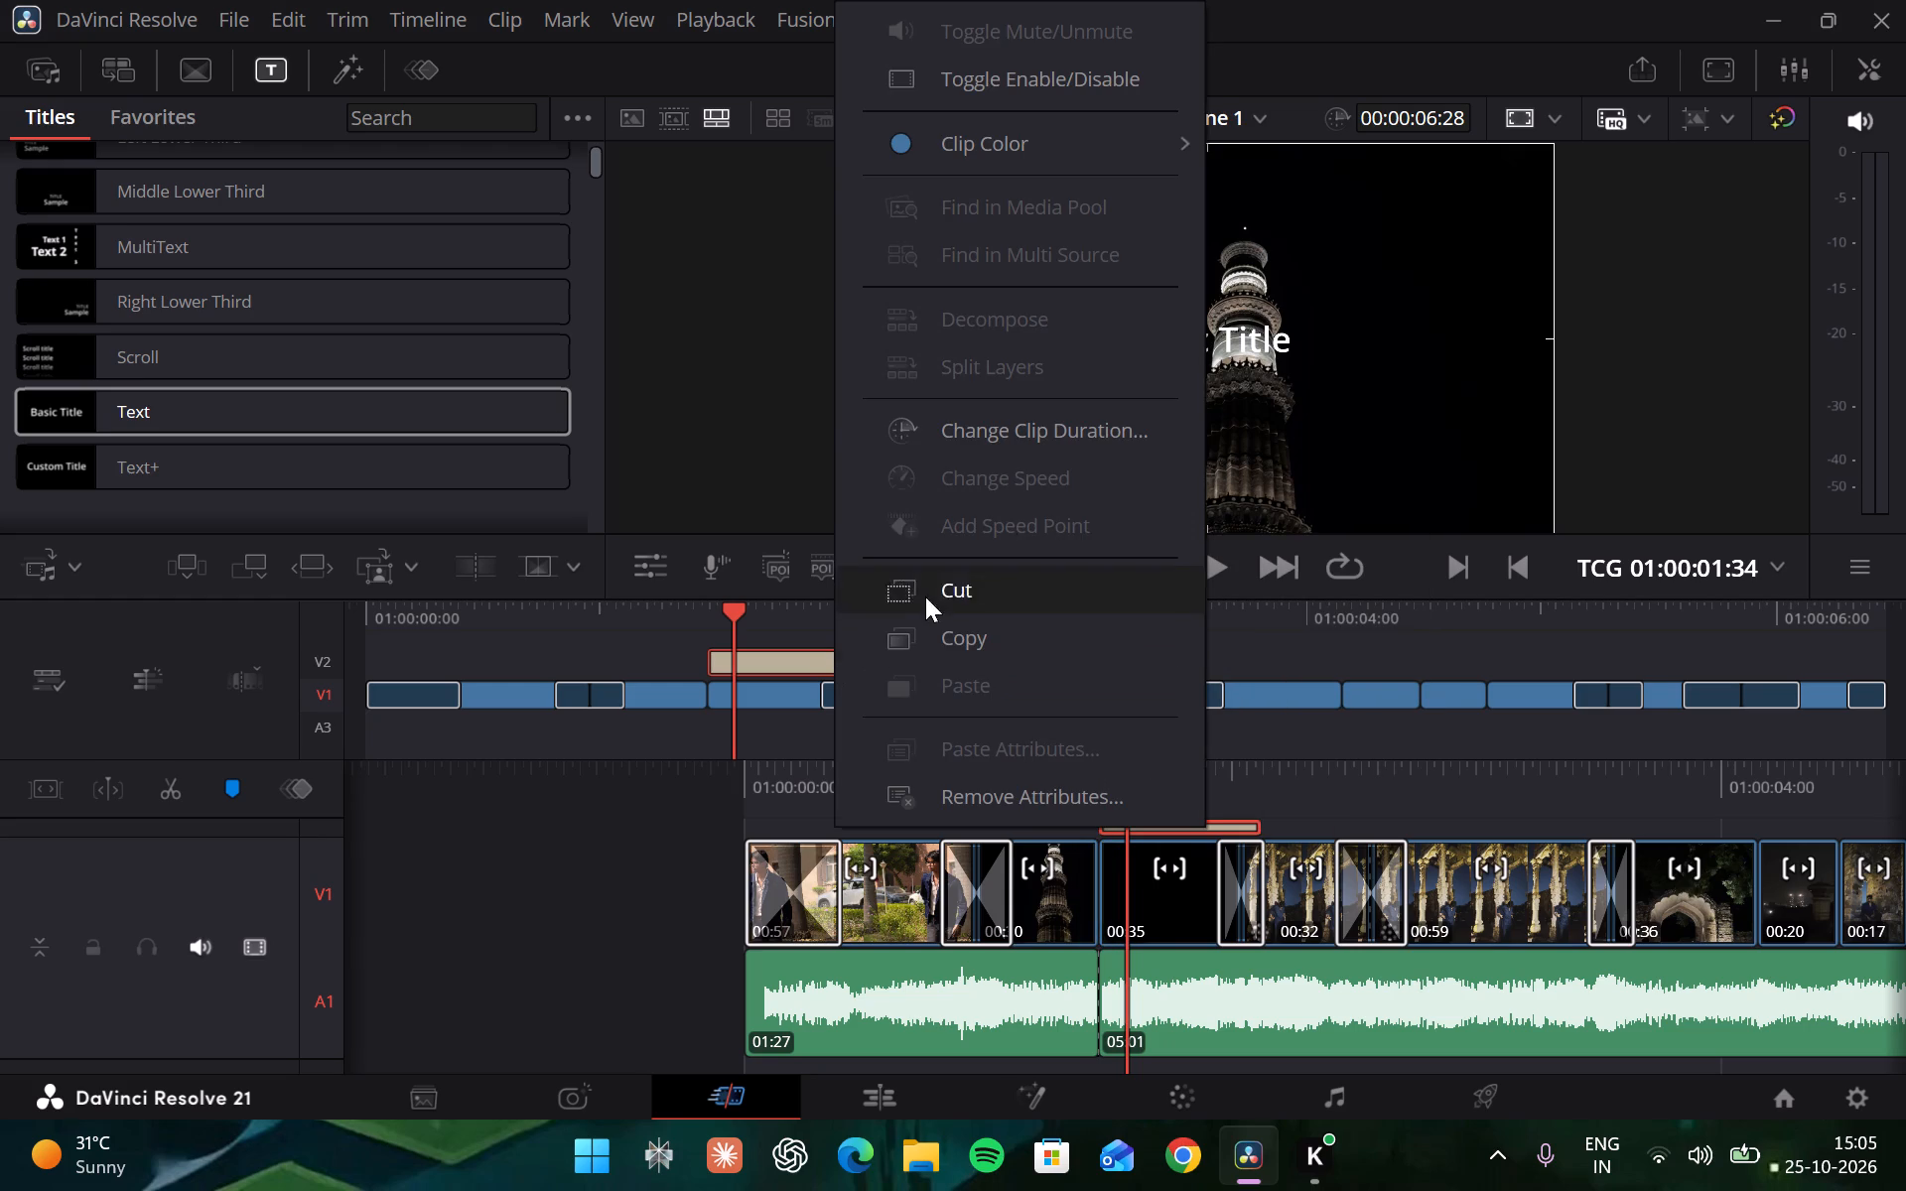
{"action": "left_click", "coordinate": [1053, 429]}
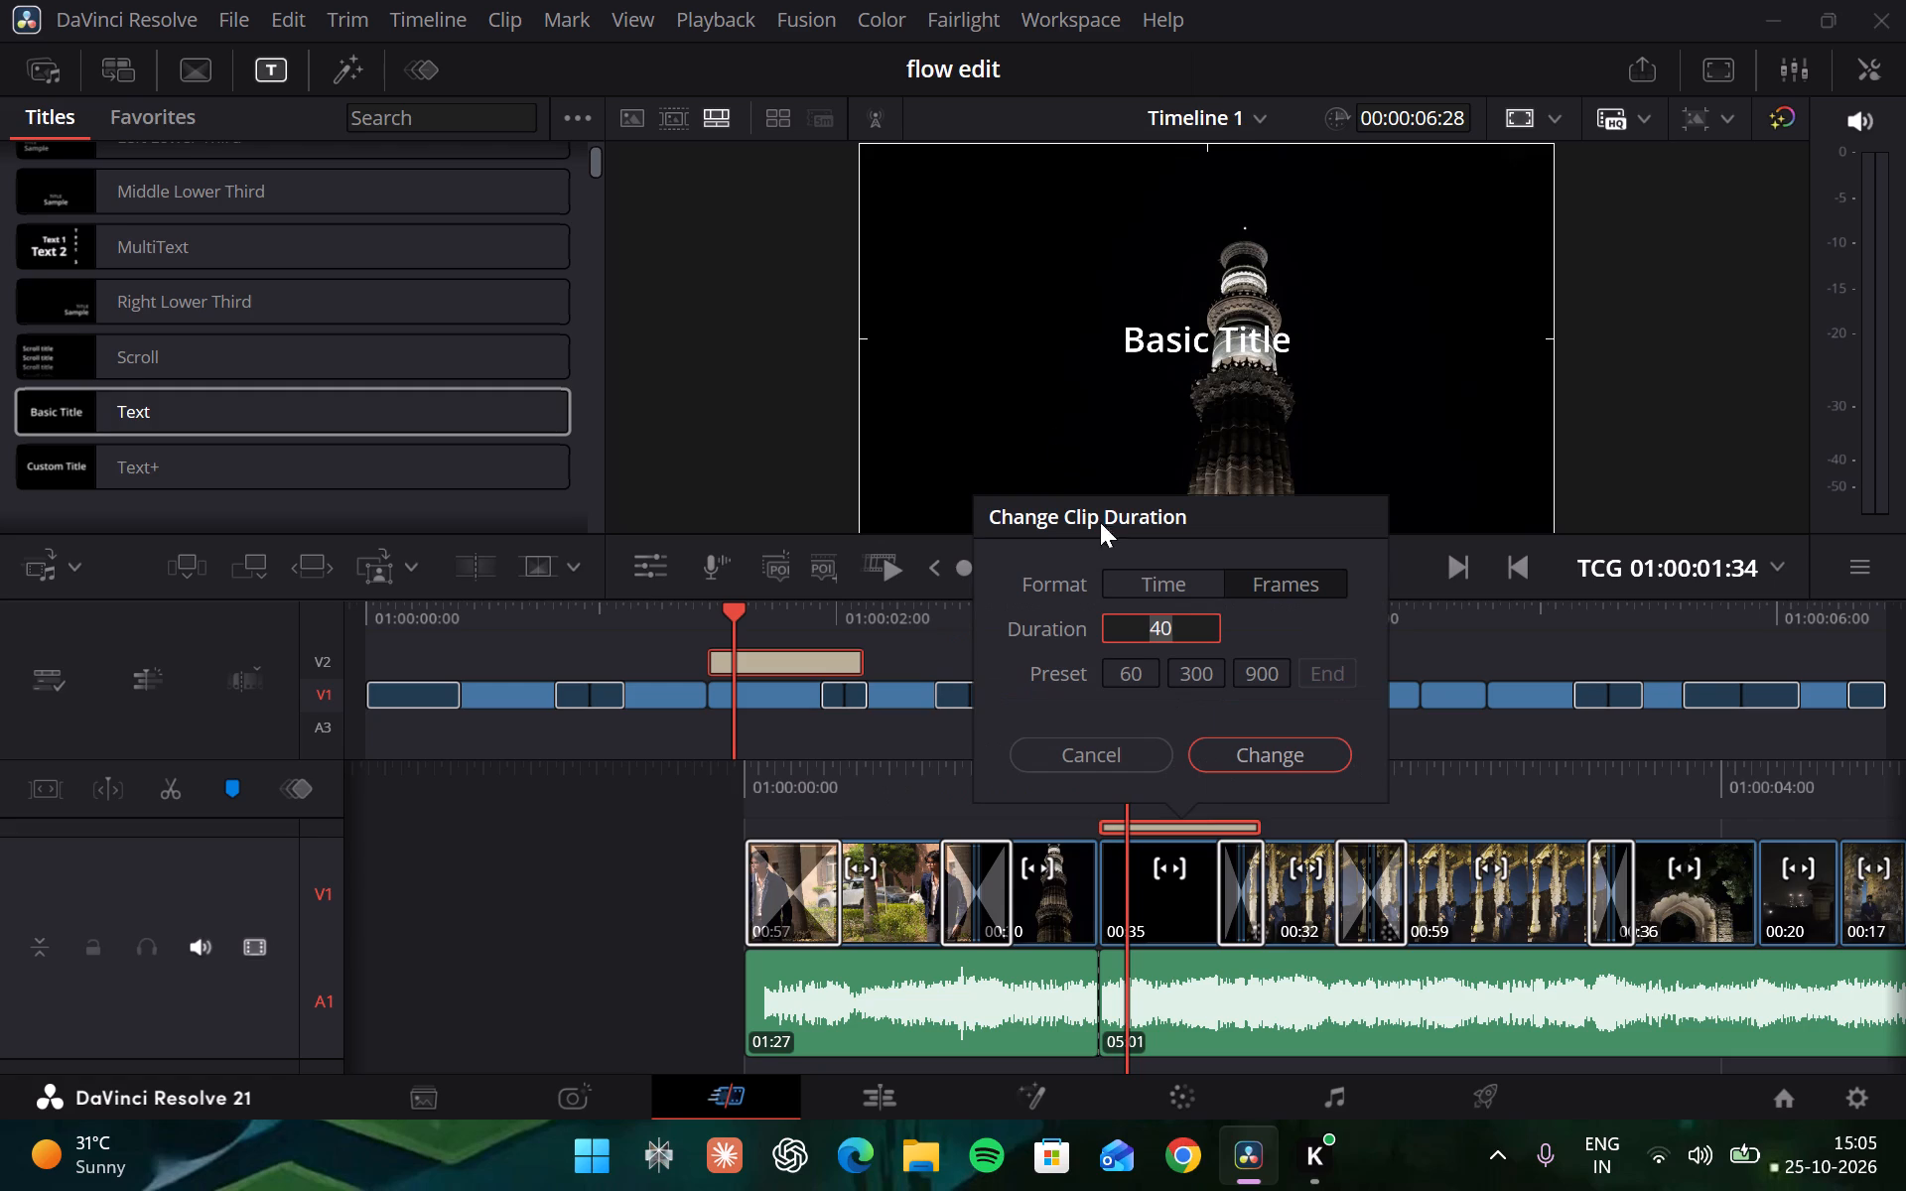
{"action": "type", "text": "30"}
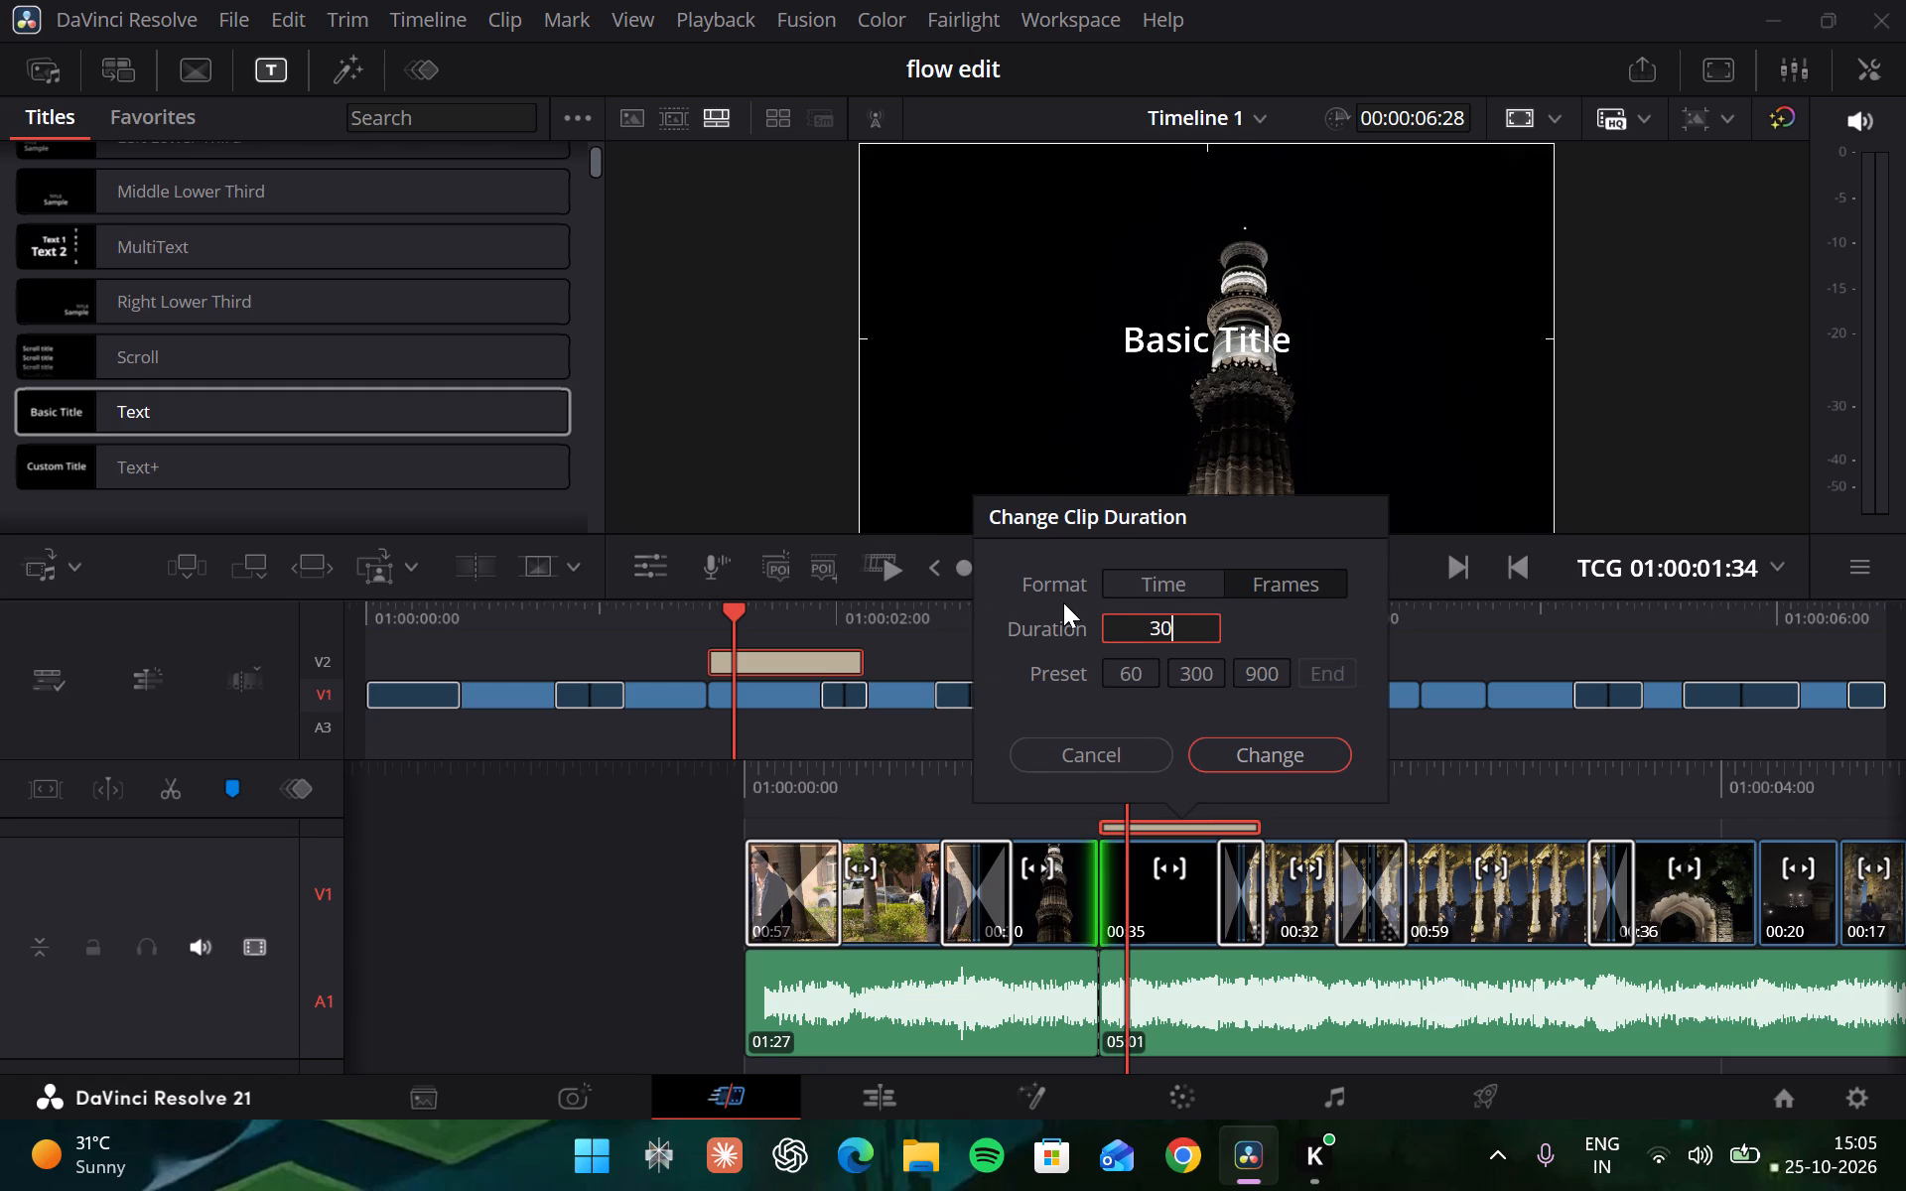
{"action": "key", "text": "Return"}
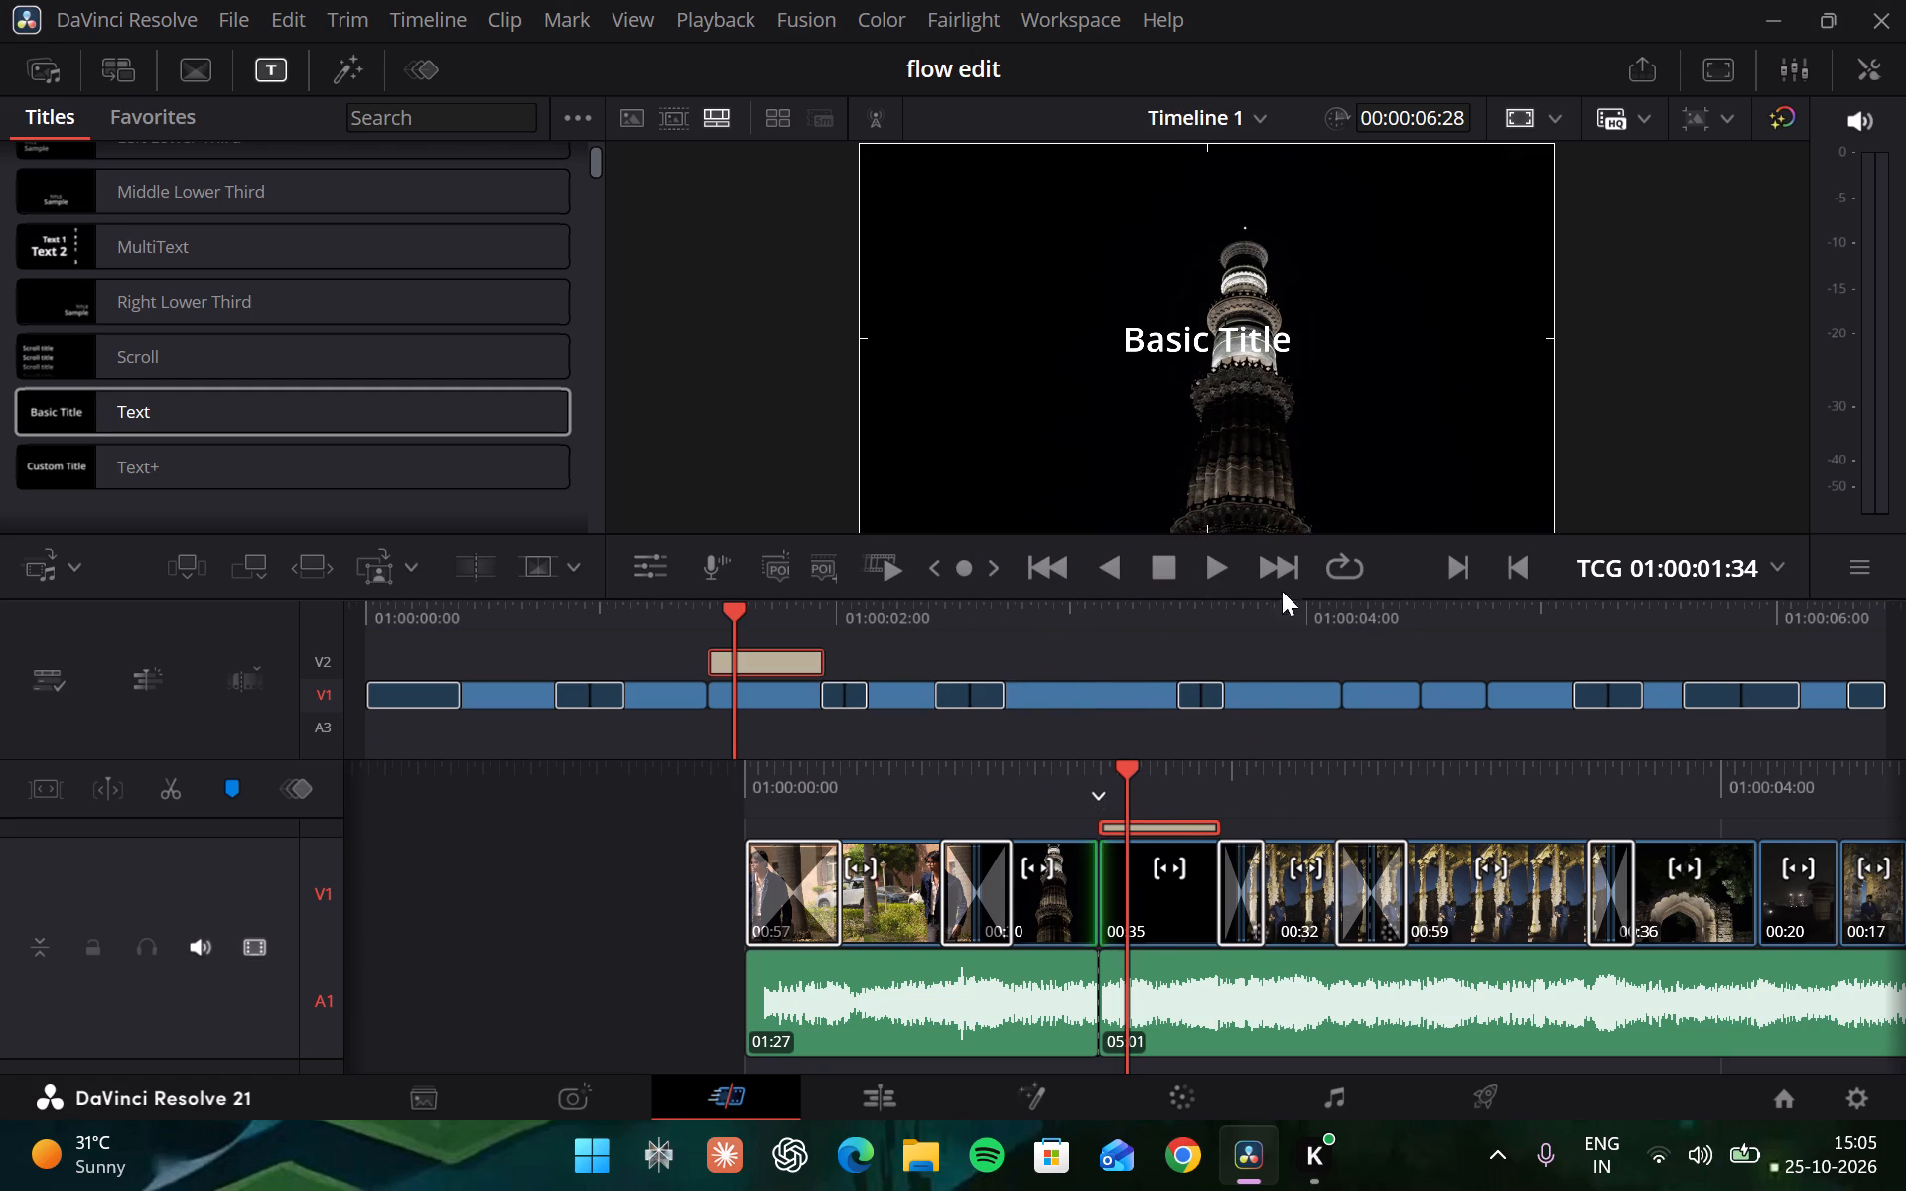
Replace the "Basic Title" placeholder text in the viewer with "Amnsfx".
{"action": "double_click", "coordinate": [1243, 338]}
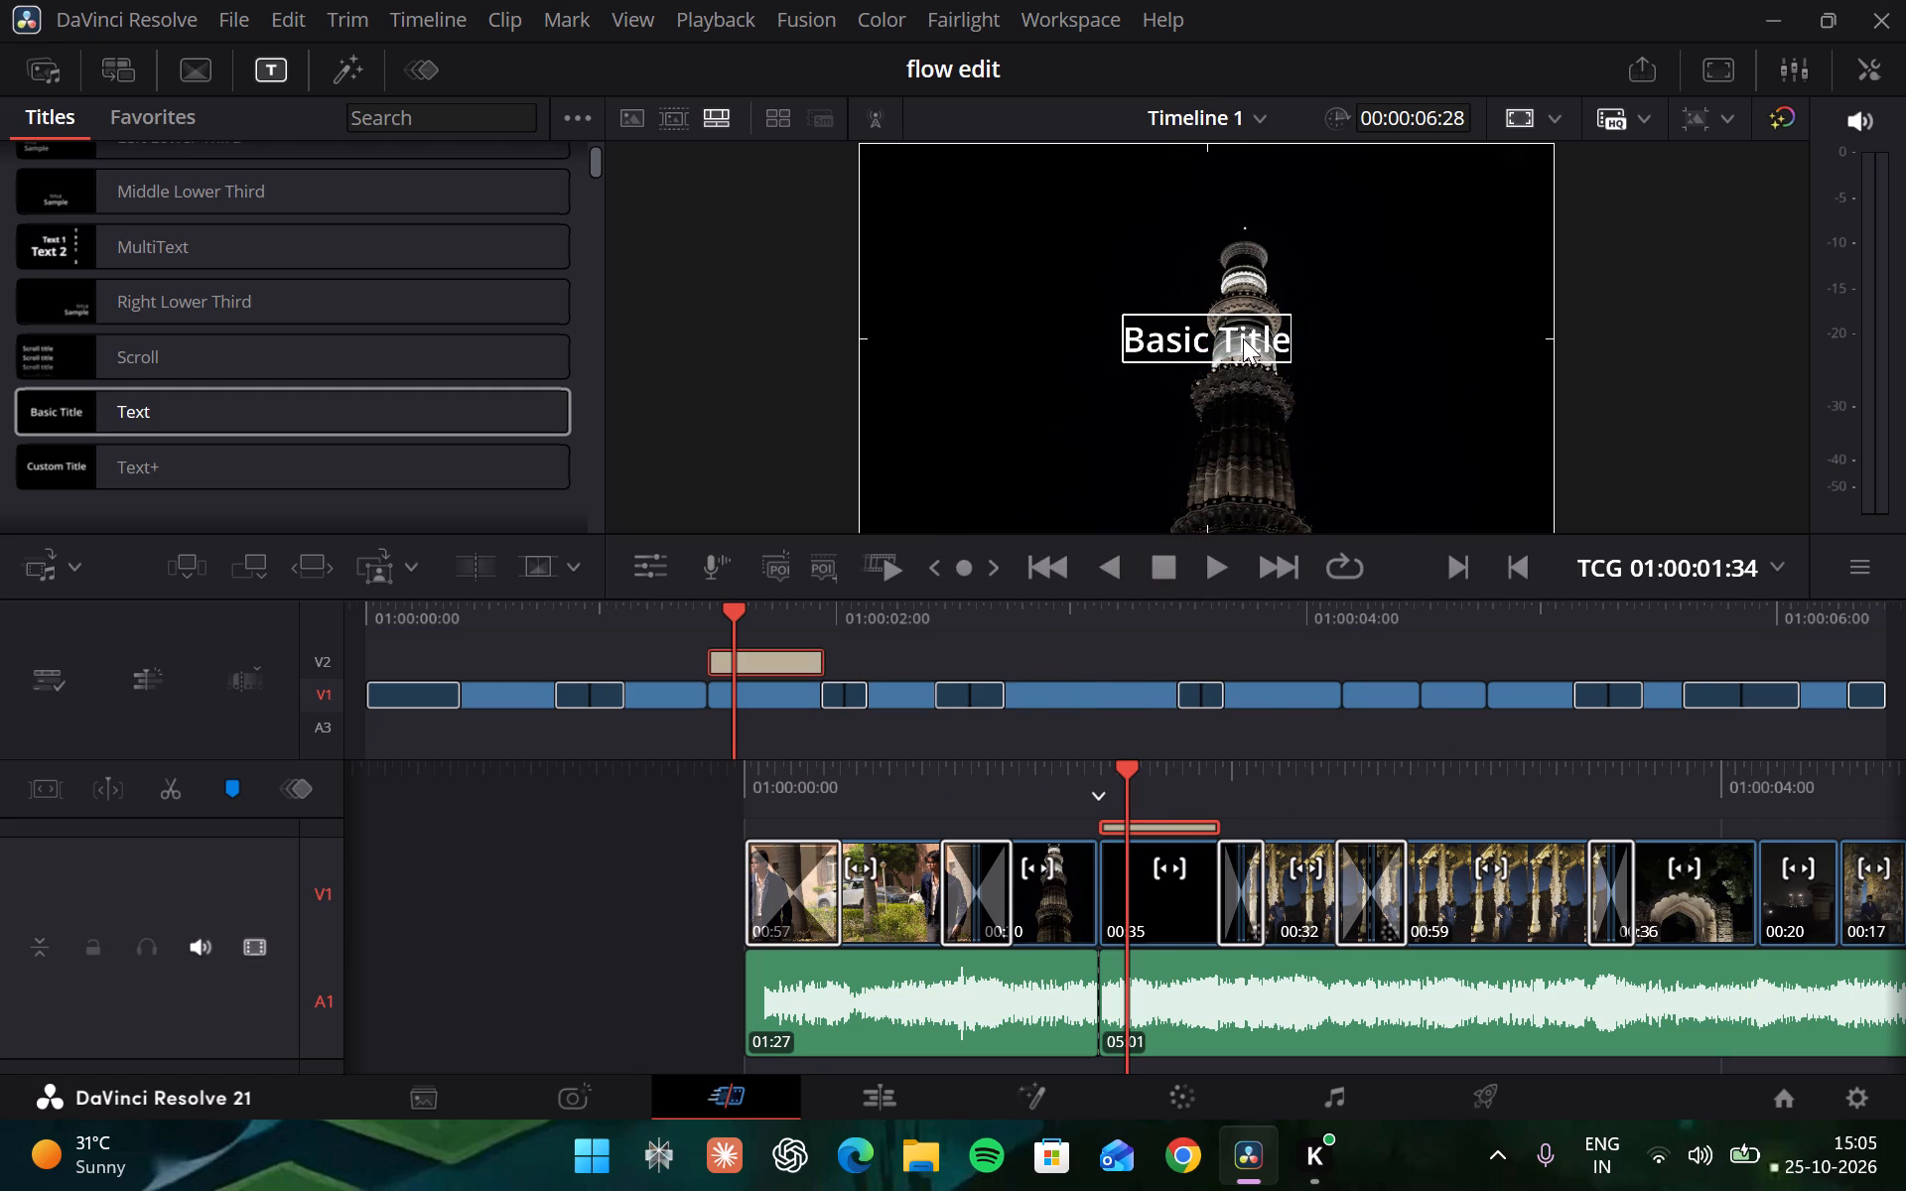
{"action": "right_click", "coordinate": [1243, 338]}
{"action": "double_click", "coordinate": [1243, 338]}
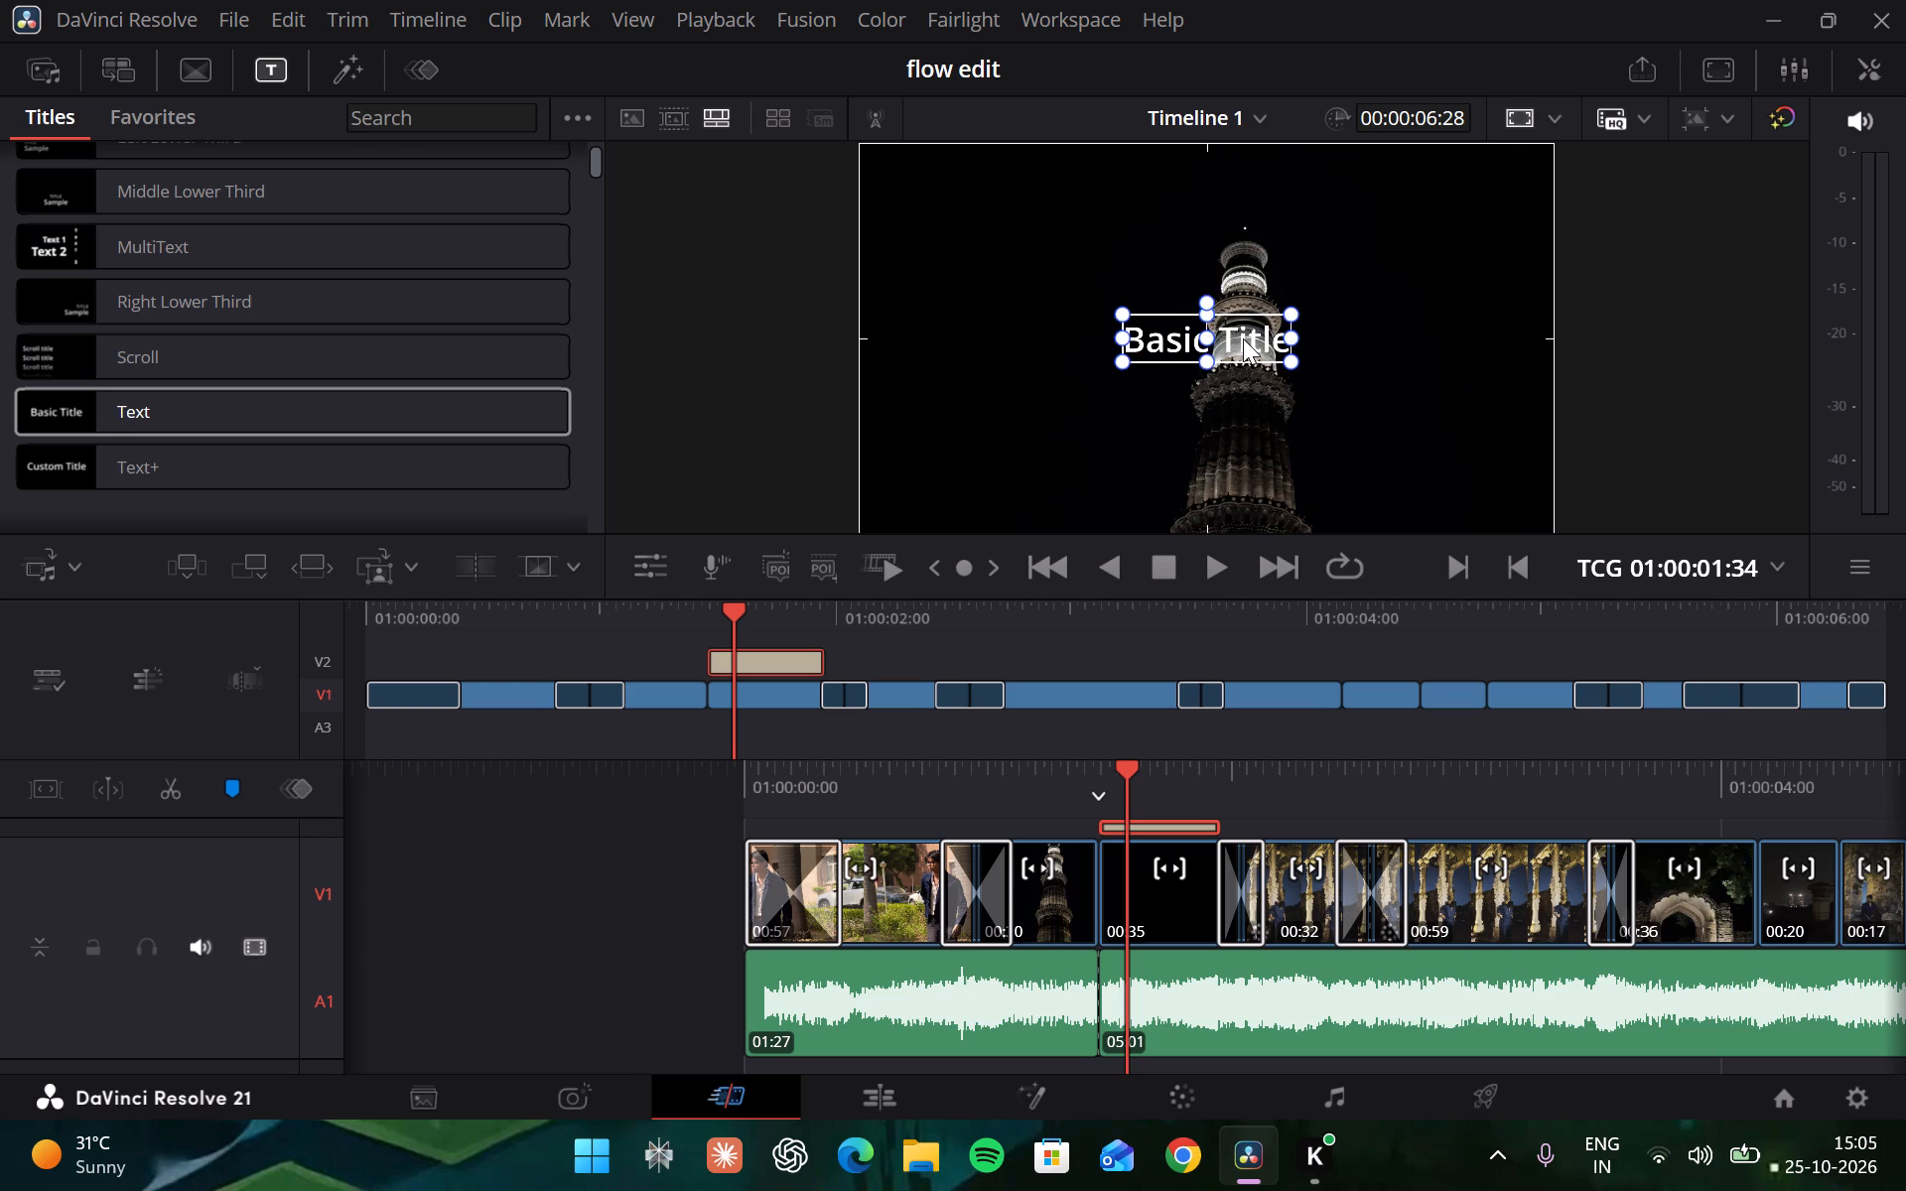
{"action": "key", "text": "BackSpace"}
{"action": "key", "text": "BackSpace"}
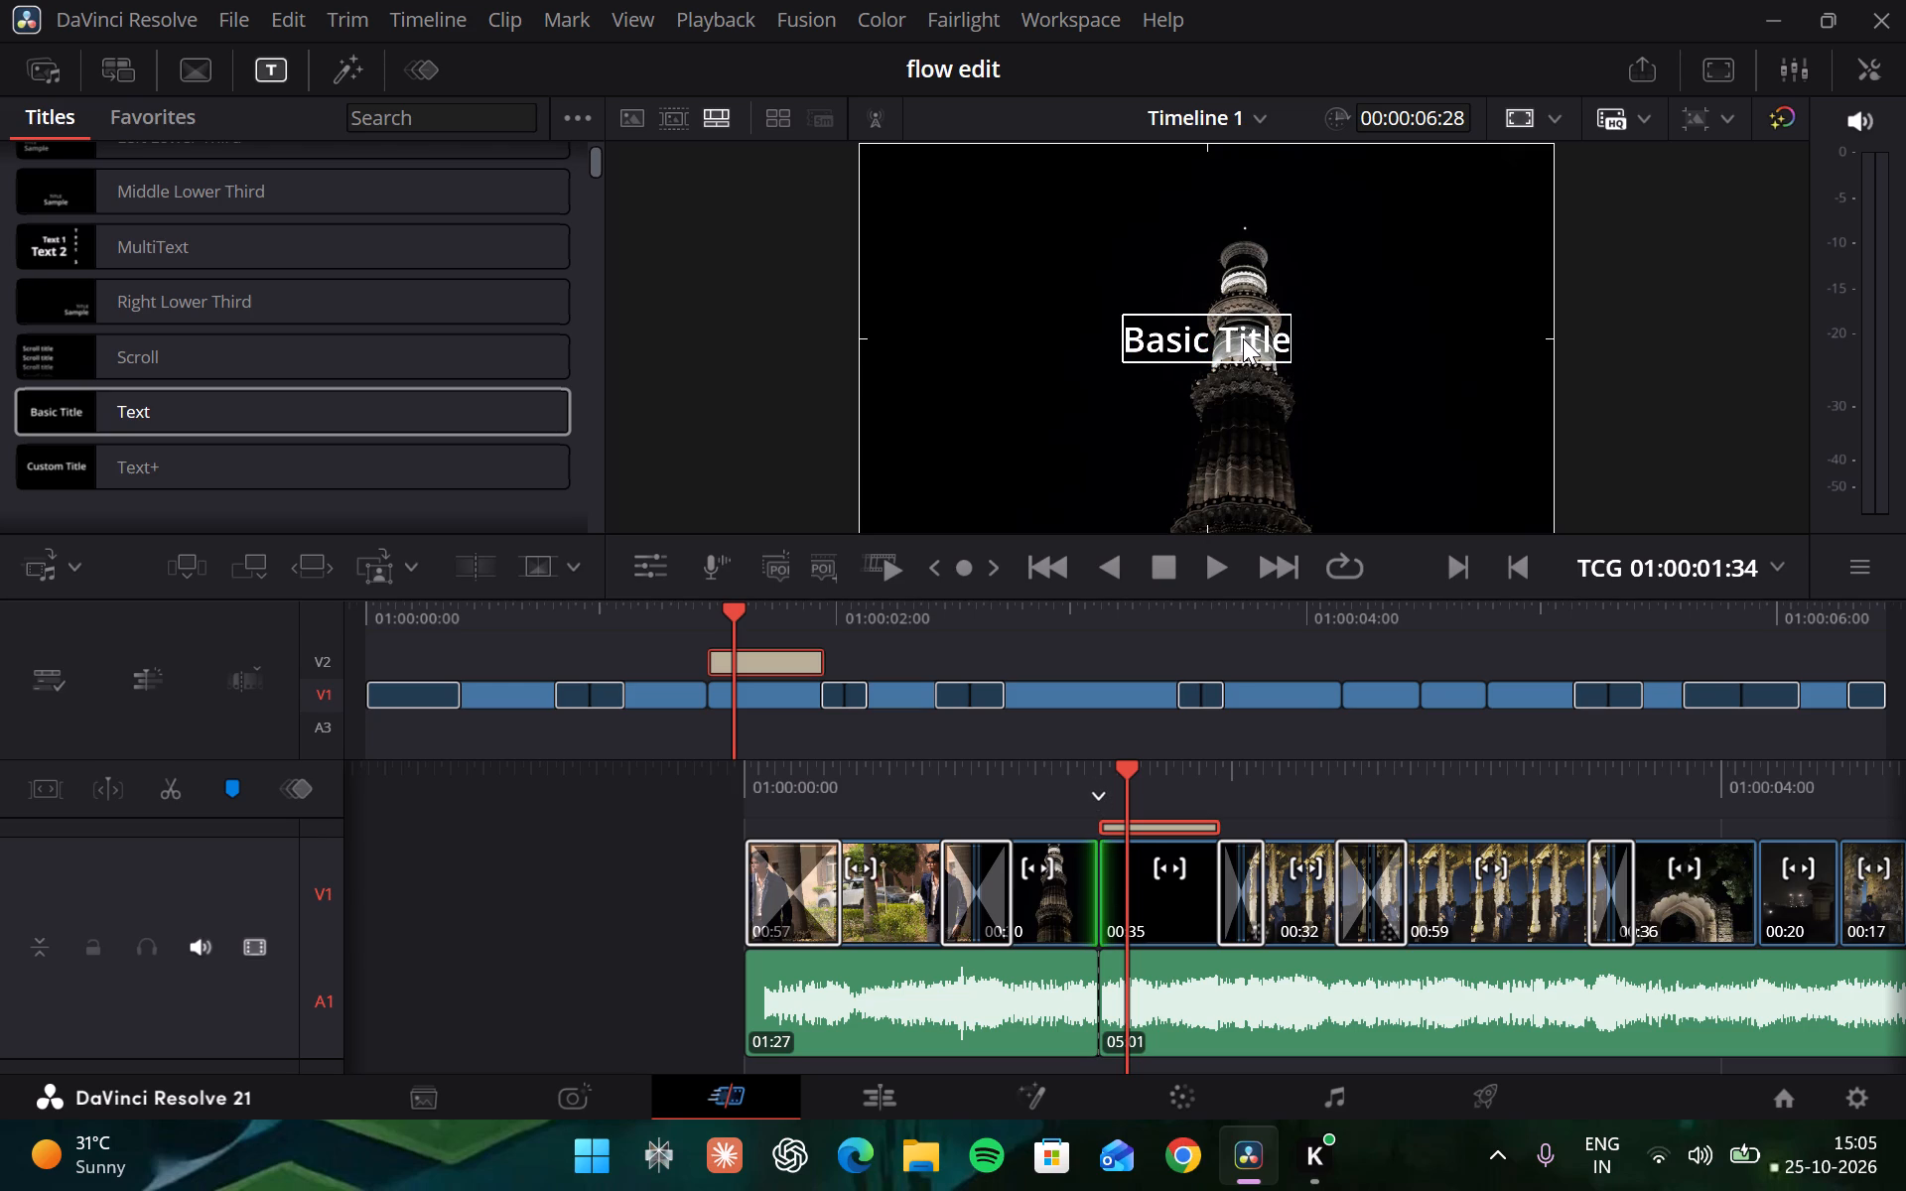
{"action": "type", "text": "hh"}
{"action": "key", "text": "BackSpace"}
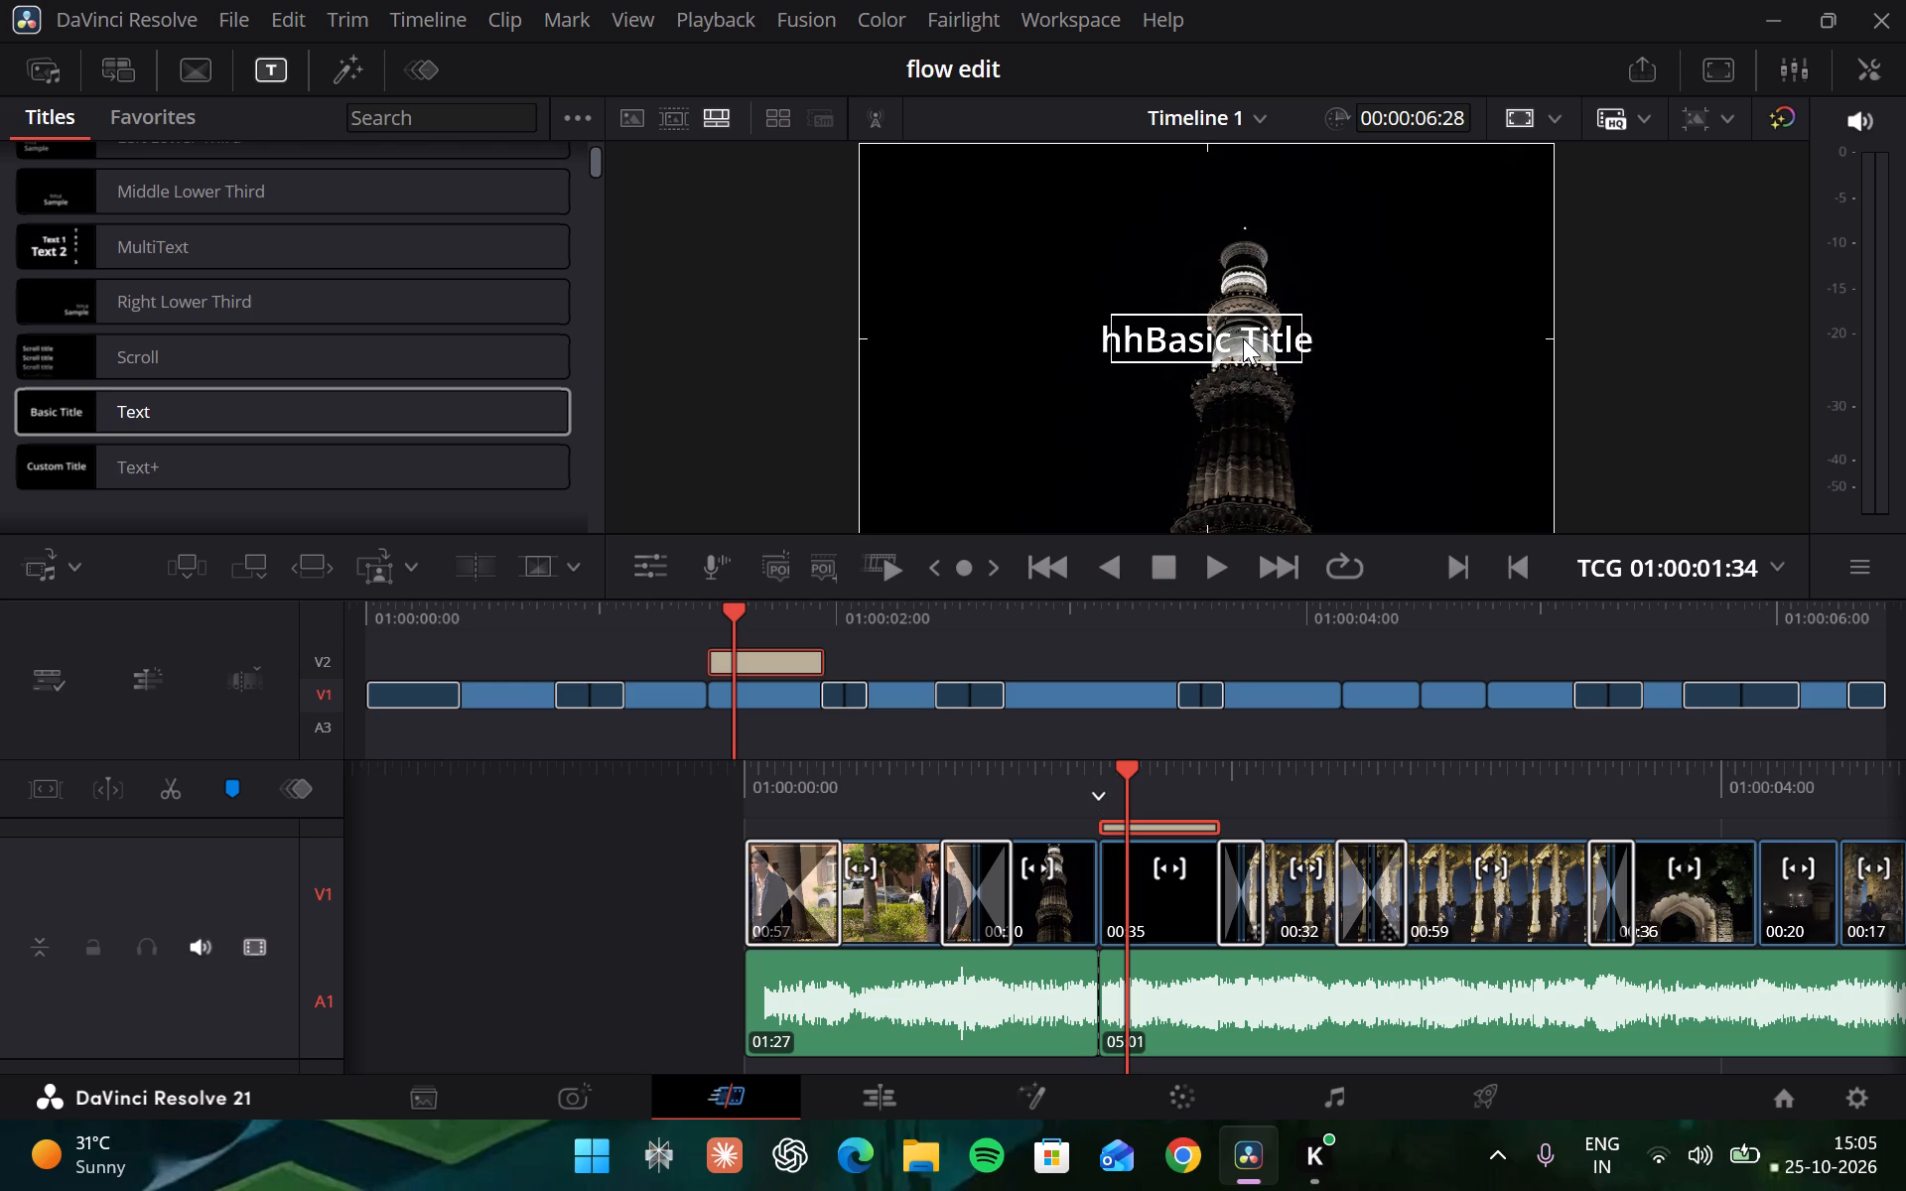
{"action": "key", "text": "BackSpace"}
{"action": "key", "text": "BackSpace"}
{"action": "key", "text": "Right"}
{"action": "key", "text": "Right"}
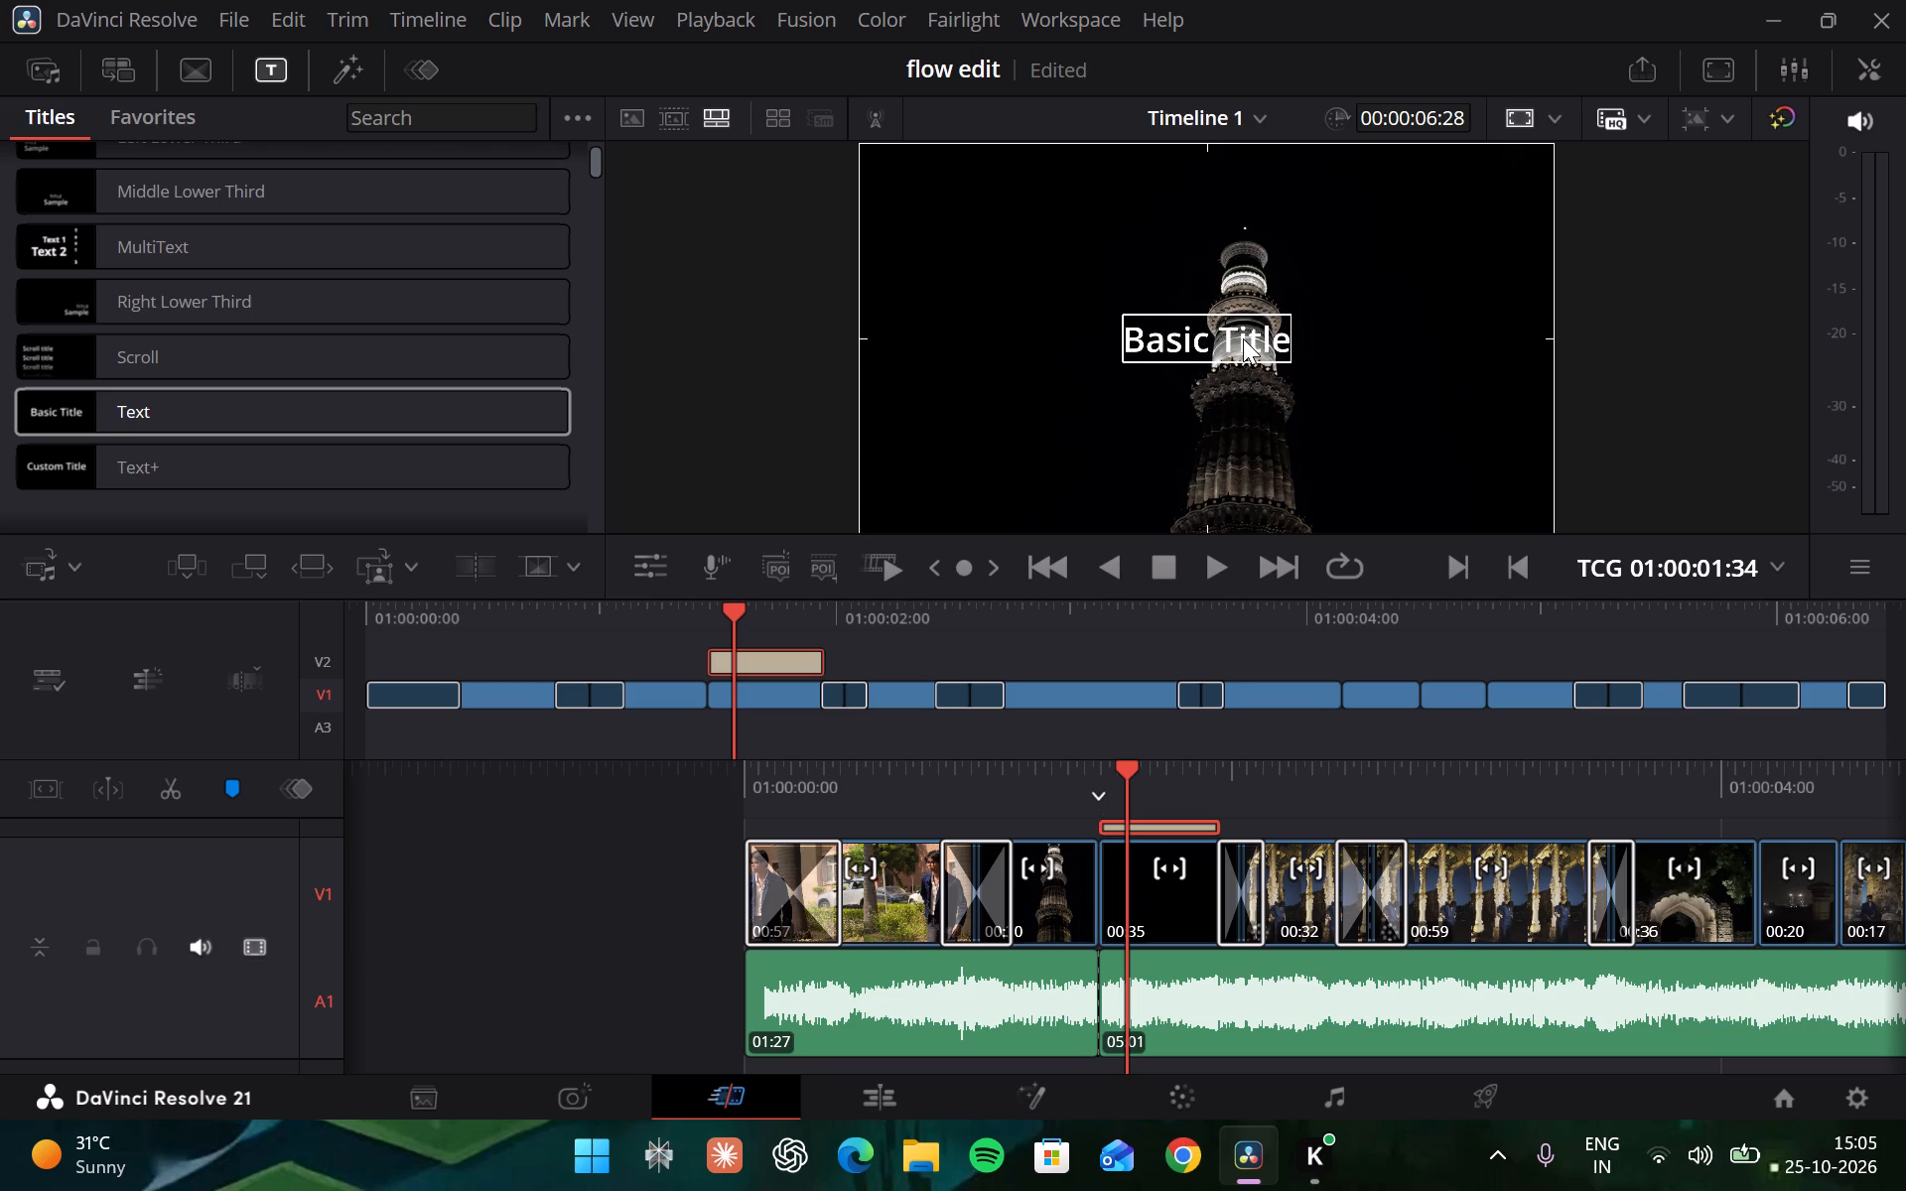
{"action": "key", "text": "Right"}
{"action": "key", "text": "Right"}
{"action": "key", "text": "Right"}
{"action": "key", "text": "Right"}
{"action": "key", "text": "BackSpace"}
{"action": "key", "text": "BackSpace"}
{"action": "key", "text": "BackSpace"}
{"action": "key", "text": "BackSpace"}
{"action": "key", "text": "BackSpace"}
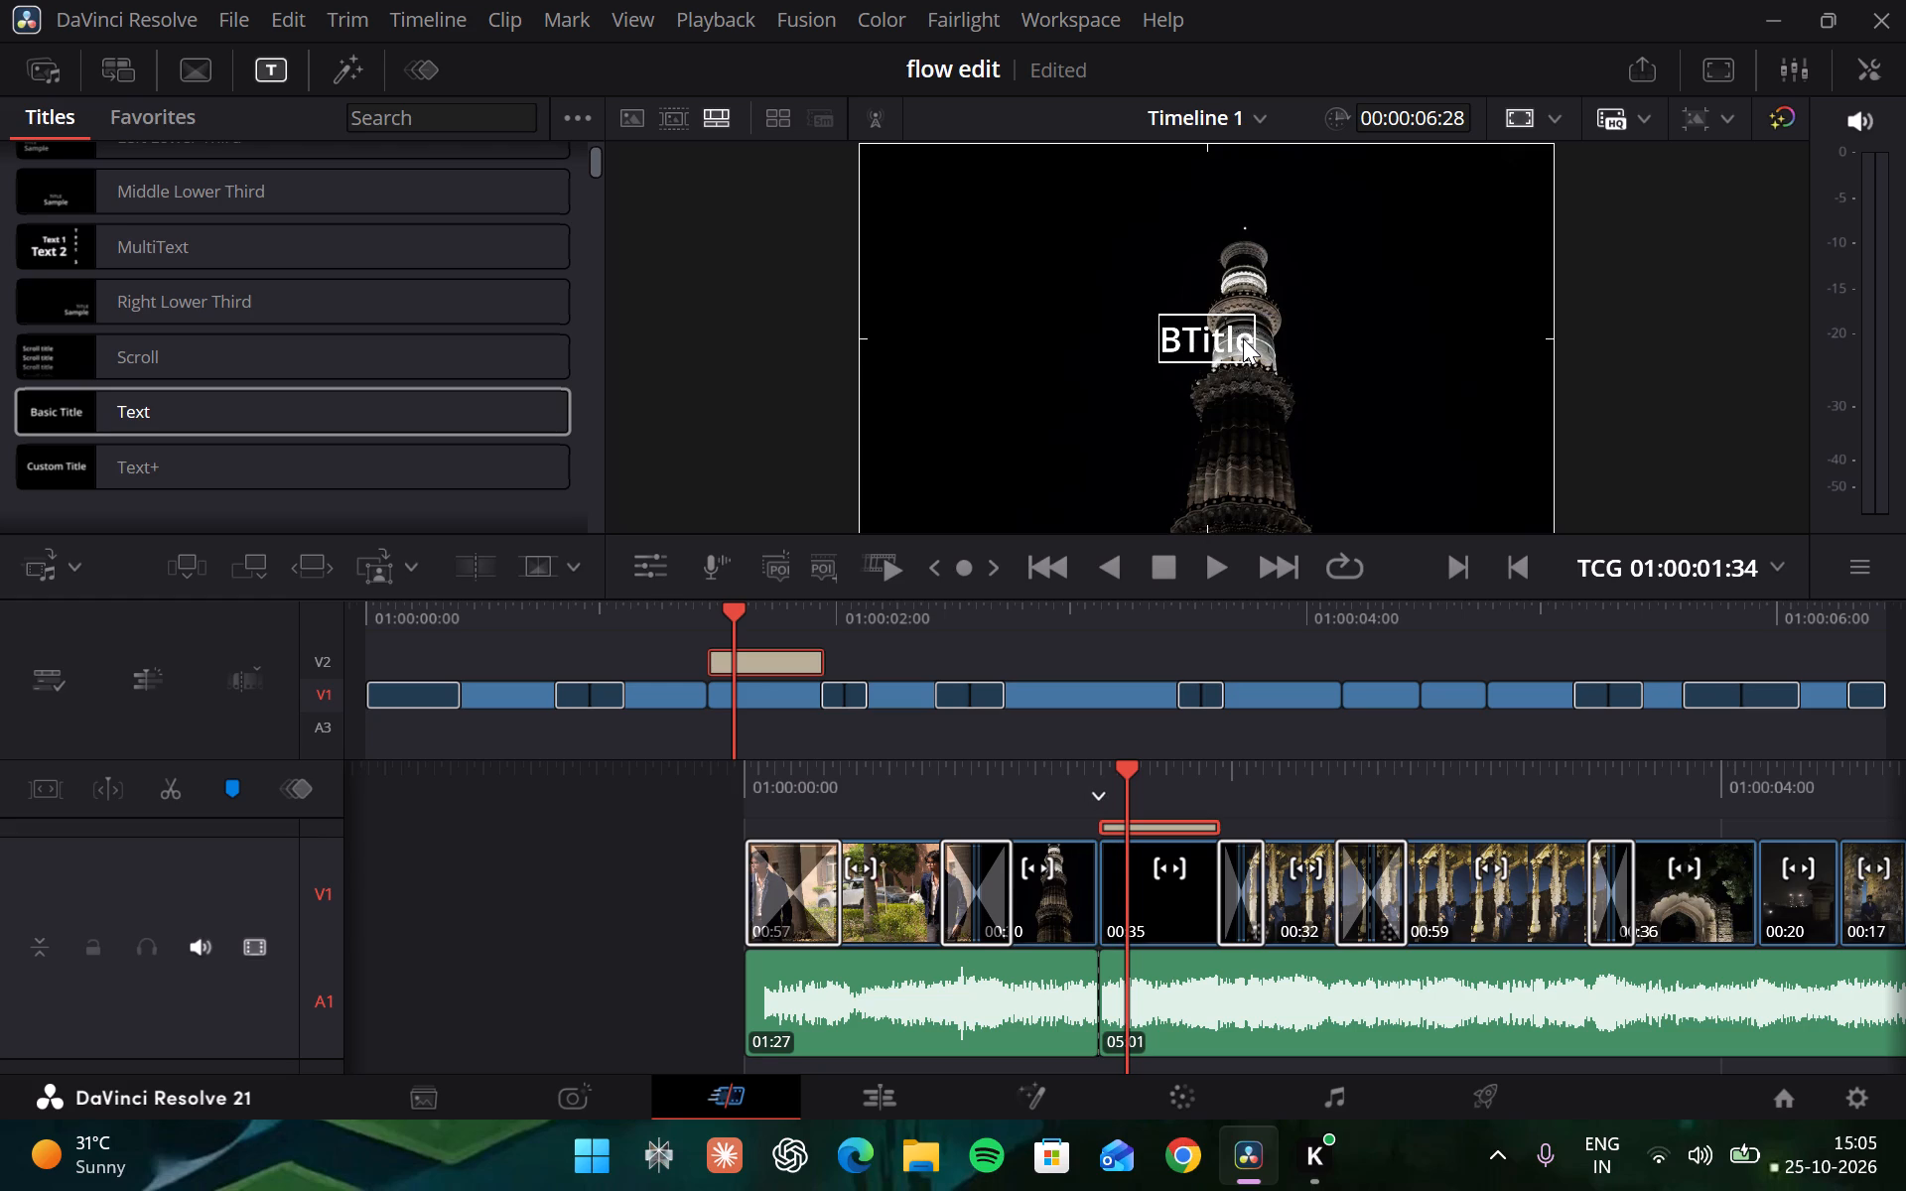
{"action": "key", "text": "Right"}
{"action": "key", "text": "Right"}
{"action": "key", "text": "Right"}
{"action": "key", "text": "Right"}
{"action": "key", "text": "Right"}
{"action": "key", "text": "Right"}
{"action": "key", "text": "Right"}
{"action": "key", "text": "BackSpace"}
{"action": "key", "text": "BackSpace"}
{"action": "key", "text": "BackSpace"}
{"action": "key", "text": "BackSpace"}
{"action": "key", "text": "BackSpace"}
{"action": "key", "text": "BackSpace"}
{"action": "key", "text": "BackSpace"}
{"action": "key", "text": "BackSpace"}
{"action": "key", "text": "BackSpace"}
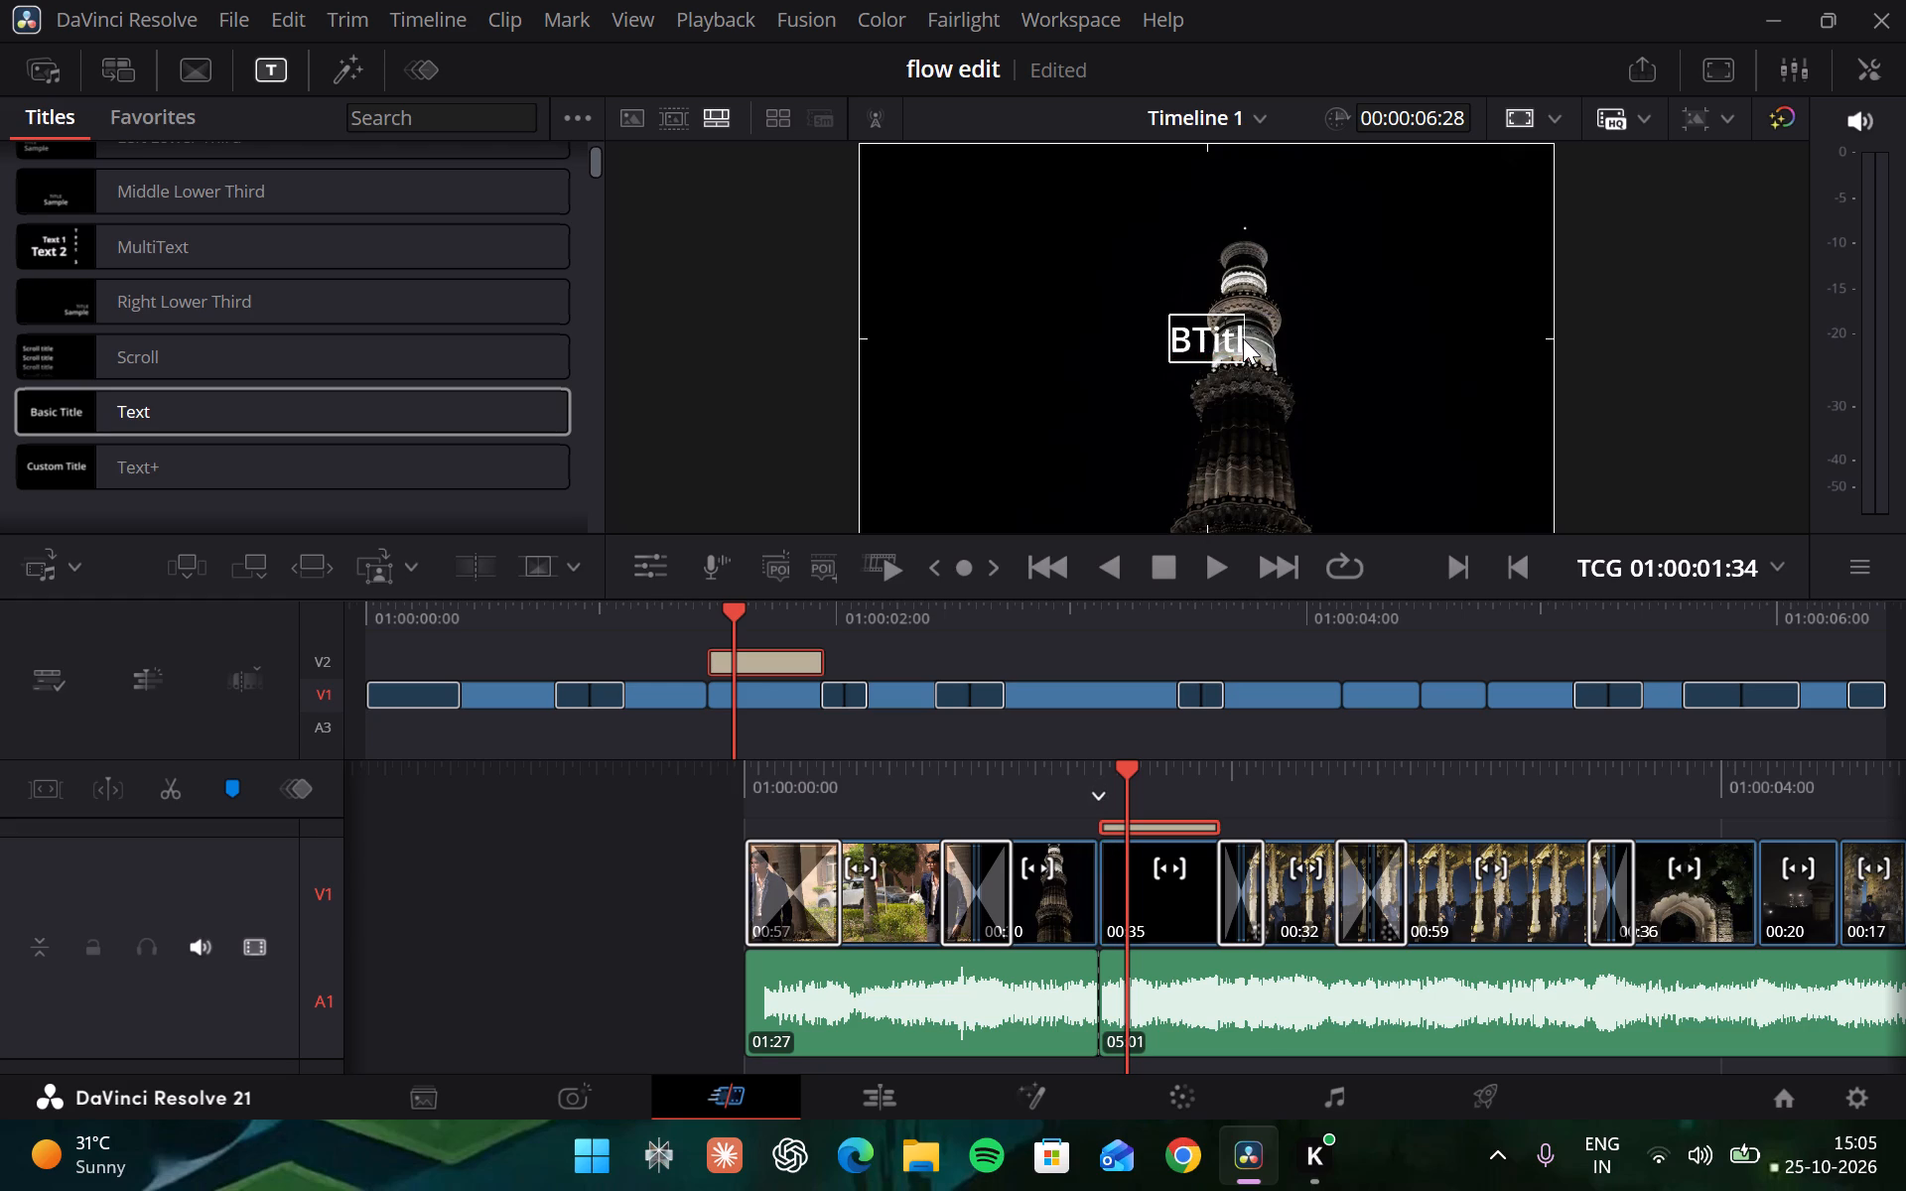
{"action": "key", "text": "BackSpace"}
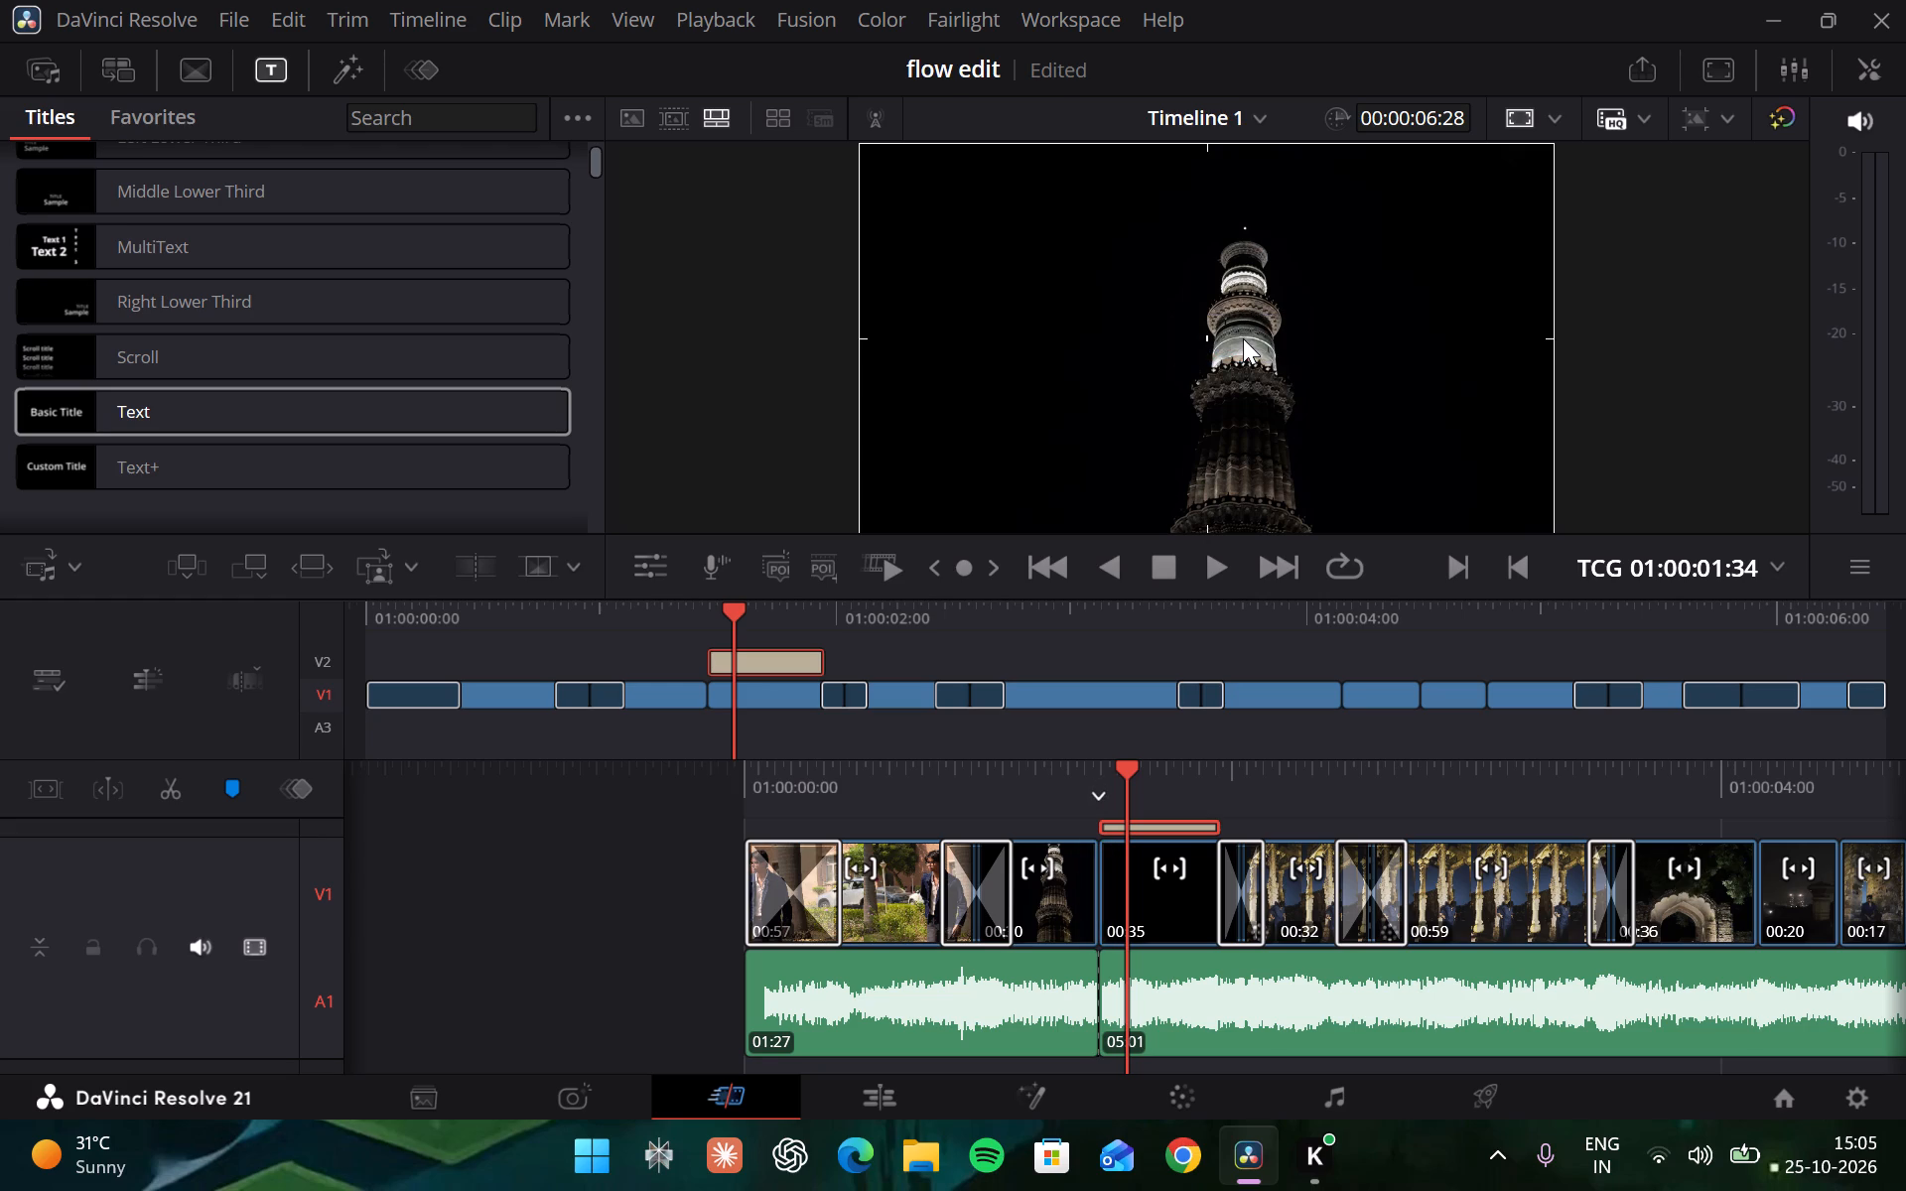
{"action": "key", "text": "Right"}
{"action": "key", "text": "BackSpace"}
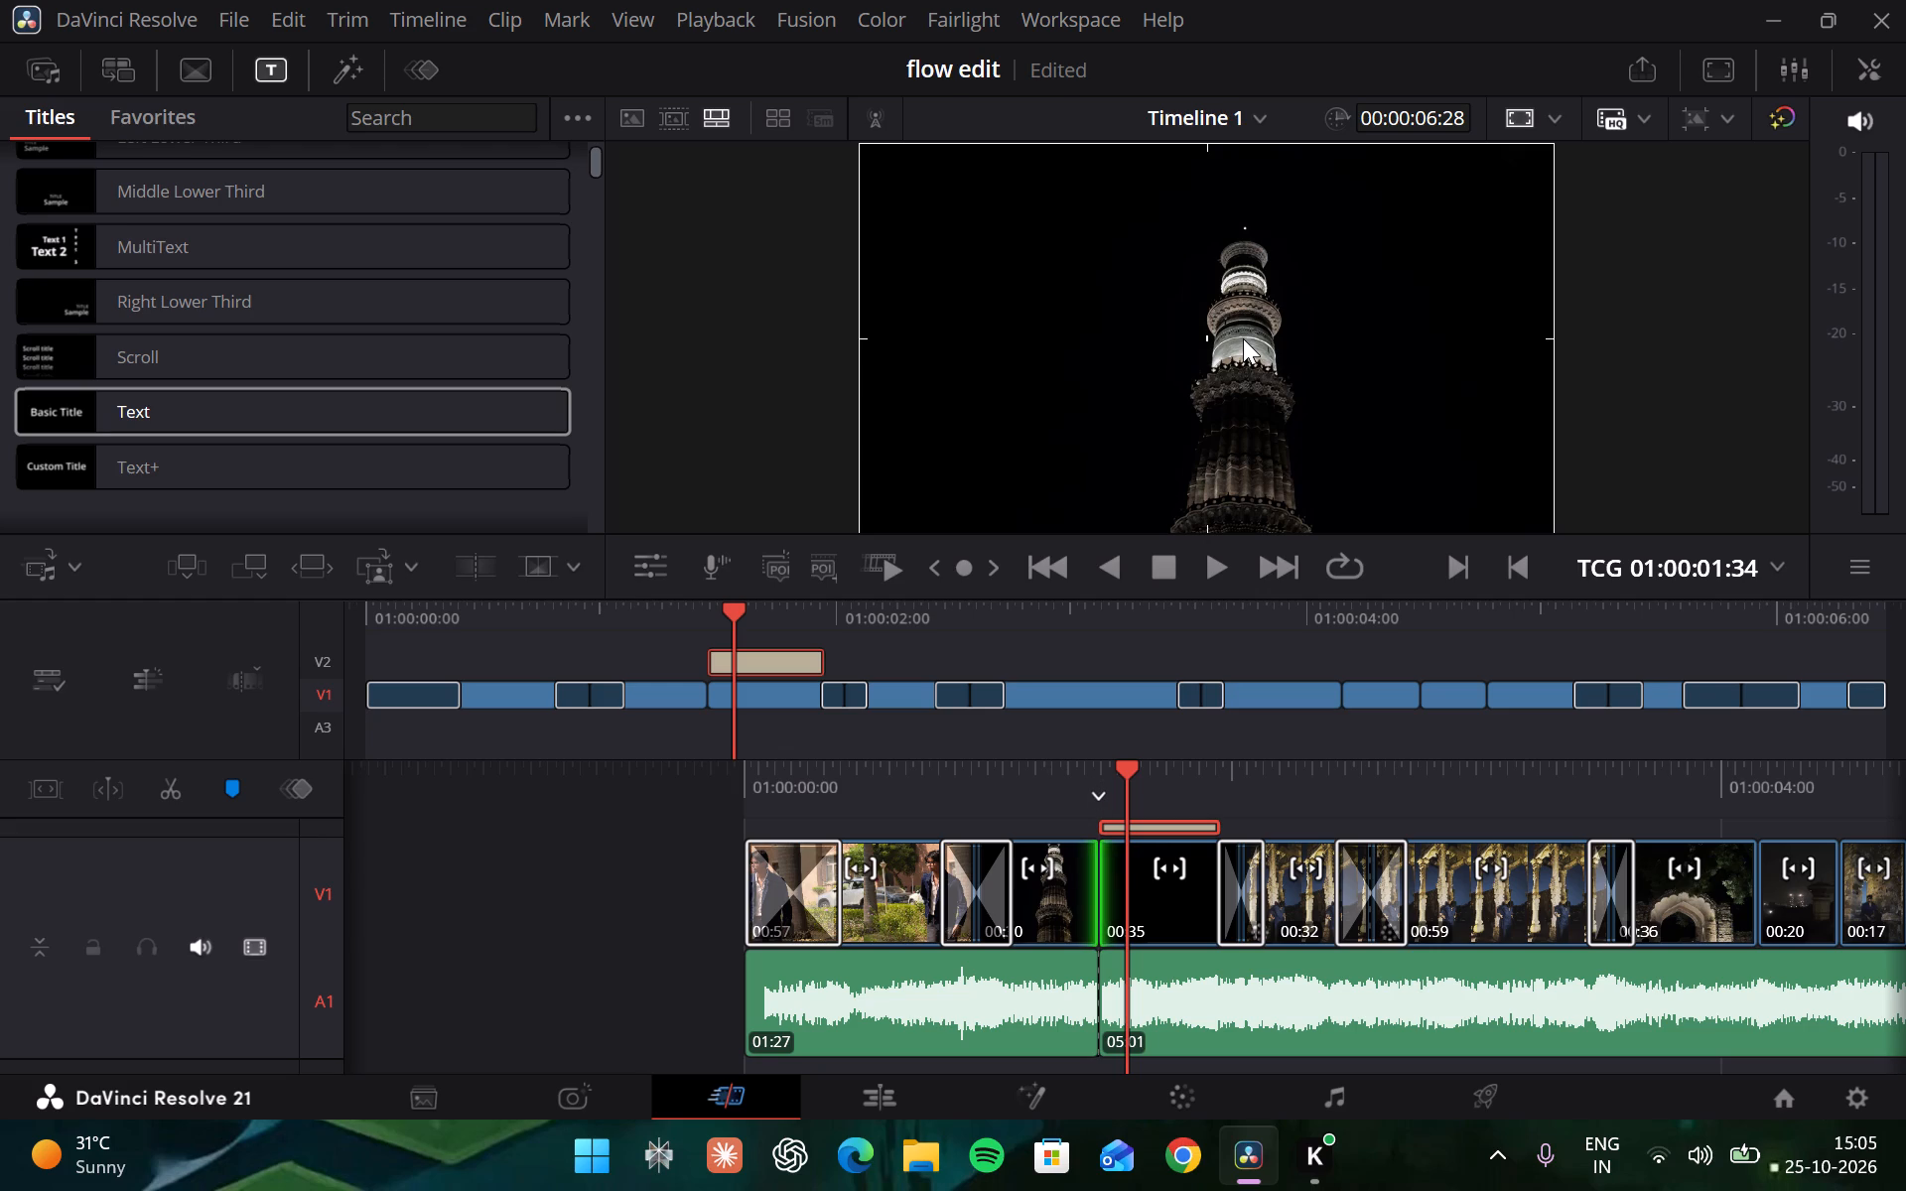
{"action": "key", "text": "m"}
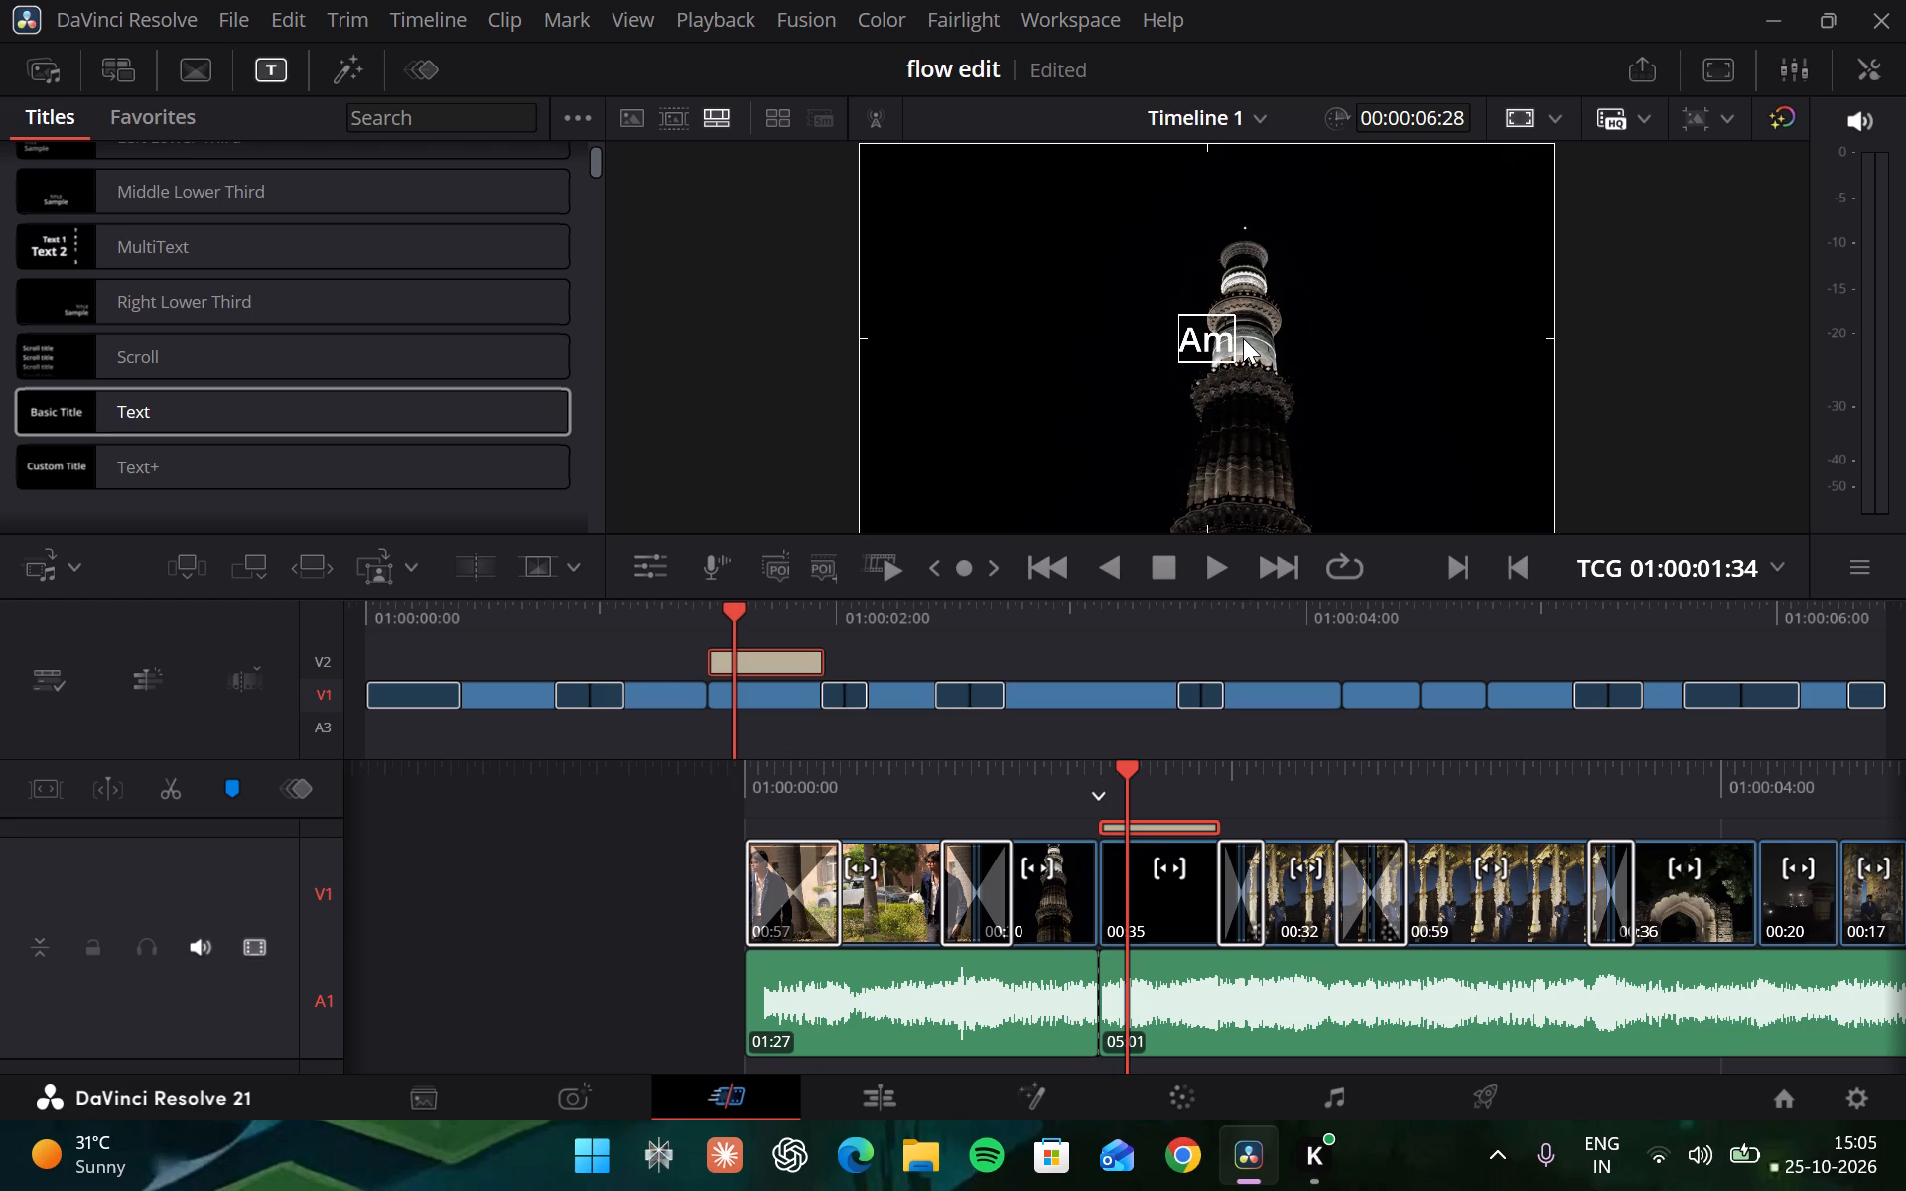
{"action": "type", "text": "nsfx"}
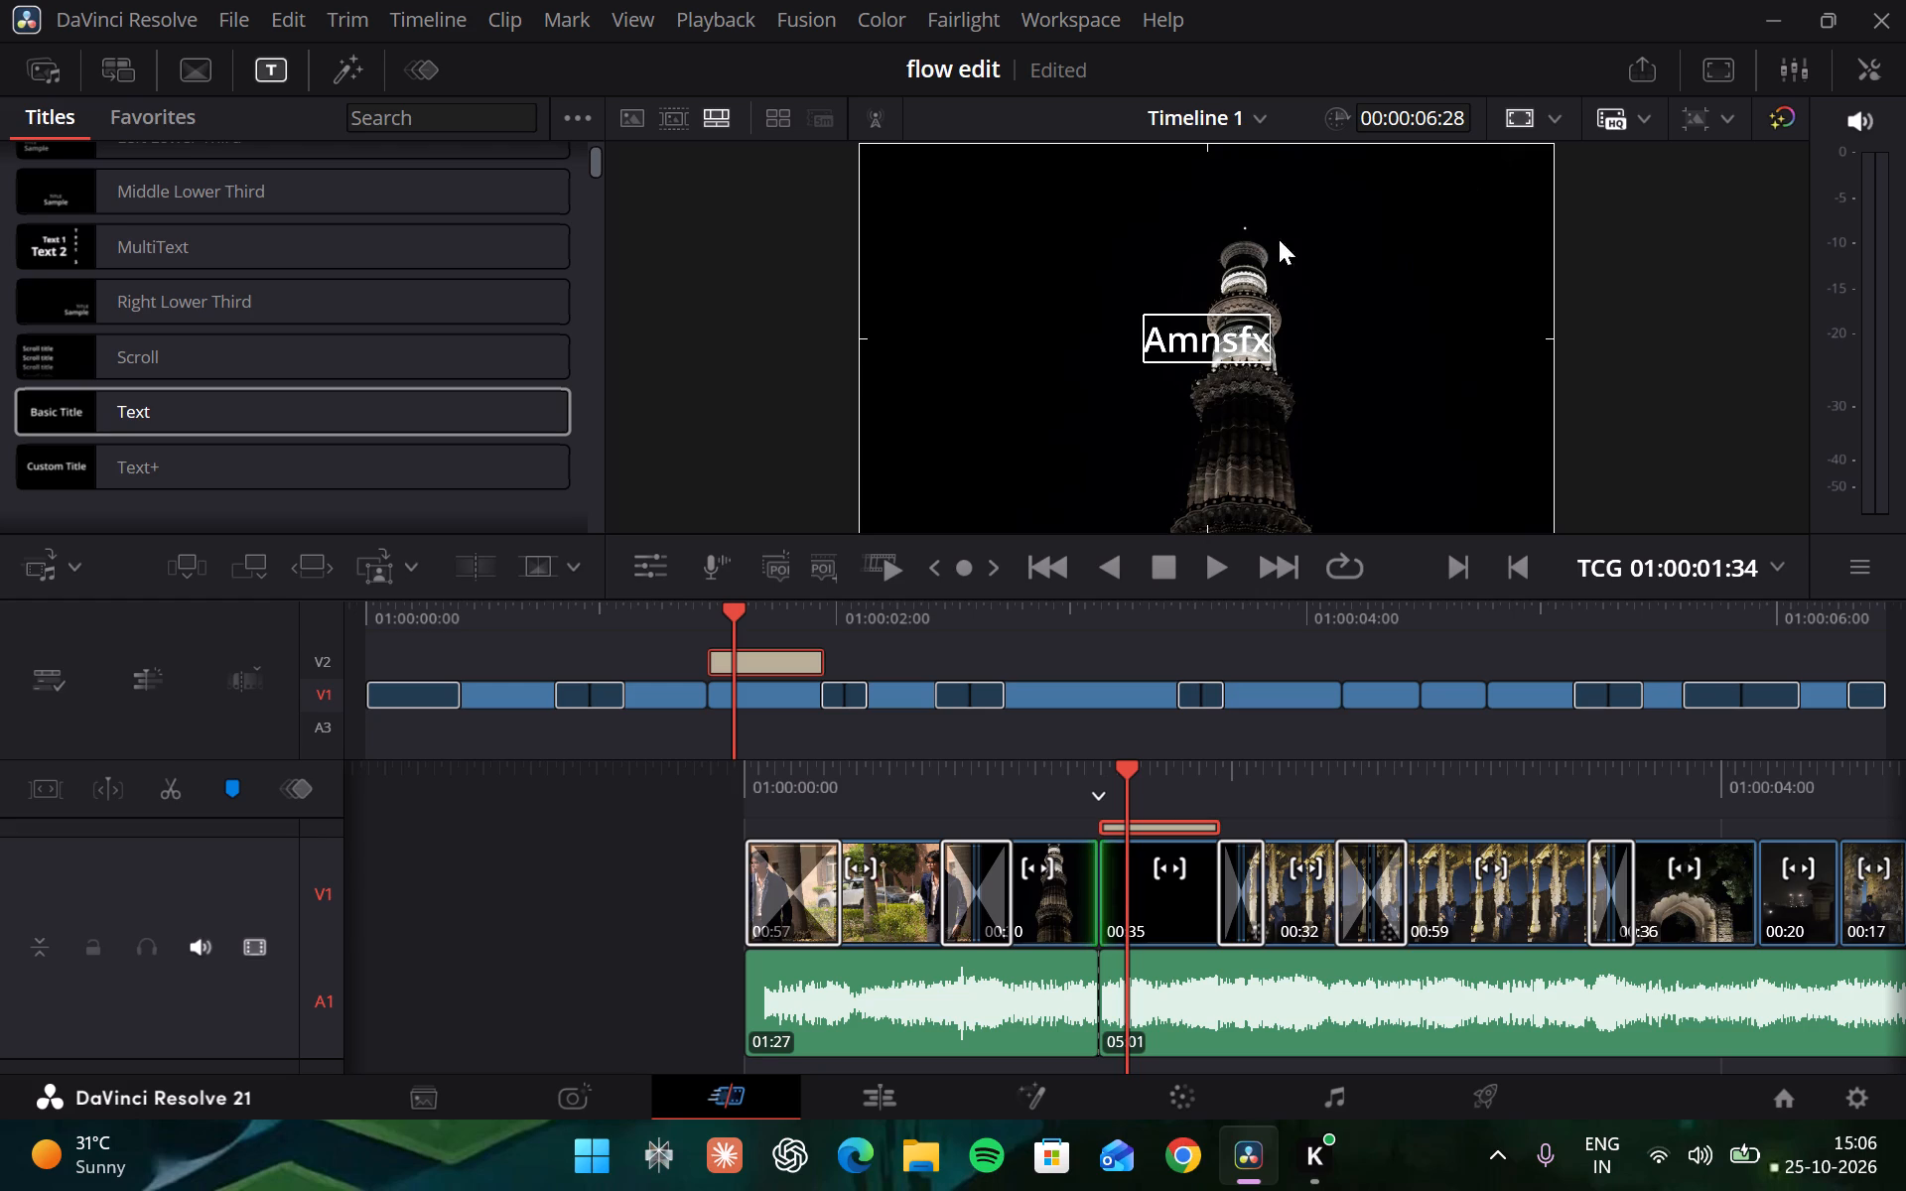
Shrink the "Amnsfx" text, stretch it slightly taller, and place it in the dark sky to the left of the tower's top.
{"action": "left_click", "coordinate": [1207, 336]}
{"action": "left_click_drag", "start_coordinate": [1207, 336], "coordinate": [1125, 329]}
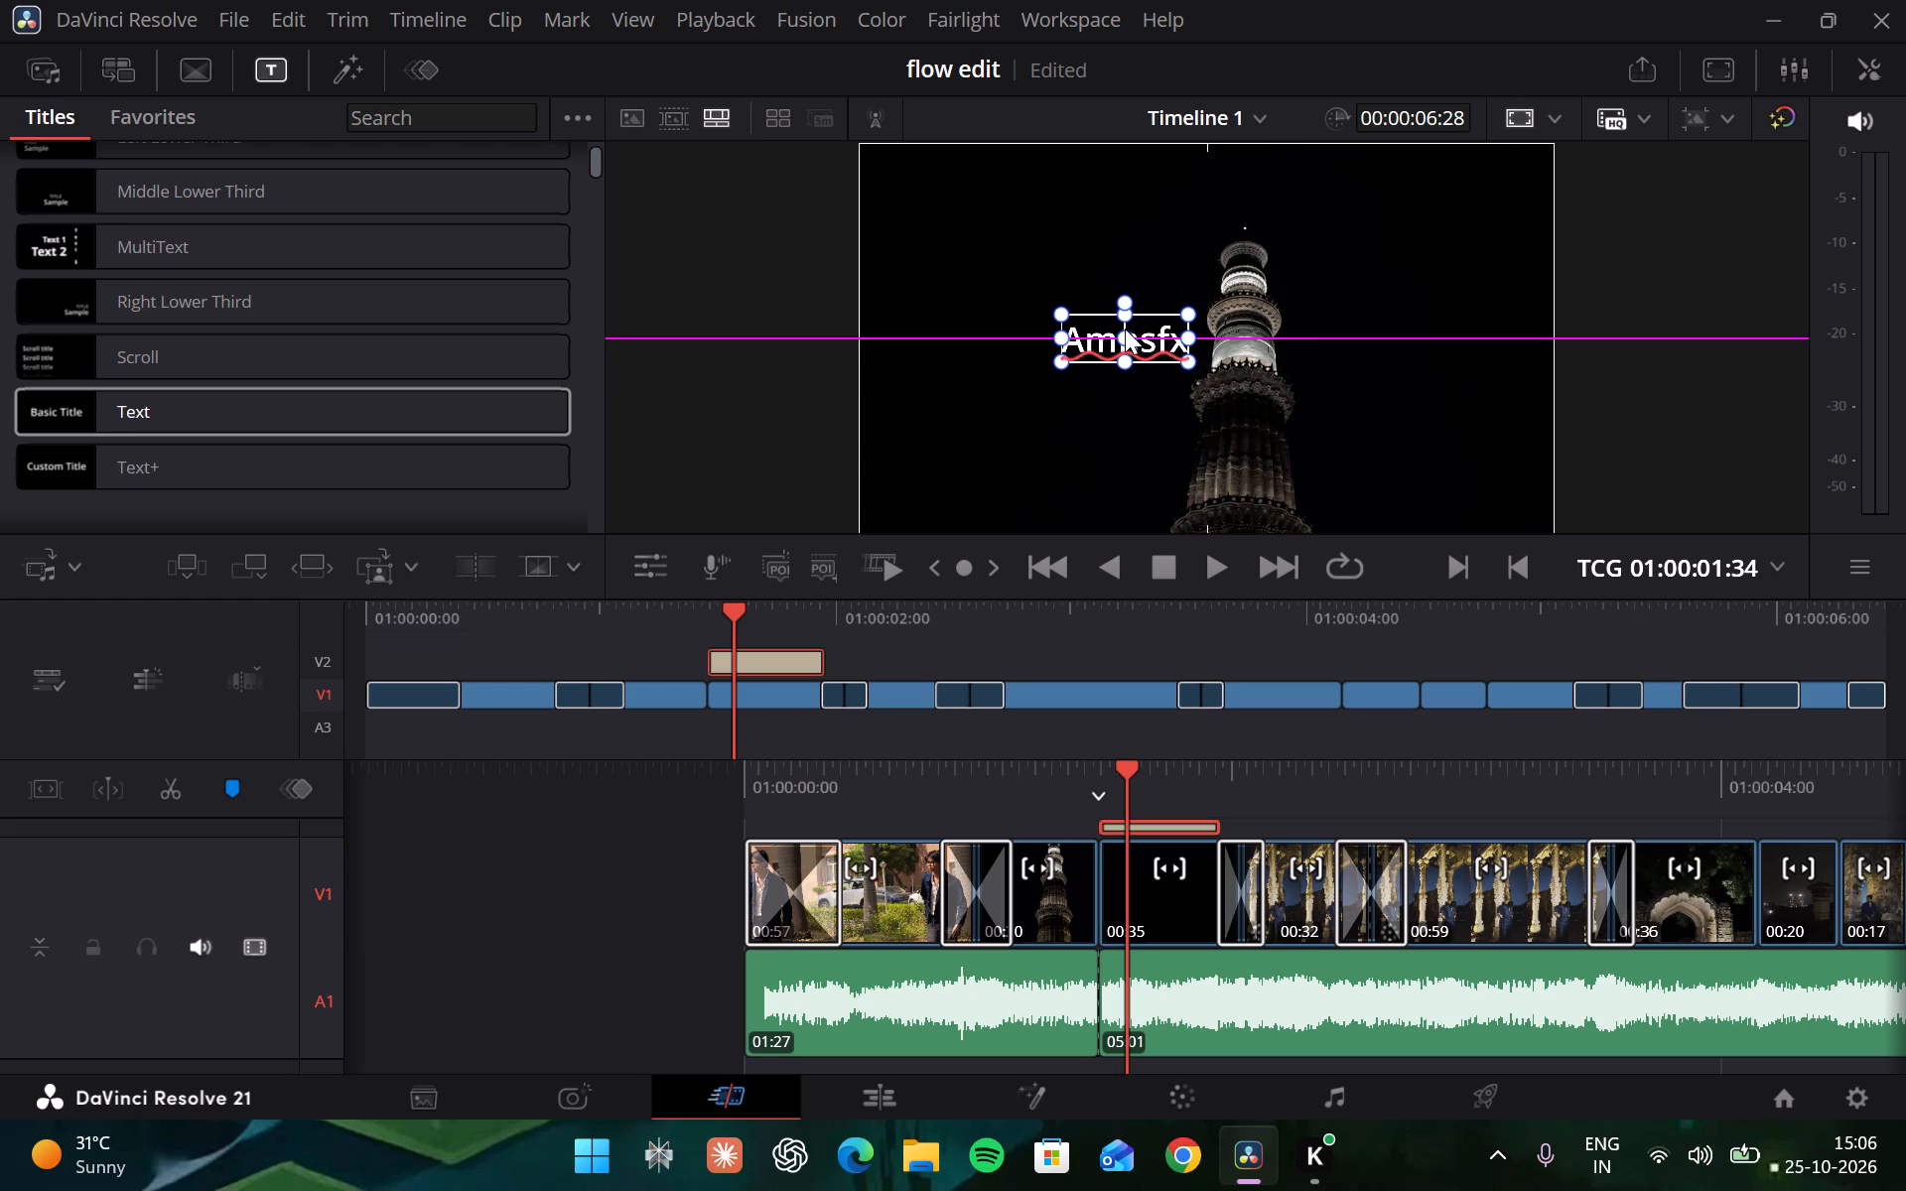
{"action": "left_click", "coordinate": [1187, 356]}
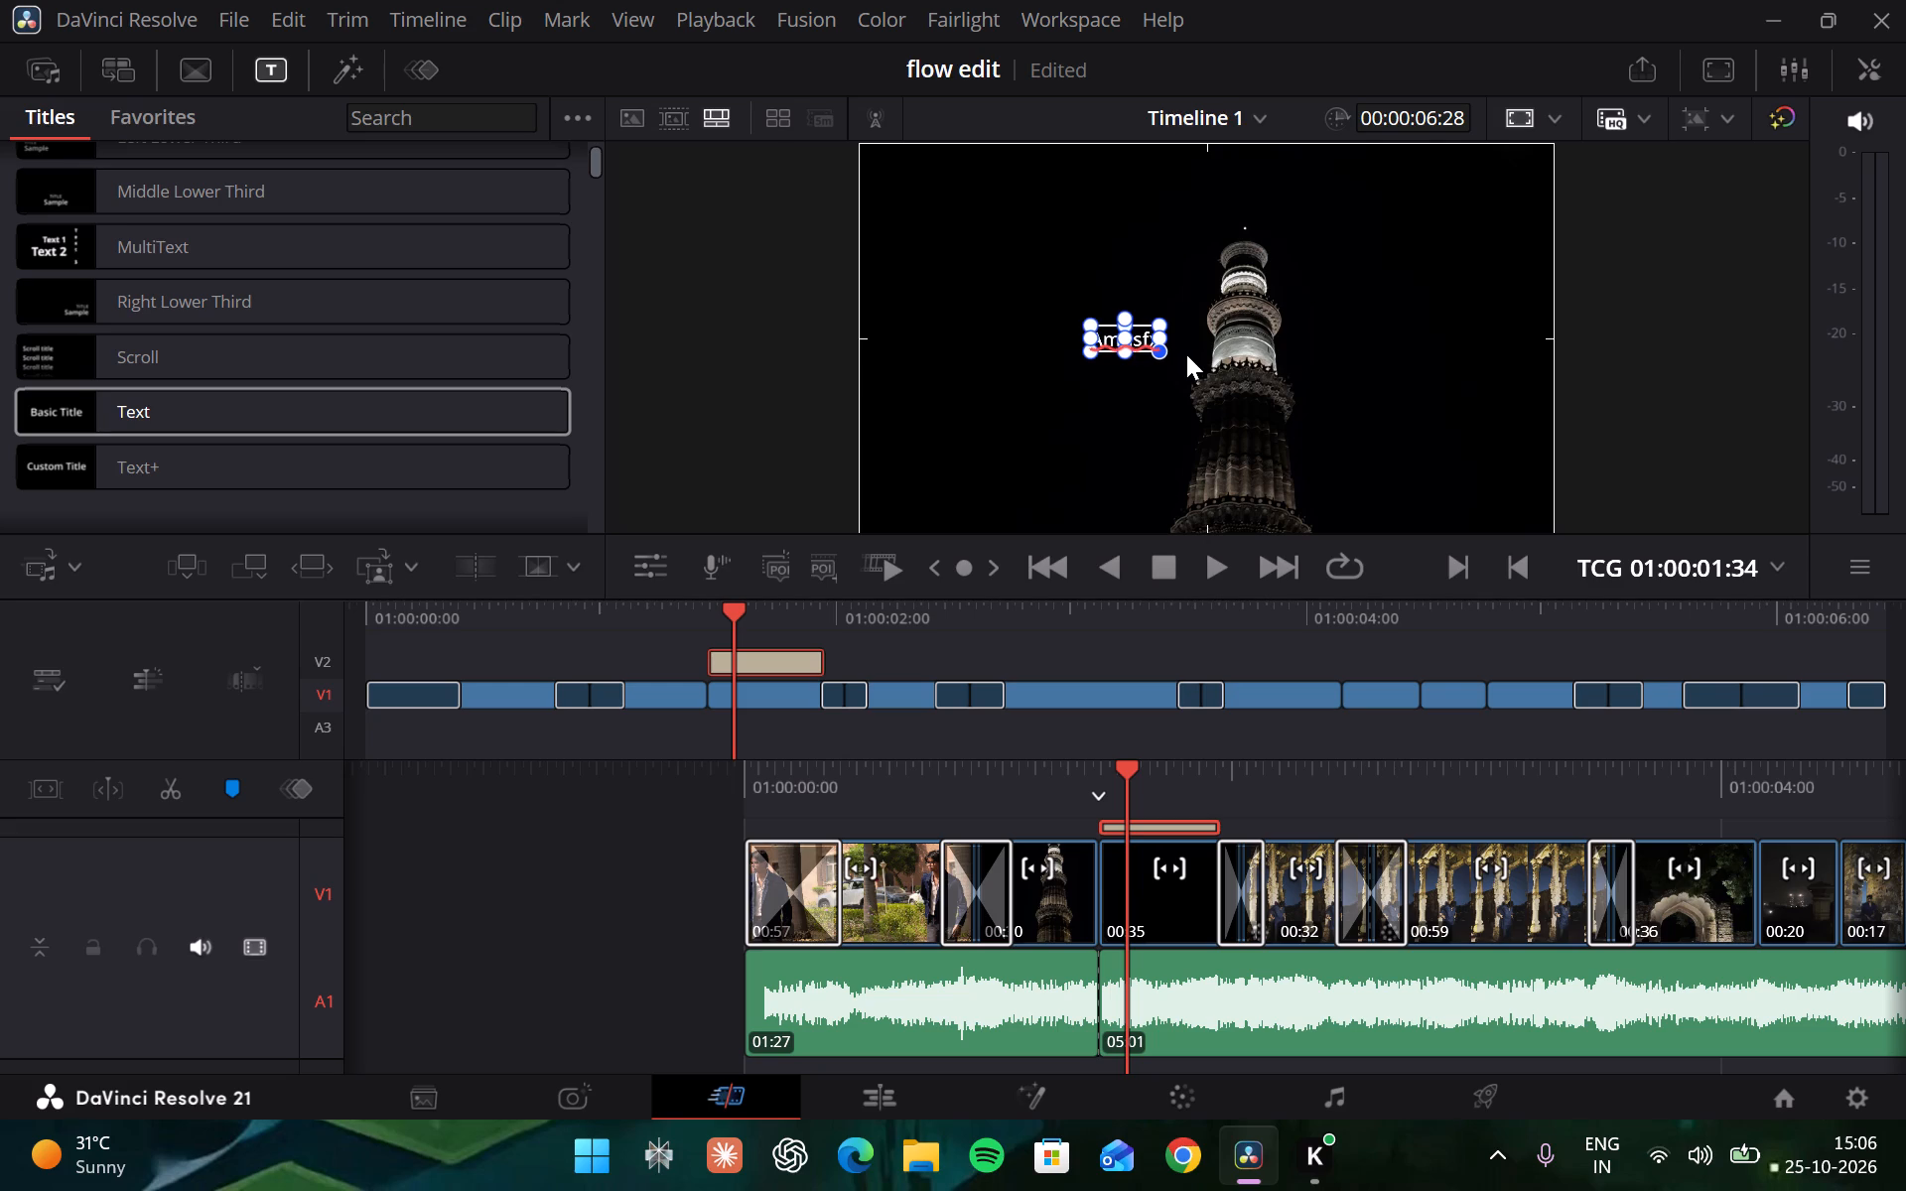
{"action": "left_click", "coordinate": [1126, 334]}
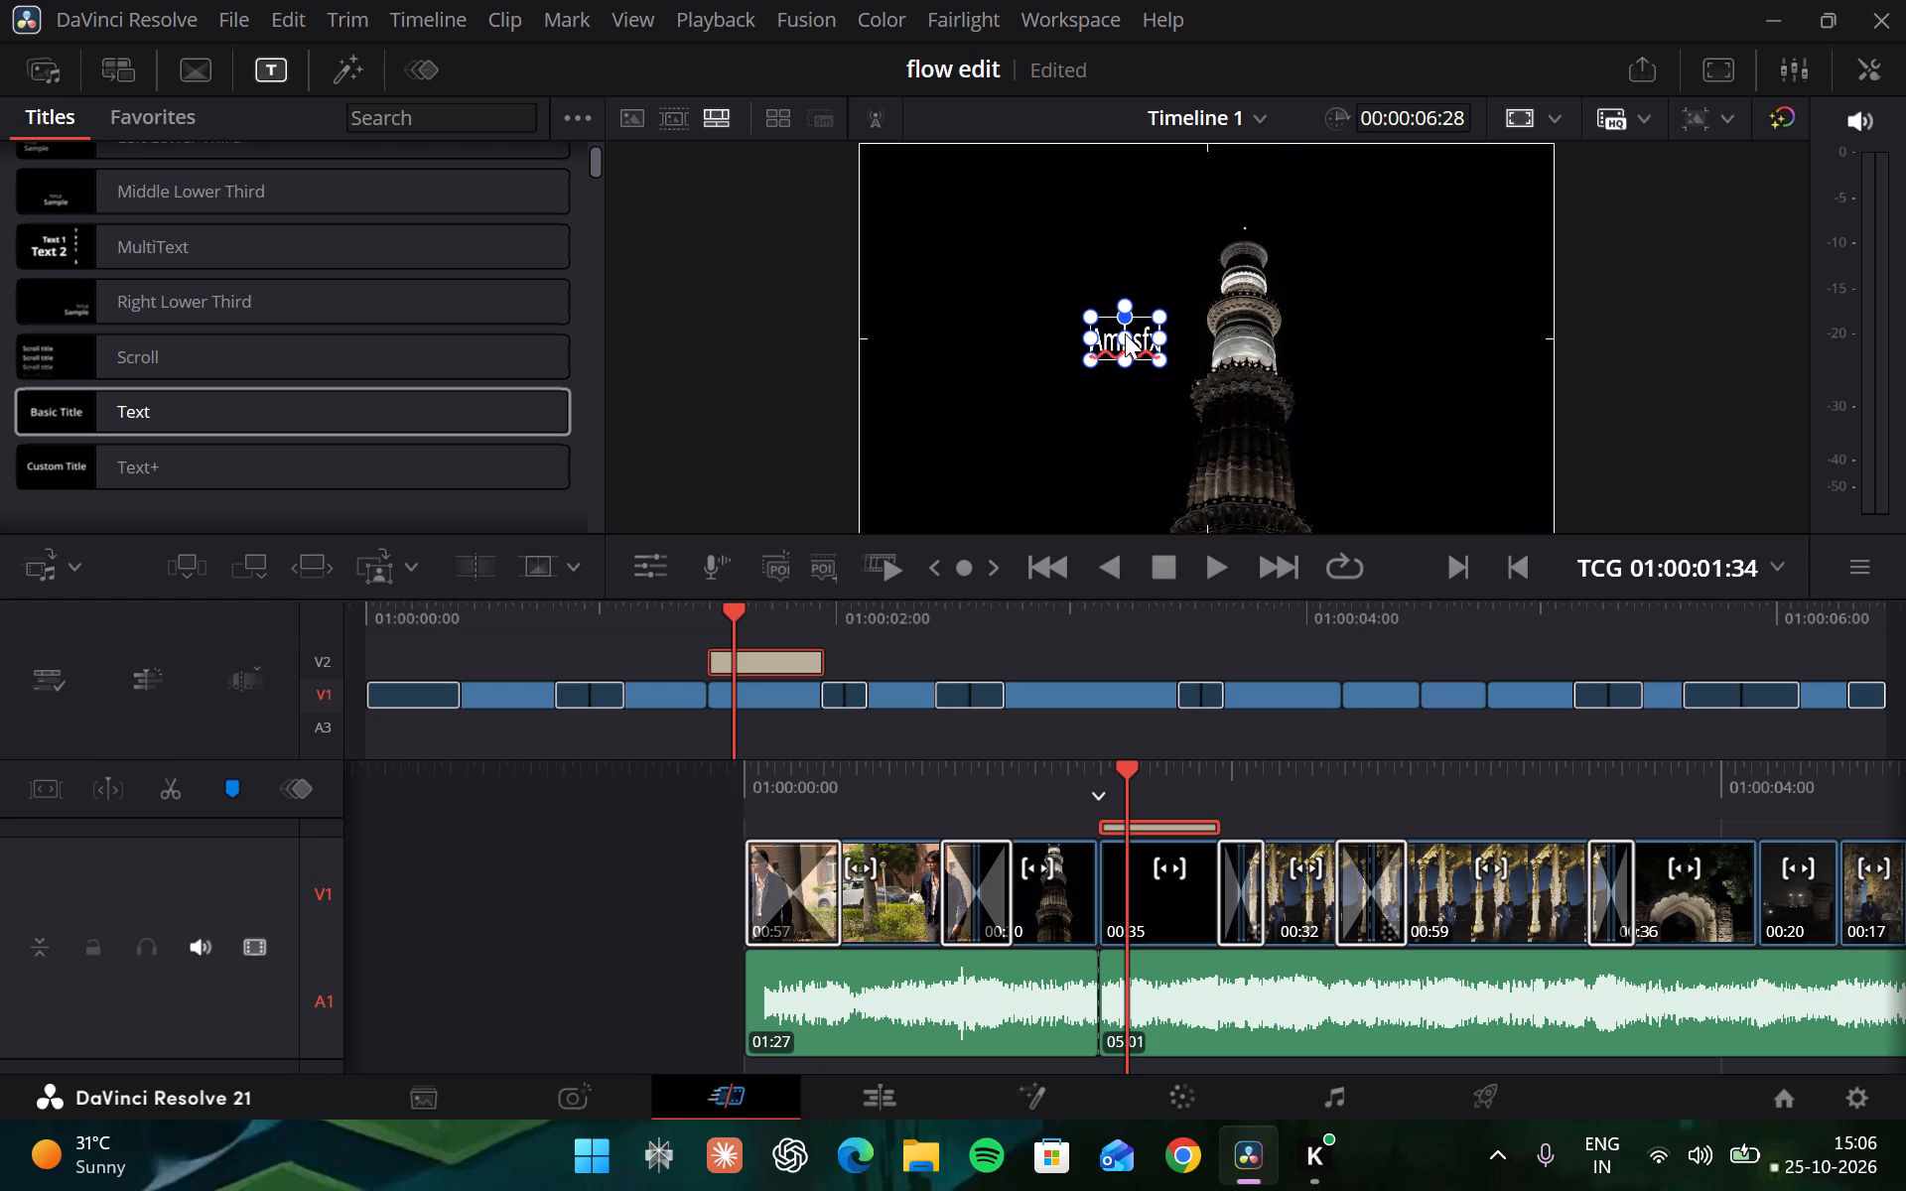
{"action": "left_click_drag", "start_coordinate": [1126, 335], "coordinate": [1117, 253]}
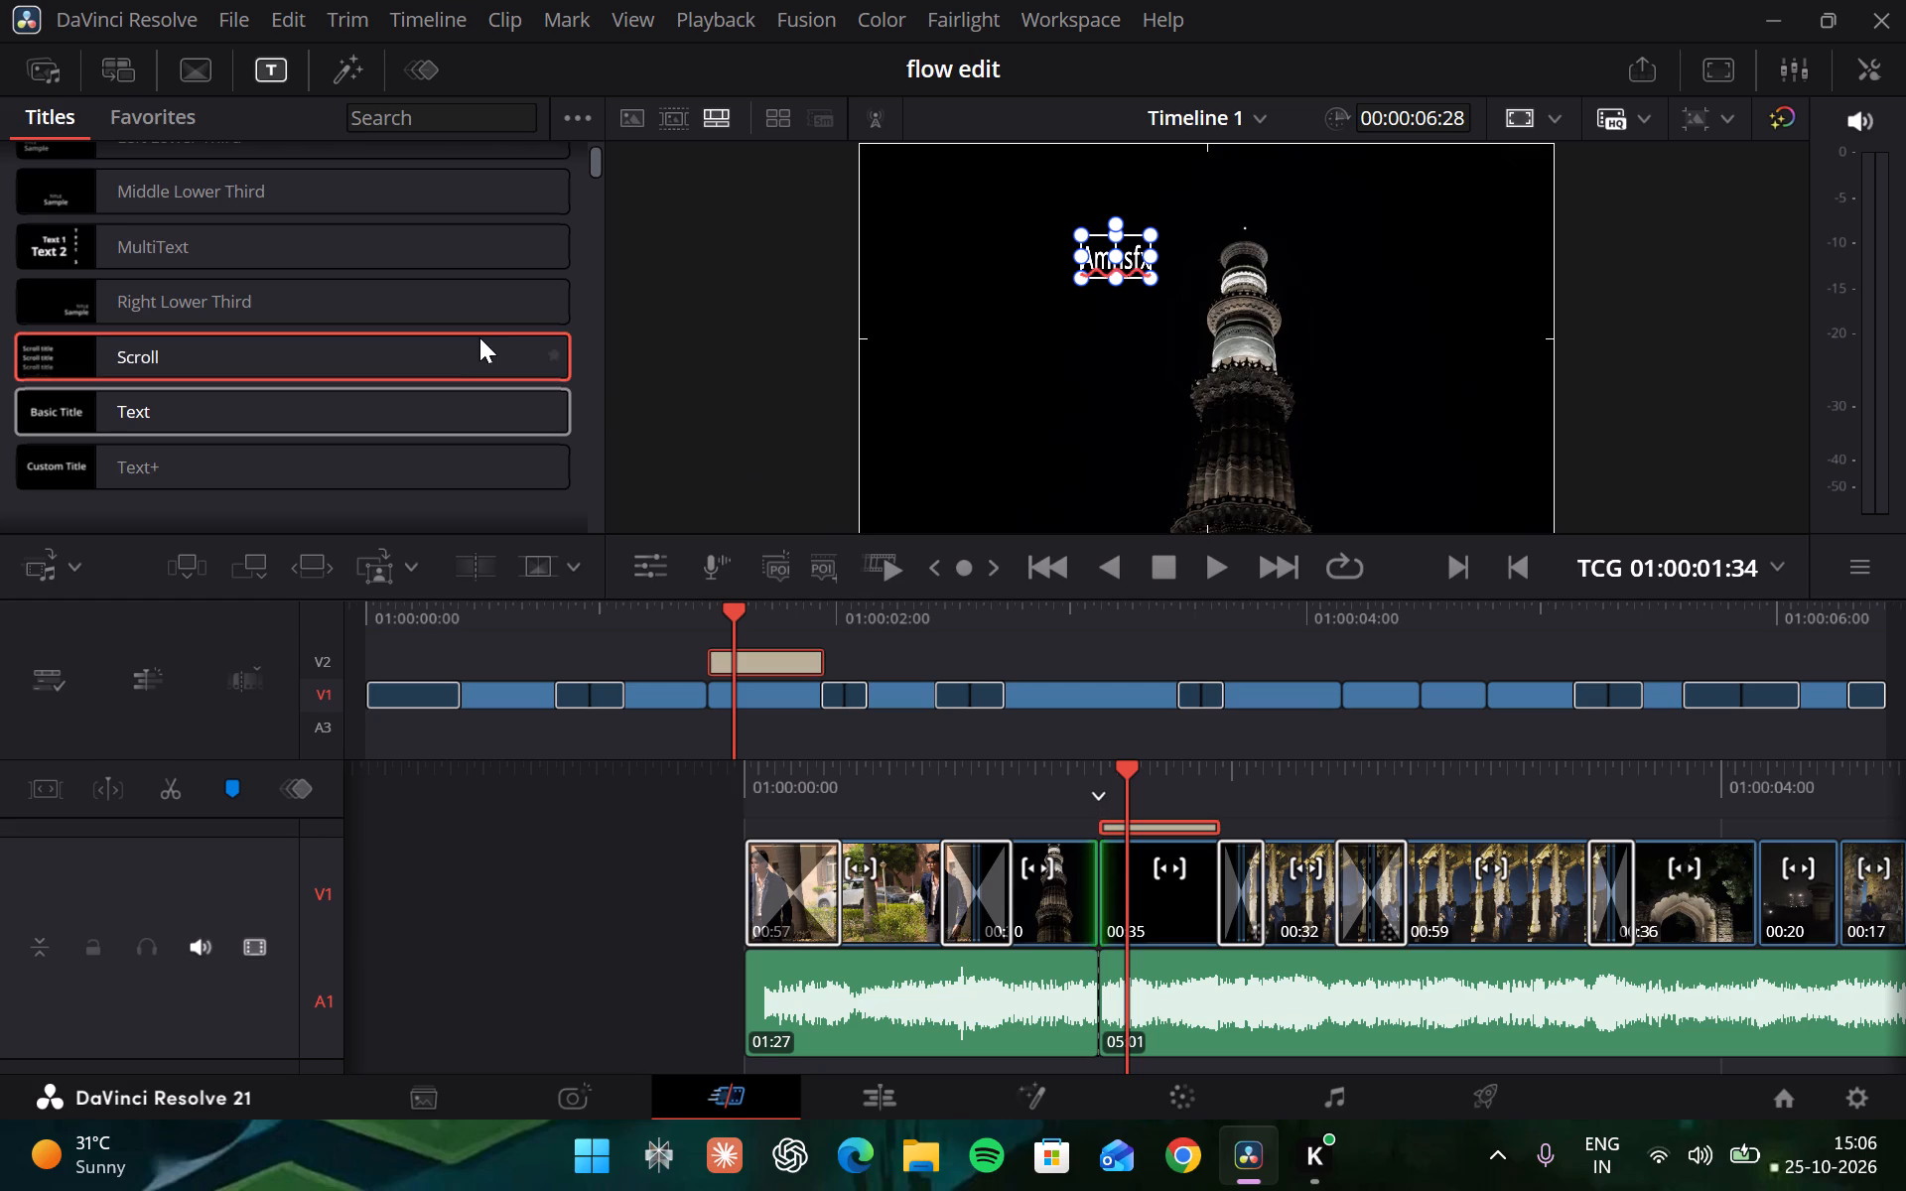
{"action": "left_click", "coordinate": [673, 331]}
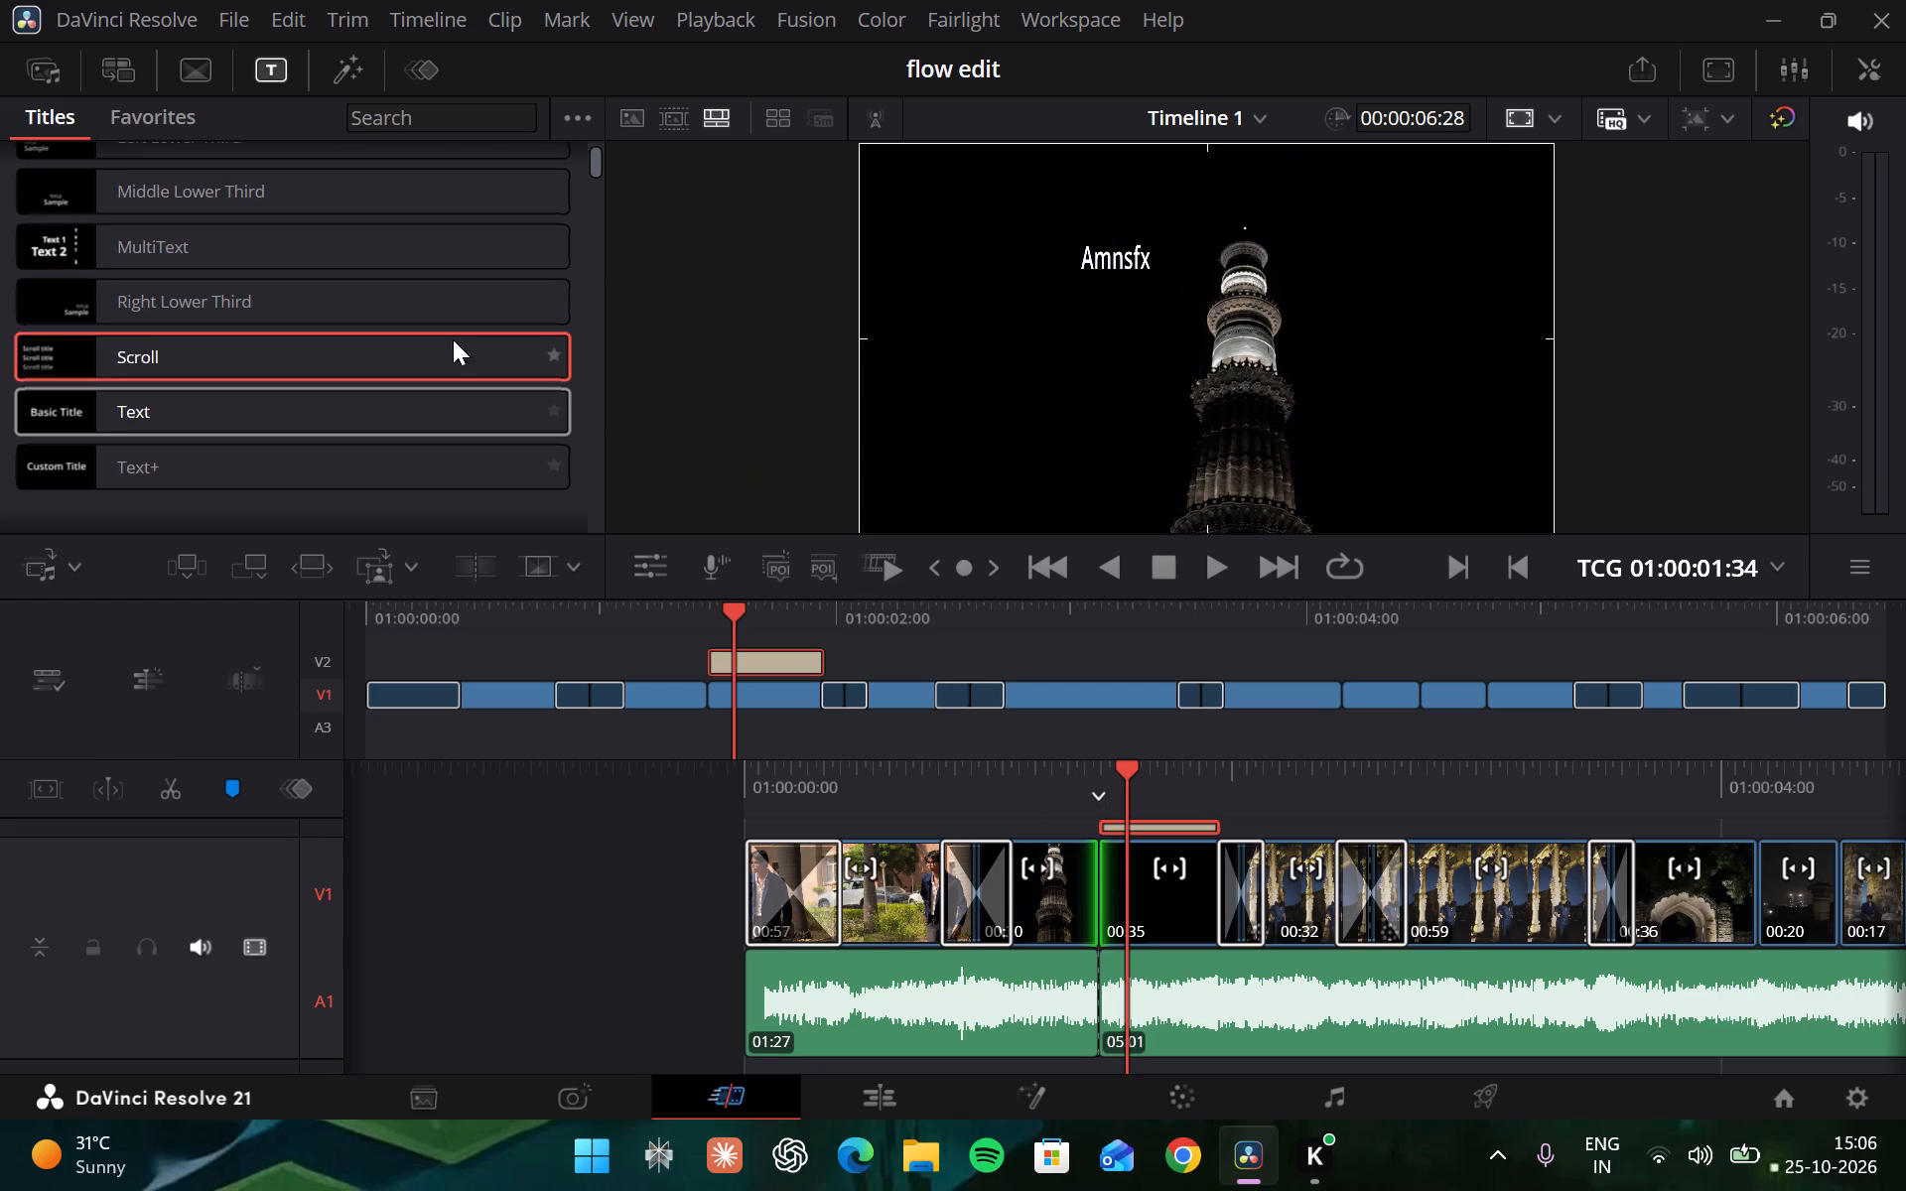
Add an Additive Dissolve video transition at the cut between the two night tower shots.
{"action": "left_click", "coordinate": [201, 71]}
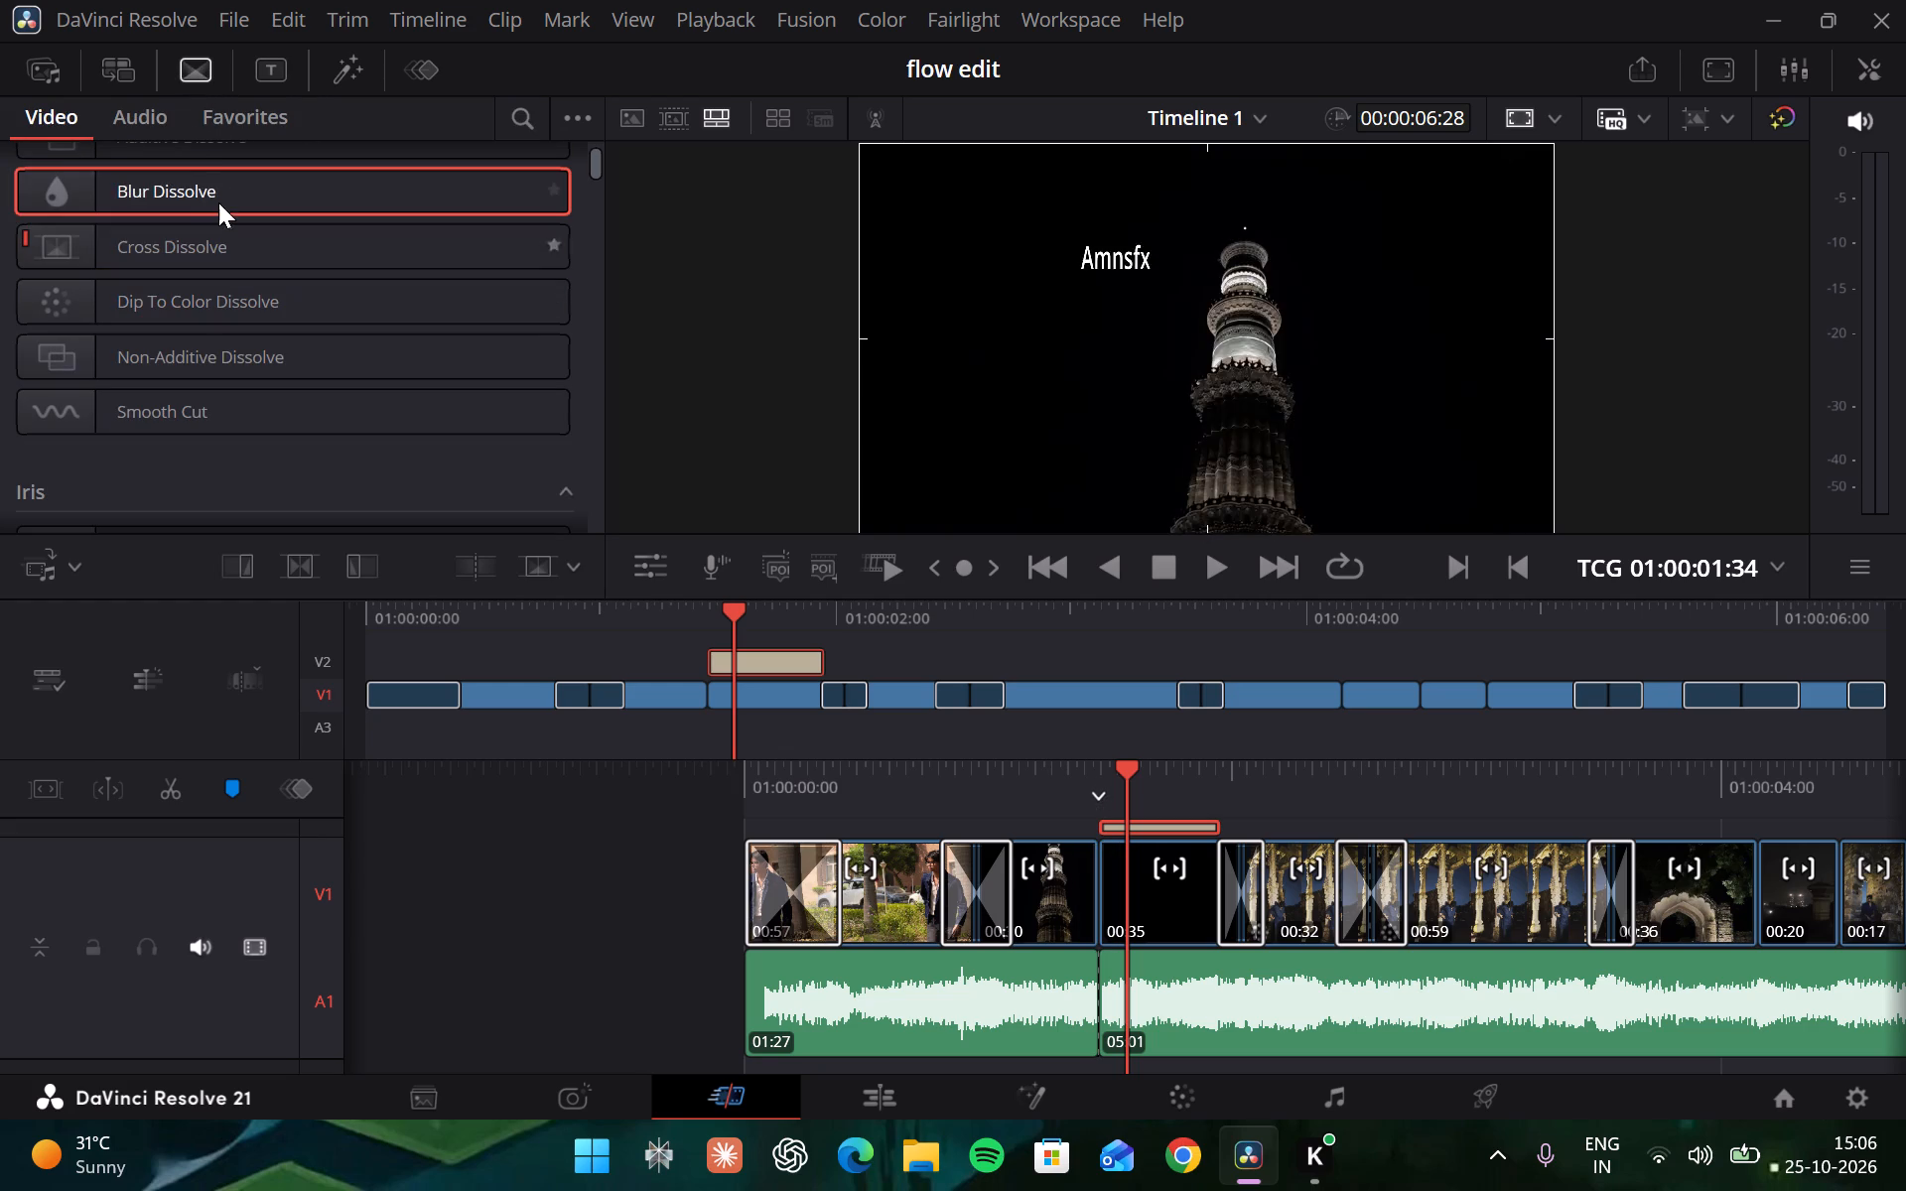
{"action": "scroll", "coordinate": [257, 410], "scroll_direction": "up", "scroll_amount": 2}
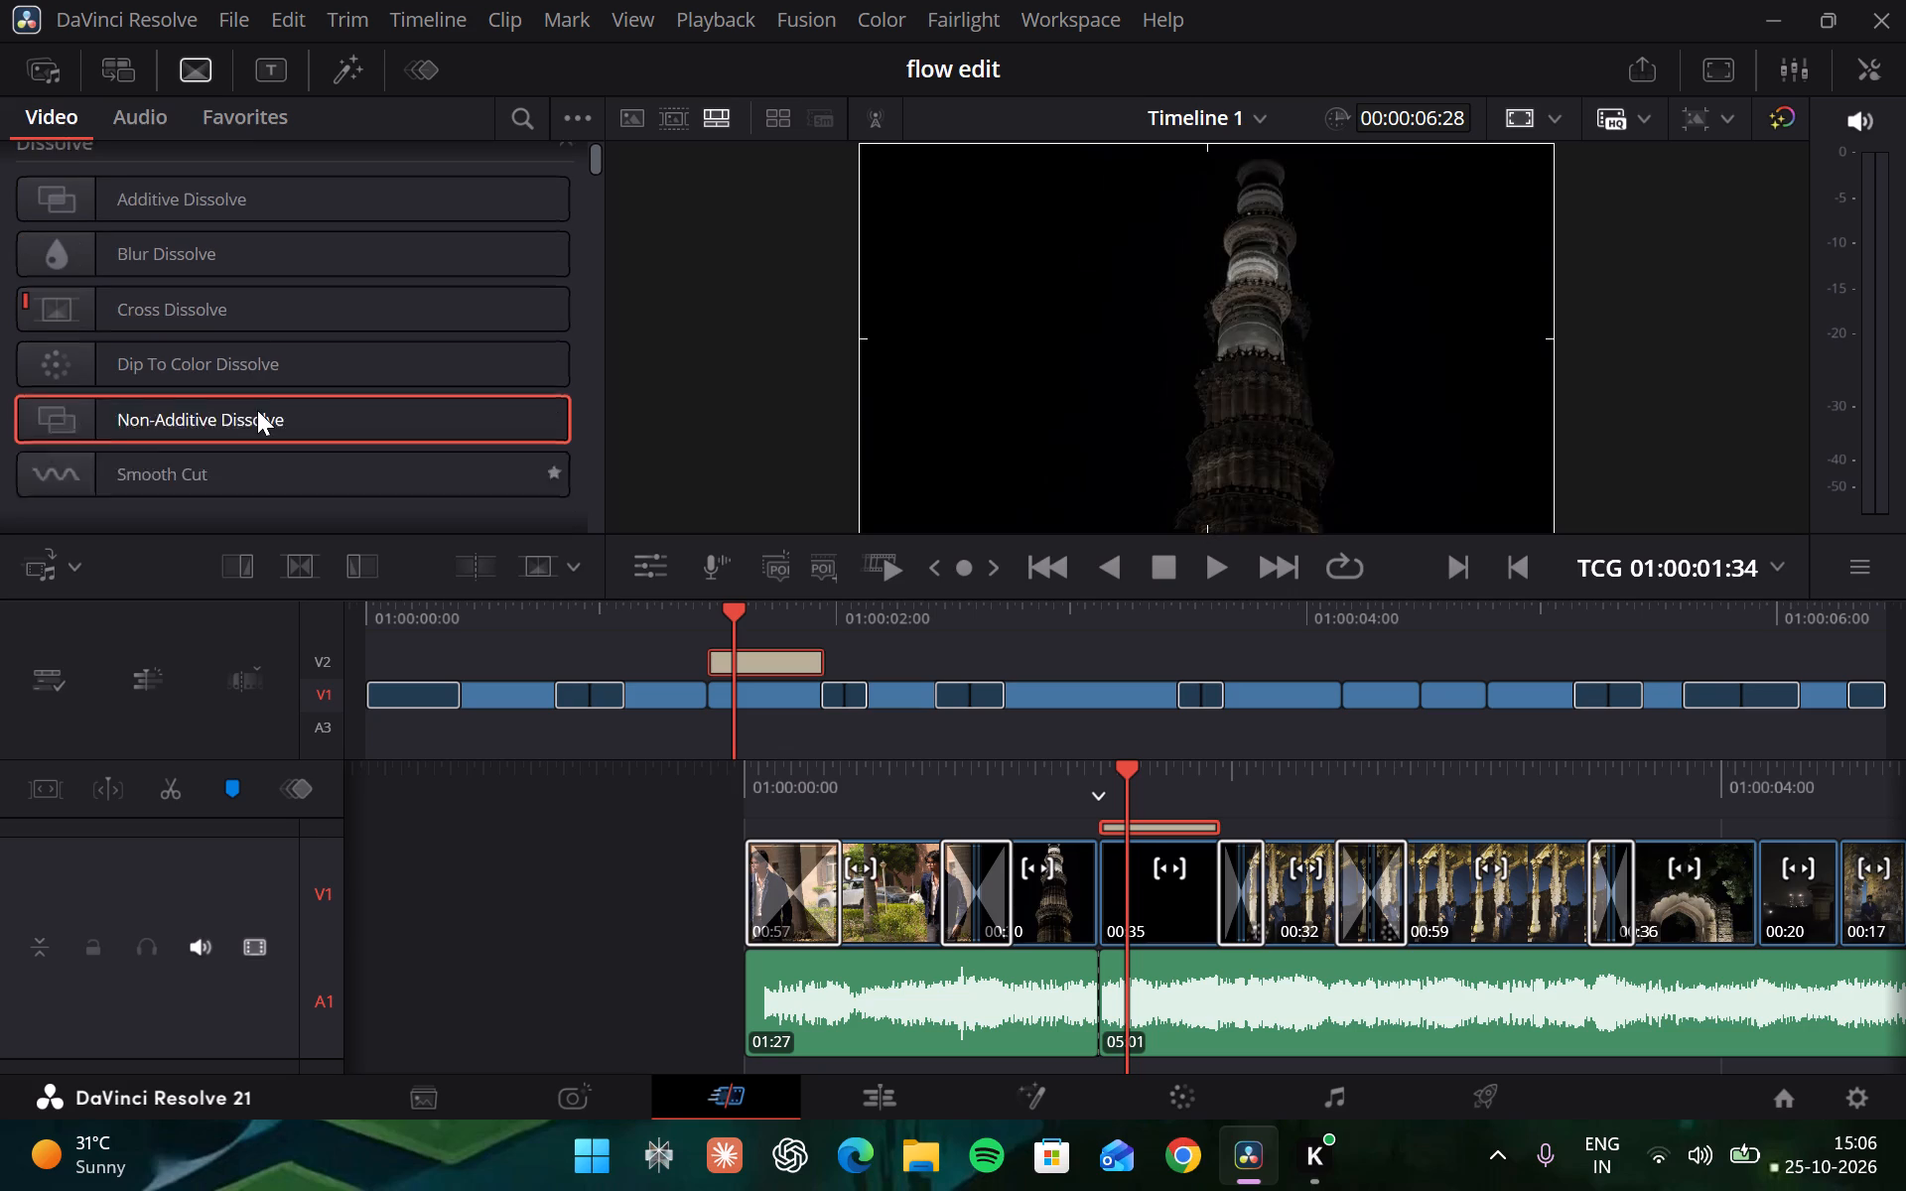
{"action": "scroll", "coordinate": [257, 410], "scroll_direction": "up", "scroll_amount": 2}
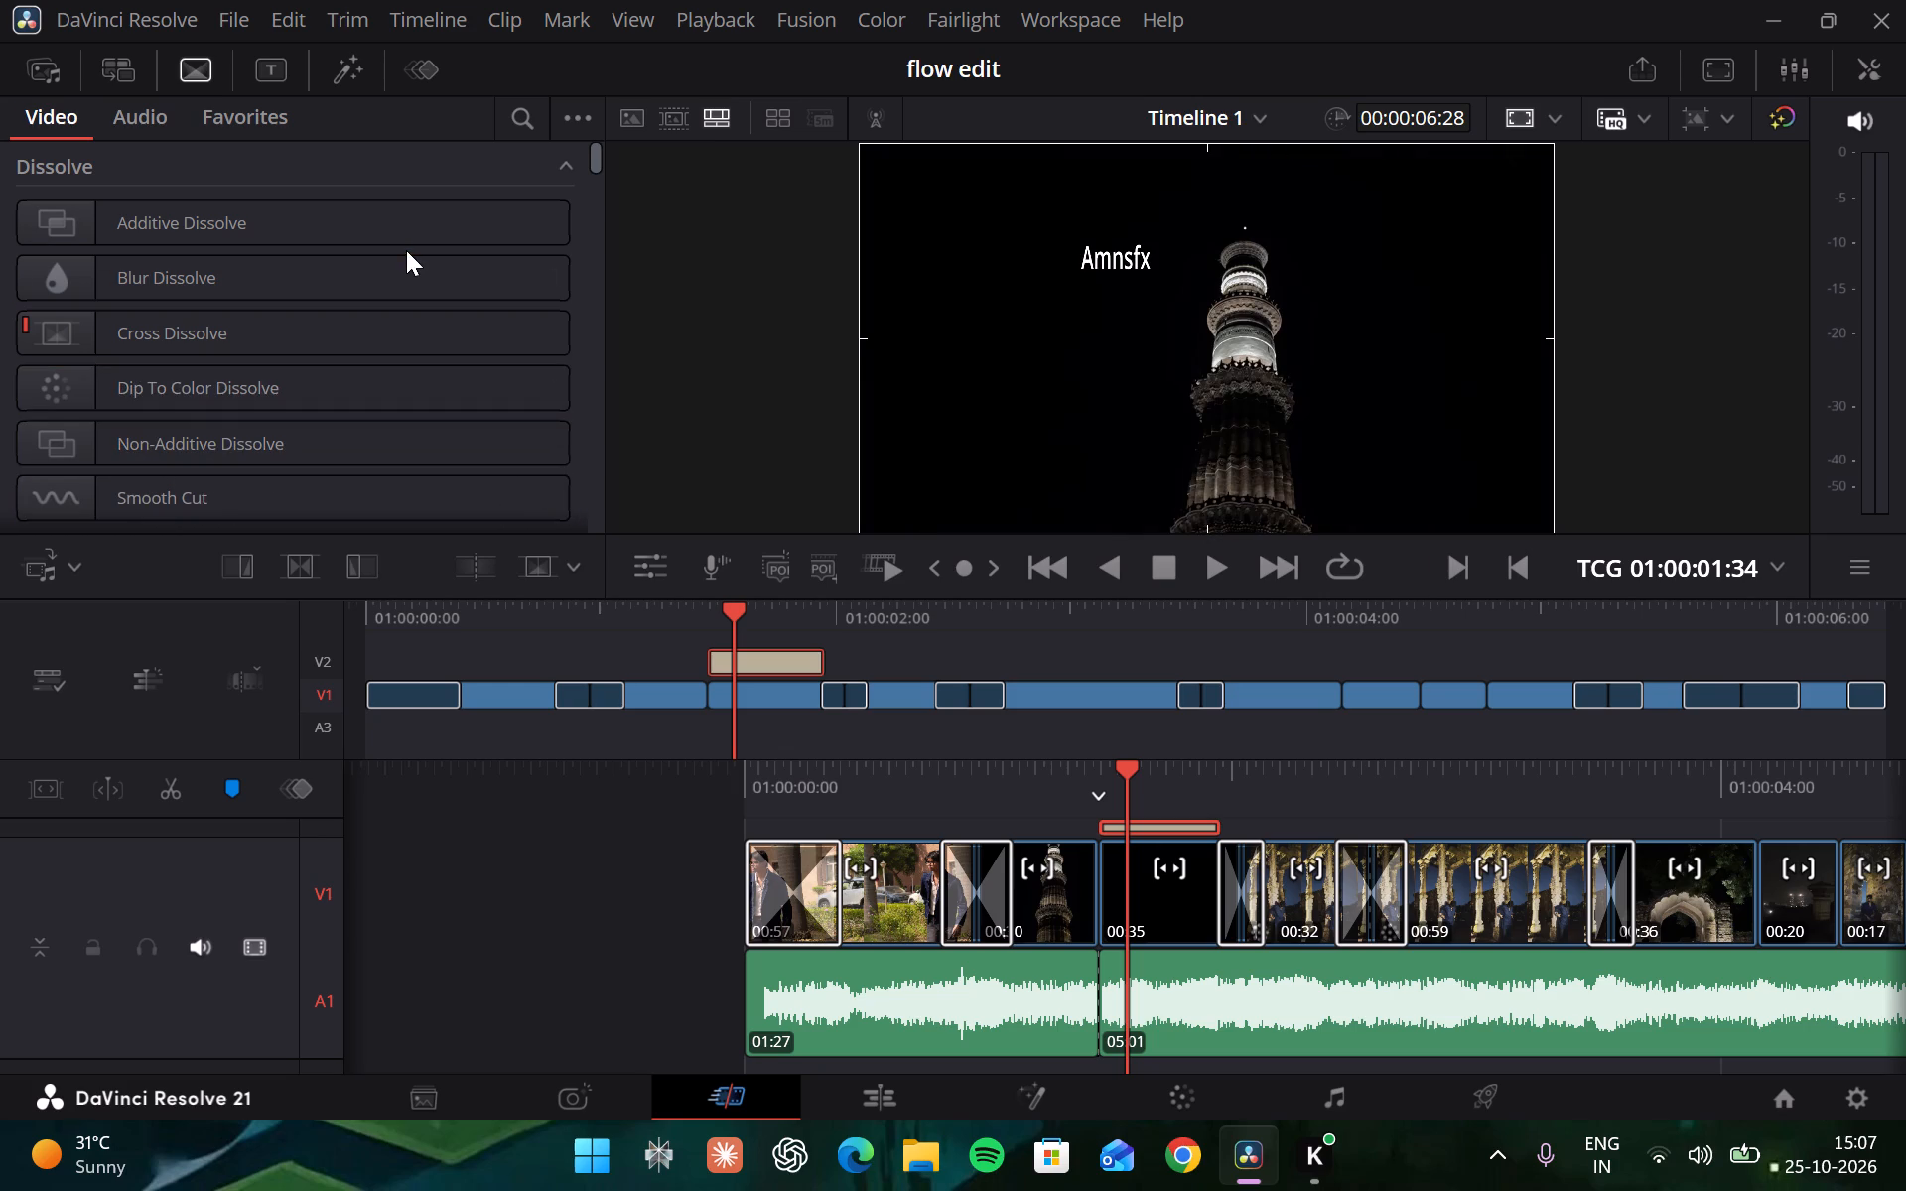
{"action": "scroll", "coordinate": [406, 250], "scroll_direction": "up", "scroll_amount": 5}
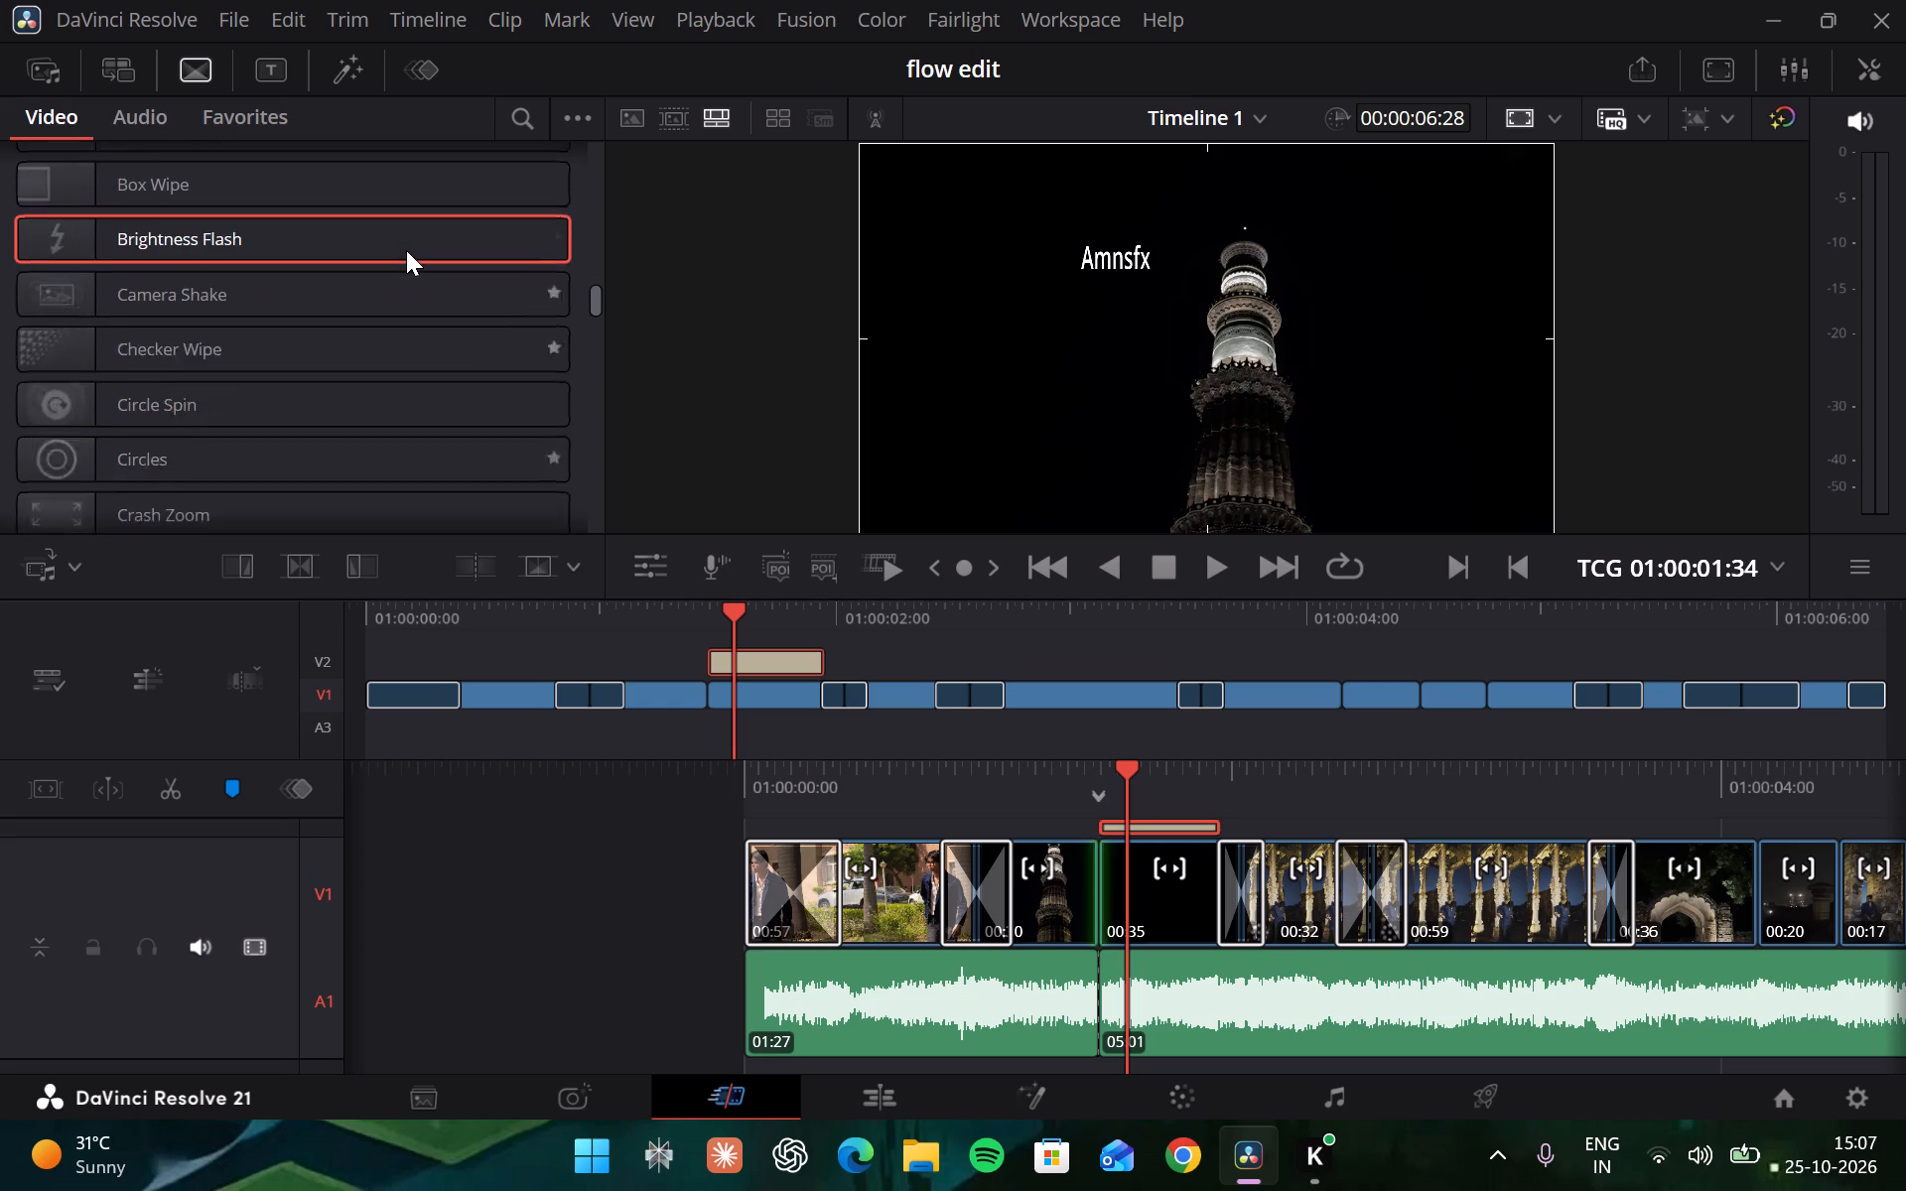
{"action": "scroll", "coordinate": [406, 250], "scroll_direction": "up", "scroll_amount": 15}
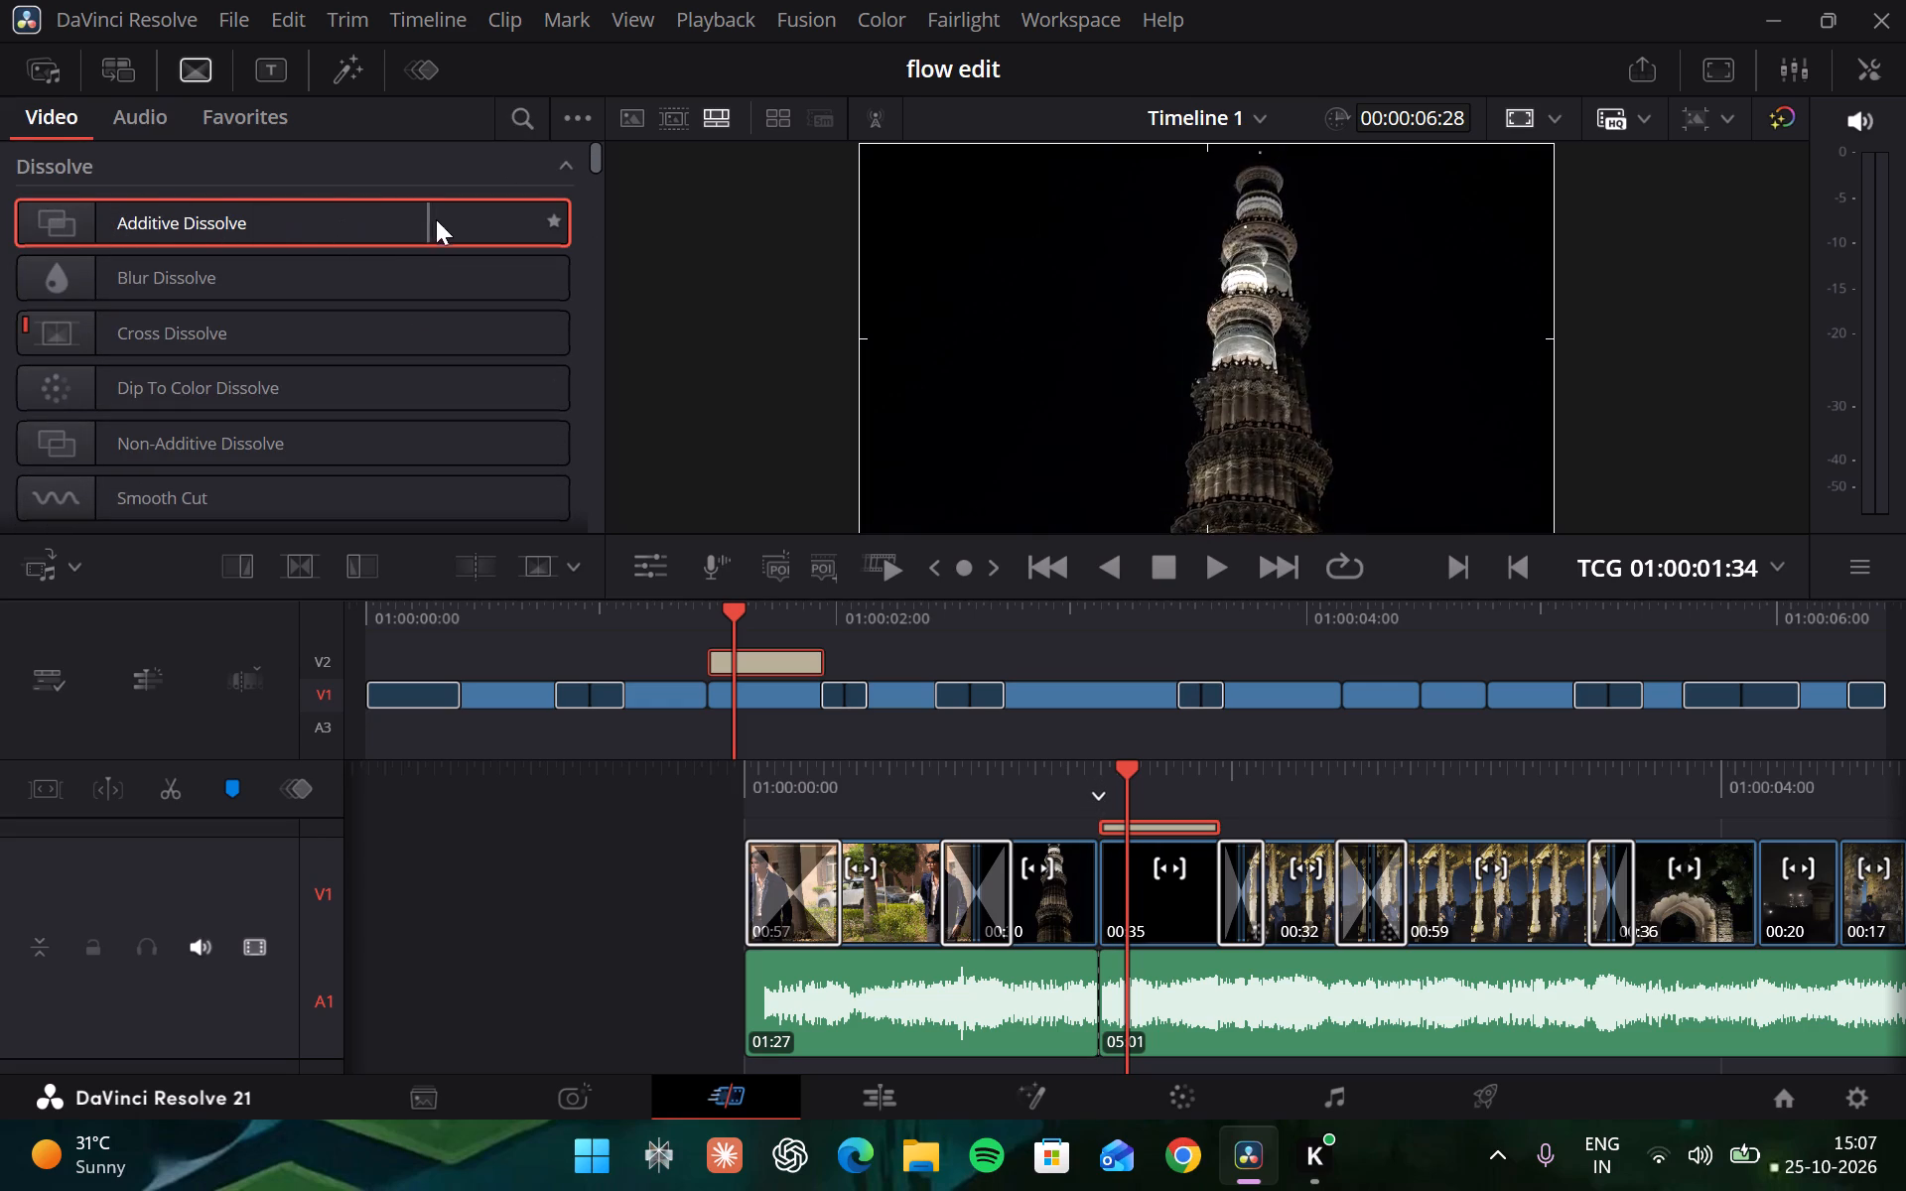
{"action": "left_click", "coordinate": [95, 224]}
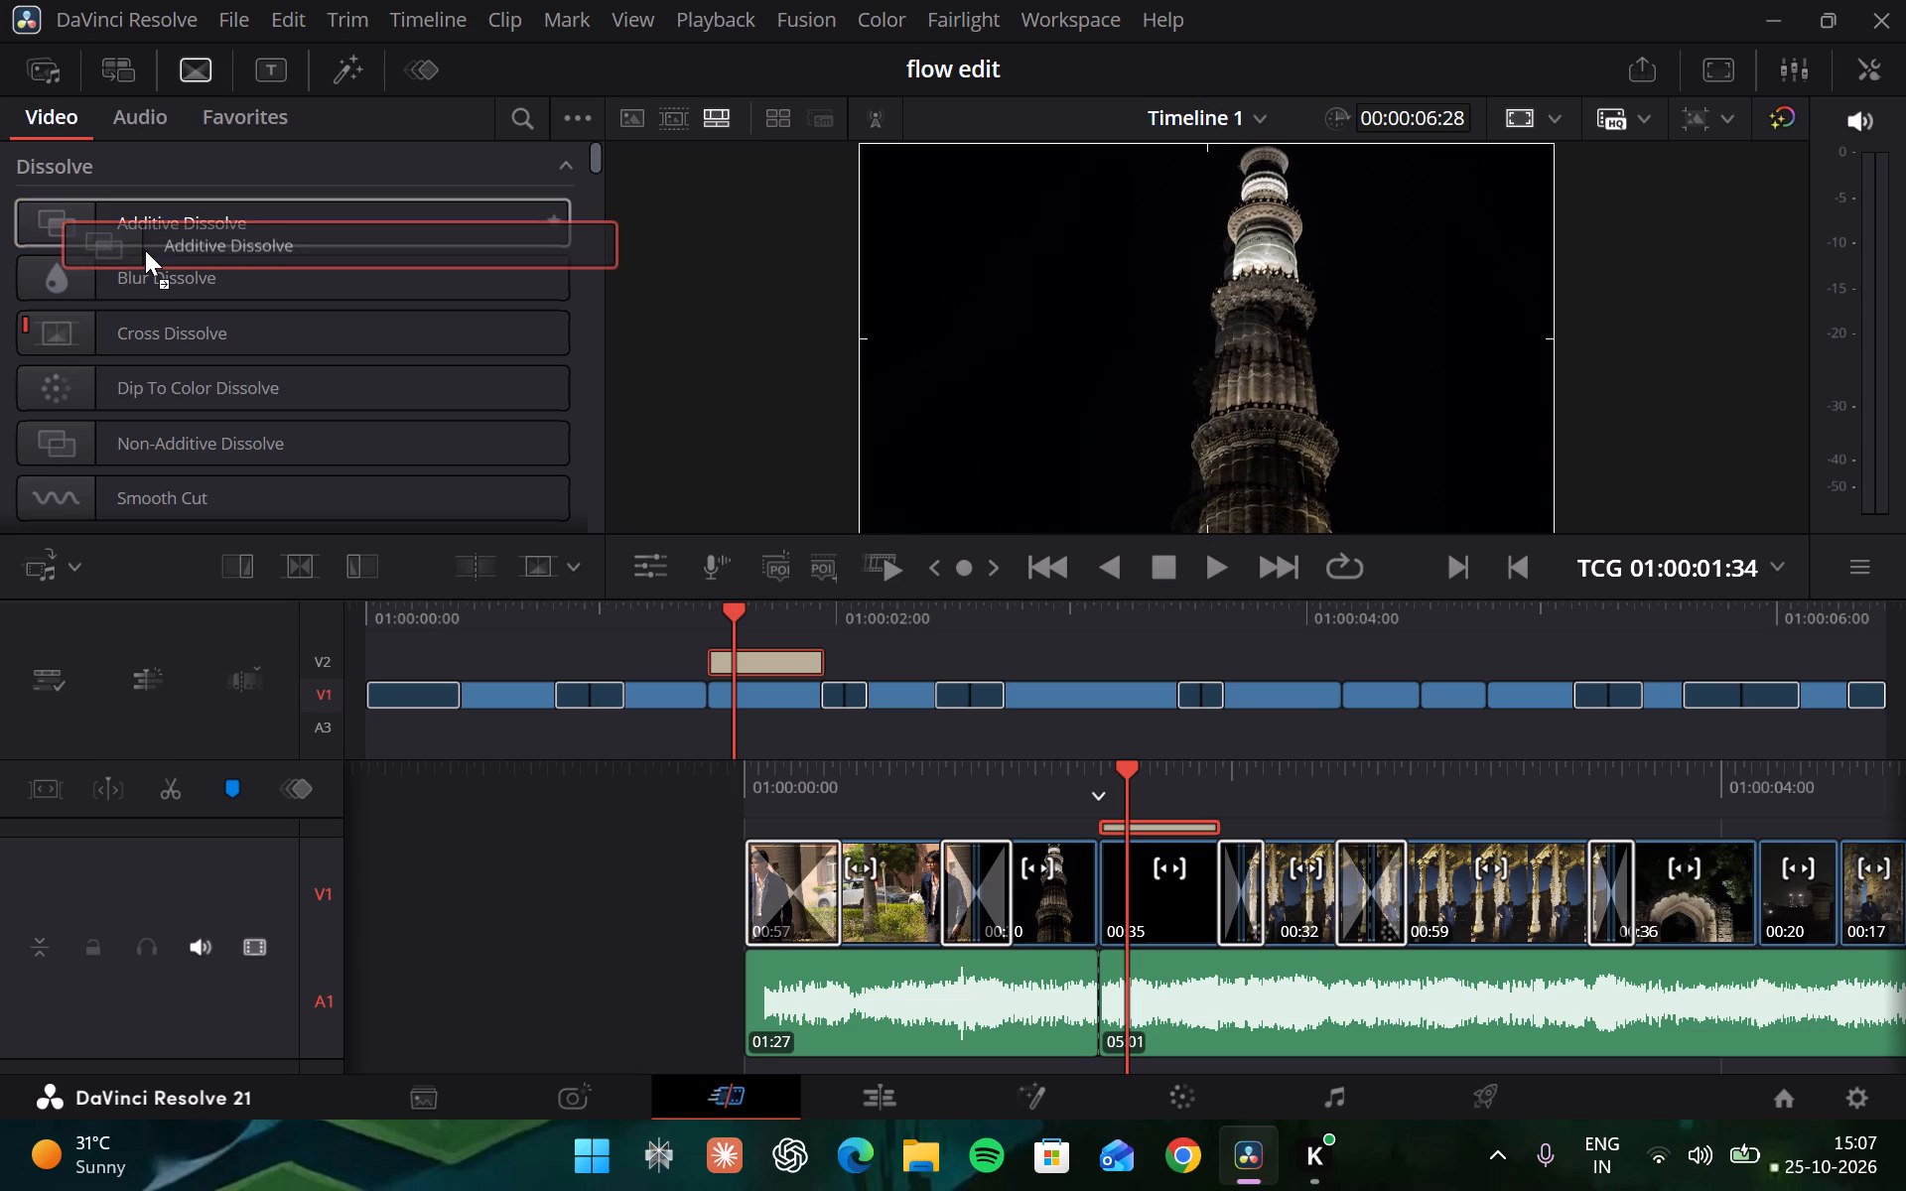
{"action": "double_click", "coordinate": [95, 225]}
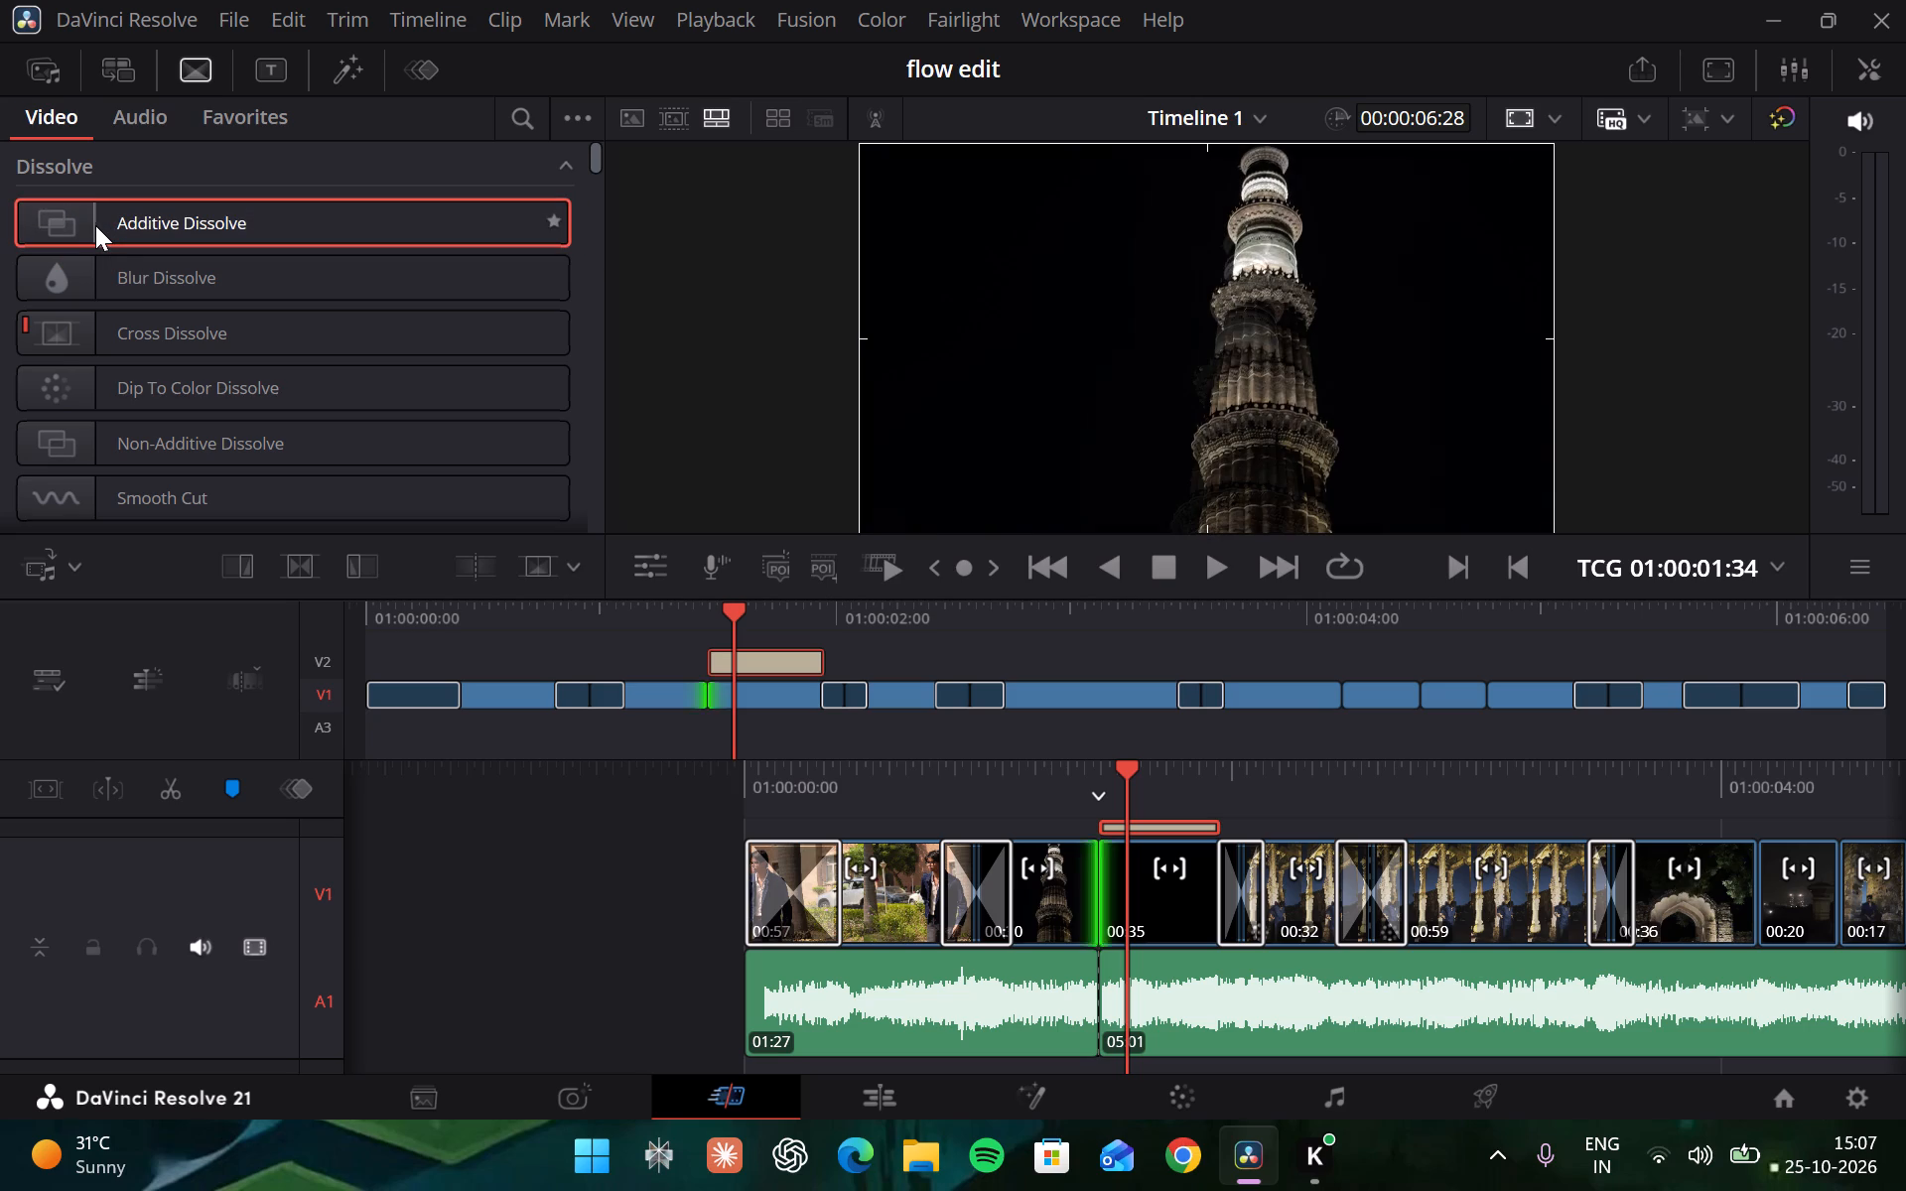
{"action": "double_click", "coordinate": [95, 225]}
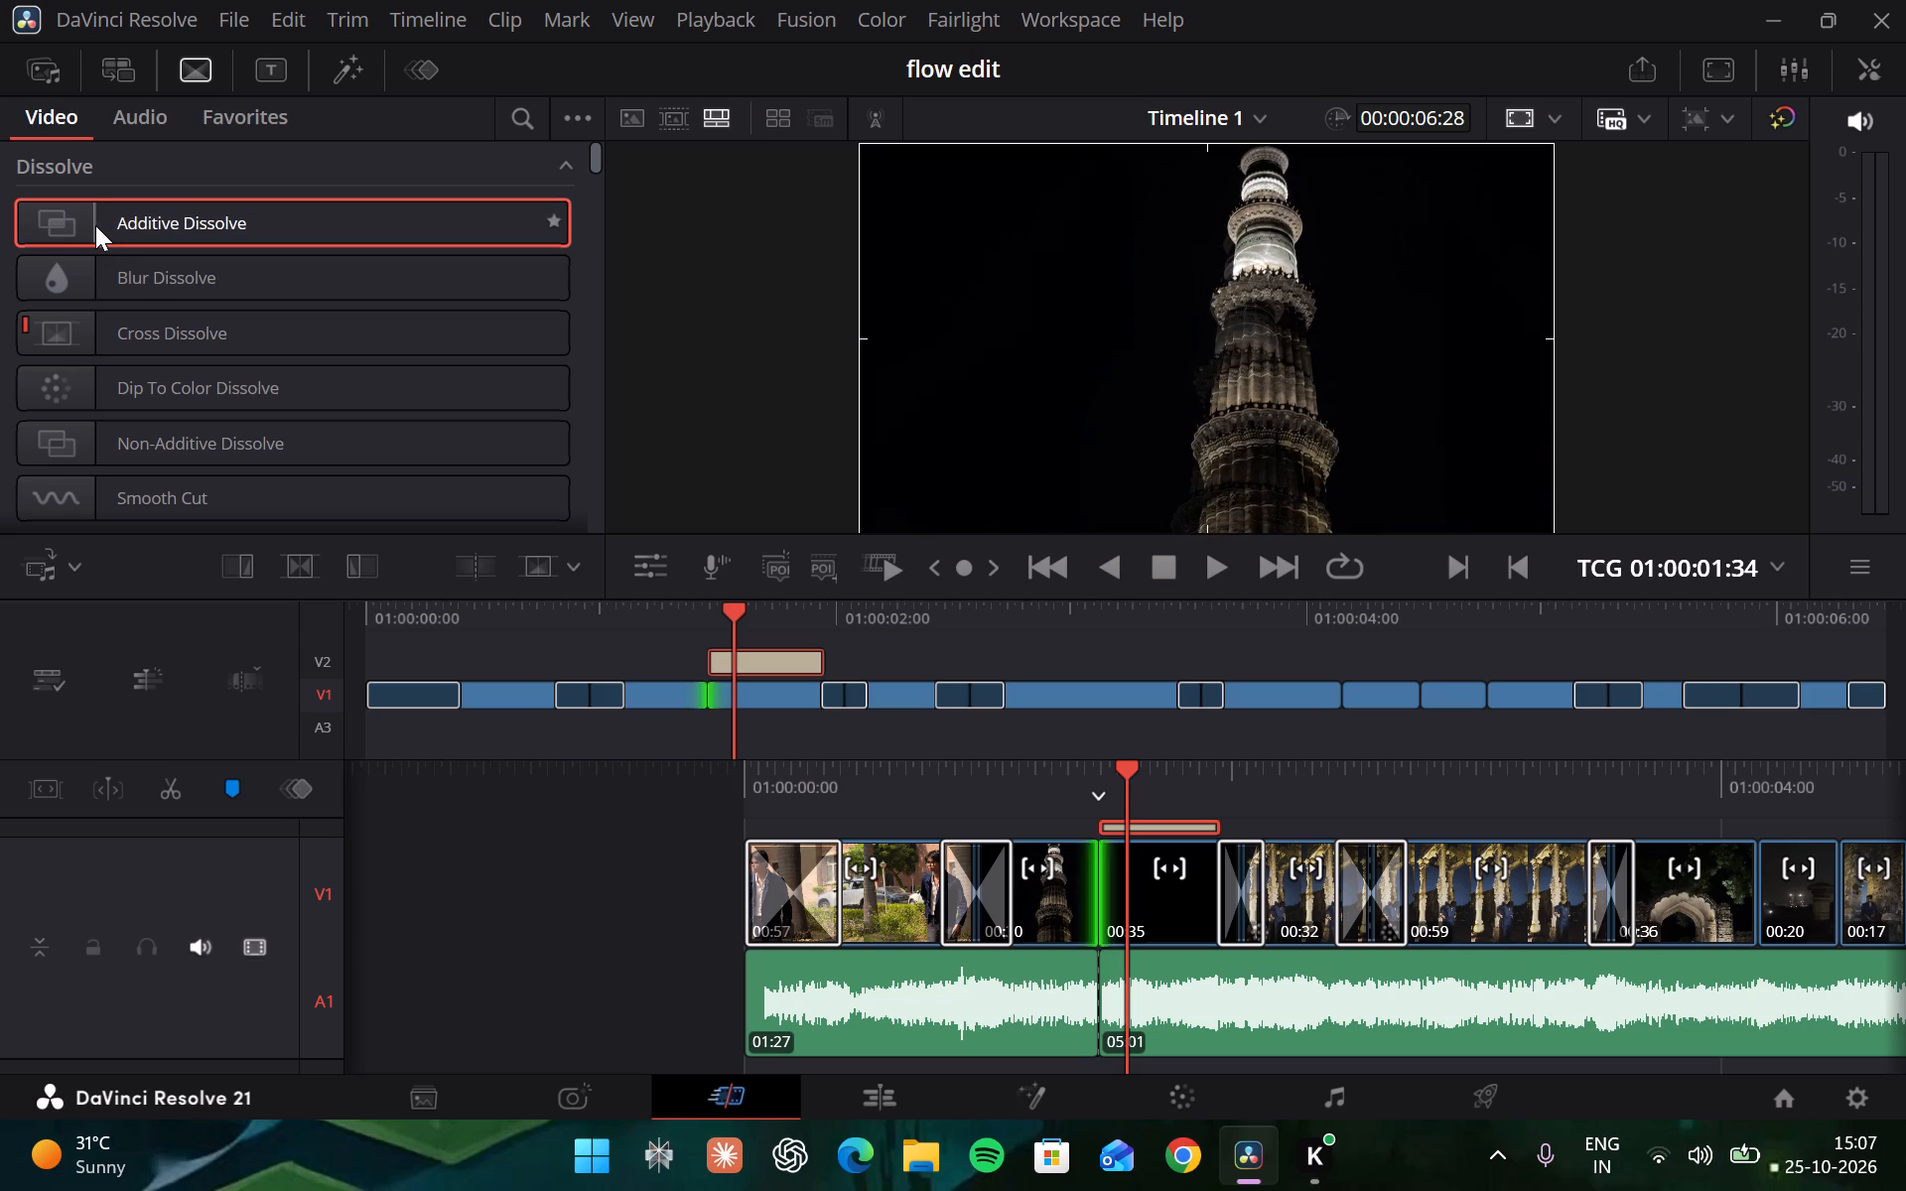
{"action": "double_click", "coordinate": [95, 225]}
{"action": "left_click_drag", "start_coordinate": [189, 216], "coordinate": [213, 224]}
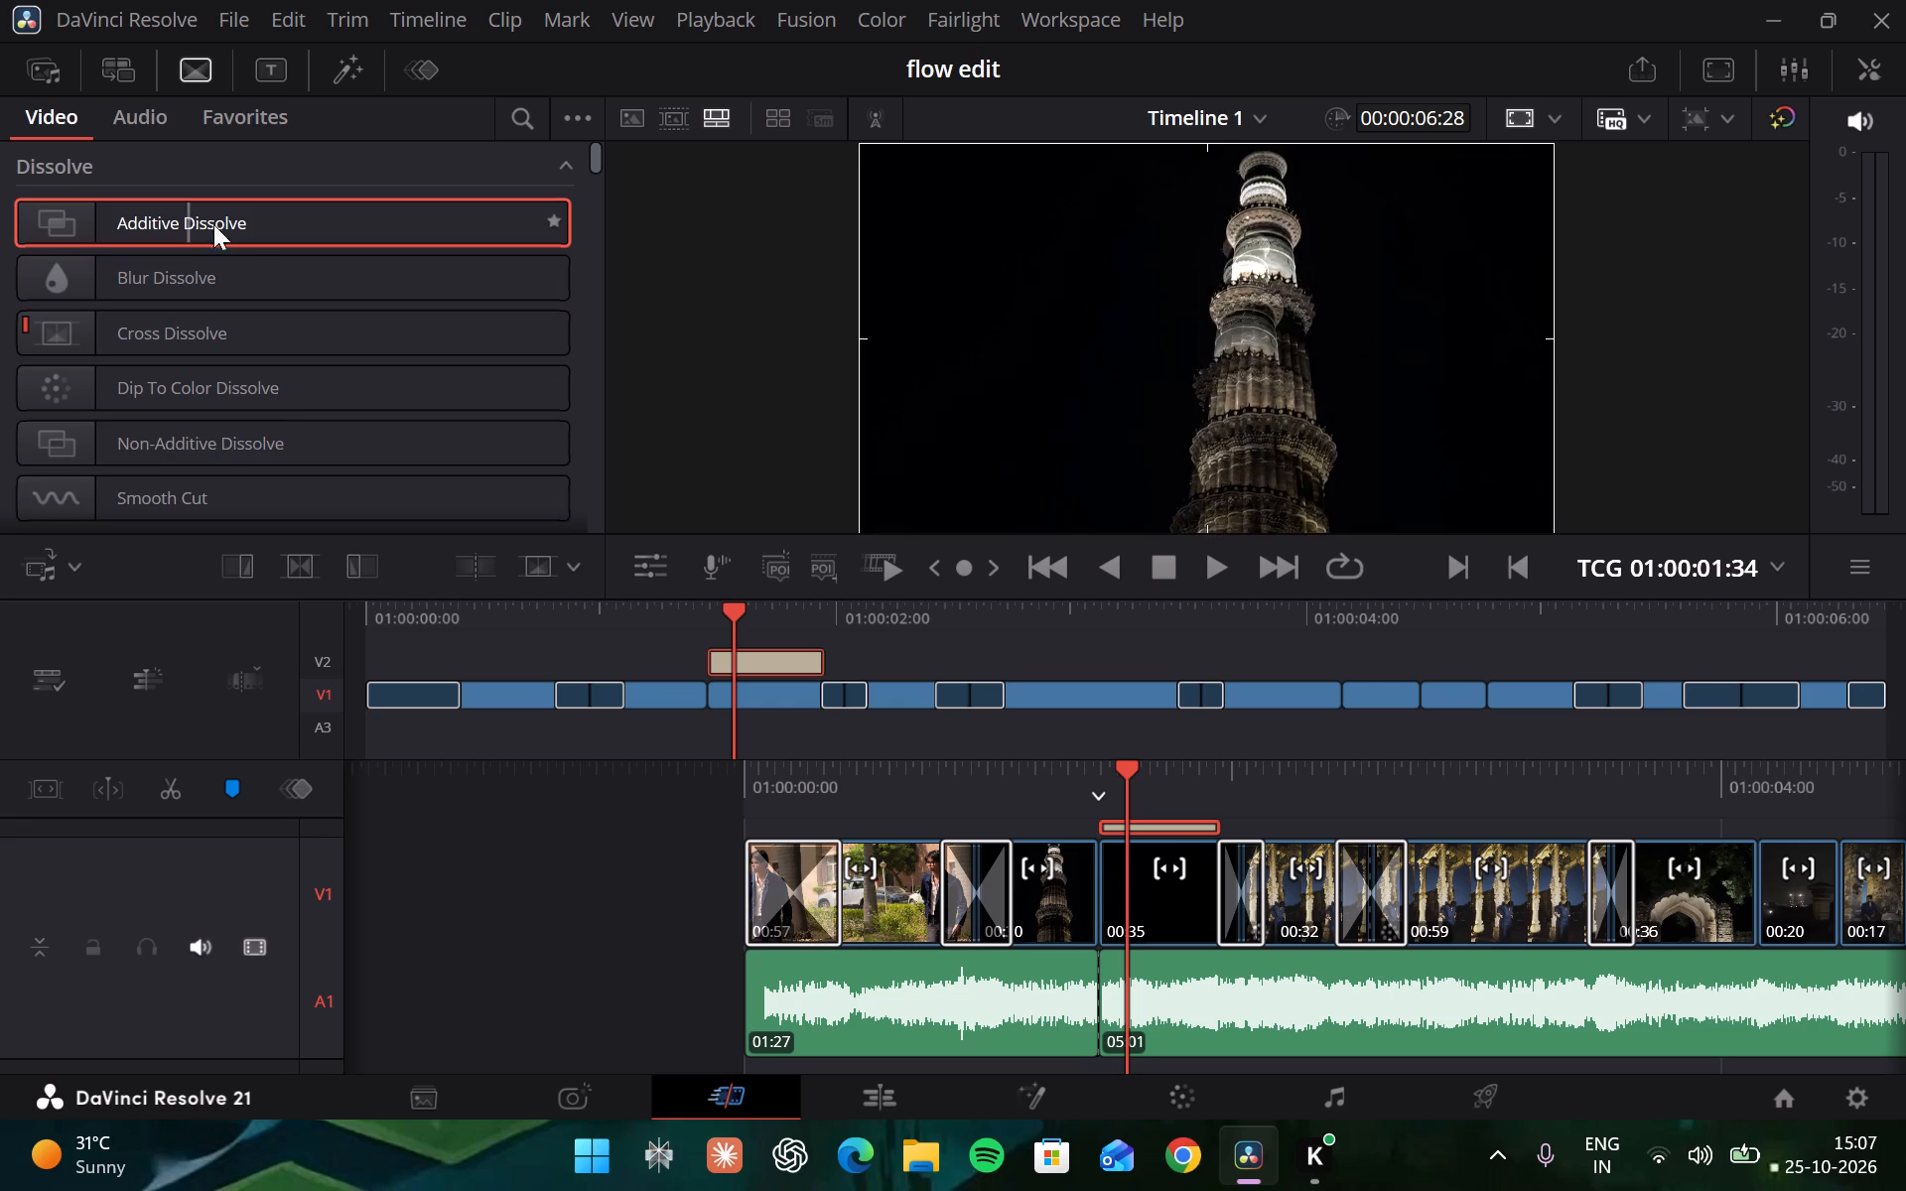
{"action": "left_click_drag", "start_coordinate": [213, 224], "coordinate": [1089, 905]}
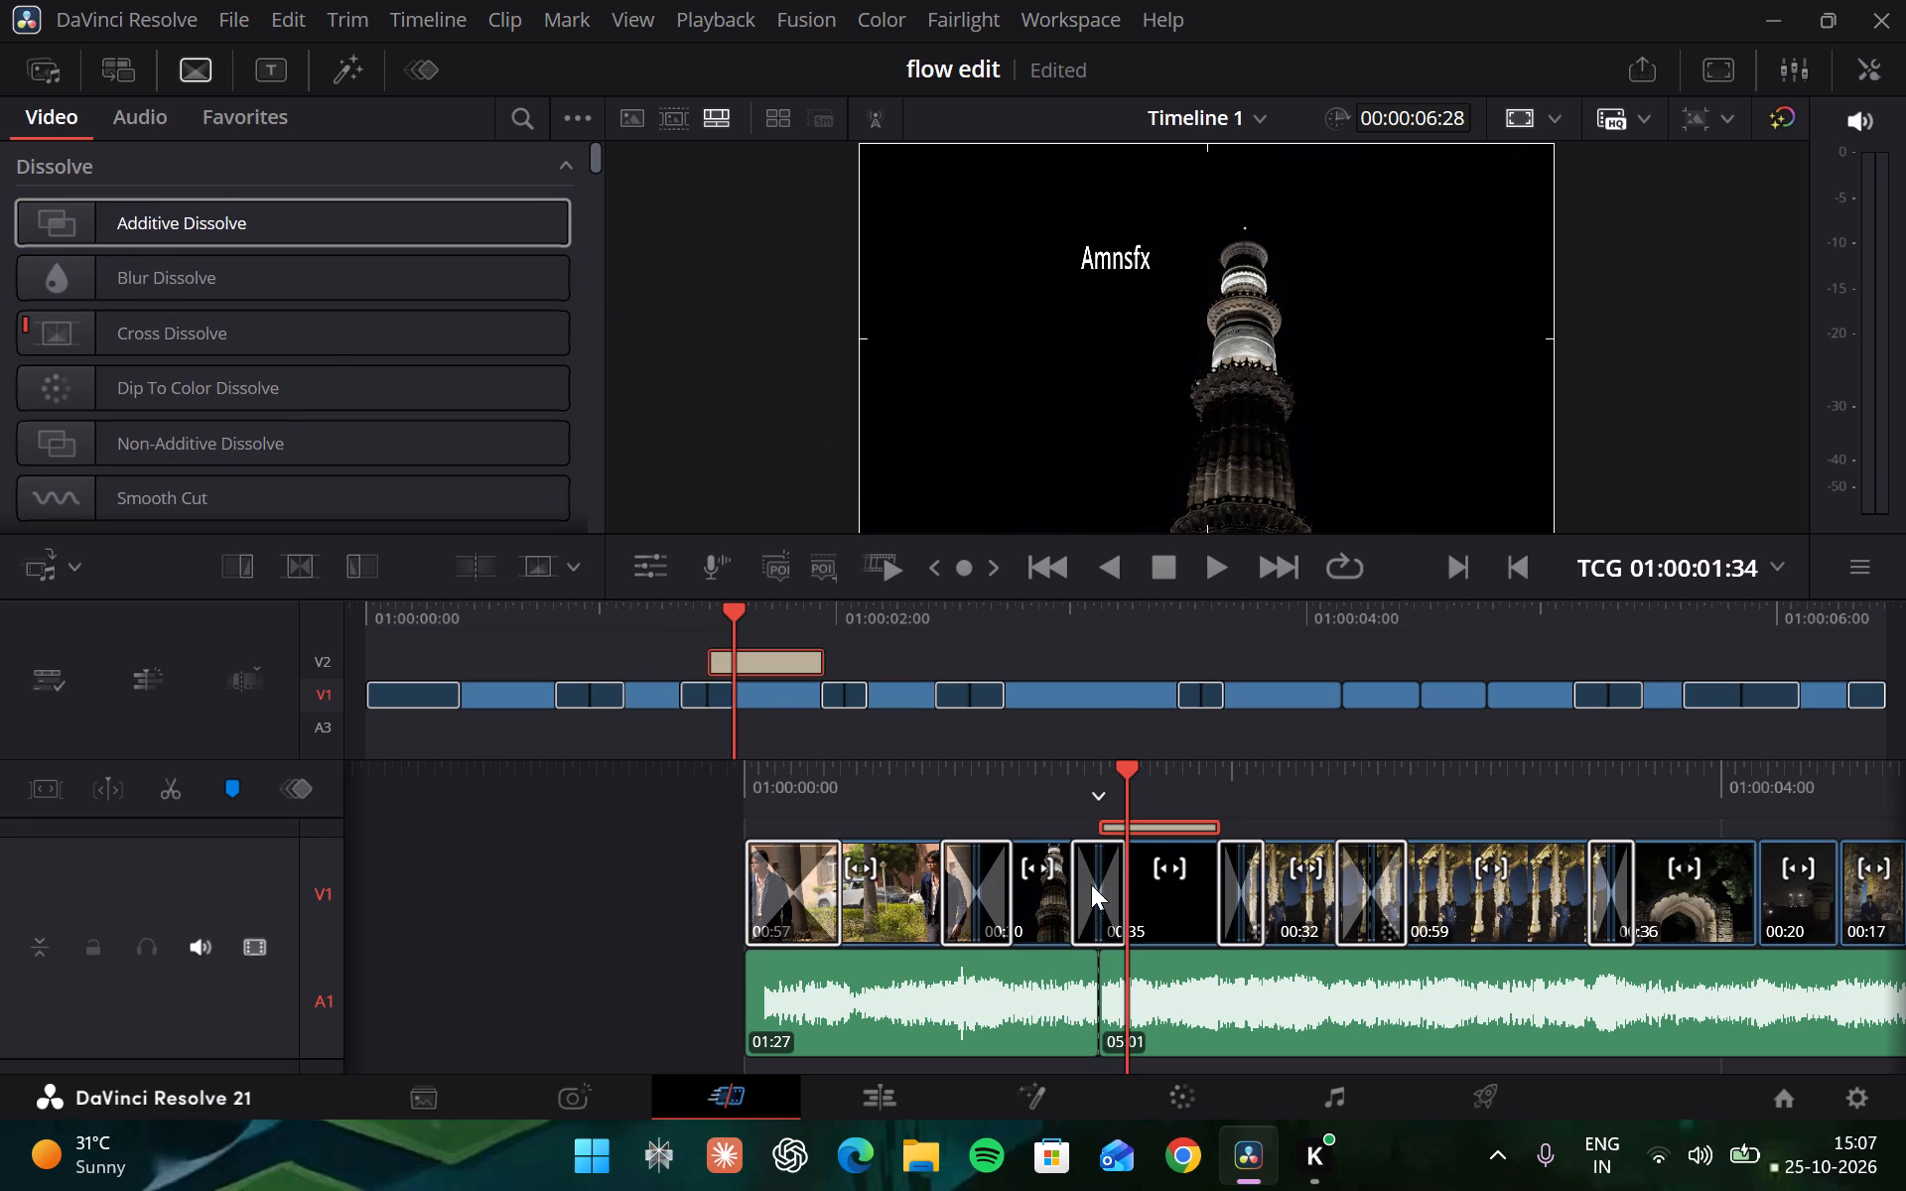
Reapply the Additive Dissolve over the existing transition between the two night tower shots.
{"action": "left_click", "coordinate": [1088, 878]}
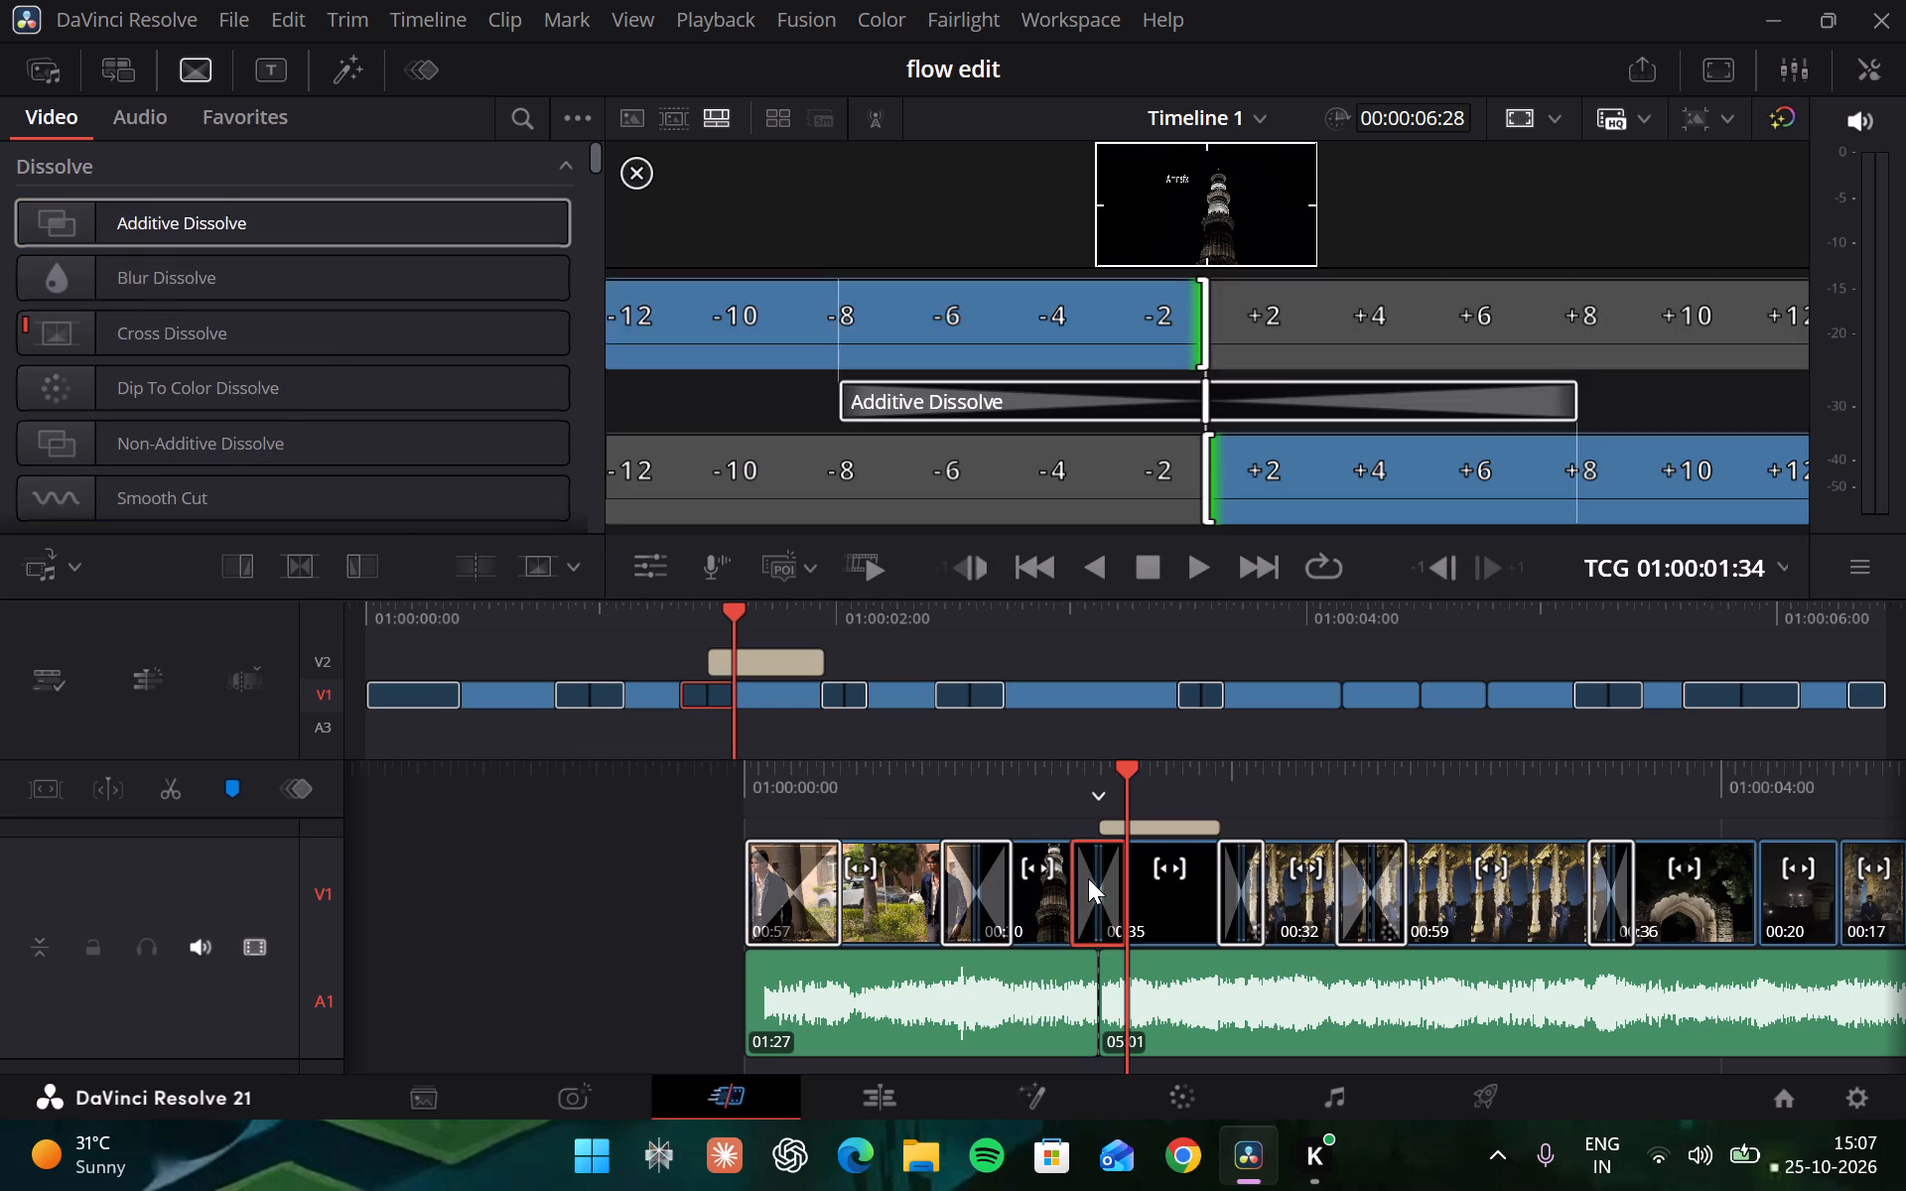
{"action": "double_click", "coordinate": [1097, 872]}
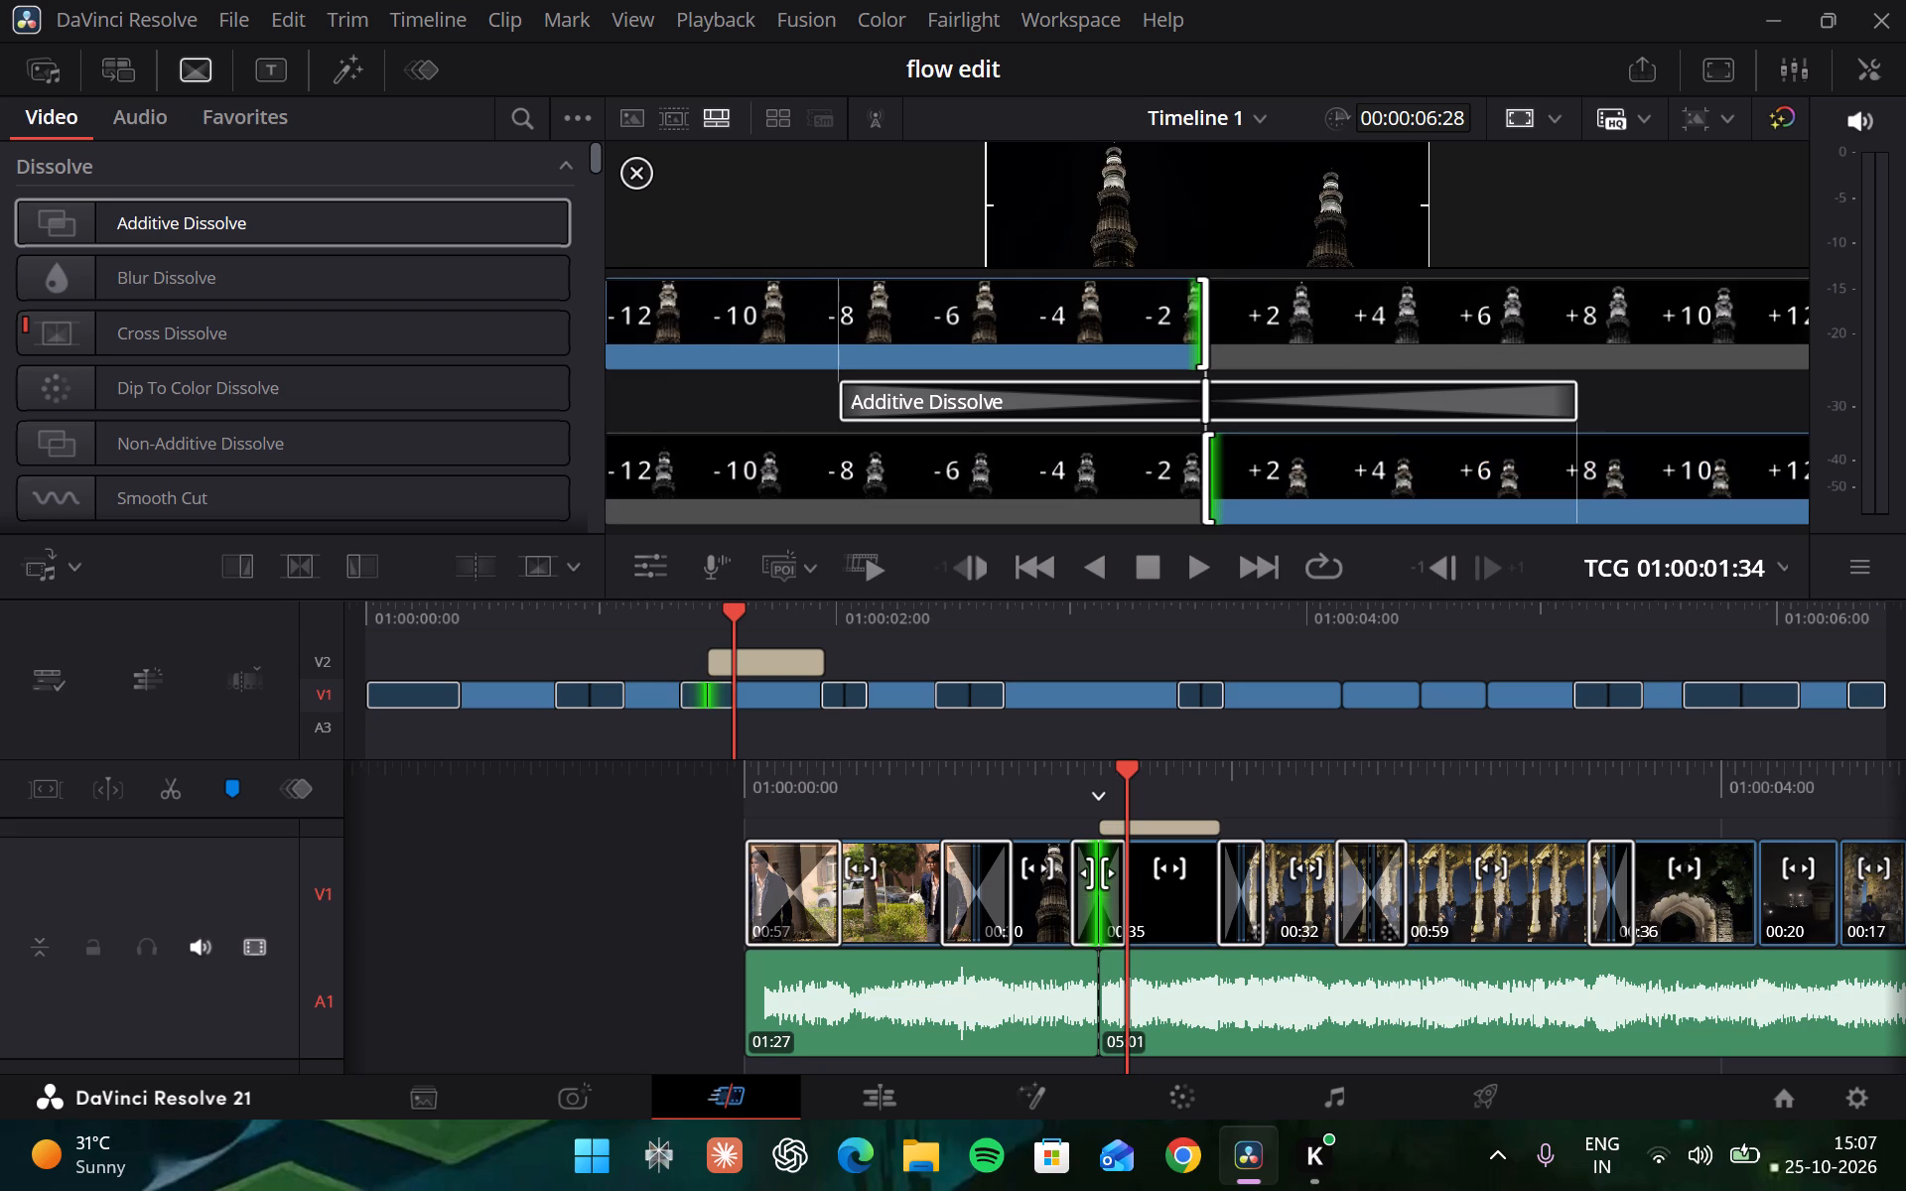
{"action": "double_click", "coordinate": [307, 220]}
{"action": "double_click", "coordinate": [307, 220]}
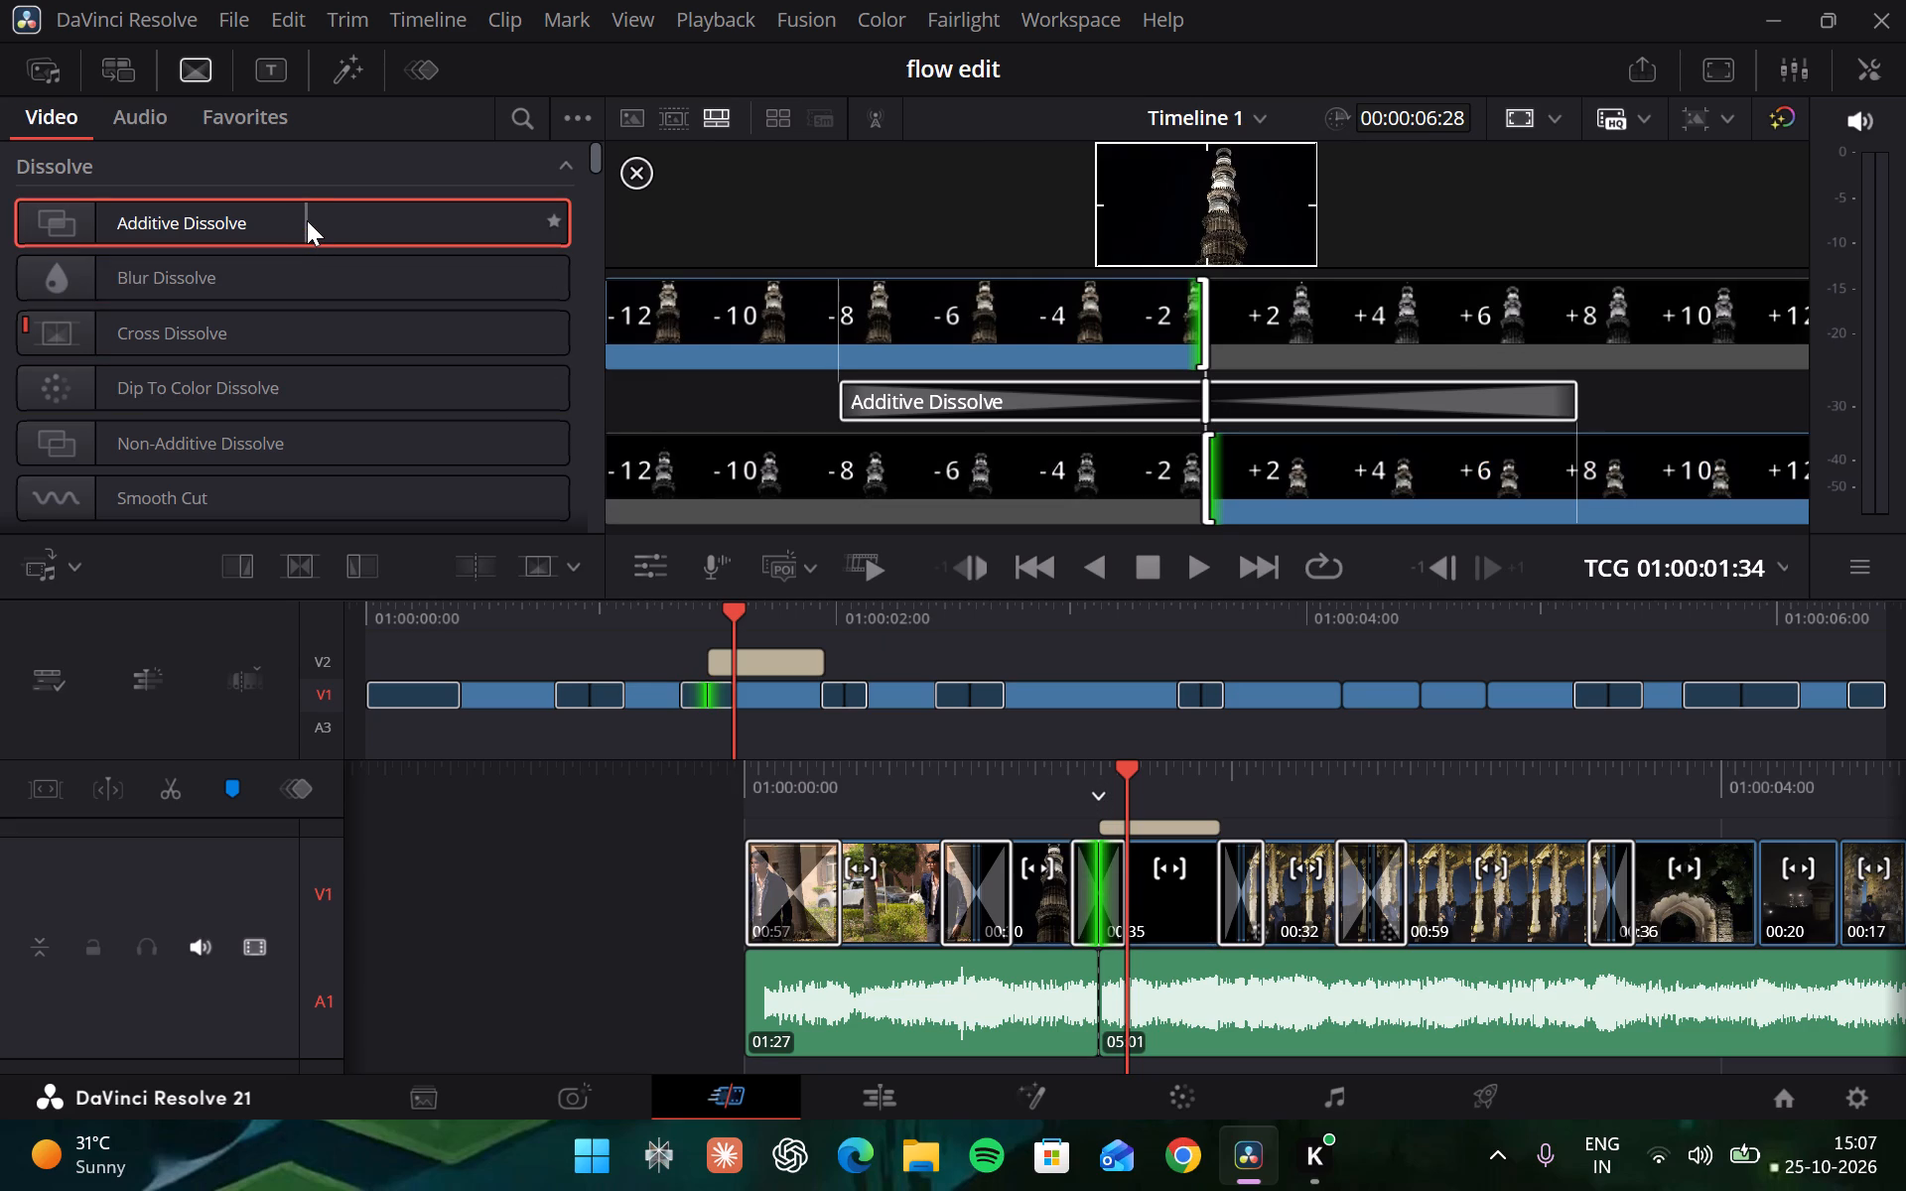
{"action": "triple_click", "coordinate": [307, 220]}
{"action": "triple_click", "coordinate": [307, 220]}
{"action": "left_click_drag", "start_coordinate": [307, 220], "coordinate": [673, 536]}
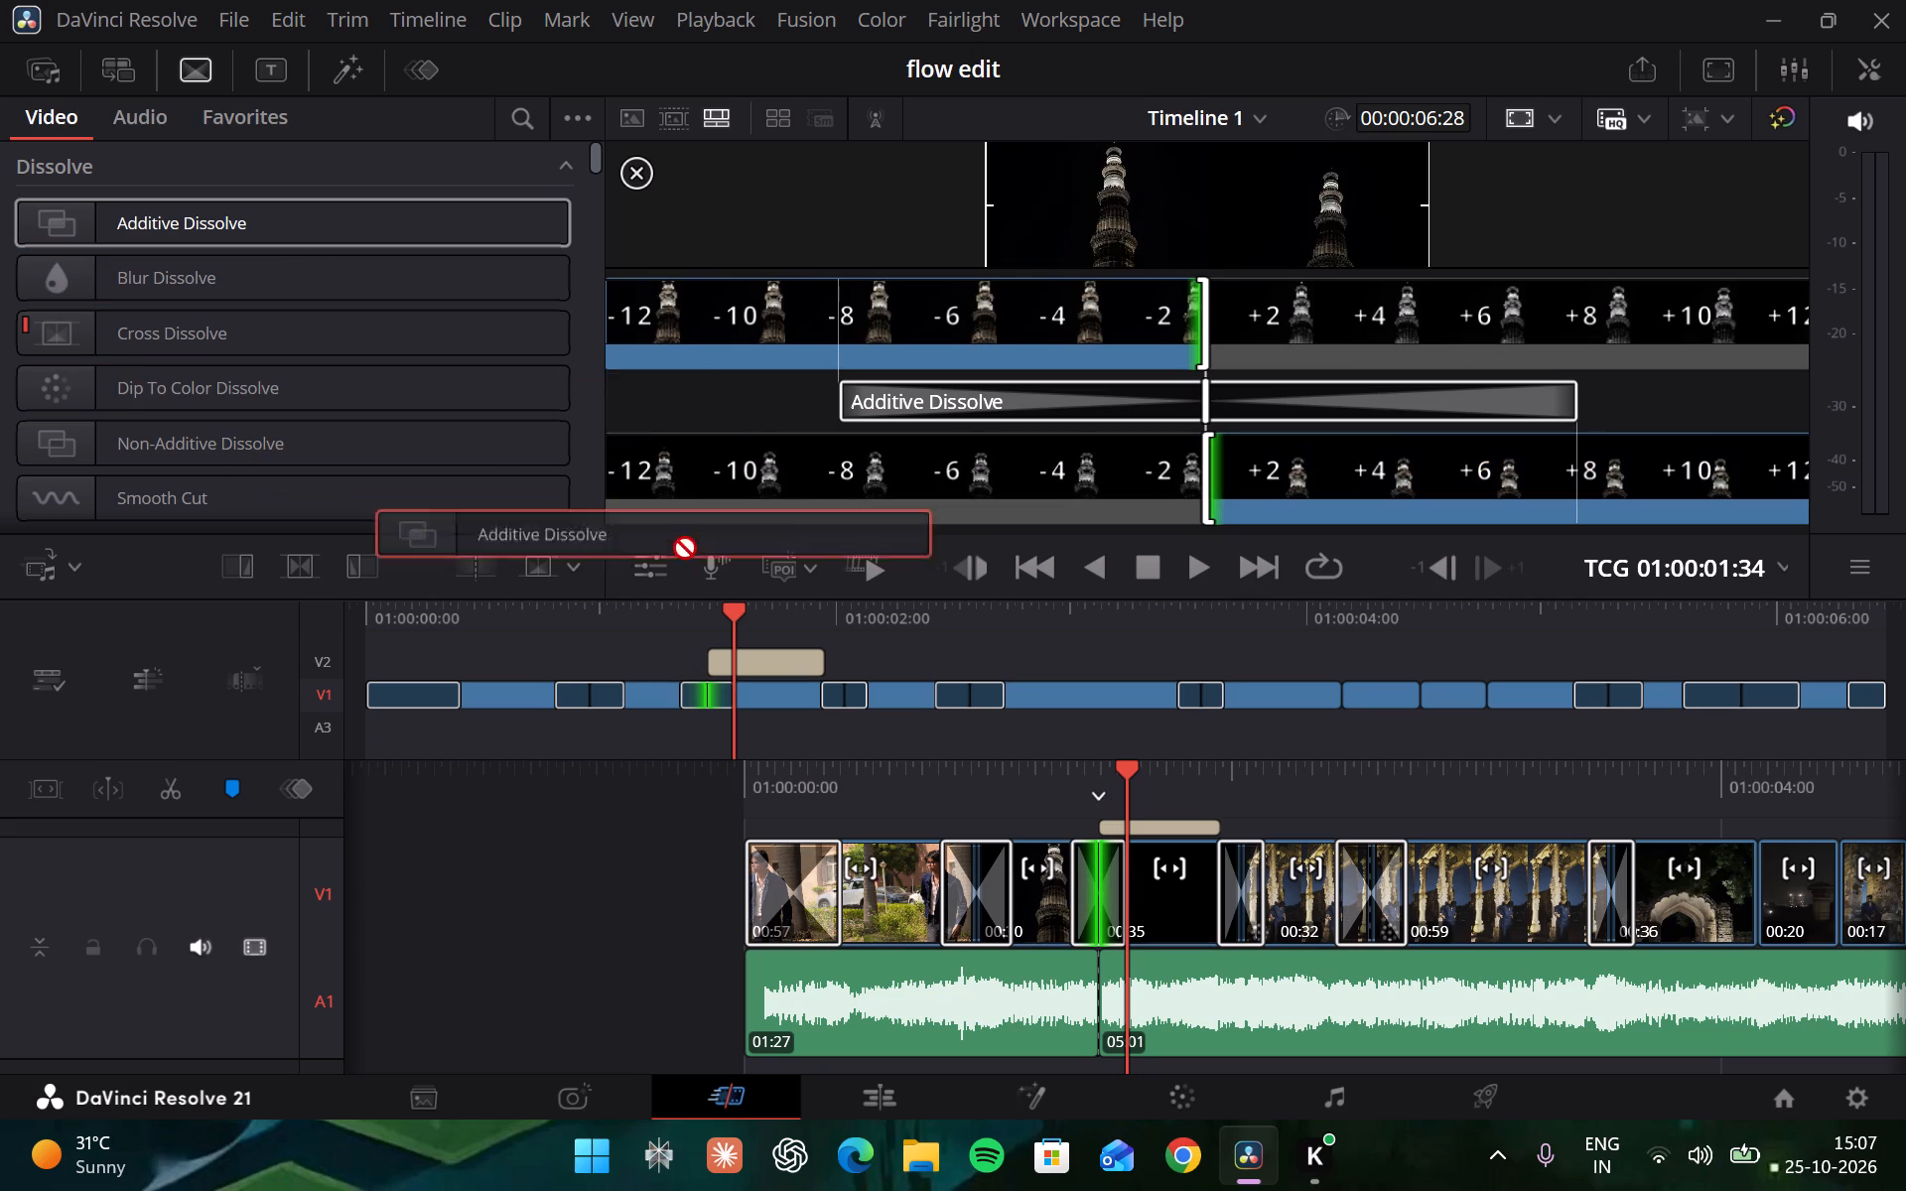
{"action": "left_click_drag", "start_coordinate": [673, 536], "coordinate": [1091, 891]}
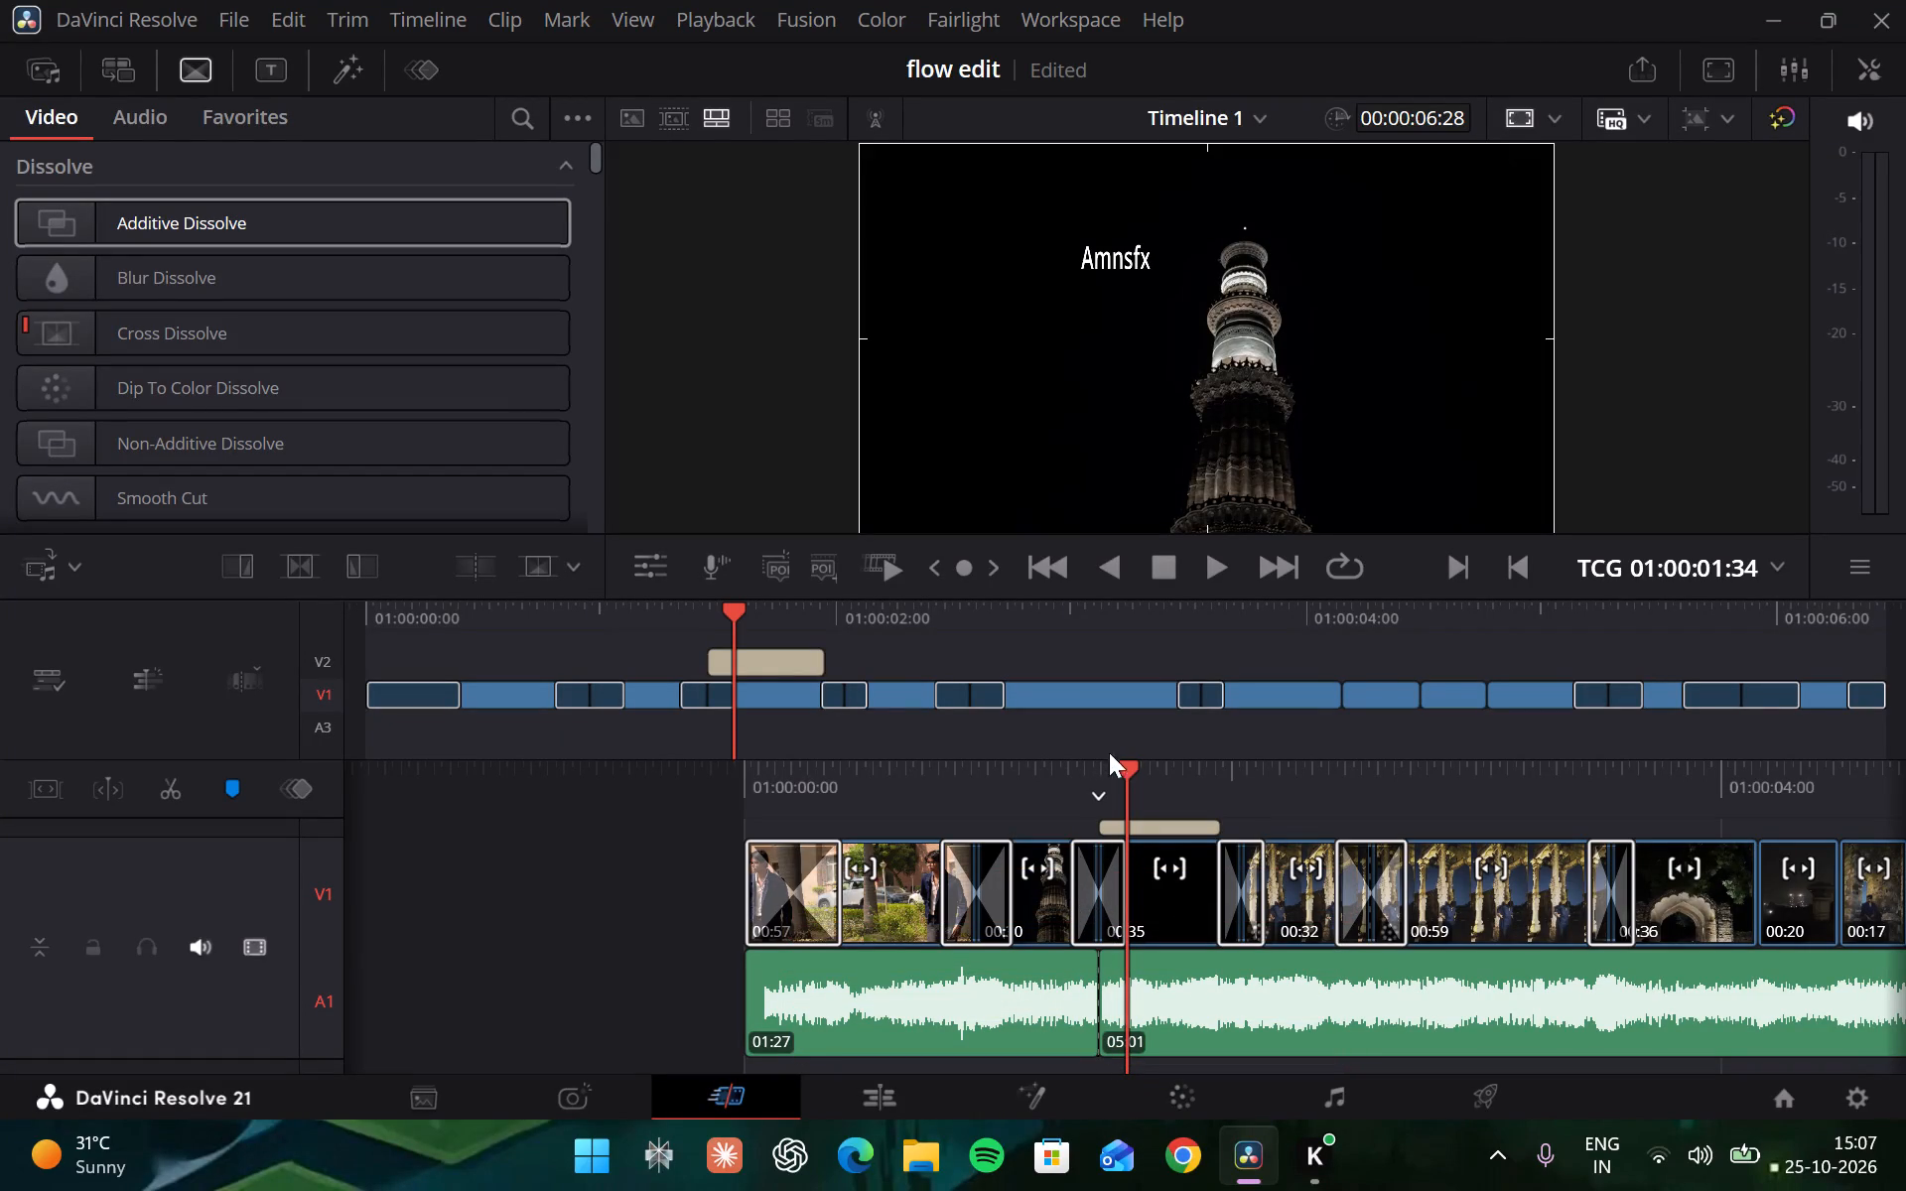
Play back and scrub through the Additive Dissolve between the two tower shots.
{"action": "left_click_drag", "start_coordinate": [1120, 770], "coordinate": [1156, 777]}
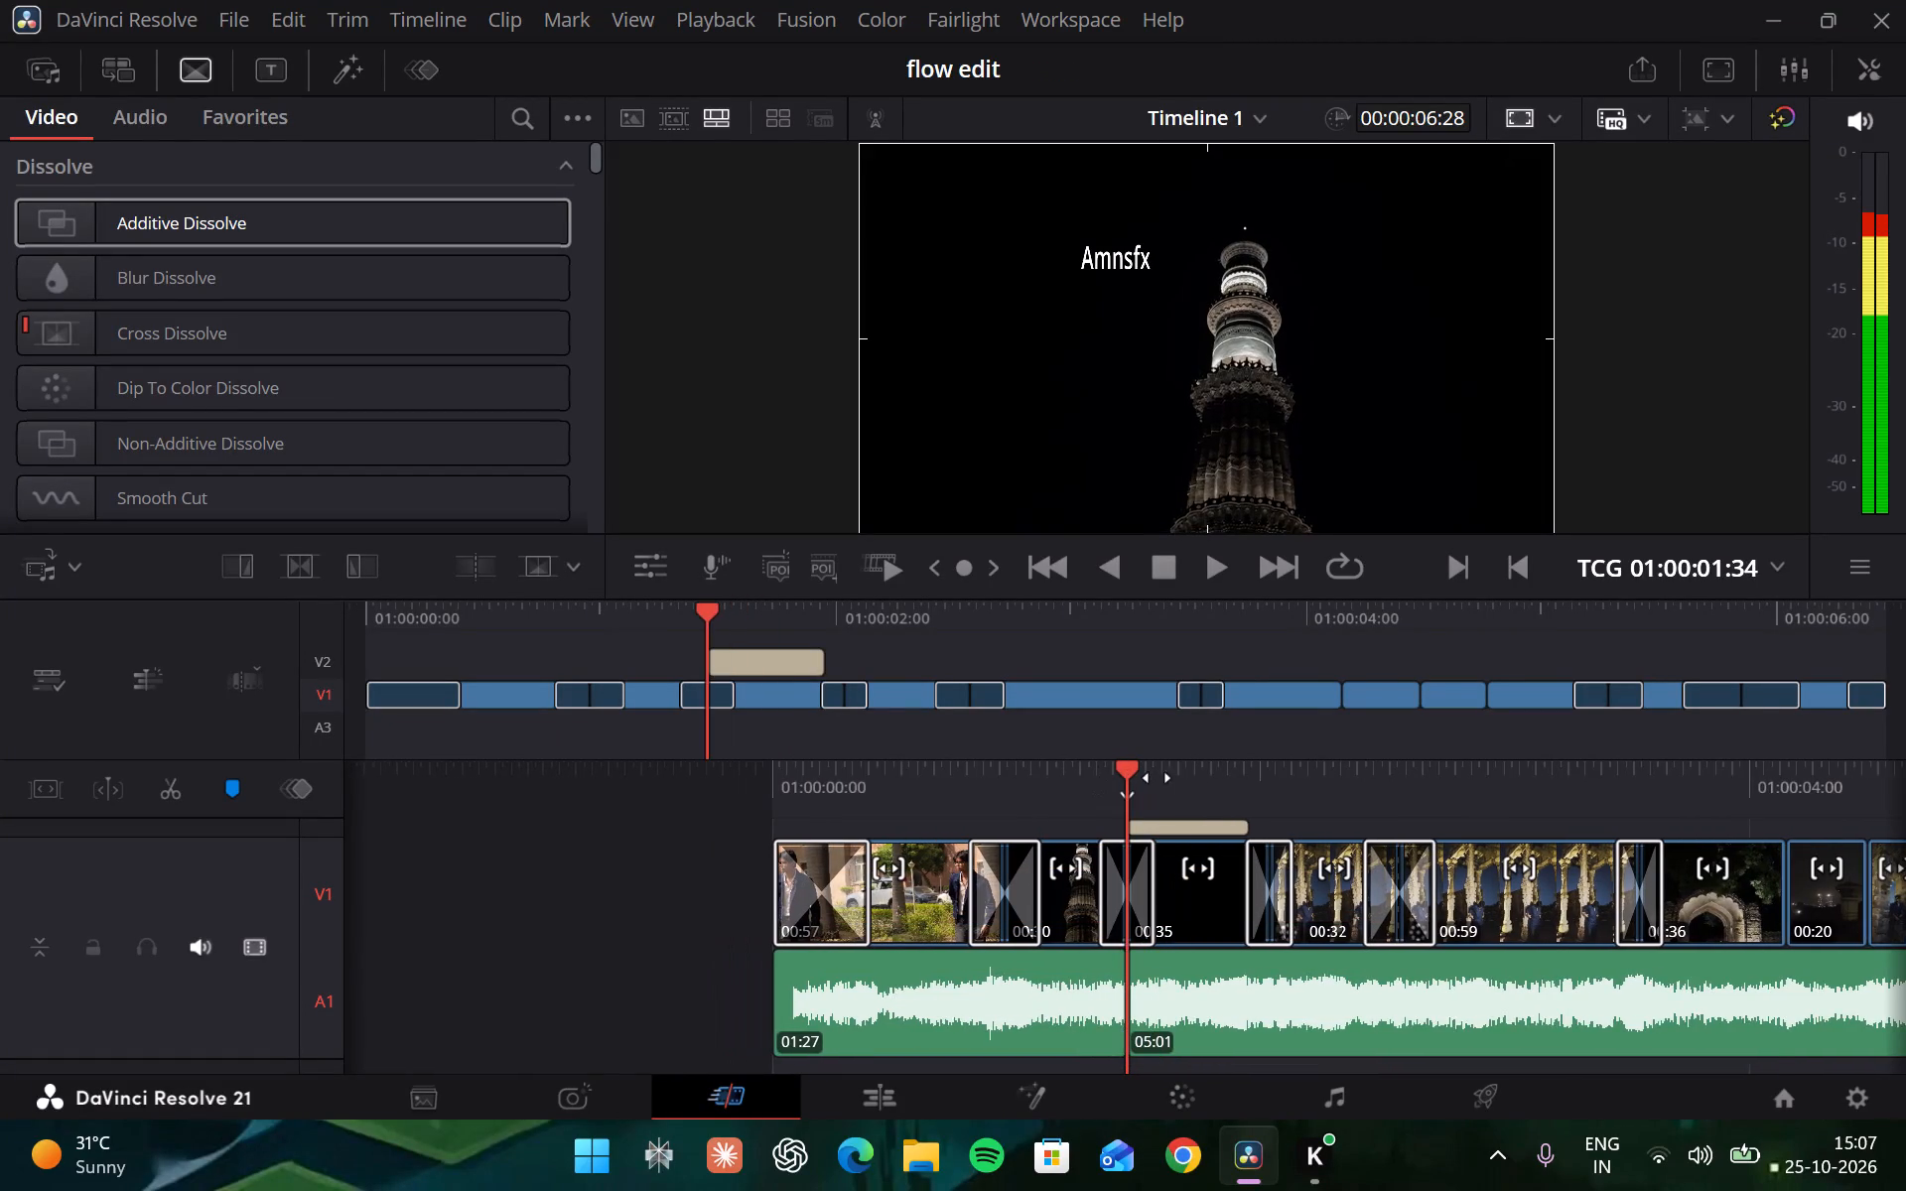
{"action": "left_click_drag", "start_coordinate": [1156, 777], "coordinate": [1197, 771]}
{"action": "key", "text": "space"}
{"action": "key", "text": "space"}
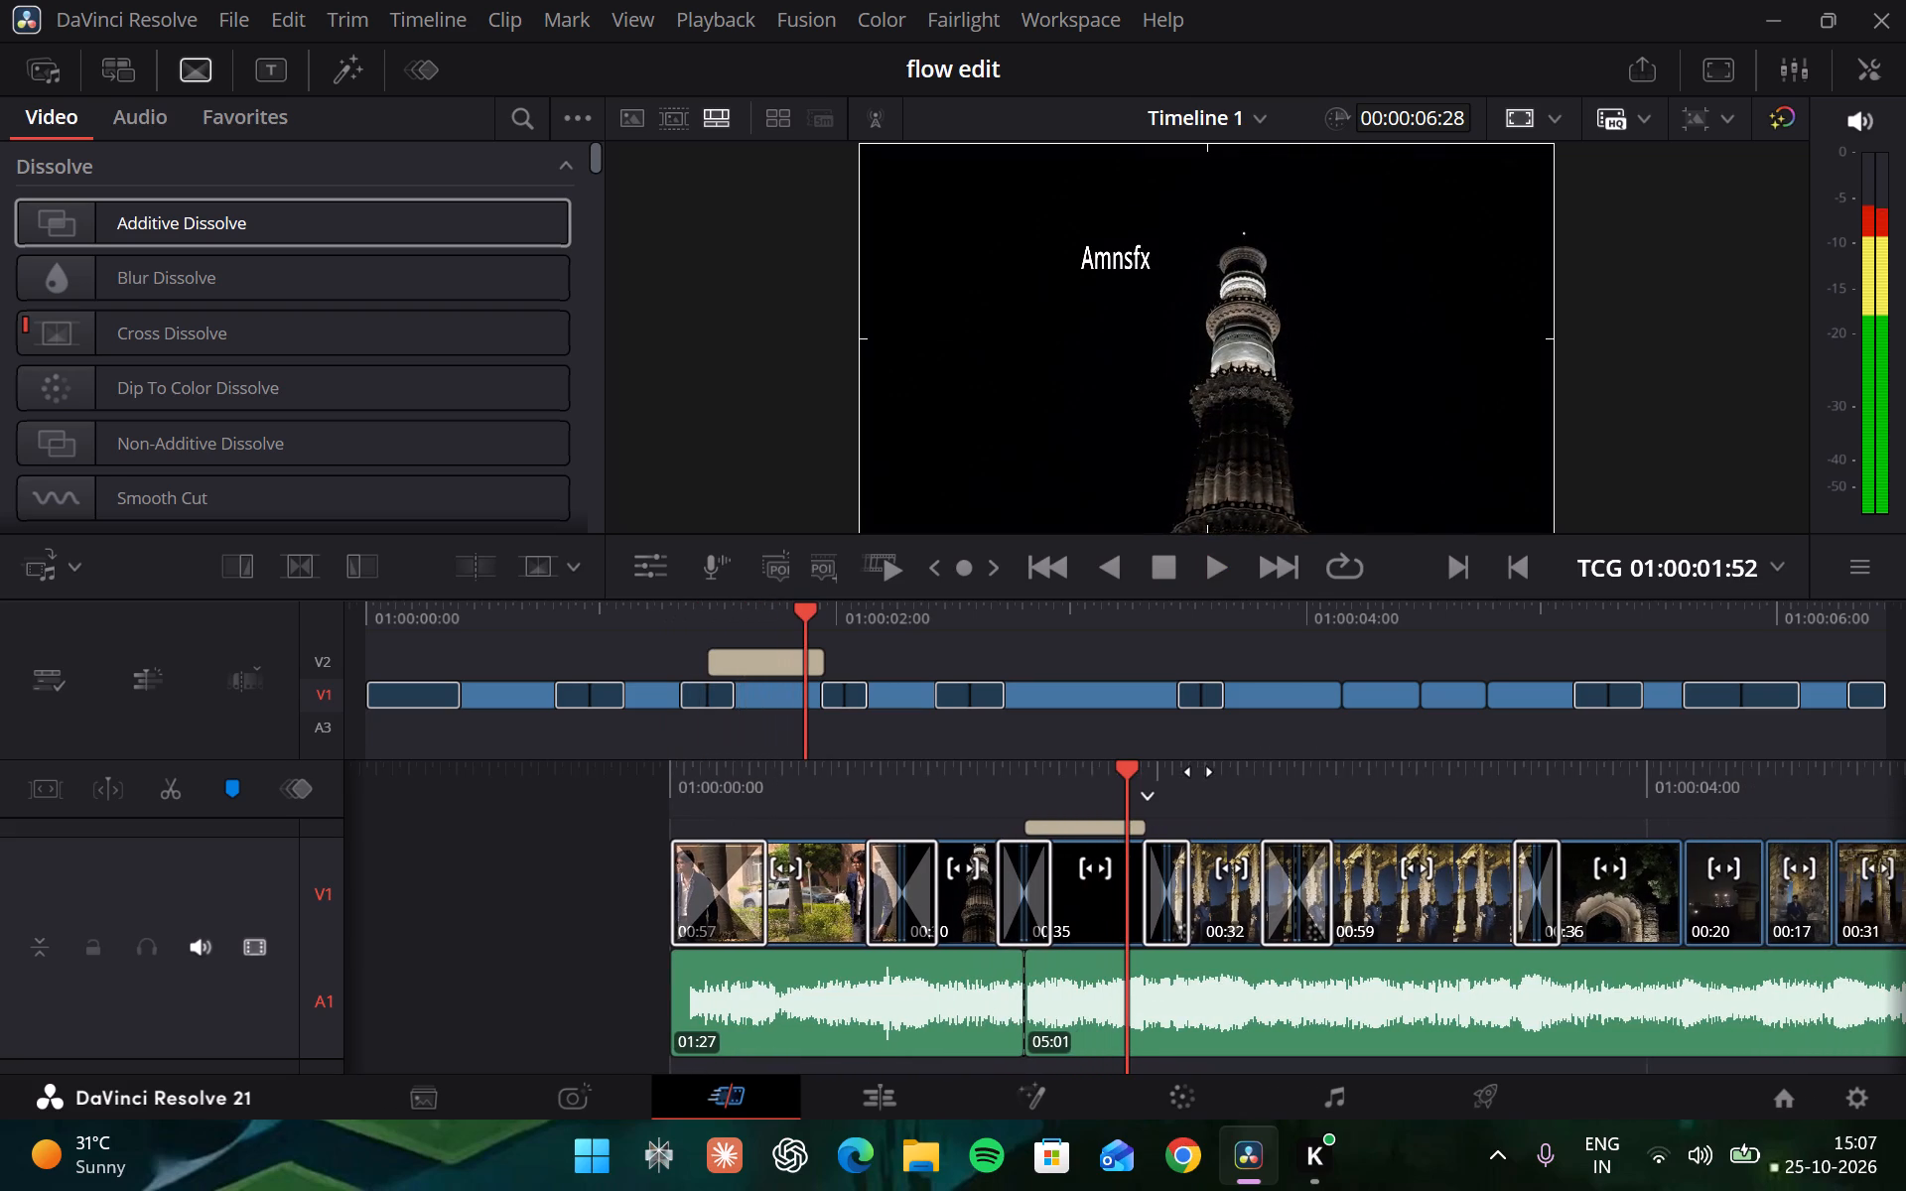
{"action": "scroll", "coordinate": [1124, 778], "scroll_direction": "right", "scroll_amount": 1}
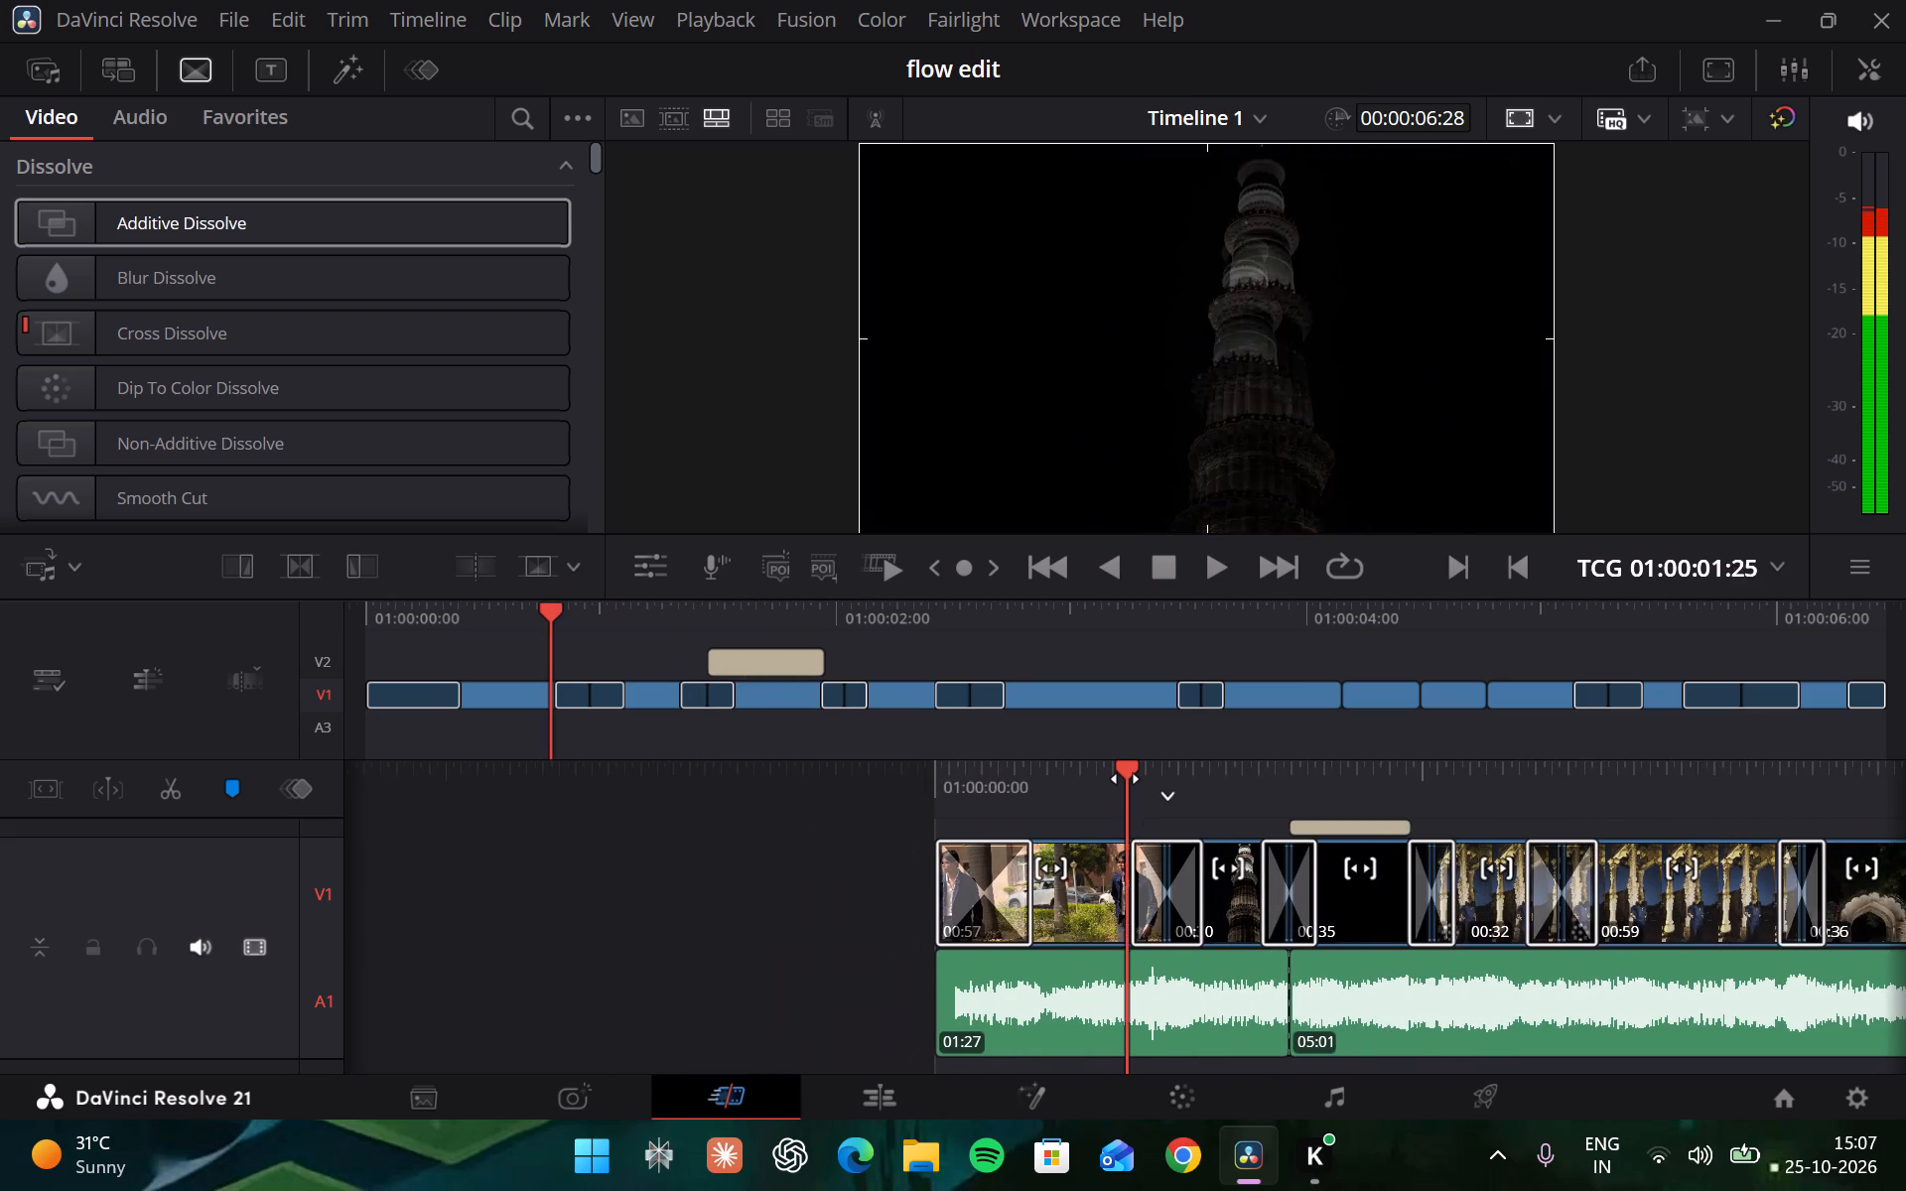
{"action": "scroll", "coordinate": [1124, 778], "scroll_direction": "right", "scroll_amount": 1}
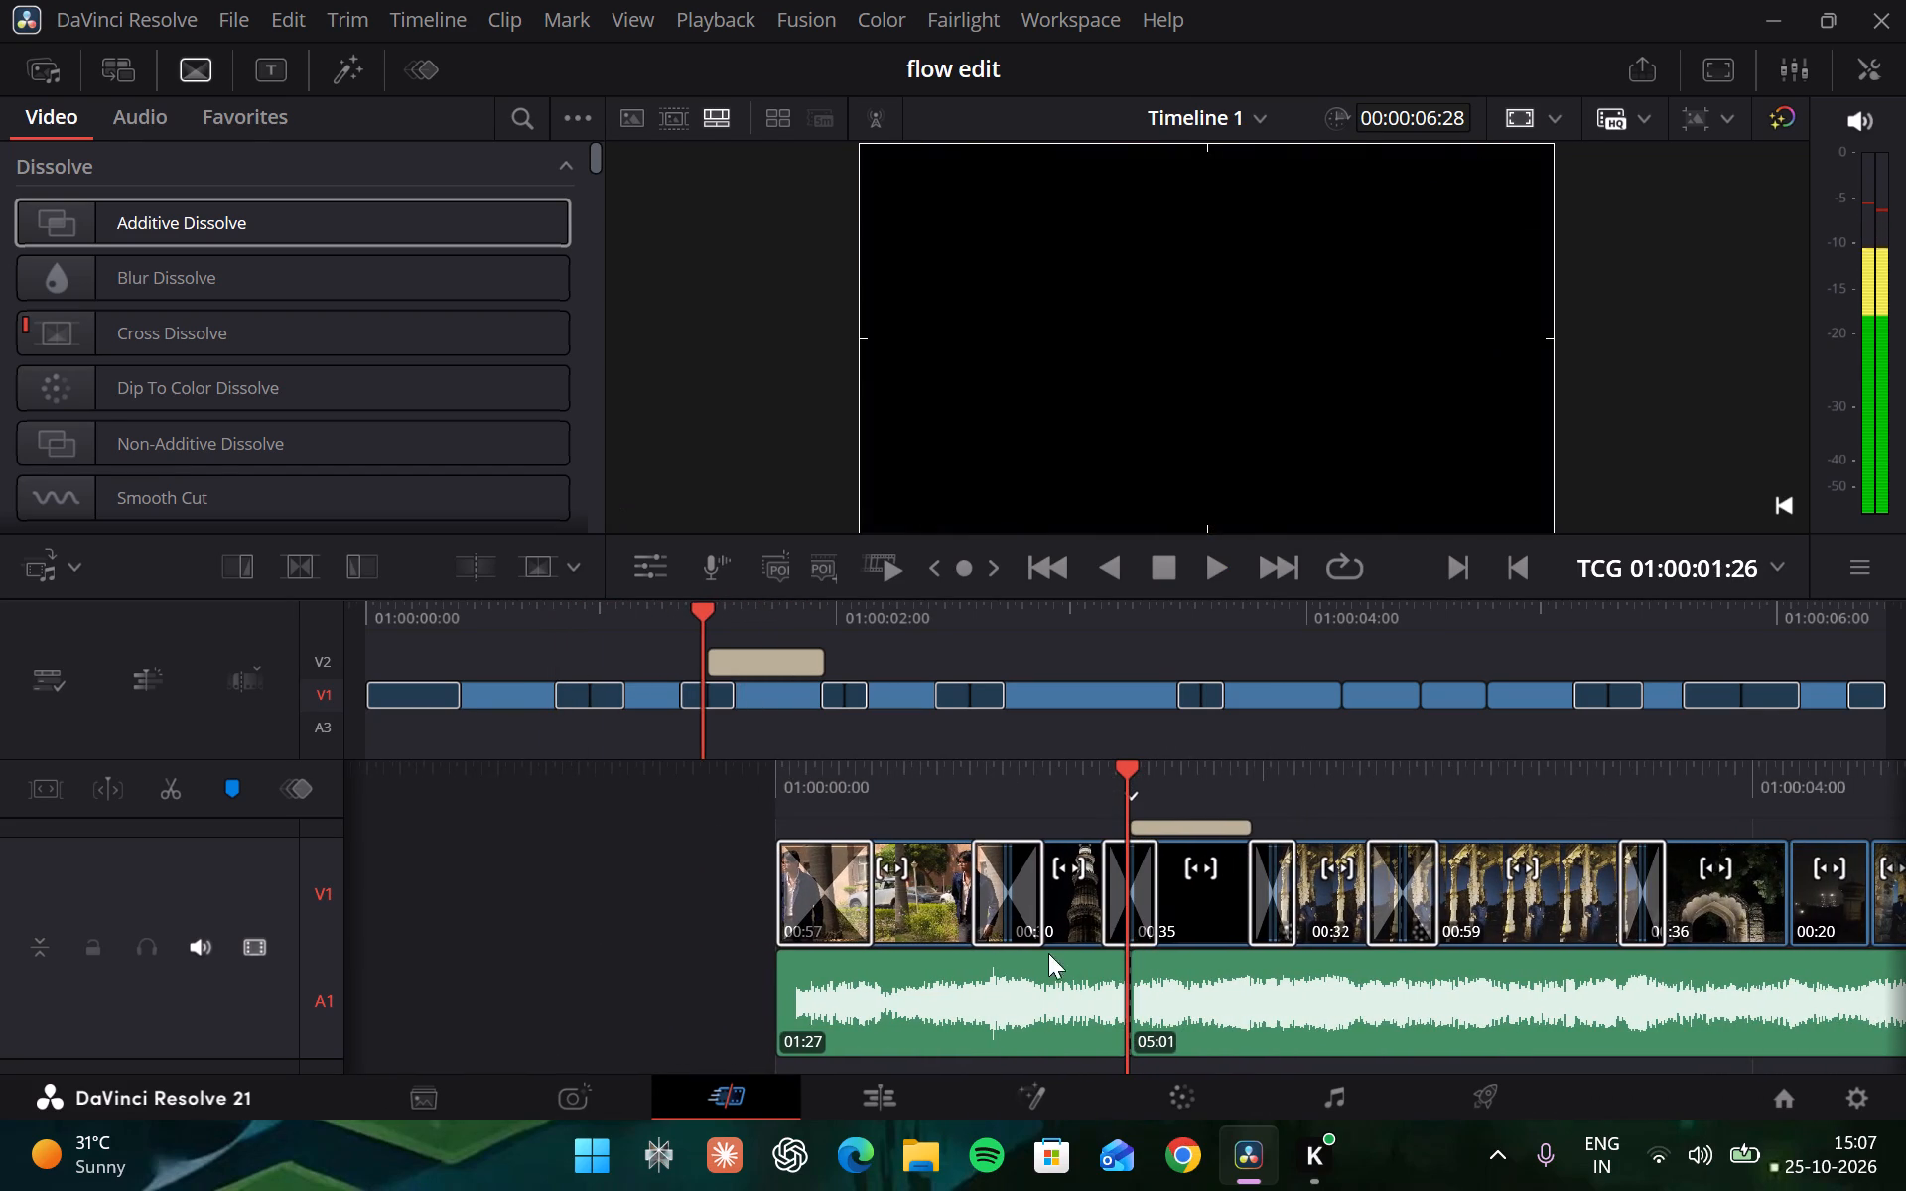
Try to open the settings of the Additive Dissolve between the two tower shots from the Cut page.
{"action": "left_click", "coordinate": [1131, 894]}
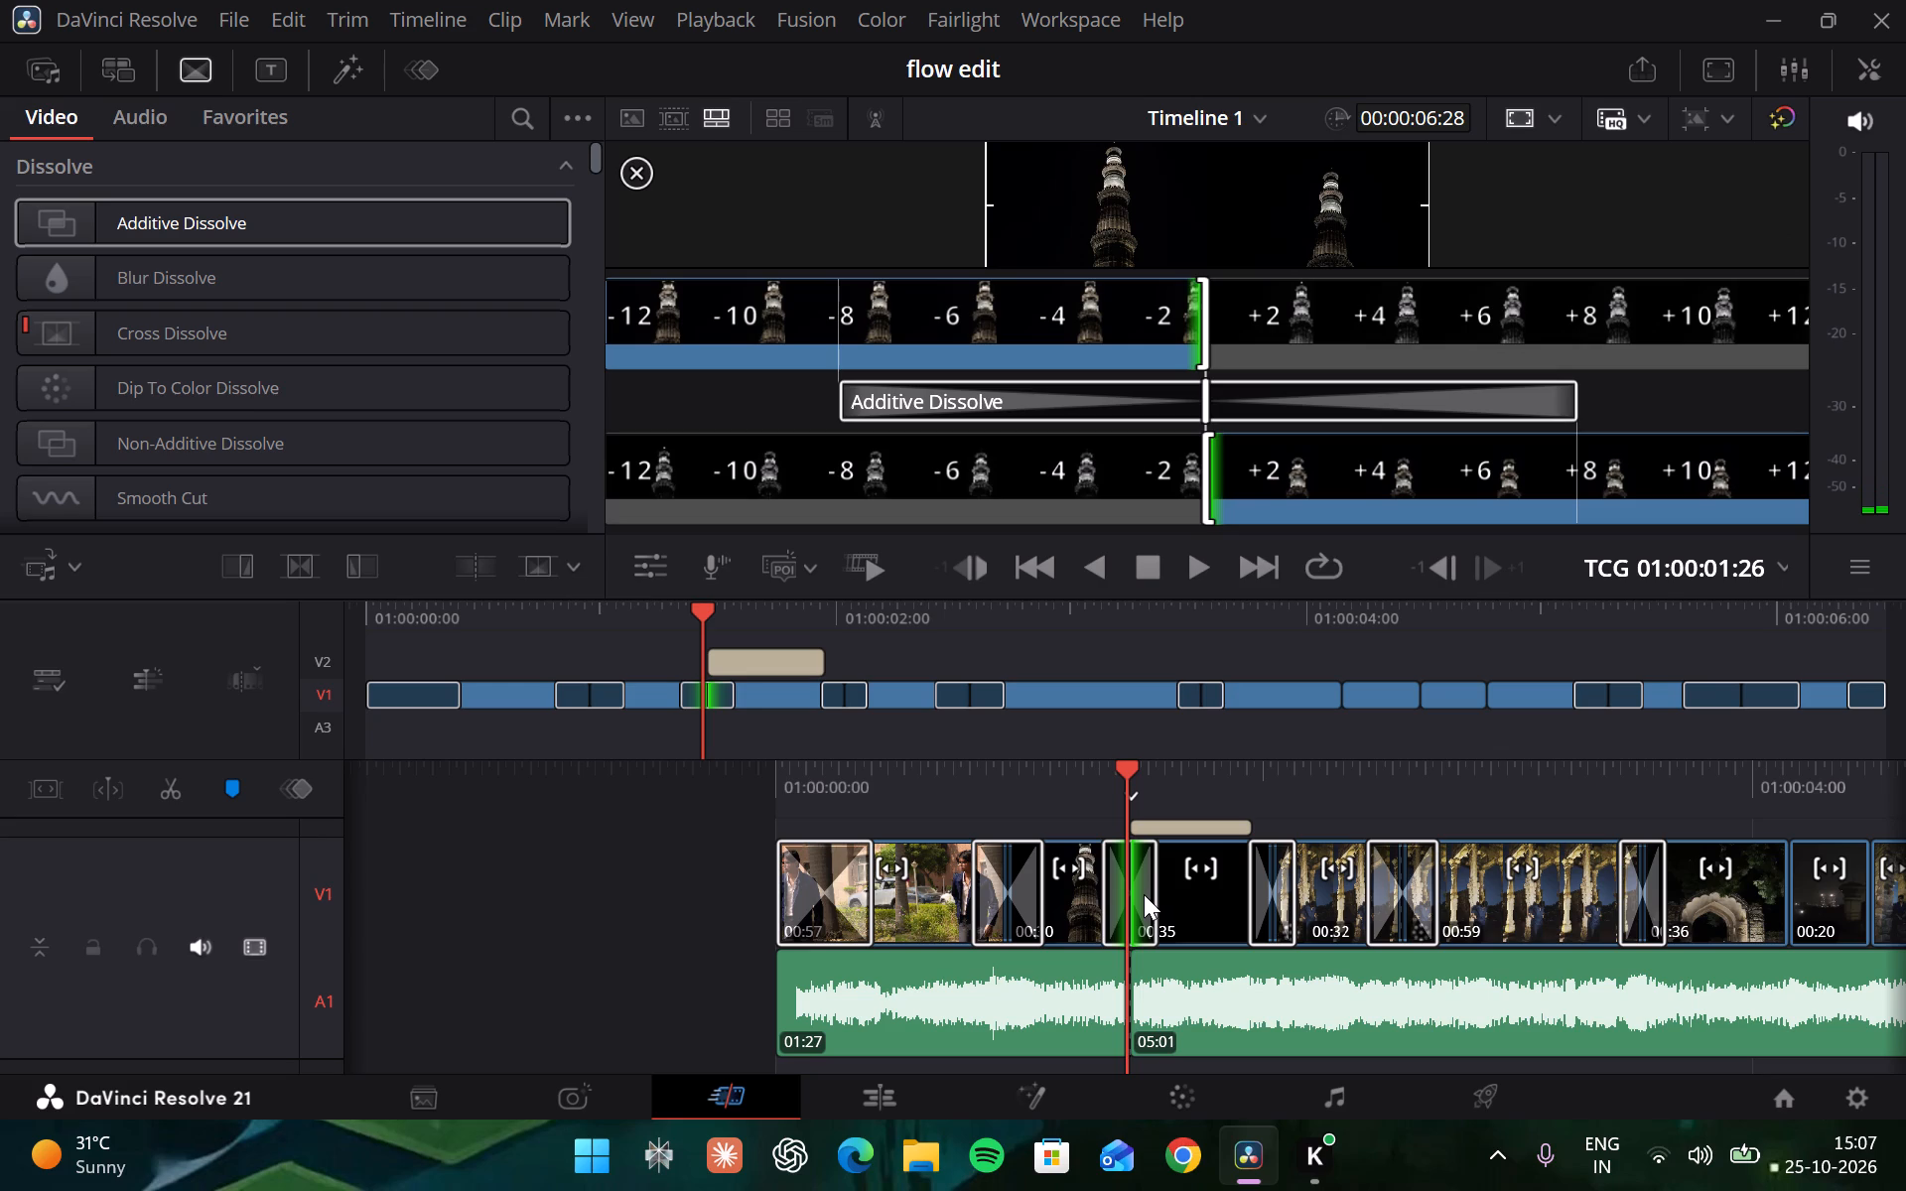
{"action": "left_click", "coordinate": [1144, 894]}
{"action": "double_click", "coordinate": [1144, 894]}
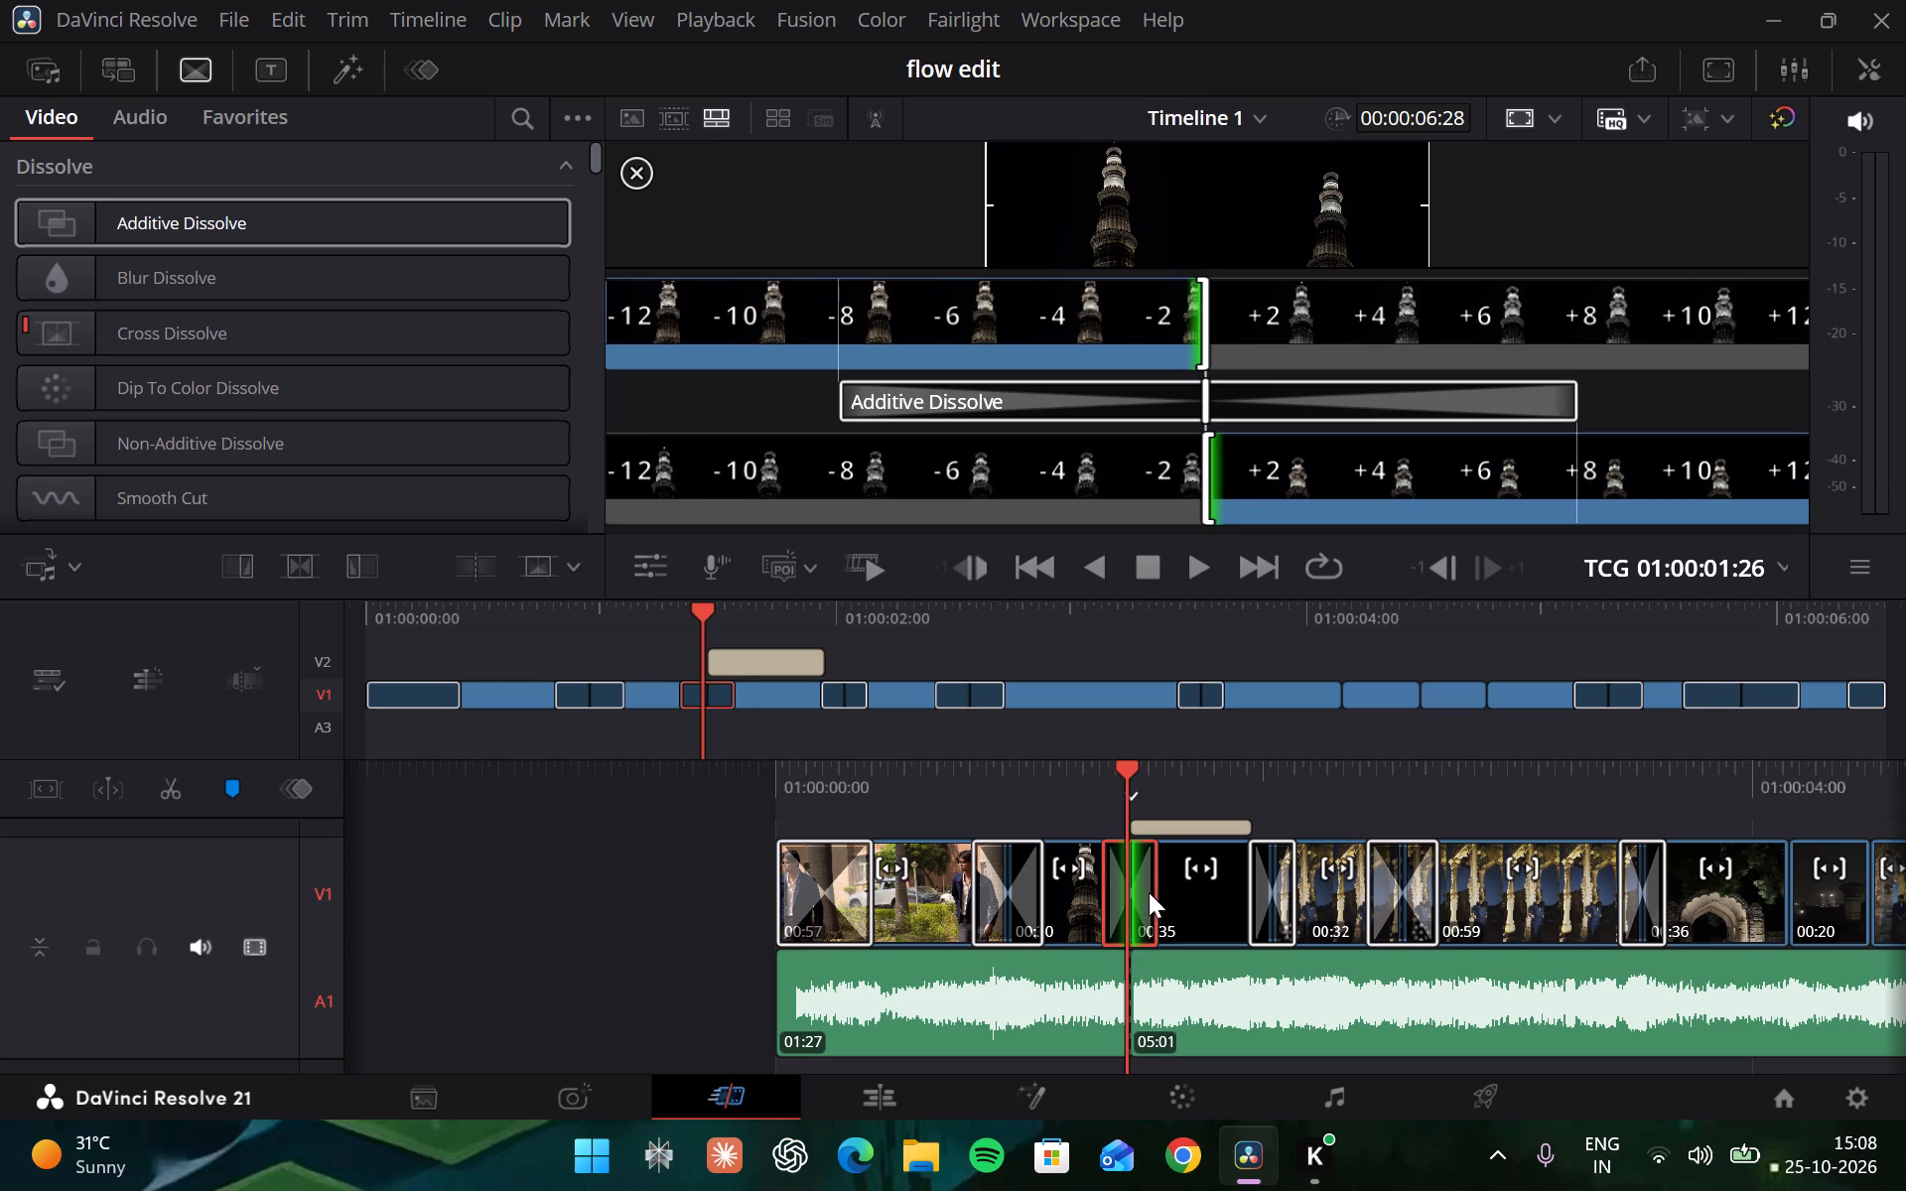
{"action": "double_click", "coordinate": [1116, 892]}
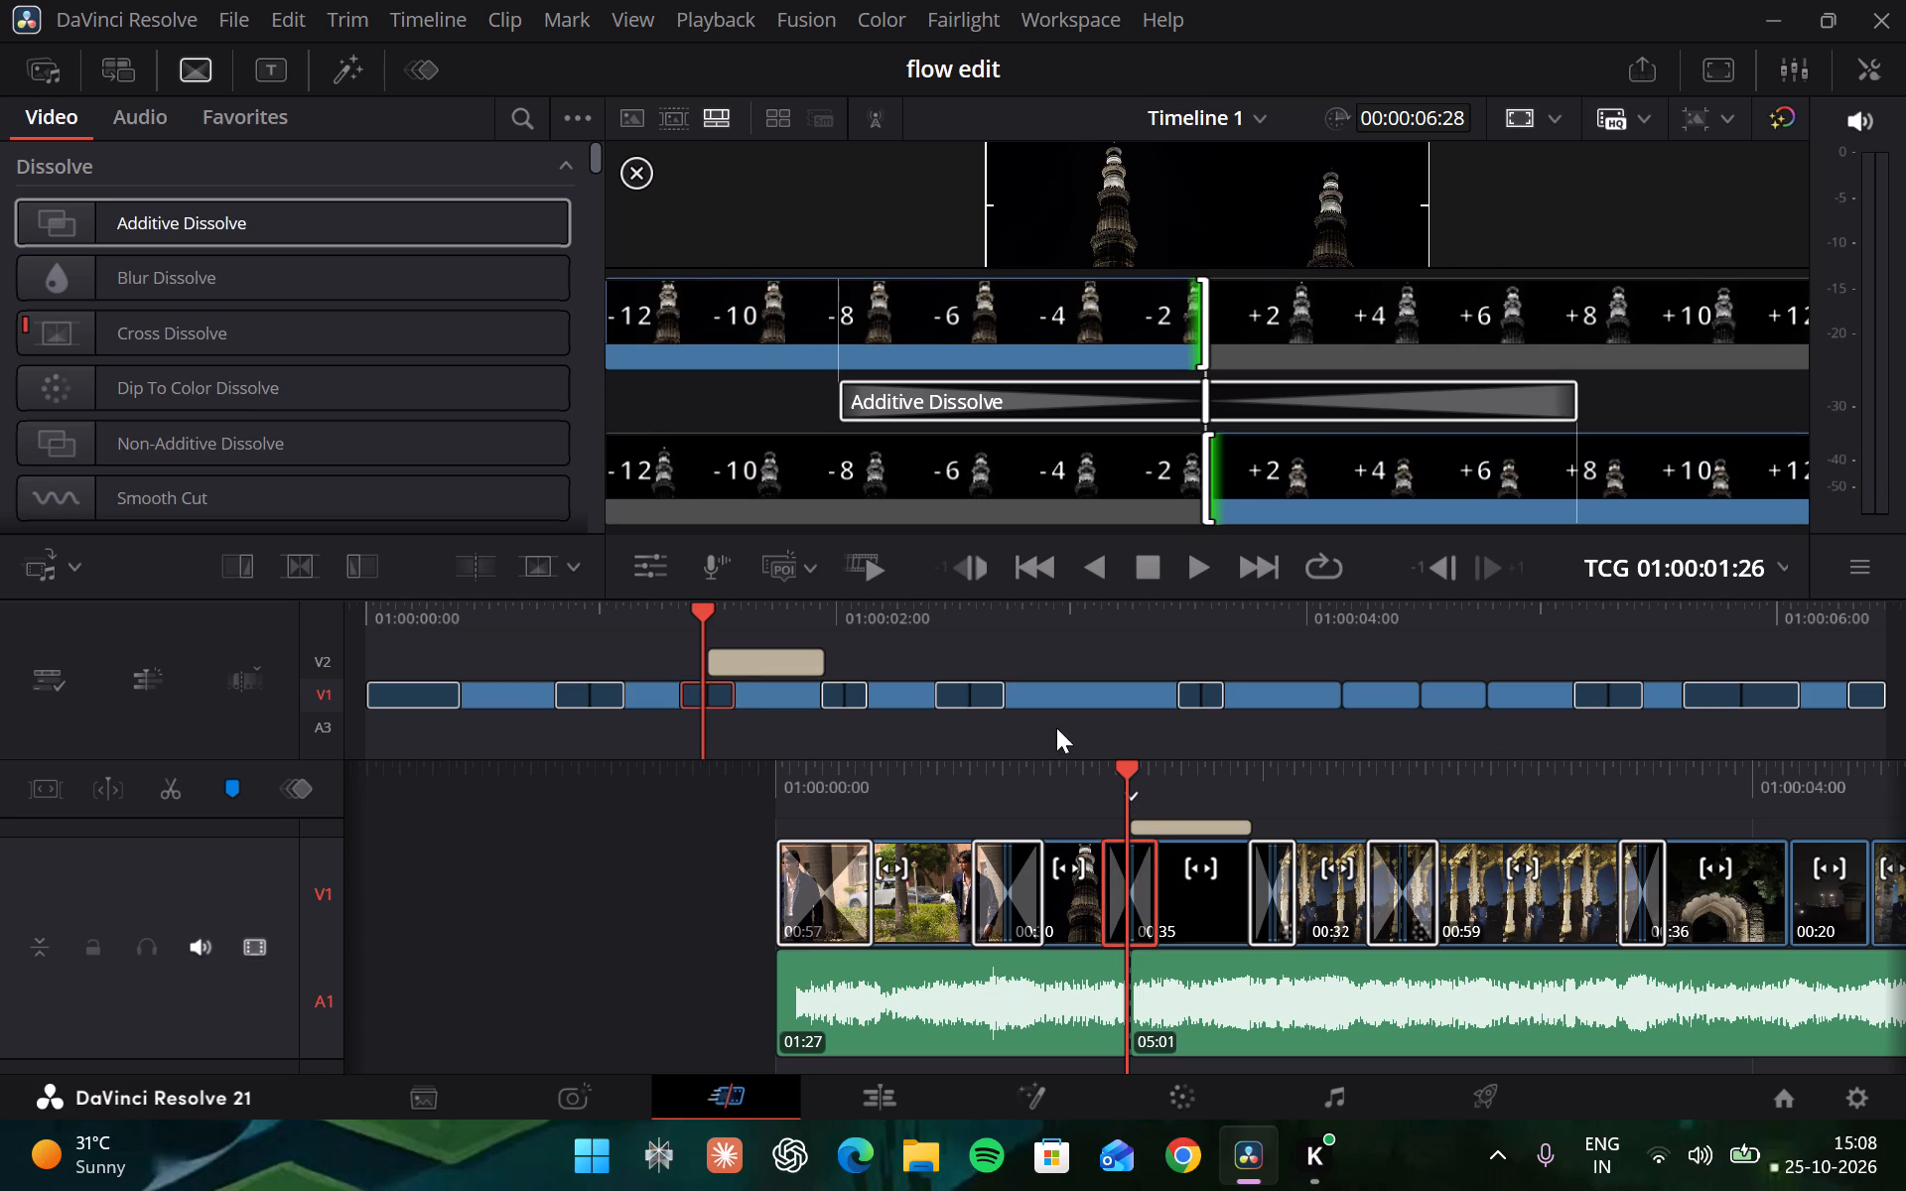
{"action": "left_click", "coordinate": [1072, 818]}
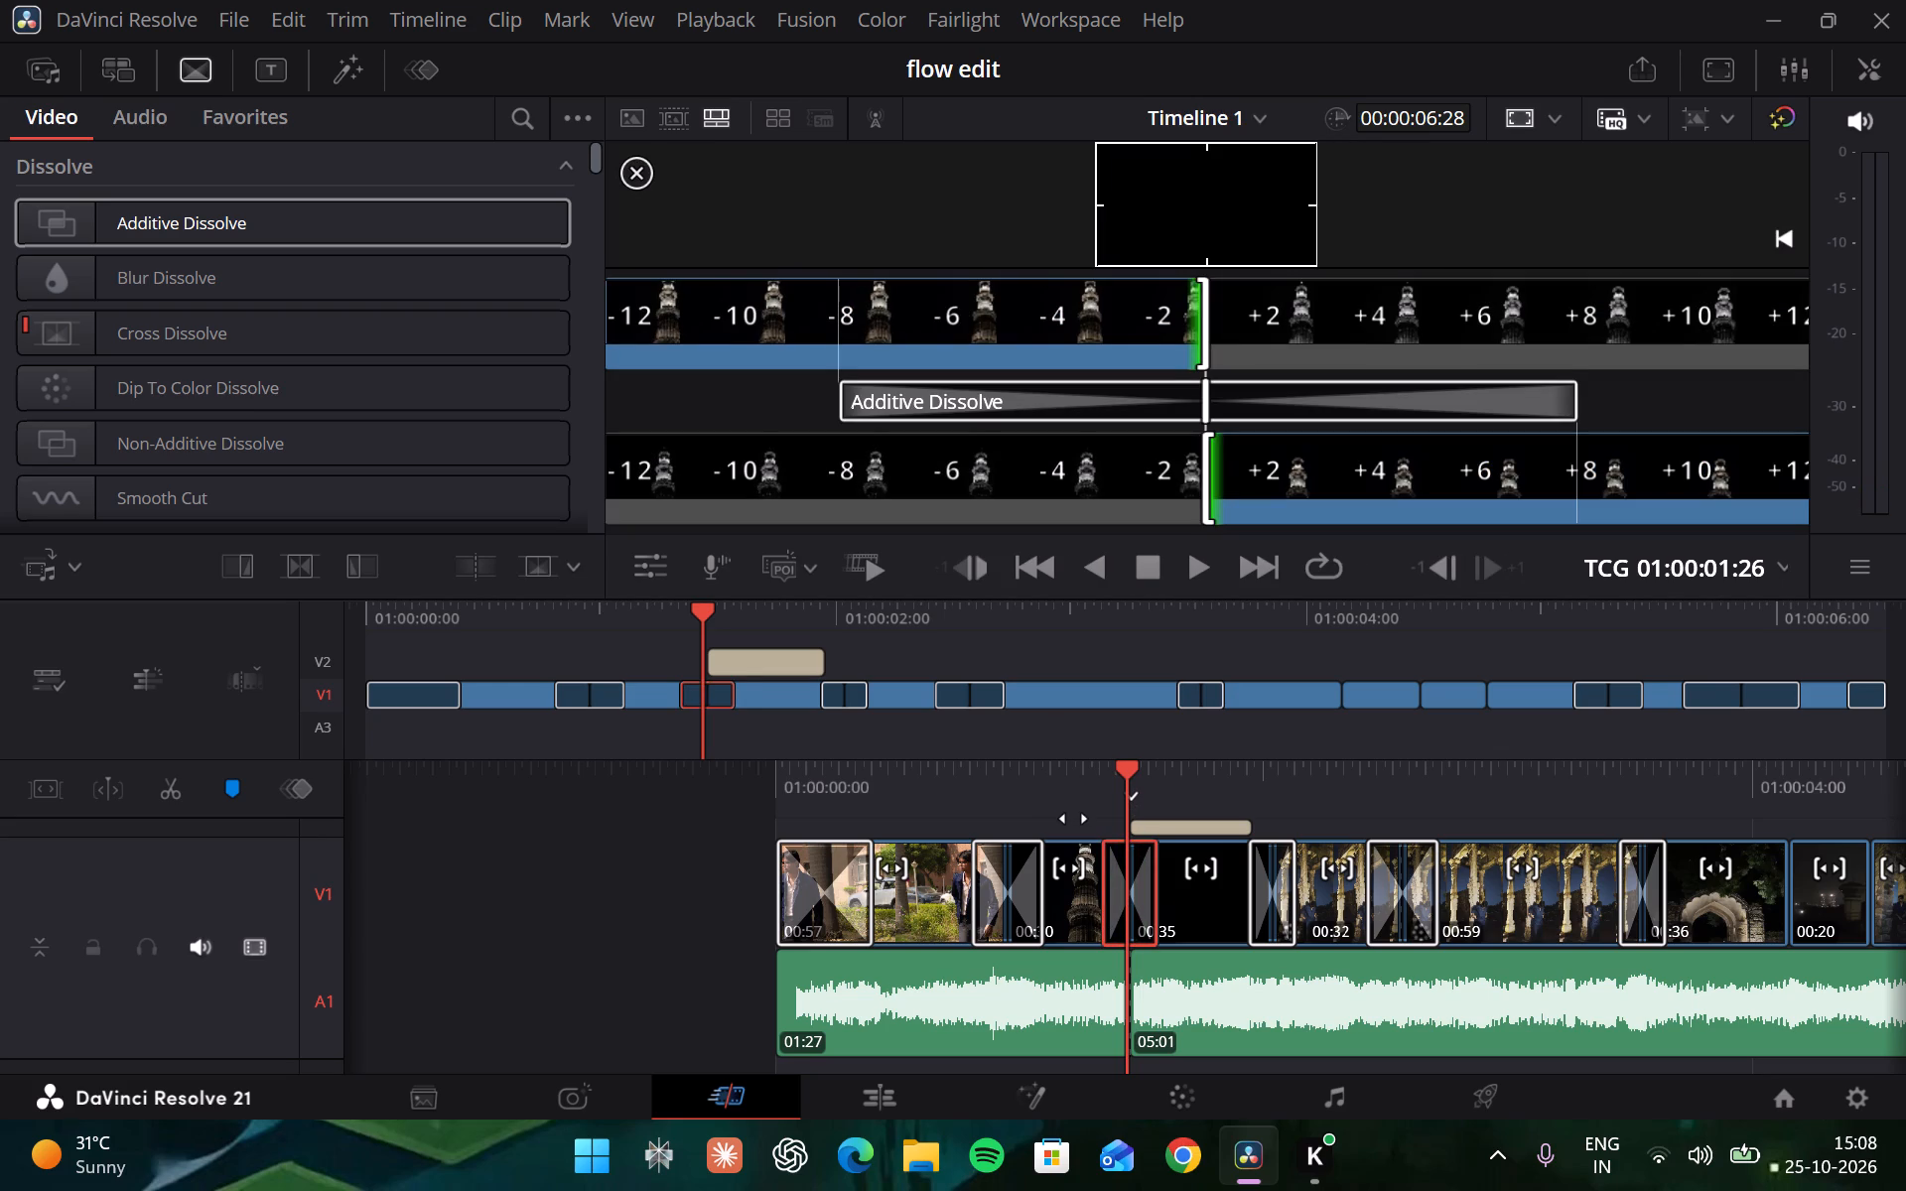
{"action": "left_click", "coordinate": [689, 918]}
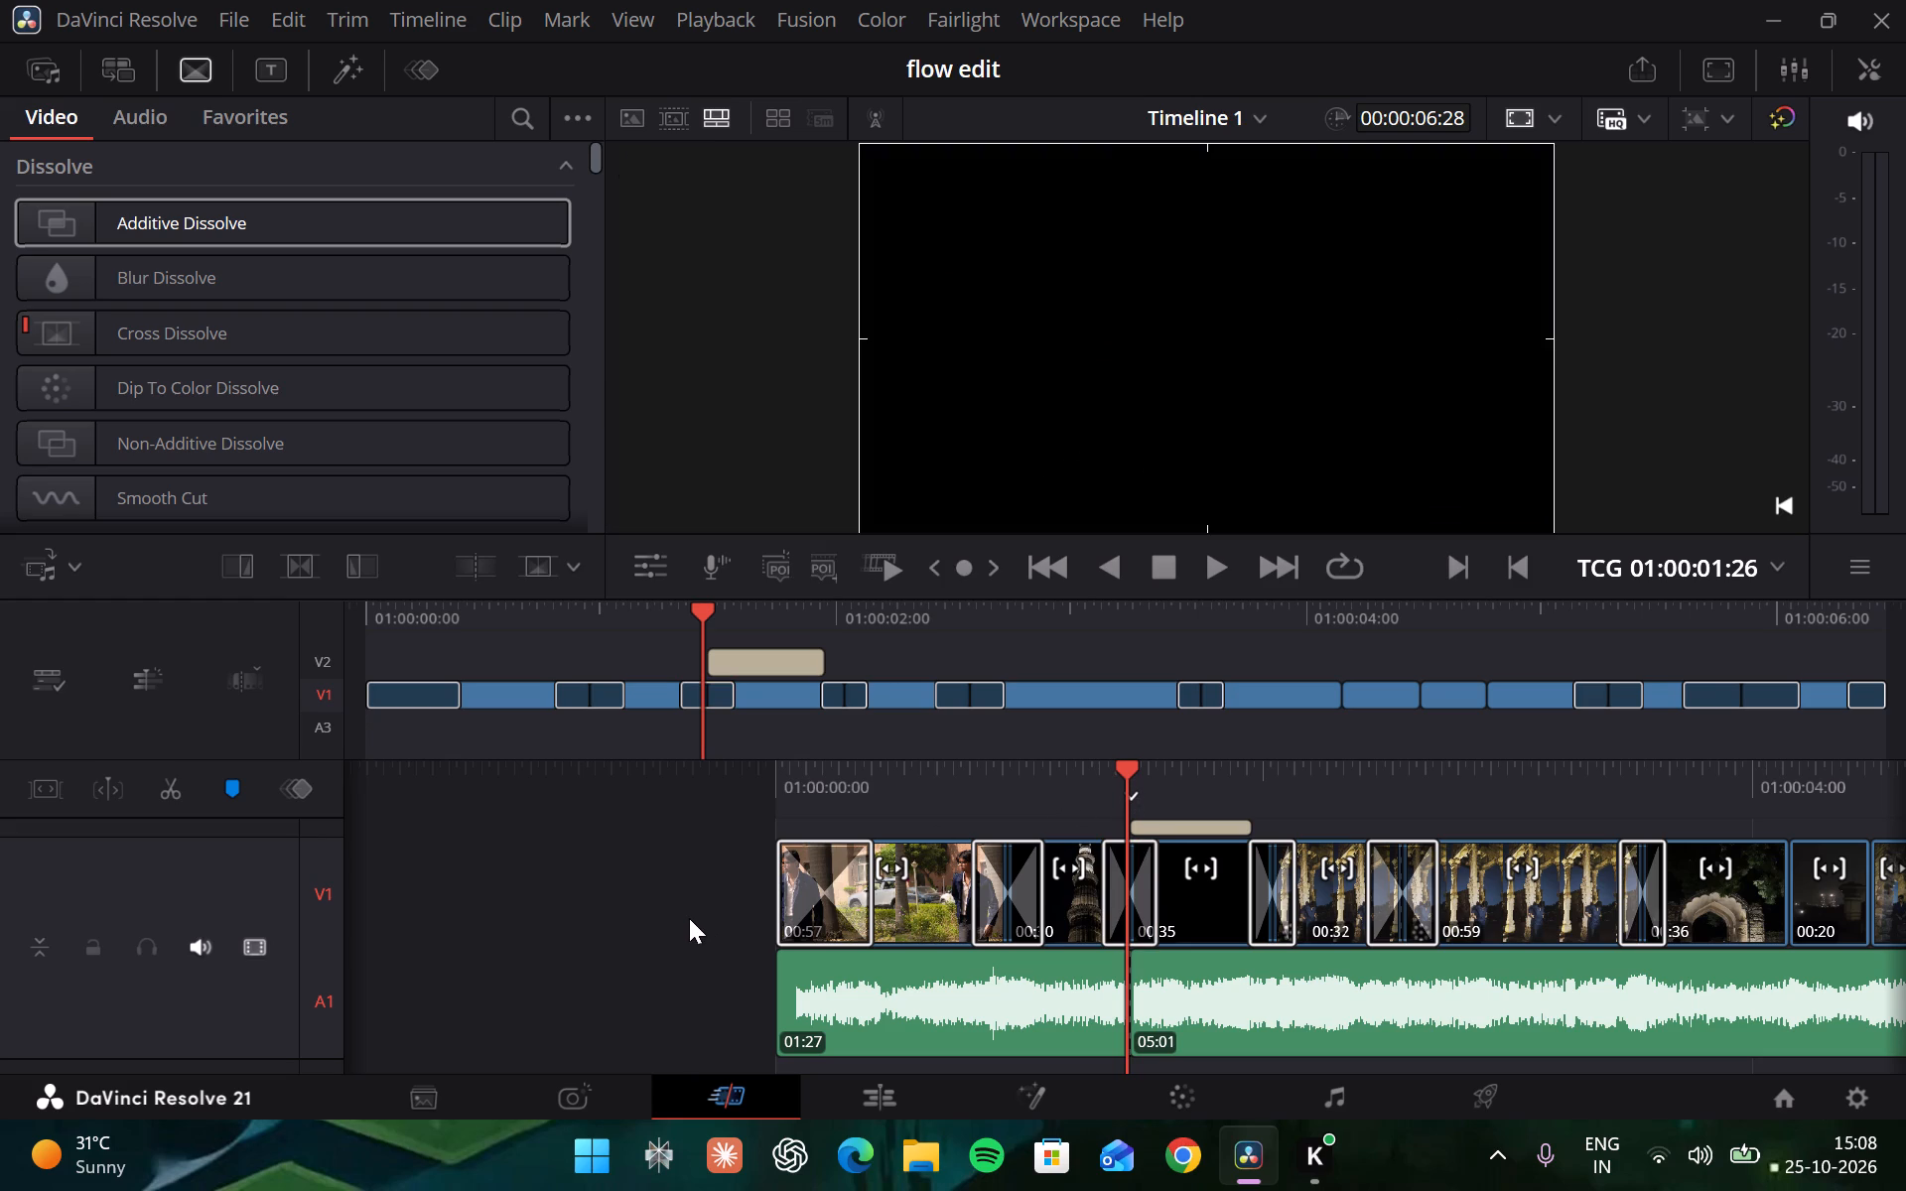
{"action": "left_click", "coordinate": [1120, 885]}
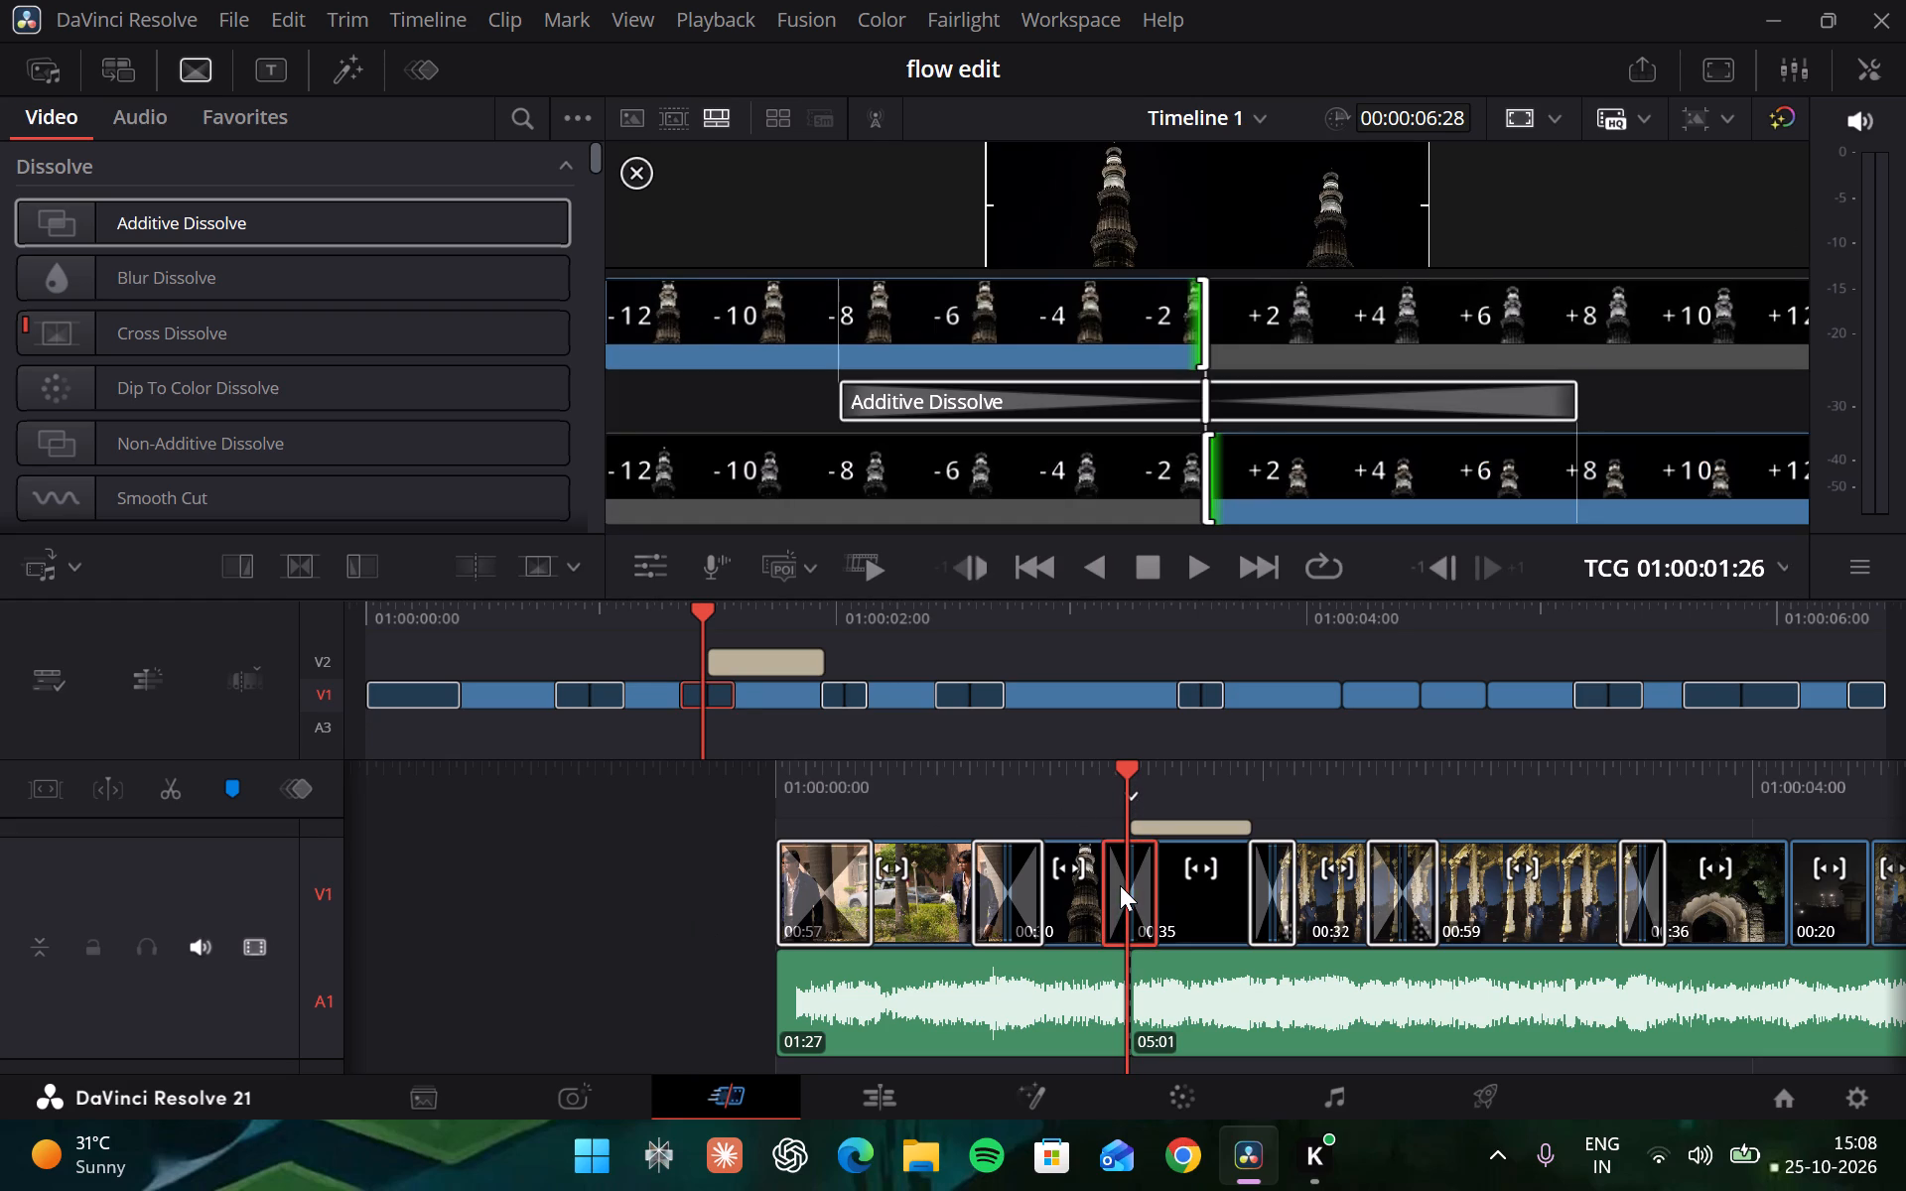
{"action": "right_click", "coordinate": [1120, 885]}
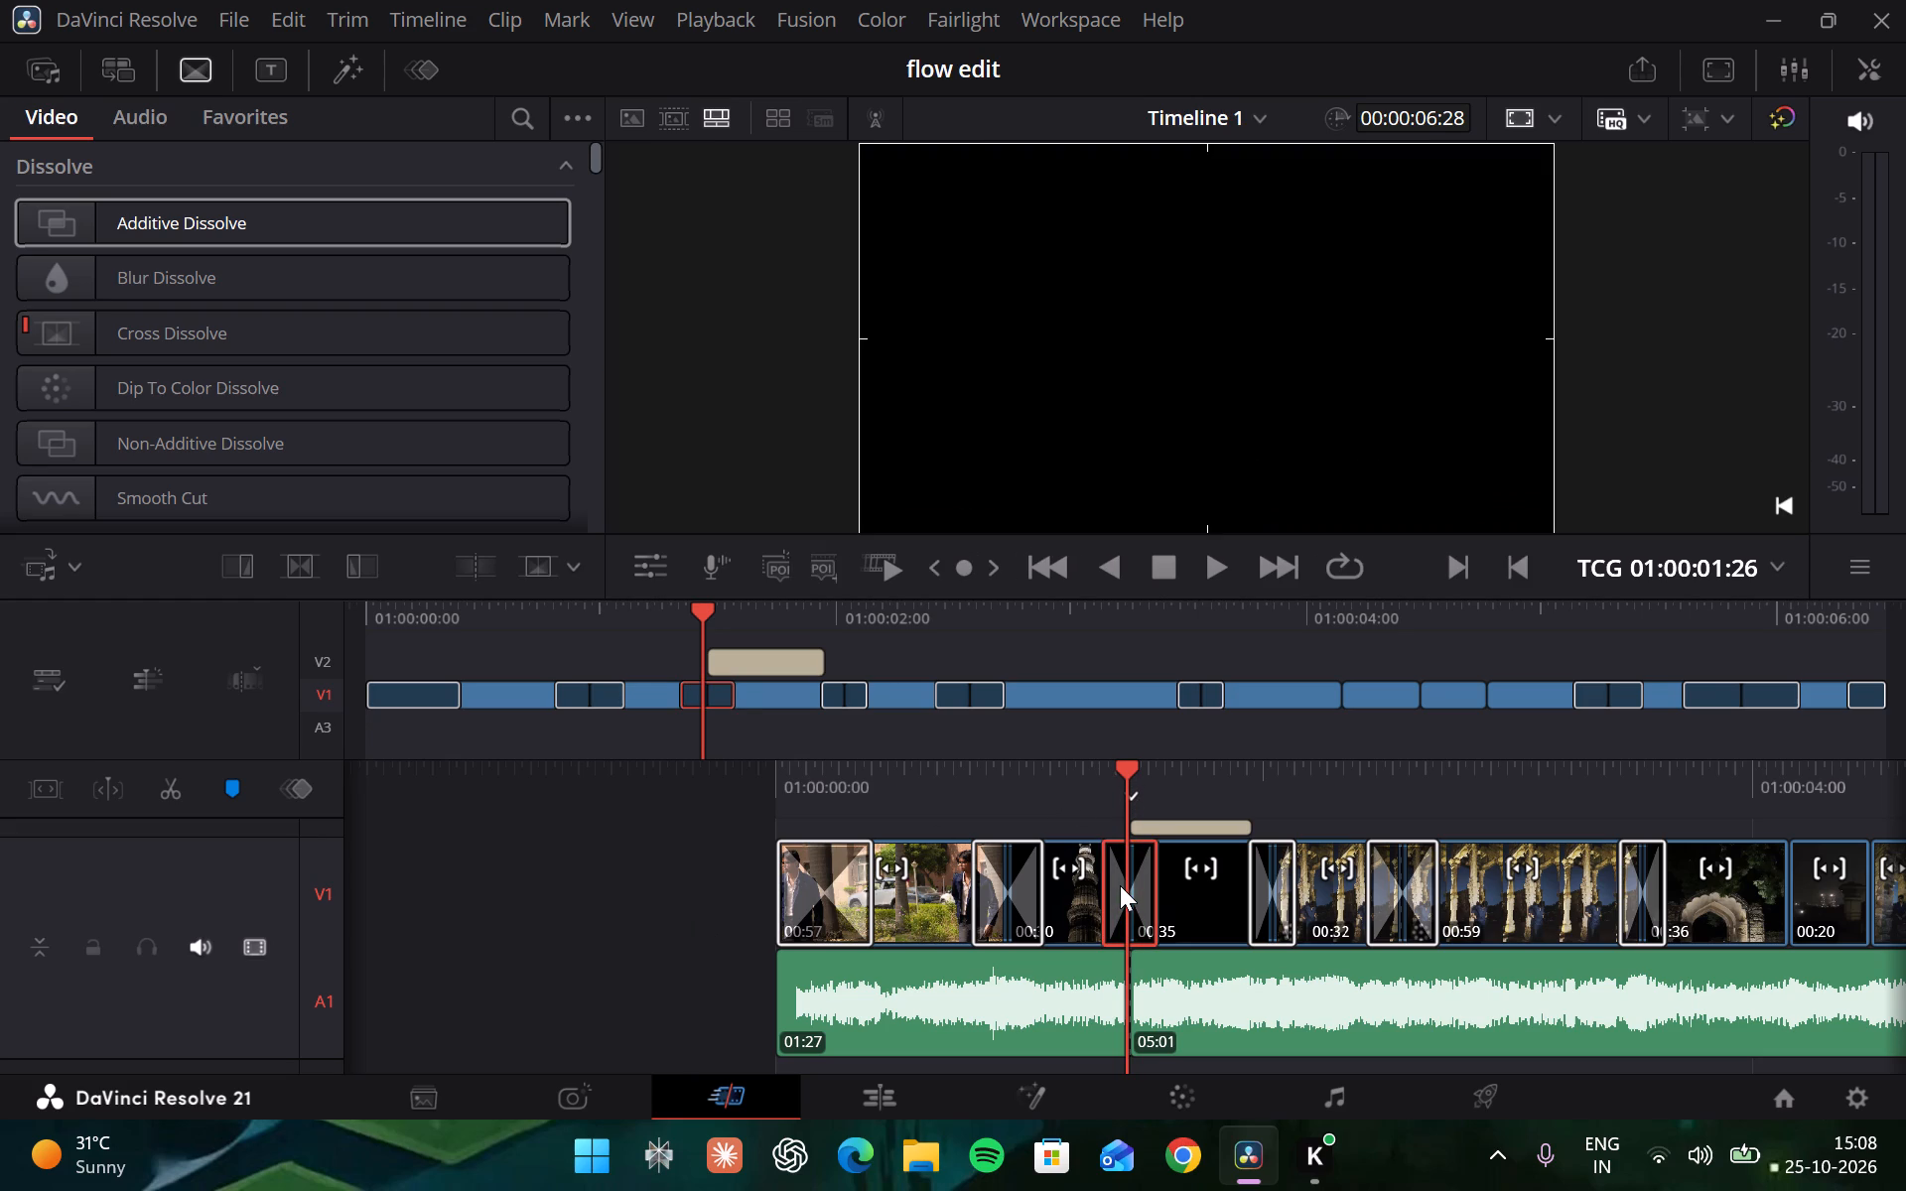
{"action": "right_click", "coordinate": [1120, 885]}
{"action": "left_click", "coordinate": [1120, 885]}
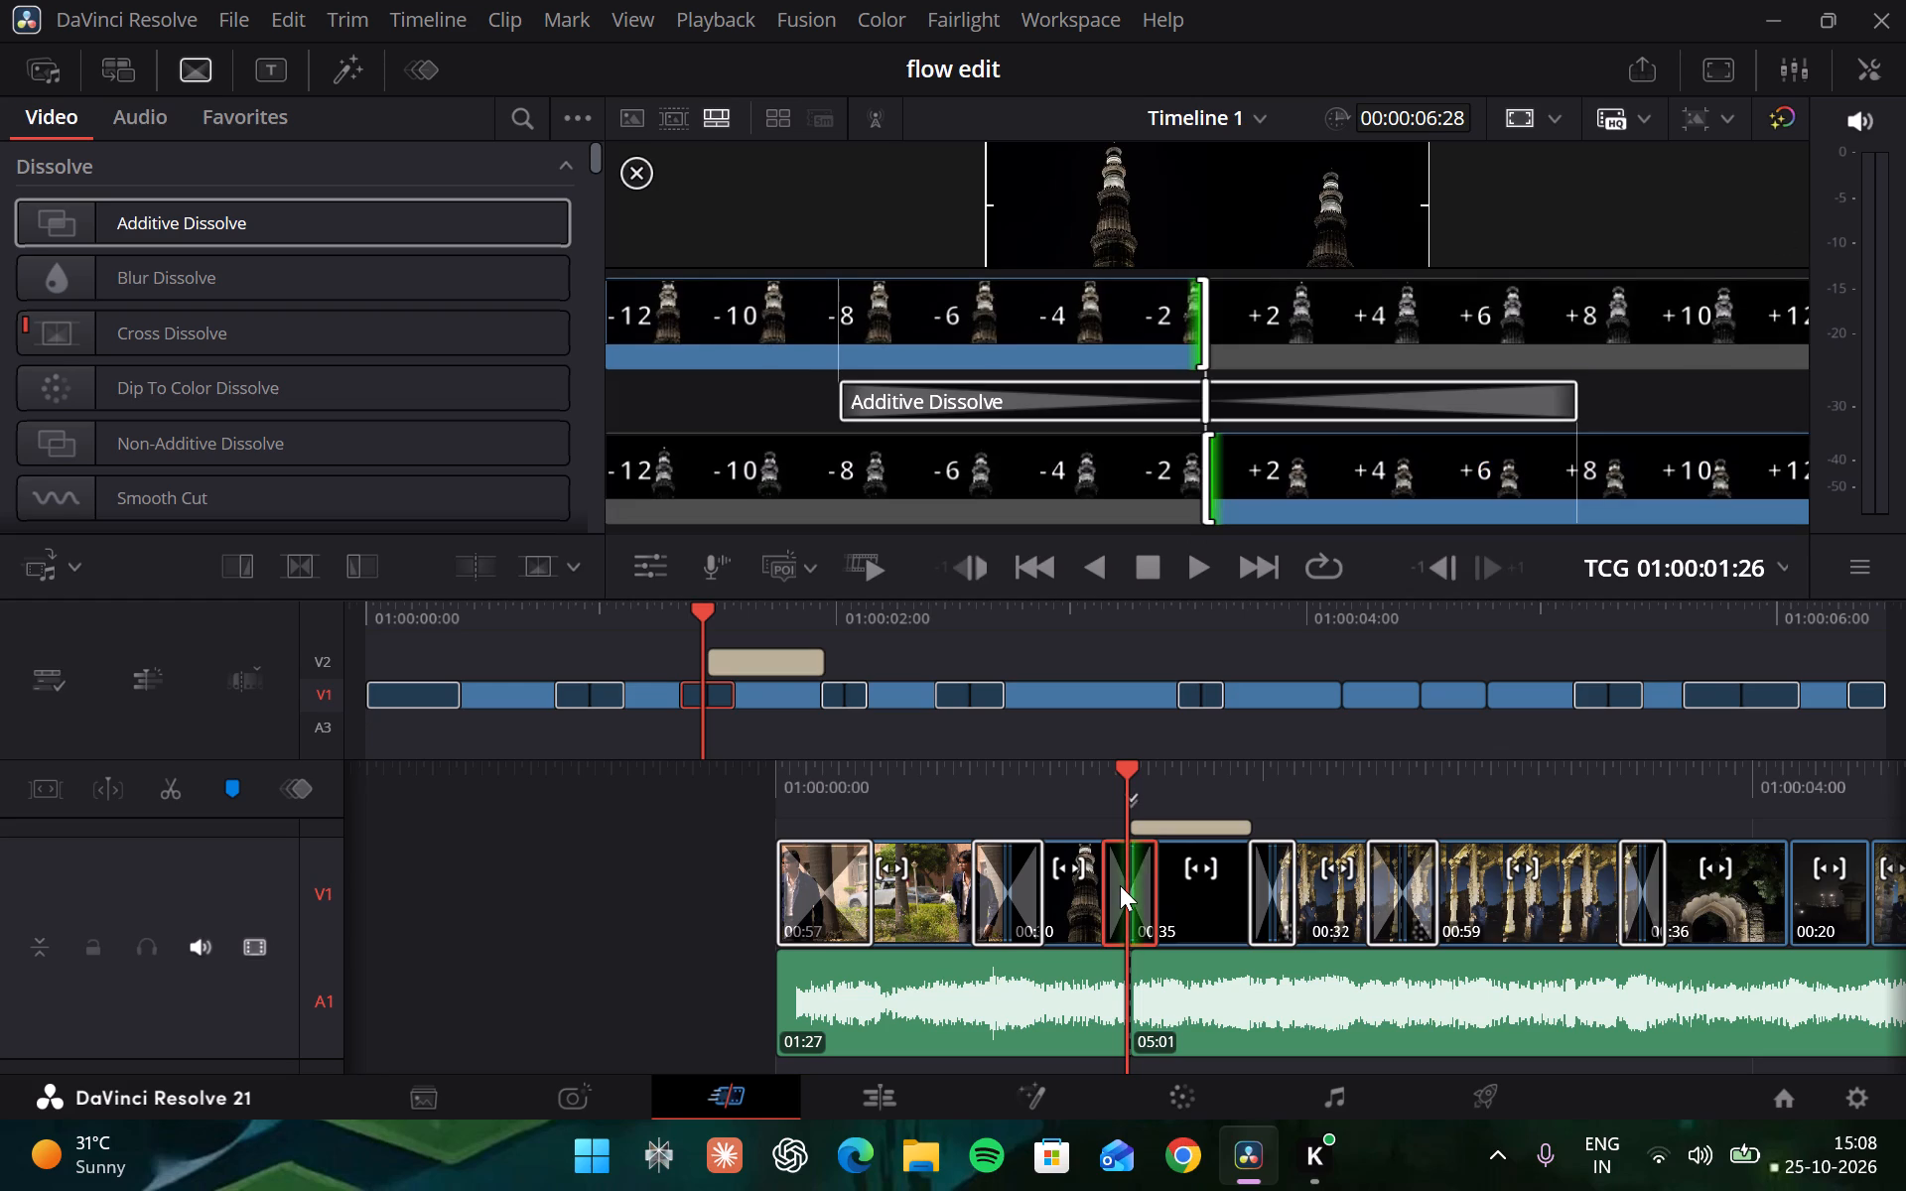
Switch to the Edit page and play back the dissolve between the tower shots through the "Amnsfx" title.
{"action": "left_click", "coordinate": [869, 1113]}
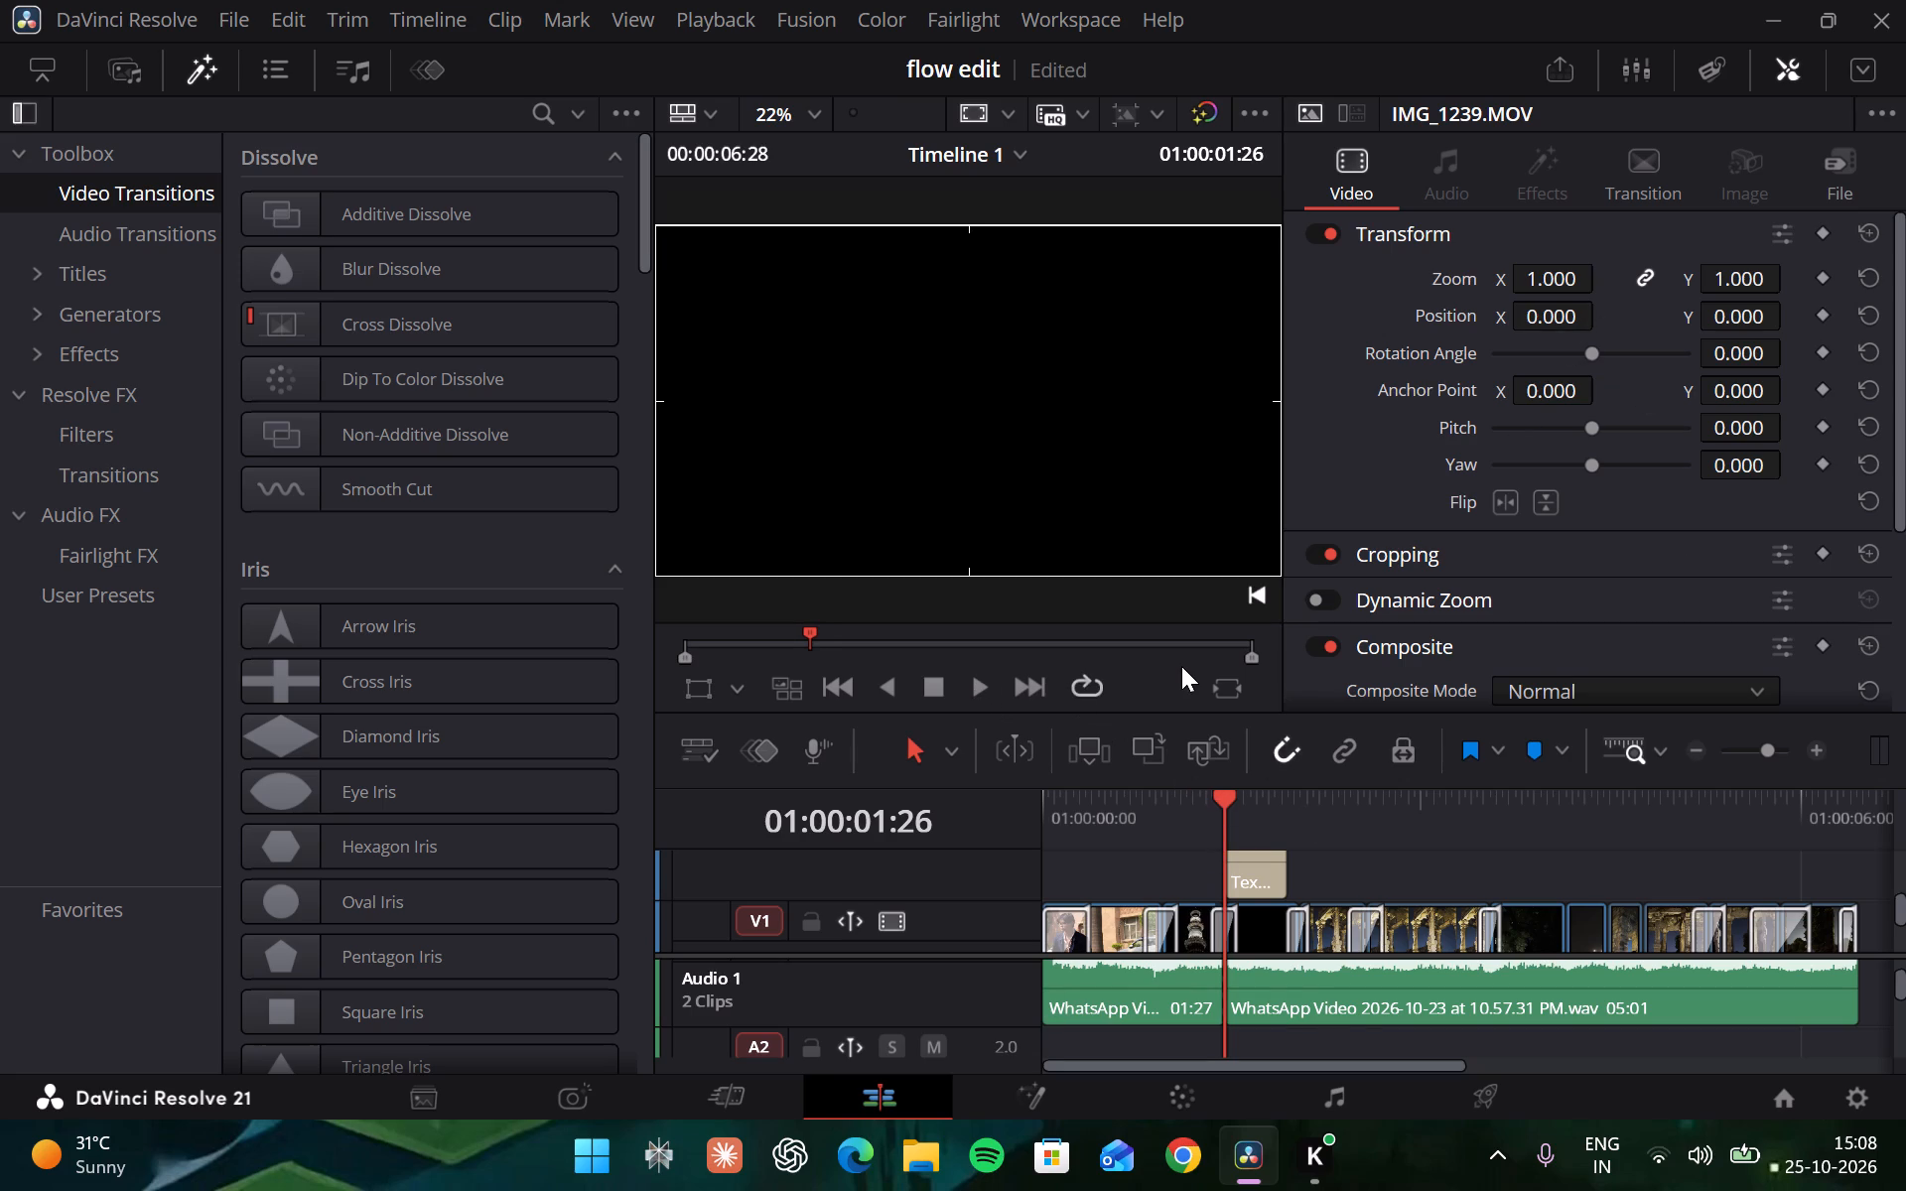
{"action": "key", "text": "space"}
{"action": "key", "text": "space"}
{"action": "key", "text": "space"}
{"action": "key", "text": "space"}
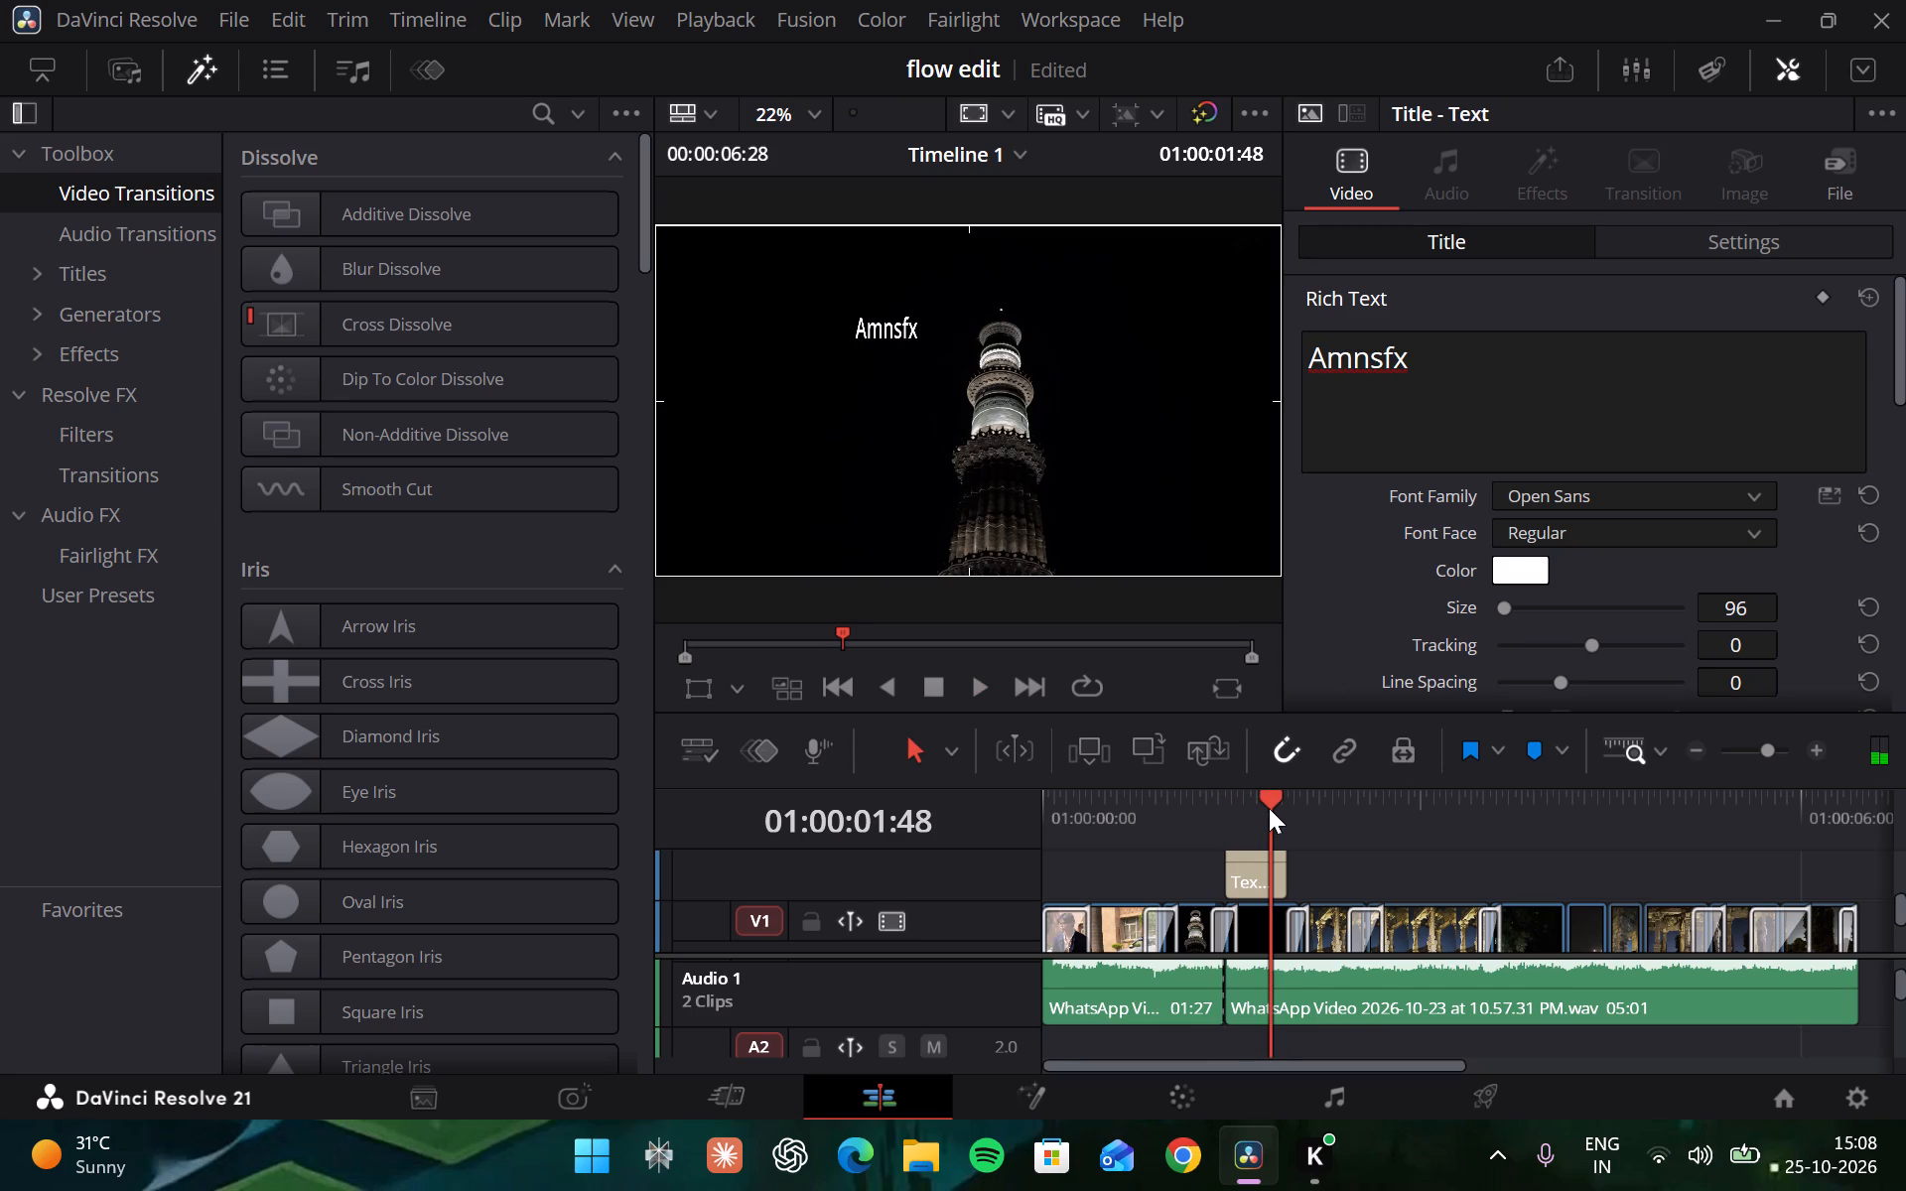
{"action": "left_click_drag", "start_coordinate": [1269, 808], "coordinate": [1214, 813]}
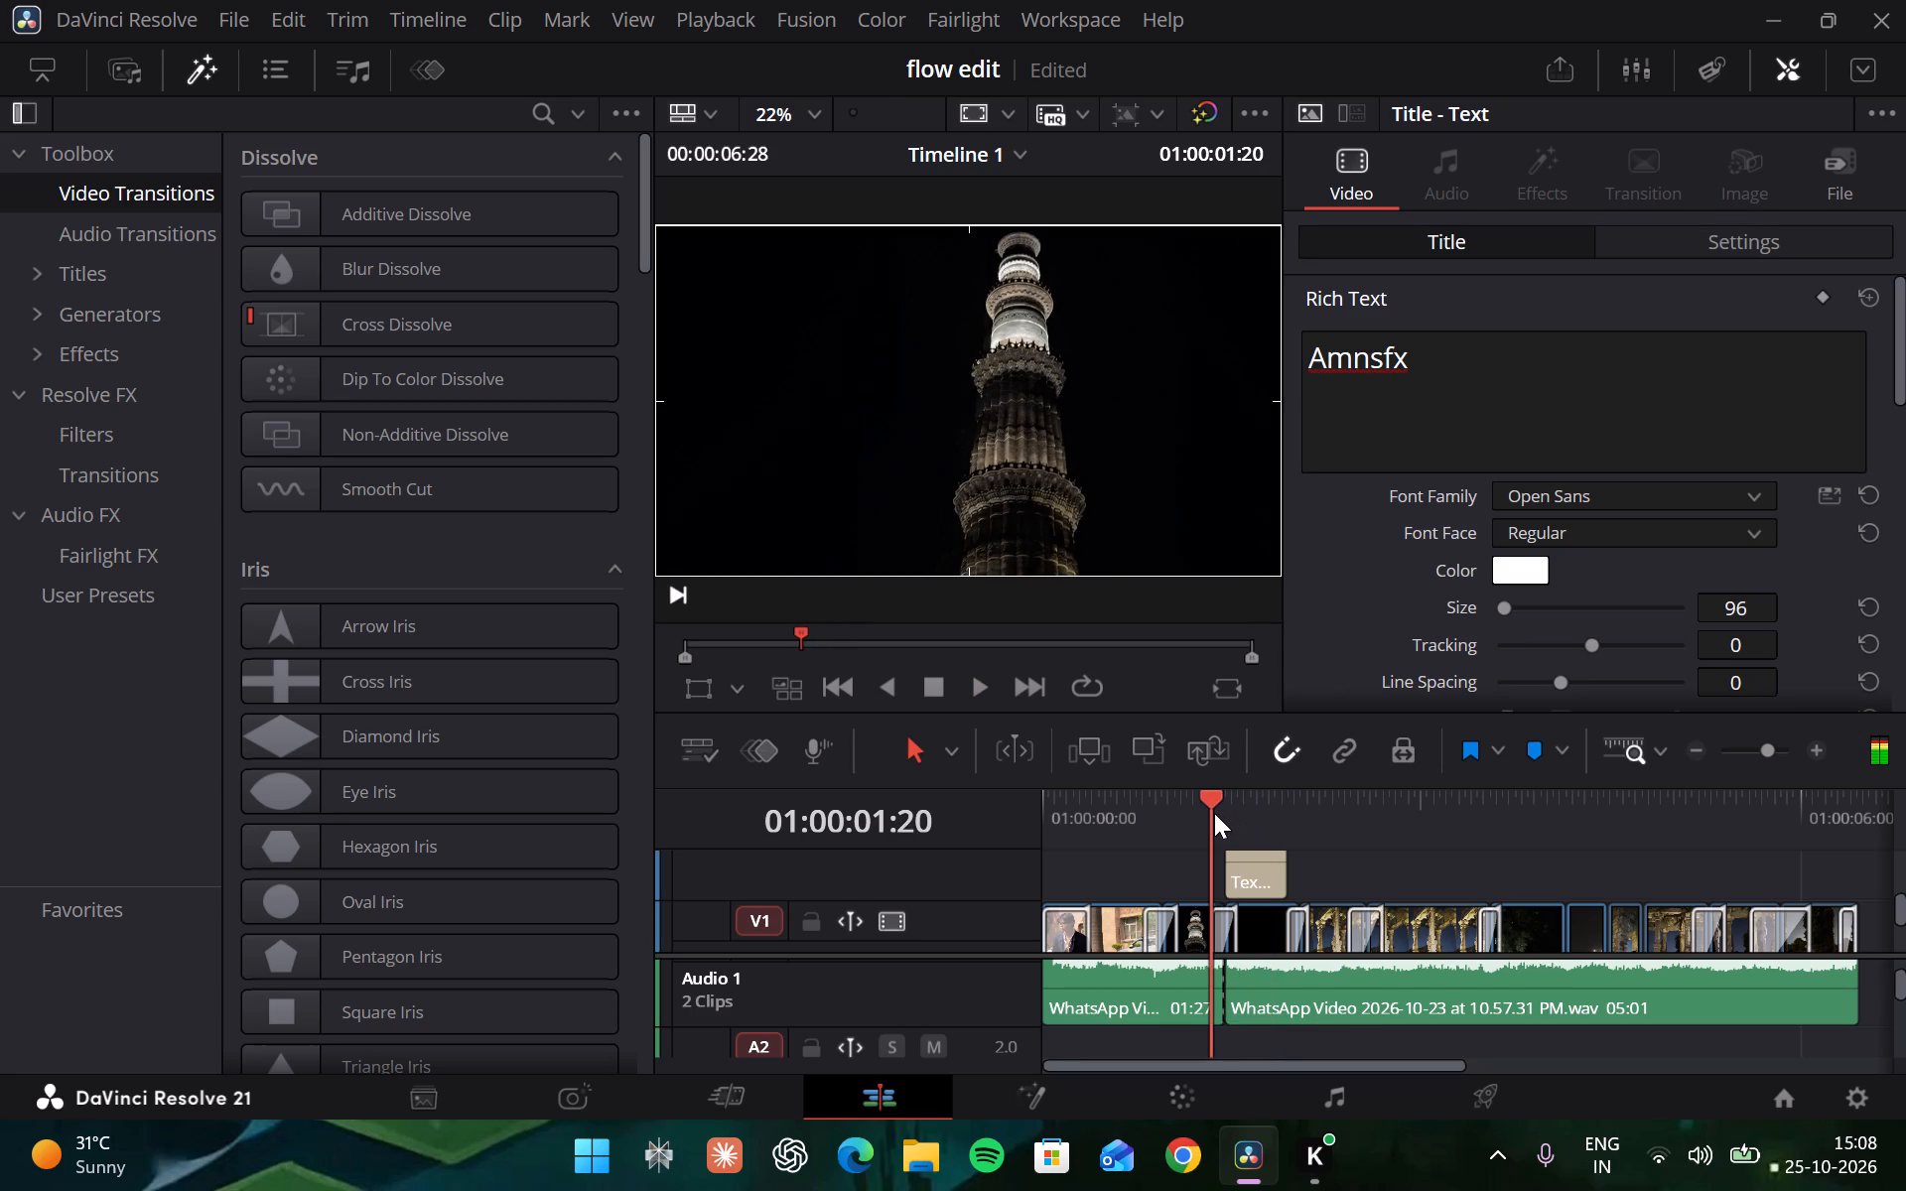
{"action": "left_click_drag", "start_coordinate": [1214, 813], "coordinate": [1190, 813]}
{"action": "key", "text": "space"}
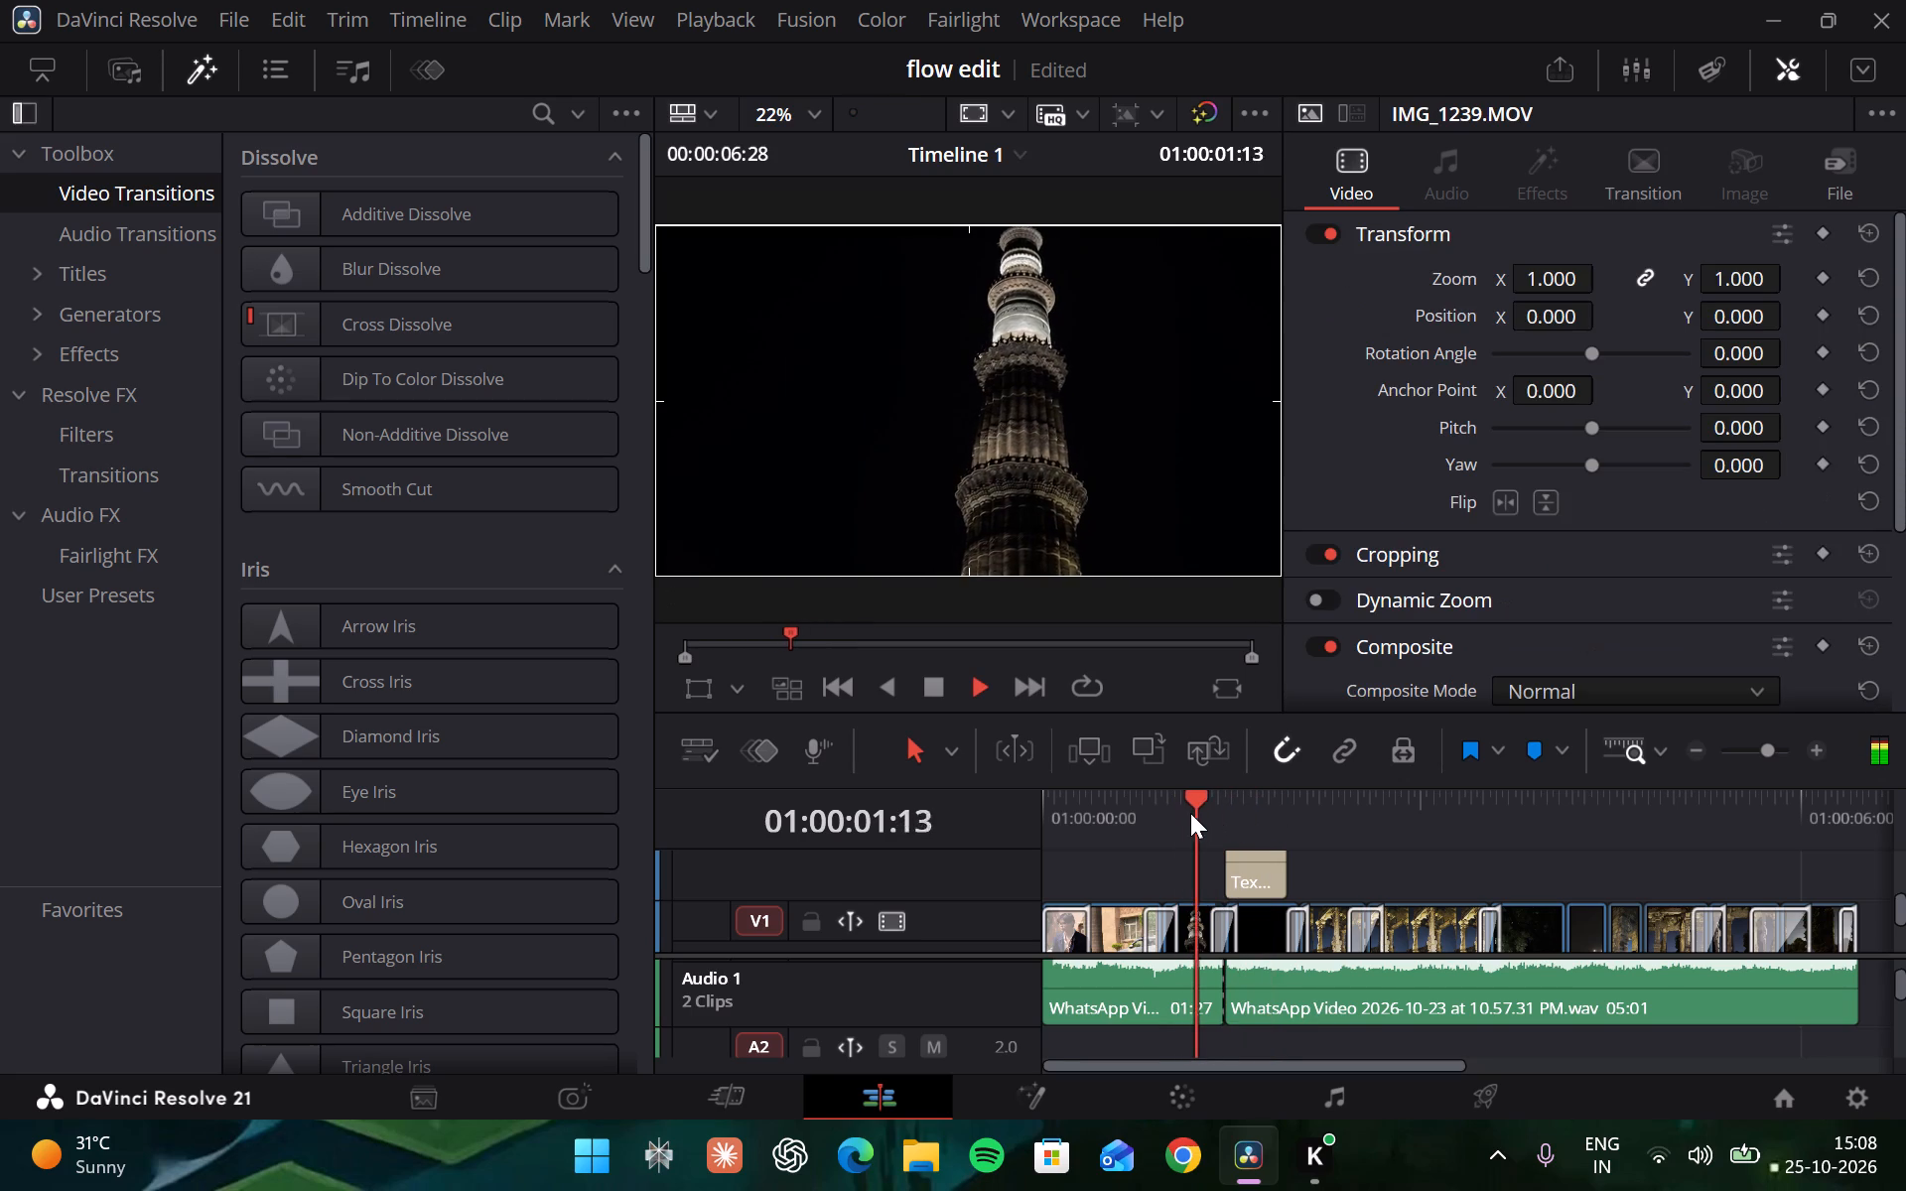
{"action": "key", "text": "space"}
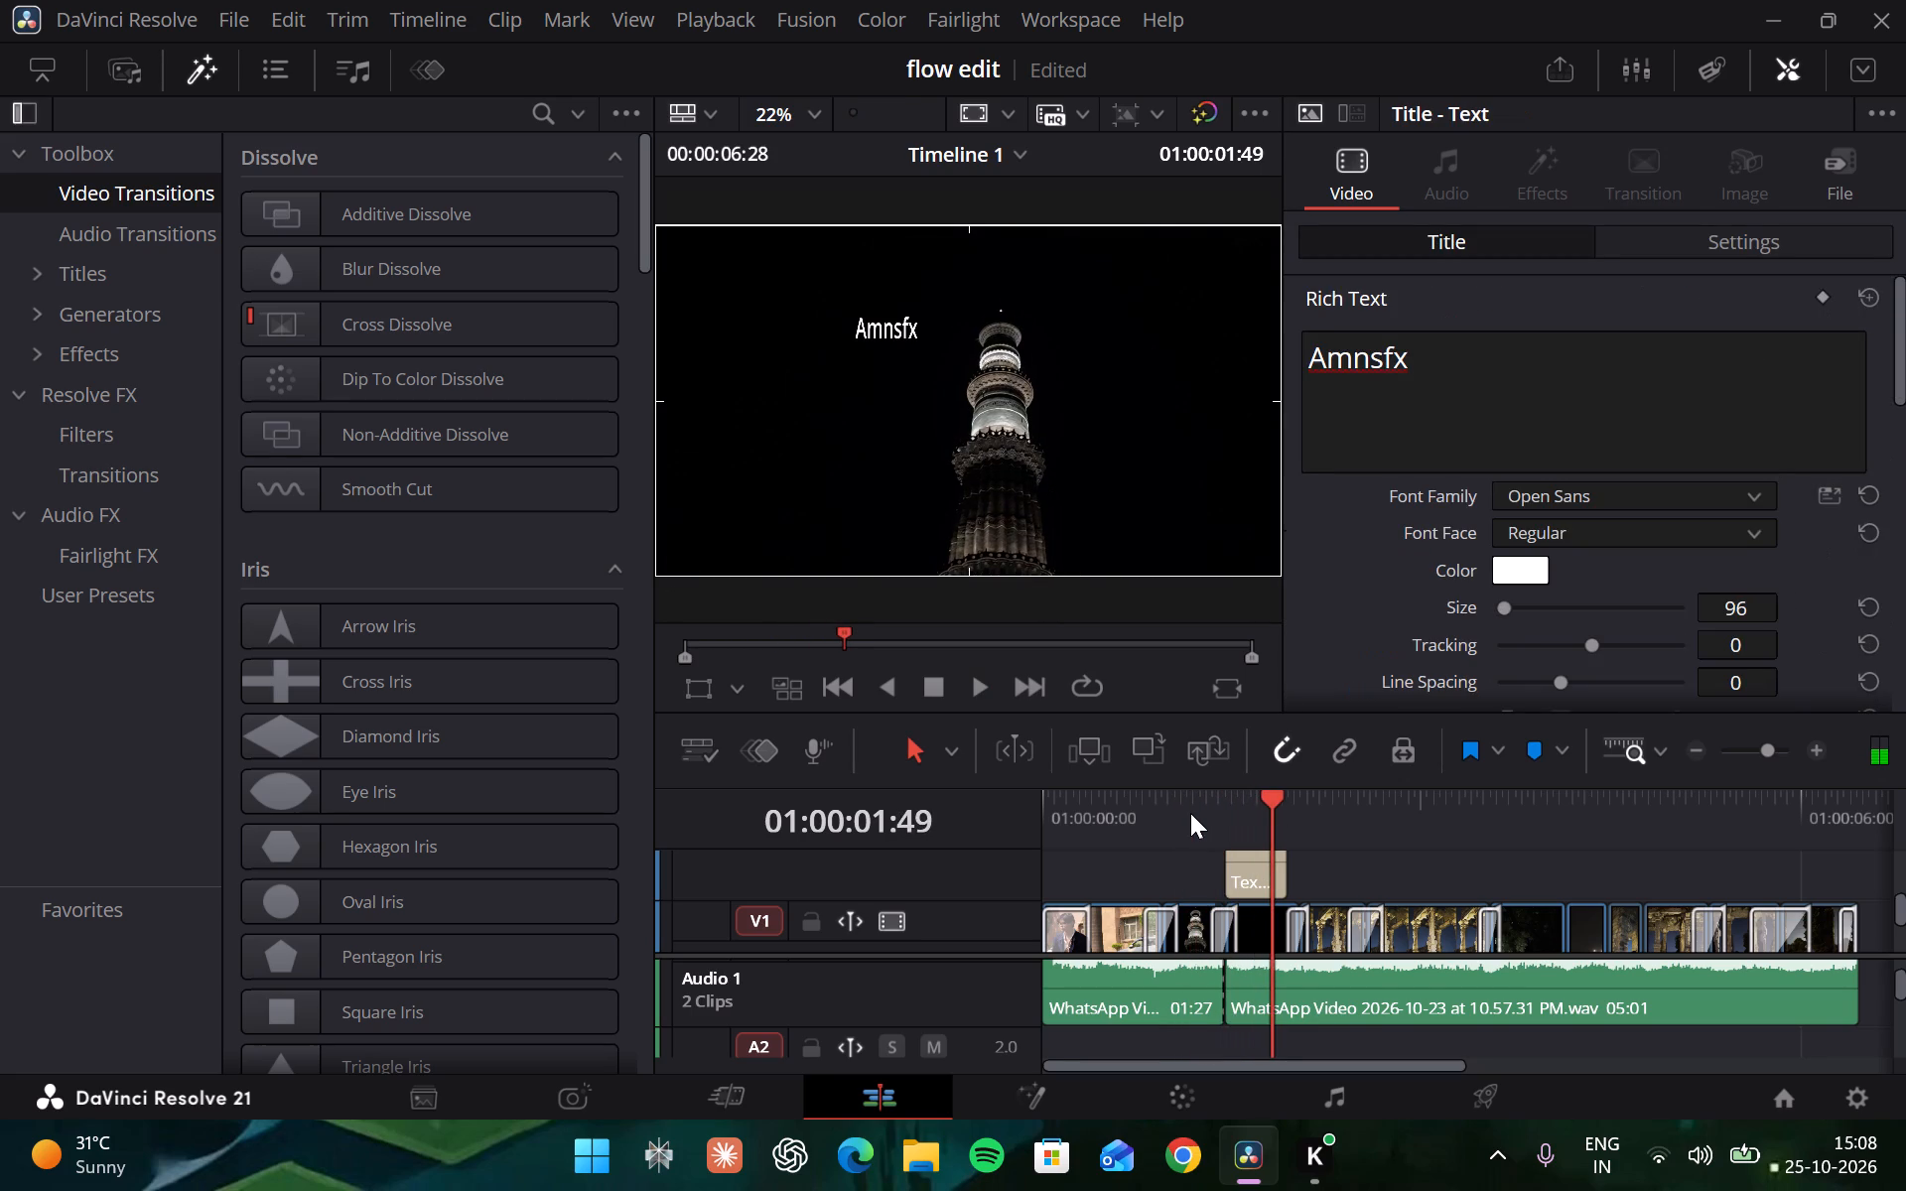
Try to open the settings of the transition between the two night tower shots on the Edit page.
{"action": "left_click", "coordinate": [1220, 948]}
{"action": "left_click", "coordinate": [1228, 940]}
{"action": "left_click", "coordinate": [1625, 165]}
{"action": "left_click", "coordinate": [1178, 870]}
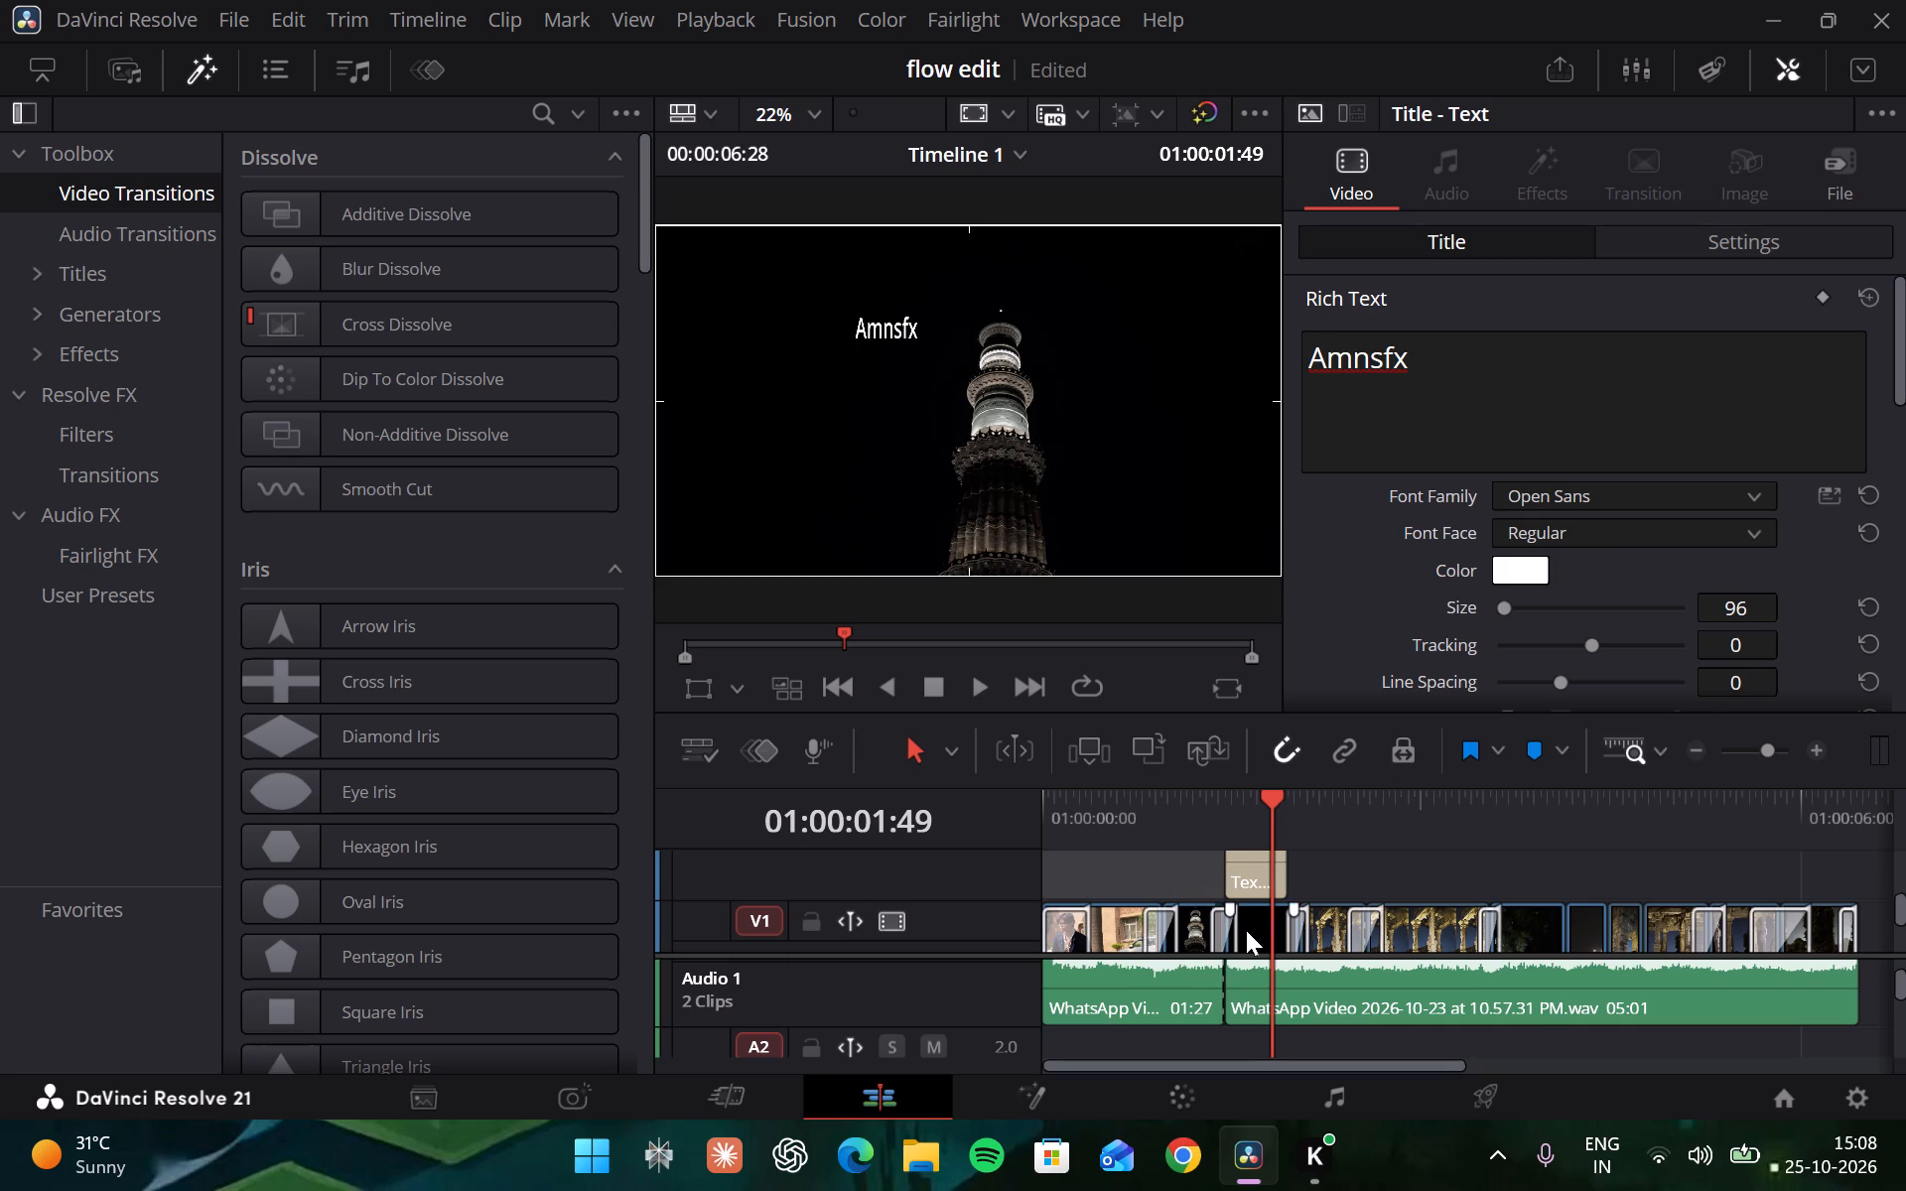
{"action": "left_click", "coordinate": [1223, 932]}
{"action": "scroll", "coordinate": [1186, 886], "scroll_direction": "up", "scroll_amount": 5, "text": "ctrl"}
{"action": "left_click", "coordinate": [1187, 885]}
{"action": "left_click", "coordinate": [1220, 930]}
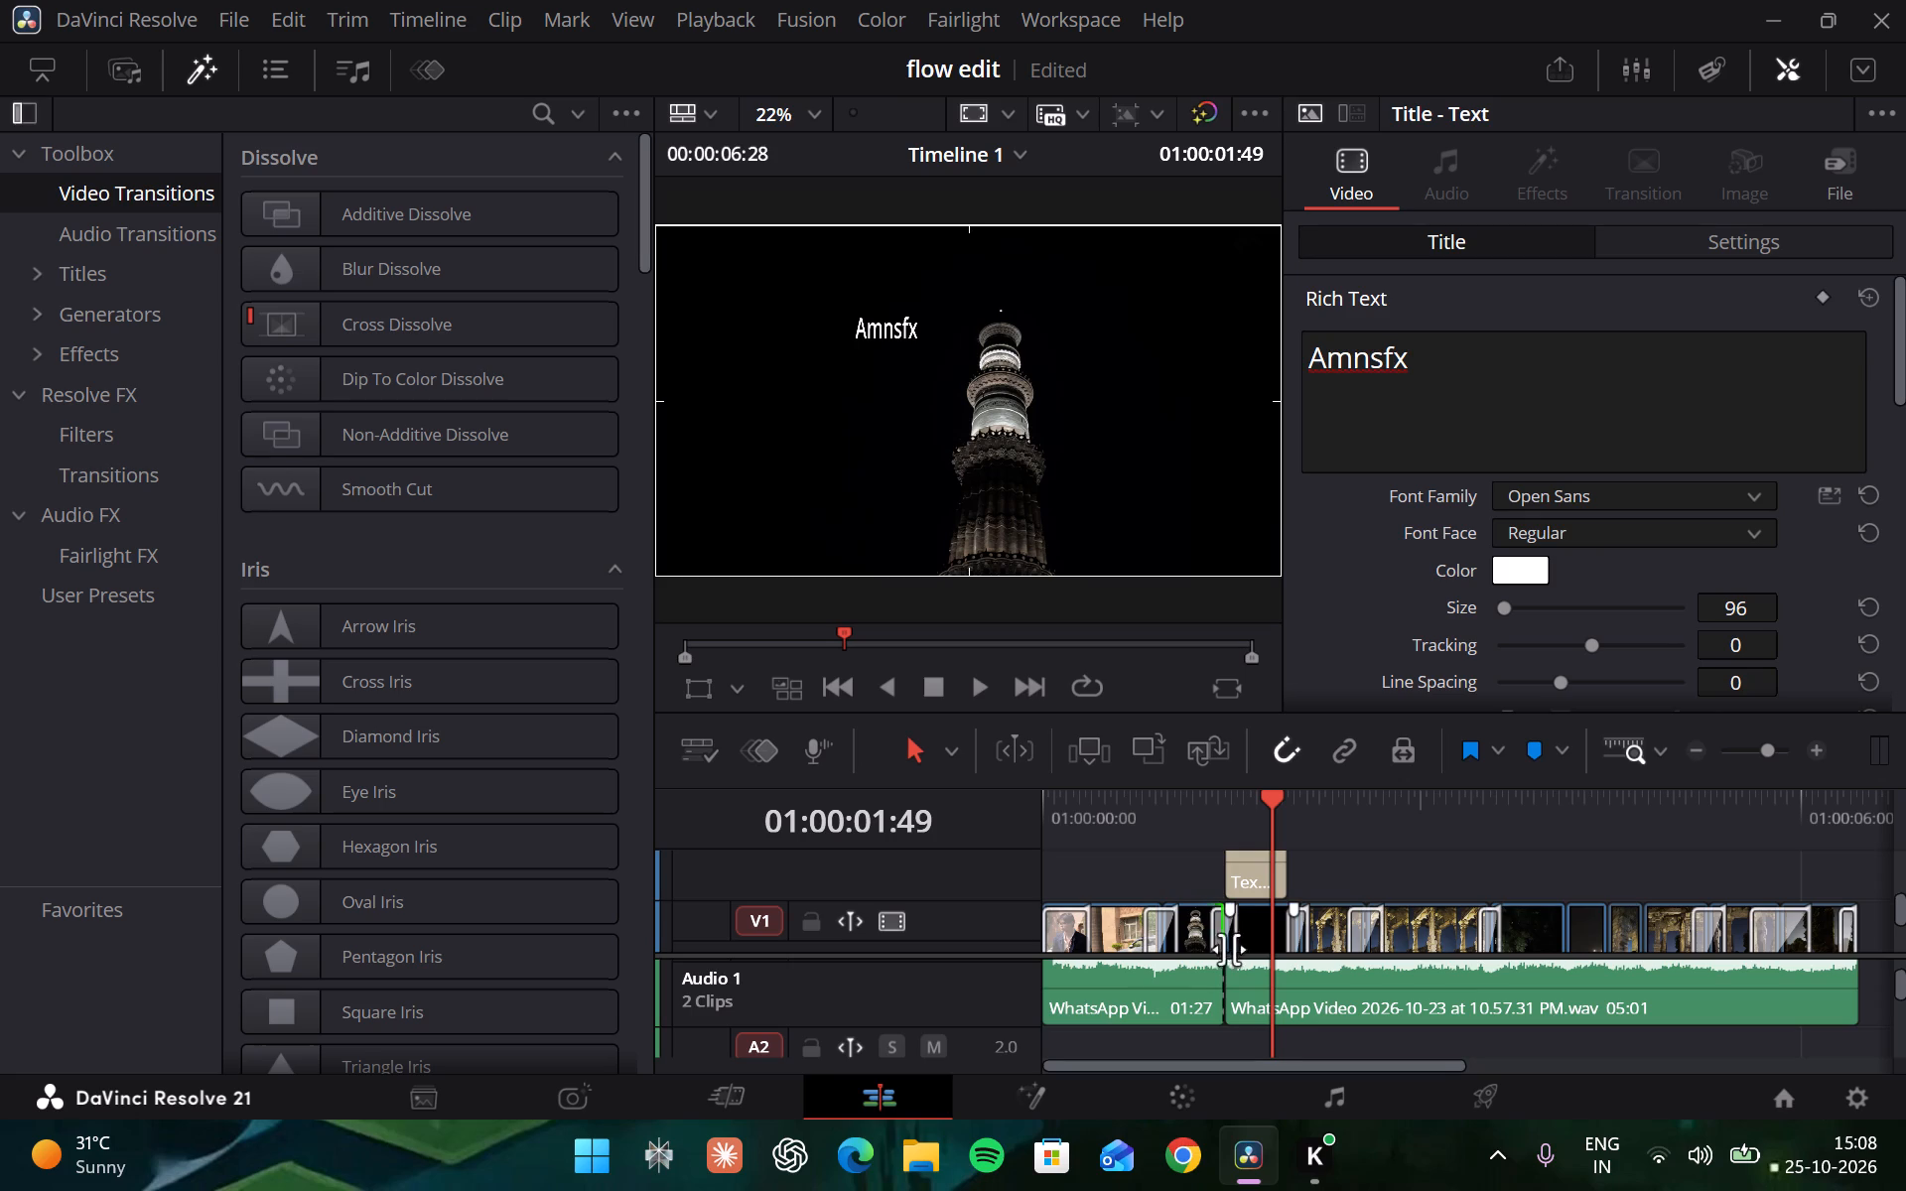
{"action": "left_click", "coordinate": [1228, 941]}
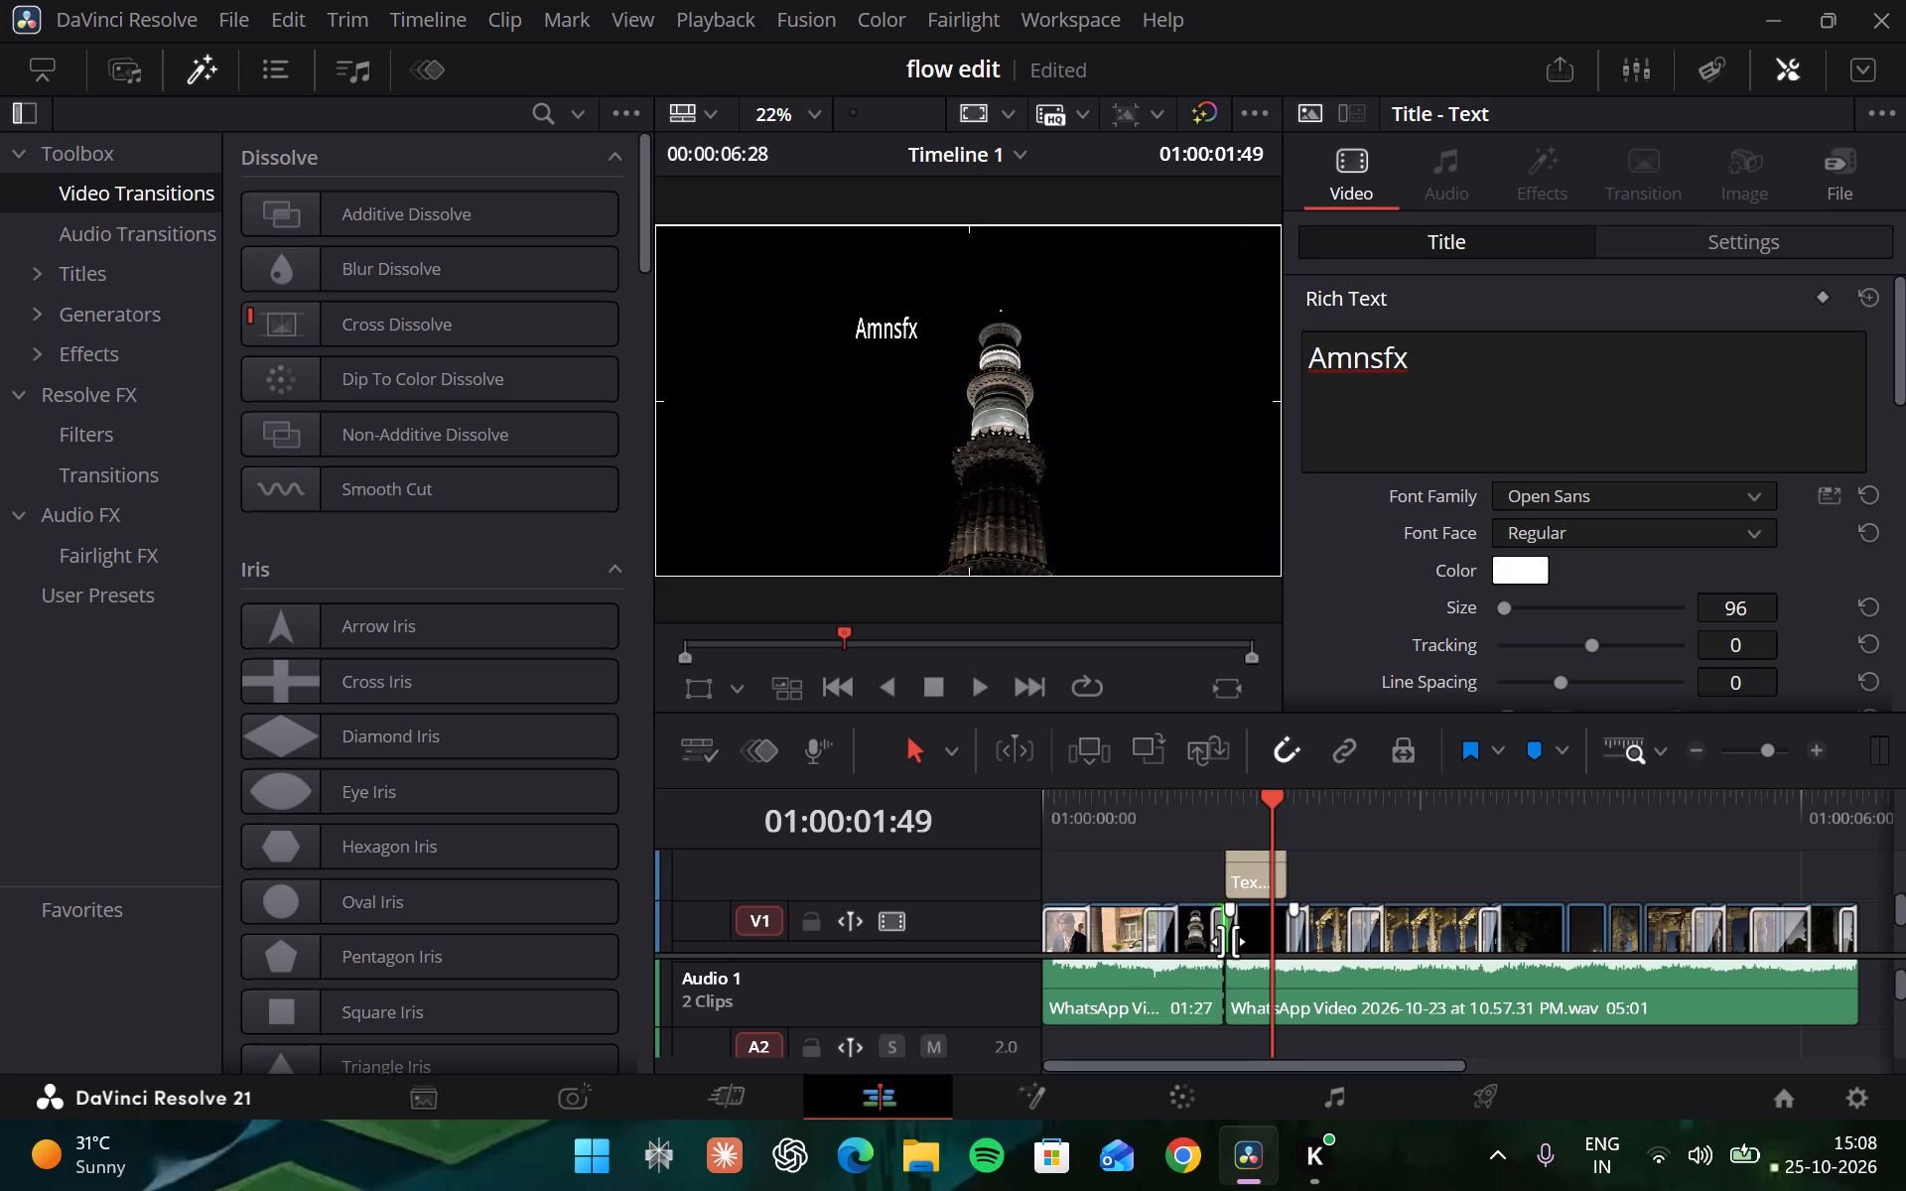
{"action": "double_click", "coordinate": [1228, 941]}
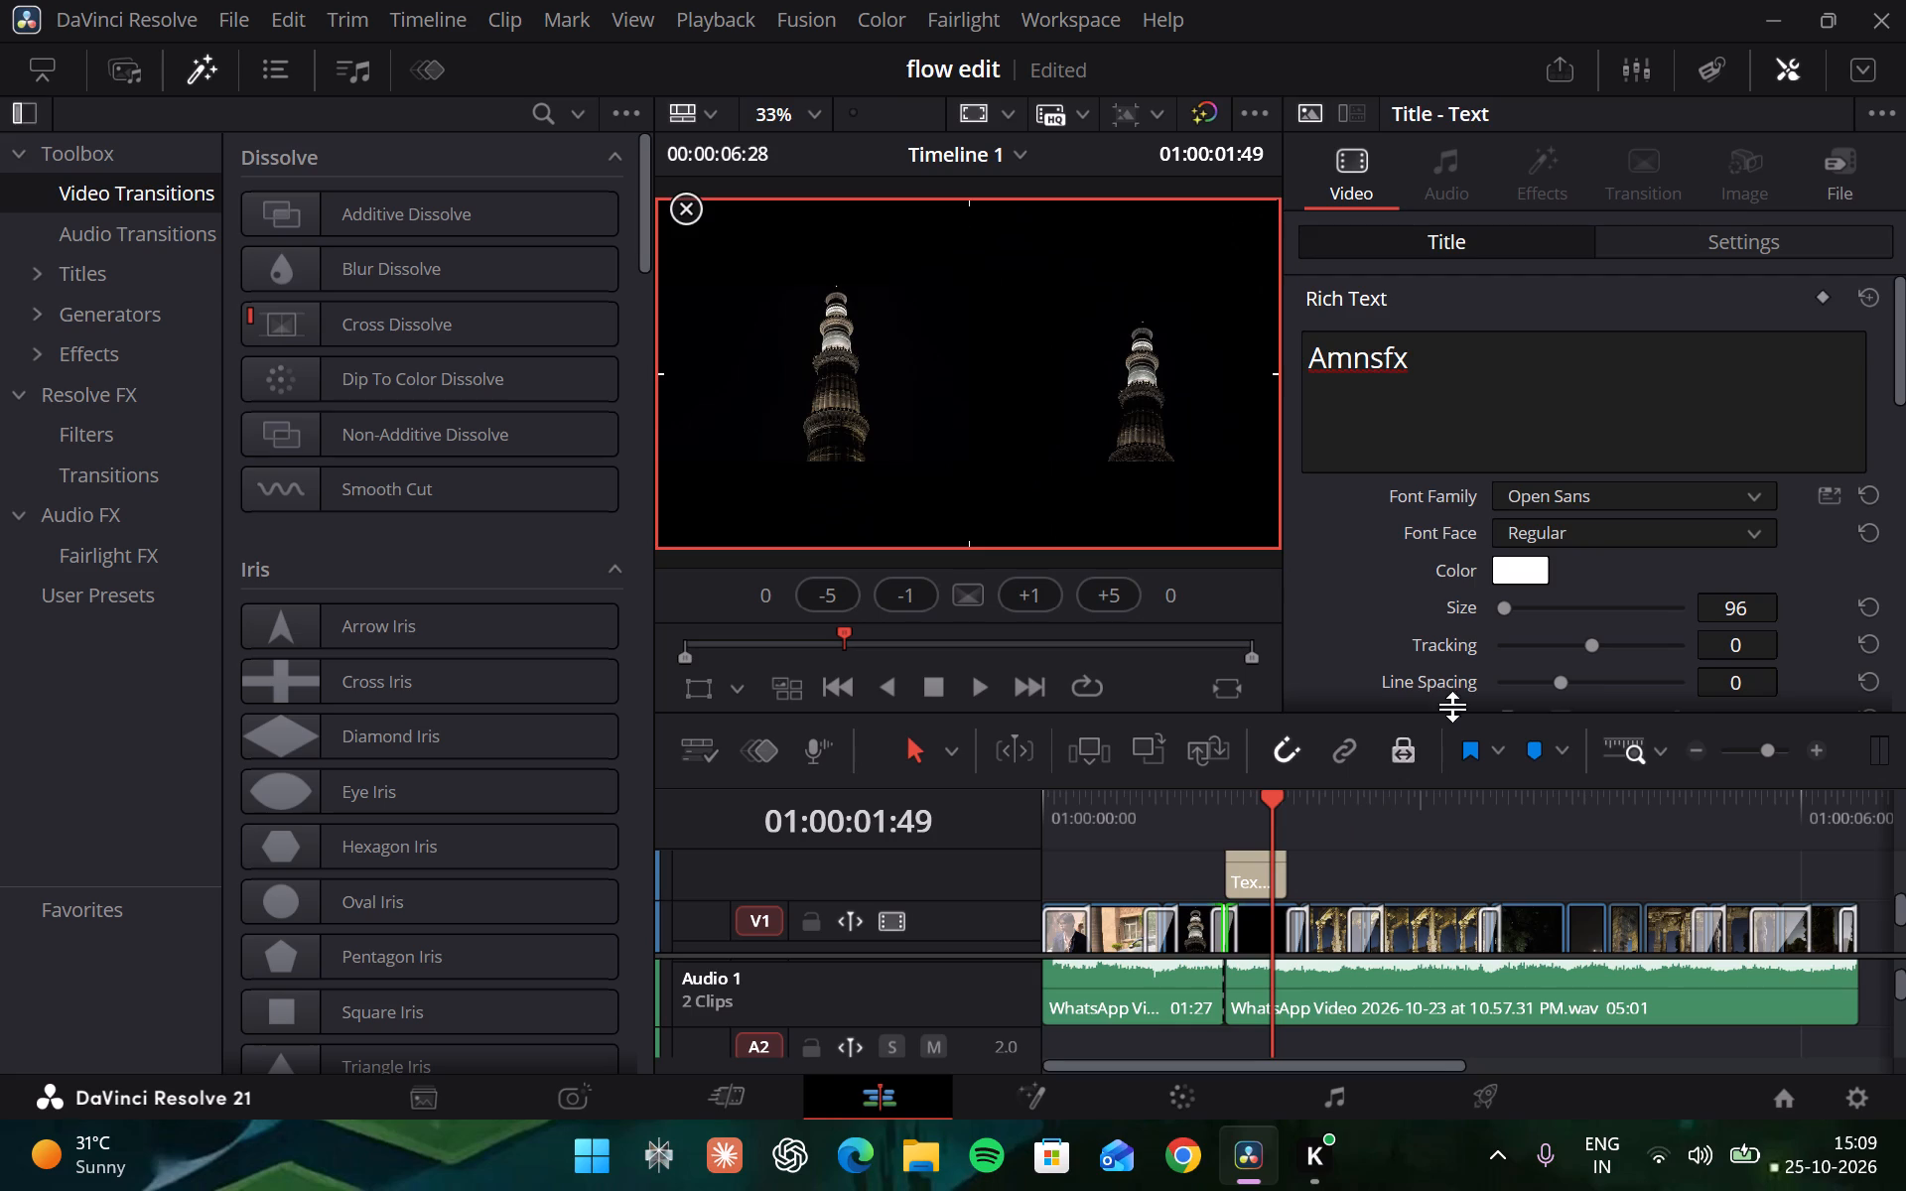
Inspect the transition settings of the IMG_1239.MOV clip that precedes the tower shots.
{"action": "left_click", "coordinate": [1161, 847]}
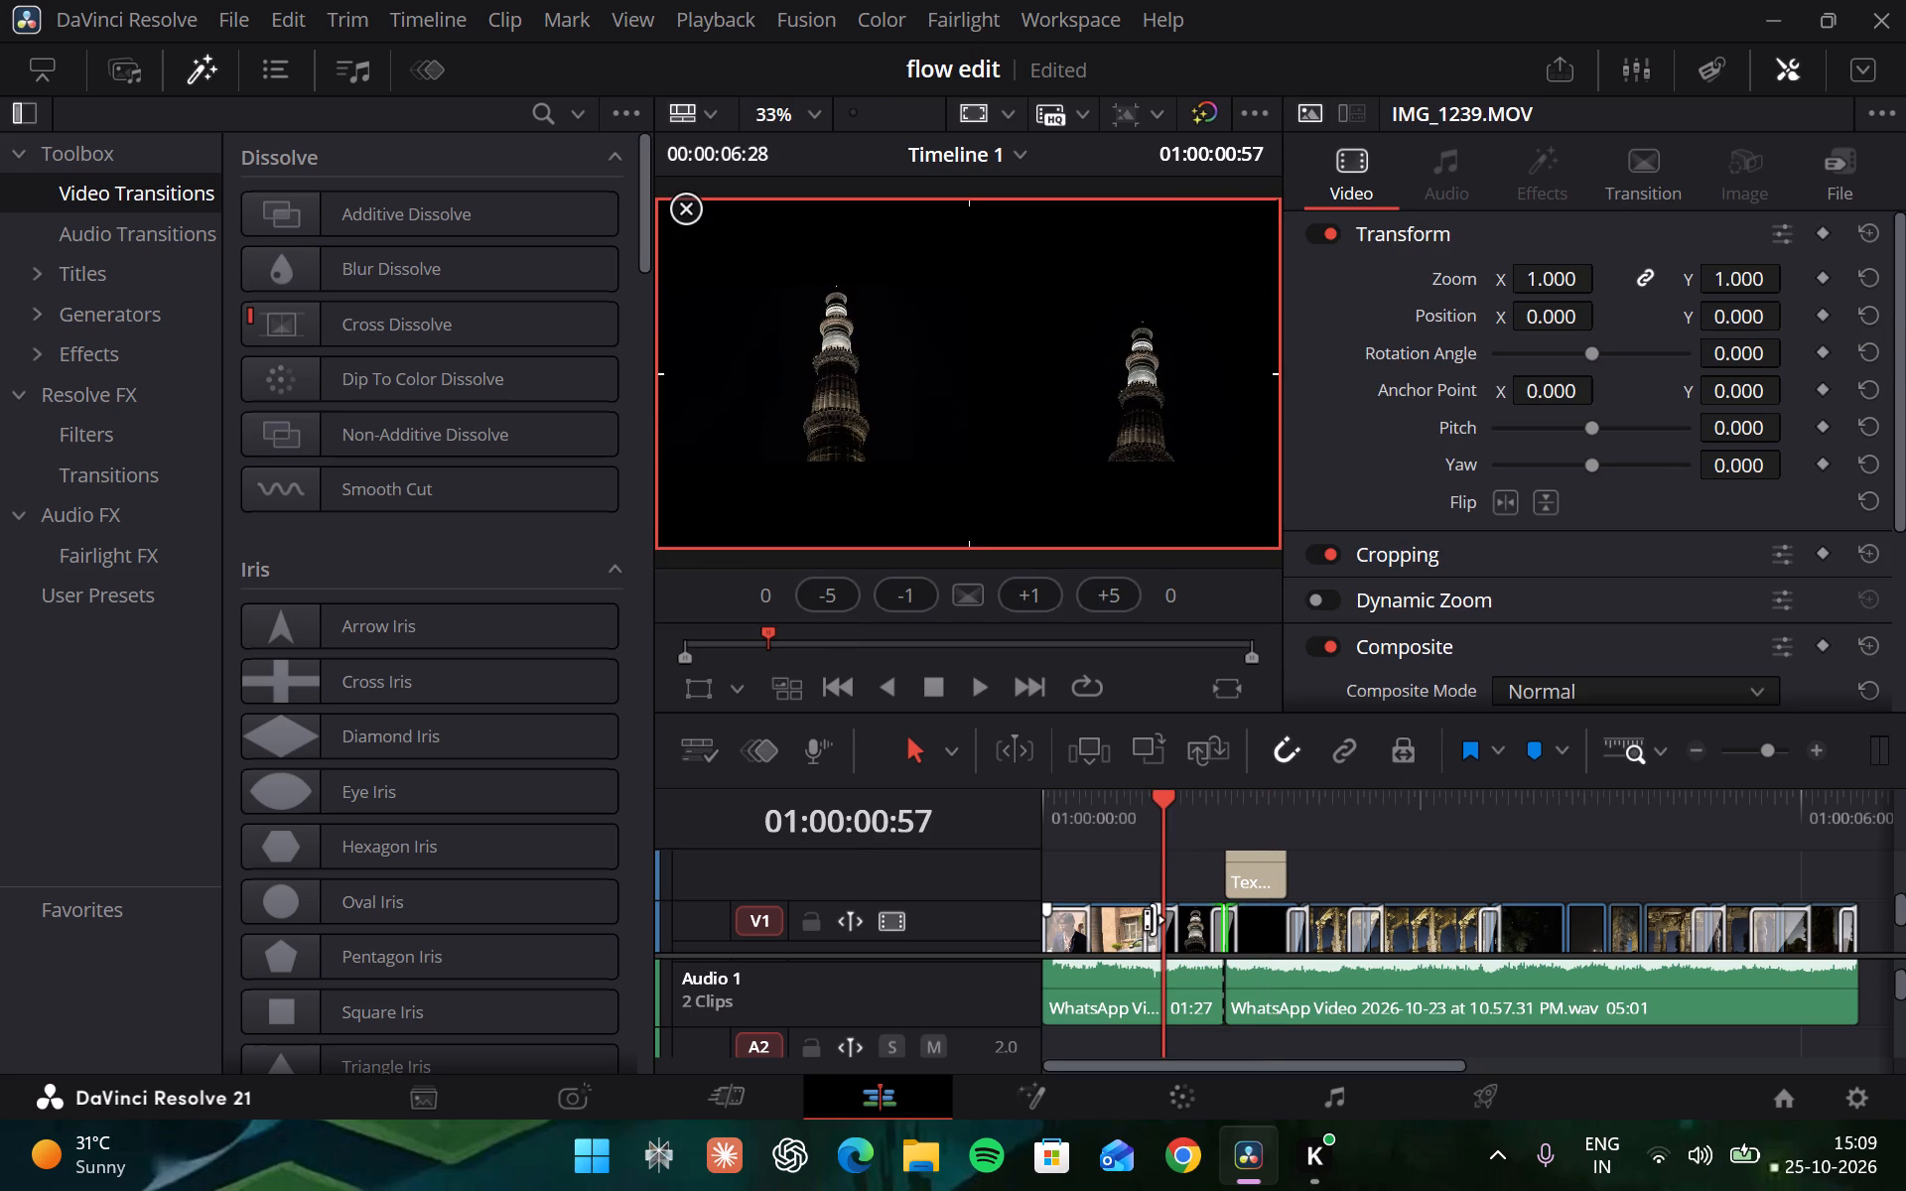
{"action": "left_click", "coordinate": [1633, 162]}
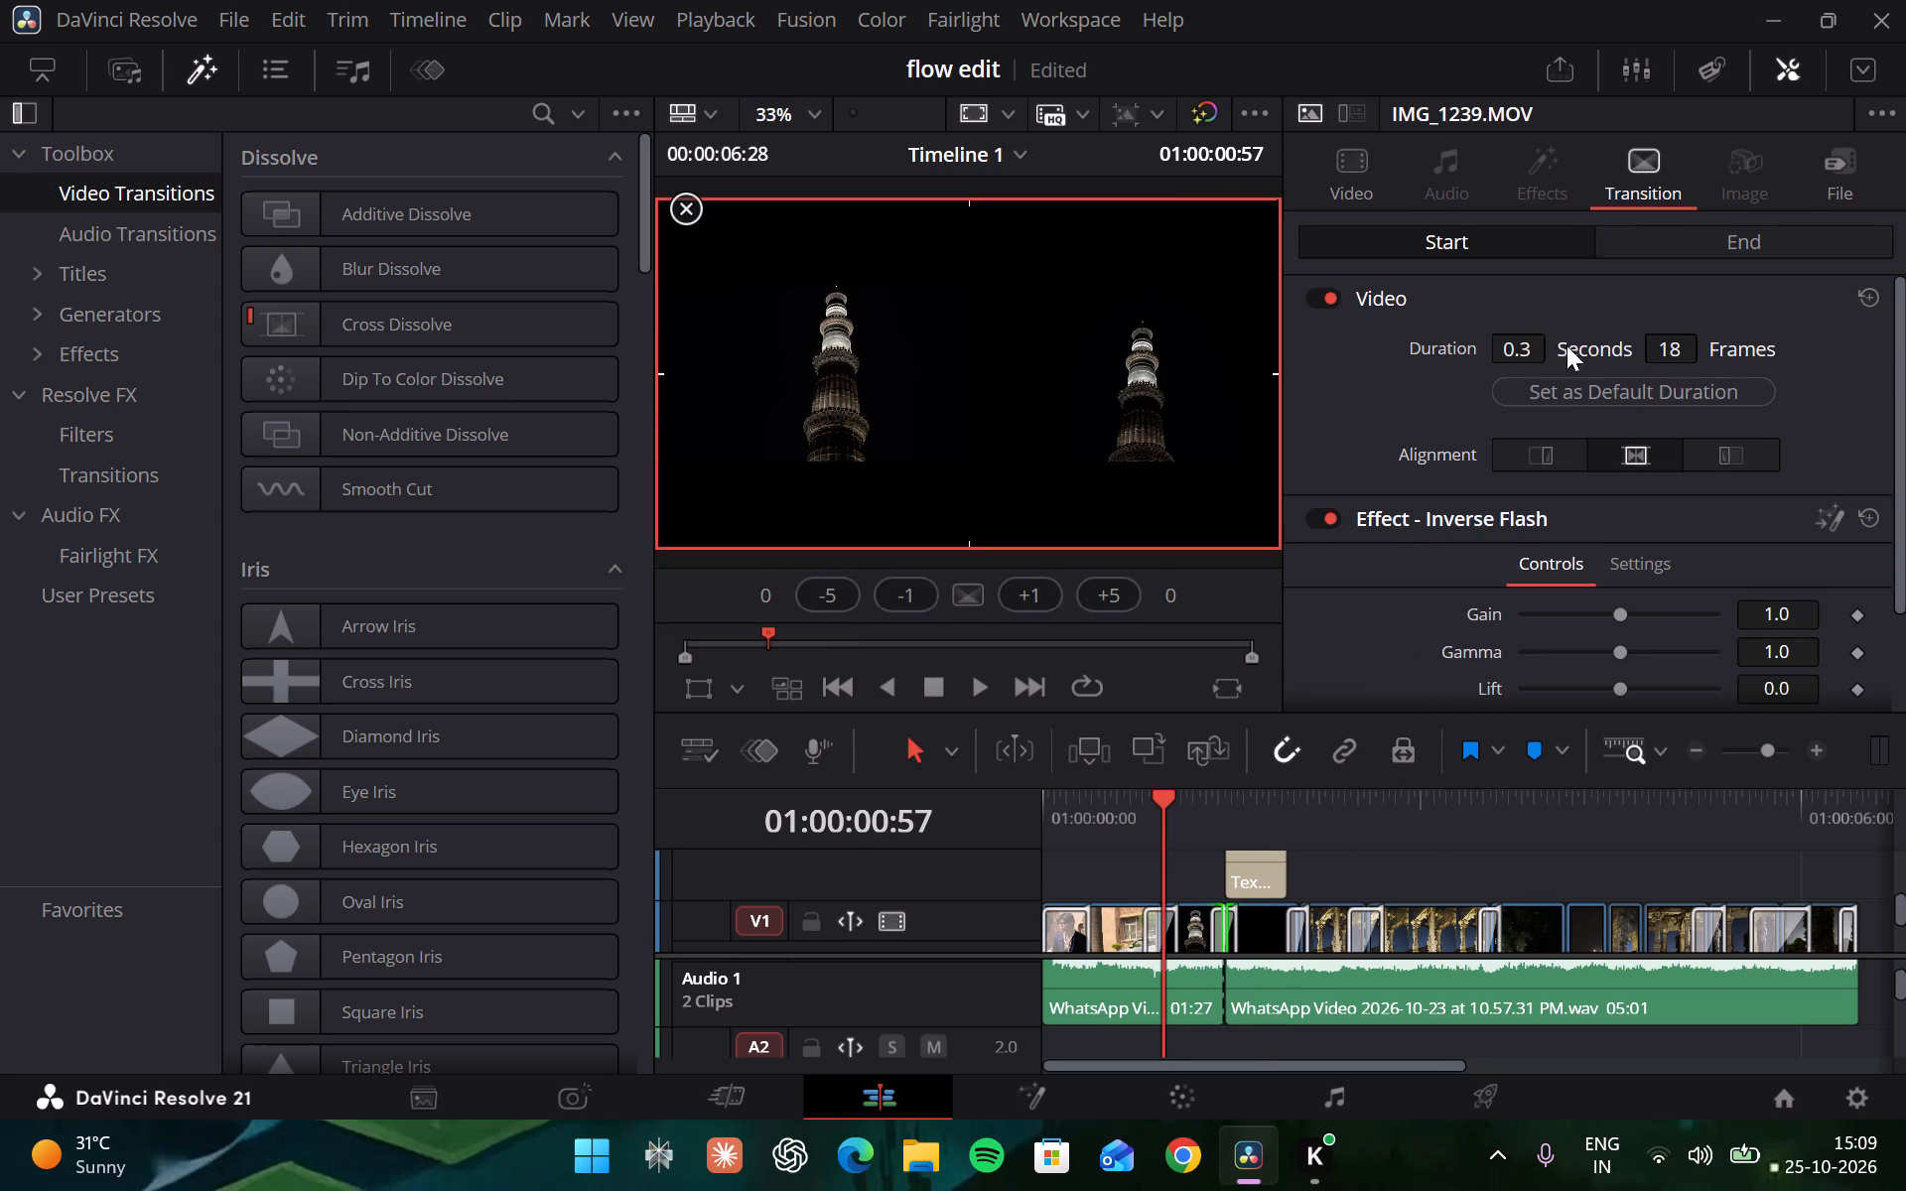
{"action": "left_click", "coordinate": [1532, 340]}
Scrub the playhead to the cut between the two tower shots at 01:00:01:27.
{"action": "scroll", "coordinate": [1191, 850], "scroll_direction": "left", "scroll_amount": 1}
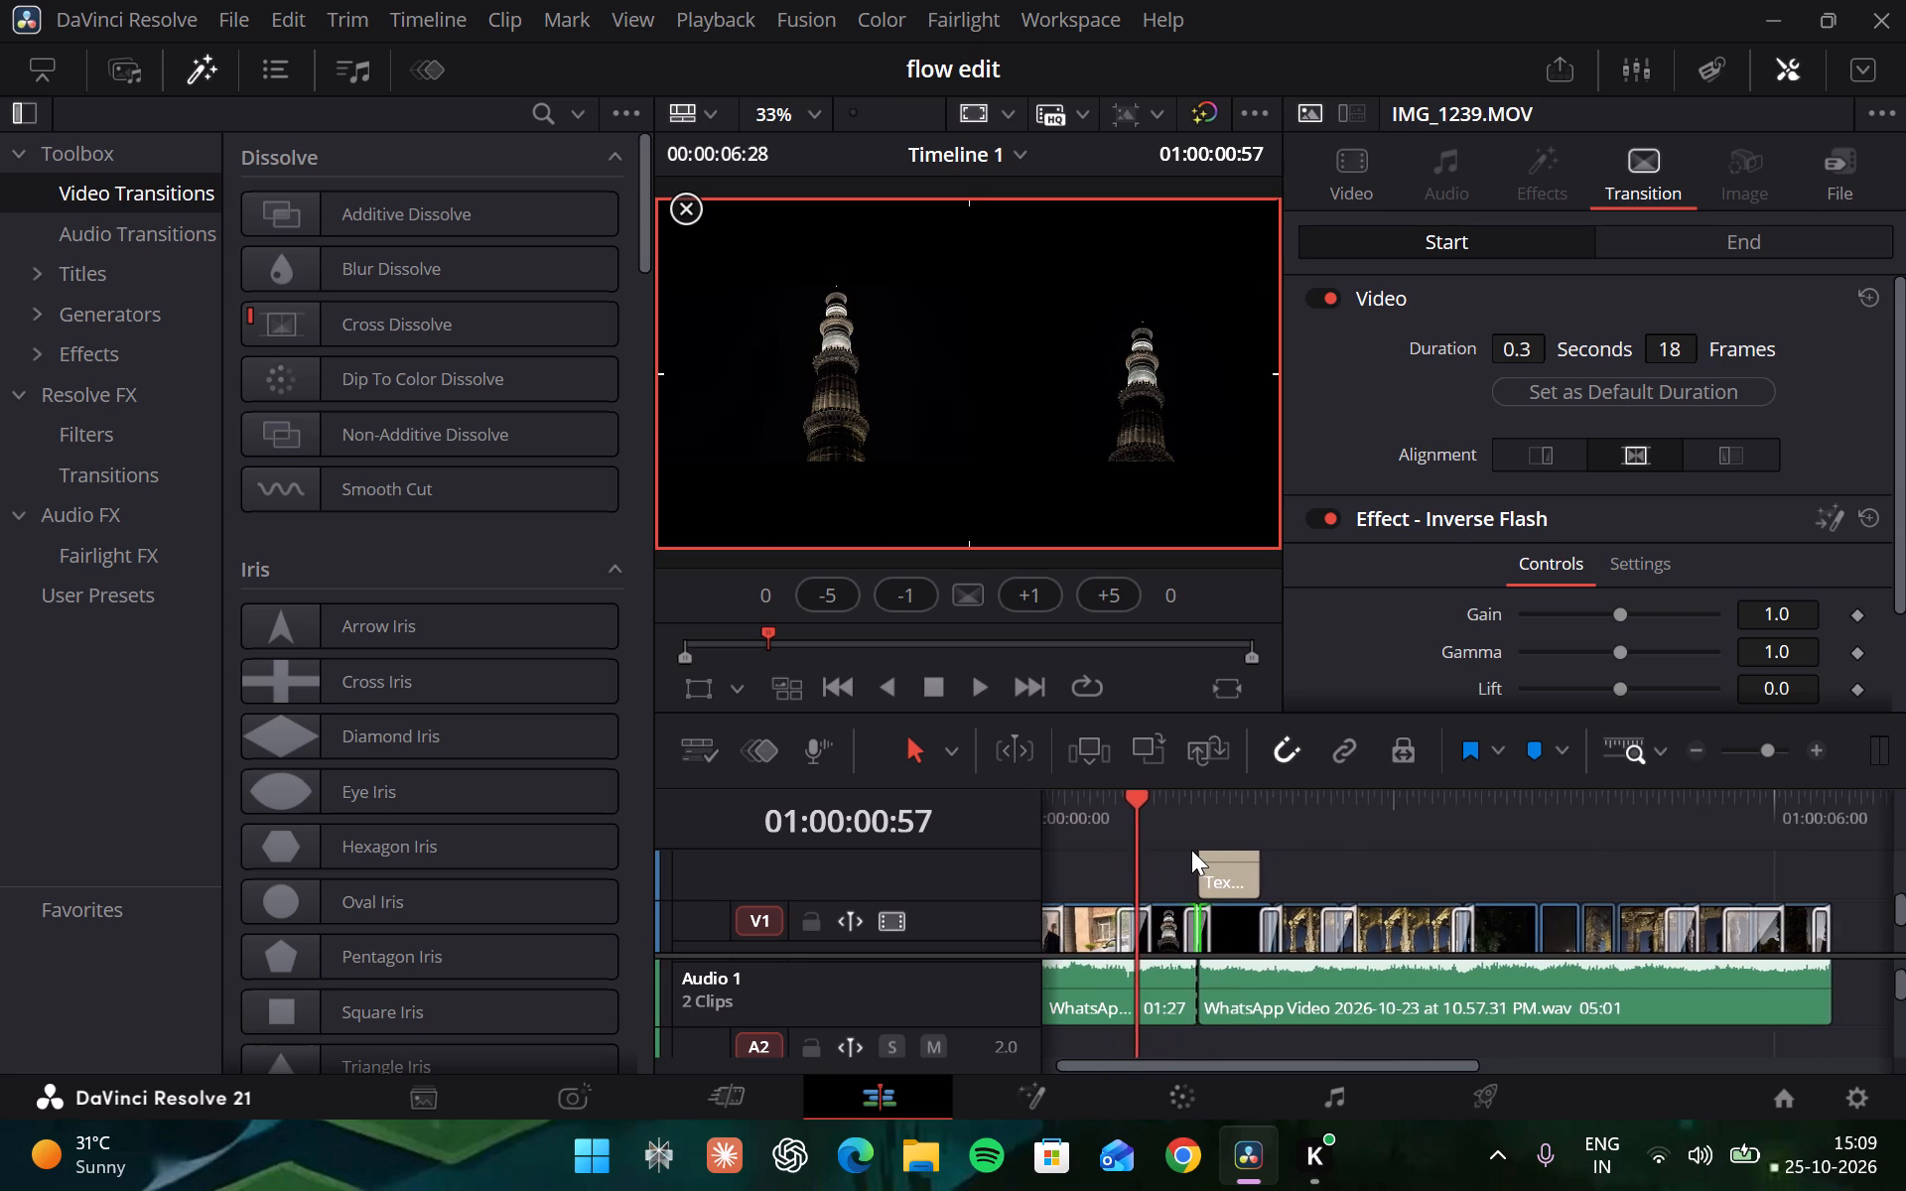
{"action": "key", "text": "space"}
{"action": "key", "text": "space"}
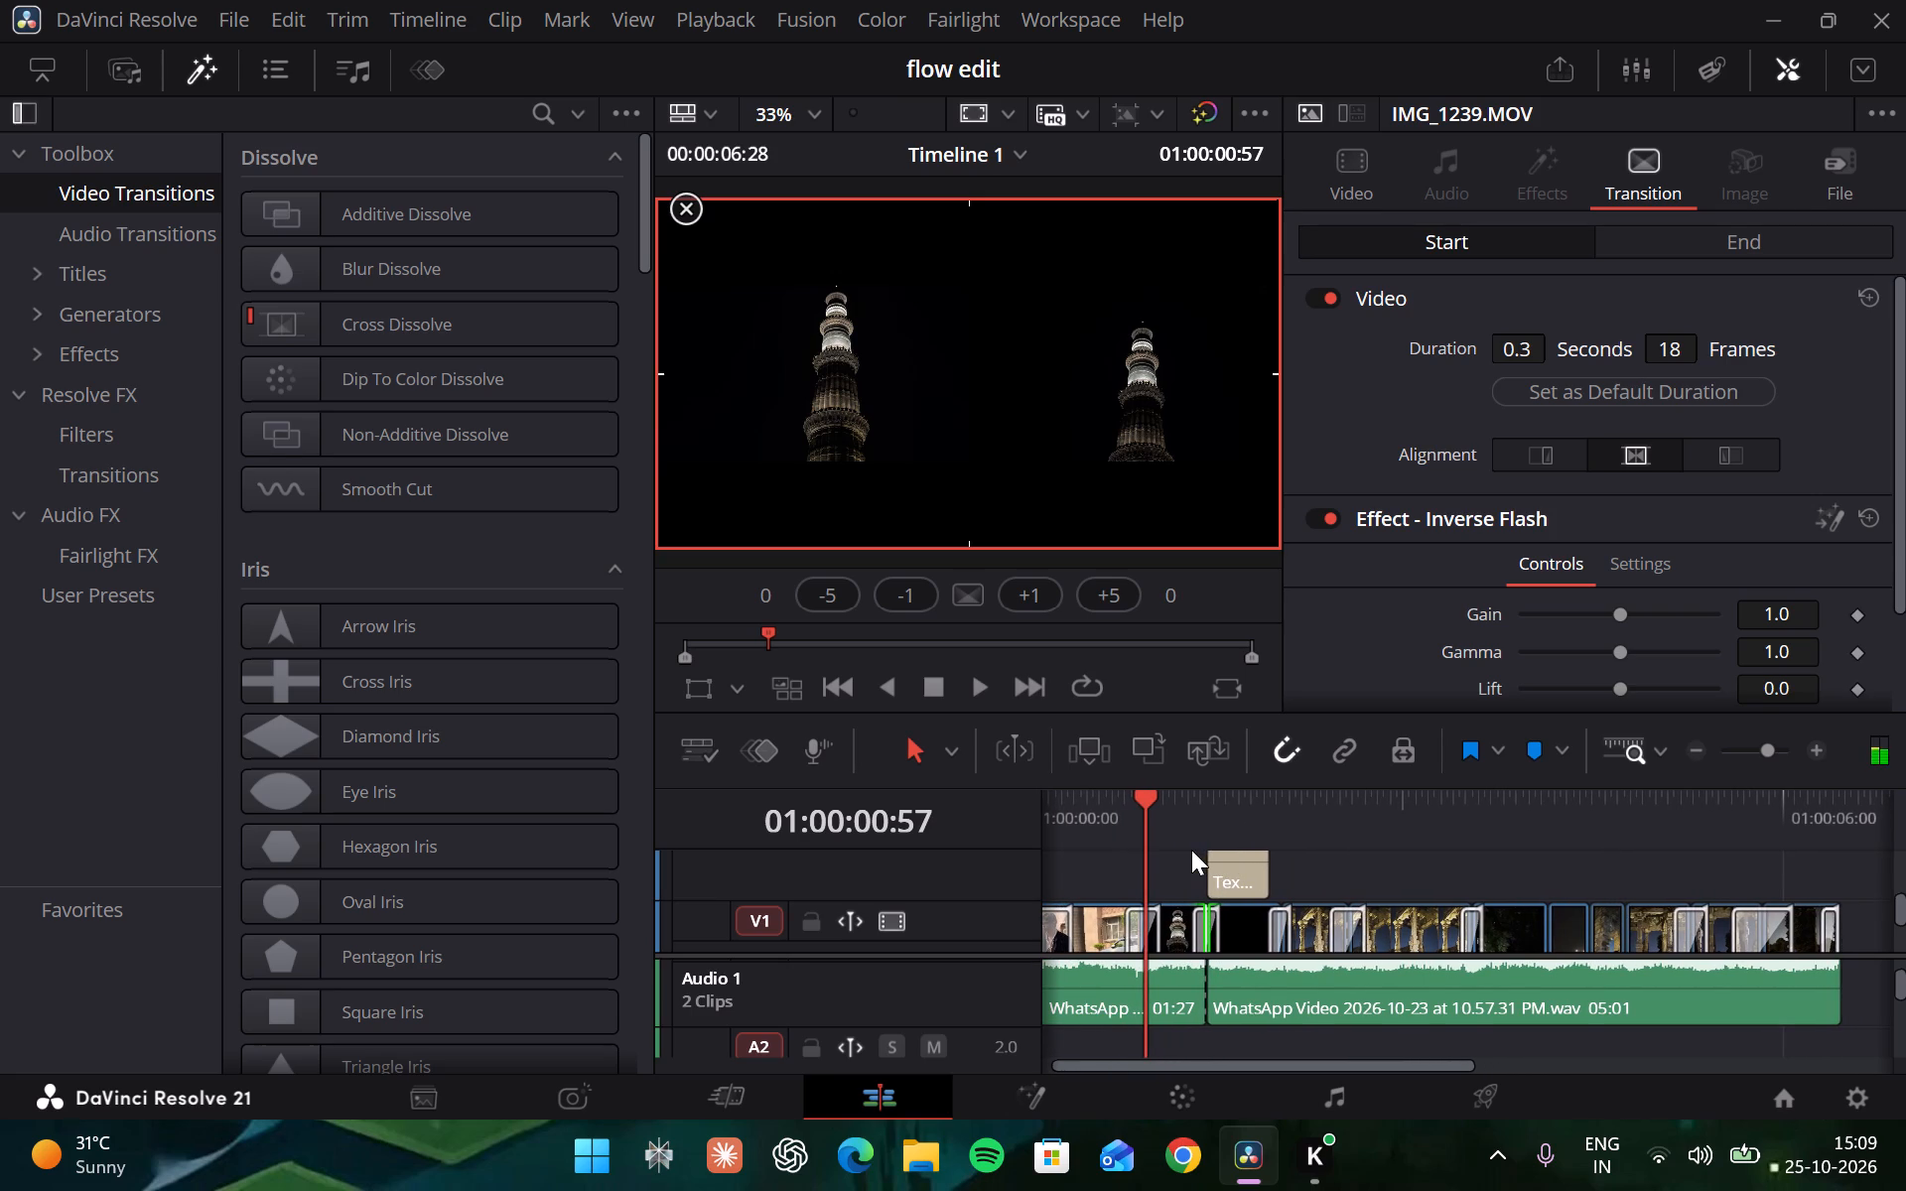
{"action": "left_click_drag", "start_coordinate": [1142, 796], "coordinate": [1157, 797]}
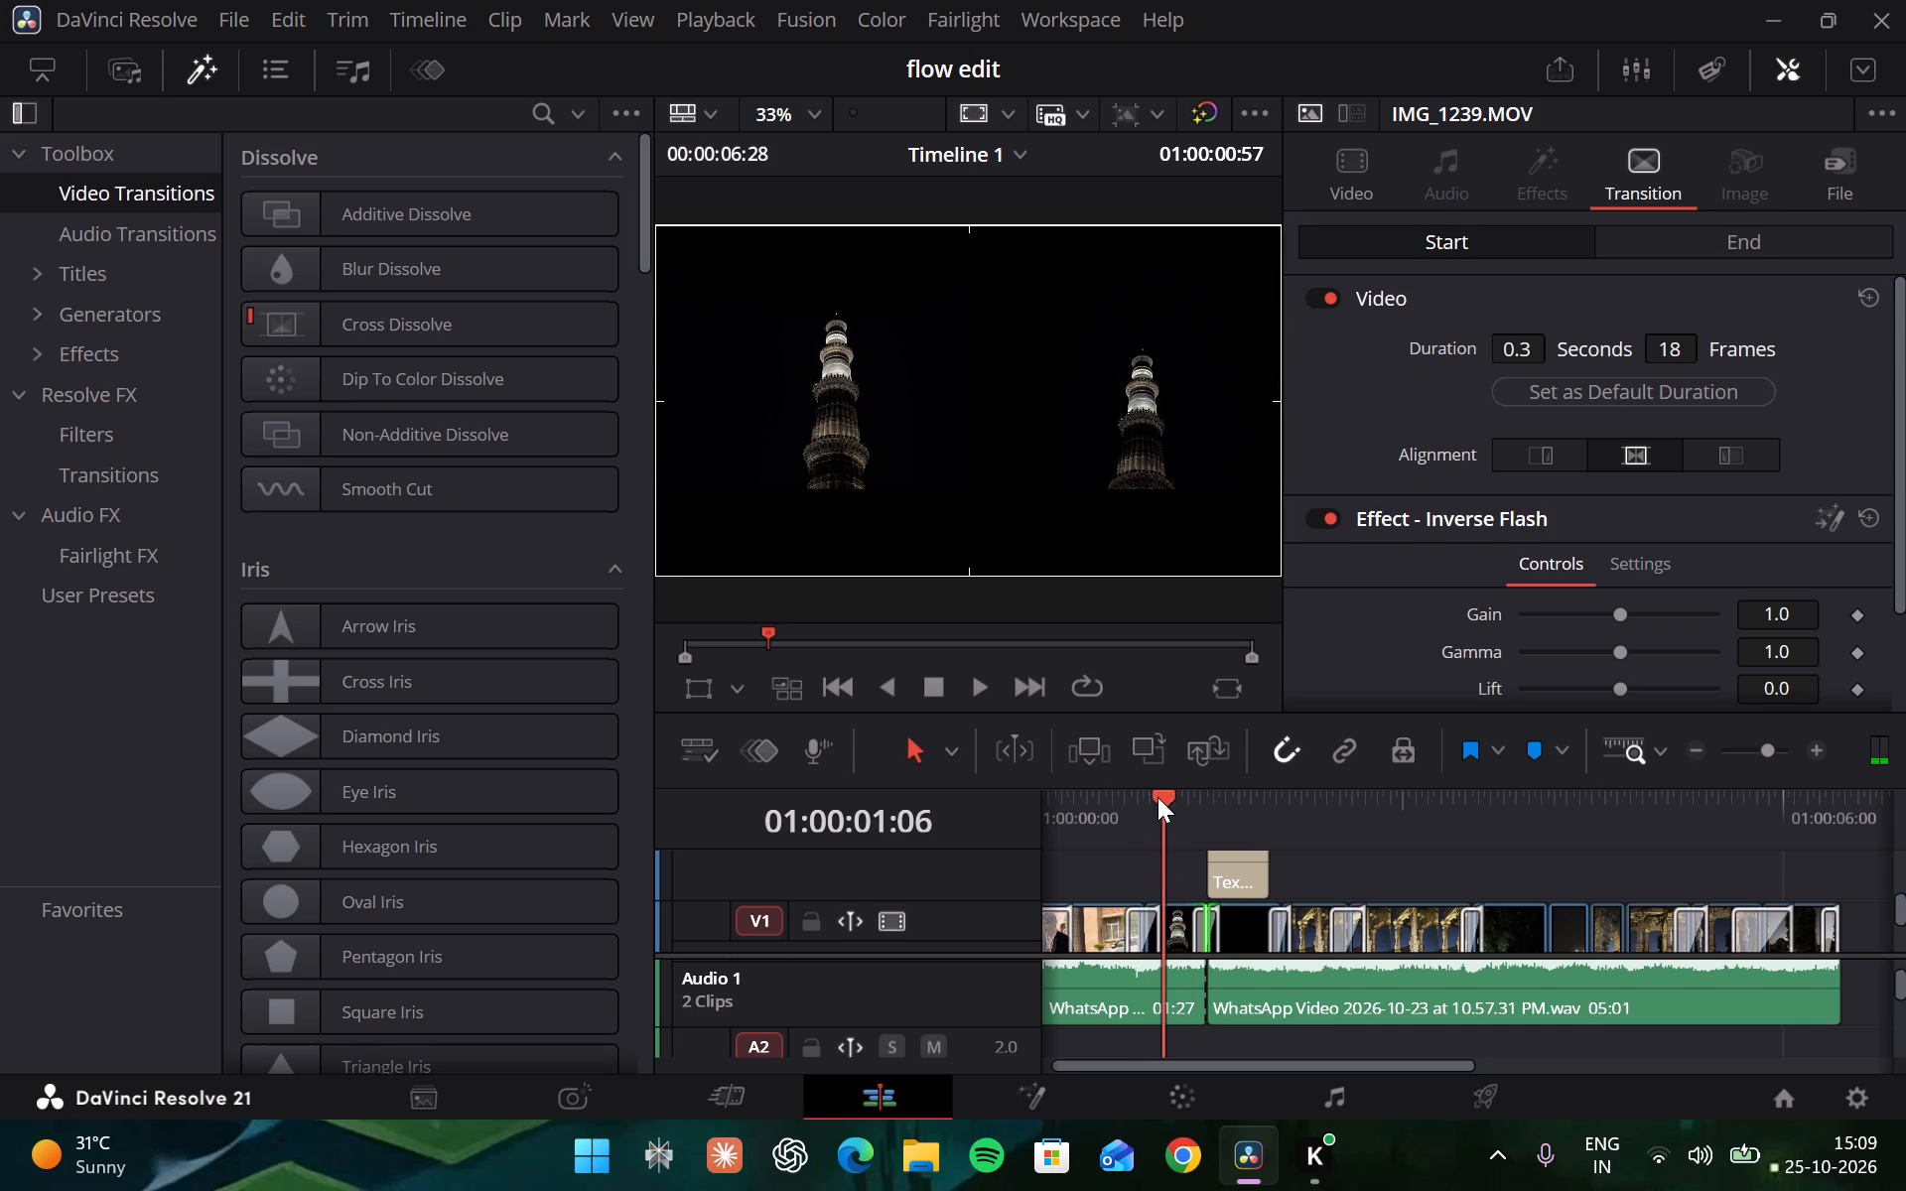
{"action": "left_click_drag", "start_coordinate": [1157, 797], "coordinate": [1201, 795]}
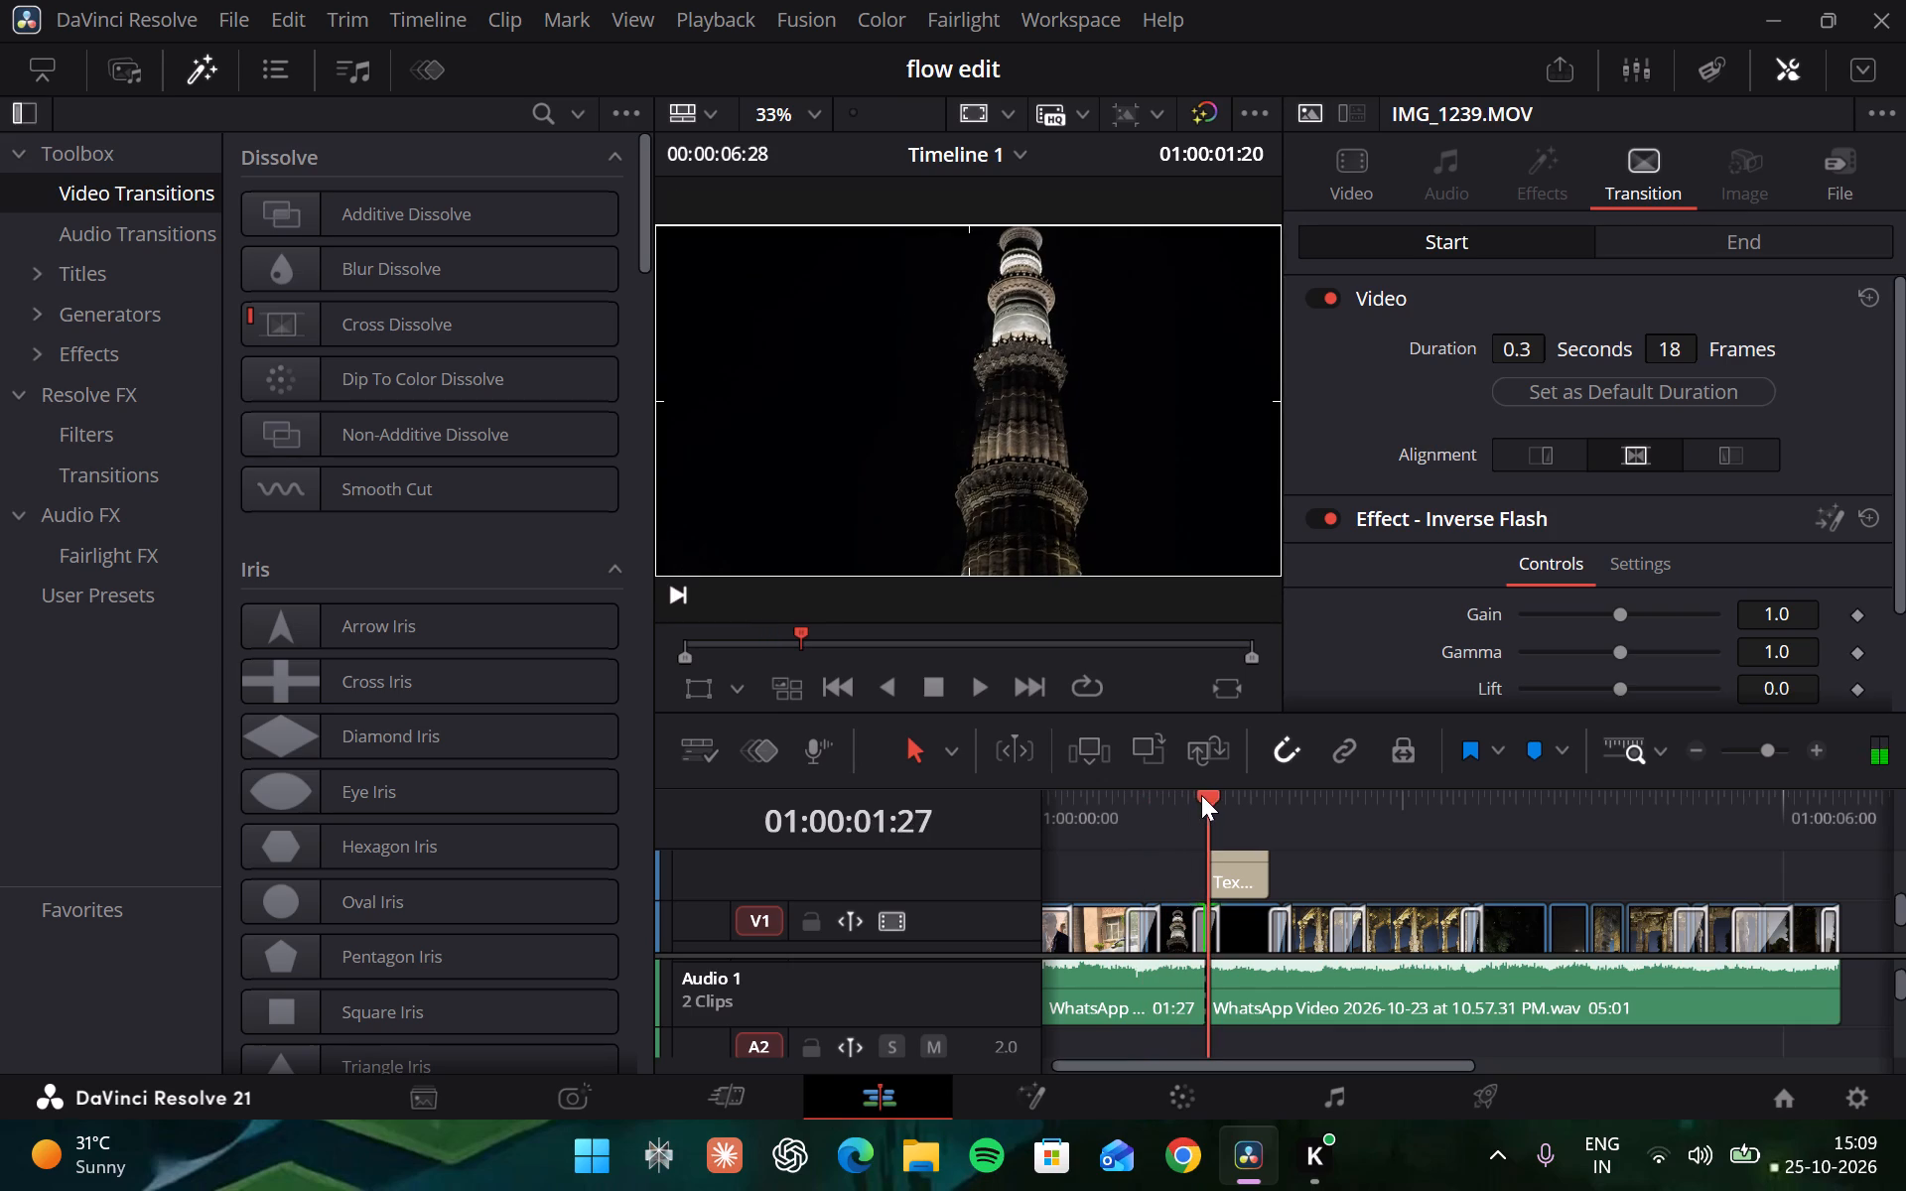
{"action": "left_click_drag", "start_coordinate": [1201, 795], "coordinate": [1206, 792]}
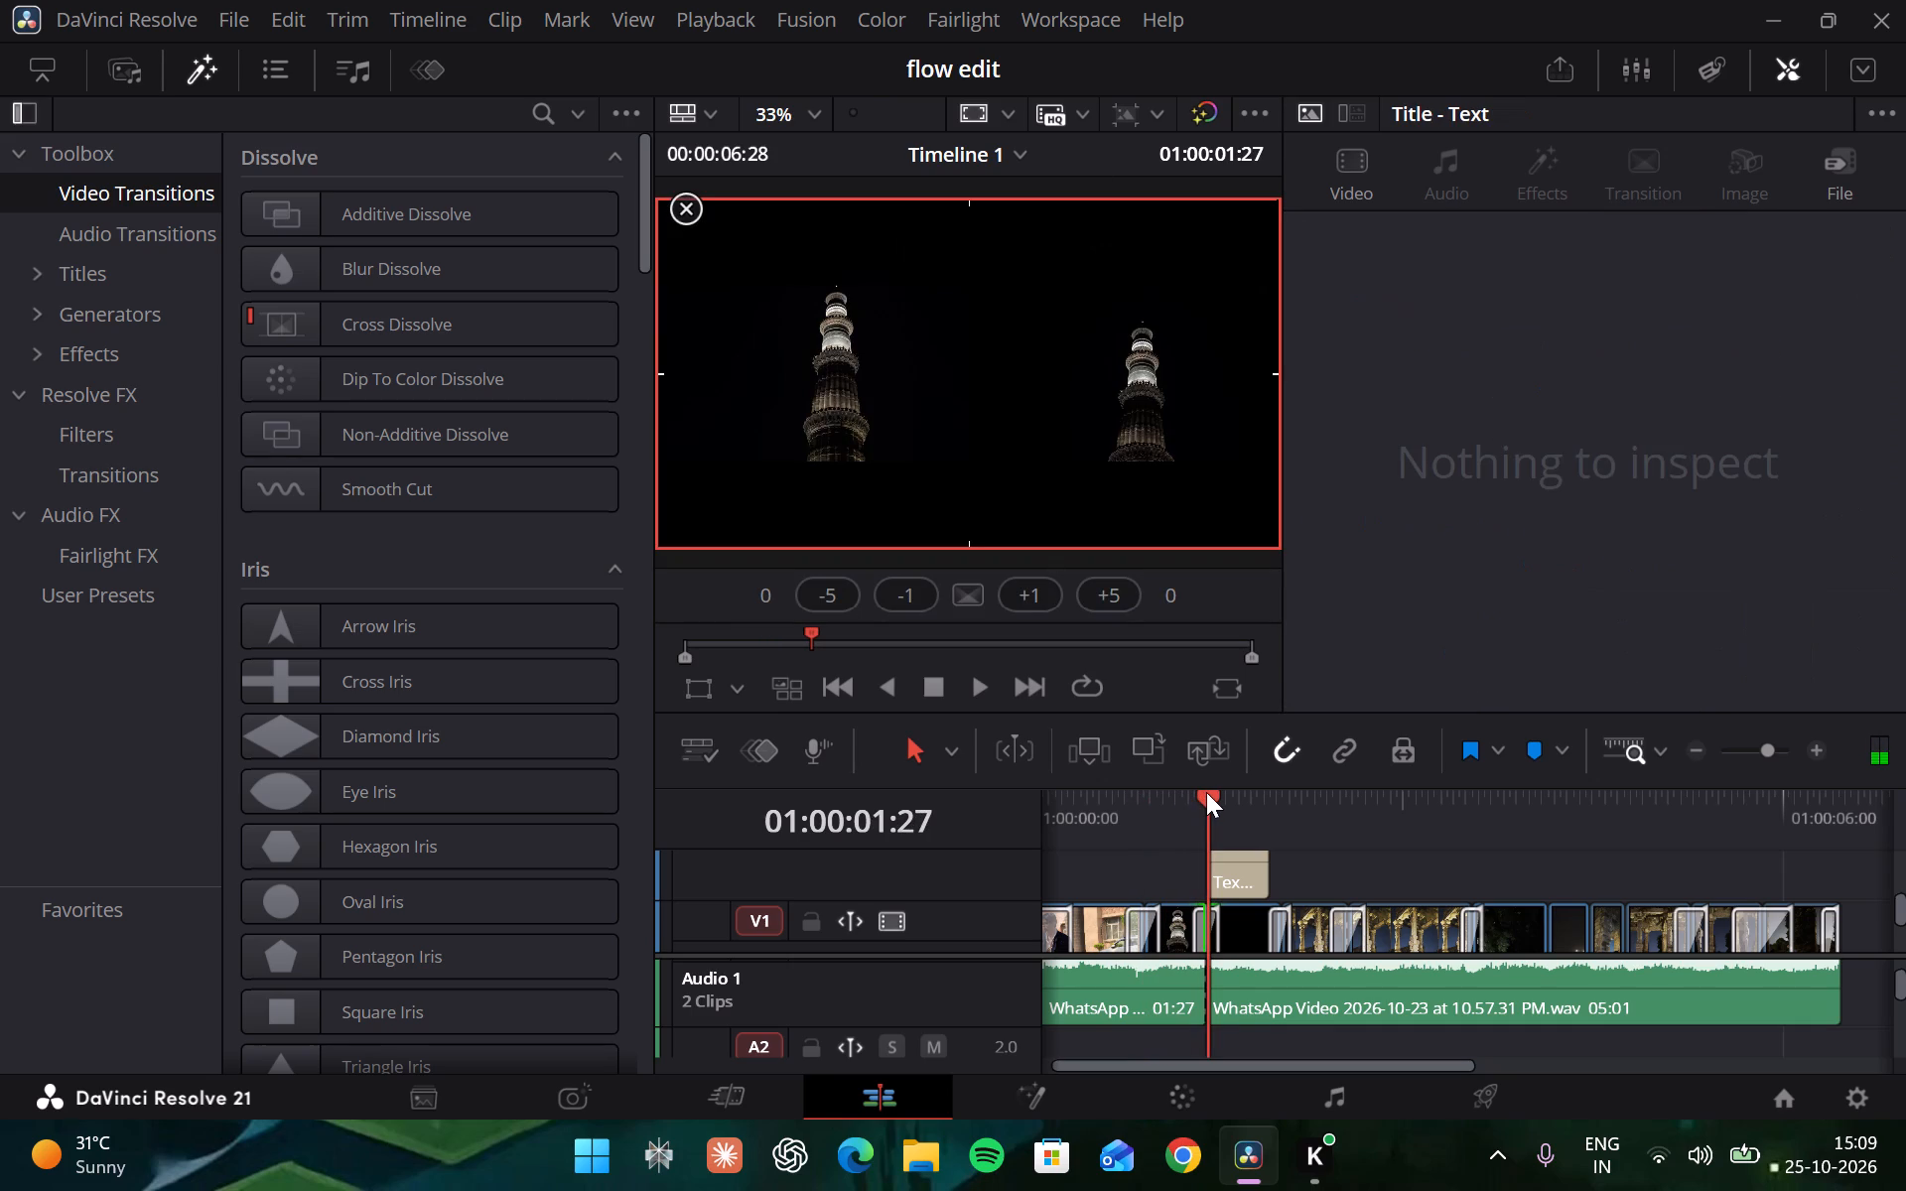
Try again to bring up the inspector settings of the Additive Dissolve between the two tower shots.
{"action": "left_click", "coordinate": [1205, 926]}
{"action": "double_click", "coordinate": [1205, 926]}
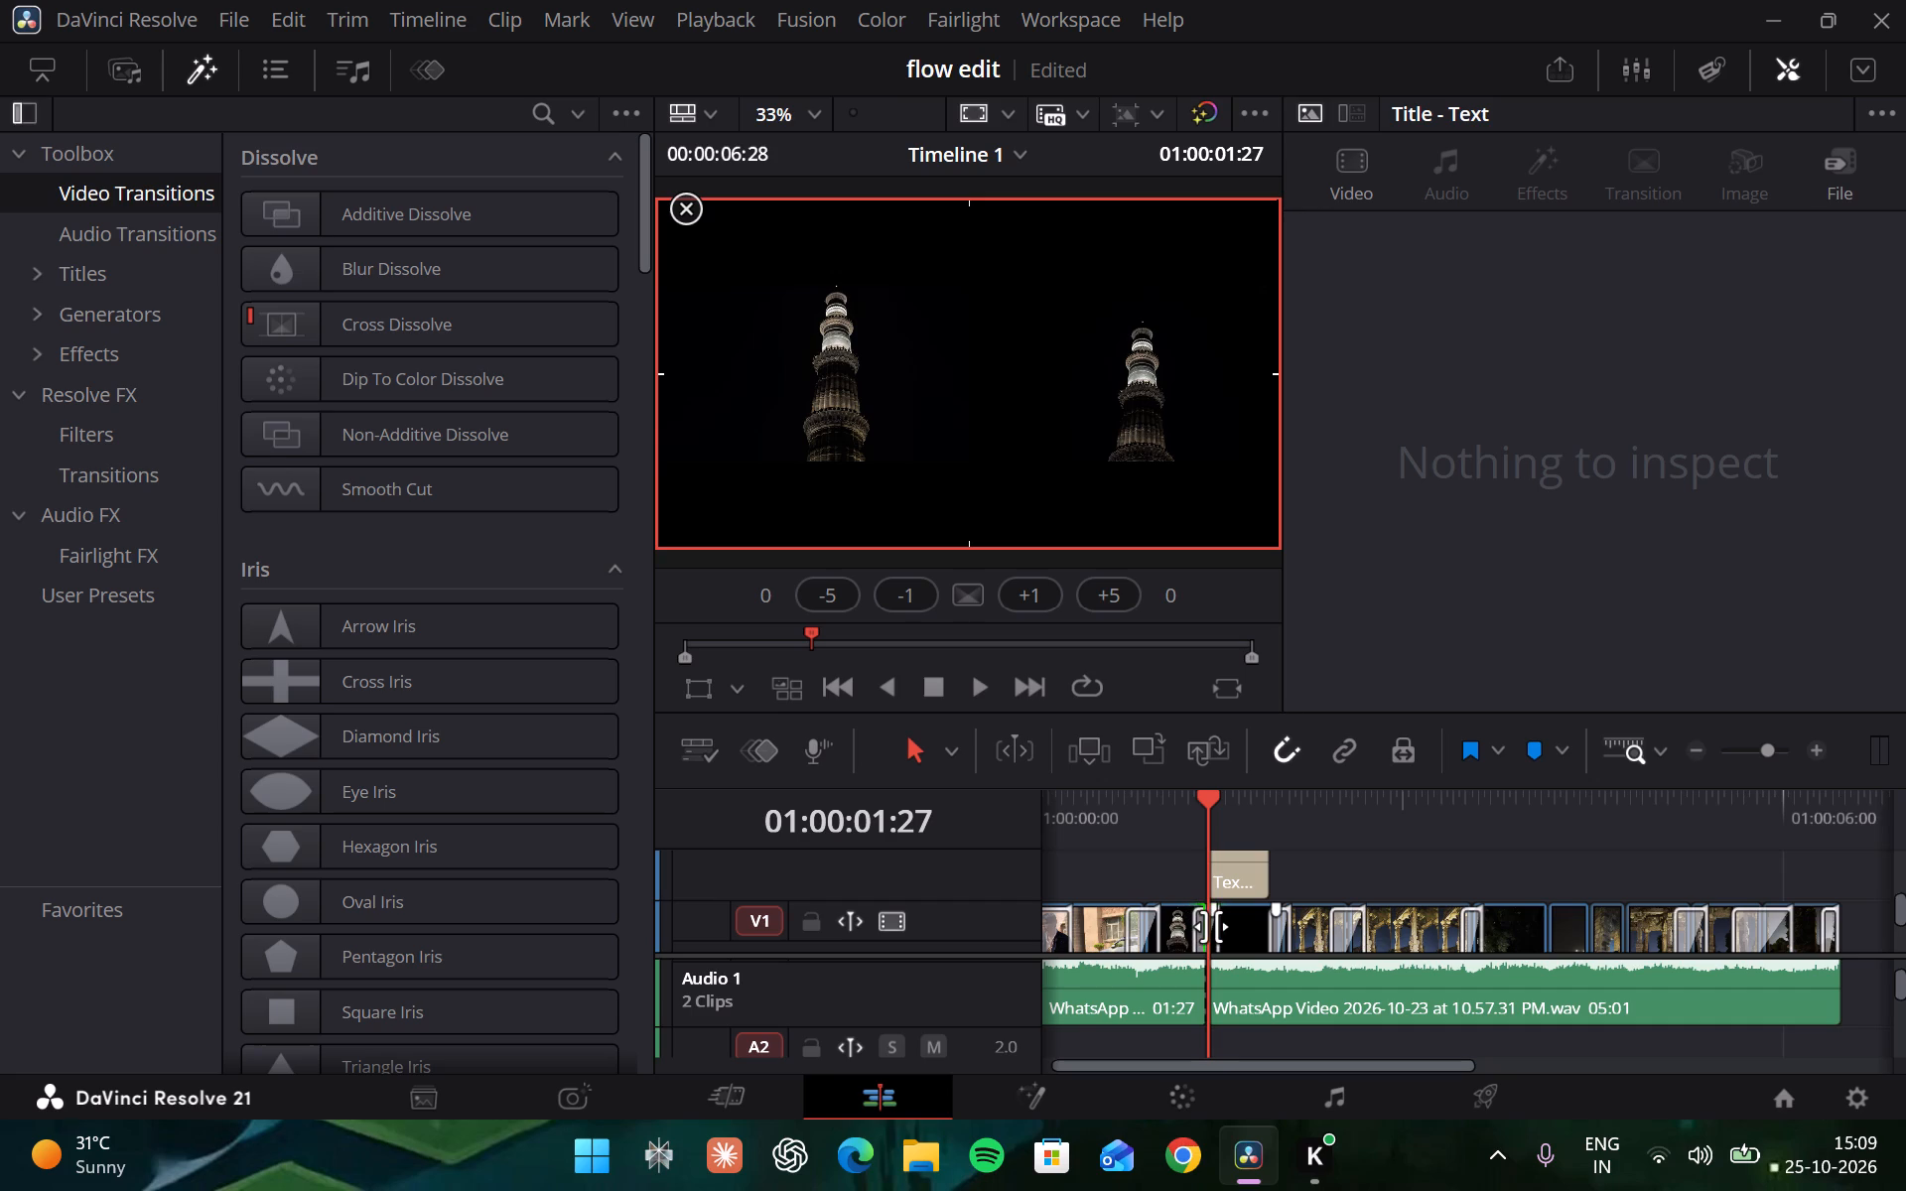
{"action": "double_click", "coordinate": [1211, 926]}
{"action": "left_click", "coordinate": [1205, 929]}
{"action": "triple_click", "coordinate": [1205, 929]}
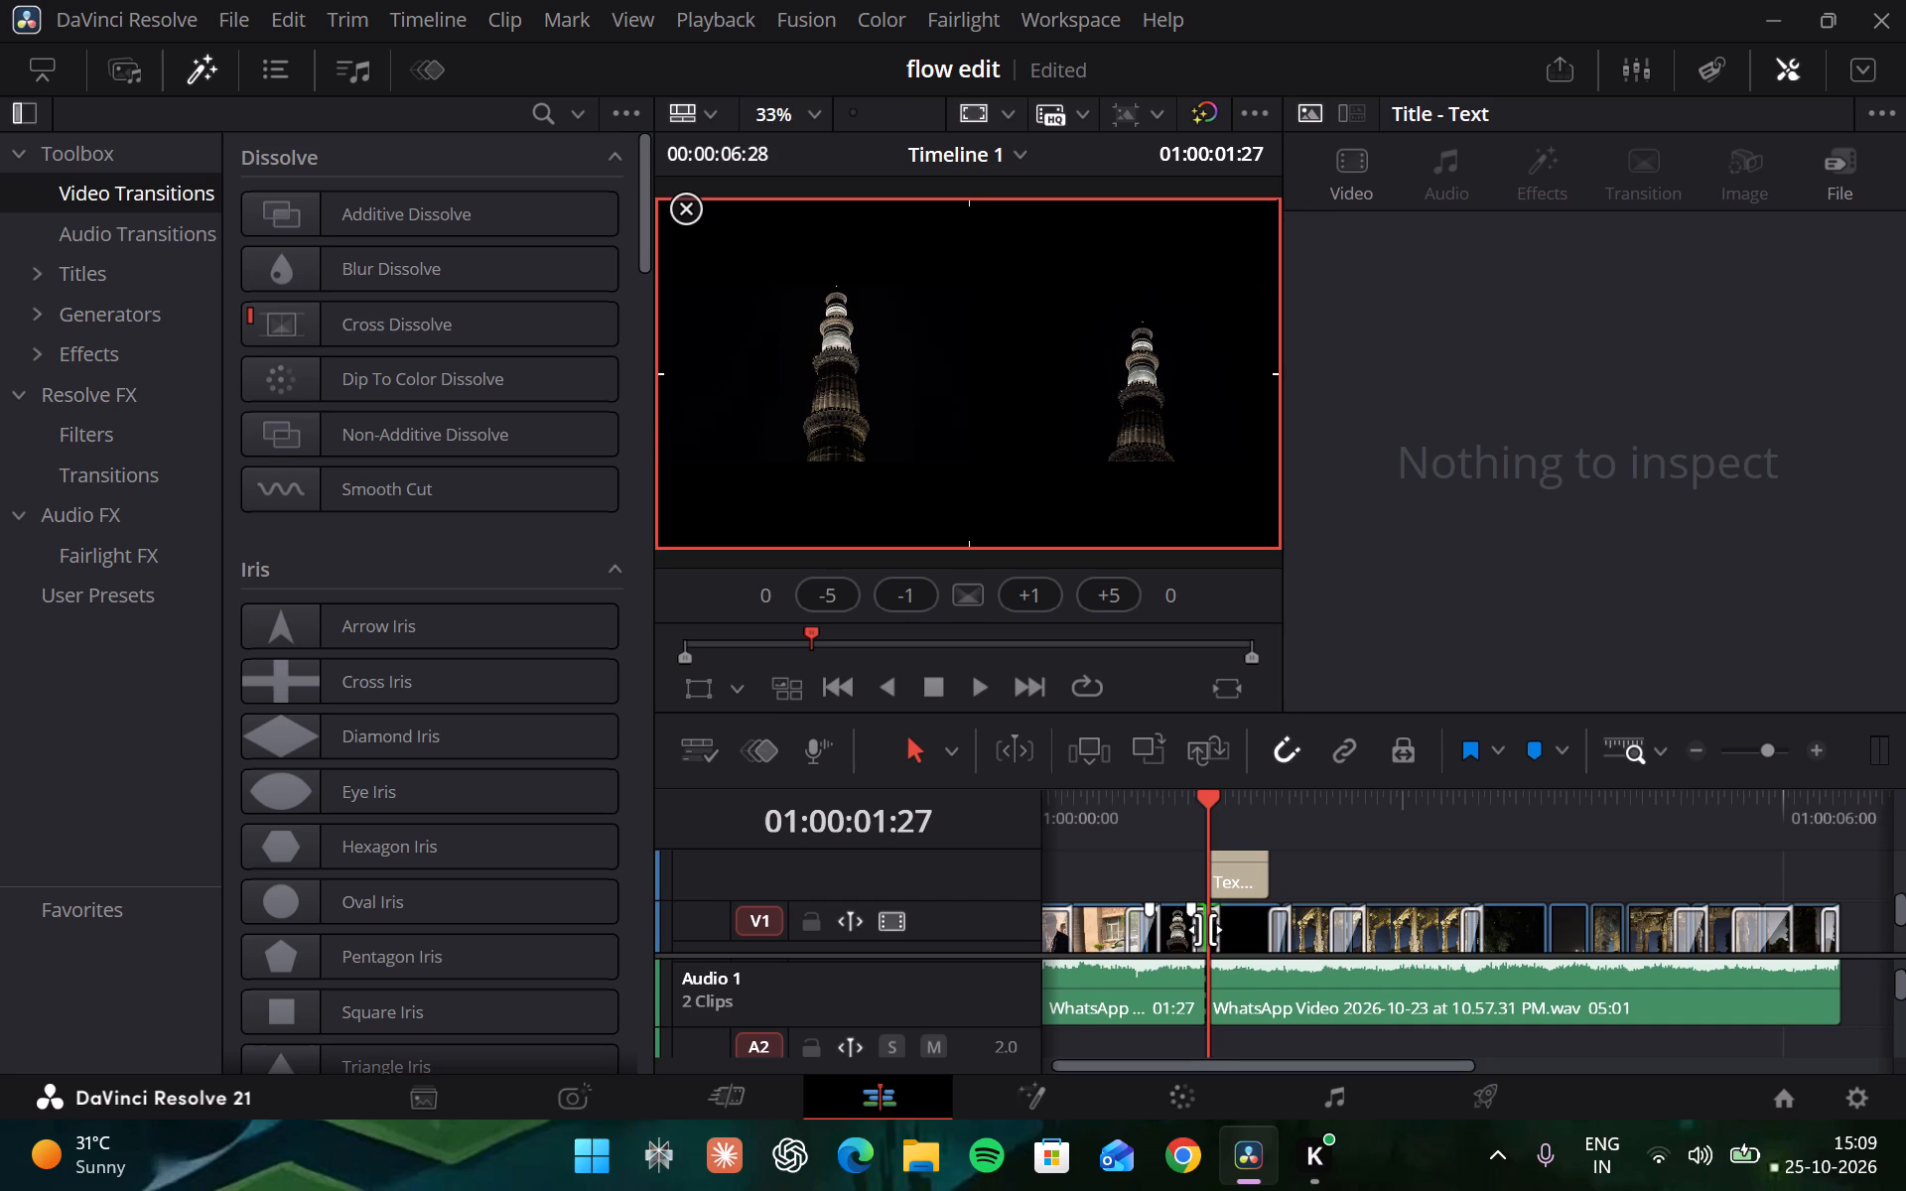
{"action": "left_click", "coordinate": [1205, 929]}
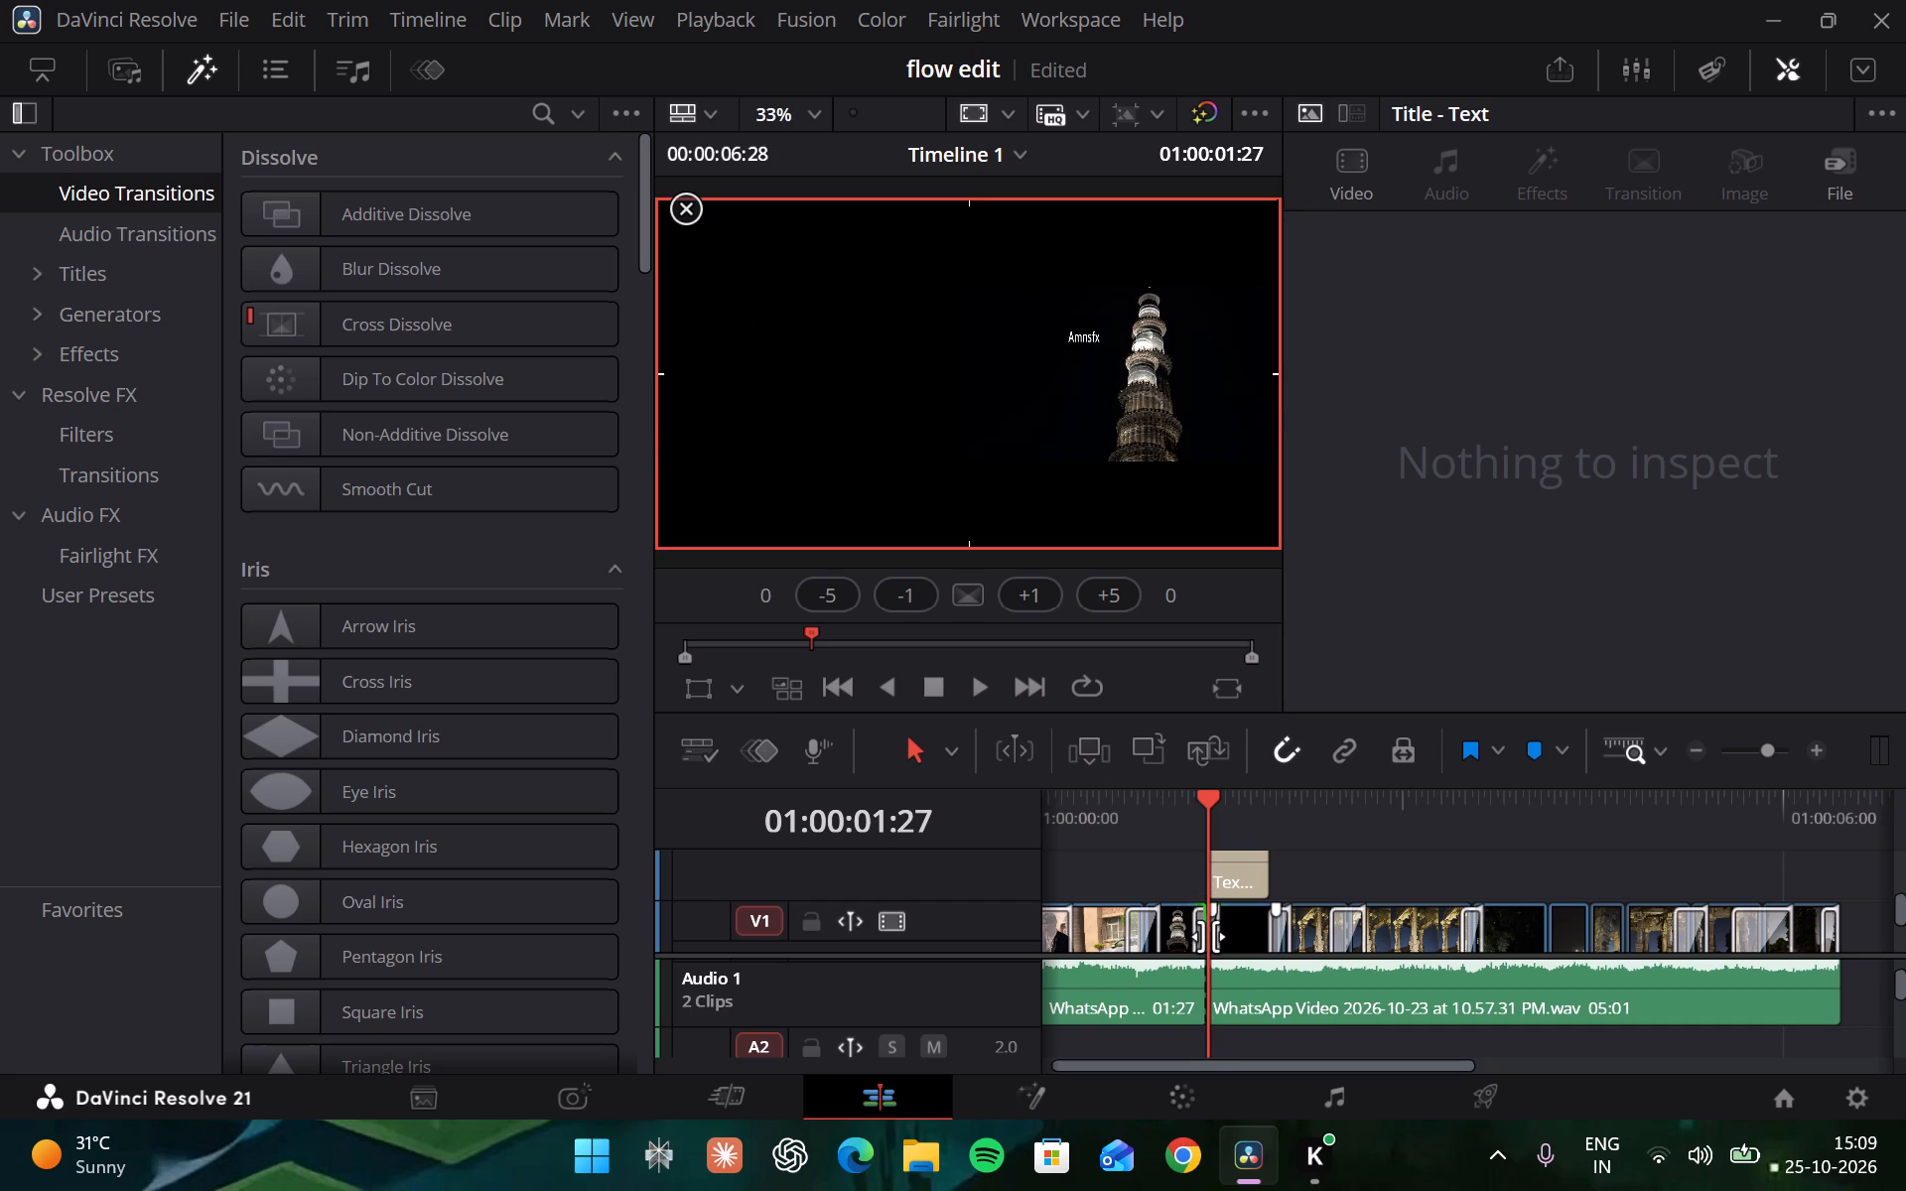
{"action": "triple_click", "coordinate": [1208, 936]}
{"action": "triple_click", "coordinate": [1208, 936]}
{"action": "double_click", "coordinate": [1208, 936]}
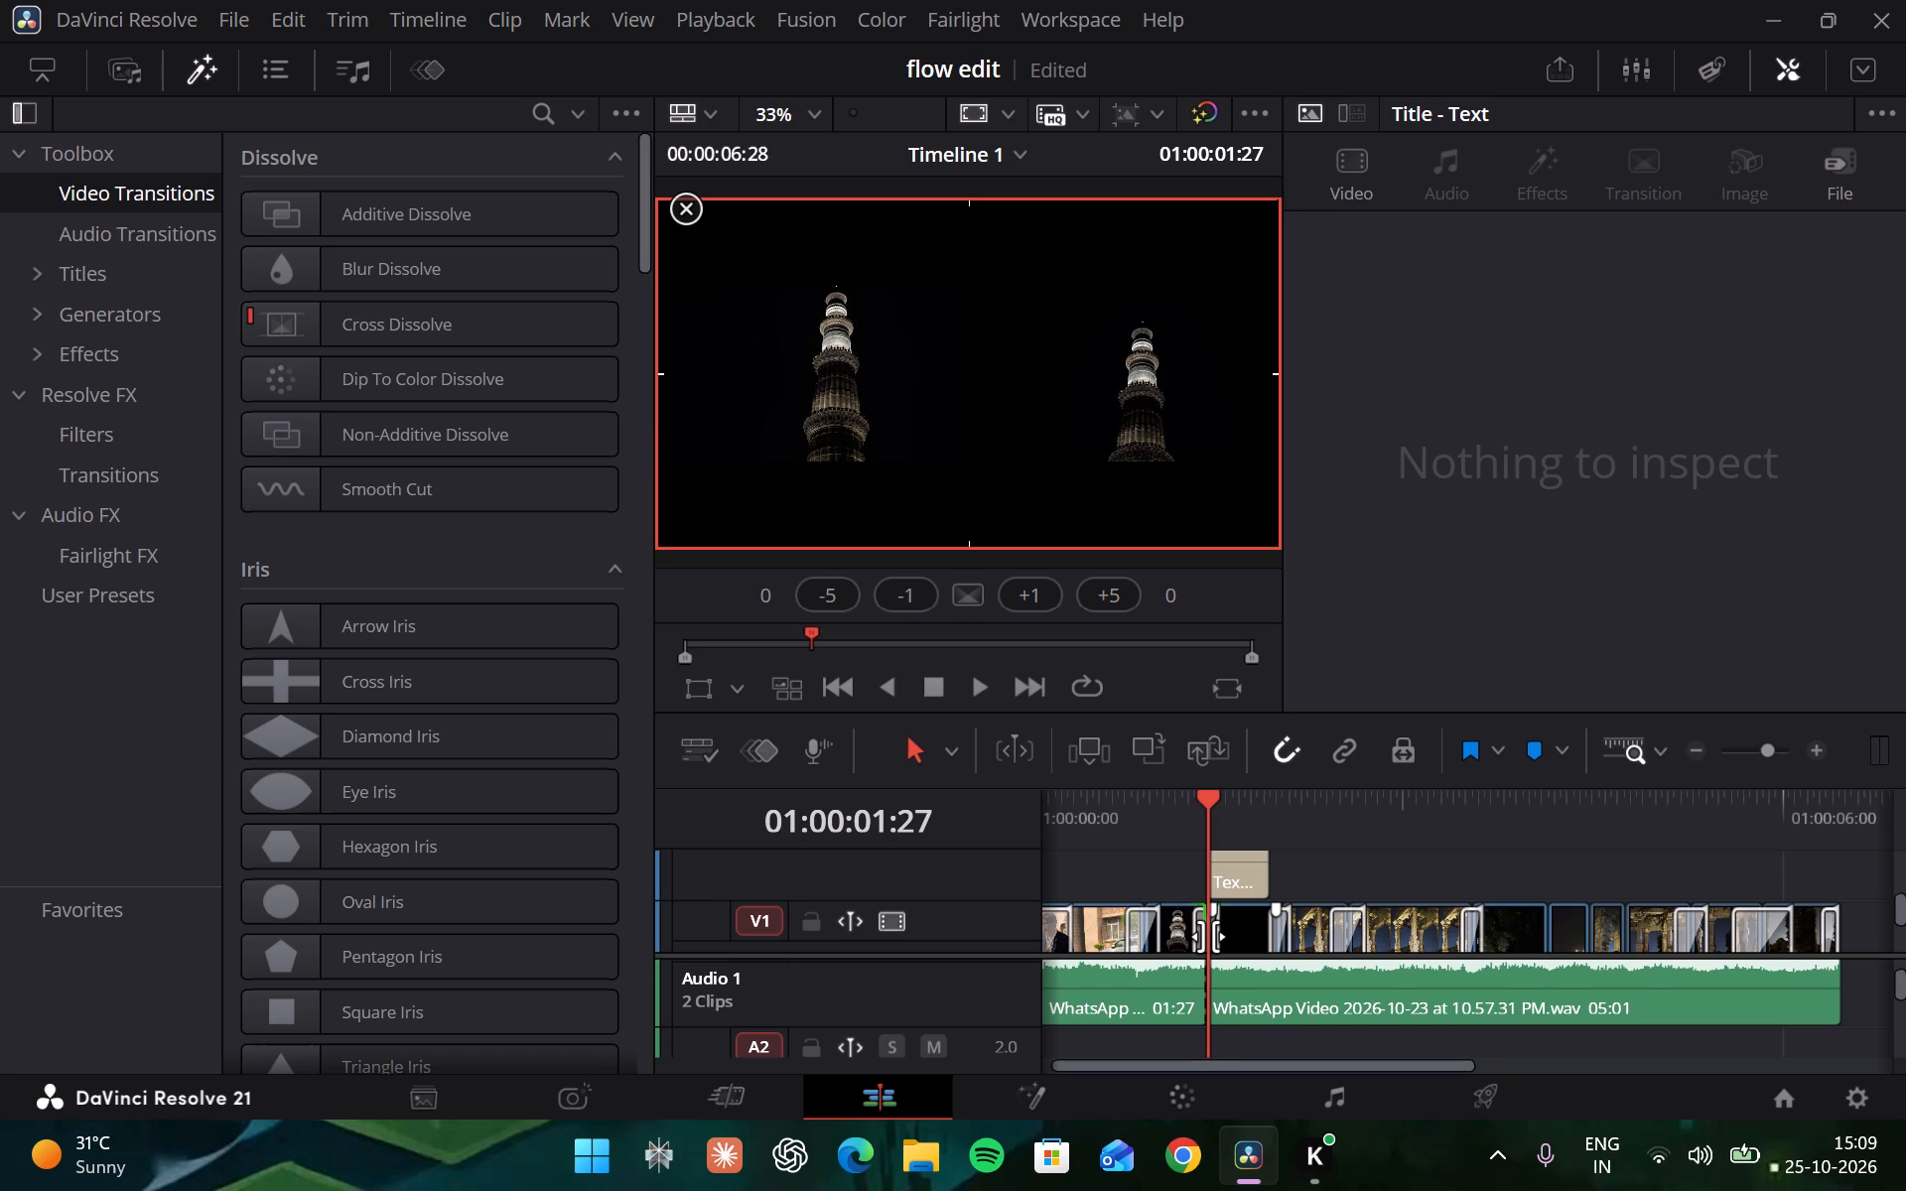
{"action": "triple_click", "coordinate": [1625, 198]}
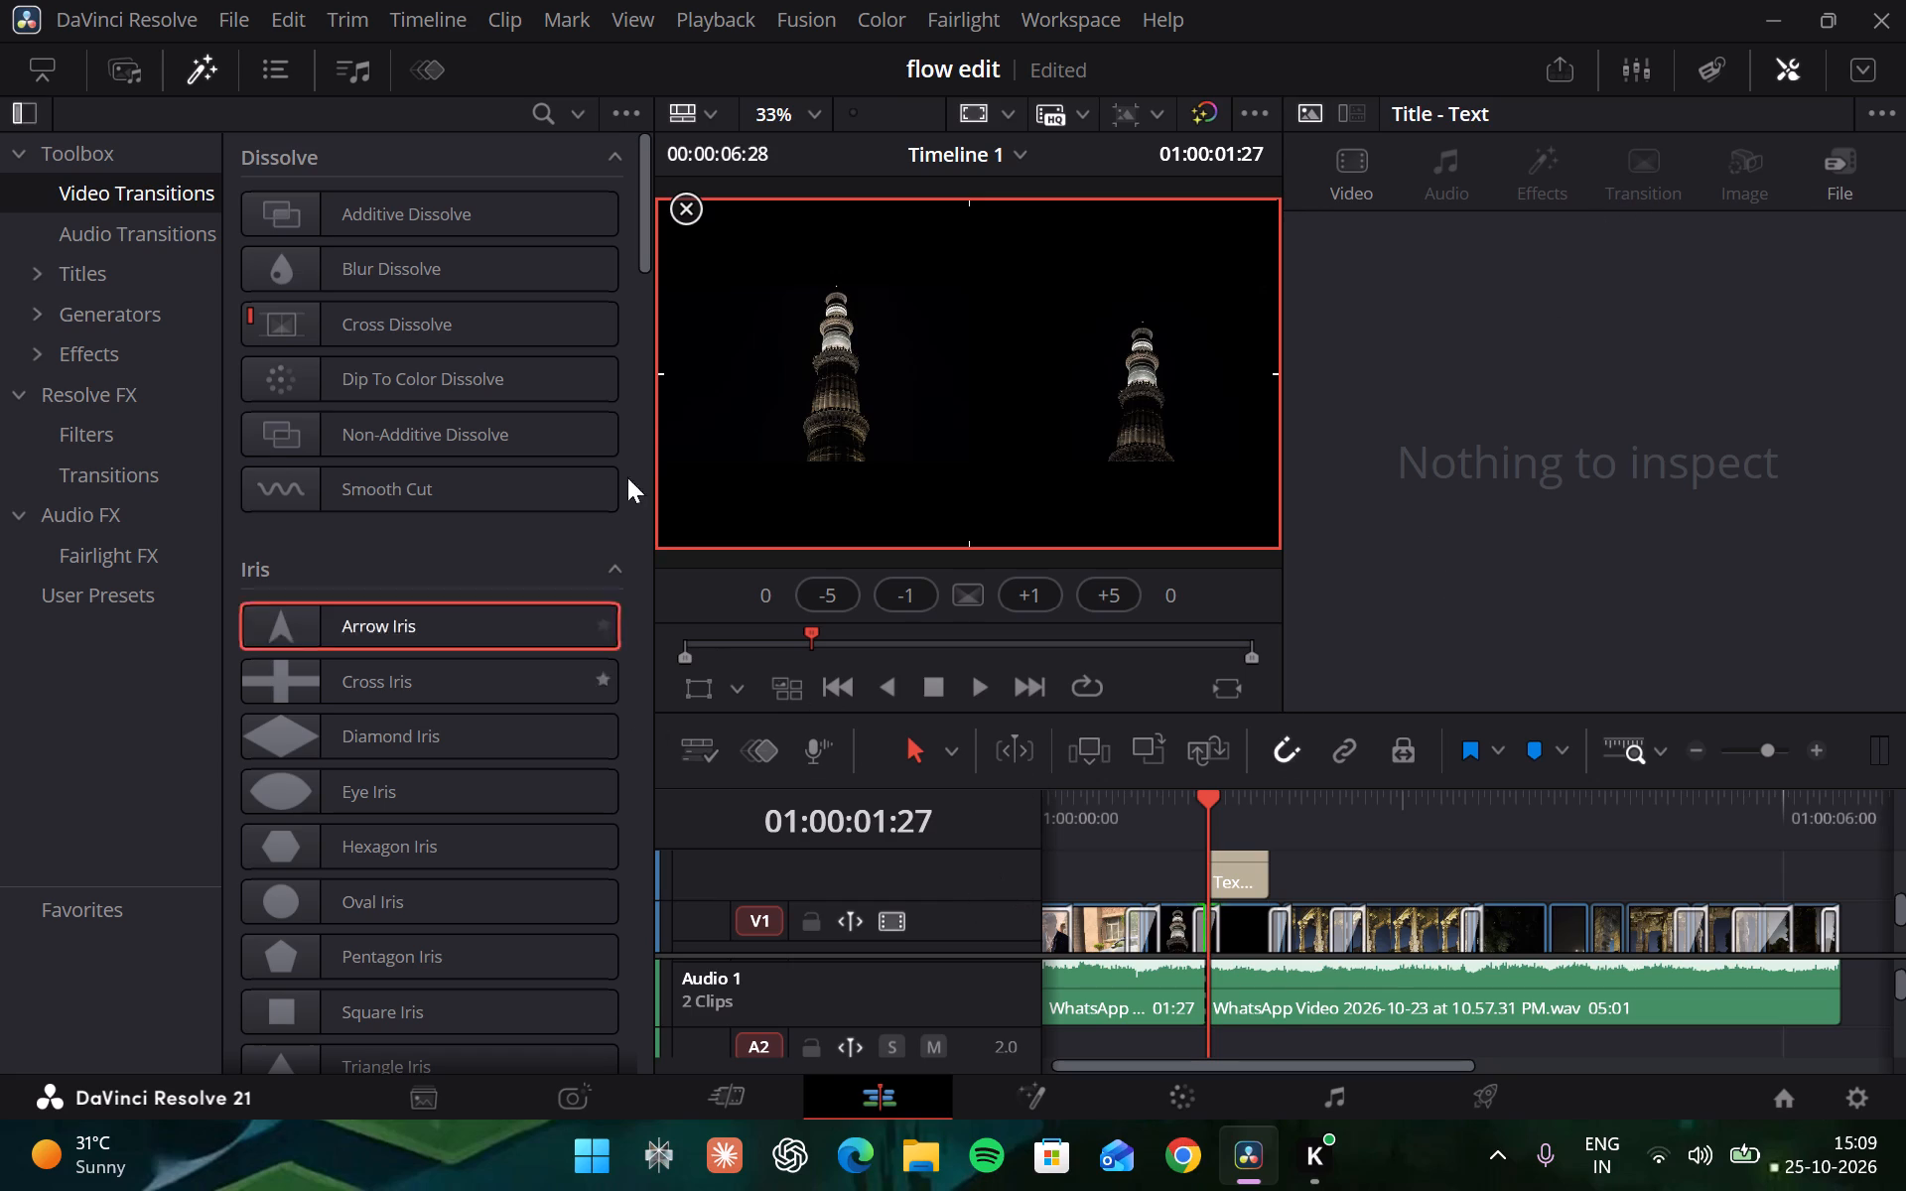
Hide the effects category list beside the video transitions.
{"action": "left_click", "coordinate": [28, 103]}
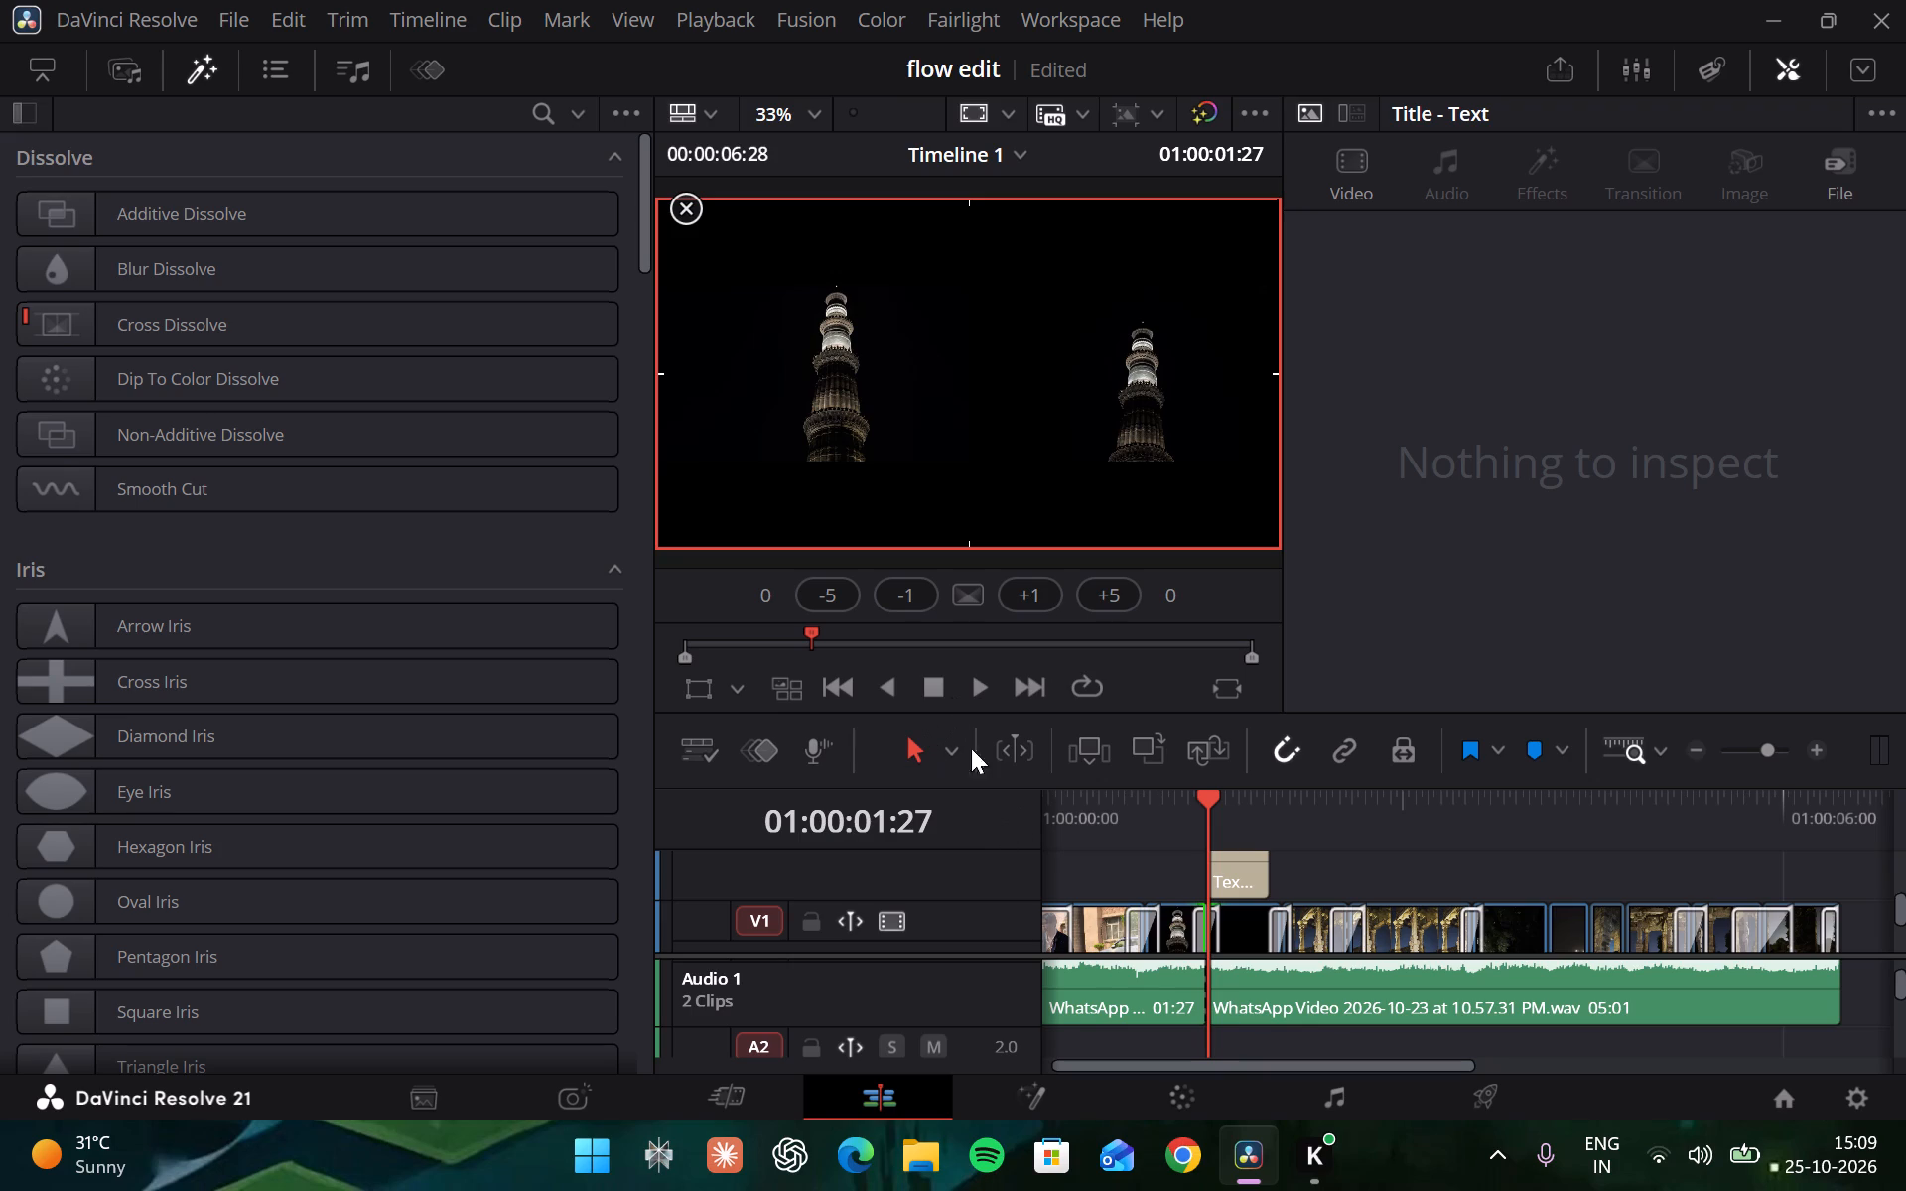
Try to reach the dissolve's settings from the transition control below the trim preview.
{"action": "left_click", "coordinate": [980, 582]}
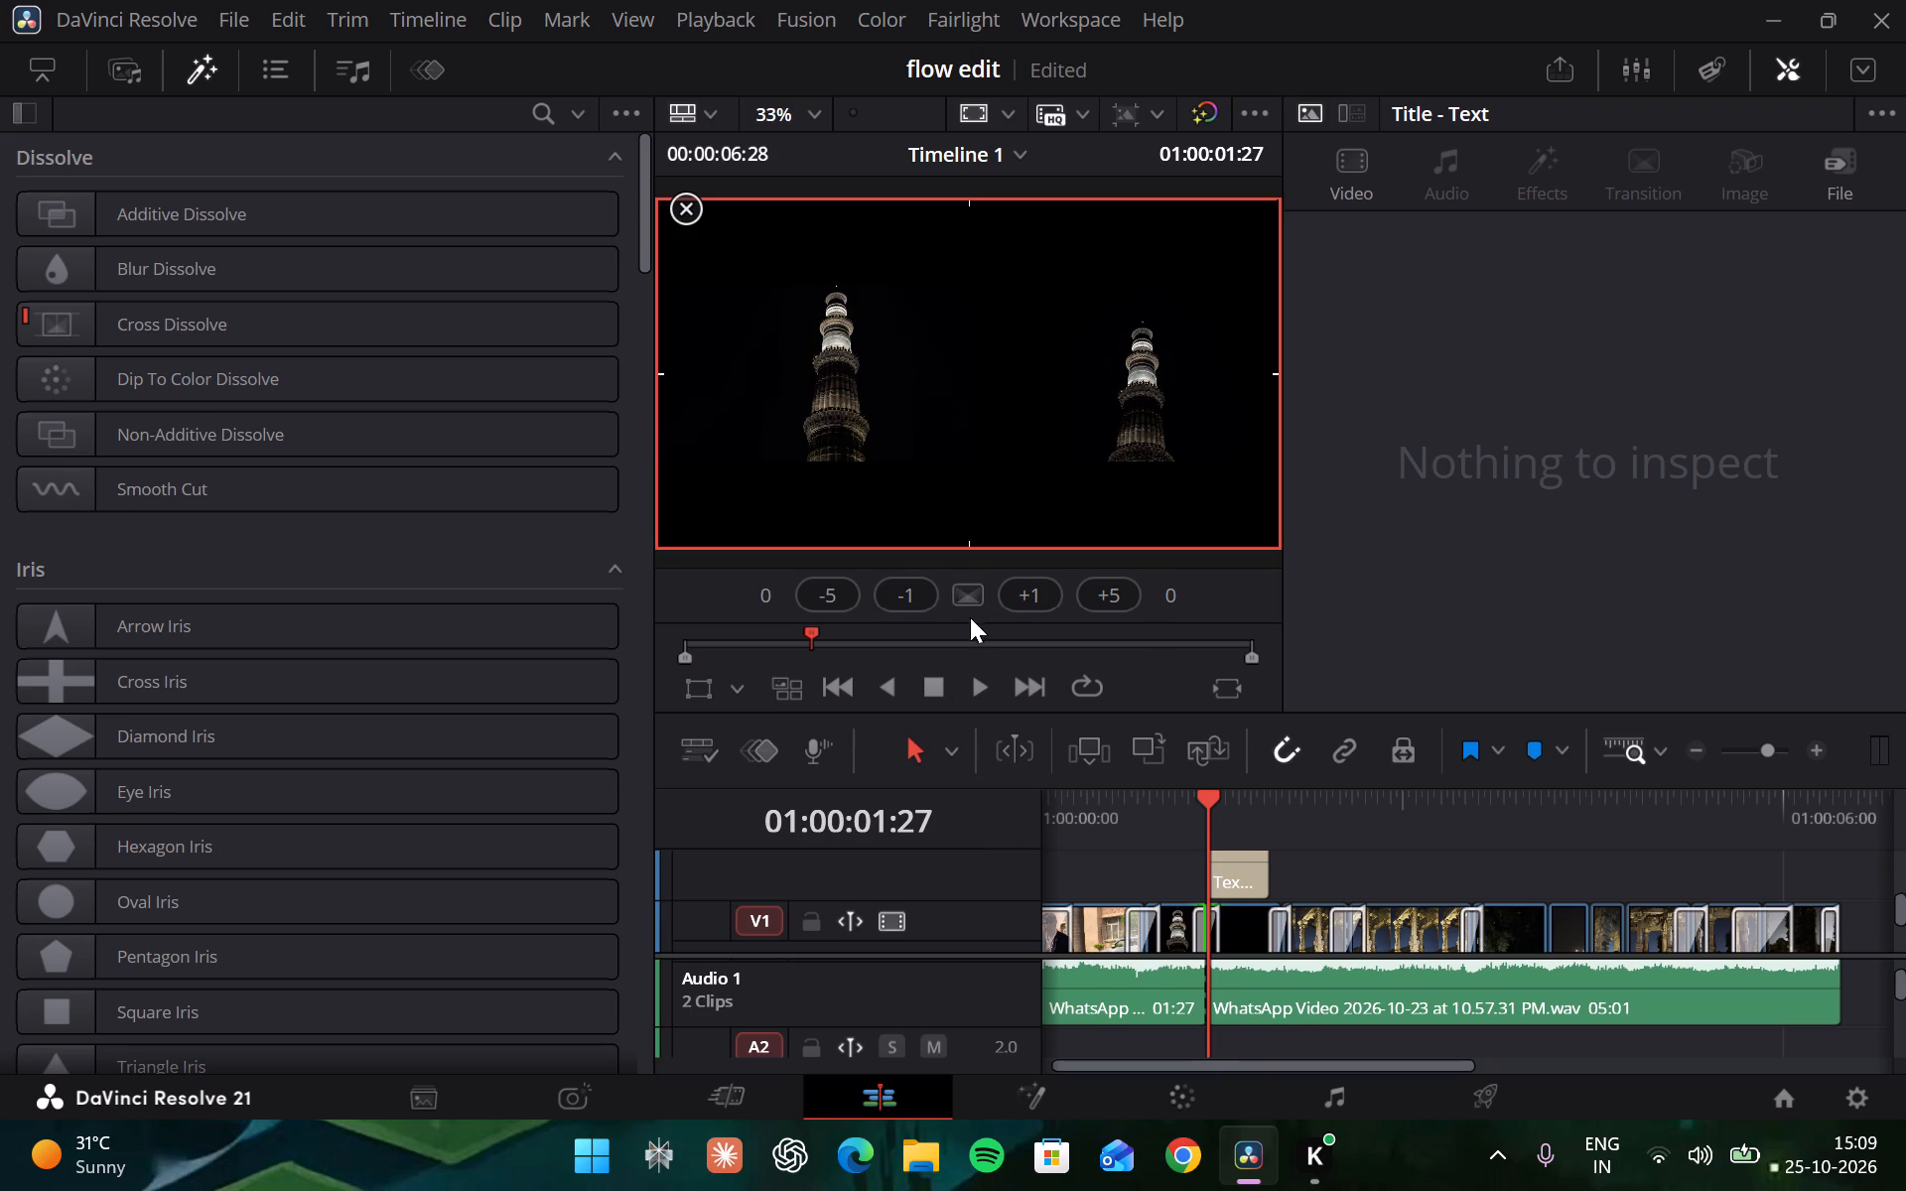
{"action": "left_click", "coordinate": [968, 597]}
{"action": "left_click", "coordinate": [968, 597]}
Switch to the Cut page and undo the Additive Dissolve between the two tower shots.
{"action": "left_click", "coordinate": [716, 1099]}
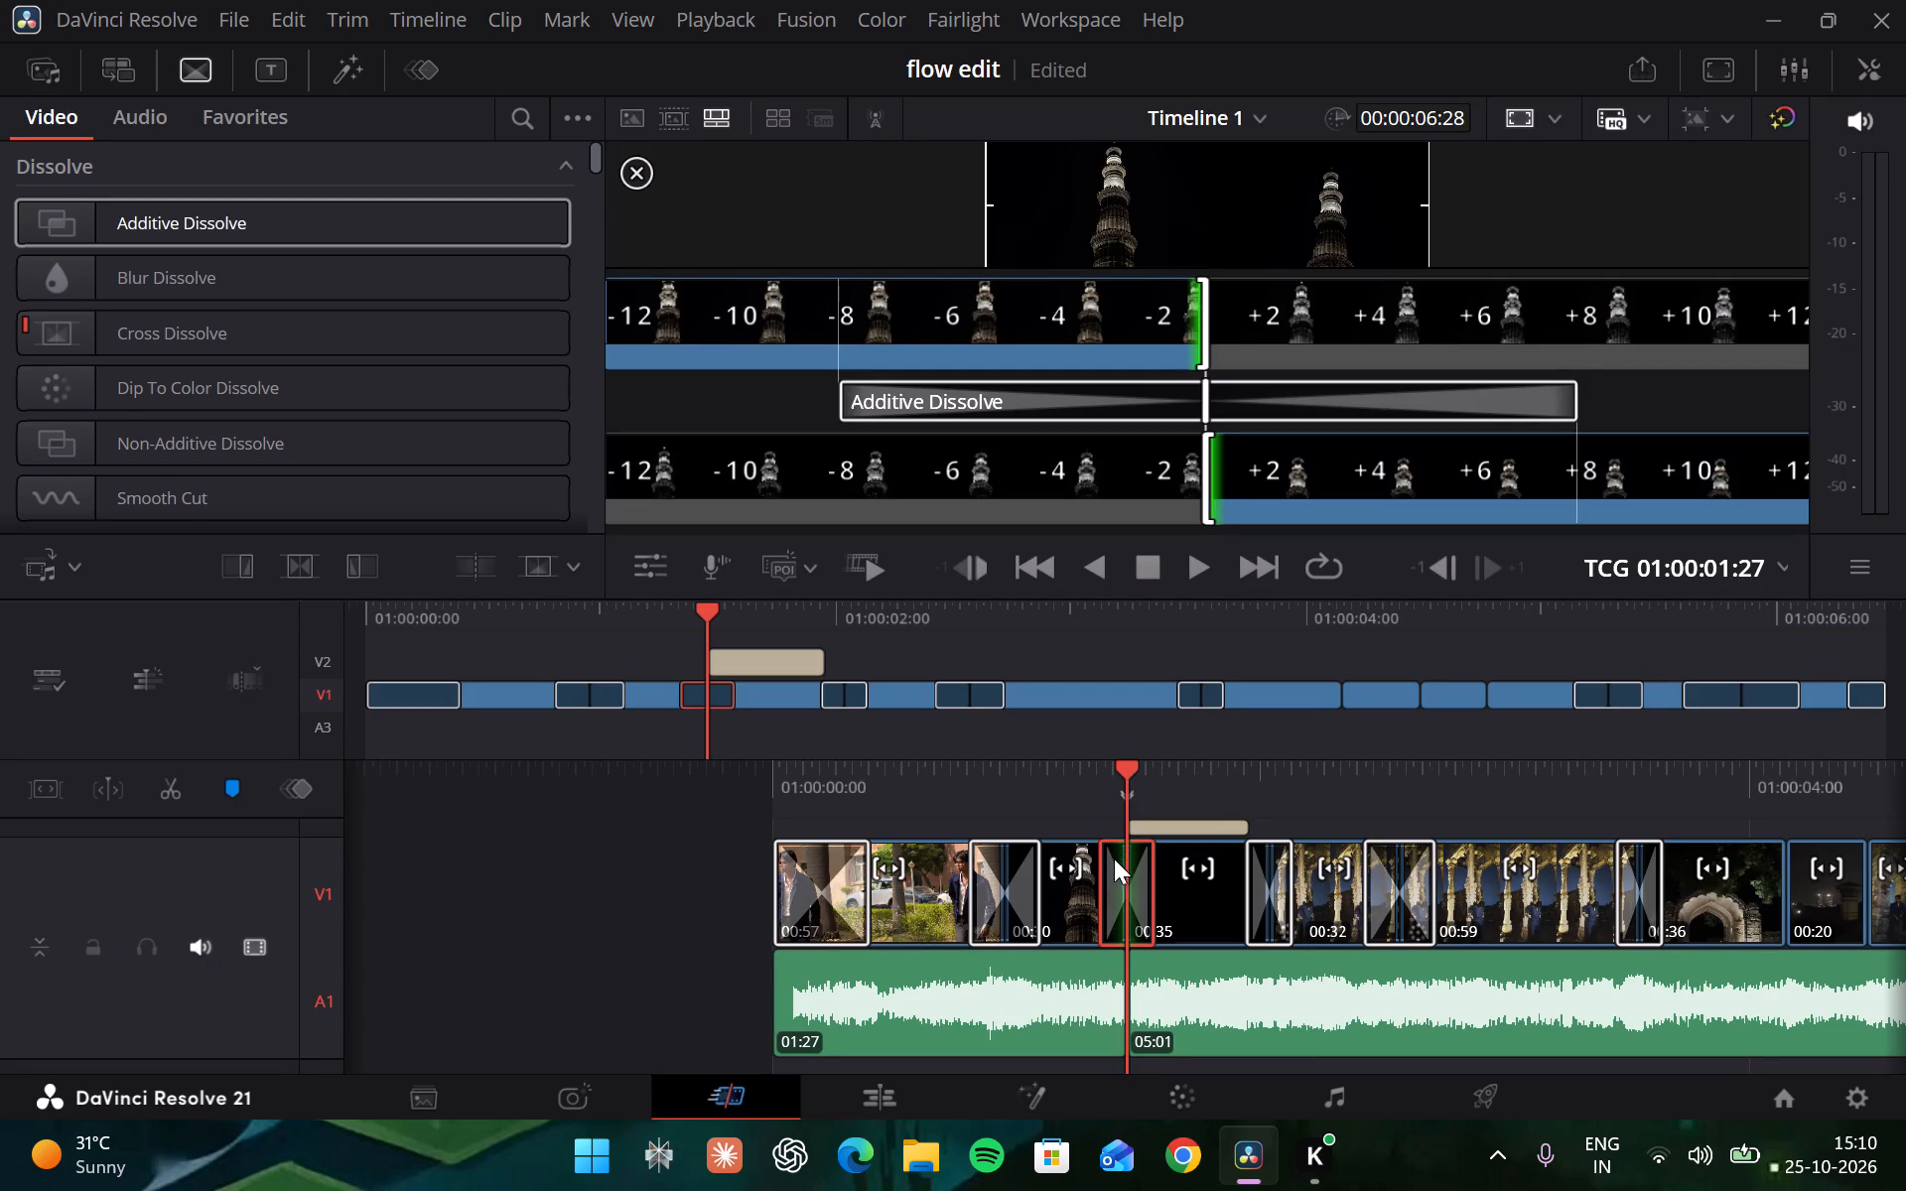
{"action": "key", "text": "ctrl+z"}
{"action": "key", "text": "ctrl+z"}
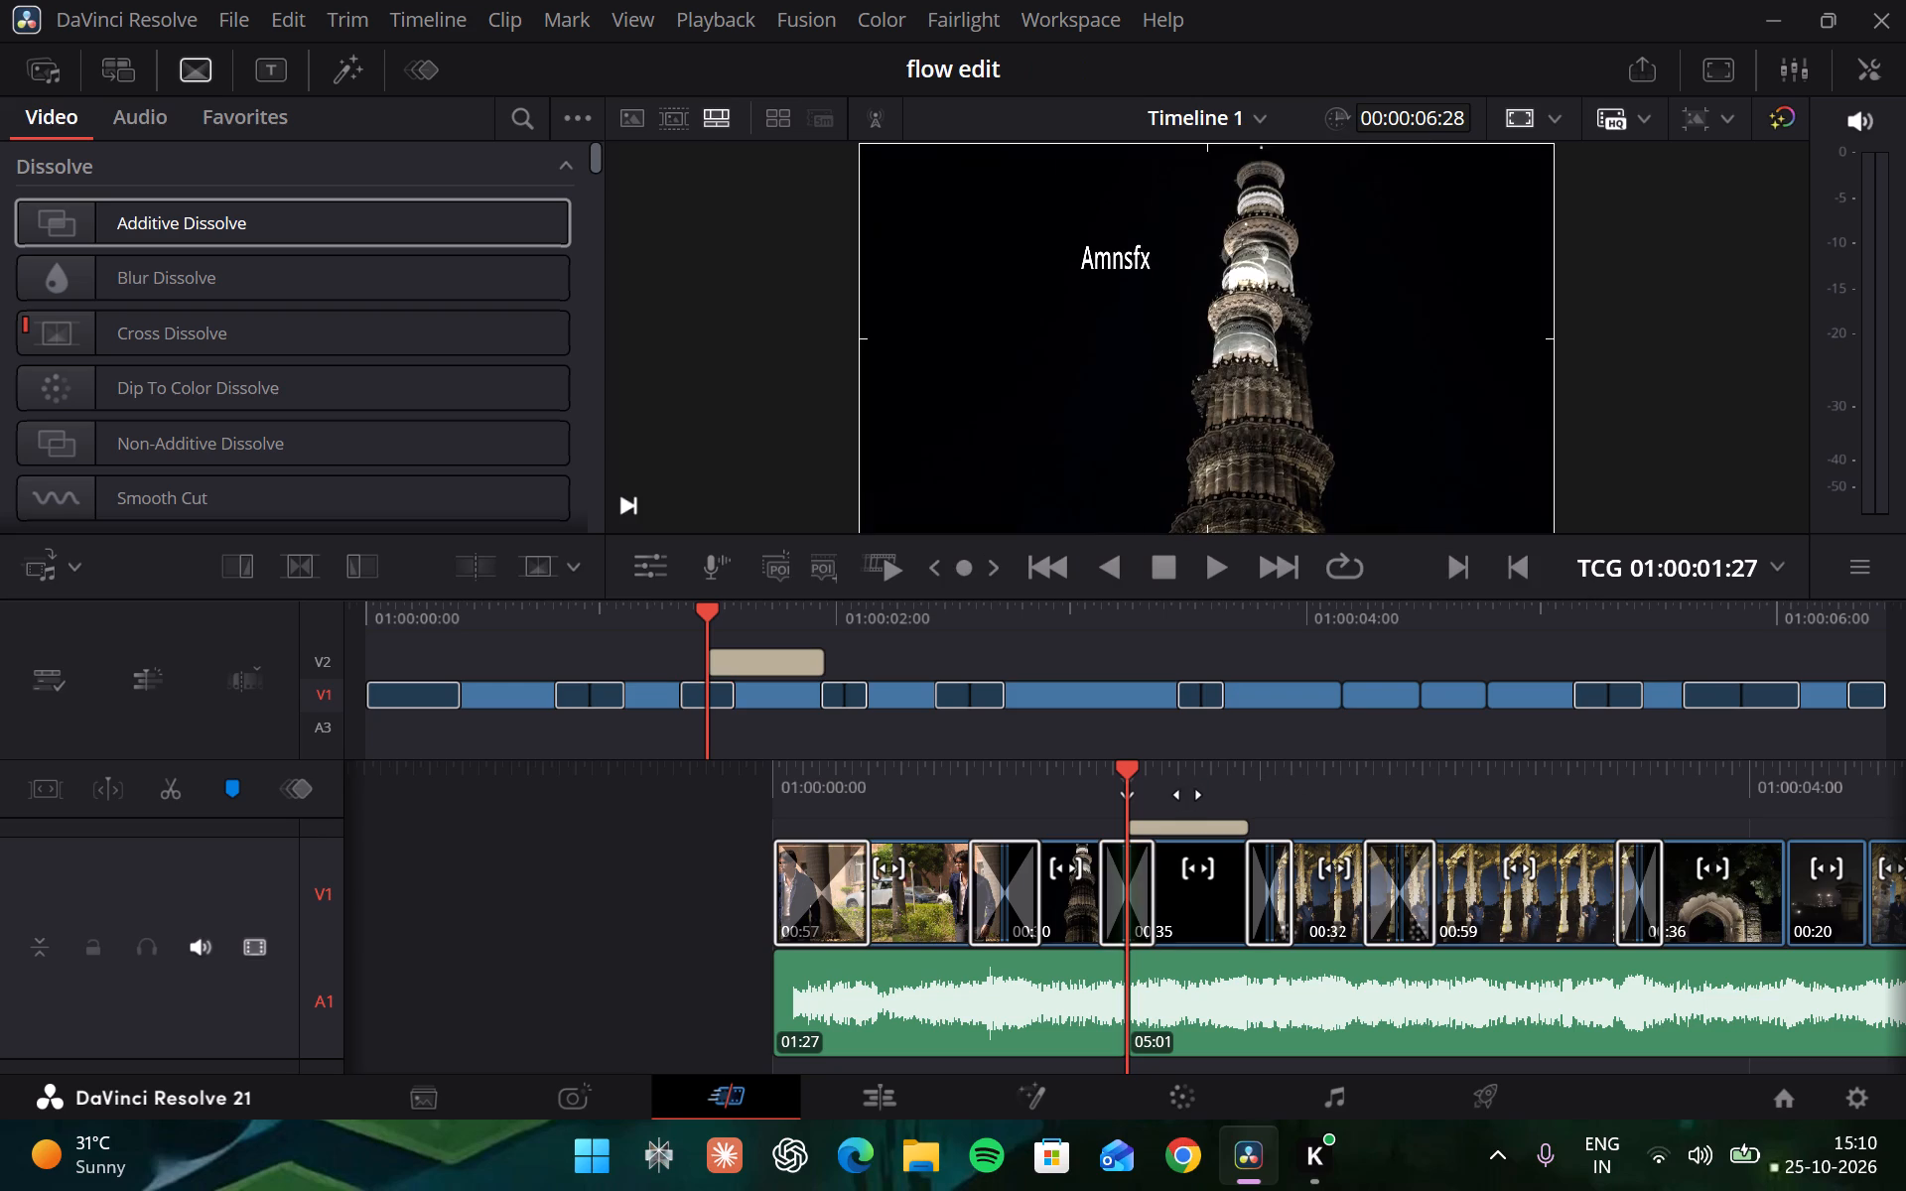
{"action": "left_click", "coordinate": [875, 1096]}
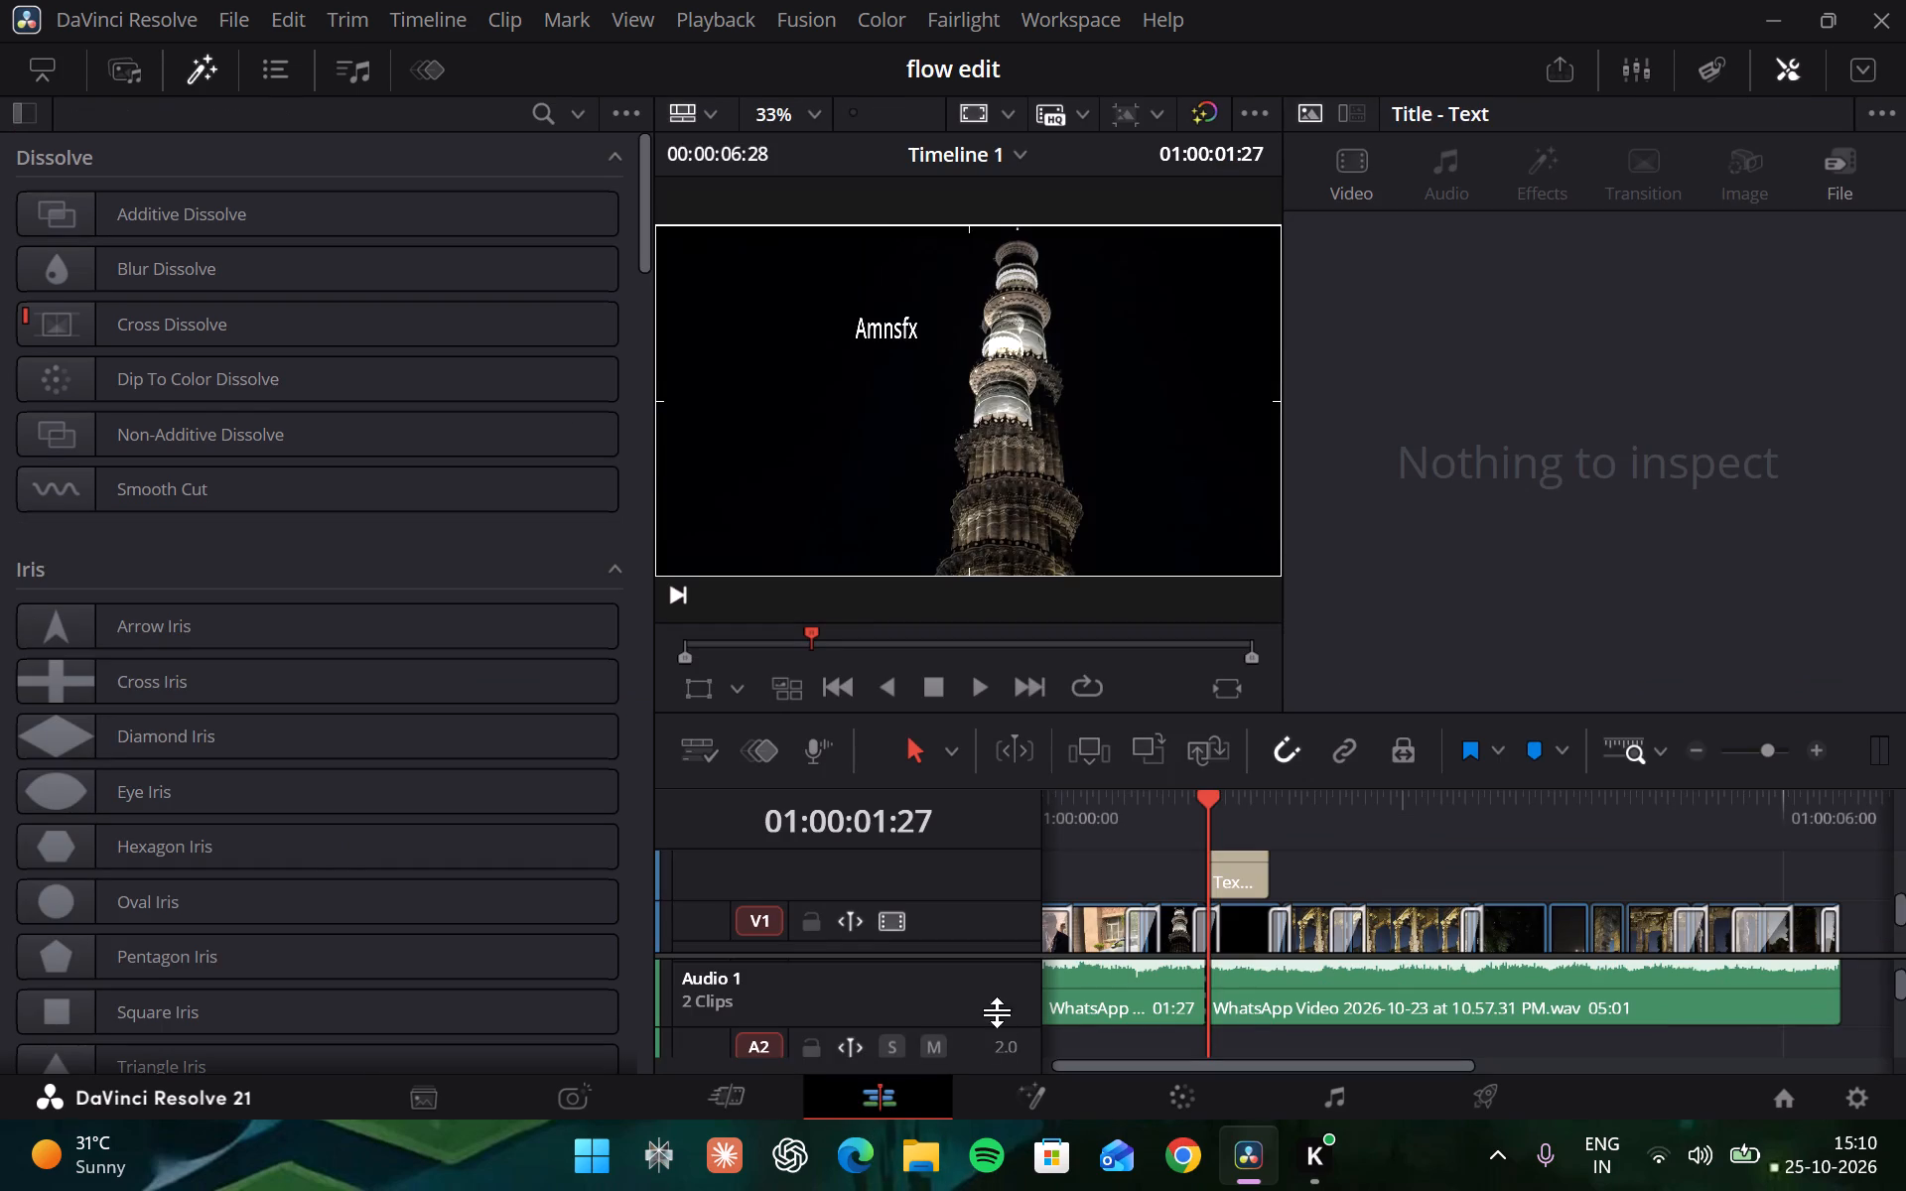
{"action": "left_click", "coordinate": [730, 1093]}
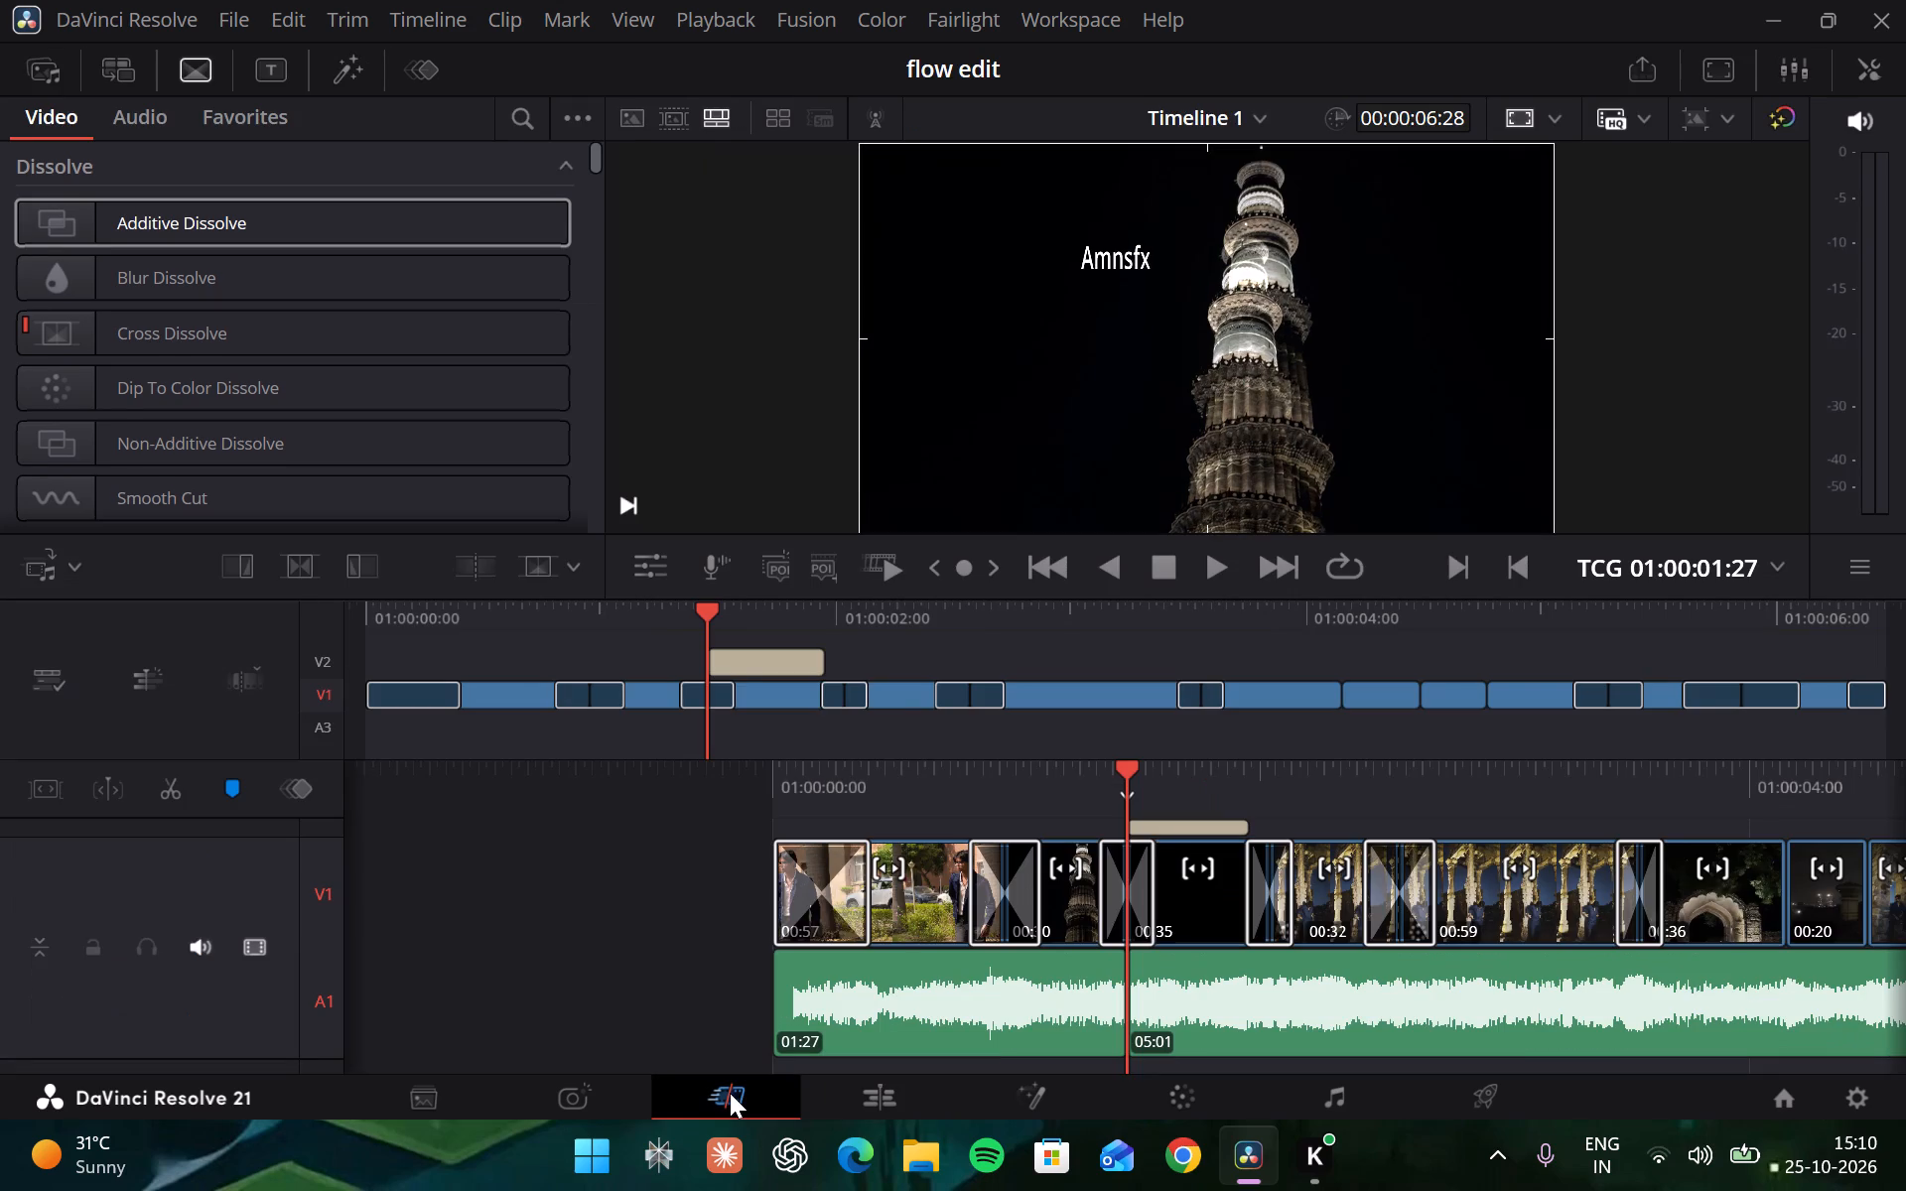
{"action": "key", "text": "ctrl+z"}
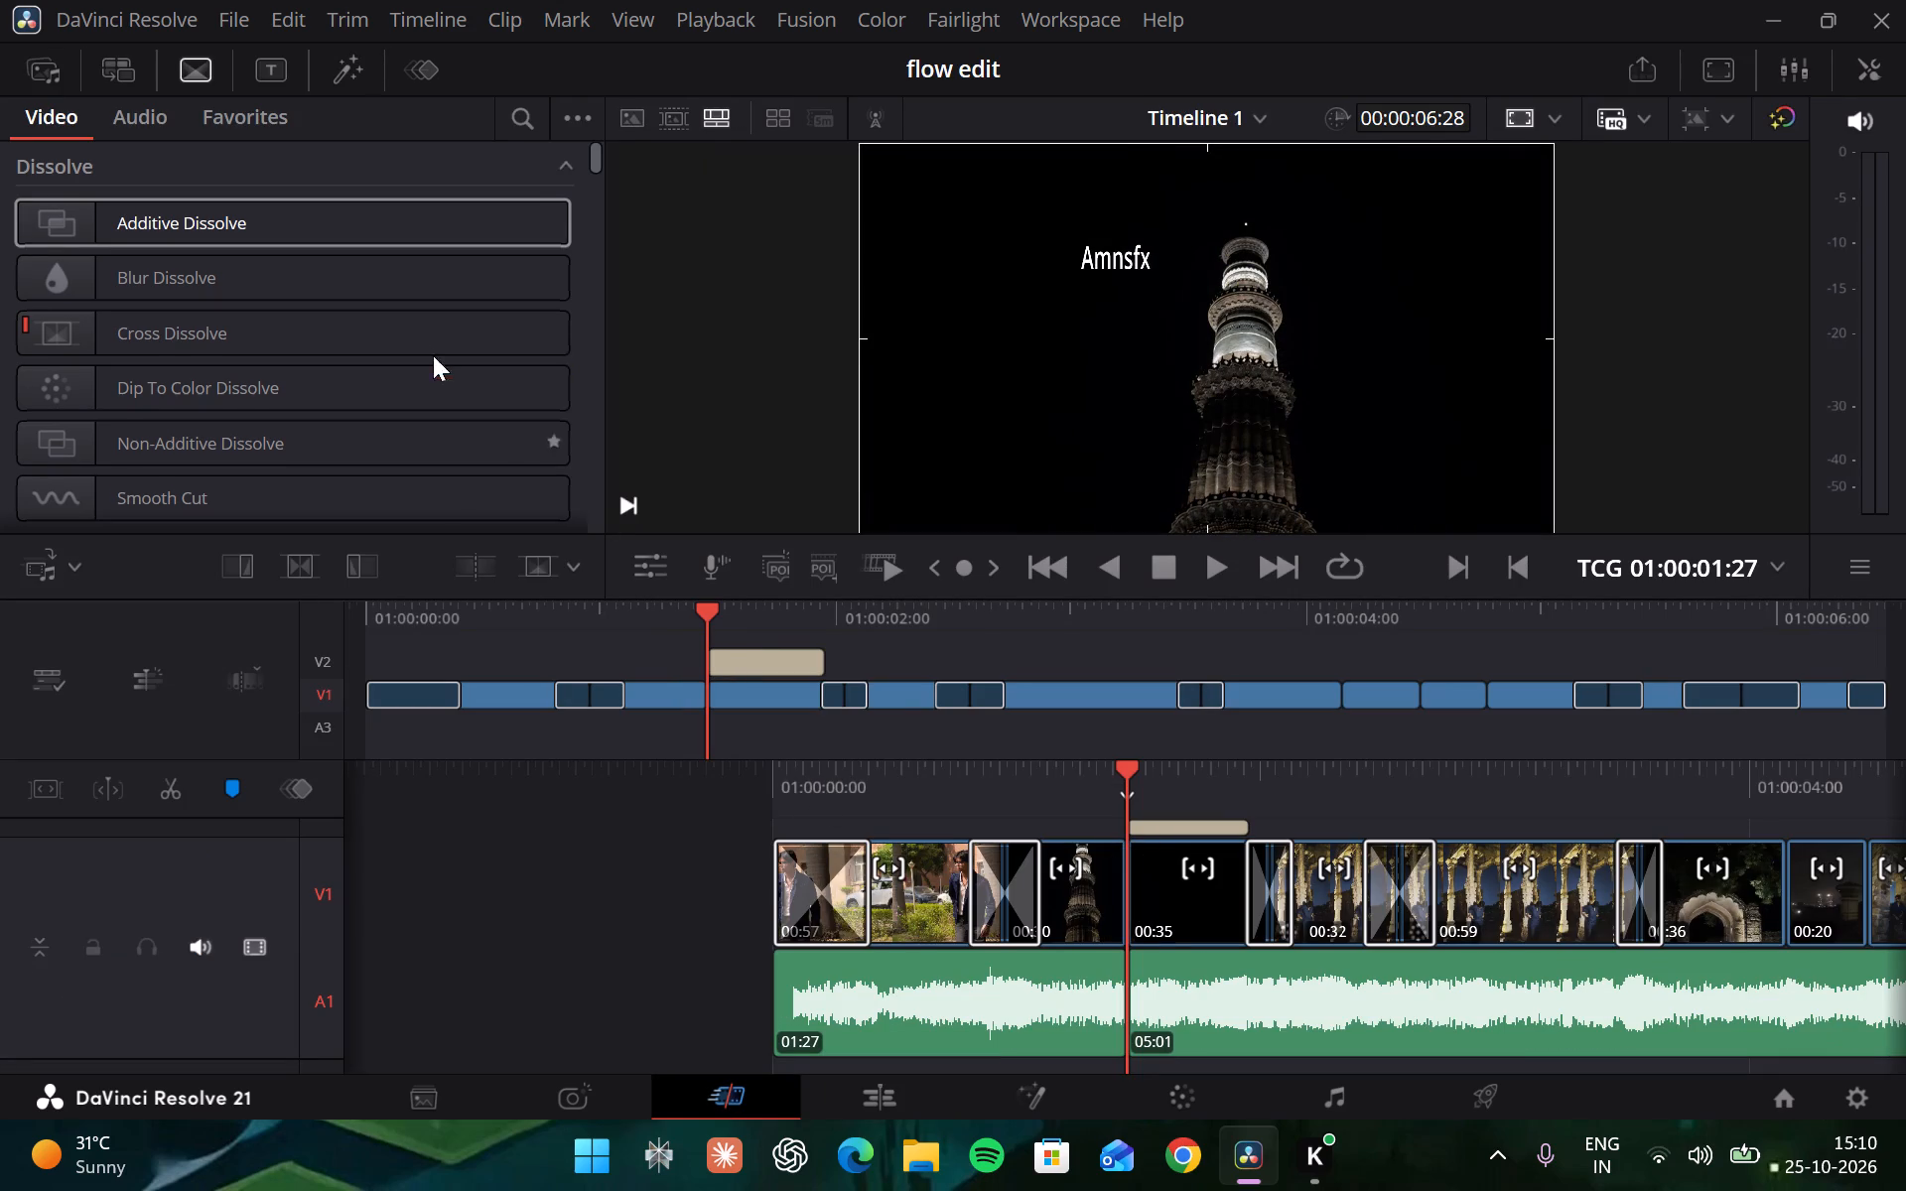
Apply the Additive Dissolve at the cut between the two night tower shots.
{"action": "left_click_drag", "start_coordinate": [287, 211], "coordinate": [1142, 878]}
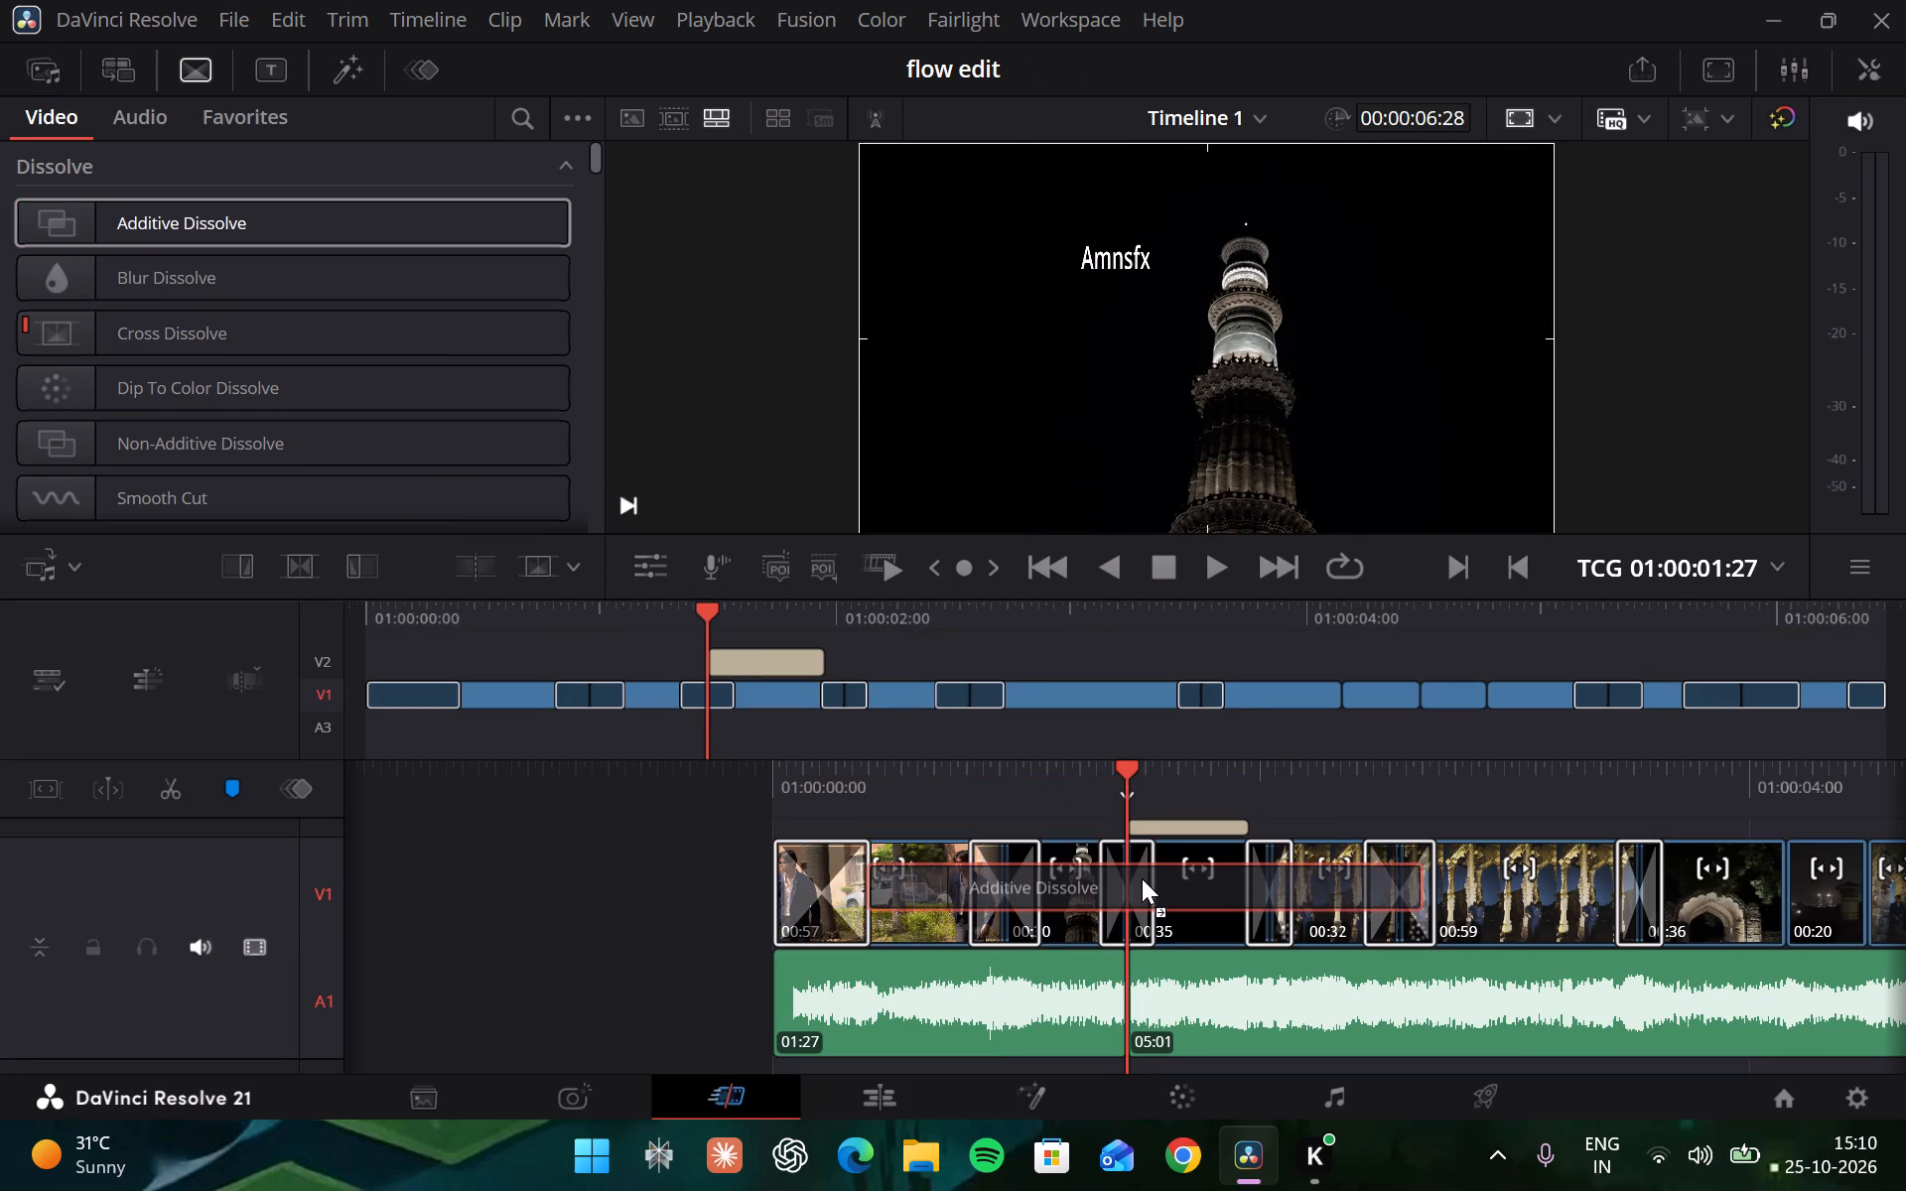
{"action": "left_click_drag", "start_coordinate": [1142, 878], "coordinate": [1143, 878]}
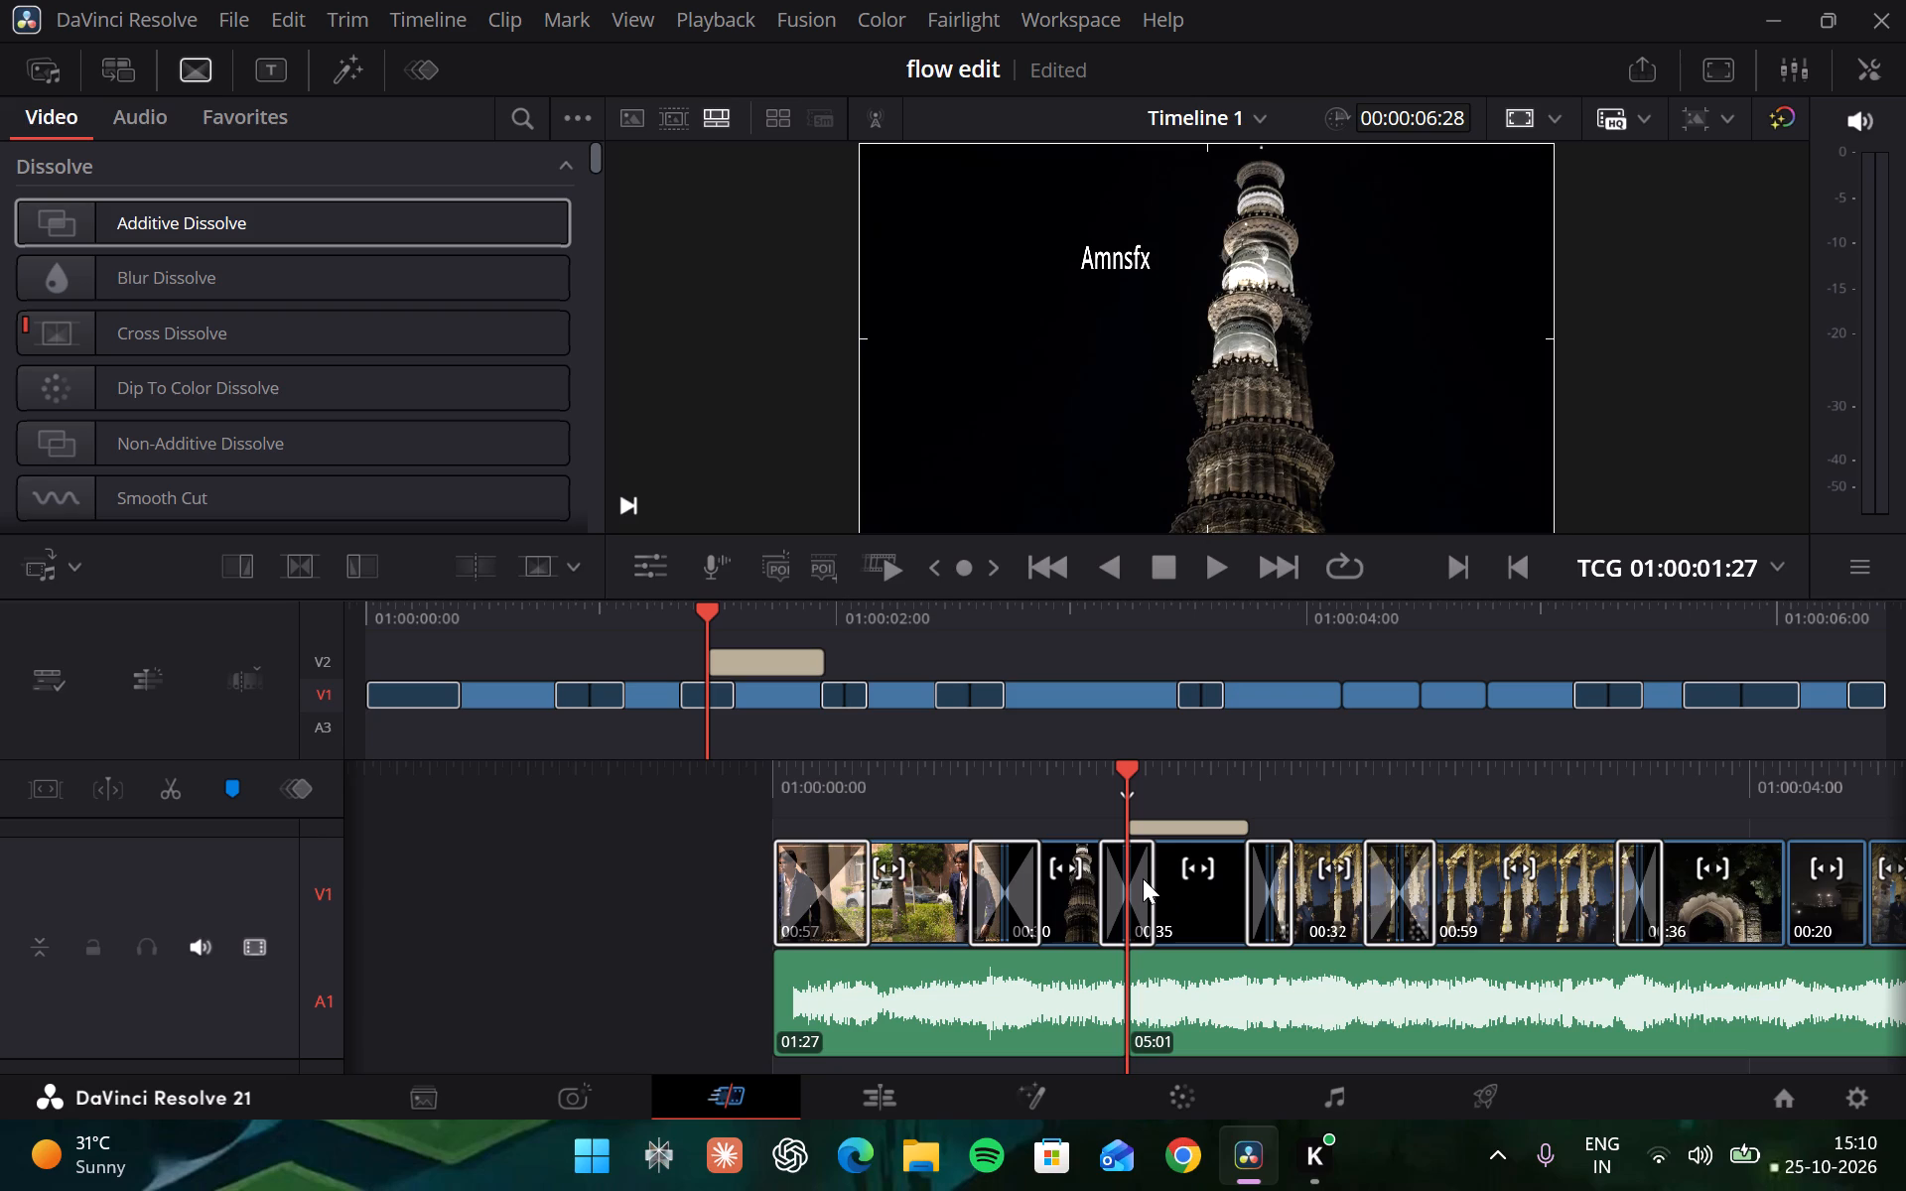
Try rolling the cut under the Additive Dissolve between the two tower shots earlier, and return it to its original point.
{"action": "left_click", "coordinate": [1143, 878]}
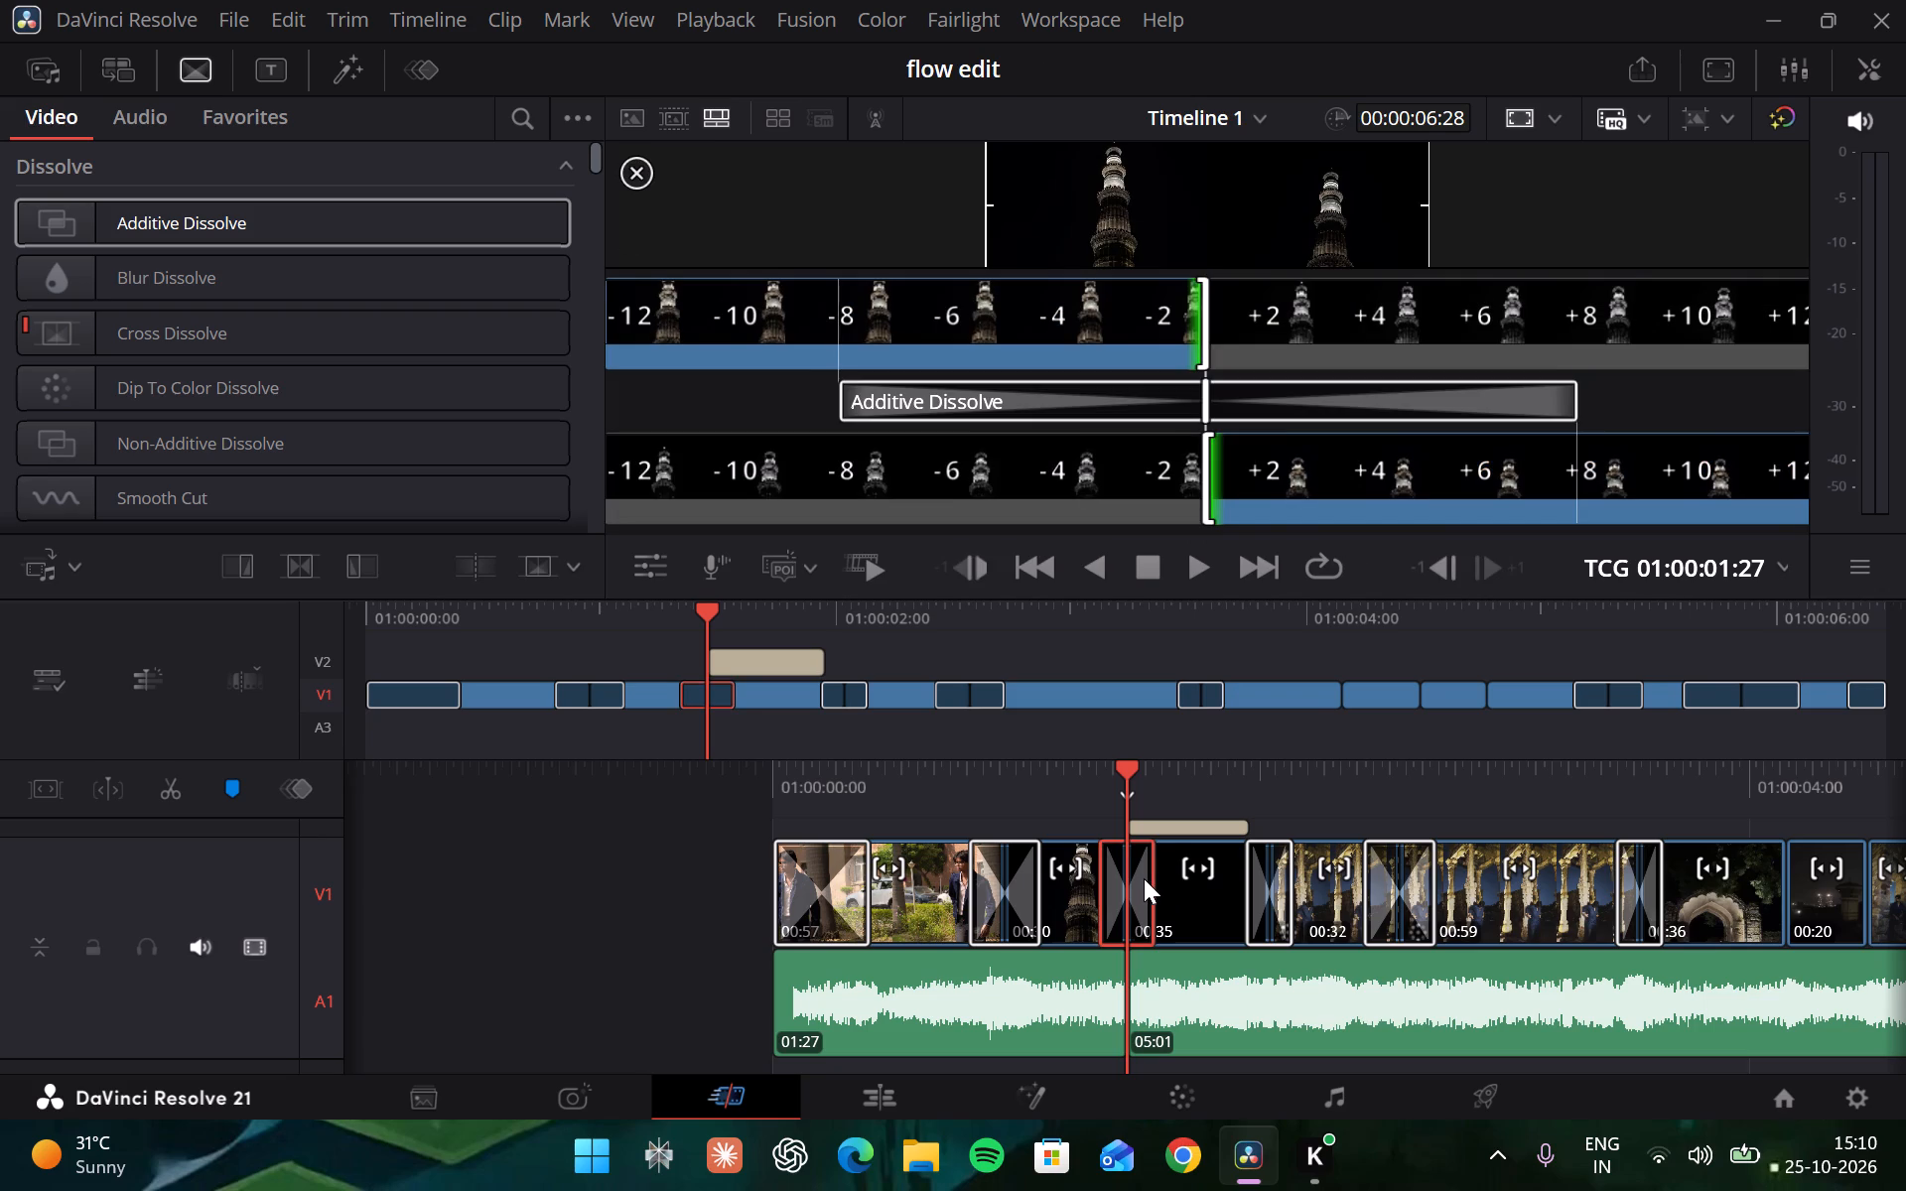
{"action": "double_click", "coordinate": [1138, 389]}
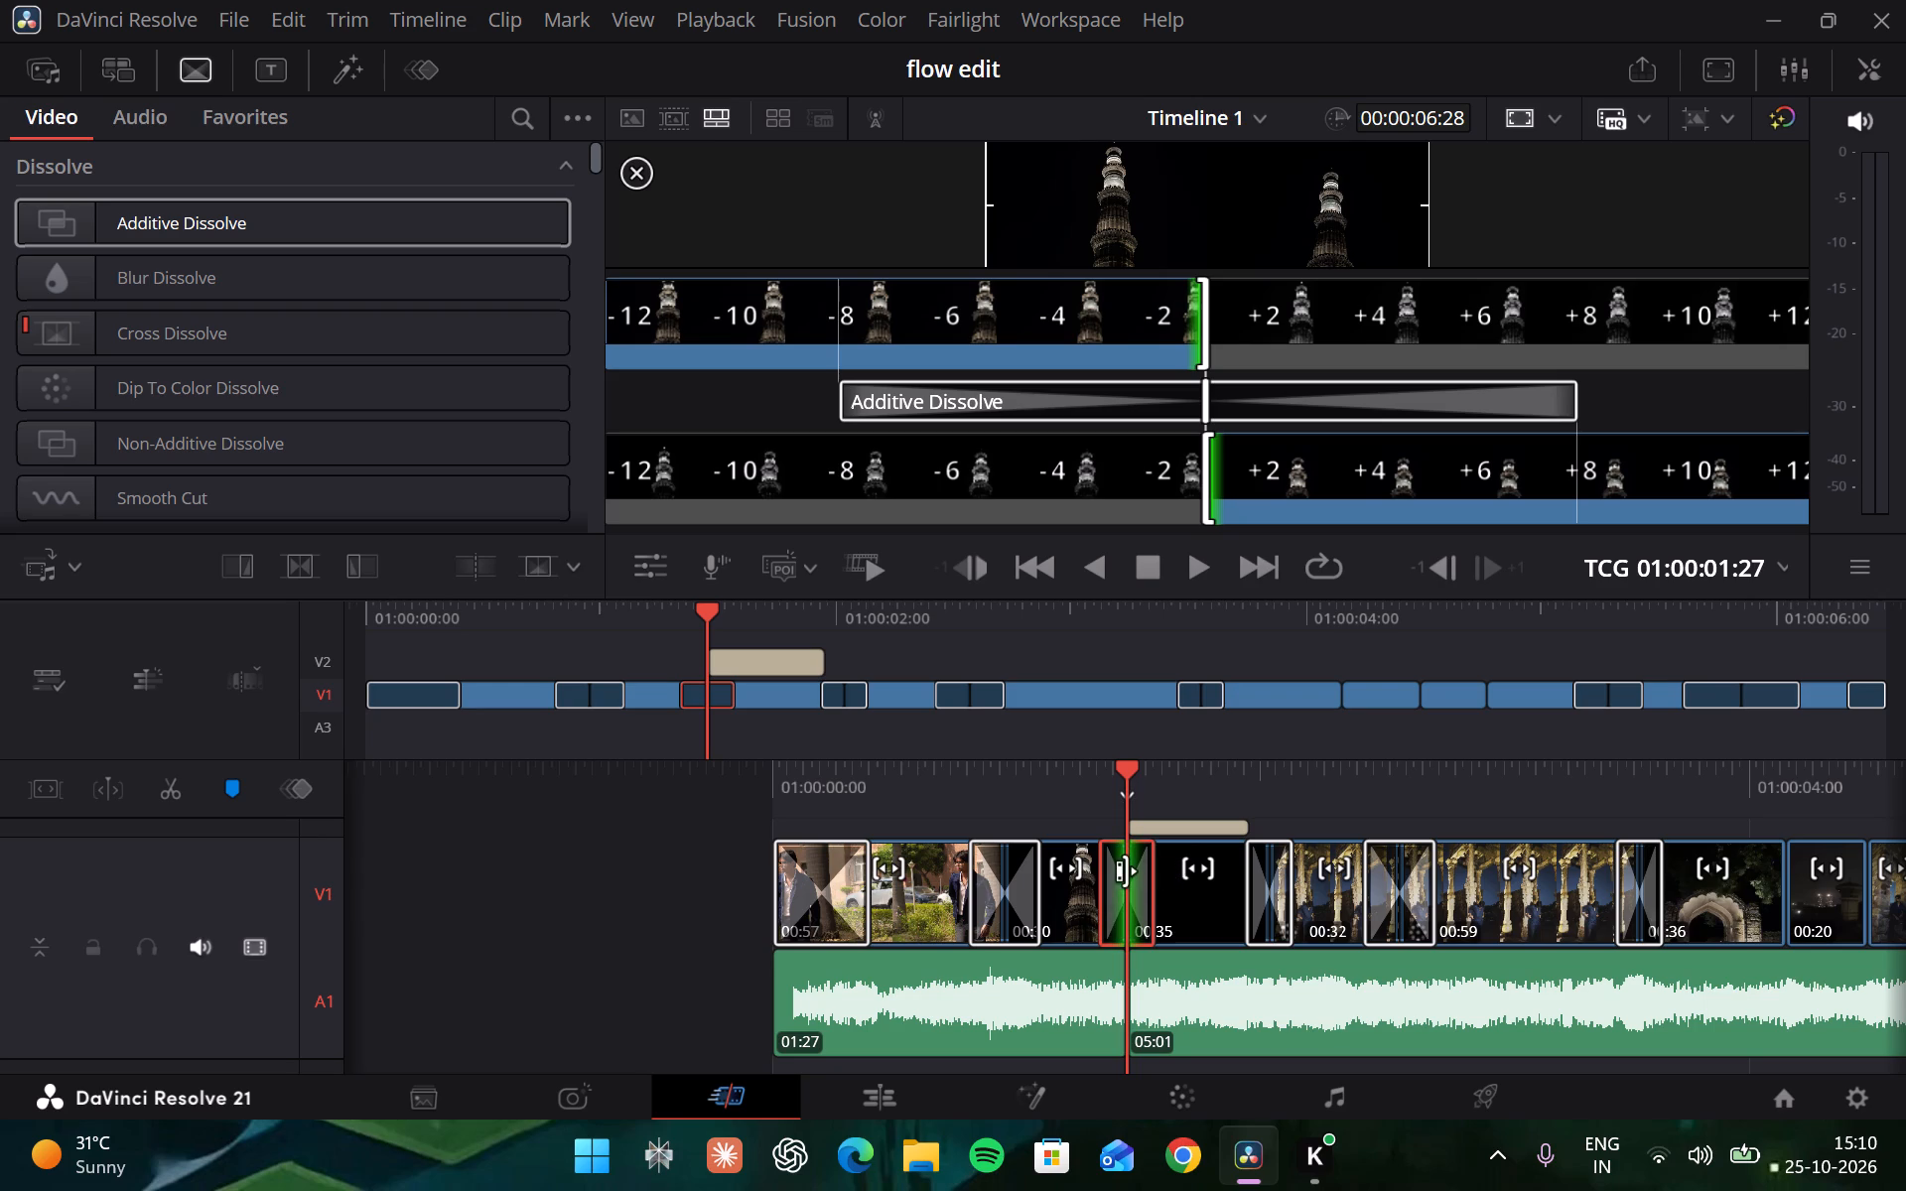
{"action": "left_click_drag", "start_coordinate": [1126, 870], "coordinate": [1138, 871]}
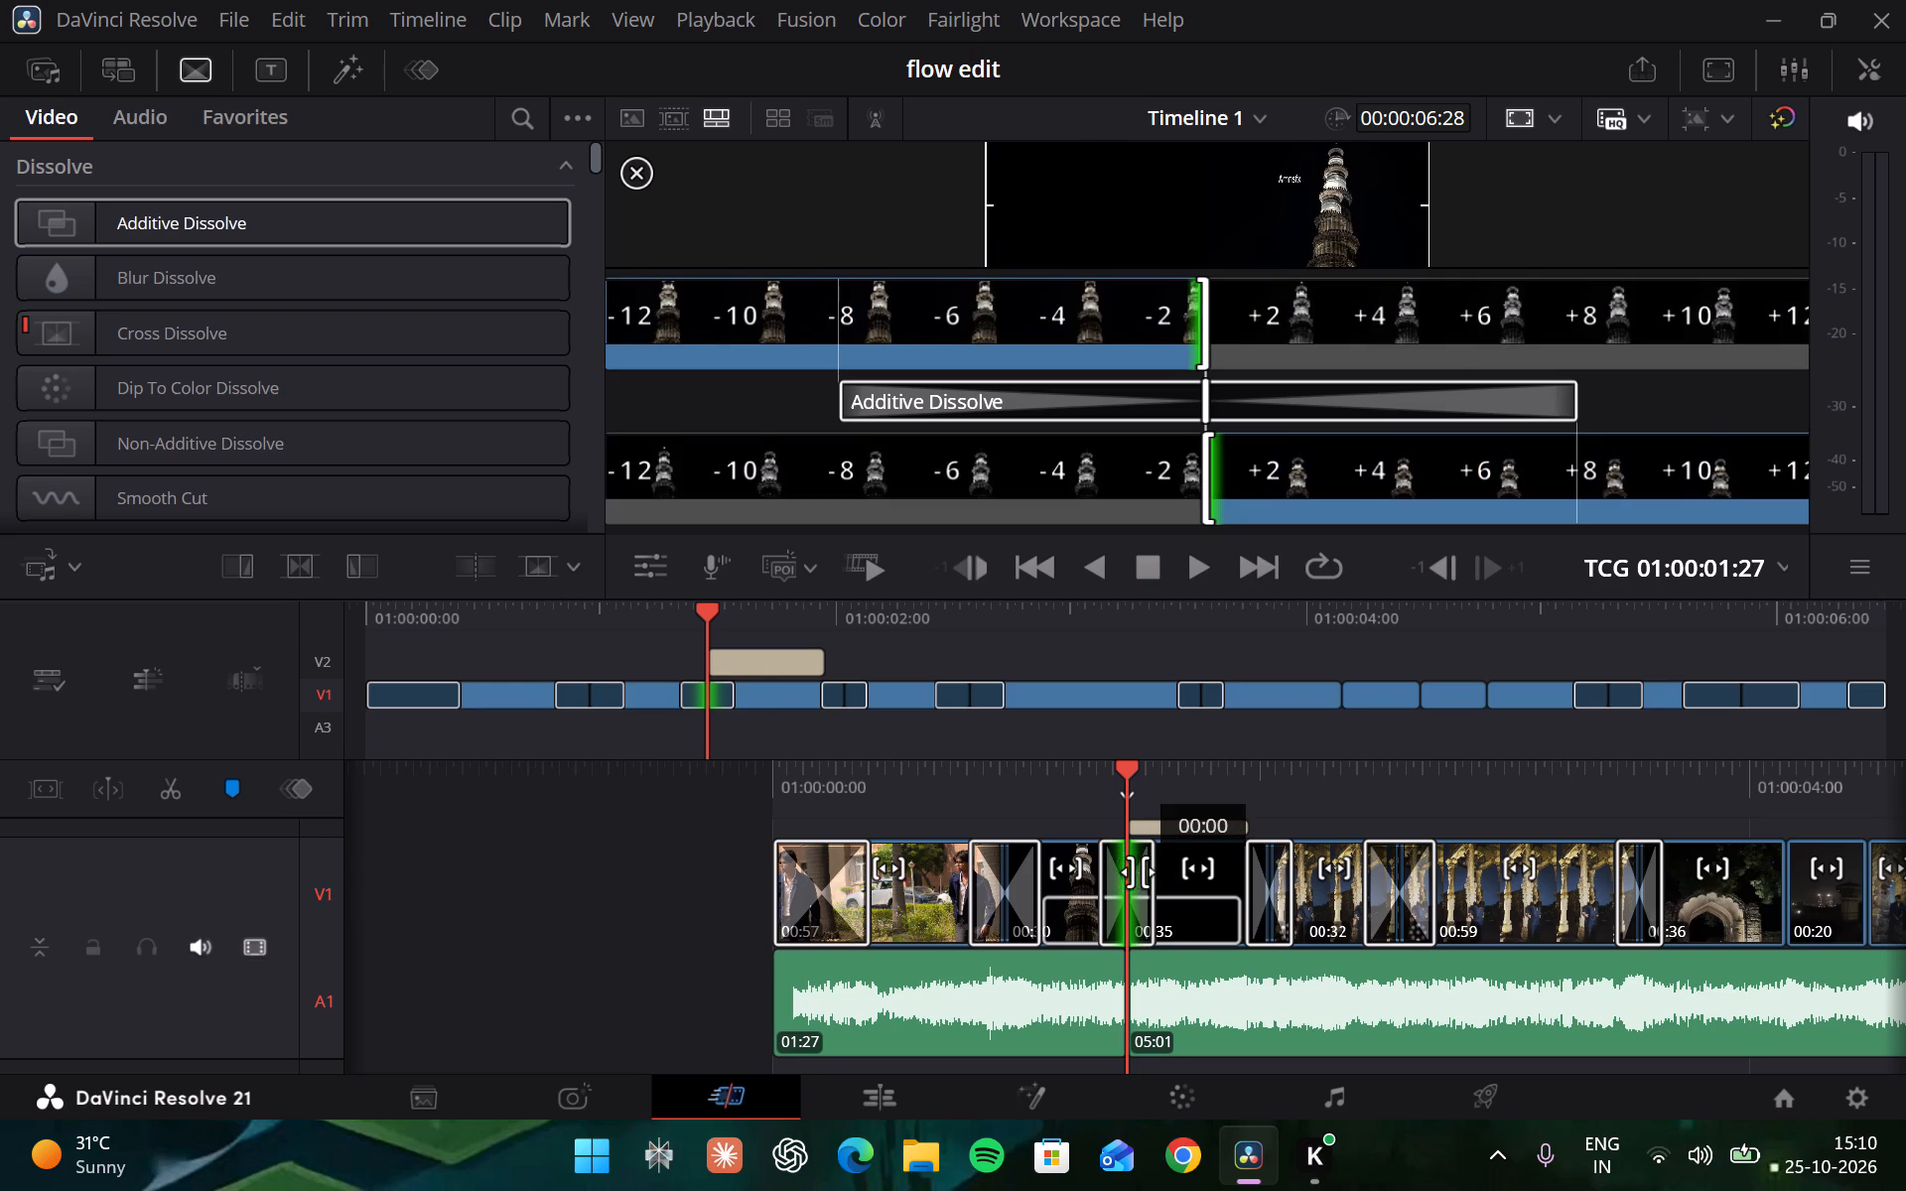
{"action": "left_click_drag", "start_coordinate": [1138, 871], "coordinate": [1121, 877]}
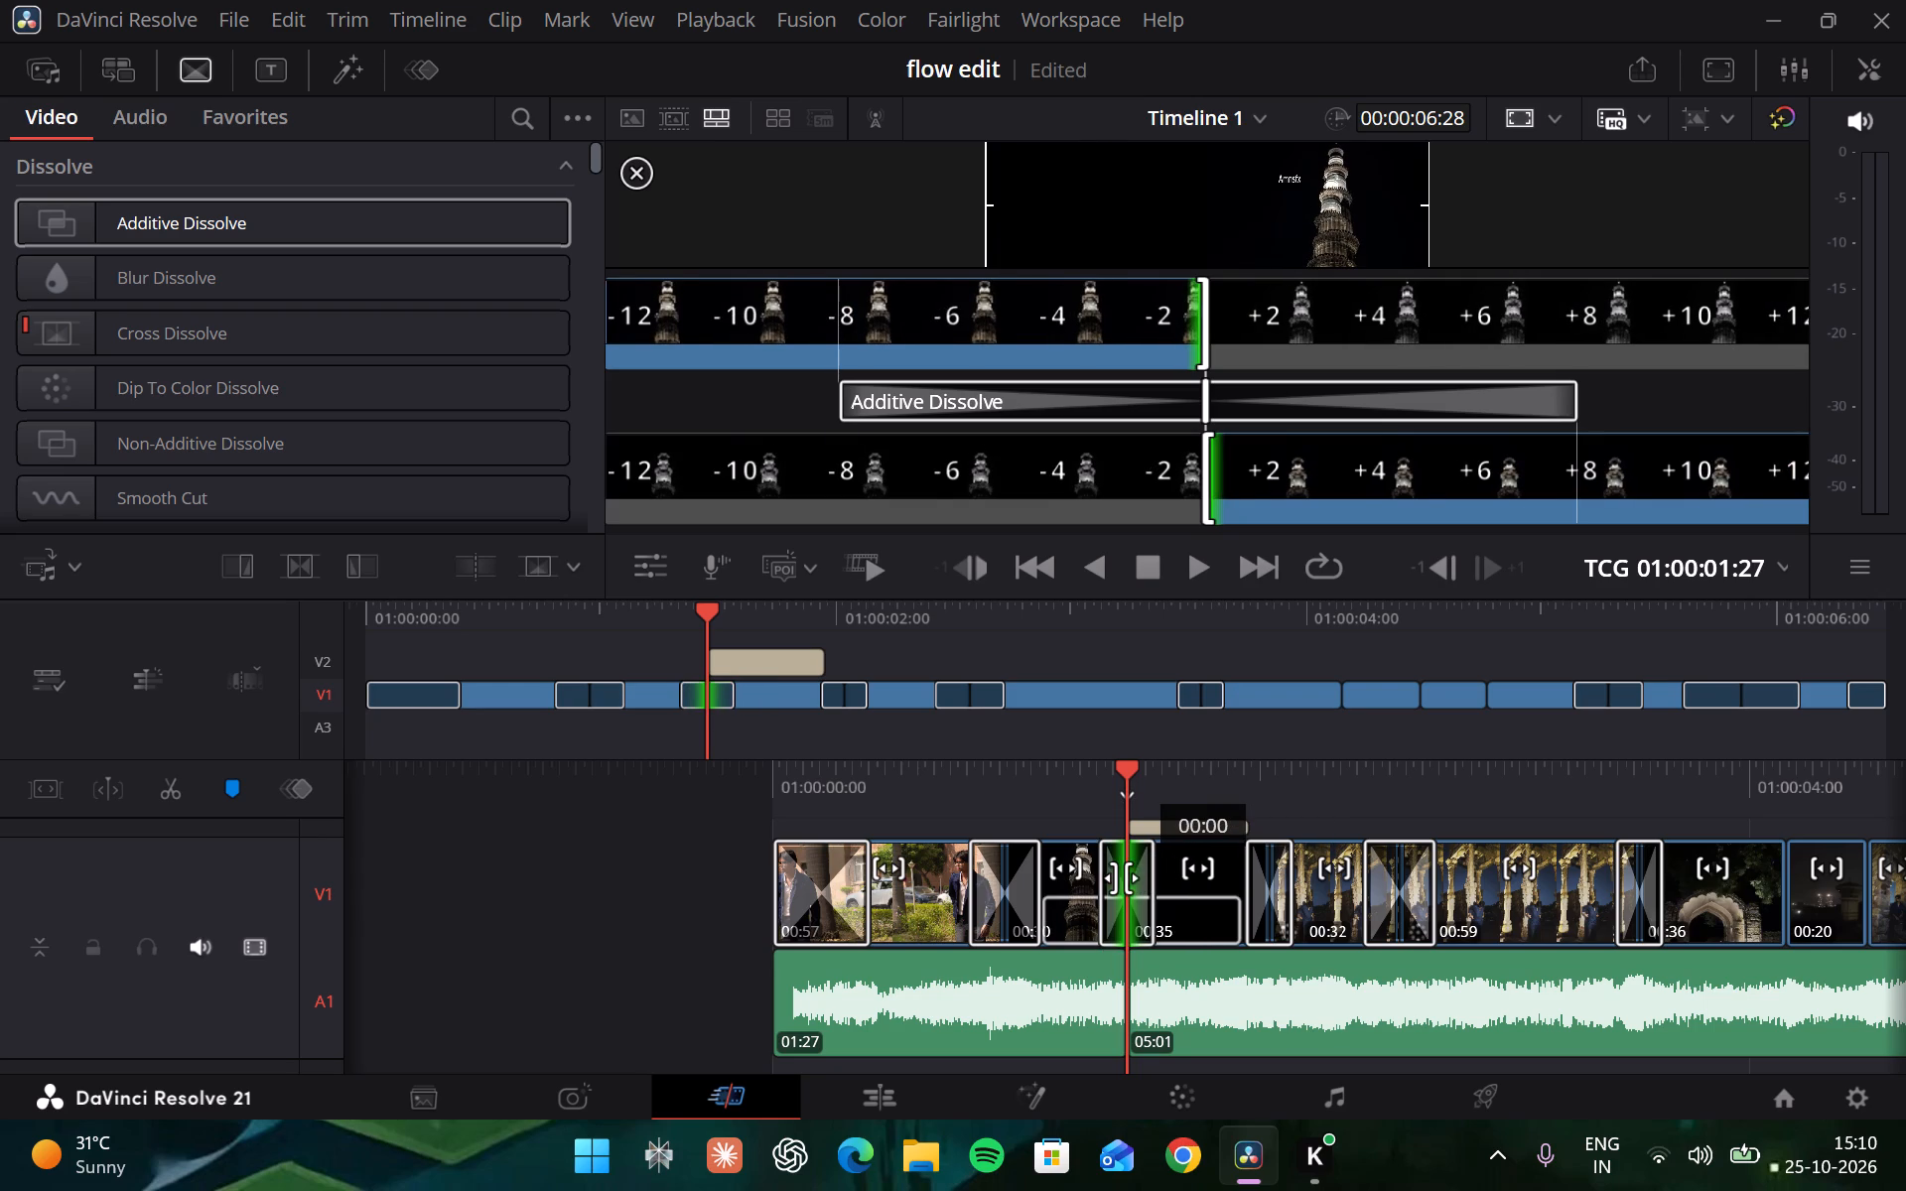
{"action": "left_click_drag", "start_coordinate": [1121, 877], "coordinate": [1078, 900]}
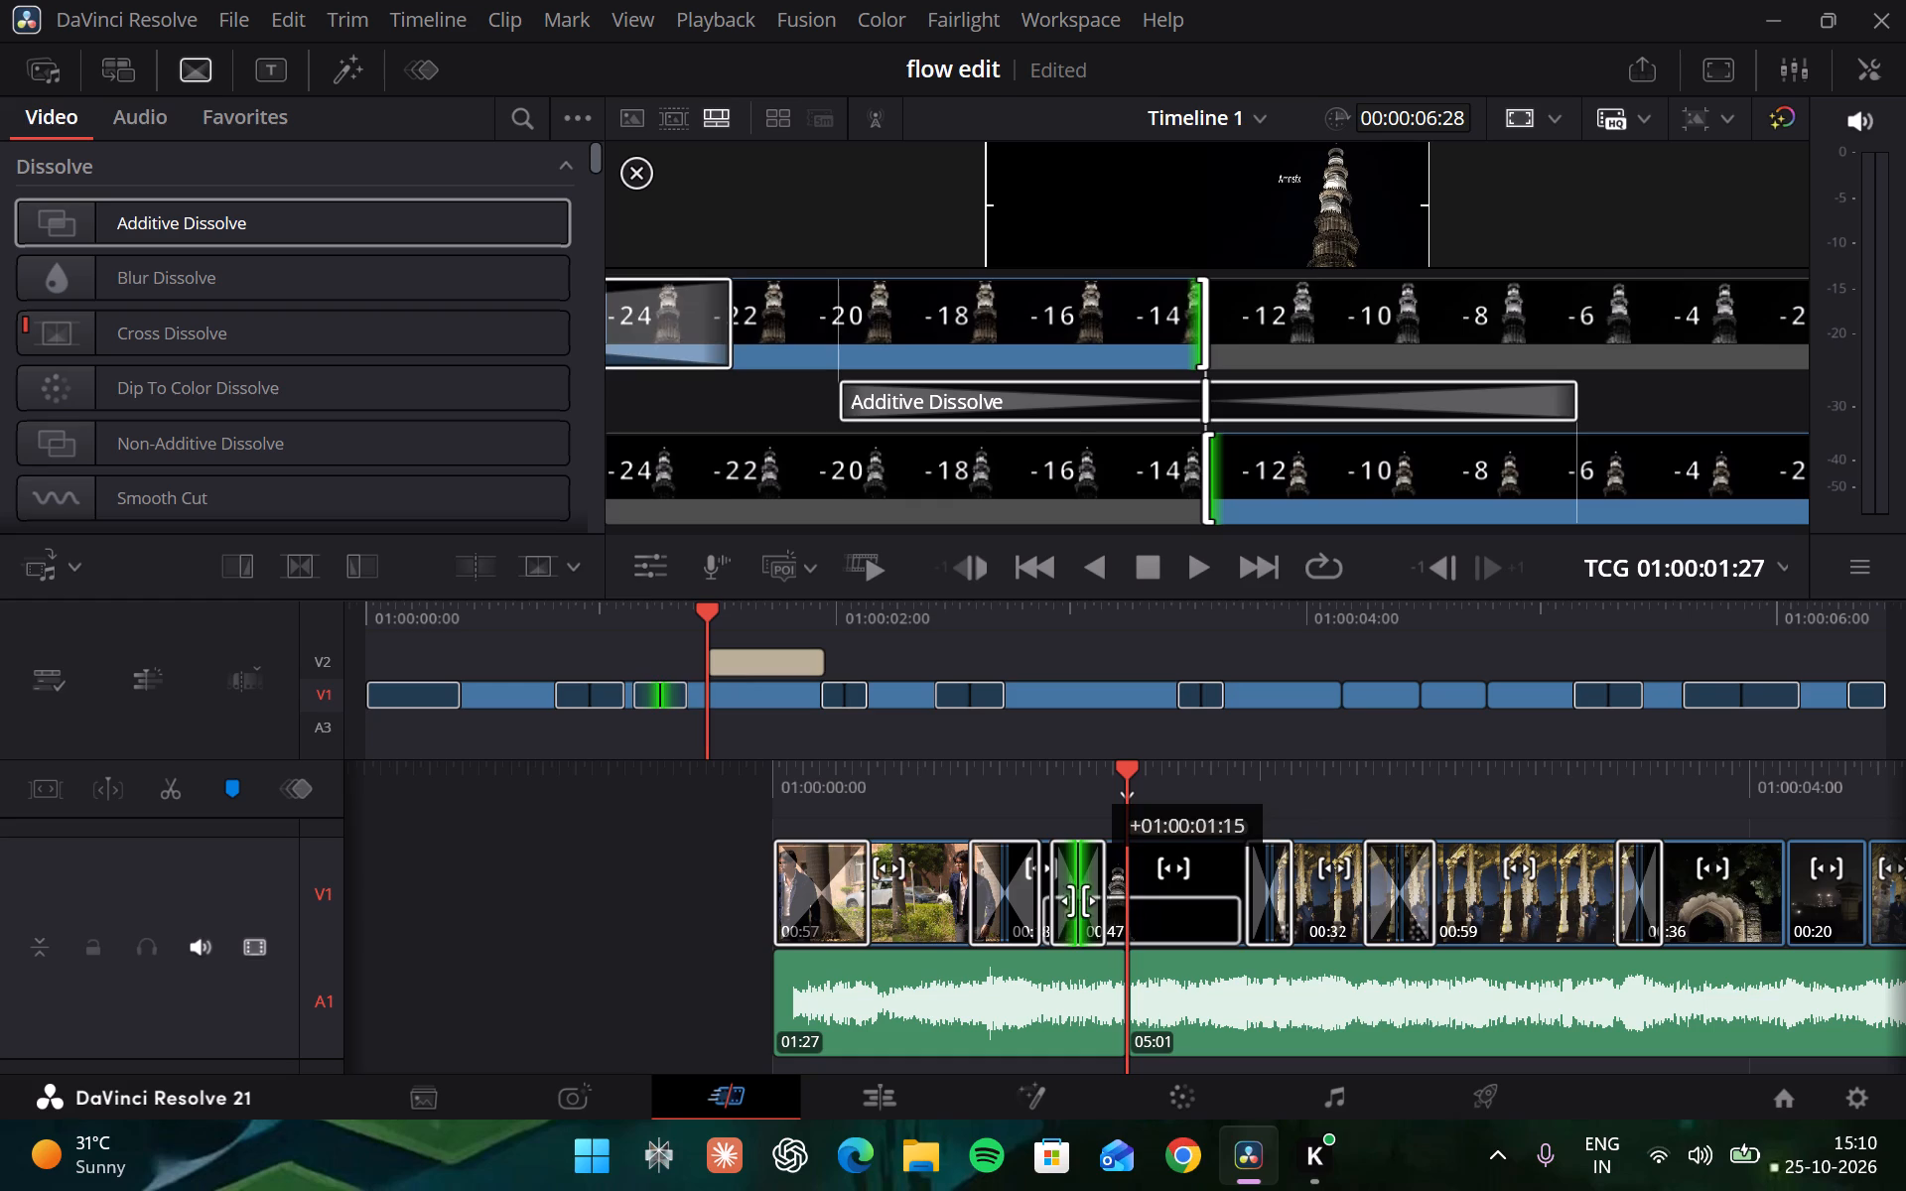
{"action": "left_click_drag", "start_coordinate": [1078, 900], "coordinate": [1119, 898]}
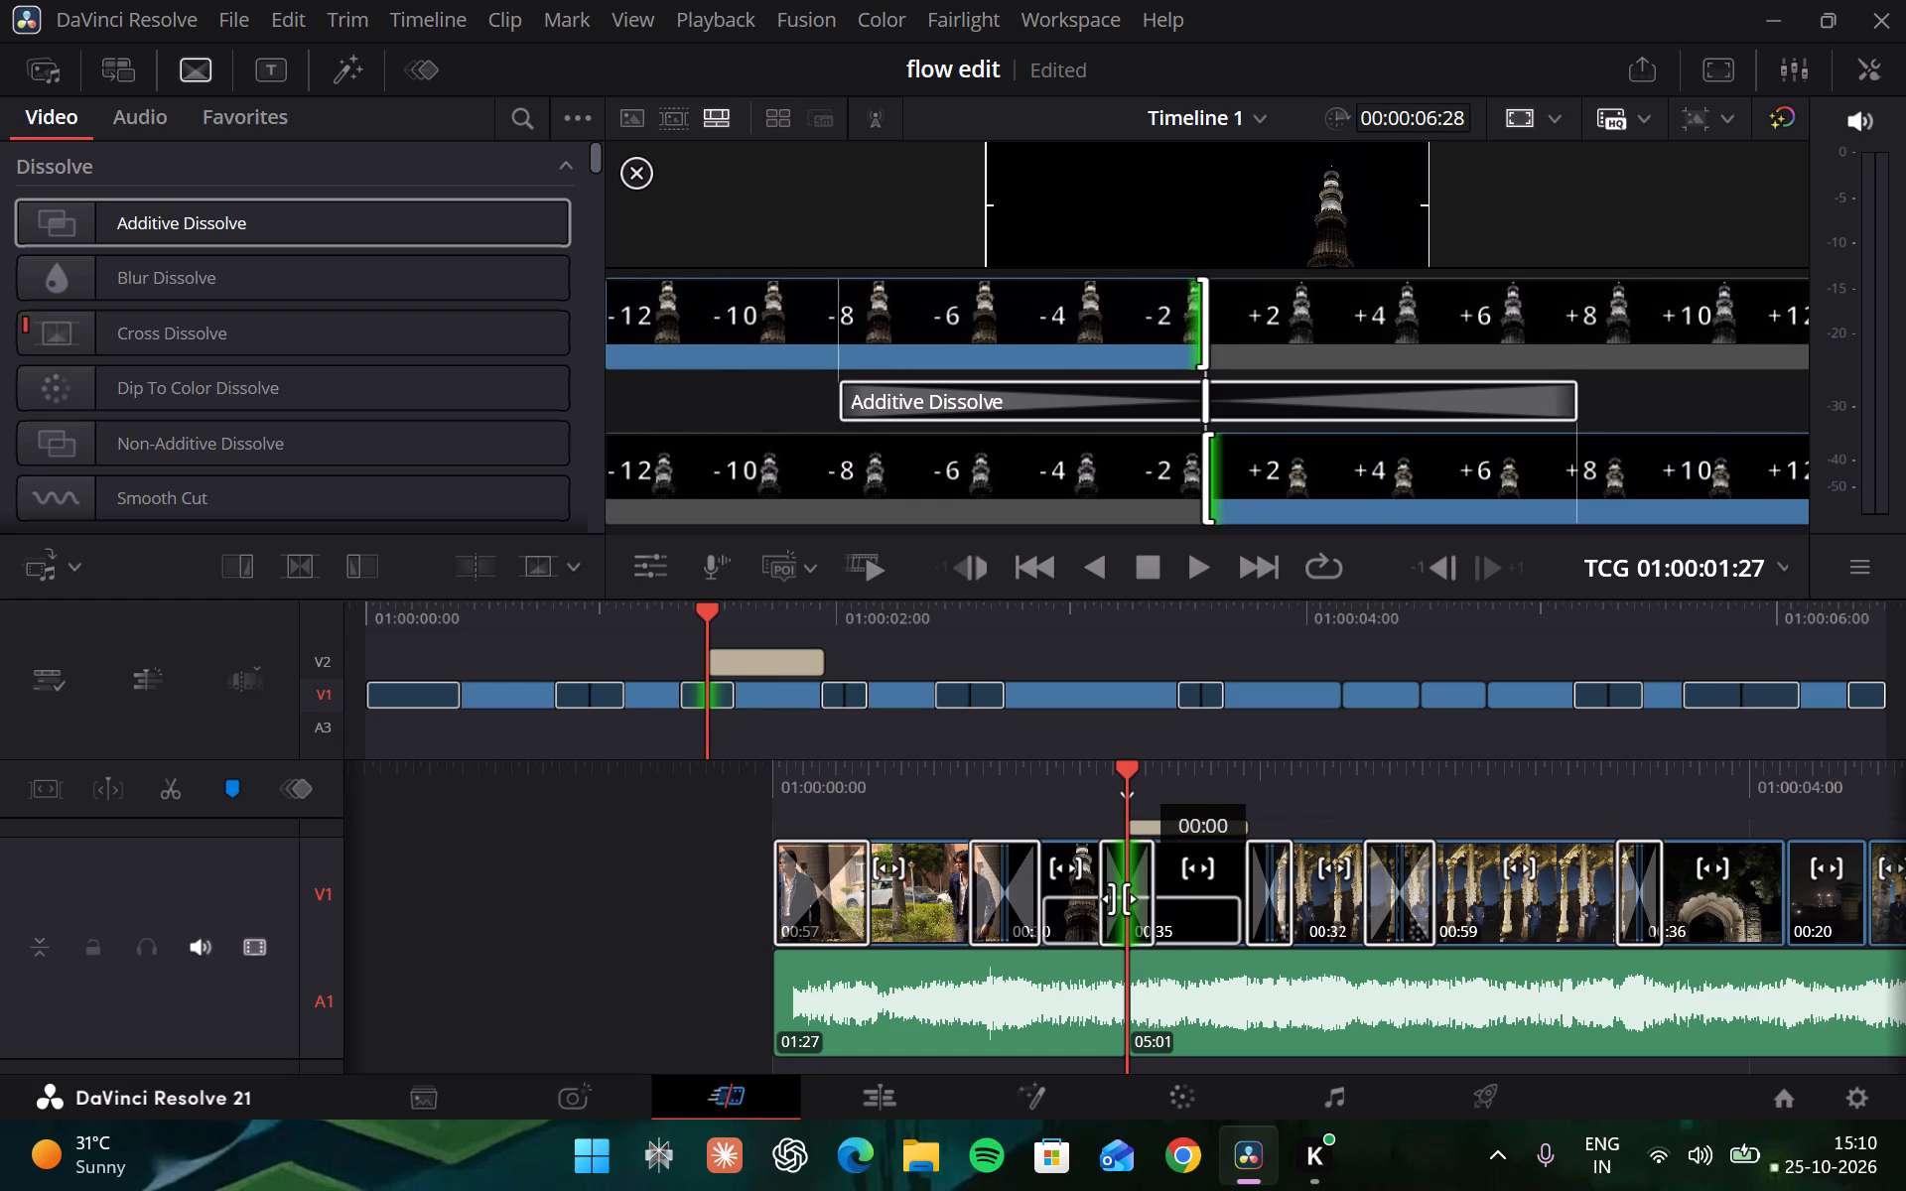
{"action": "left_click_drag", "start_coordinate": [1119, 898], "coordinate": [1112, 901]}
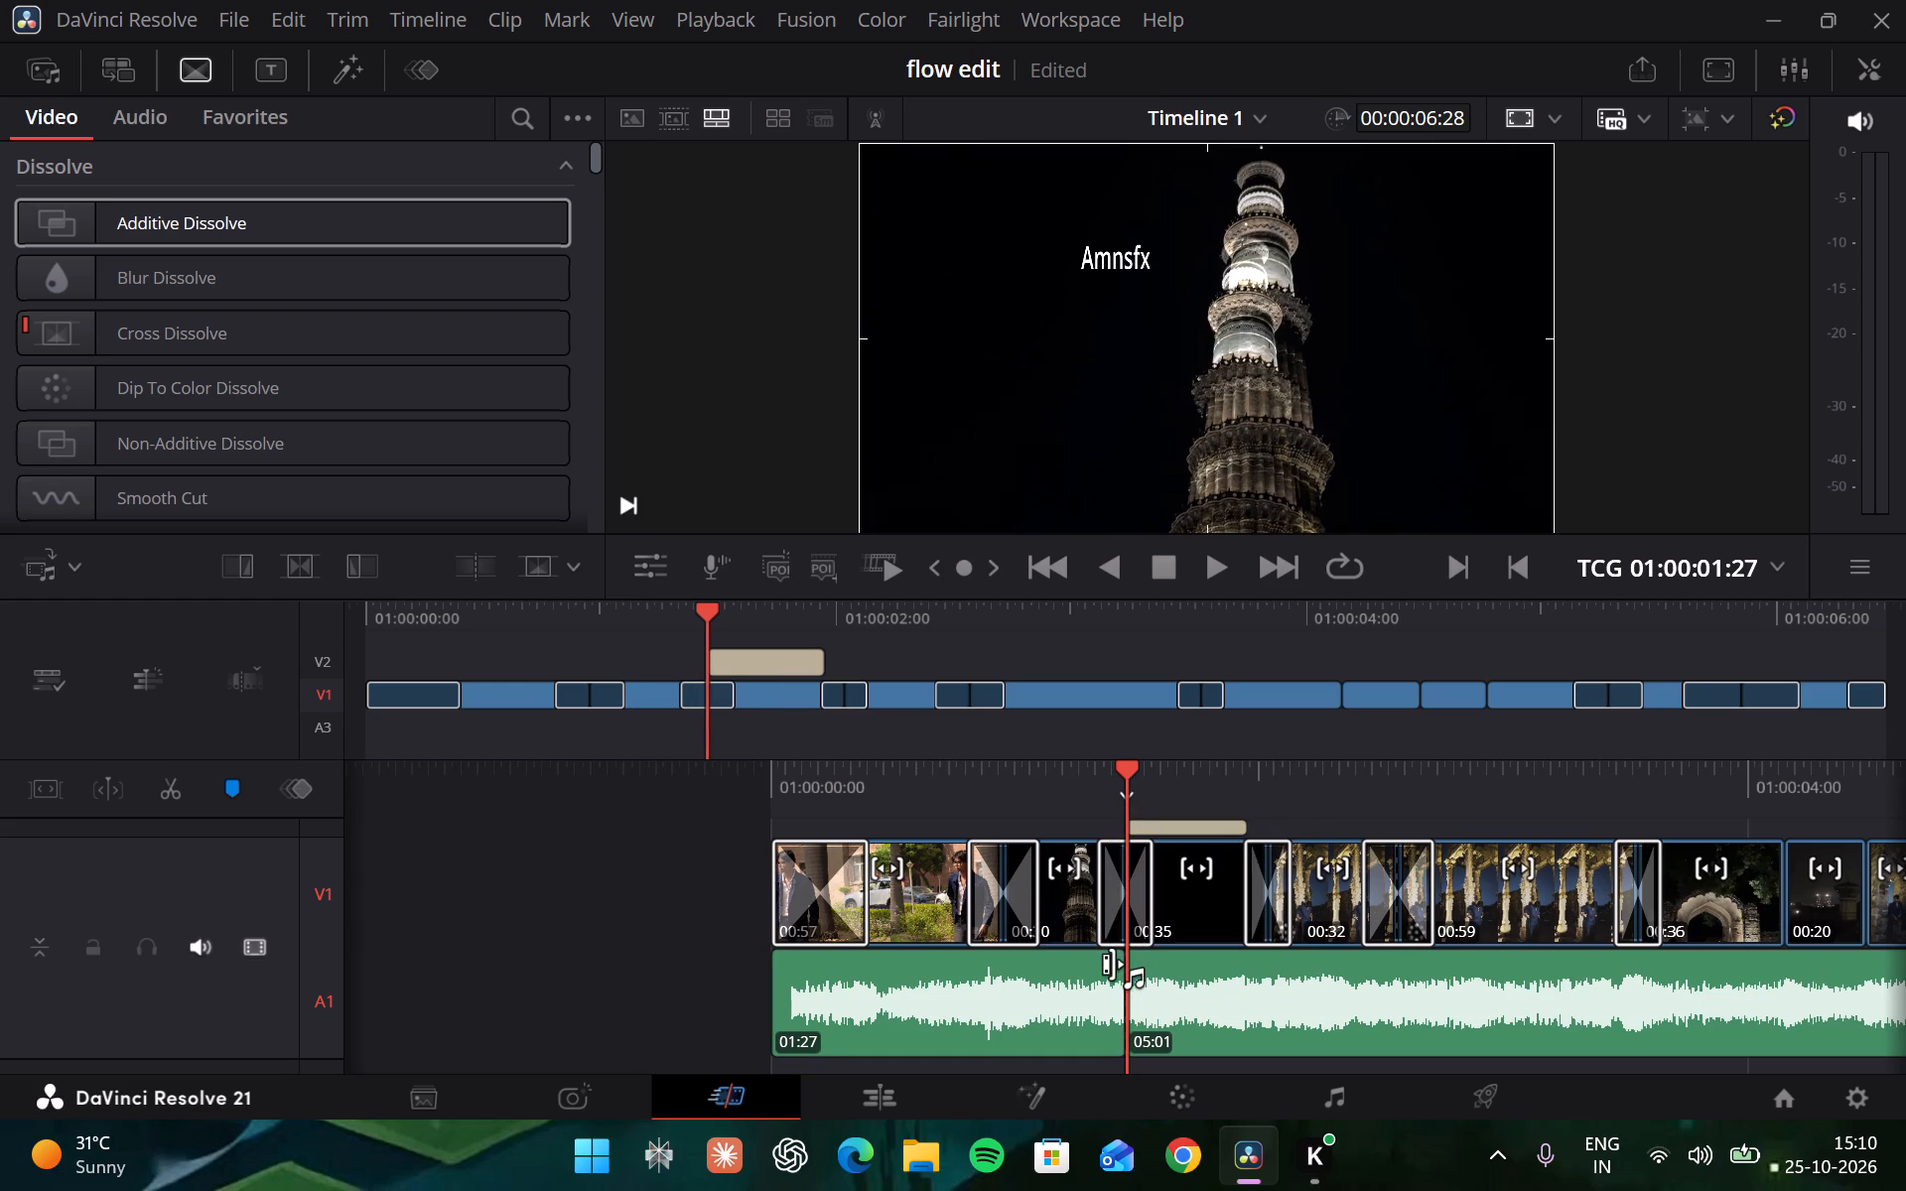
Switch to the Edit page and open the transition between the two night tower shots for trimming.
{"action": "left_click", "coordinate": [904, 1099]}
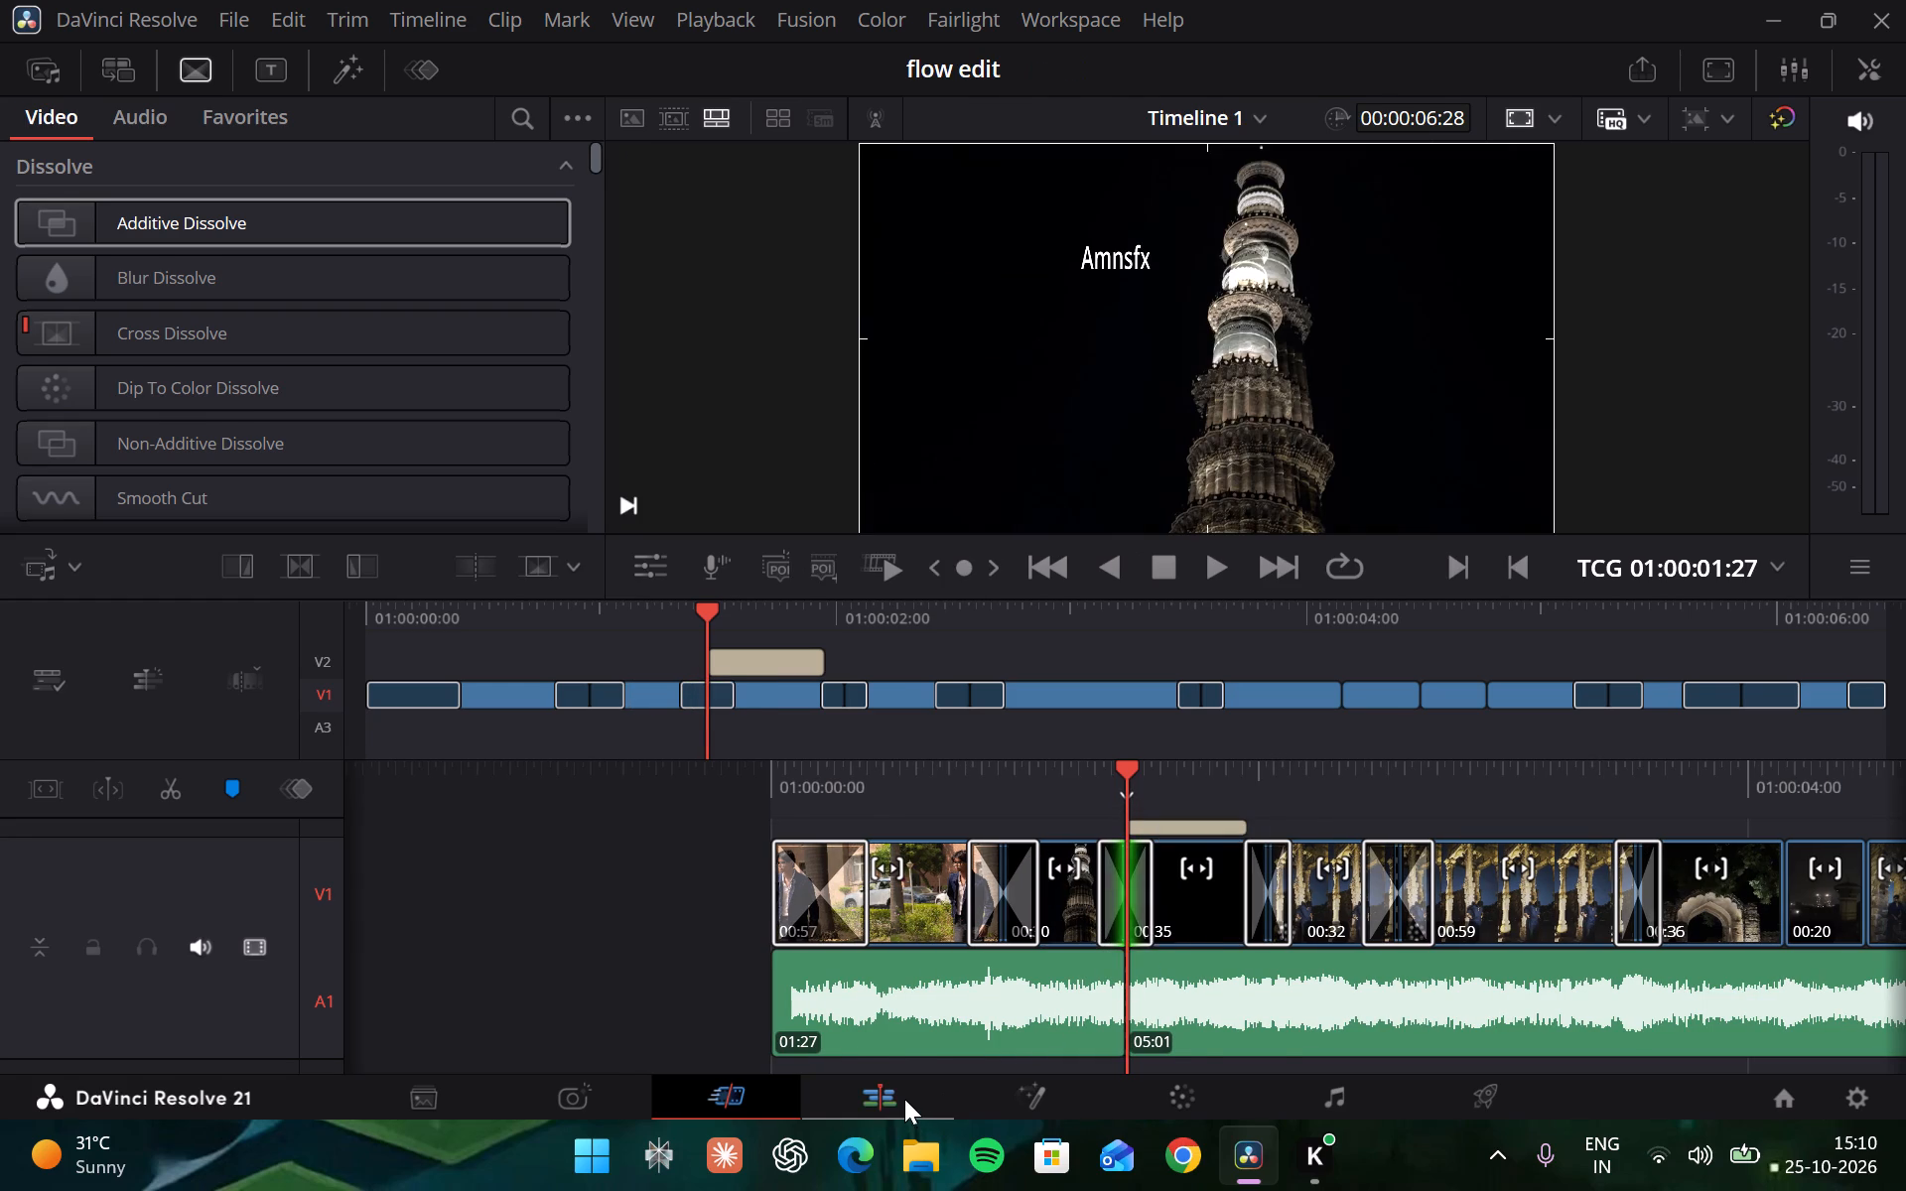
{"action": "double_click", "coordinate": [1208, 919]}
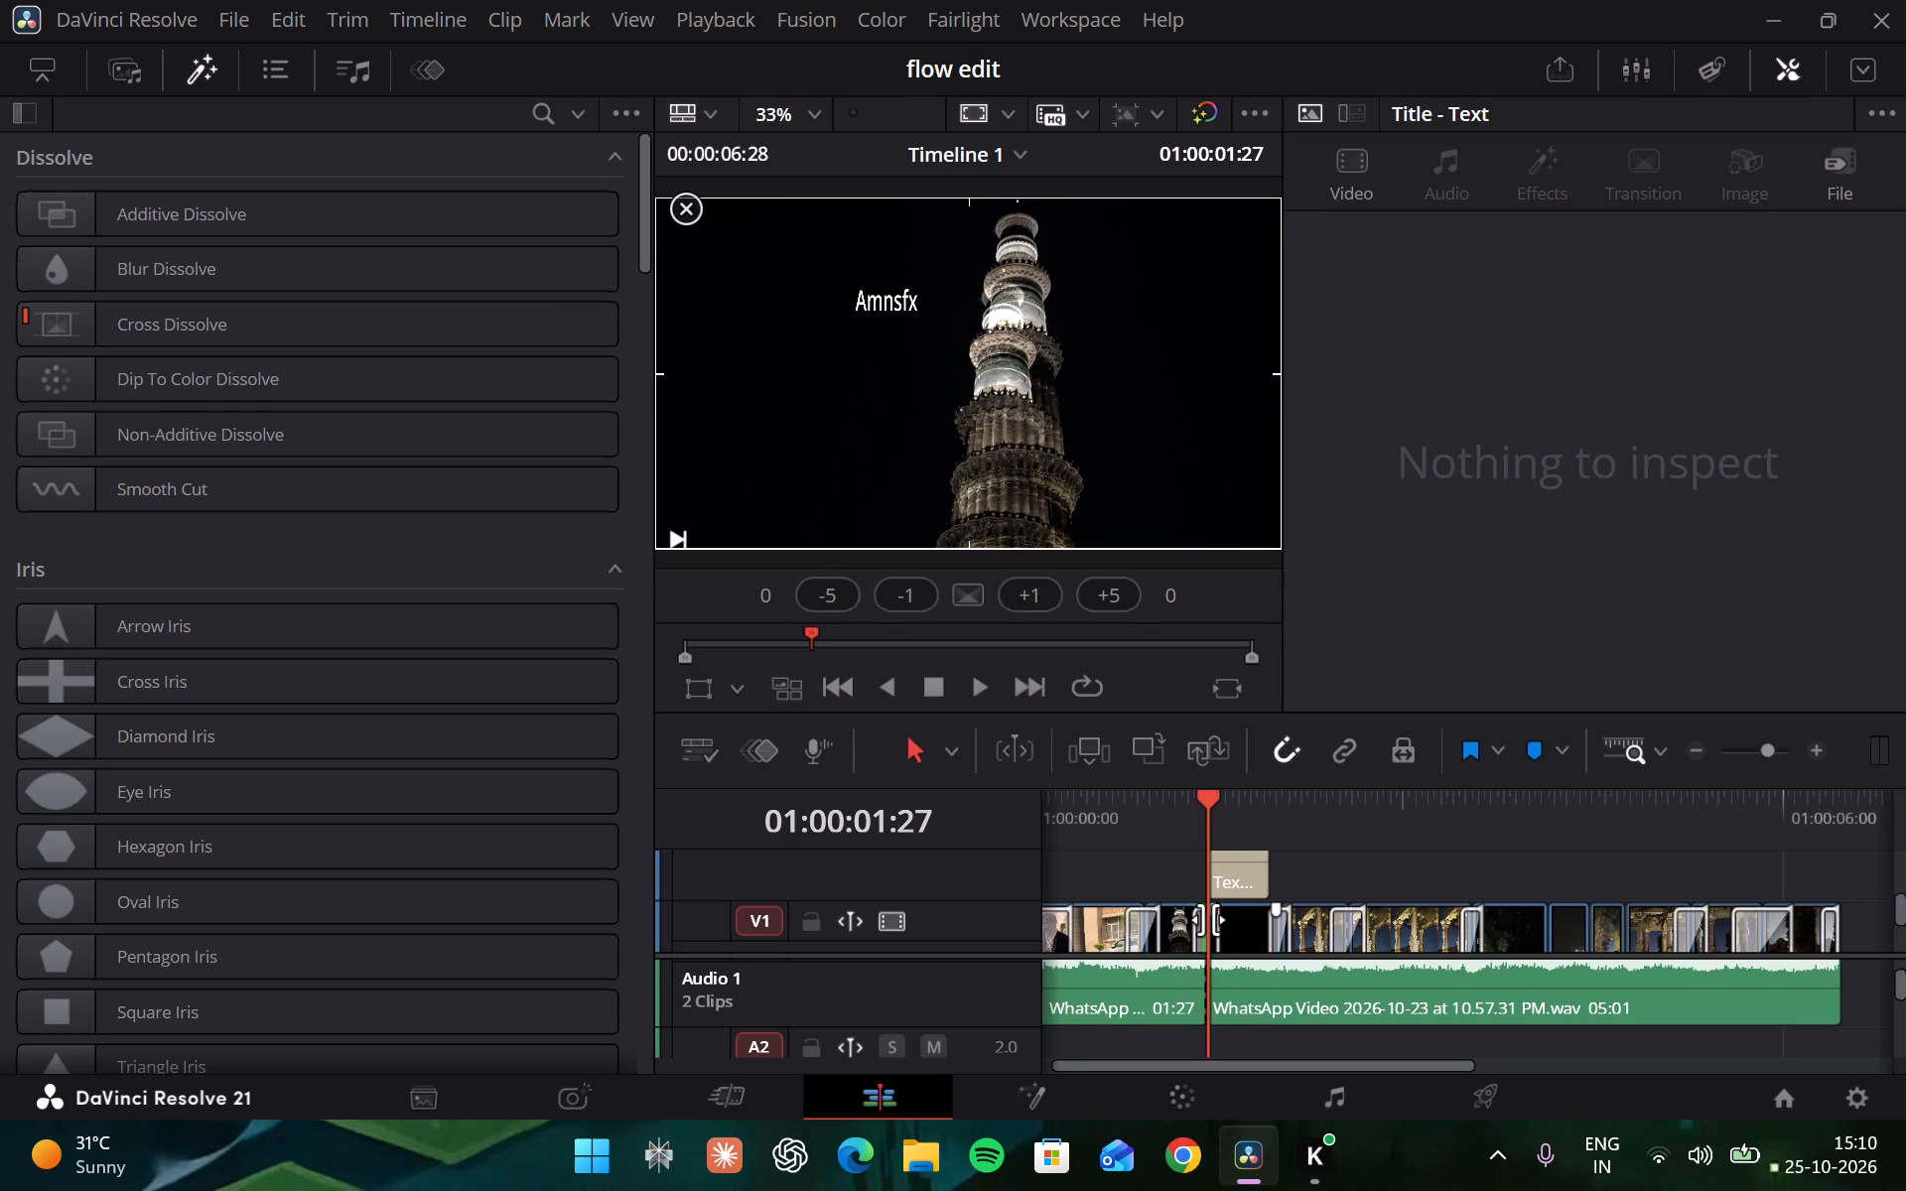
{"action": "triple_click", "coordinate": [1207, 926]}
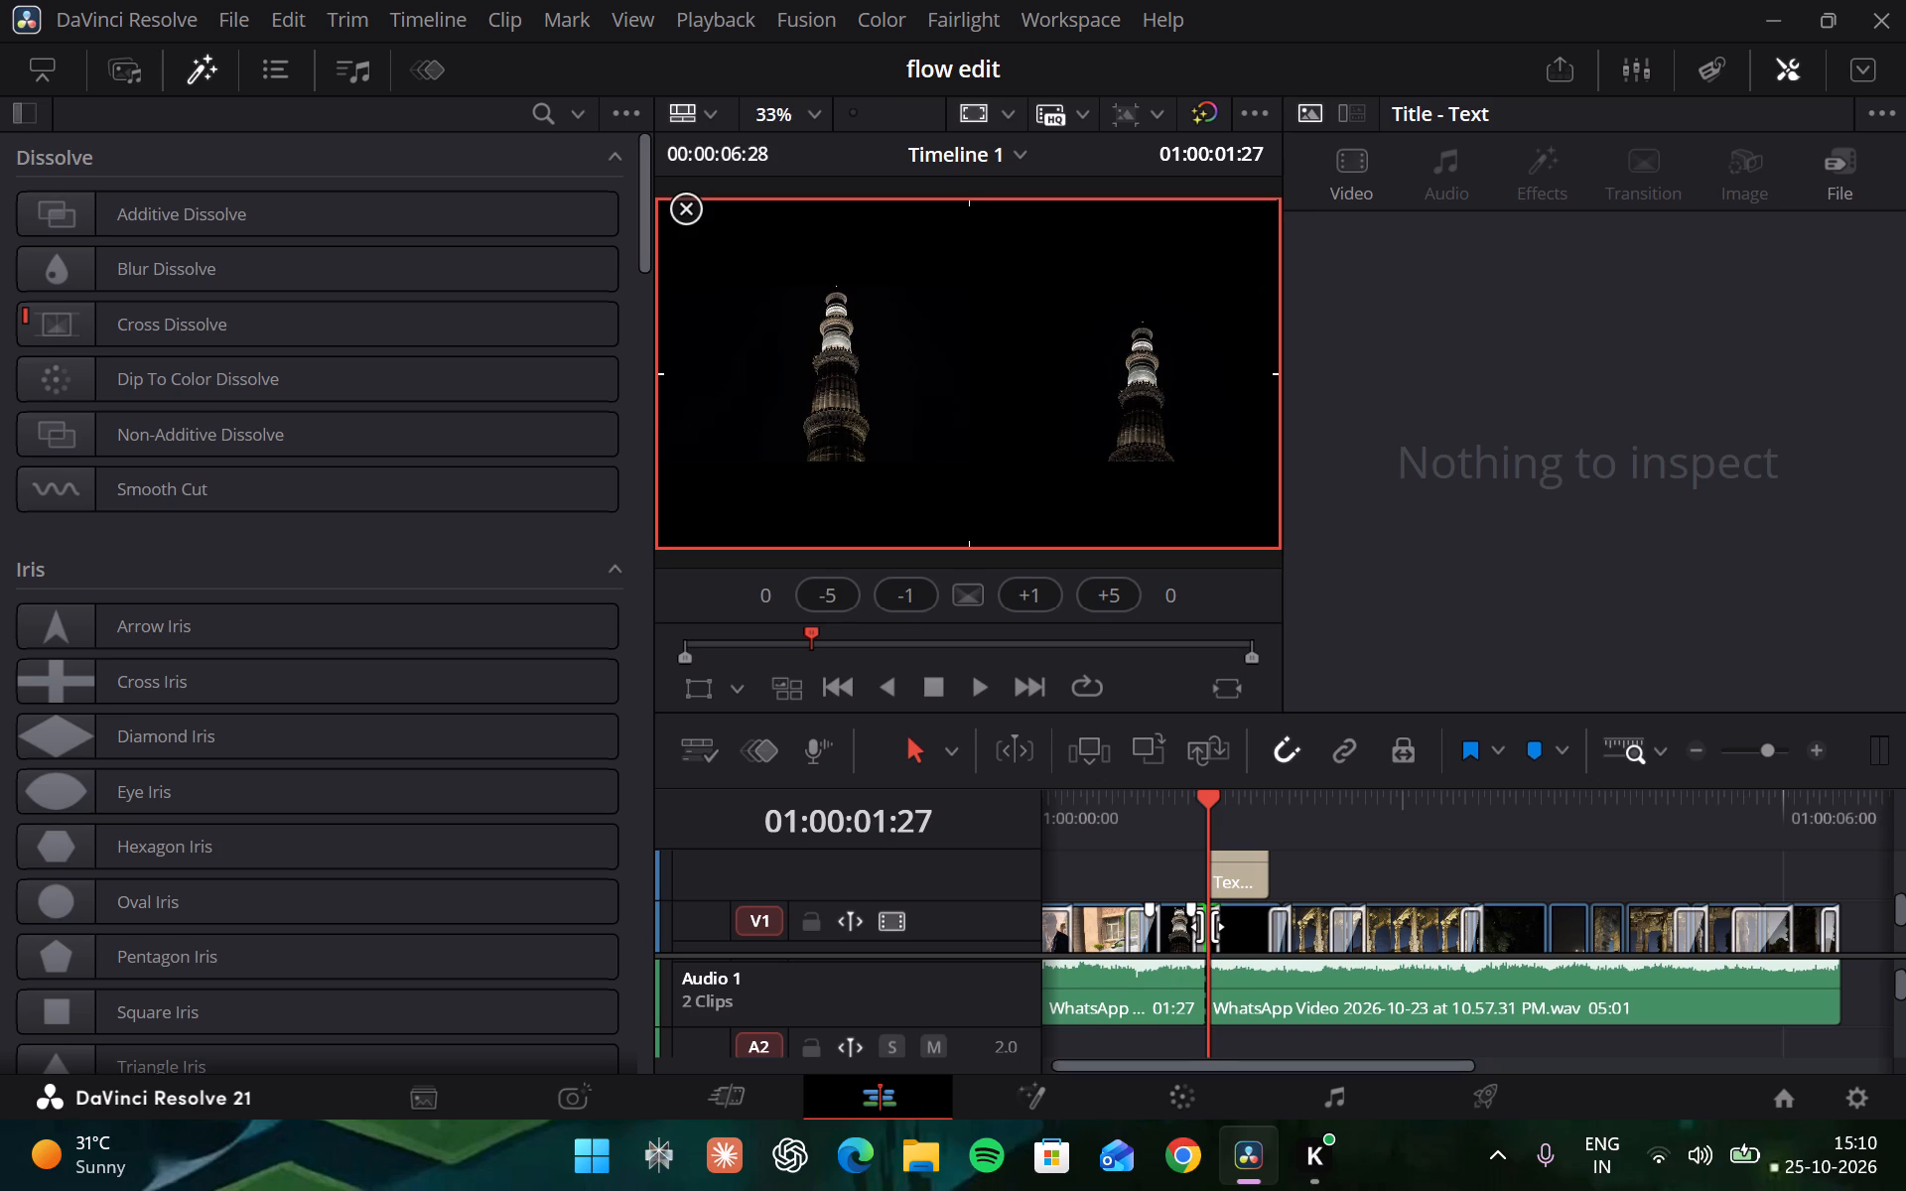
{"action": "triple_click", "coordinate": [1207, 926]}
{"action": "left_click", "coordinate": [1207, 926]}
{"action": "key", "text": "Left"}
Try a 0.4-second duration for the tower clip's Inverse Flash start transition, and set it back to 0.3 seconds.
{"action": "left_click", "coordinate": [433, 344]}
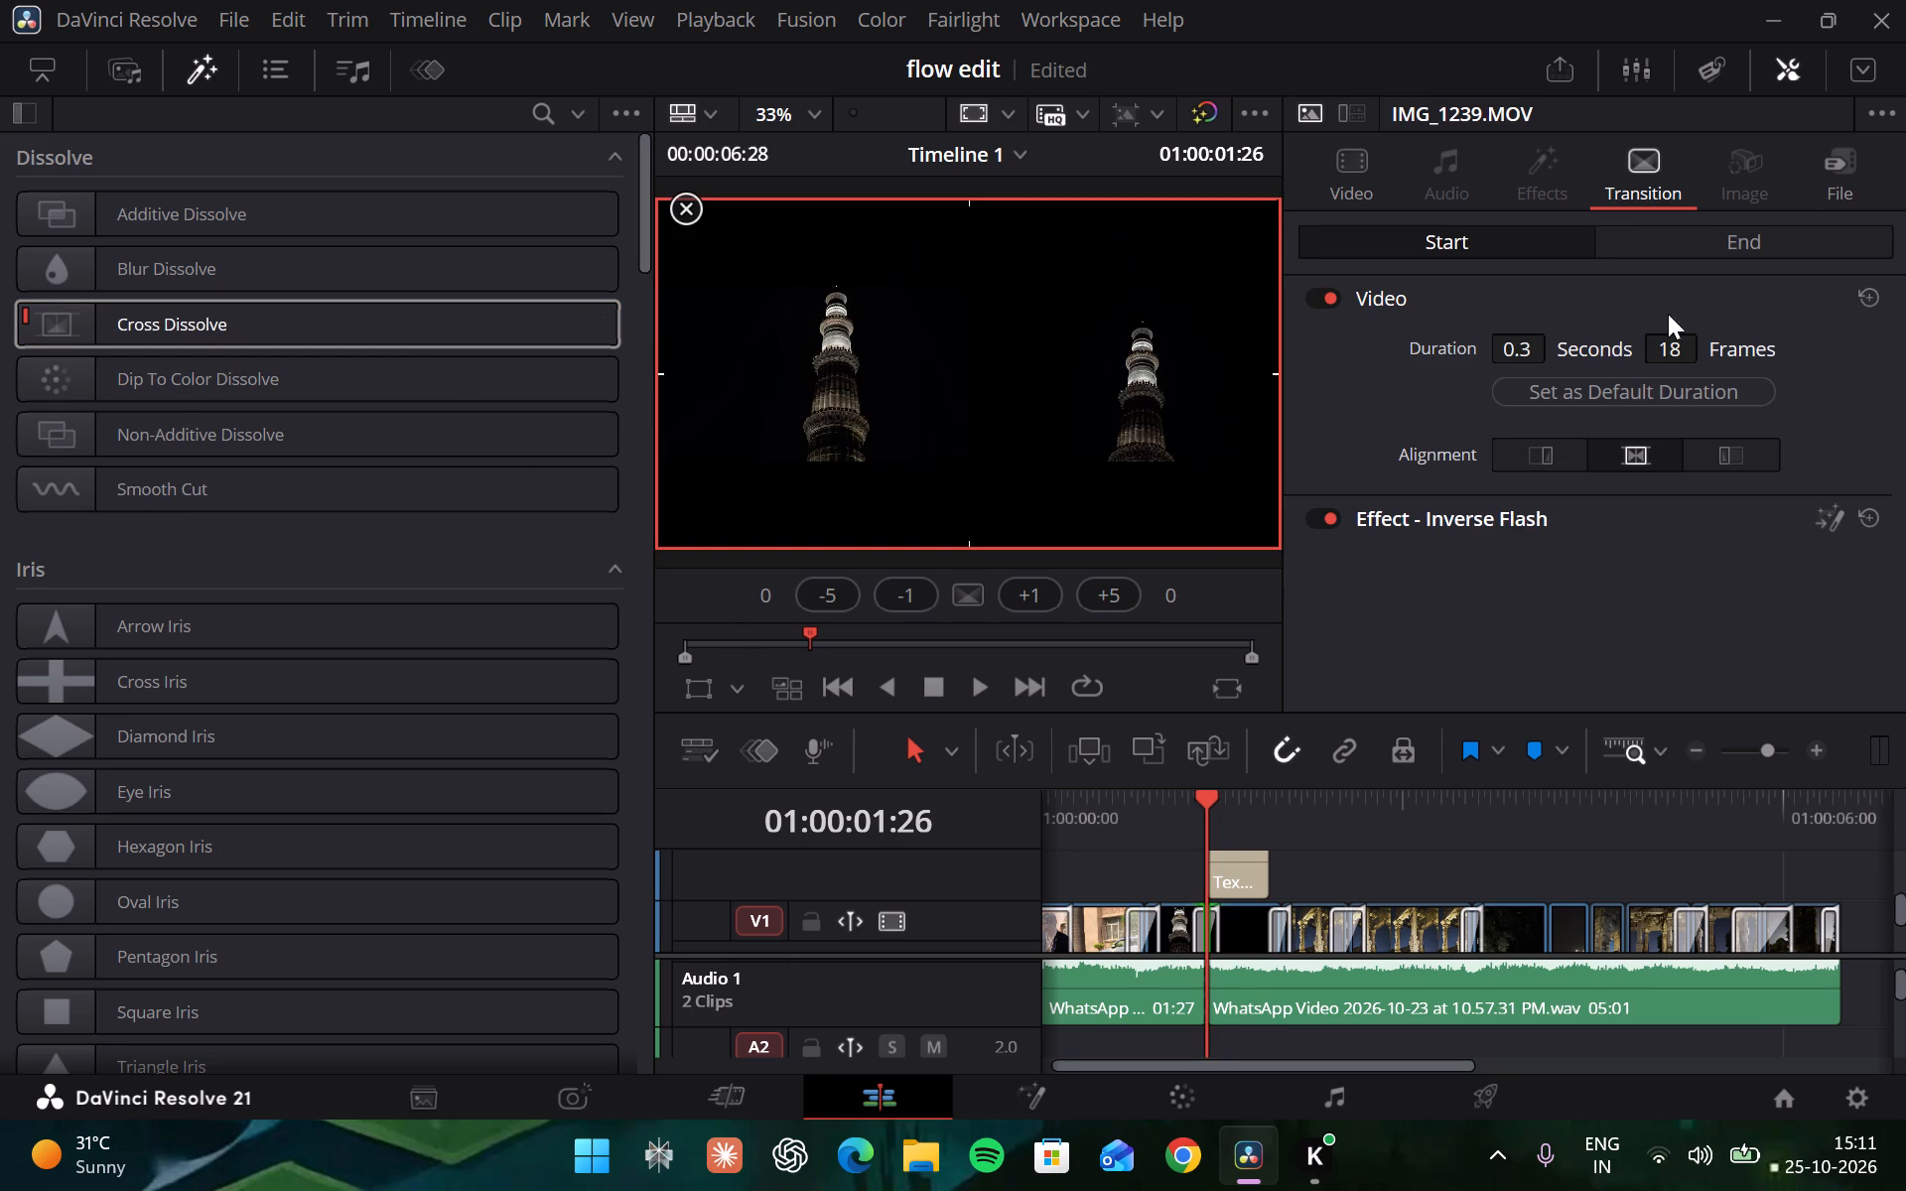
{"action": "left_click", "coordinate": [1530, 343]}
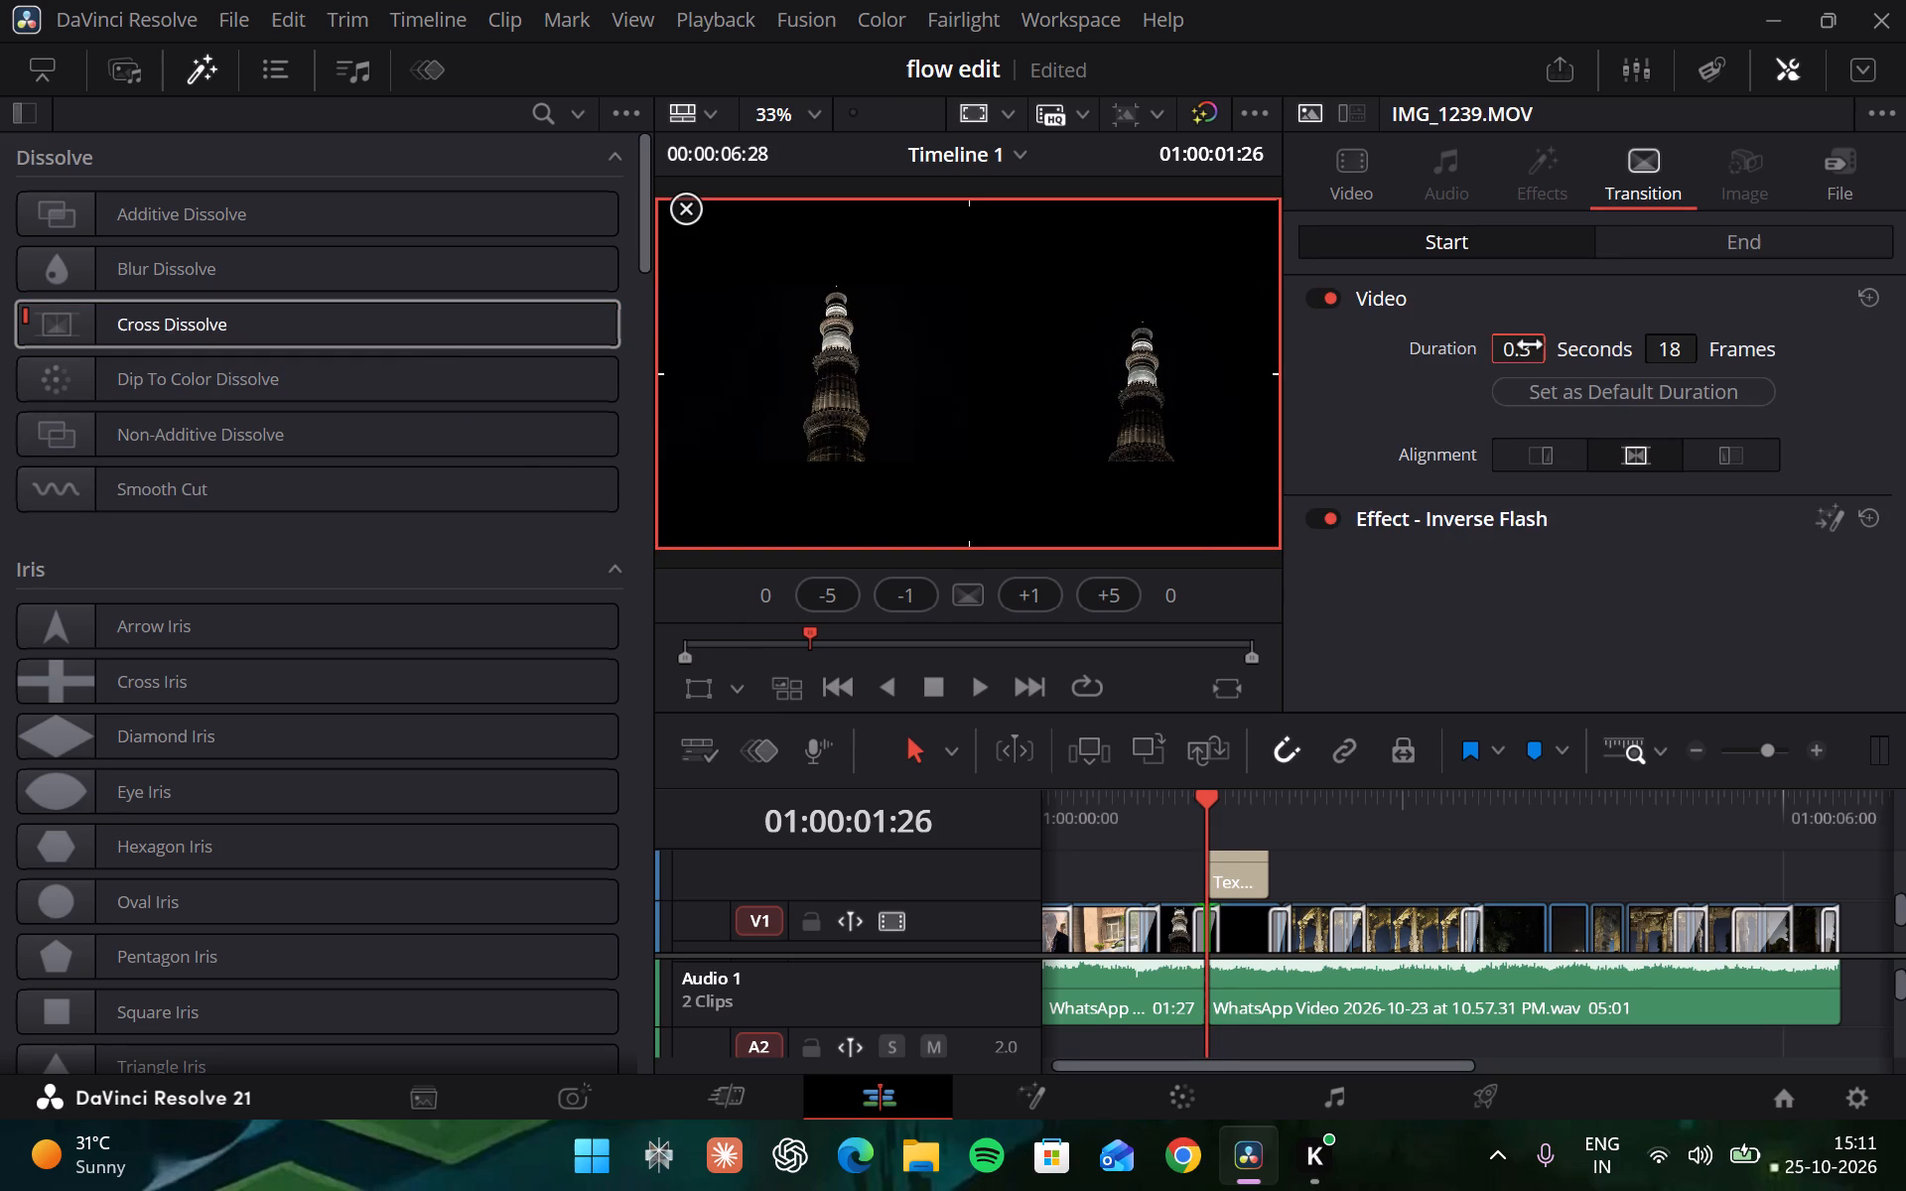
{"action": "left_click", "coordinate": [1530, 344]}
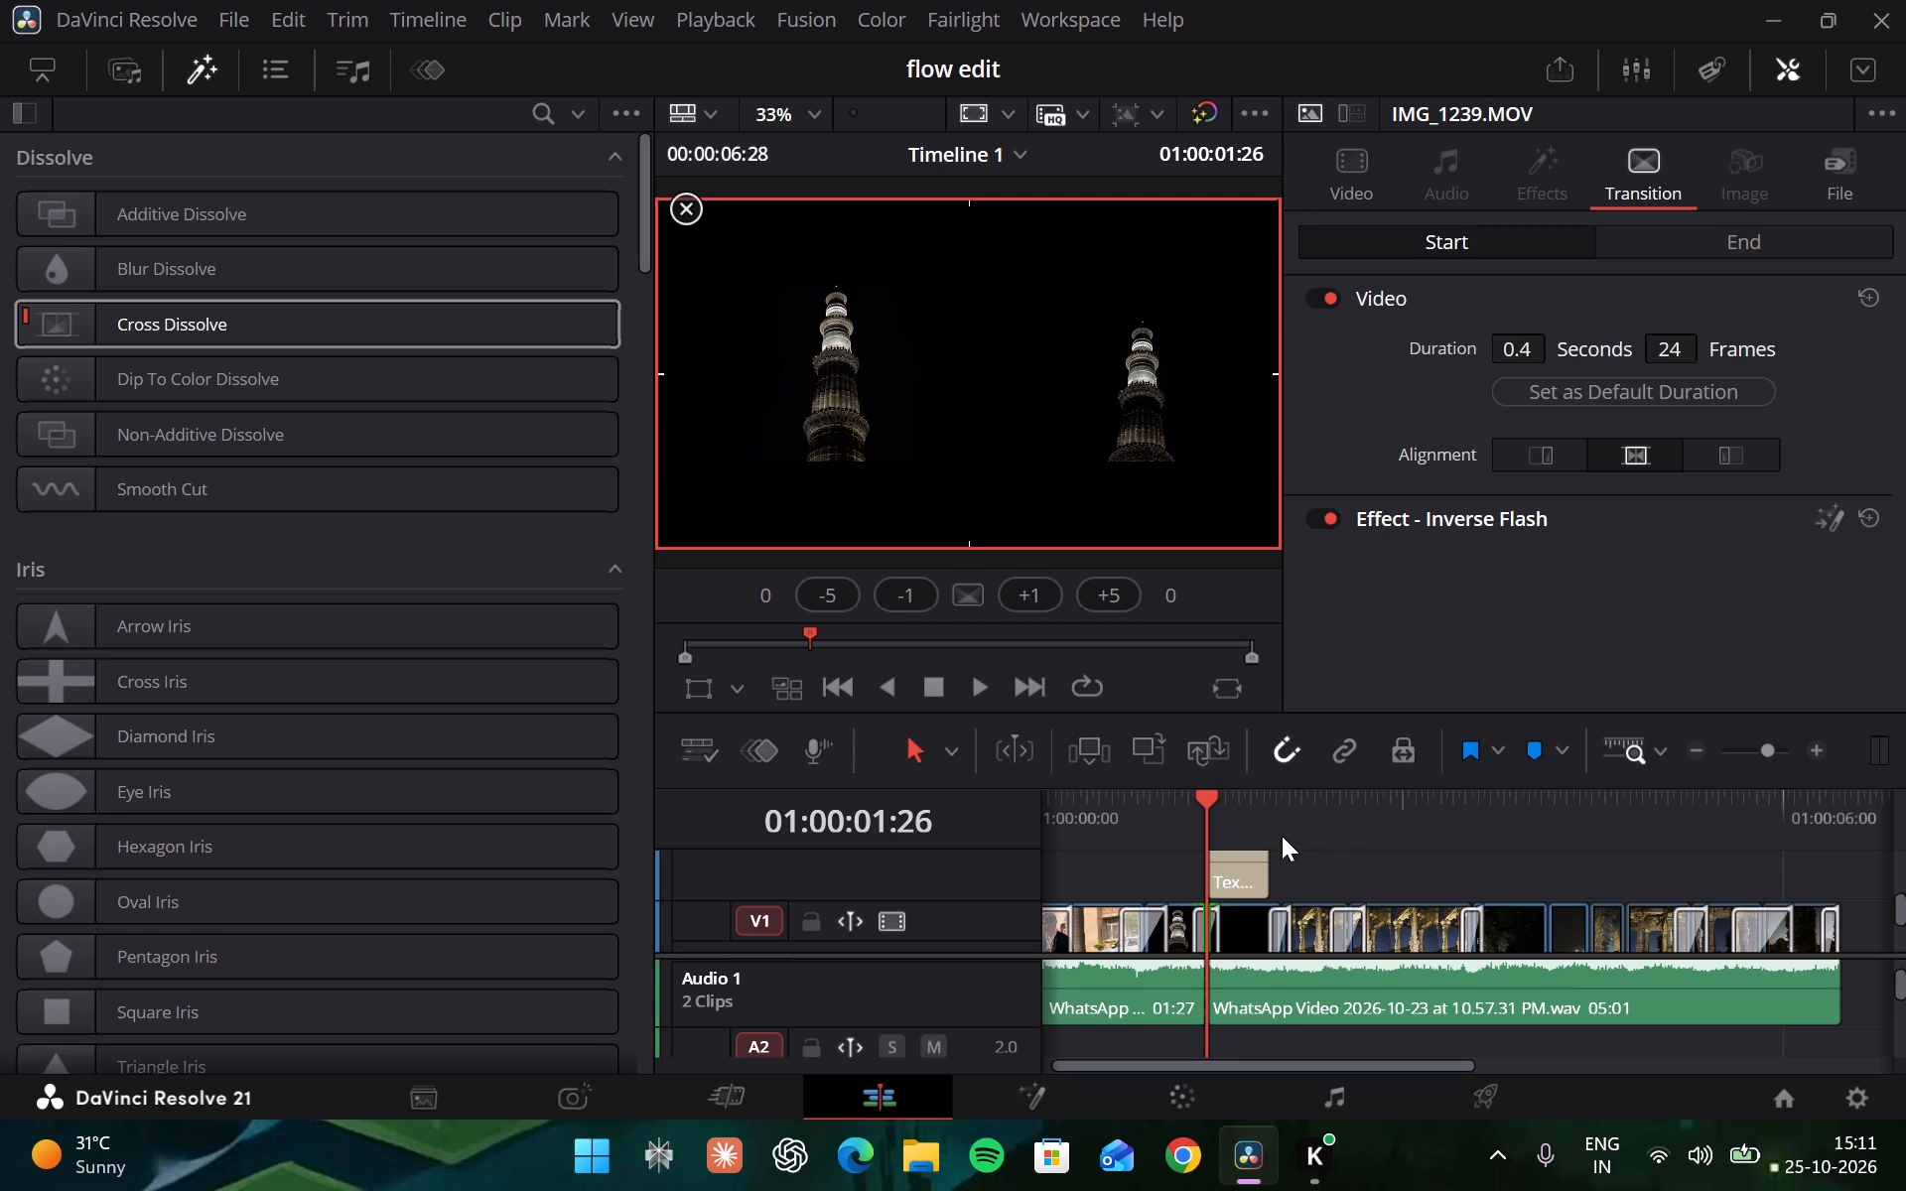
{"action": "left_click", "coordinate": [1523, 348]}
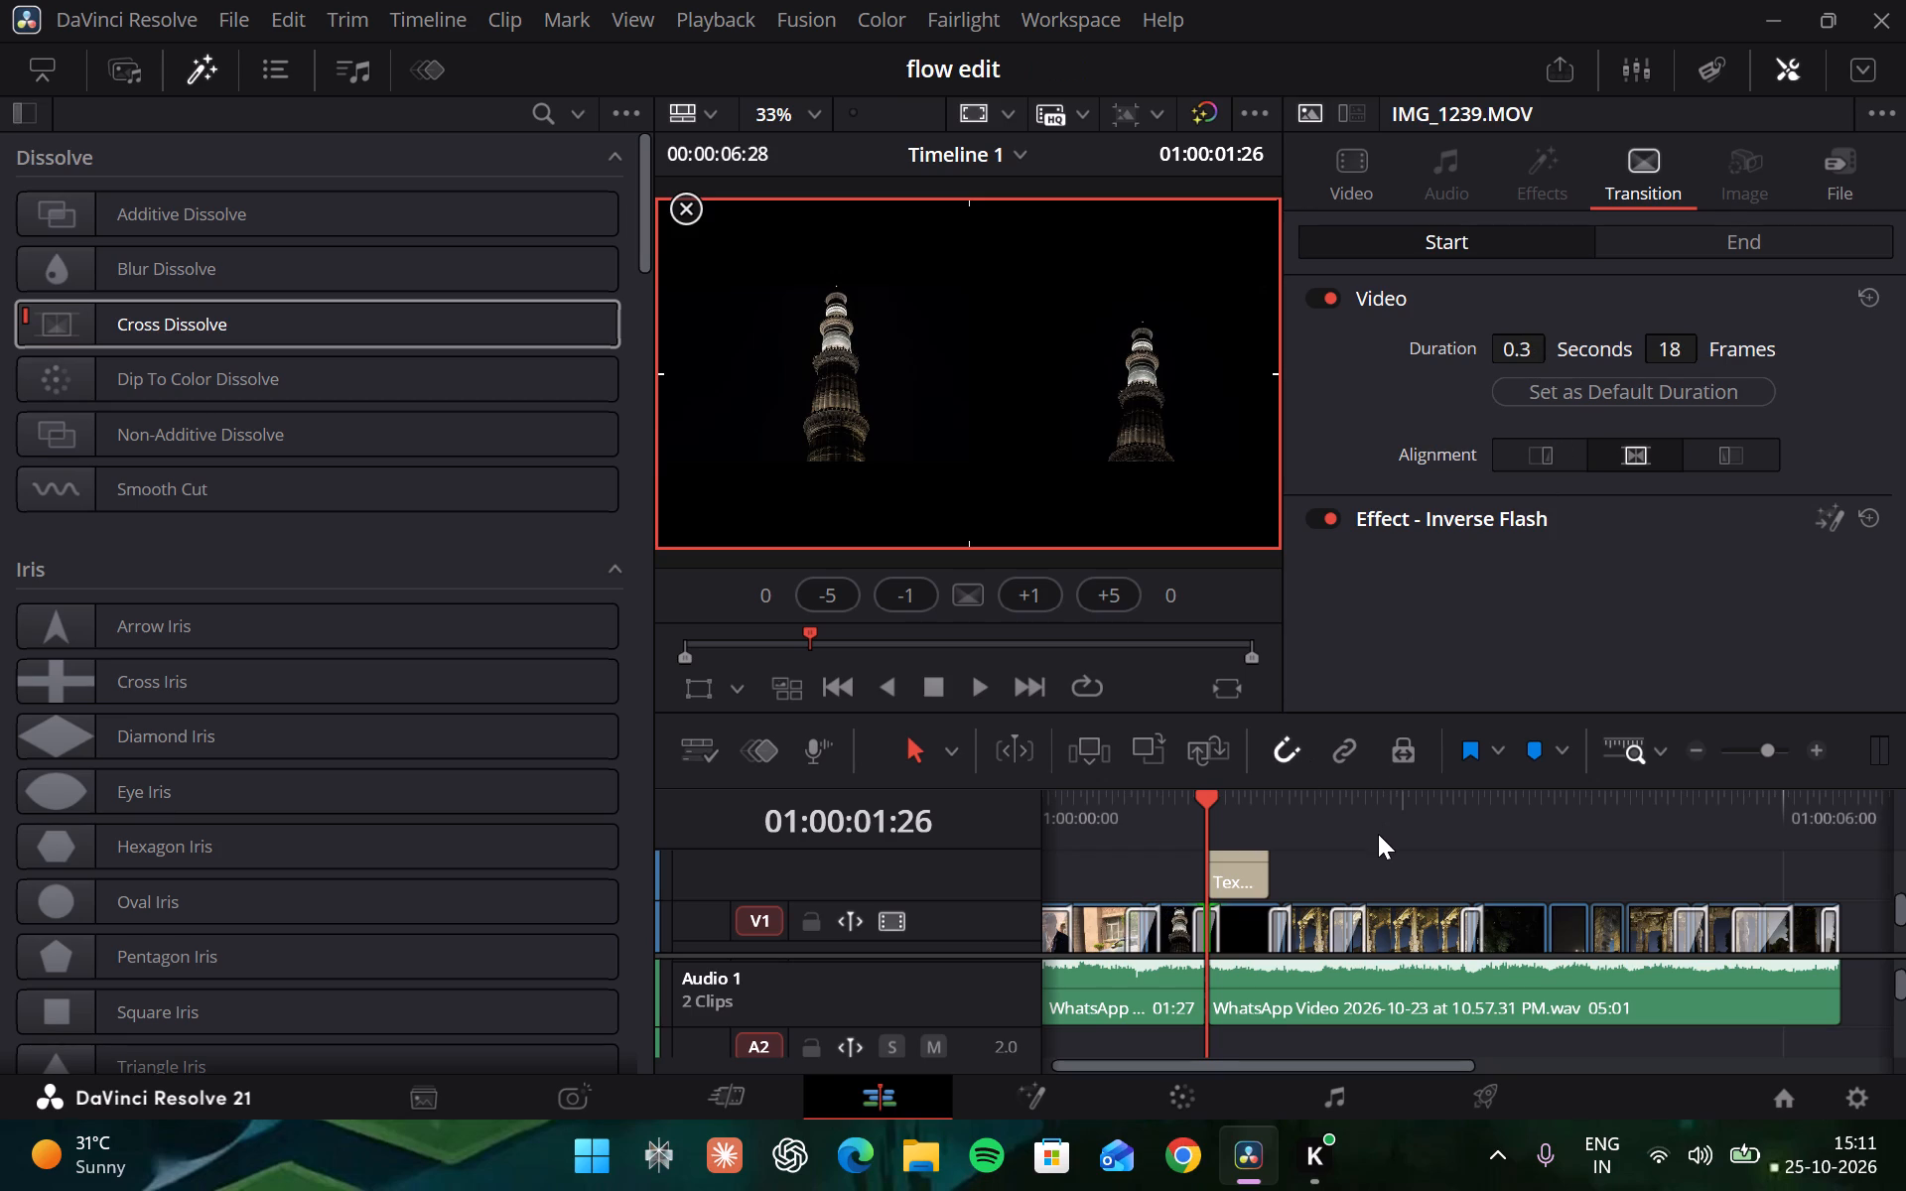
Step through and play back the section after the tower cut to check the dissolve and title timing.
{"action": "key", "text": "Right"}
{"action": "key", "text": "Right"}
{"action": "key", "text": "Right"}
{"action": "key", "text": "space"}
{"action": "key", "text": "space"}
{"action": "key", "text": "space"}
{"action": "key", "text": "space"}
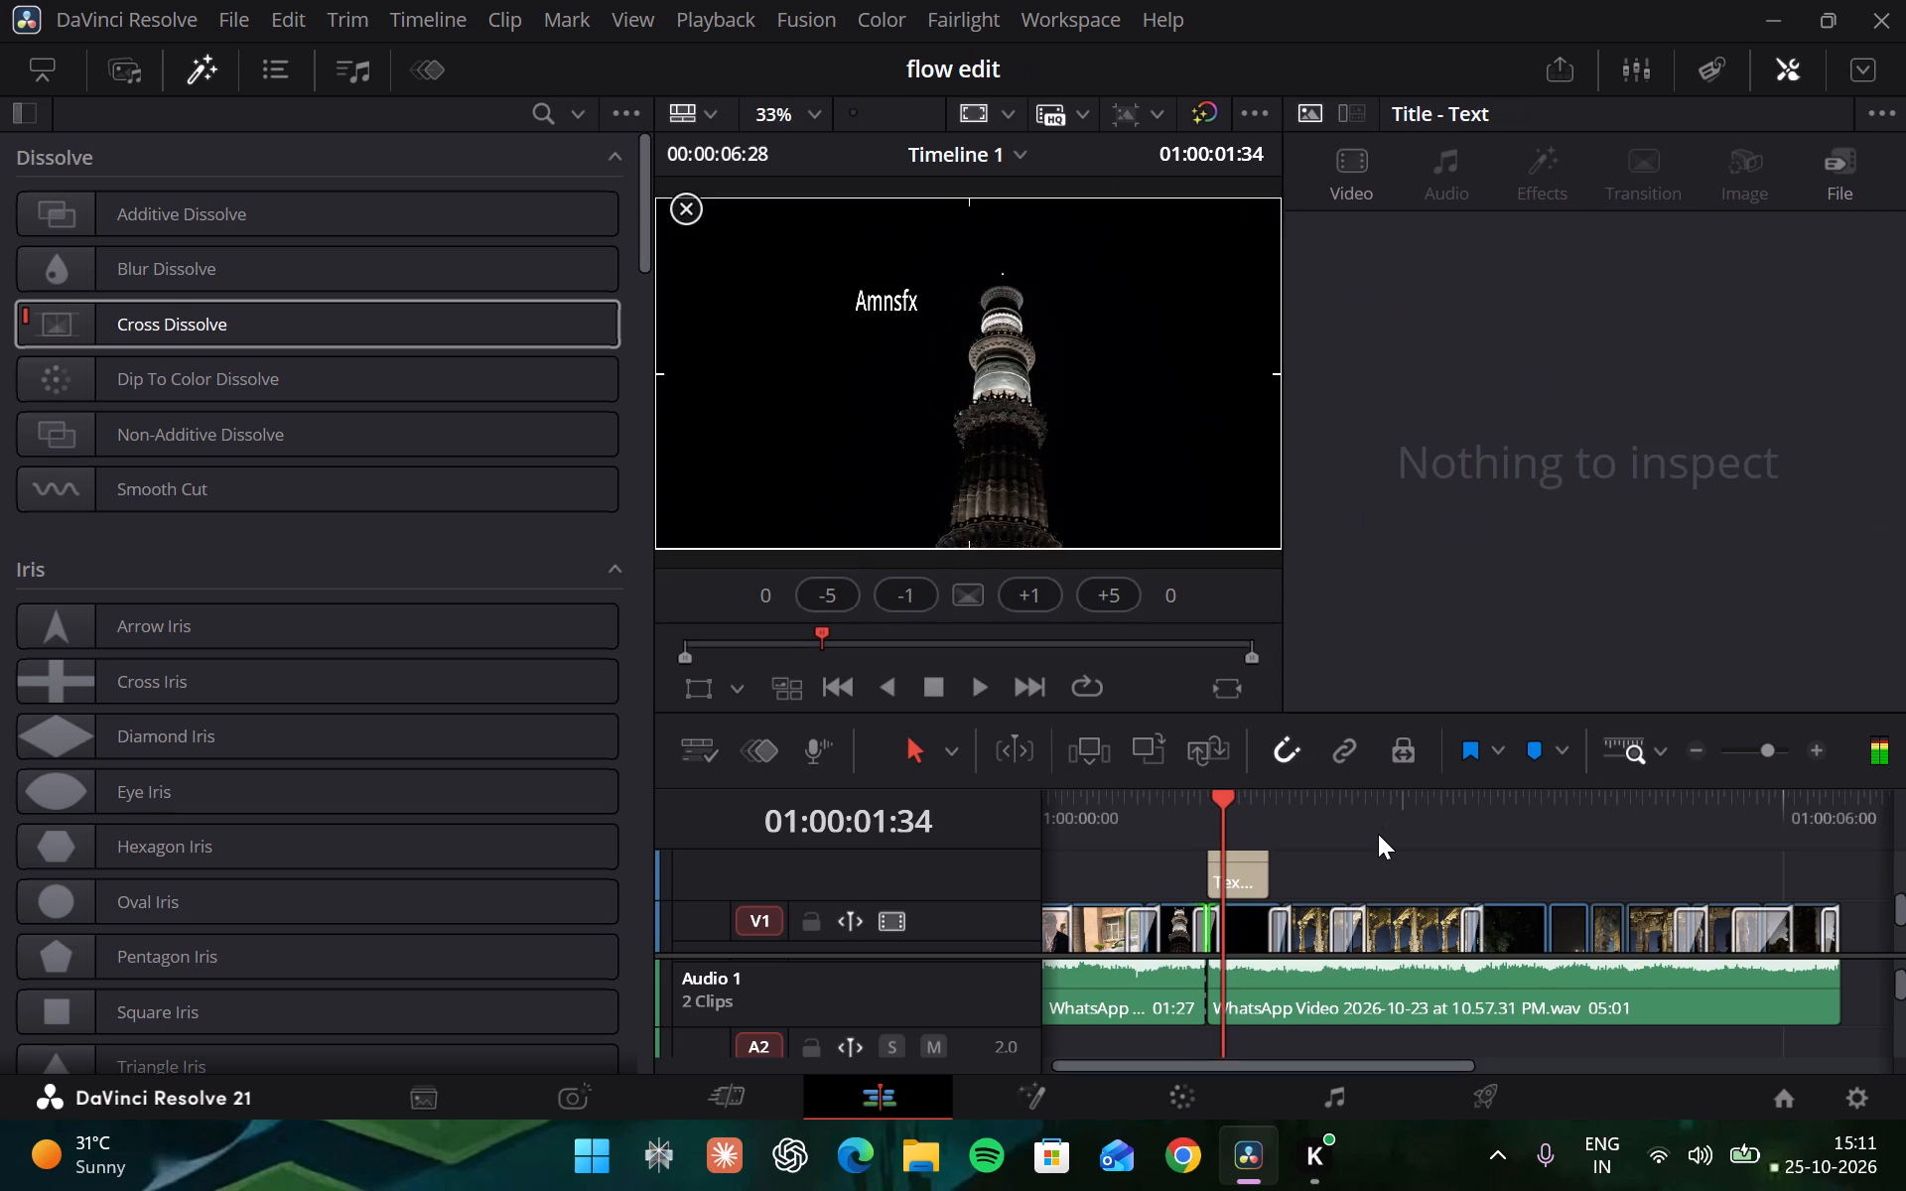
{"action": "key", "text": "Left"}
{"action": "key", "text": "Left"}
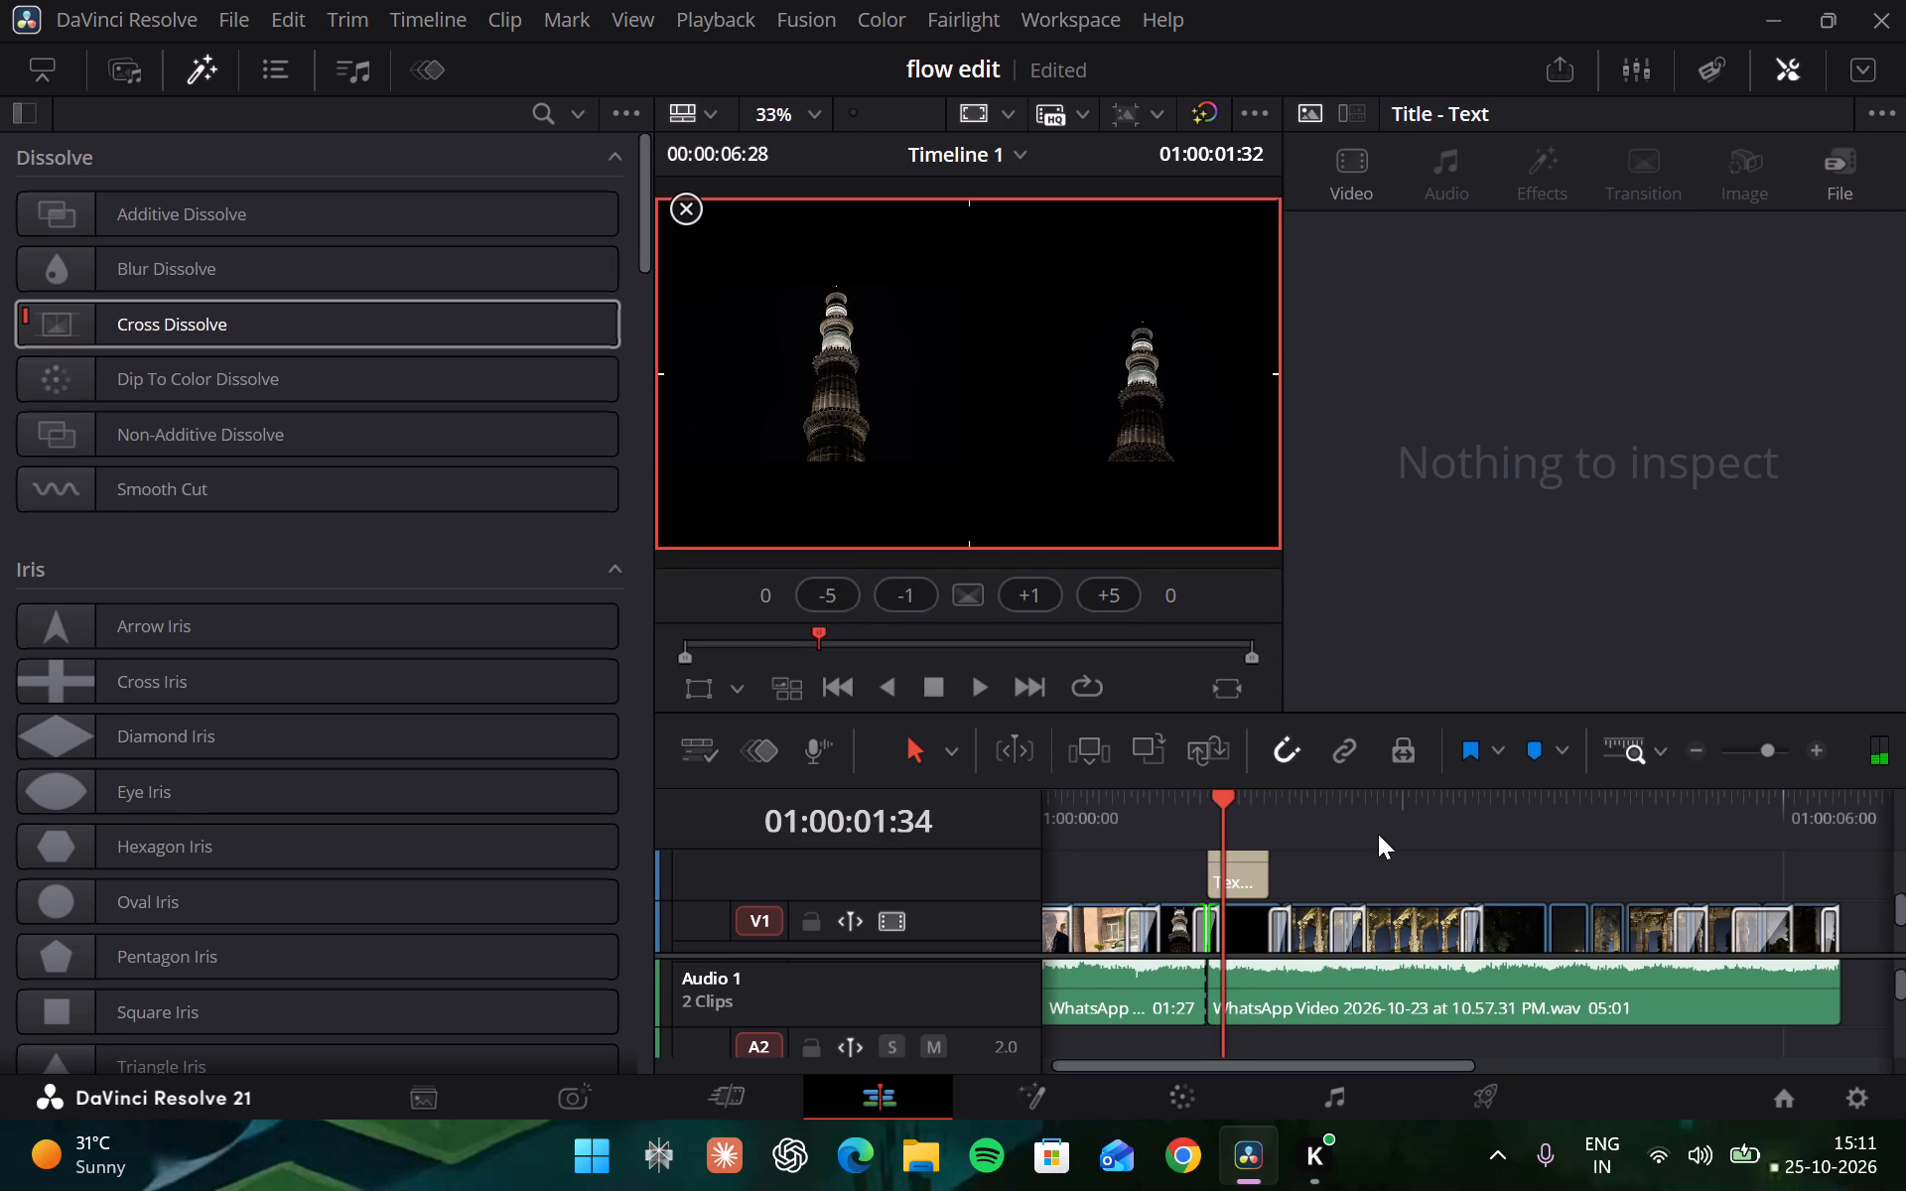
{"action": "key", "text": "Left"}
{"action": "key", "text": "Left"}
{"action": "key", "text": "Left"}
{"action": "key", "text": "space"}
{"action": "key", "text": "space"}
{"action": "key", "text": "space"}
{"action": "key", "text": "space"}
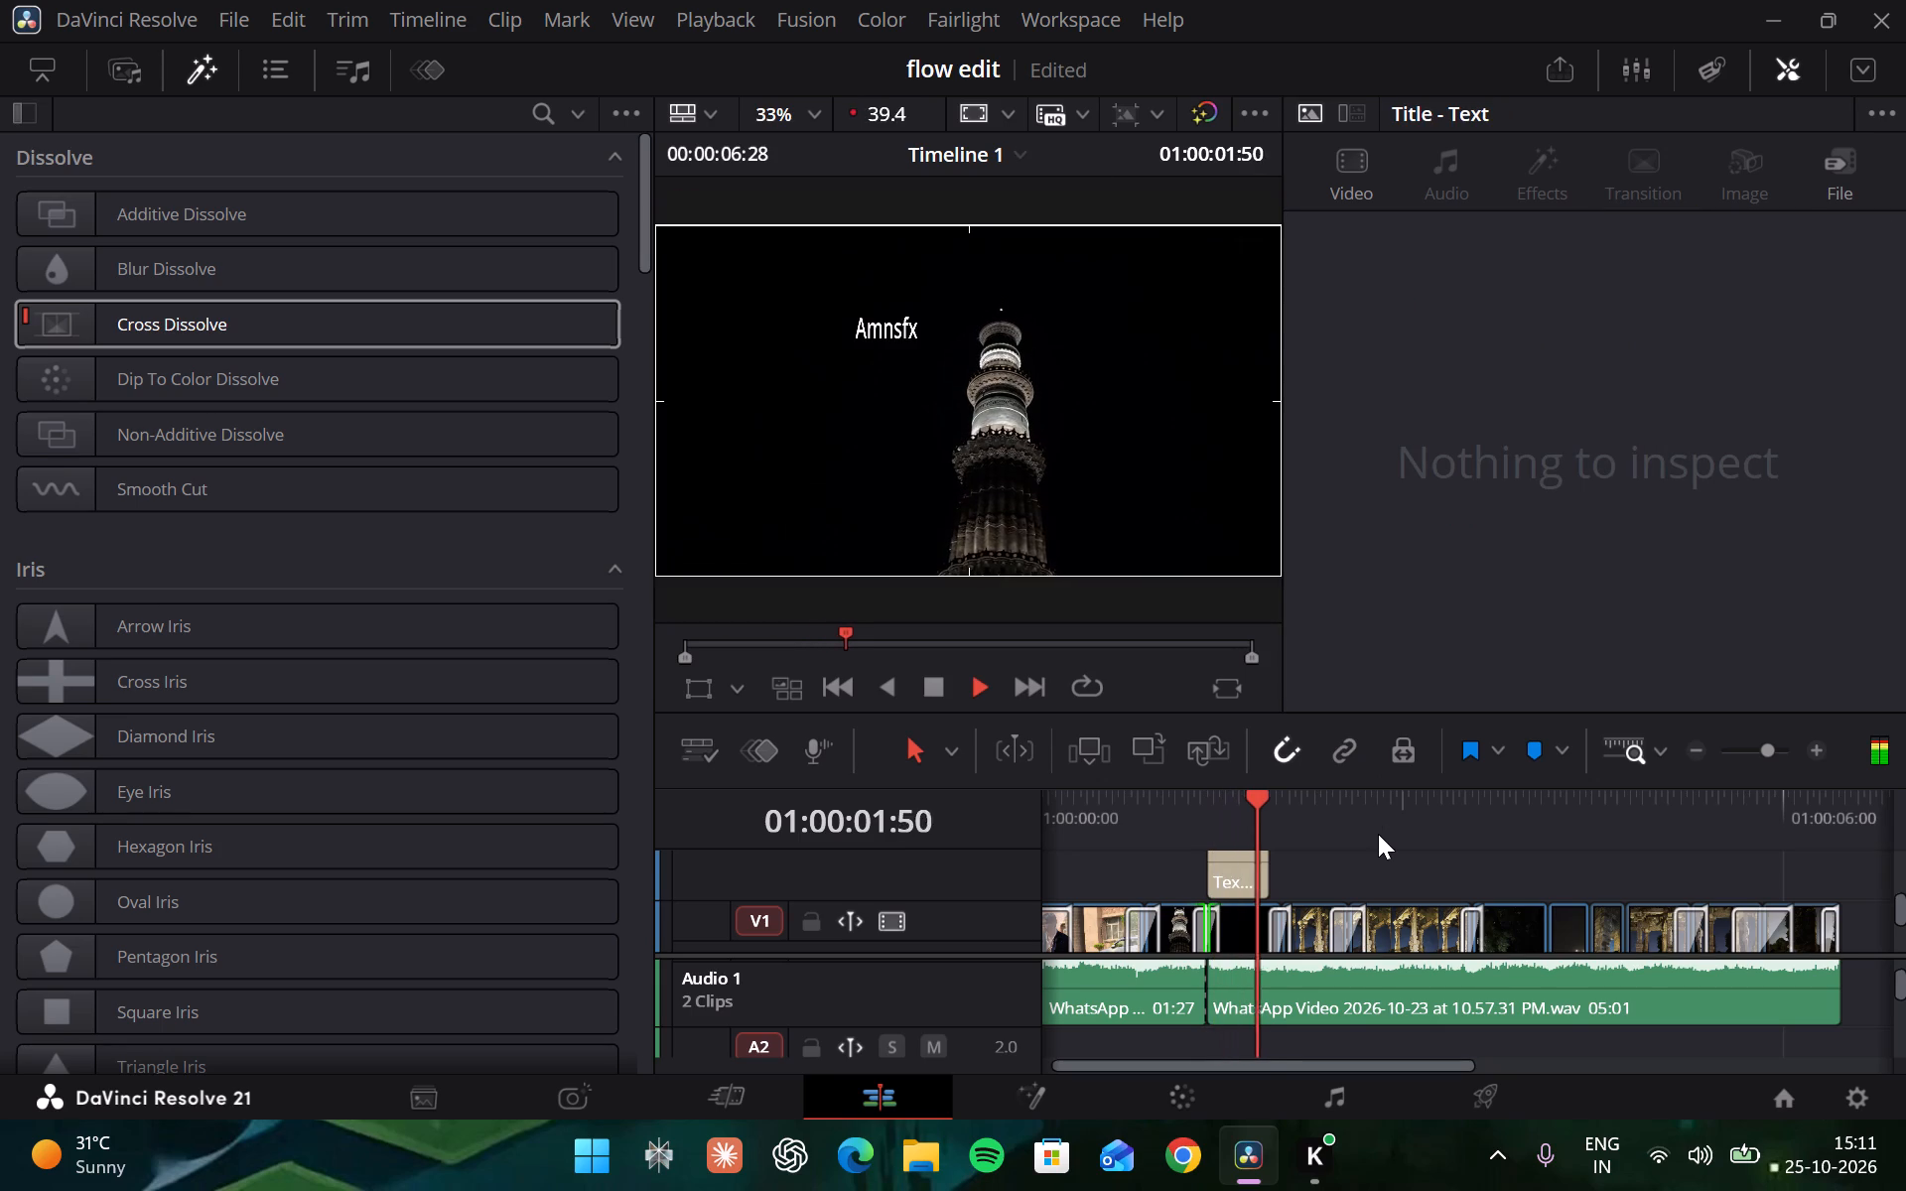
Set the duration of the Additive Dissolve between the tower shots to 0.2 seconds, 12 frames.
{"action": "left_click", "coordinate": [1197, 930]}
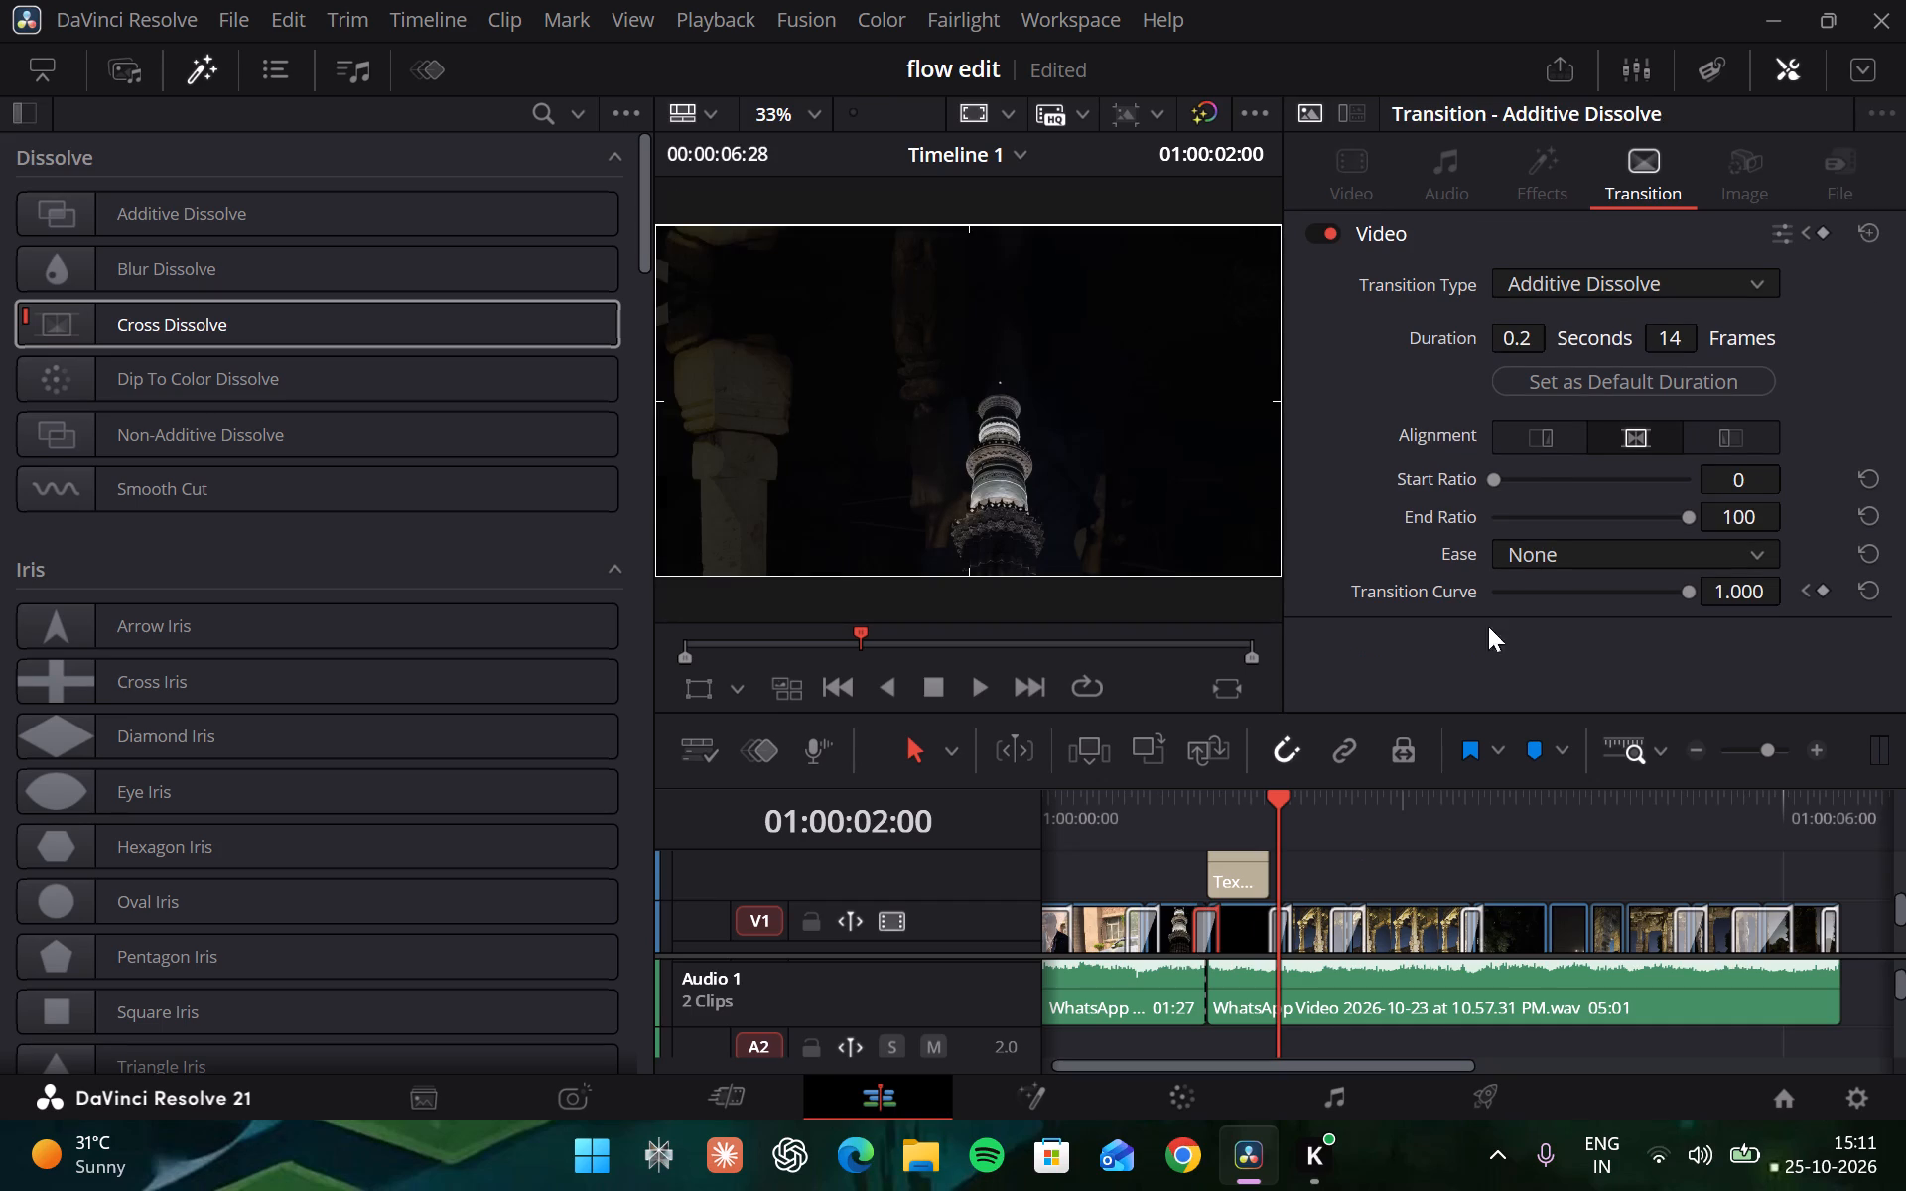
{"action": "left_click", "coordinate": [1512, 331]}
Switch to the Cut page and play back the section around the shortened dissolve and the "Amnsfx" title.
{"action": "left_click", "coordinate": [715, 1091]}
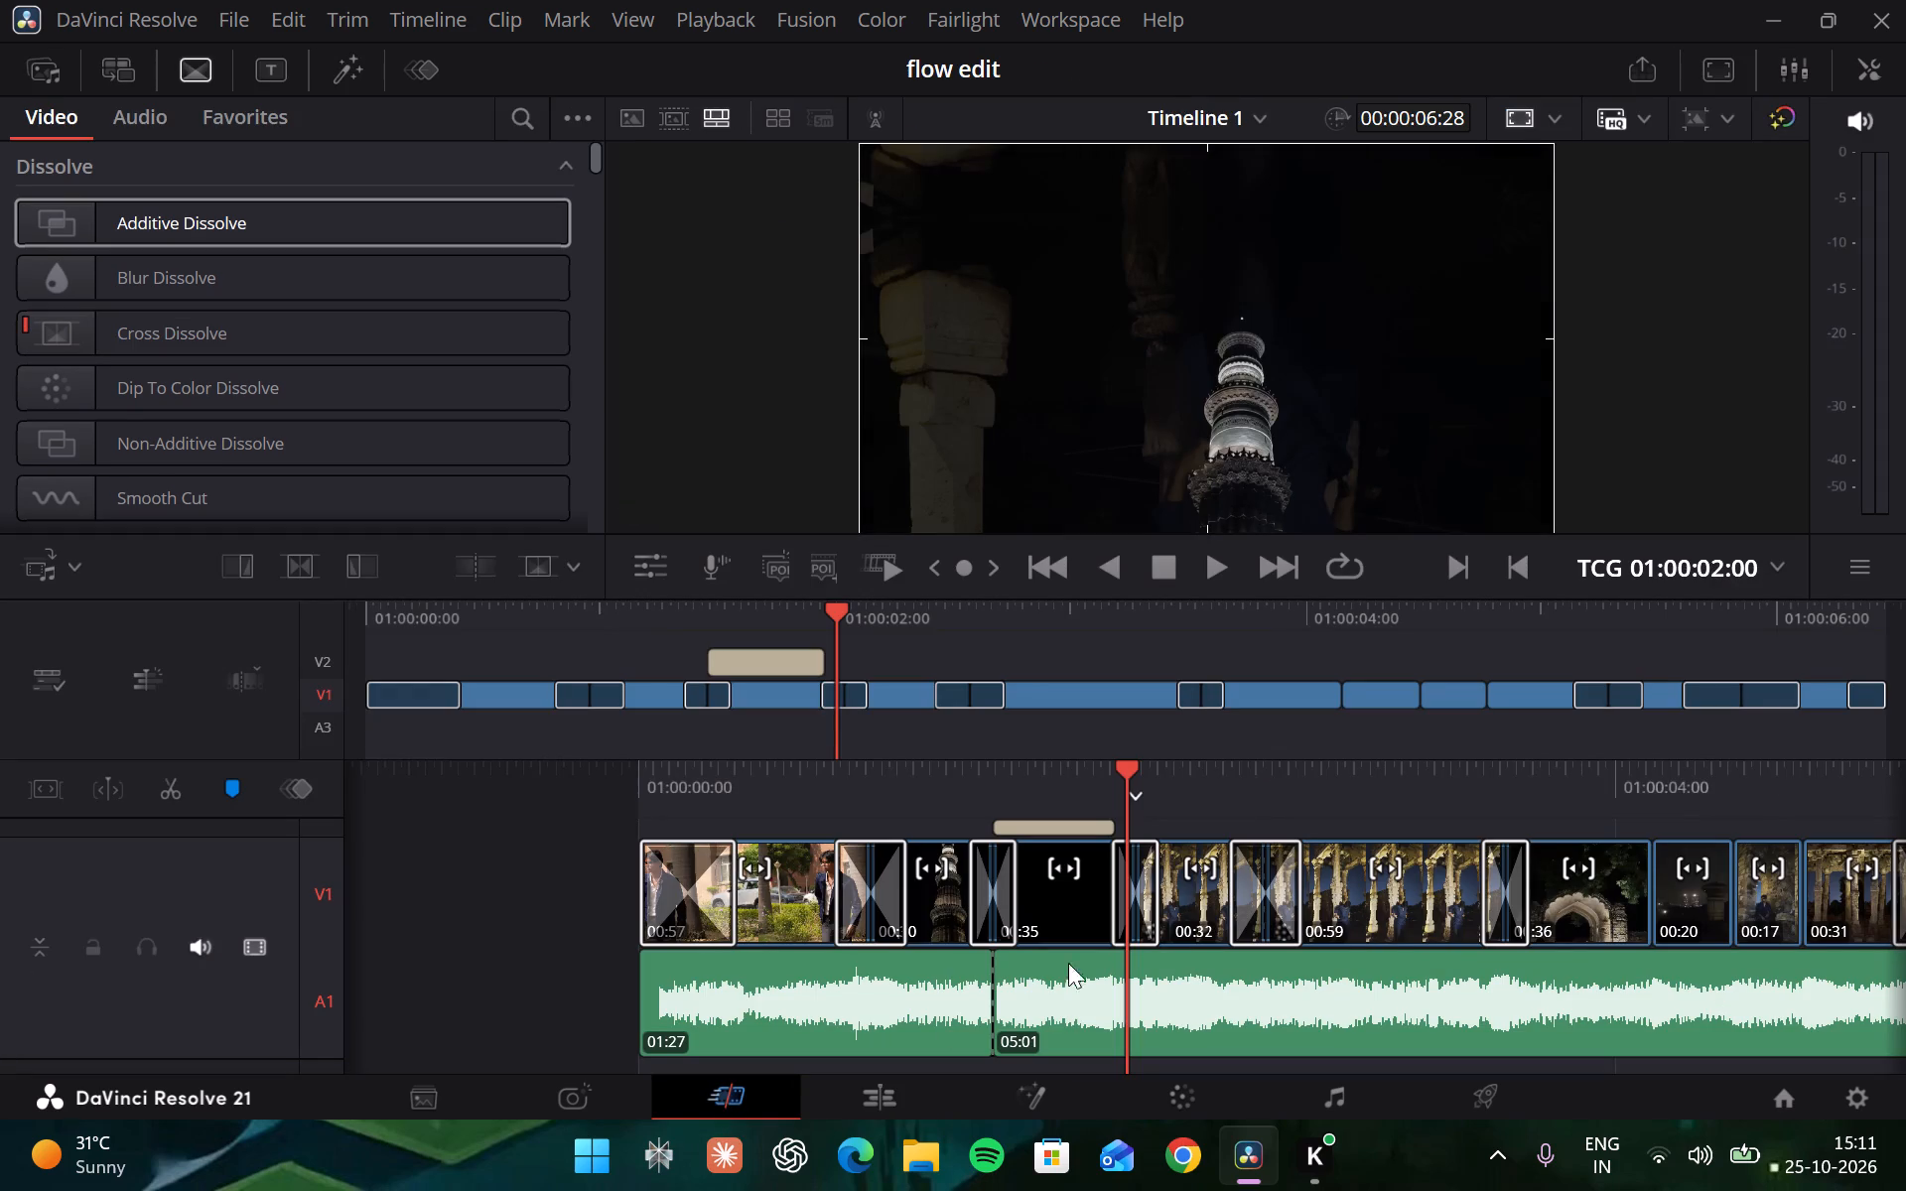
{"action": "double_click", "coordinate": [910, 785]}
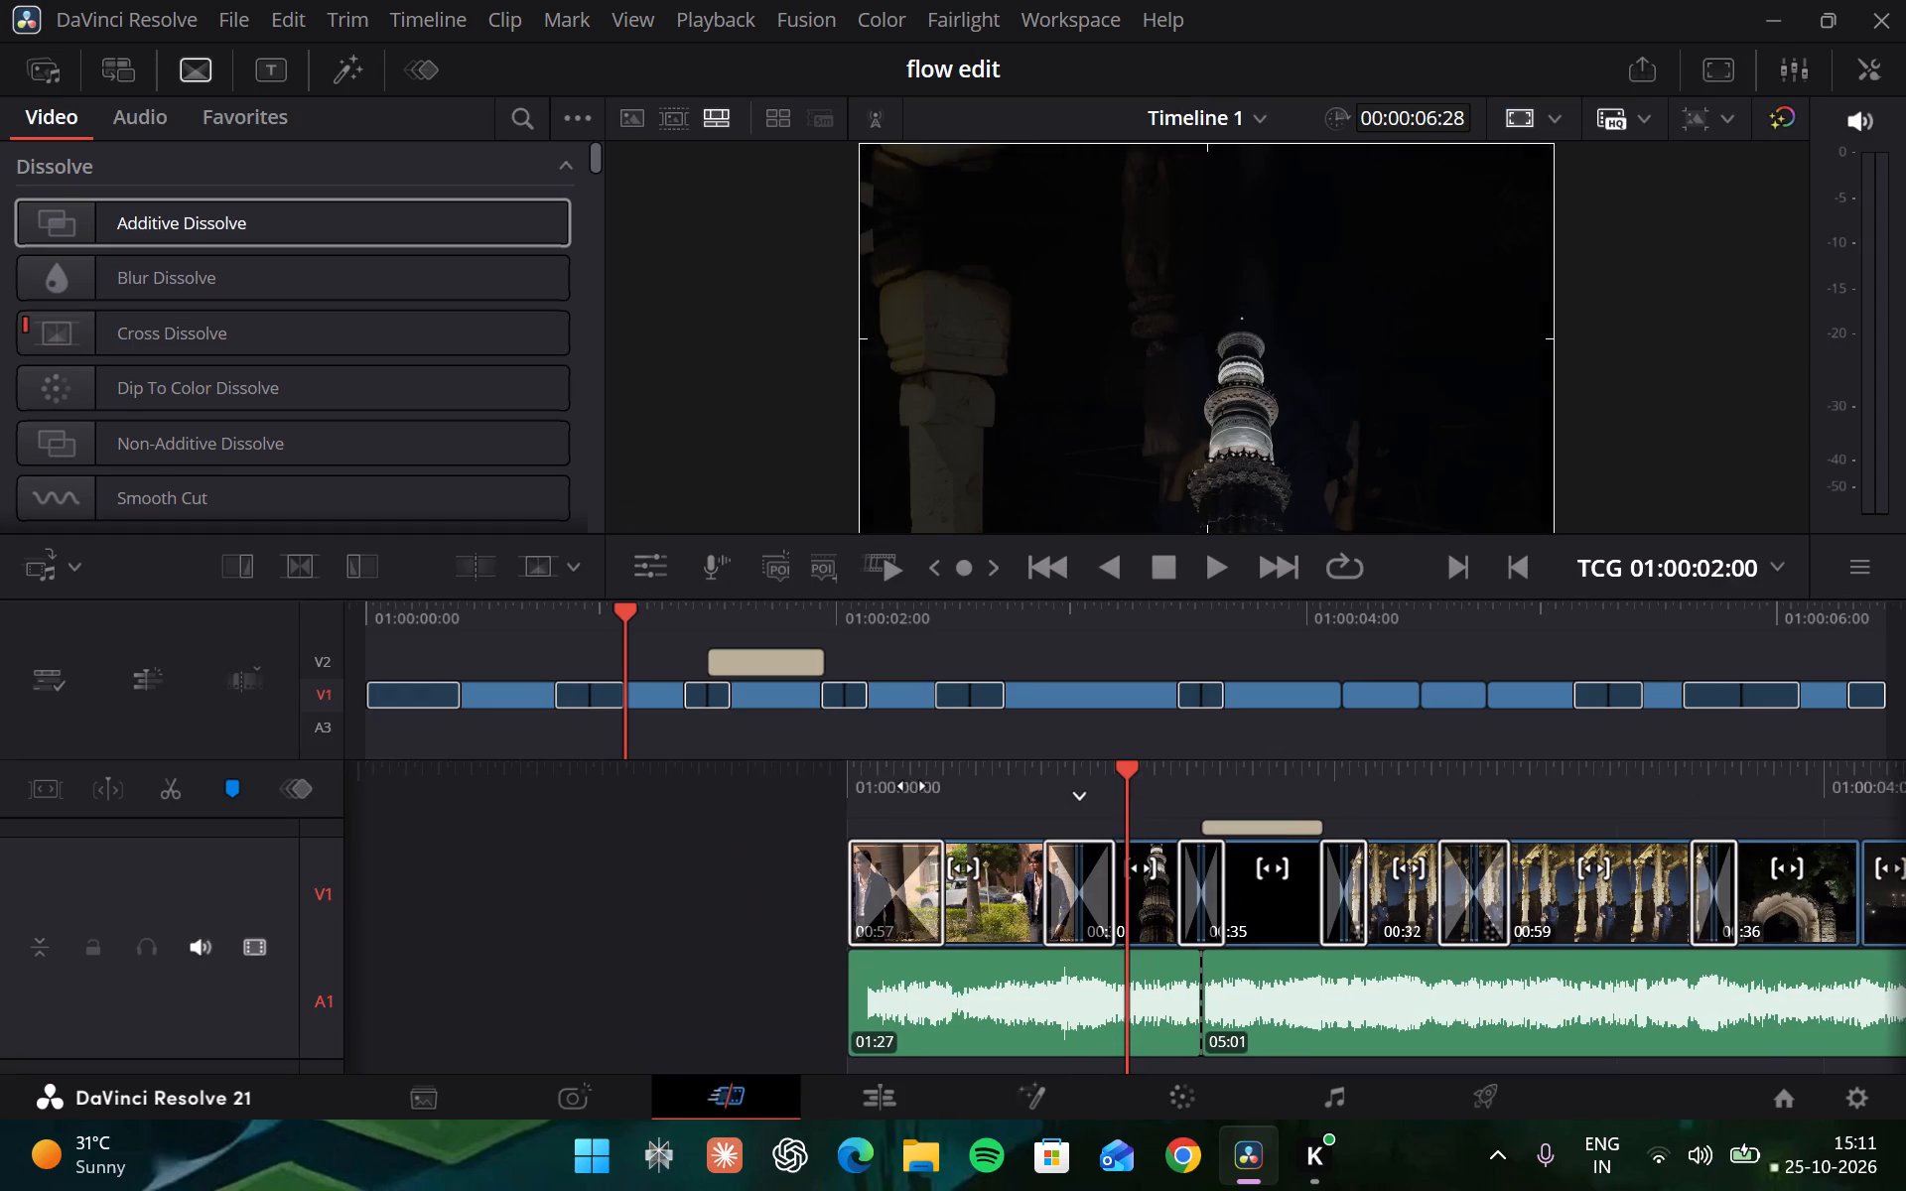
{"action": "key", "text": "space"}
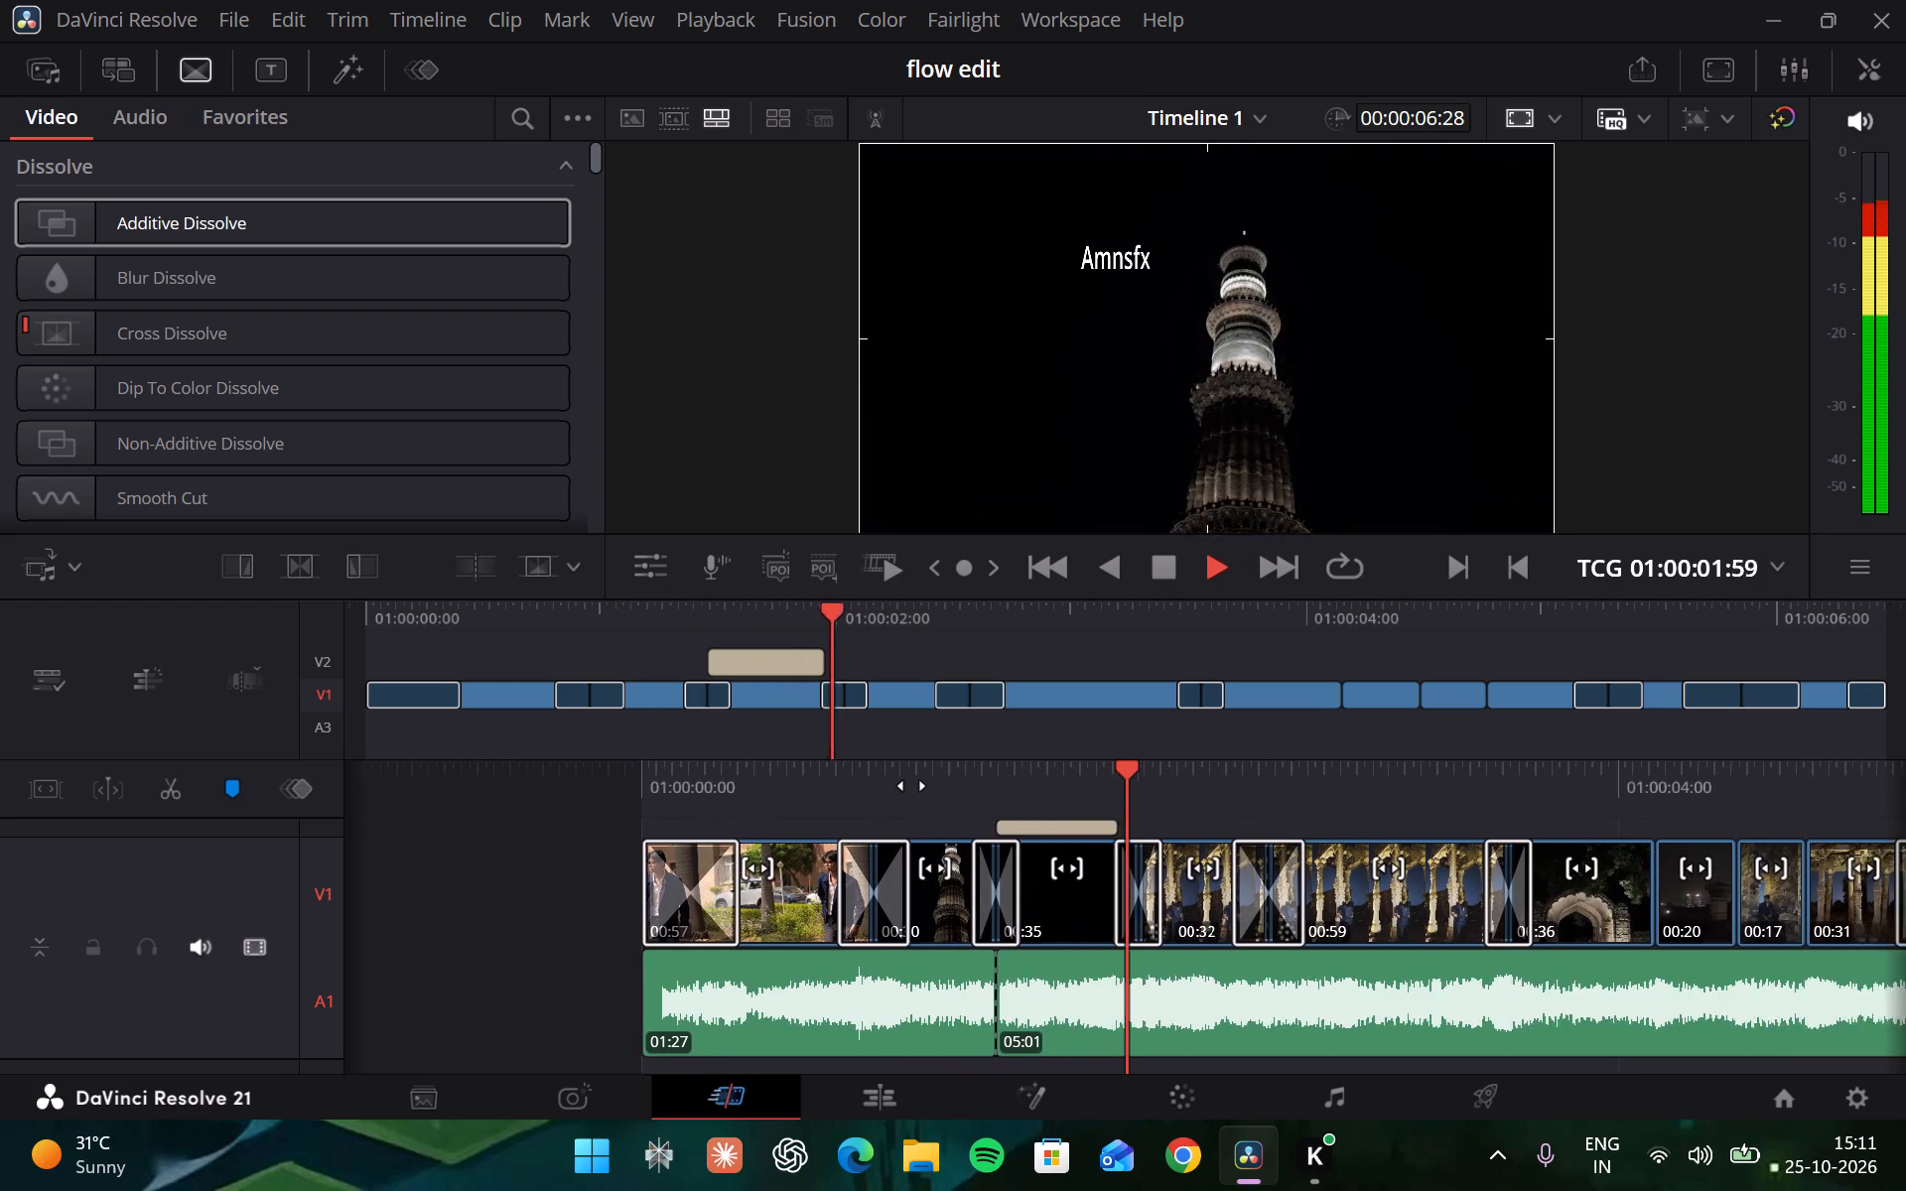
{"action": "key", "text": "space"}
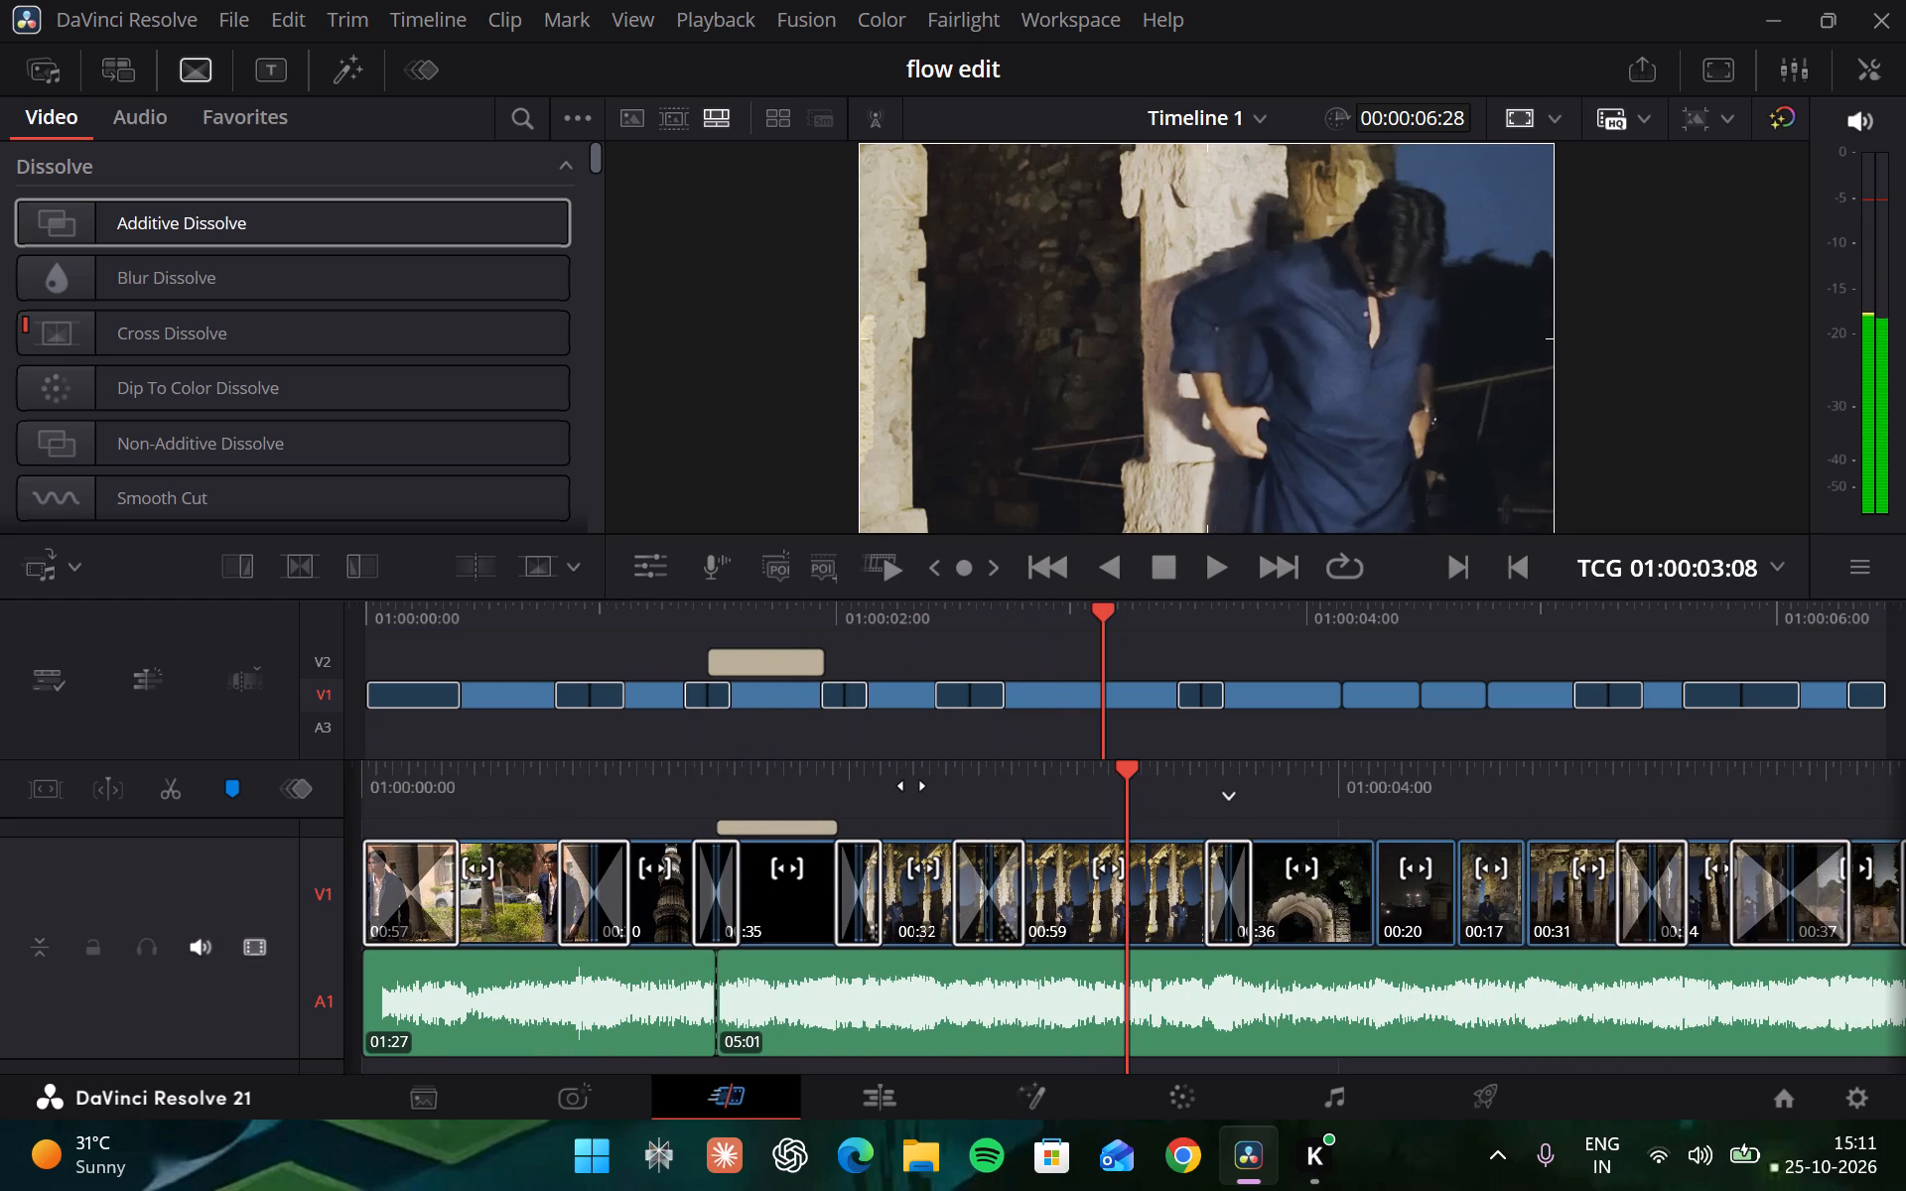
{"action": "left_click", "coordinate": [755, 670]}
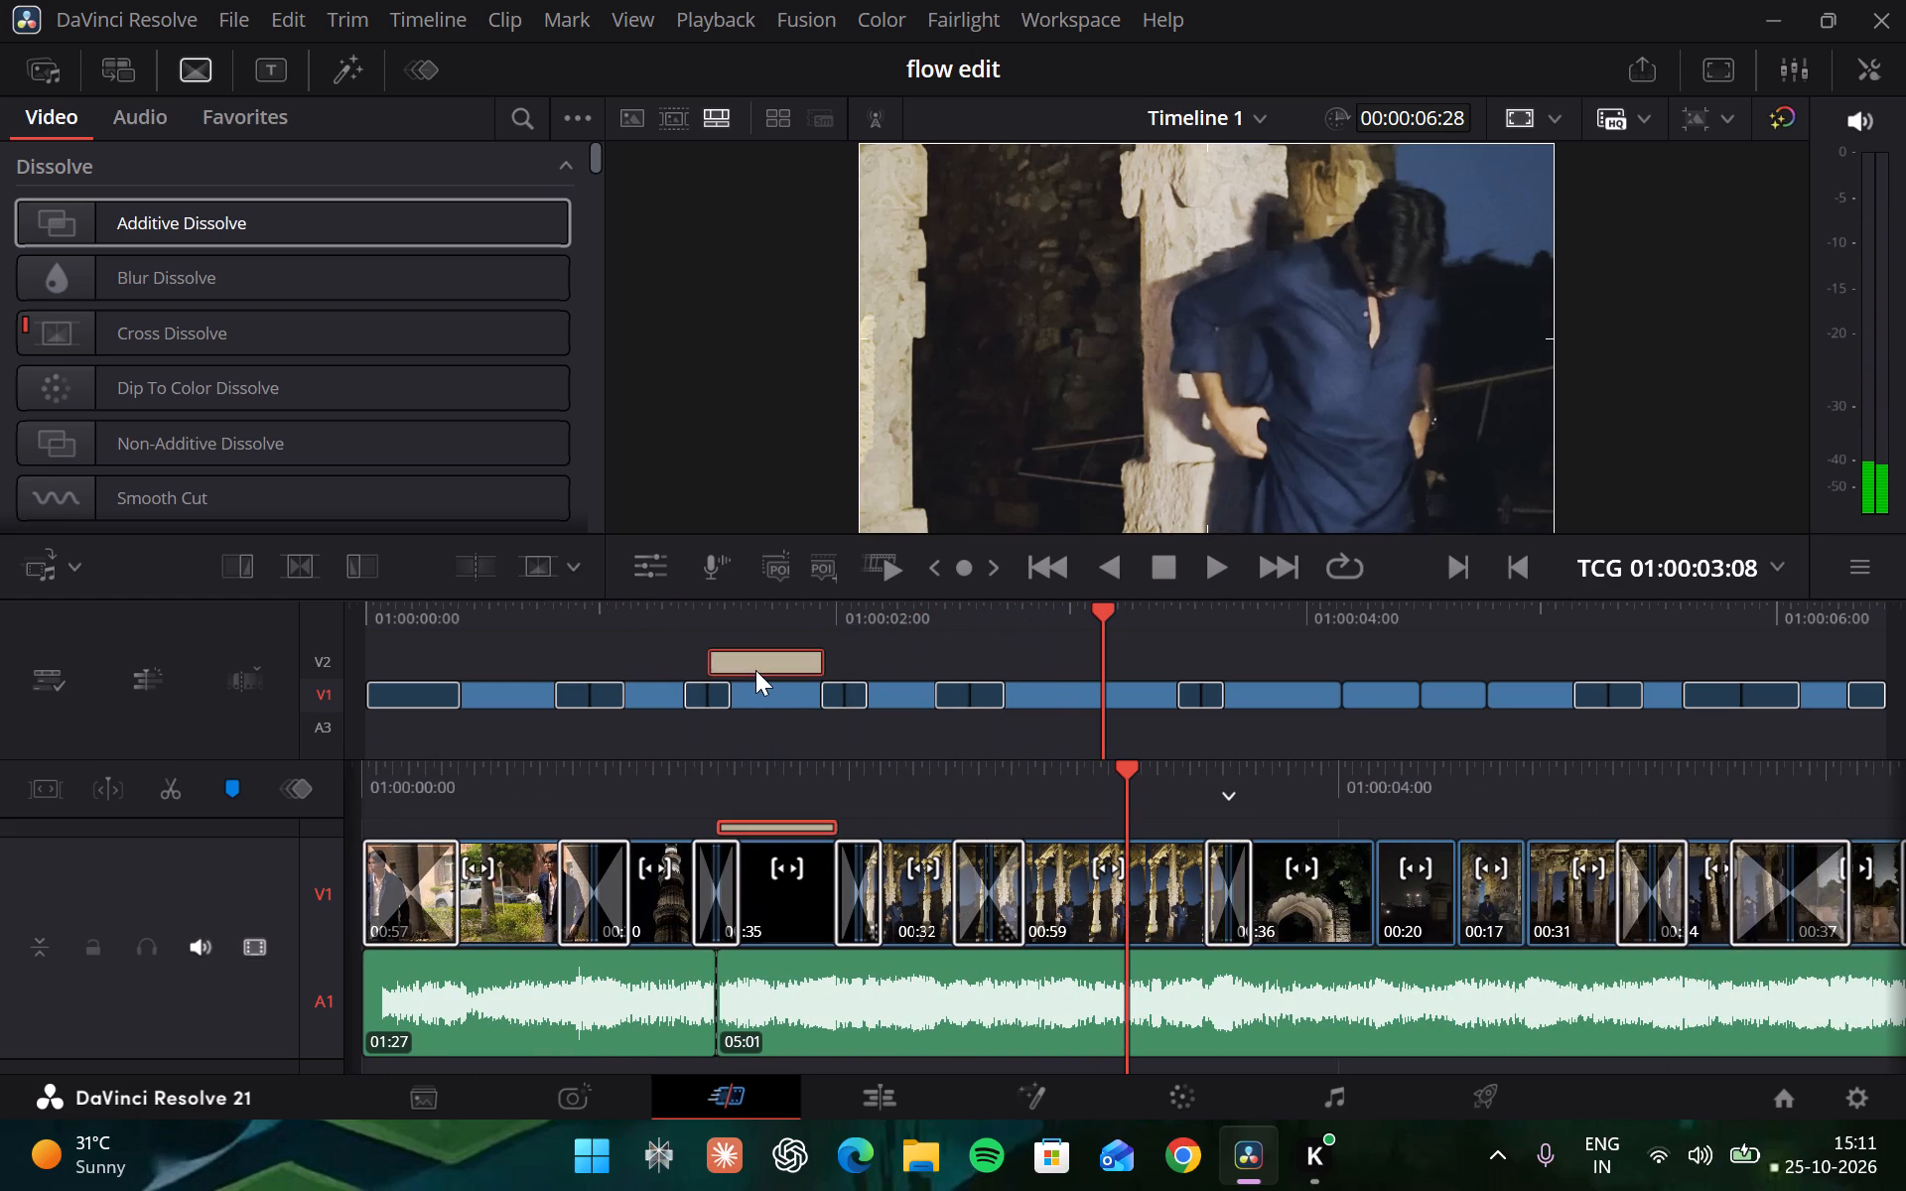
{"action": "scroll", "coordinate": [773, 726], "scroll_direction": "right", "scroll_amount": 1}
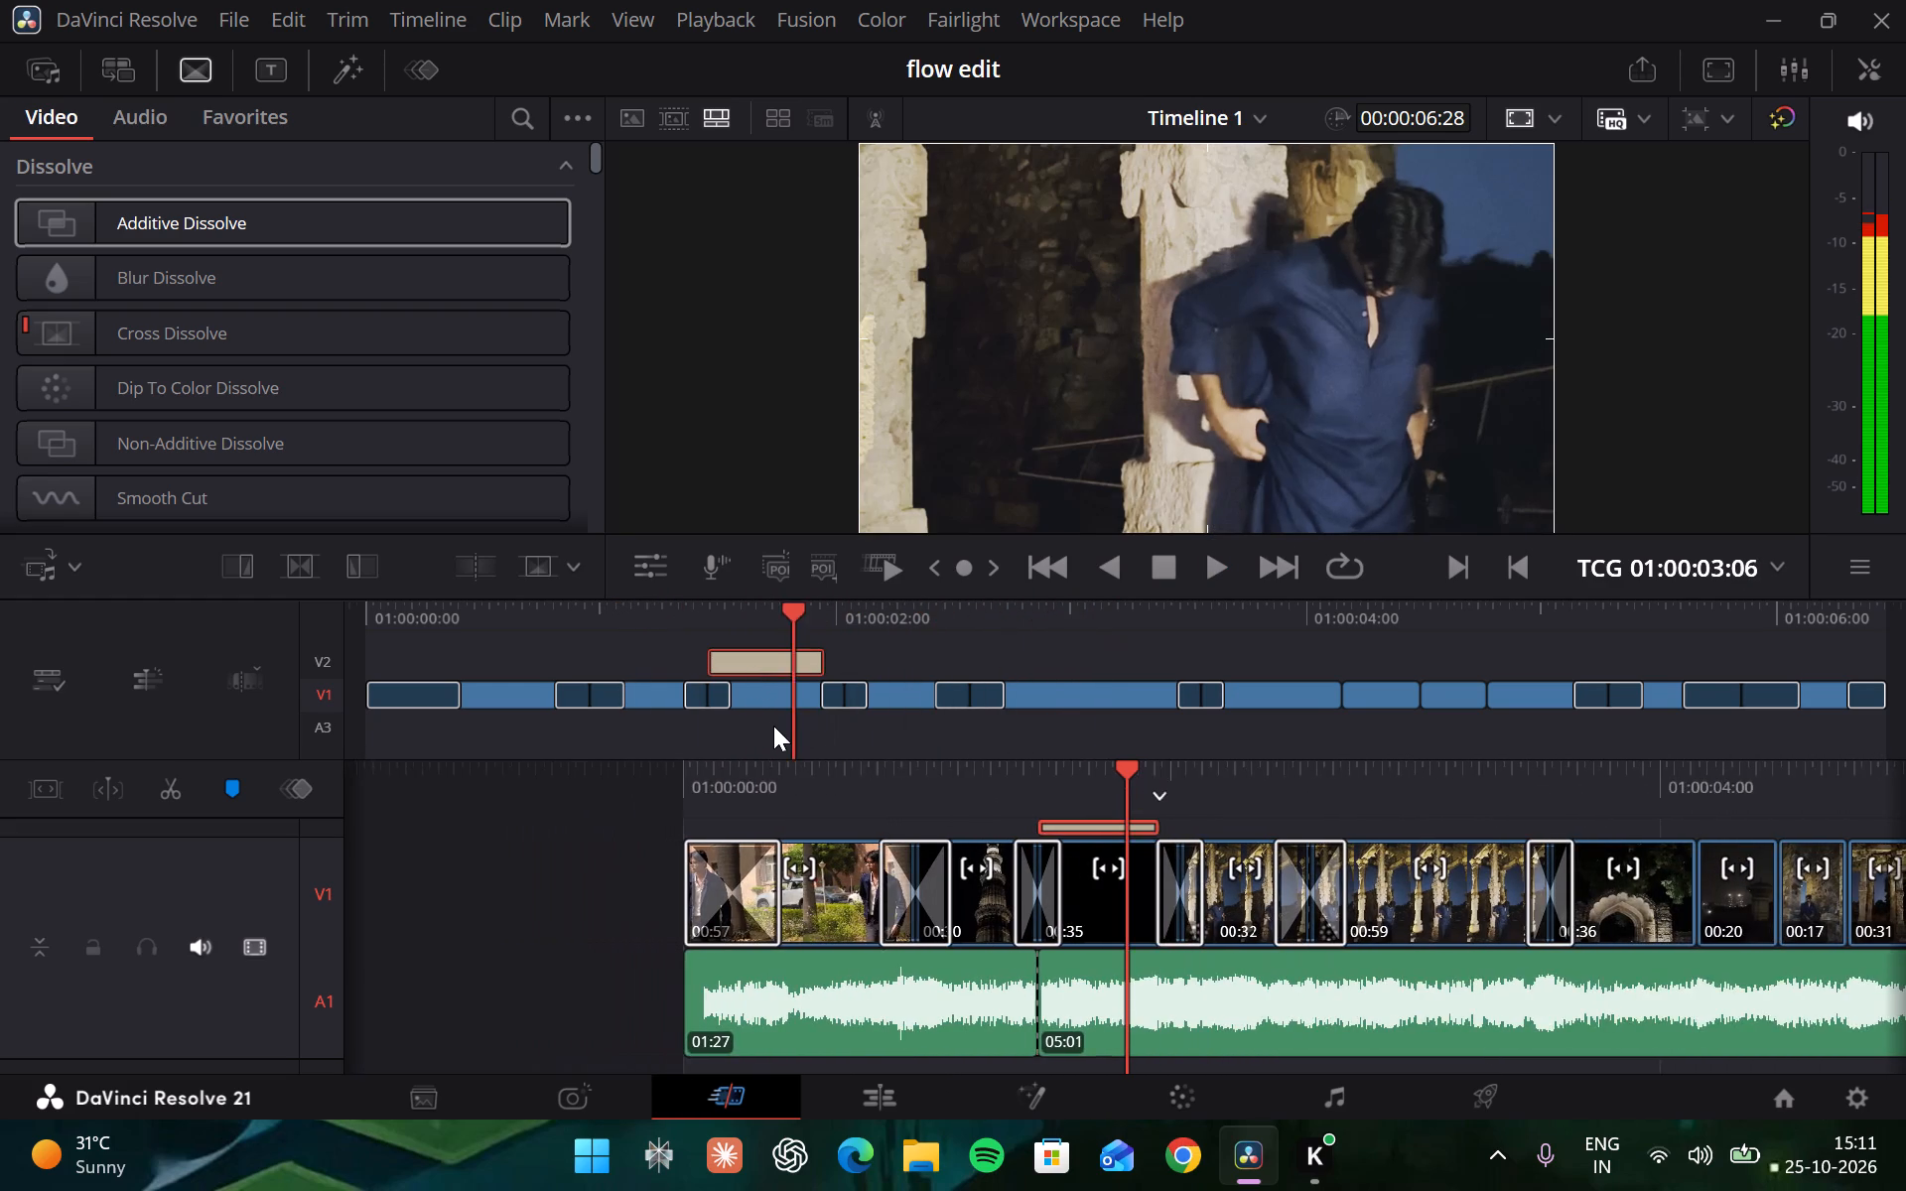
{"action": "scroll", "coordinate": [773, 726], "scroll_direction": "right", "scroll_amount": 1}
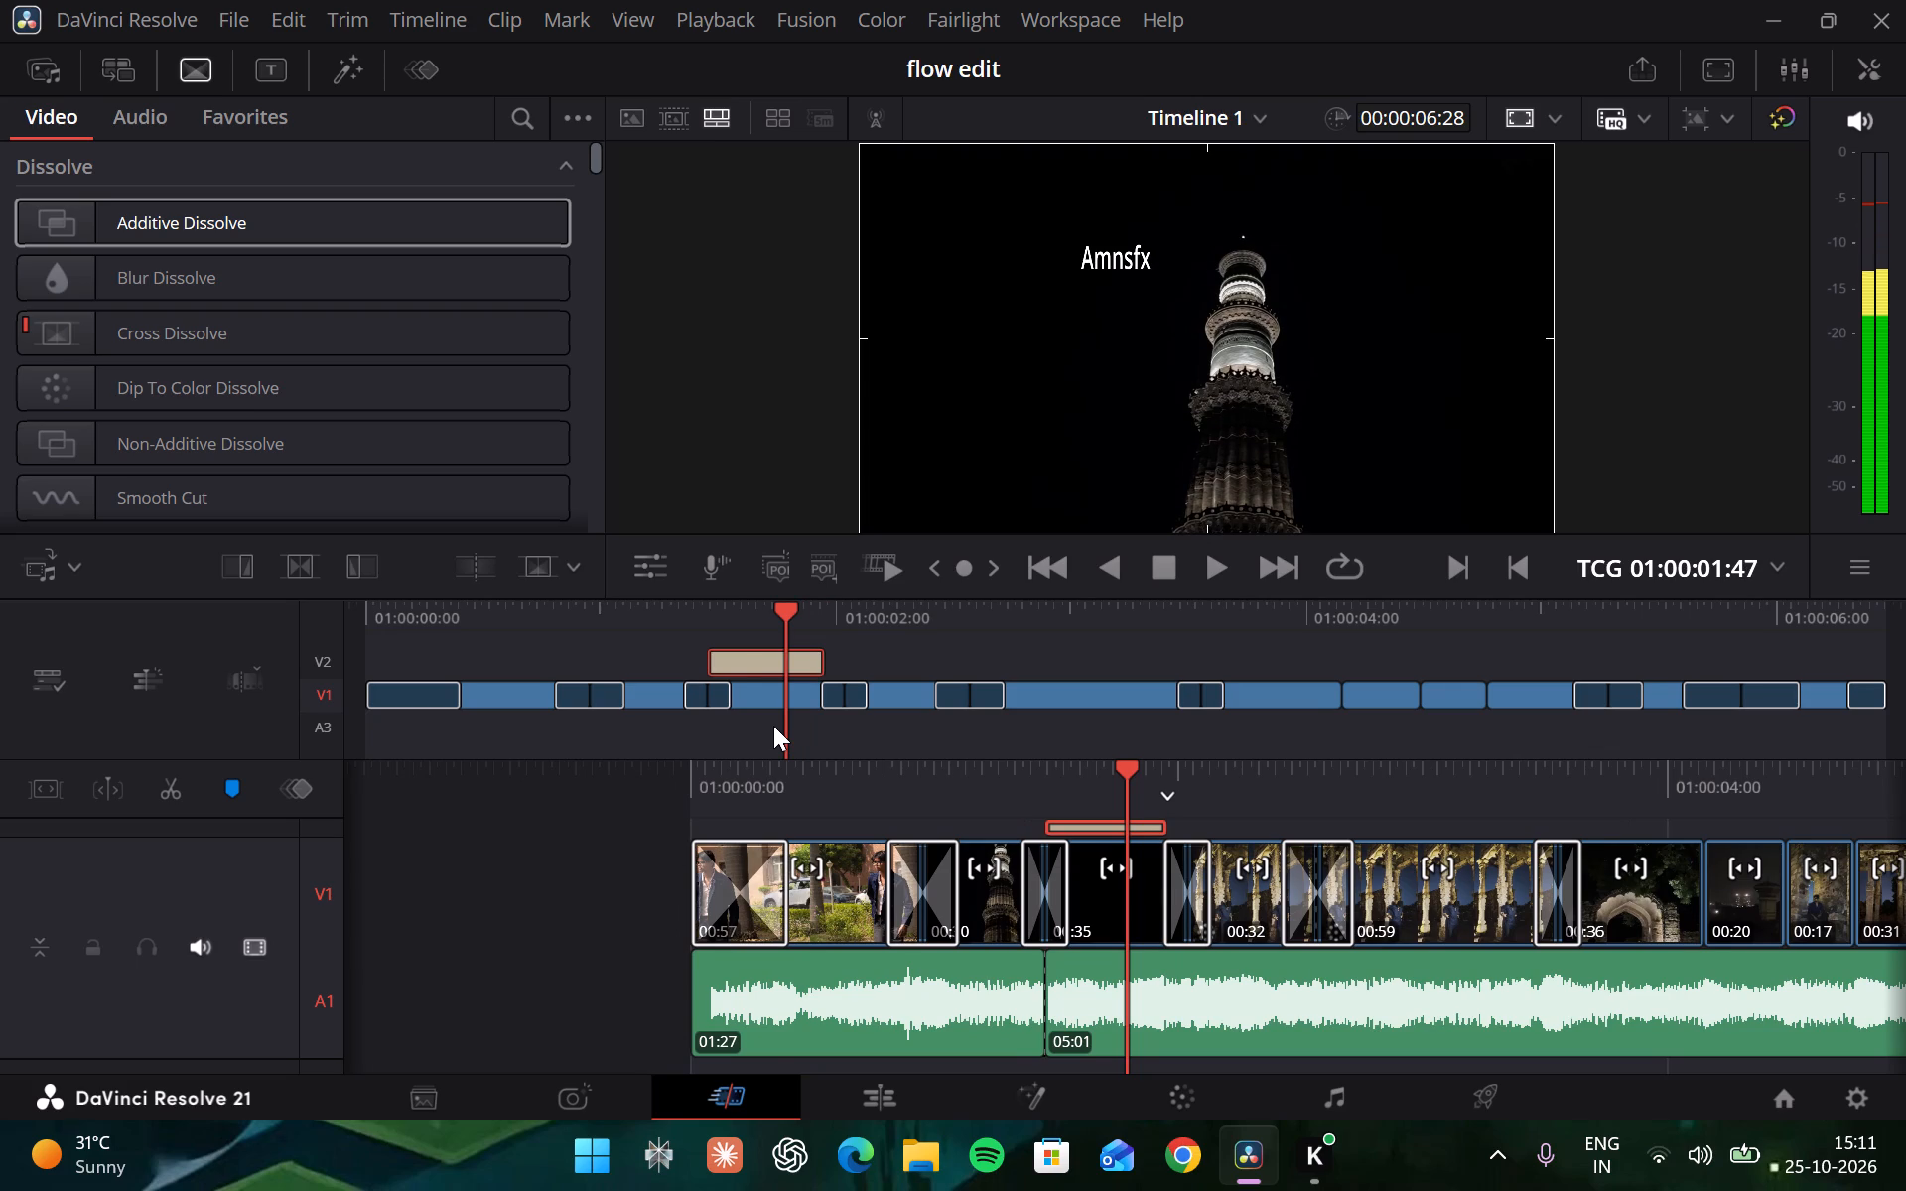
{"action": "scroll", "coordinate": [773, 726], "scroll_direction": "right", "scroll_amount": 1}
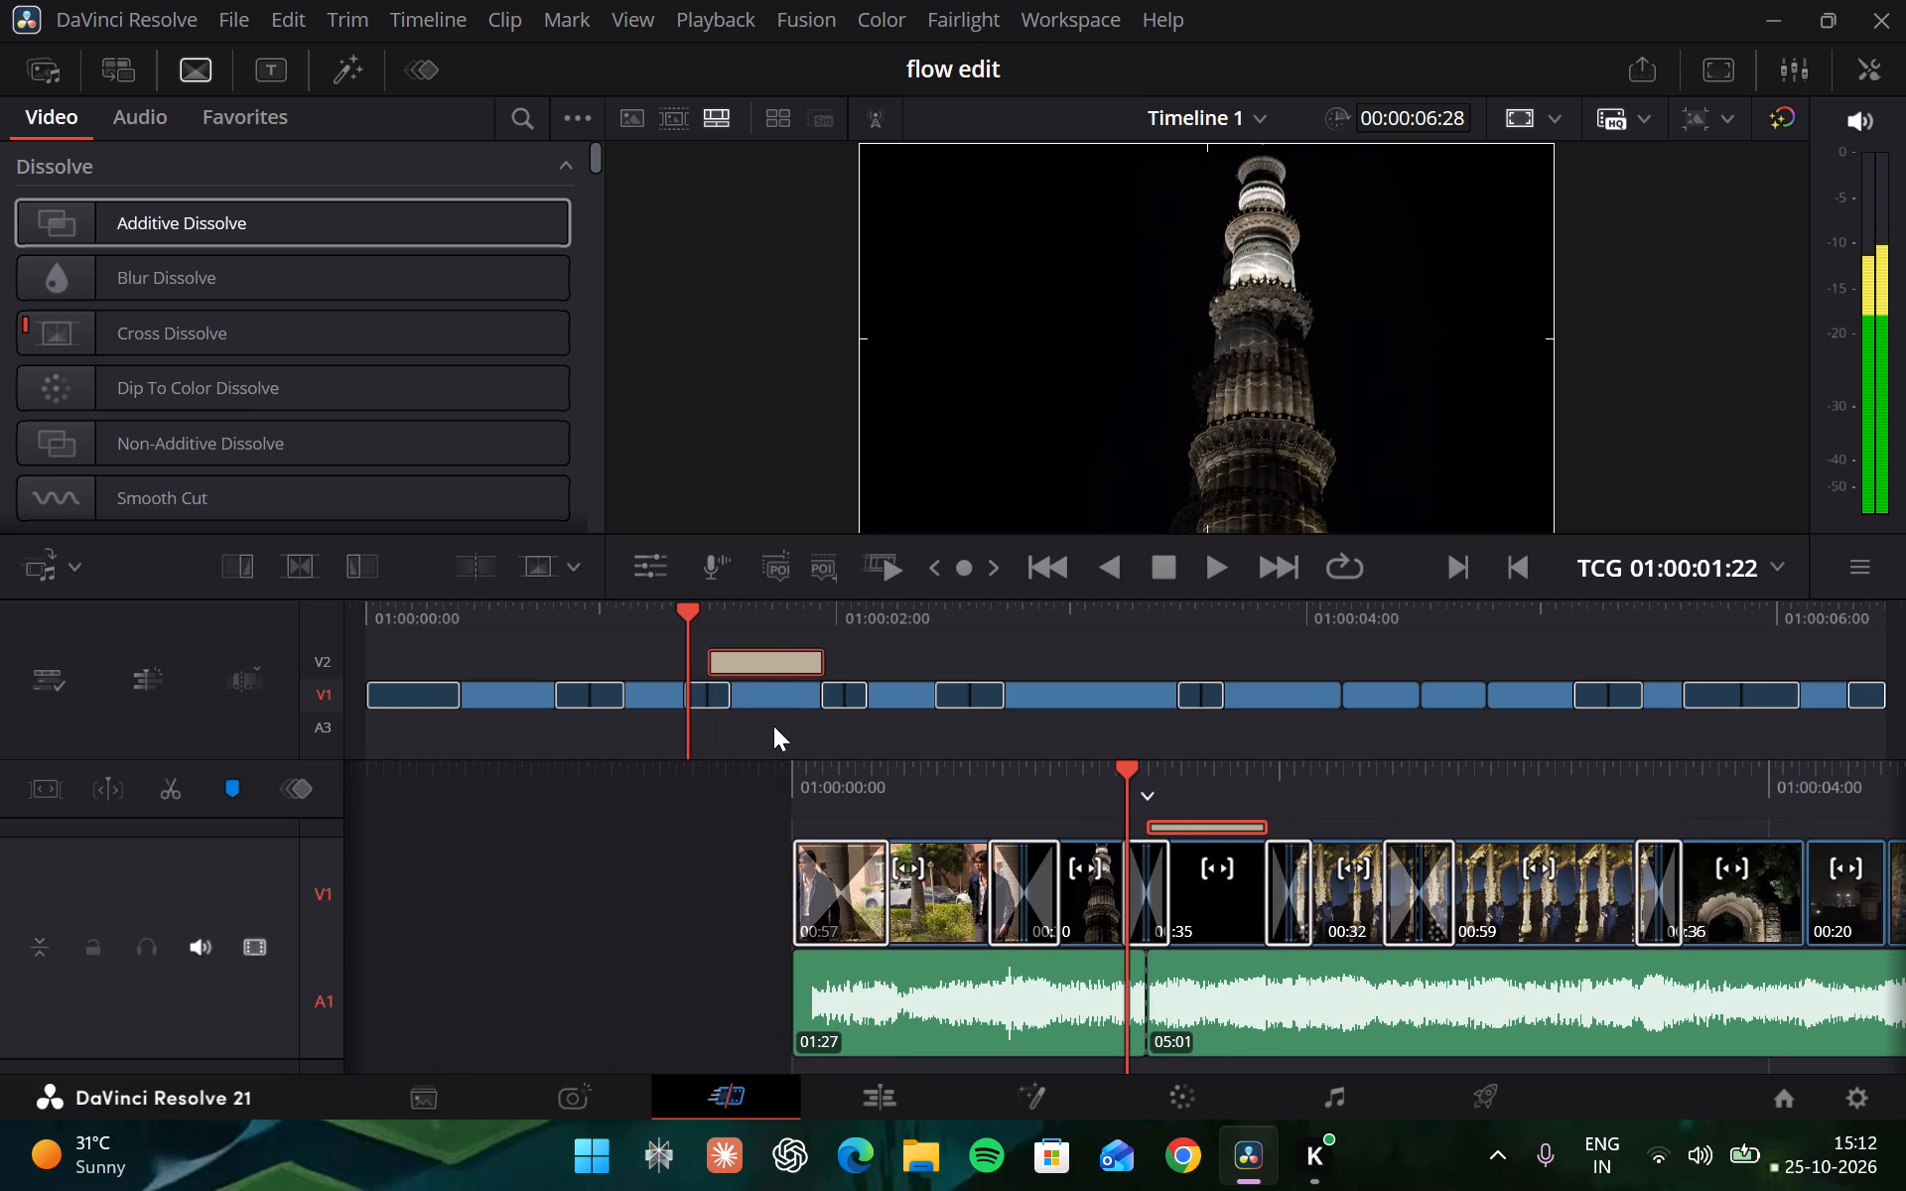
{"action": "key", "text": "space"}
{"action": "key", "text": "space"}
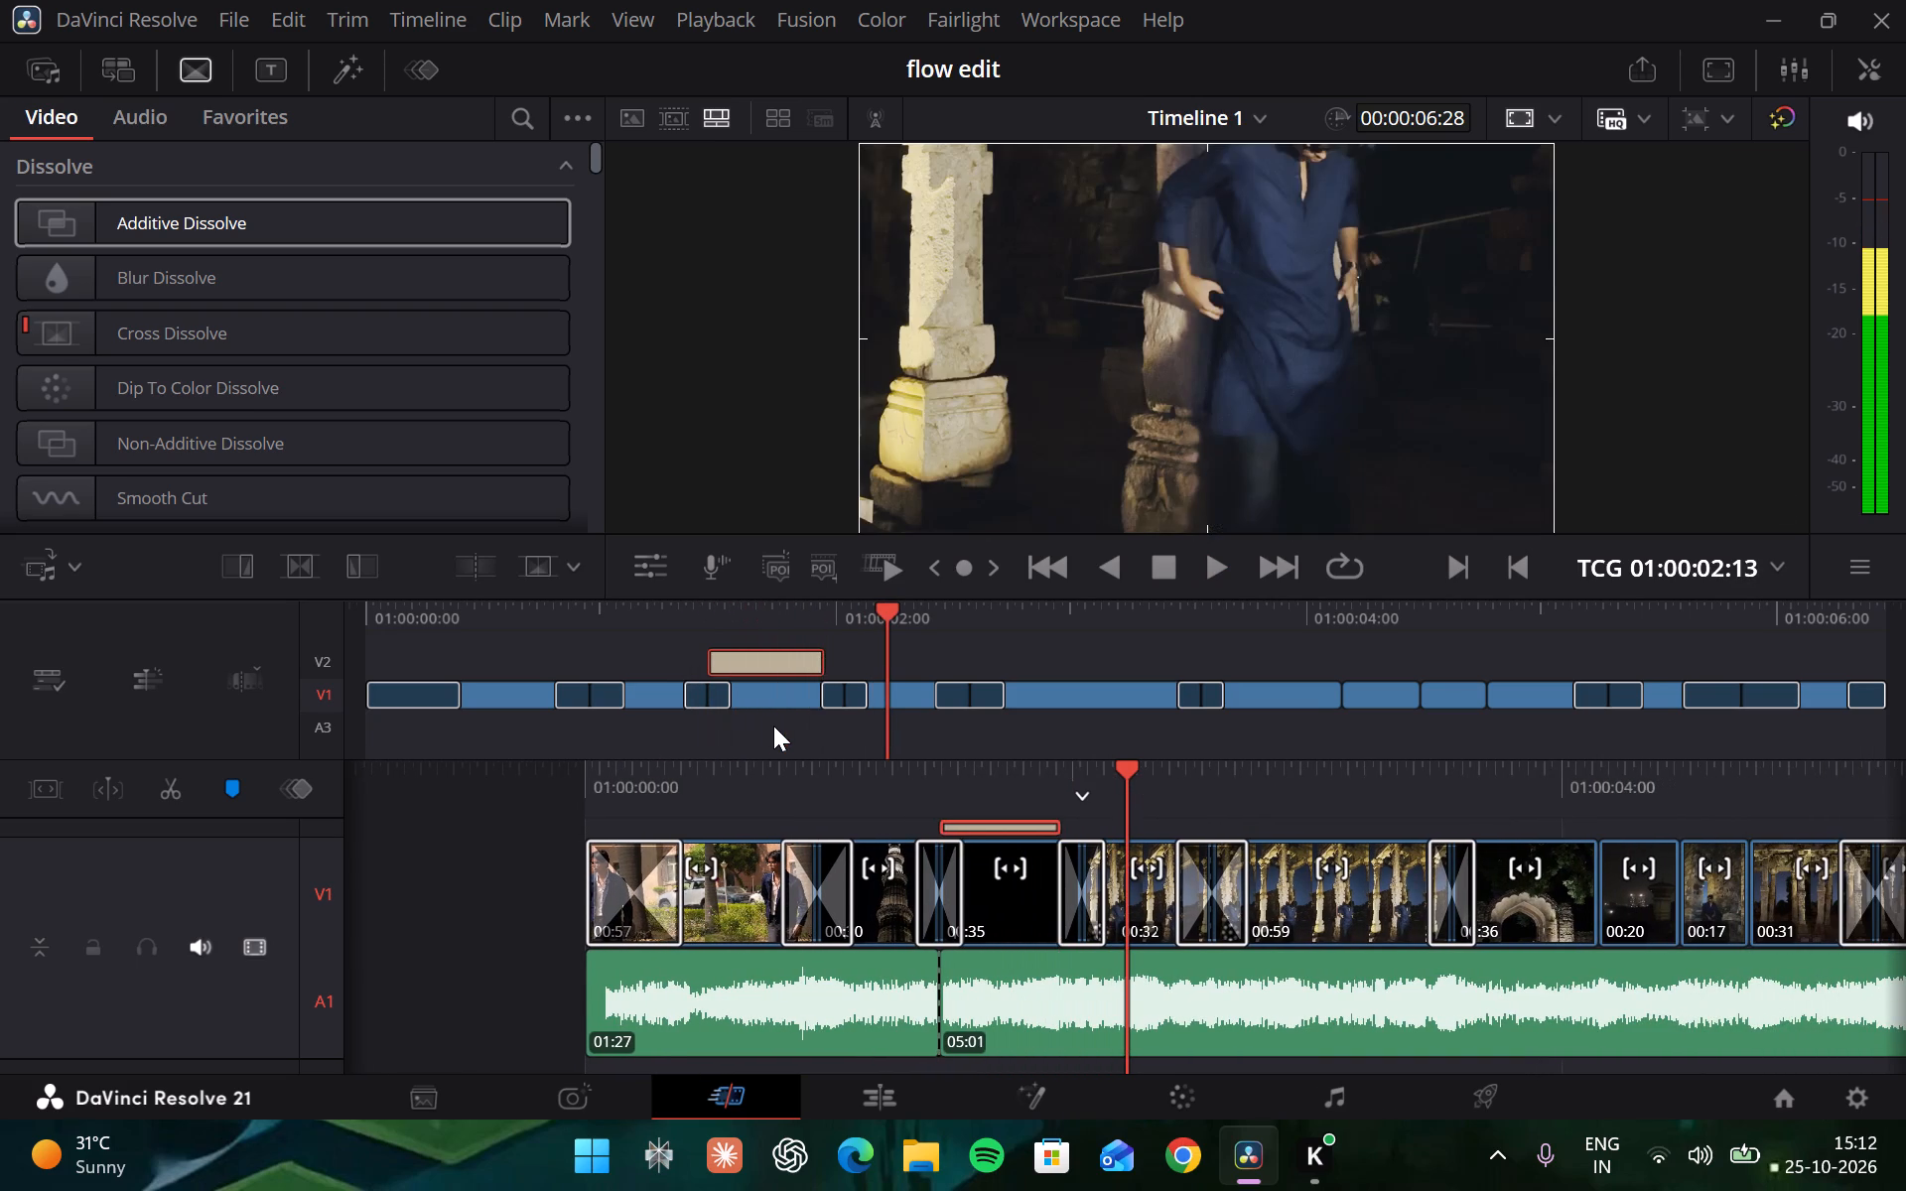
{"action": "scroll", "coordinate": [773, 726], "scroll_direction": "right", "scroll_amount": 1}
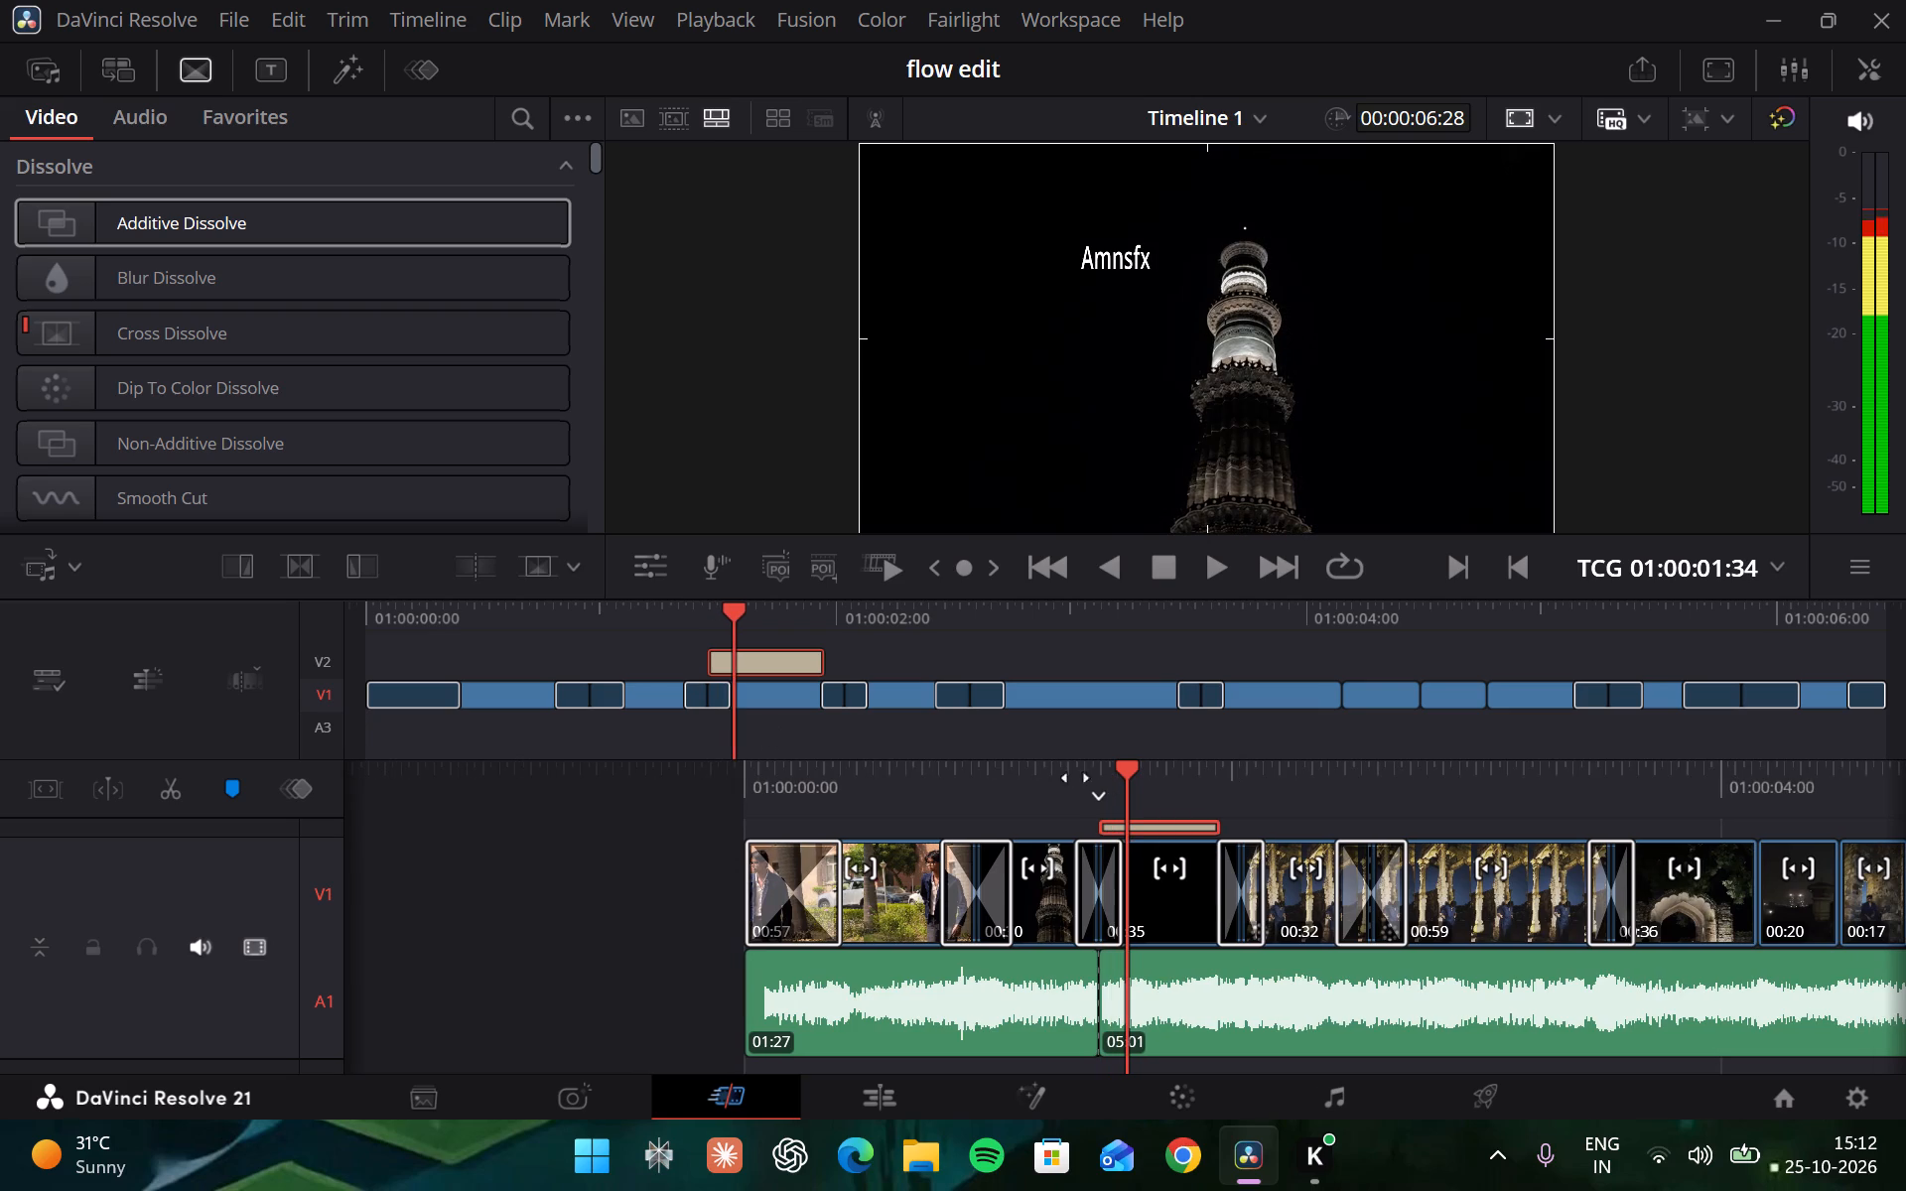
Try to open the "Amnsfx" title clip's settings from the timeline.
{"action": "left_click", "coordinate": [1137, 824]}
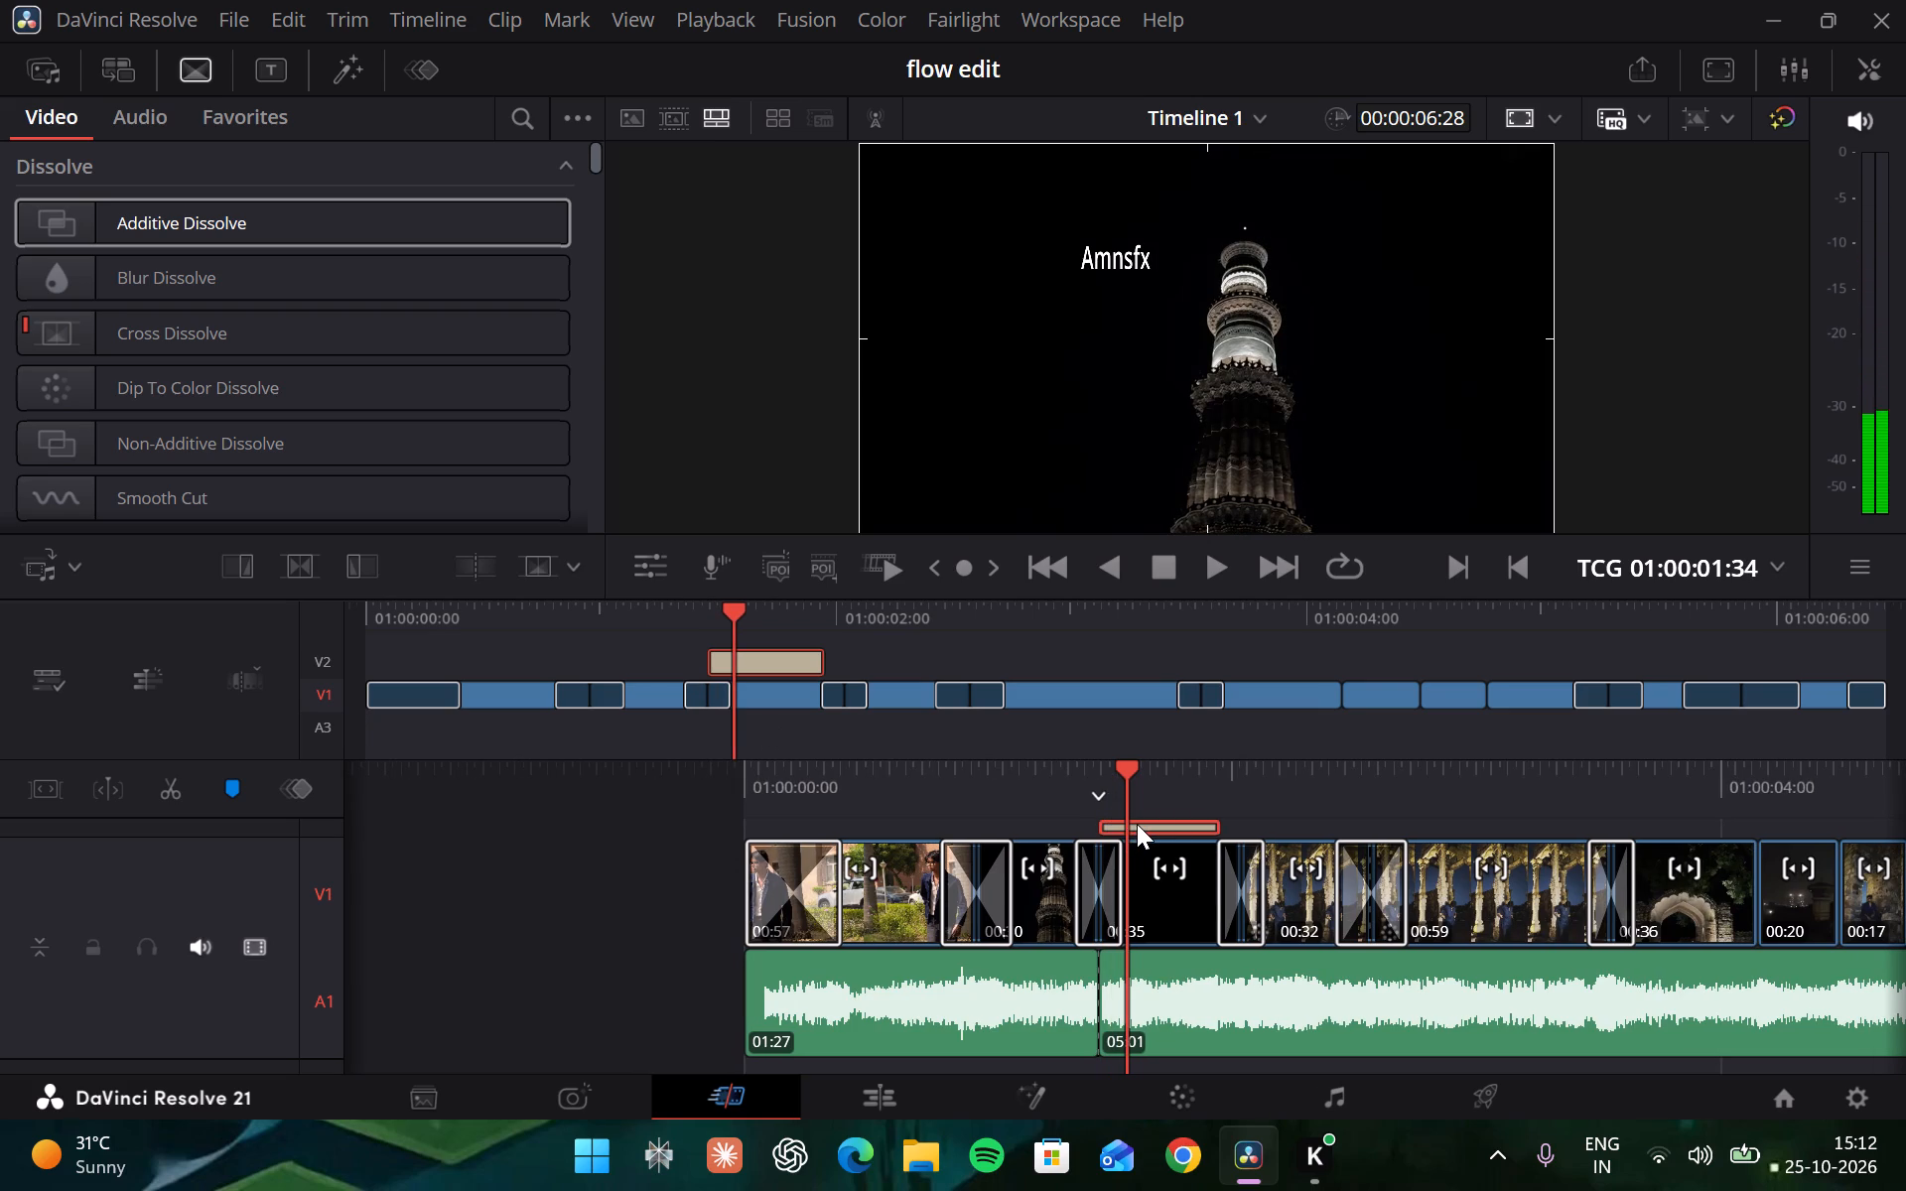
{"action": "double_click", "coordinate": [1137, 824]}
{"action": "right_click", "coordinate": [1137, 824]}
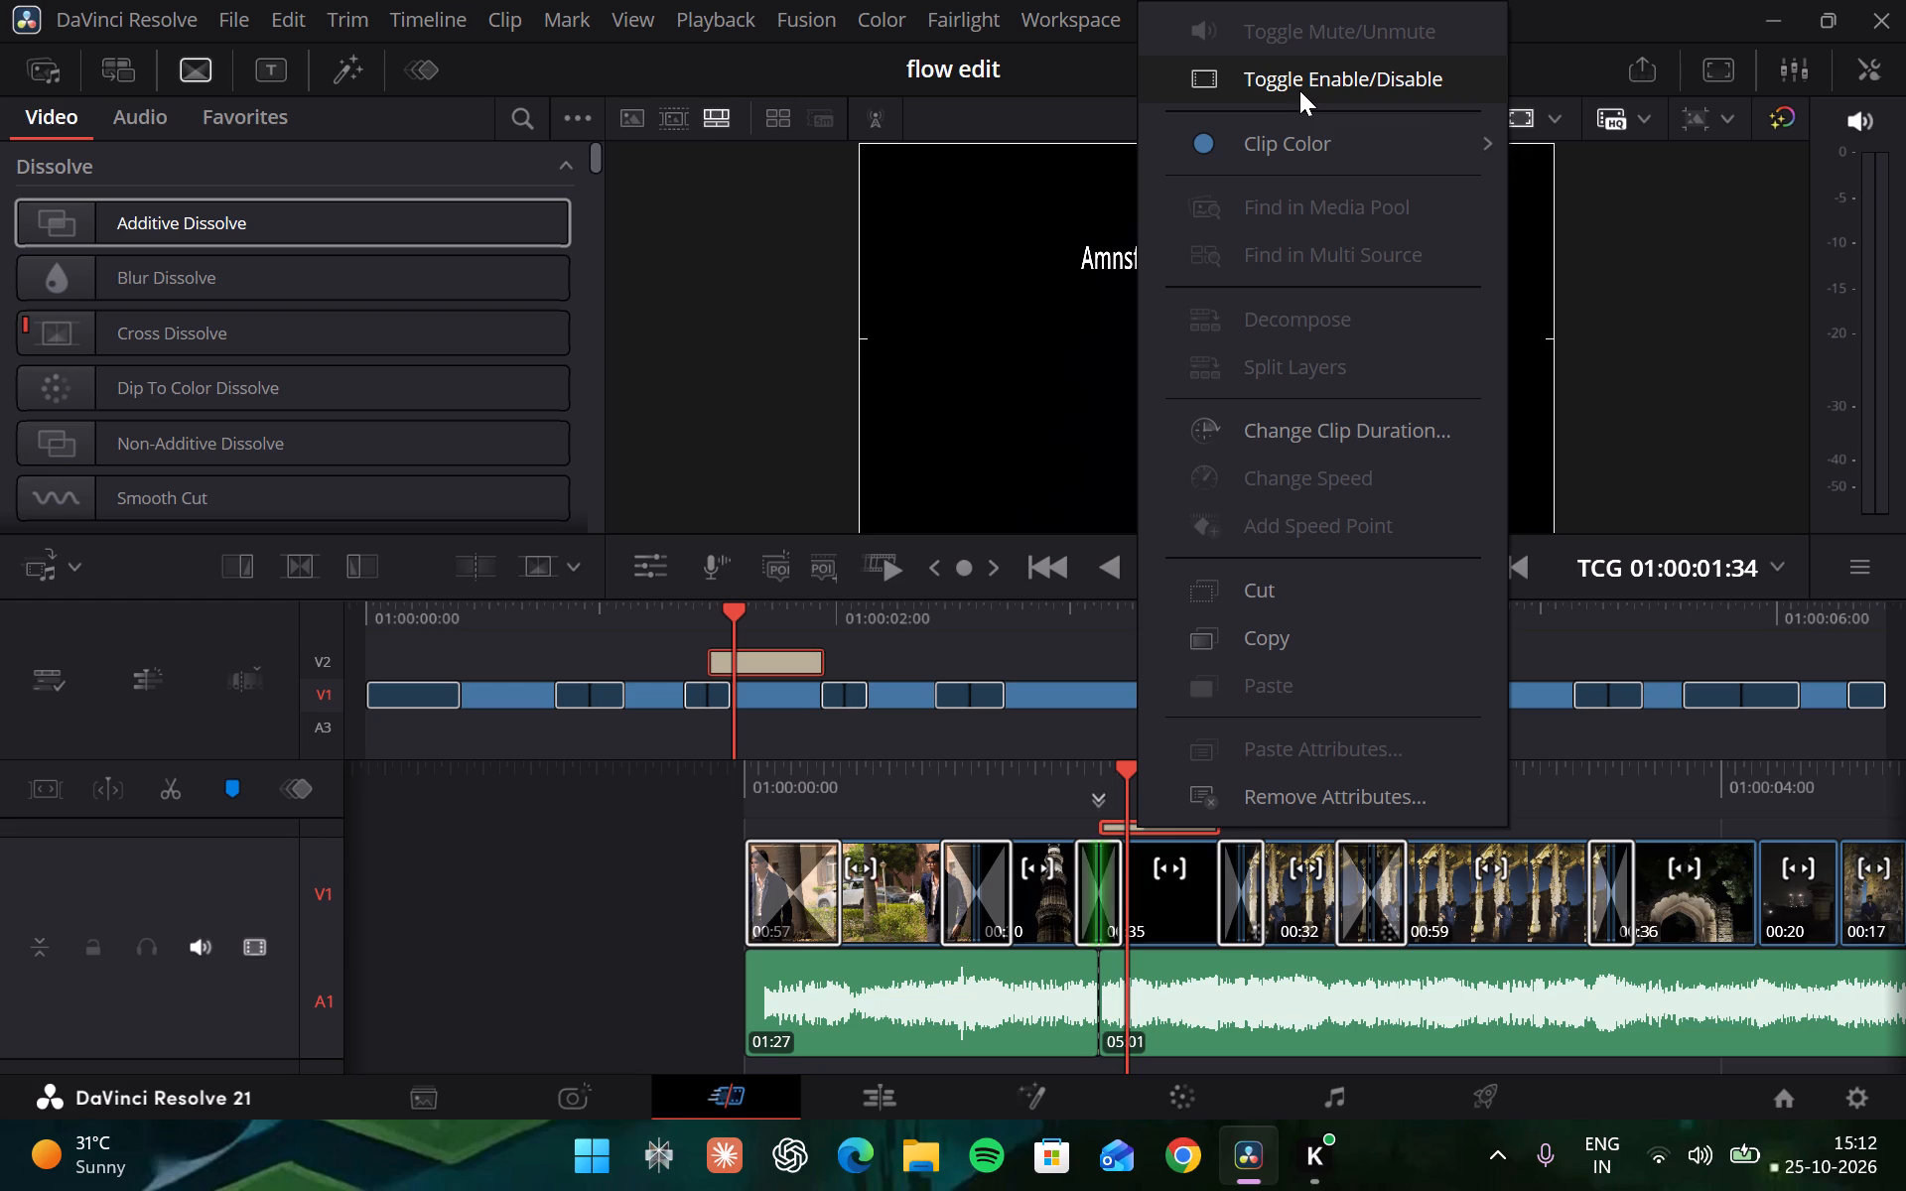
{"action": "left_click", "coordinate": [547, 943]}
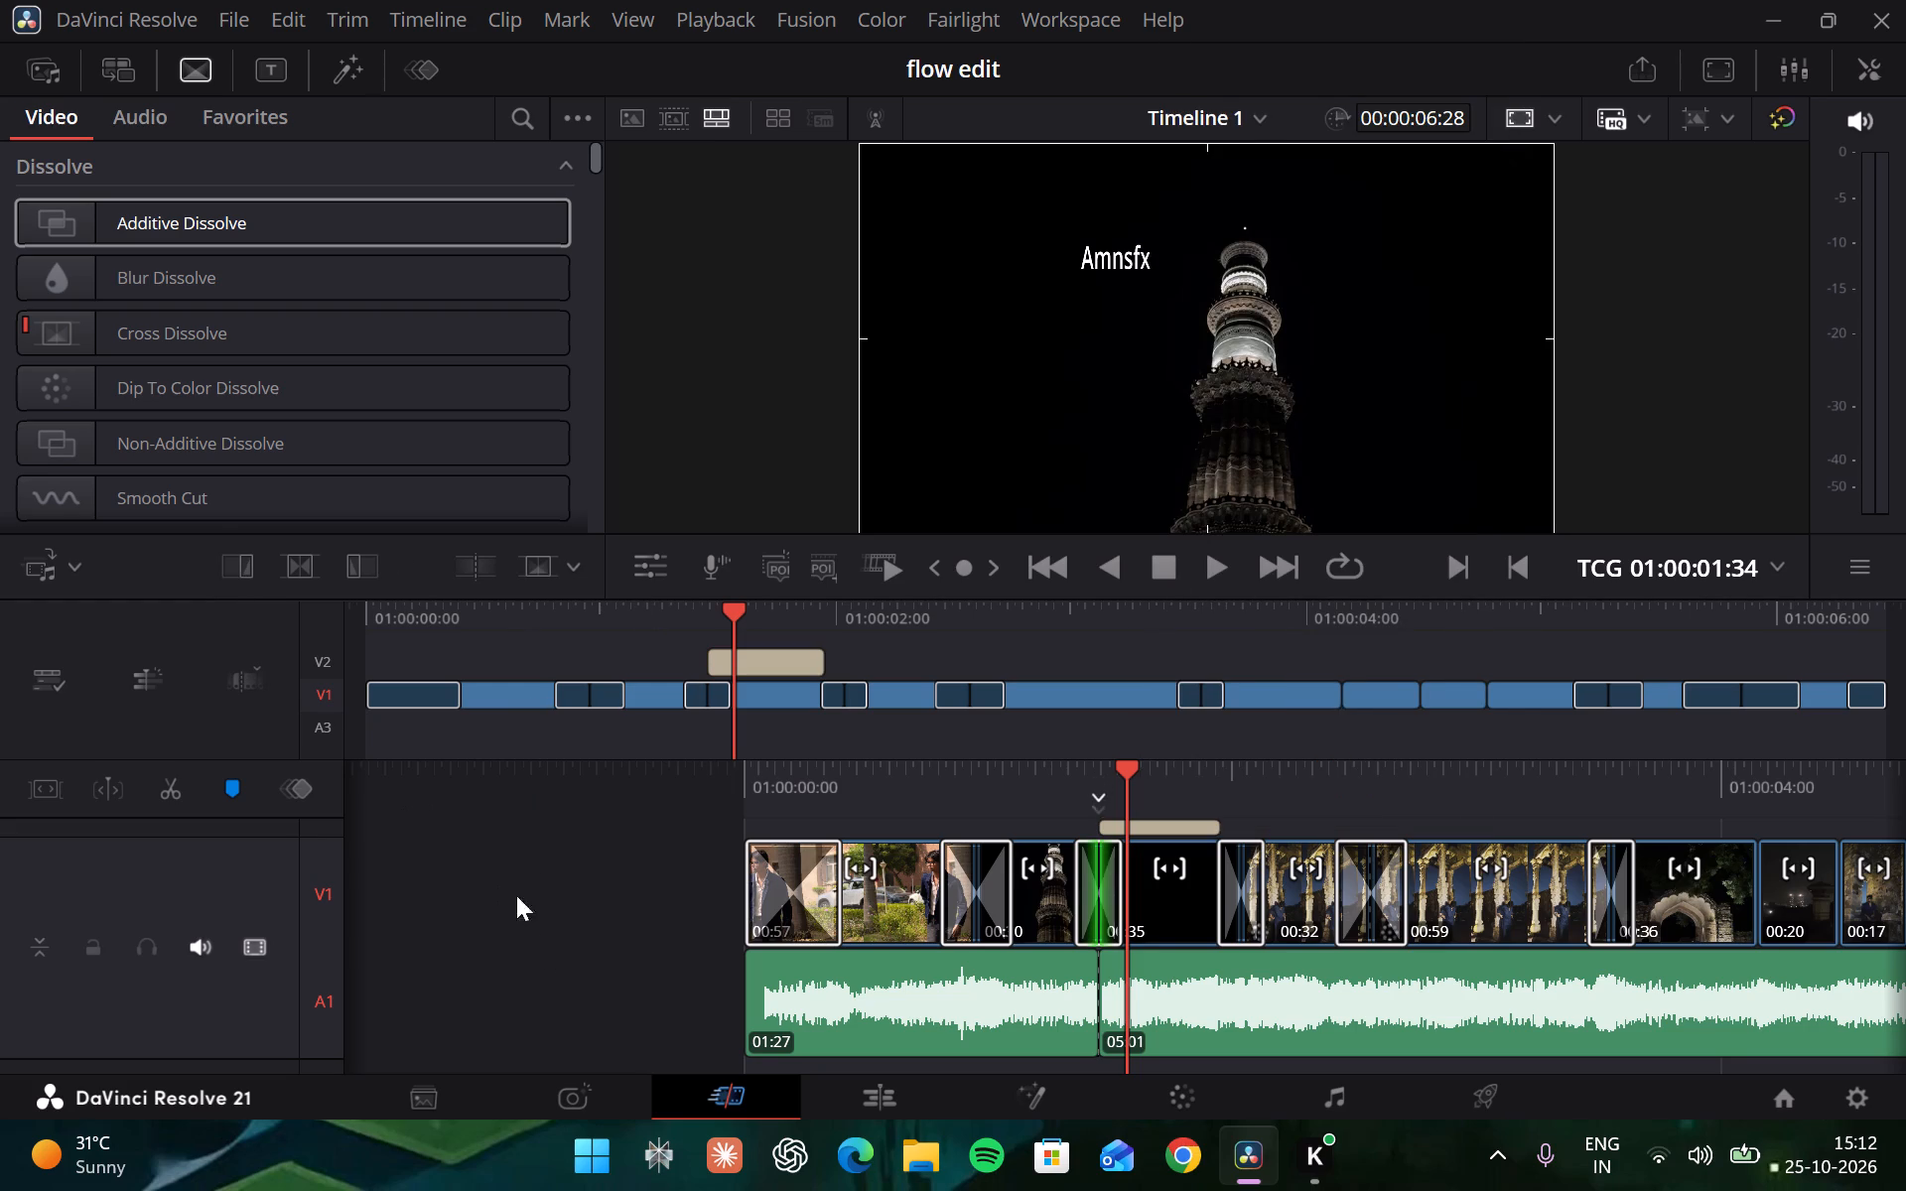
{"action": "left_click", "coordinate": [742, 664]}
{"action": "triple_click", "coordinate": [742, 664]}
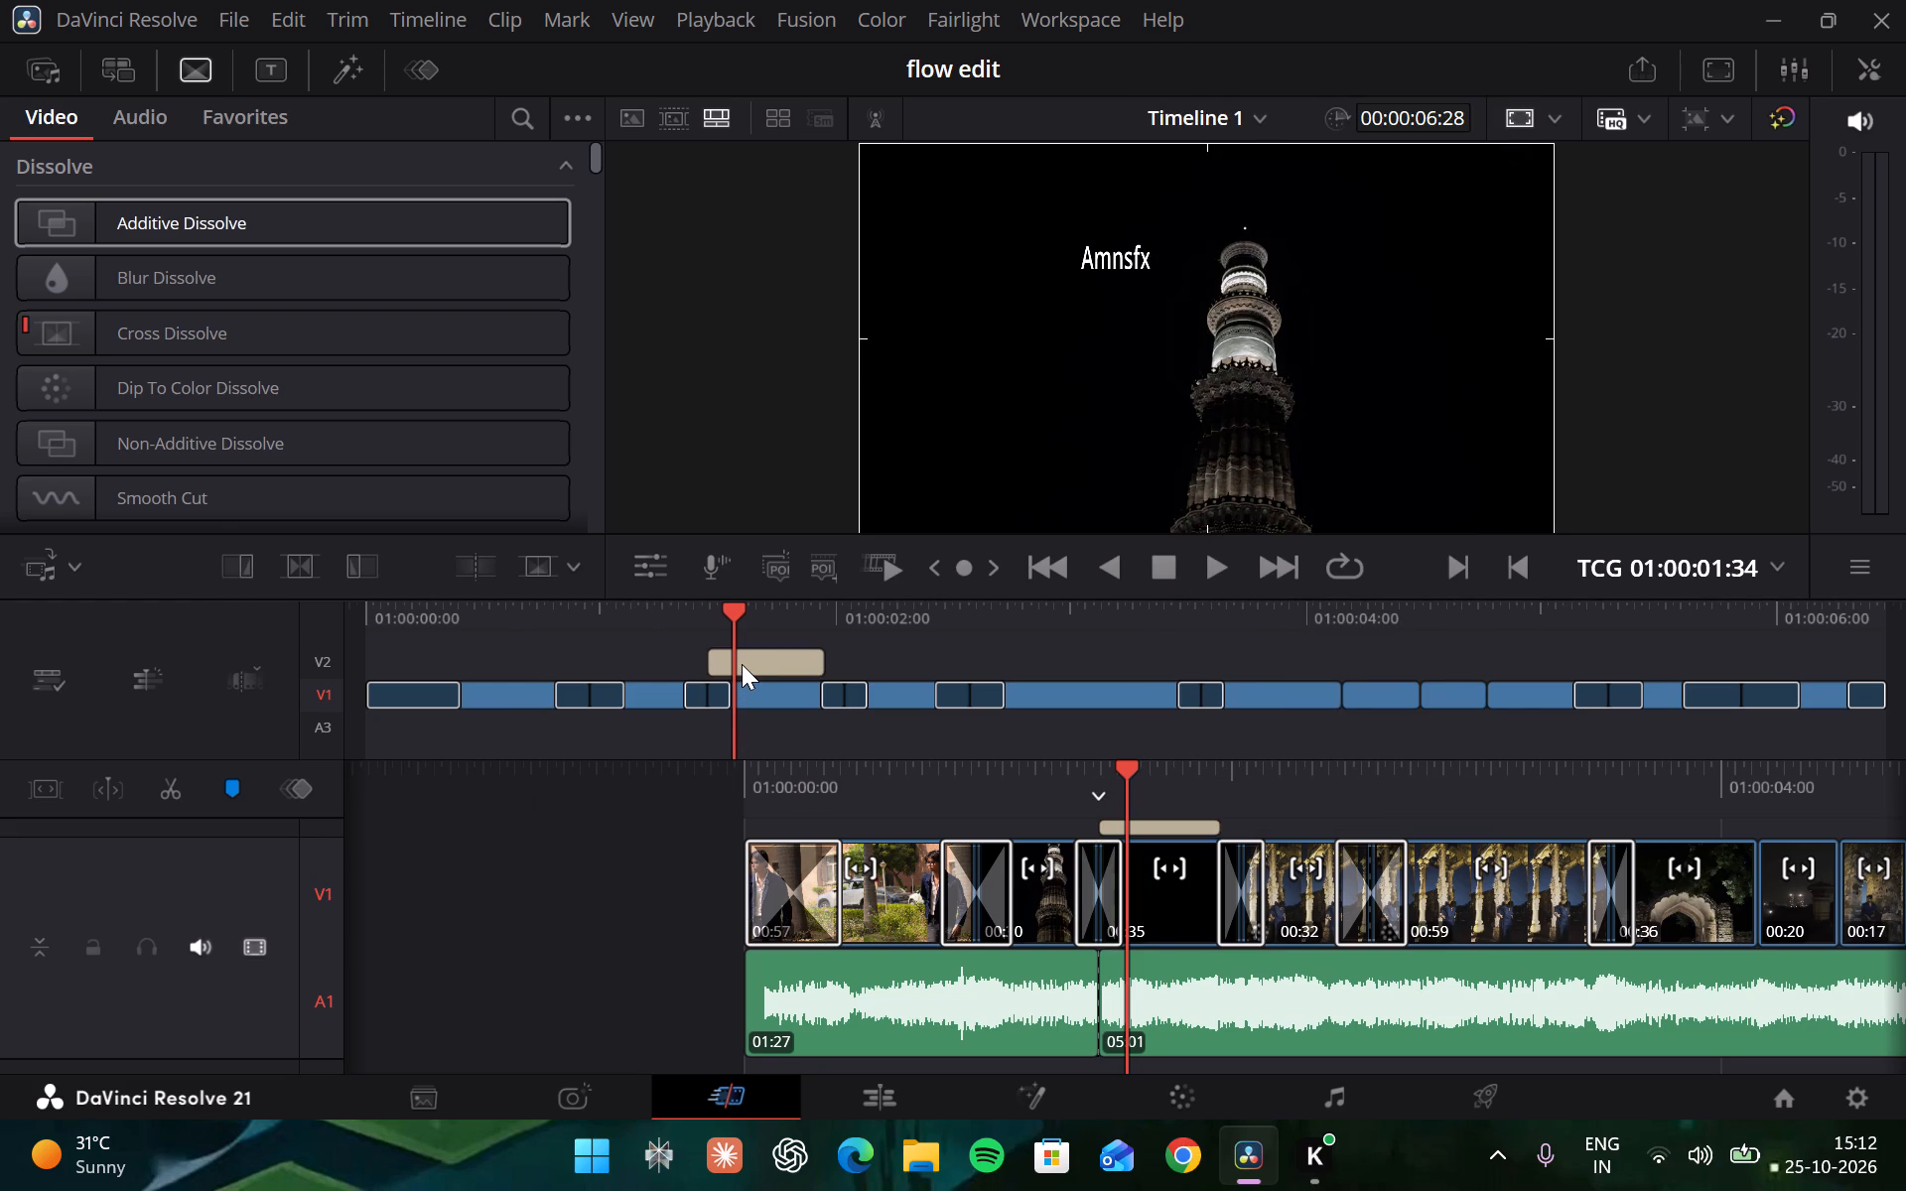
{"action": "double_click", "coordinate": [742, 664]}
Select the "Amnsfx" title clip and bring up the video transitions library.
{"action": "left_click", "coordinate": [1154, 830]}
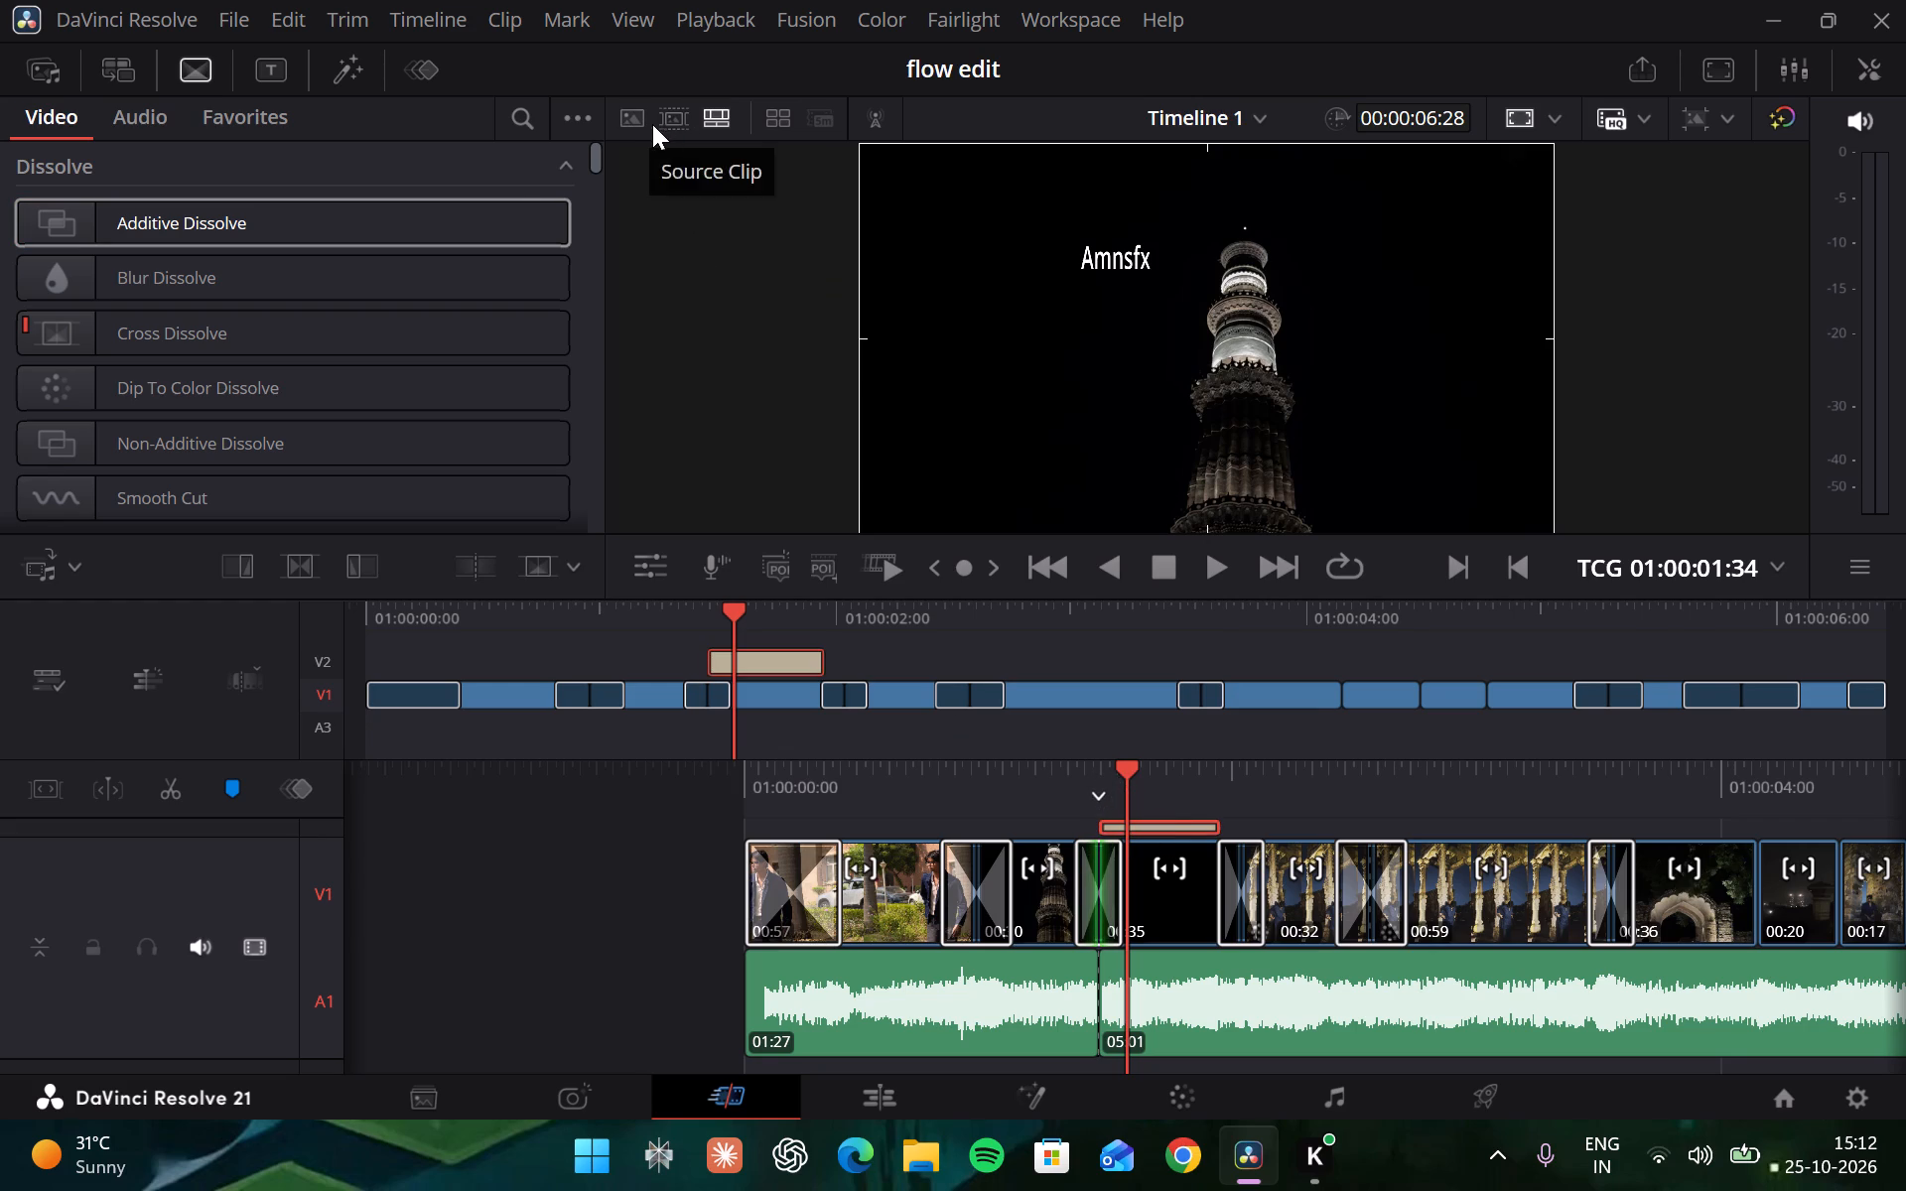
{"action": "double_click", "coordinate": [201, 64]}
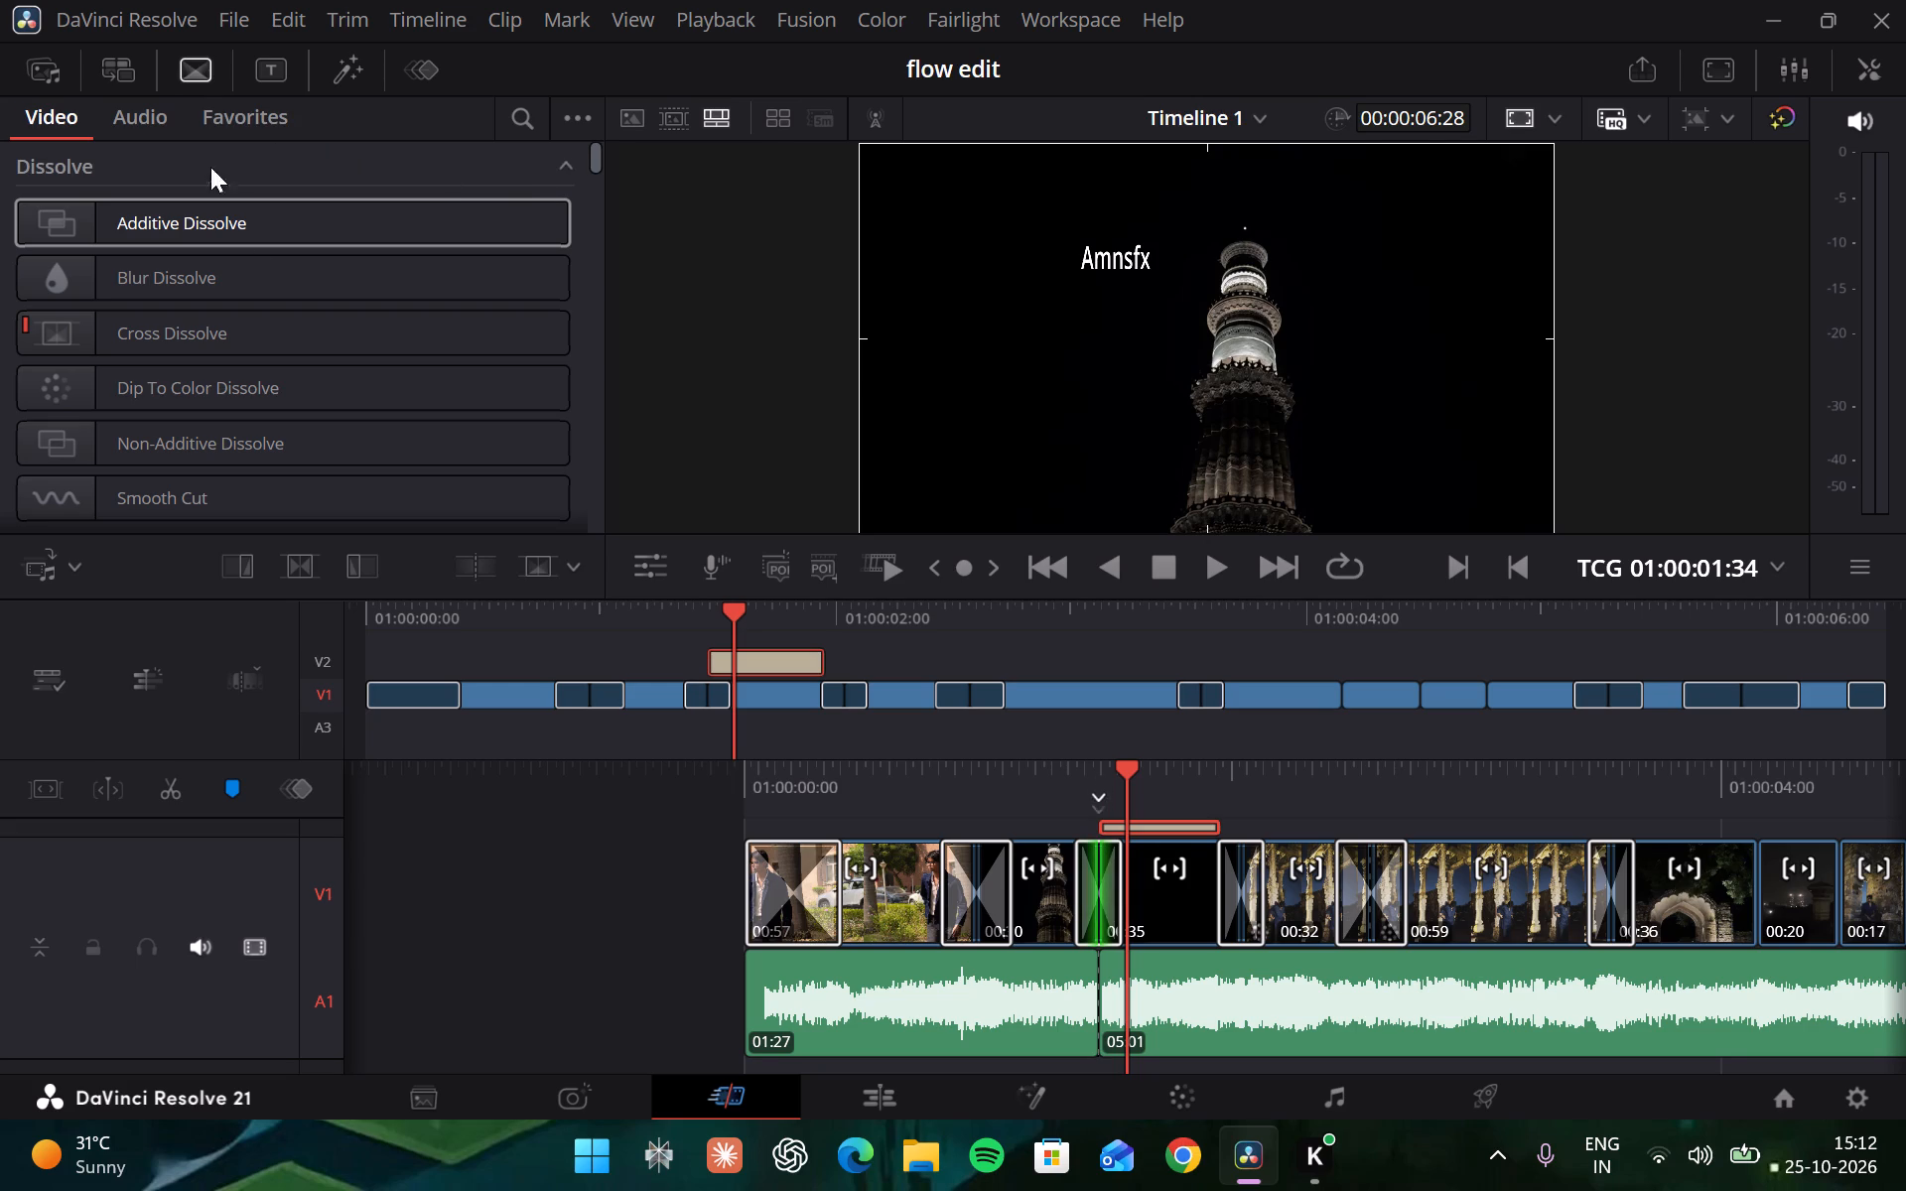
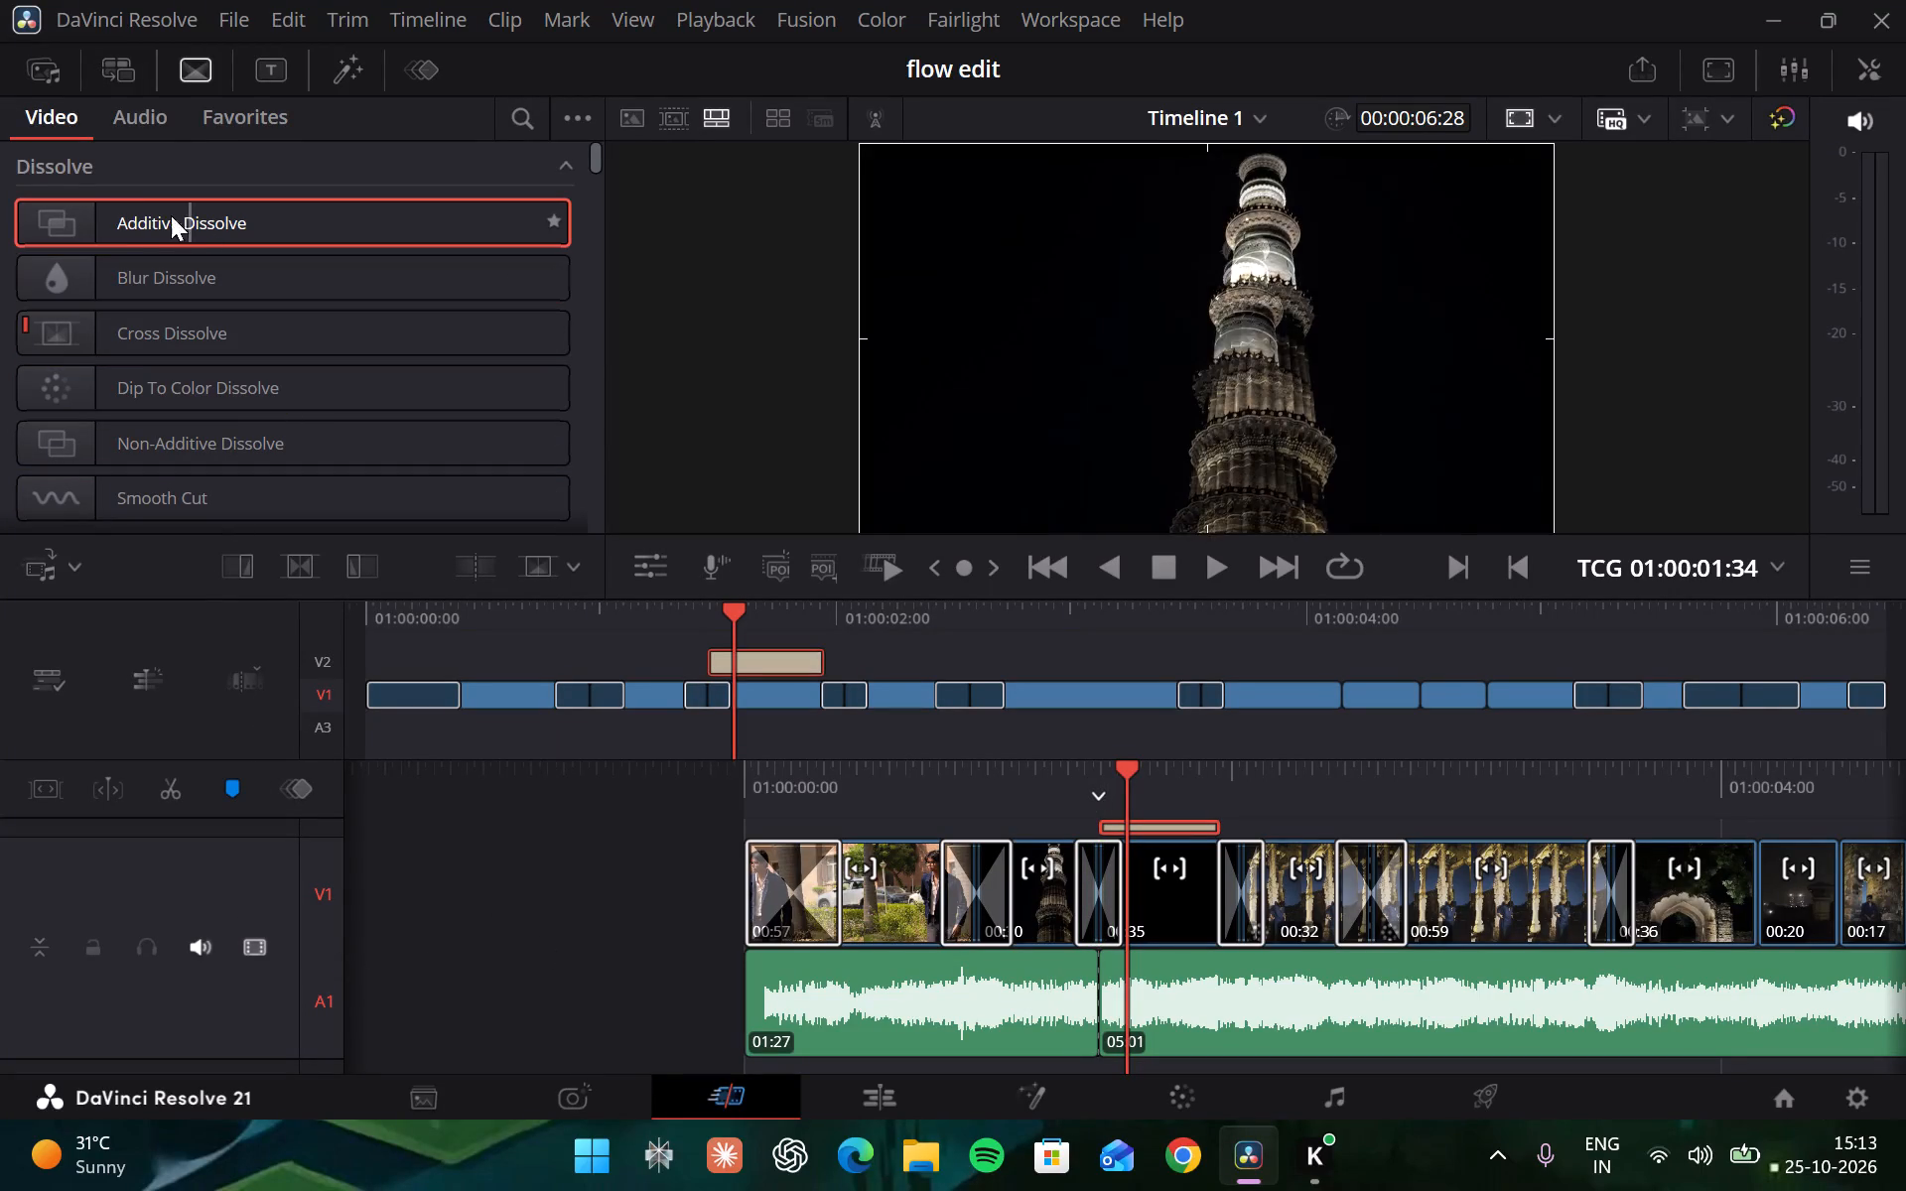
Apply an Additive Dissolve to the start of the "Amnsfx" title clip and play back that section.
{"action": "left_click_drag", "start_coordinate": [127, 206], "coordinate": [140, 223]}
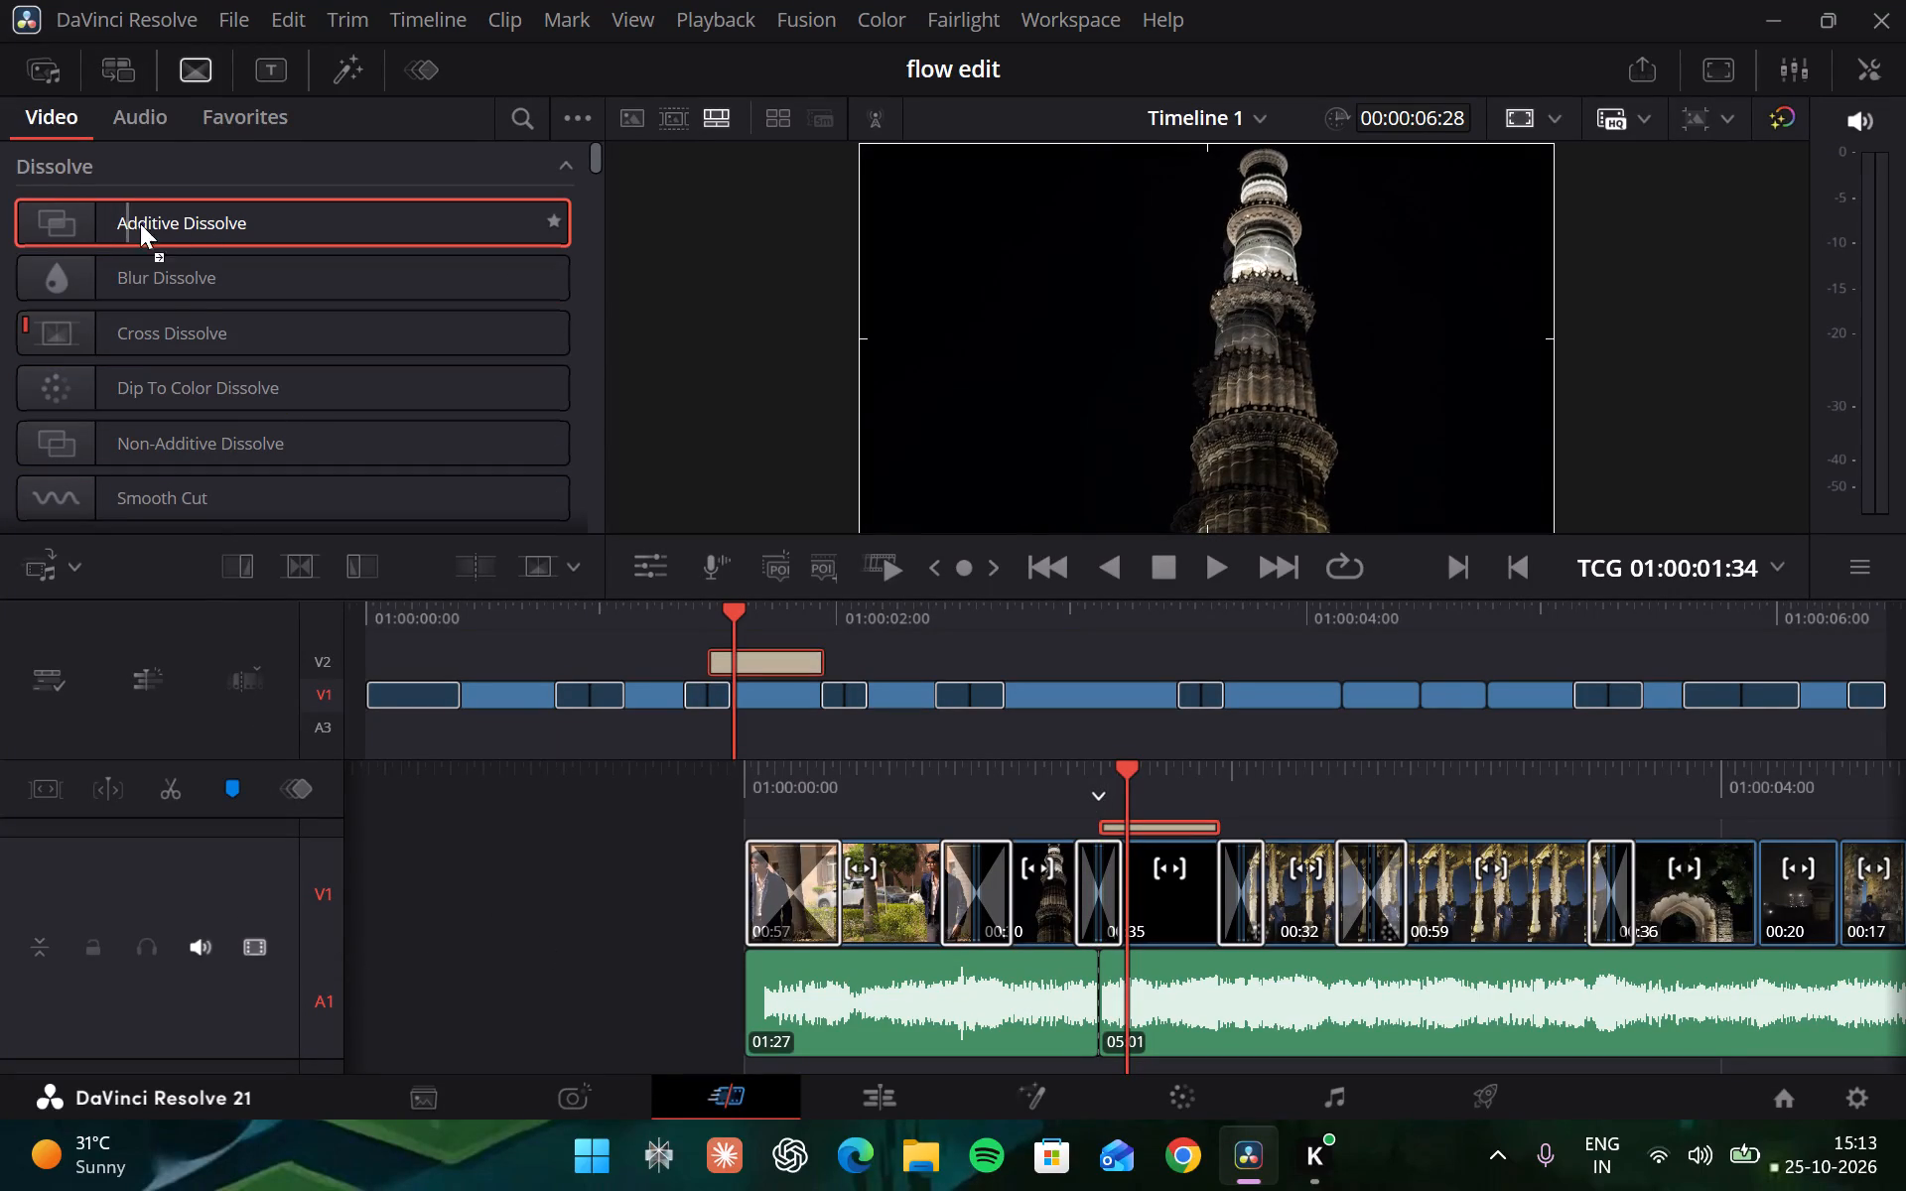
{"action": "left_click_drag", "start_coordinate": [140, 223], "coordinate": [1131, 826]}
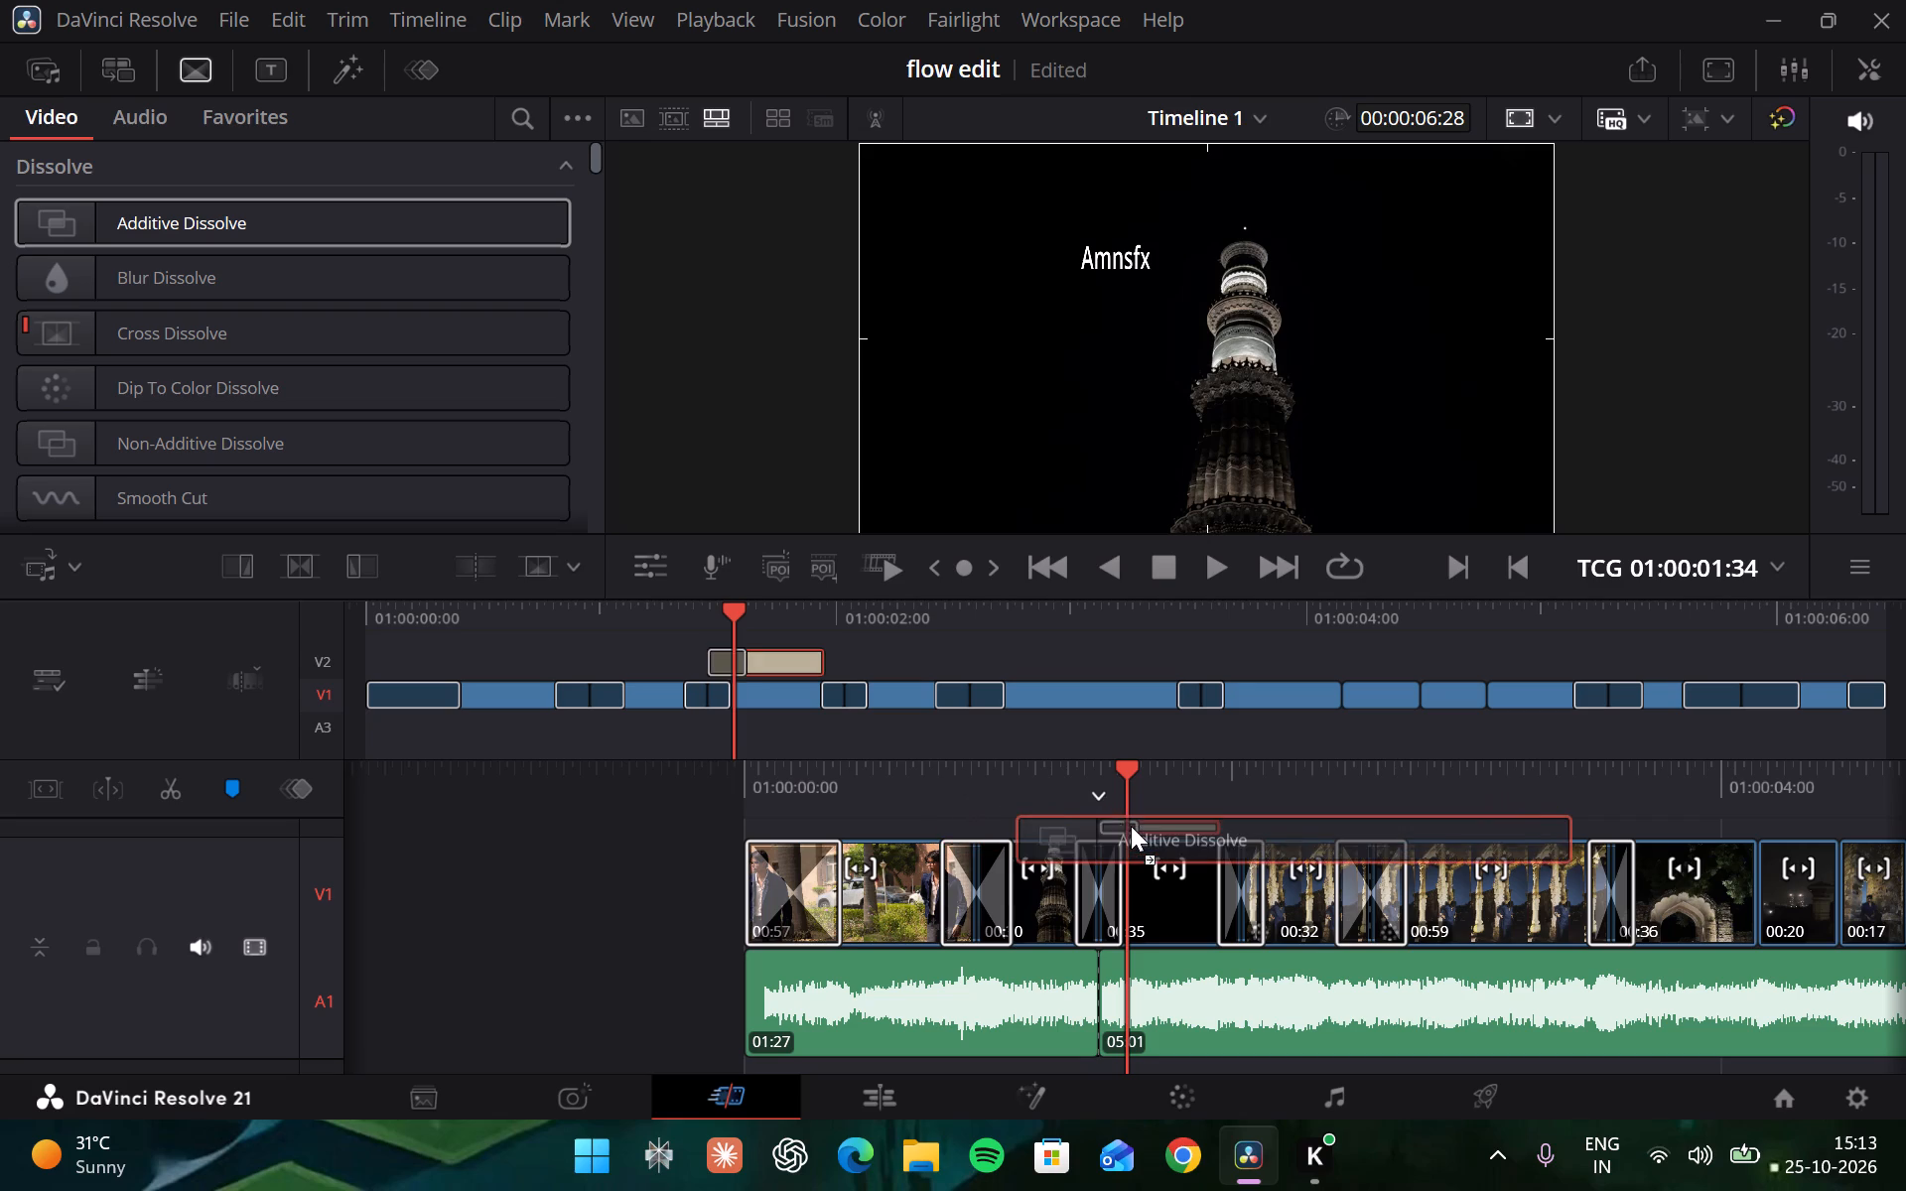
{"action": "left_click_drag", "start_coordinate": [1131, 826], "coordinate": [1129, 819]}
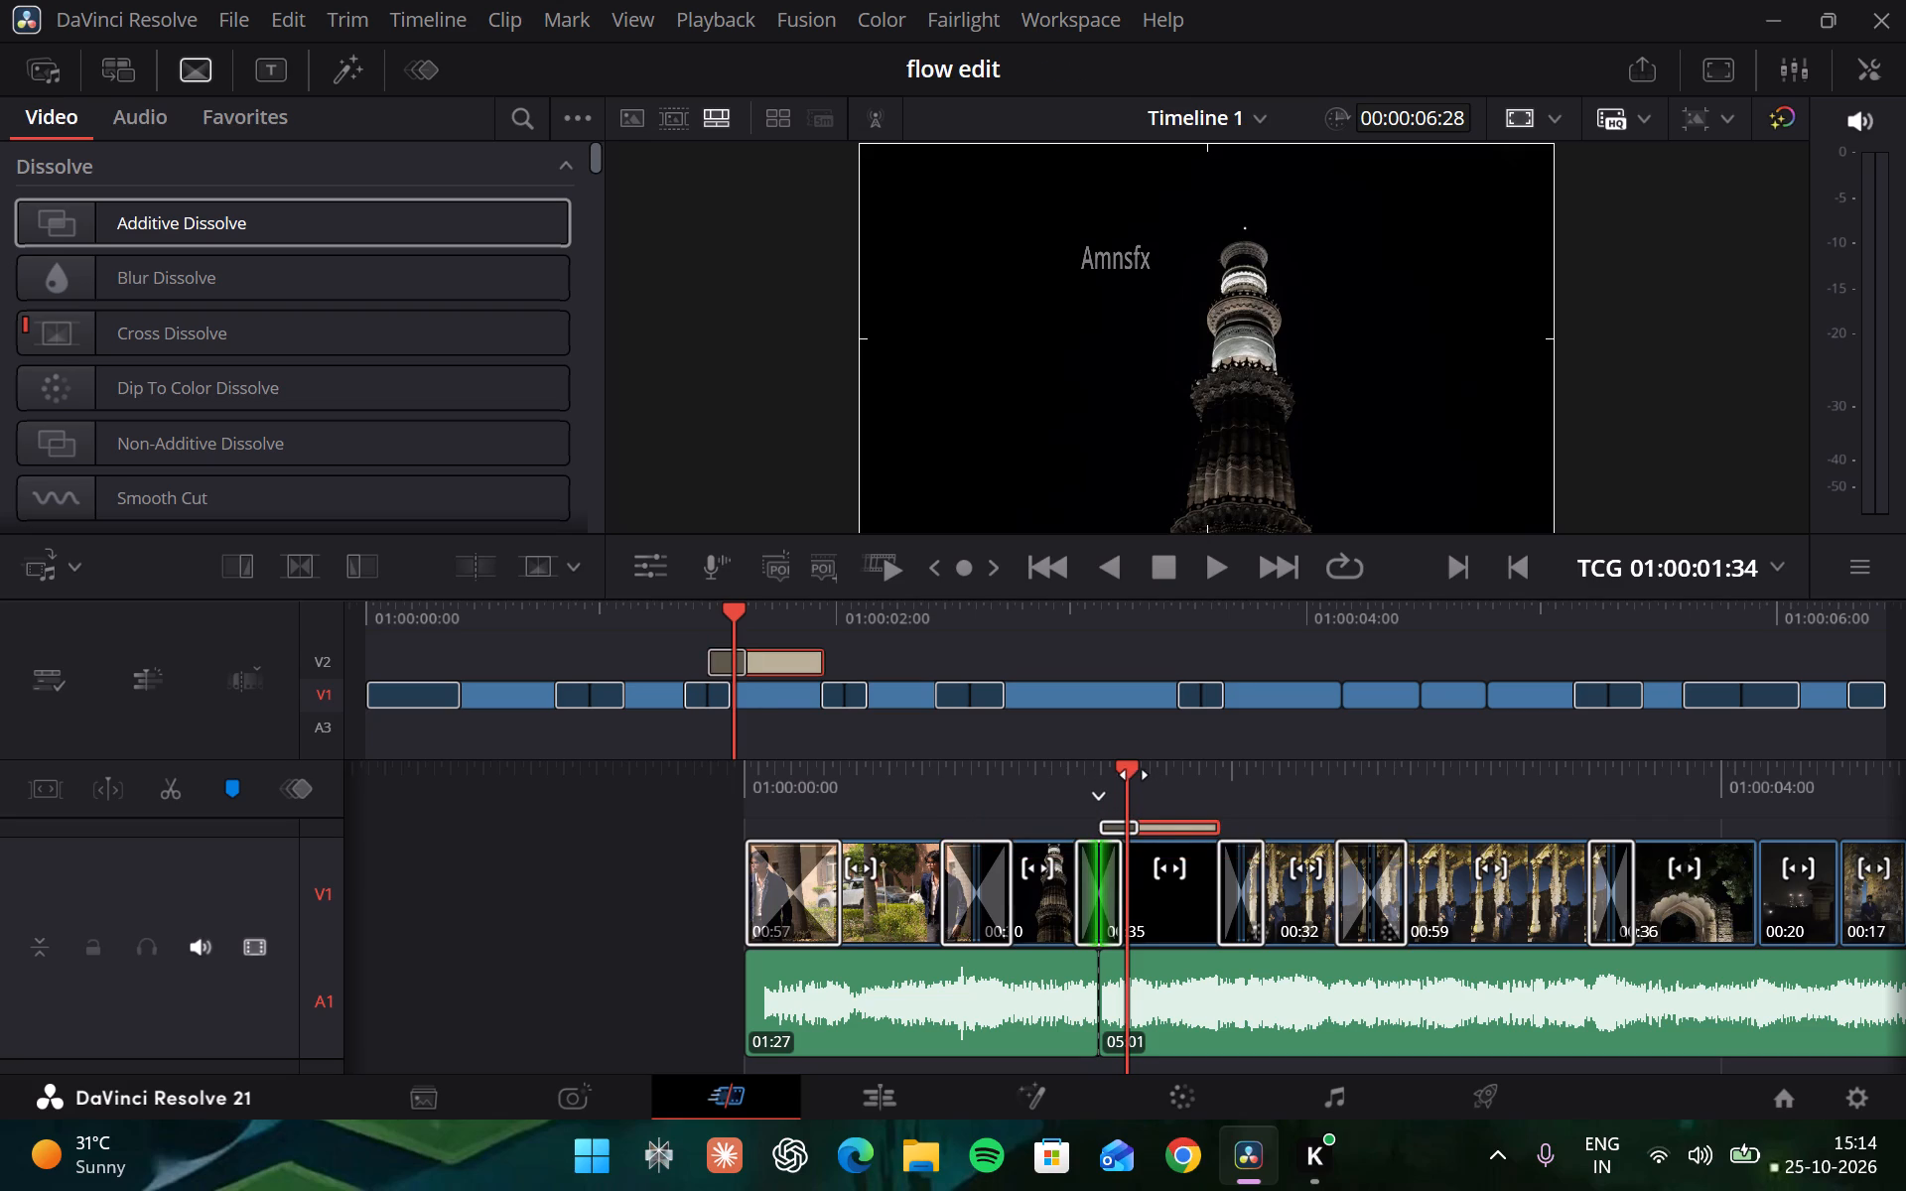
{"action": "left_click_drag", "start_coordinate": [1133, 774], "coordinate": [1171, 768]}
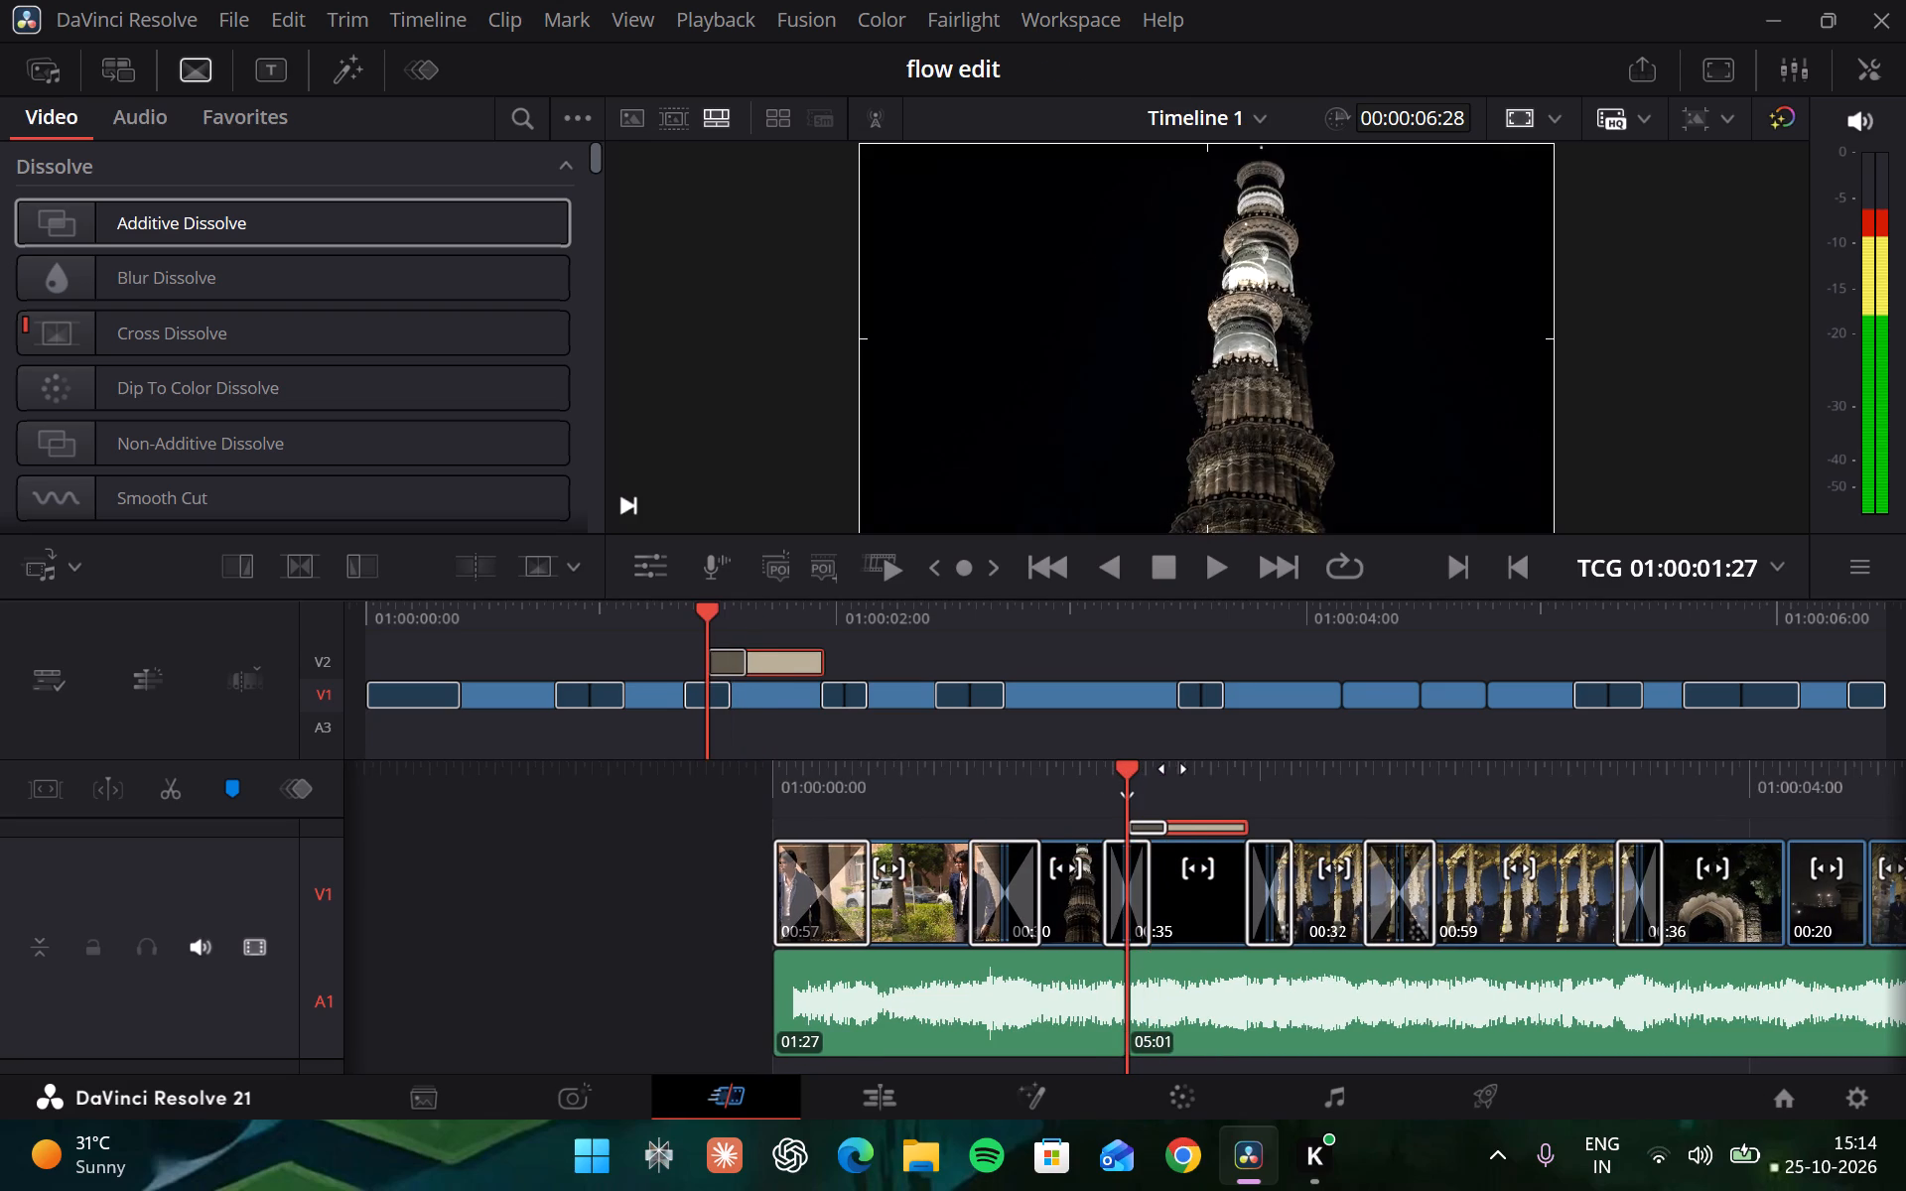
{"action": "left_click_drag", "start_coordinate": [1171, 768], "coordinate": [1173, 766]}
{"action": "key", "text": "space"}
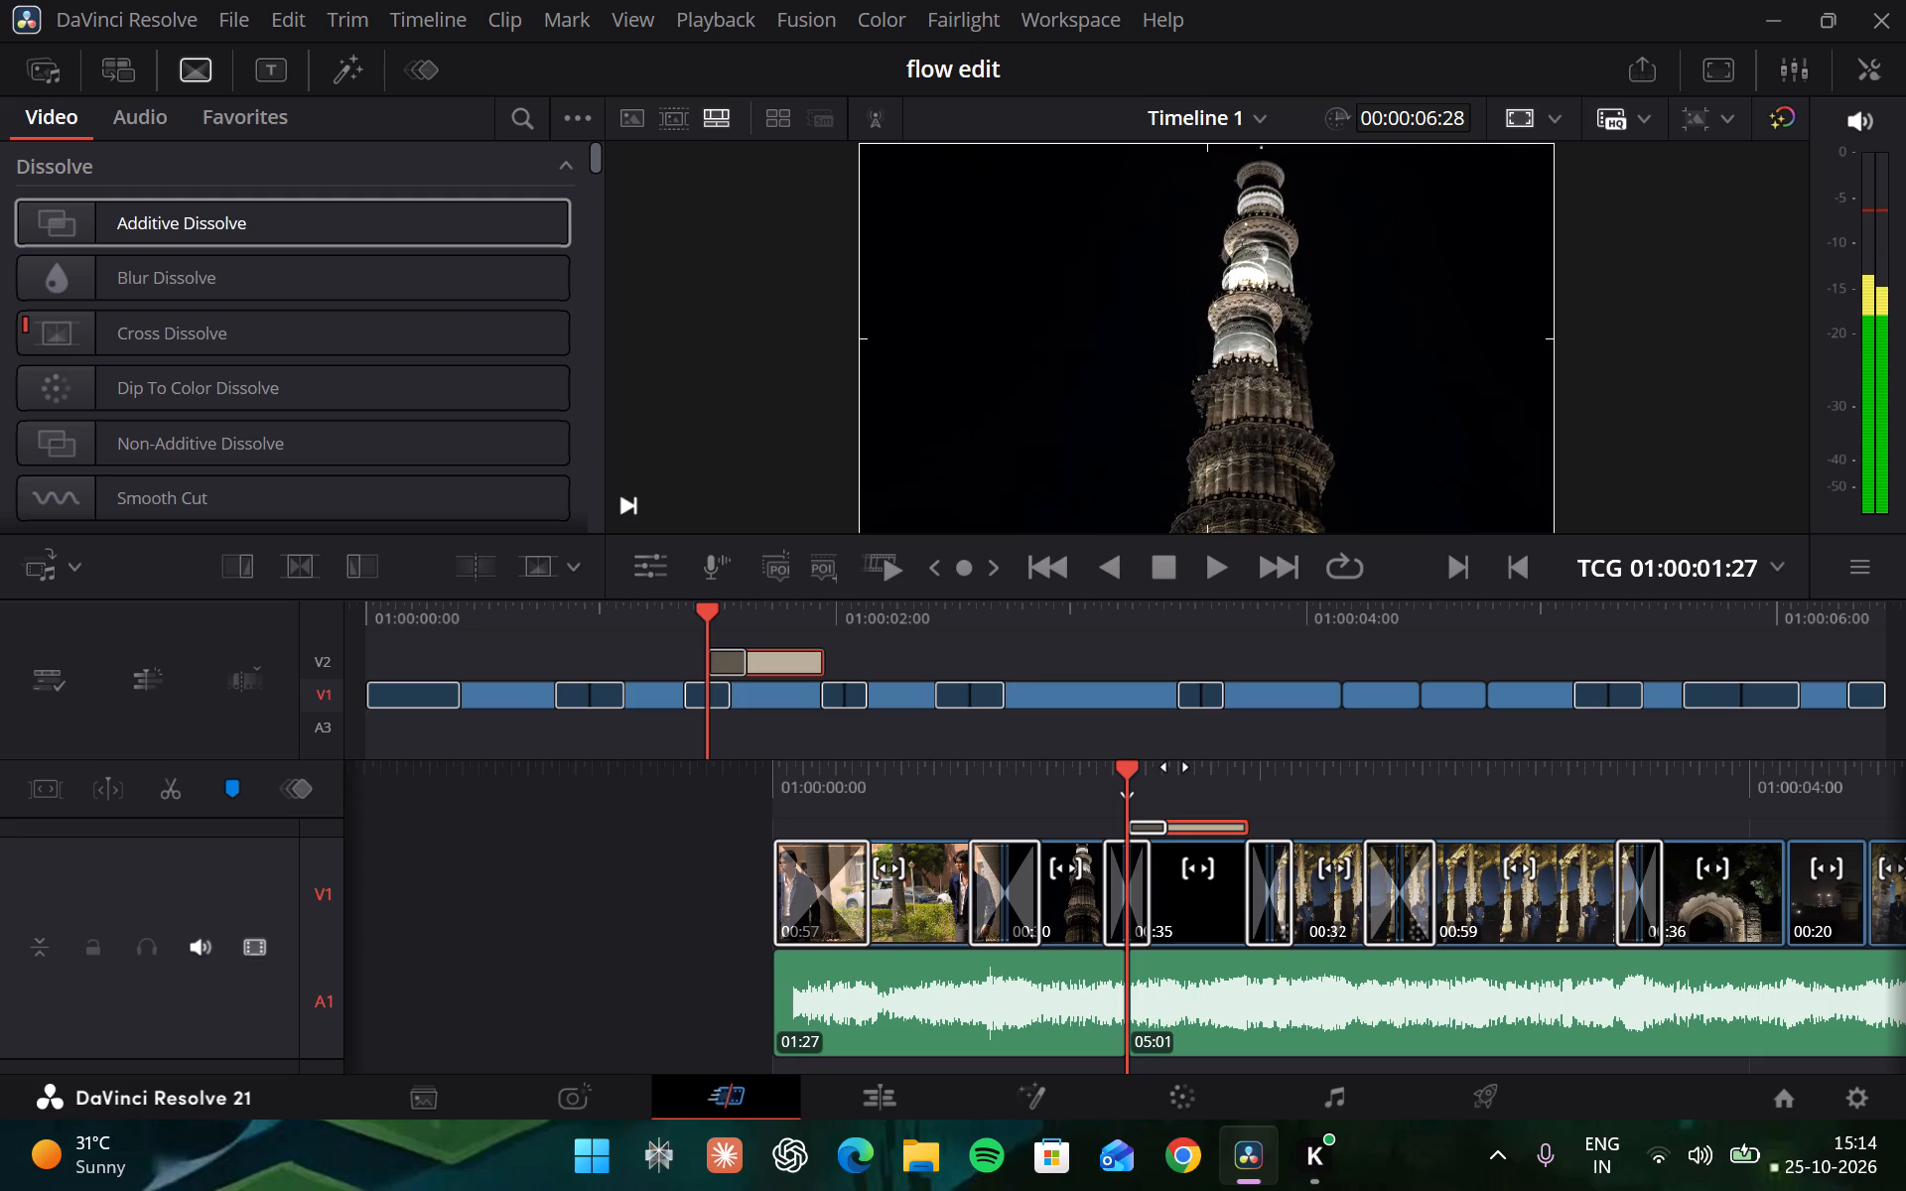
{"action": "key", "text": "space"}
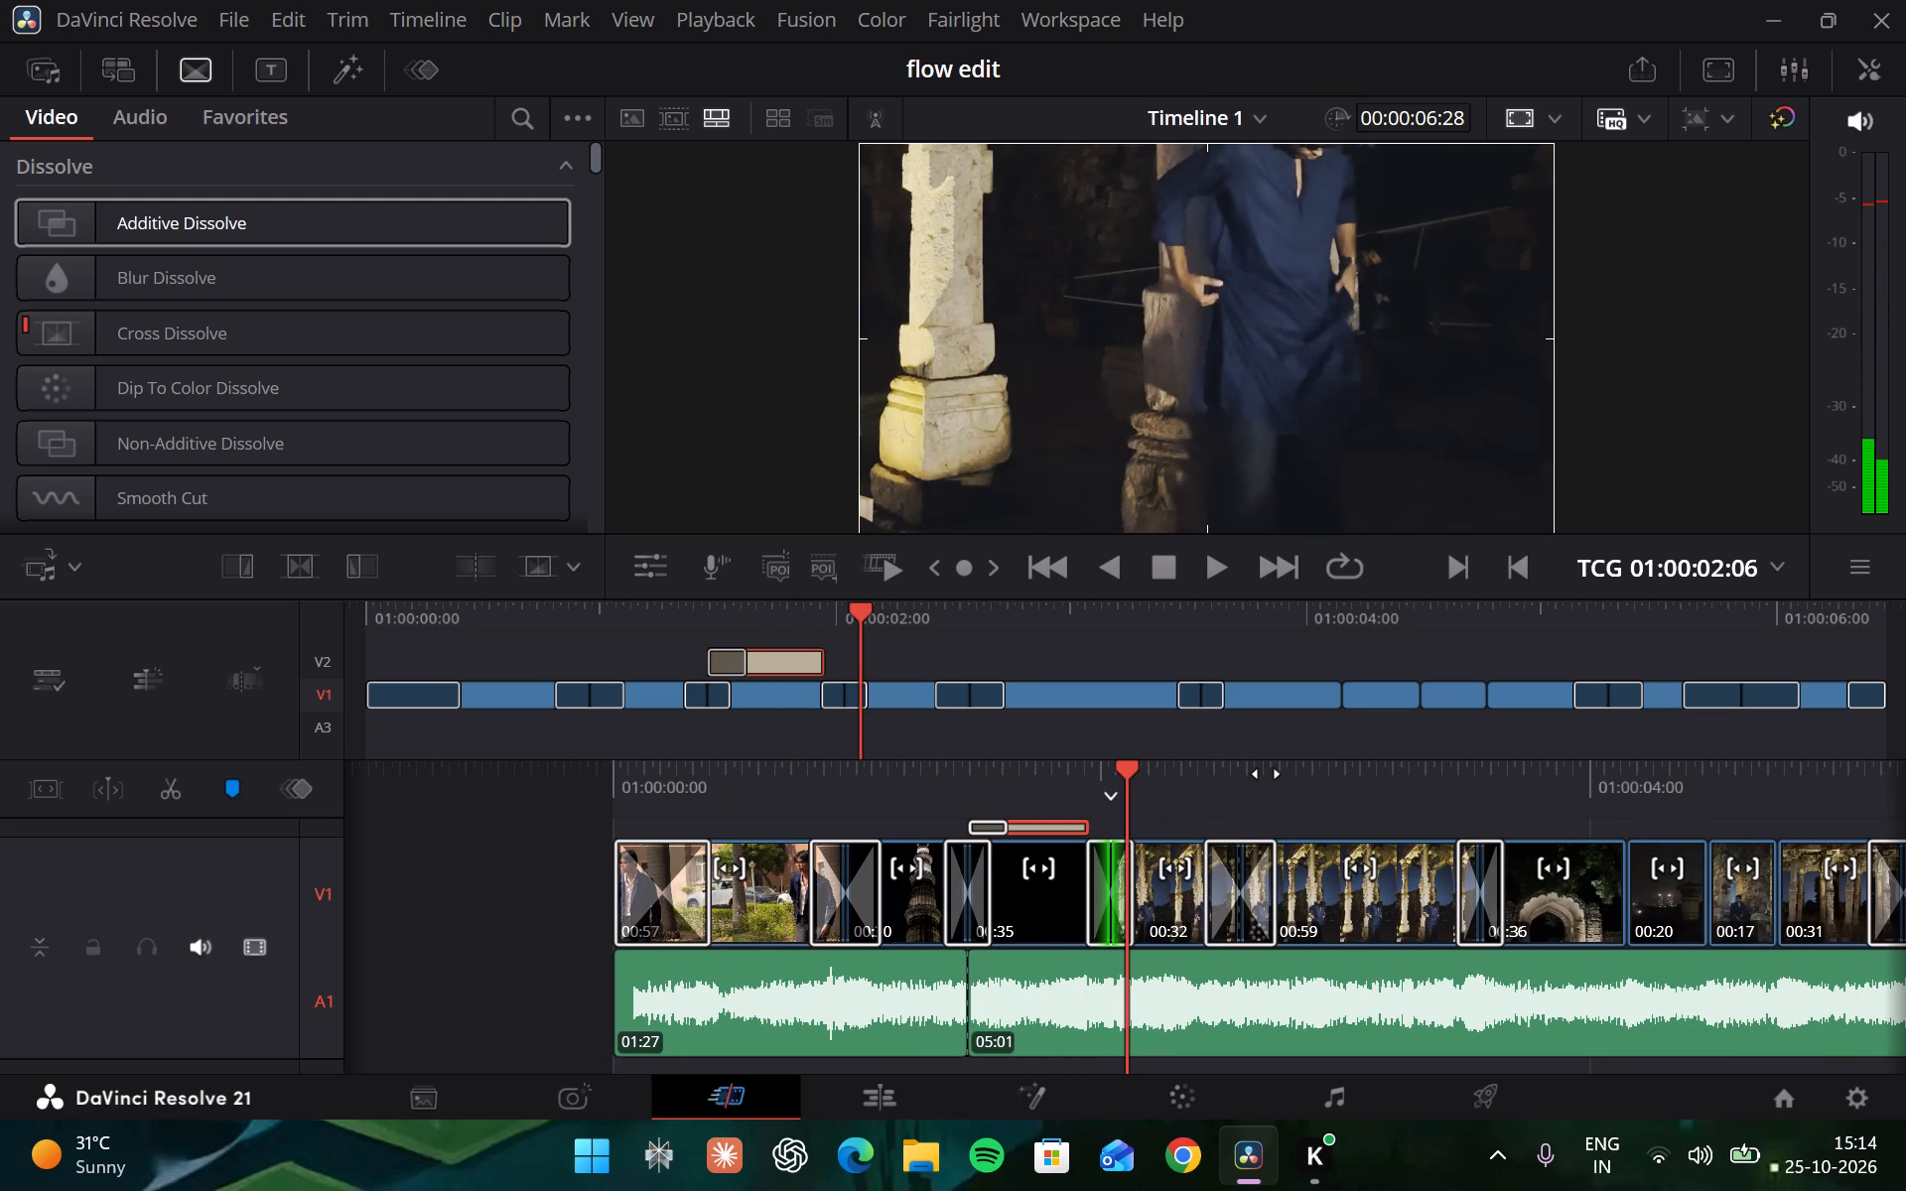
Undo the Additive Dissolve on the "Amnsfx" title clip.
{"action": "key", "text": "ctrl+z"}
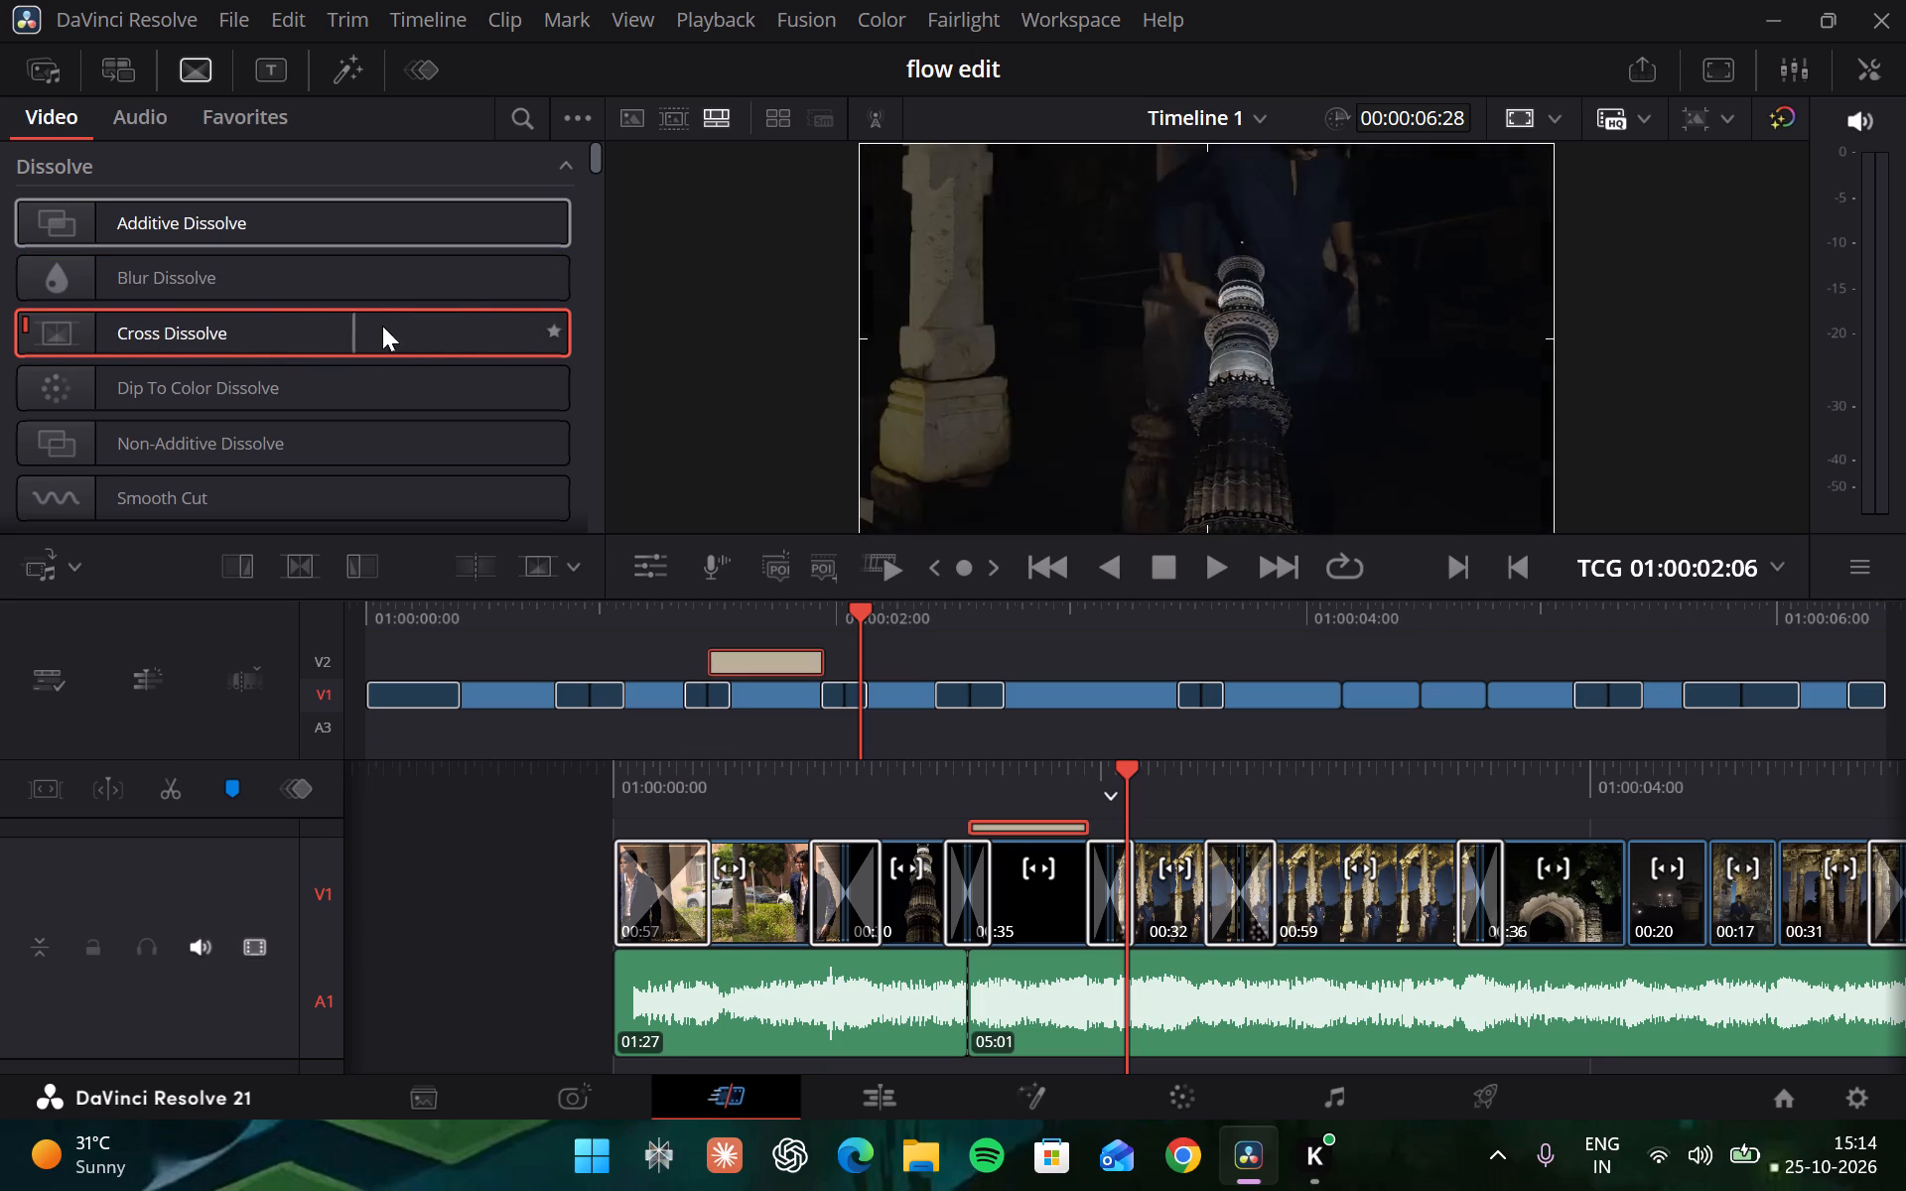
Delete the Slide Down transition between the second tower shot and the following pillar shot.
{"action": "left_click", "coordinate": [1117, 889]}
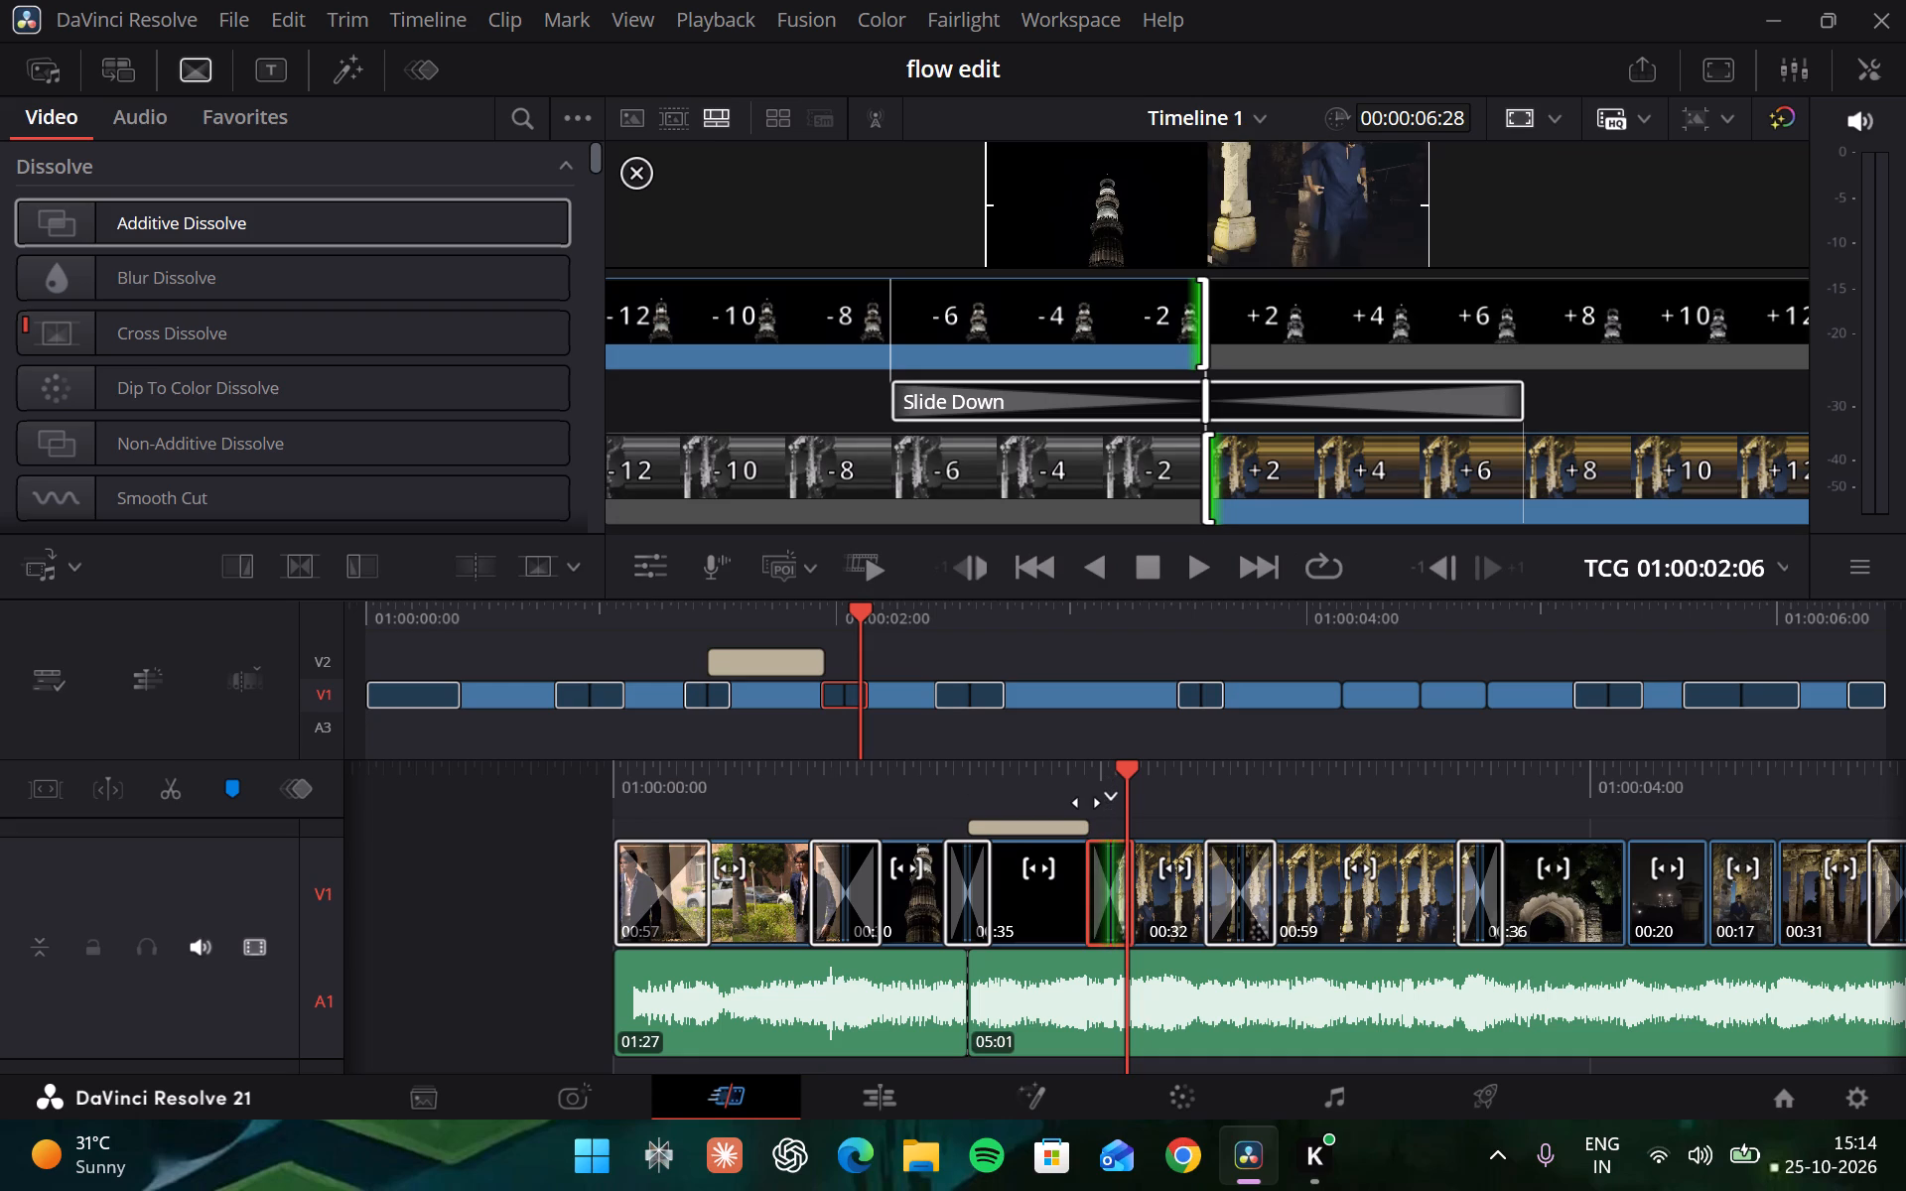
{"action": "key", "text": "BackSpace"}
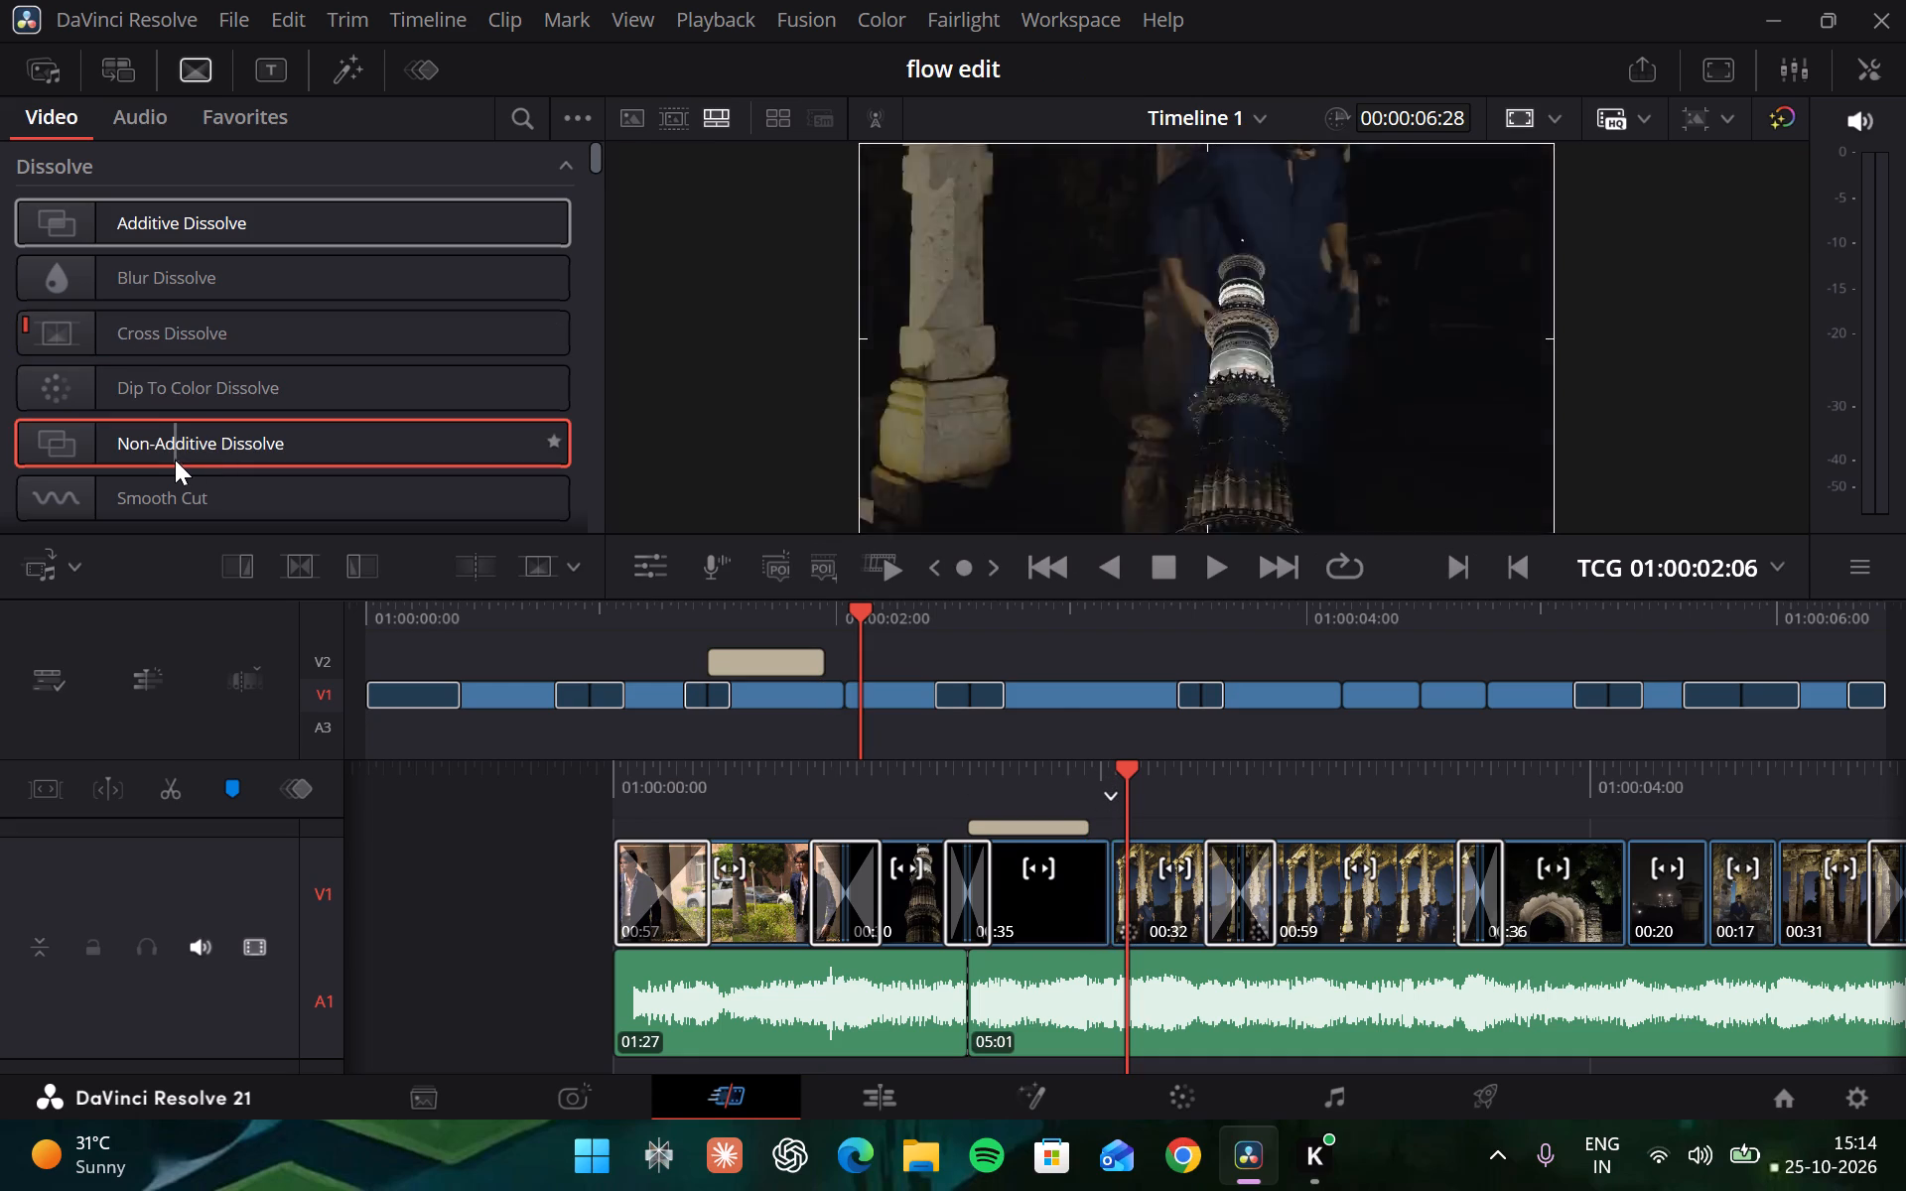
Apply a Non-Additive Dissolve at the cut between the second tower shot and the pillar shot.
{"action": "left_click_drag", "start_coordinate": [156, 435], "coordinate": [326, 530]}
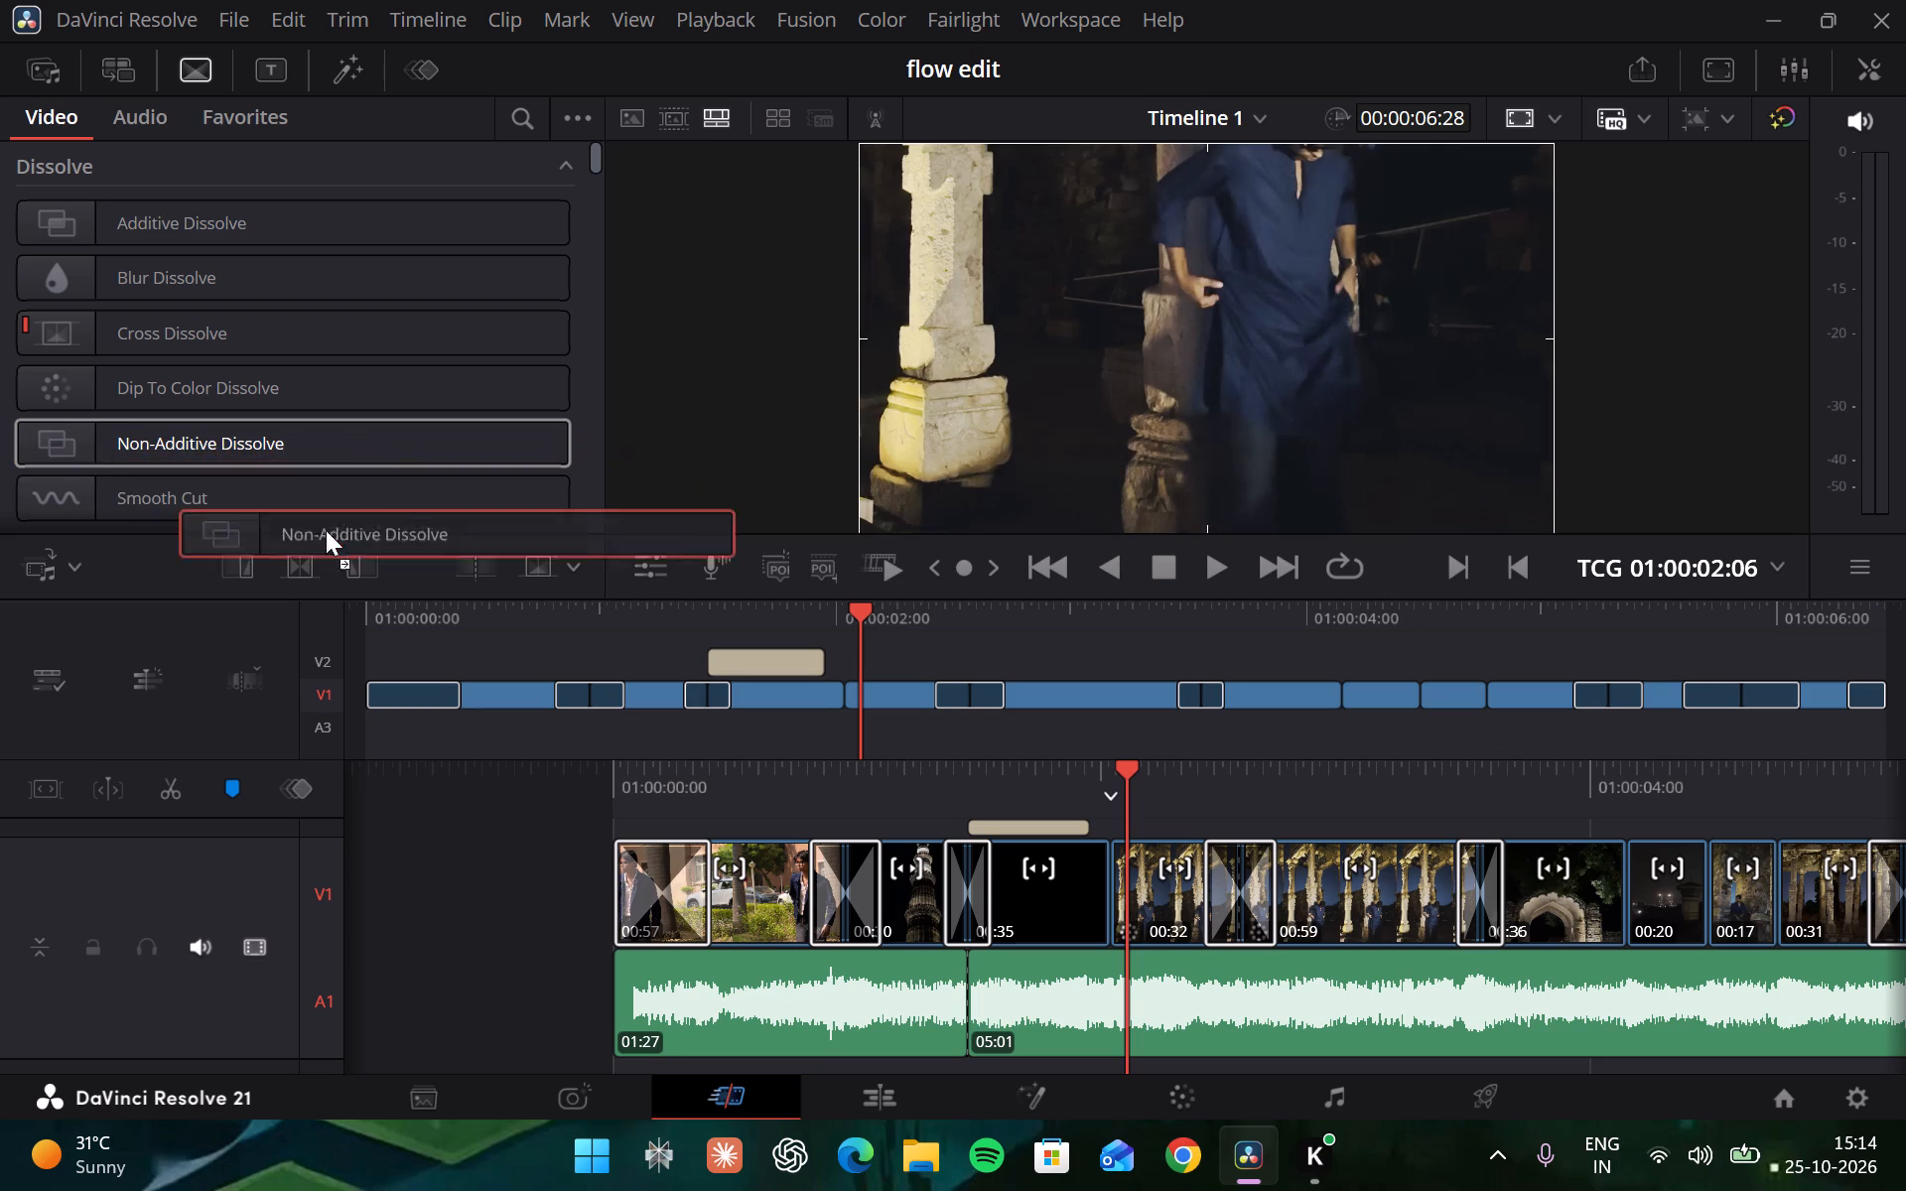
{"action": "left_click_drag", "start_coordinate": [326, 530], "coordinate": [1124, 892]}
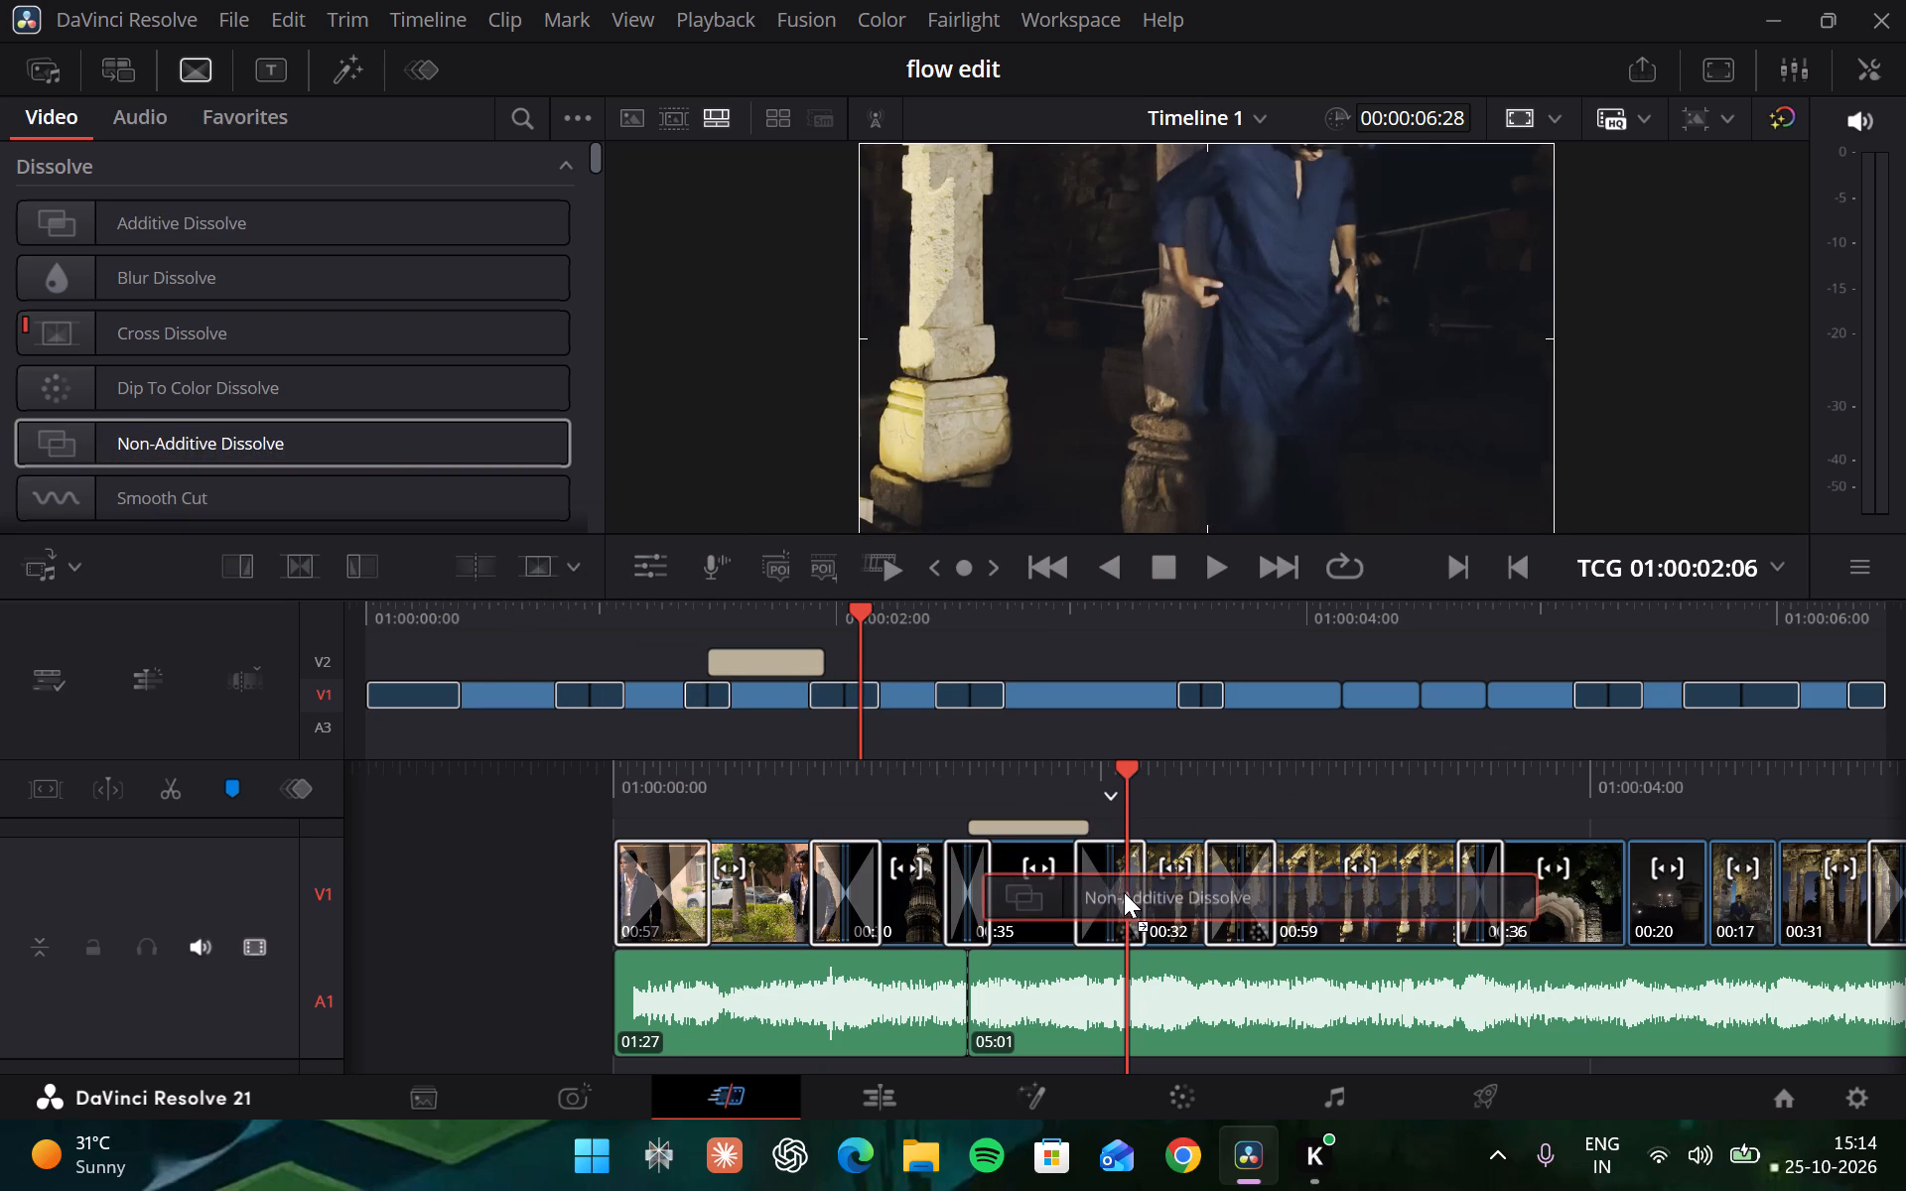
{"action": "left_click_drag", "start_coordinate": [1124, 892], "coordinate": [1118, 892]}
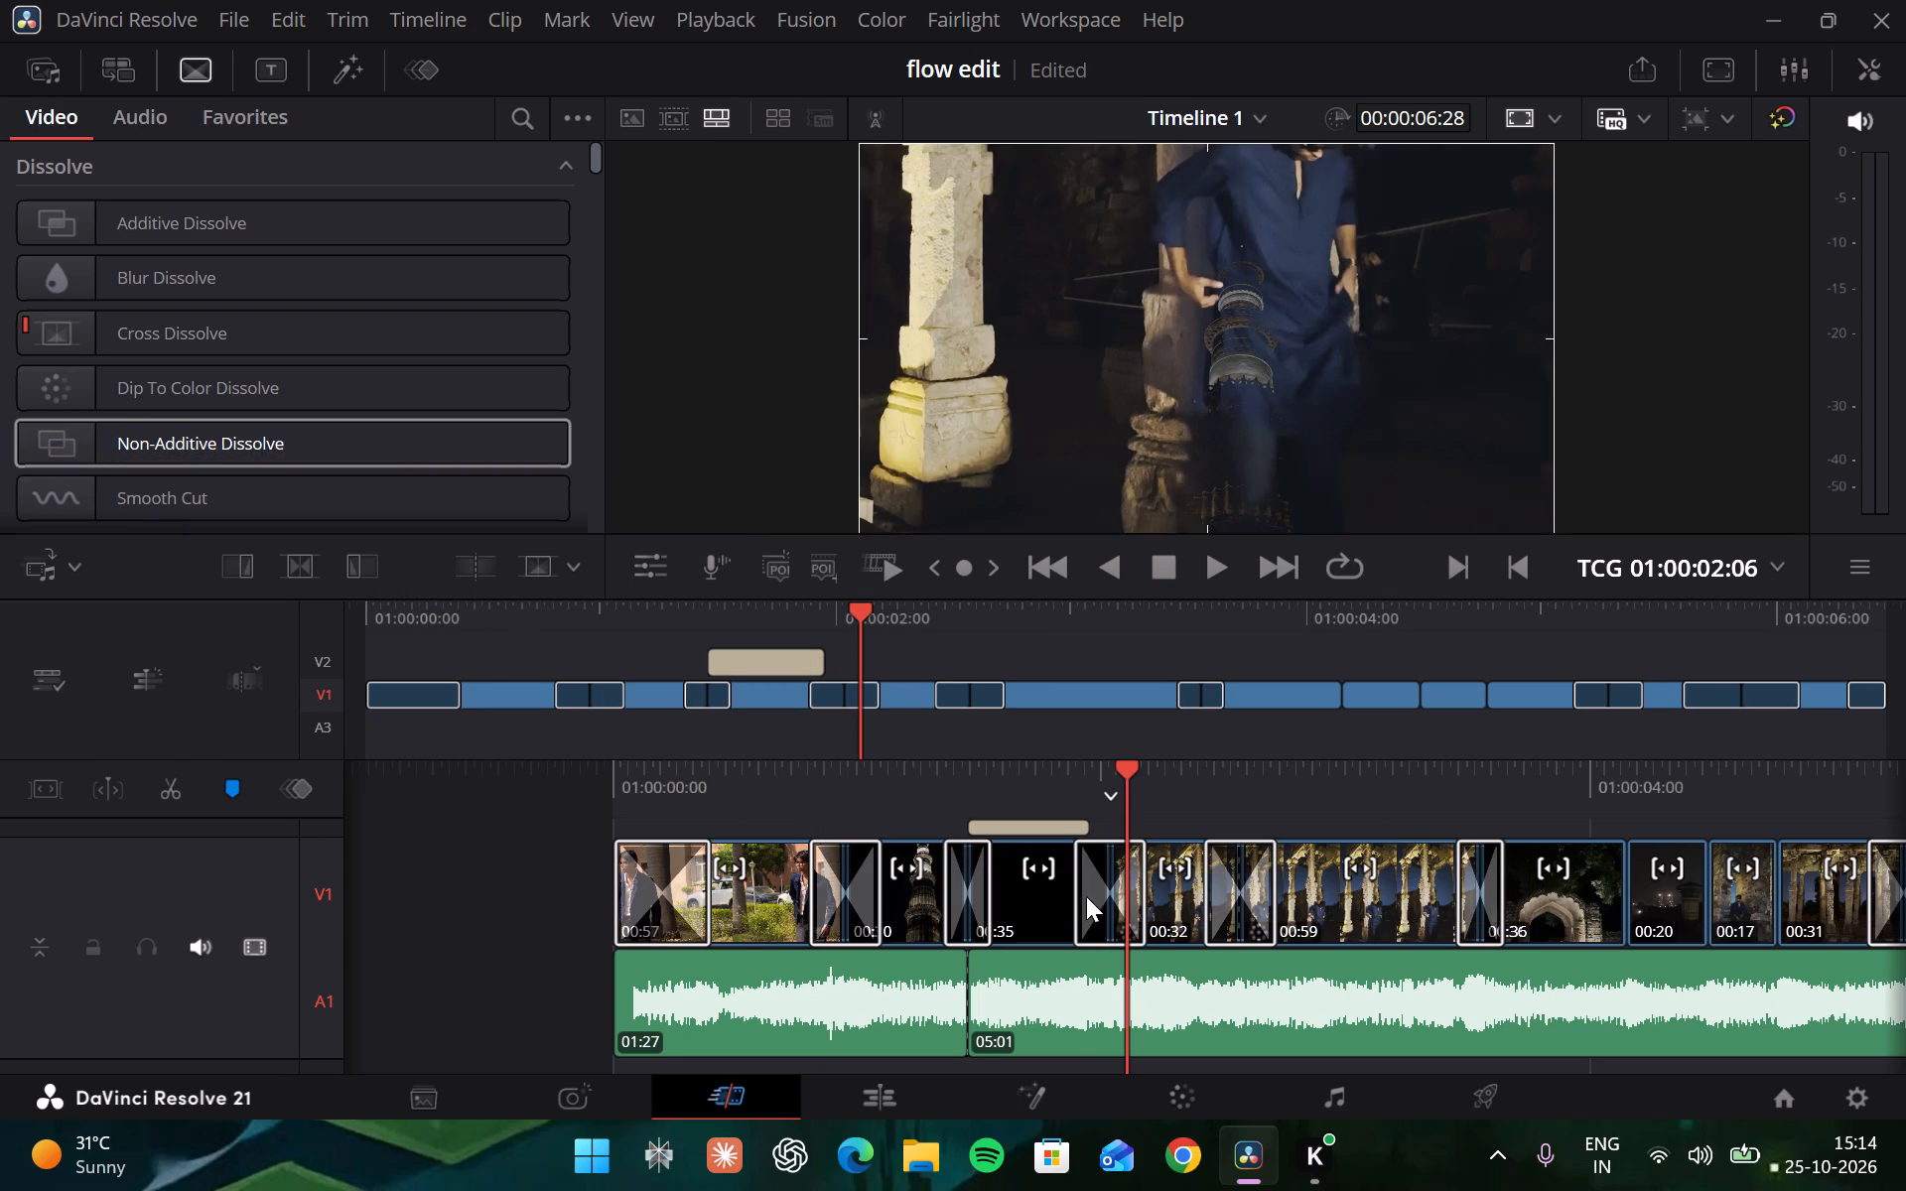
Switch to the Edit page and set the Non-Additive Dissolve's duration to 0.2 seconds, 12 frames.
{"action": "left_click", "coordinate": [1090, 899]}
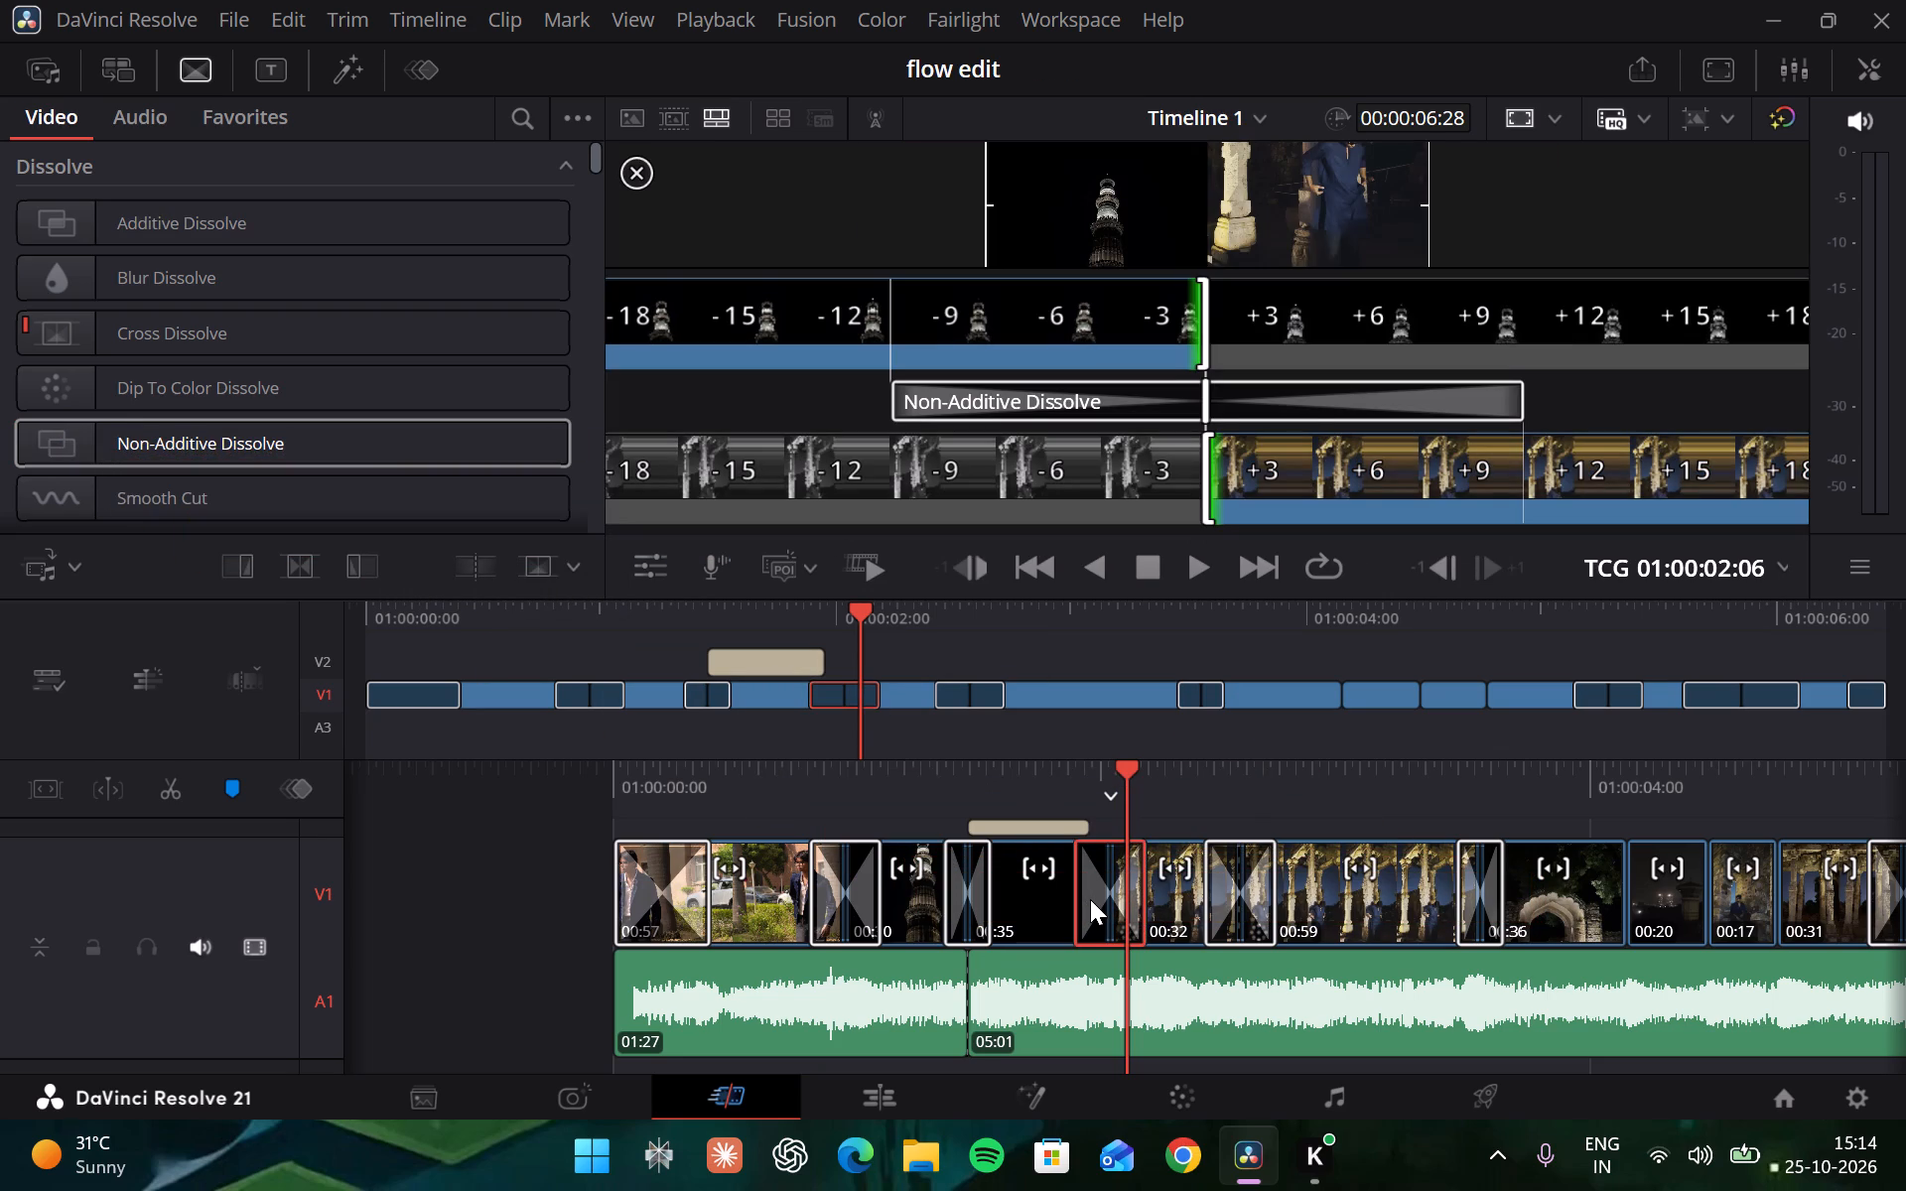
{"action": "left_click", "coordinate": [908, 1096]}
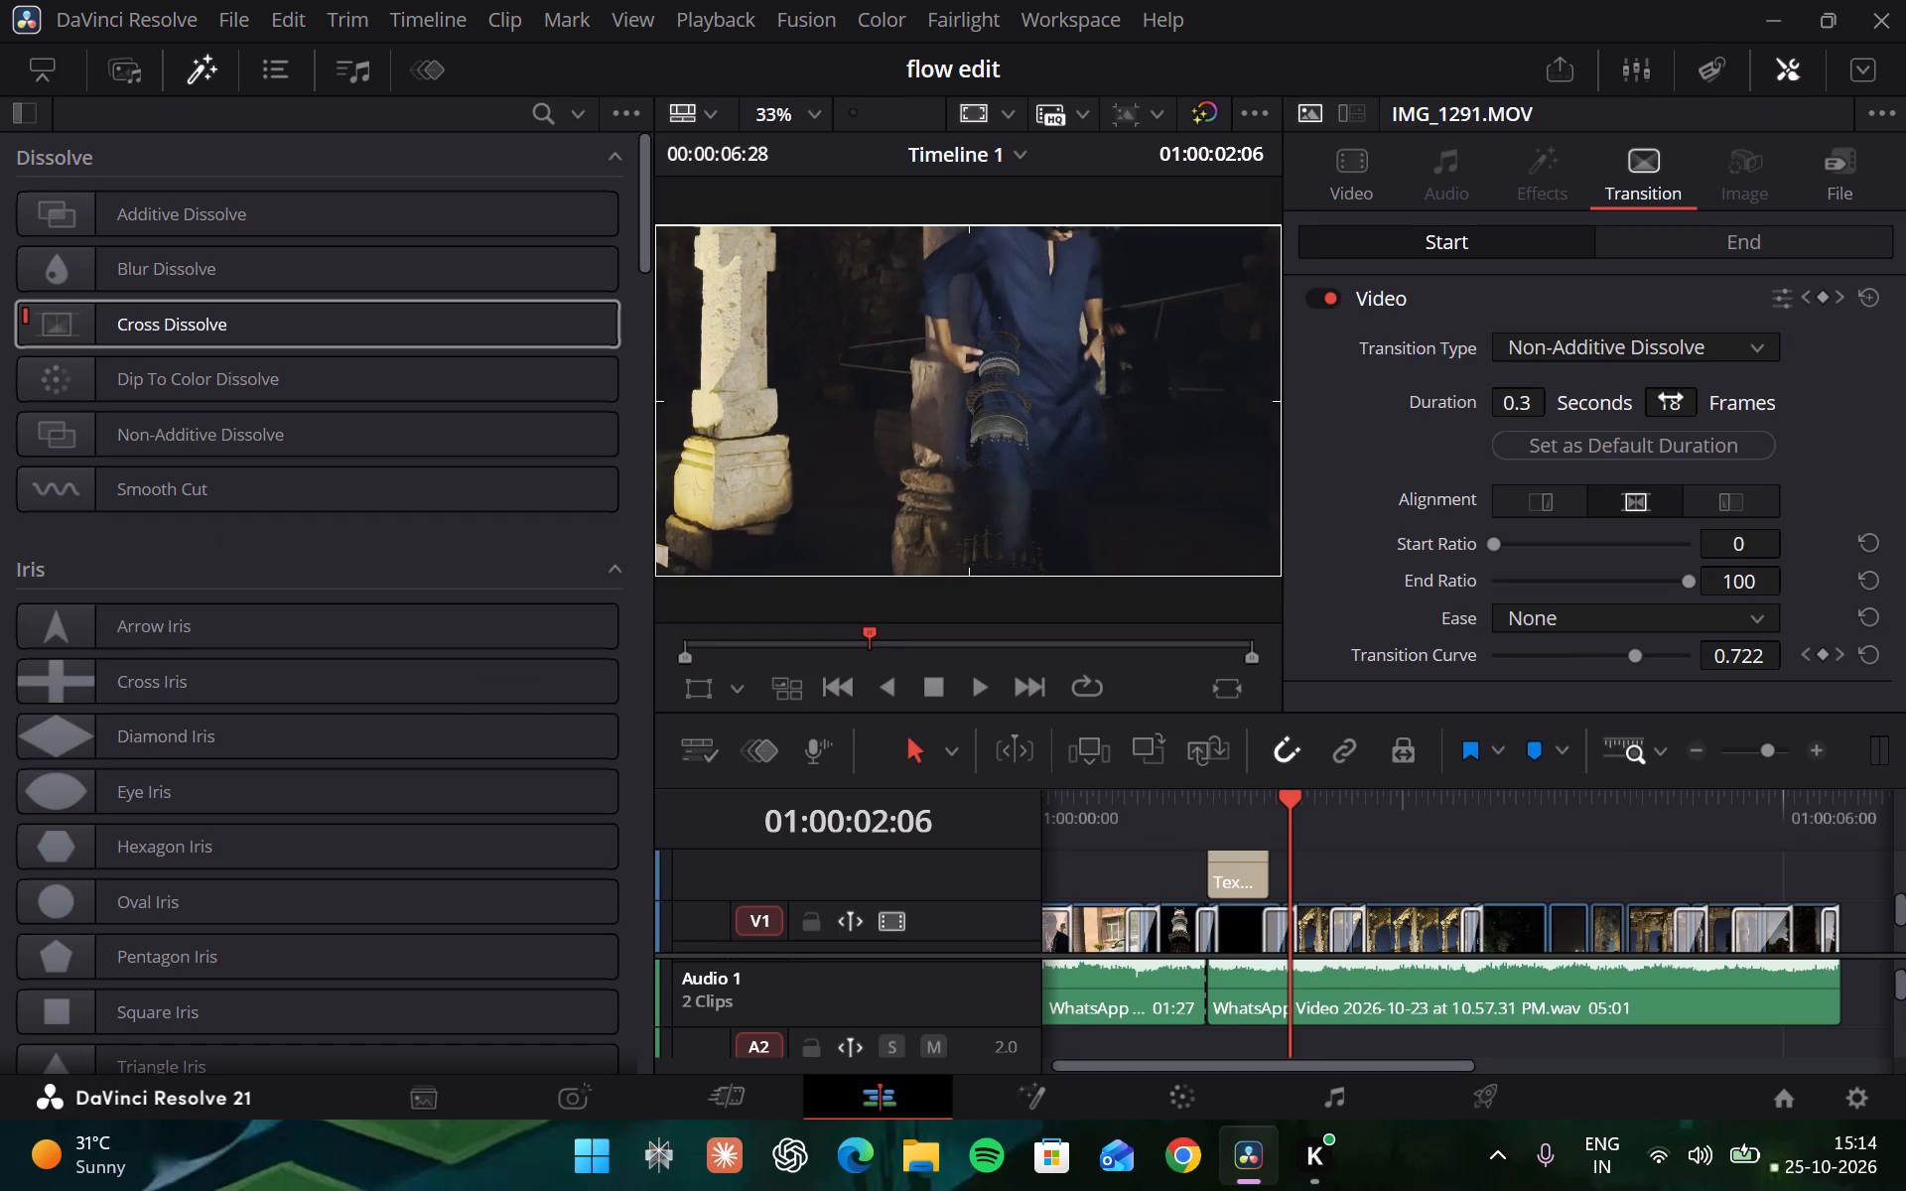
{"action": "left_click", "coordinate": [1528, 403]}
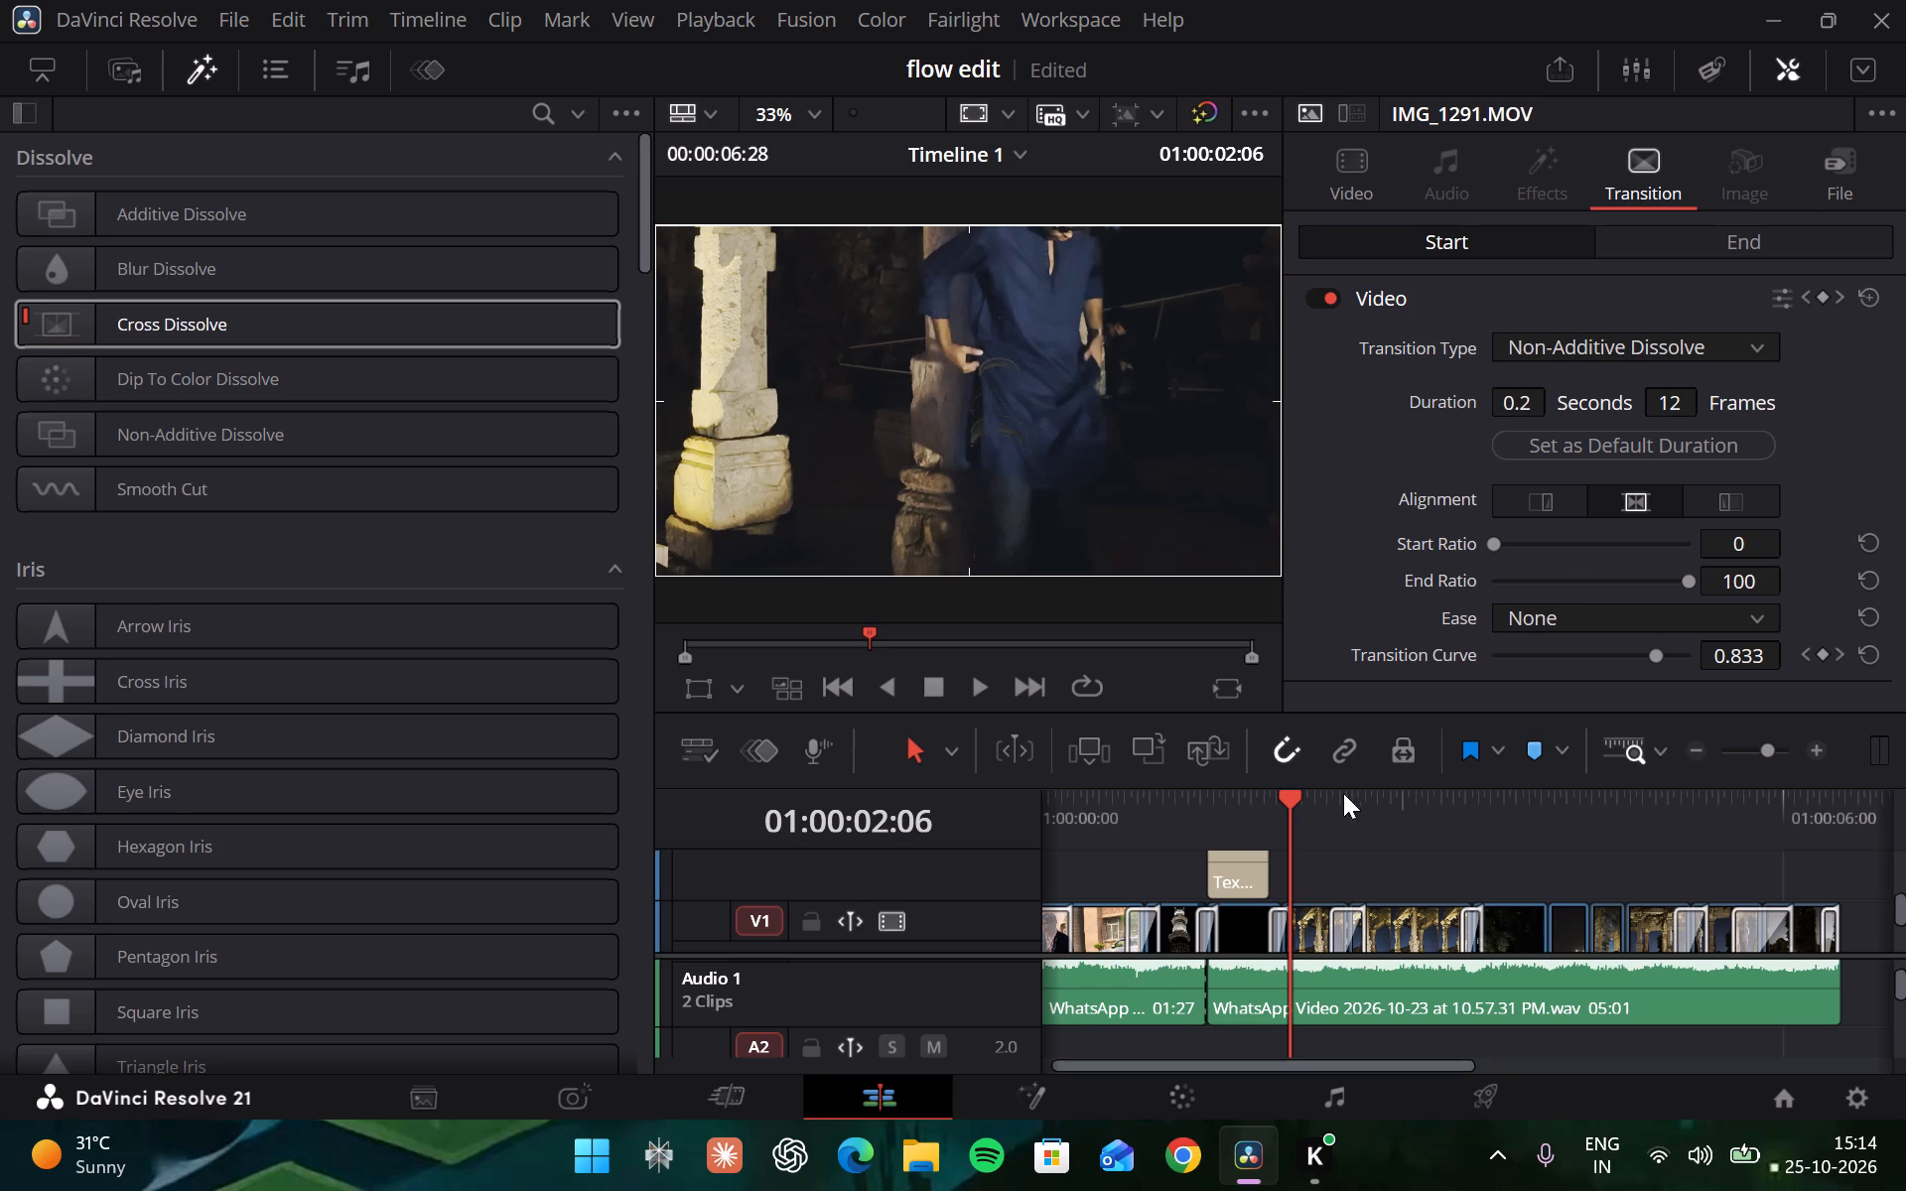
Play back the section from the "Amnsfx" title through the Non-Additive Dissolve.
{"action": "left_click_drag", "start_coordinate": [1294, 790], "coordinate": [1247, 791]}
{"action": "key", "text": "space"}
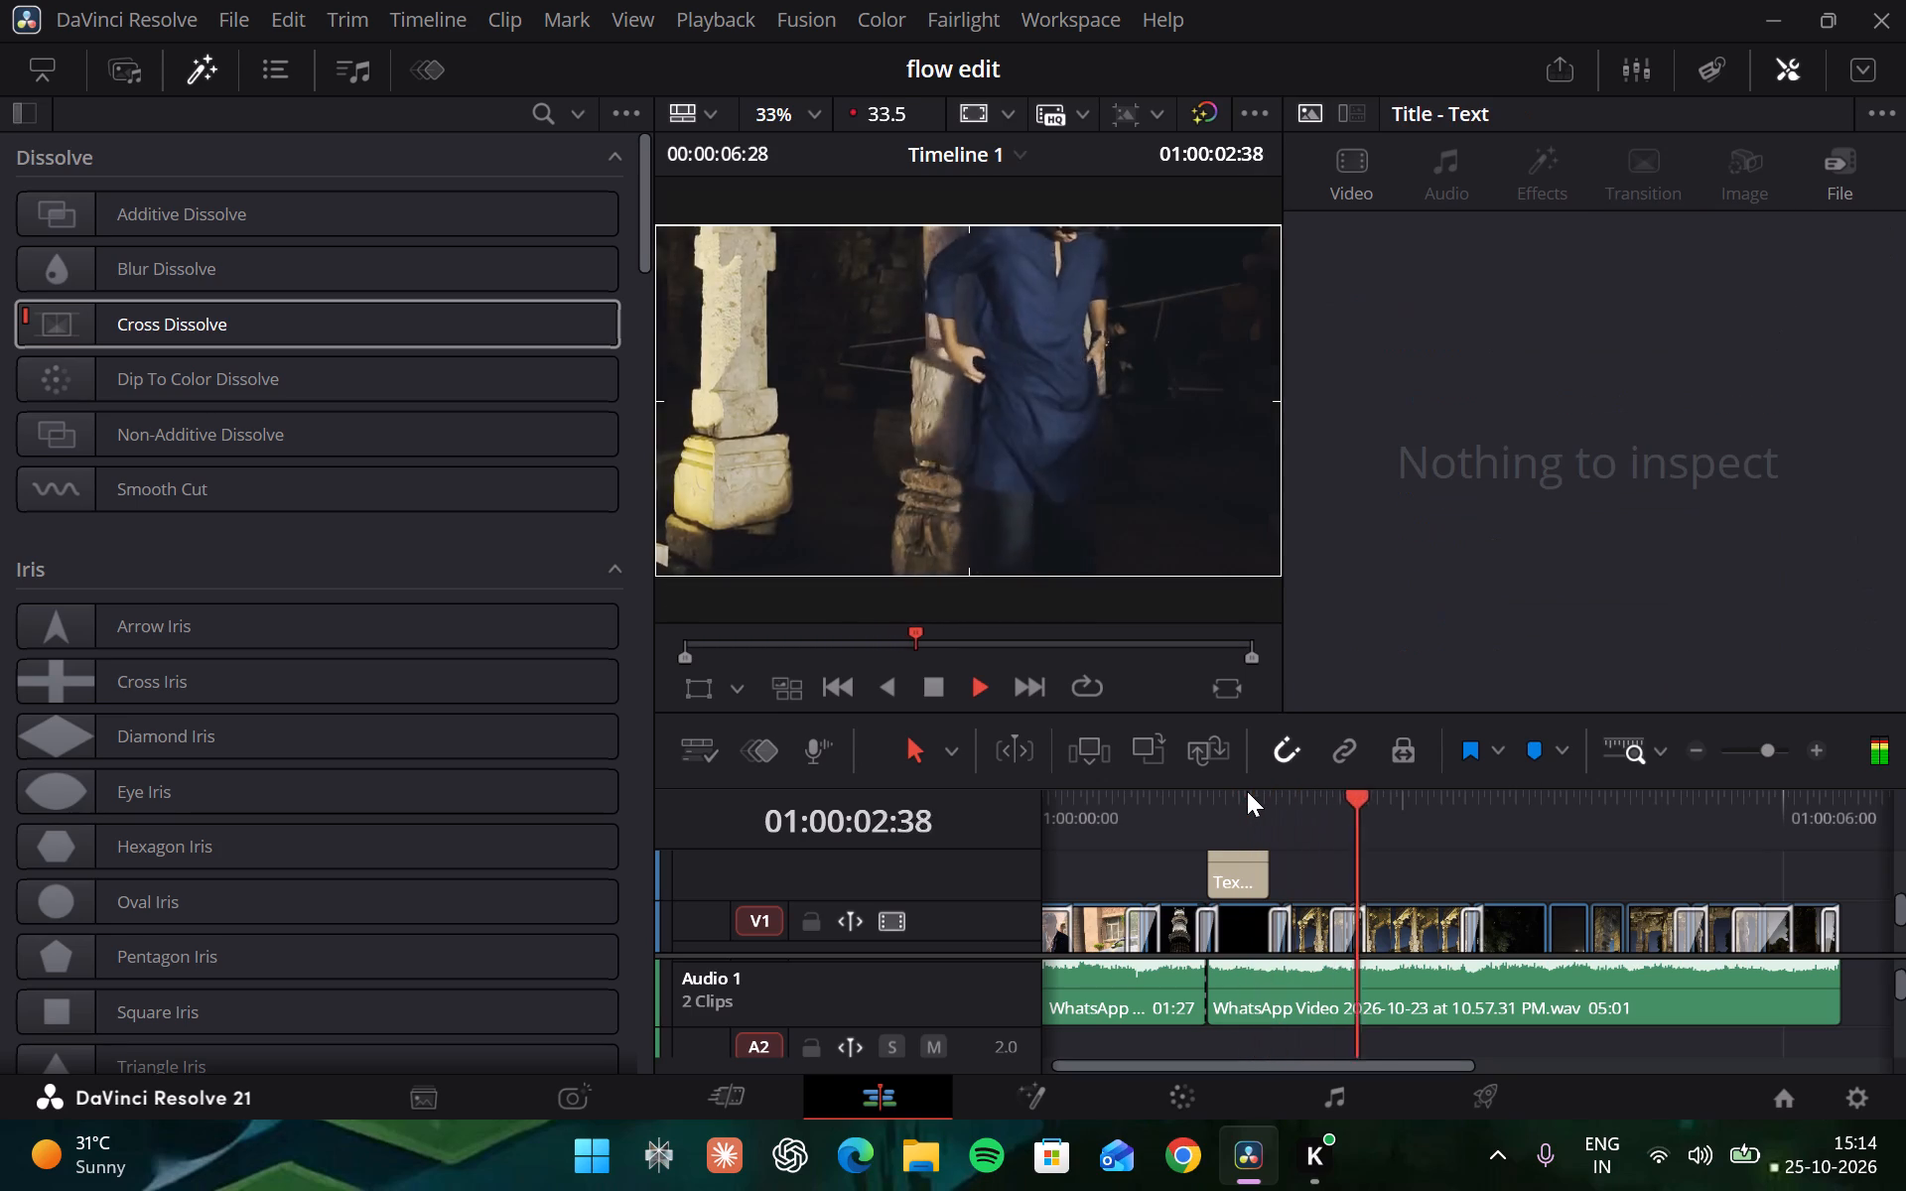
{"action": "key", "text": "space"}
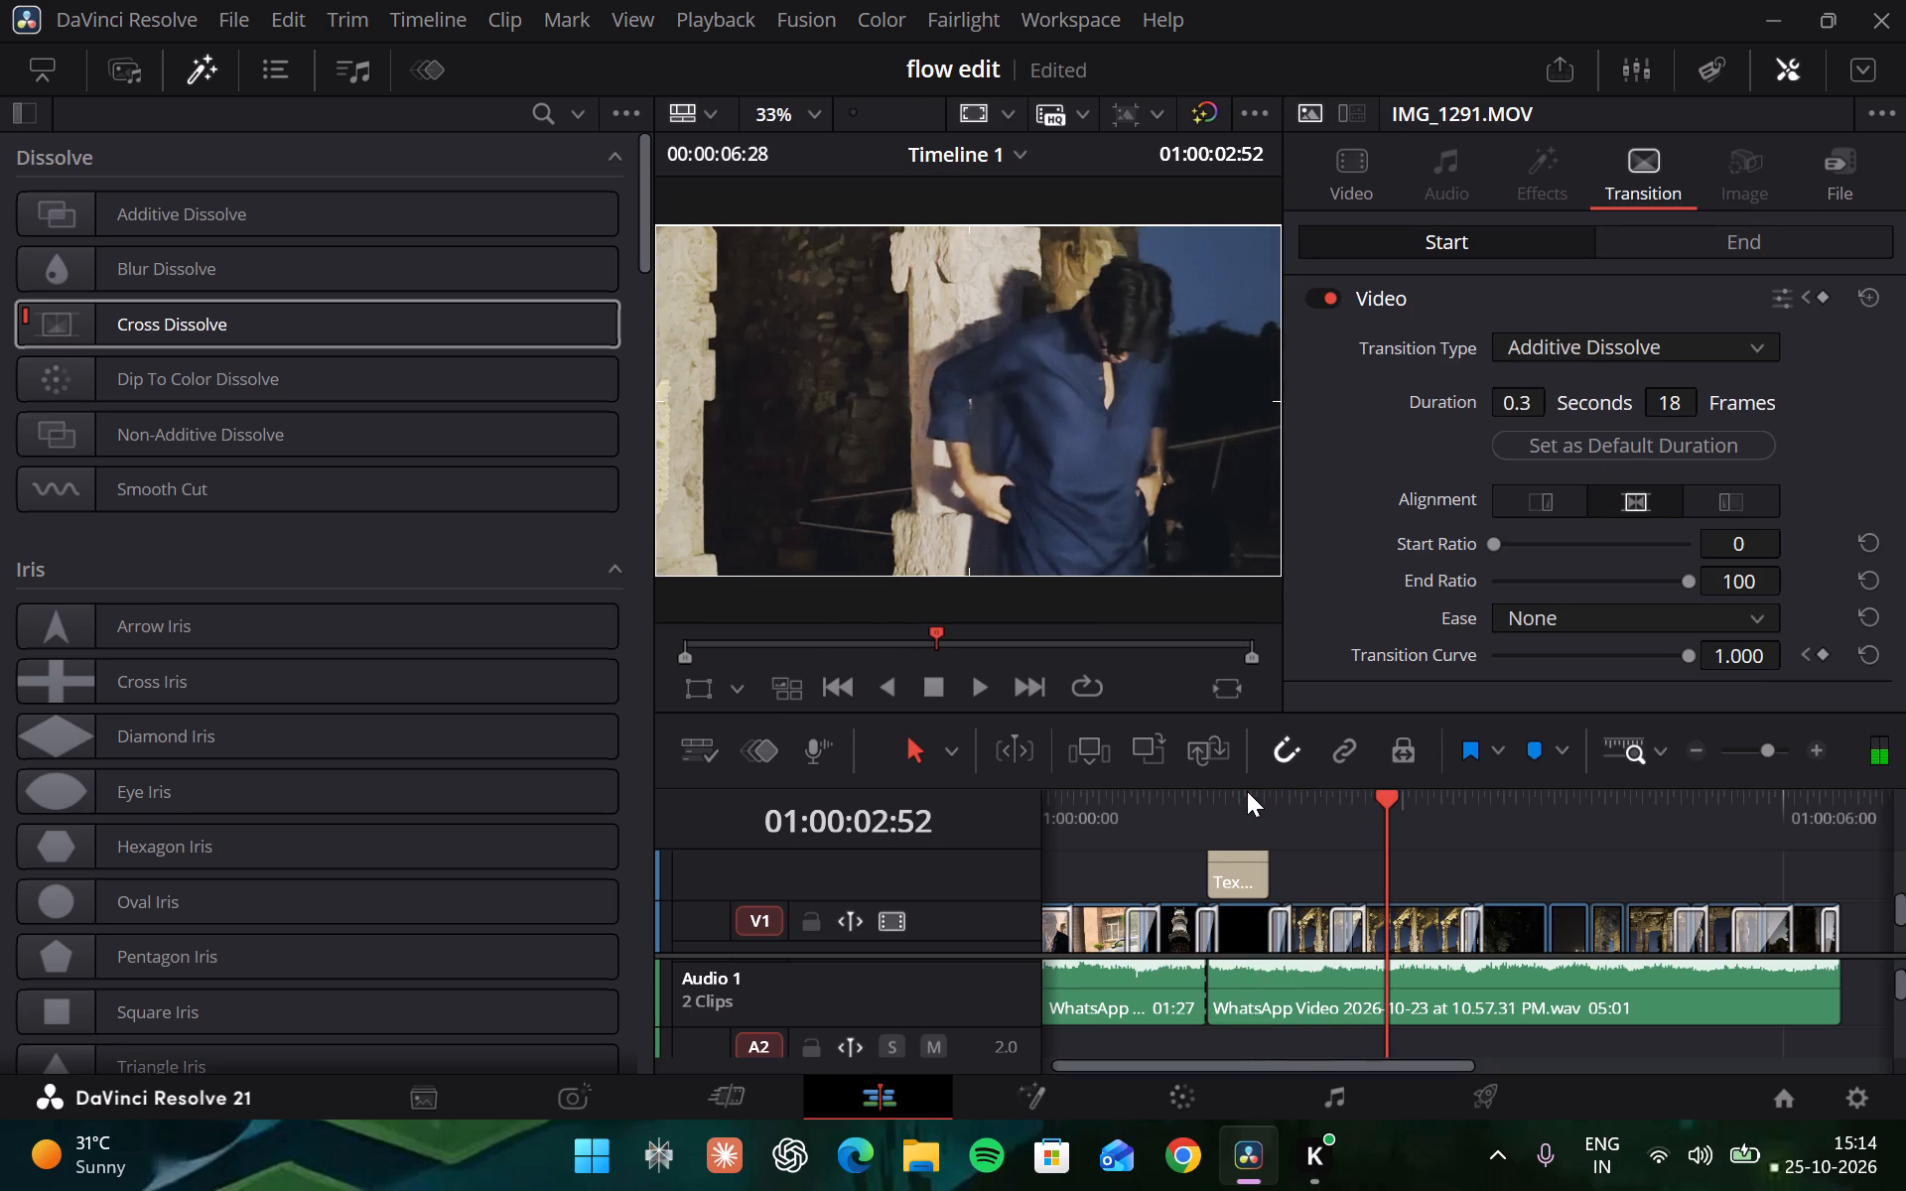
{"action": "scroll", "coordinate": [1365, 801], "scroll_direction": "right", "scroll_amount": 1}
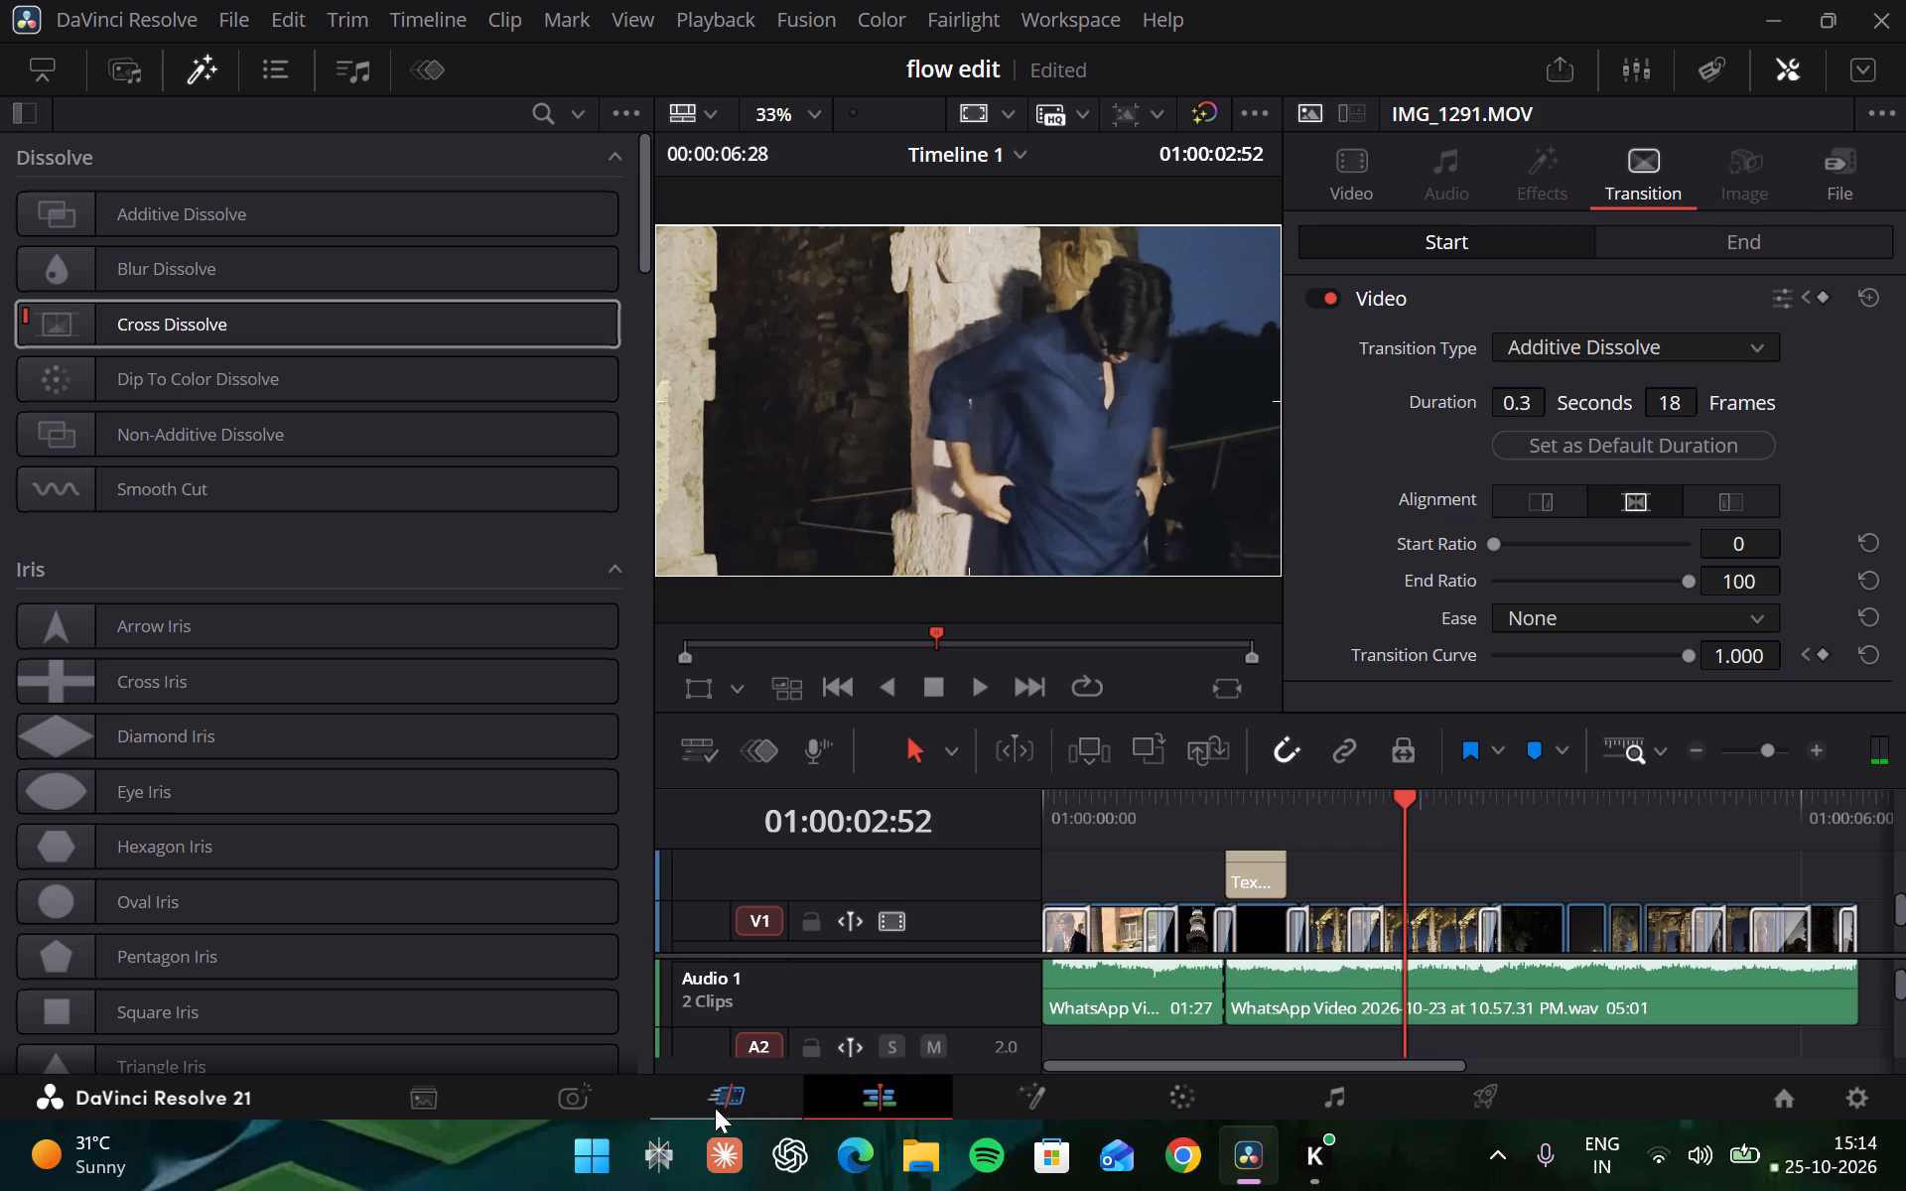
Switch to the Cut page and replay the section from the tower shots through the Non-Additive Dissolve into the pillar shots.
{"action": "left_click", "coordinate": [706, 1086]}
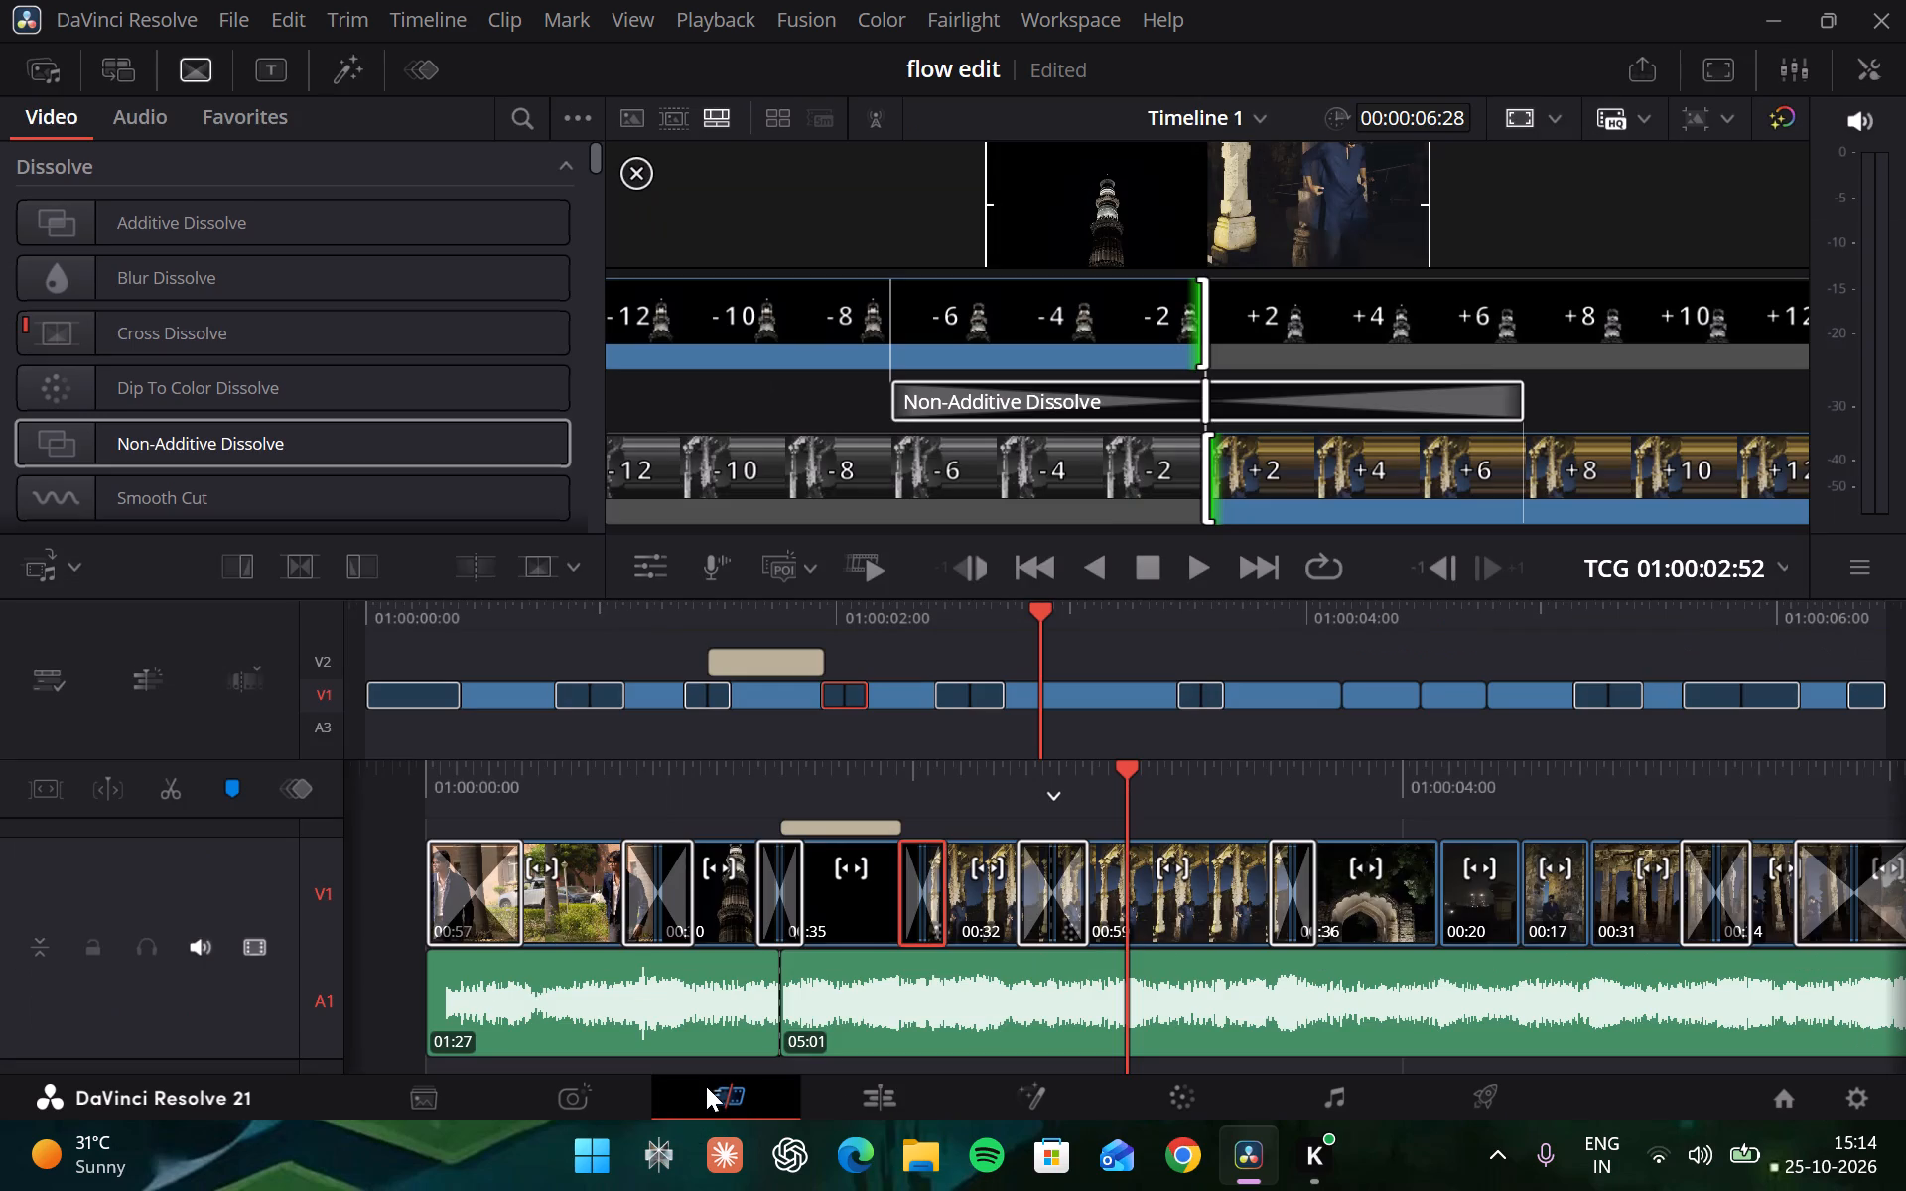
{"action": "scroll", "coordinate": [836, 919], "scroll_direction": "right", "scroll_amount": 1}
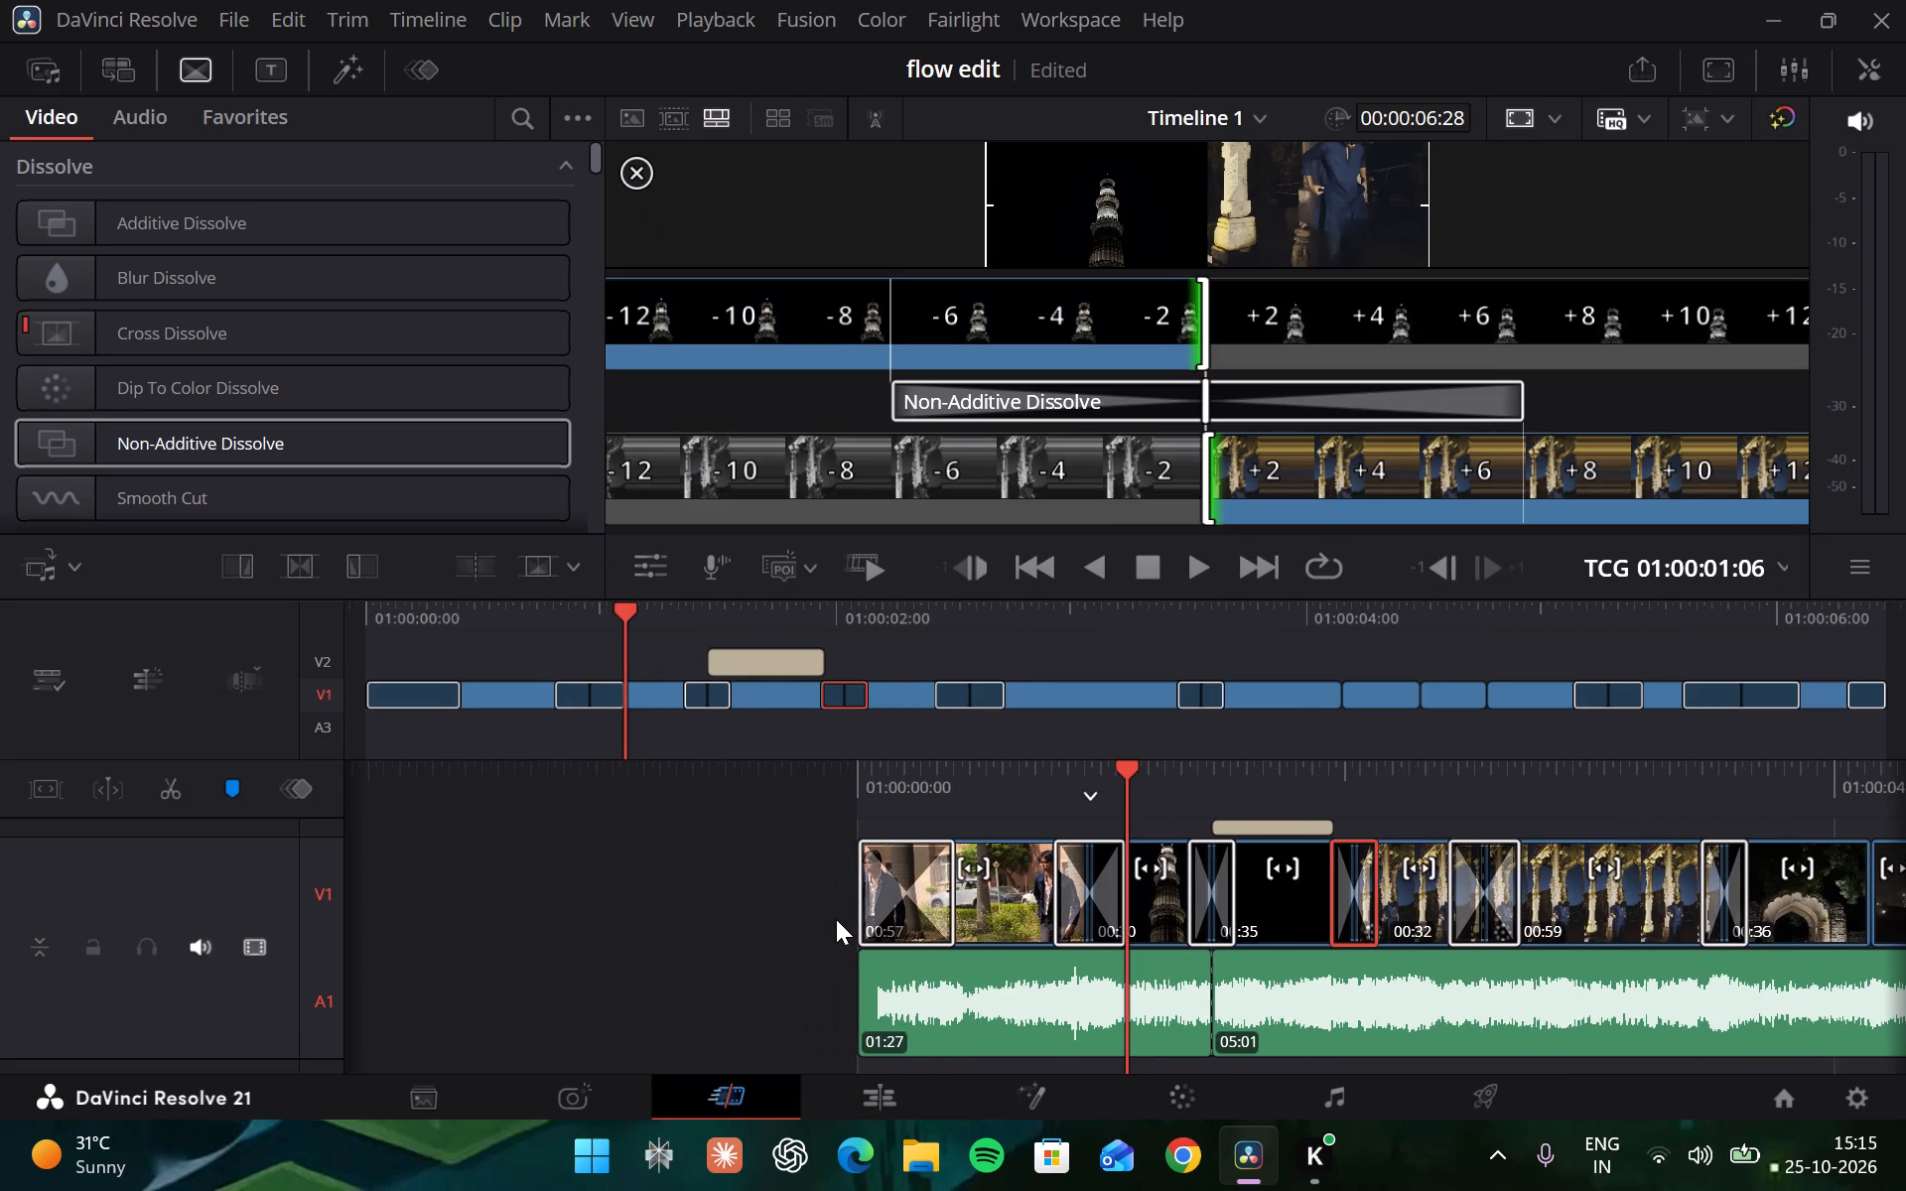
{"action": "scroll", "coordinate": [836, 919], "scroll_direction": "right", "scroll_amount": 1}
{"action": "key", "text": "space"}
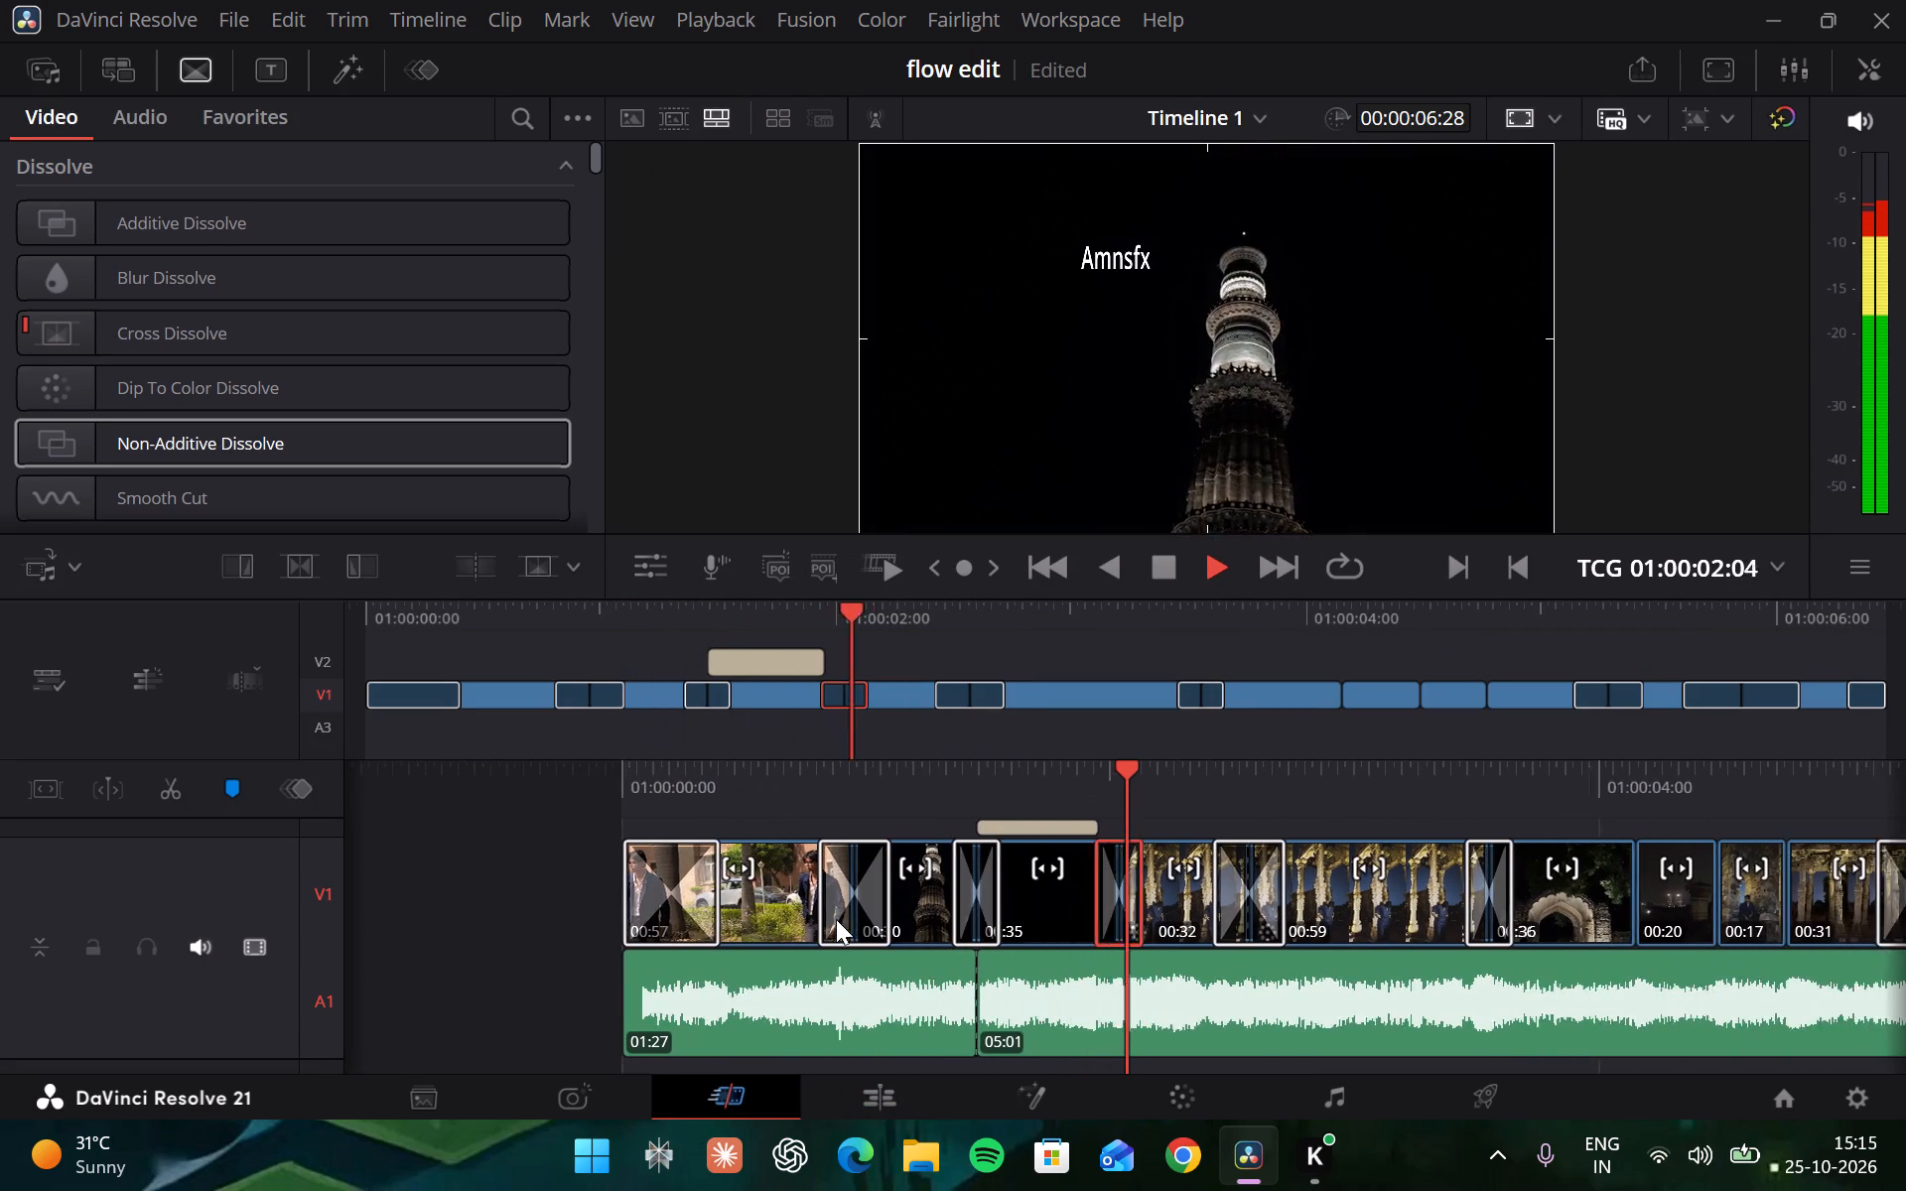
{"action": "key", "text": "space"}
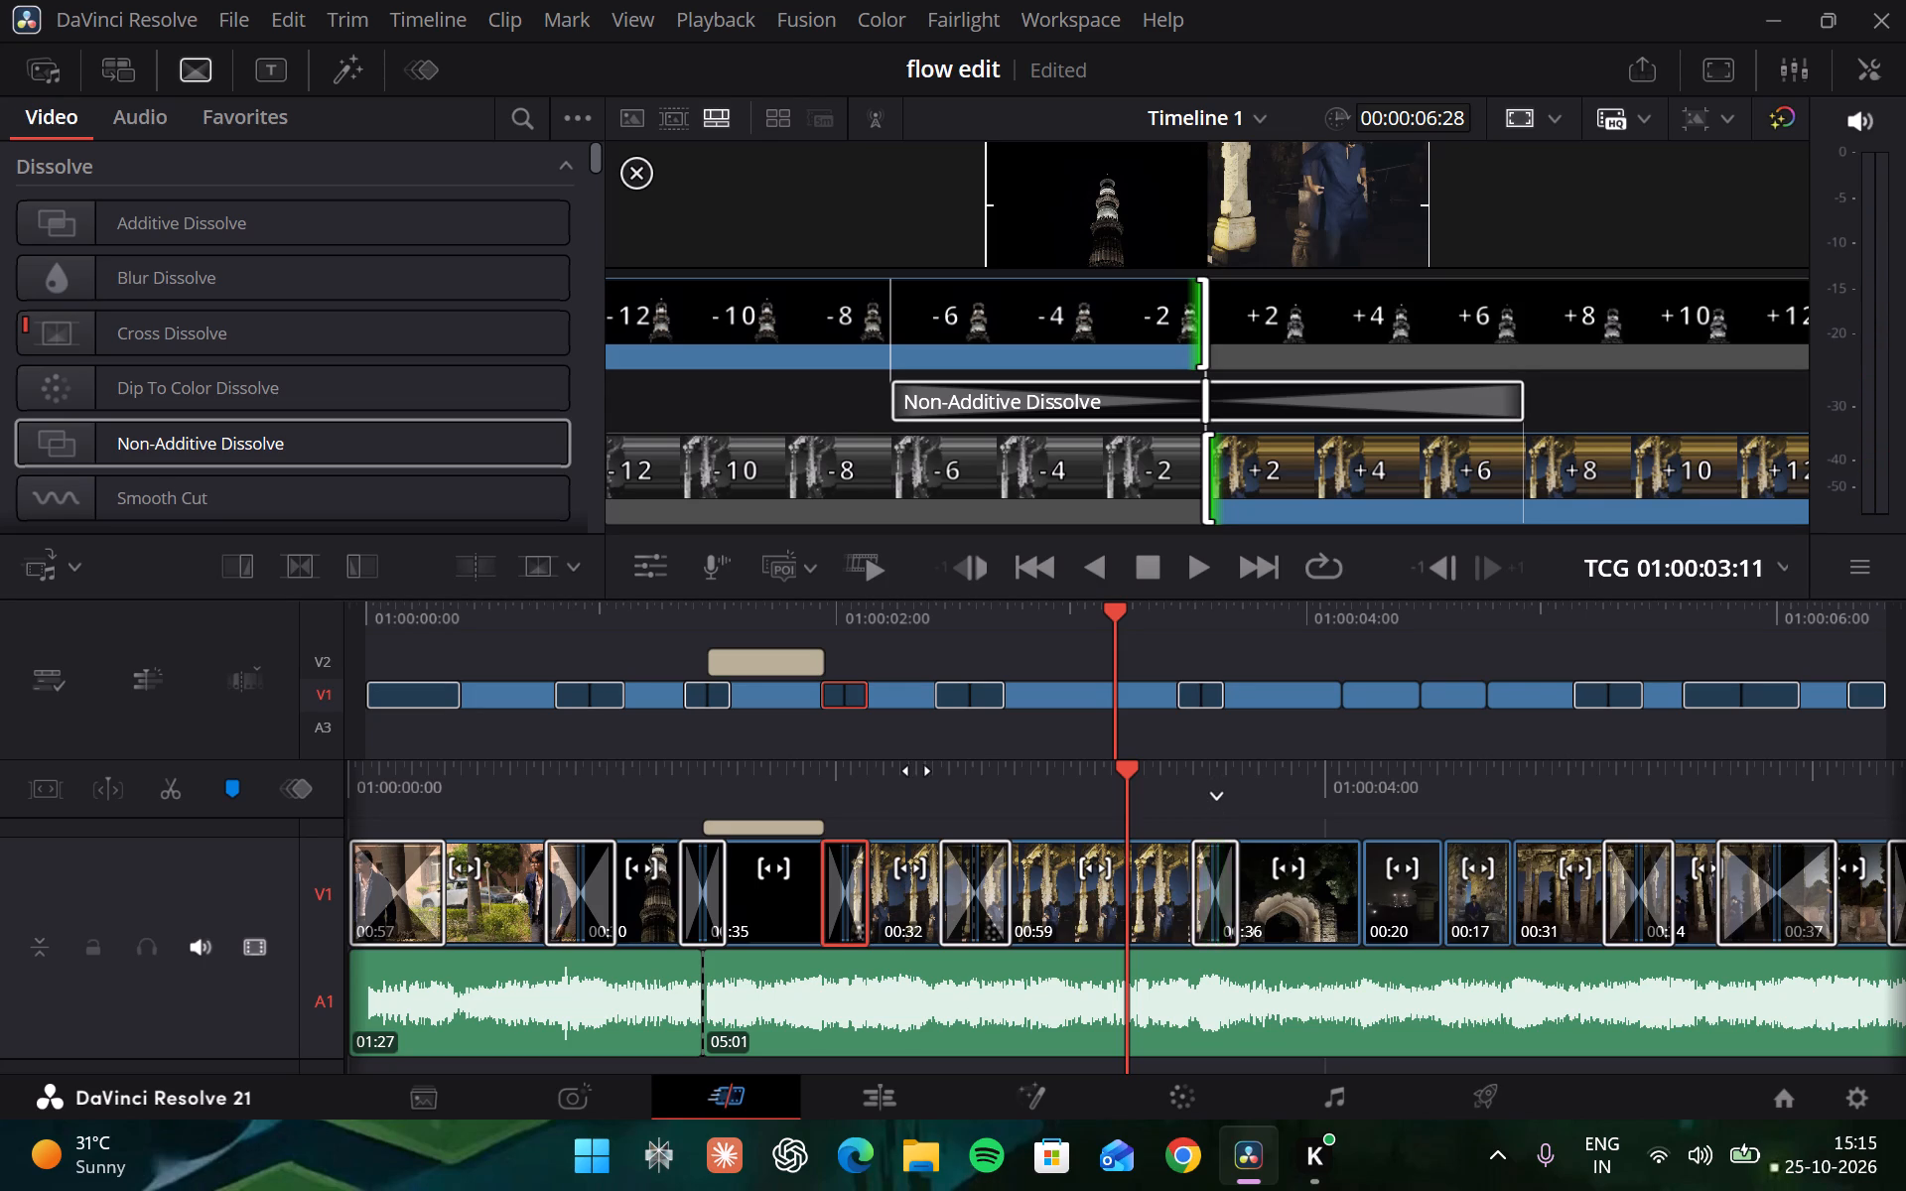
{"action": "left_click", "coordinate": [251, 22]}
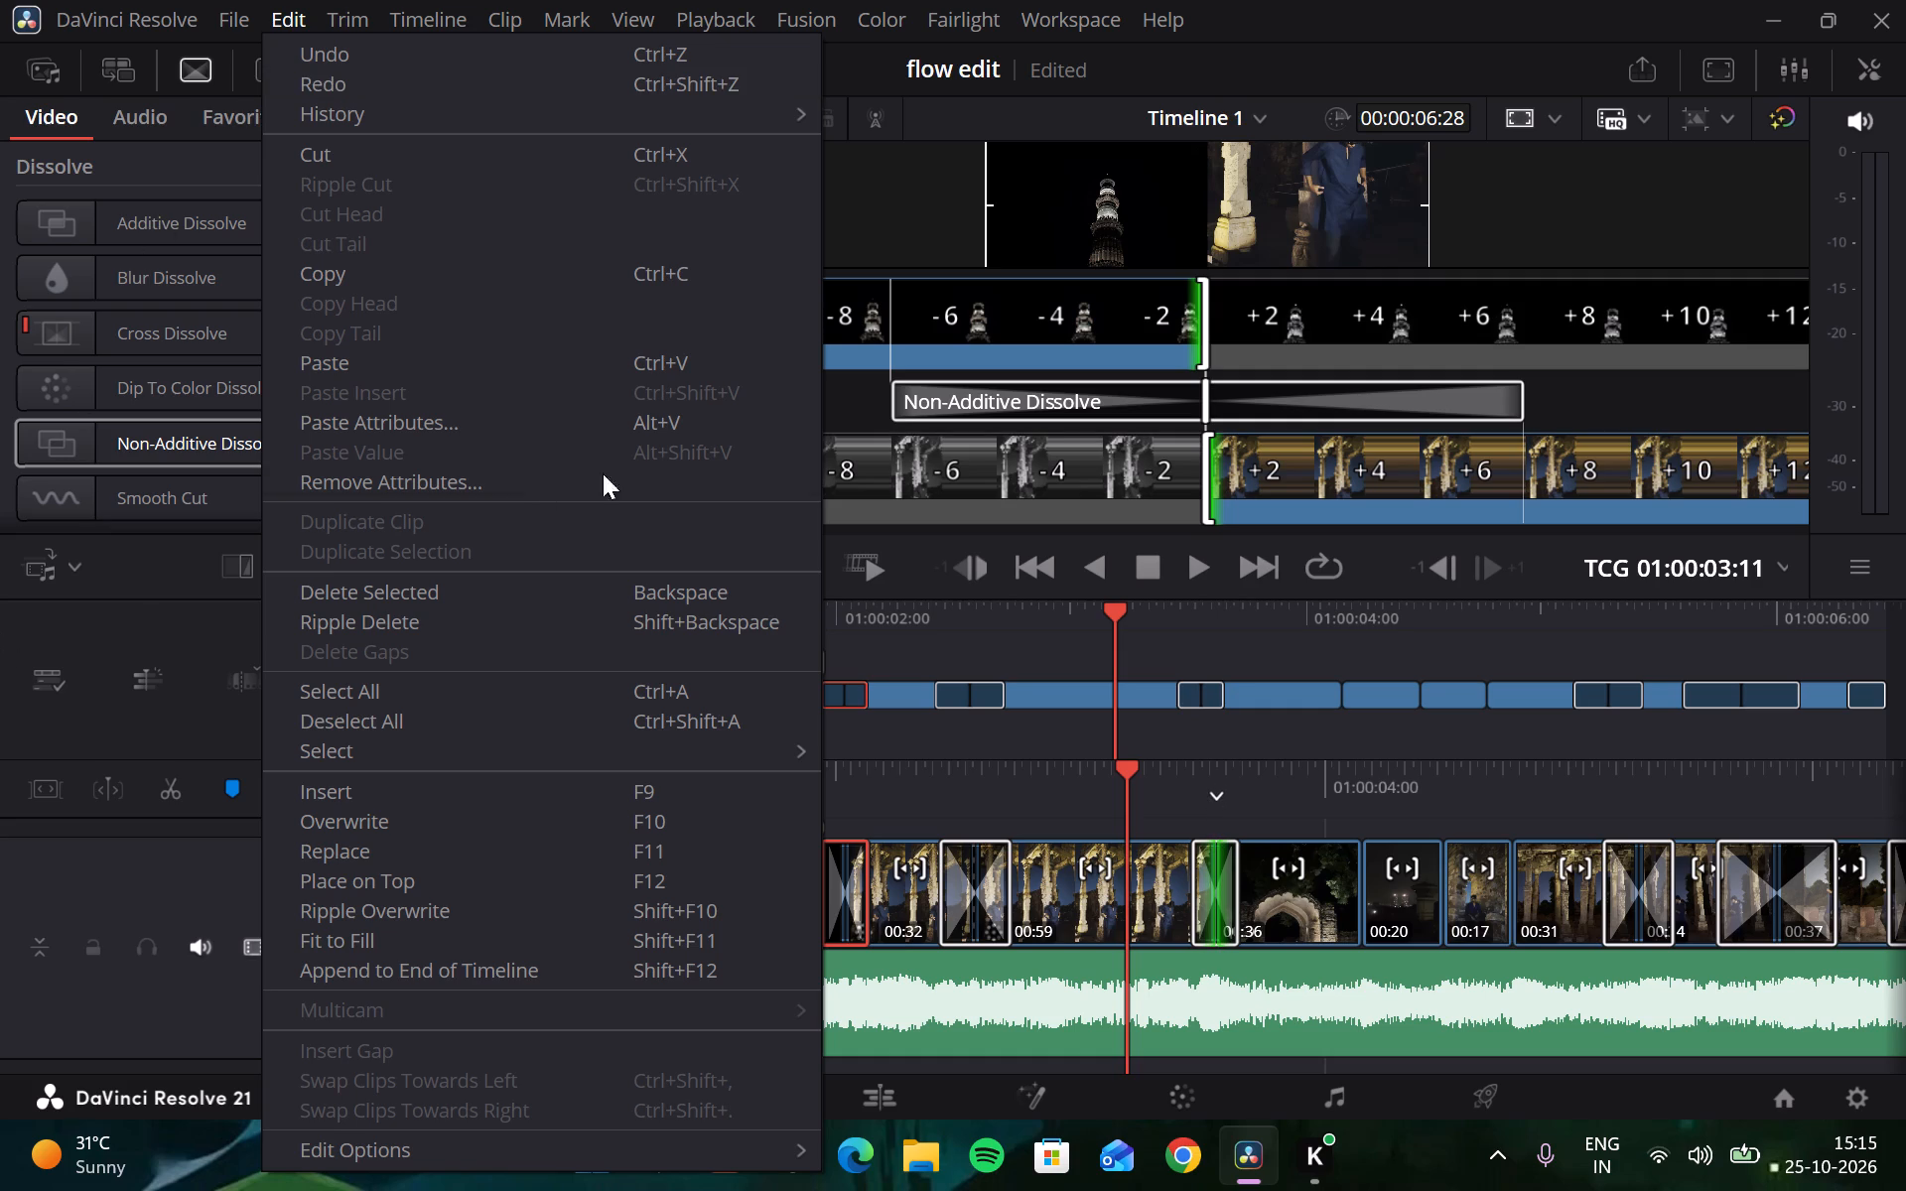
{"action": "left_click", "coordinate": [911, 623]}
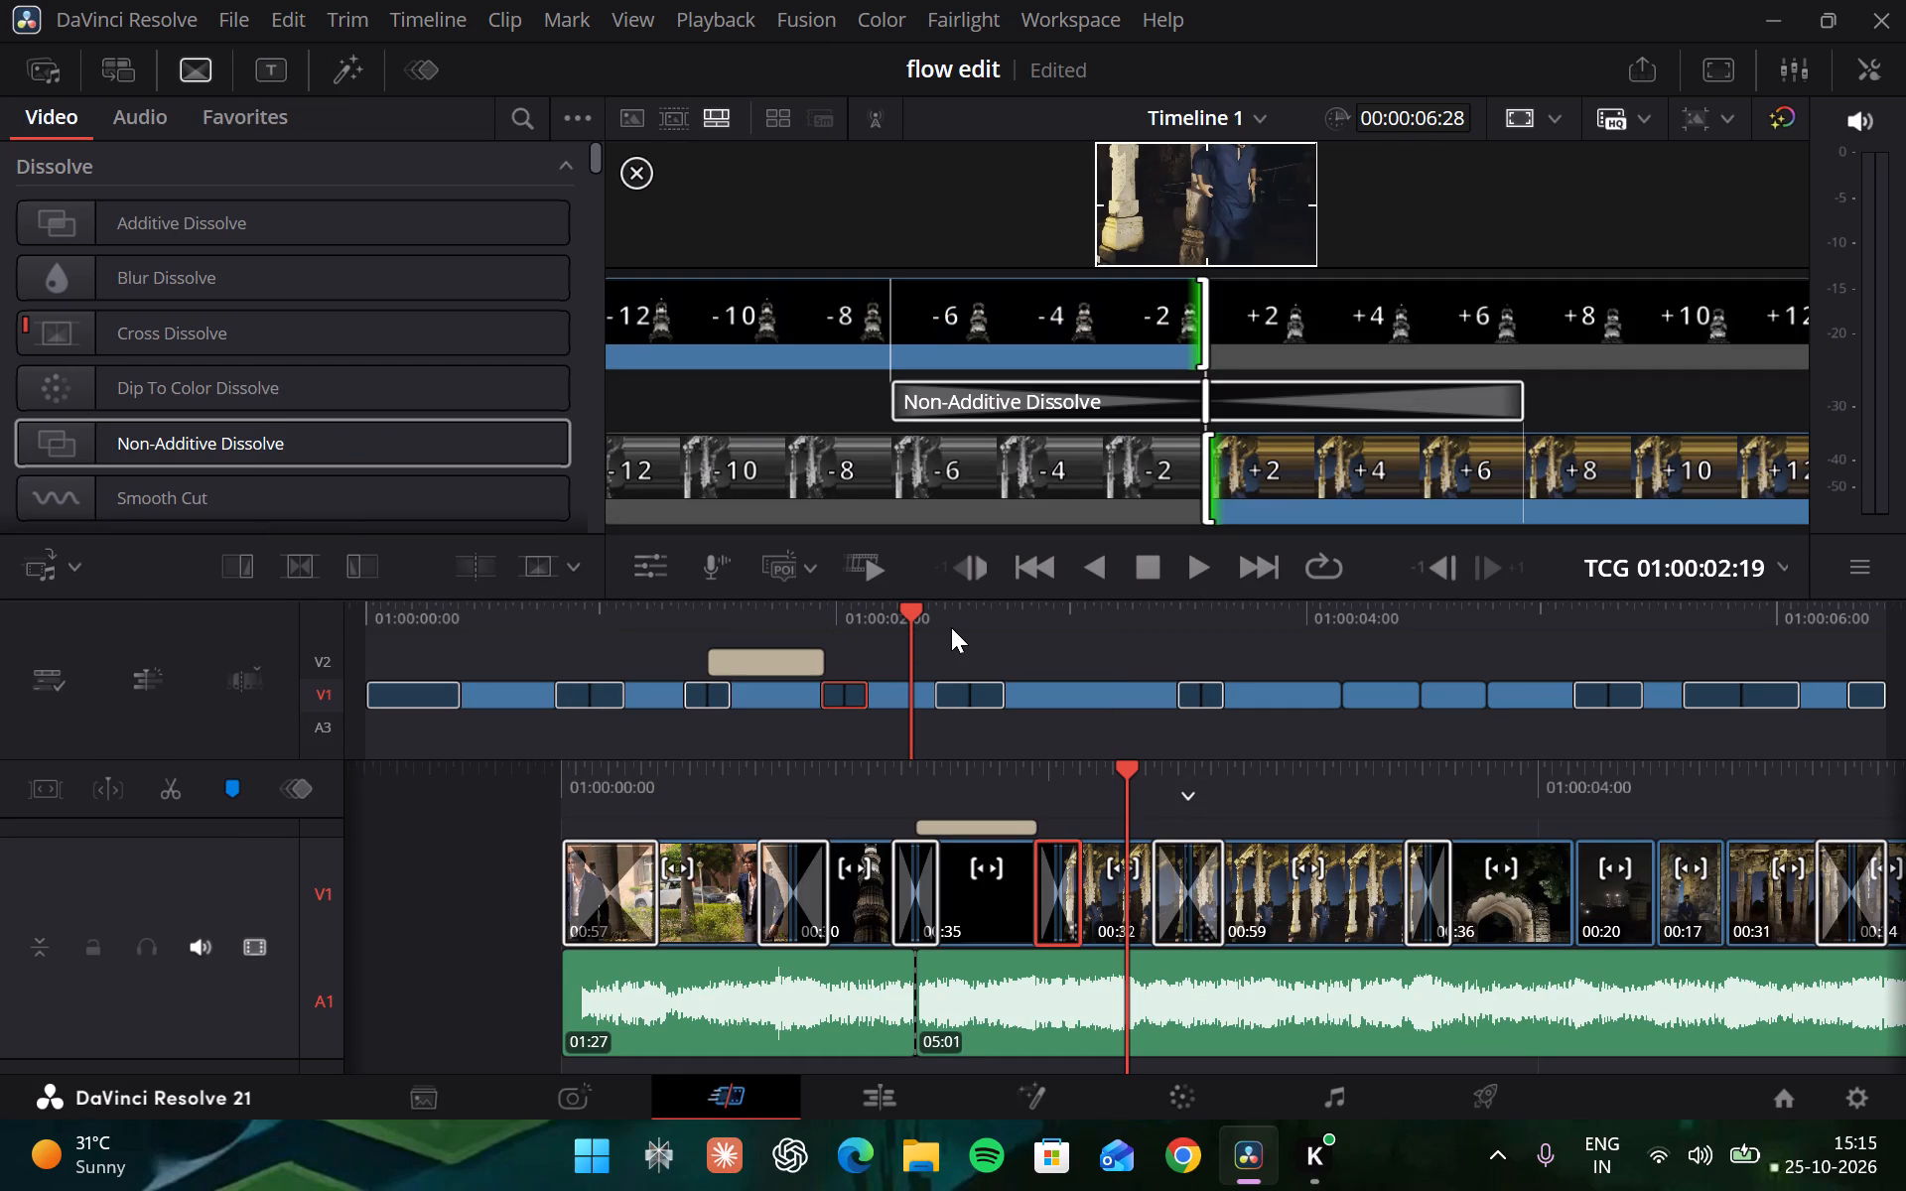
{"action": "key", "text": "space"}
{"action": "key", "text": "space"}
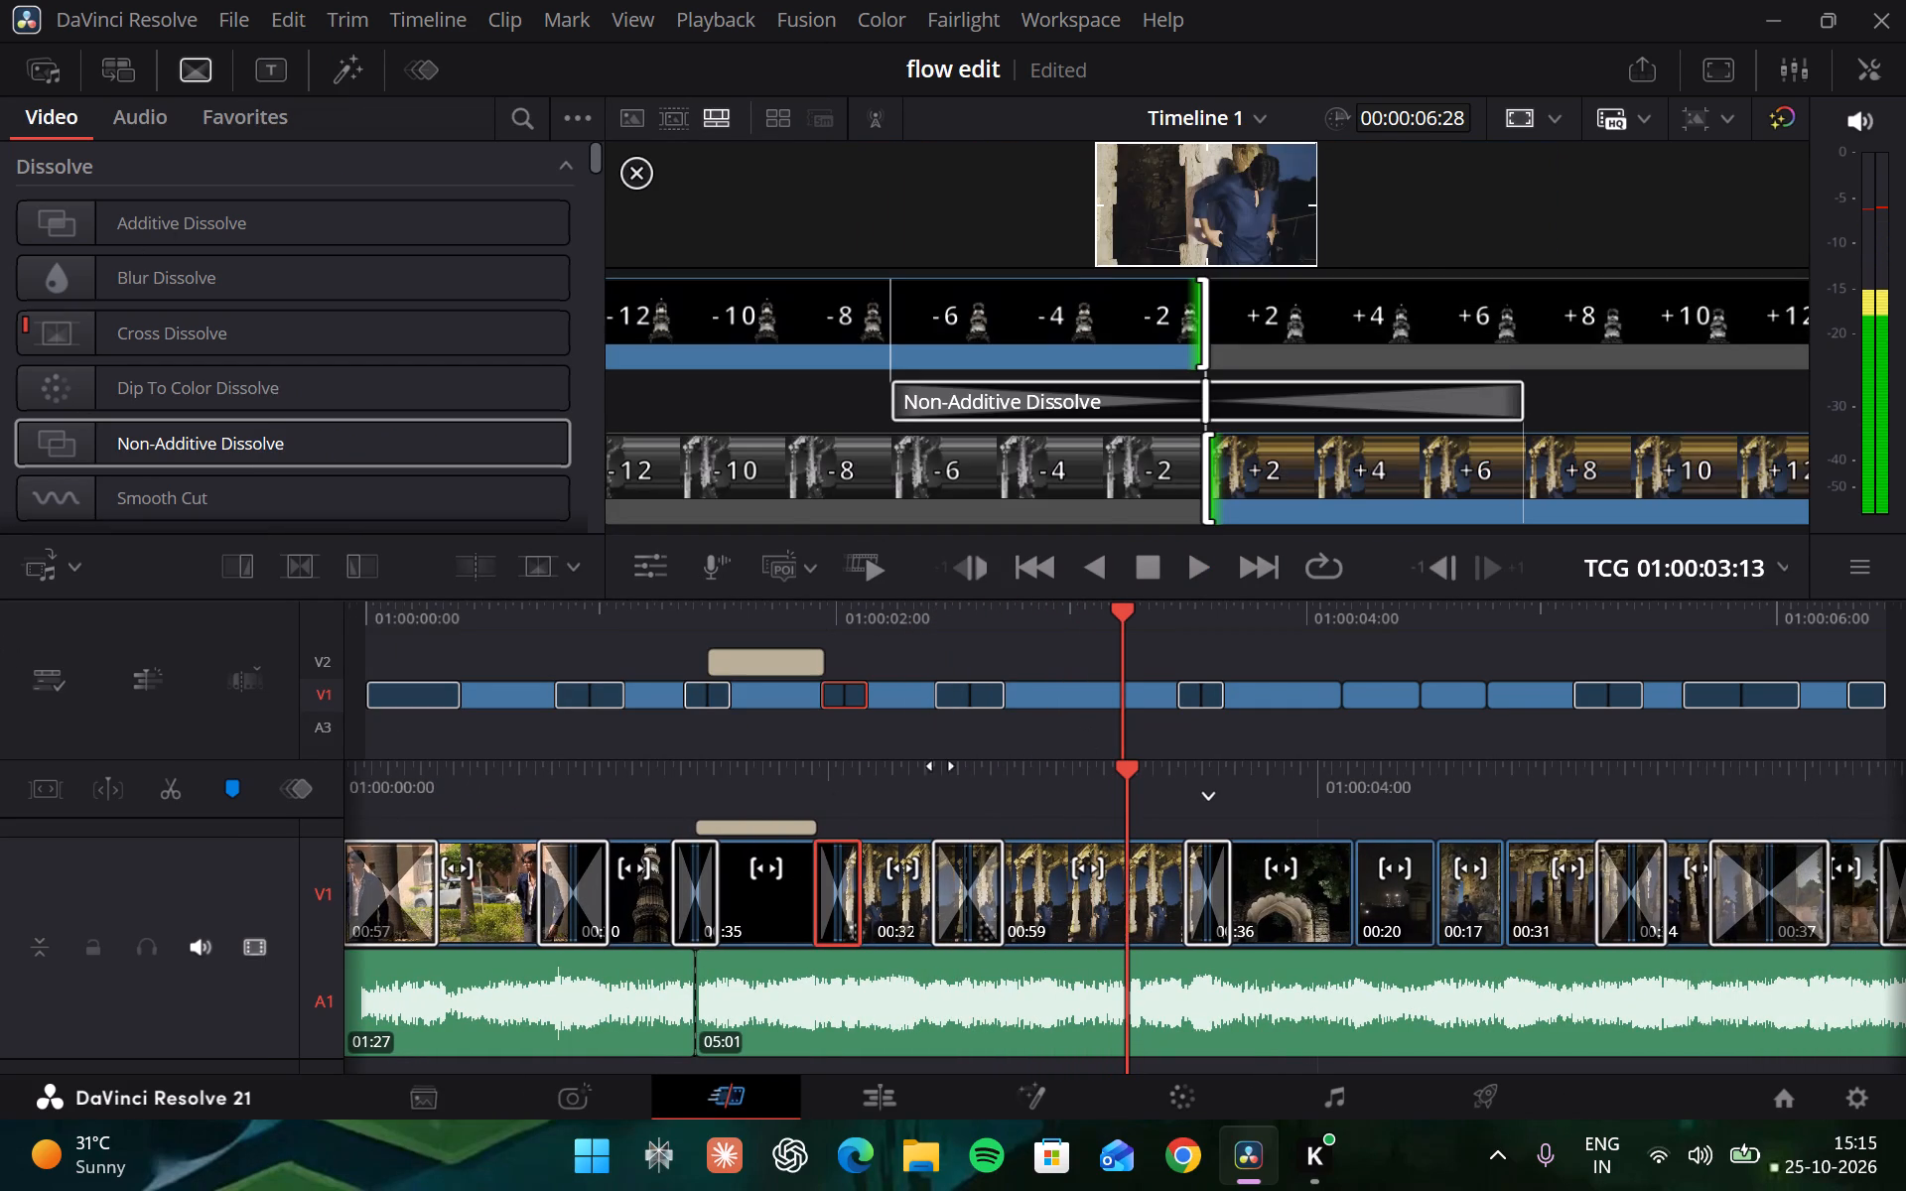
{"action": "left_click", "coordinate": [785, 776]}
{"action": "triple_click", "coordinate": [785, 776]}
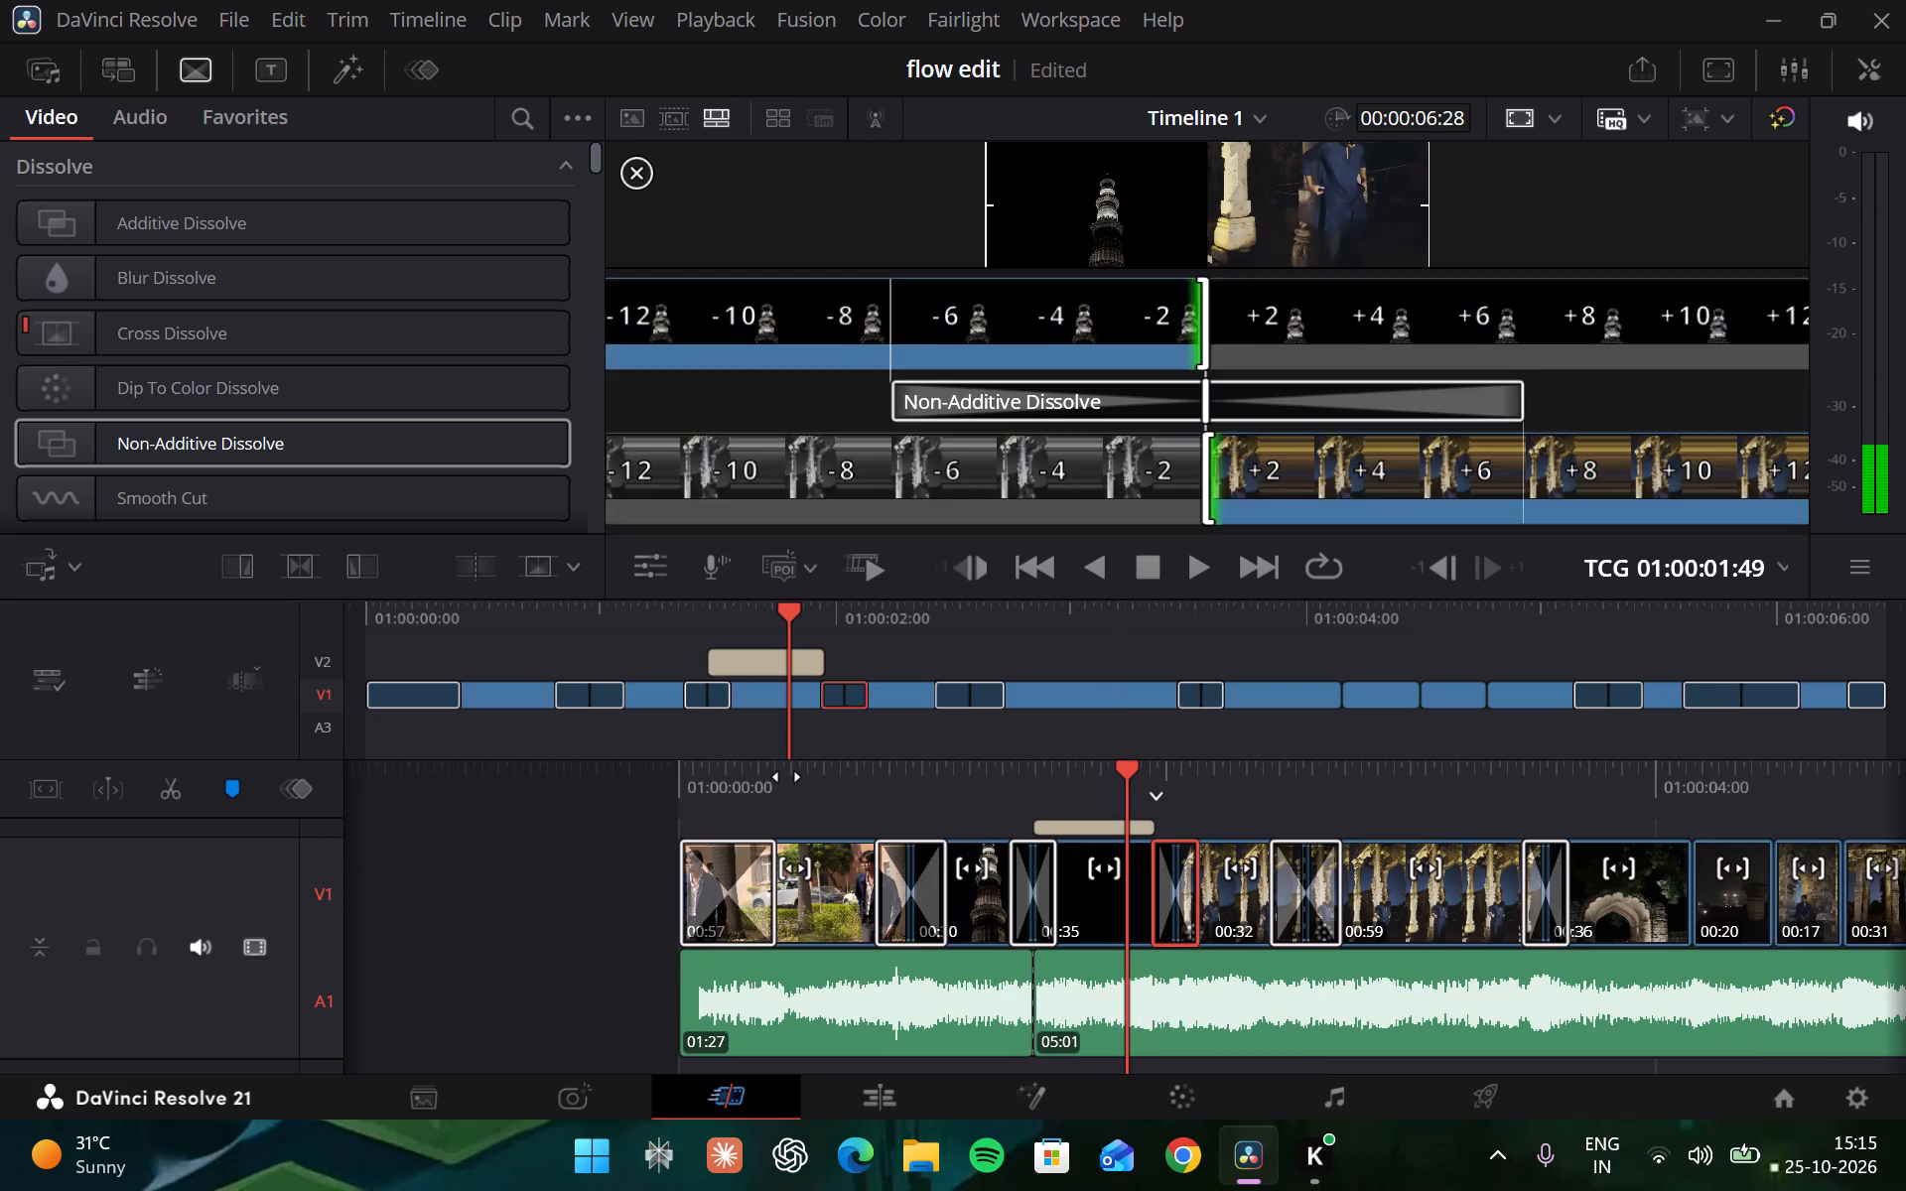
{"action": "key", "text": "space"}
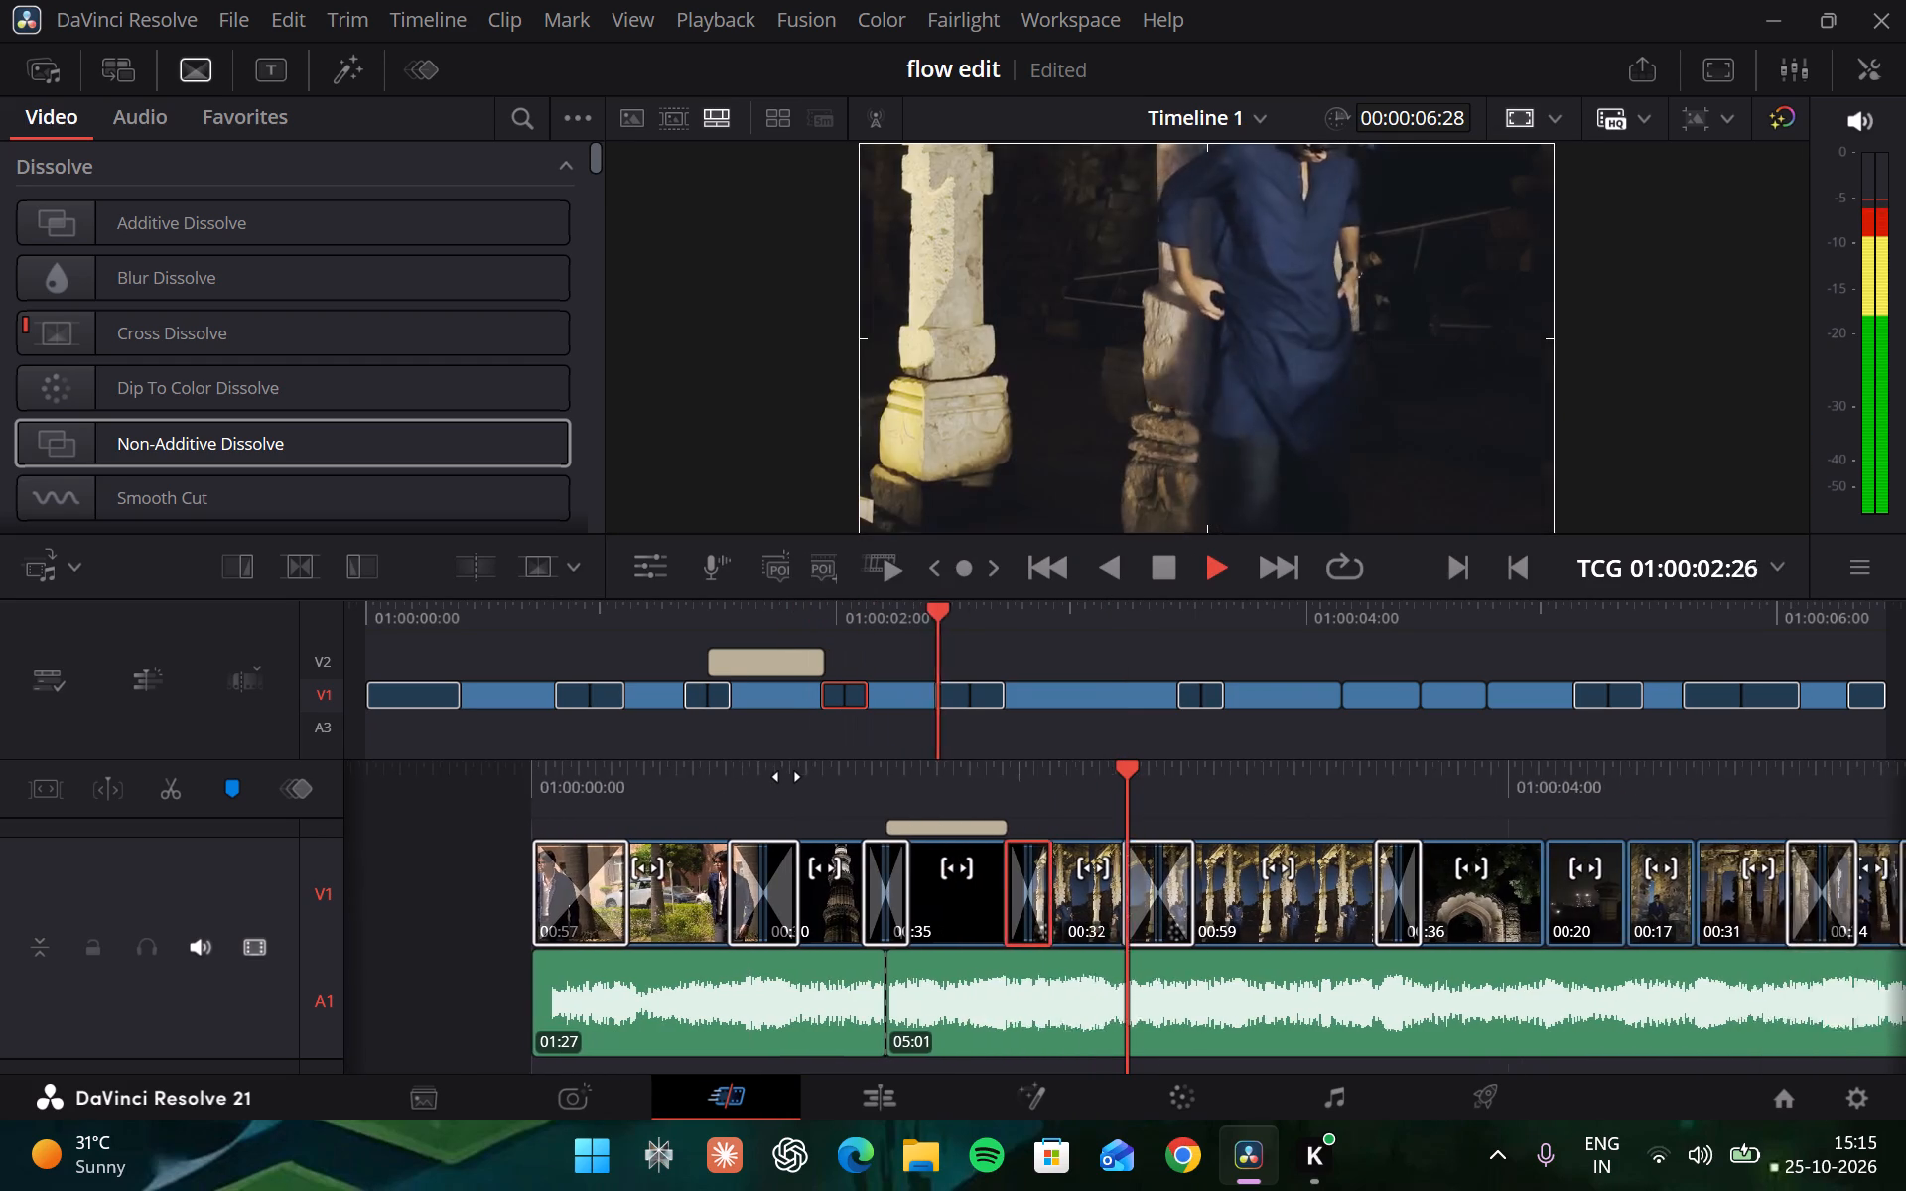
{"action": "key", "text": "space"}
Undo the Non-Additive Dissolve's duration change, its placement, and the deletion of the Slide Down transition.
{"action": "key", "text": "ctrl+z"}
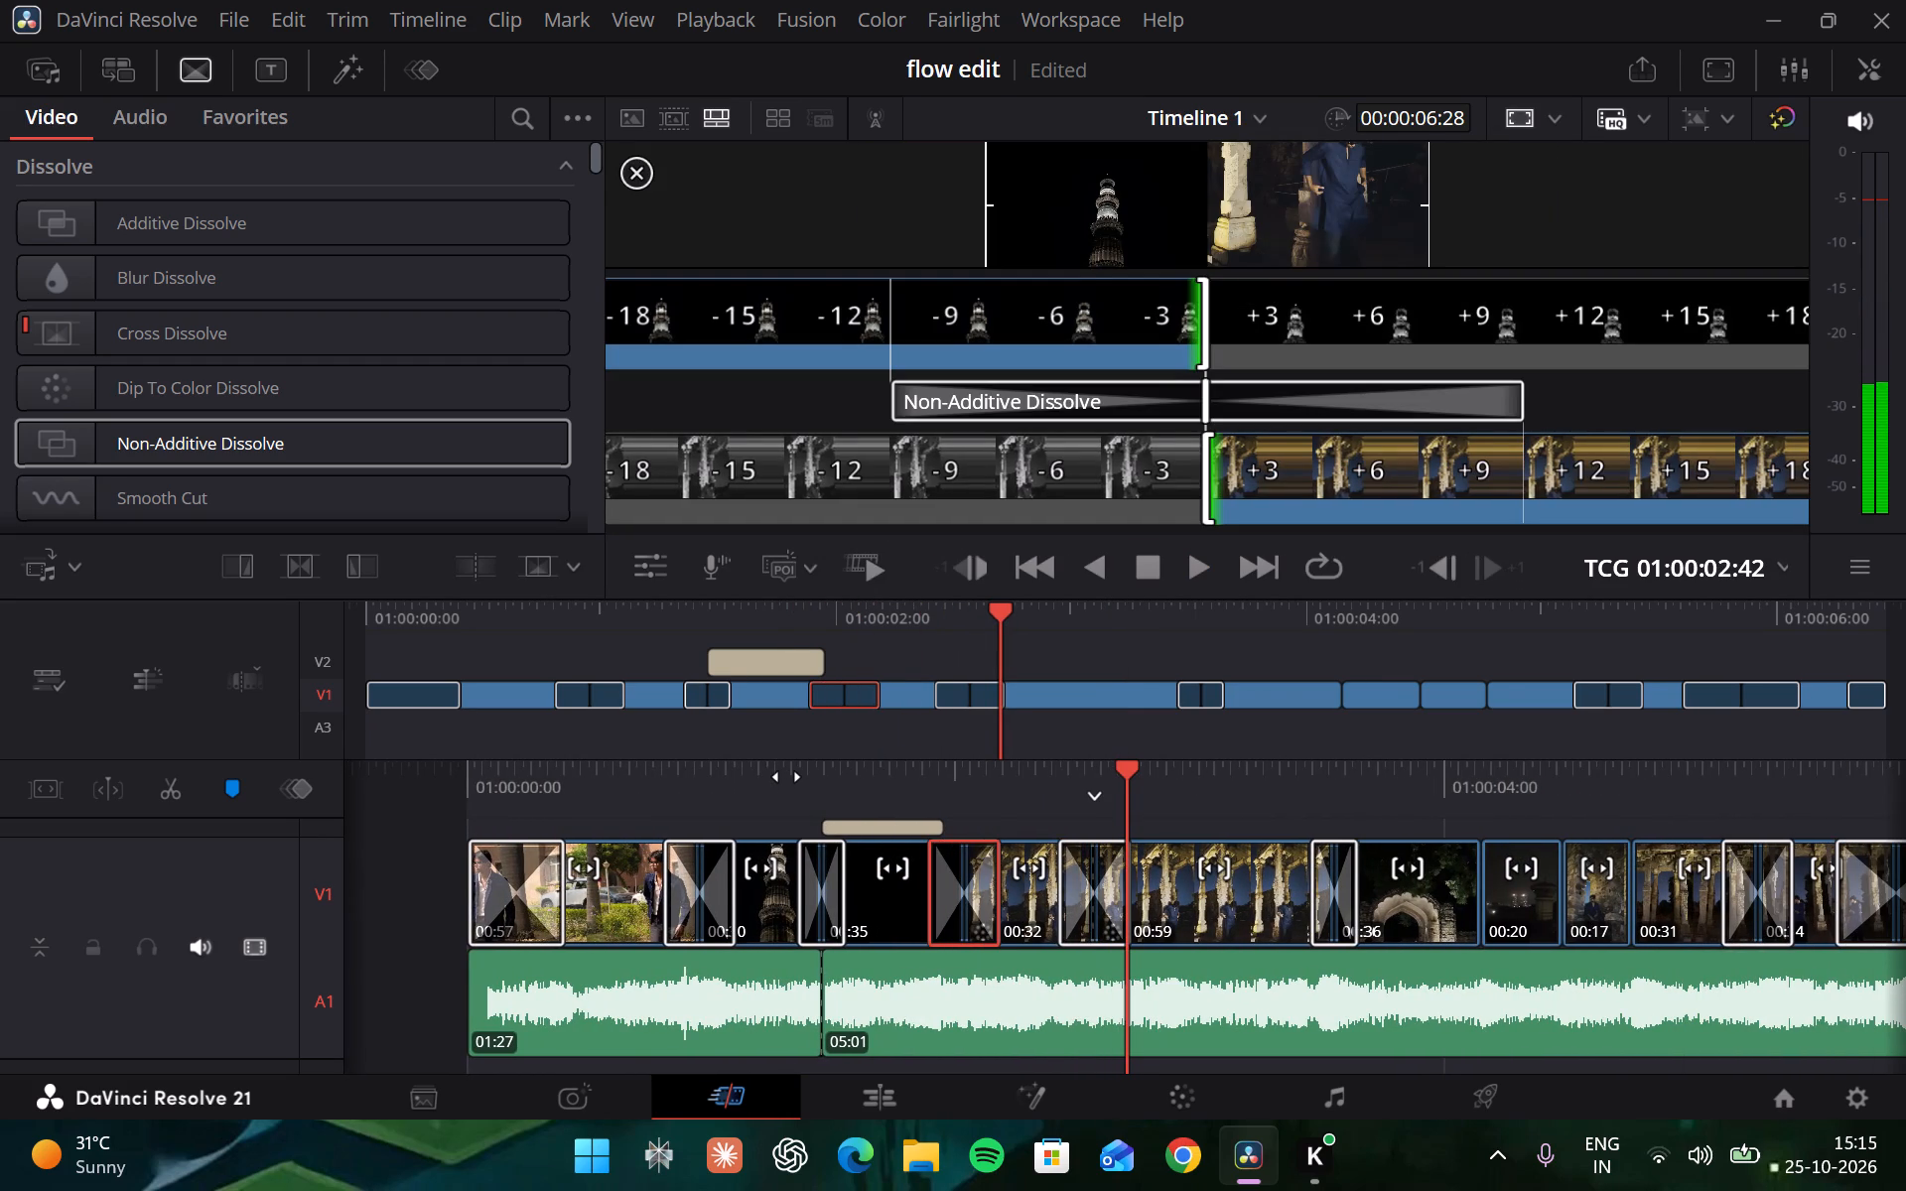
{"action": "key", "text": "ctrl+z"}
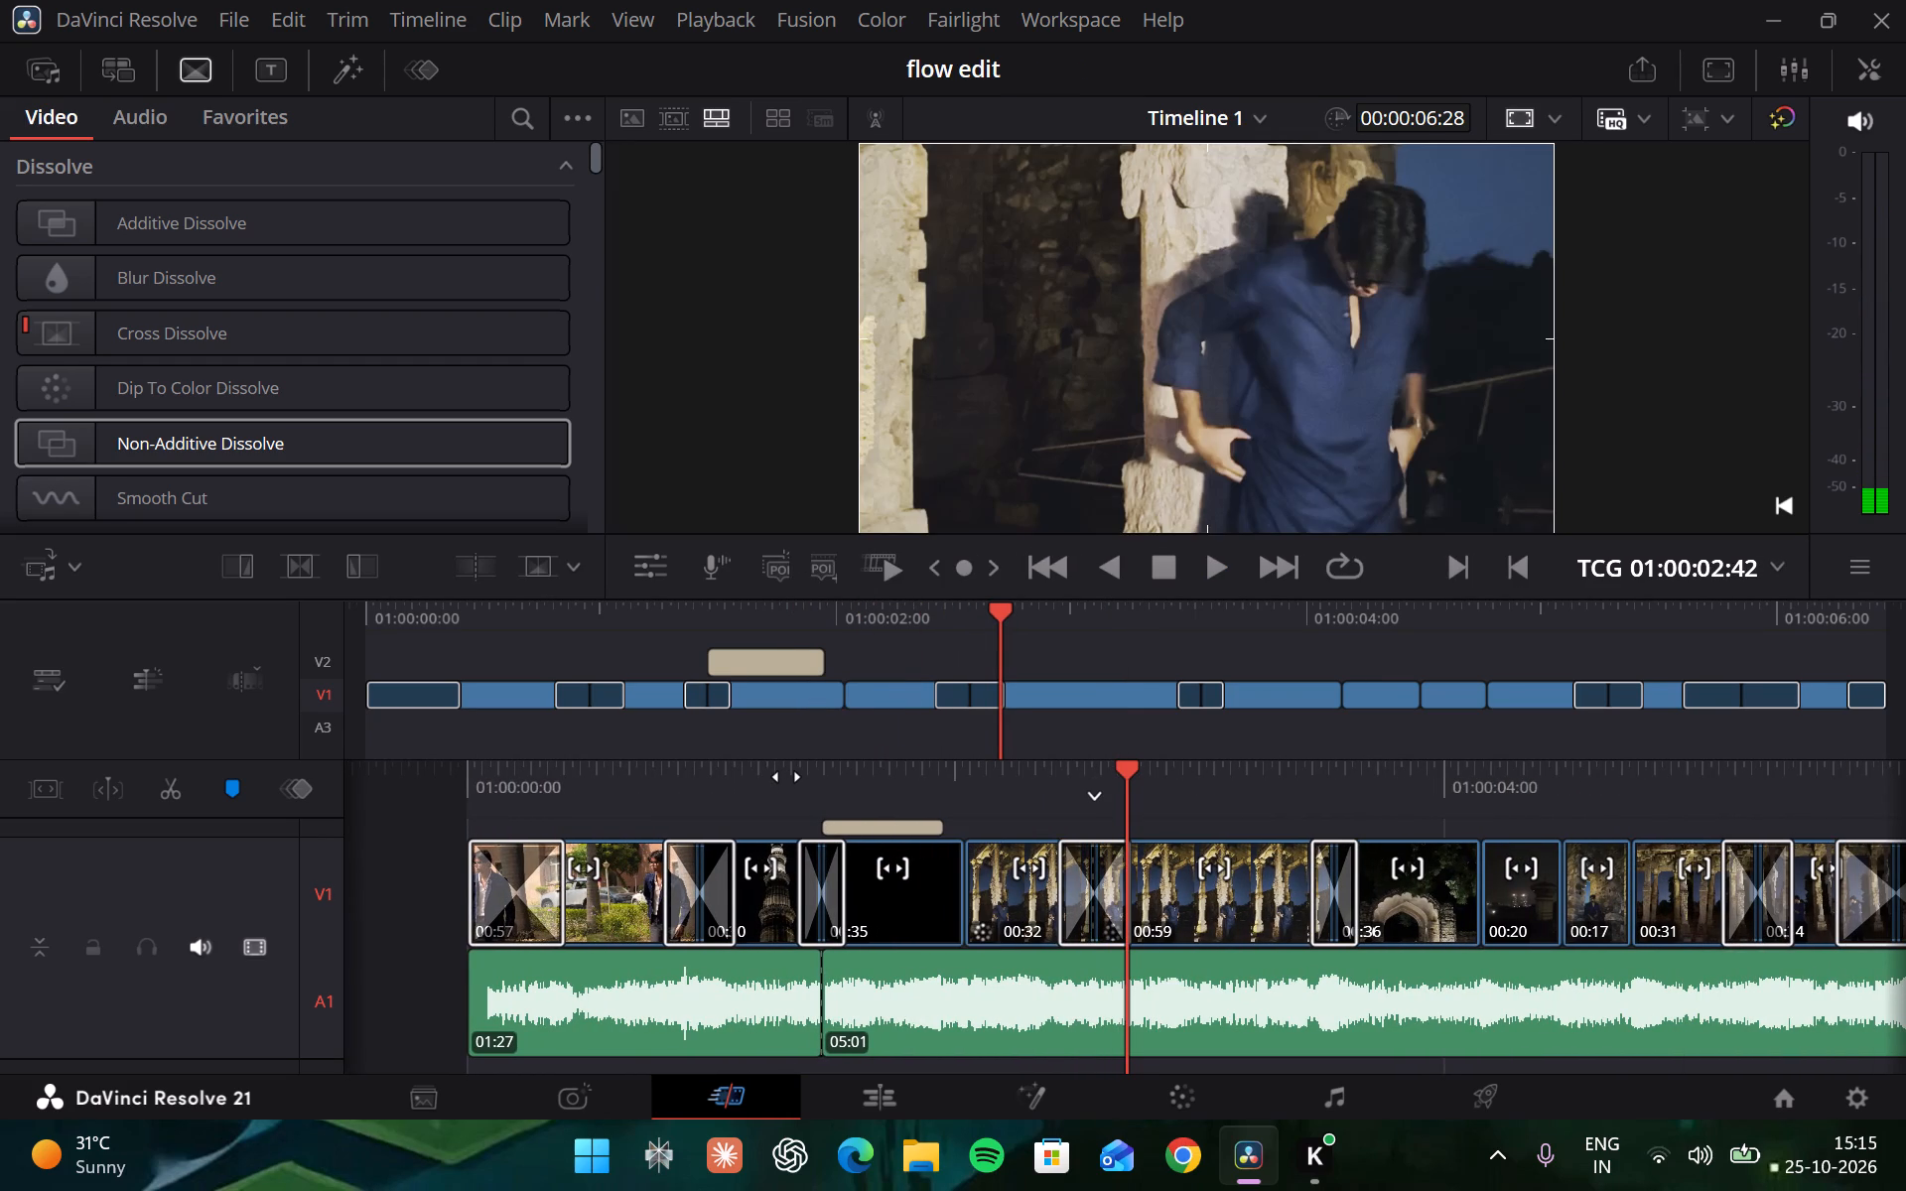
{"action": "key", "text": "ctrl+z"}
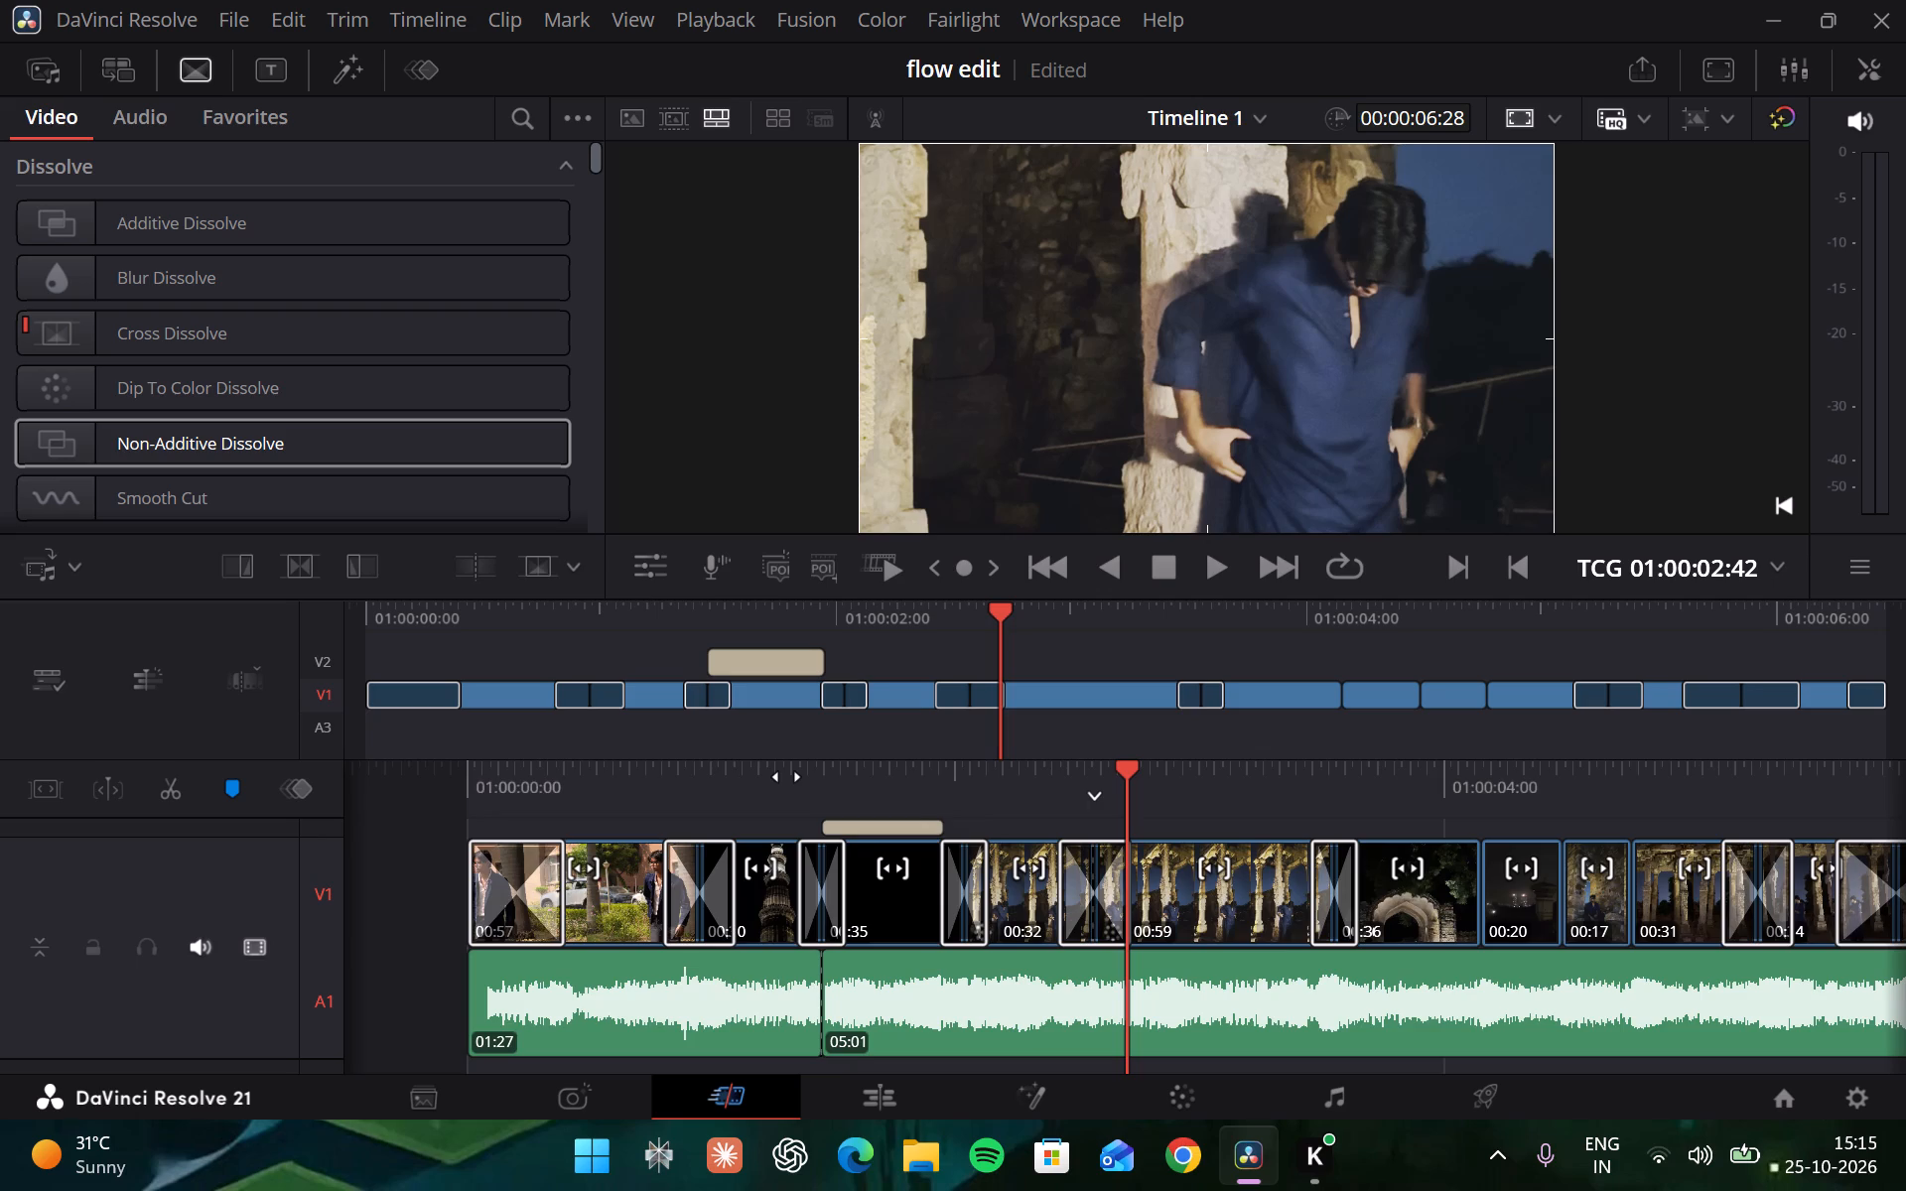
Scrub back and forth over the end of the "Amnsfx" title and the Slide Down transition.
{"action": "scroll", "coordinate": [785, 776], "scroll_direction": "right", "scroll_amount": 1}
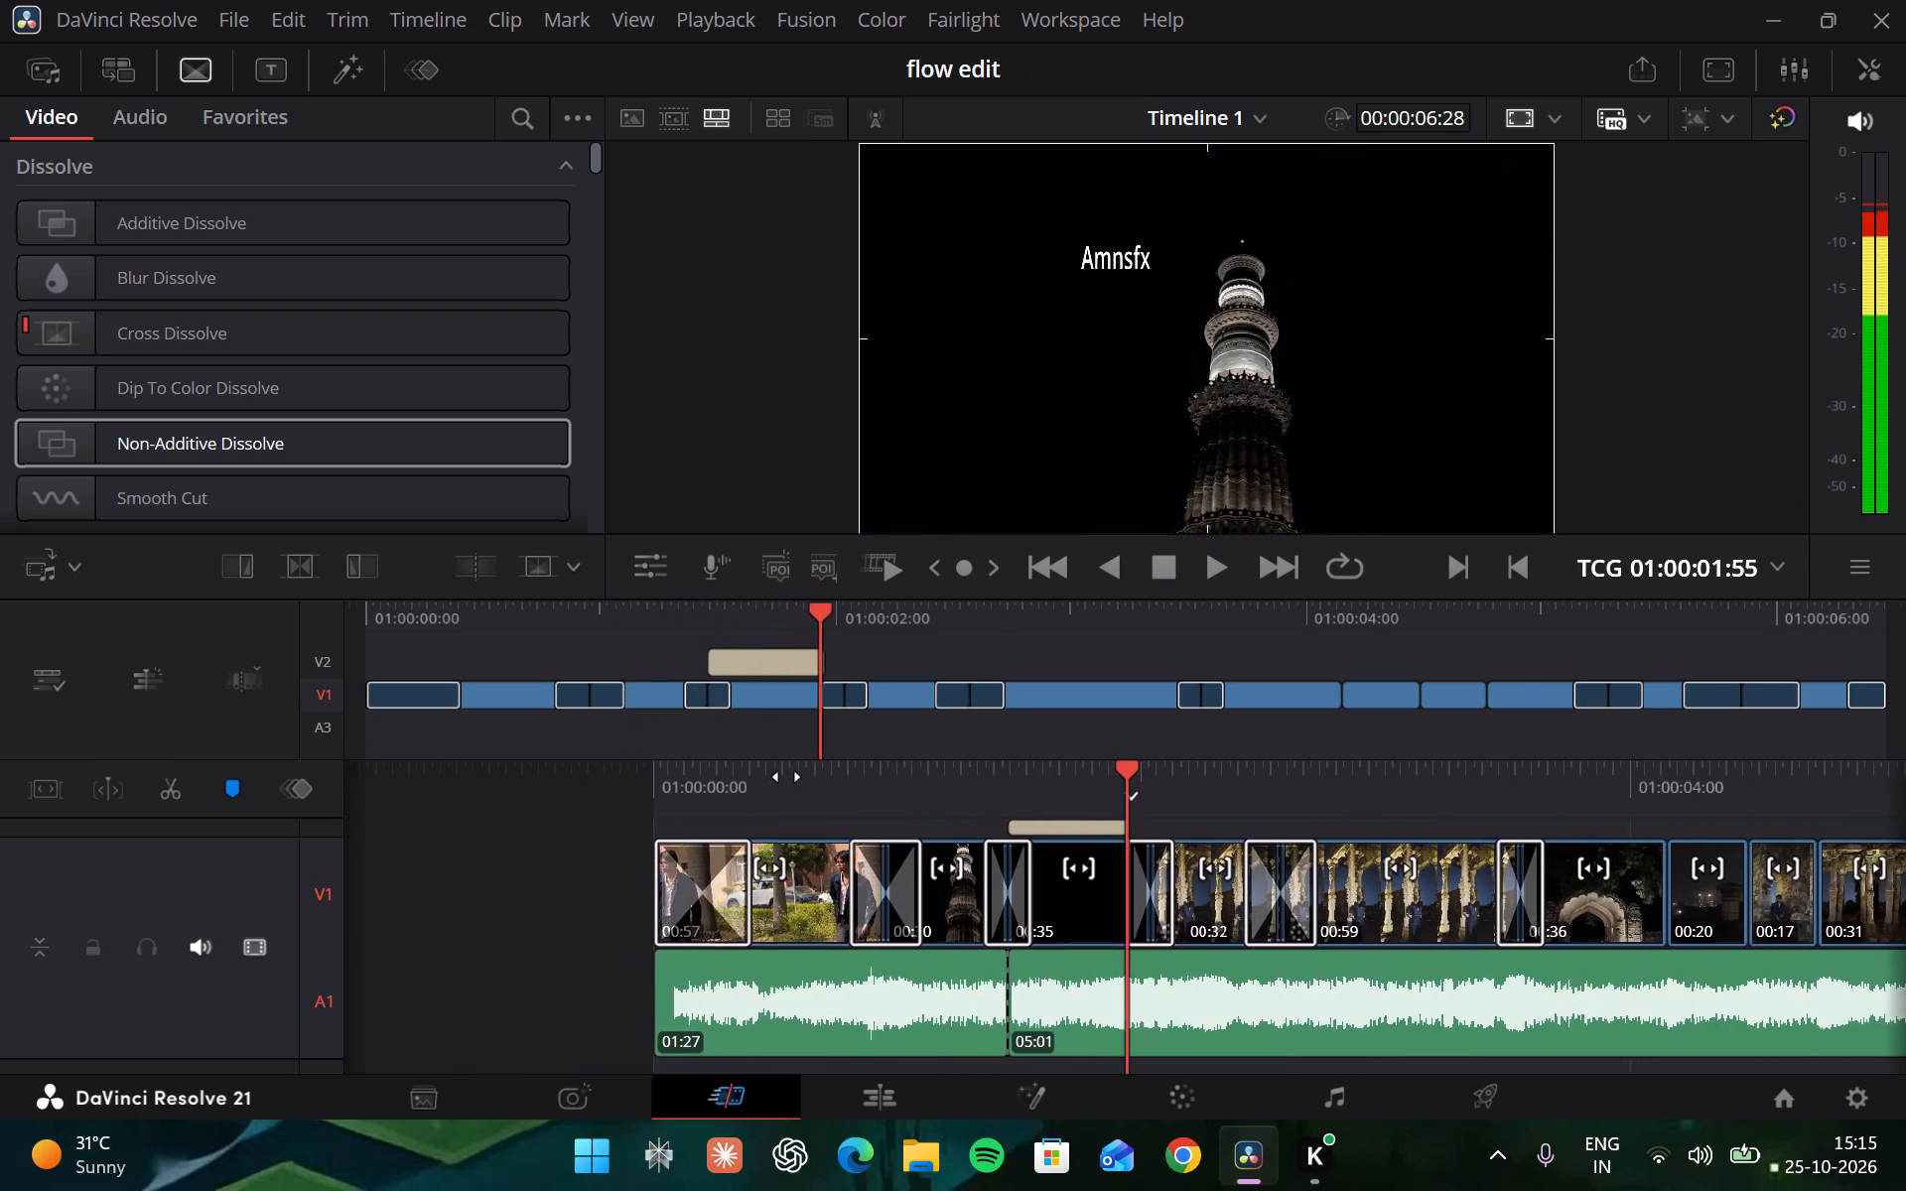
{"action": "scroll", "coordinate": [785, 776], "scroll_direction": "right", "scroll_amount": 1}
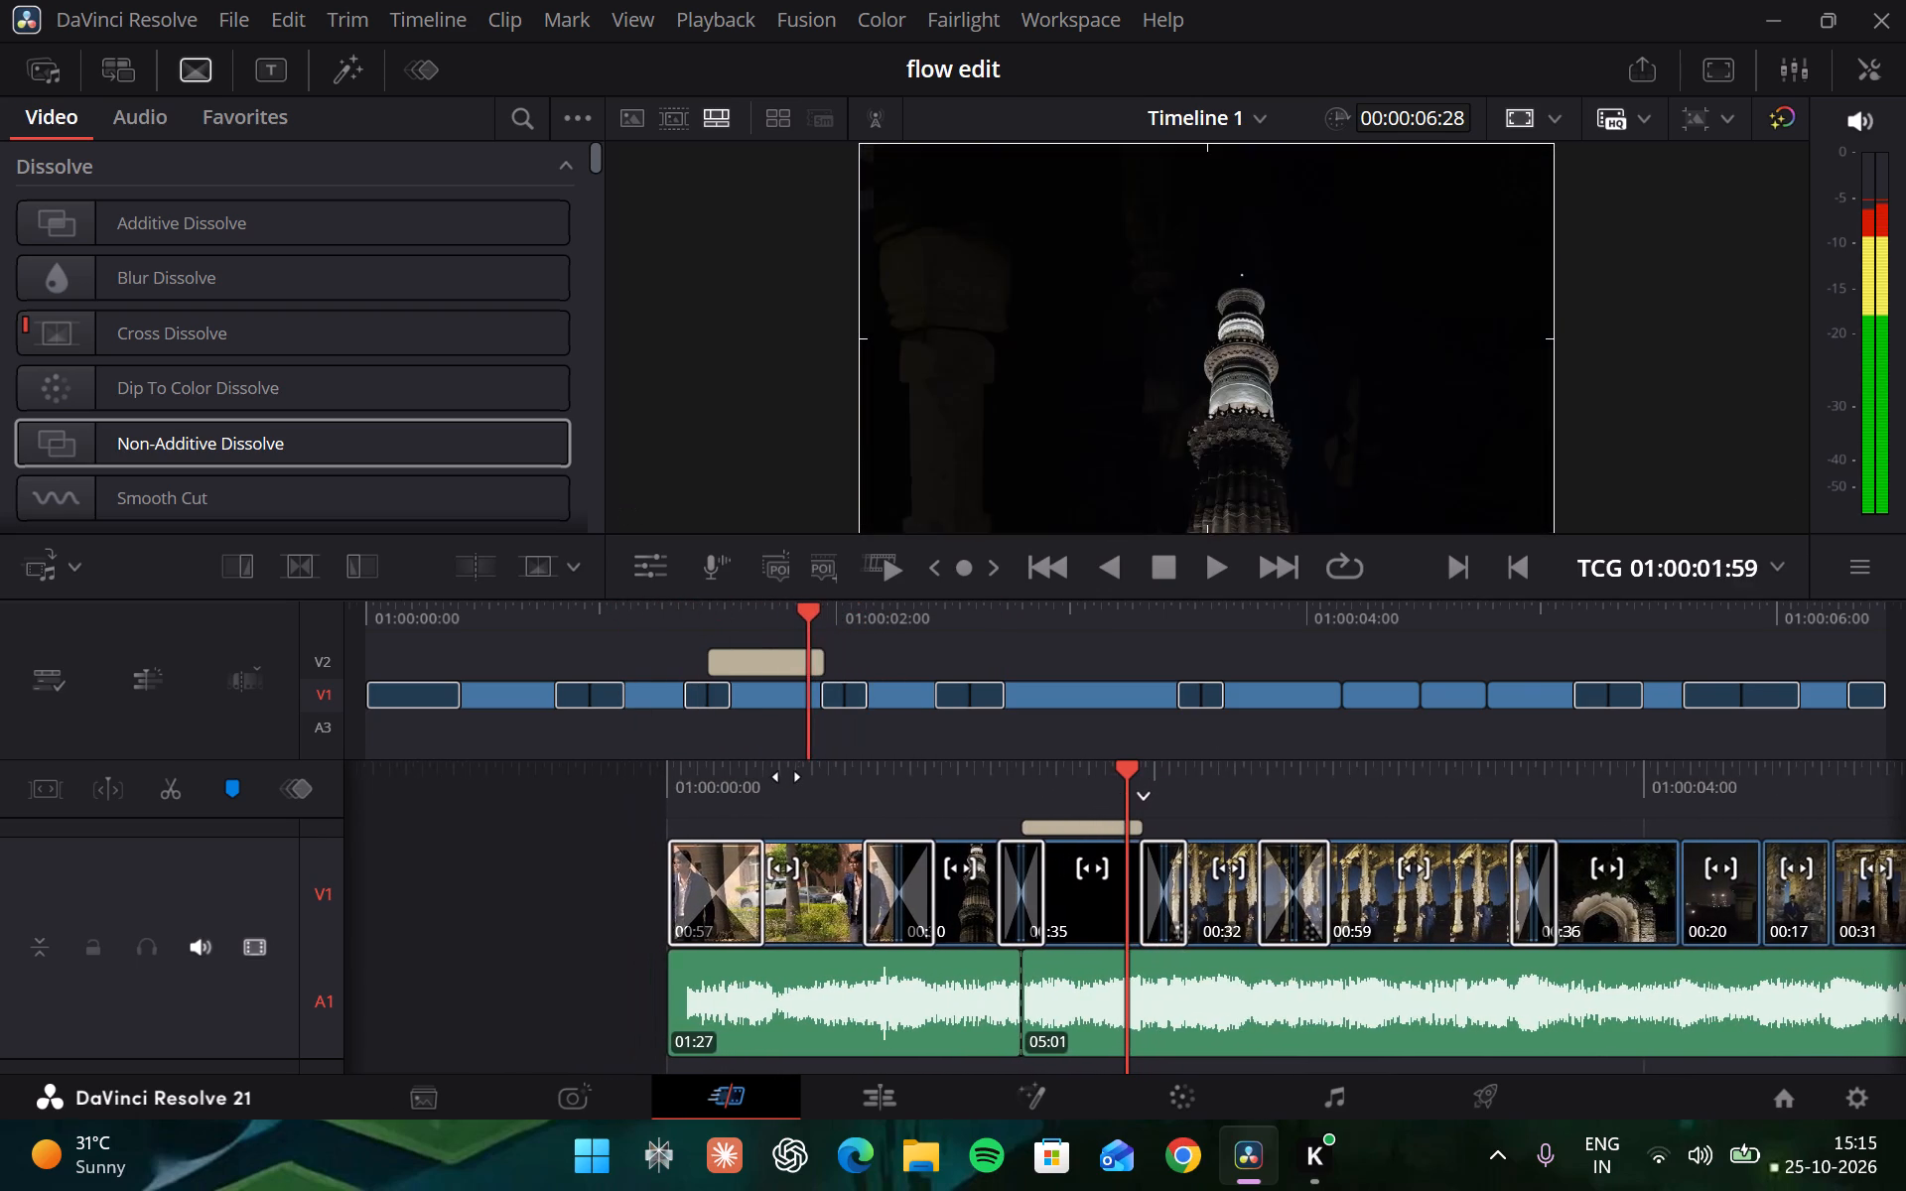
{"action": "scroll", "coordinate": [785, 776], "scroll_direction": "right", "scroll_amount": 1}
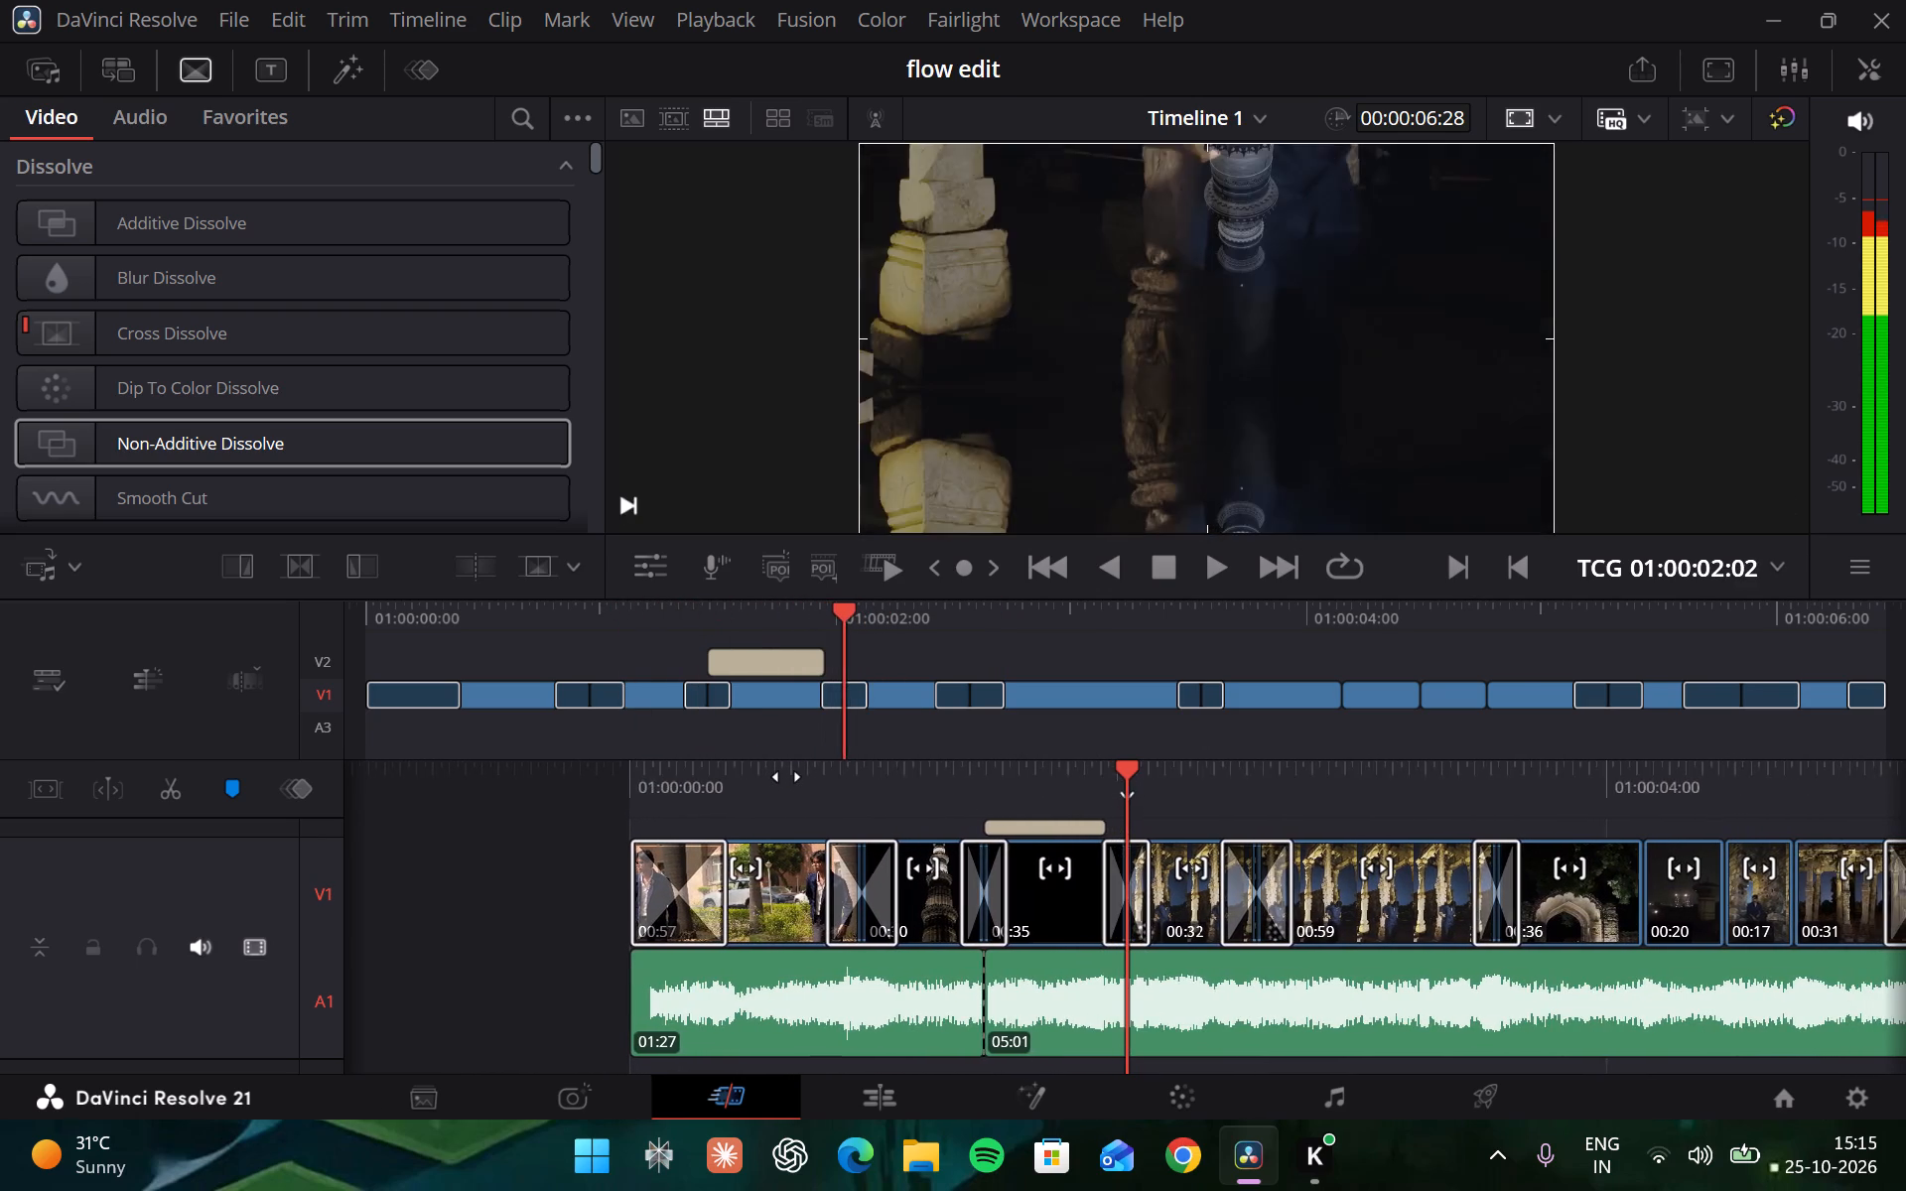
{"action": "scroll", "coordinate": [785, 776], "scroll_direction": "right", "scroll_amount": 1}
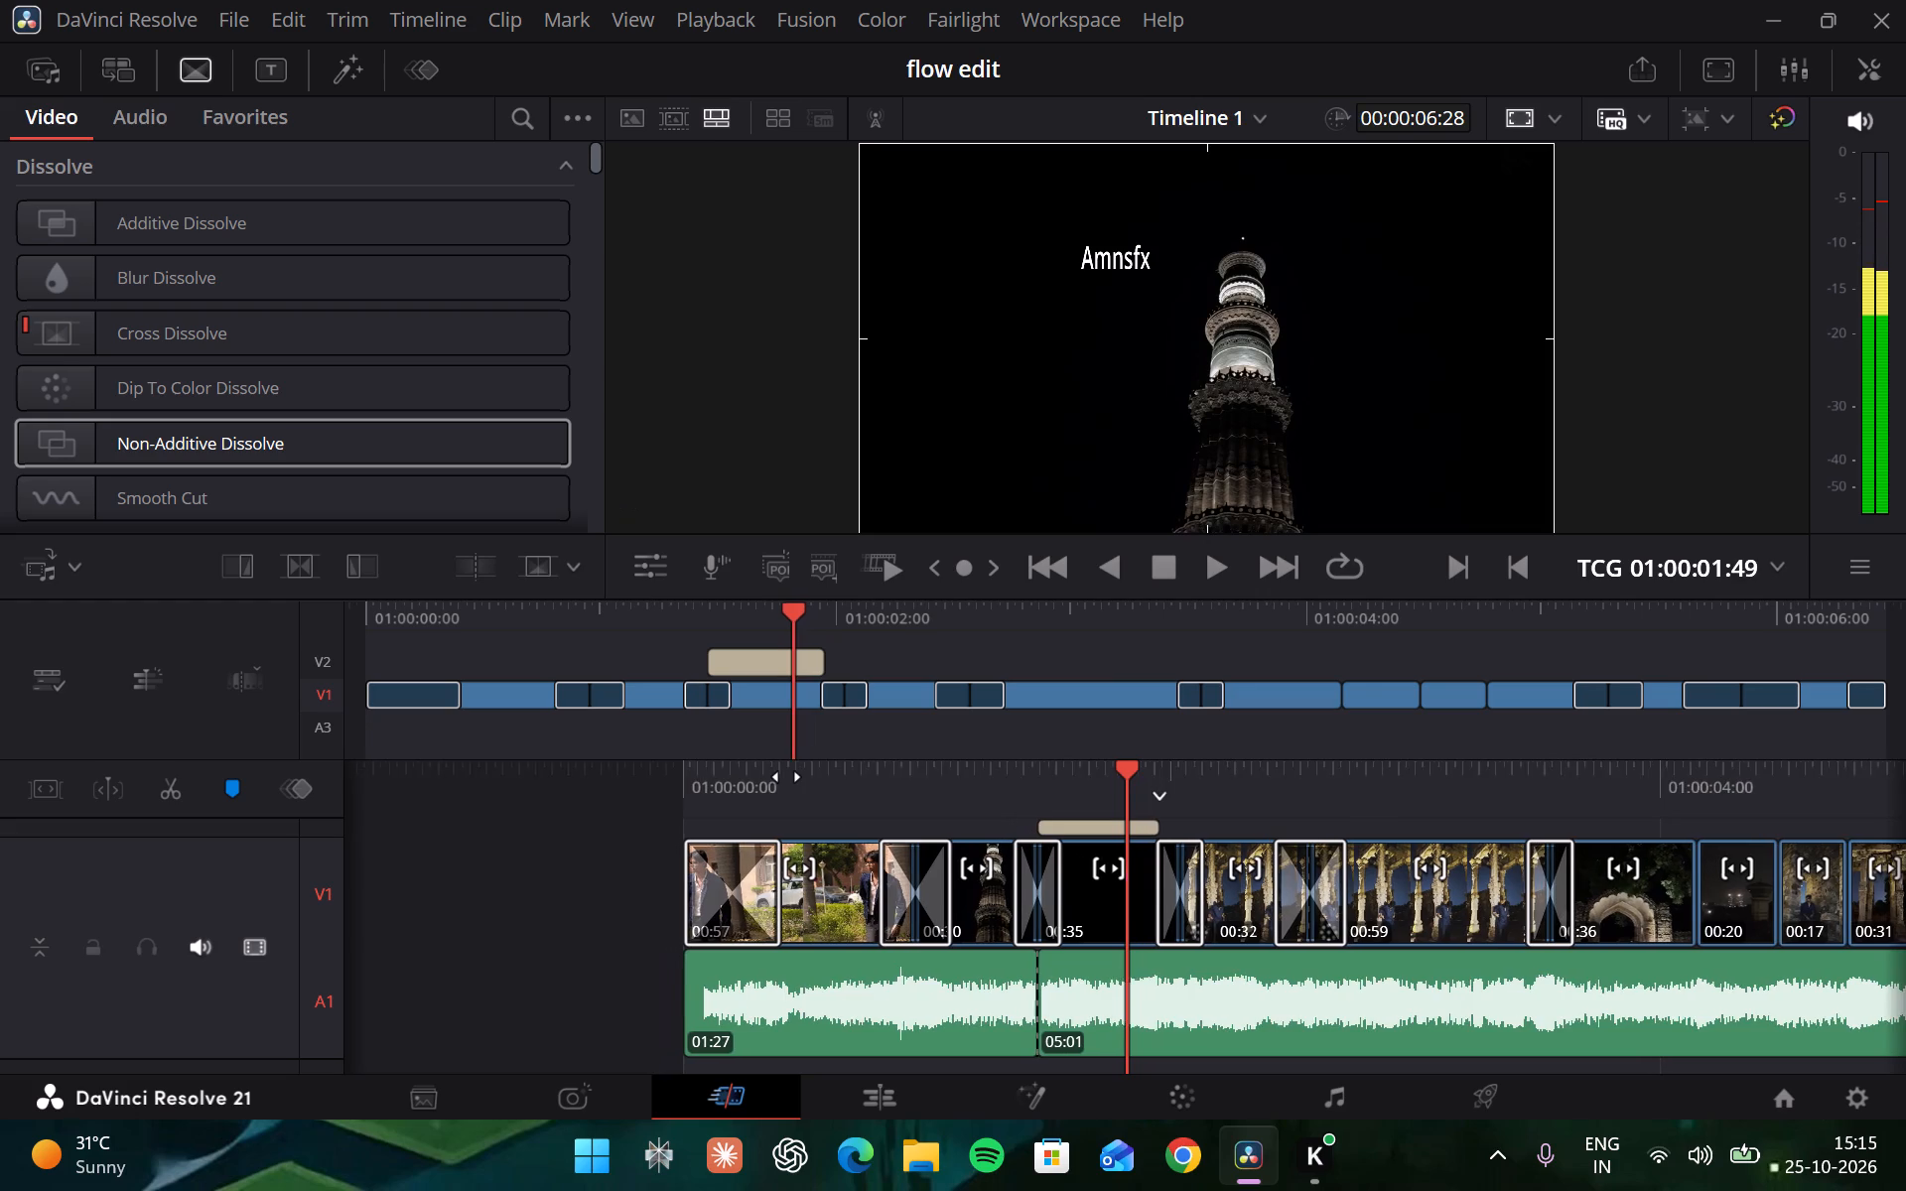
{"action": "scroll", "coordinate": [785, 776], "scroll_direction": "right", "scroll_amount": 1}
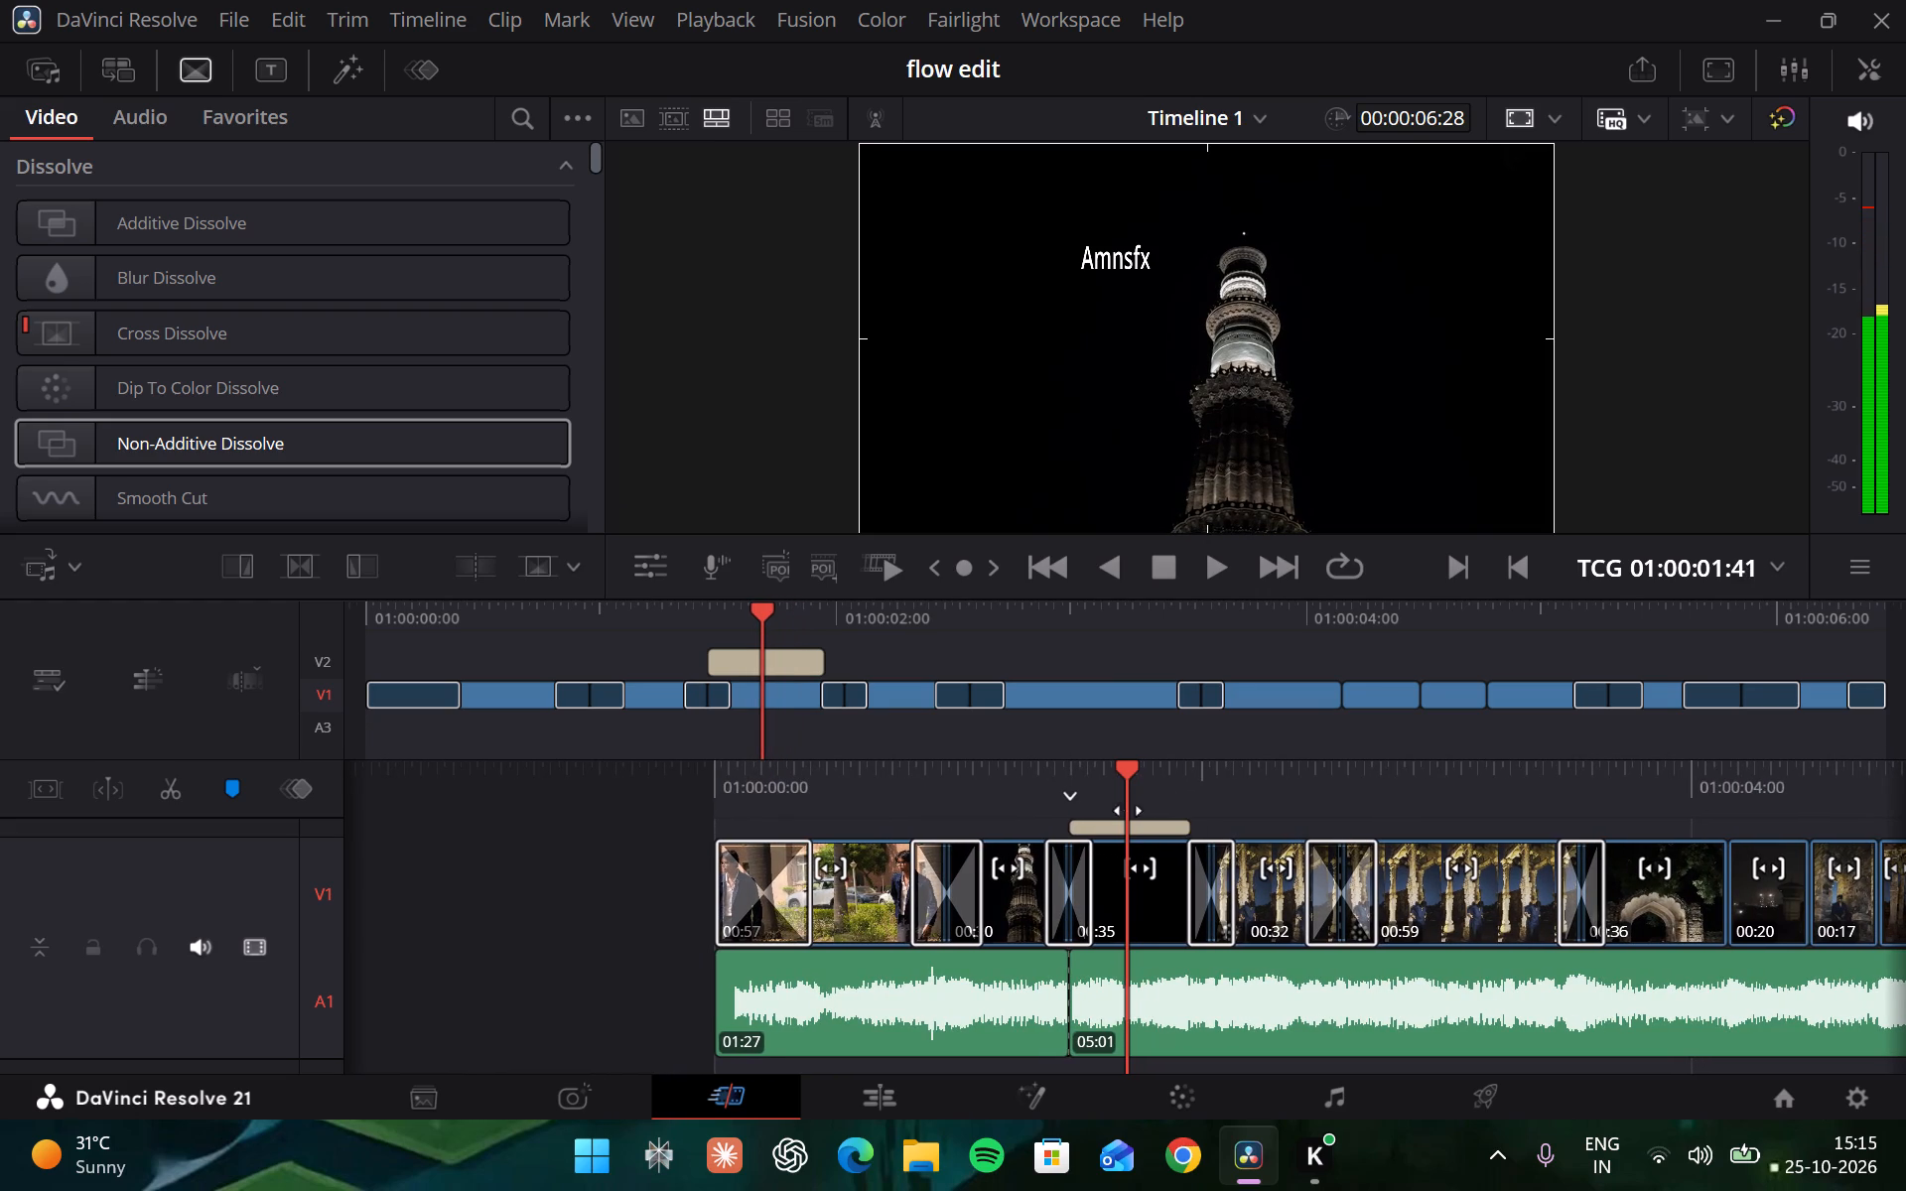
Find the Disarrange transition among the video transitions and add it to the start of the "Amnsfx" title.
{"action": "left_click", "coordinate": [1113, 825]}
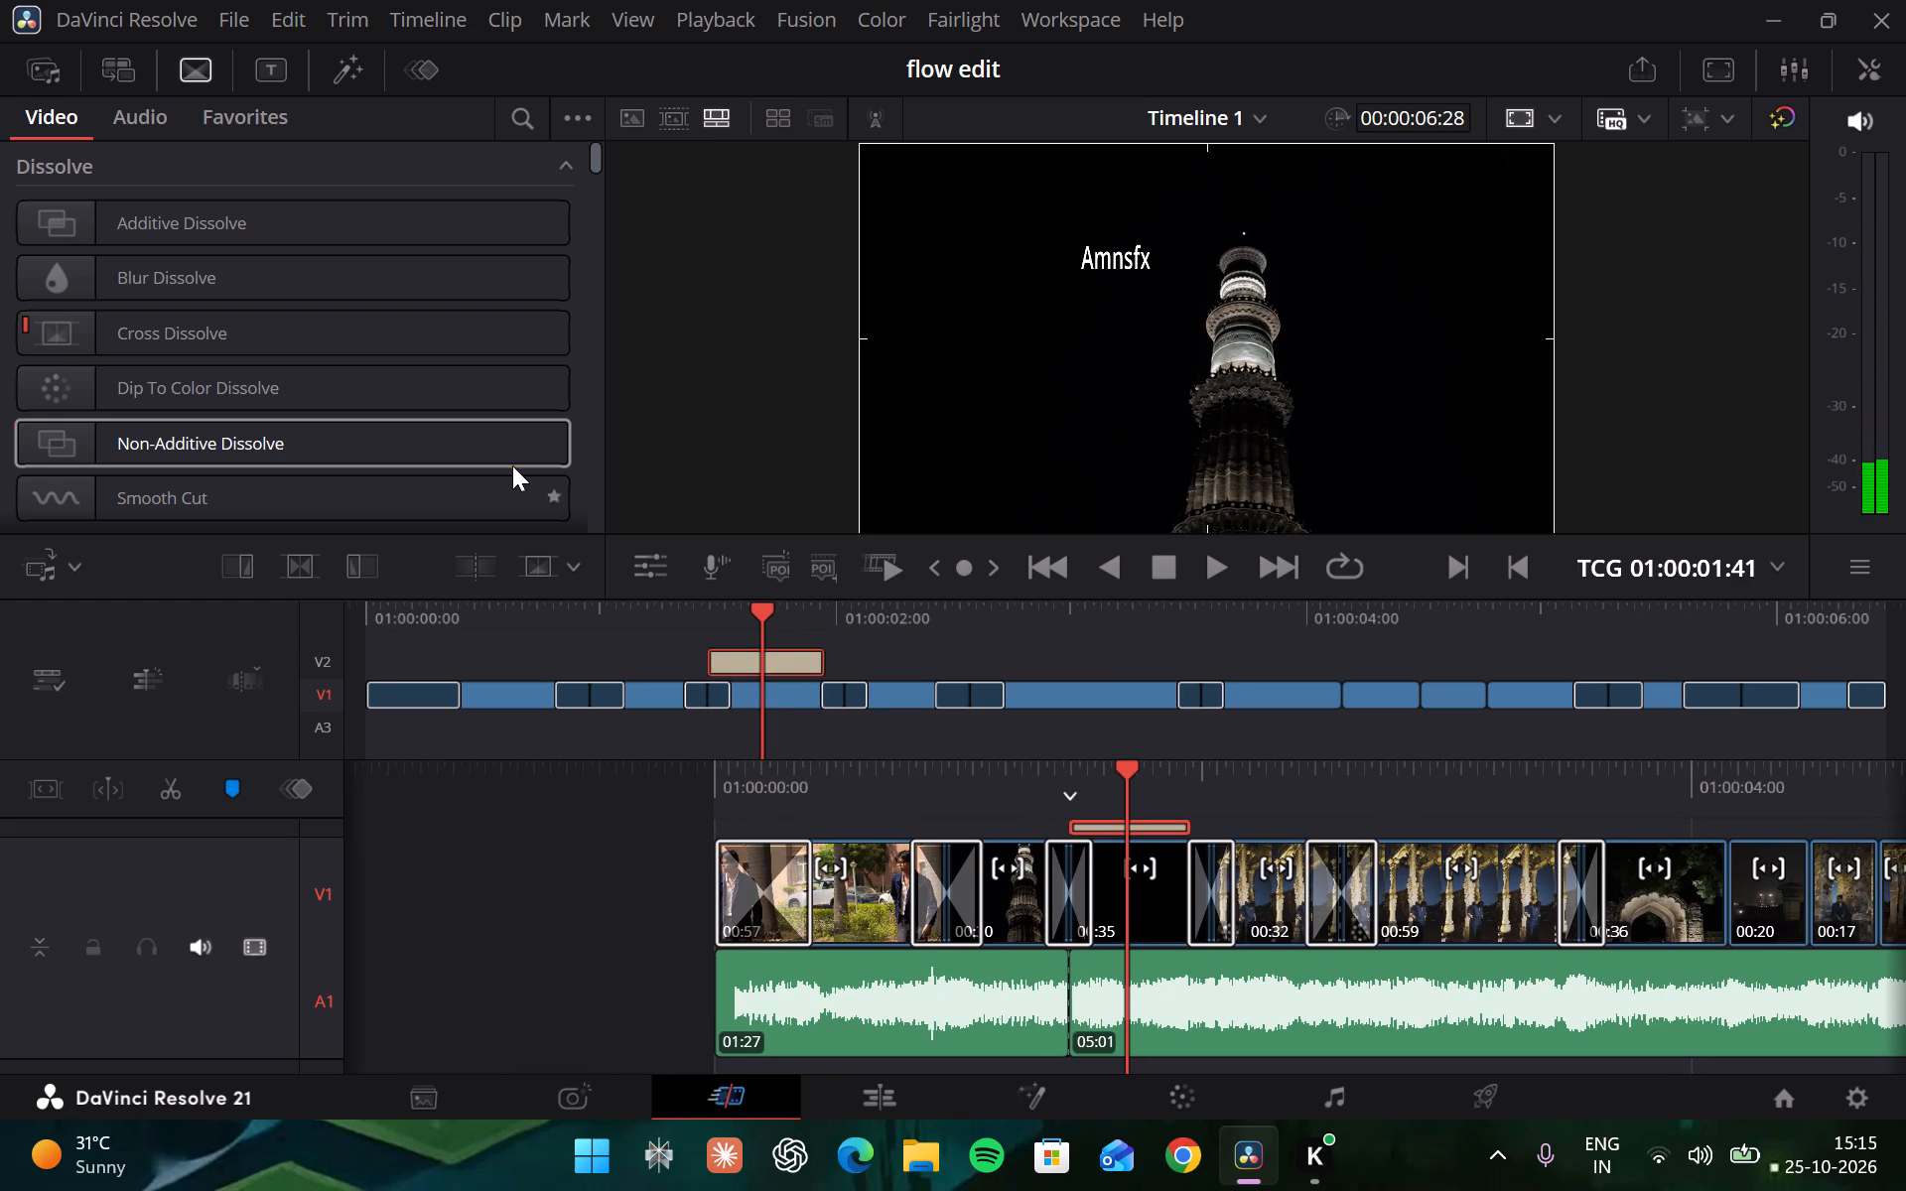
{"action": "scroll", "coordinate": [213, 389], "scroll_direction": "down", "scroll_amount": 1}
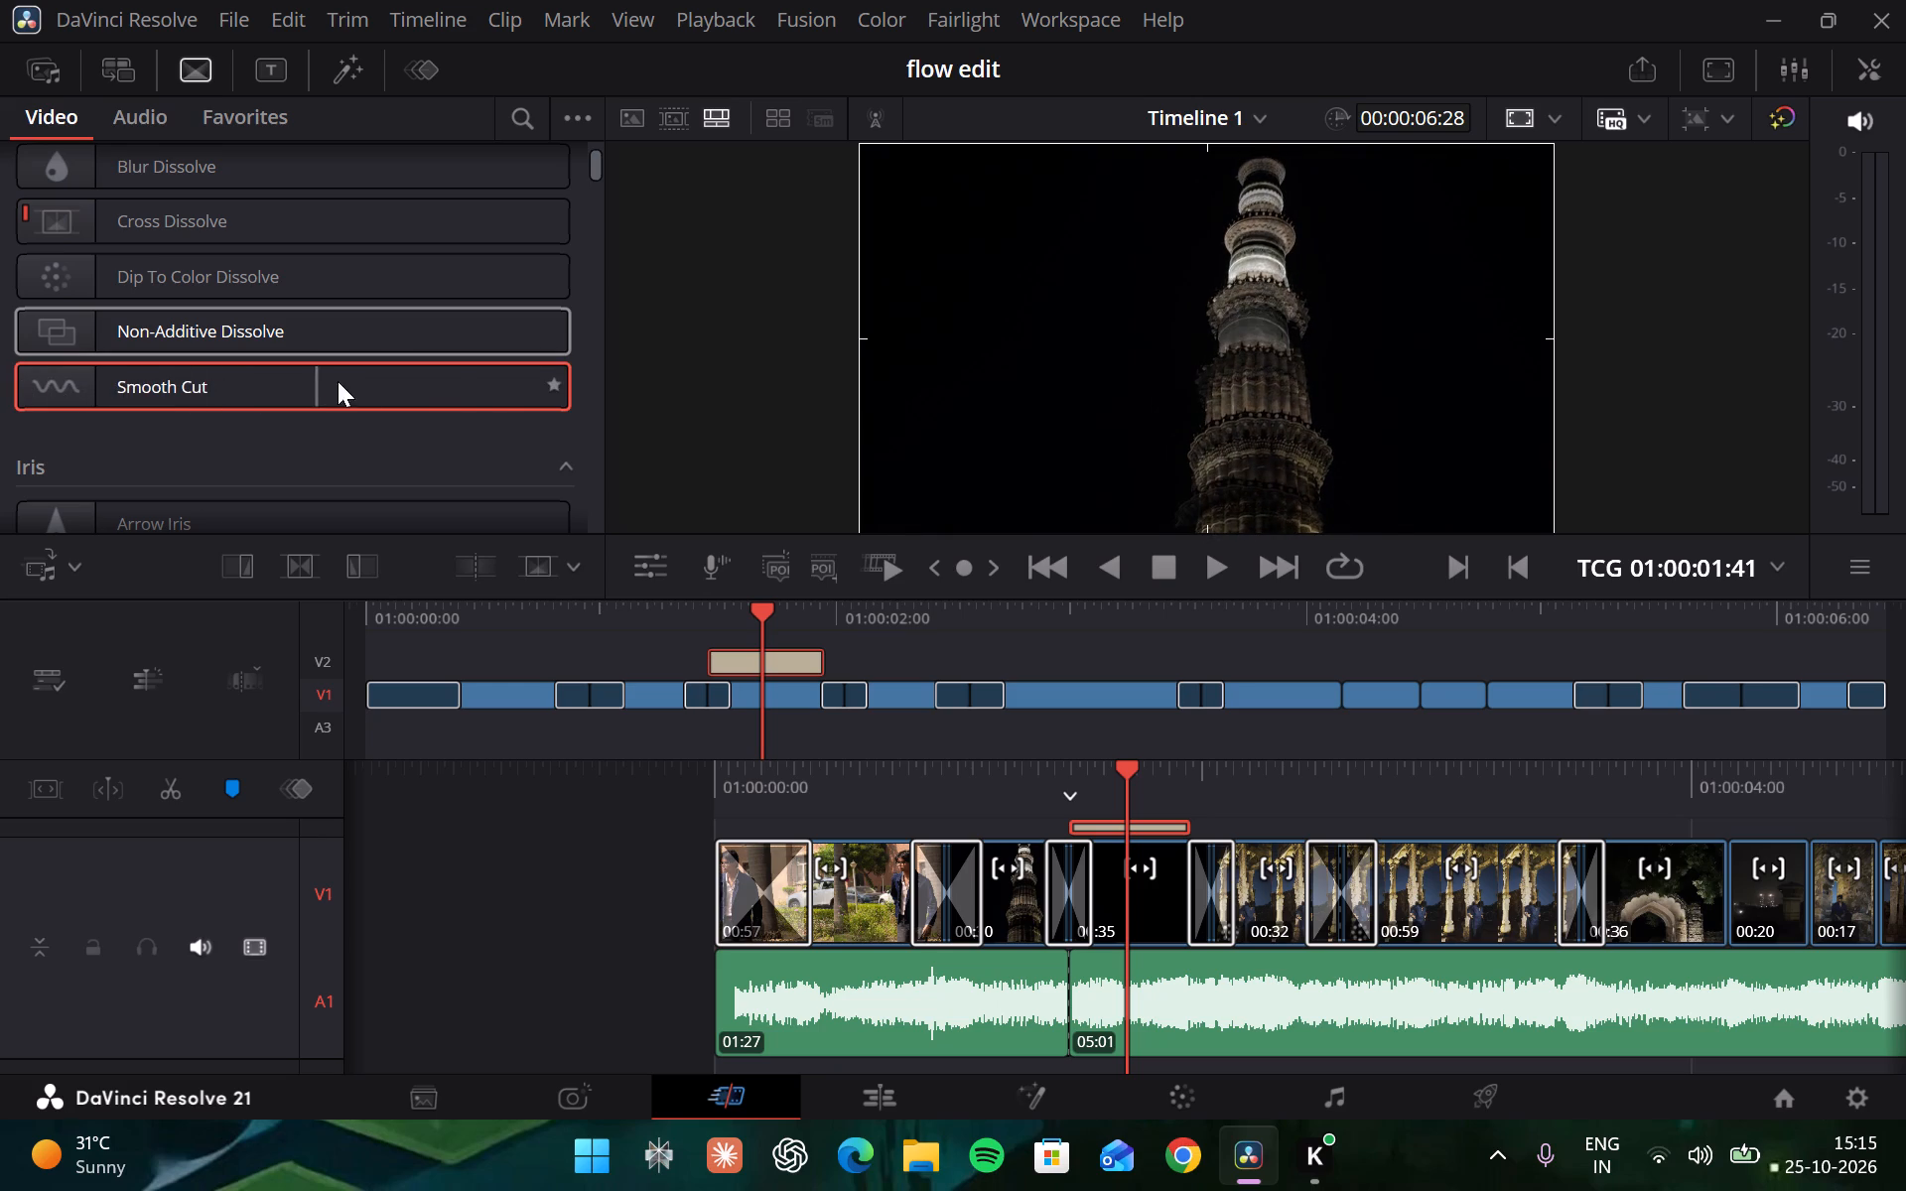
{"action": "scroll", "coordinate": [331, 394], "scroll_direction": "down", "scroll_amount": 1}
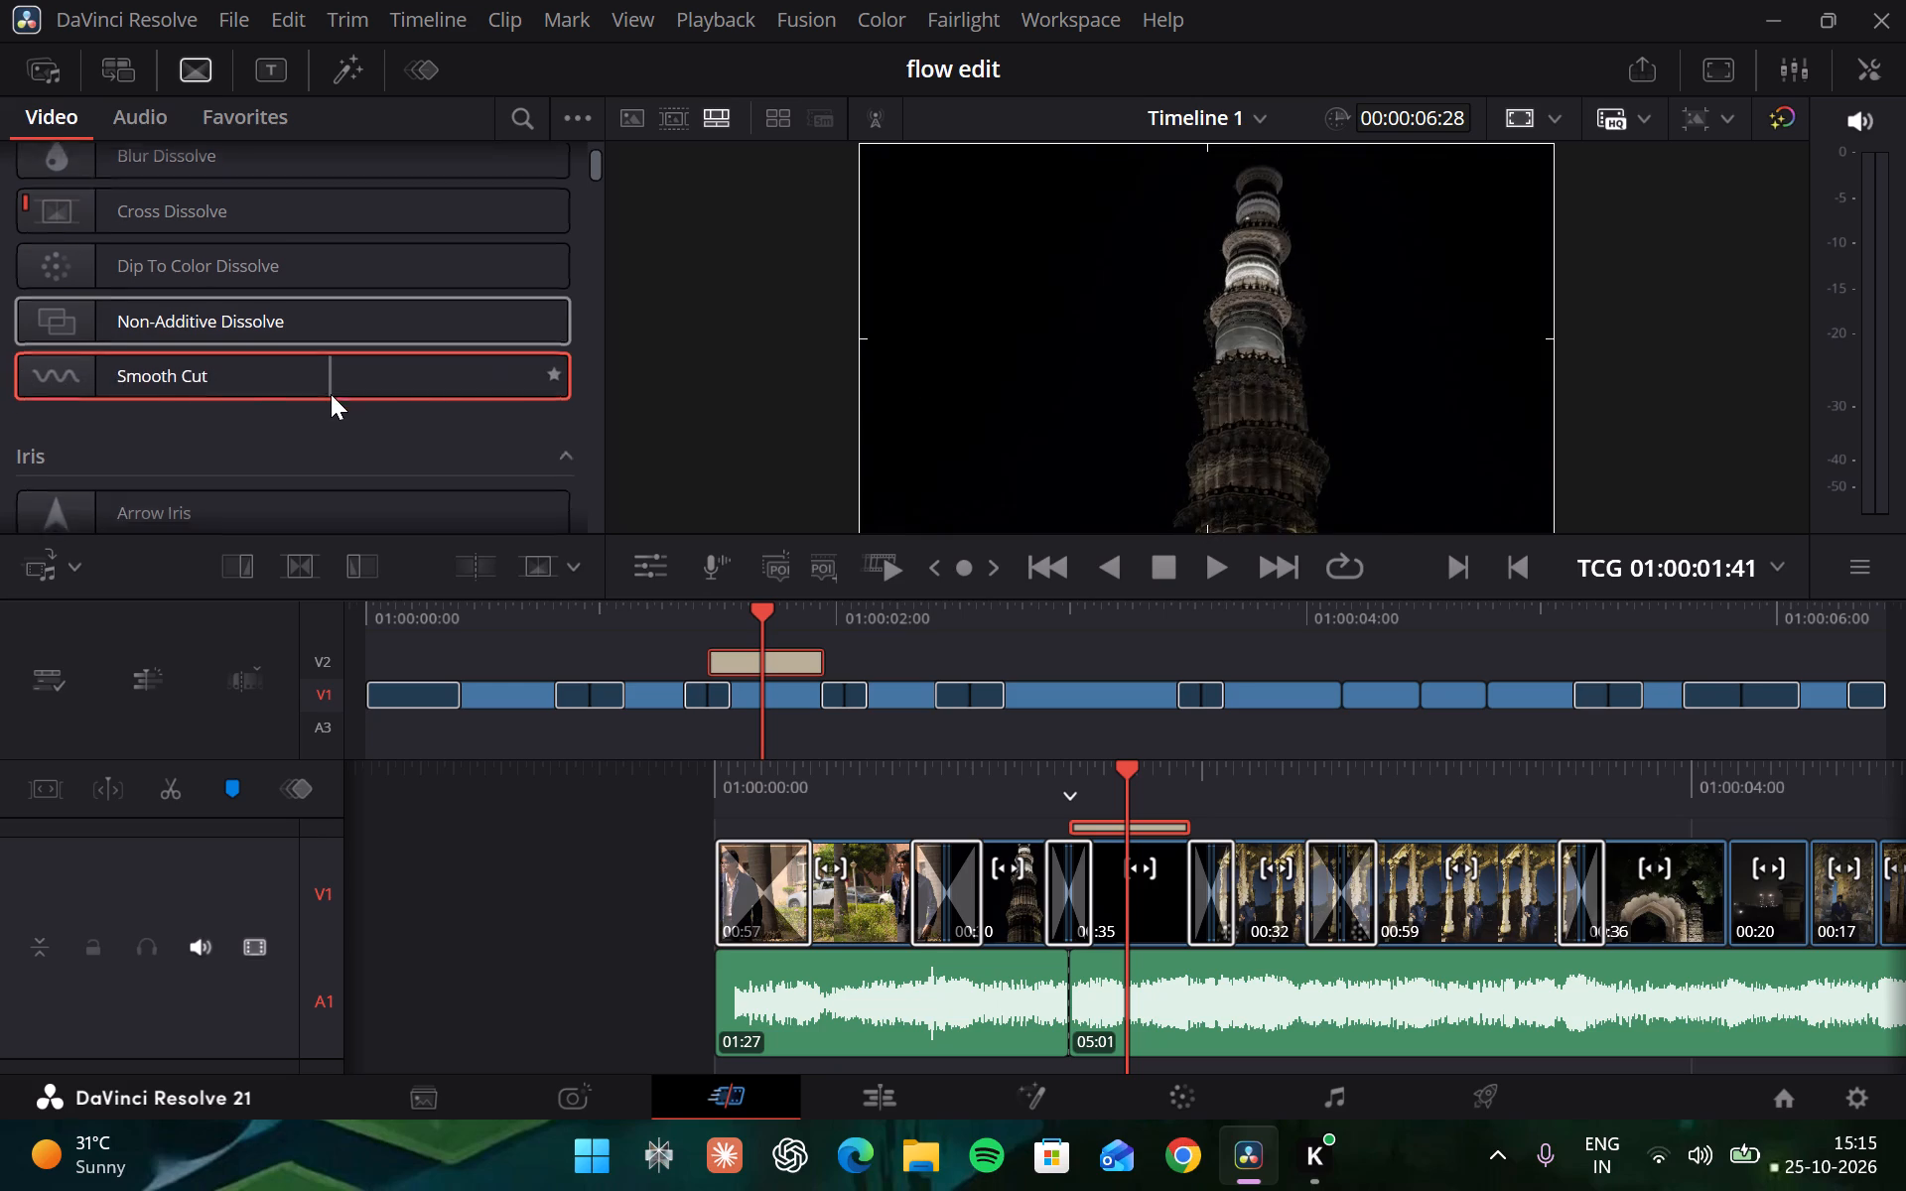
{"action": "scroll", "coordinate": [331, 394], "scroll_direction": "down", "scroll_amount": 1}
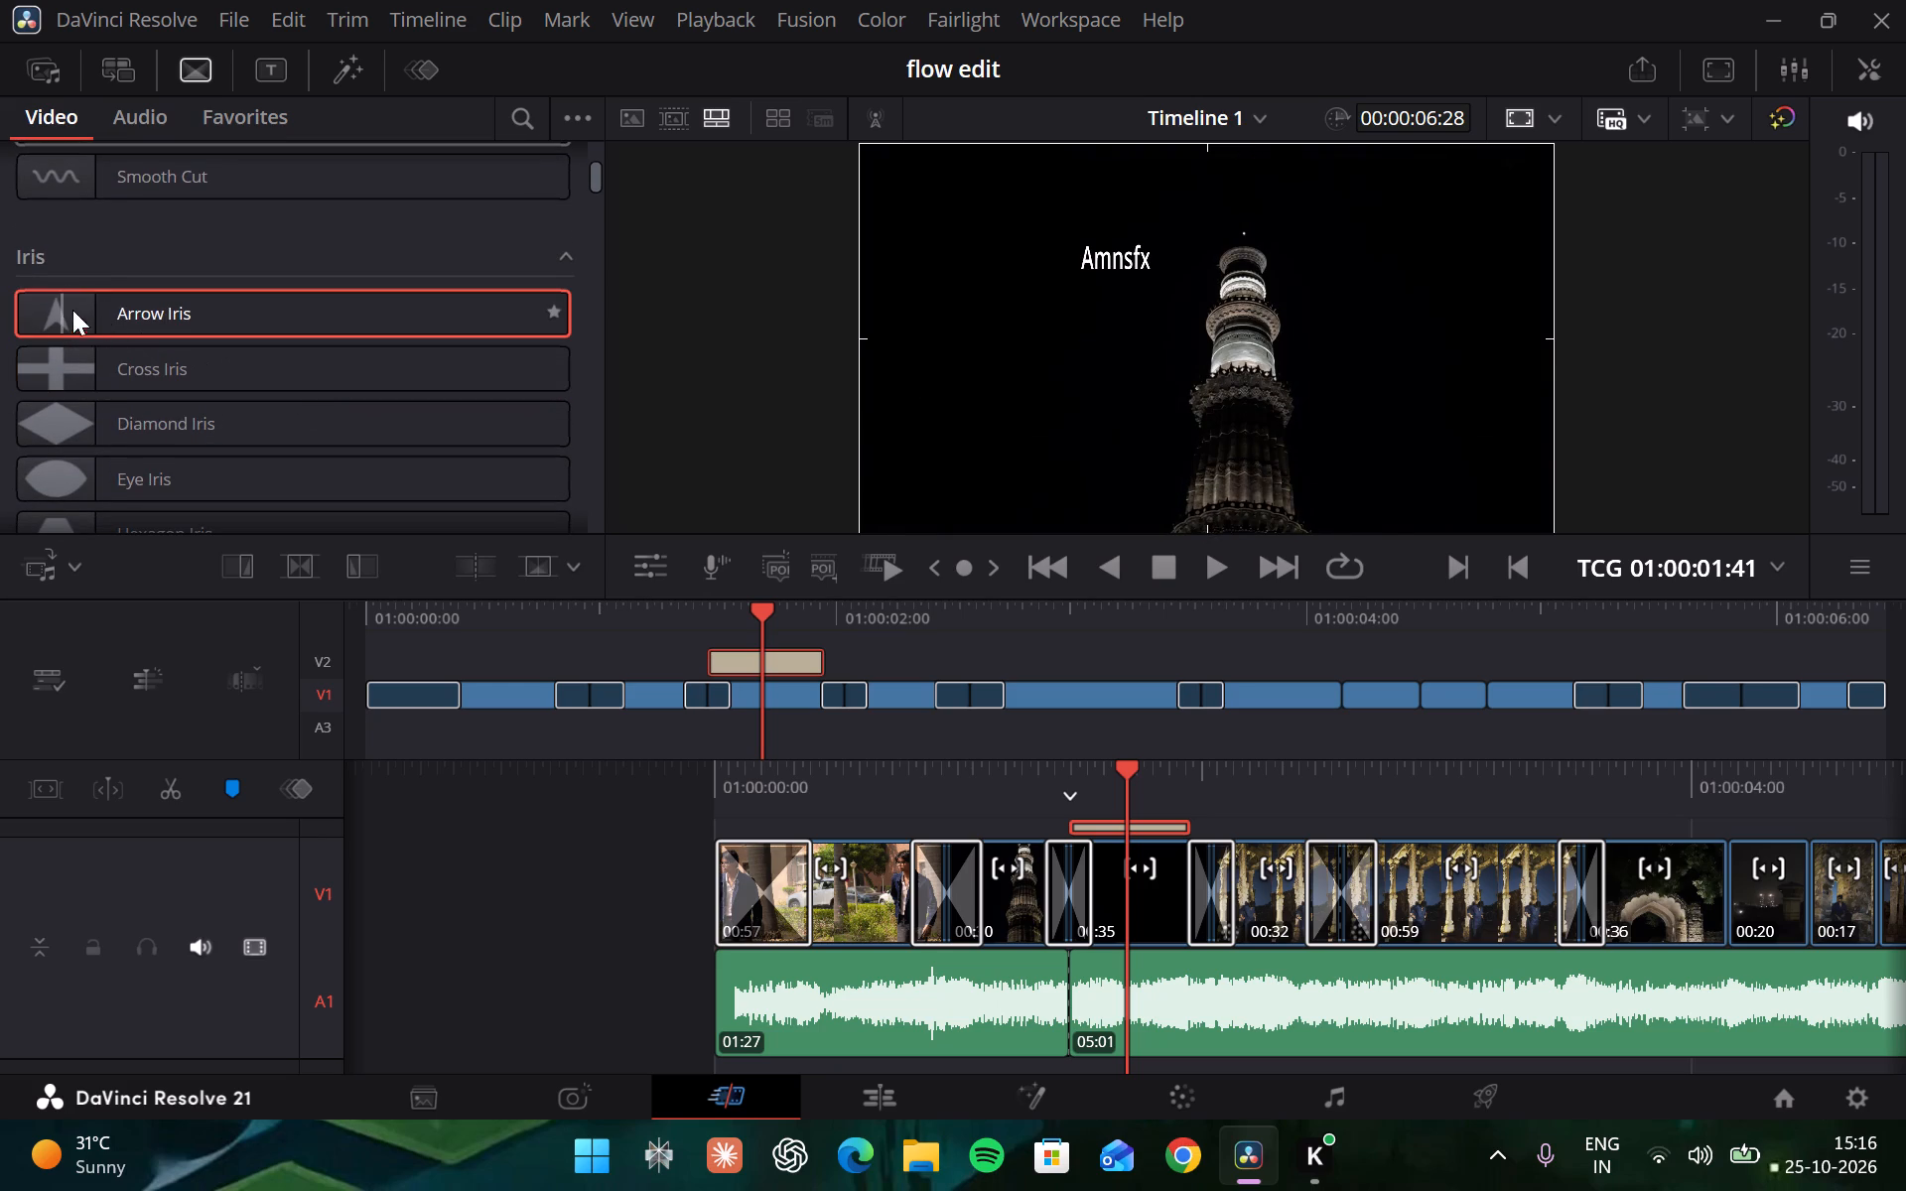
{"action": "scroll", "coordinate": [266, 299], "scroll_direction": "down", "scroll_amount": 2}
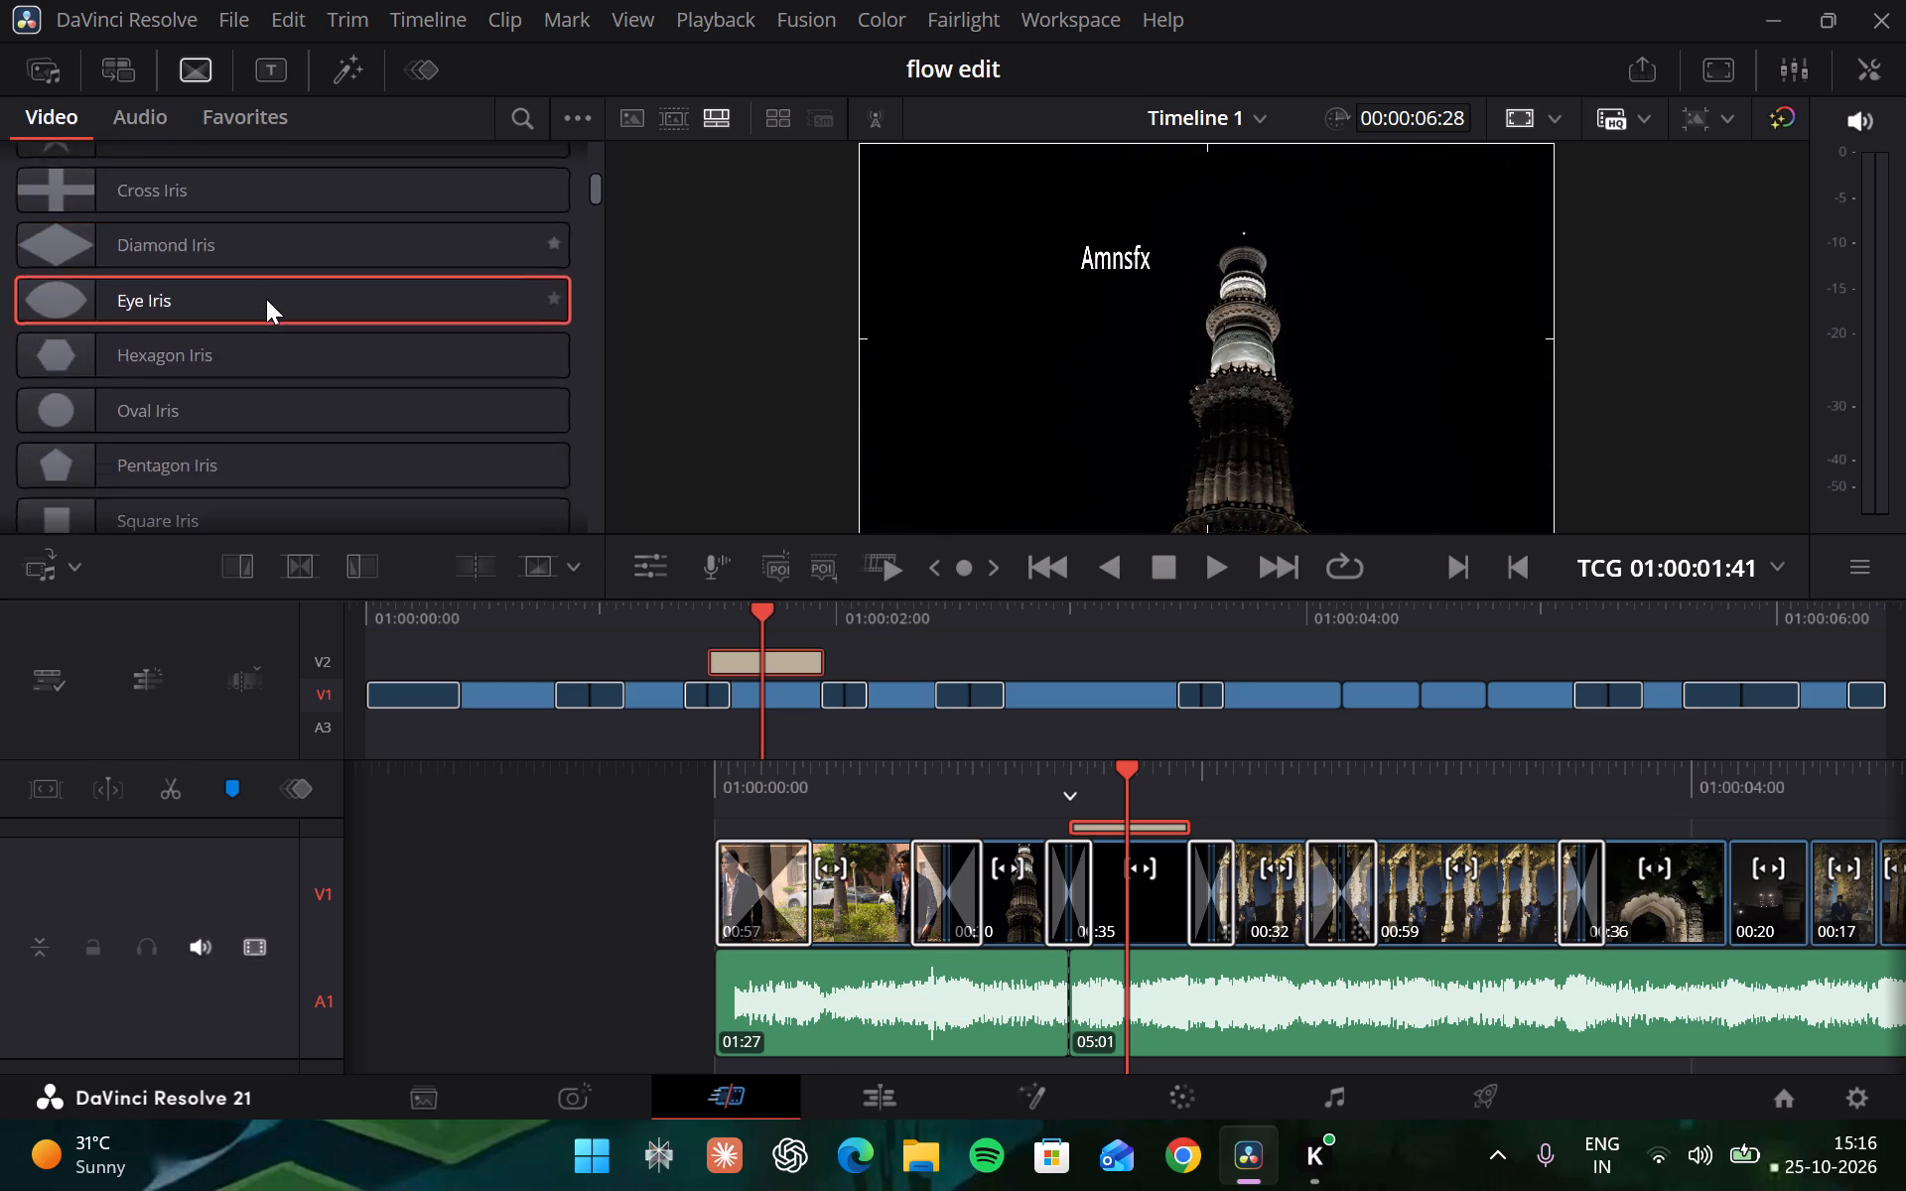
{"action": "scroll", "coordinate": [266, 299], "scroll_direction": "down", "scroll_amount": 4}
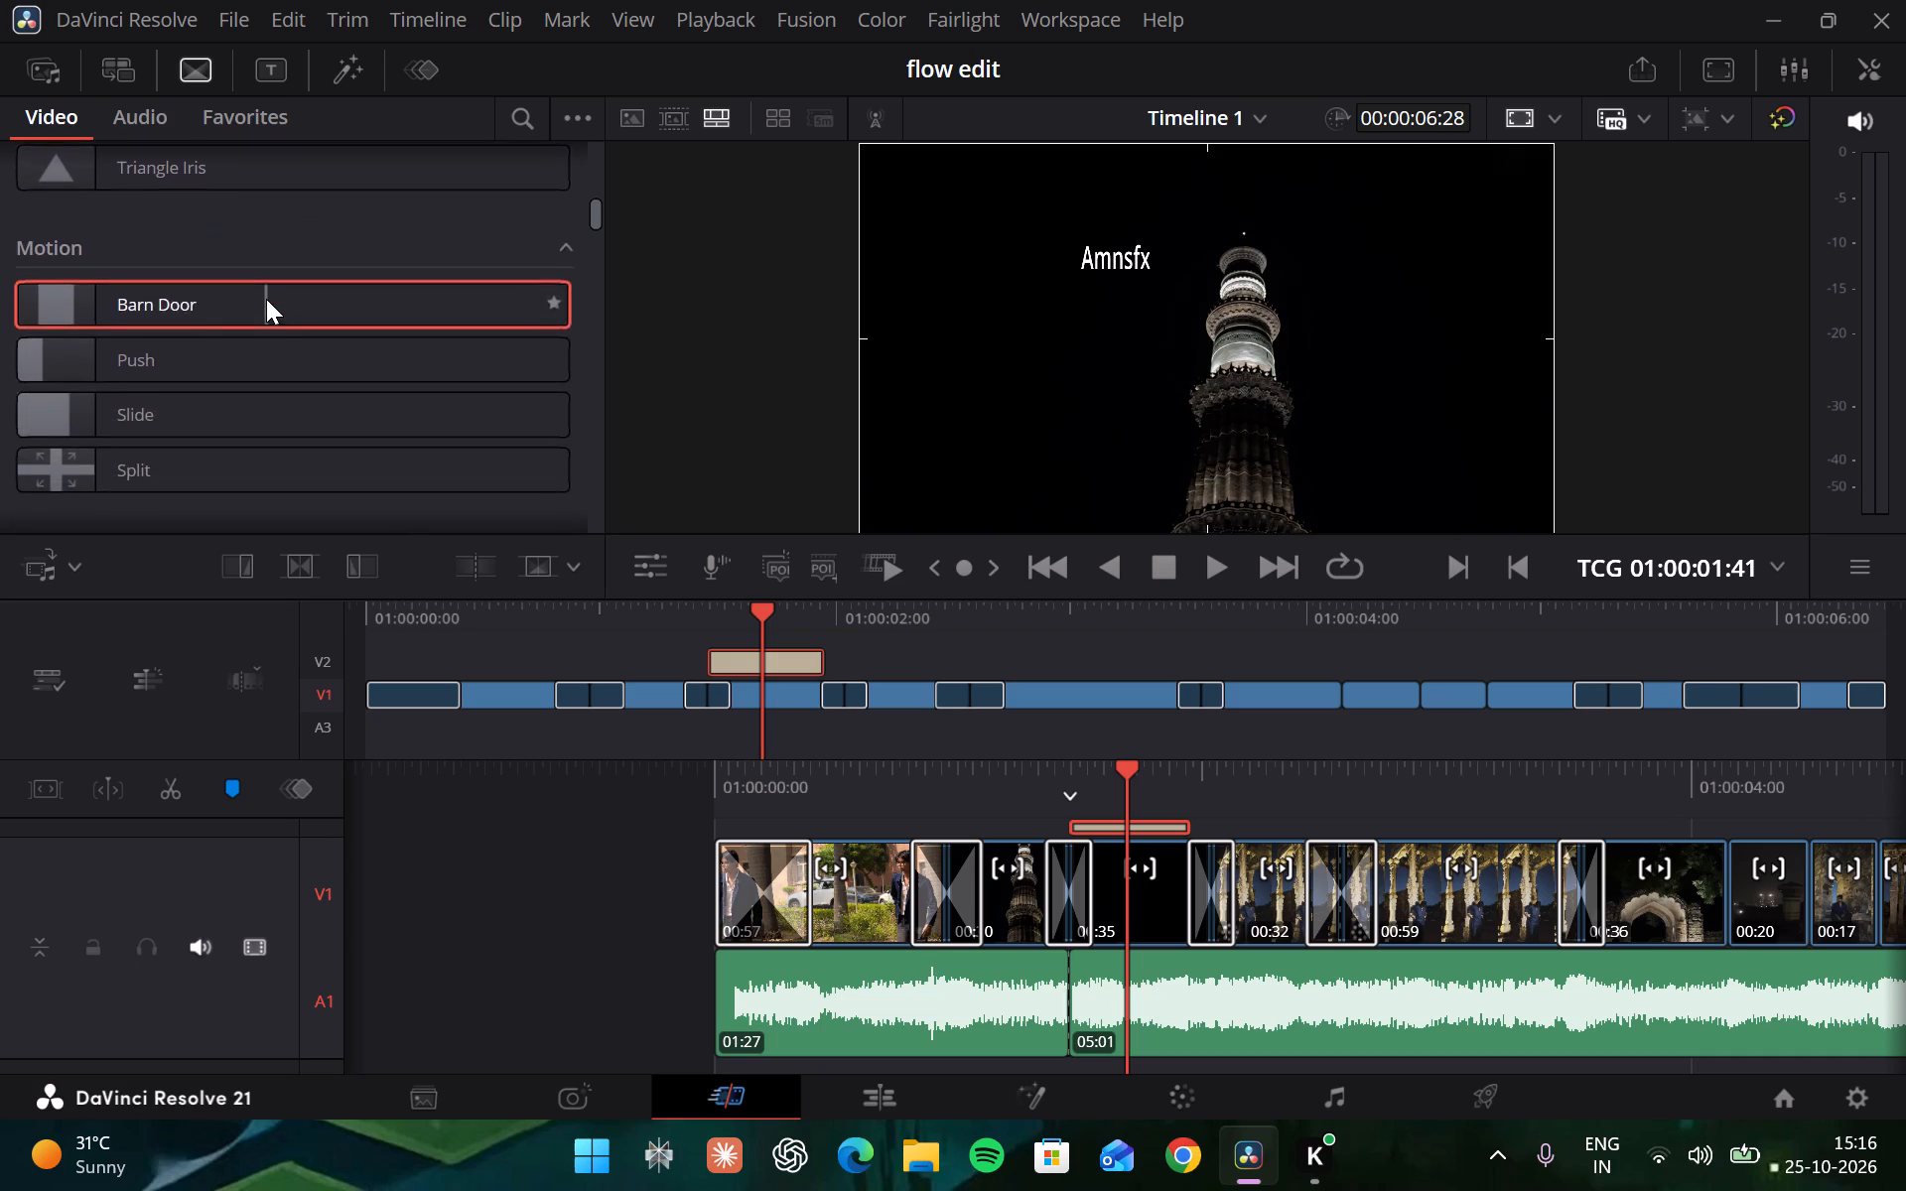
{"action": "scroll", "coordinate": [266, 299], "scroll_direction": "down", "scroll_amount": 3}
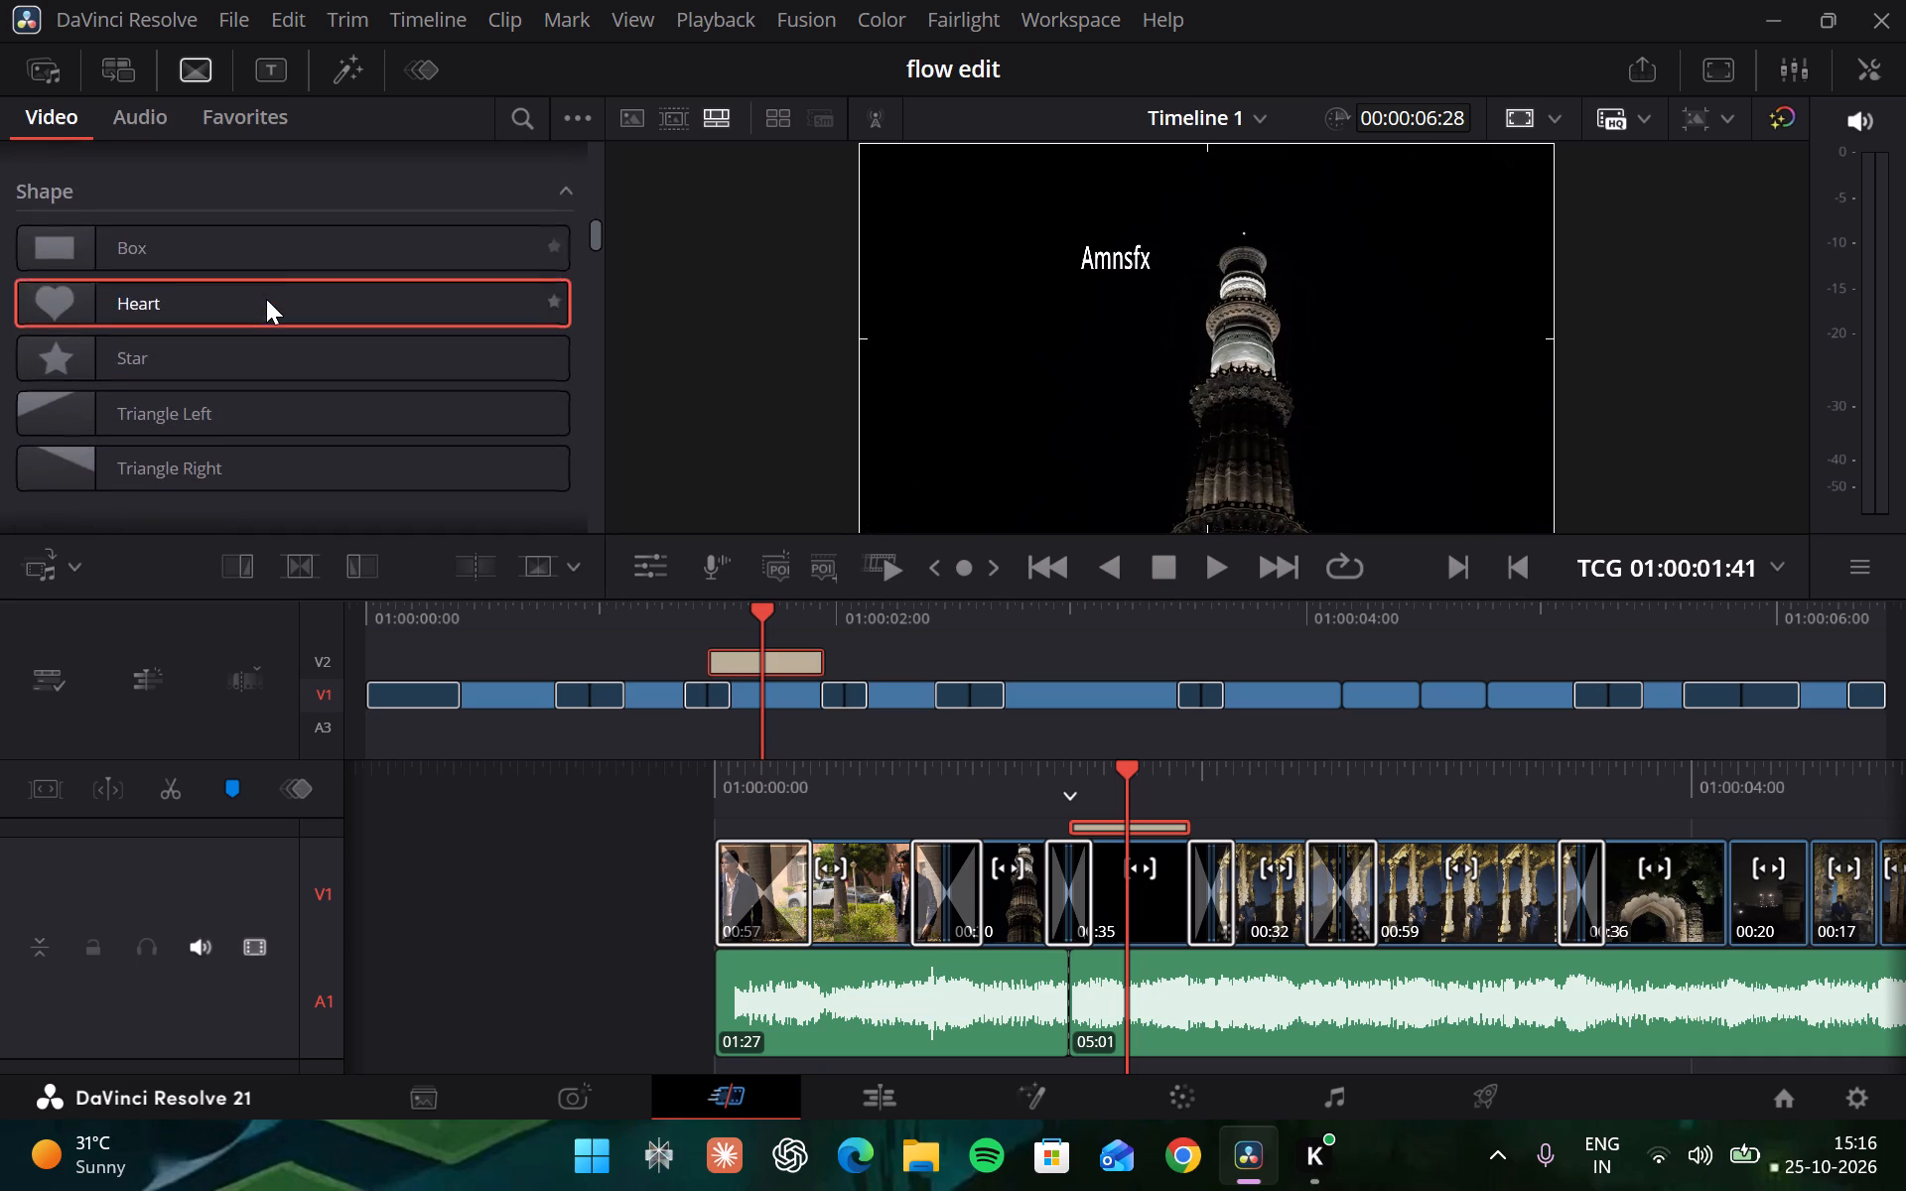
{"action": "scroll", "coordinate": [266, 299], "scroll_direction": "down", "scroll_amount": 5}
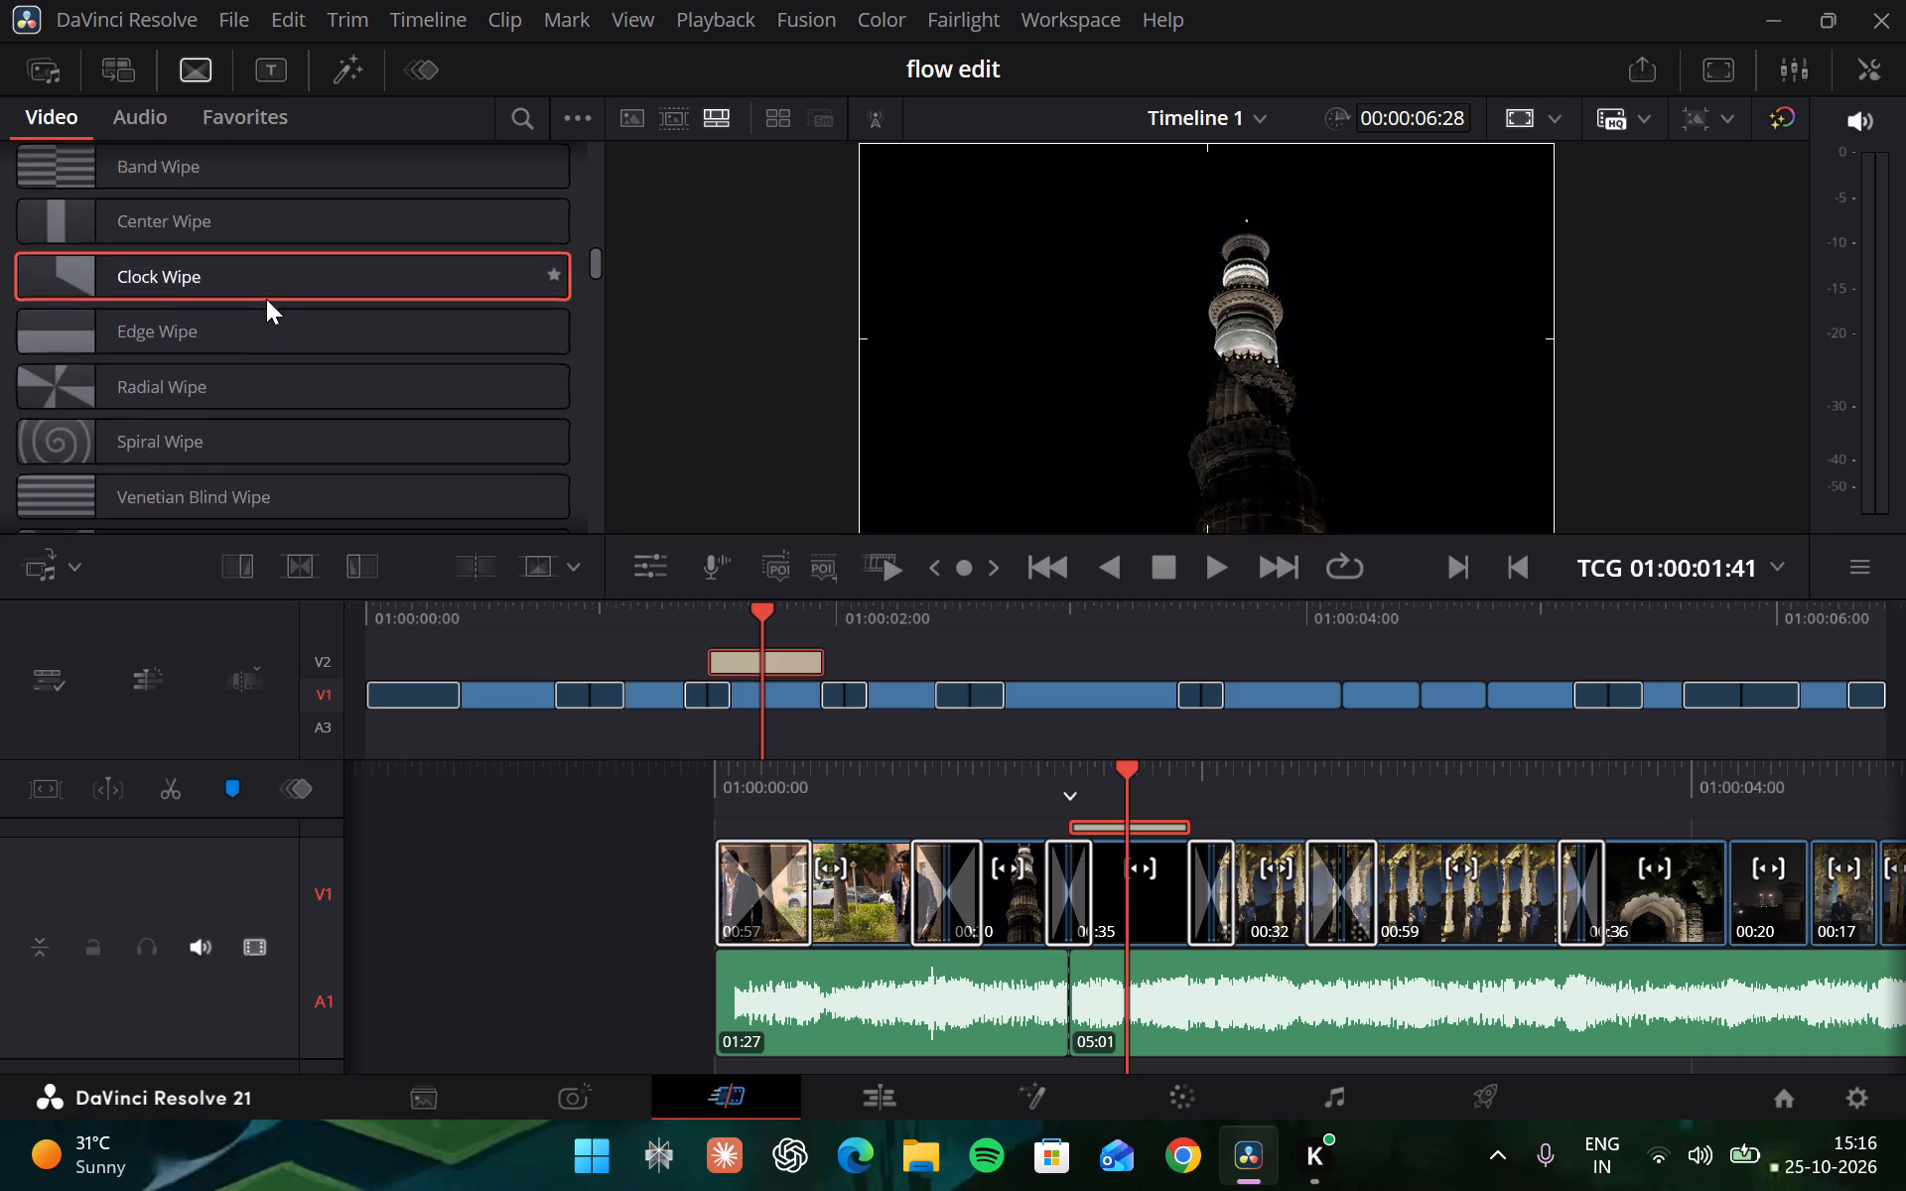
{"action": "scroll", "coordinate": [266, 299], "scroll_direction": "down", "scroll_amount": 4}
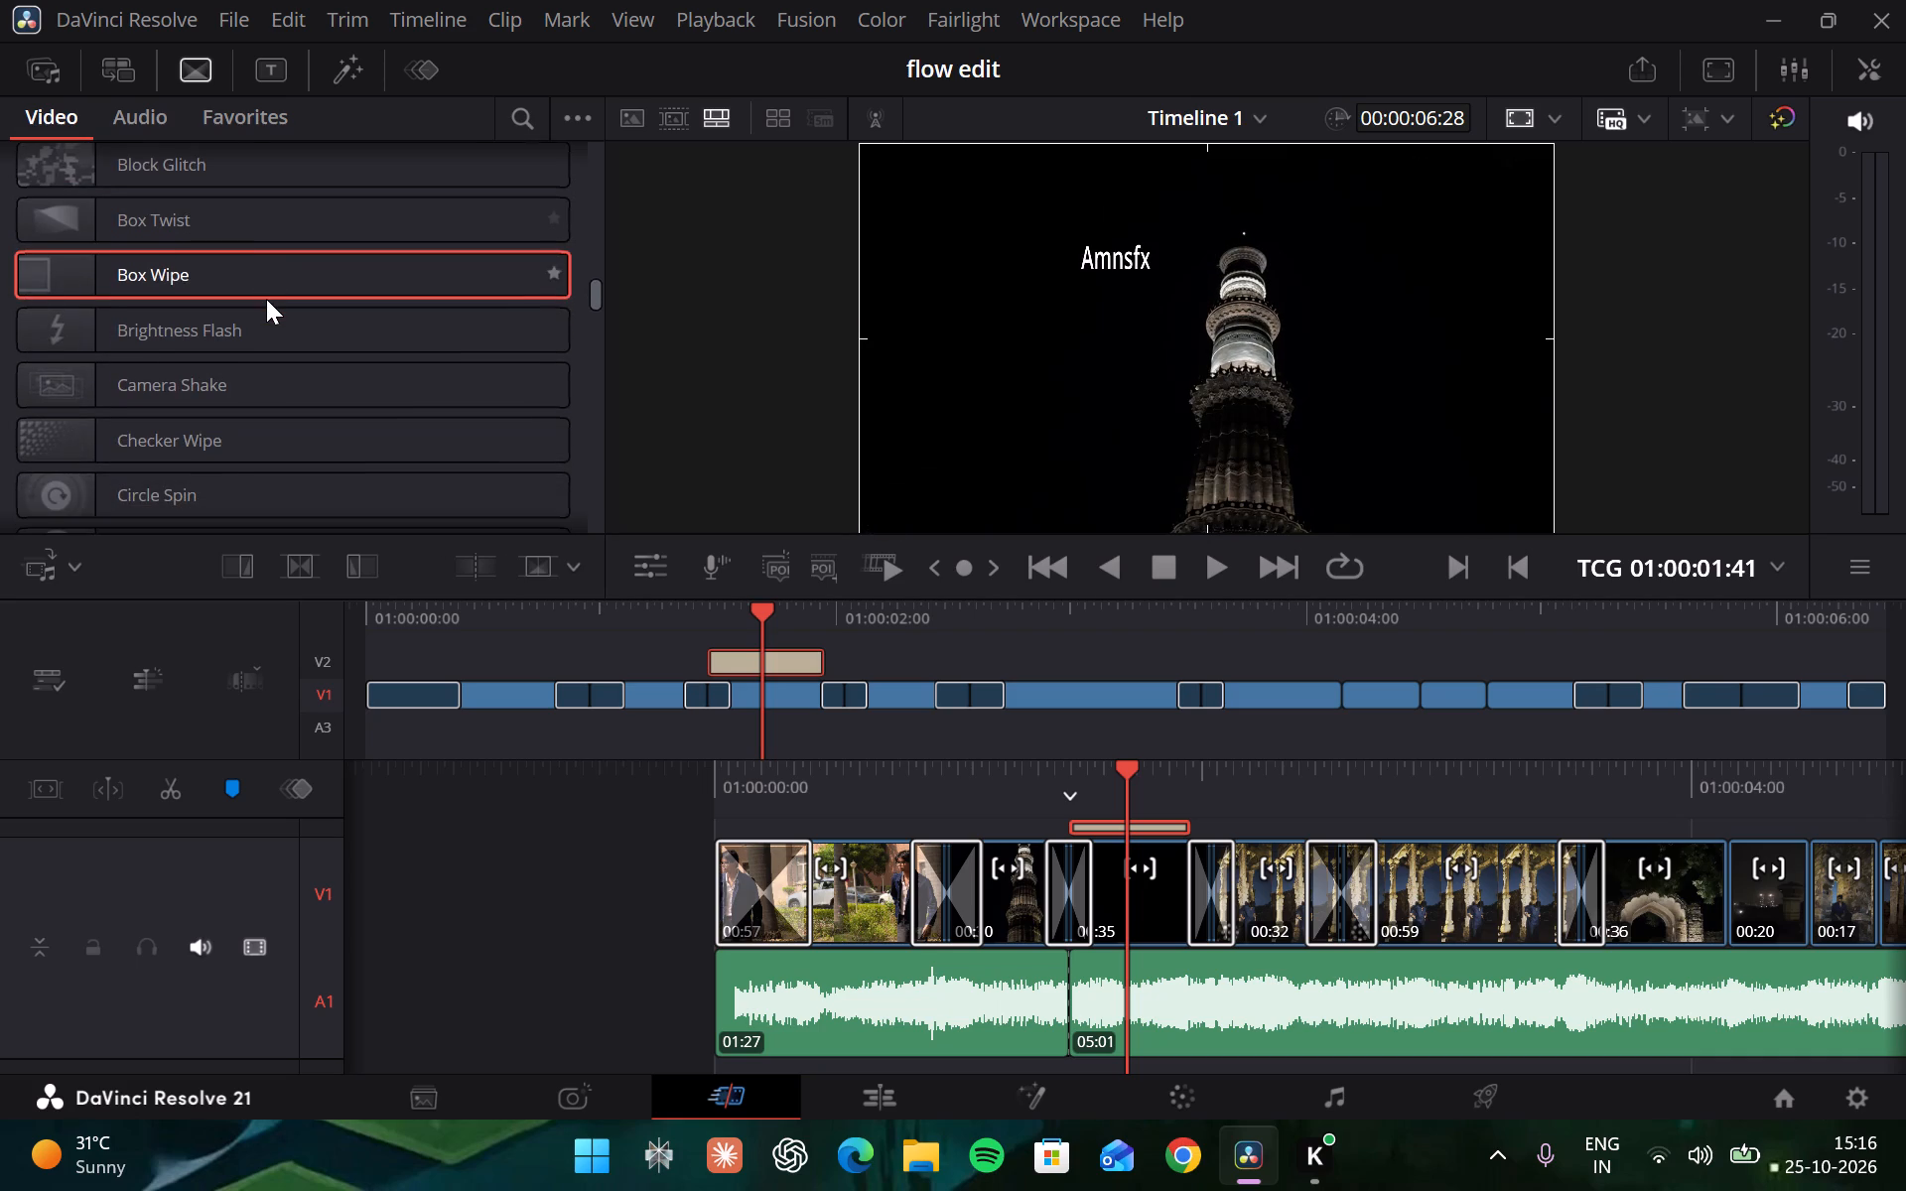
{"action": "scroll", "coordinate": [266, 299], "scroll_direction": "down", "scroll_amount": 1}
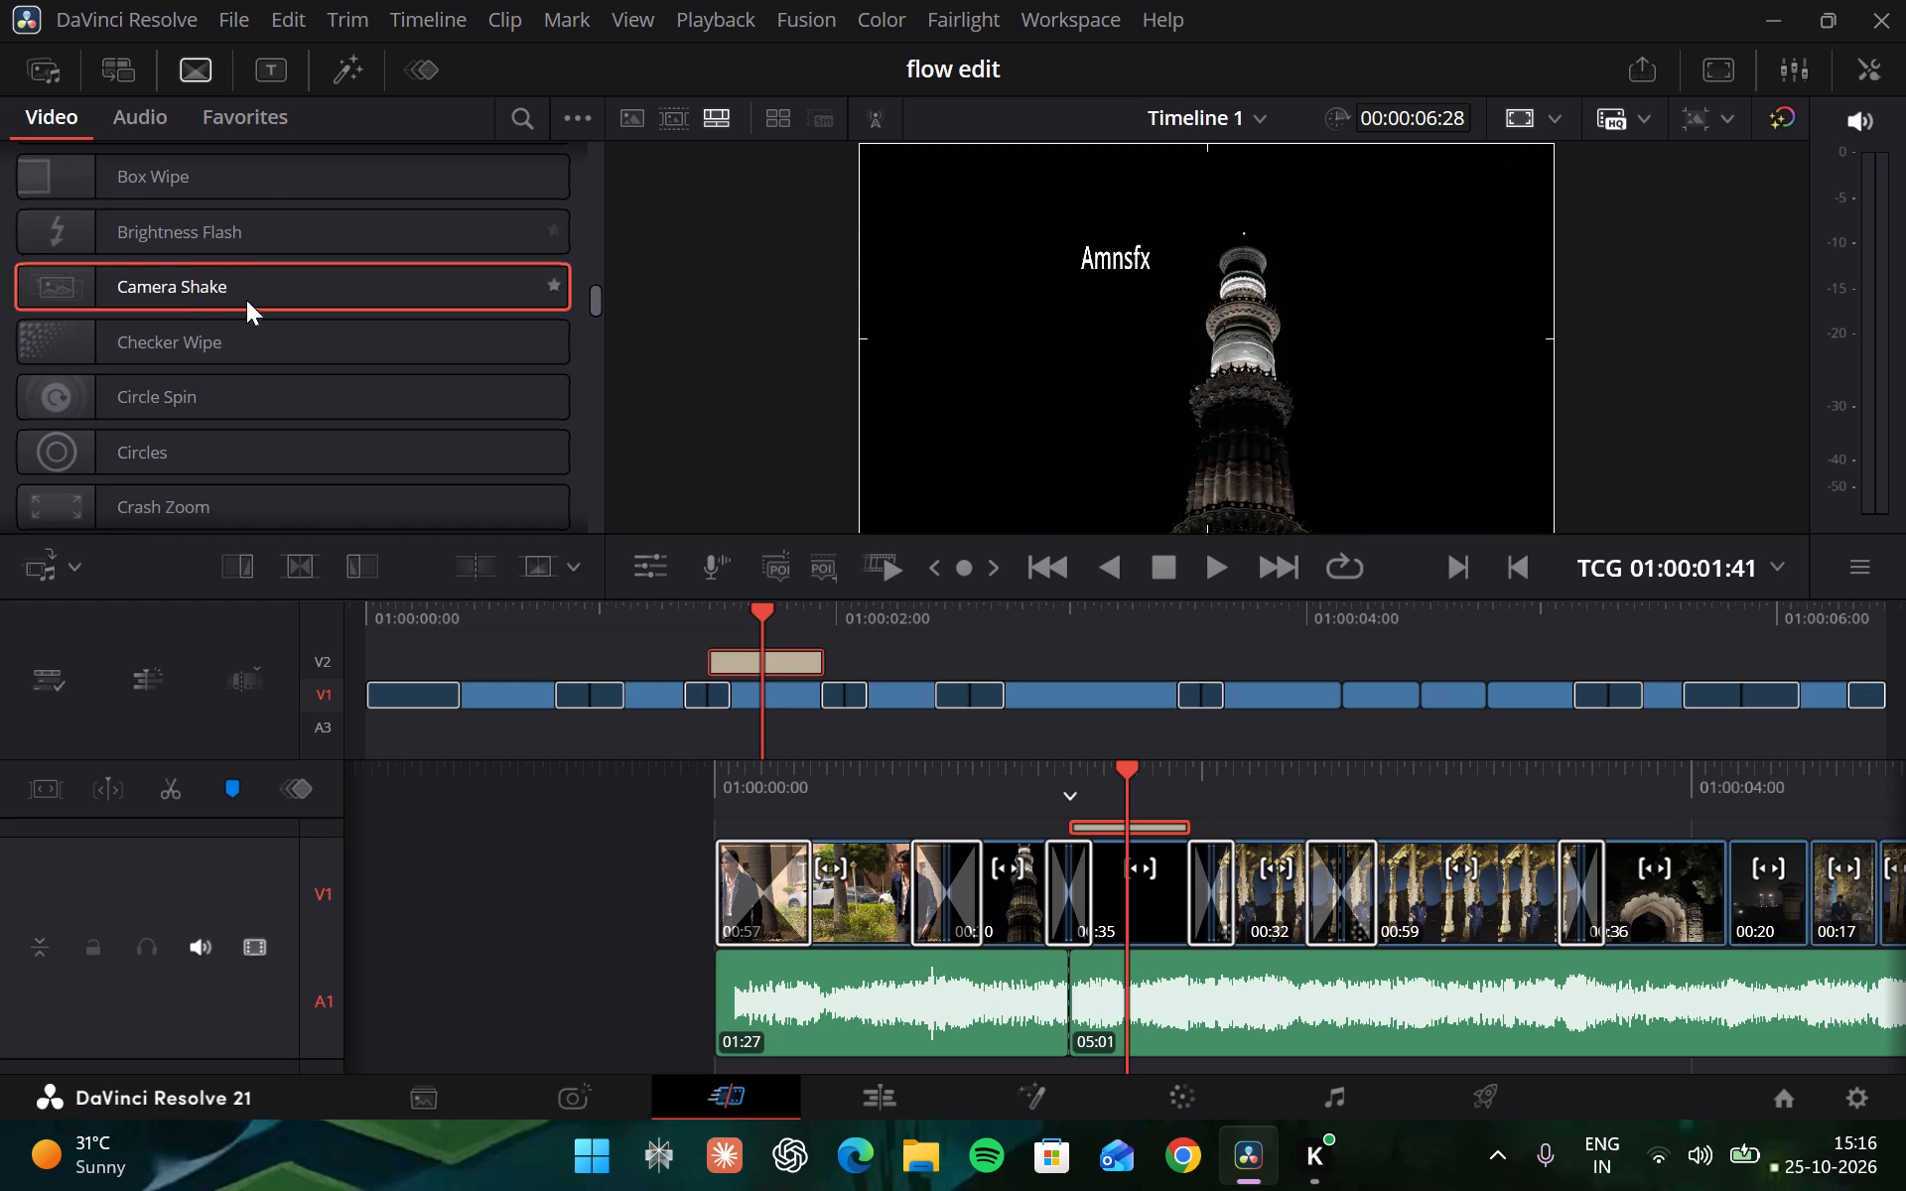
{"action": "scroll", "coordinate": [260, 327], "scroll_direction": "down", "scroll_amount": 3}
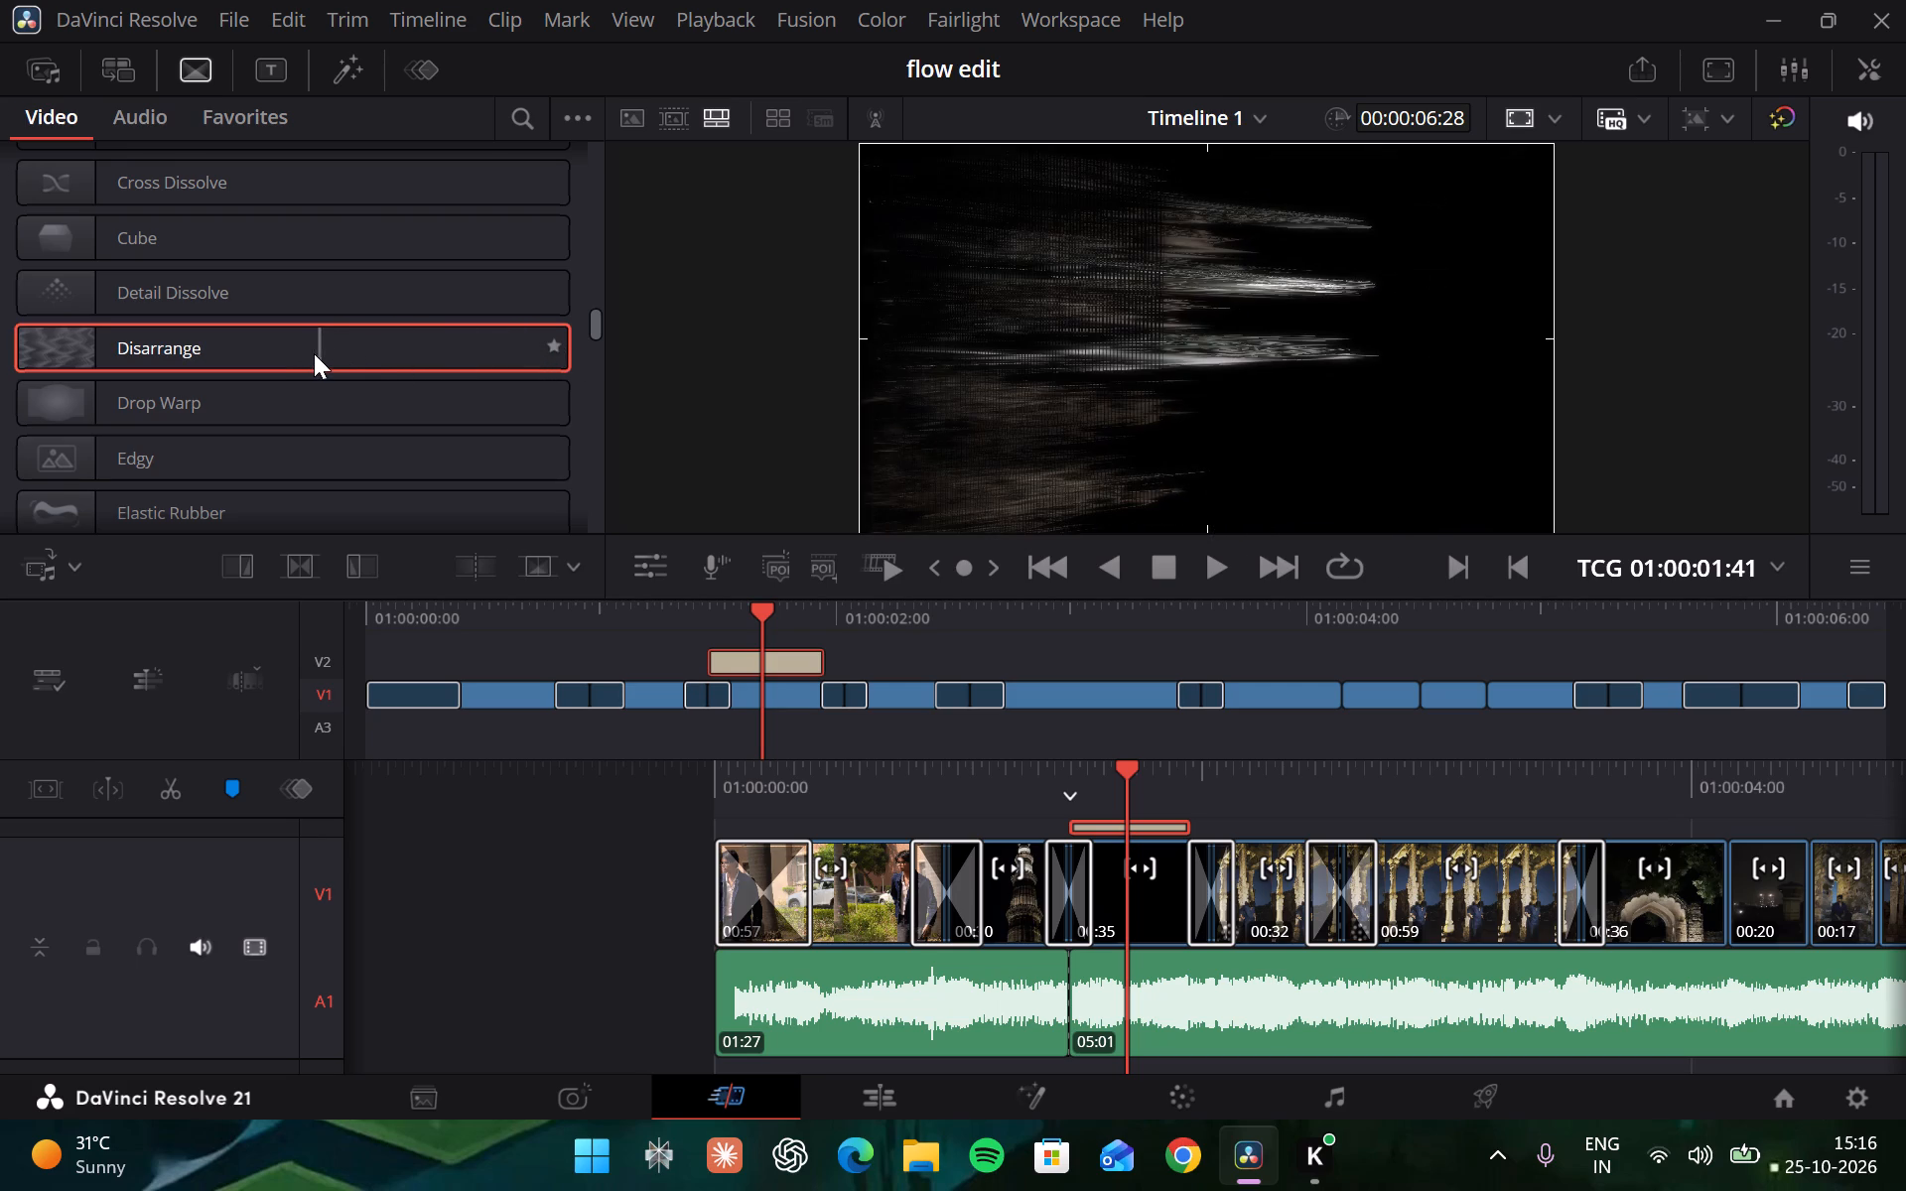
{"action": "left_click_drag", "start_coordinate": [235, 349], "coordinate": [291, 394]}
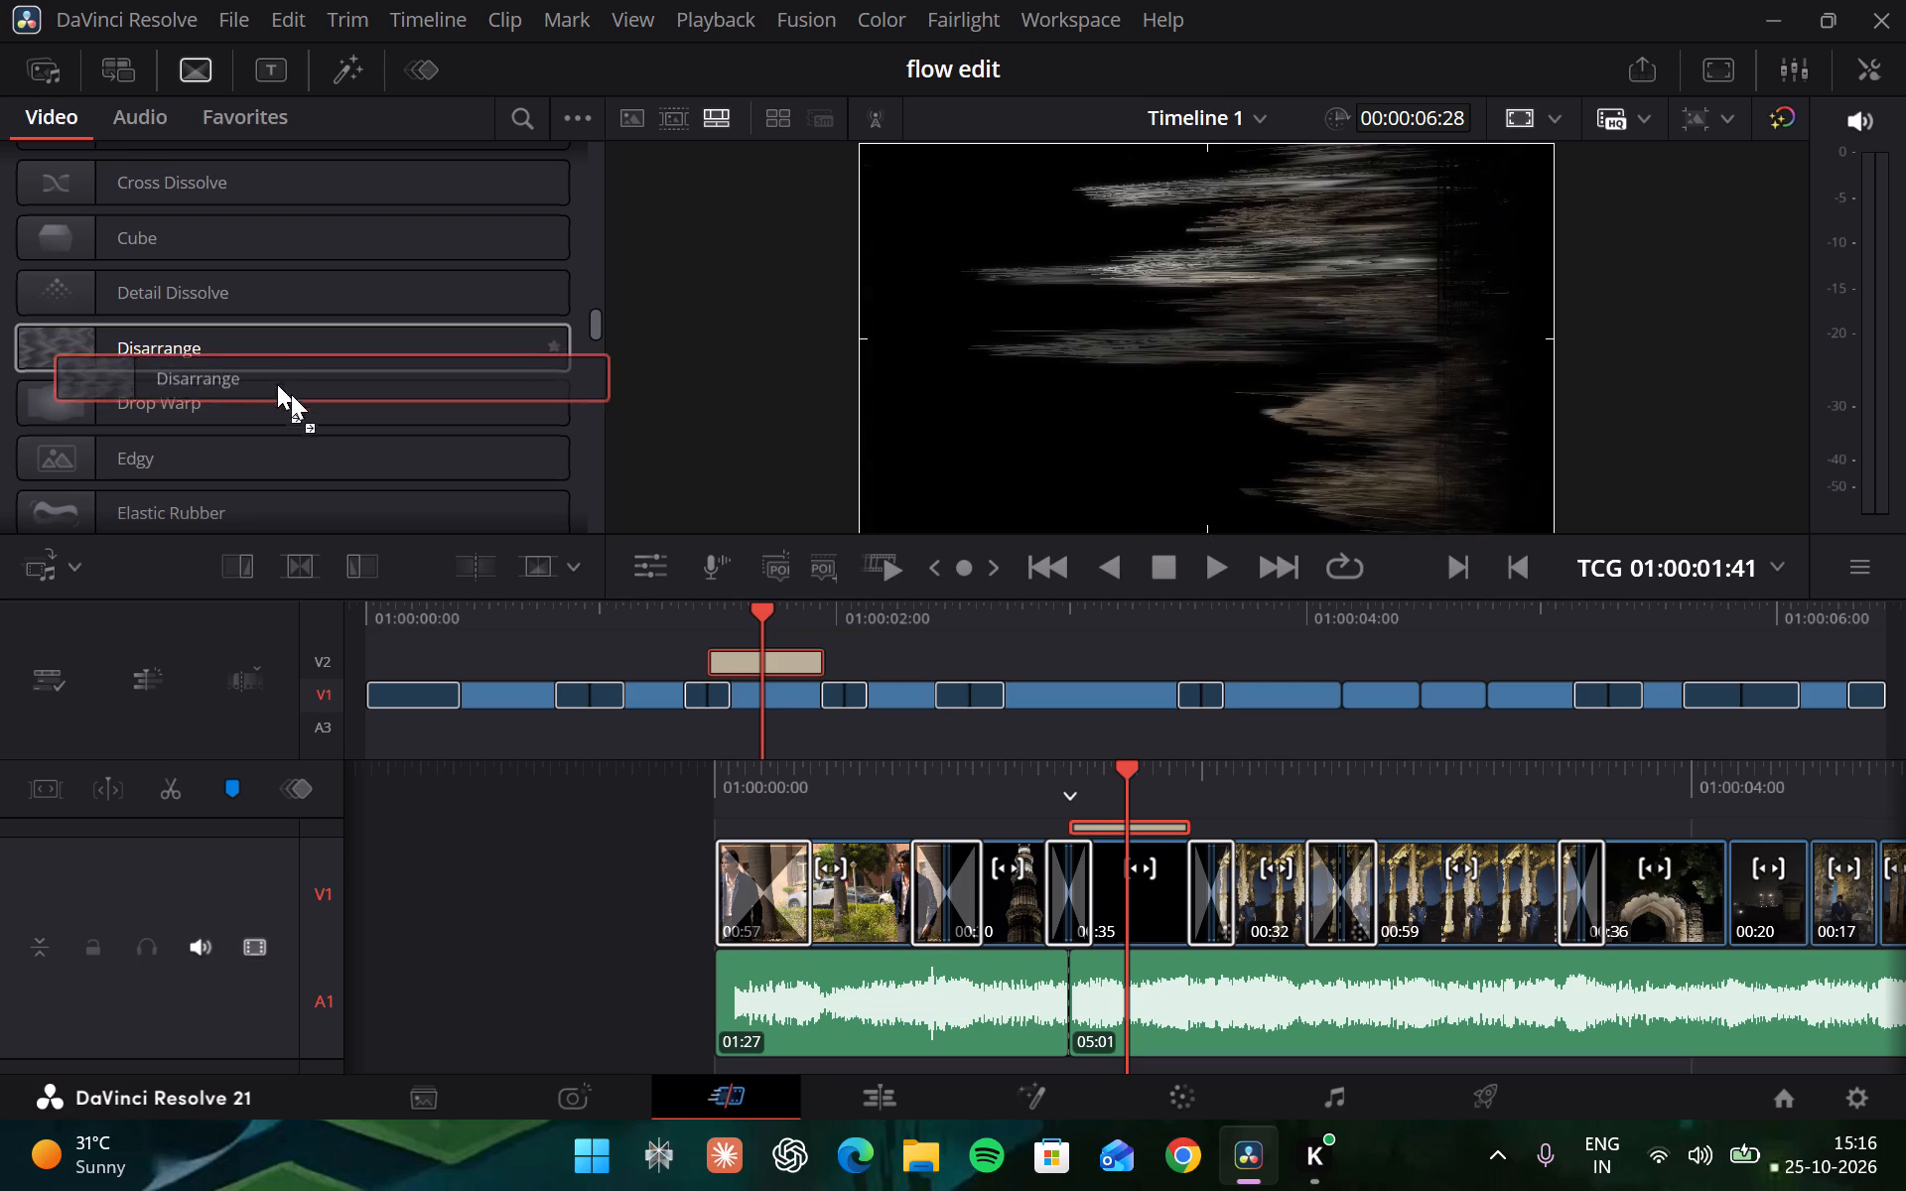
{"action": "left_click_drag", "start_coordinate": [291, 394], "coordinate": [1101, 824]}
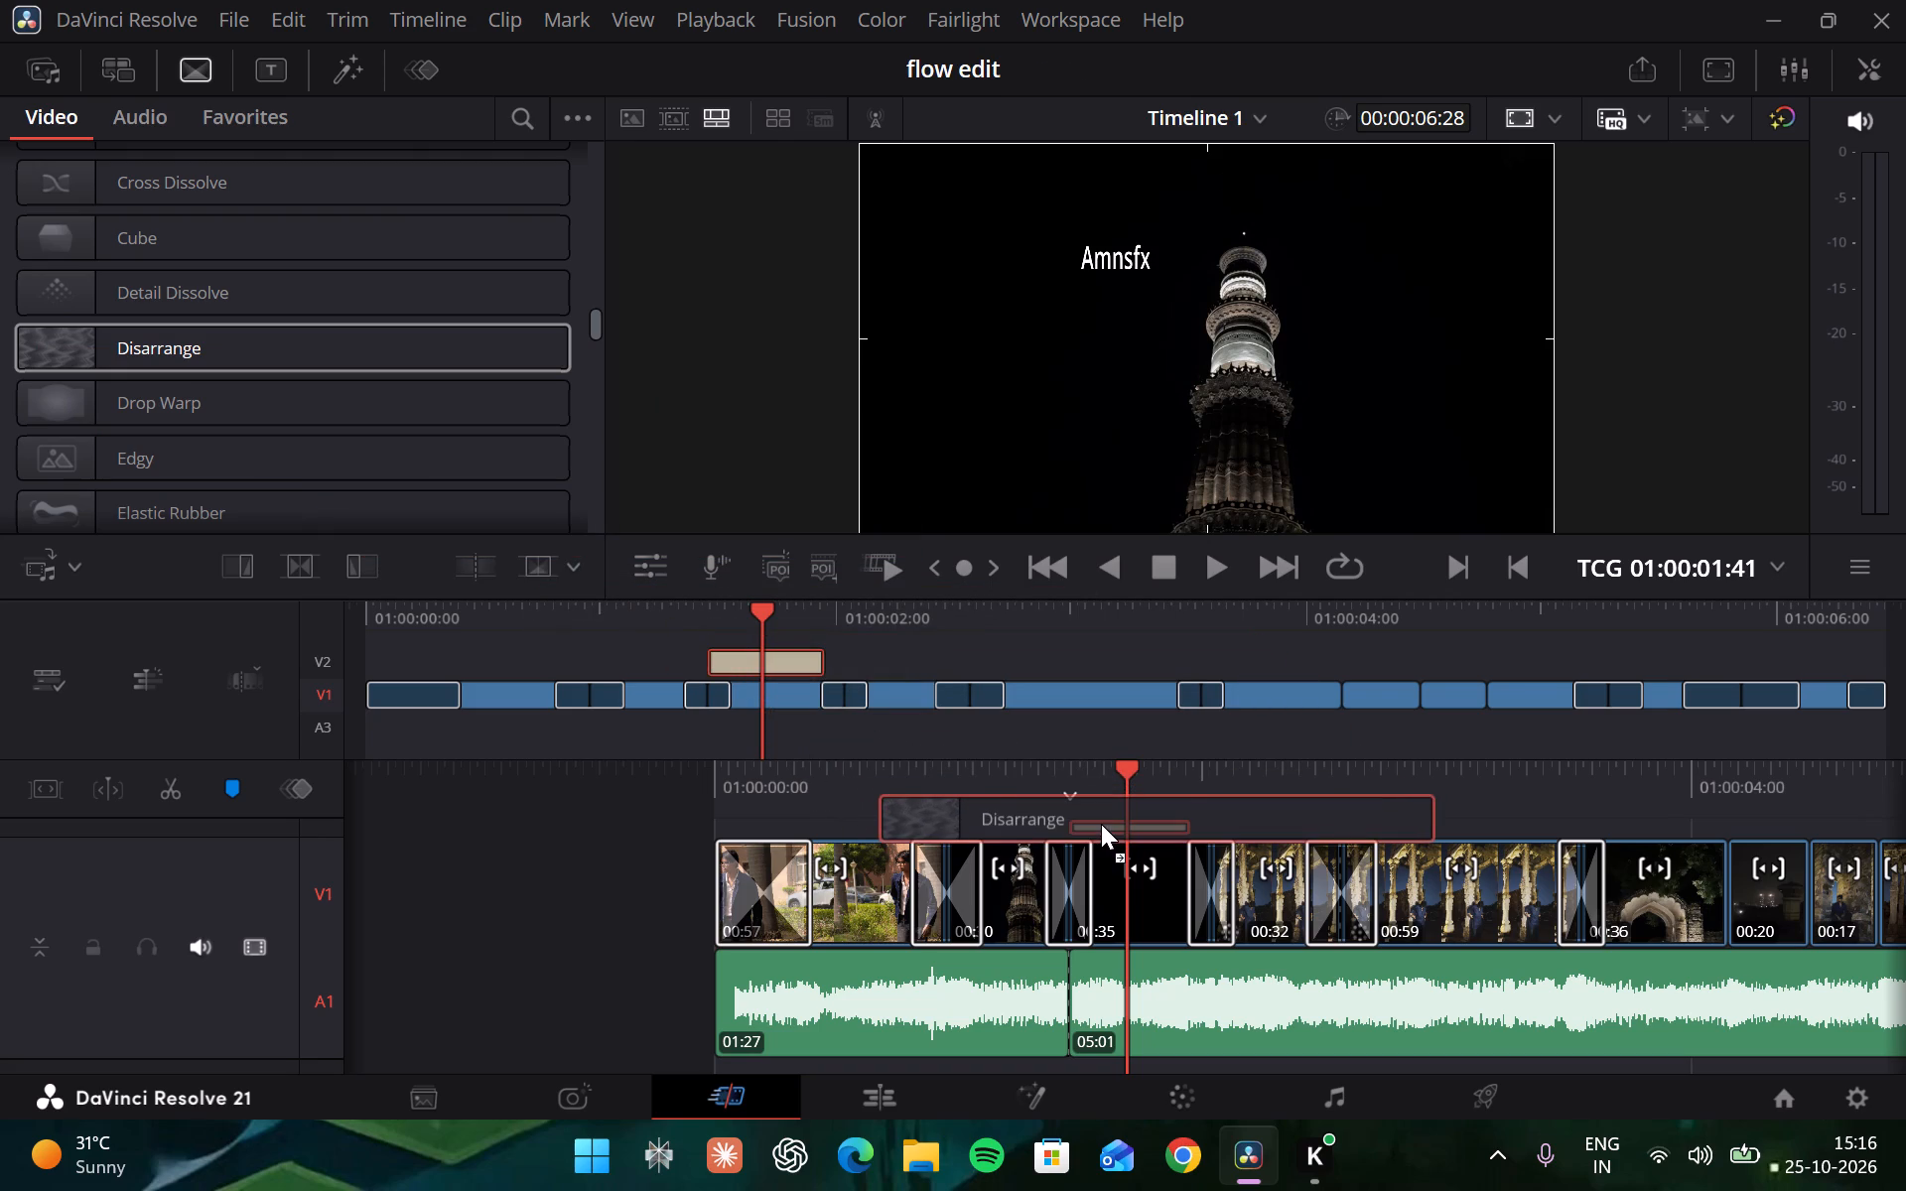
{"action": "left_click_drag", "start_coordinate": [1101, 824], "coordinate": [1089, 821]}
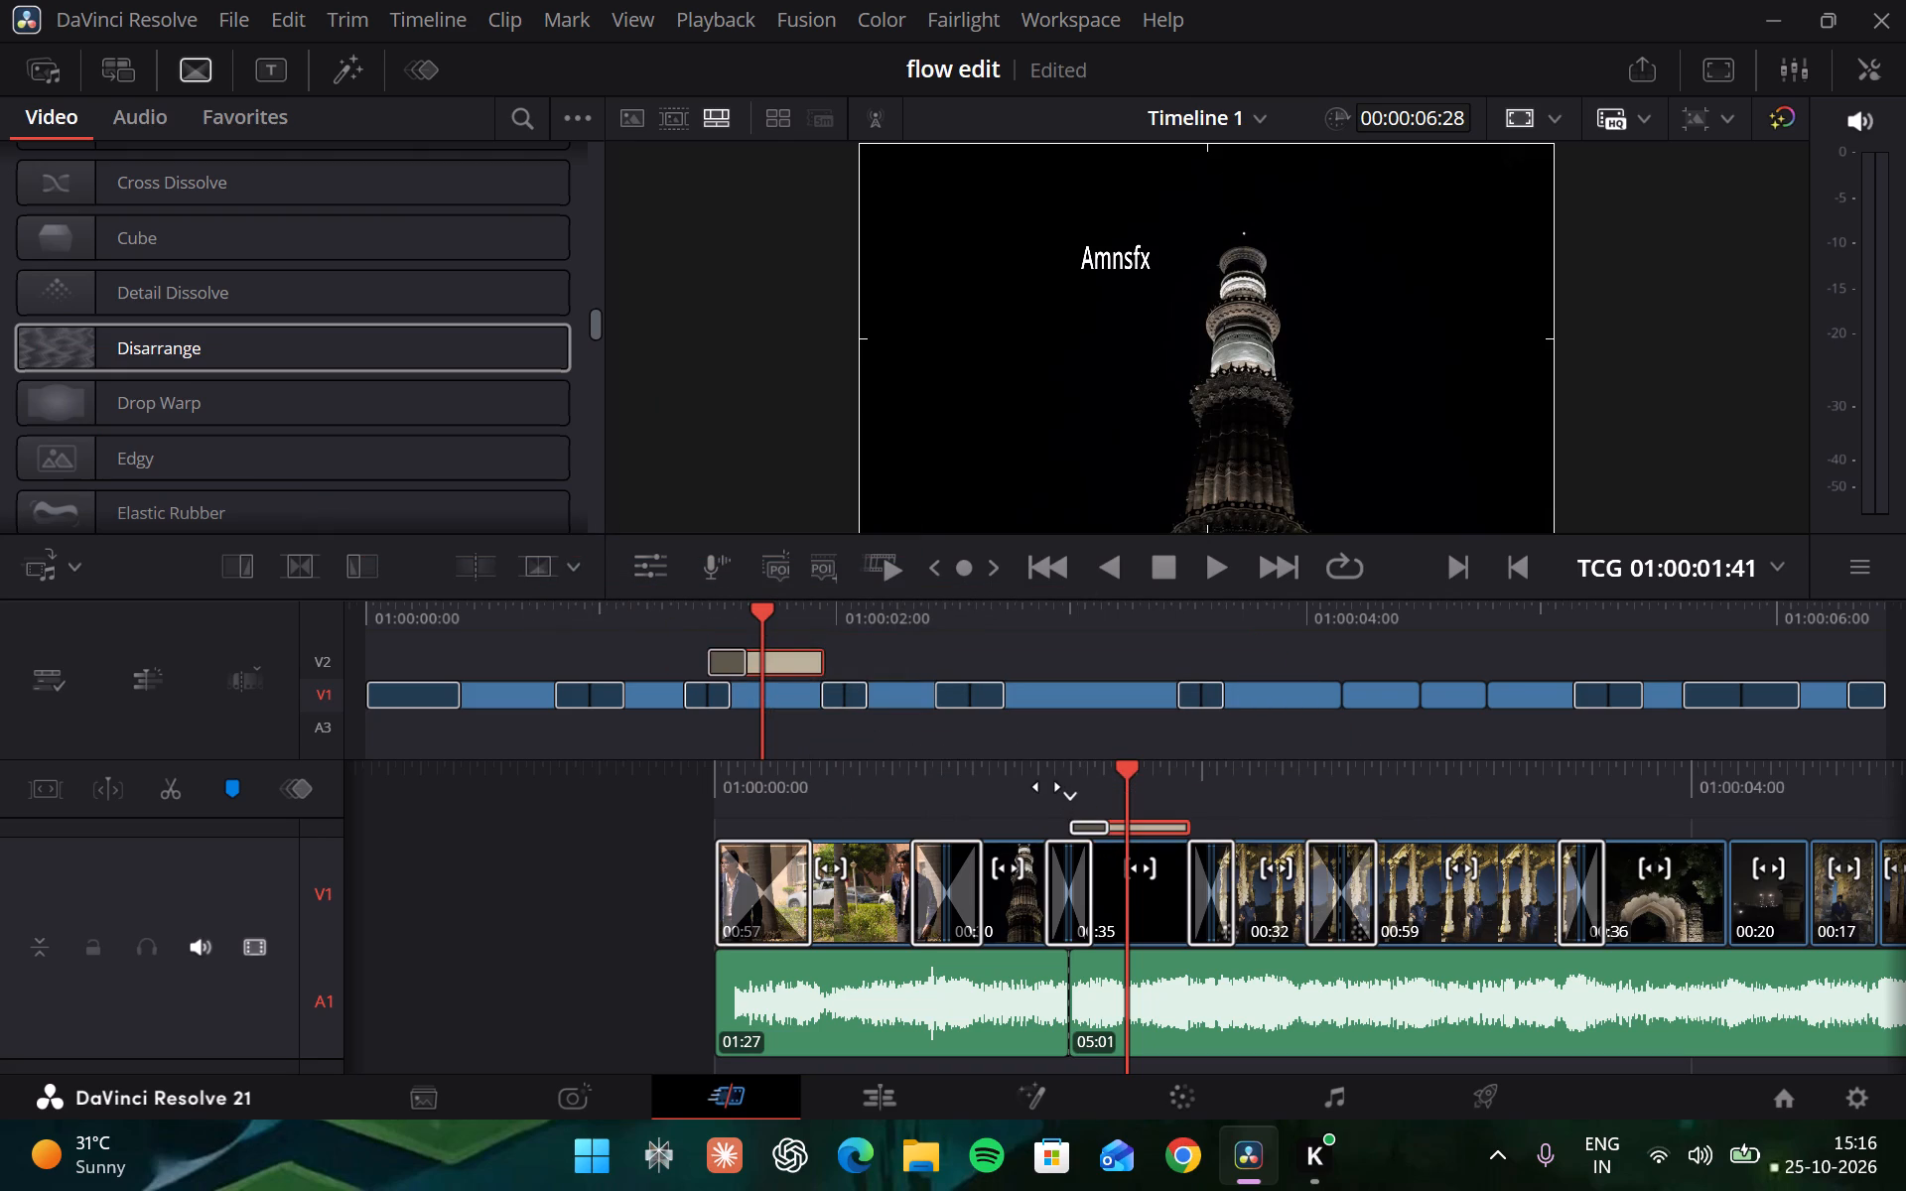
Switch to the Edit page and shorten the Disarrange transition at the title's start to 6 frames.
{"action": "scroll", "coordinate": [1045, 786], "scroll_direction": "right", "scroll_amount": 1}
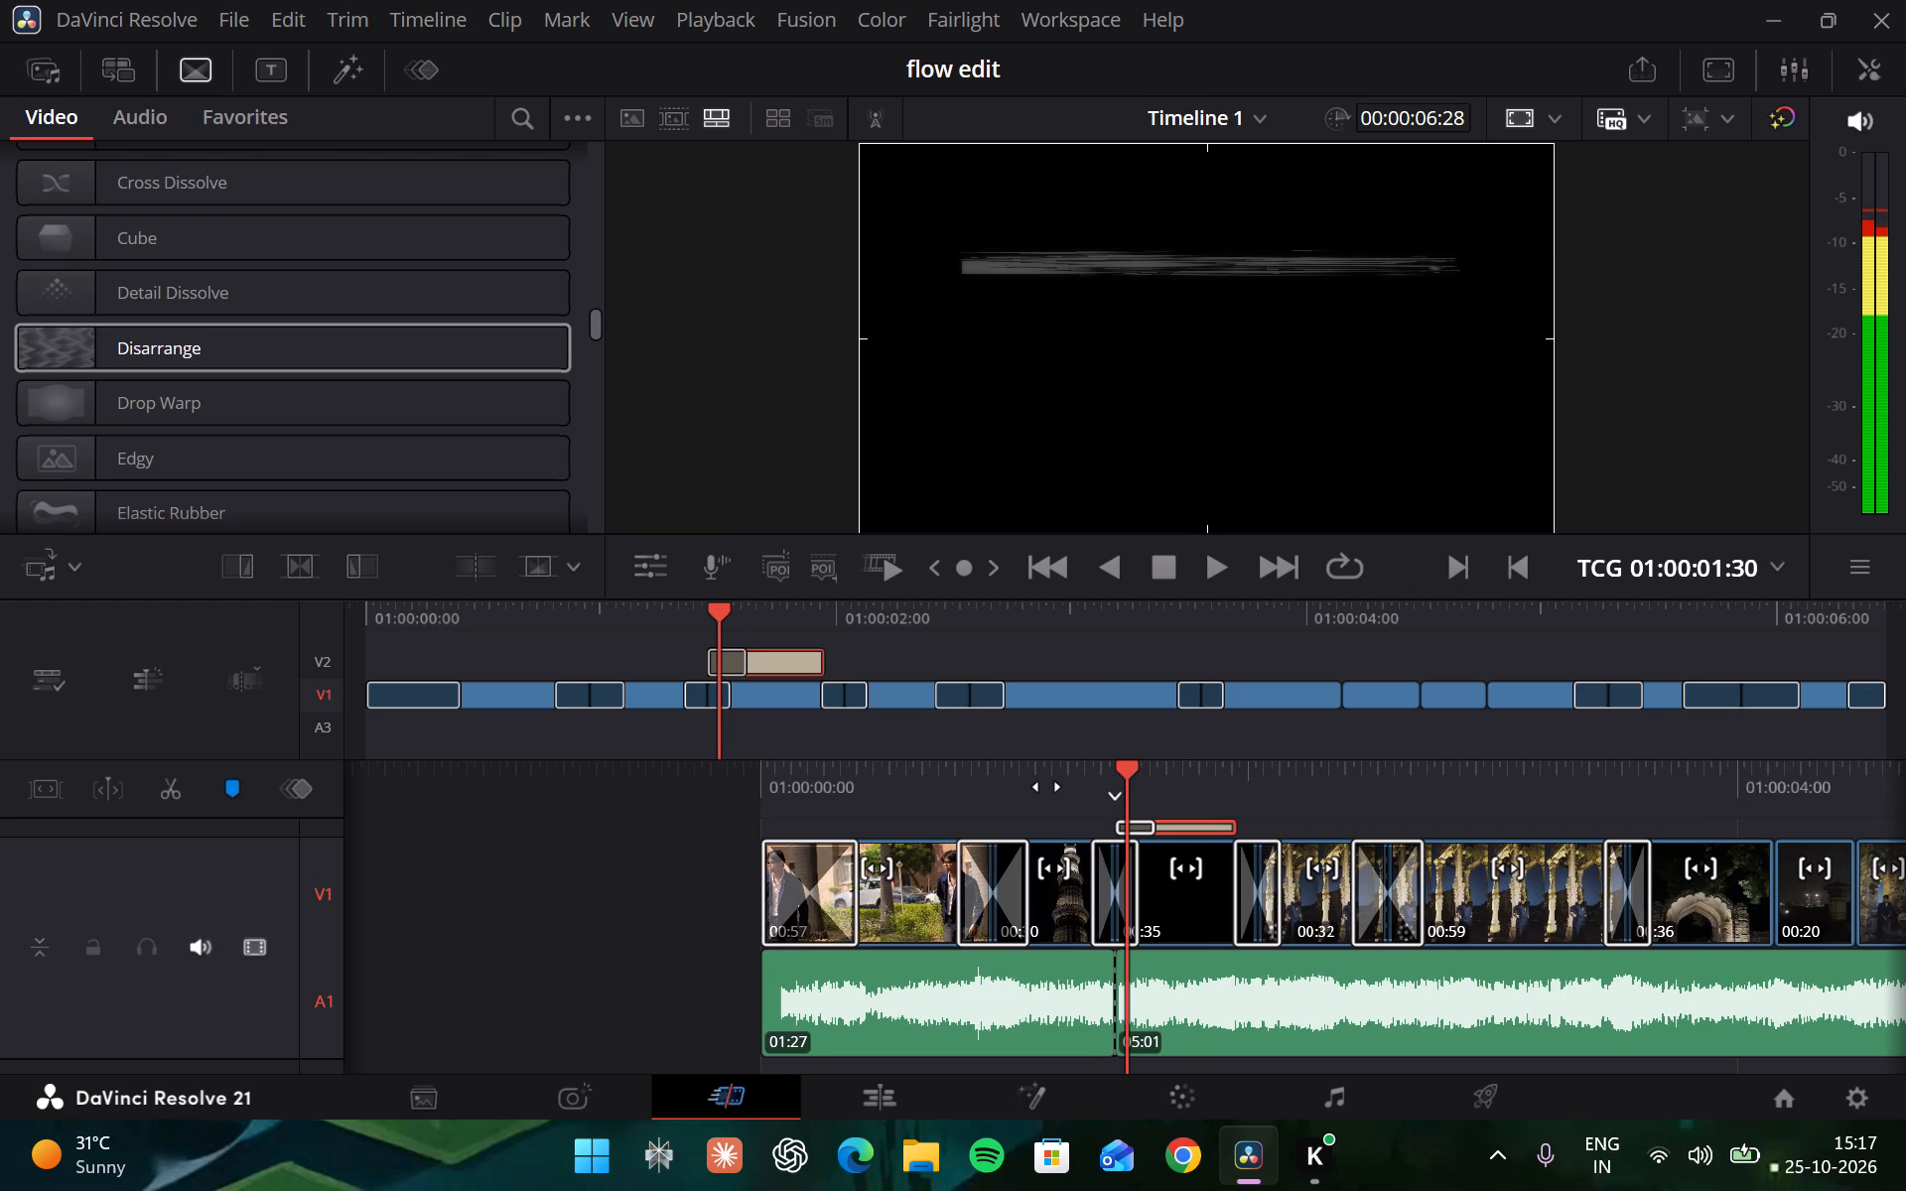
{"action": "left_click", "coordinate": [882, 1112]}
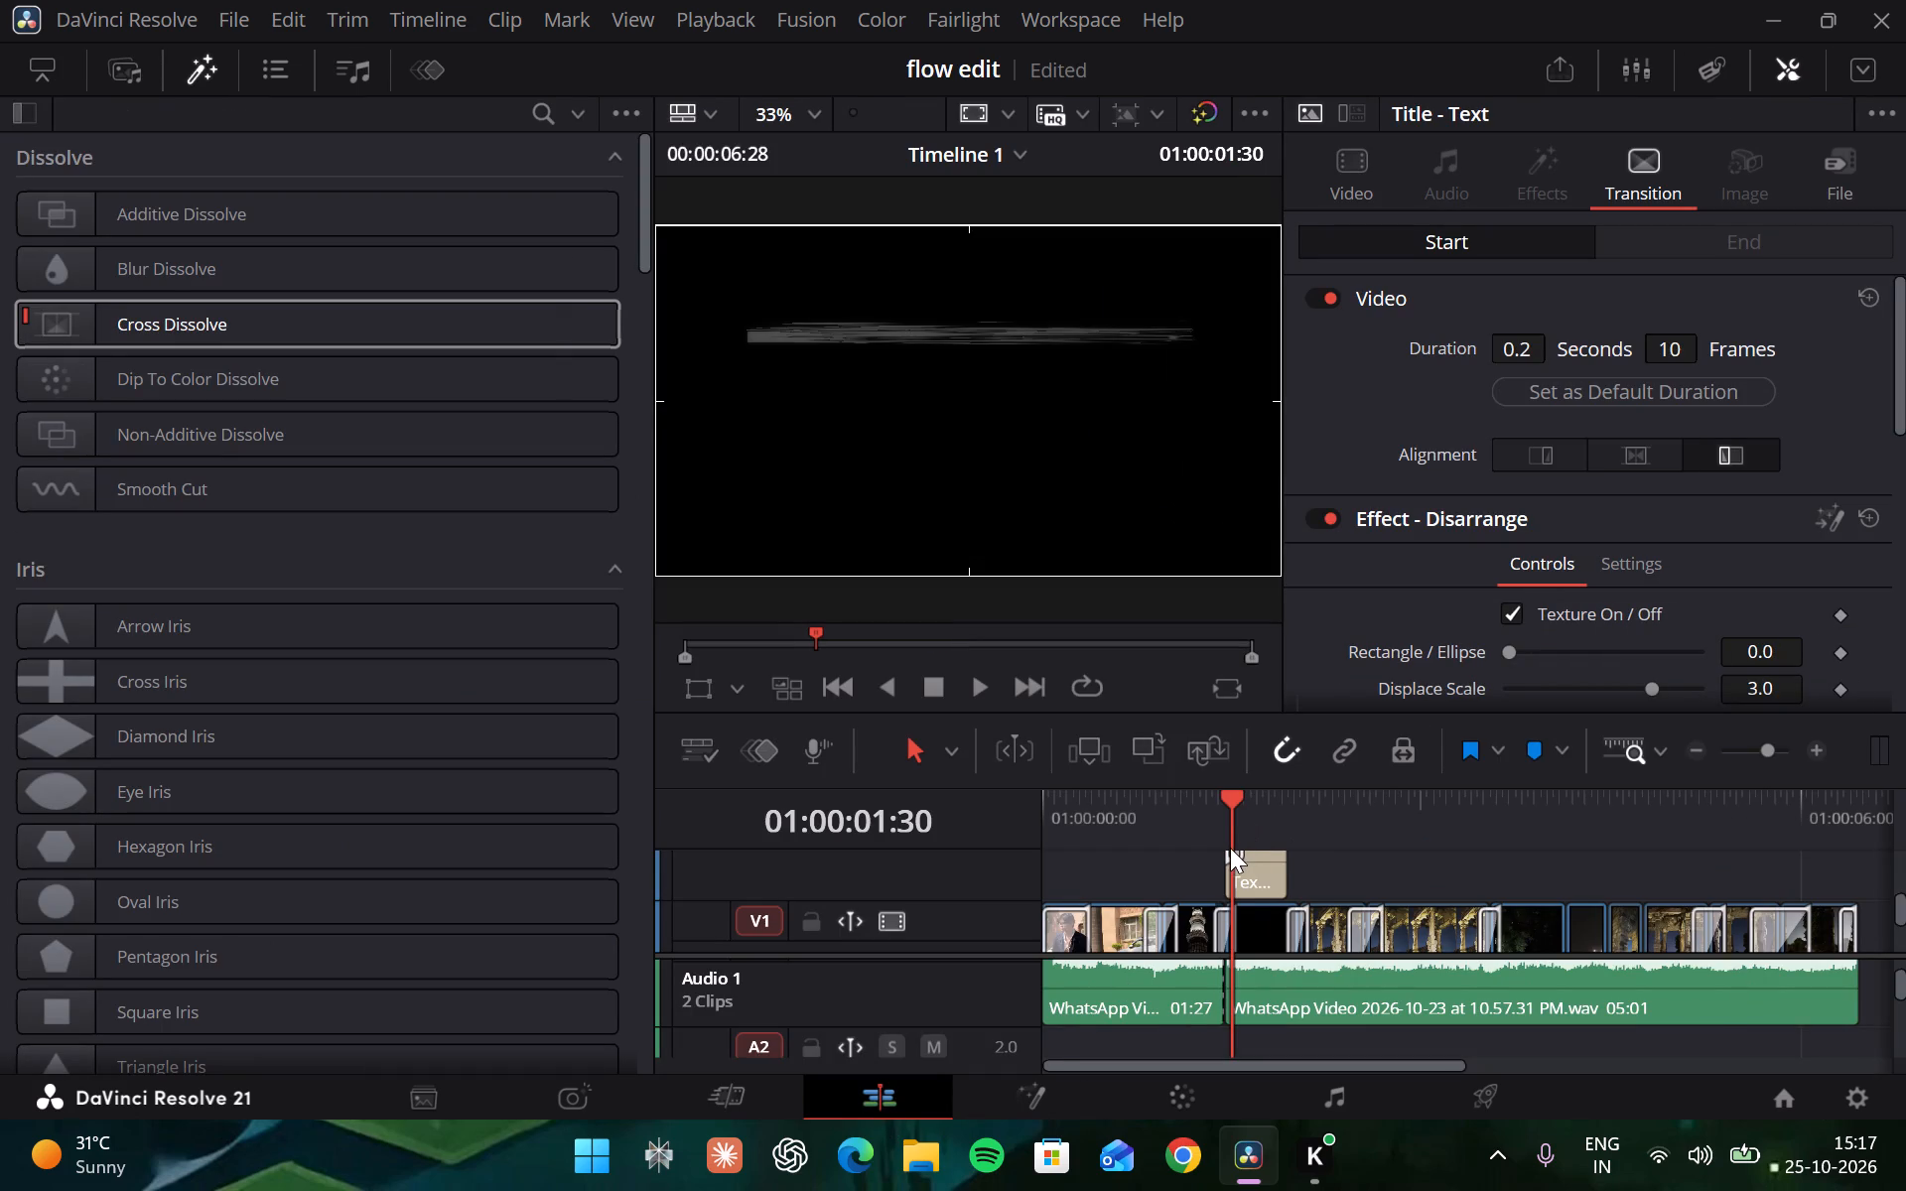
{"action": "left_click", "coordinate": [1533, 343]}
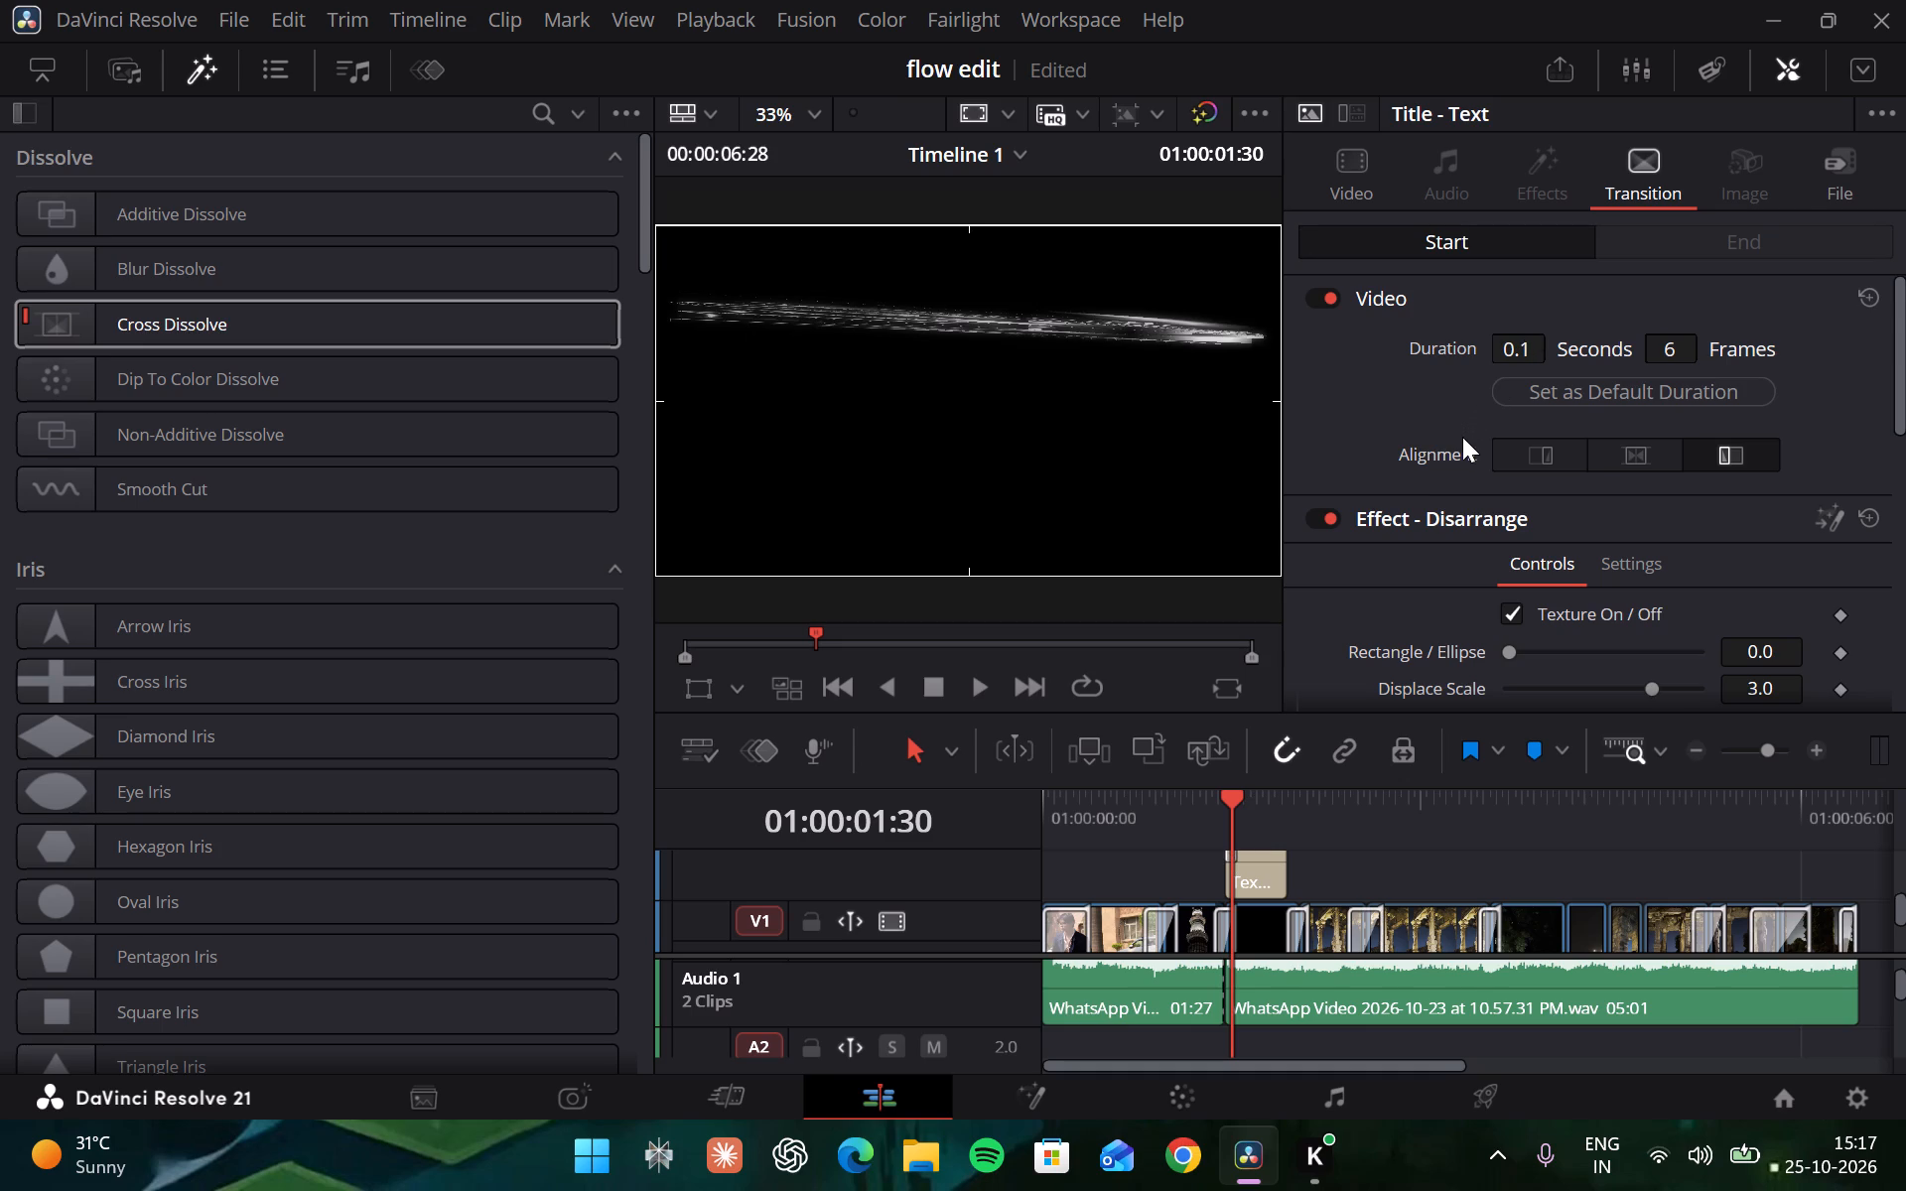
Play back the section from the night tower shots through the "Amnsfx" title into the pillar shots twice.
{"action": "scroll", "coordinate": [1310, 792], "scroll_direction": "right", "scroll_amount": 1}
{"action": "double_click", "coordinate": [1184, 809]}
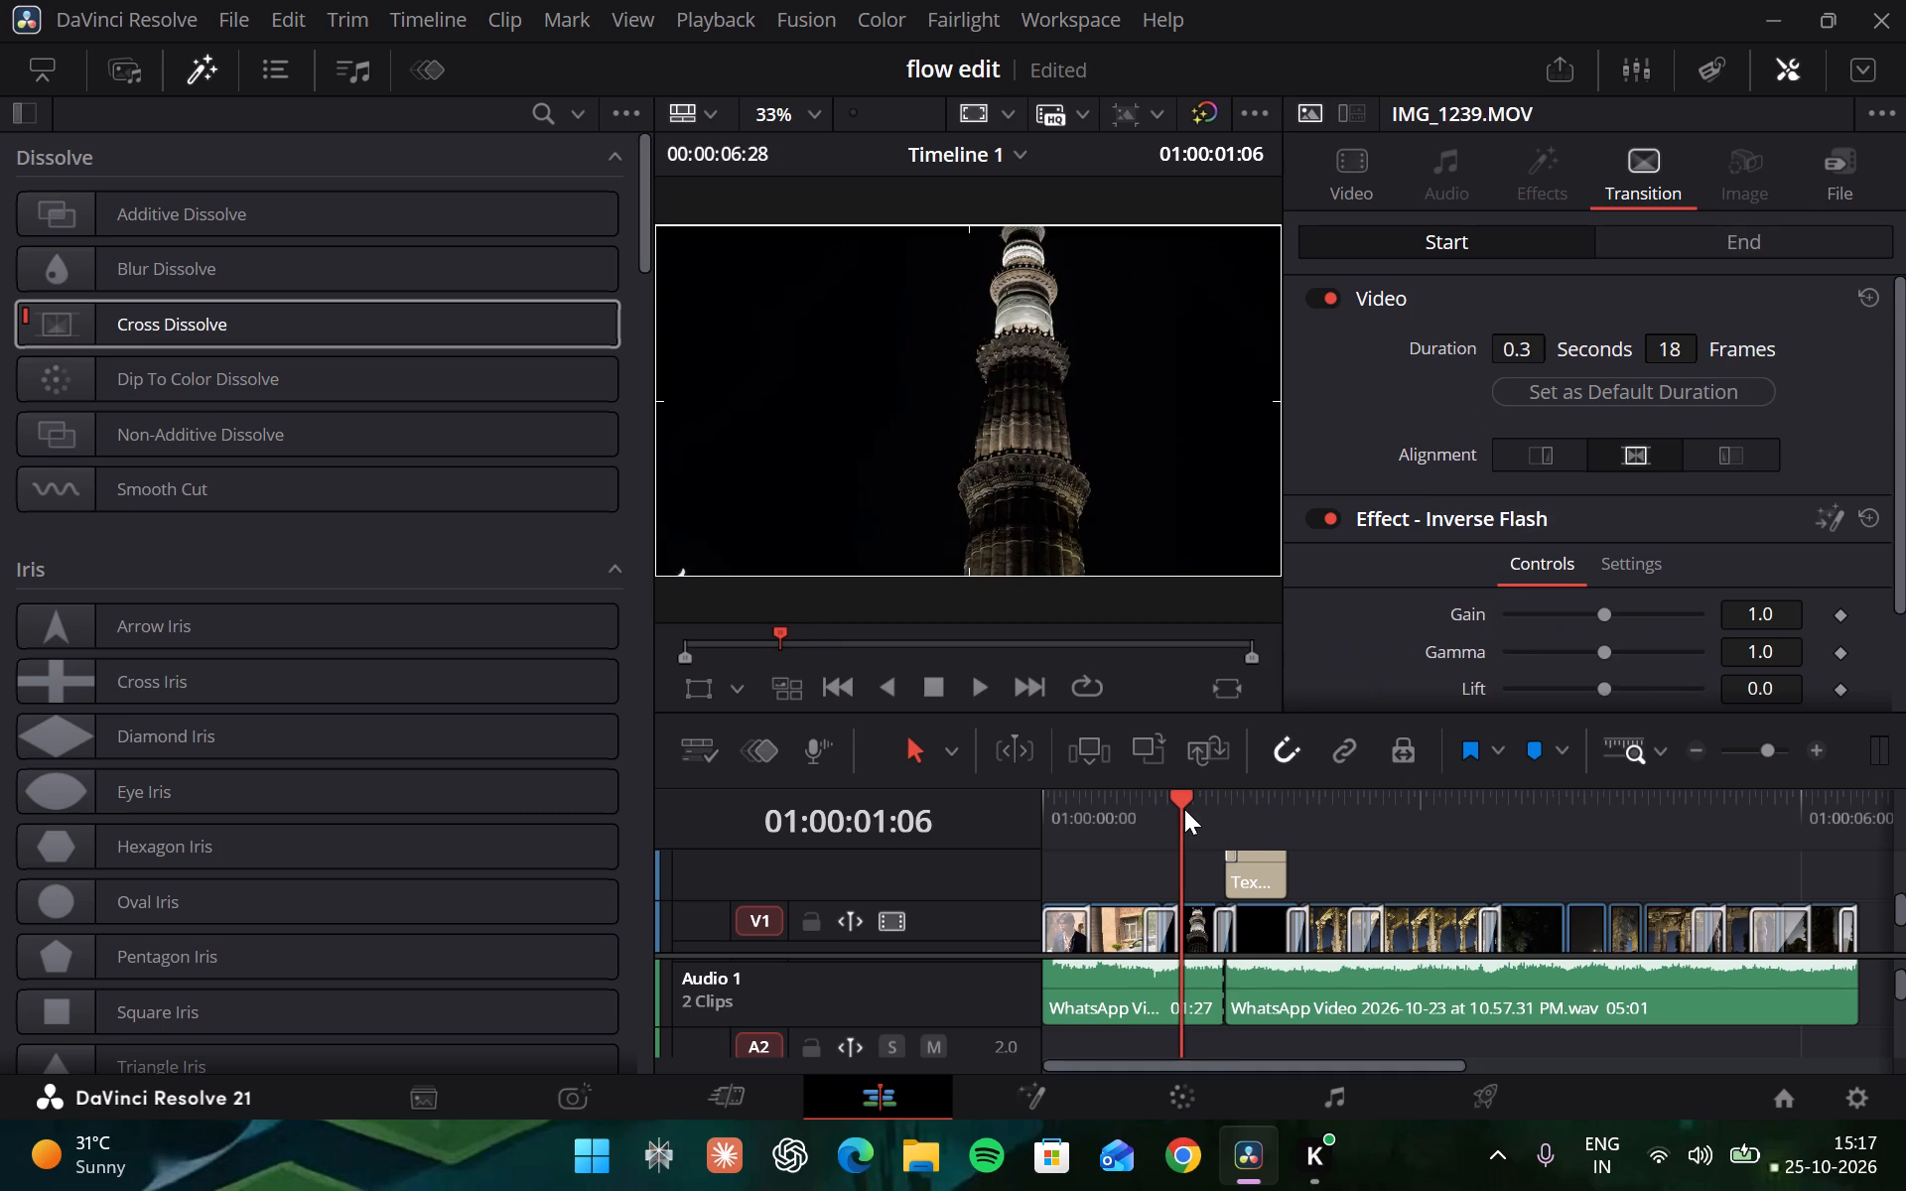
{"action": "key", "text": "space"}
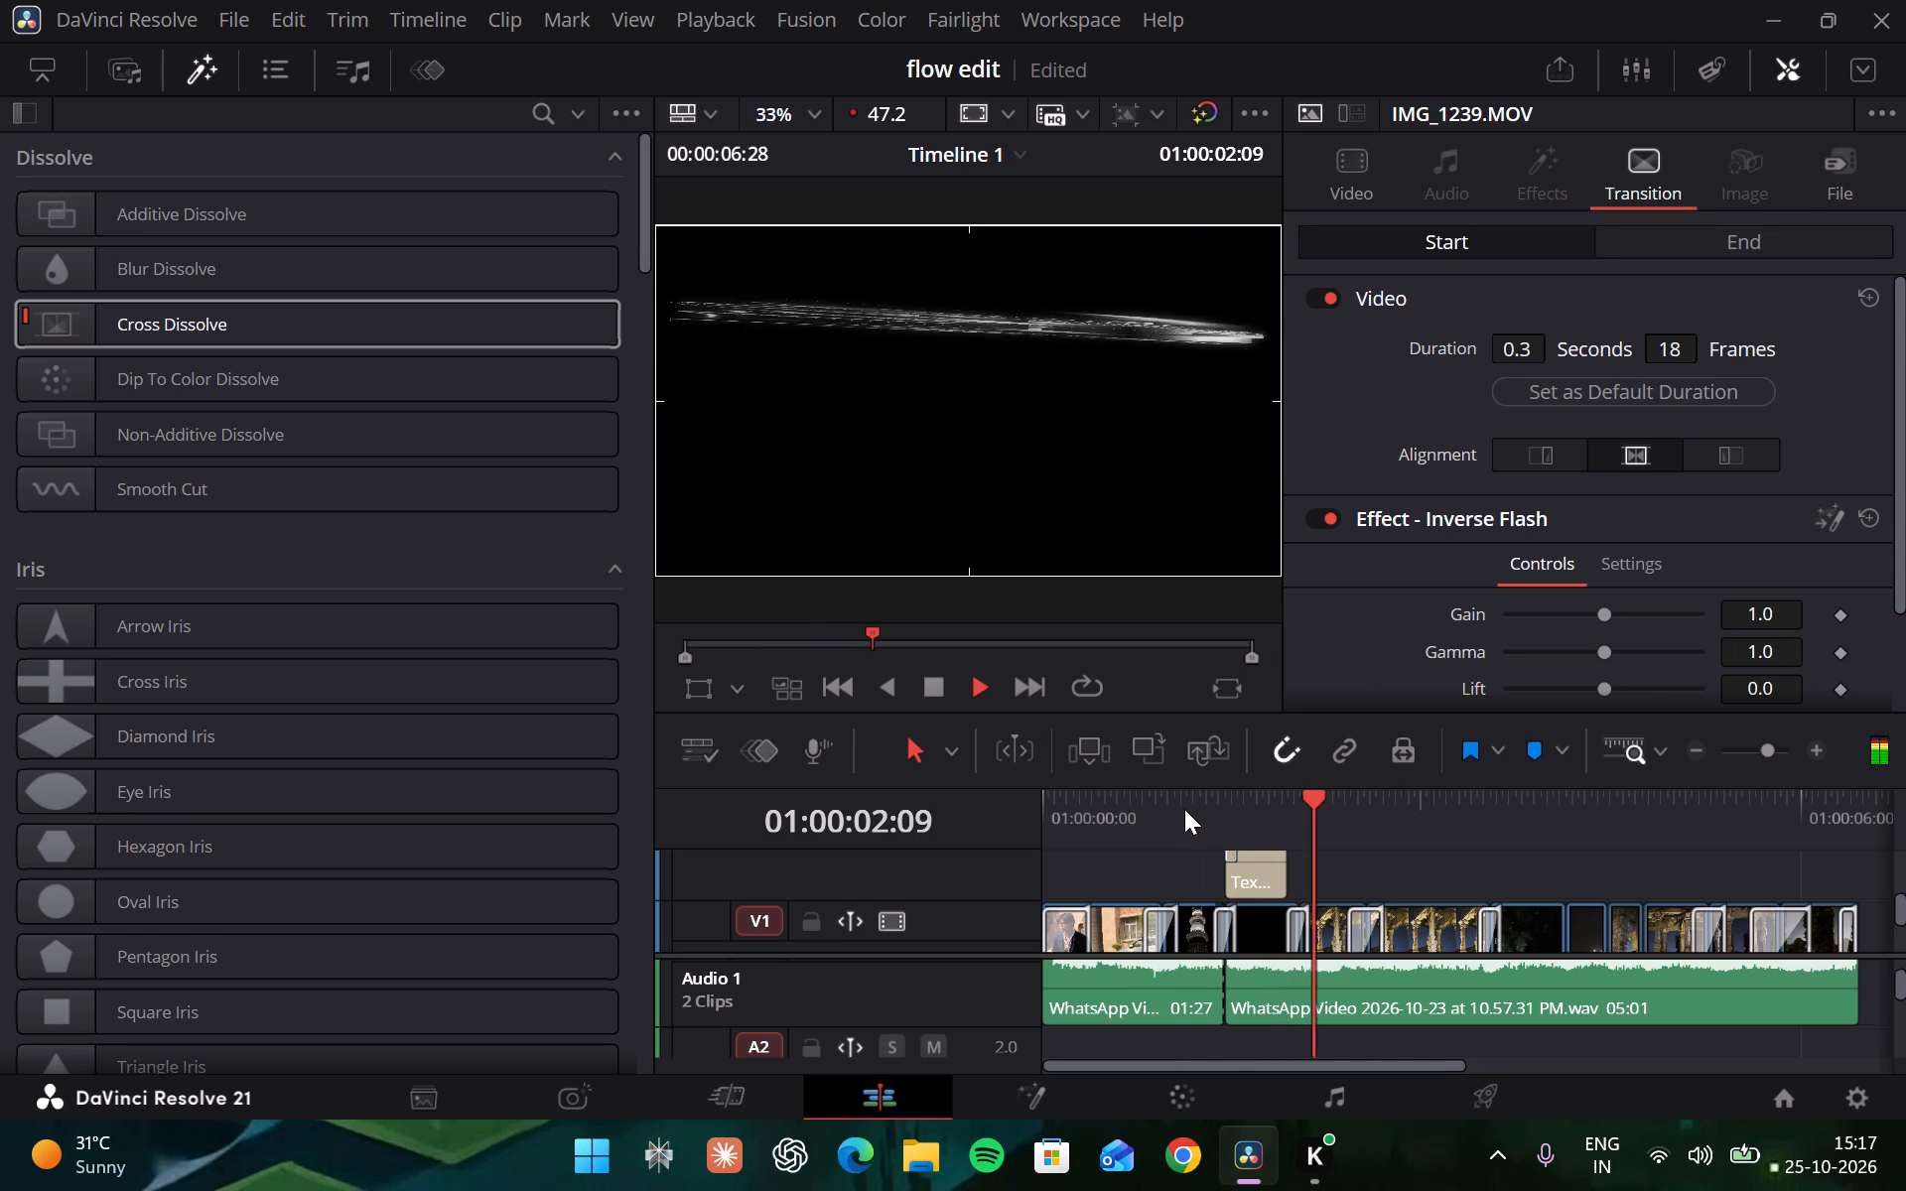
{"action": "key", "text": "space"}
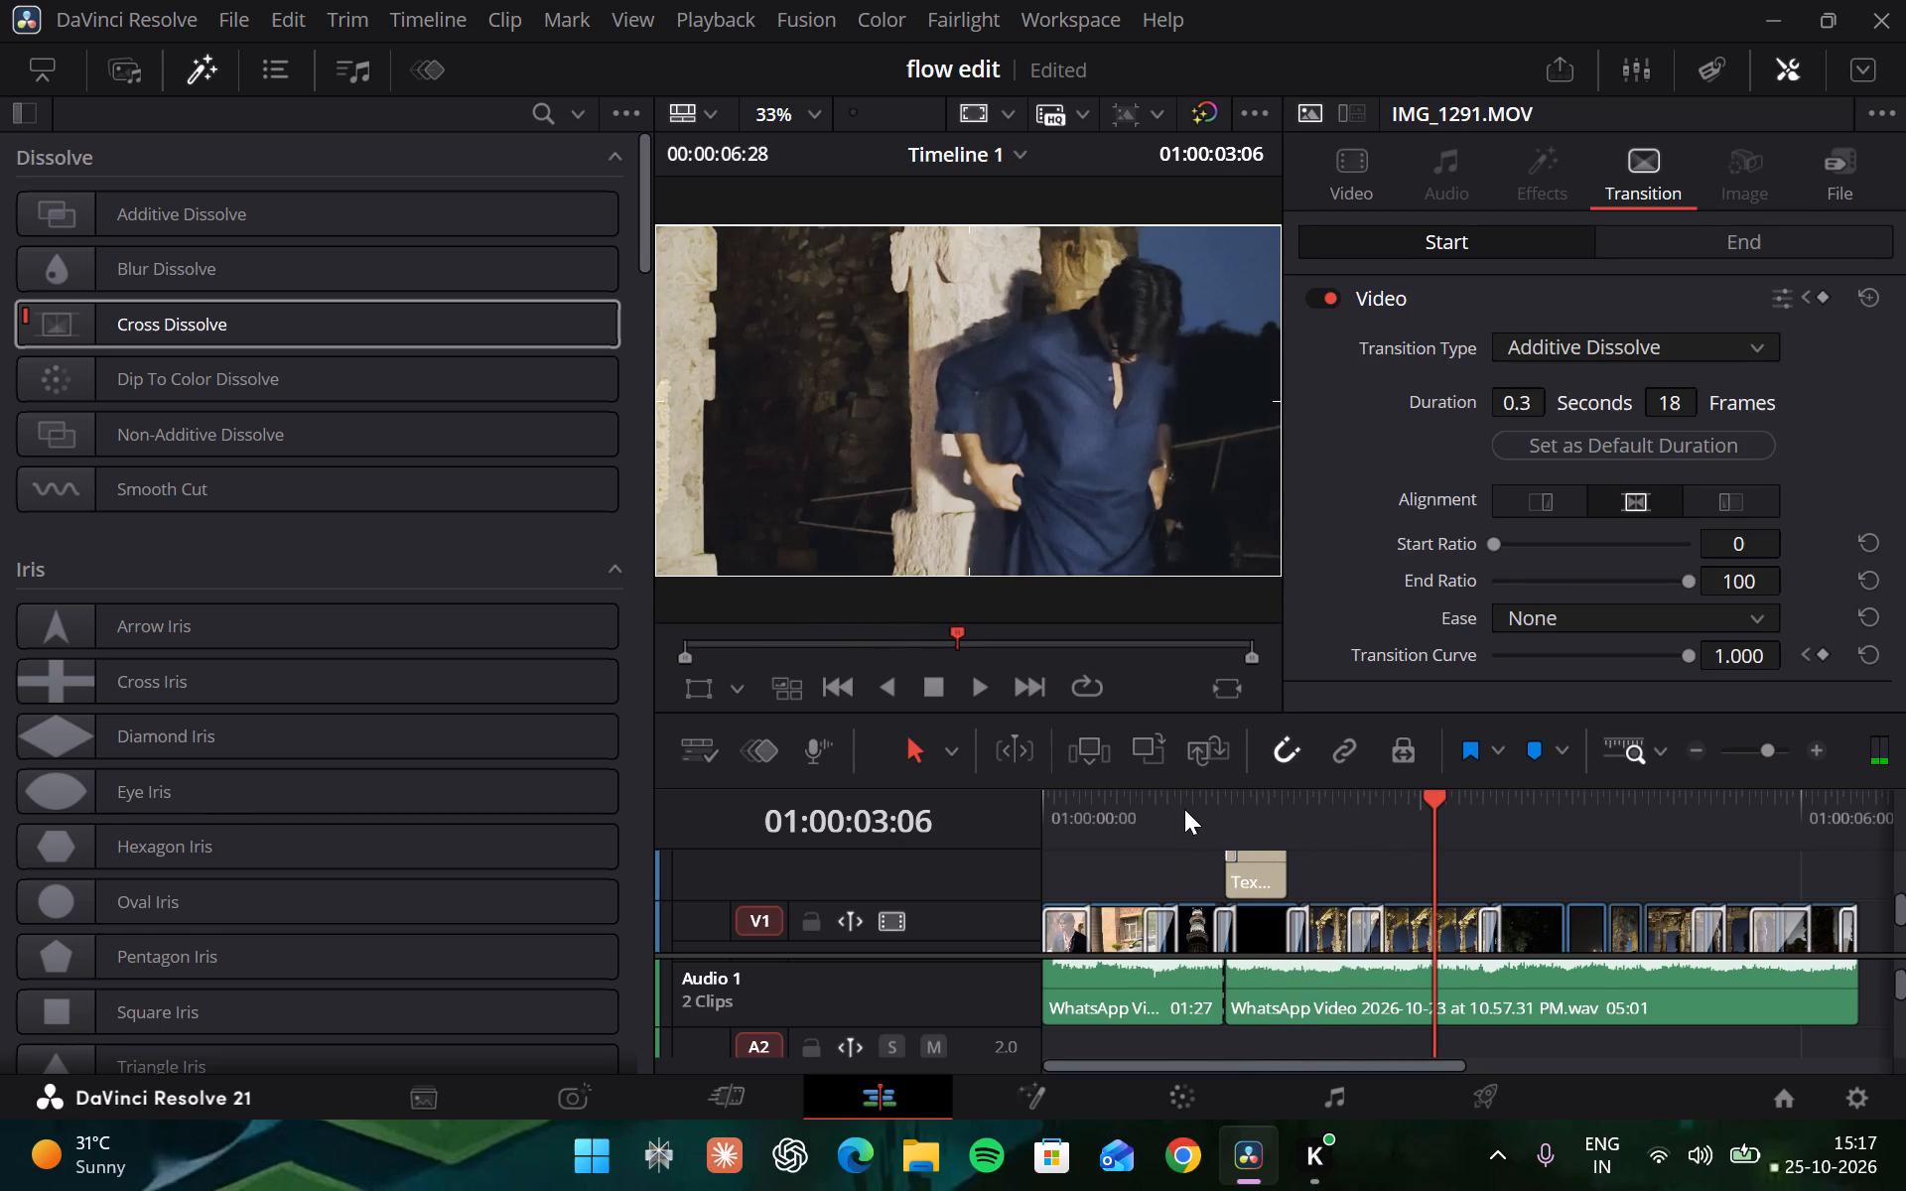
{"action": "scroll", "coordinate": [1160, 827], "scroll_direction": "right", "scroll_amount": 1}
{"action": "double_click", "coordinate": [1160, 827]}
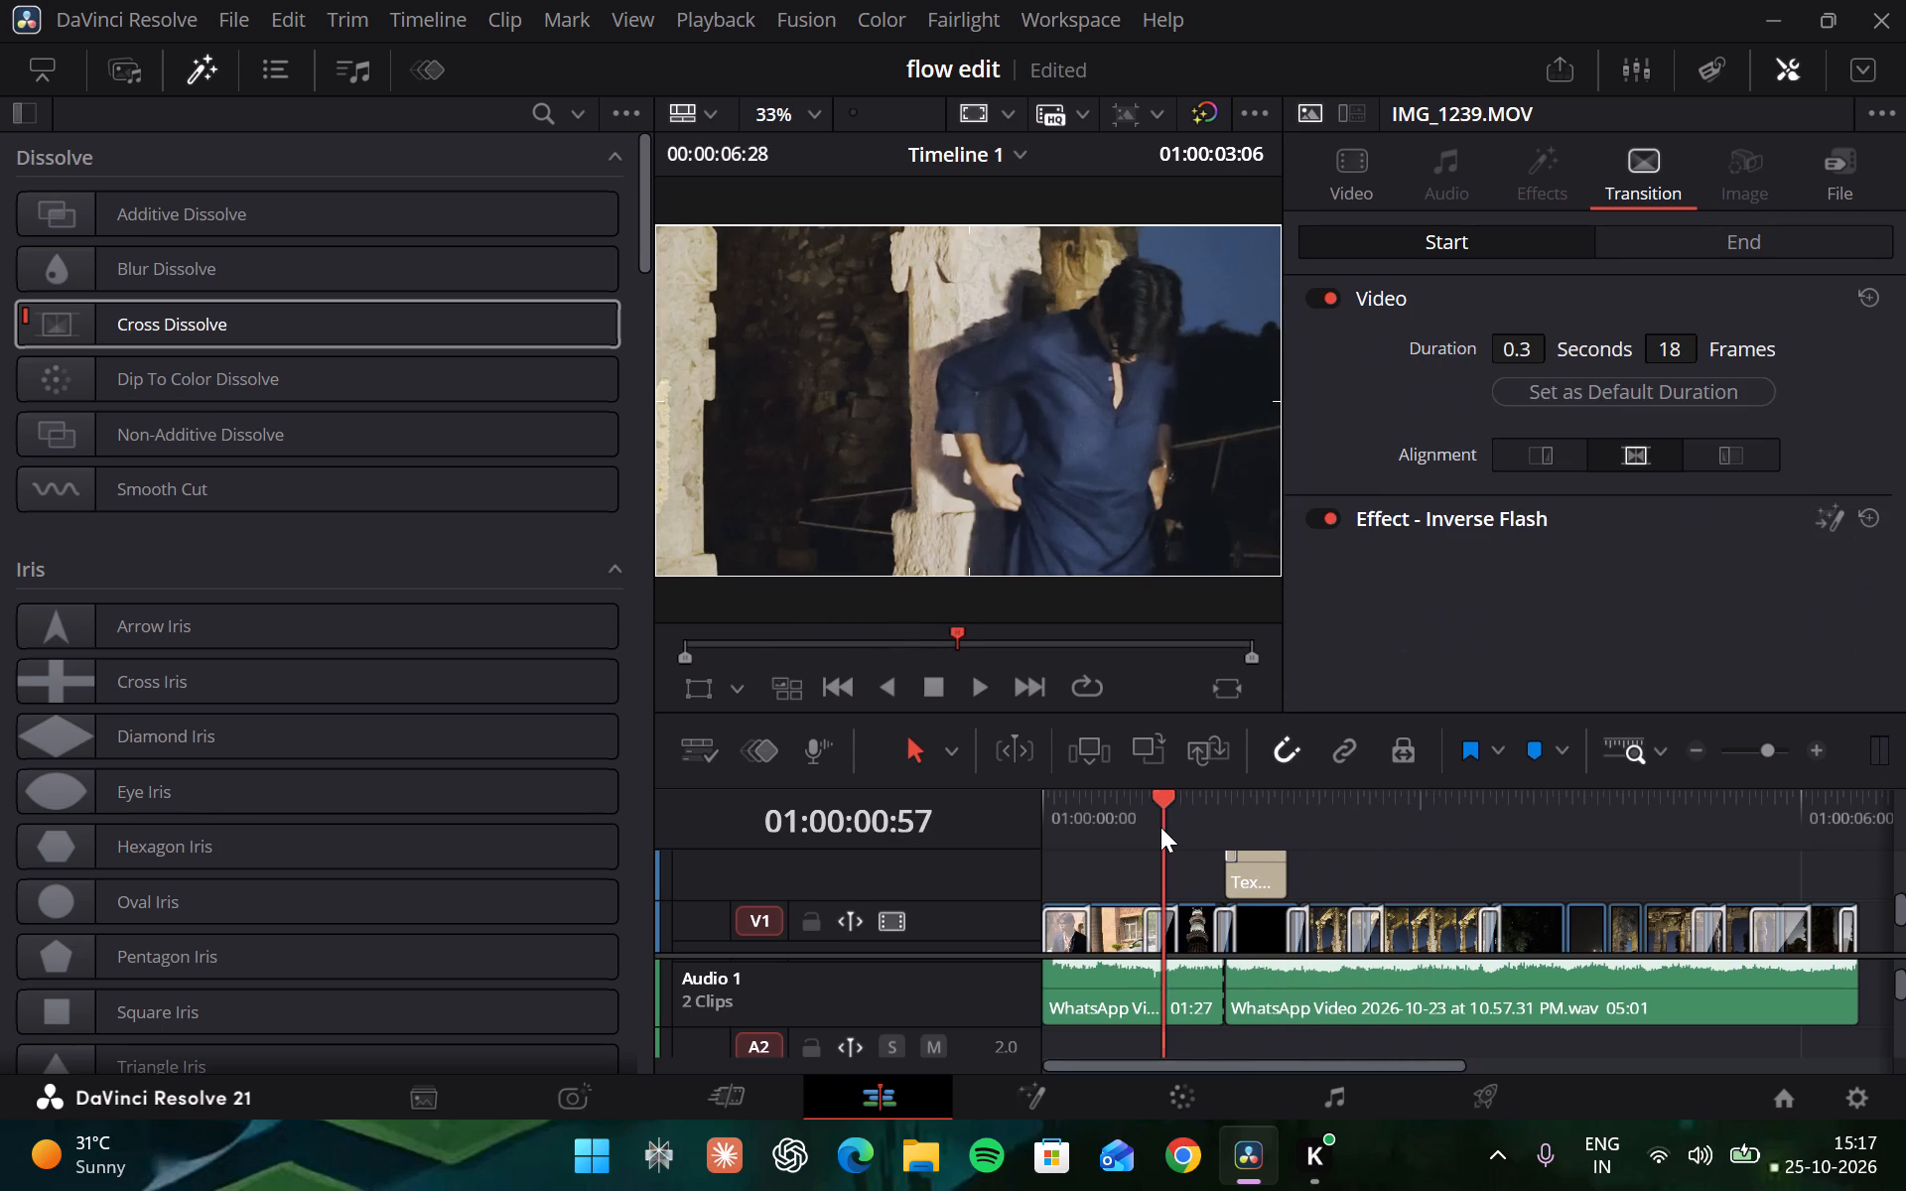
{"action": "key", "text": "space"}
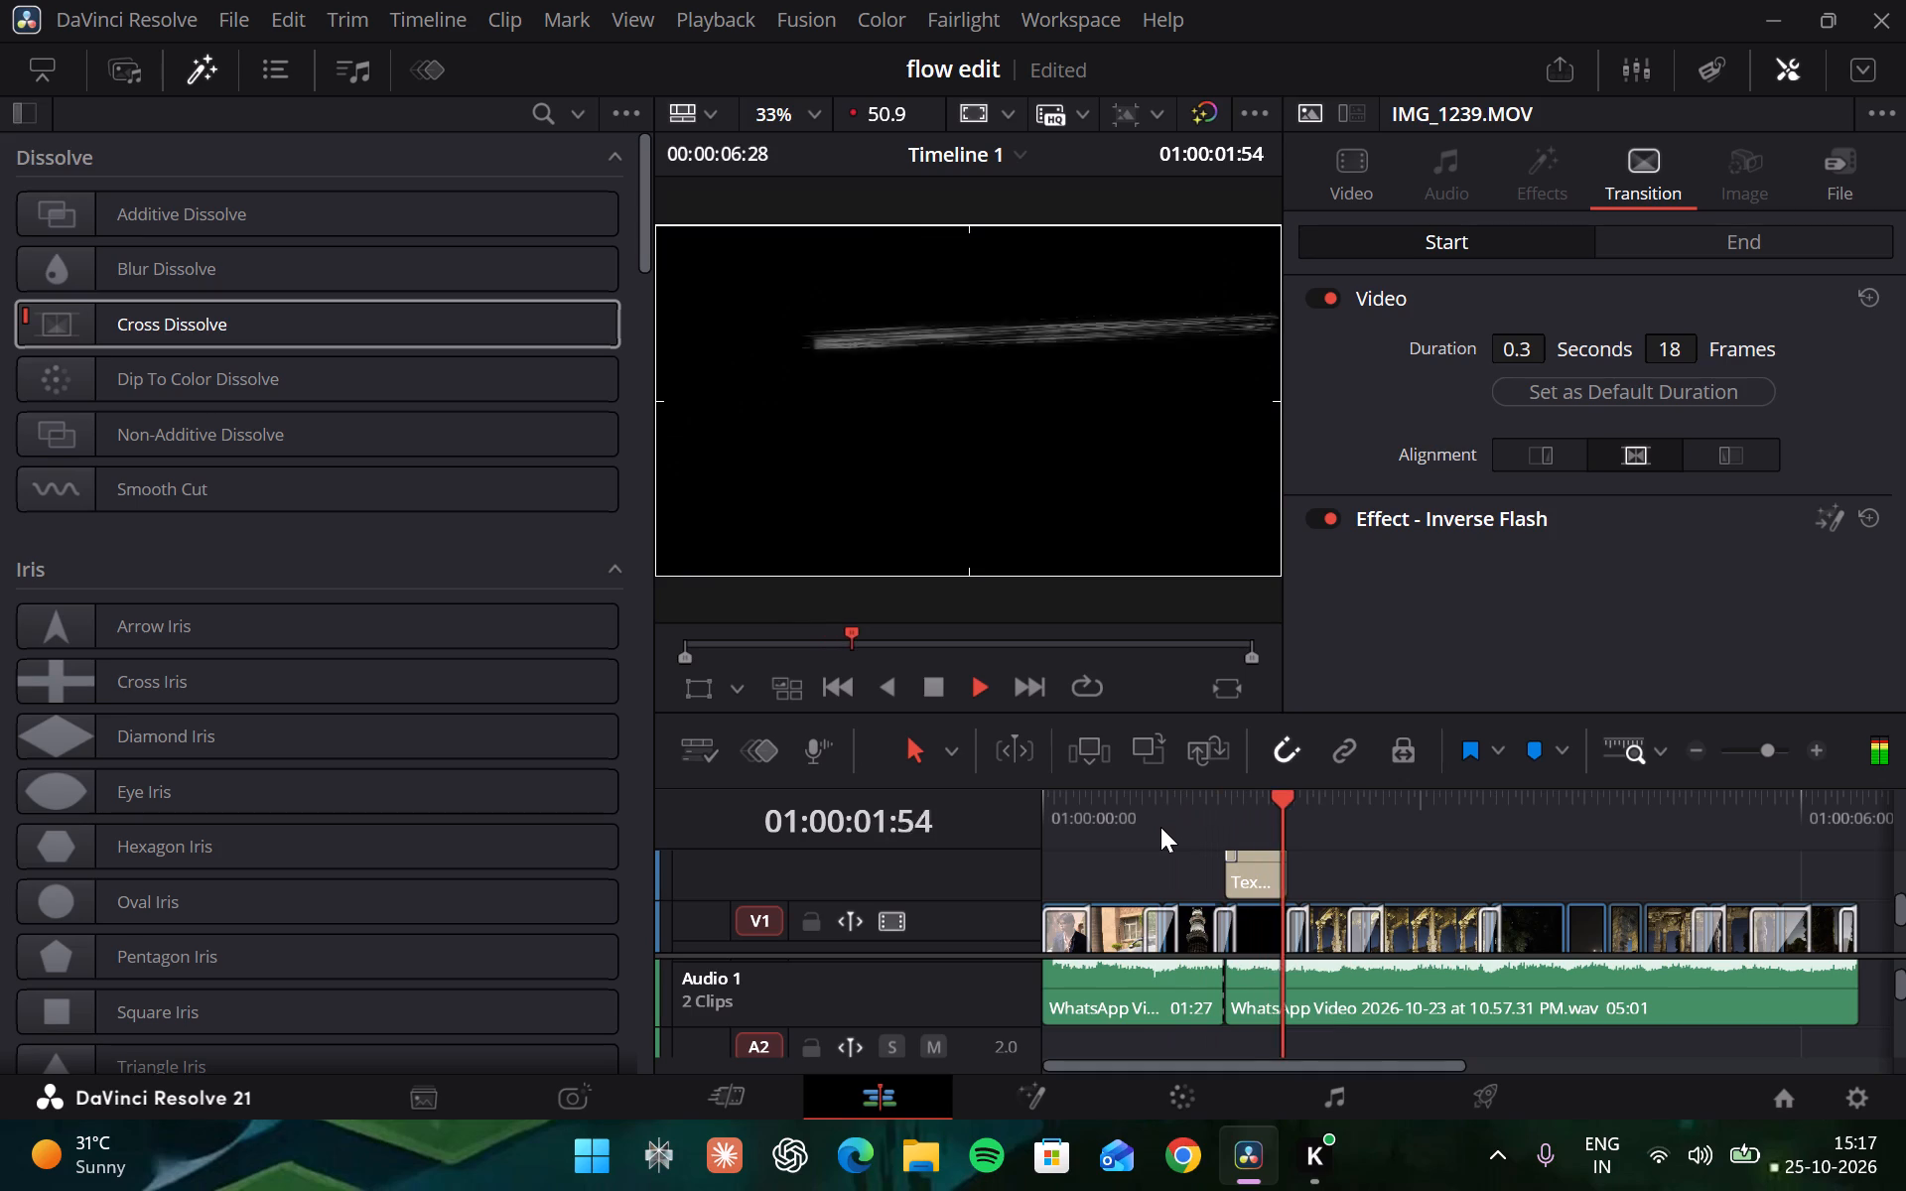
{"action": "key", "text": "space"}
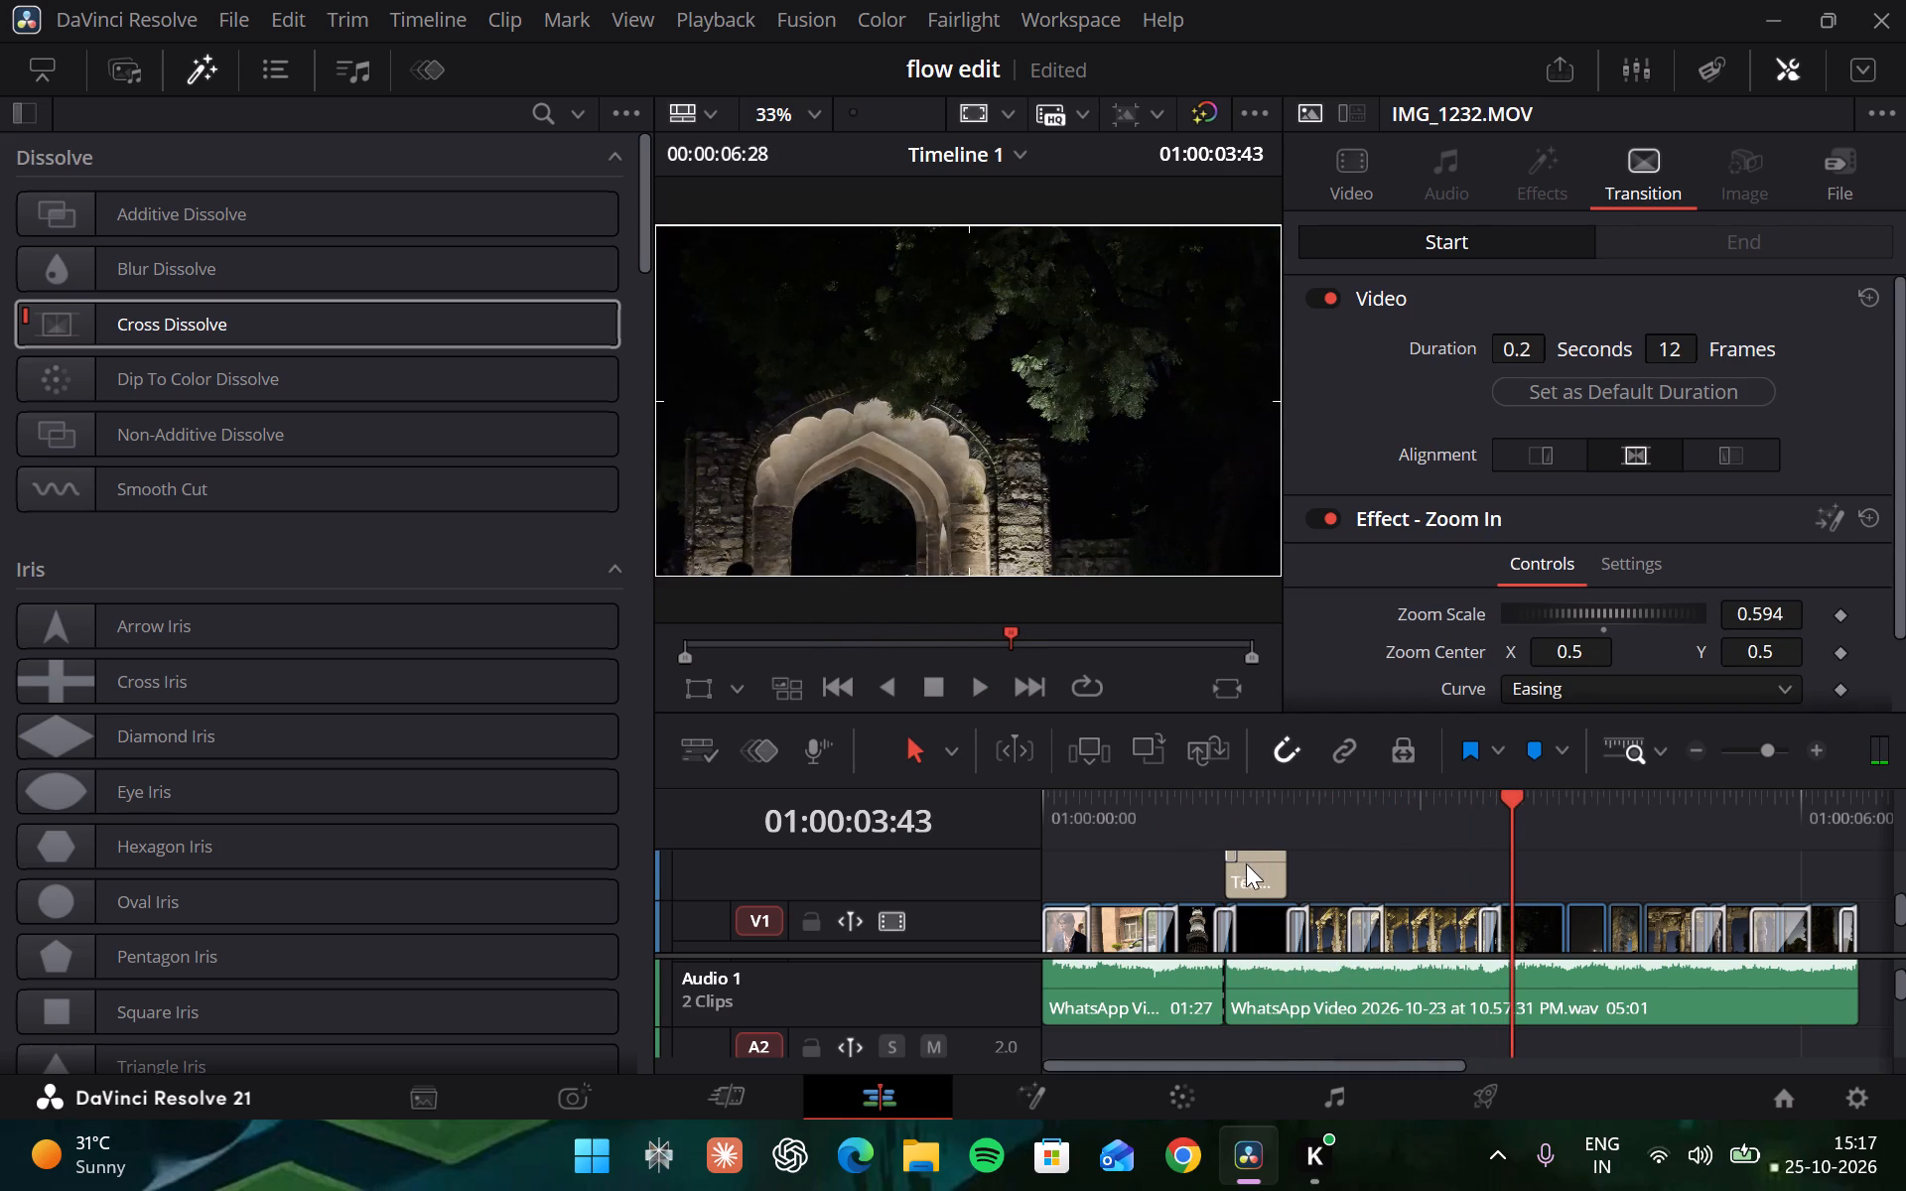
Scrub over the start of the "Amnsfx" title, and step frame by frame through it into the following Additive Dissolve.
{"action": "left_click_drag", "start_coordinate": [1247, 816], "coordinate": [1228, 814]}
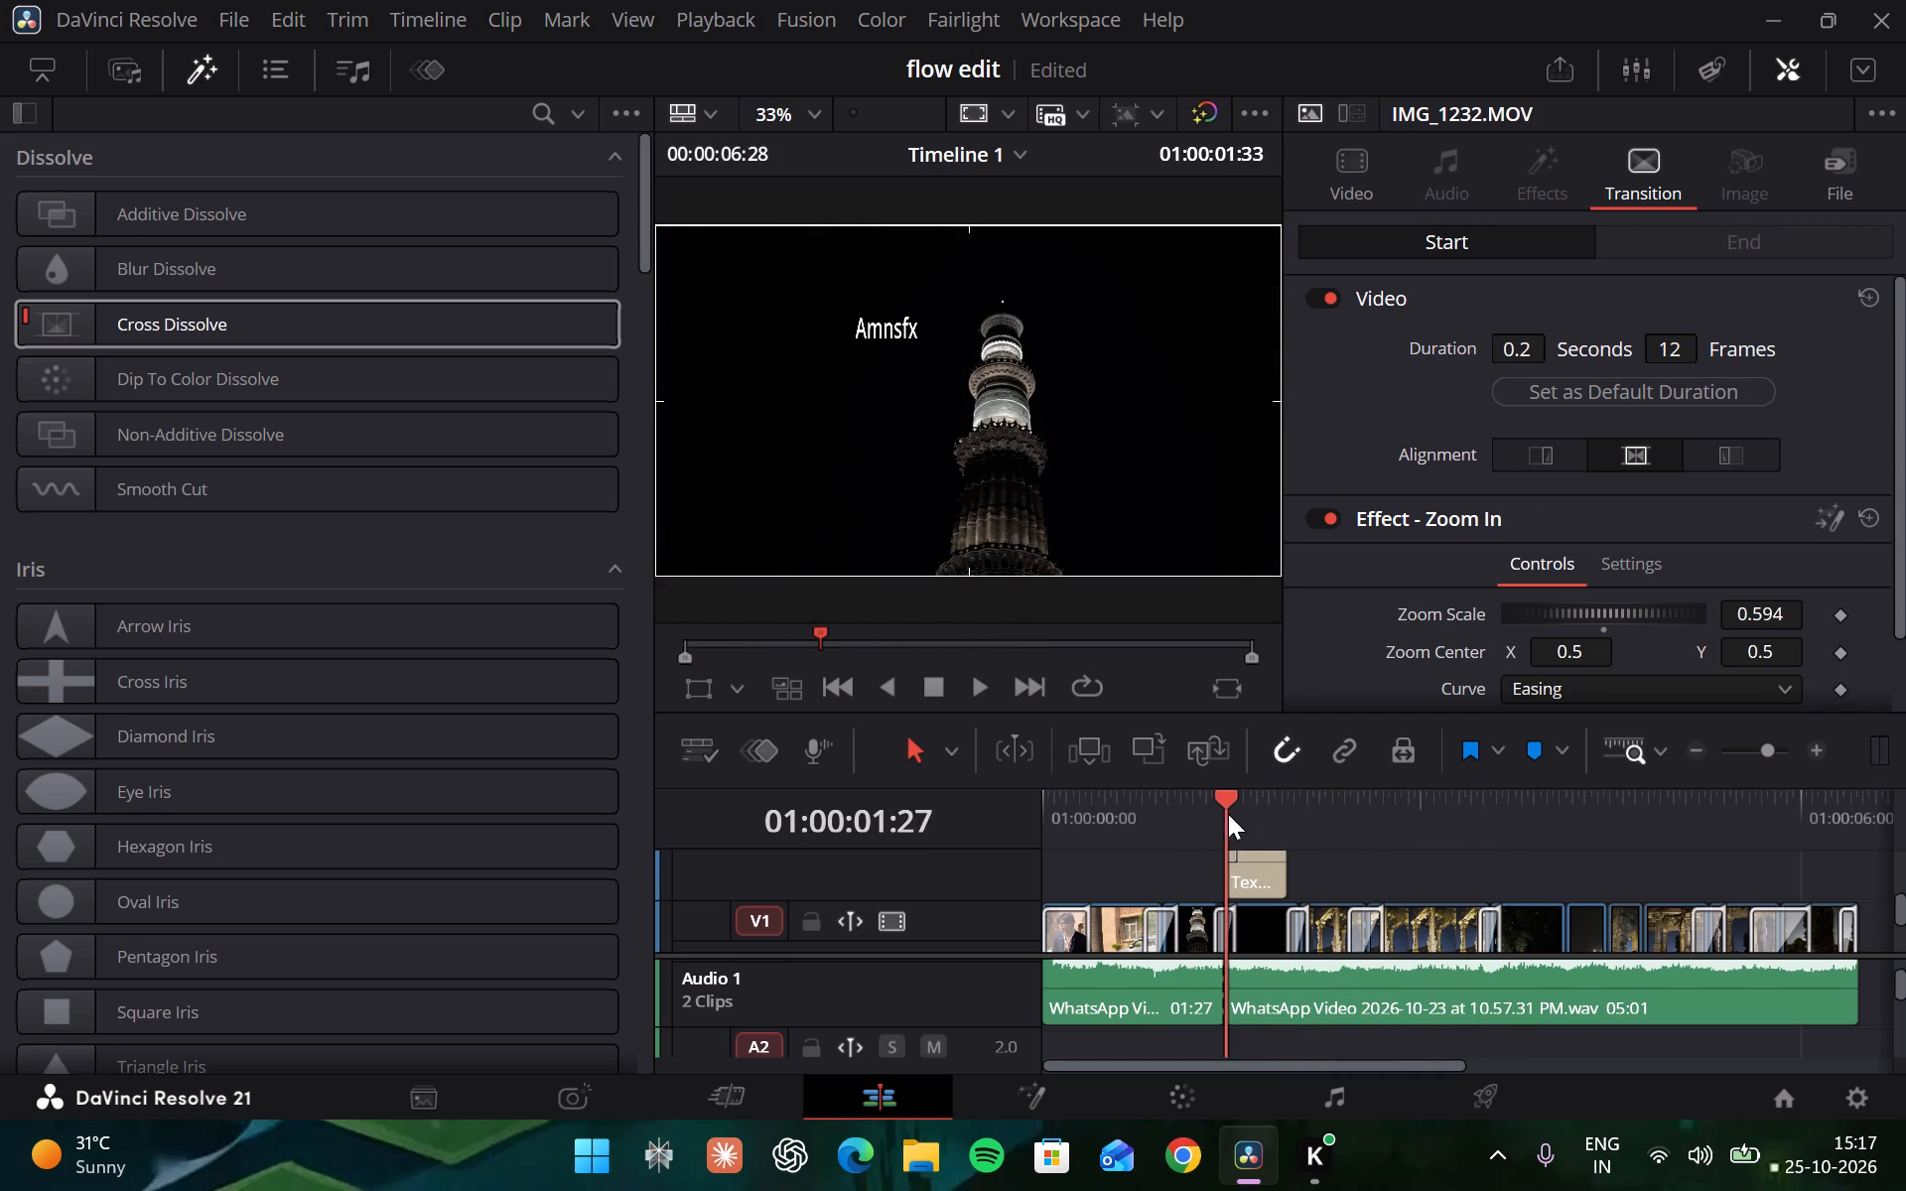
{"action": "left_click_drag", "start_coordinate": [1228, 814], "coordinate": [1224, 810]}
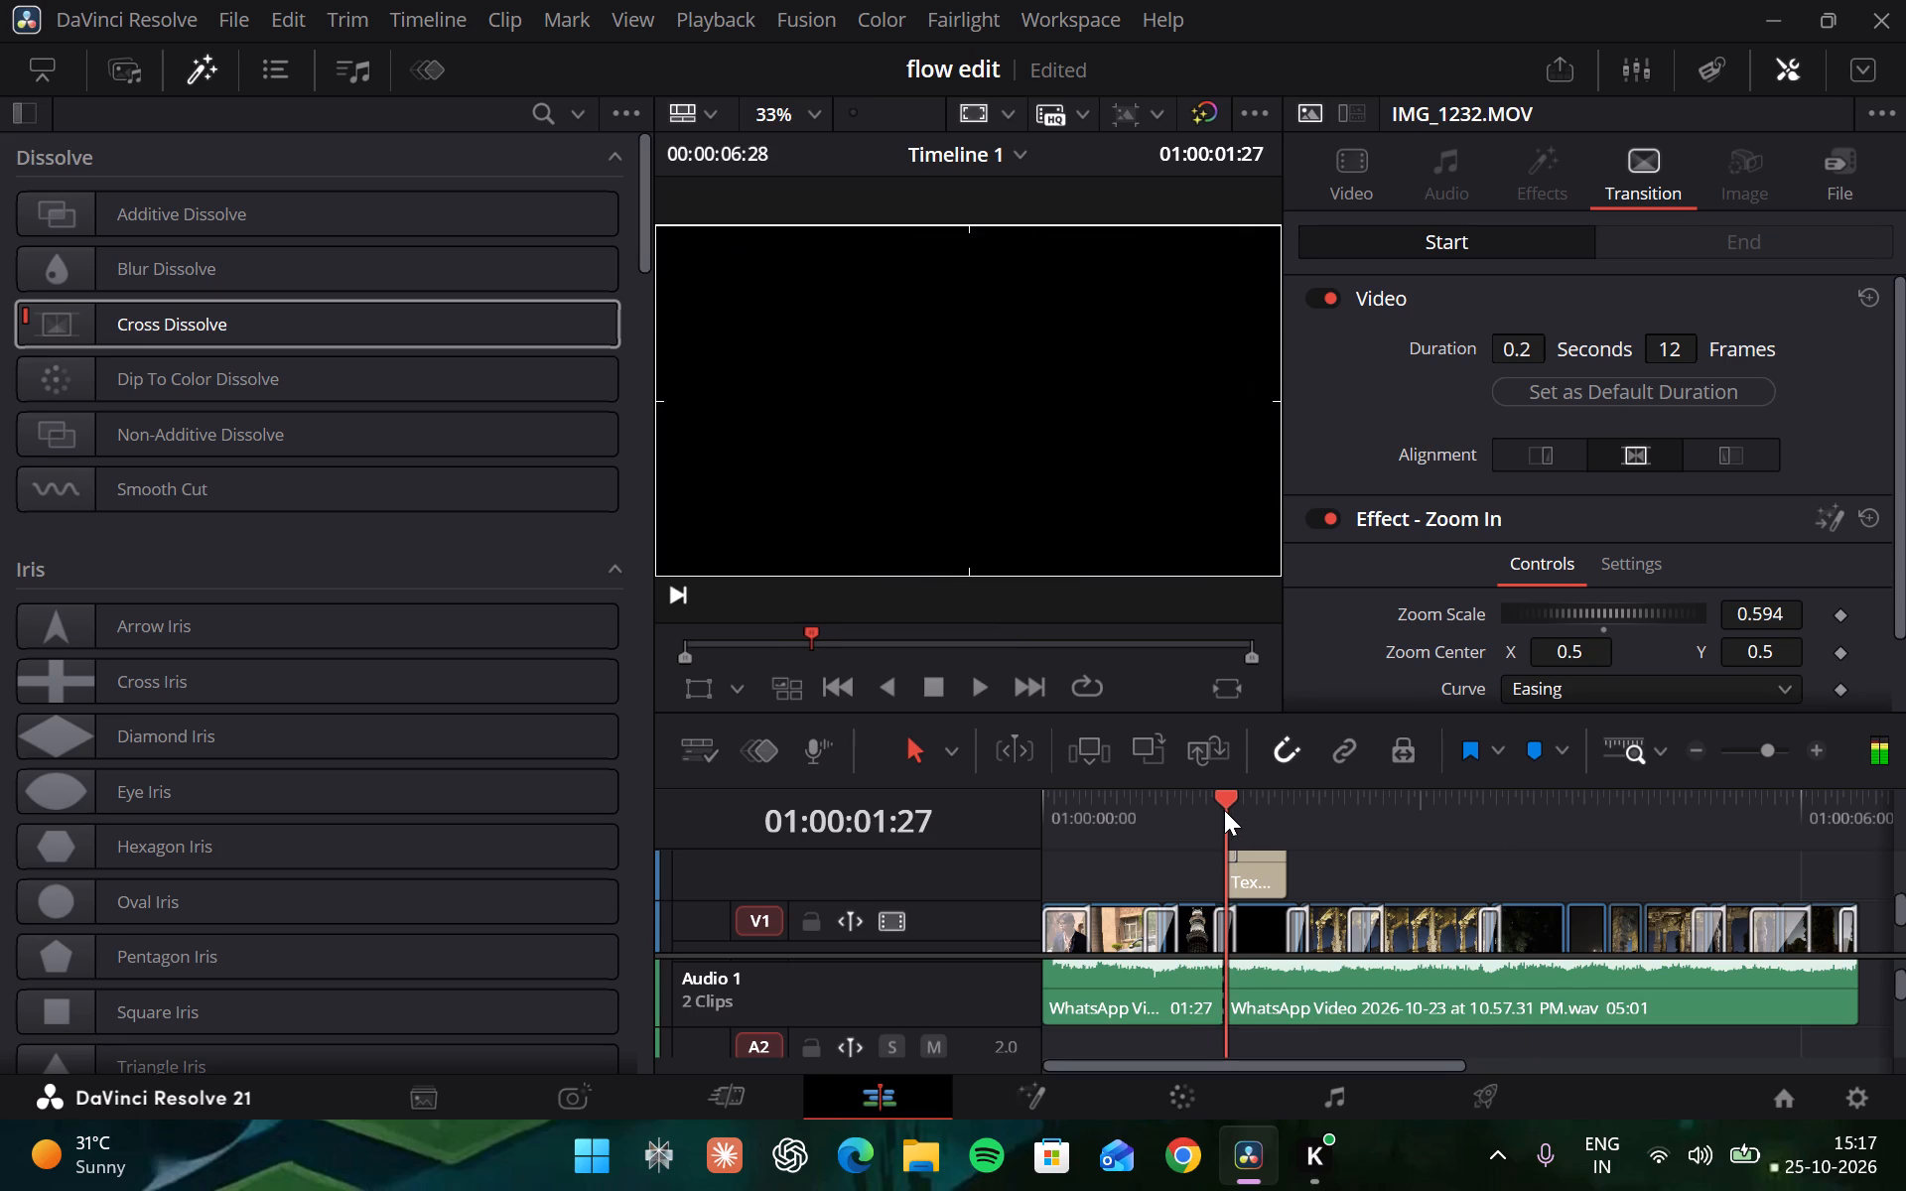
{"action": "left_click_drag", "start_coordinate": [1224, 810], "coordinate": [1227, 807]}
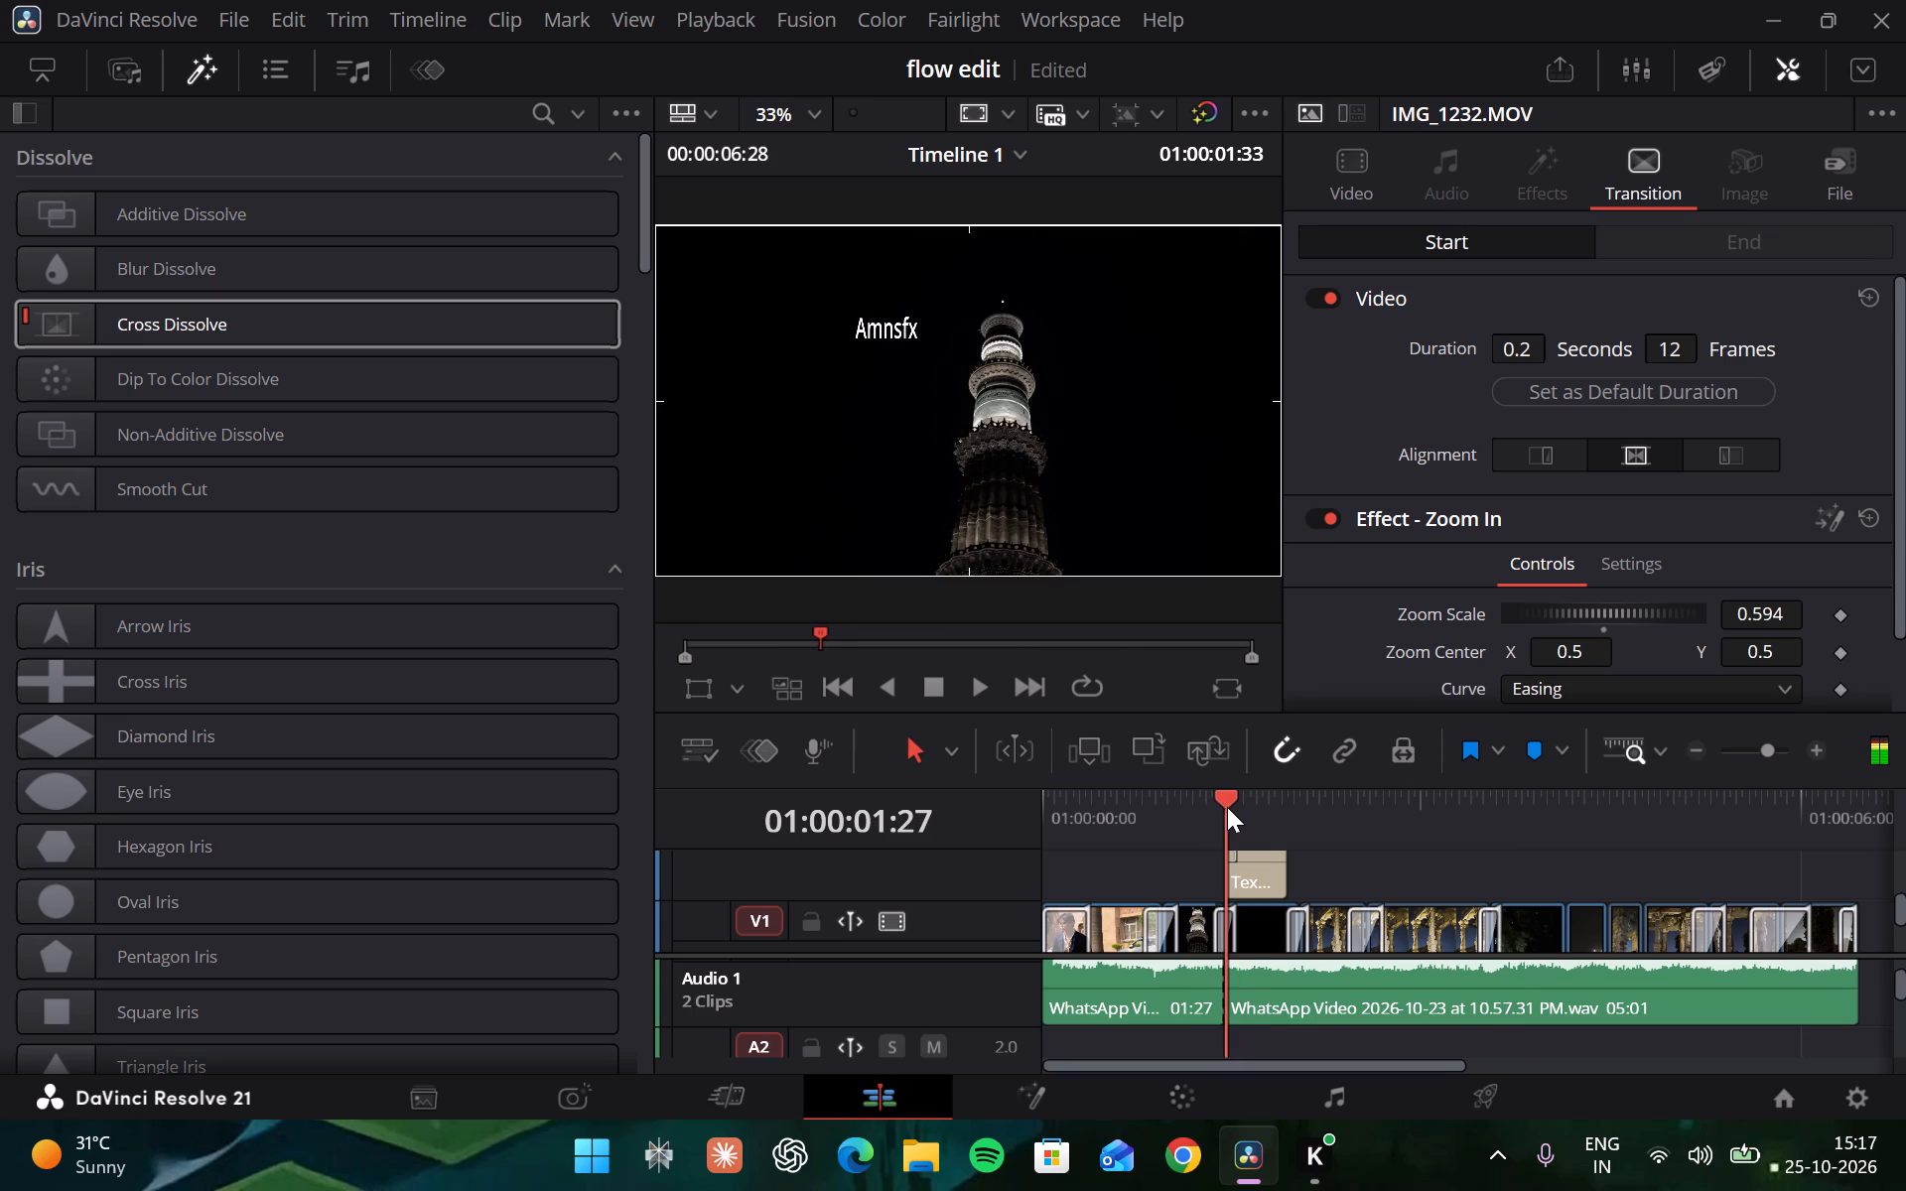
{"action": "left_click_drag", "start_coordinate": [1227, 807], "coordinate": [1223, 809]}
{"action": "key", "text": "Right"}
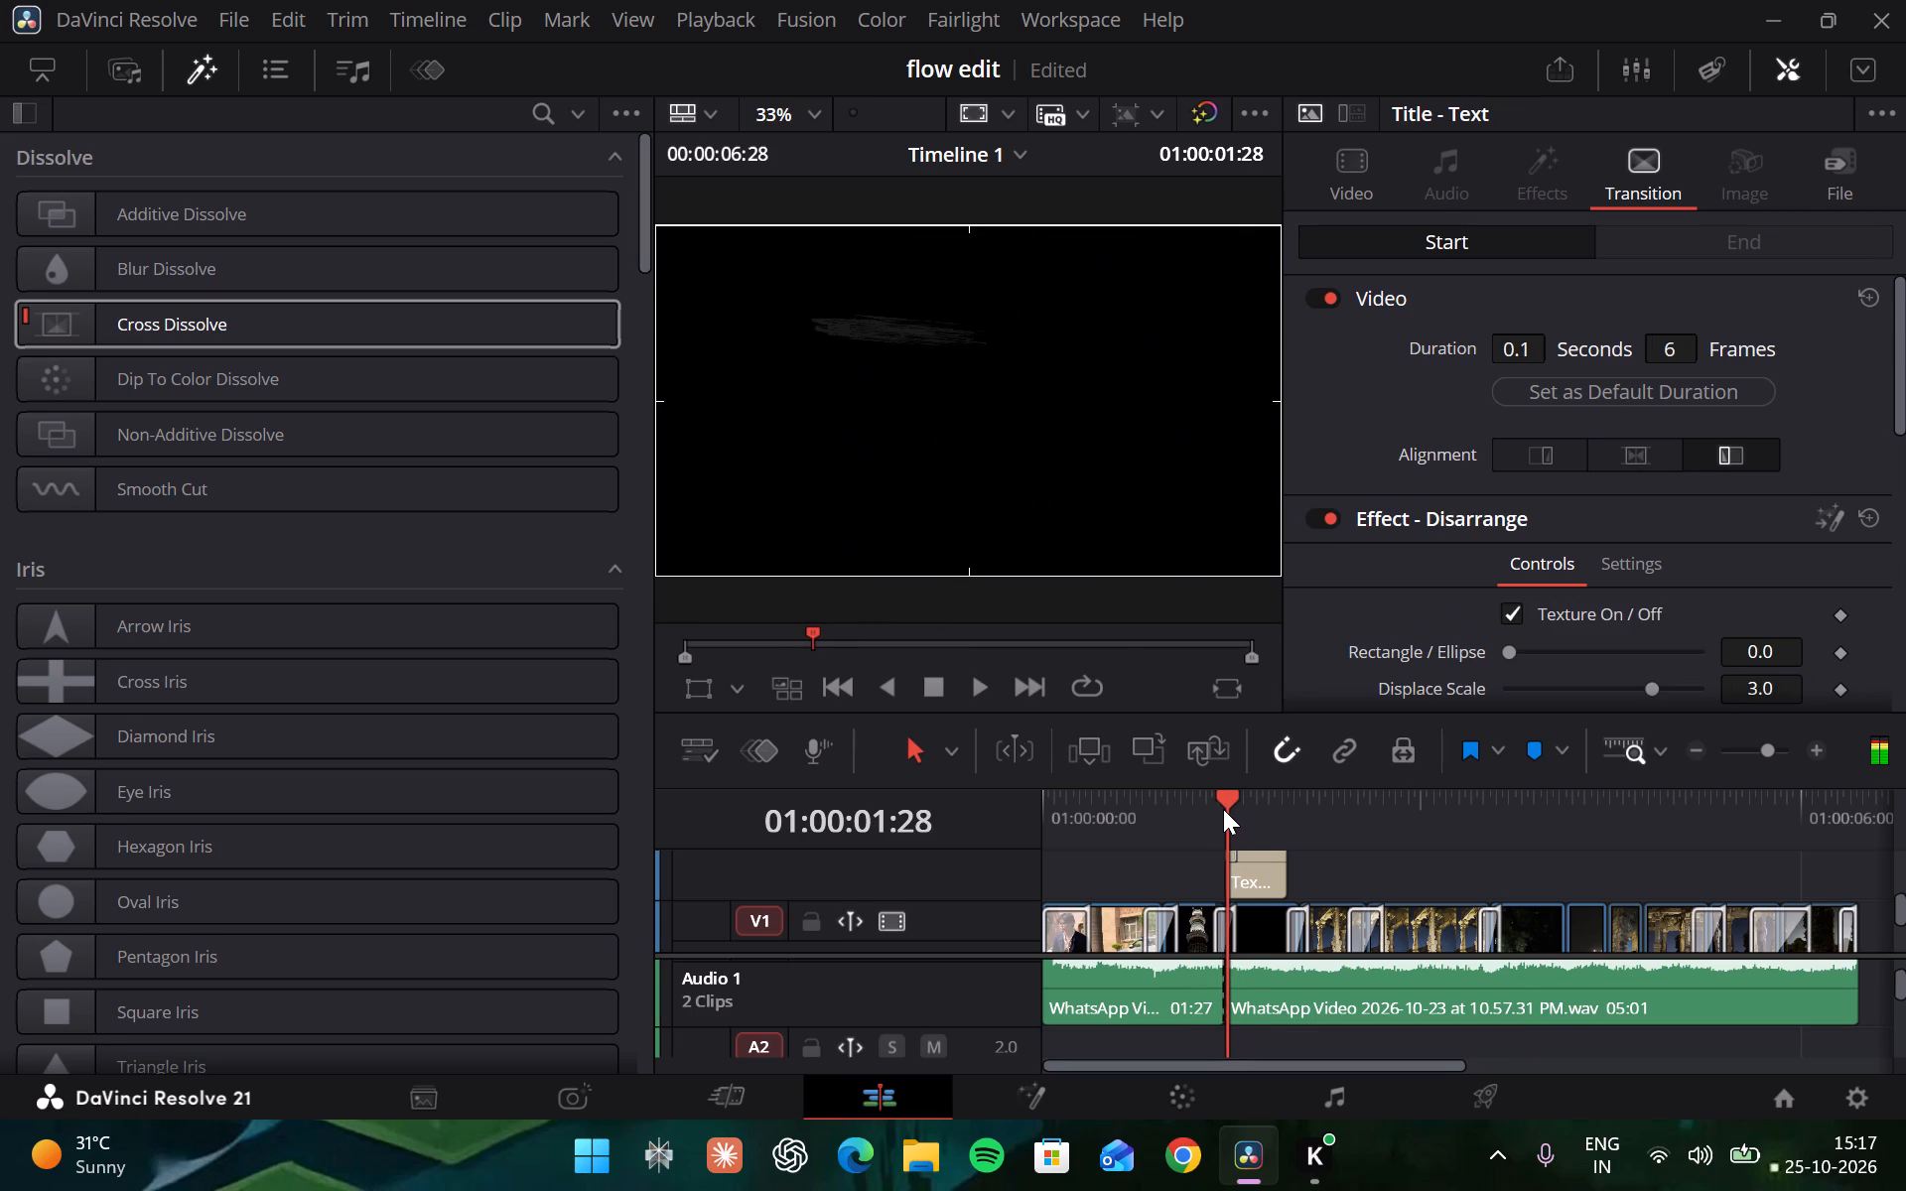
{"action": "key", "text": "Right"}
{"action": "key", "text": "Right"}
{"action": "key", "text": "Right"}
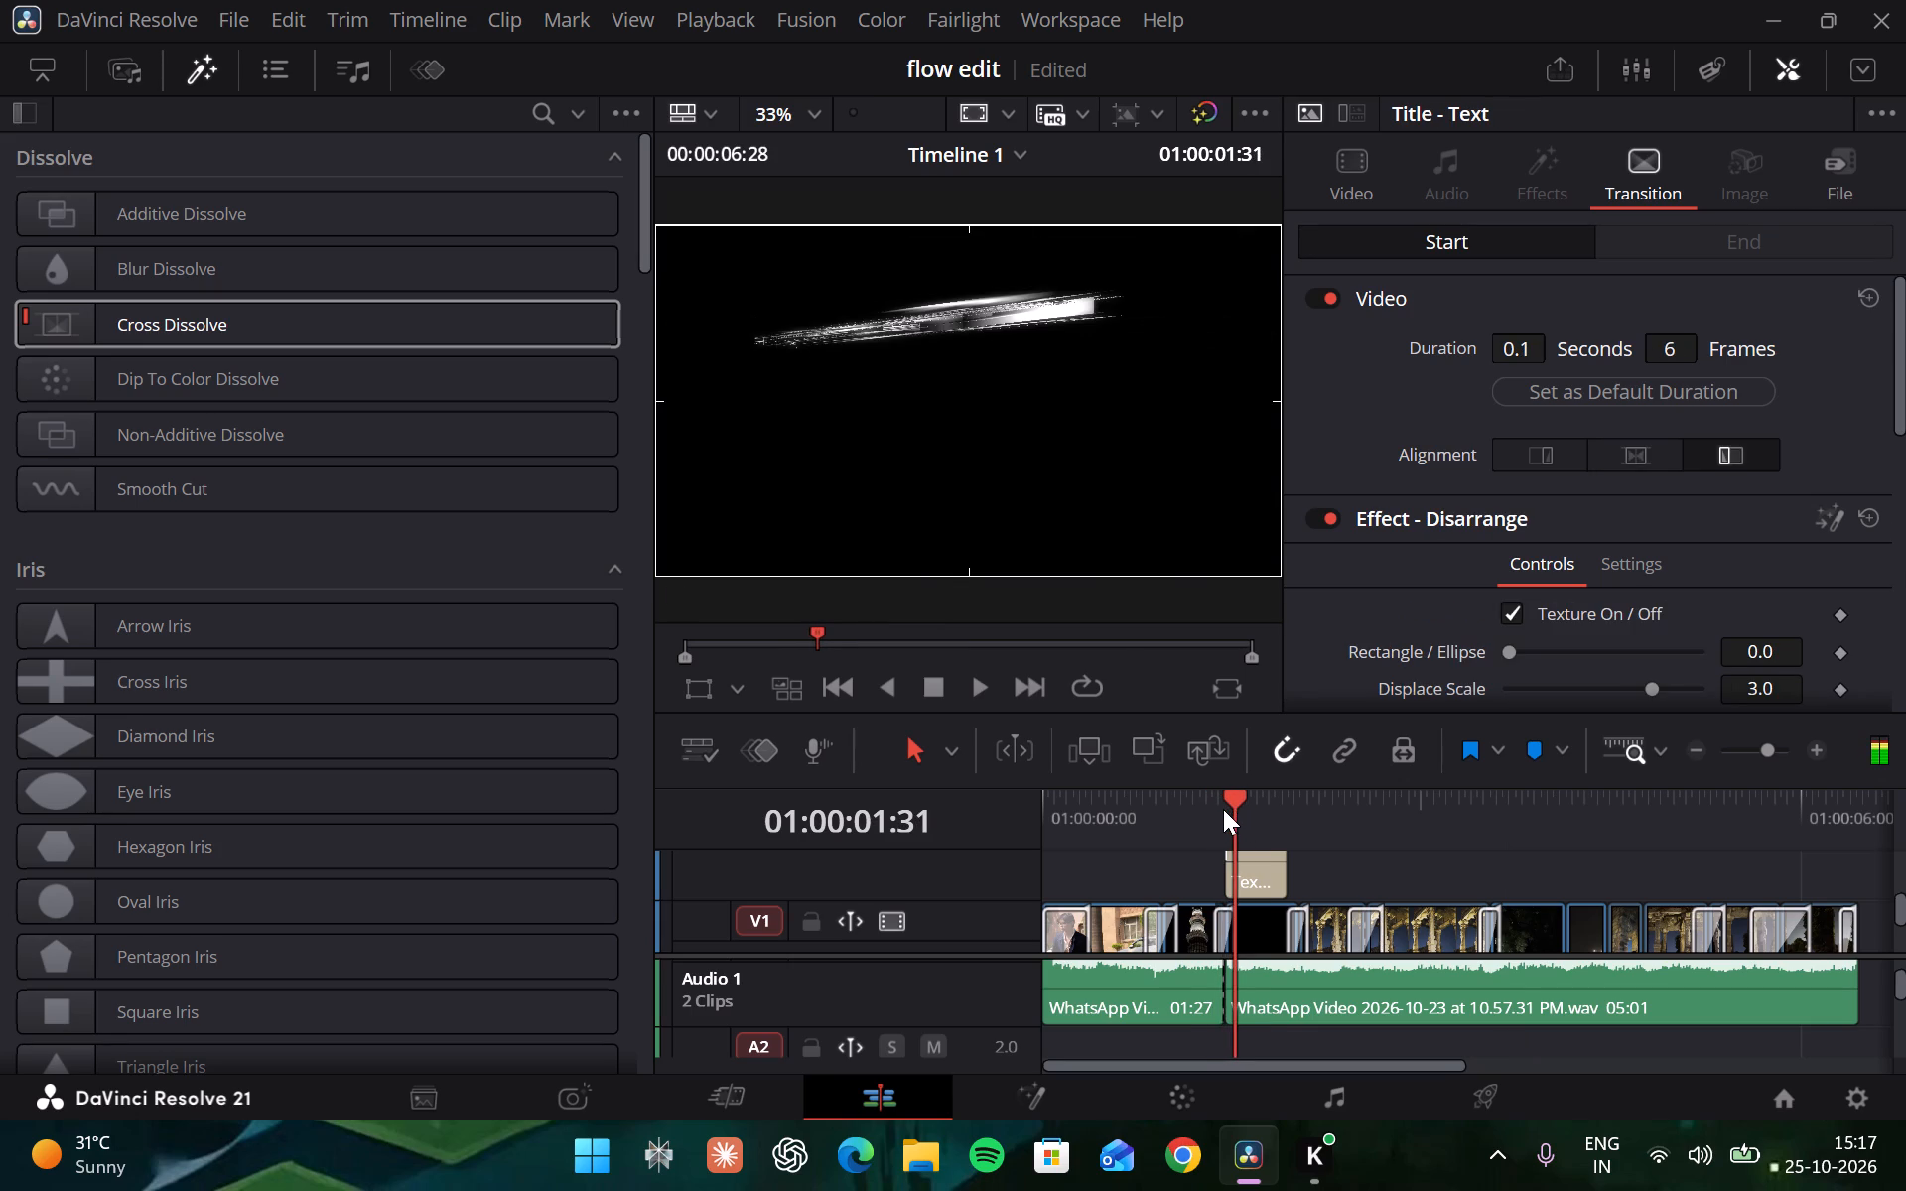
{"action": "key", "text": "Right"}
{"action": "key", "text": "Right"}
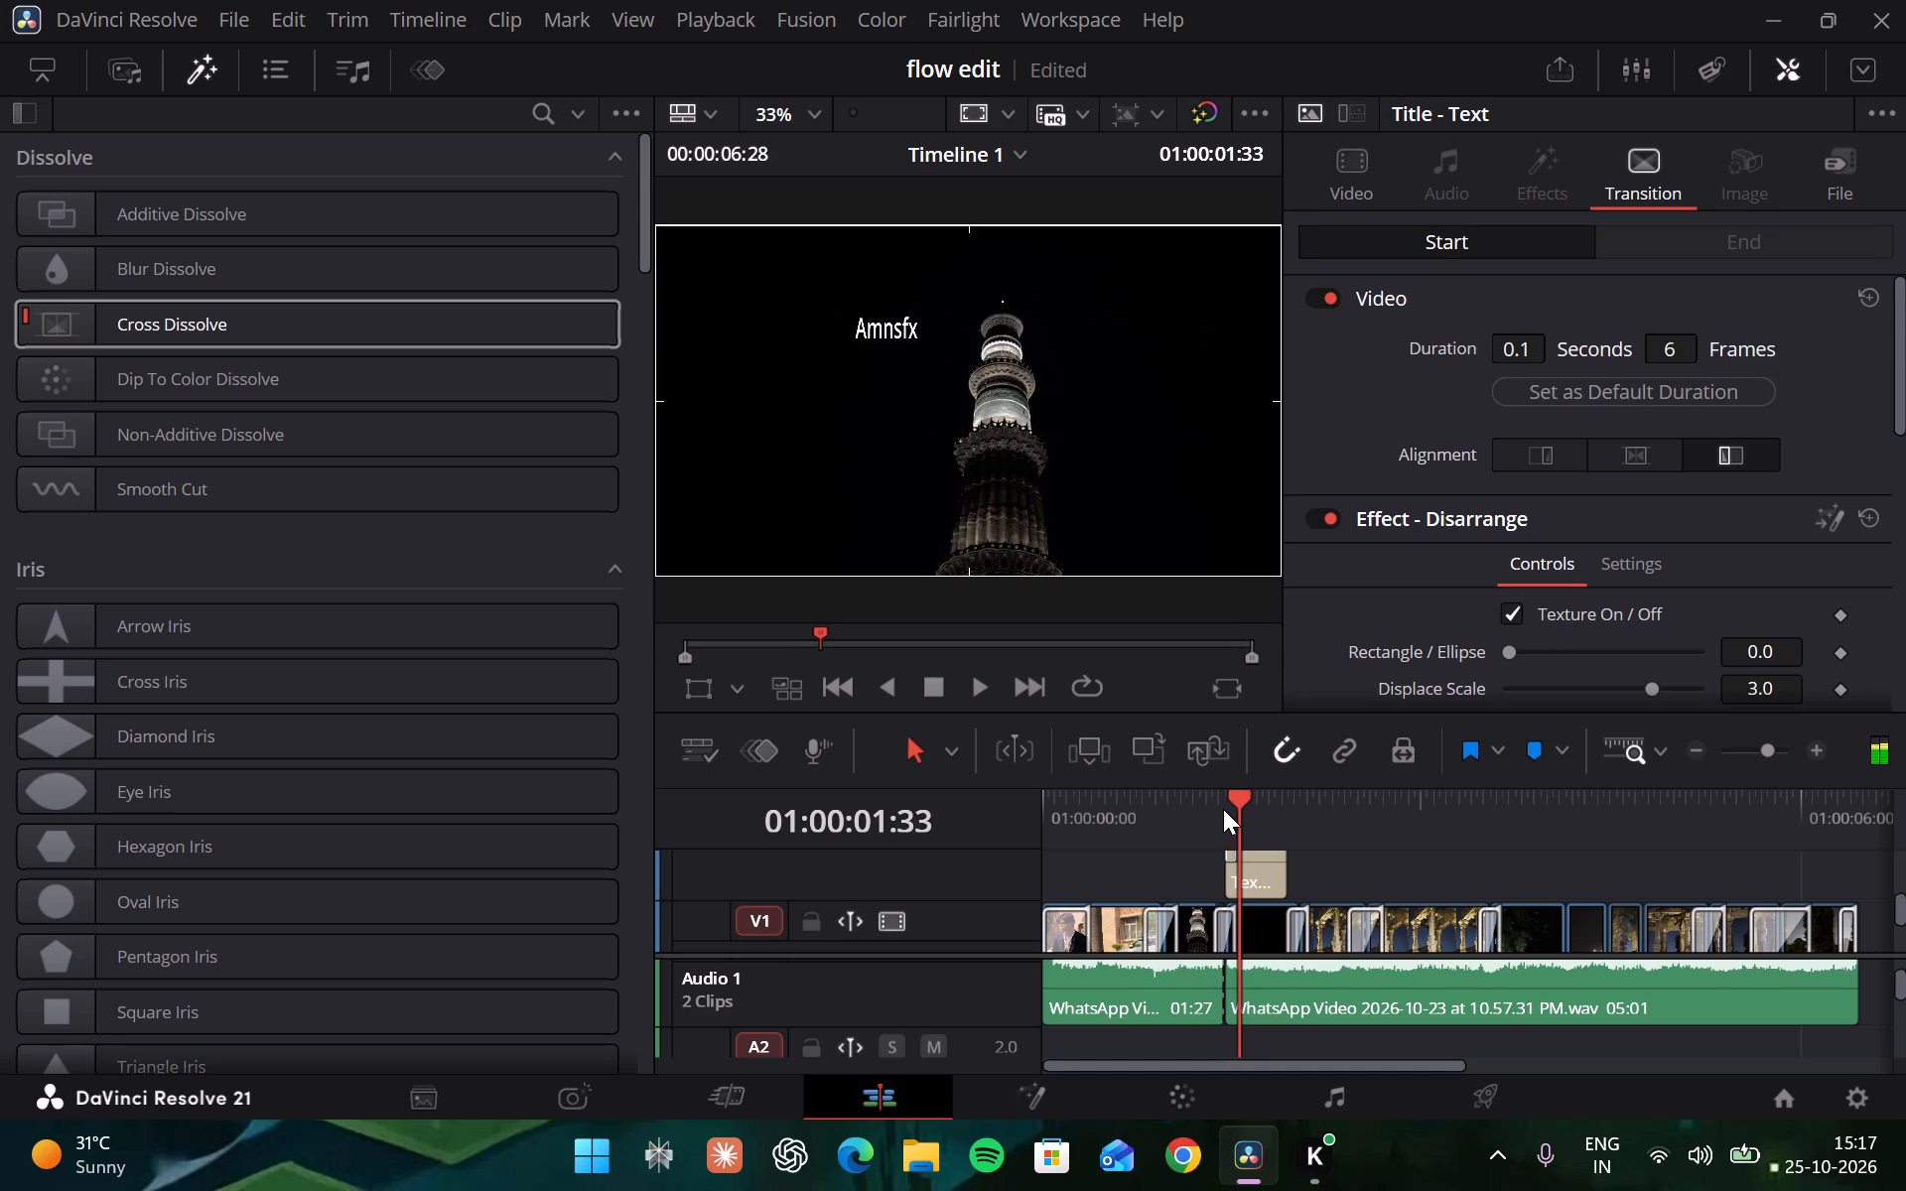
{"action": "key", "text": "Right"}
{"action": "key", "text": "Right"}
{"action": "key", "text": "Right"}
{"action": "key", "text": "Right"}
{"action": "key", "text": "Right"}
{"action": "key", "text": "Right"}
{"action": "key", "text": "Right"}
{"action": "key", "text": "Right"}
{"action": "key", "text": "Right"}
{"action": "key", "text": "Right"}
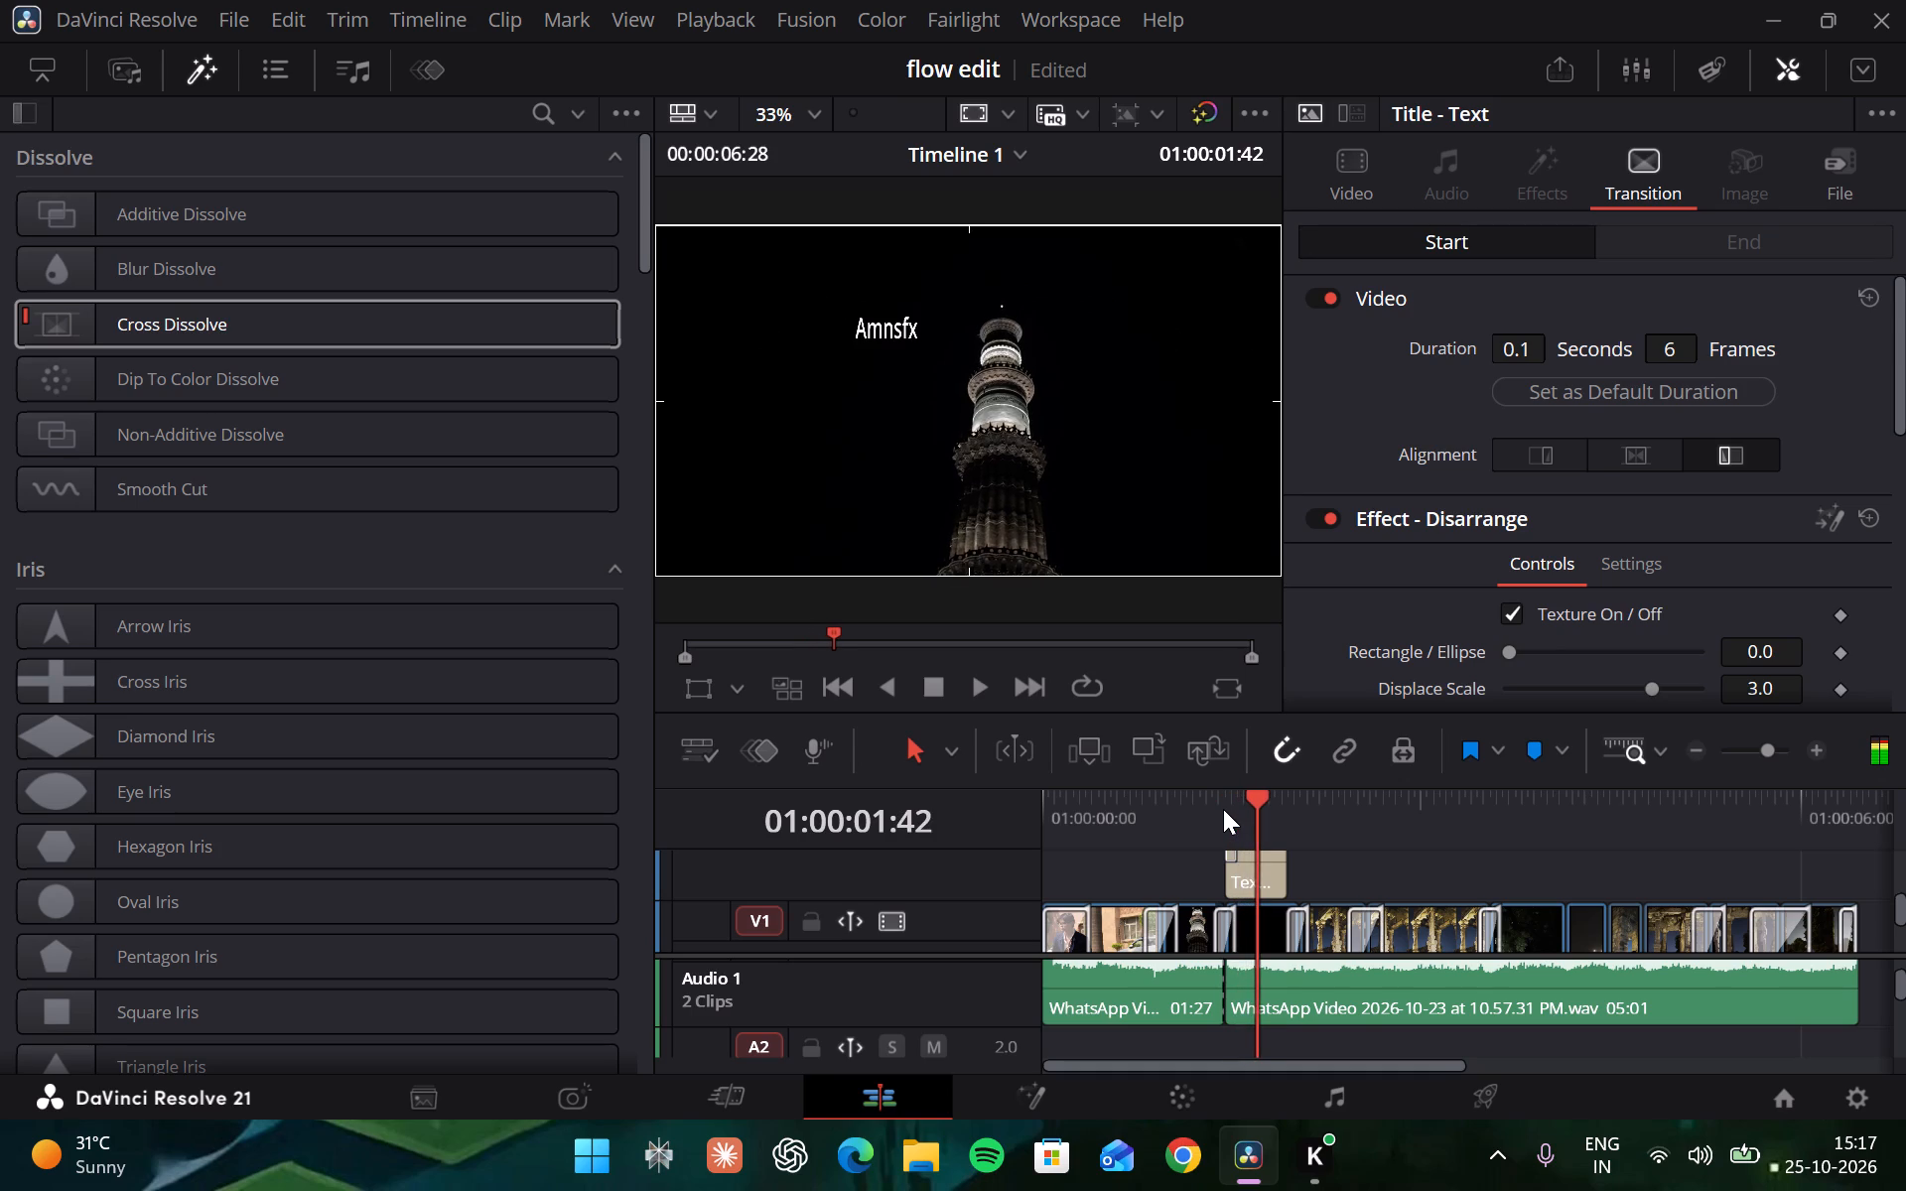
{"action": "key", "text": "Right"}
{"action": "key", "text": "Right"}
{"action": "key", "text": "Right"}
{"action": "key", "text": "Right"}
{"action": "key", "text": "Right"}
{"action": "key", "text": "Right"}
{"action": "key", "text": "Right"}
{"action": "key", "text": "Right"}
{"action": "key", "text": "Right"}
{"action": "key", "text": "Right"}
{"action": "key", "text": "Right"}
{"action": "key", "text": "Right"}
{"action": "key", "text": "Right"}
{"action": "key", "text": "Right"}
{"action": "key", "text": "Right"}
{"action": "key", "text": "Right"}
{"action": "key", "text": "Right"}
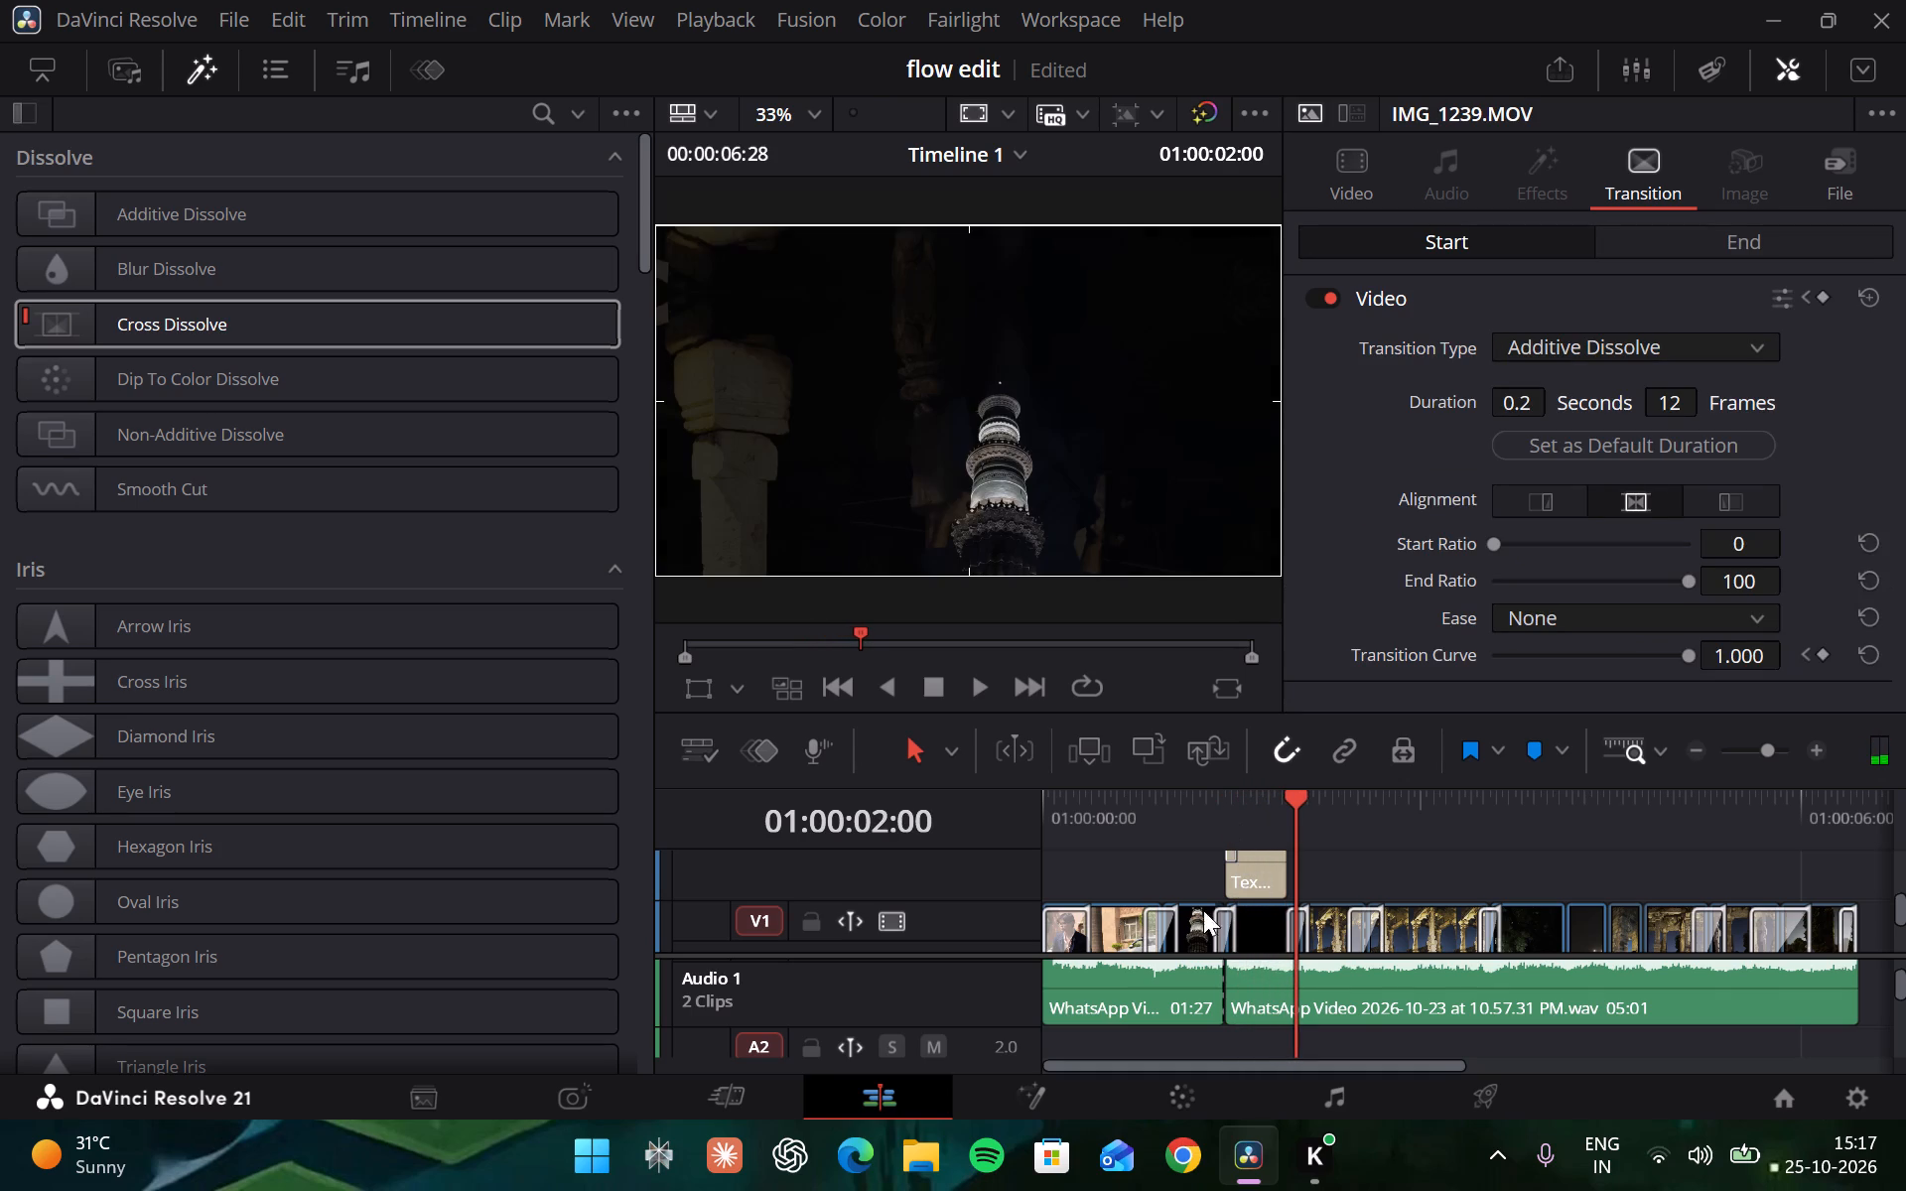
Switch to the Cut page and add the Disarrange transition to the end of the "Amnsfx" title.
{"action": "left_click", "coordinate": [755, 1095]}
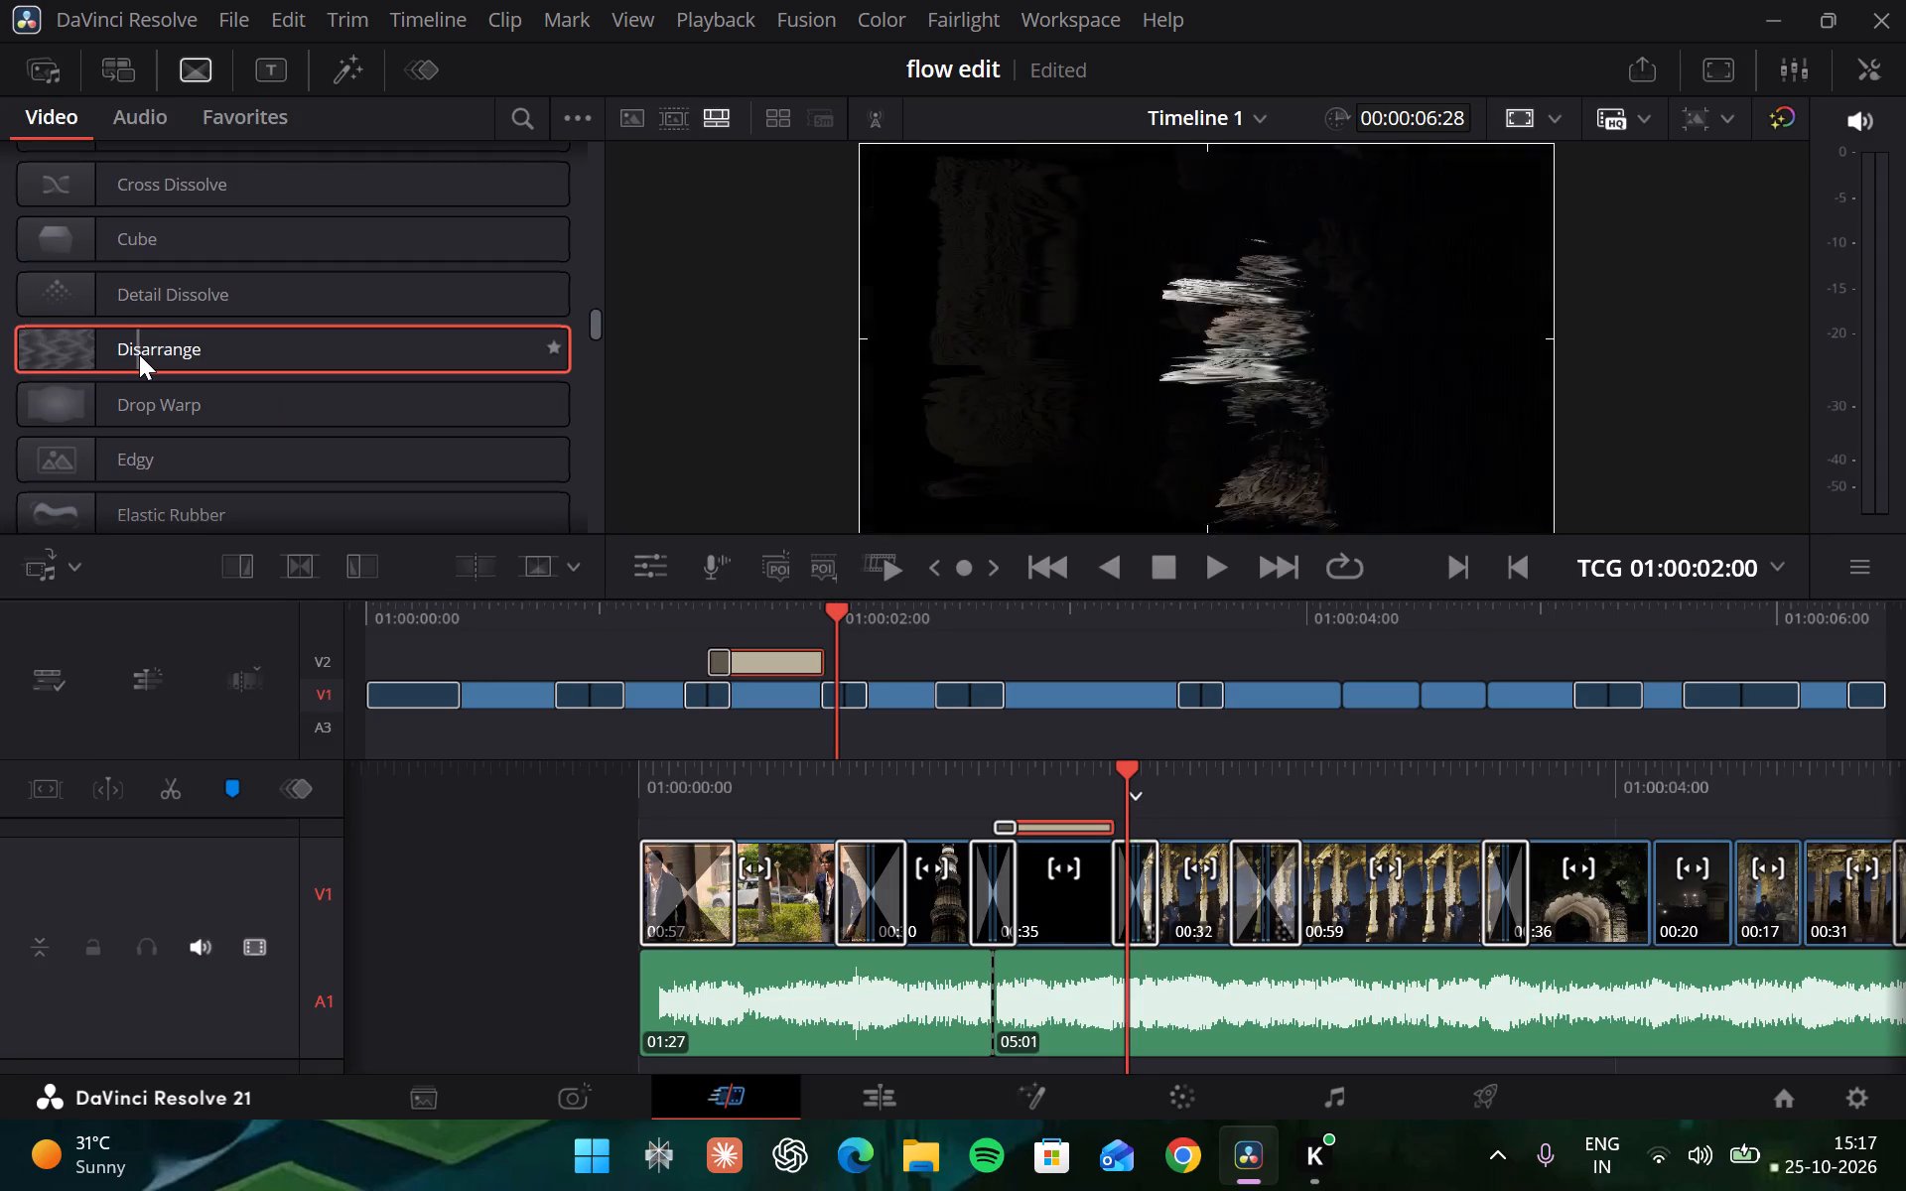
{"action": "left_click_drag", "start_coordinate": [139, 354], "coordinate": [1071, 807]}
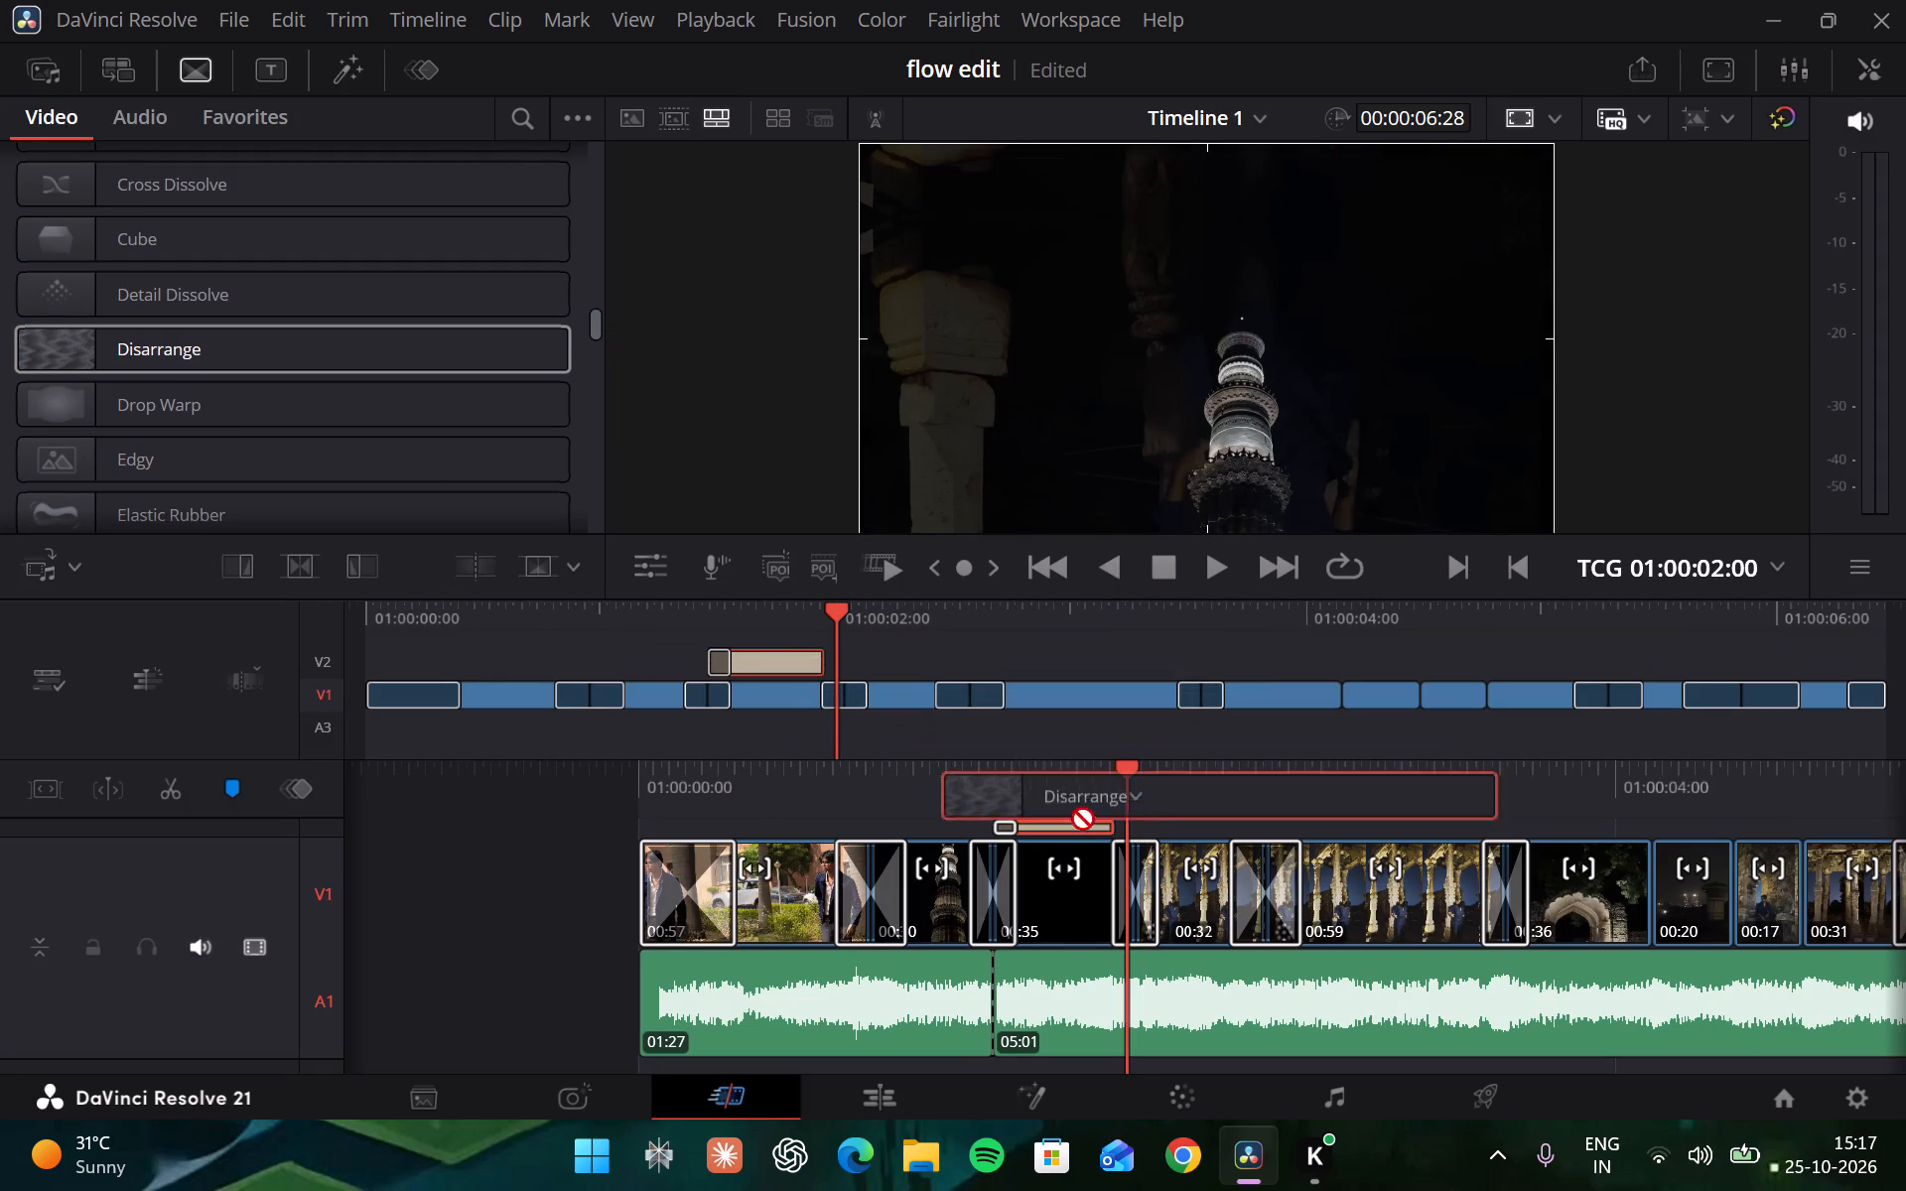
{"action": "left_click_drag", "start_coordinate": [1071, 807], "coordinate": [1106, 829]}
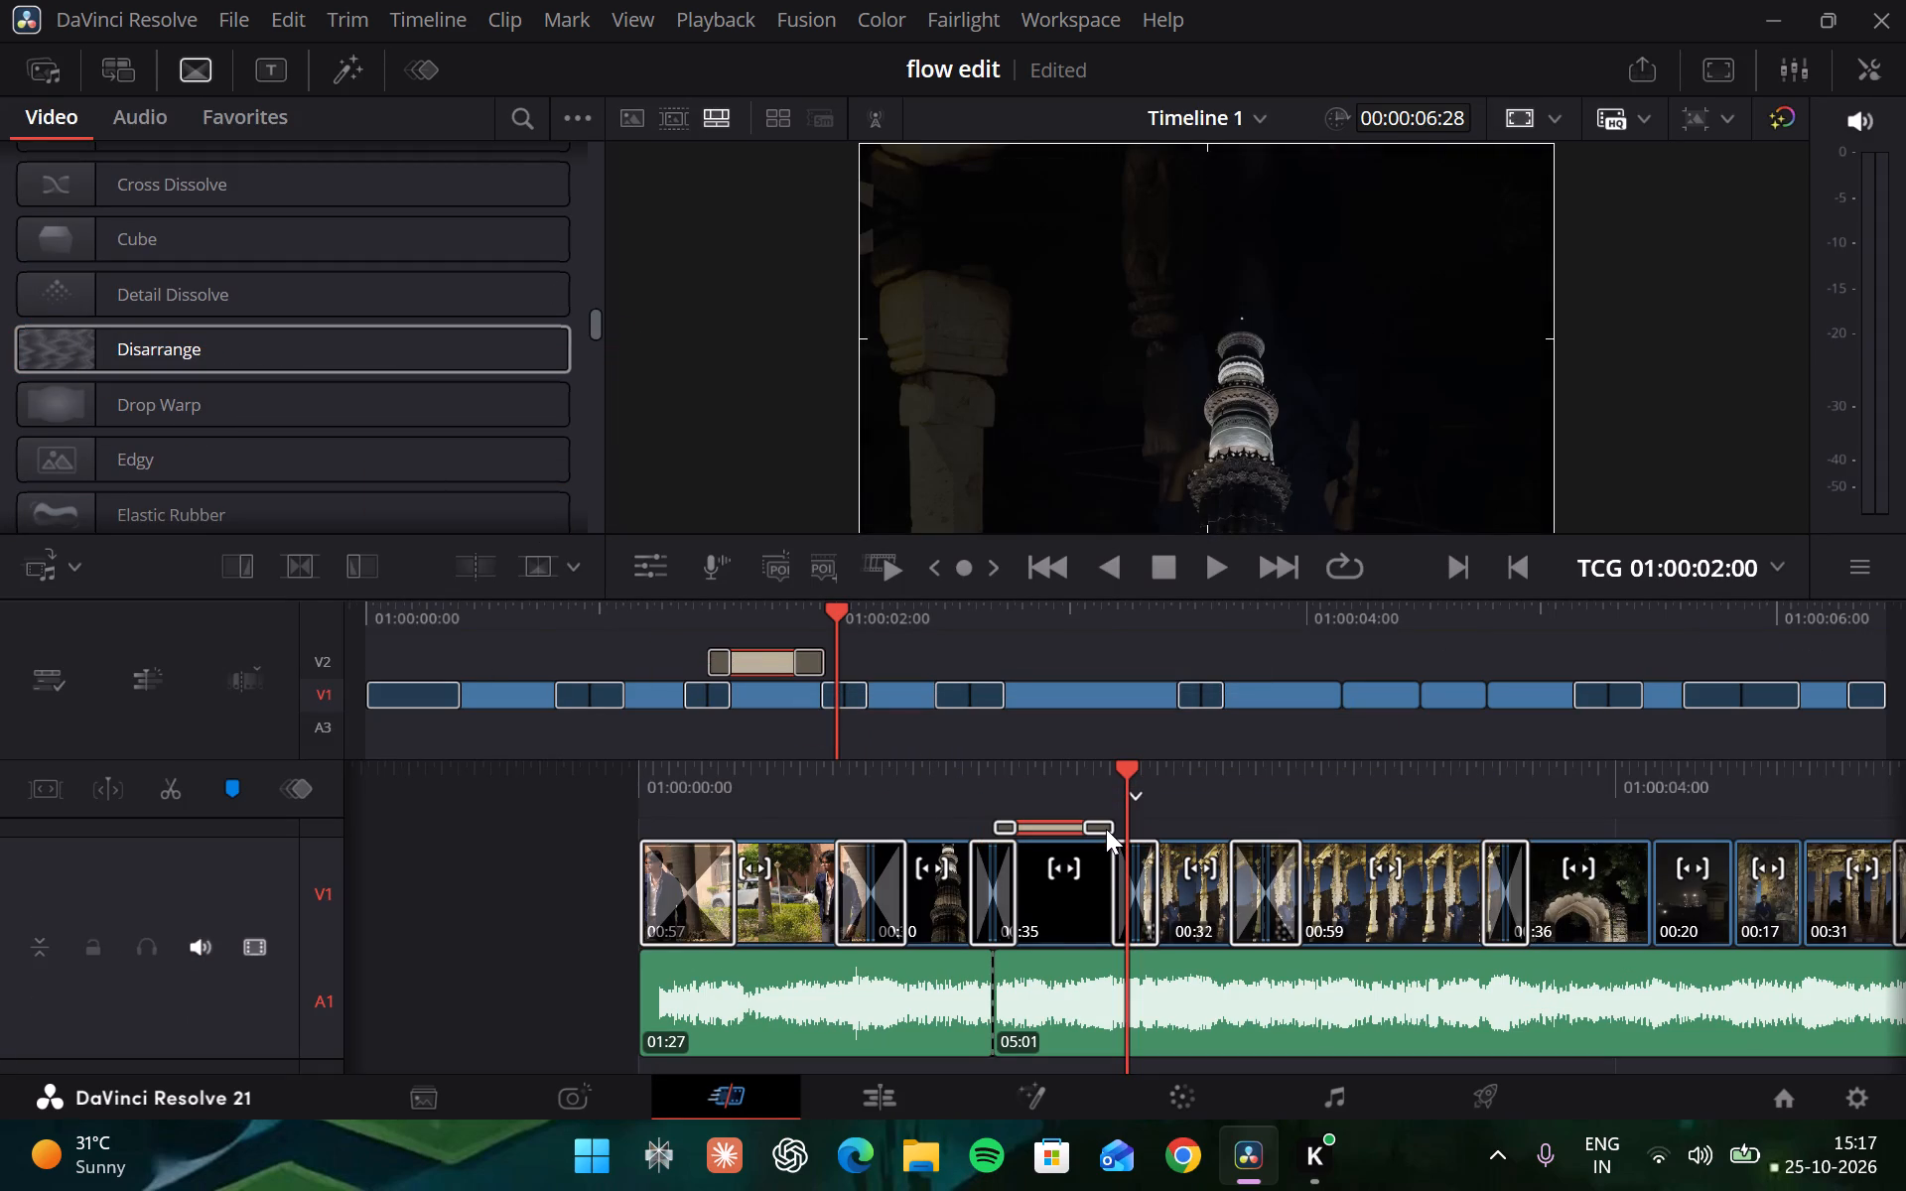
Switch to the Edit page and step frame by frame from the "Amnsfx" title's end transition into the following pillar shot.
{"action": "left_click", "coordinate": [880, 1102]}
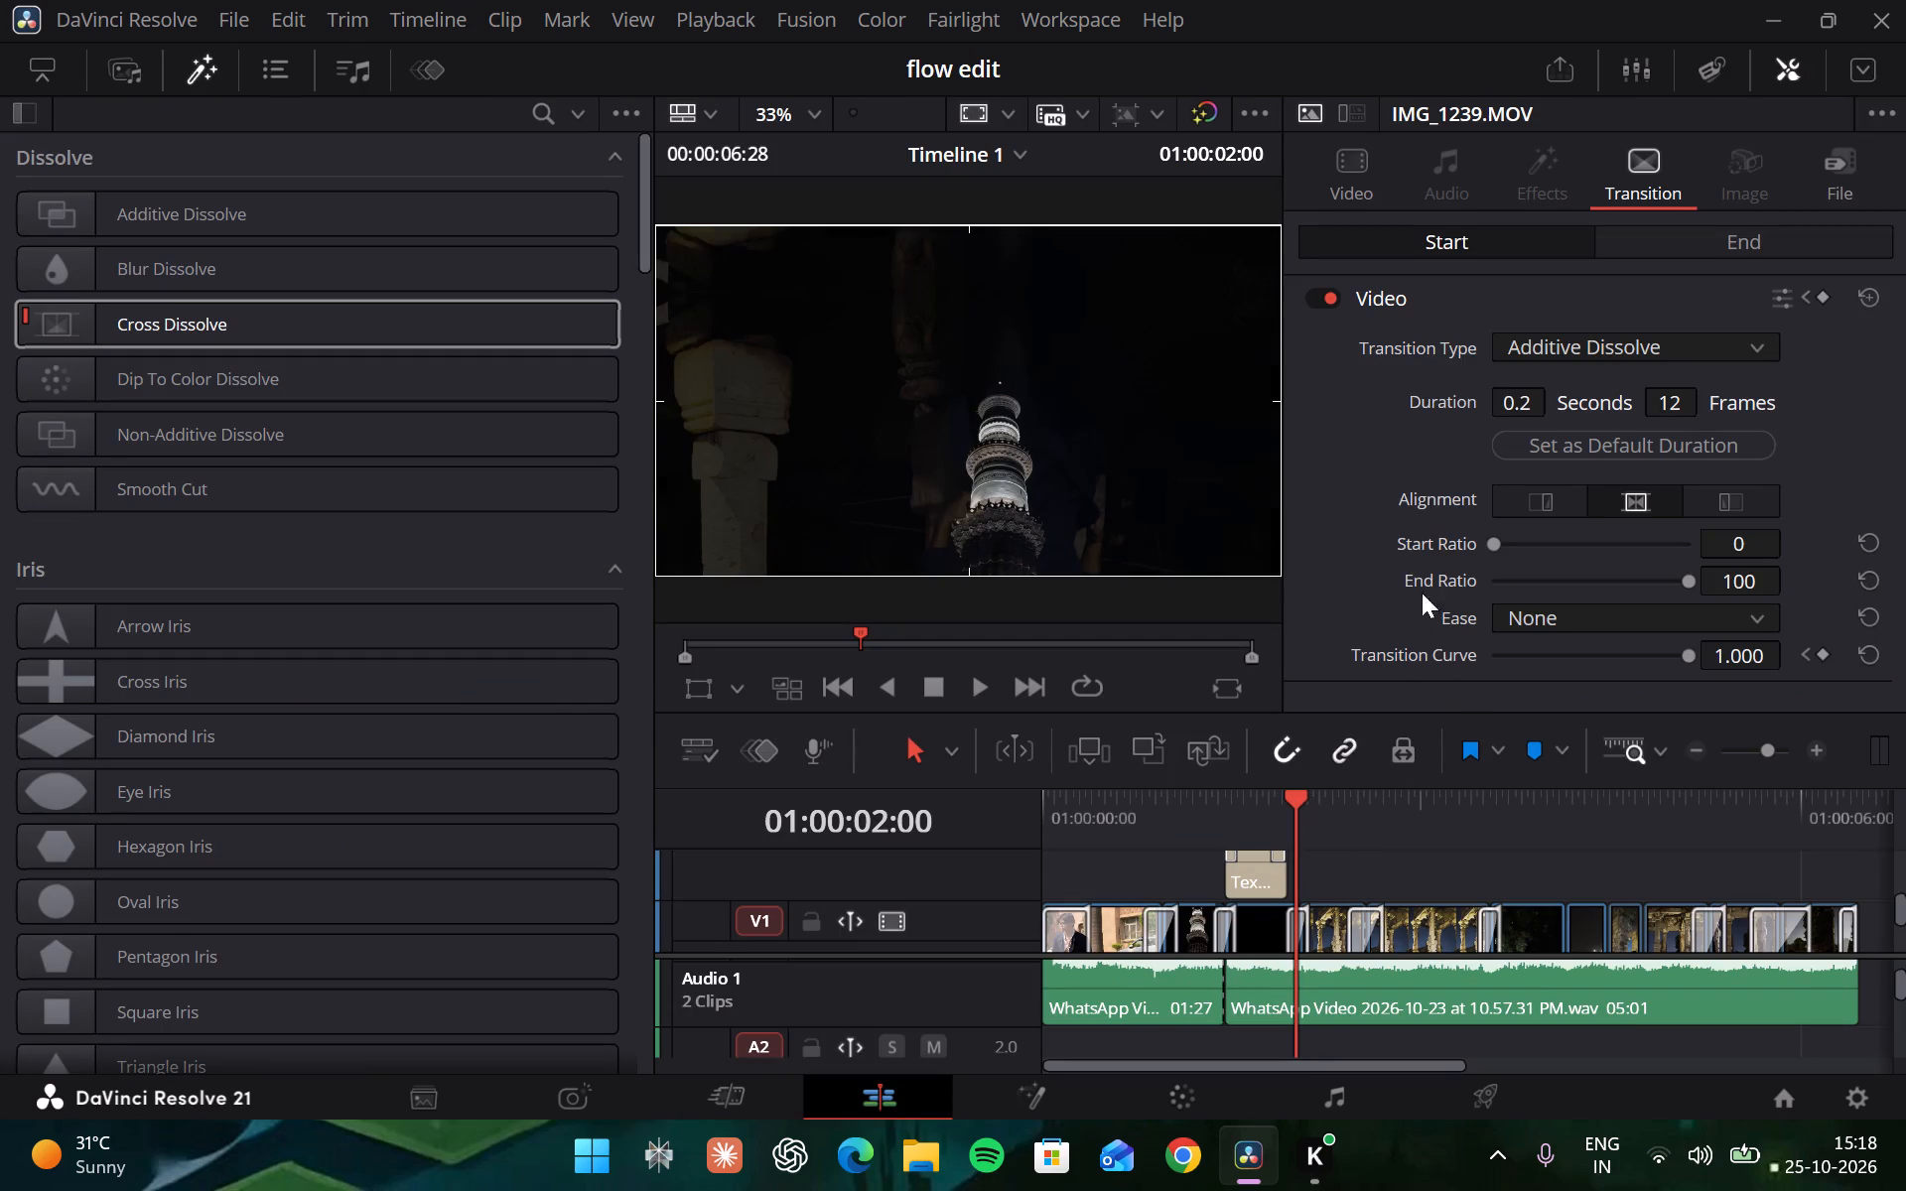
{"action": "left_click", "coordinate": [1513, 406]}
{"action": "left_click", "coordinate": [1277, 849]}
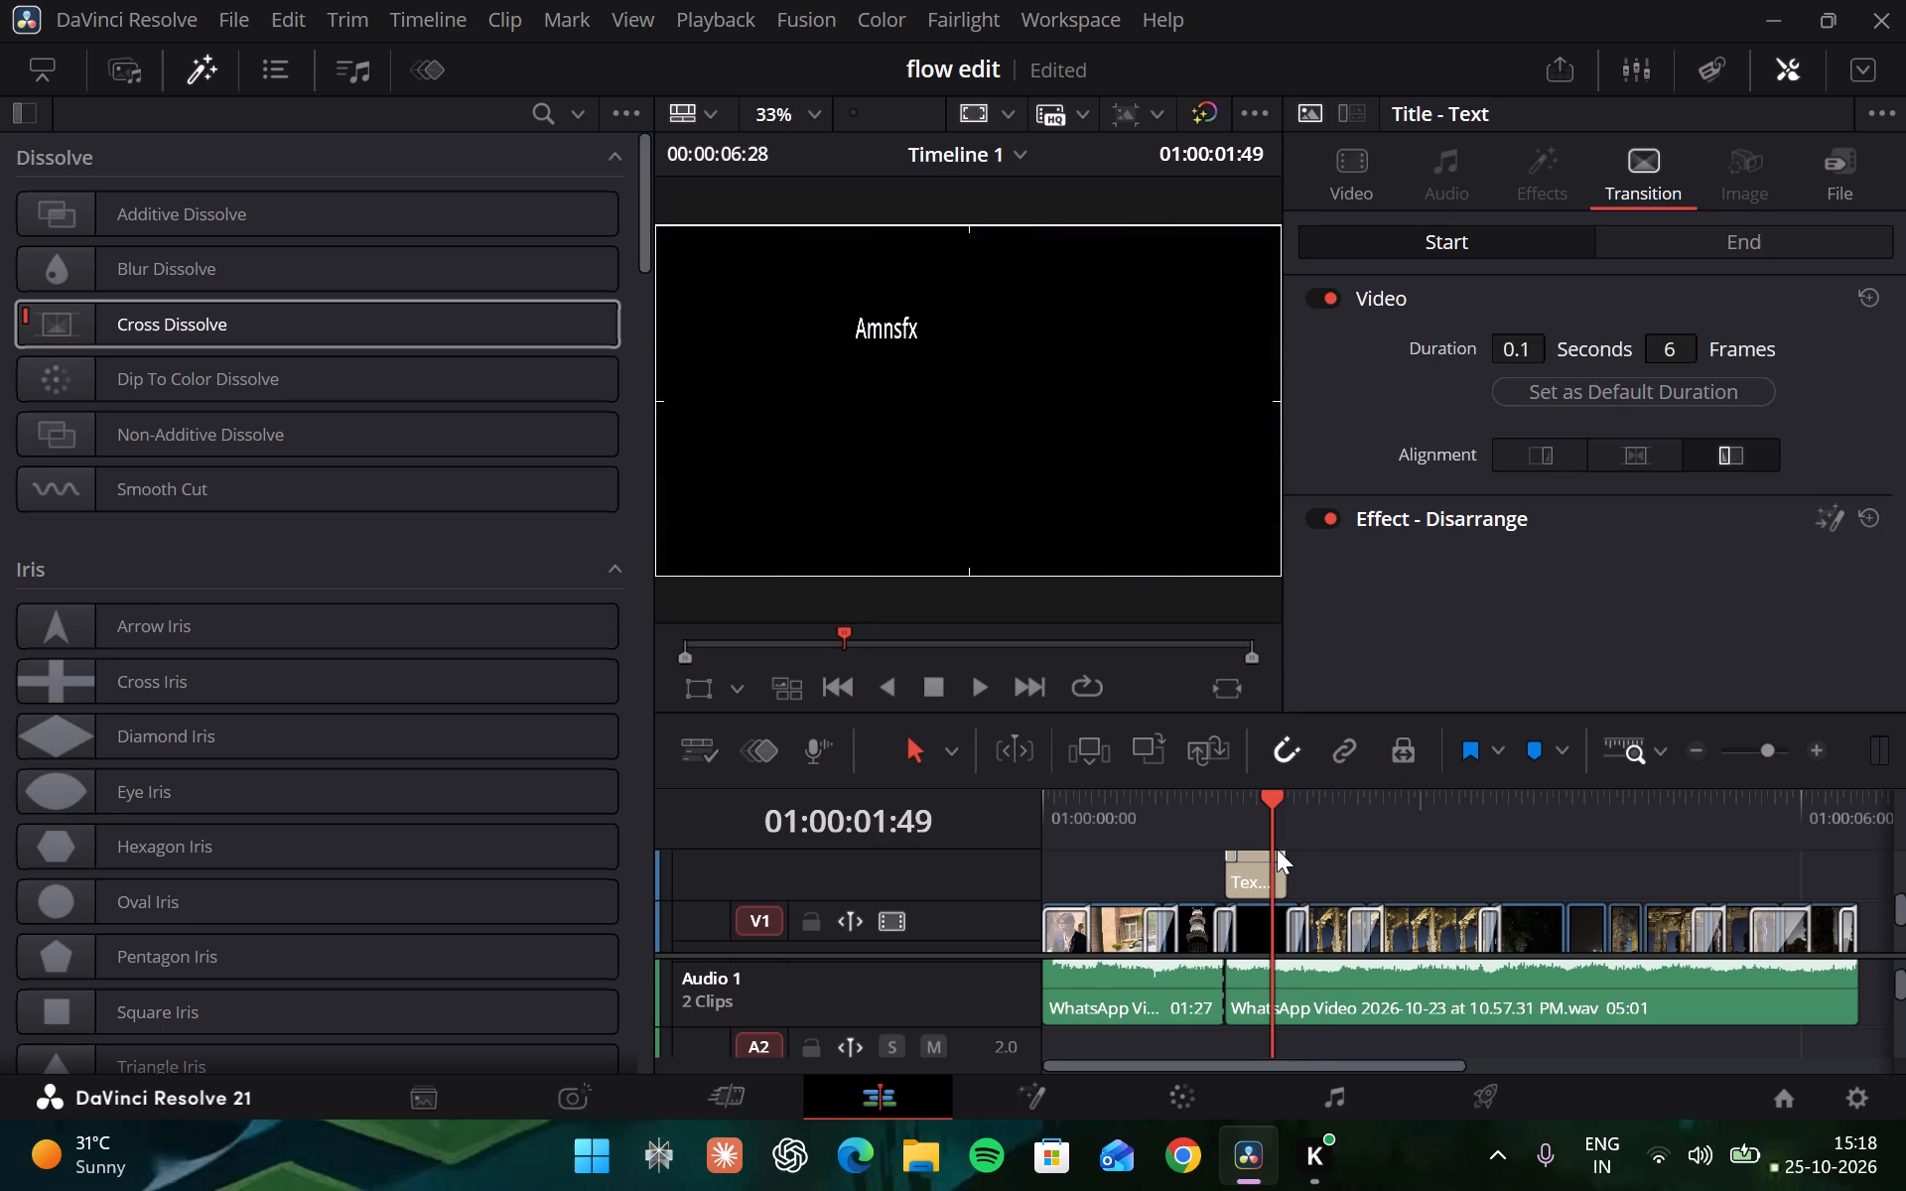
{"action": "left_click", "coordinate": [1277, 849]}
{"action": "double_click", "coordinate": [1277, 849]}
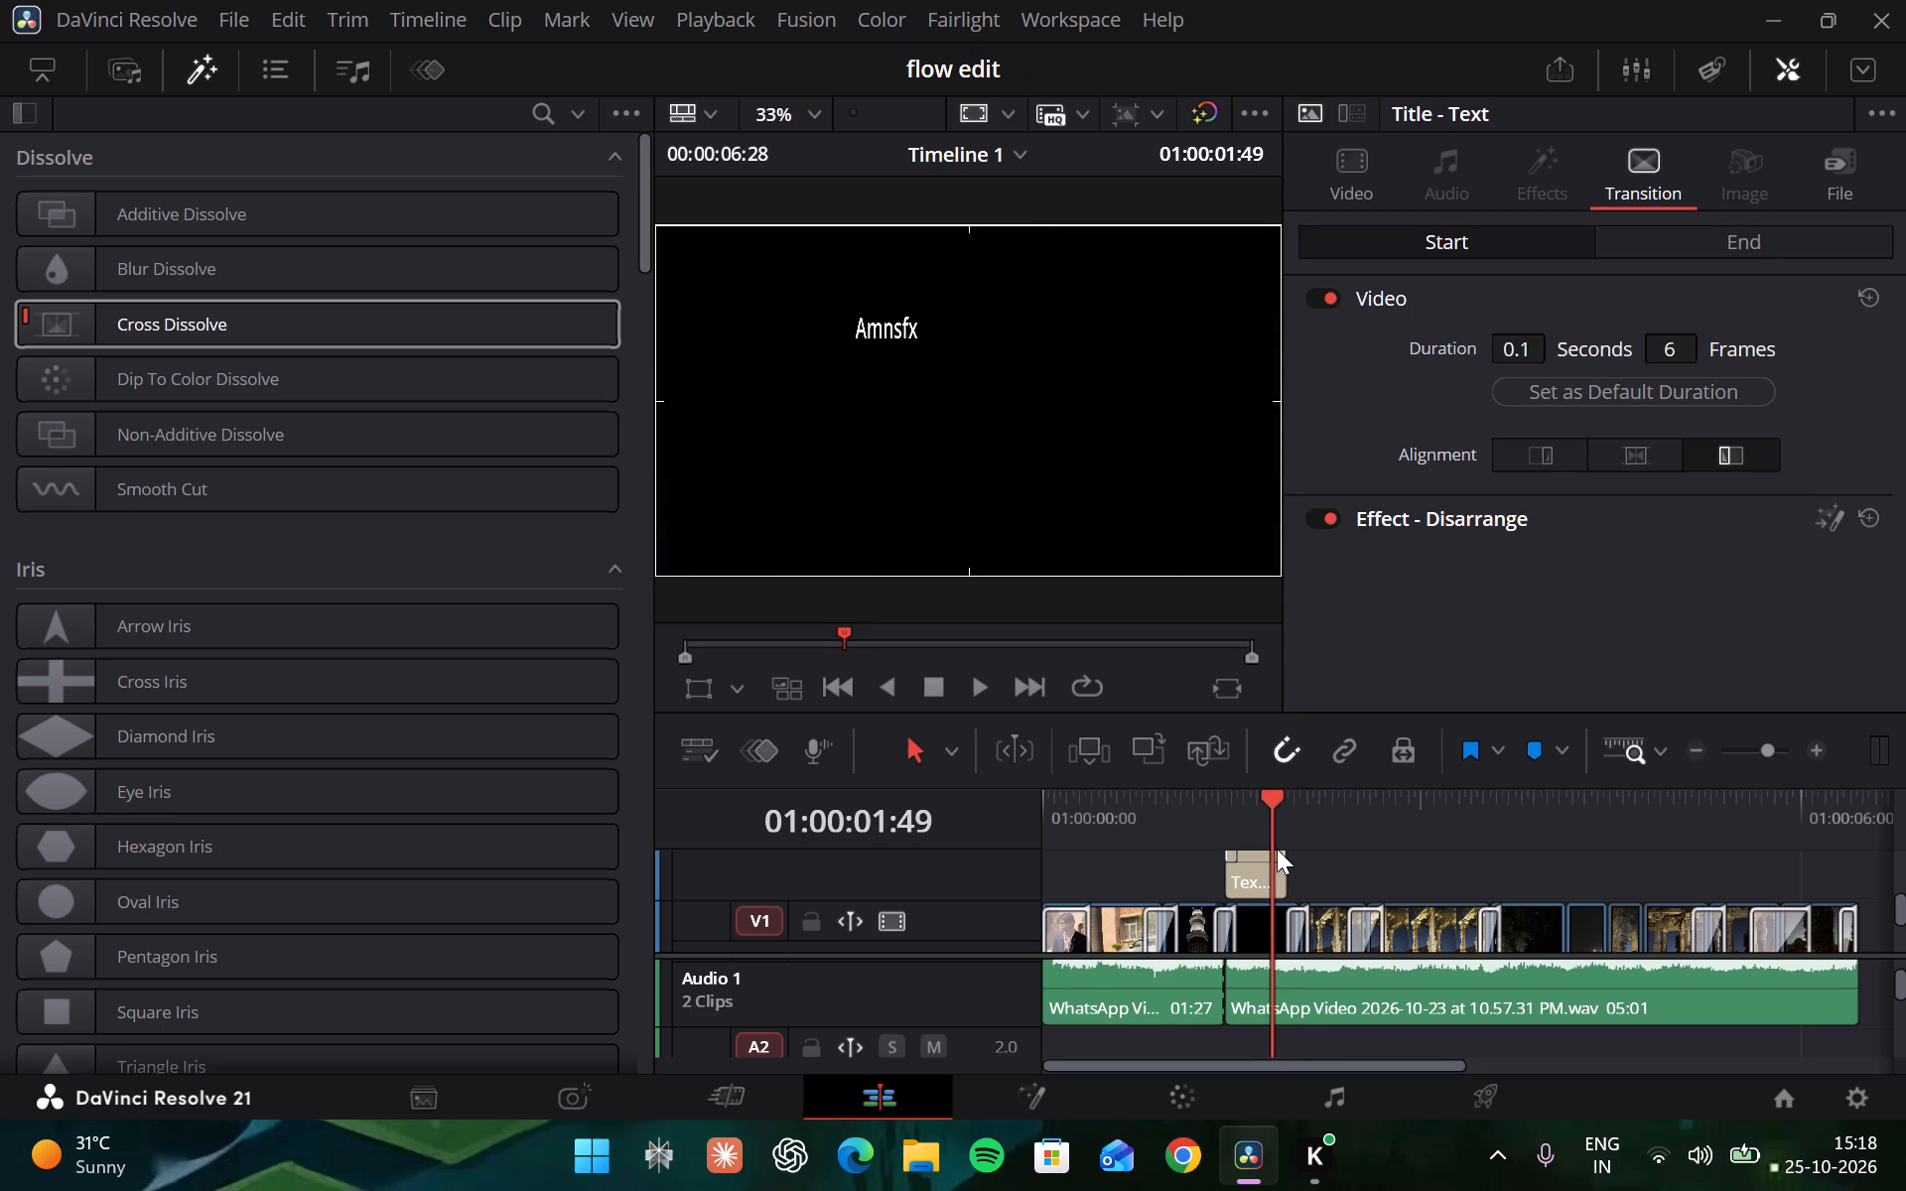
{"action": "left_click", "coordinate": [1277, 849]}
{"action": "key", "text": "Right"}
{"action": "key", "text": "Right"}
{"action": "key", "text": "Right"}
{"action": "key", "text": "Right"}
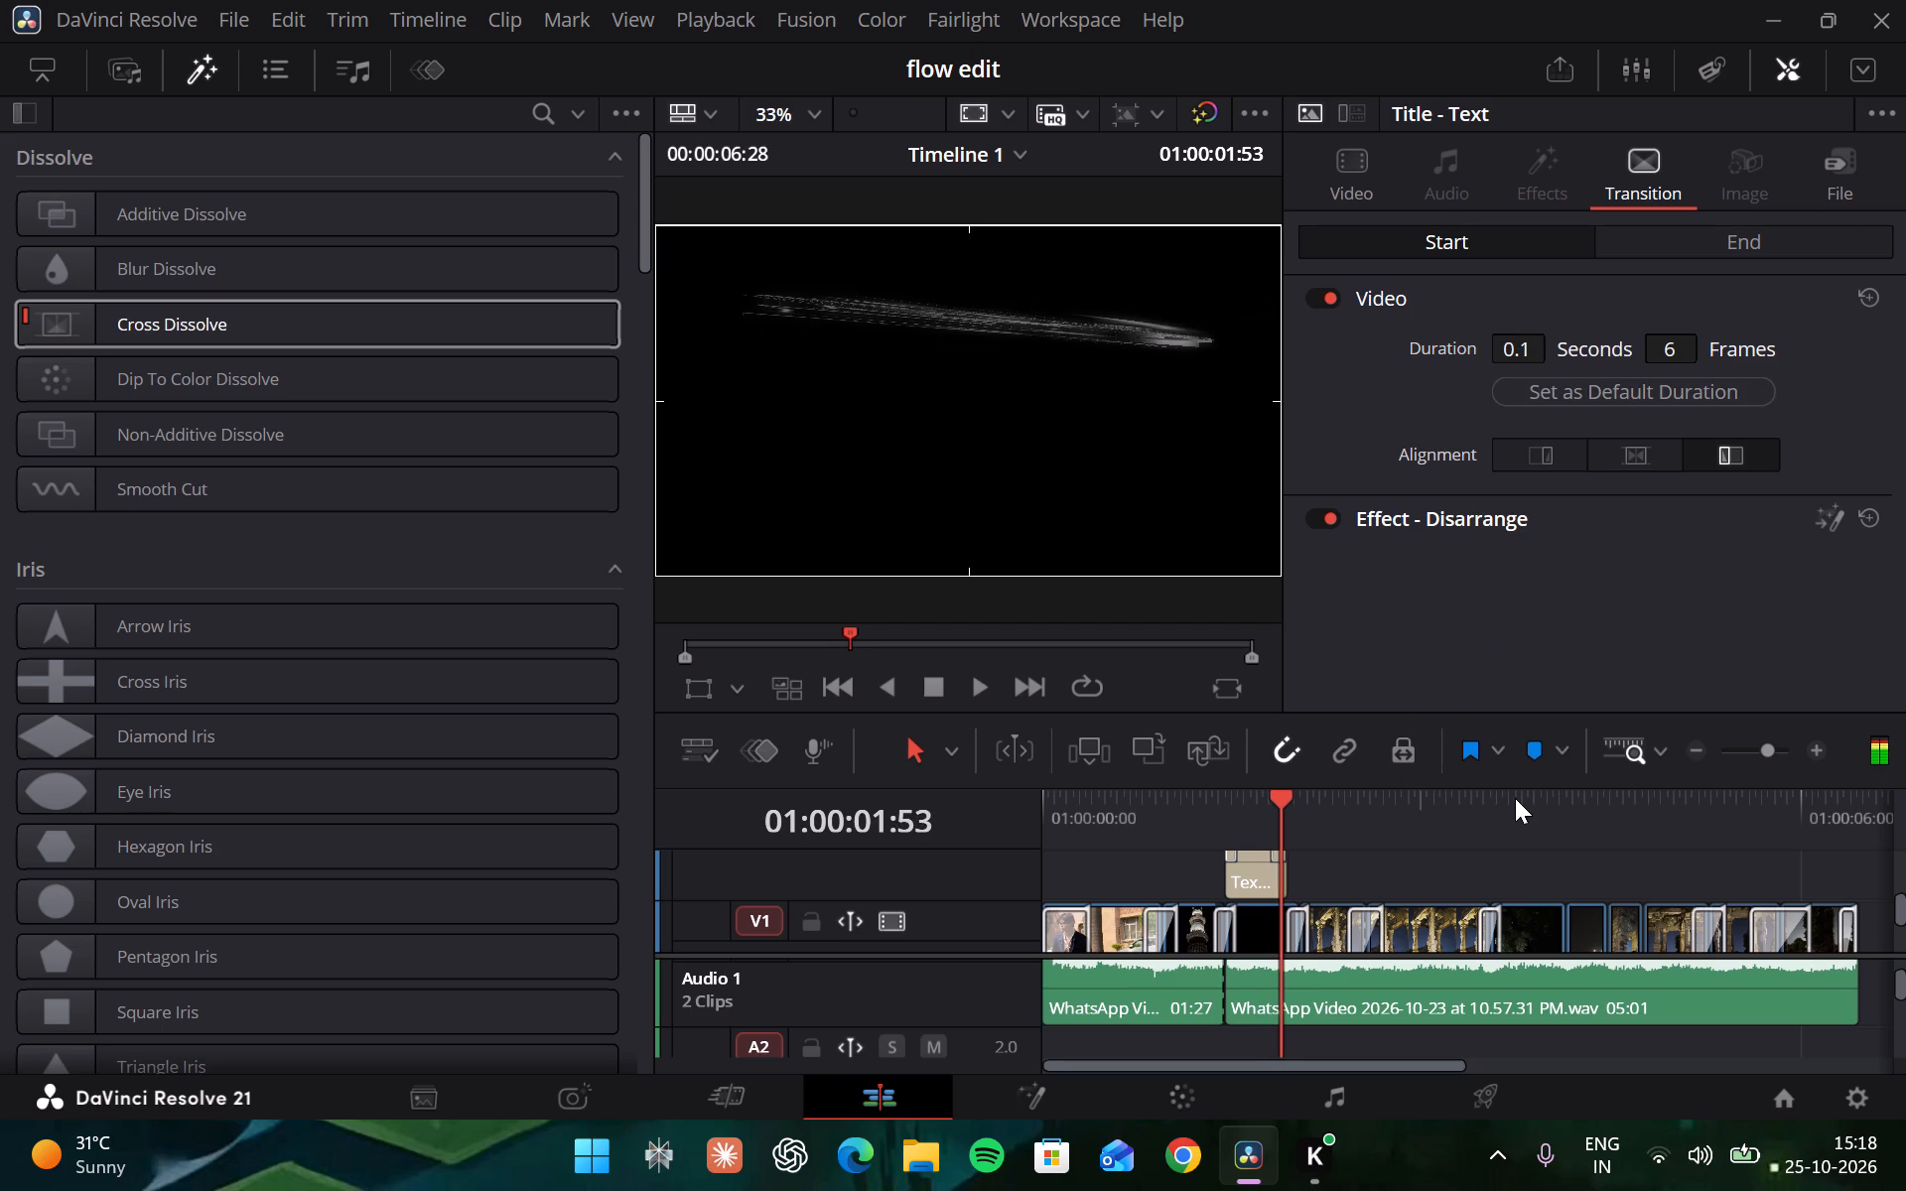
{"action": "key", "text": "Right"}
{"action": "key", "text": "Right"}
{"action": "key", "text": "Right"}
{"action": "key", "text": "Right"}
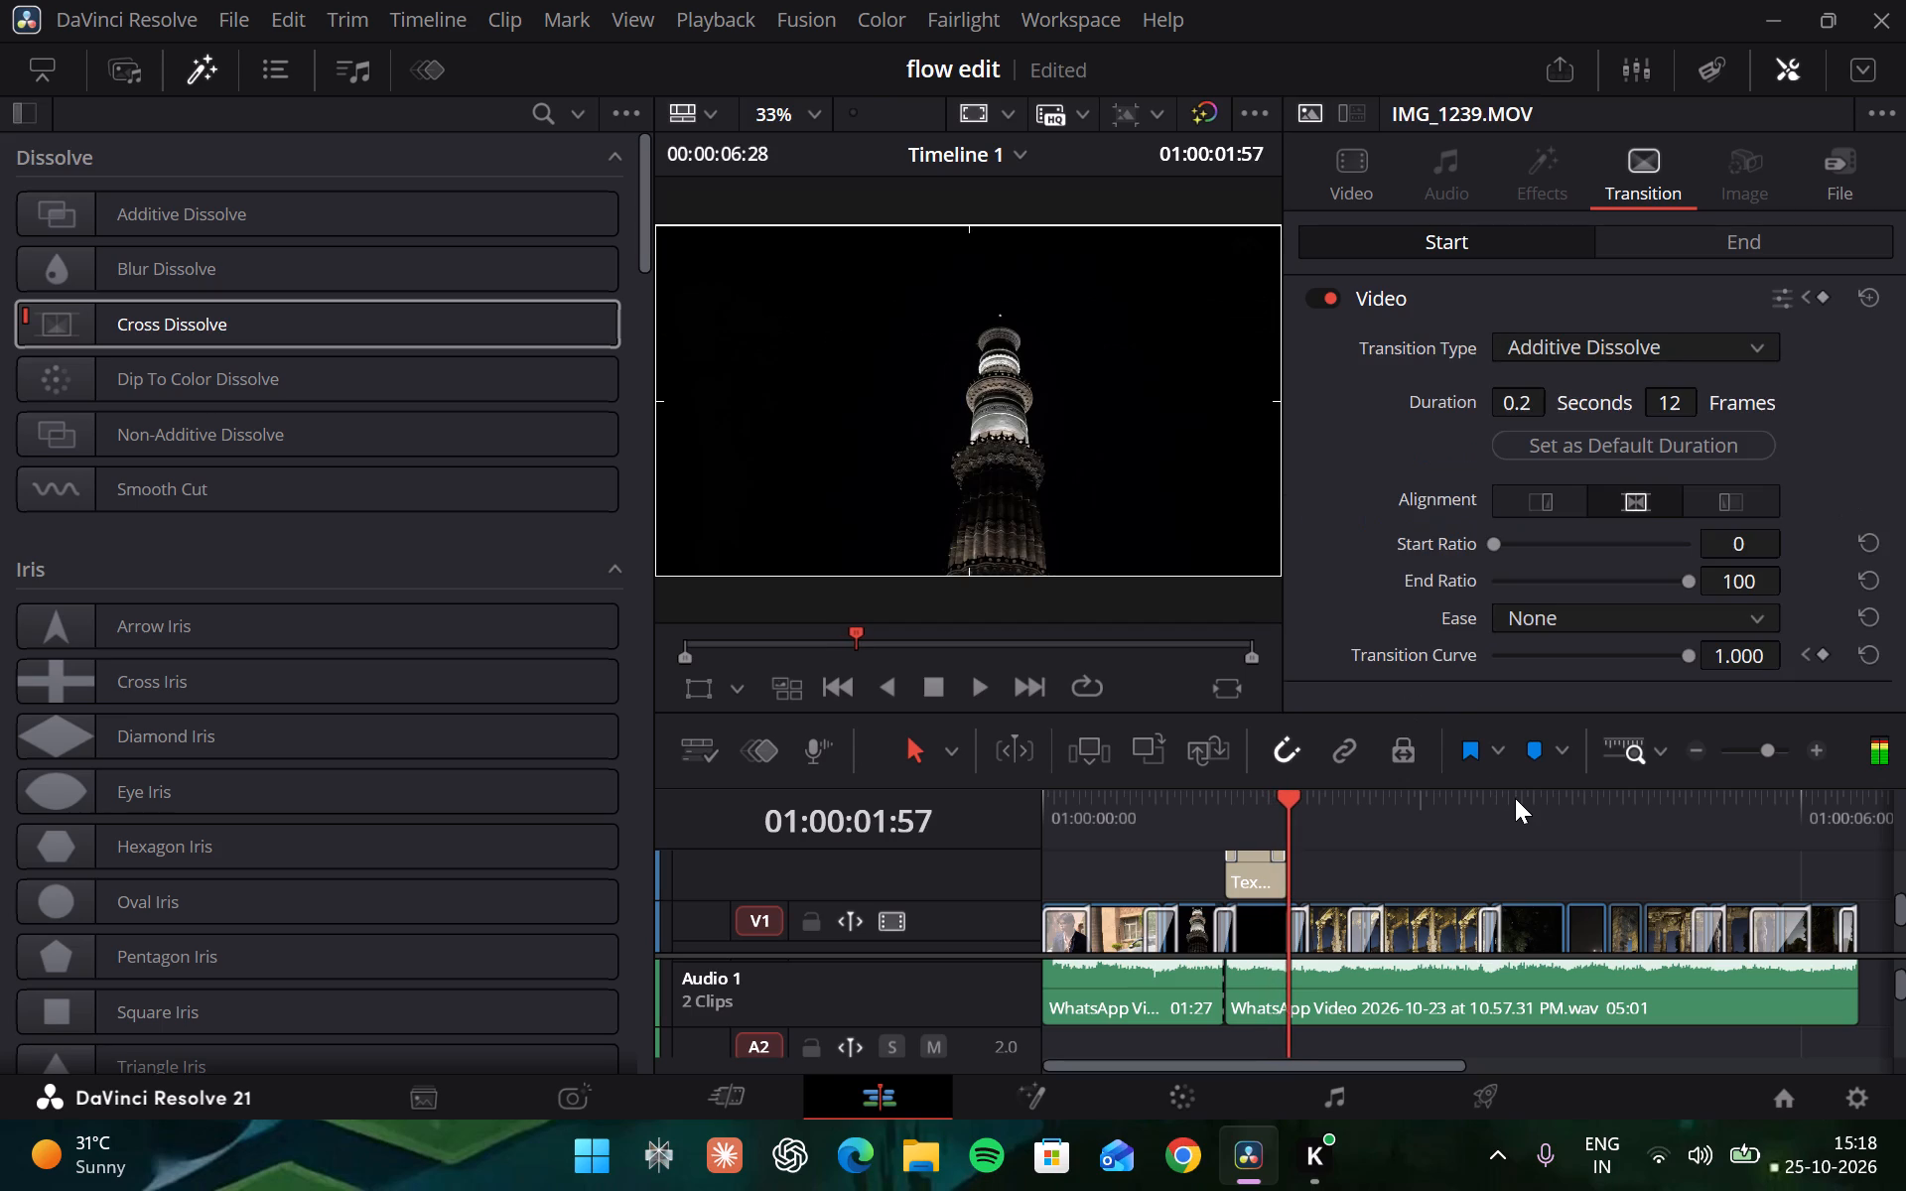
{"action": "key", "text": "Right"}
{"action": "key", "text": "Right"}
{"action": "key", "text": "Right"}
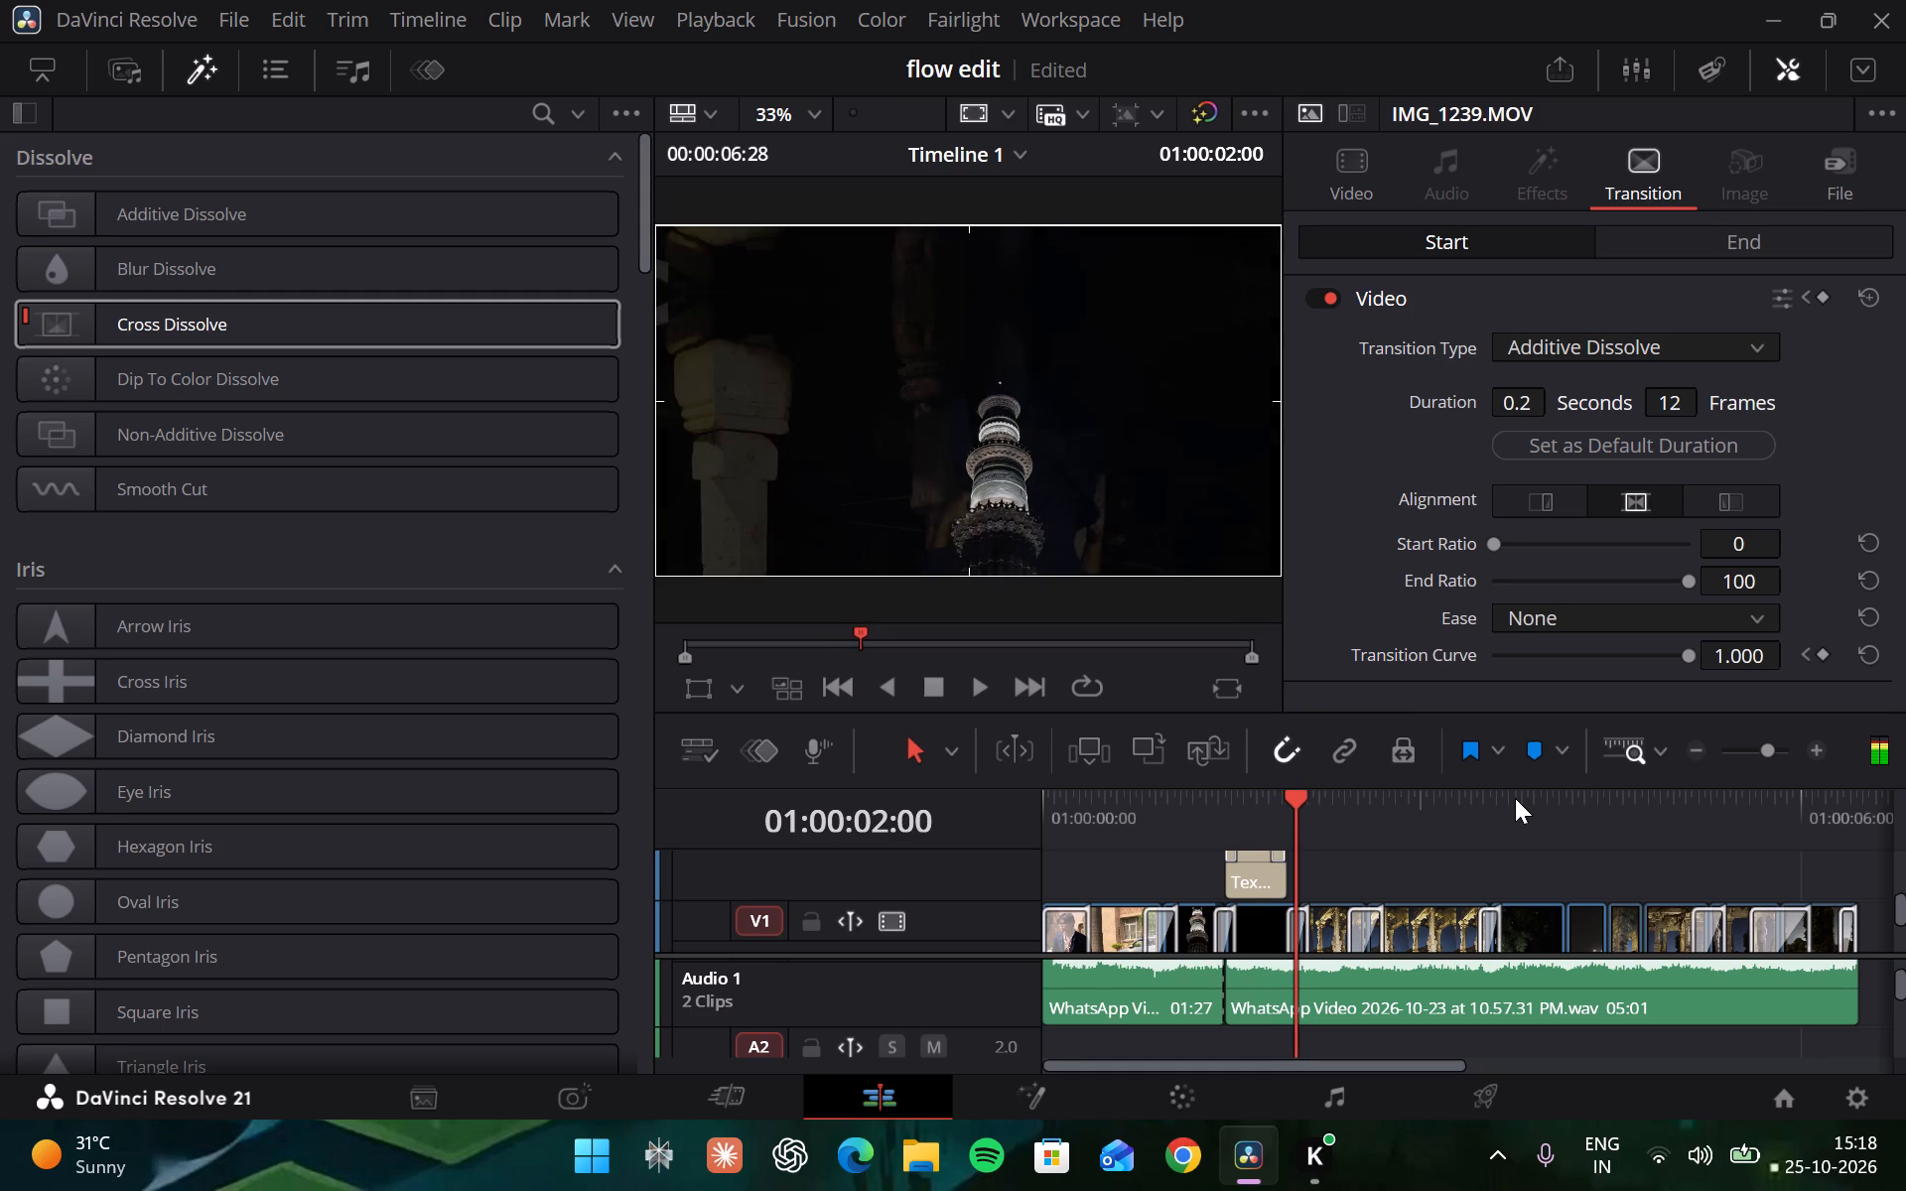
{"action": "key", "text": "Right"}
{"action": "key", "text": "Right"}
{"action": "key", "text": "Right"}
{"action": "key", "text": "Right"}
{"action": "key", "text": "Right"}
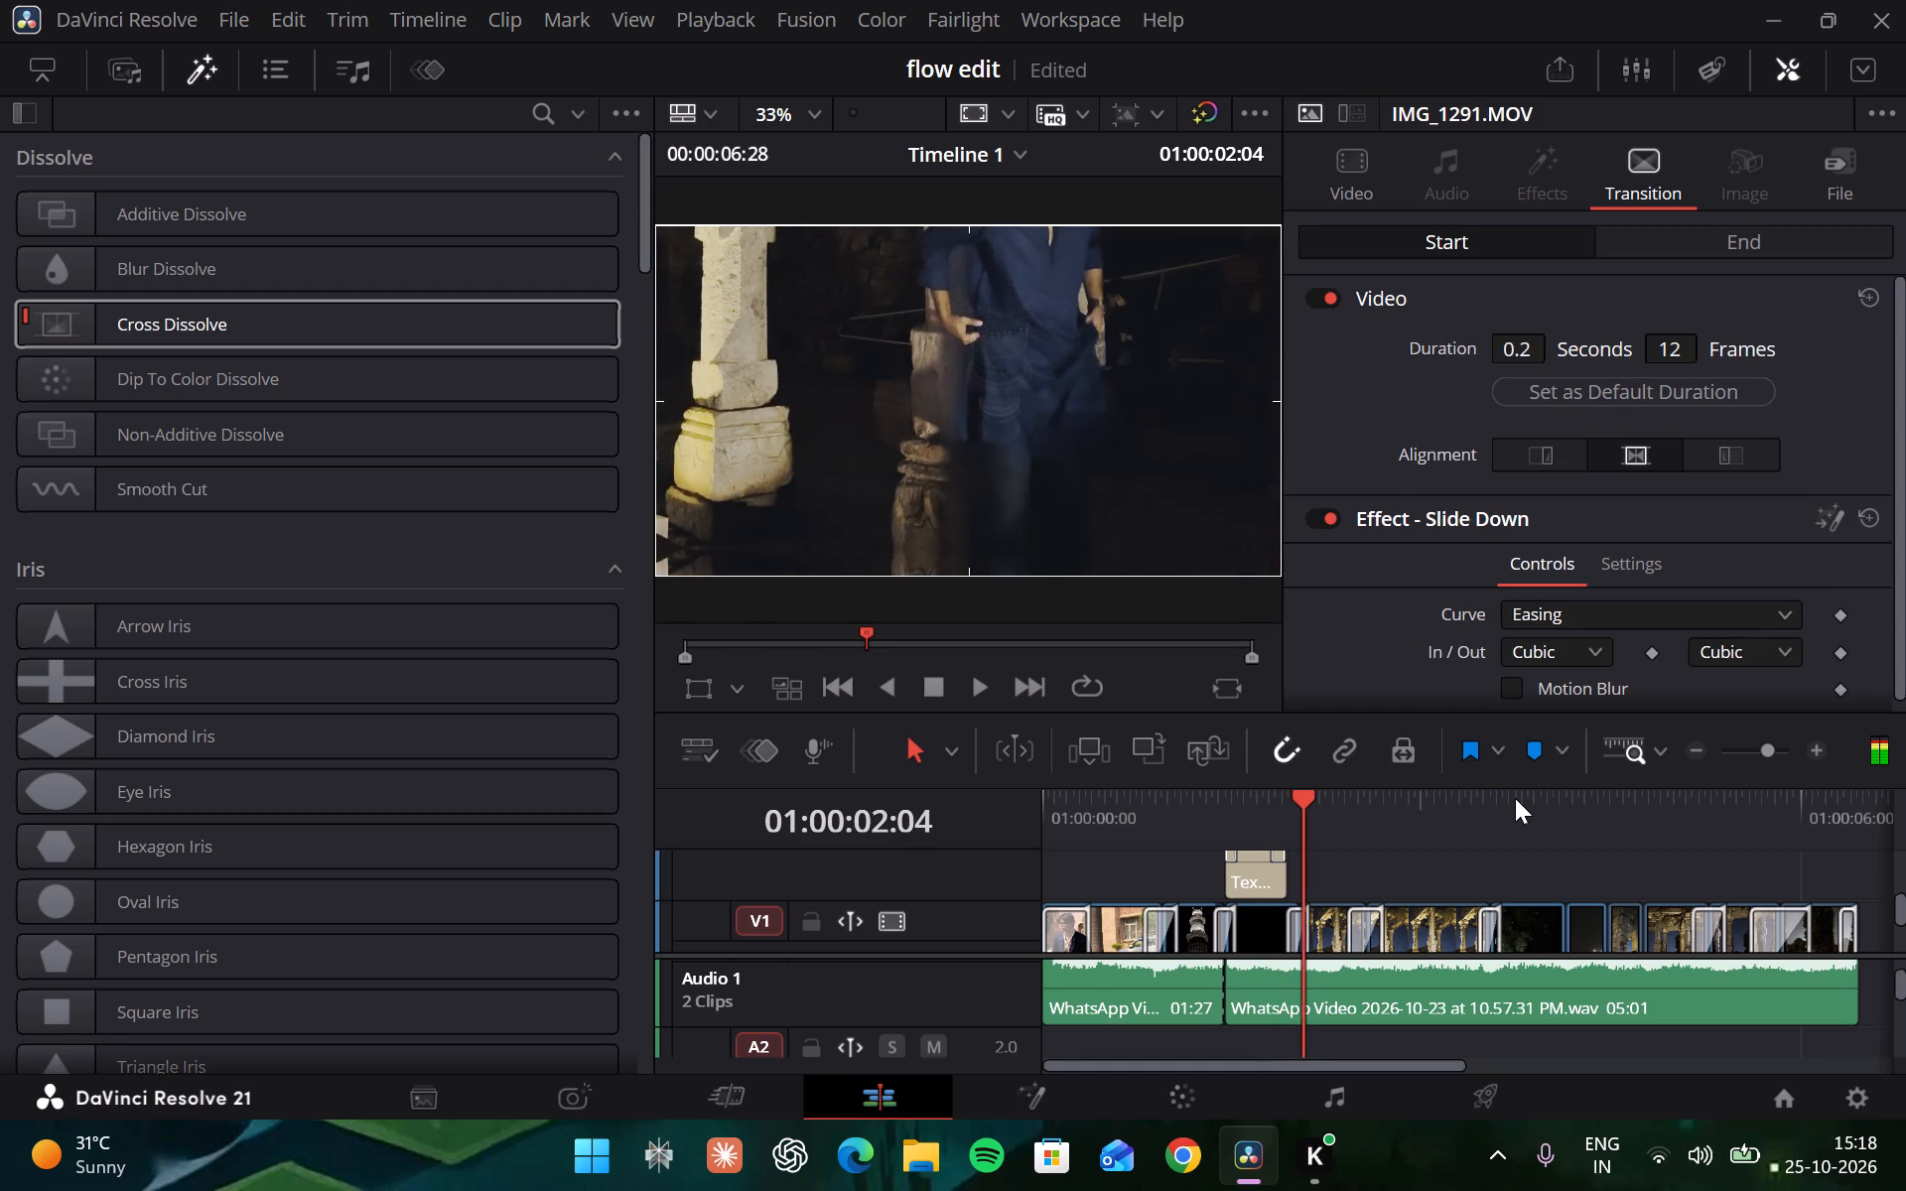
Play back from the night tower shot through the "Amnsfx" title, and replay from within the title into the pillar shots.
{"action": "key", "text": "Left"}
{"action": "key", "text": "Left"}
{"action": "key", "text": "Left"}
{"action": "key", "text": "Left"}
{"action": "key", "text": "Left"}
{"action": "key", "text": "Left"}
{"action": "key", "text": "Left"}
{"action": "key", "text": "Left"}
{"action": "key", "text": "Left"}
{"action": "key", "text": "Left"}
{"action": "key", "text": "Left"}
{"action": "key", "text": "Left"}
{"action": "key", "text": "Left"}
{"action": "key", "text": "Left"}
{"action": "key", "text": "Left"}
{"action": "key", "text": "Left"}
{"action": "key", "text": "Left"}
{"action": "key", "text": "Left"}
{"action": "key", "text": "Left"}
{"action": "key", "text": "Left"}
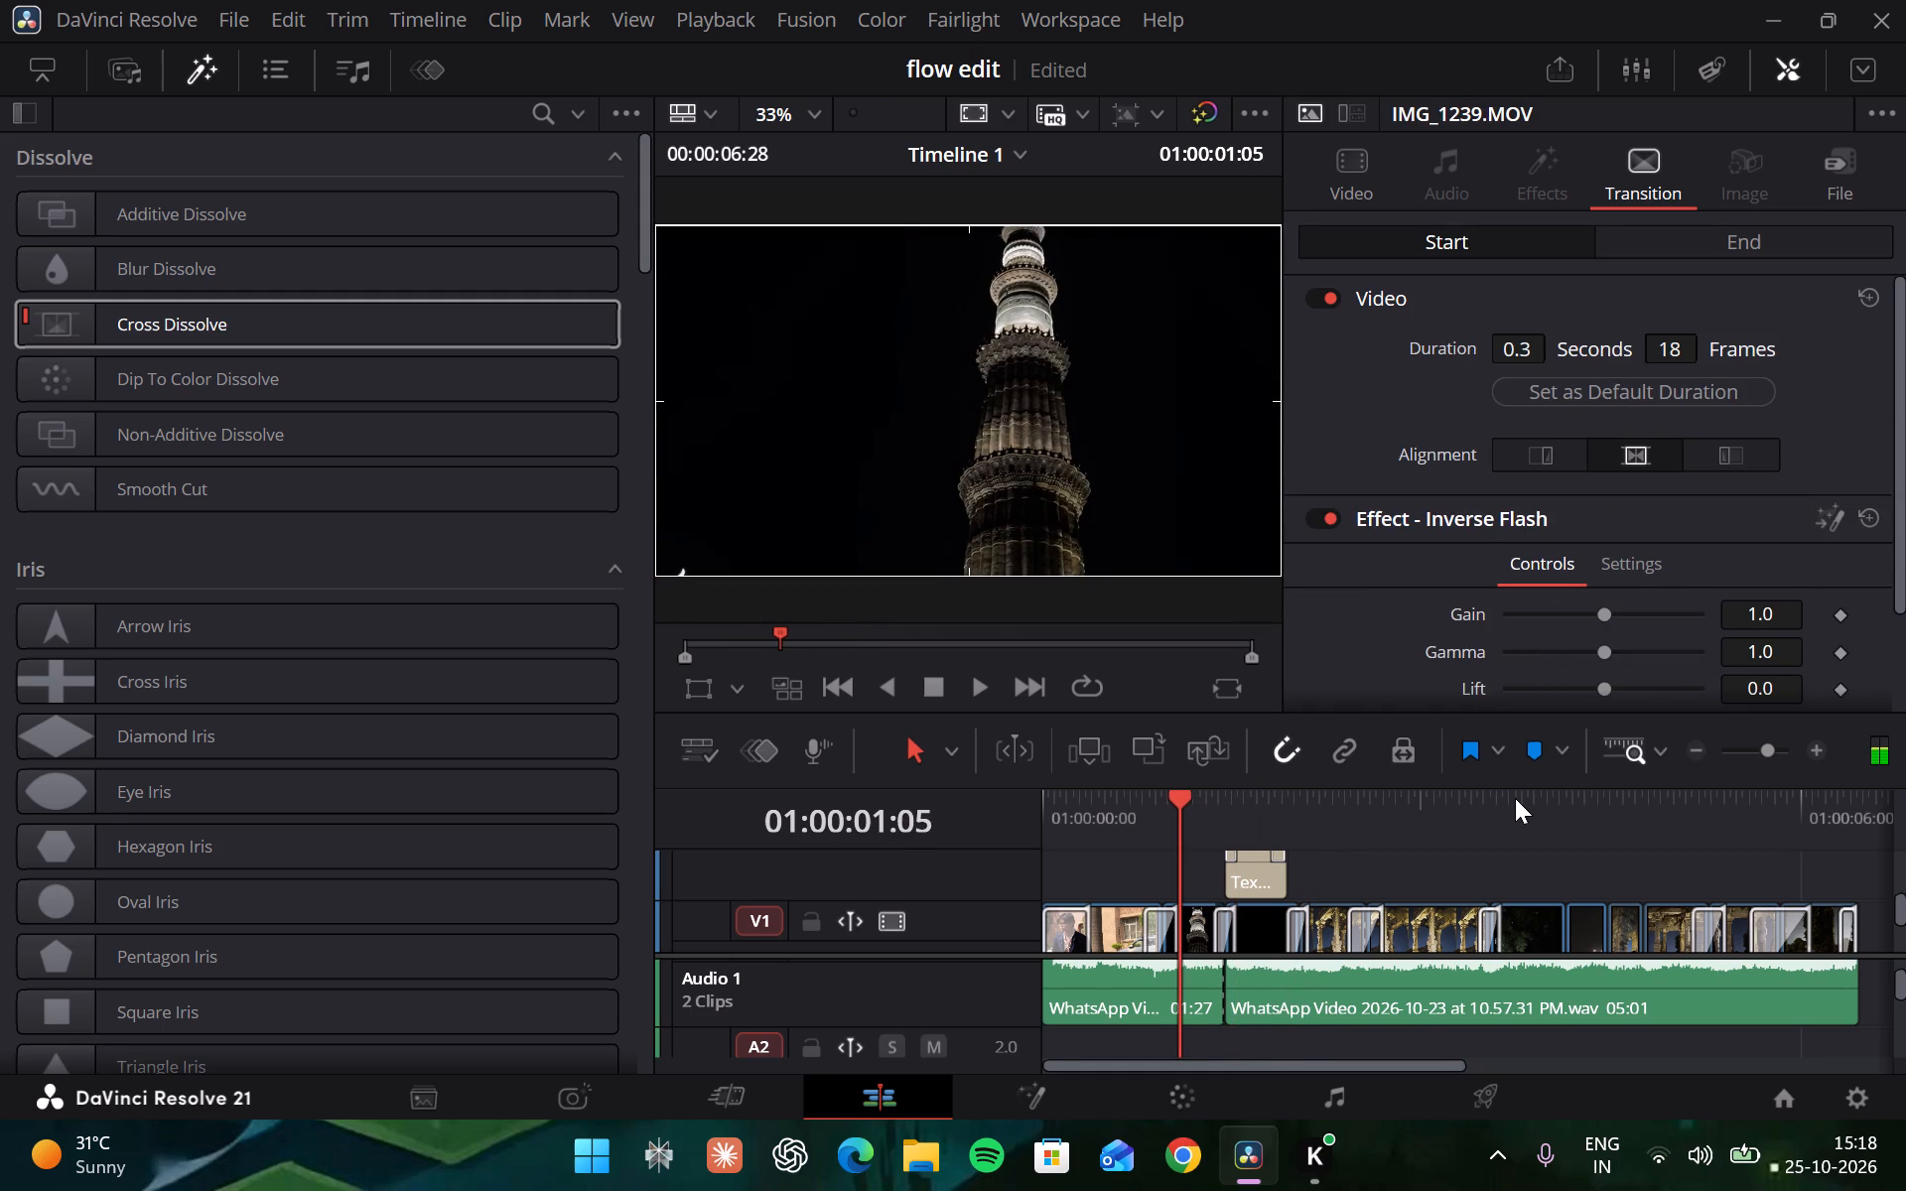
{"action": "key", "text": "space"}
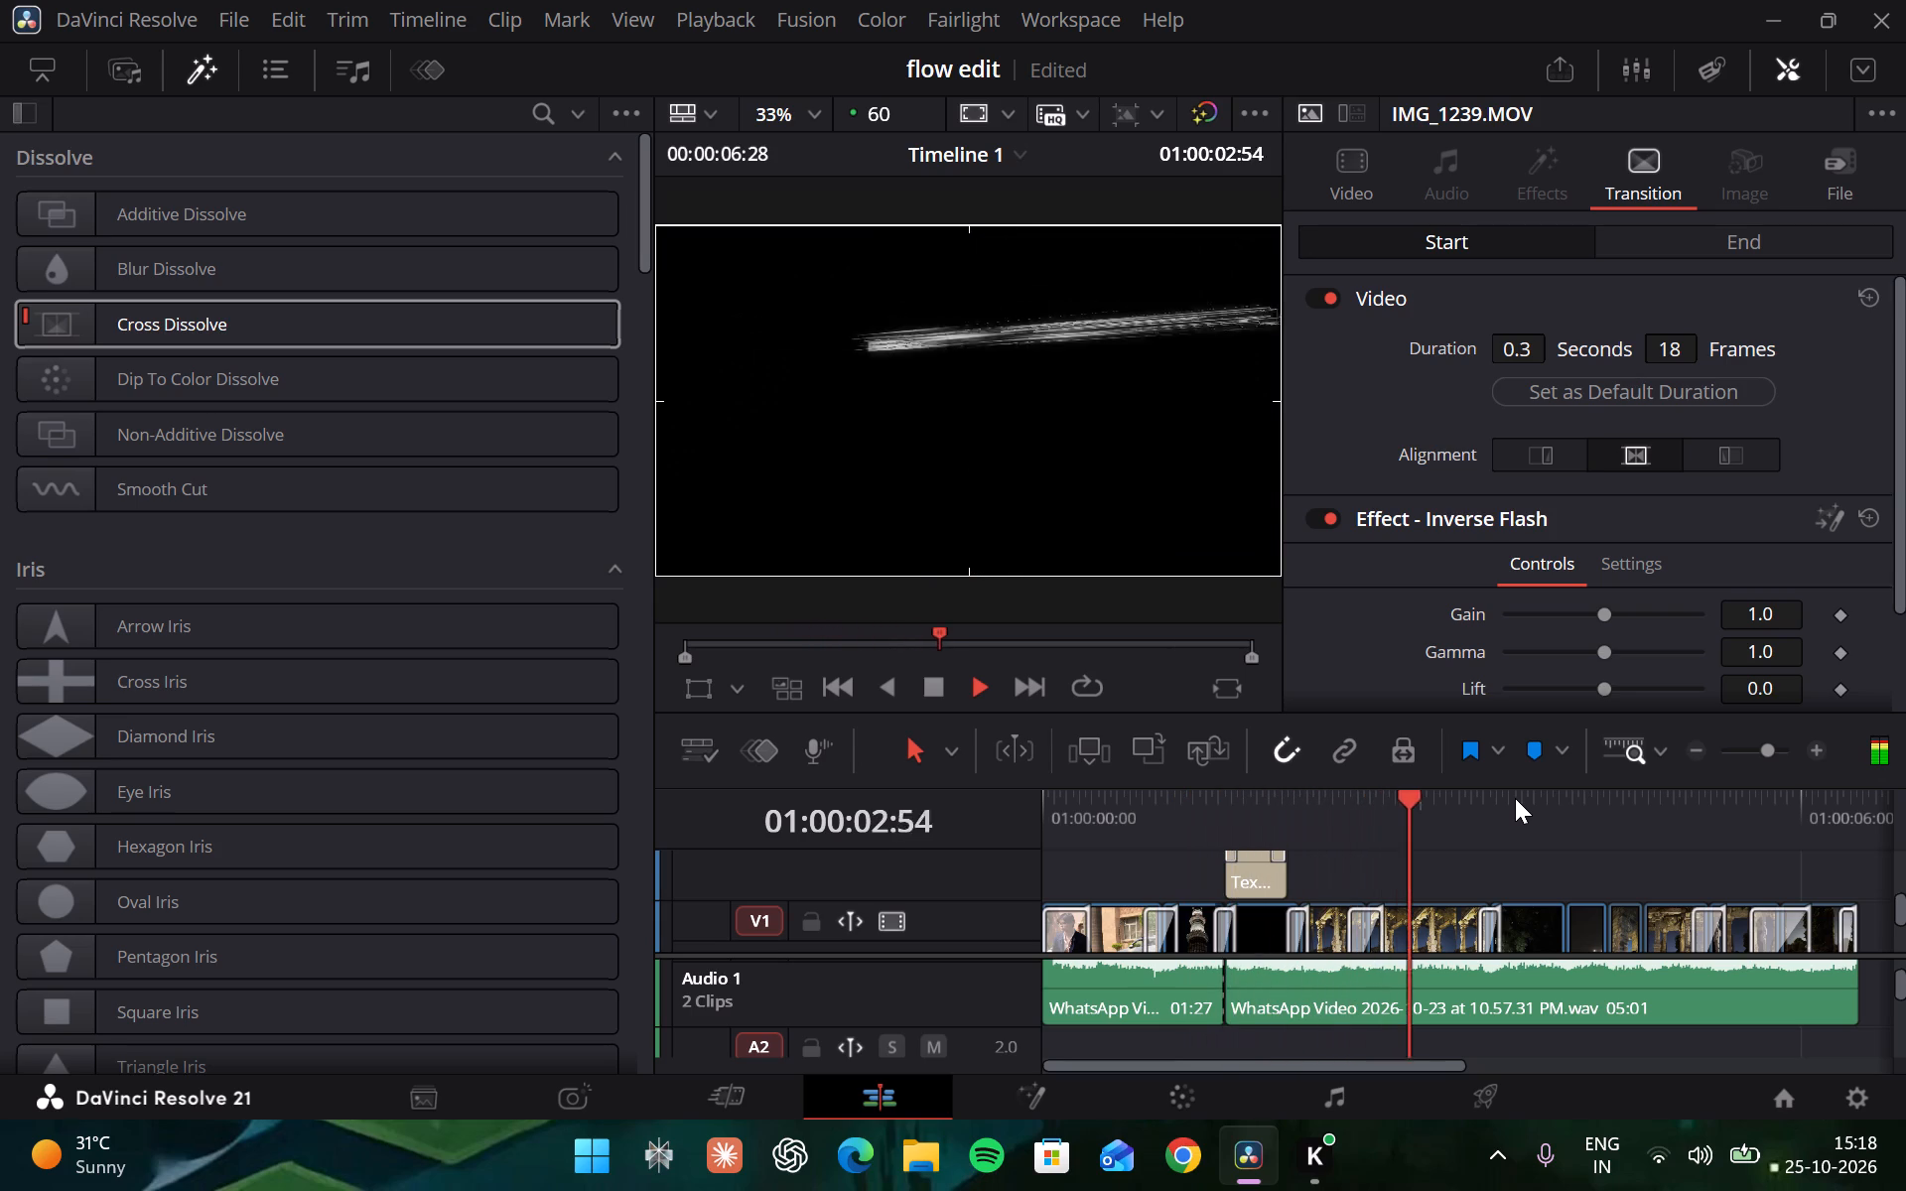
{"action": "key", "text": "space"}
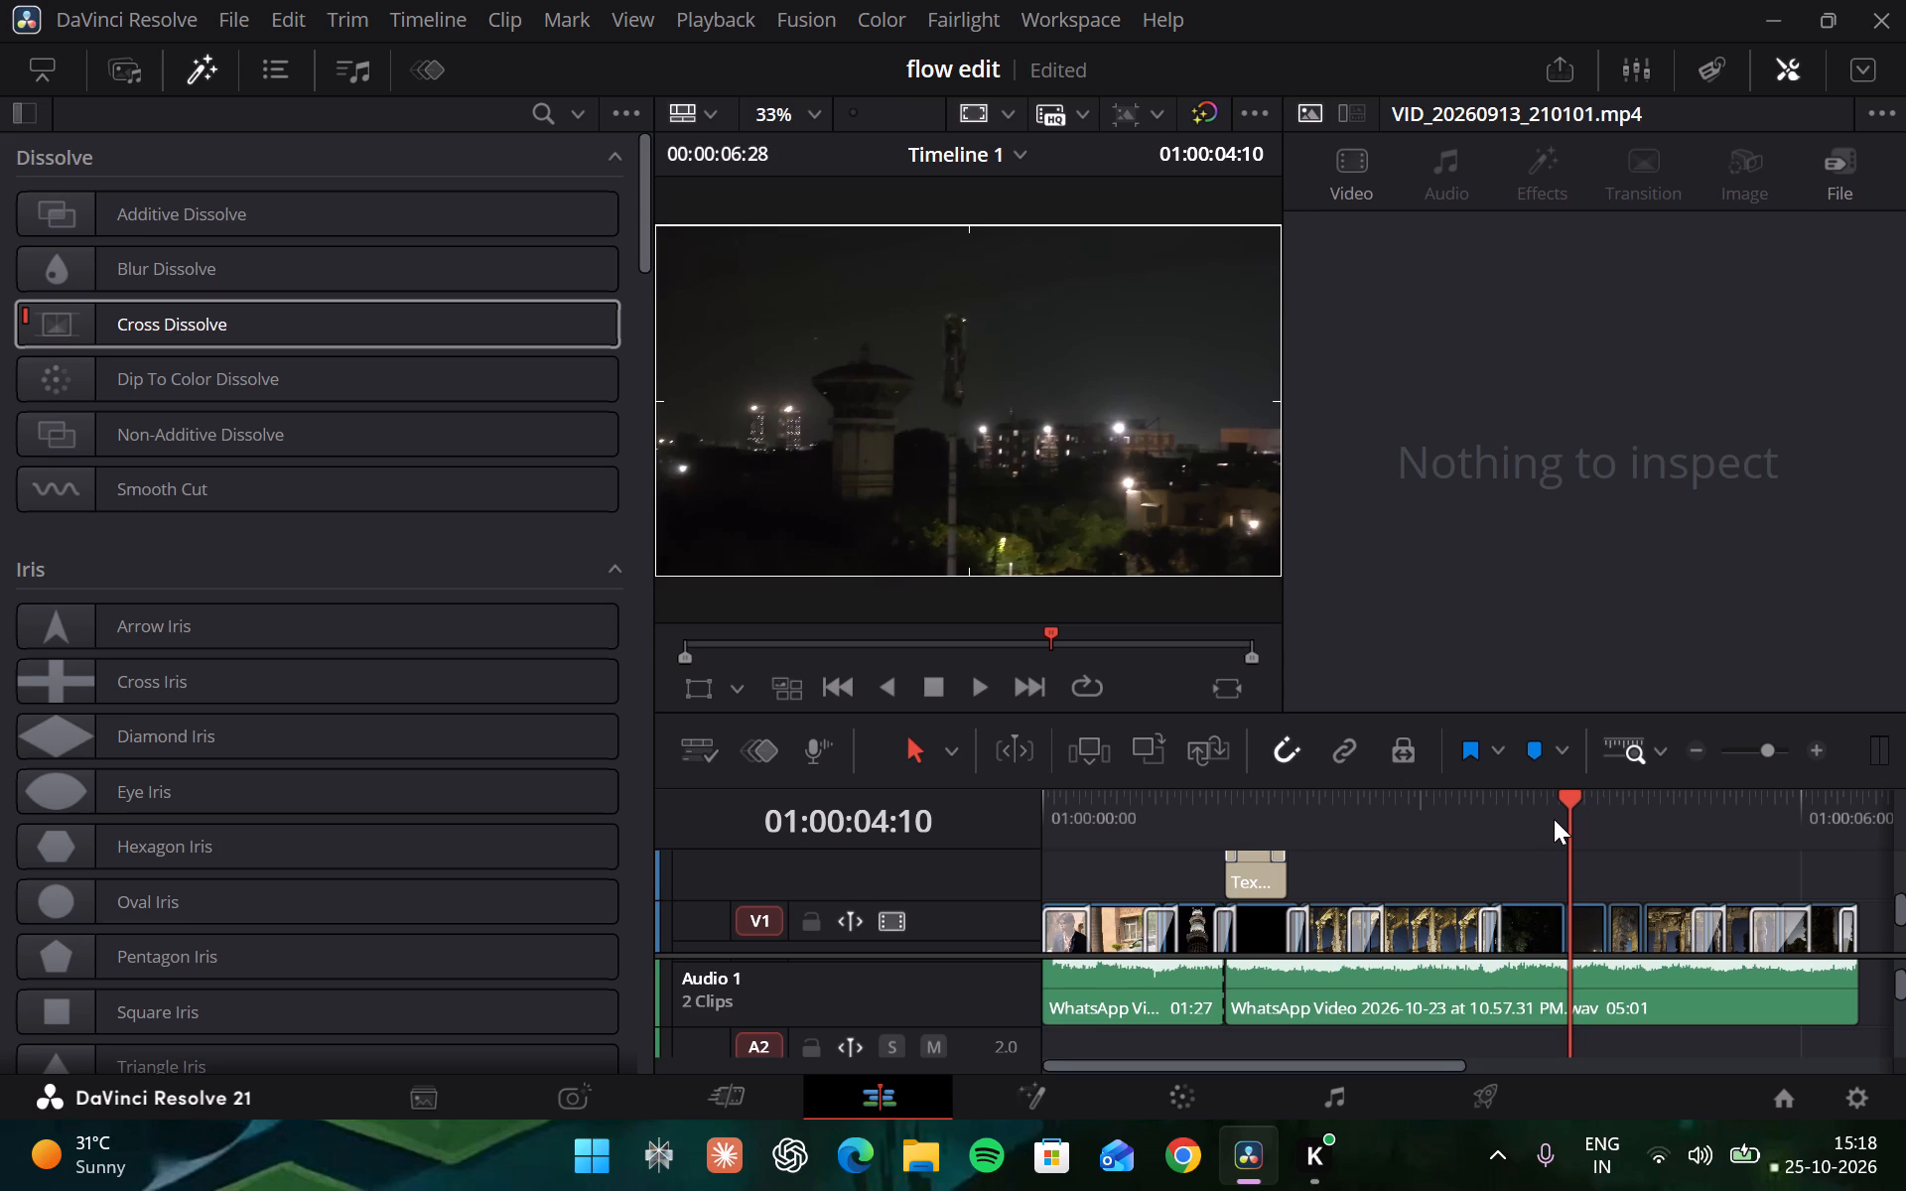
{"action": "scroll", "coordinate": [1554, 819], "scroll_direction": "right", "scroll_amount": 2}
{"action": "left_click", "coordinate": [1236, 804]}
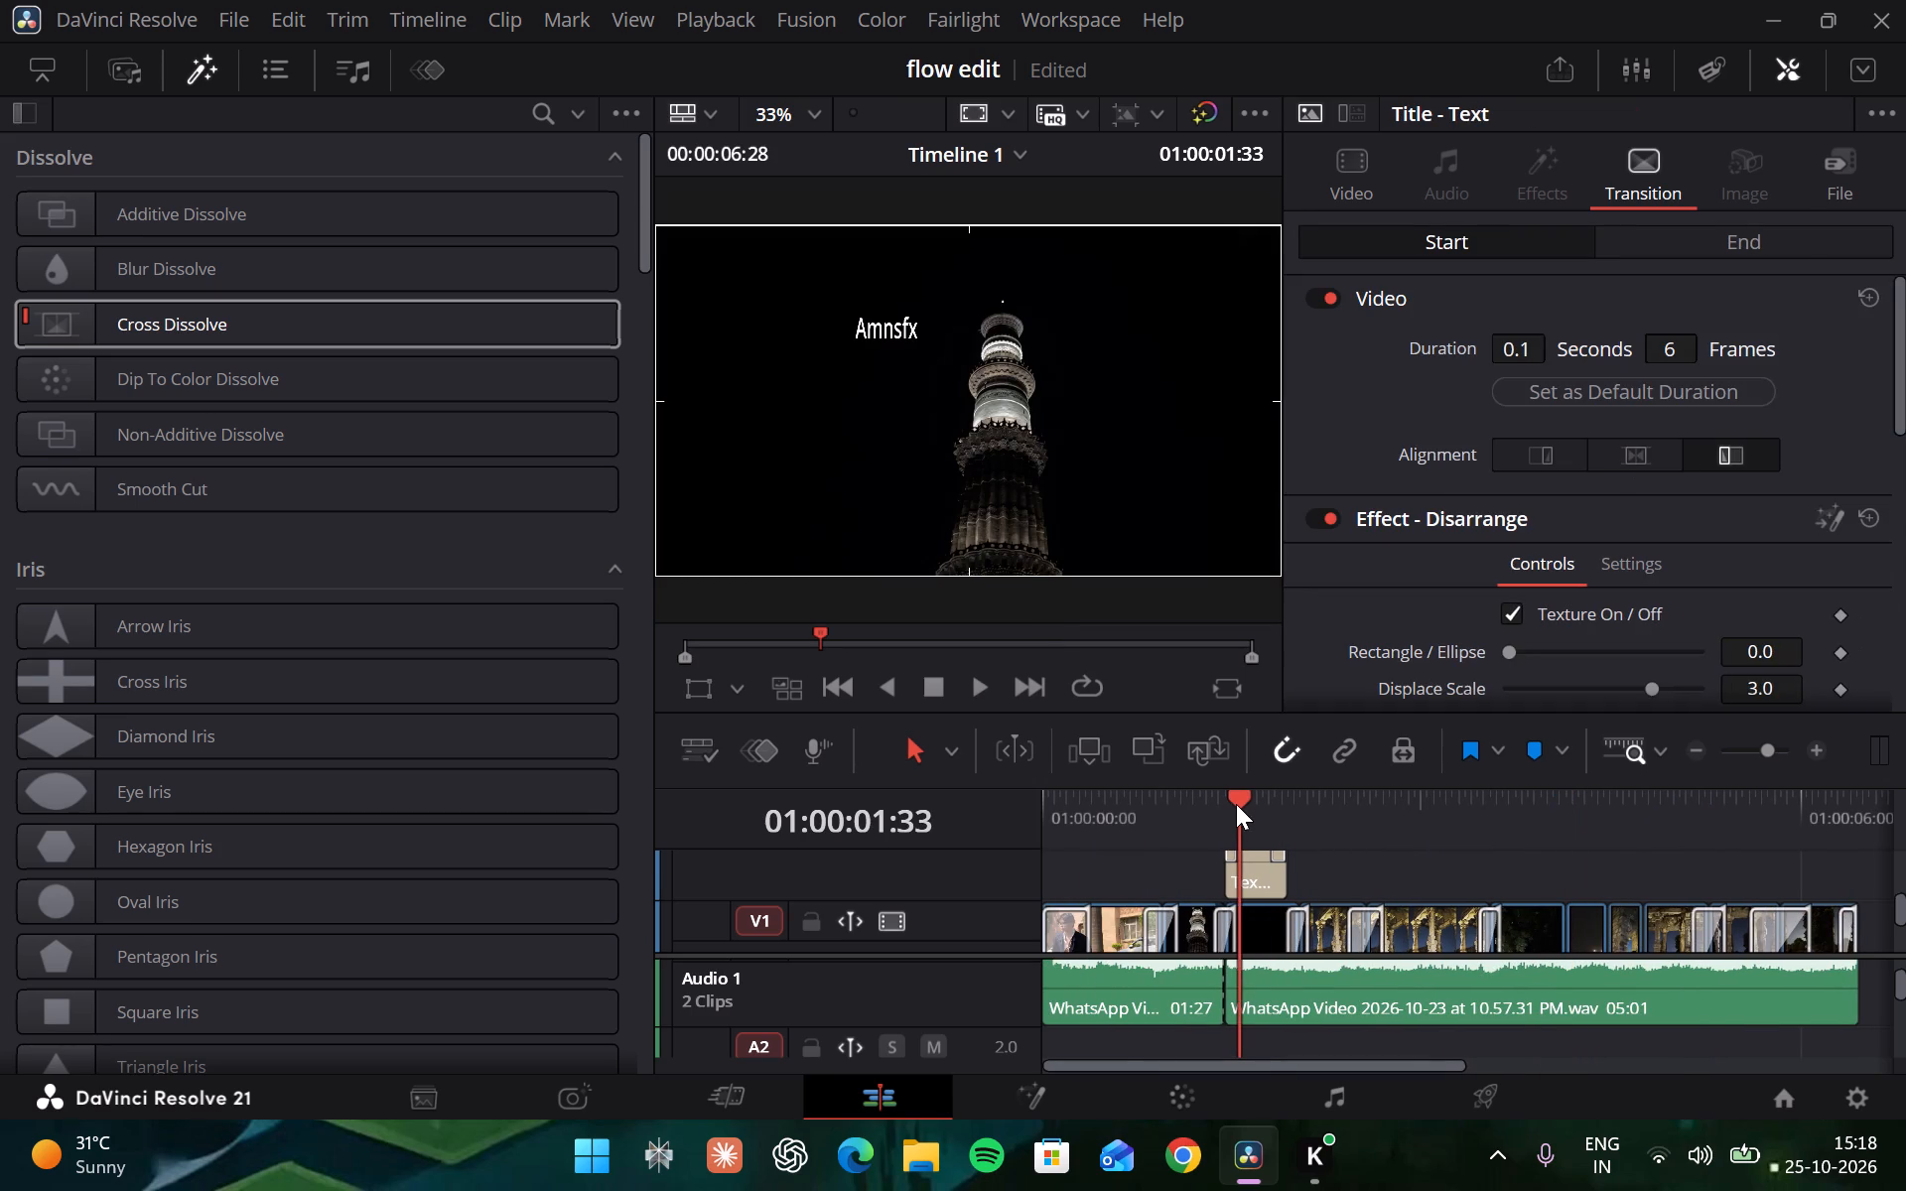
{"action": "key", "text": "space"}
{"action": "key", "text": "space"}
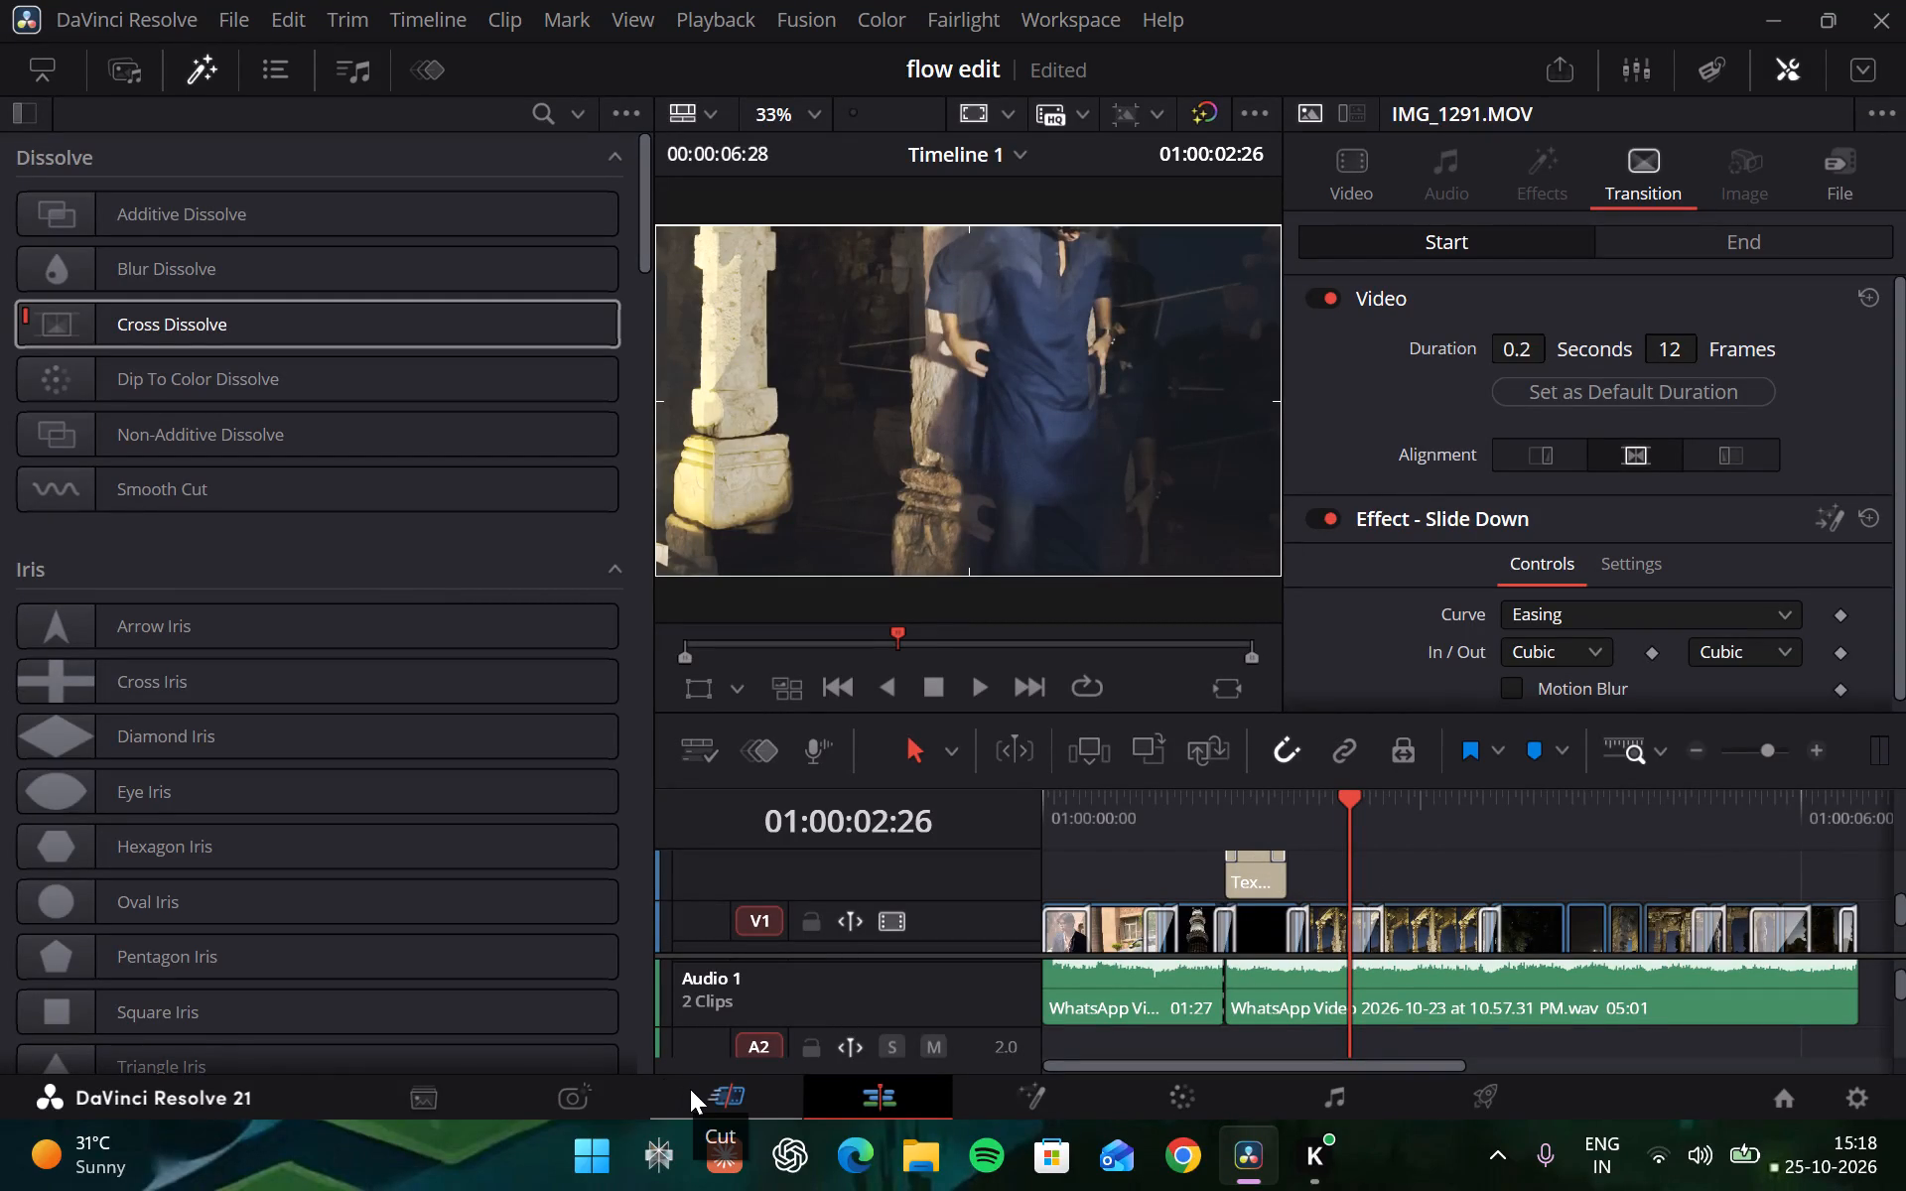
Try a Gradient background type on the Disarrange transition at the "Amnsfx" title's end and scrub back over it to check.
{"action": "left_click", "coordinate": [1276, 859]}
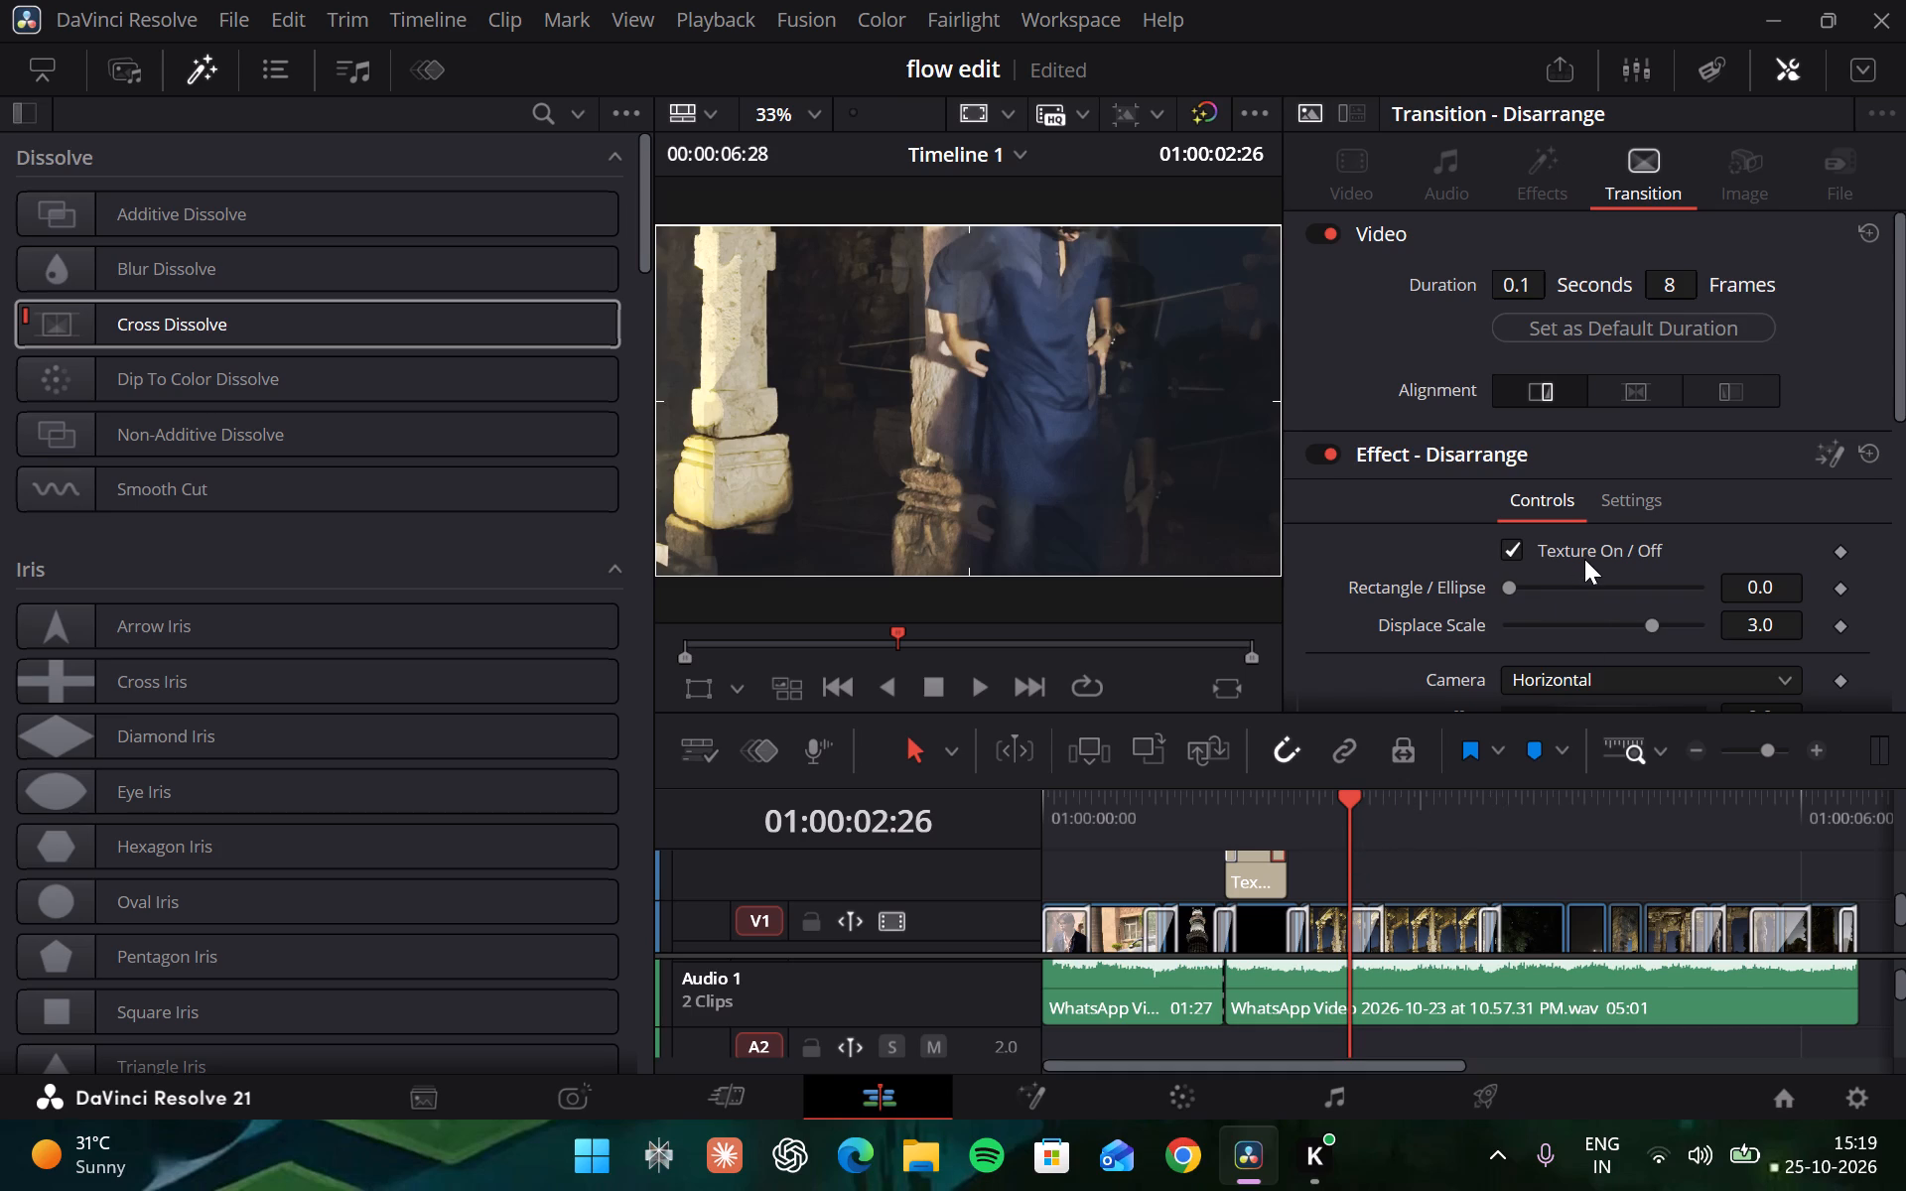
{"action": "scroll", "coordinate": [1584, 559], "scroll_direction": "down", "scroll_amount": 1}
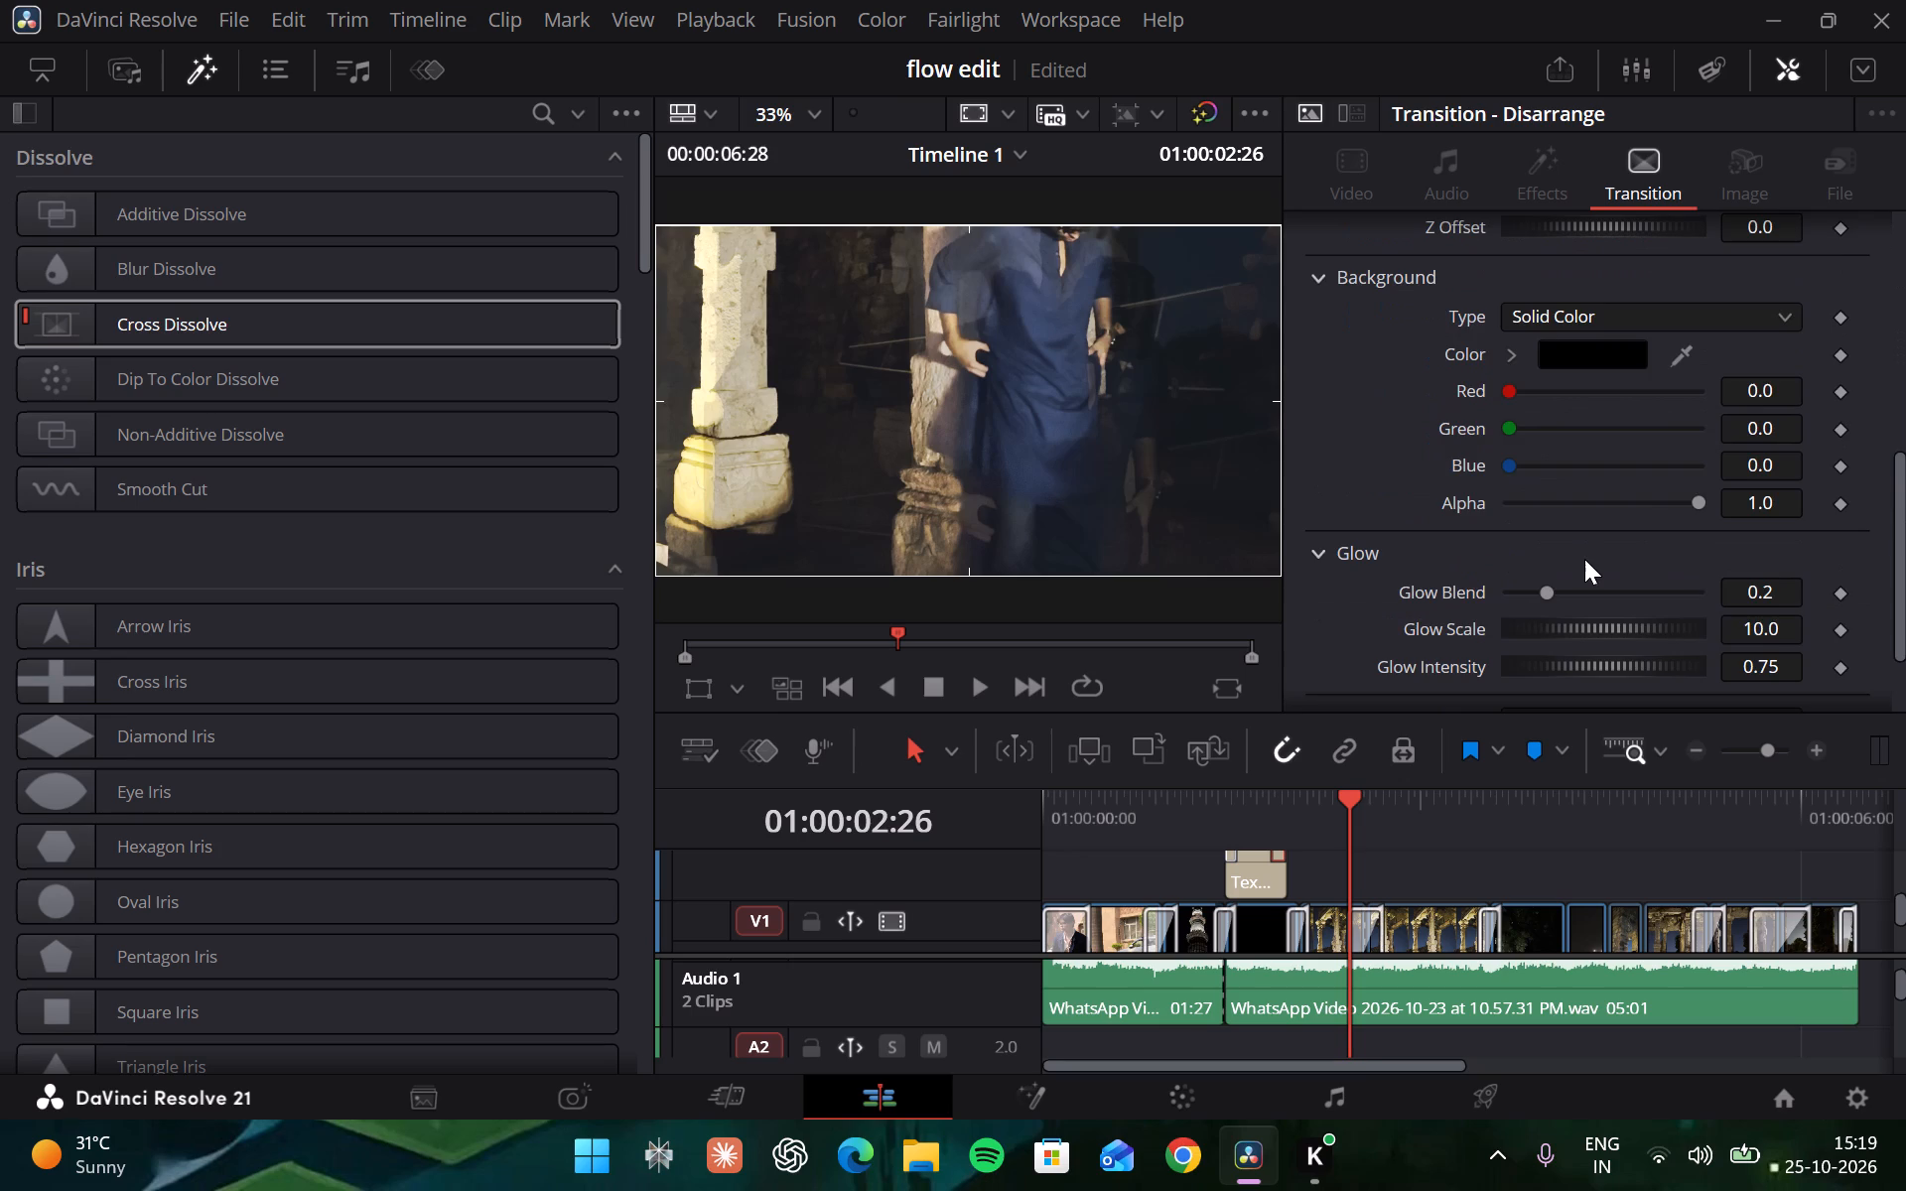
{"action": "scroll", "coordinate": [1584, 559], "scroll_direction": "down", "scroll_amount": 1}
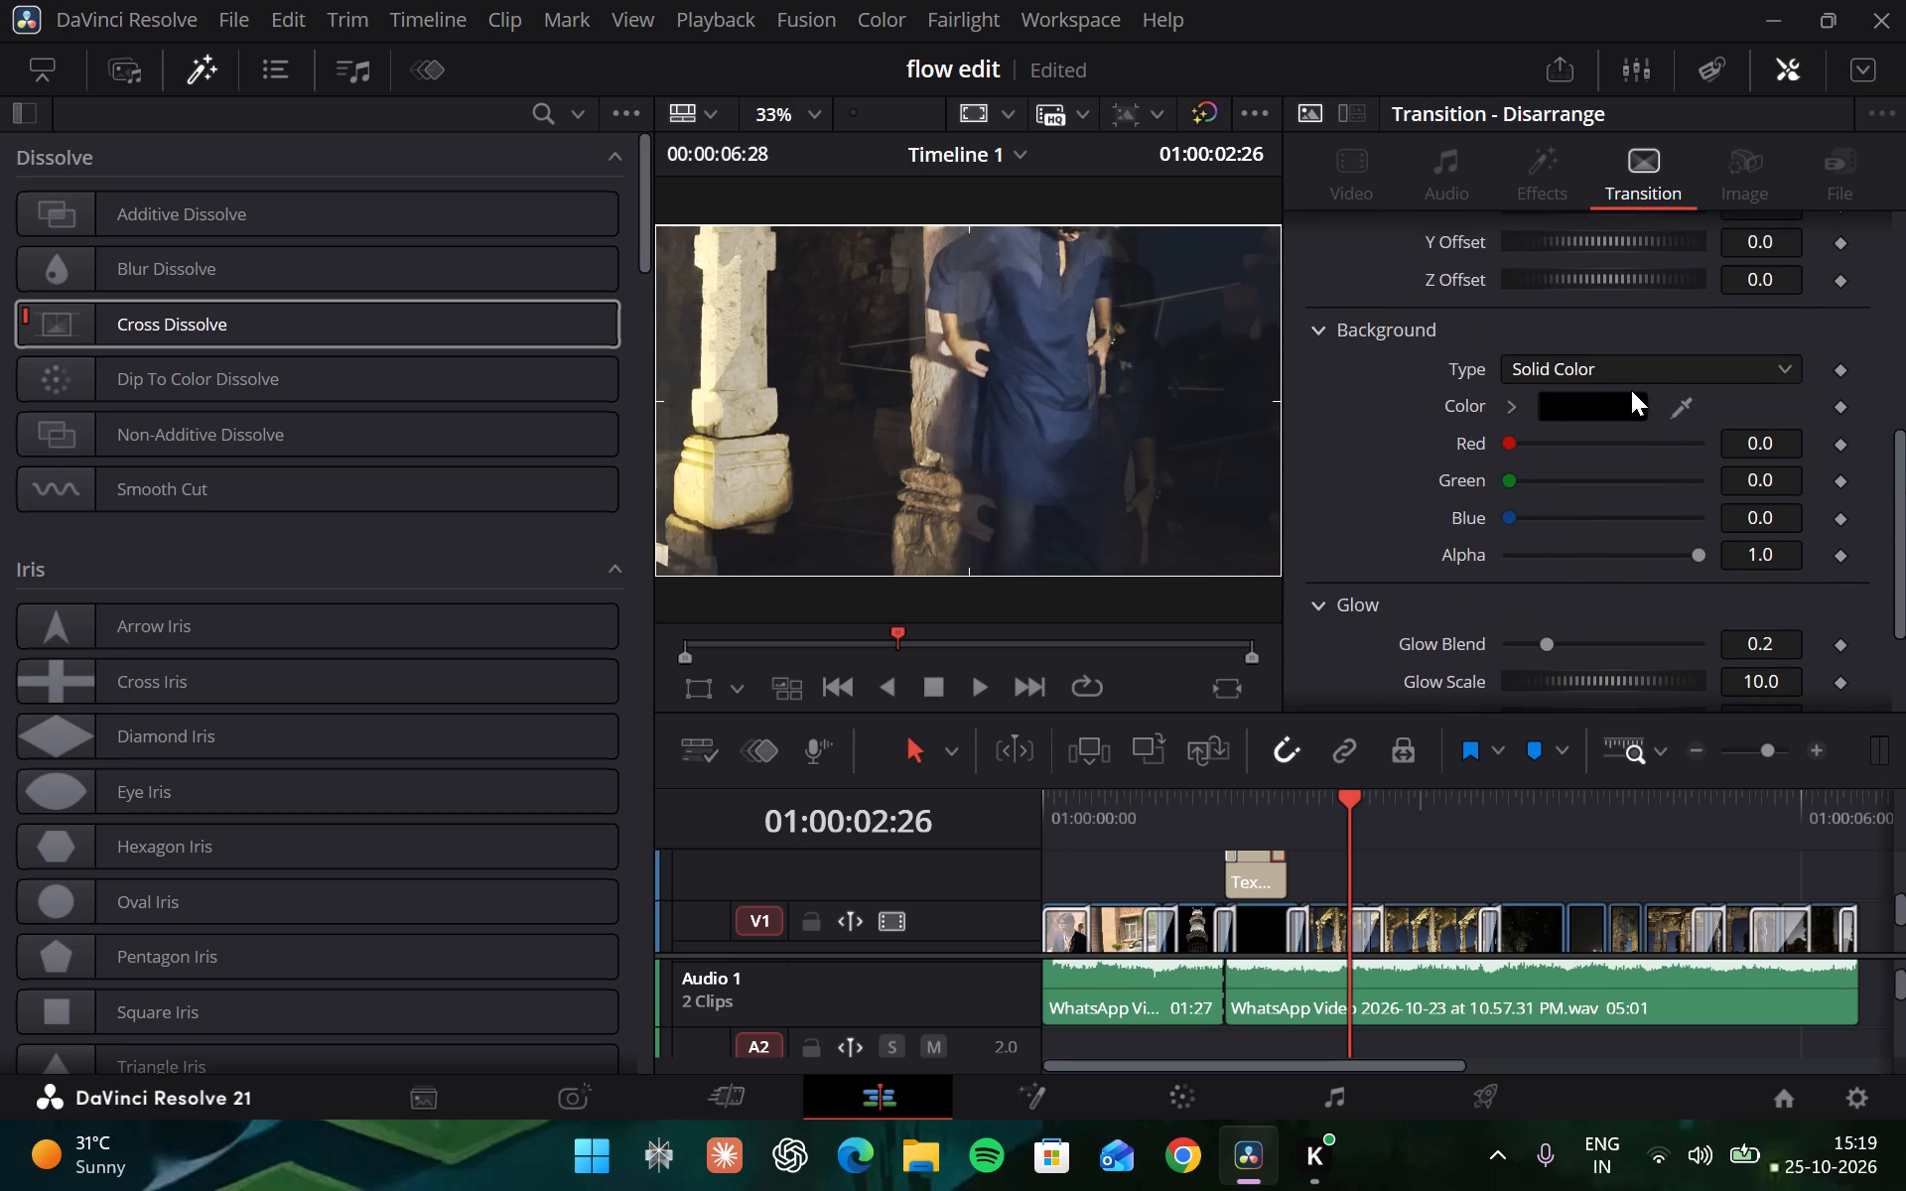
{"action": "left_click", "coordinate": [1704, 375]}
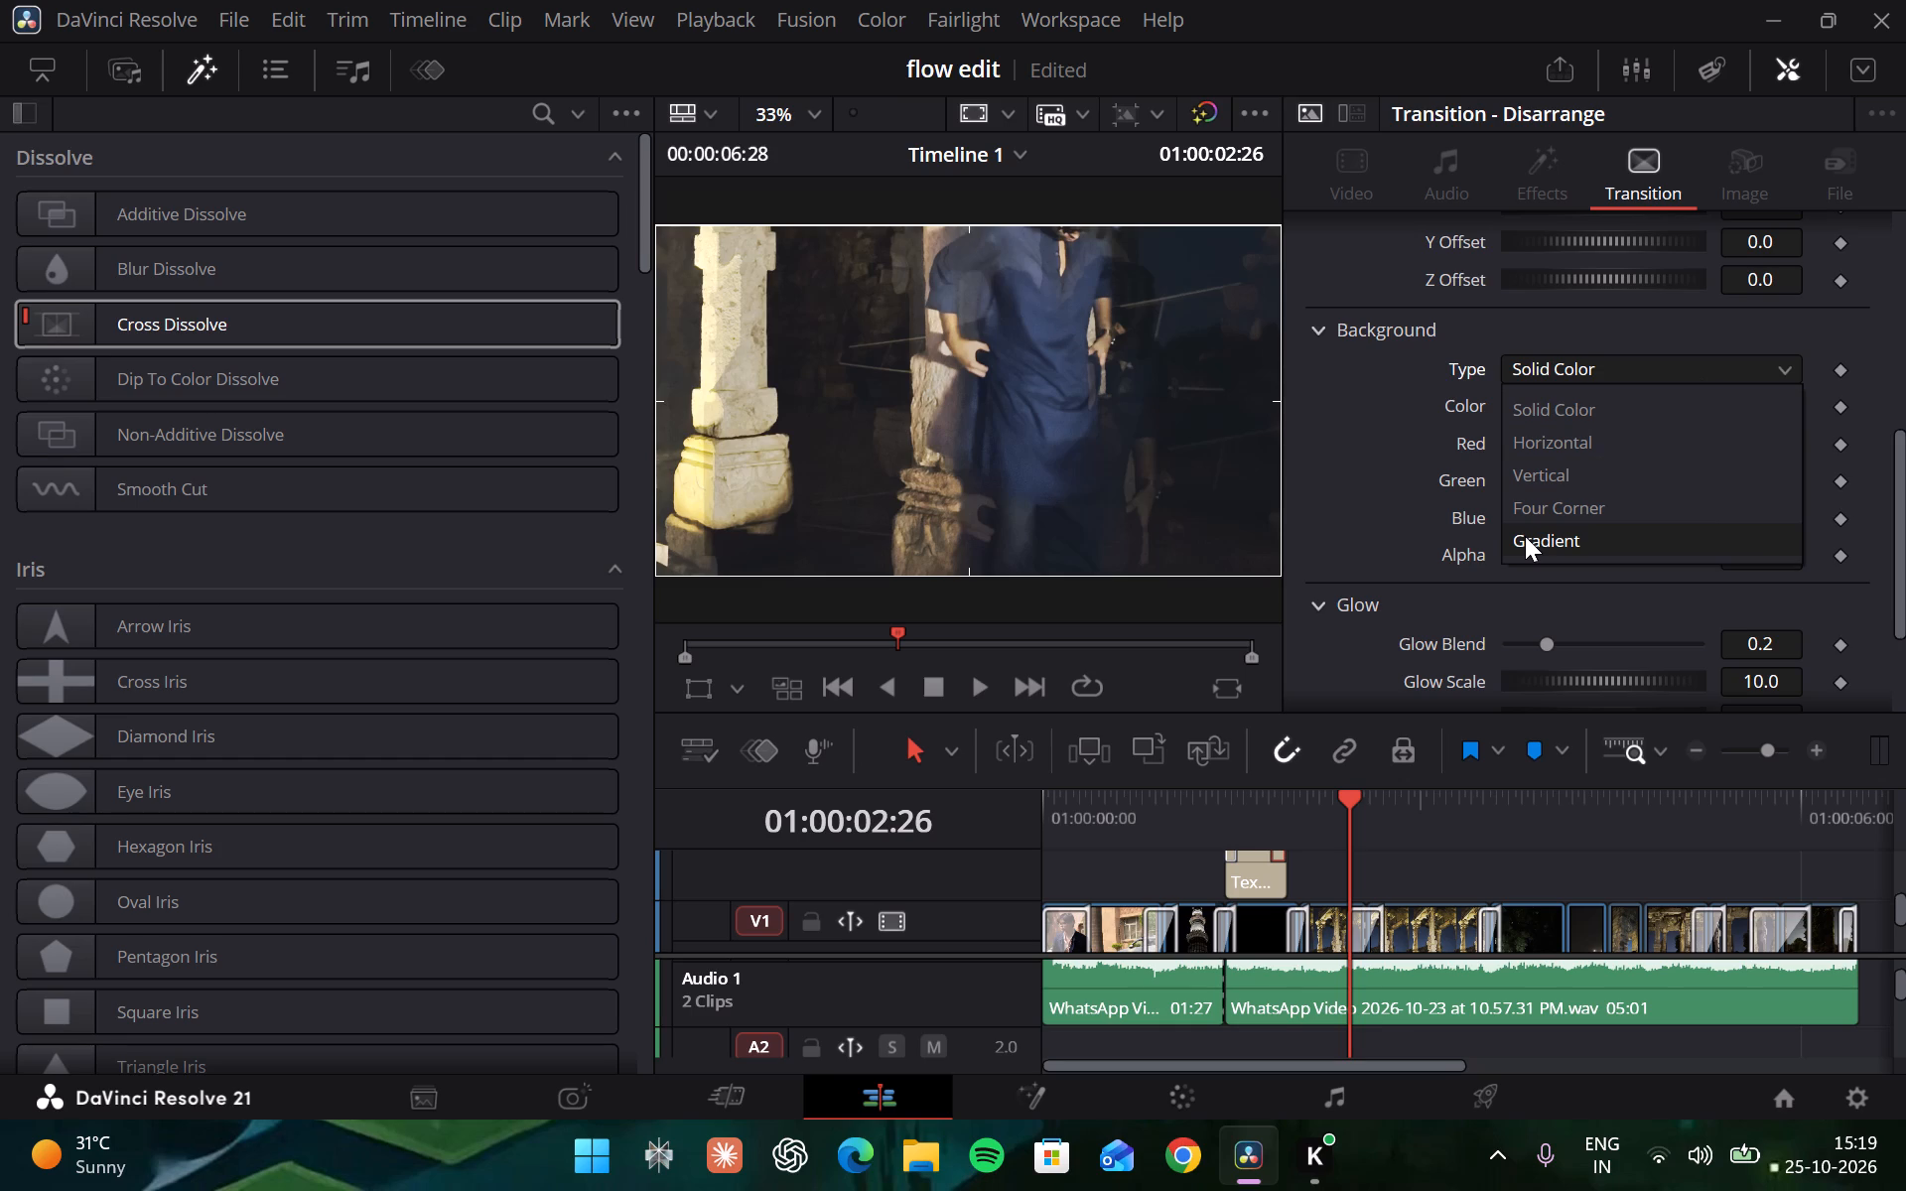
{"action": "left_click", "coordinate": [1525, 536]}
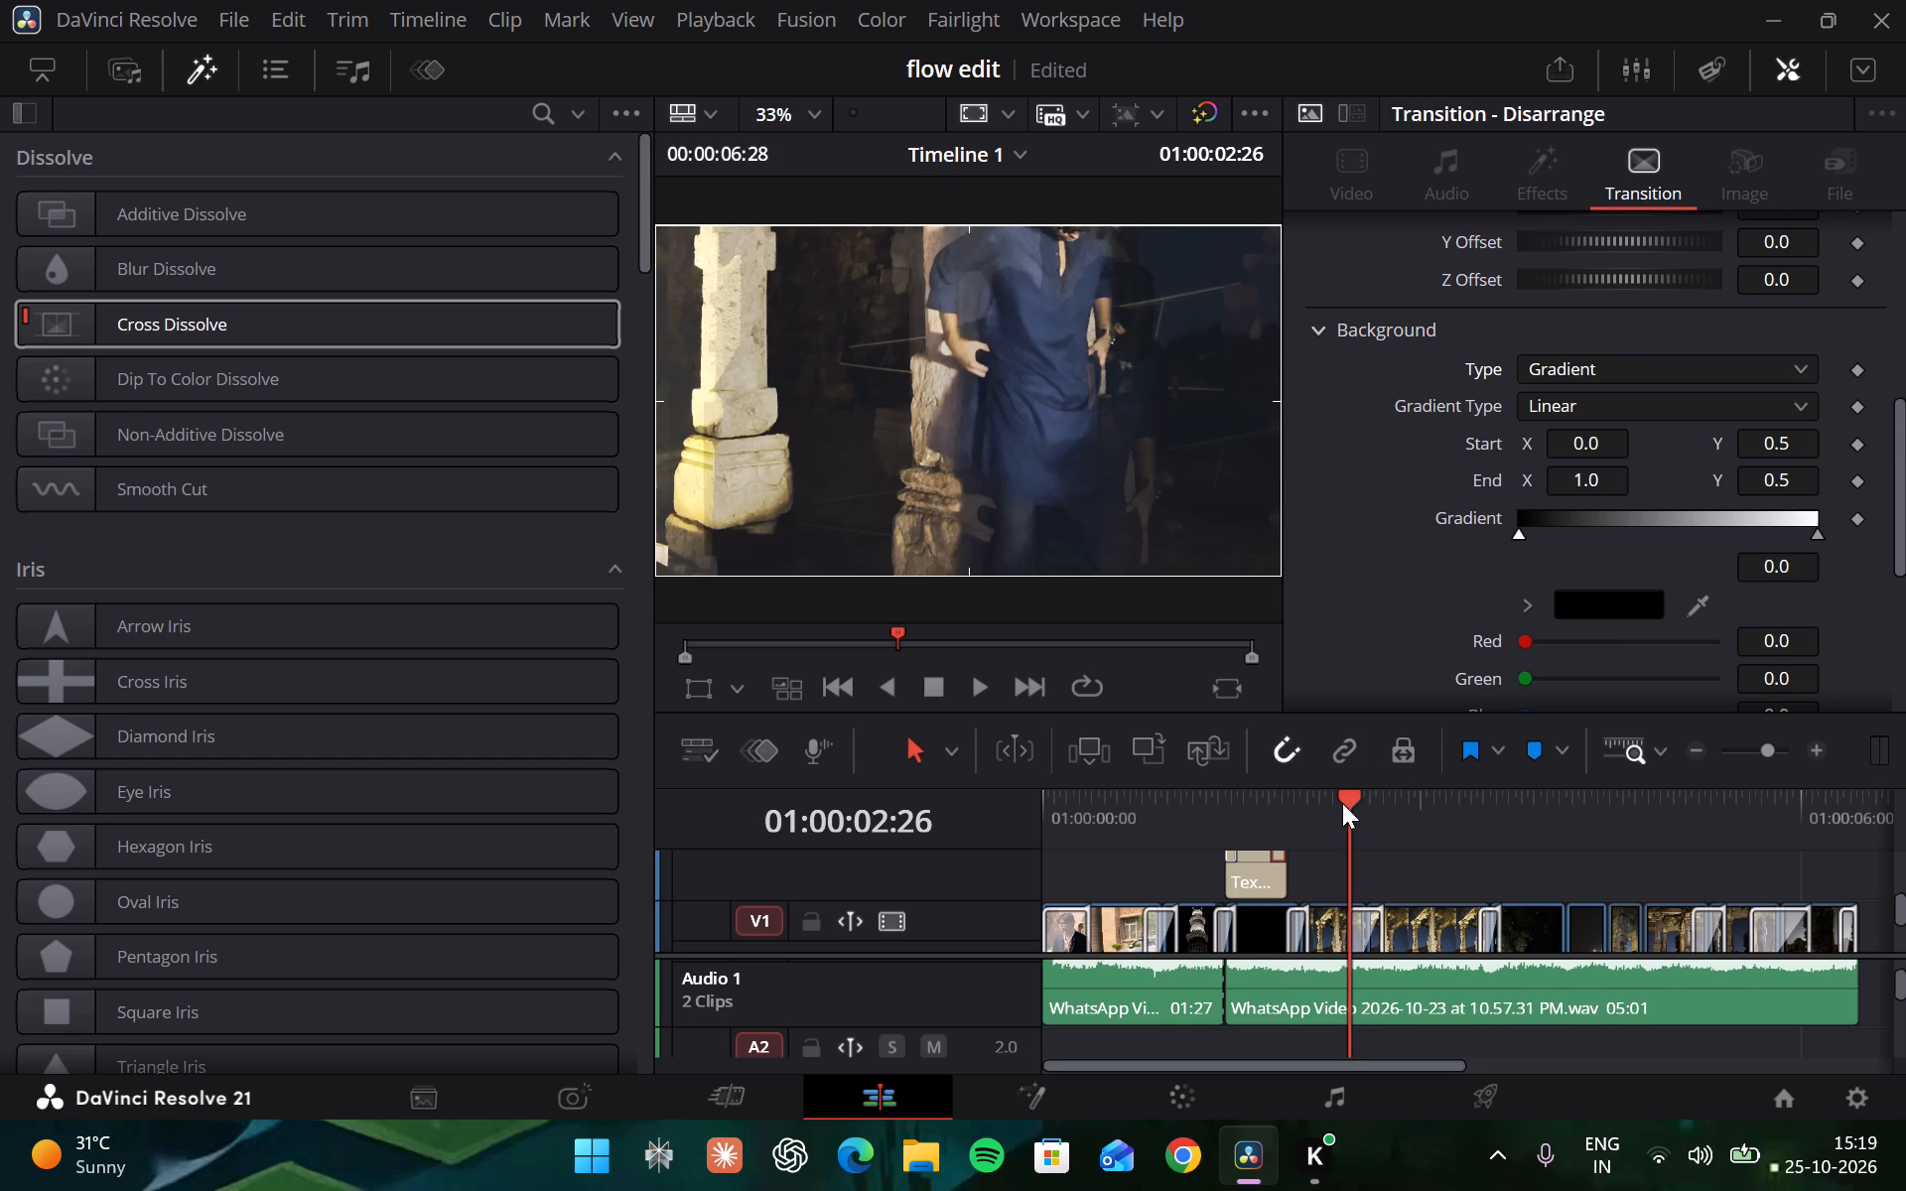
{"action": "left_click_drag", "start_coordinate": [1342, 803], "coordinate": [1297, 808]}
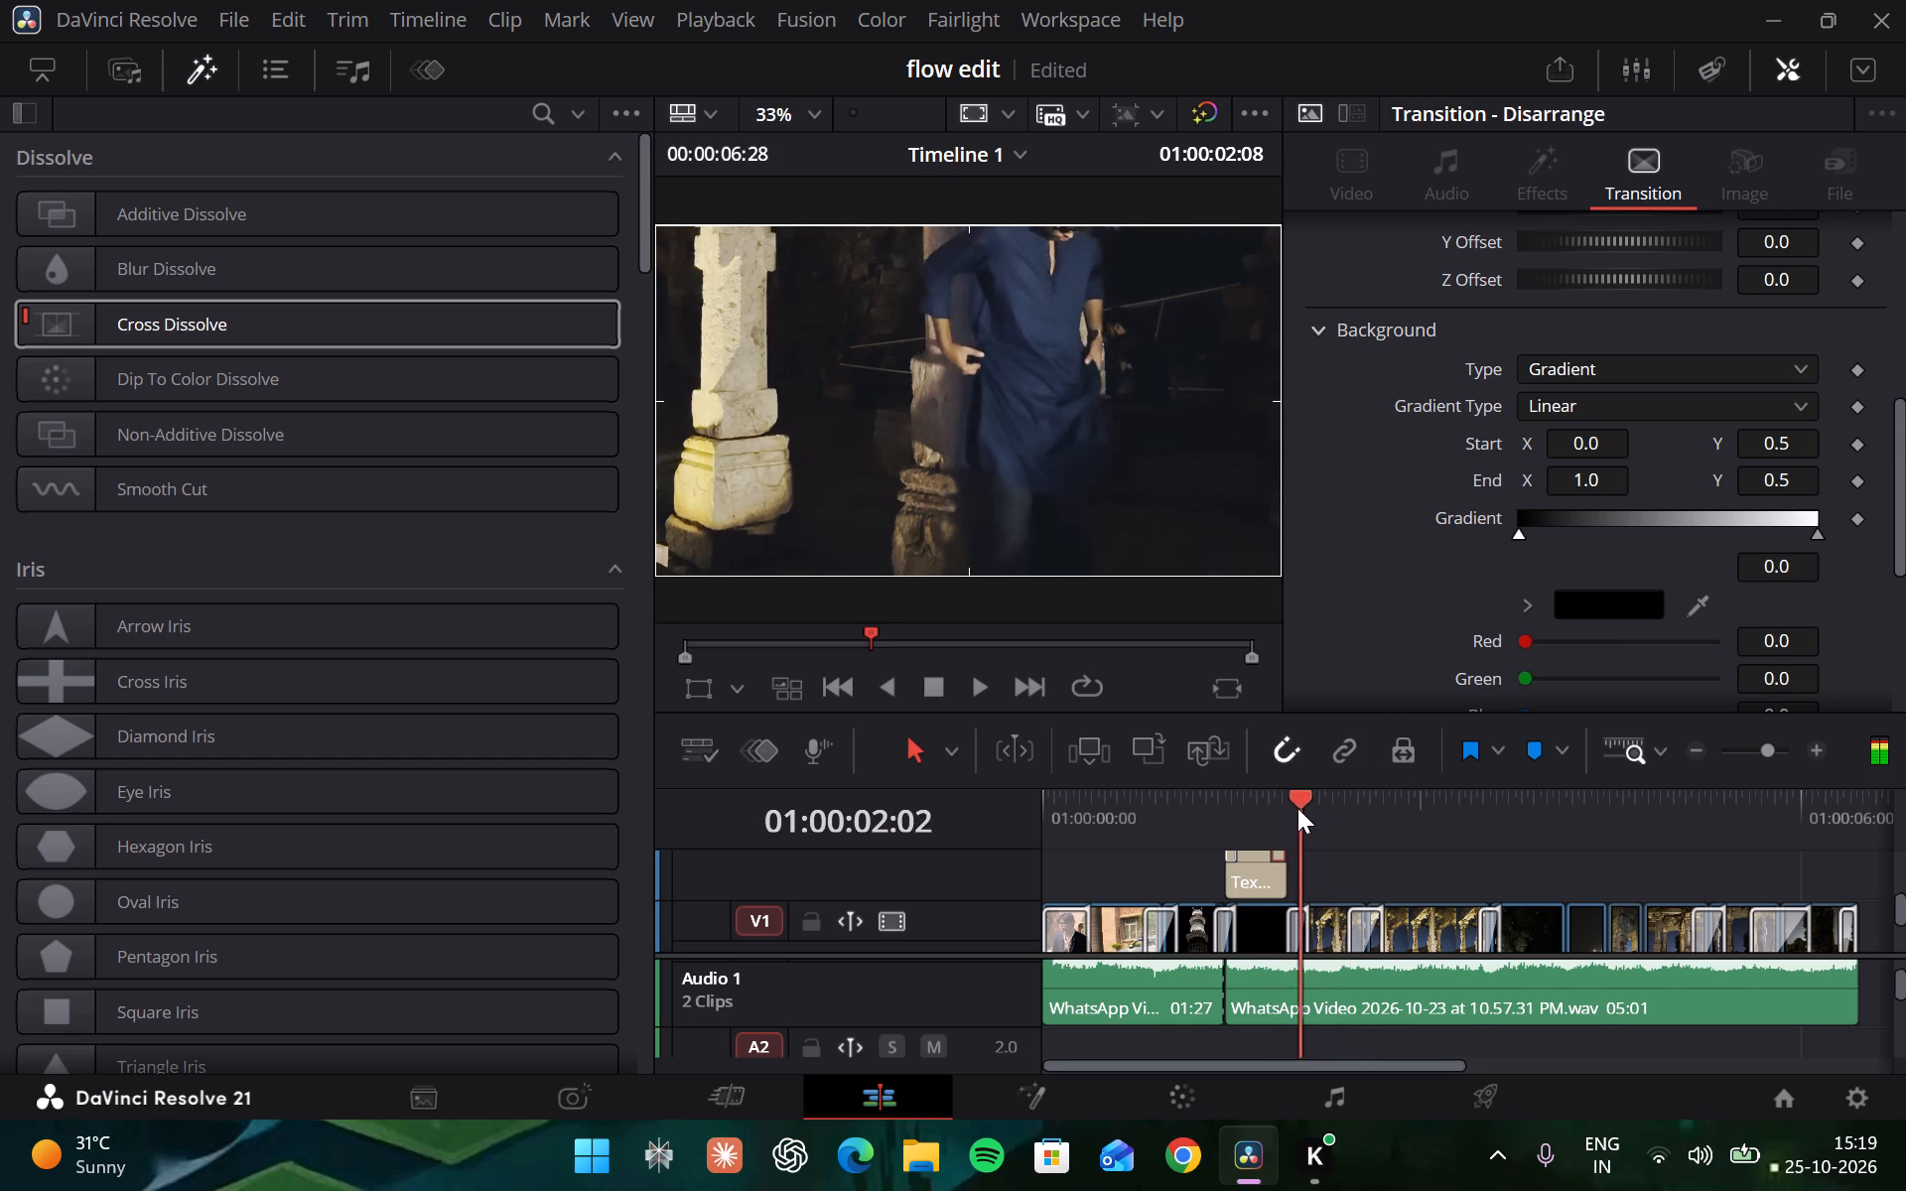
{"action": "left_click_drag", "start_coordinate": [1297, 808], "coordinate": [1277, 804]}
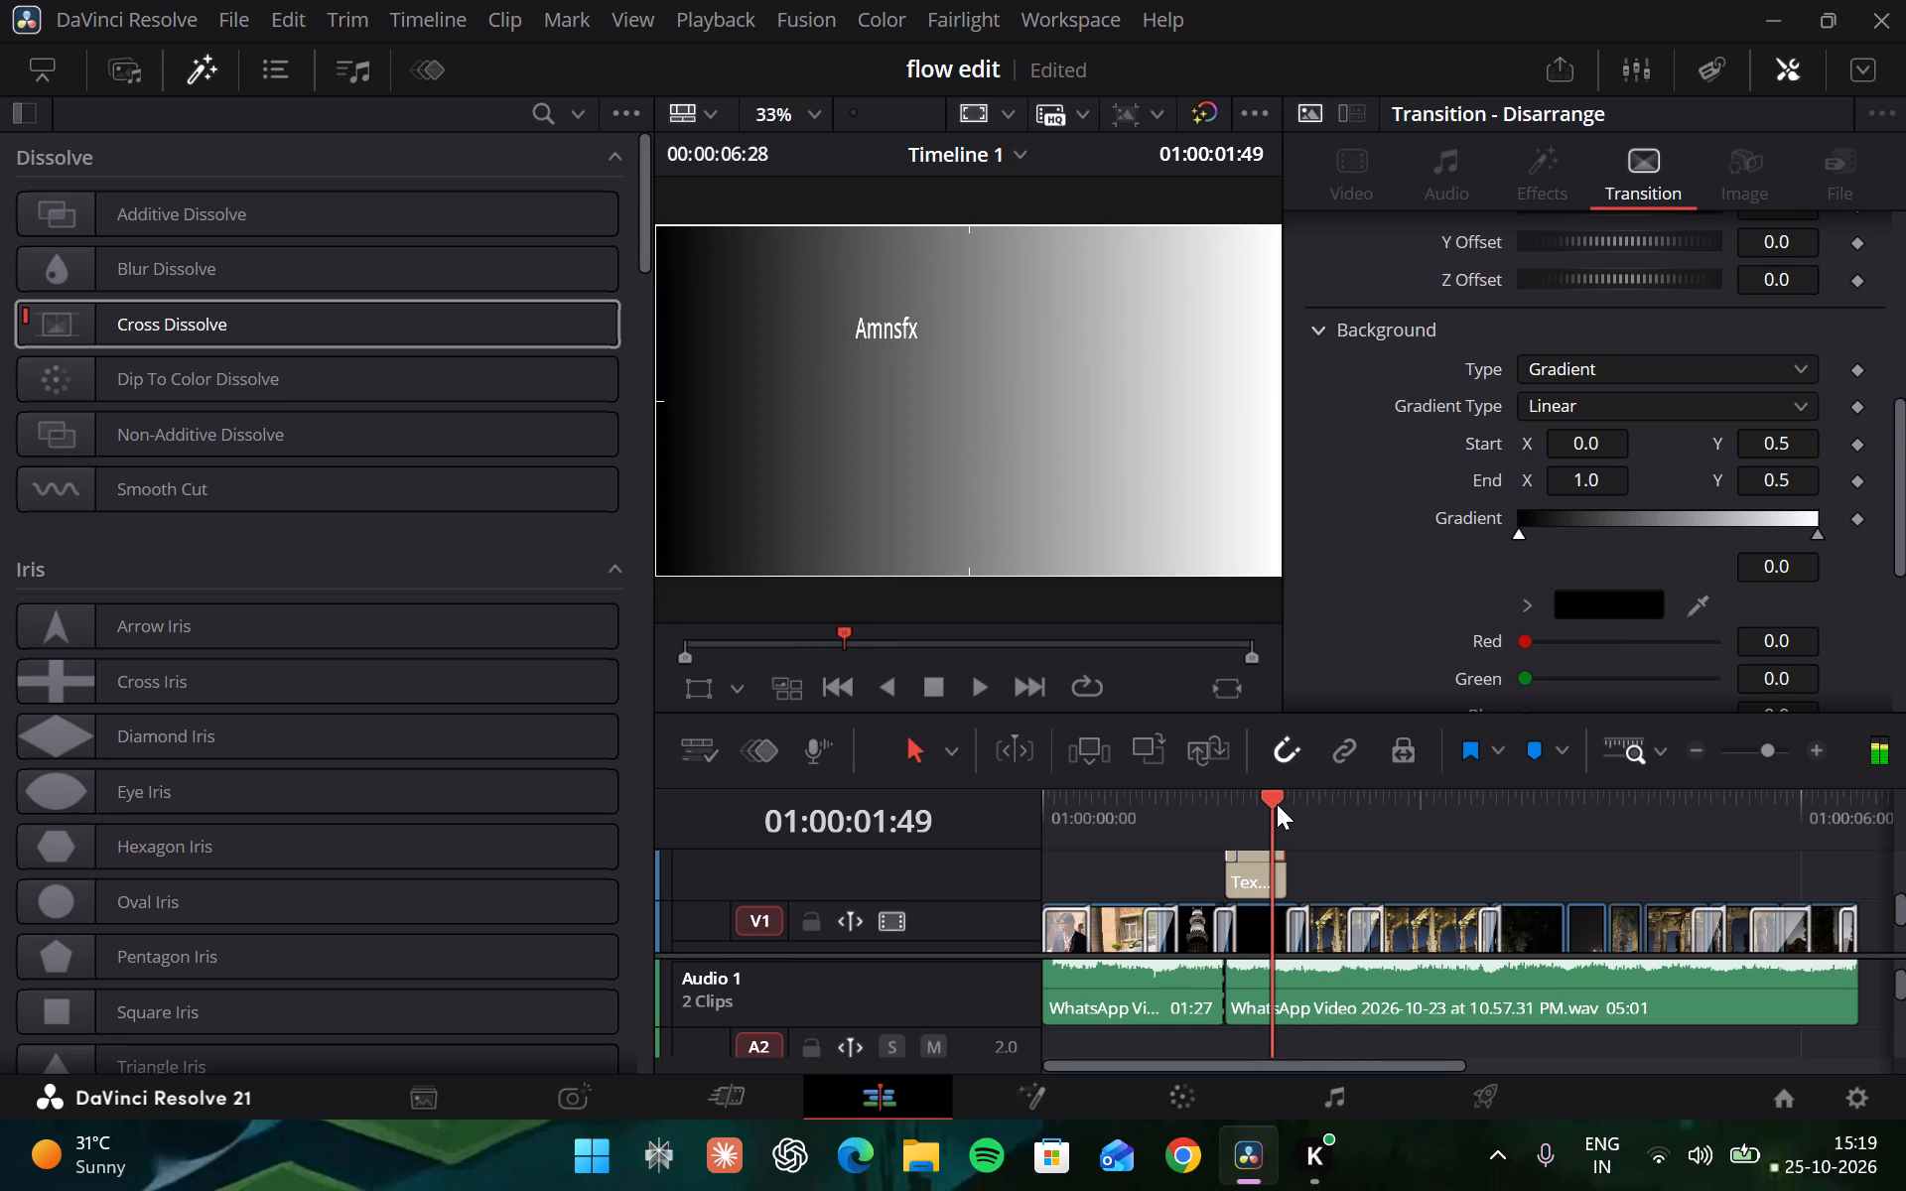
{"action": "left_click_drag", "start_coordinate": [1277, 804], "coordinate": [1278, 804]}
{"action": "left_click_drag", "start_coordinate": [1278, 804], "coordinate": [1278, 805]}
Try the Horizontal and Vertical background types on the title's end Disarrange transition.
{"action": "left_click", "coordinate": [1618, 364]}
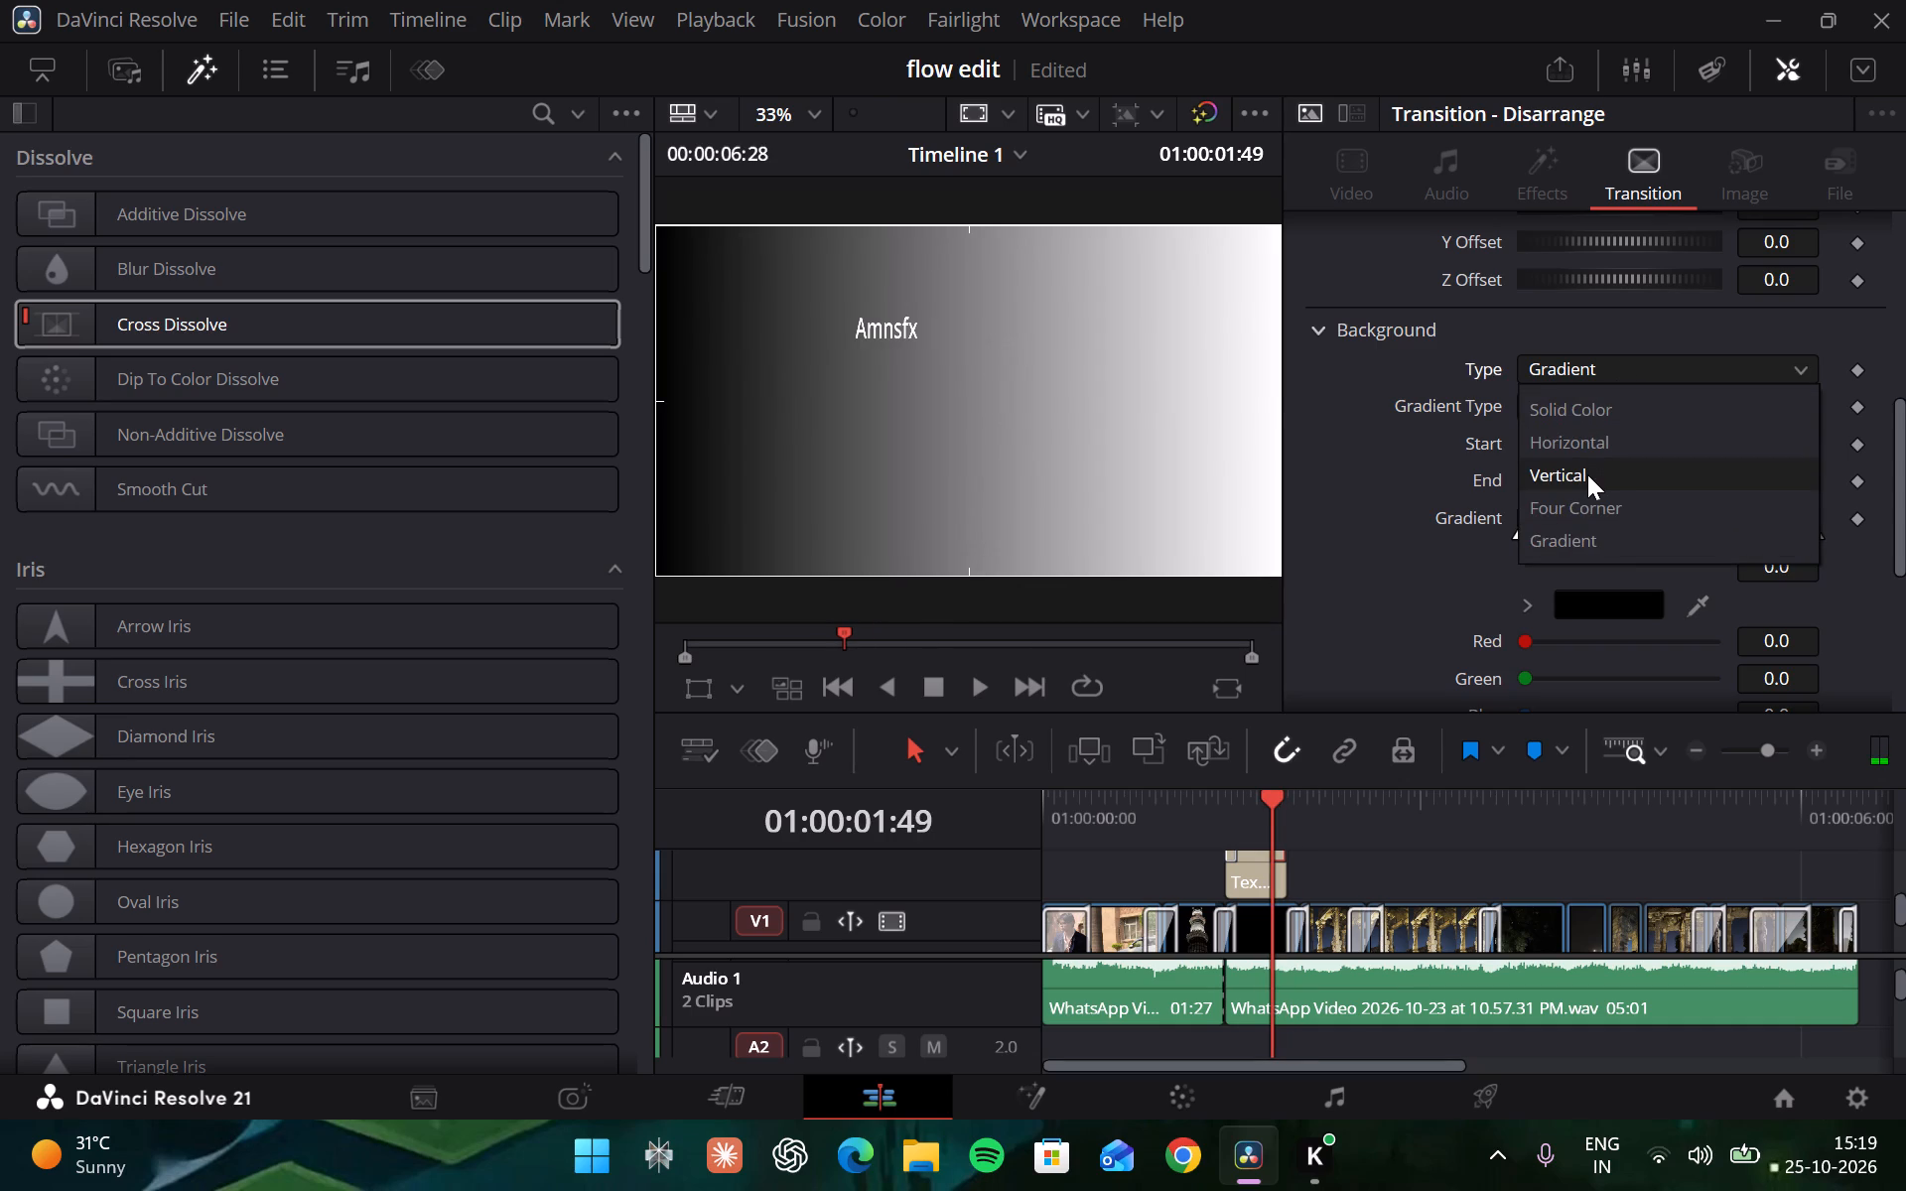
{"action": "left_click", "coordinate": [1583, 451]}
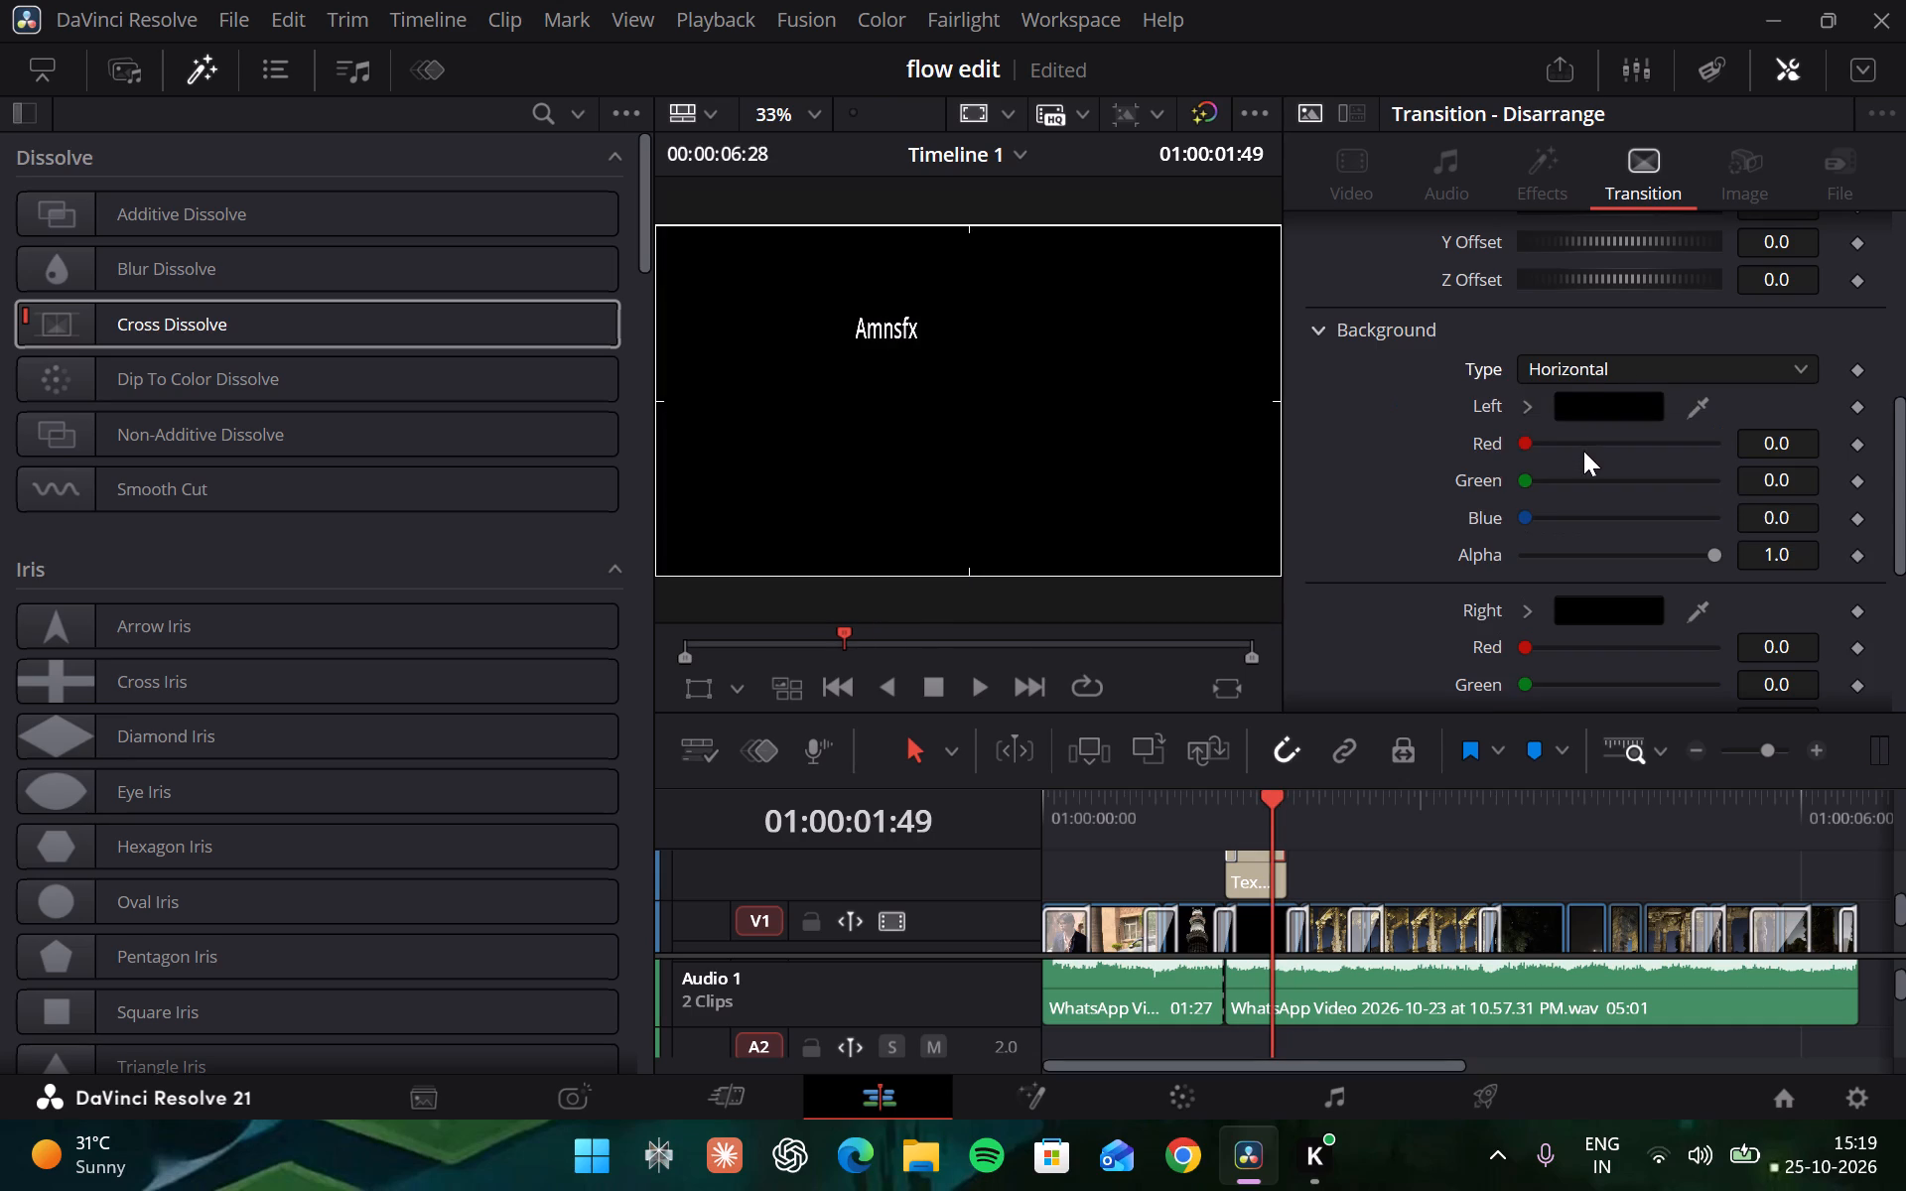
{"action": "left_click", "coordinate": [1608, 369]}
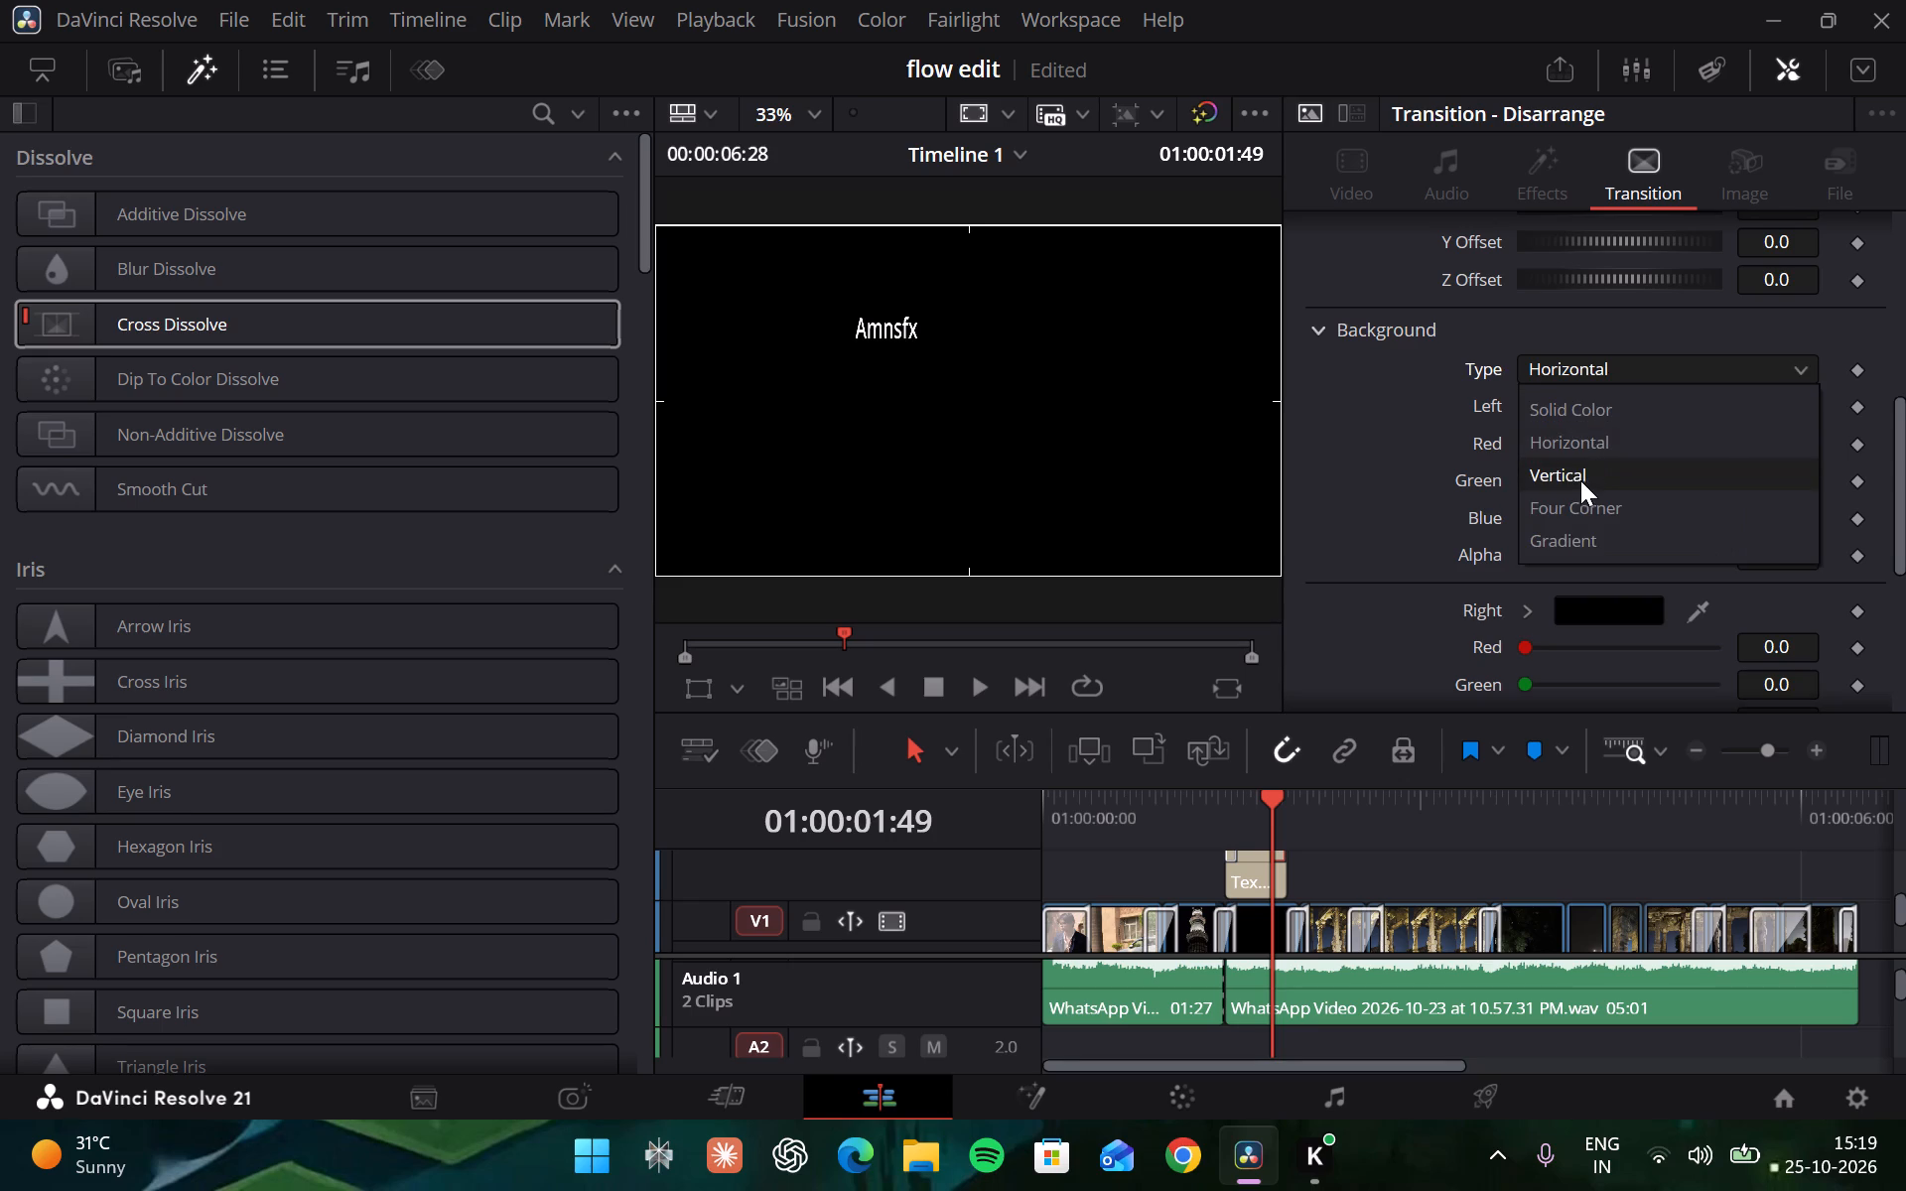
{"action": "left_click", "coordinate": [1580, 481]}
{"action": "left_click", "coordinate": [1601, 368]}
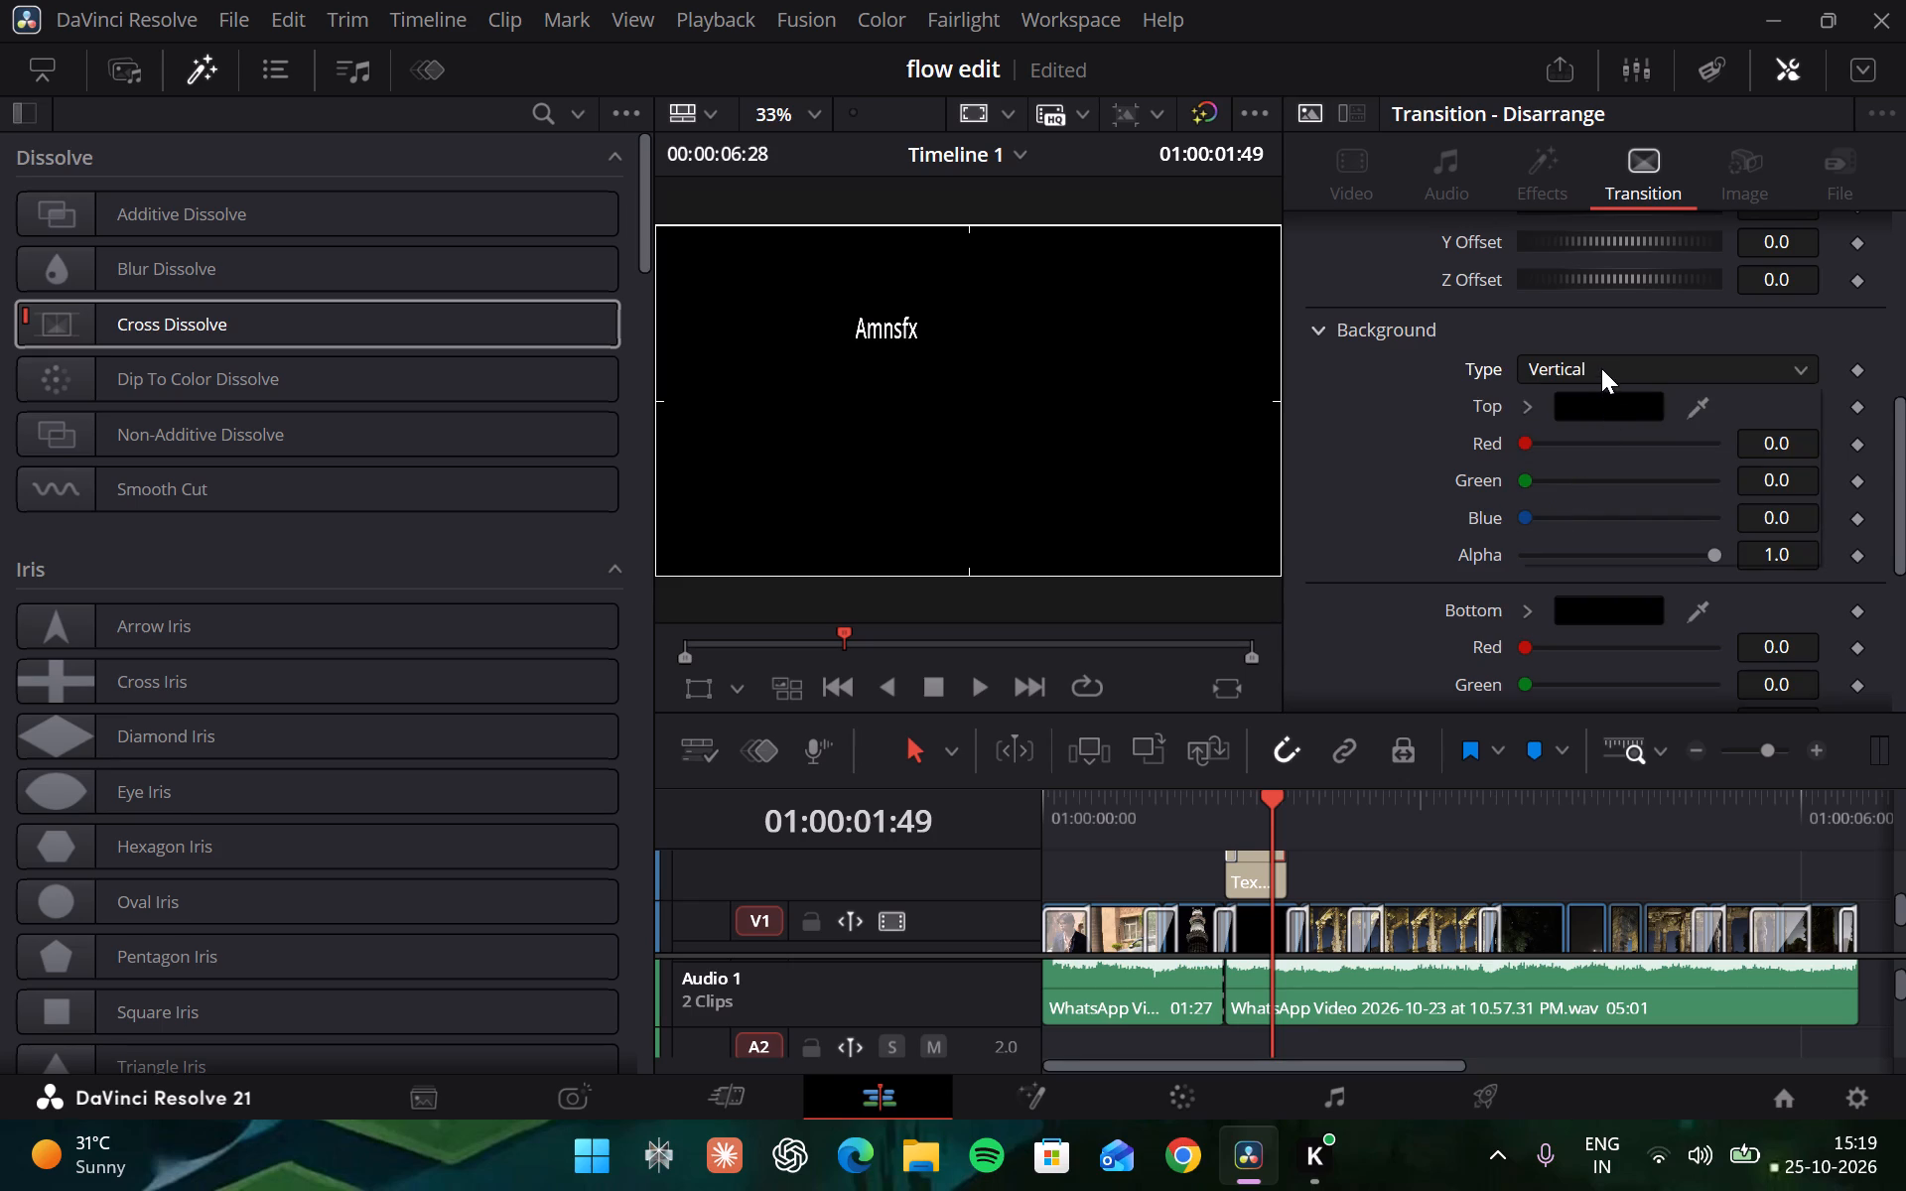
{"action": "left_click", "coordinate": [1566, 505]}
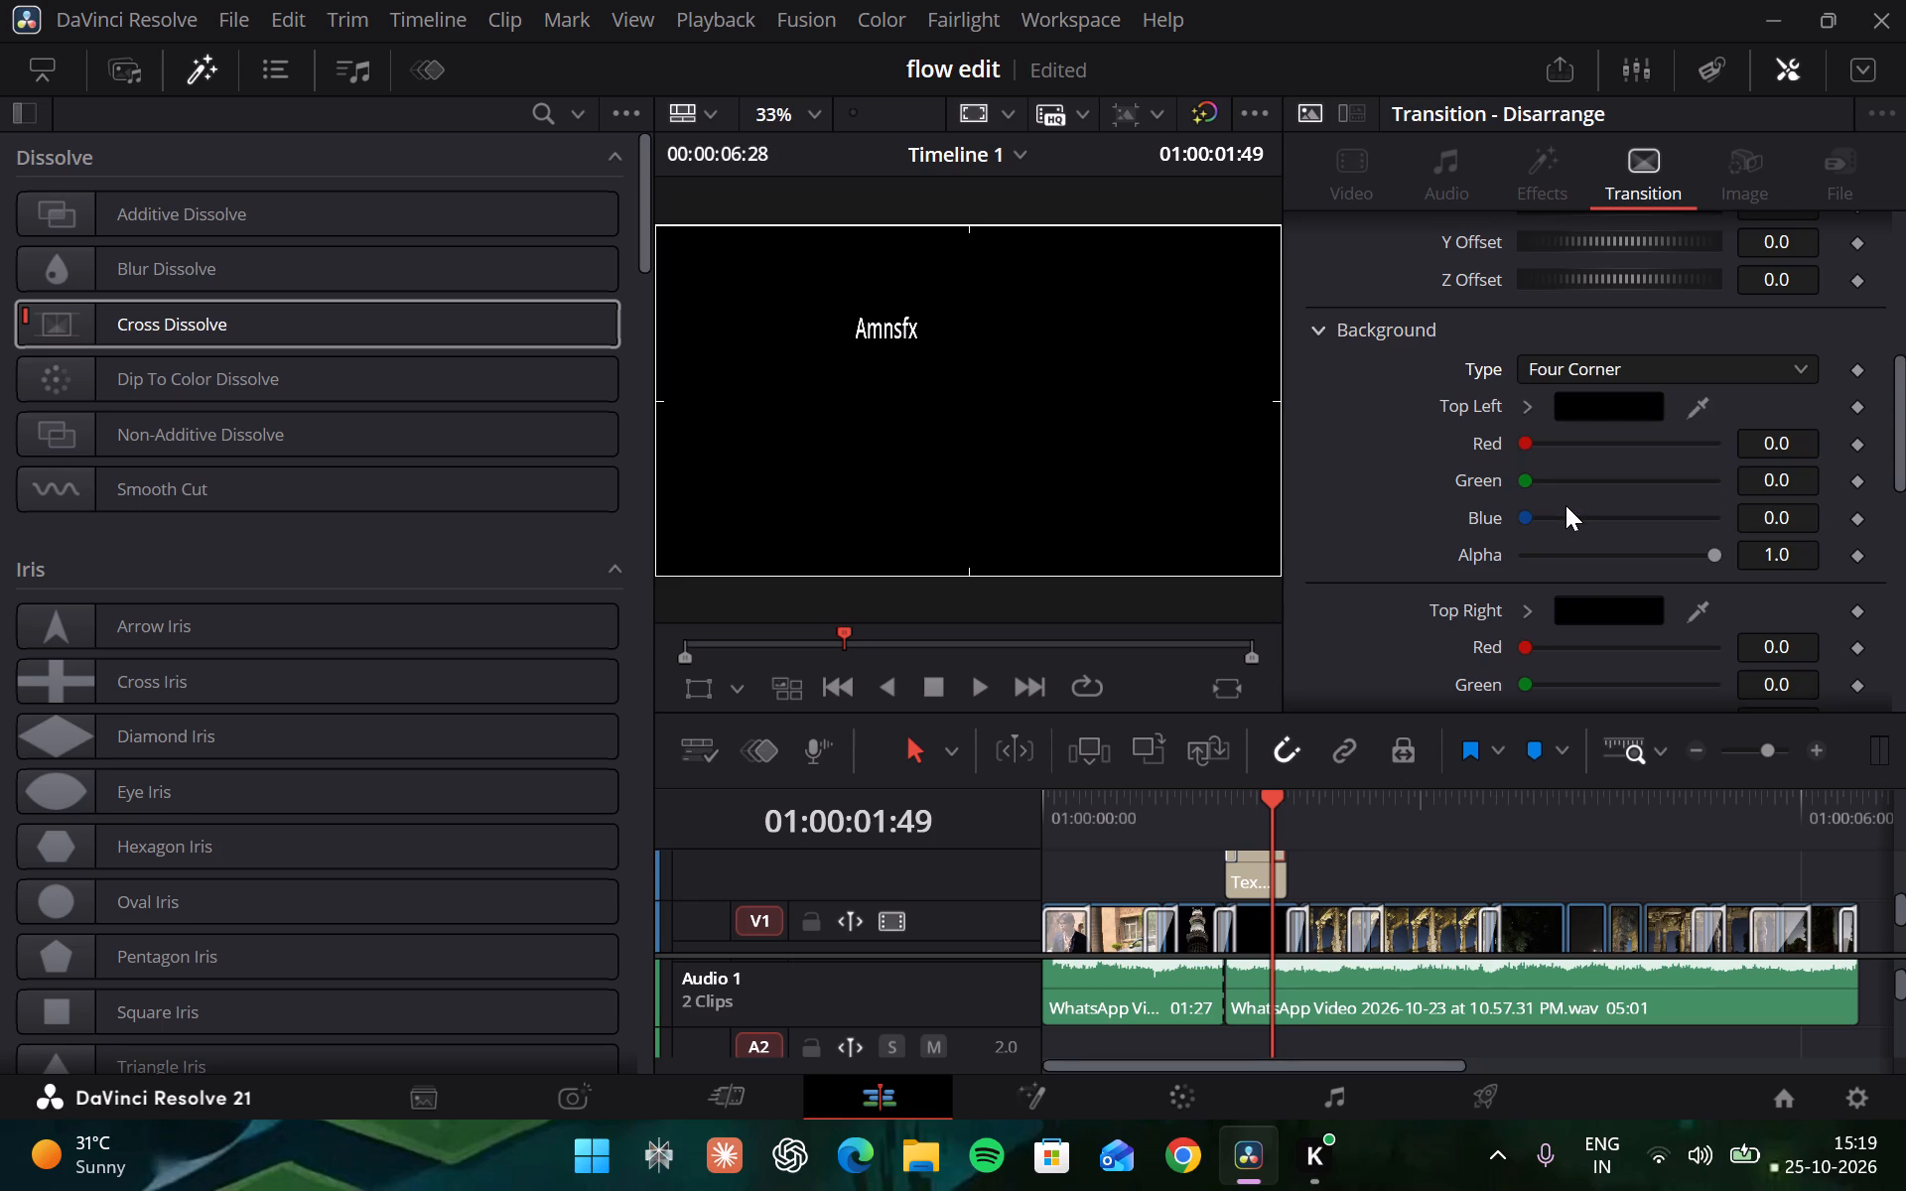
{"action": "key", "text": "Right"}
{"action": "key", "text": "Right"}
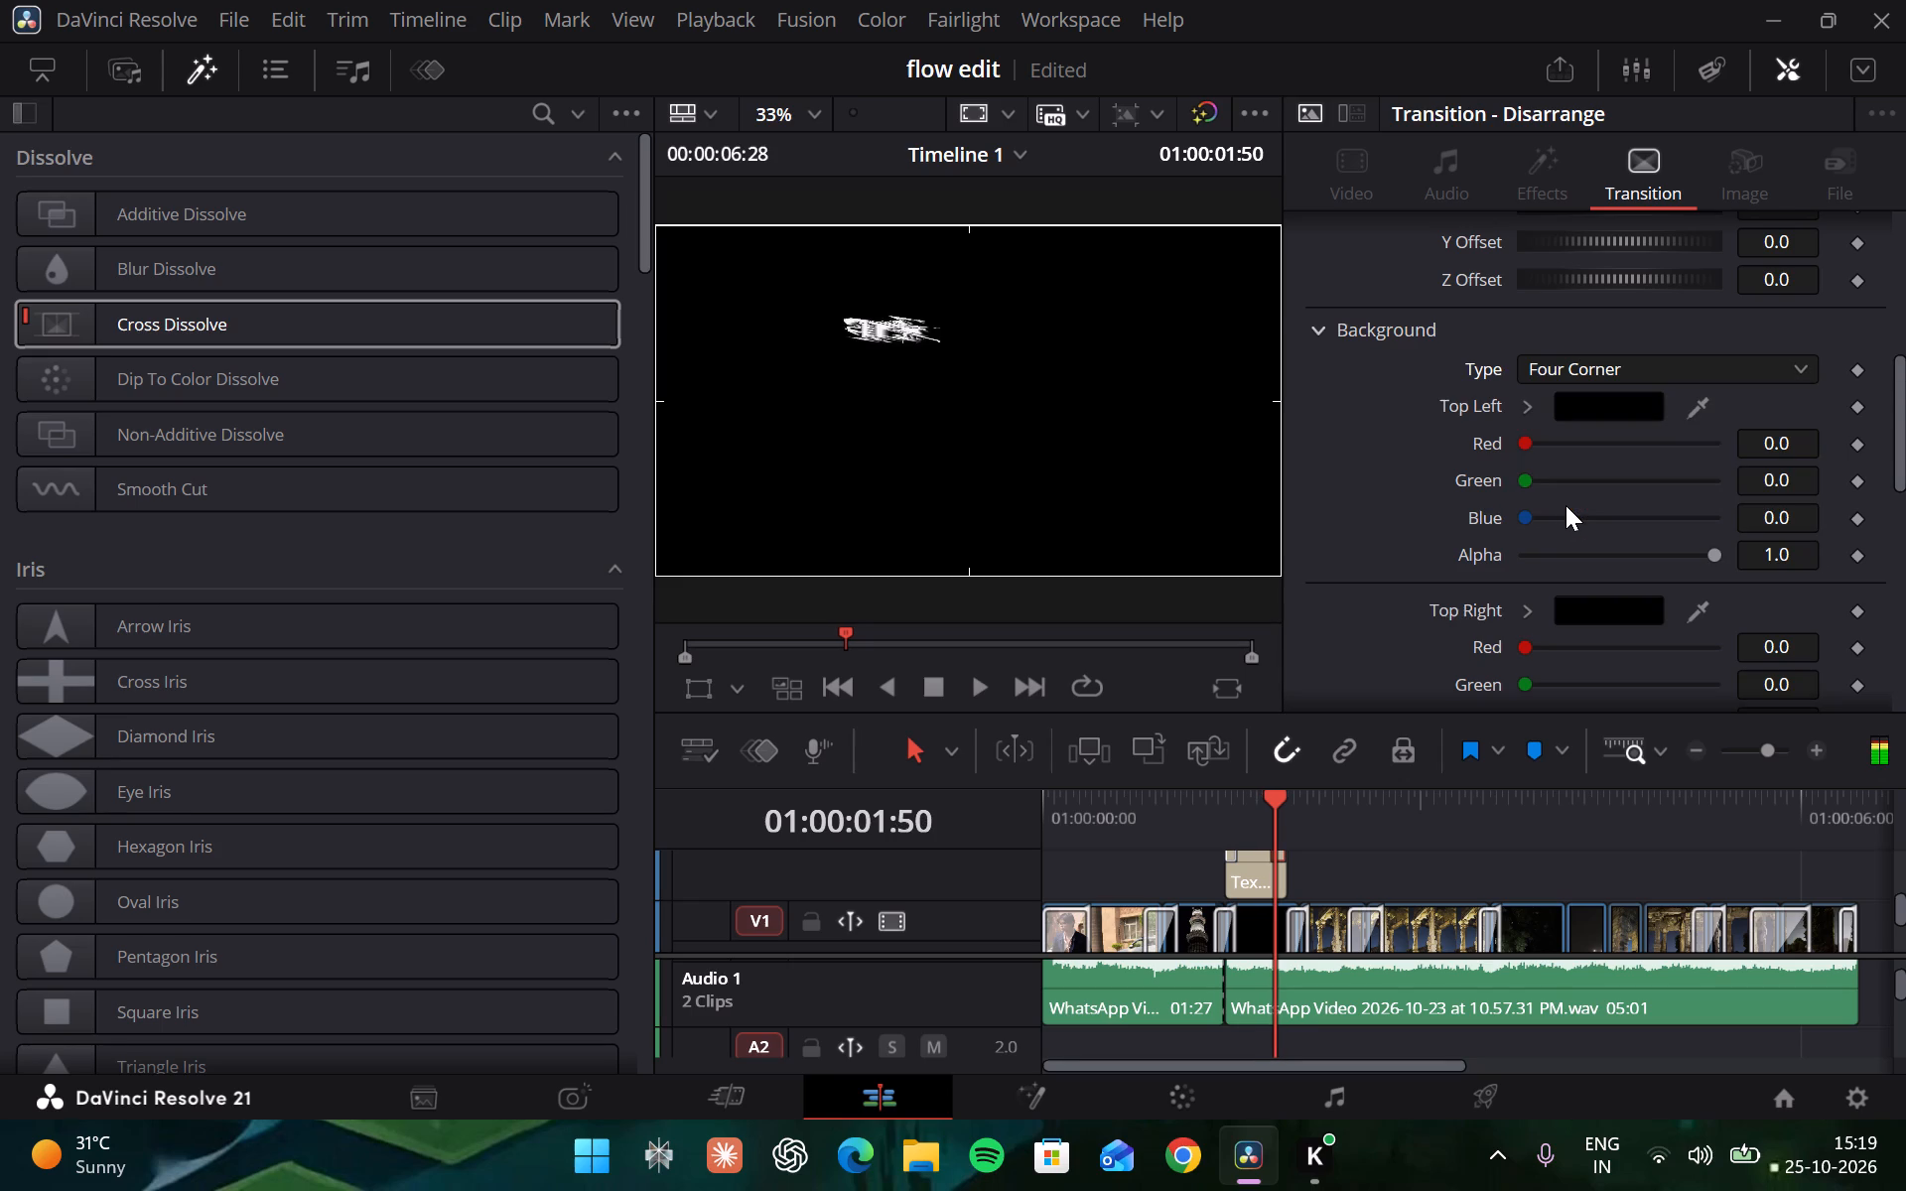
{"action": "key", "text": "Right"}
{"action": "key", "text": "Right"}
{"action": "key", "text": "Right"}
{"action": "key", "text": "Right"}
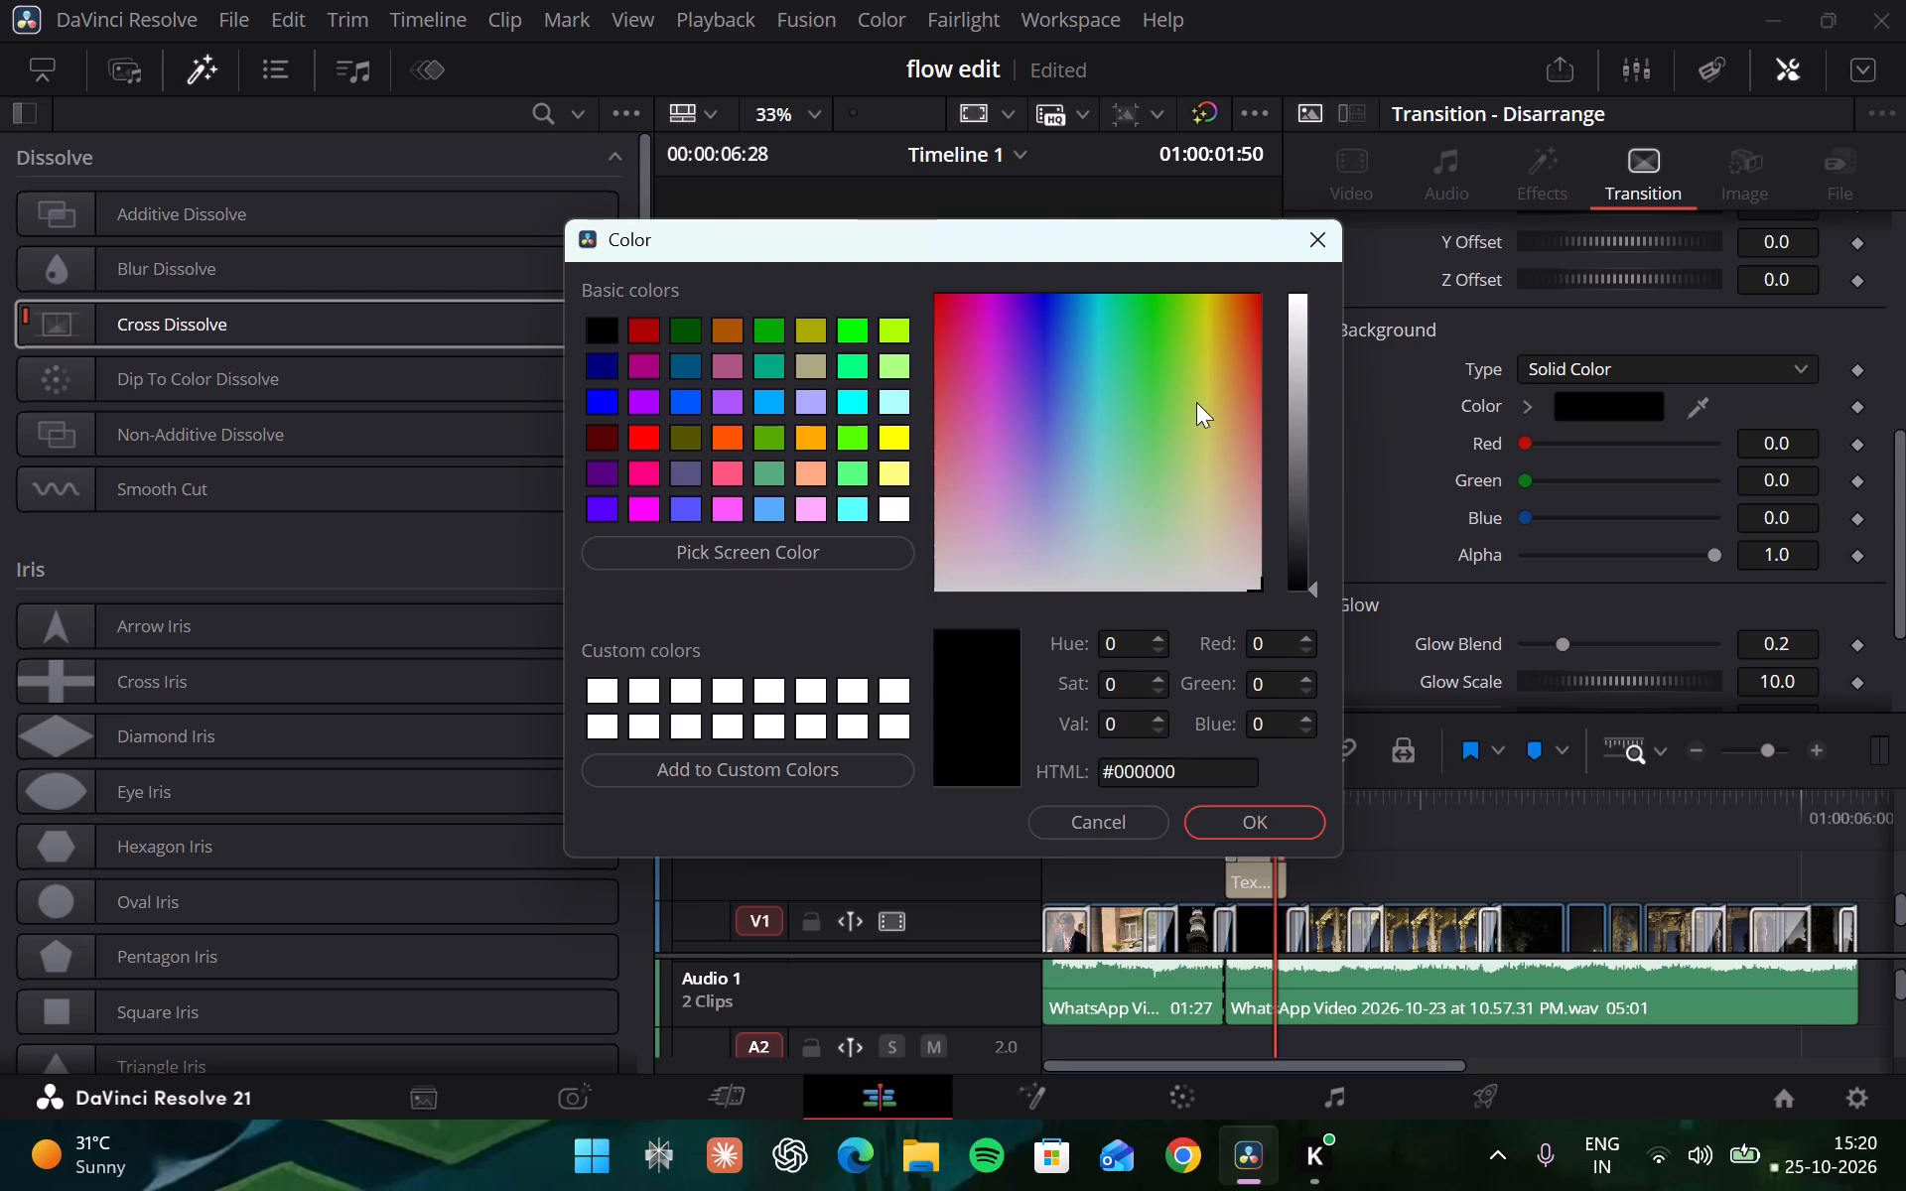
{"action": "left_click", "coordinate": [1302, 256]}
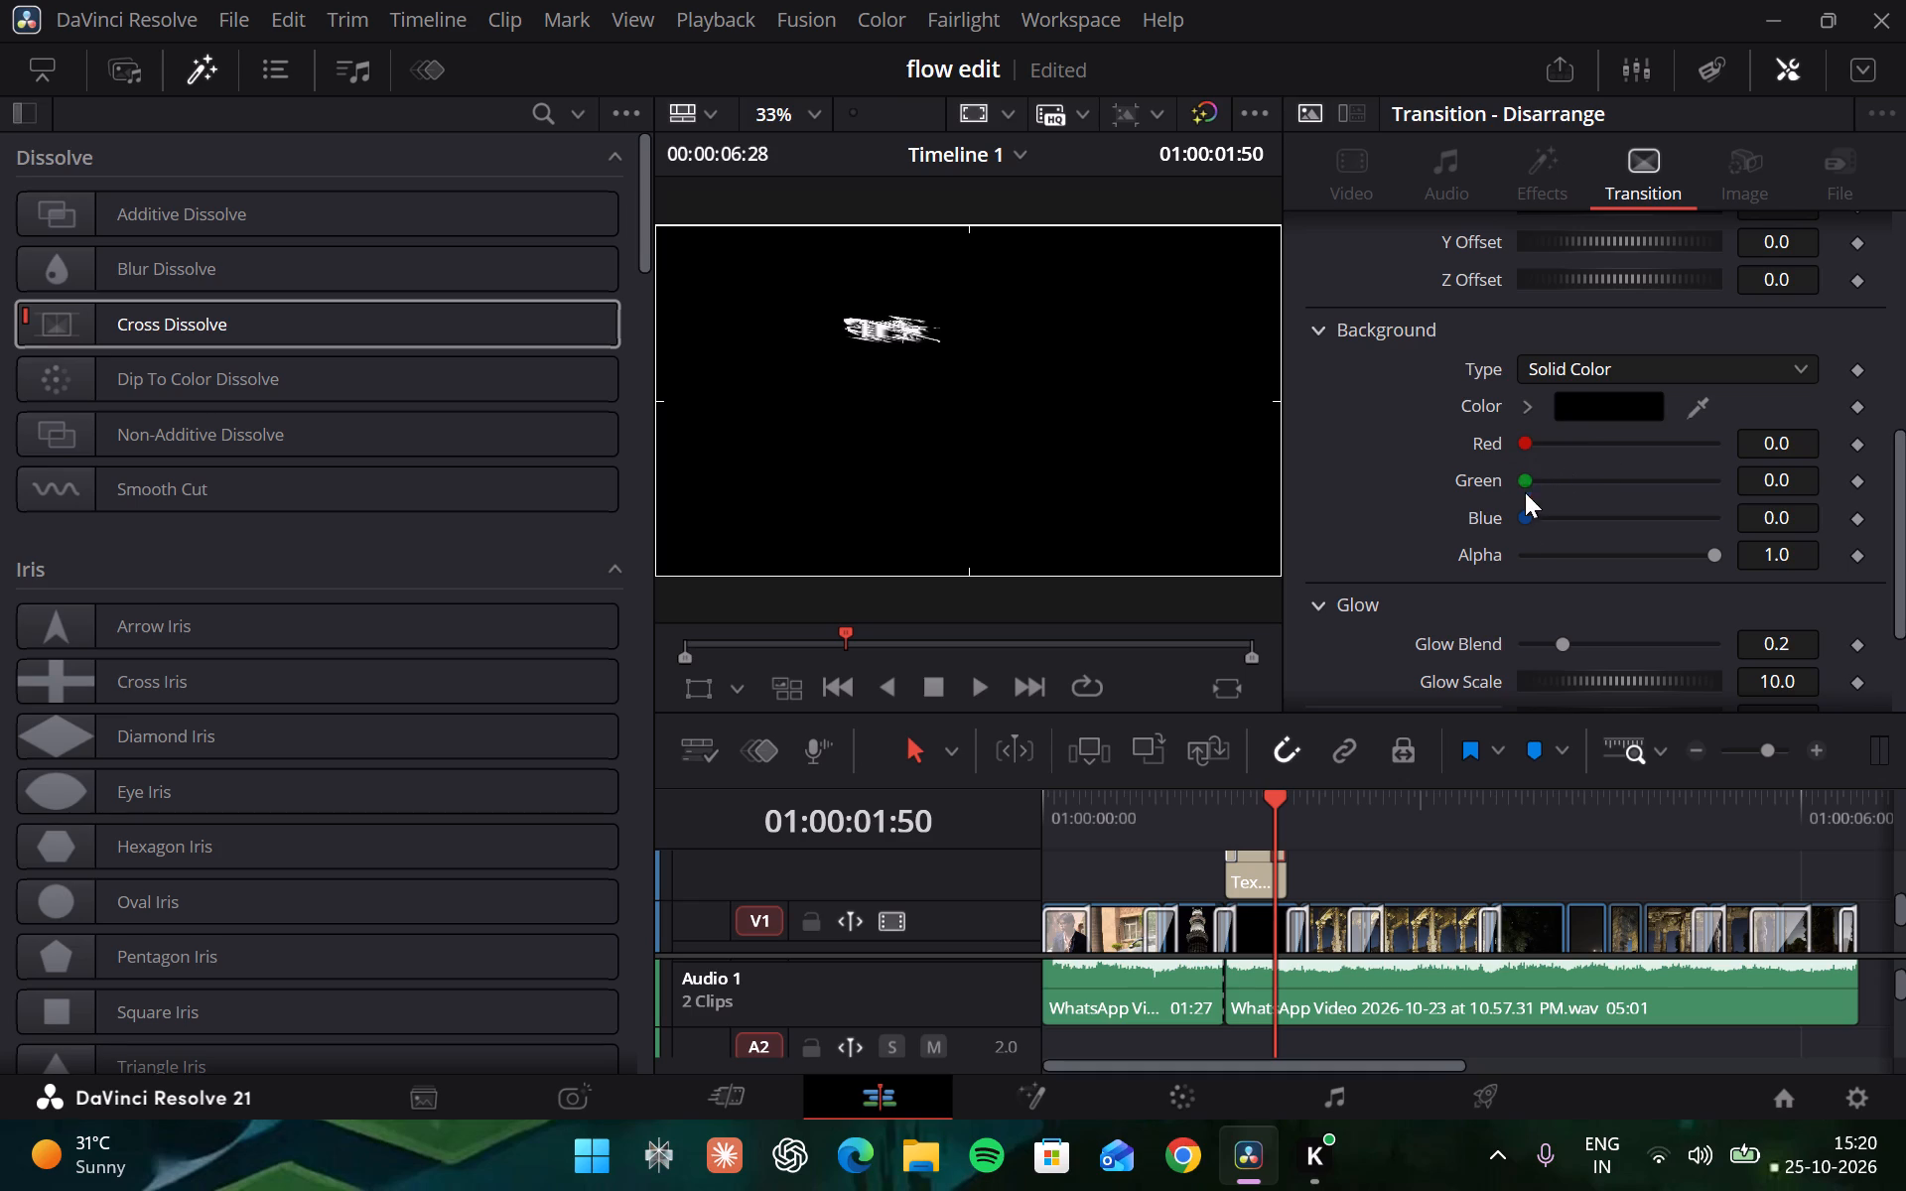
Set the background Alpha of the title's end Disarrange transition to 0.0.
{"action": "left_click_drag", "start_coordinate": [1626, 553], "coordinate": [1227, 575]}
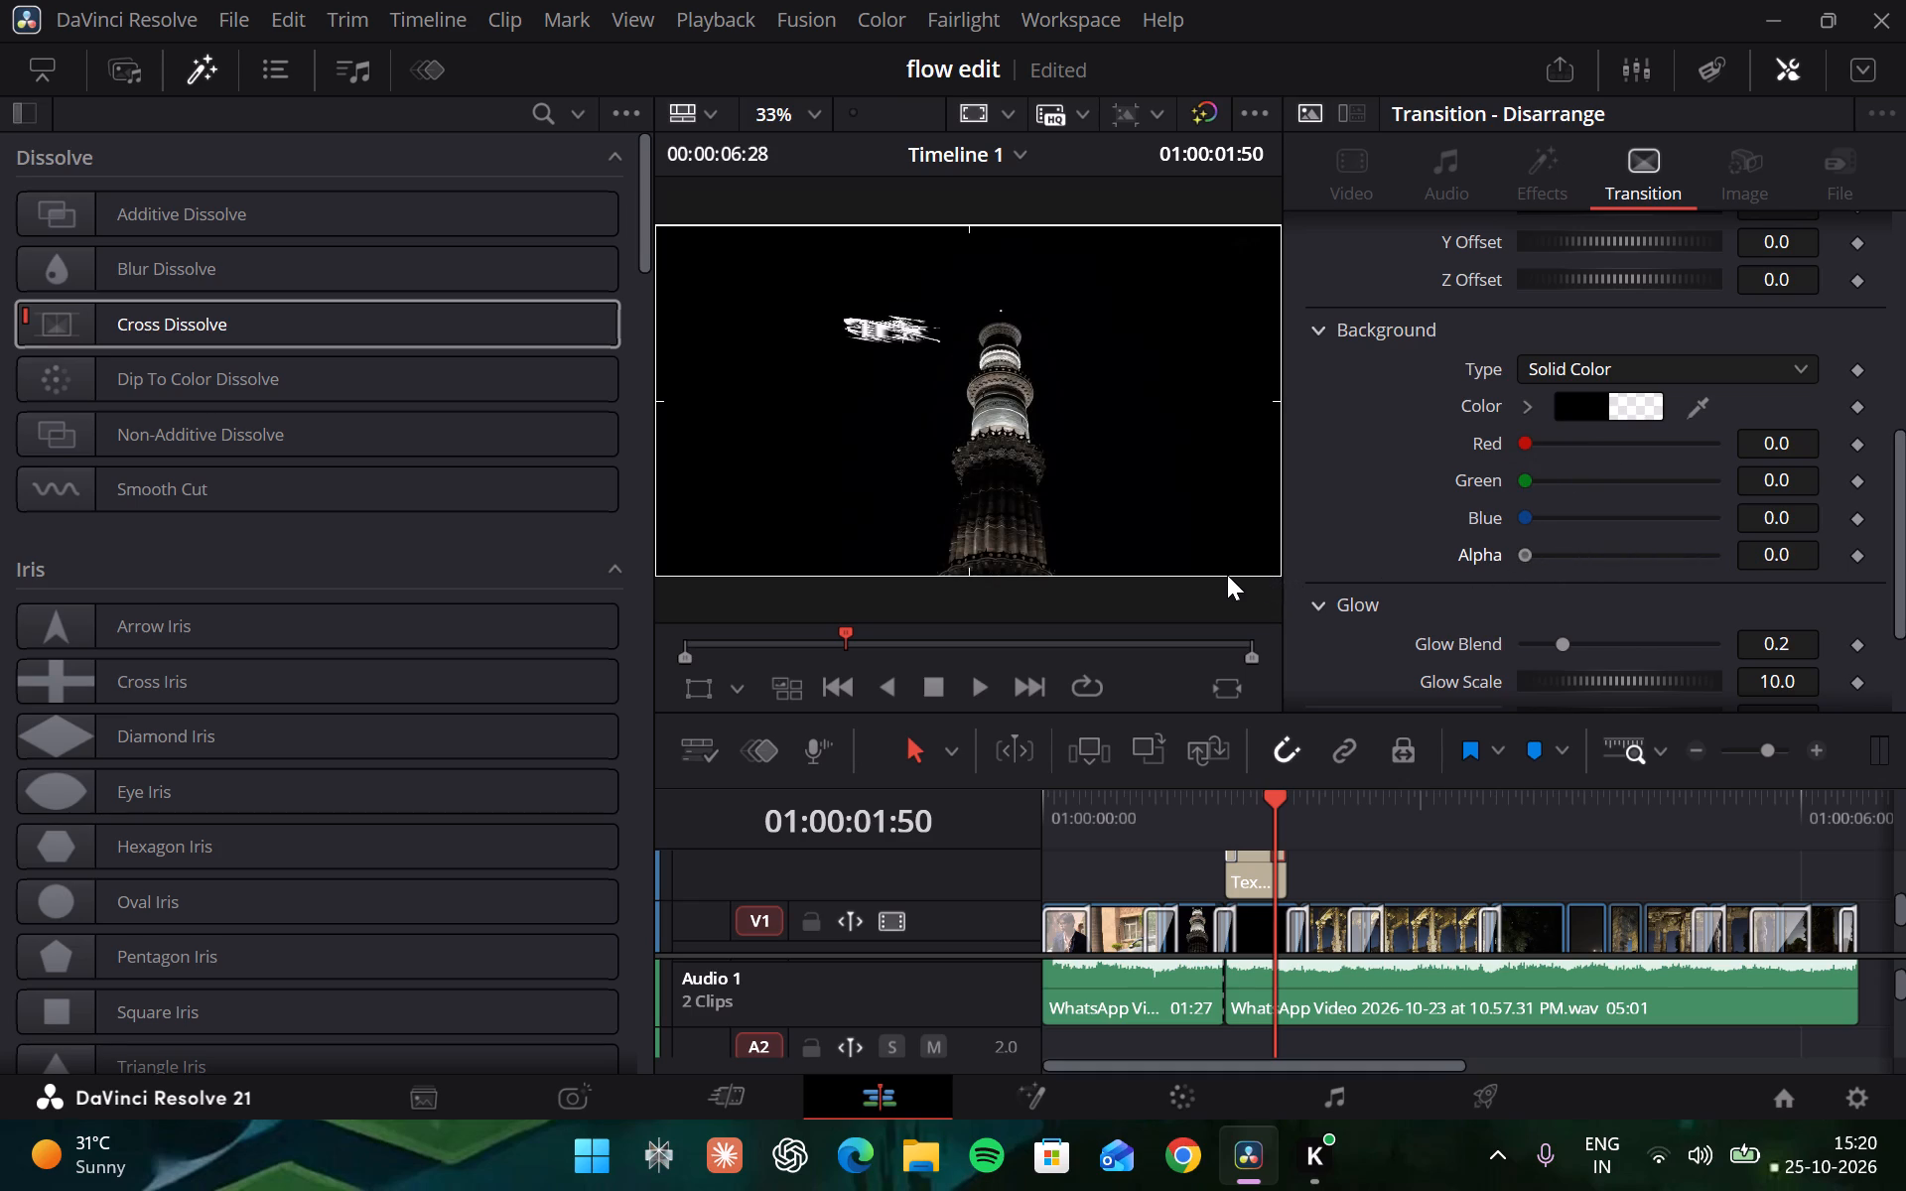
{"action": "left_click_drag", "start_coordinate": [1227, 575], "coordinate": [1191, 577]}
Step frame by frame from the title's end Disarrange transition into the pillar shot and back to check the transparent background.
{"action": "key", "text": "Left"}
{"action": "key", "text": "Left"}
{"action": "key", "text": "Right"}
{"action": "key", "text": "Right"}
{"action": "key", "text": "Right"}
{"action": "key", "text": "Right"}
{"action": "key", "text": "Right"}
{"action": "key", "text": "Right"}
{"action": "key", "text": "Right"}
{"action": "key", "text": "Right"}
{"action": "key", "text": "Right"}
{"action": "key", "text": "Right"}
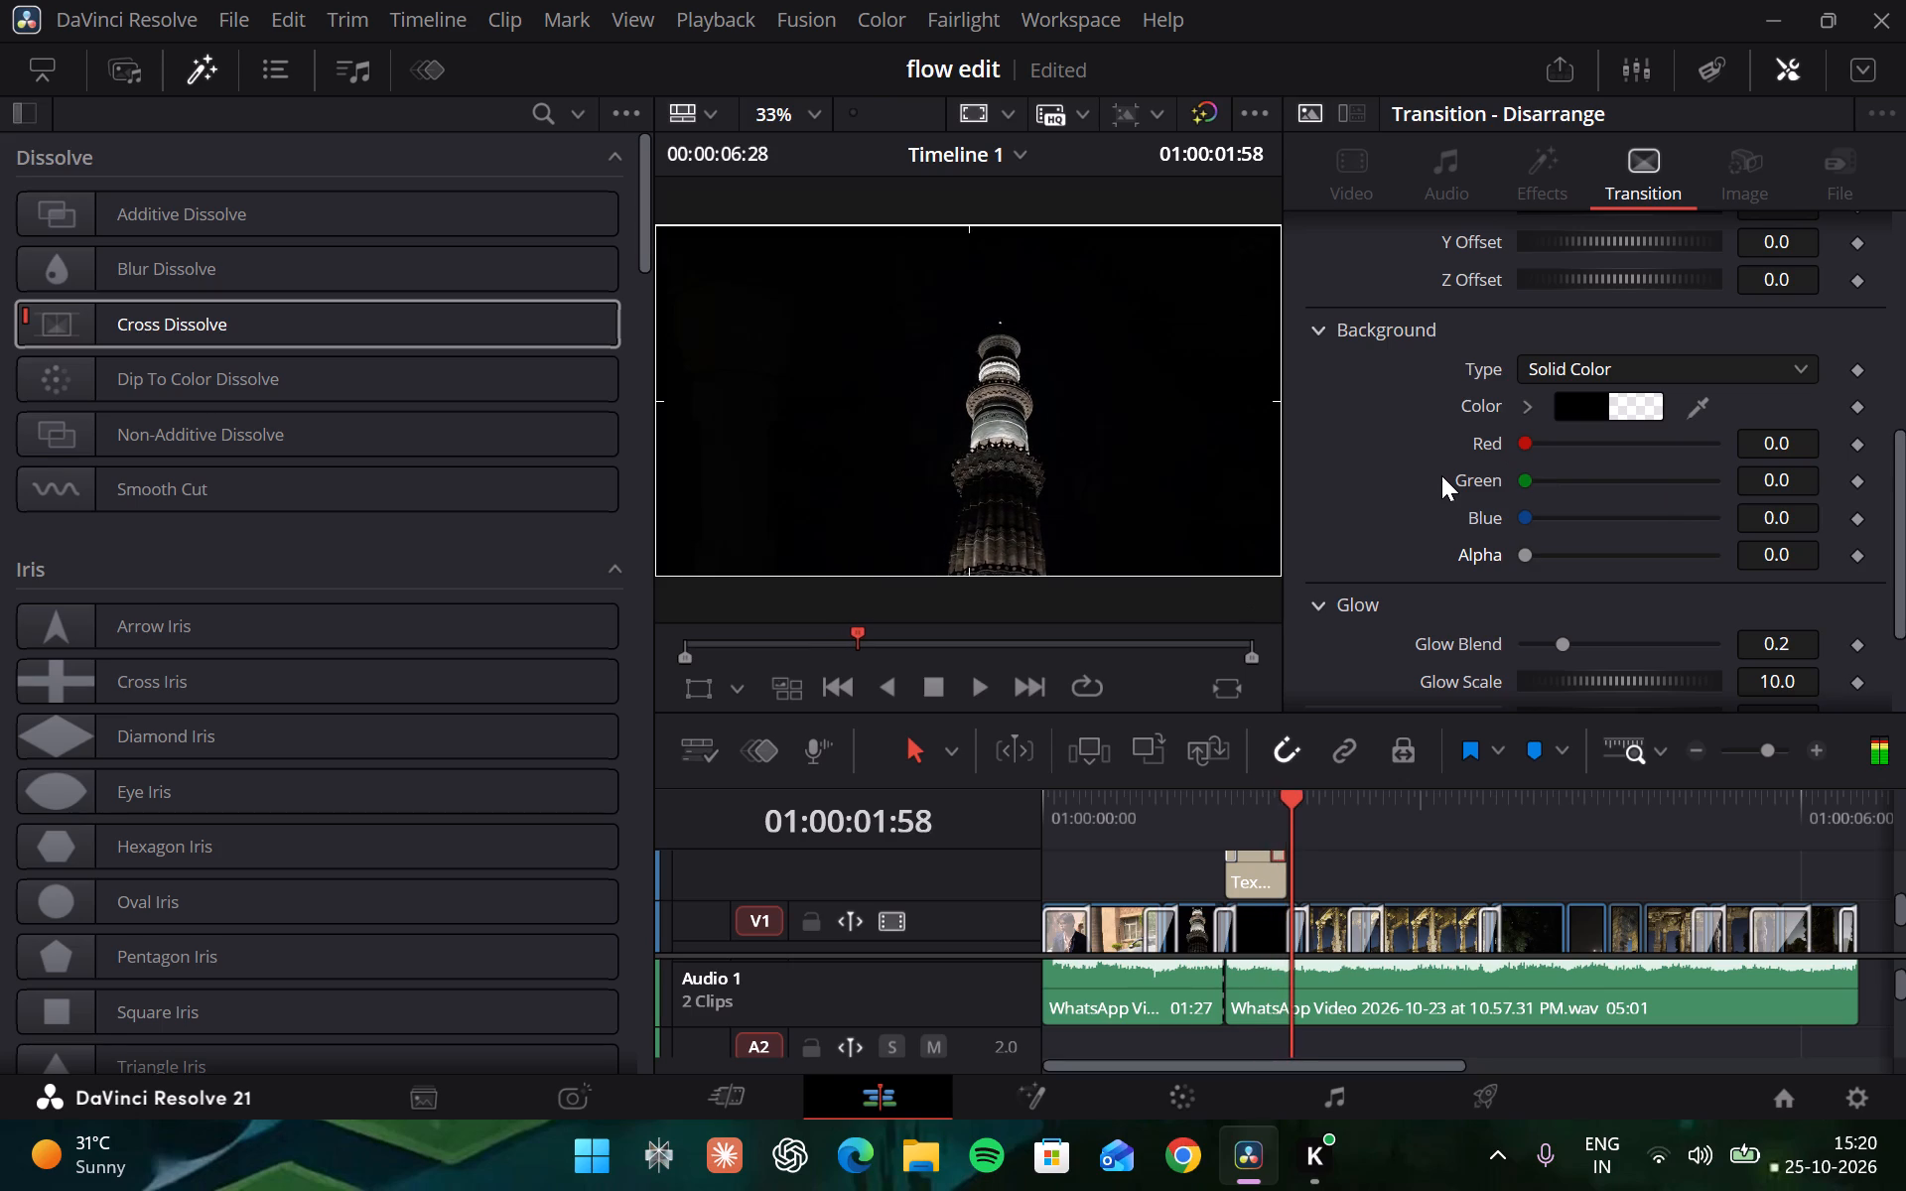
{"action": "key", "text": "Right"}
{"action": "key", "text": "Right"}
{"action": "key", "text": "Right"}
{"action": "key", "text": "Right"}
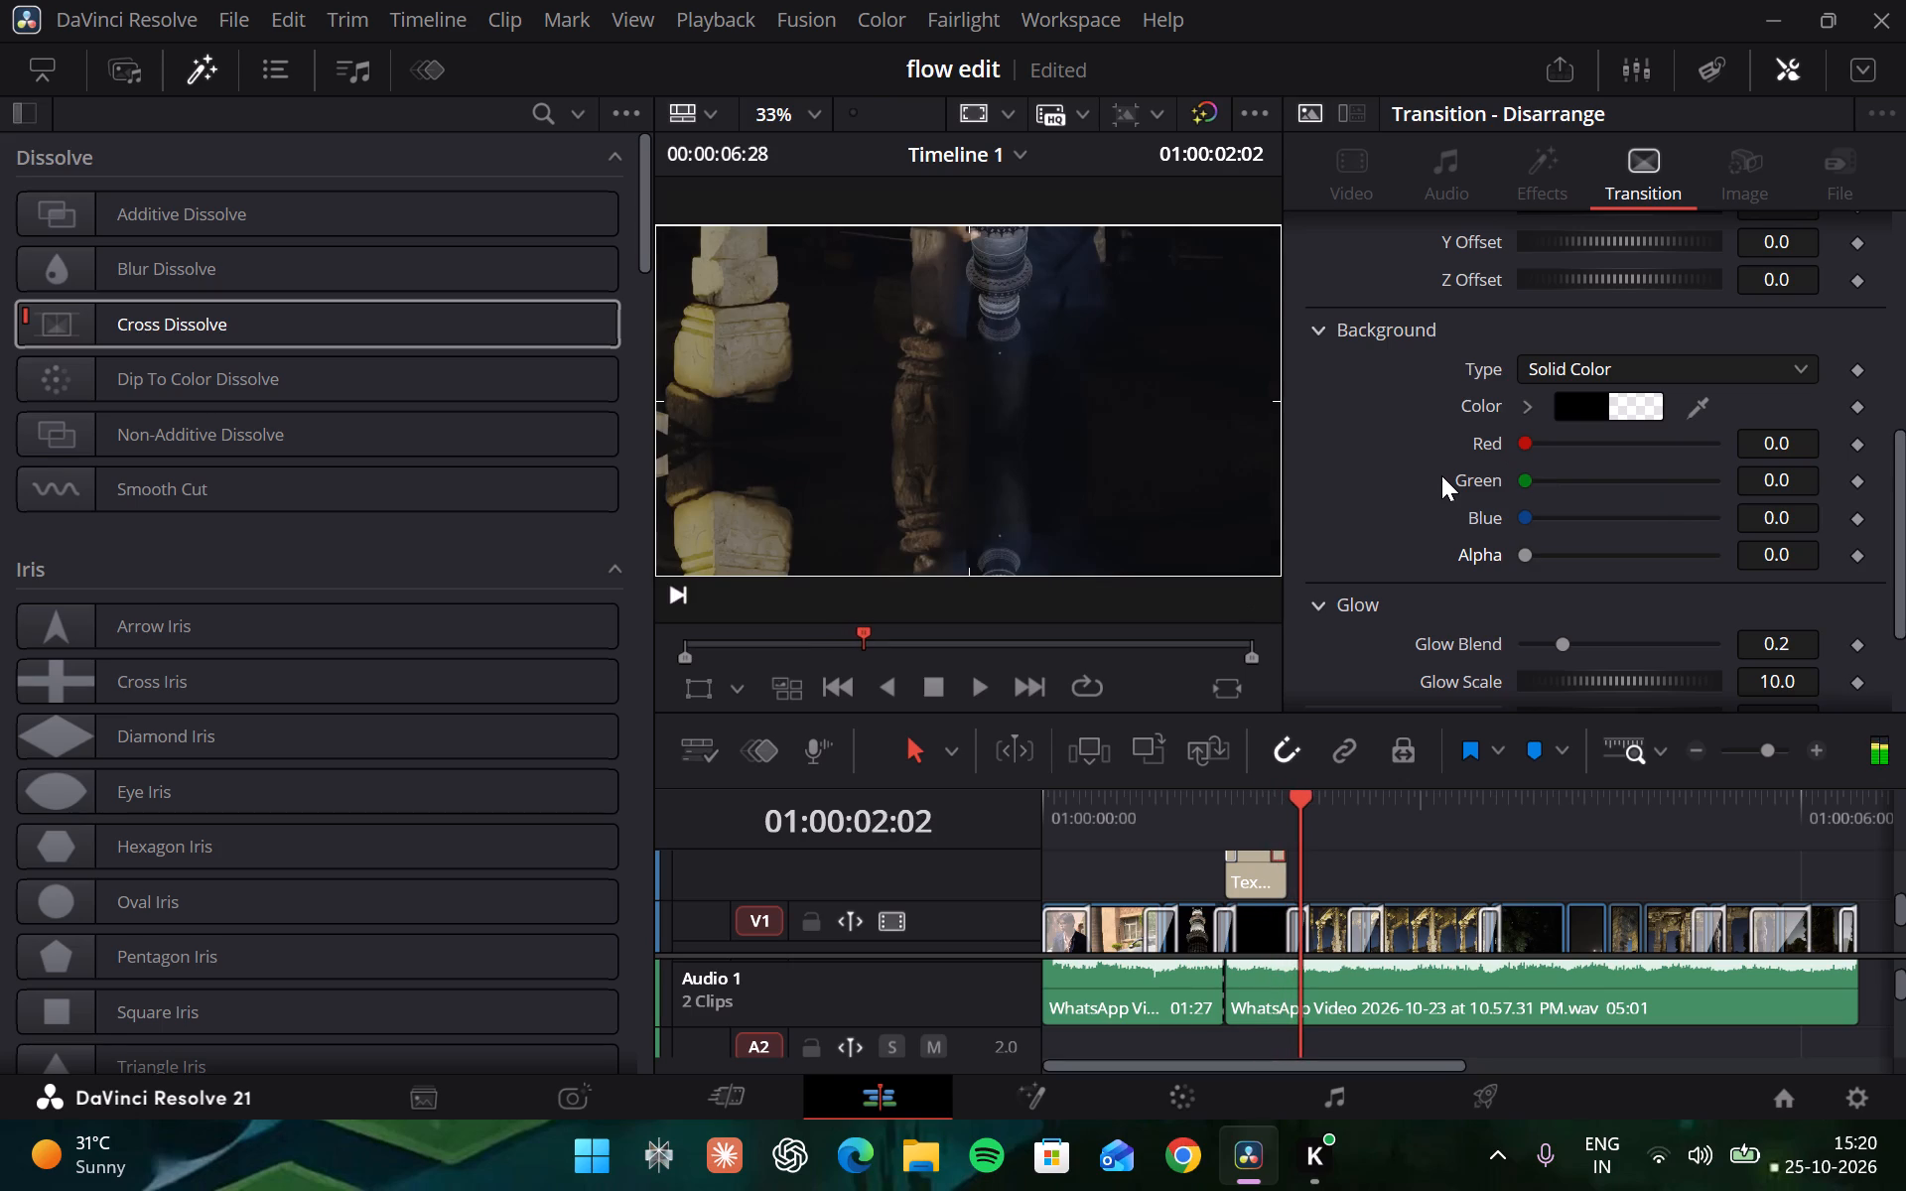
{"action": "key", "text": "Left"}
{"action": "key", "text": "Left"}
{"action": "key", "text": "Left"}
{"action": "key", "text": "Left"}
{"action": "key", "text": "Left"}
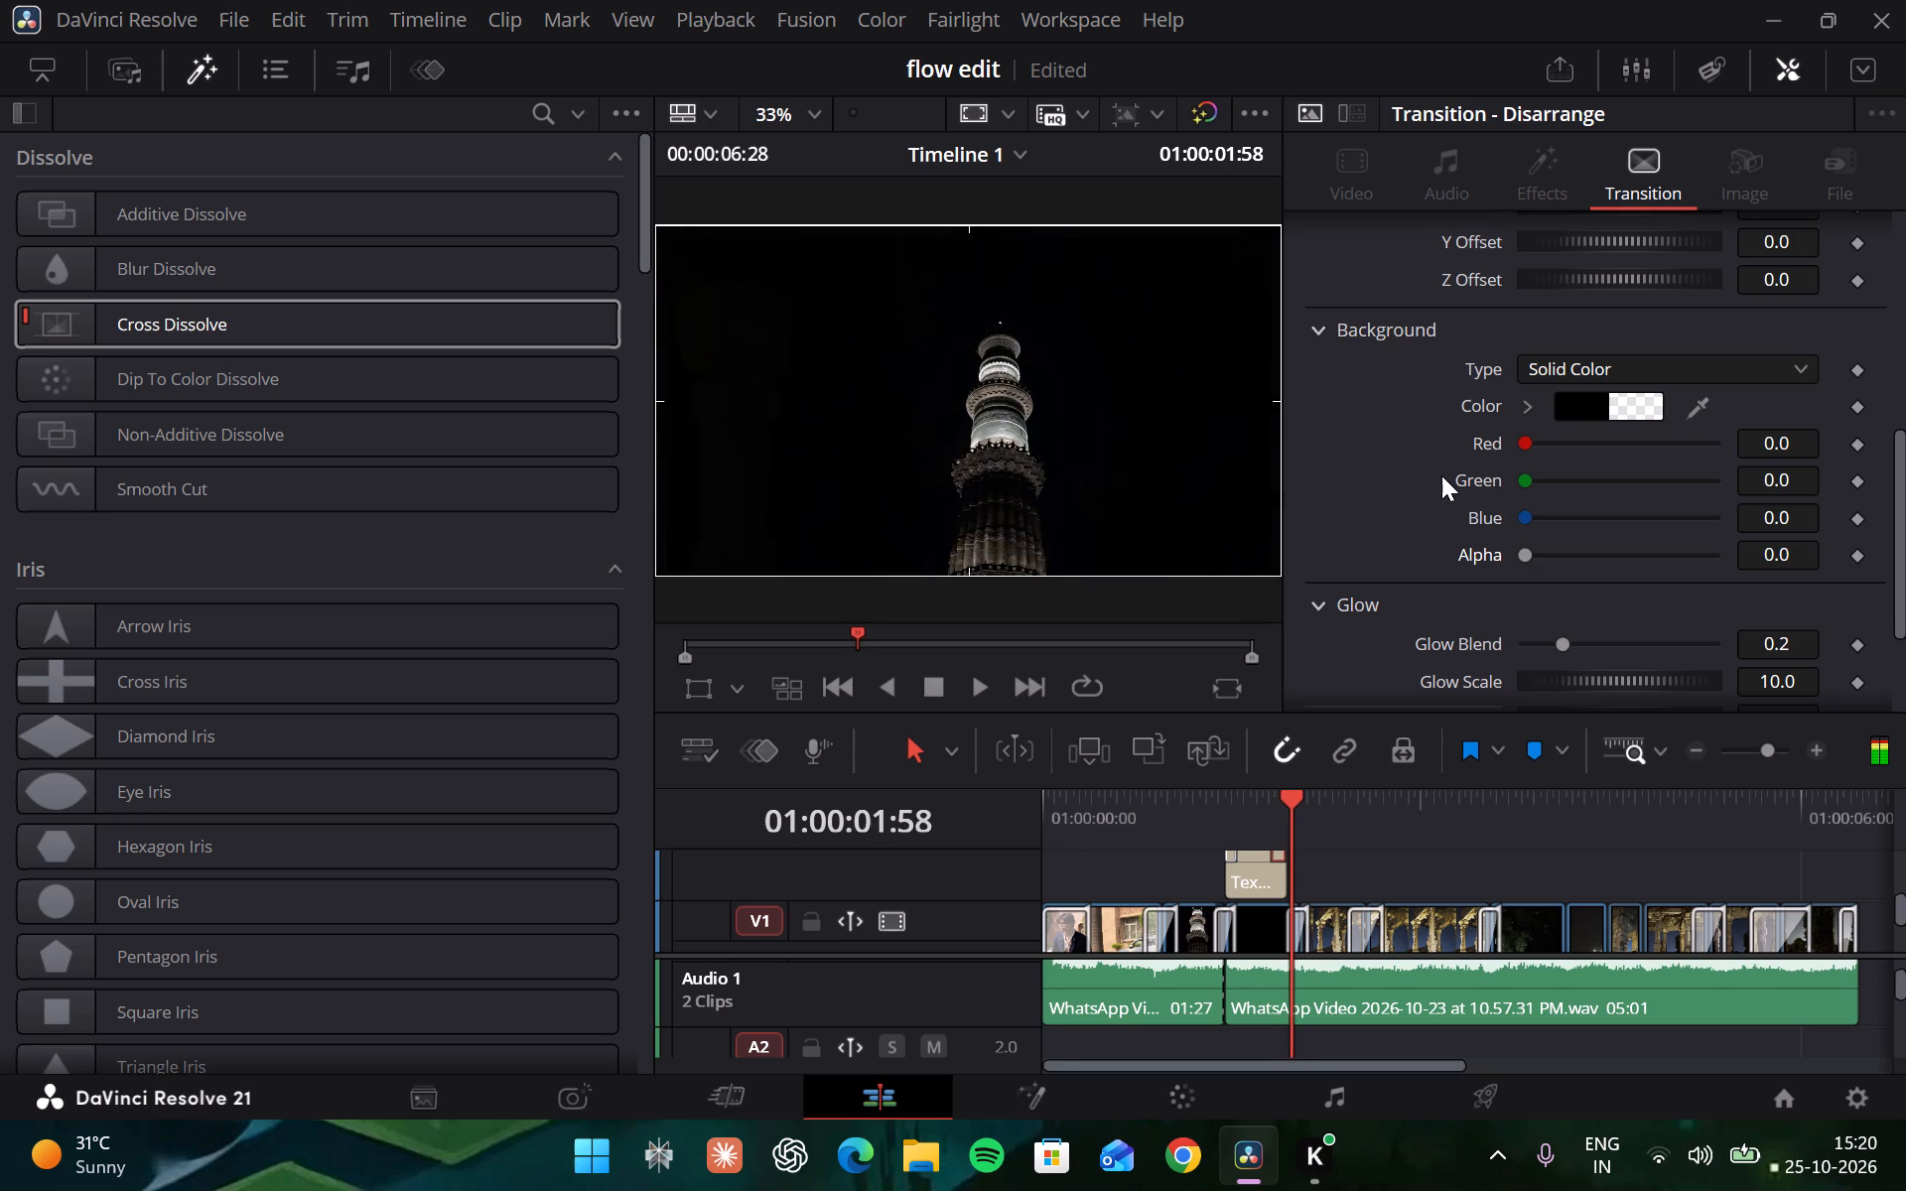
{"action": "key", "text": "Left"}
{"action": "key", "text": "Left"}
{"action": "key", "text": "Left"}
{"action": "key", "text": "Left"}
{"action": "key", "text": "Left"}
{"action": "key", "text": "Left"}
{"action": "key", "text": "Left"}
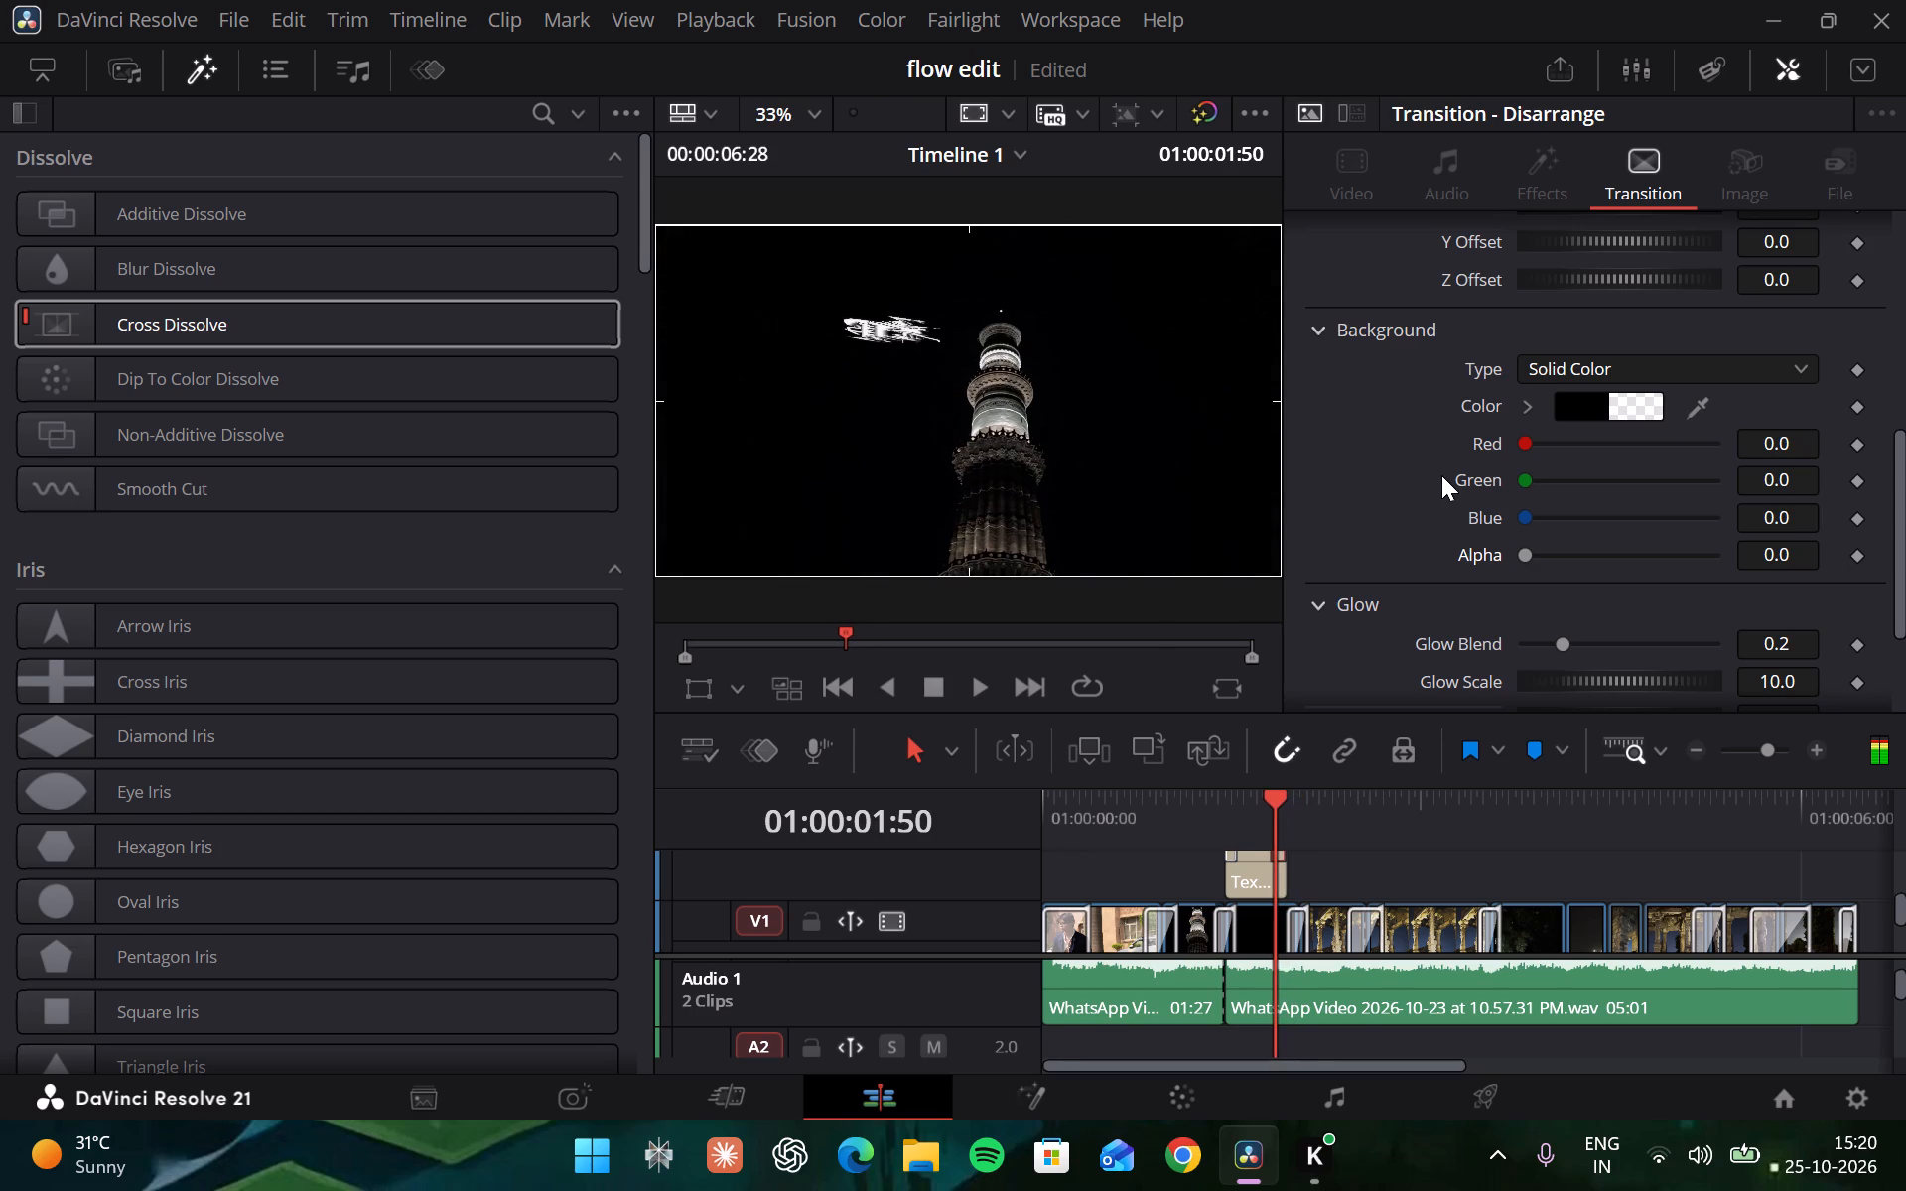
{"action": "key", "text": "Left"}
Step once more through the title's end Disarrange transition and back to the intact "Amnsfx" text to examine its breakup over the tower.
{"action": "key", "text": "Right"}
{"action": "key", "text": "Right"}
{"action": "key", "text": "Right"}
{"action": "key", "text": "Right"}
{"action": "key", "text": "Right"}
{"action": "key", "text": "Right"}
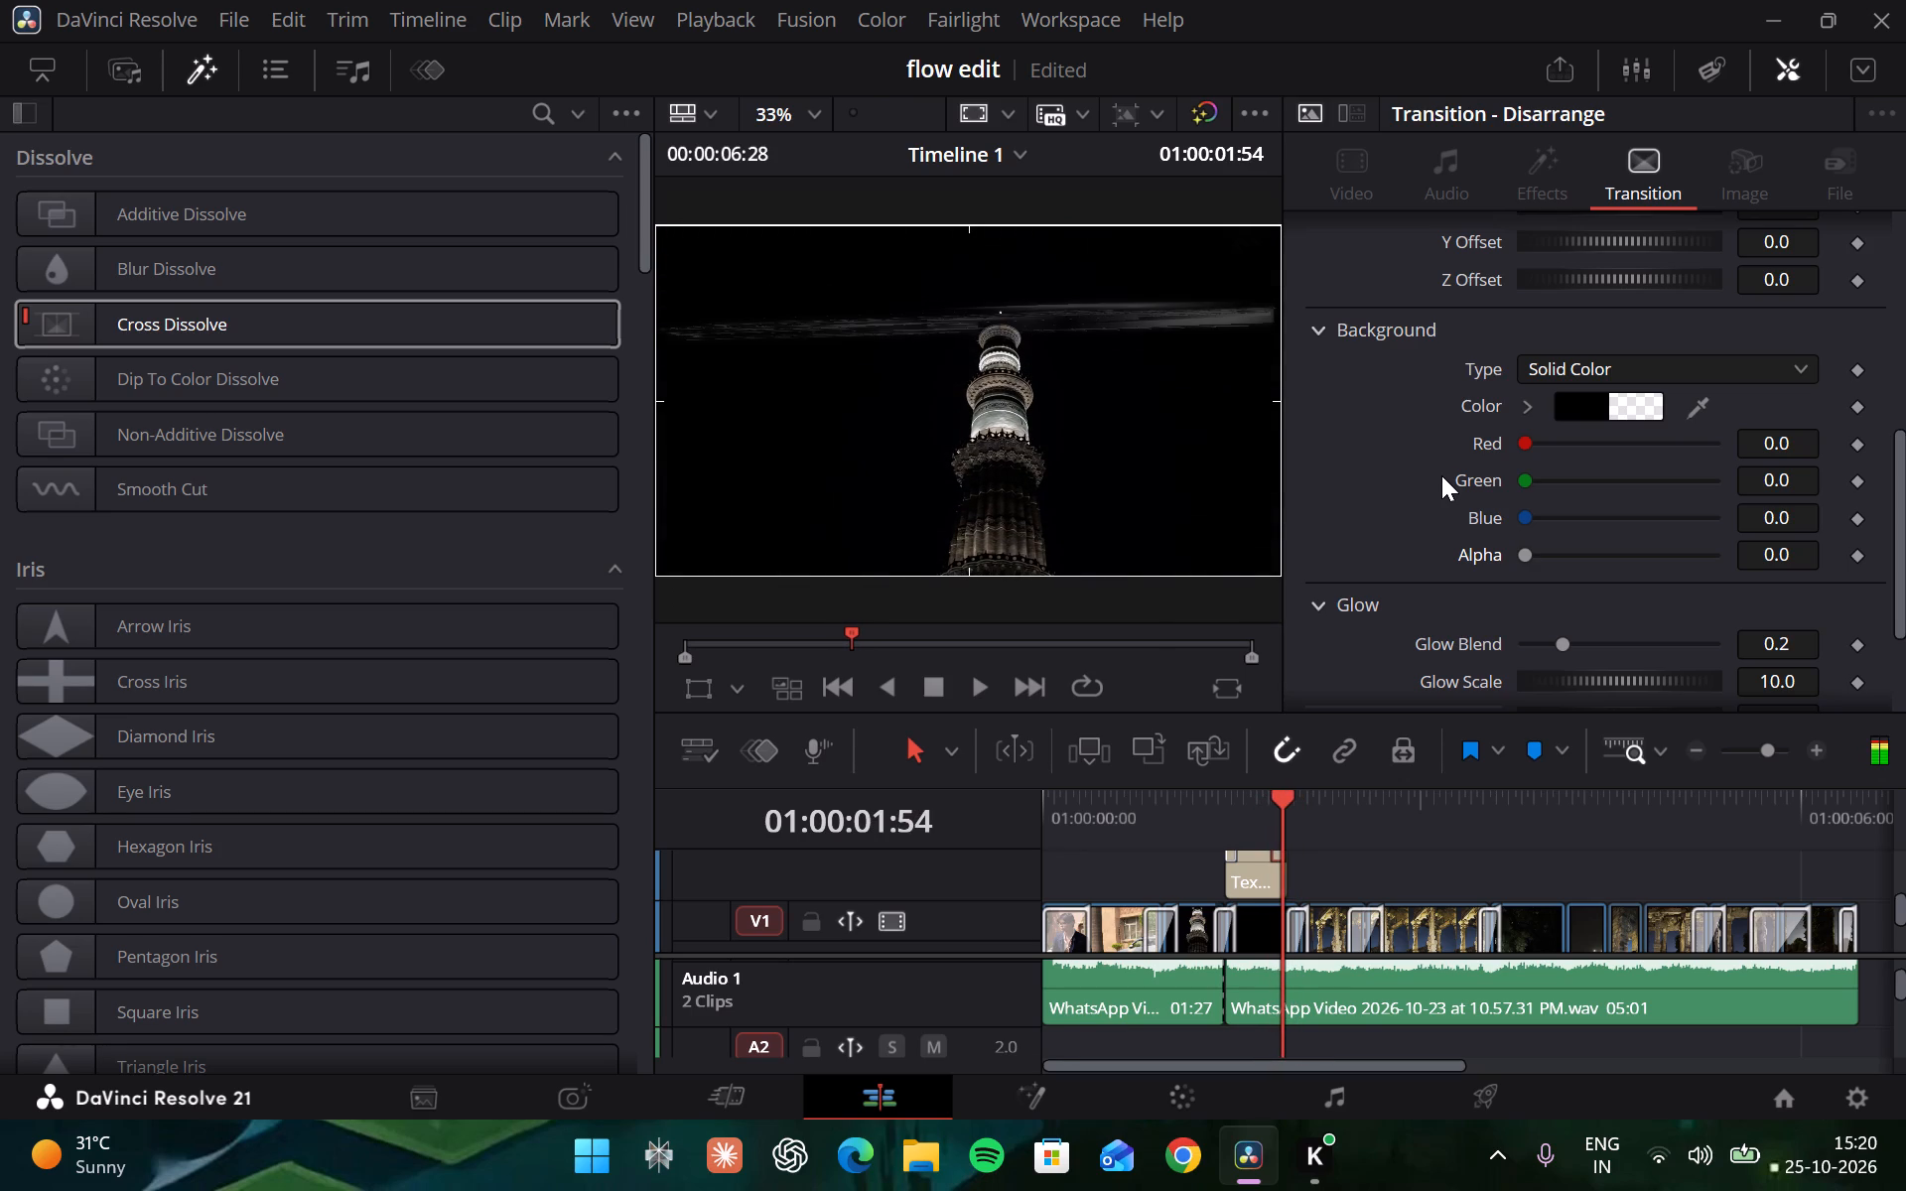
{"action": "key", "text": "Right"}
{"action": "key", "text": "Right"}
{"action": "key", "text": "Right"}
{"action": "key", "text": "Right"}
{"action": "key", "text": "Right"}
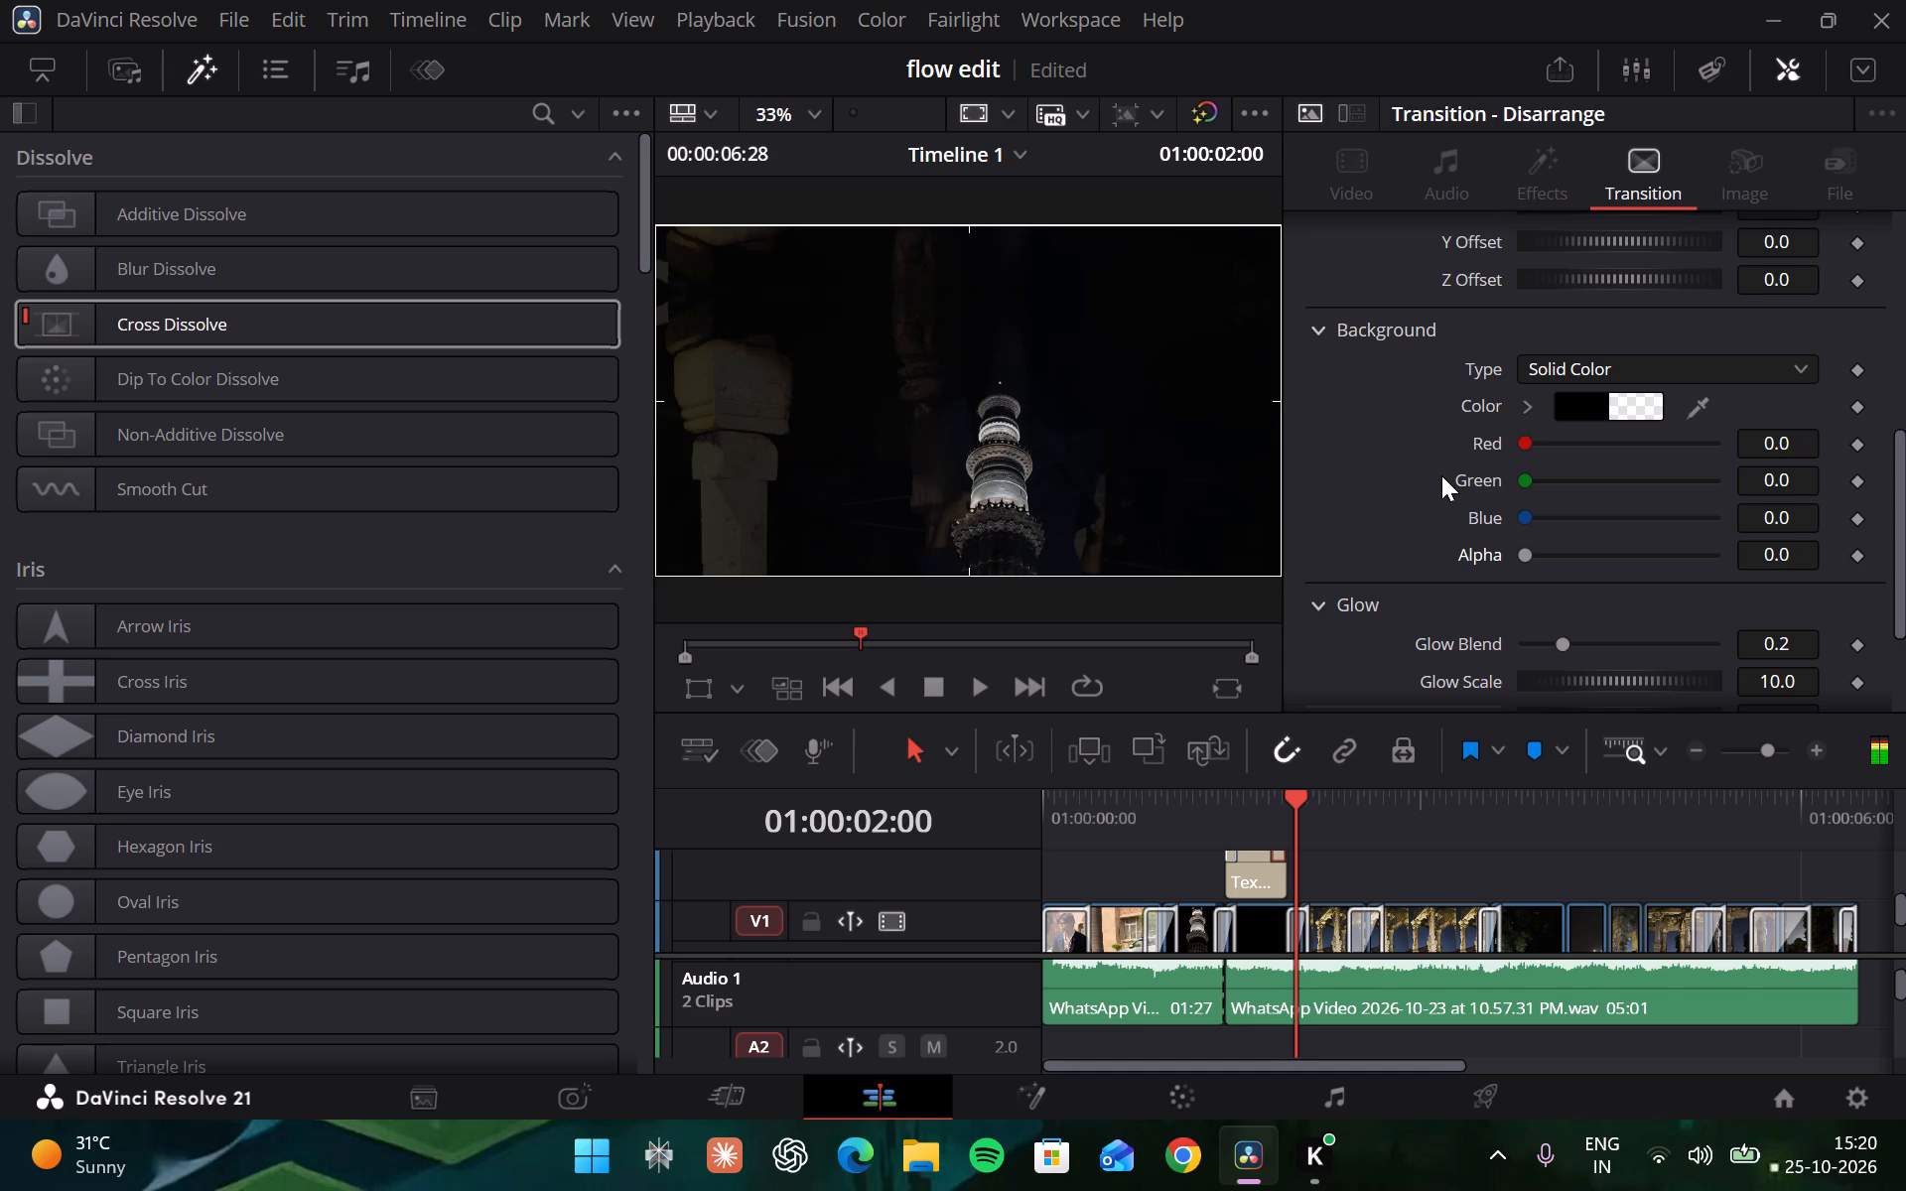
{"action": "key", "text": "Left"}
{"action": "key", "text": "Left"}
{"action": "key", "text": "Left"}
{"action": "key", "text": "Left"}
{"action": "key", "text": "Left"}
{"action": "key", "text": "Left"}
{"action": "key", "text": "Left"}
{"action": "key", "text": "Left"}
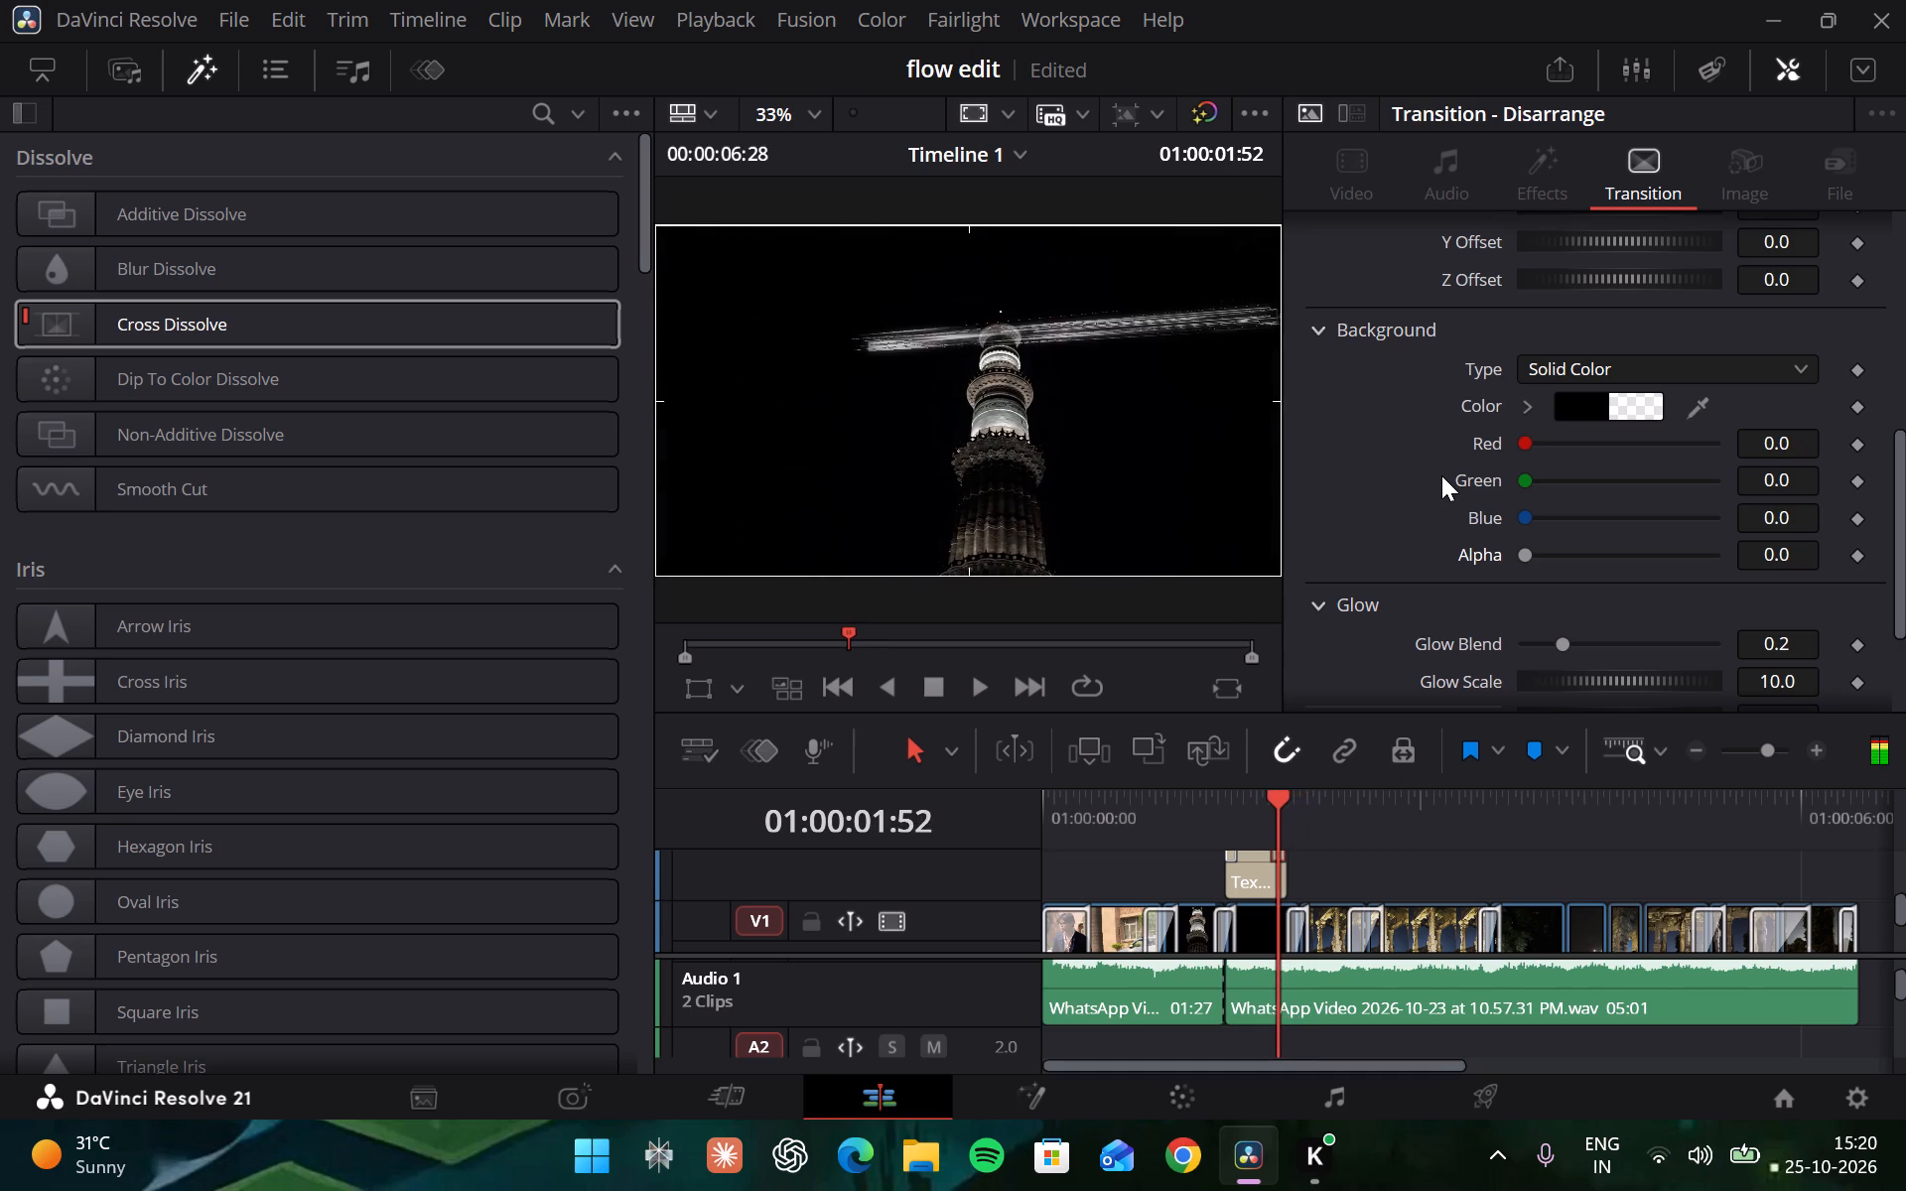
{"action": "key", "text": "Left"}
{"action": "key", "text": "Left"}
{"action": "key", "text": "Left"}
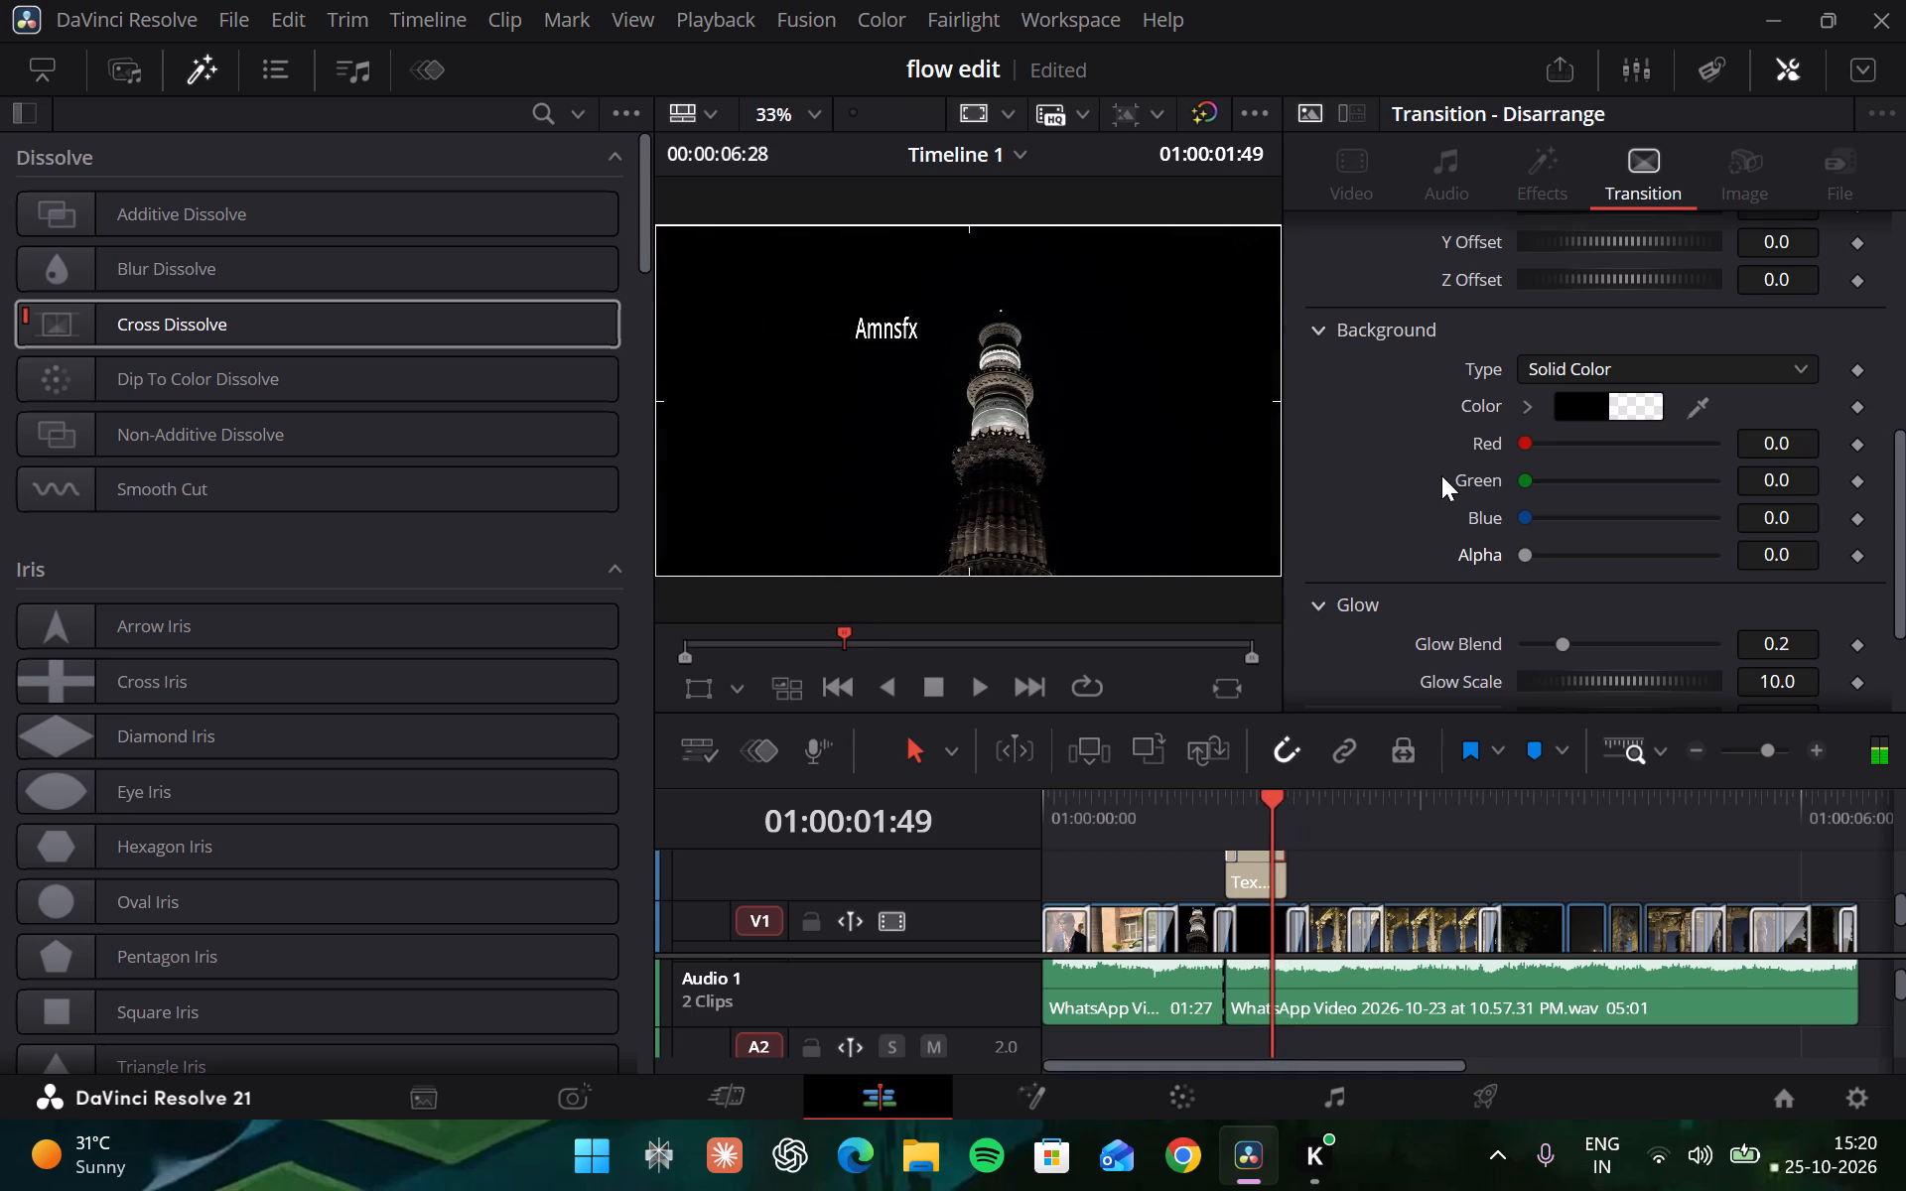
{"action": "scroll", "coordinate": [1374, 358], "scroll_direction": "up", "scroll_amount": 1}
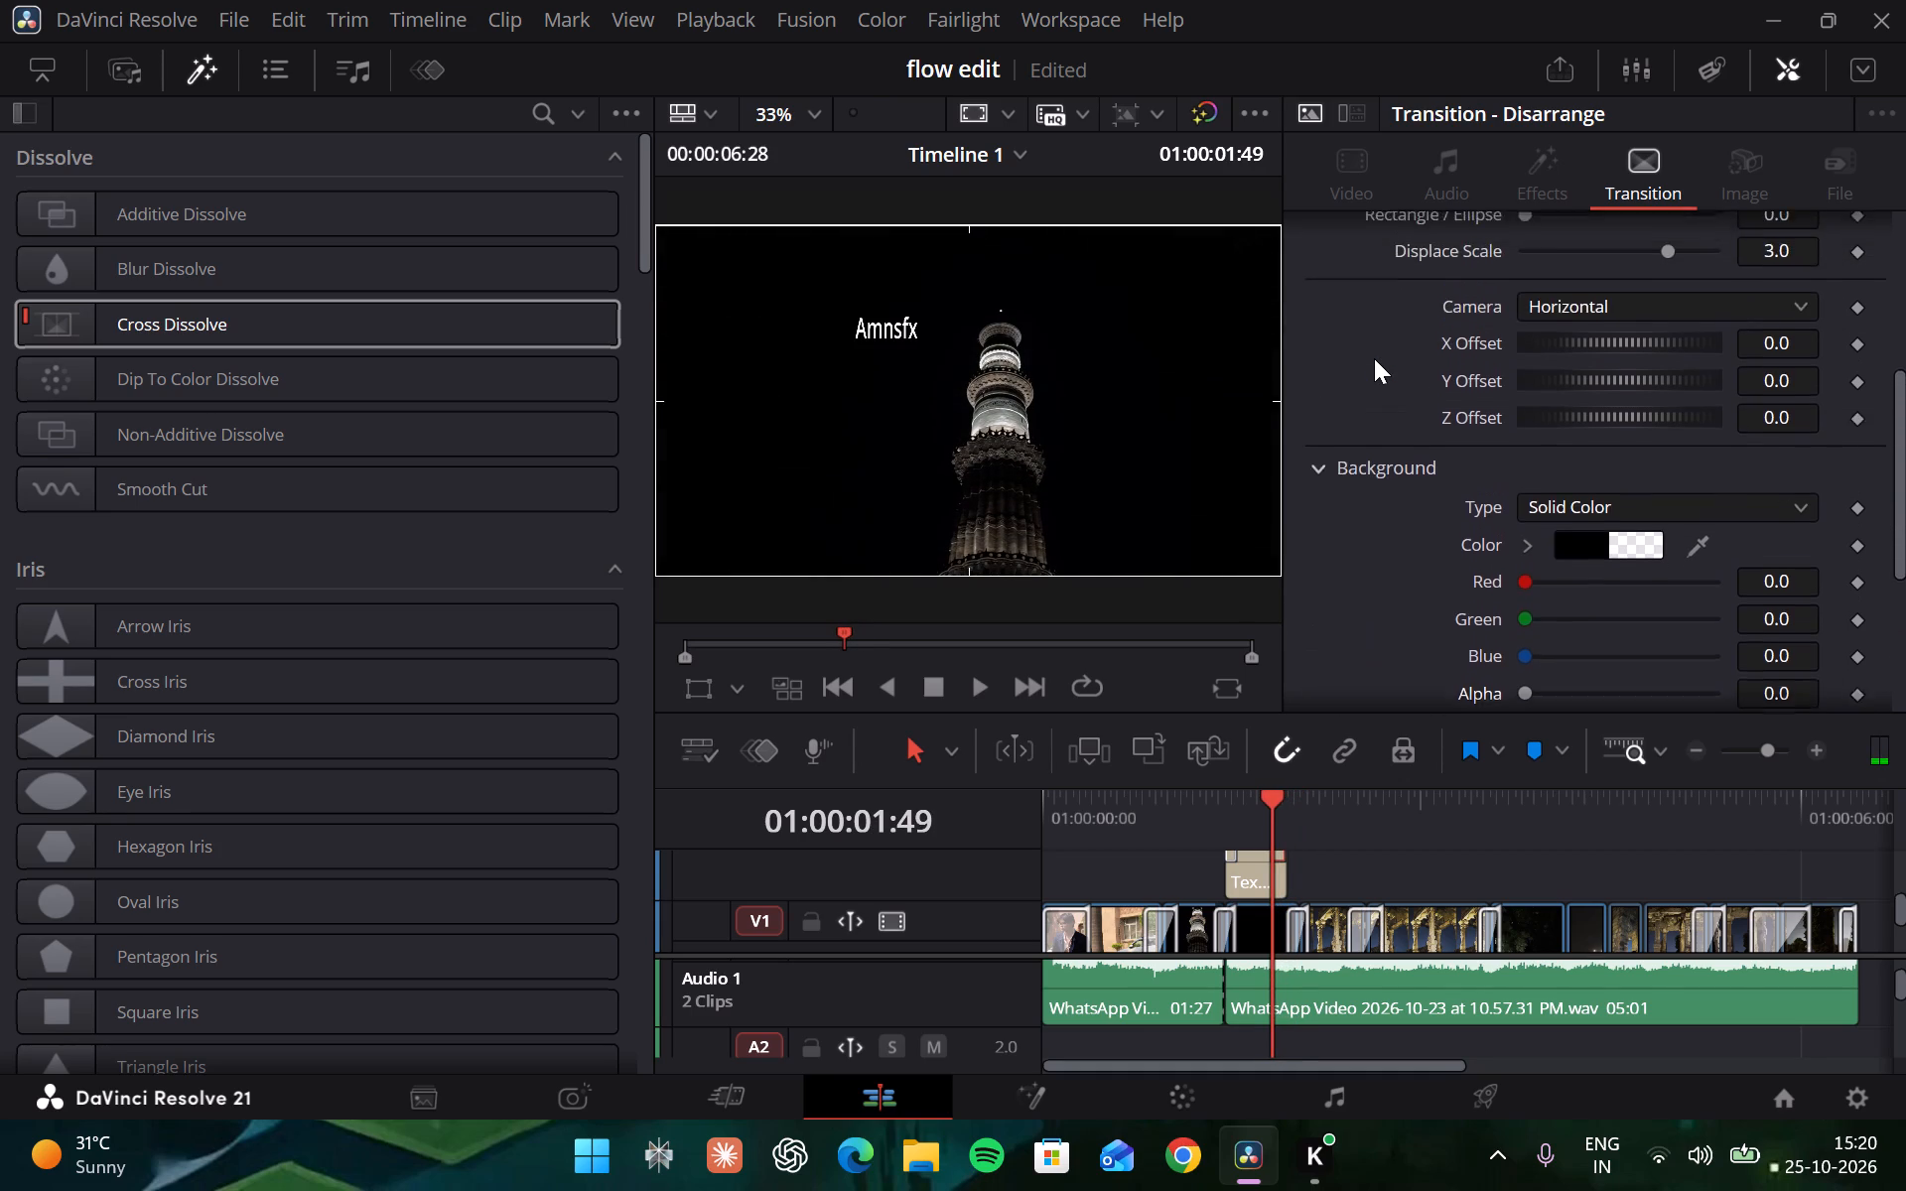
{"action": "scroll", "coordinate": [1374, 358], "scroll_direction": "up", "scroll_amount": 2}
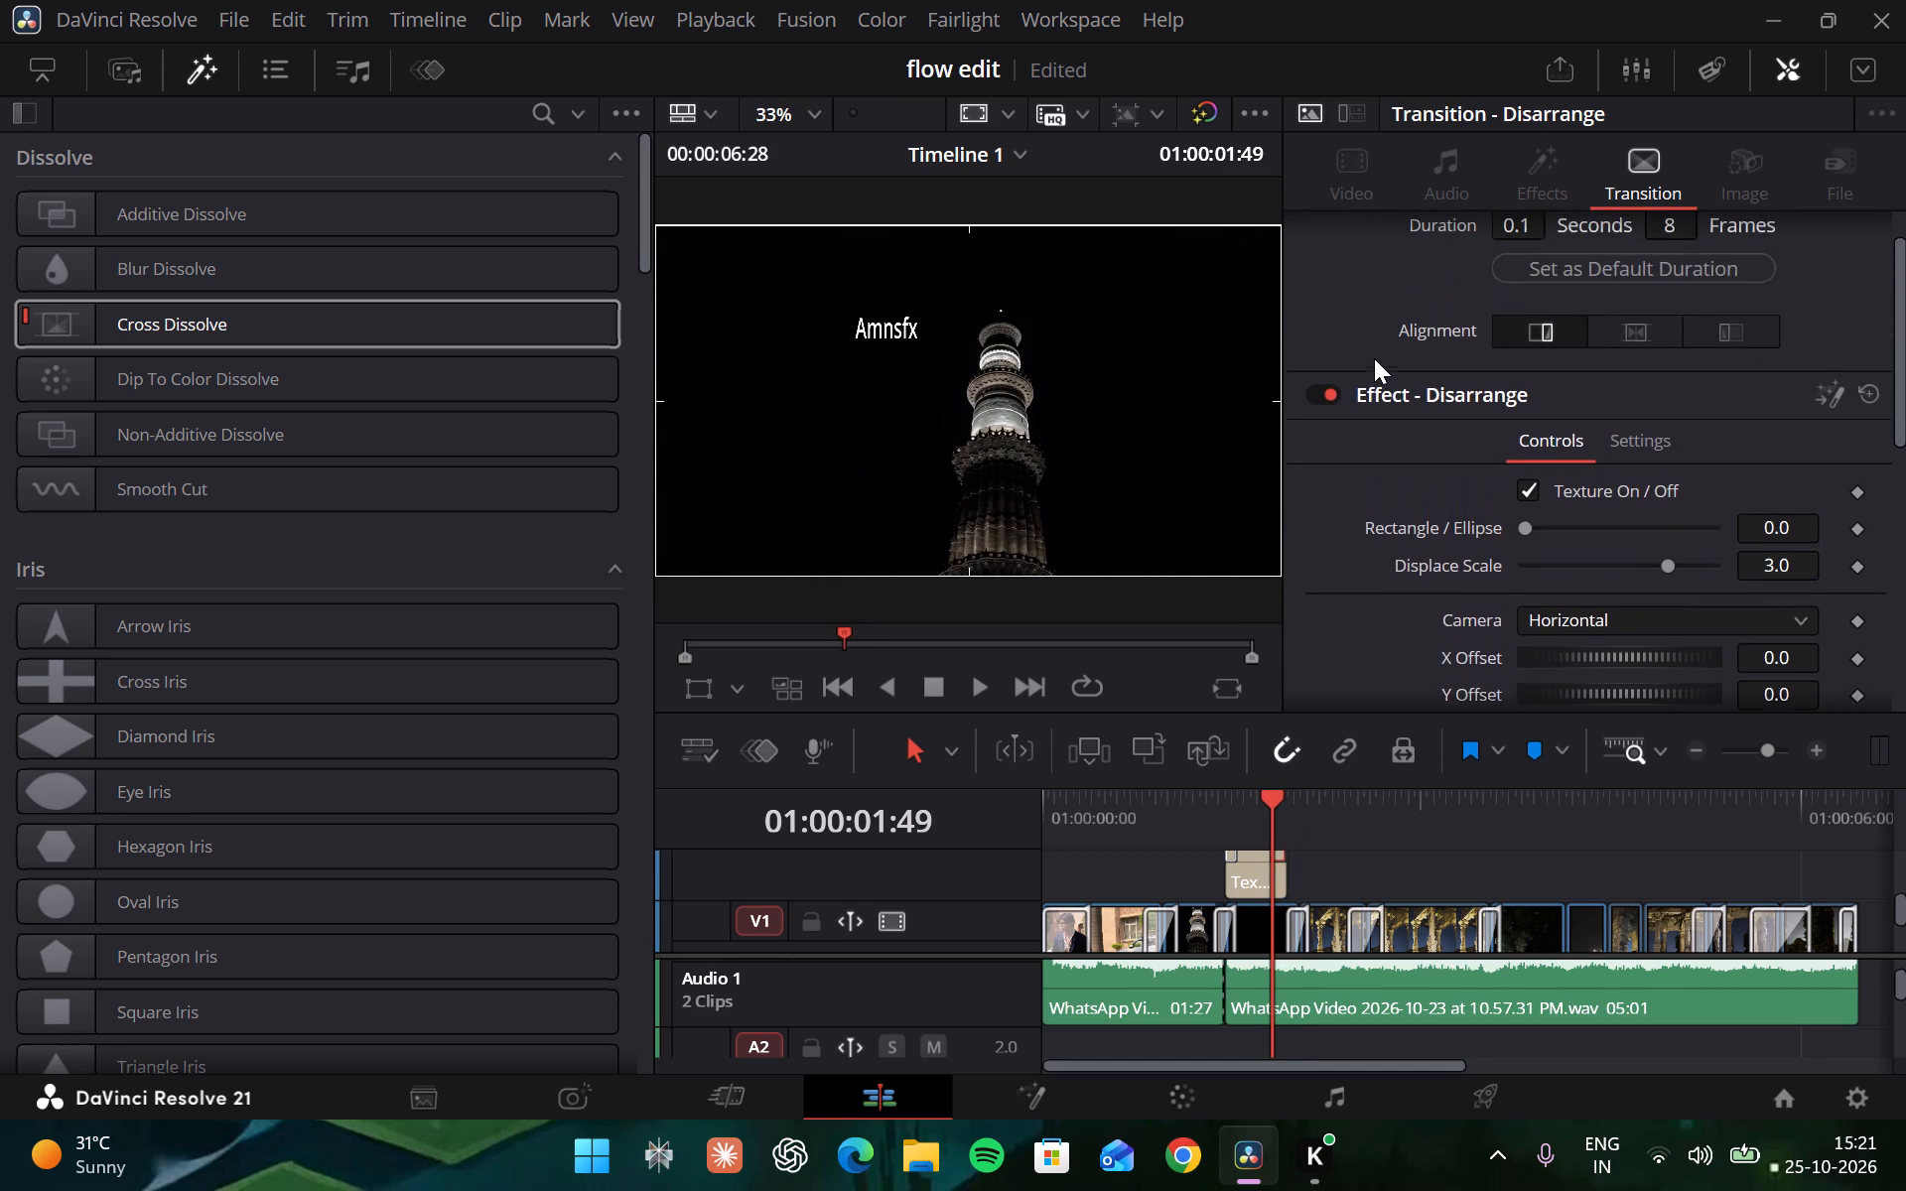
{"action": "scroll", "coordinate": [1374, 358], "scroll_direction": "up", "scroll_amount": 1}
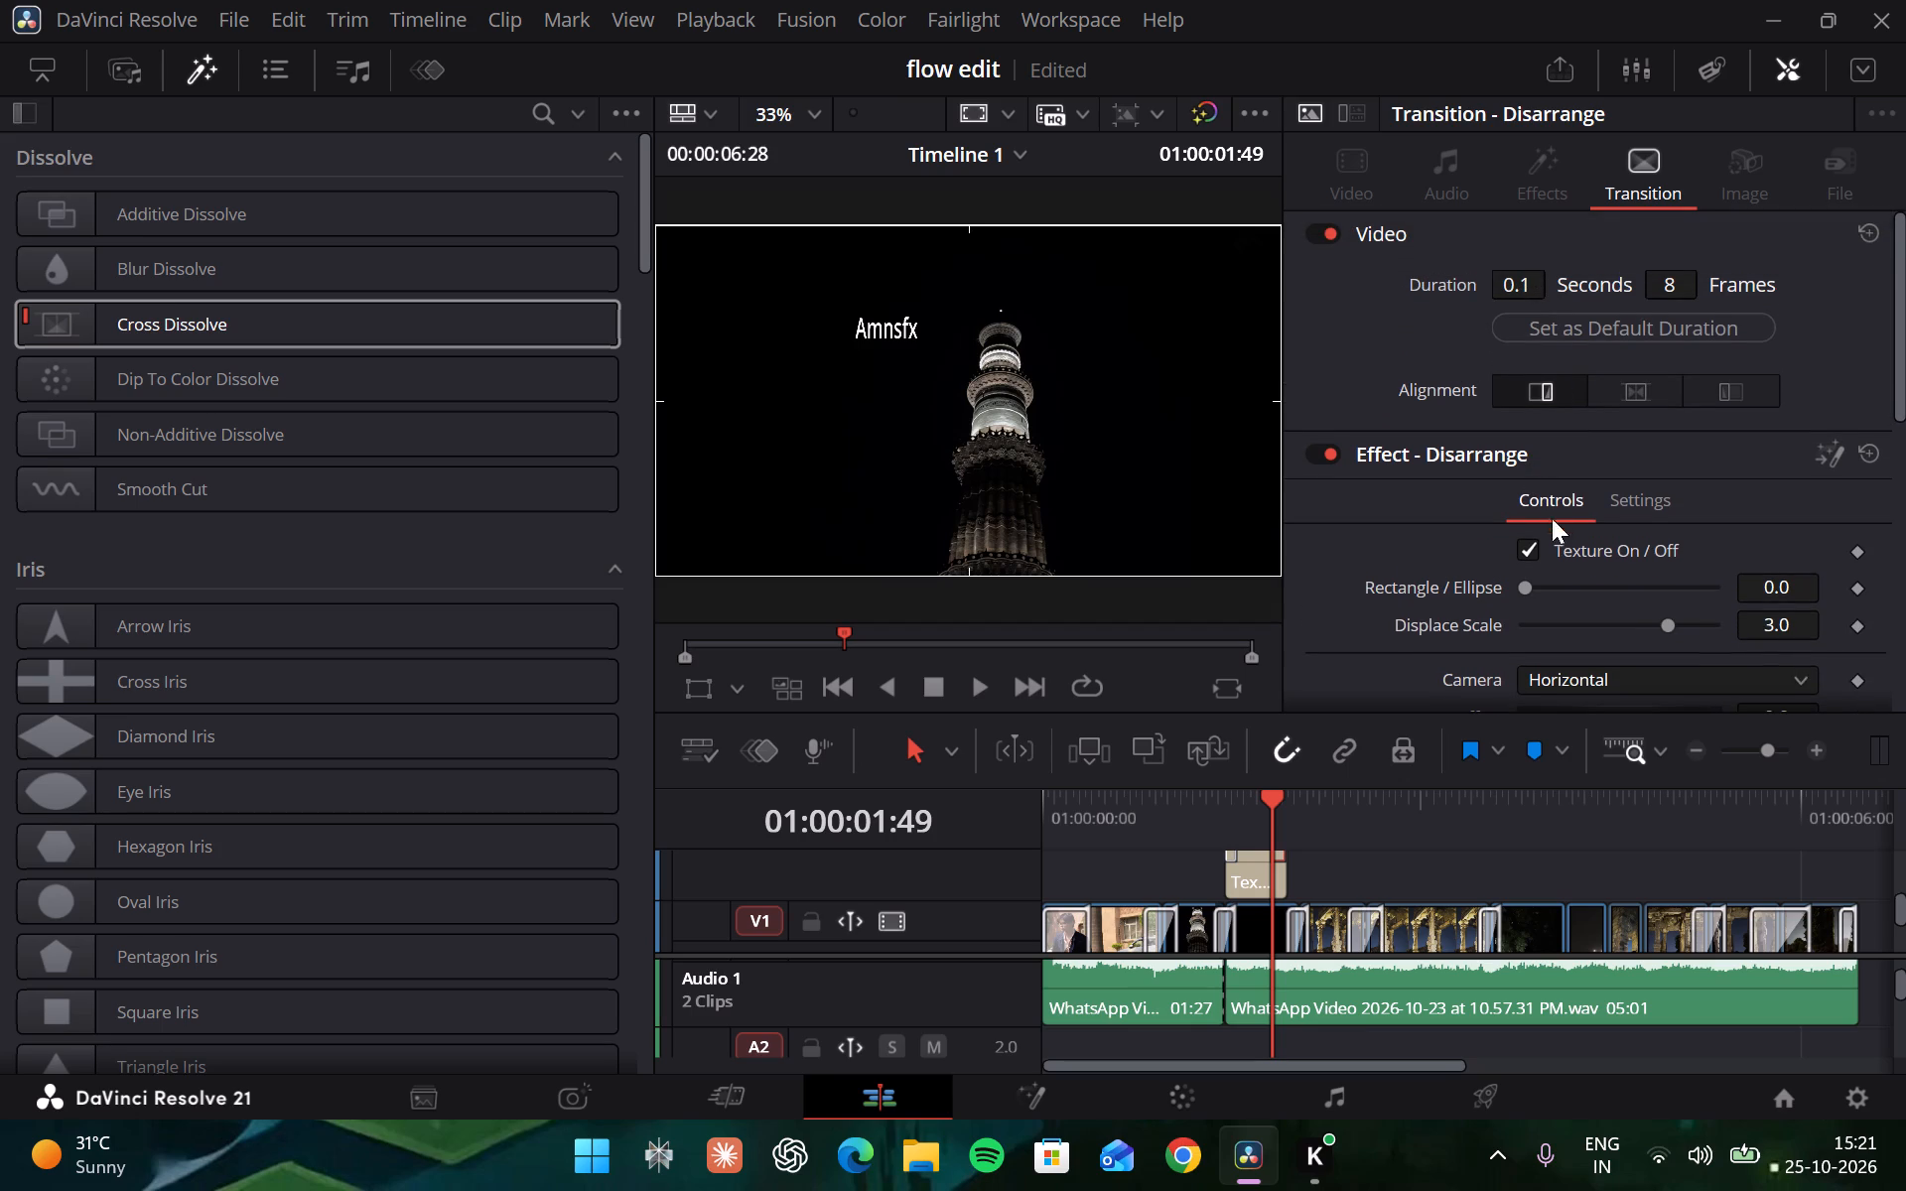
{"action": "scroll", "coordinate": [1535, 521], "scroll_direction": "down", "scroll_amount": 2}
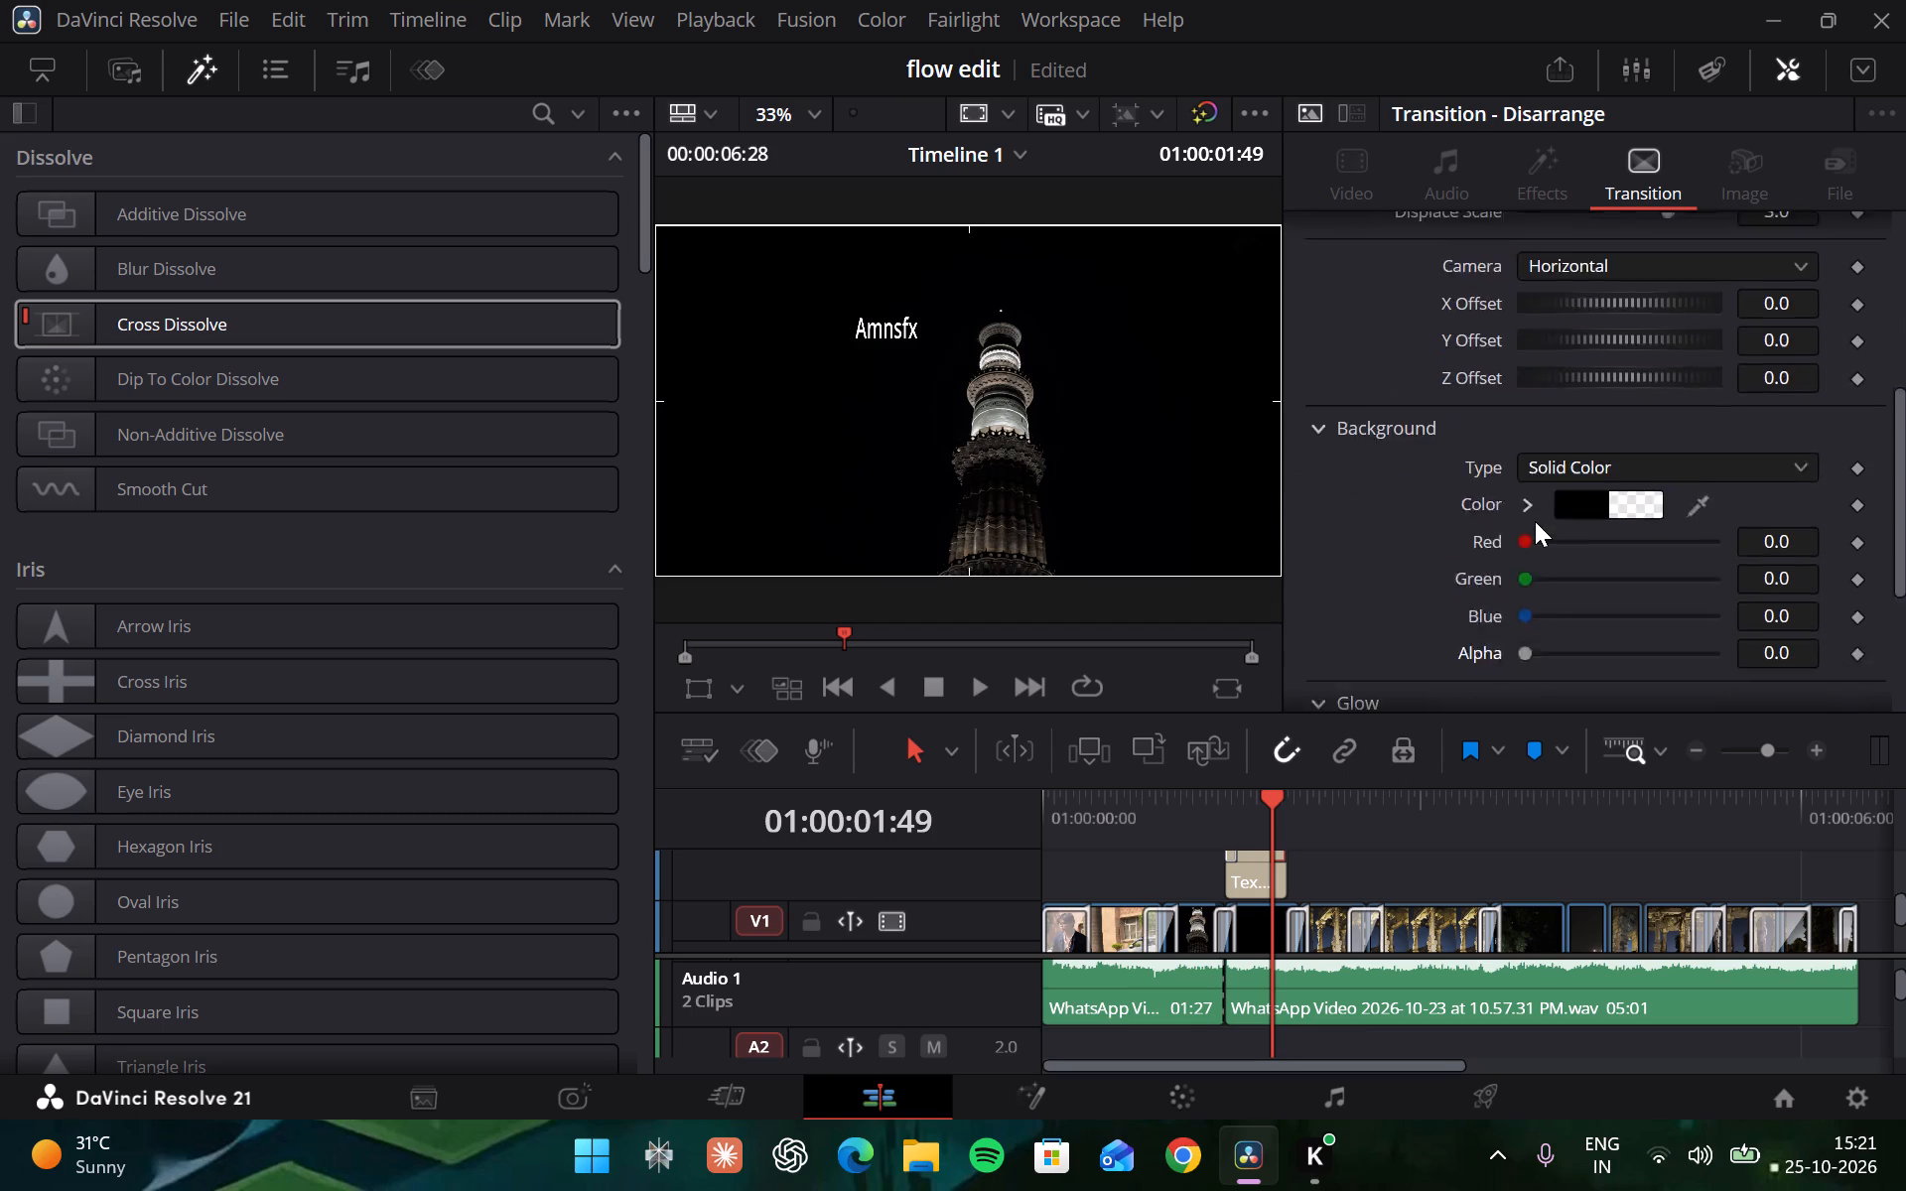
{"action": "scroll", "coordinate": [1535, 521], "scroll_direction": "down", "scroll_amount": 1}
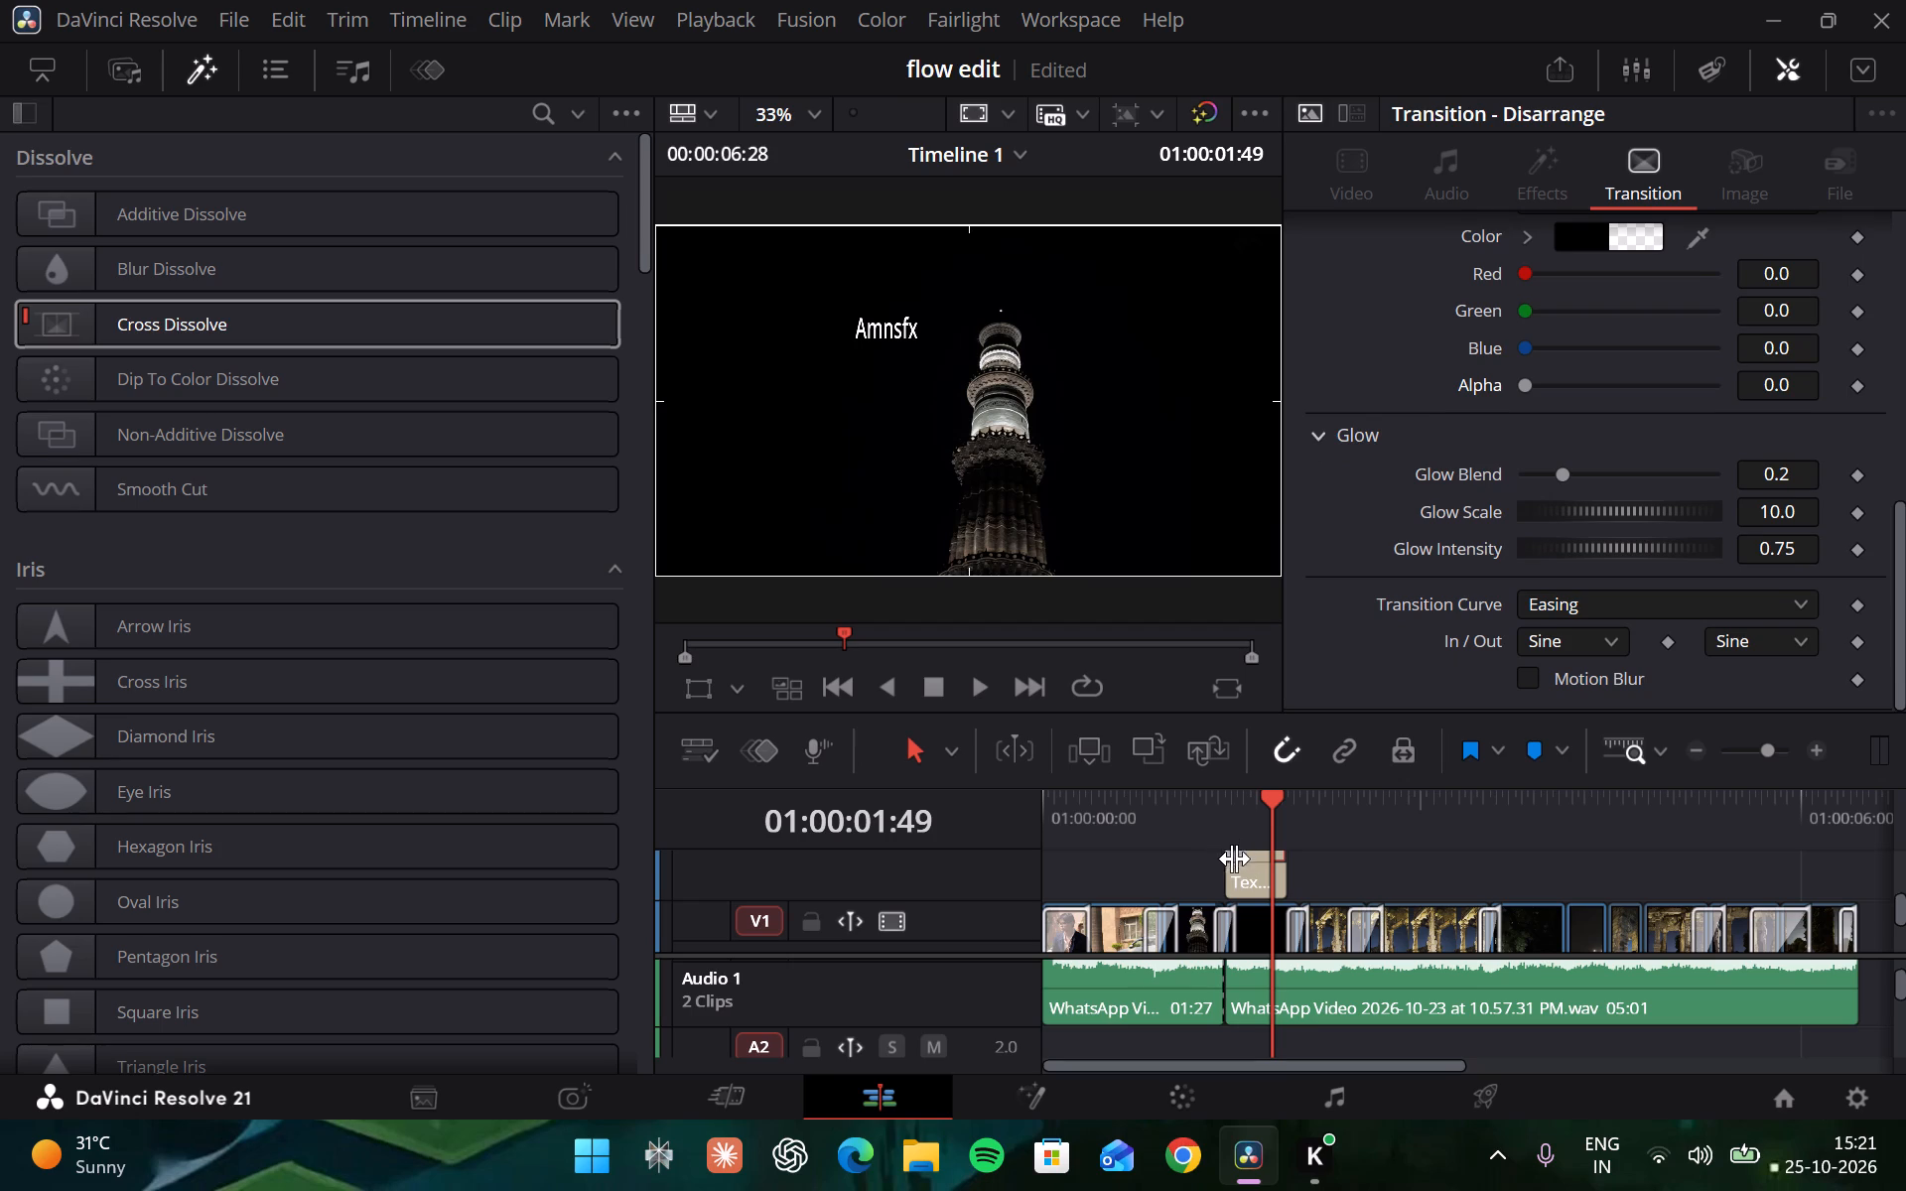
Lower the background Alpha of the Disarrange transition at the "Amnsfx" title's start to 0.05.
{"action": "left_click", "coordinate": [1233, 861]}
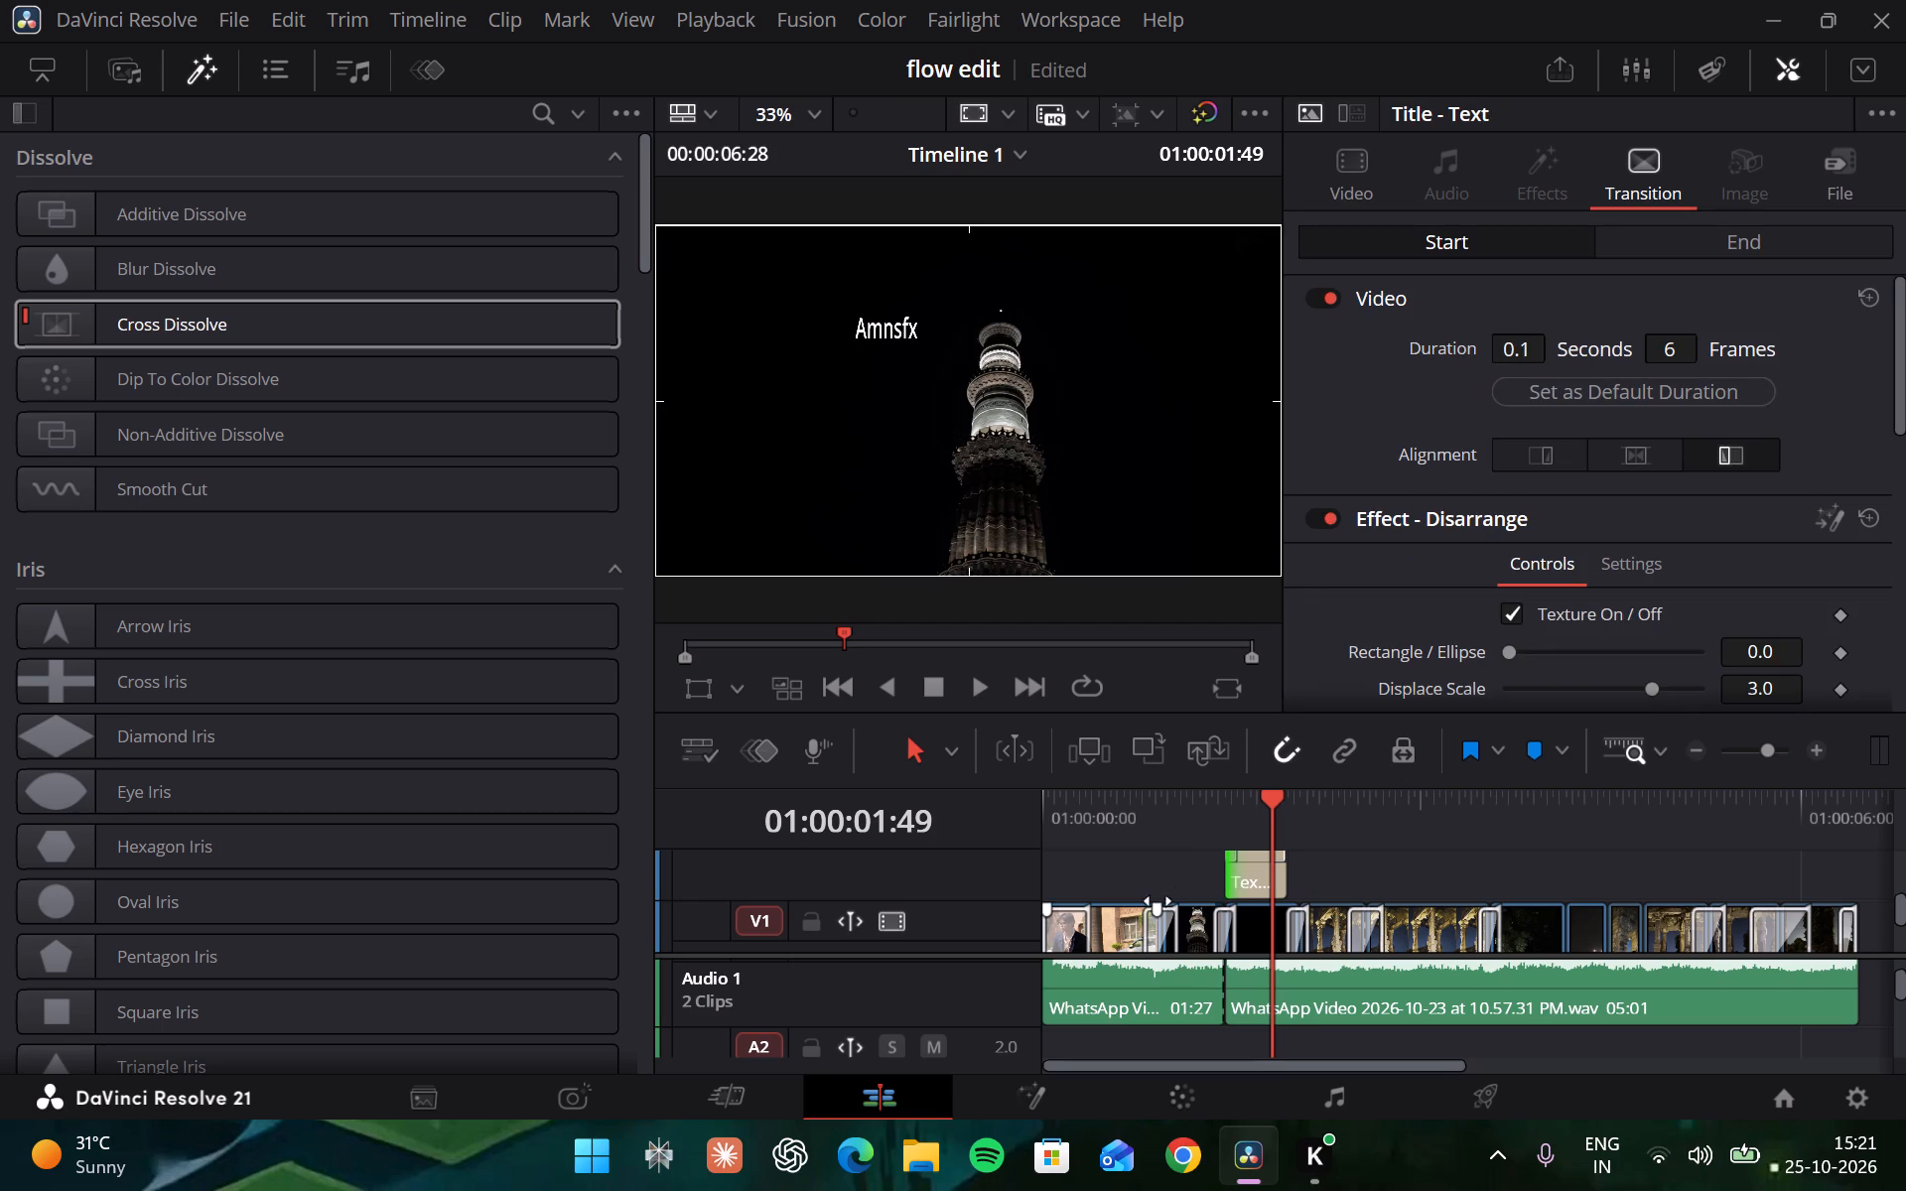
{"action": "left_click", "coordinate": [1152, 899]}
{"action": "left_click", "coordinate": [1235, 867]}
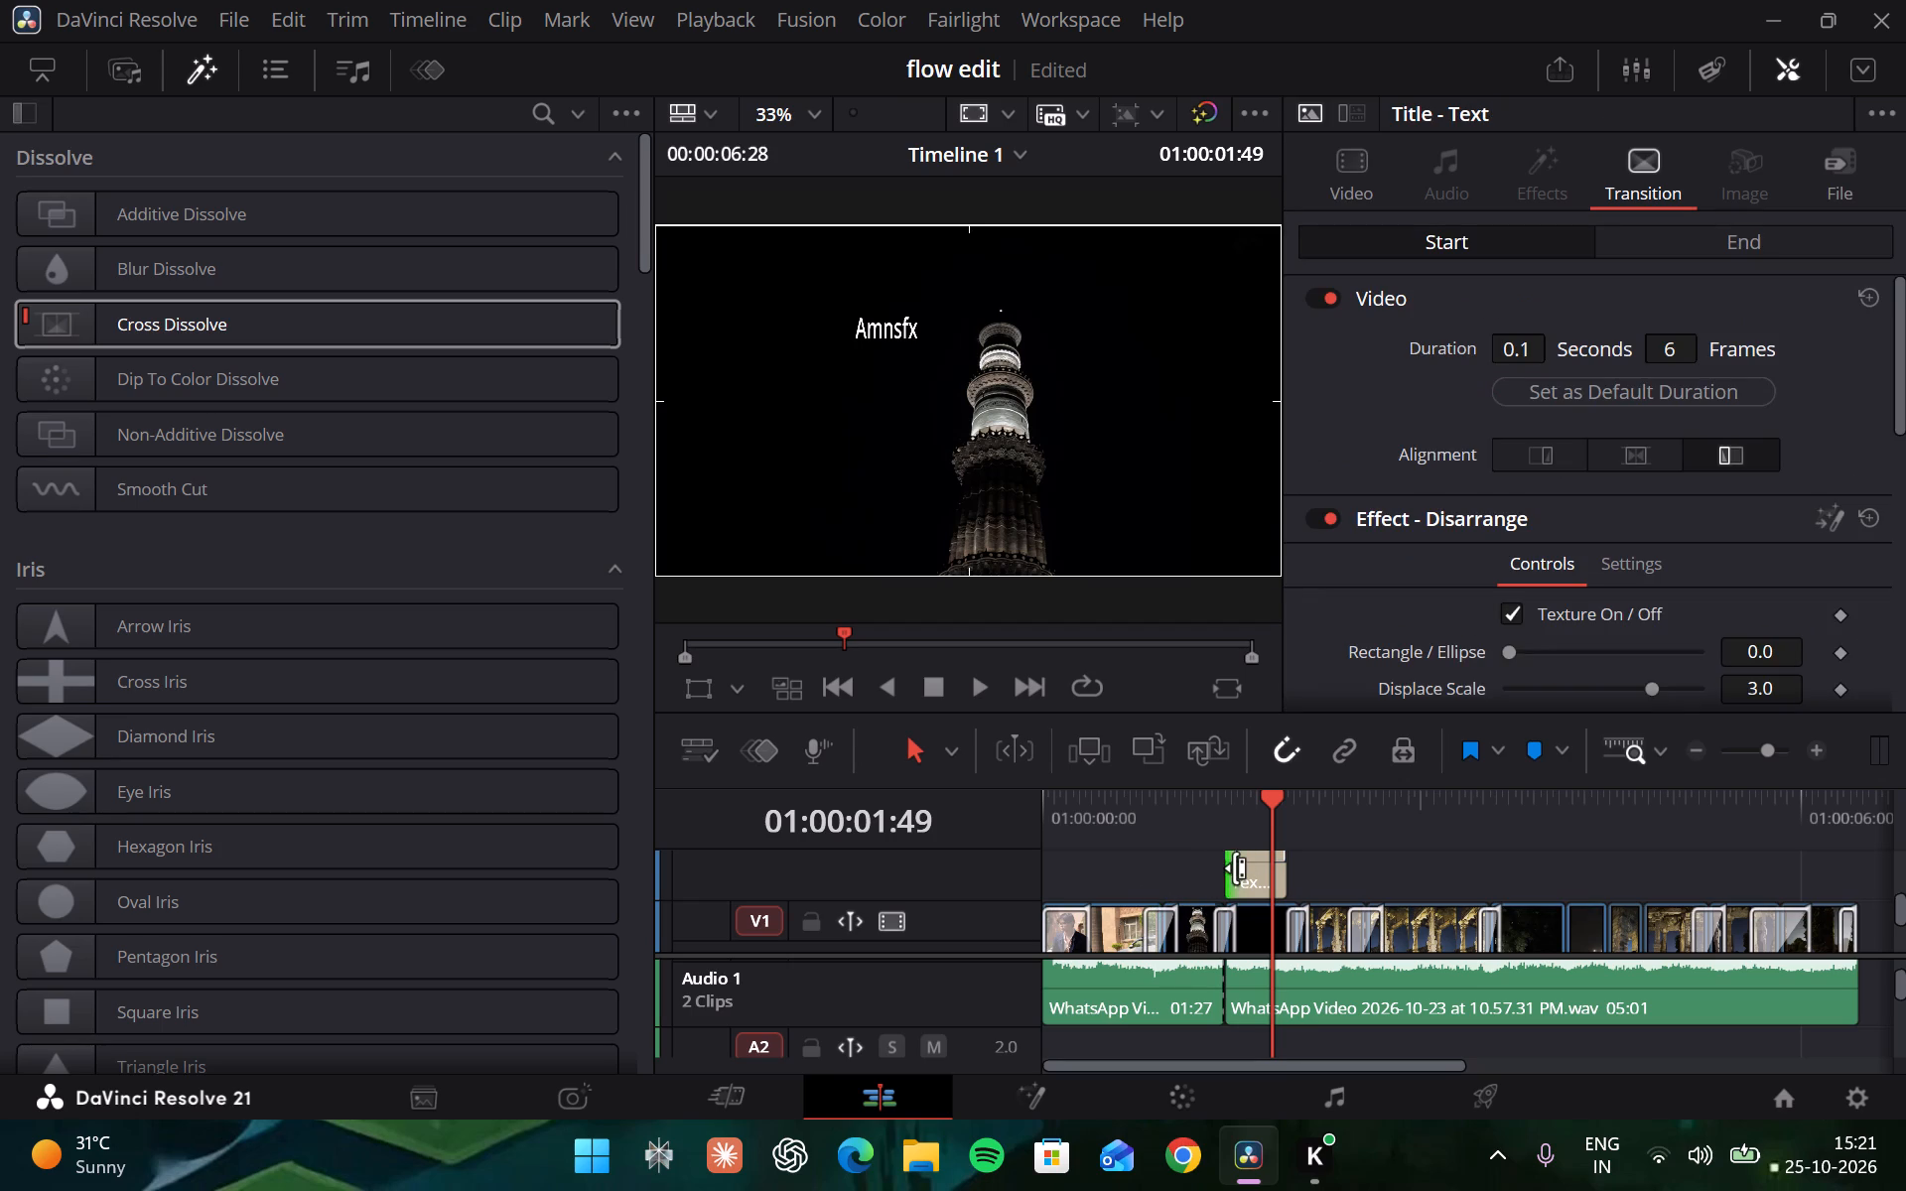
{"action": "left_click", "coordinate": [1234, 861]}
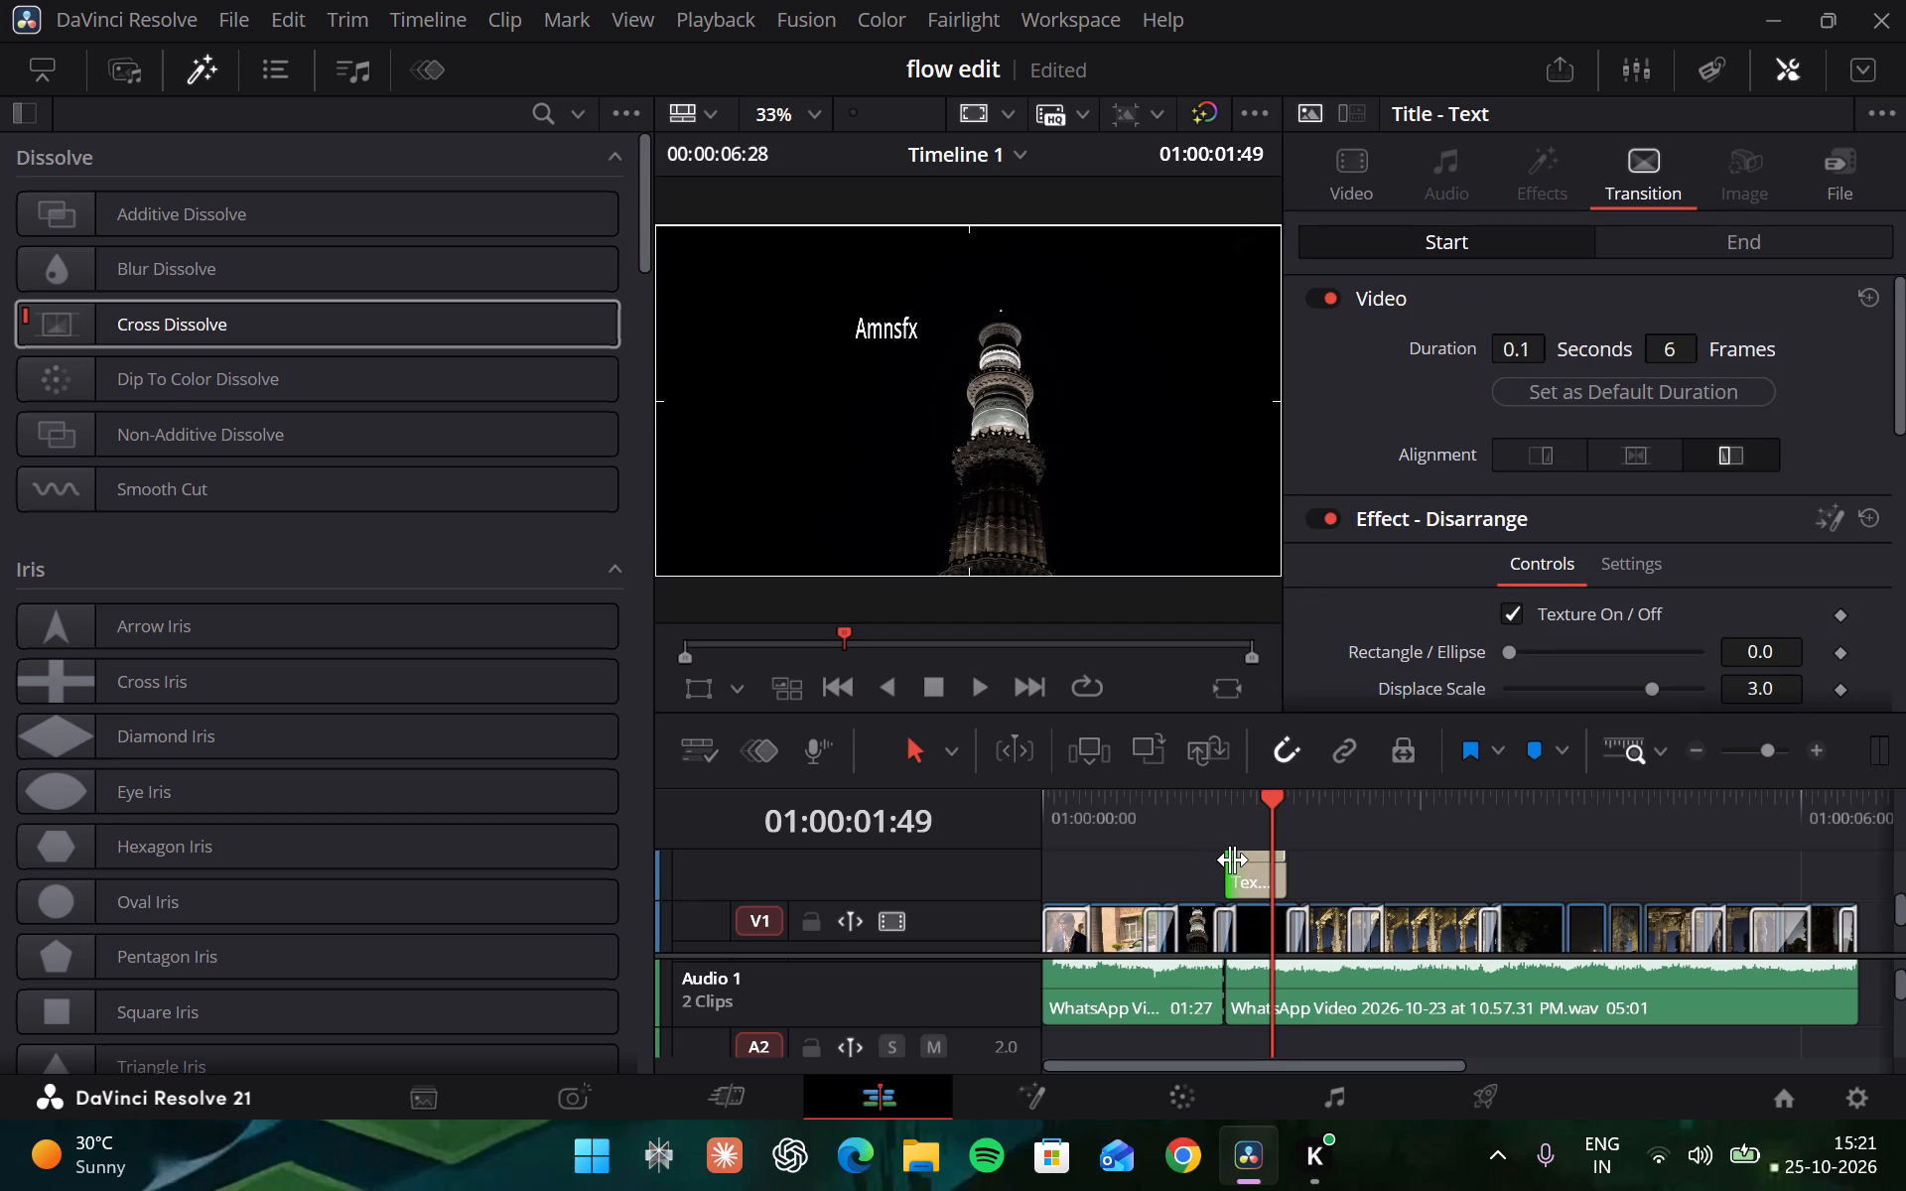
{"action": "double_click", "coordinate": [1234, 858]}
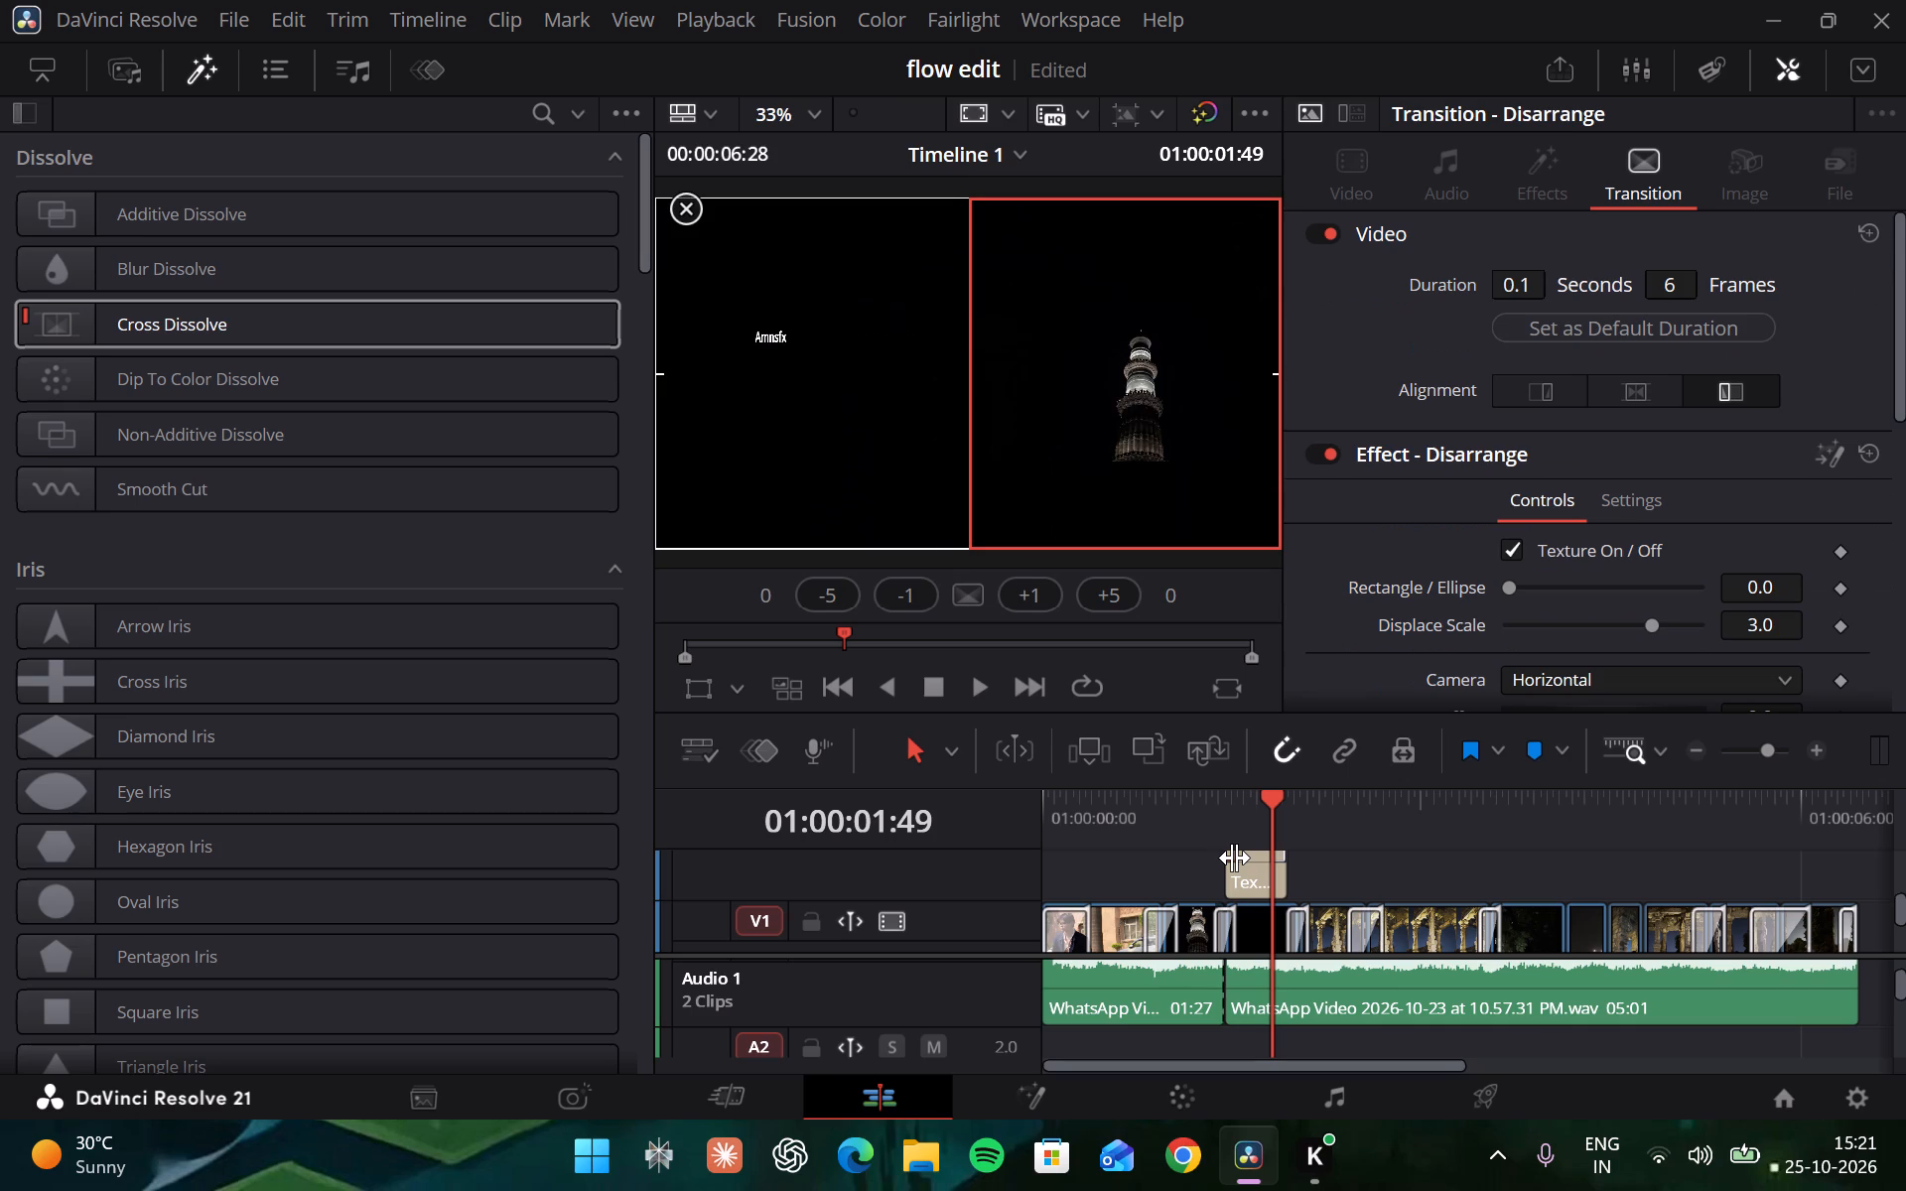
{"action": "scroll", "coordinate": [1594, 507], "scroll_direction": "down", "scroll_amount": 1}
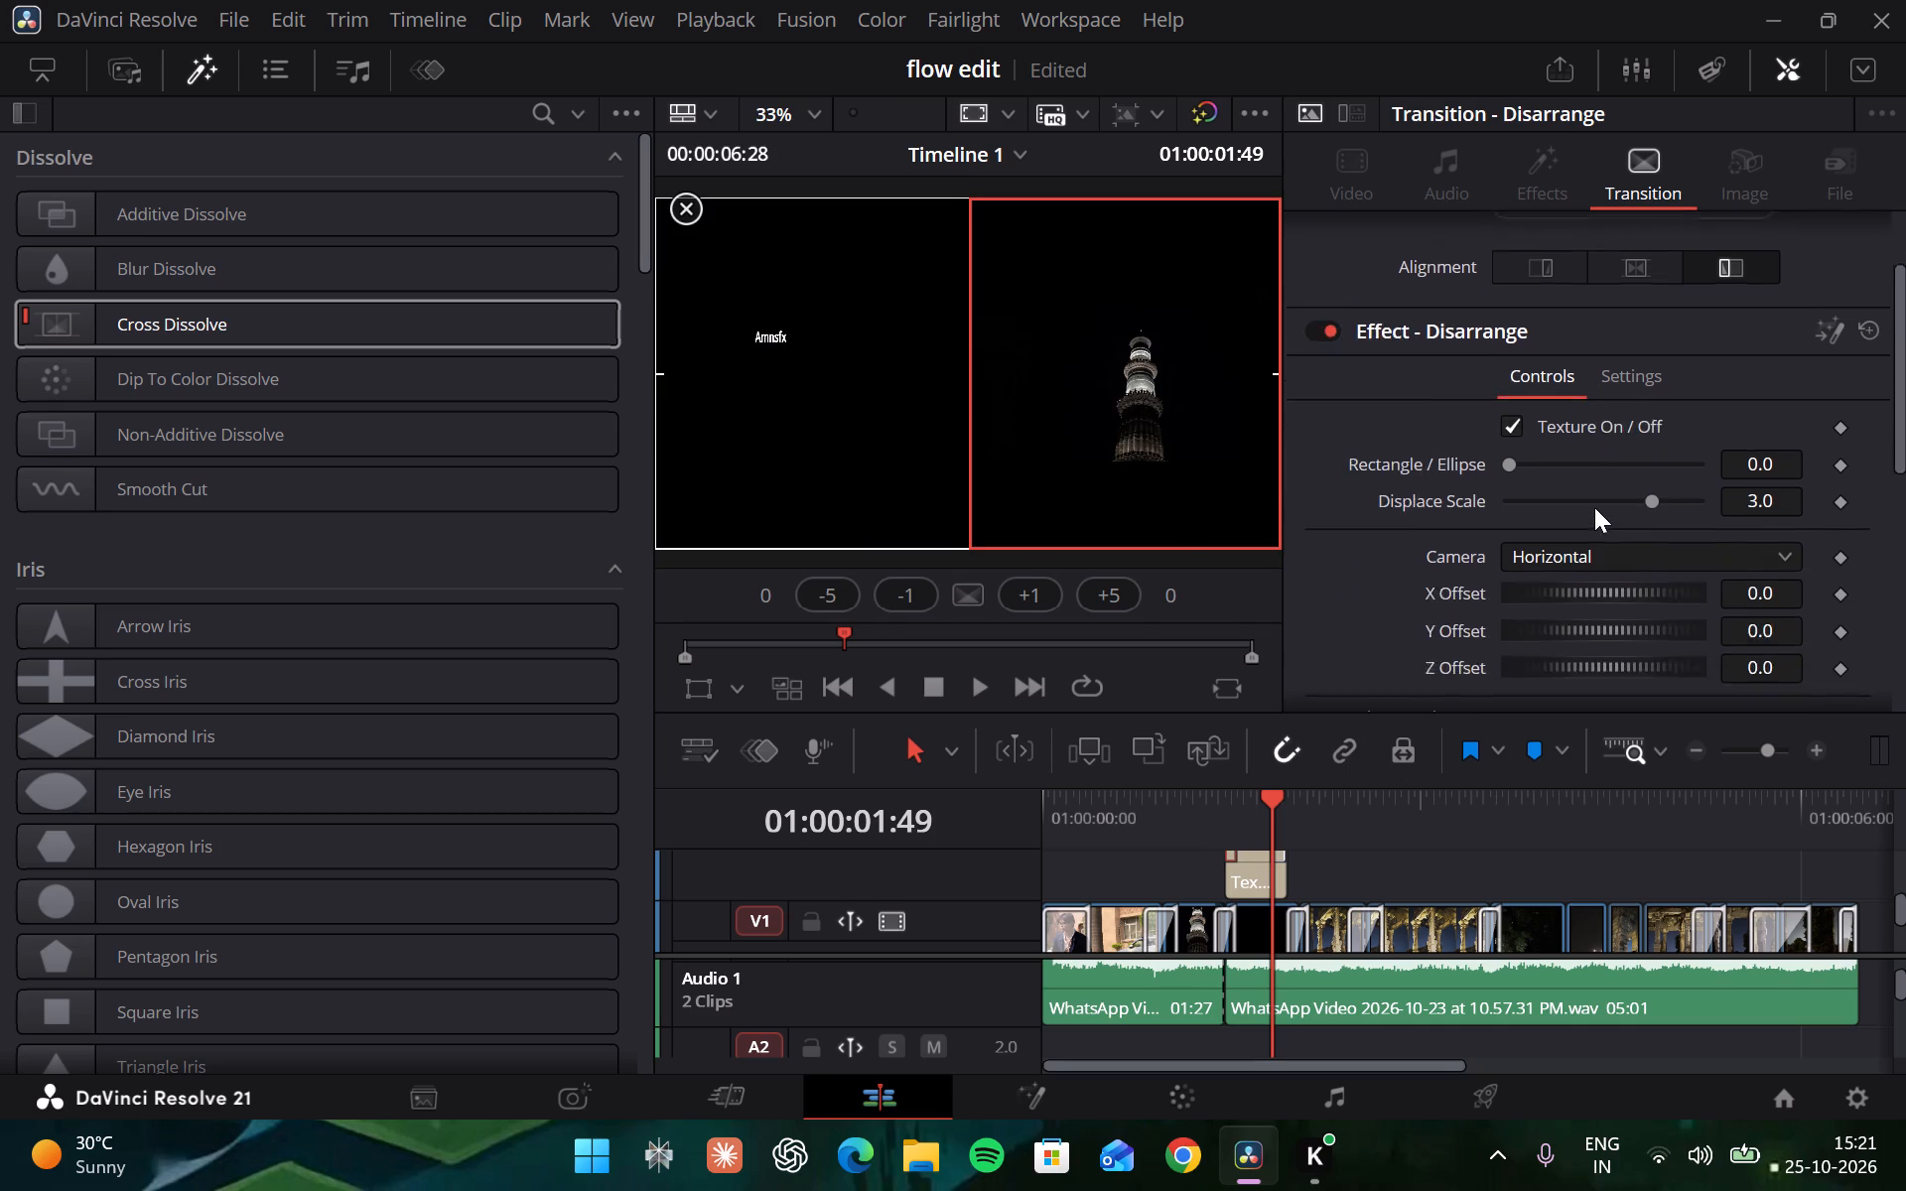
{"action": "scroll", "coordinate": [1594, 507], "scroll_direction": "down", "scroll_amount": 1}
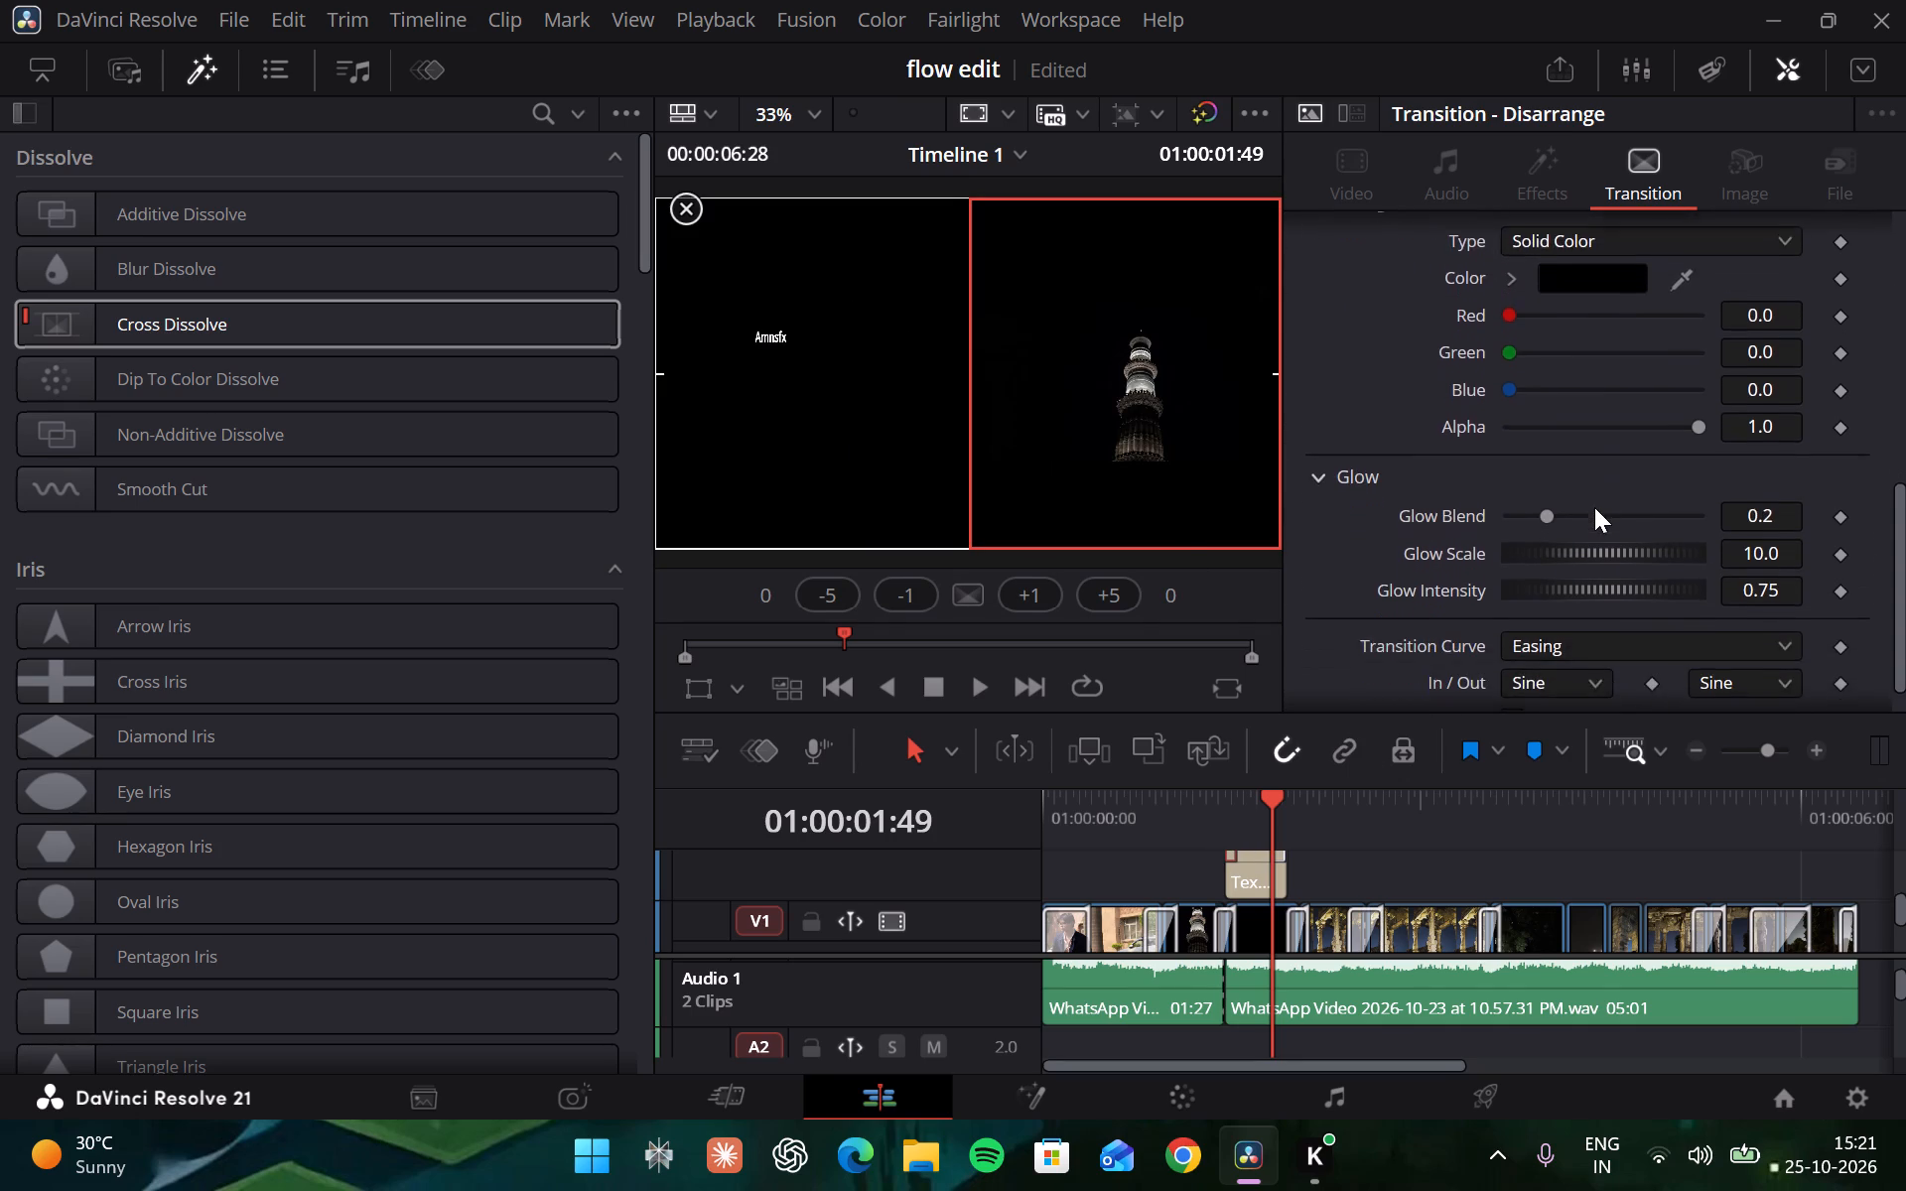
{"action": "scroll", "coordinate": [1594, 507], "scroll_direction": "down", "scroll_amount": 1}
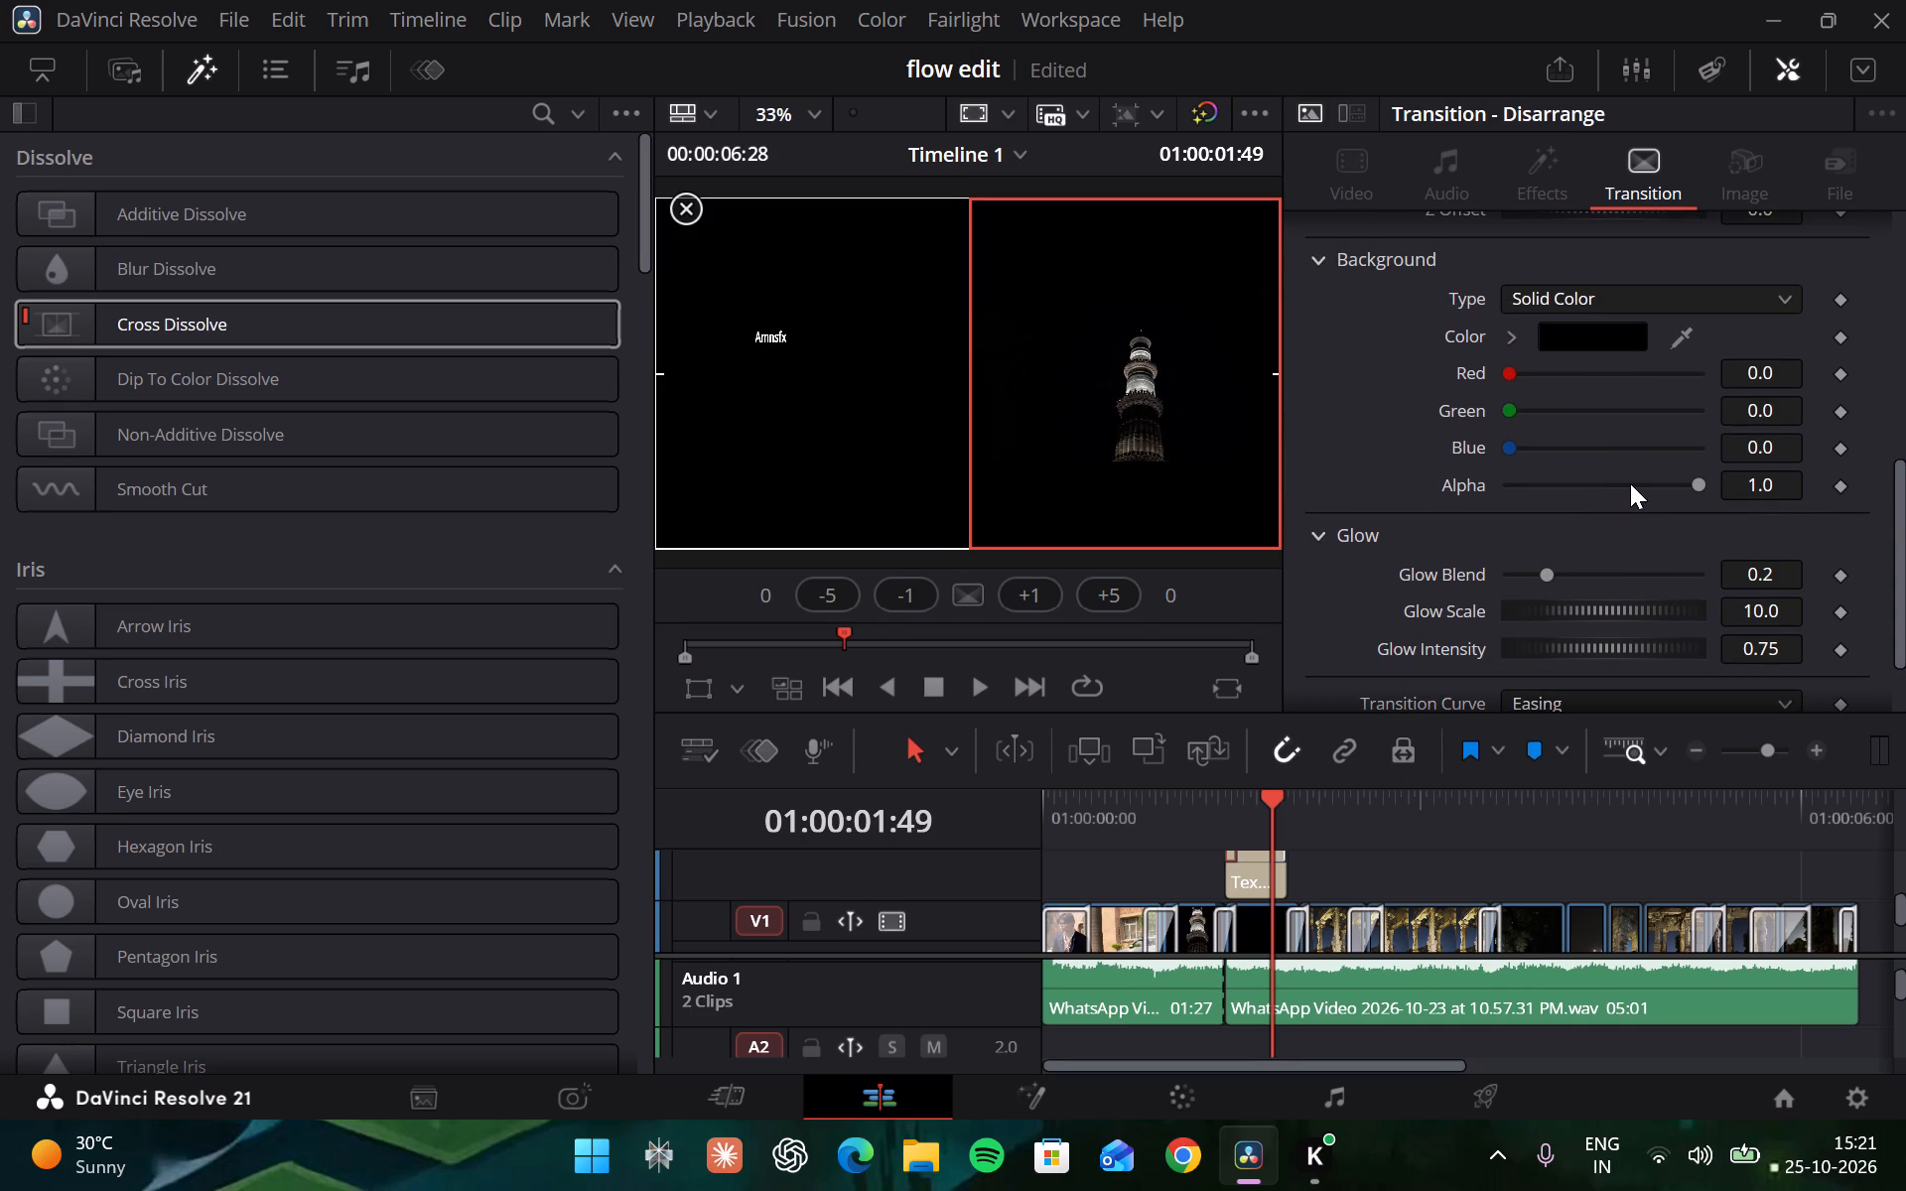
{"action": "left_click_drag", "start_coordinate": [1632, 483], "coordinate": [1308, 514]}
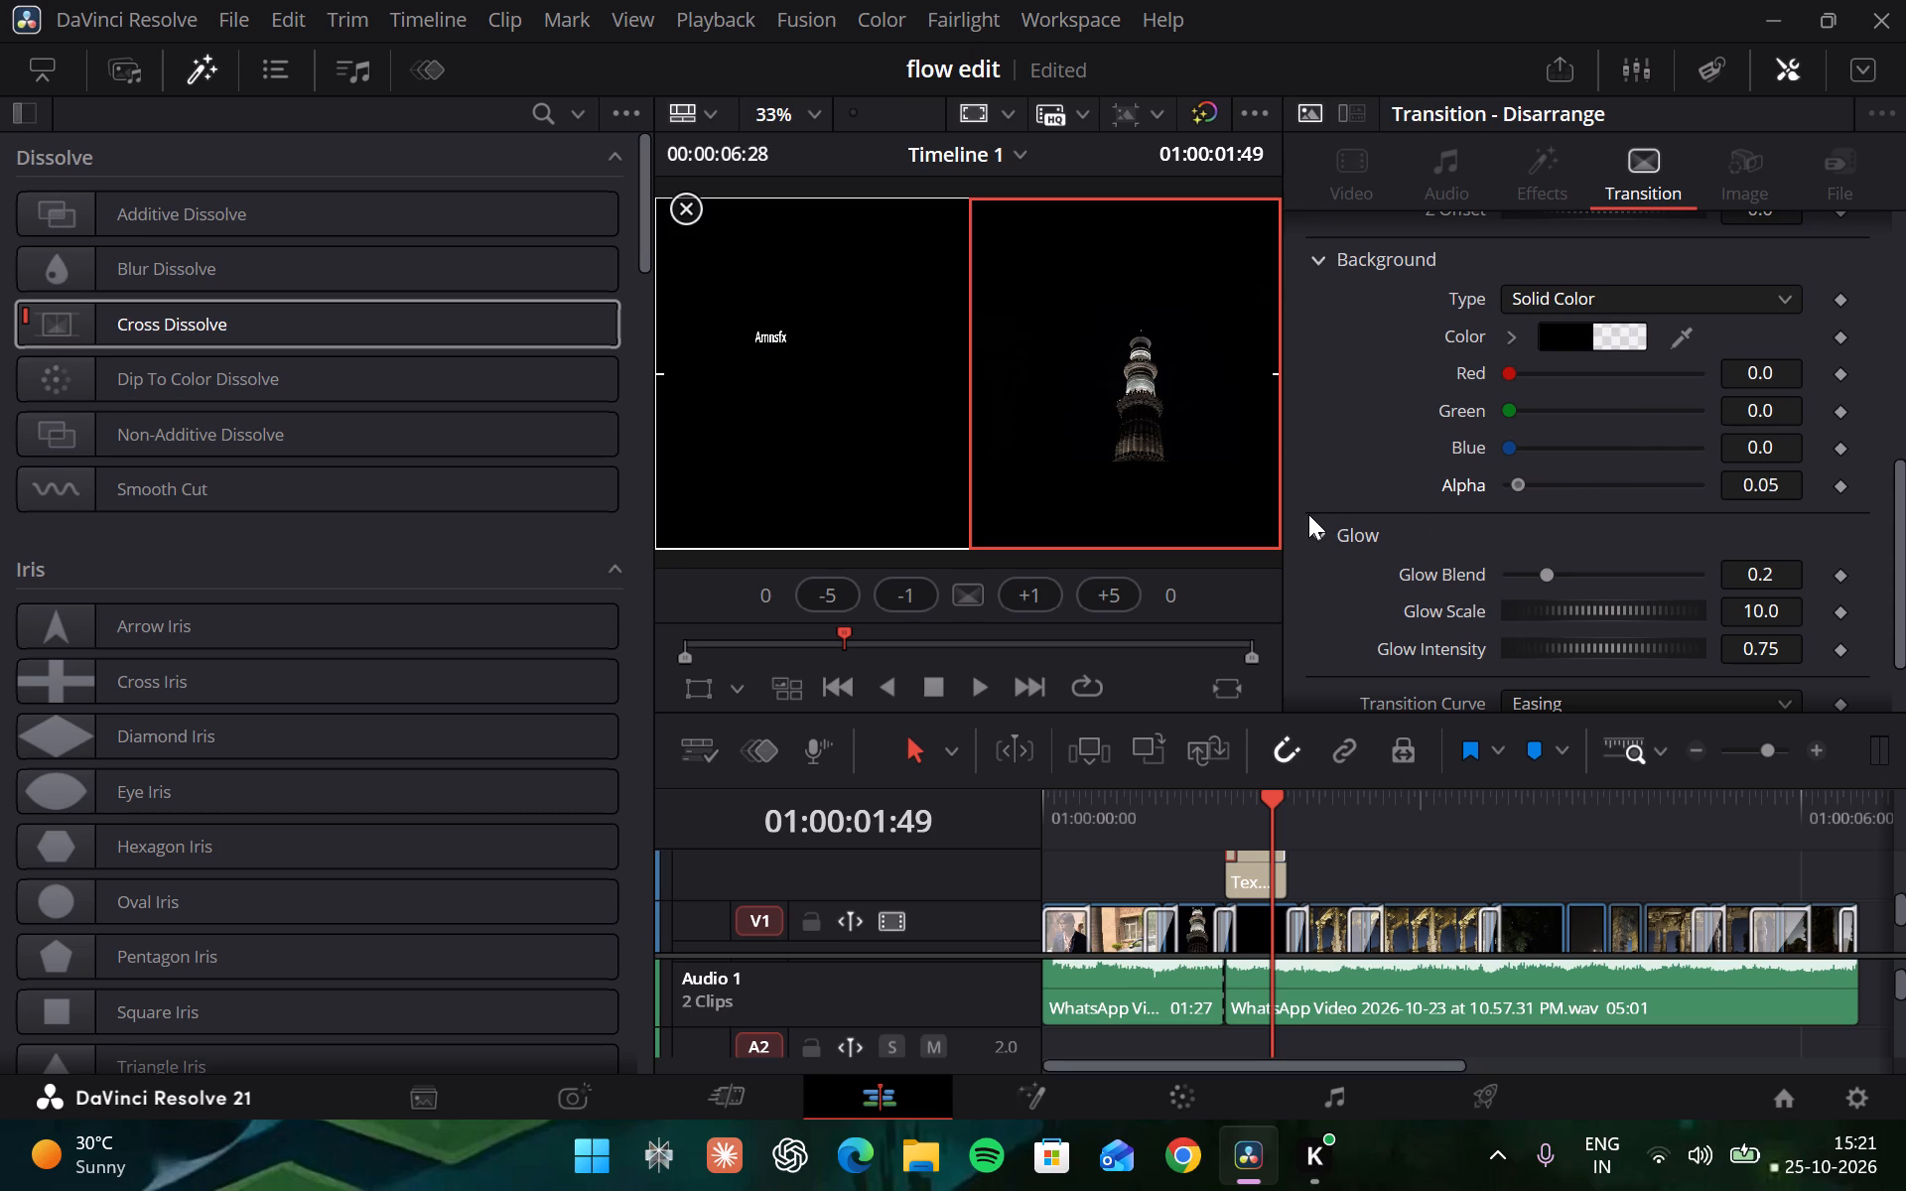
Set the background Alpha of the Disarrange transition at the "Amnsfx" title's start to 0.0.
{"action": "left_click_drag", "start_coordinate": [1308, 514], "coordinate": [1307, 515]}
Play the edit through the "Amnsfx" title and scrub back over the pillar shots to review the title's Disarrange transitions and the tower cut.
{"action": "left_click_drag", "start_coordinate": [1279, 815], "coordinate": [1222, 809]}
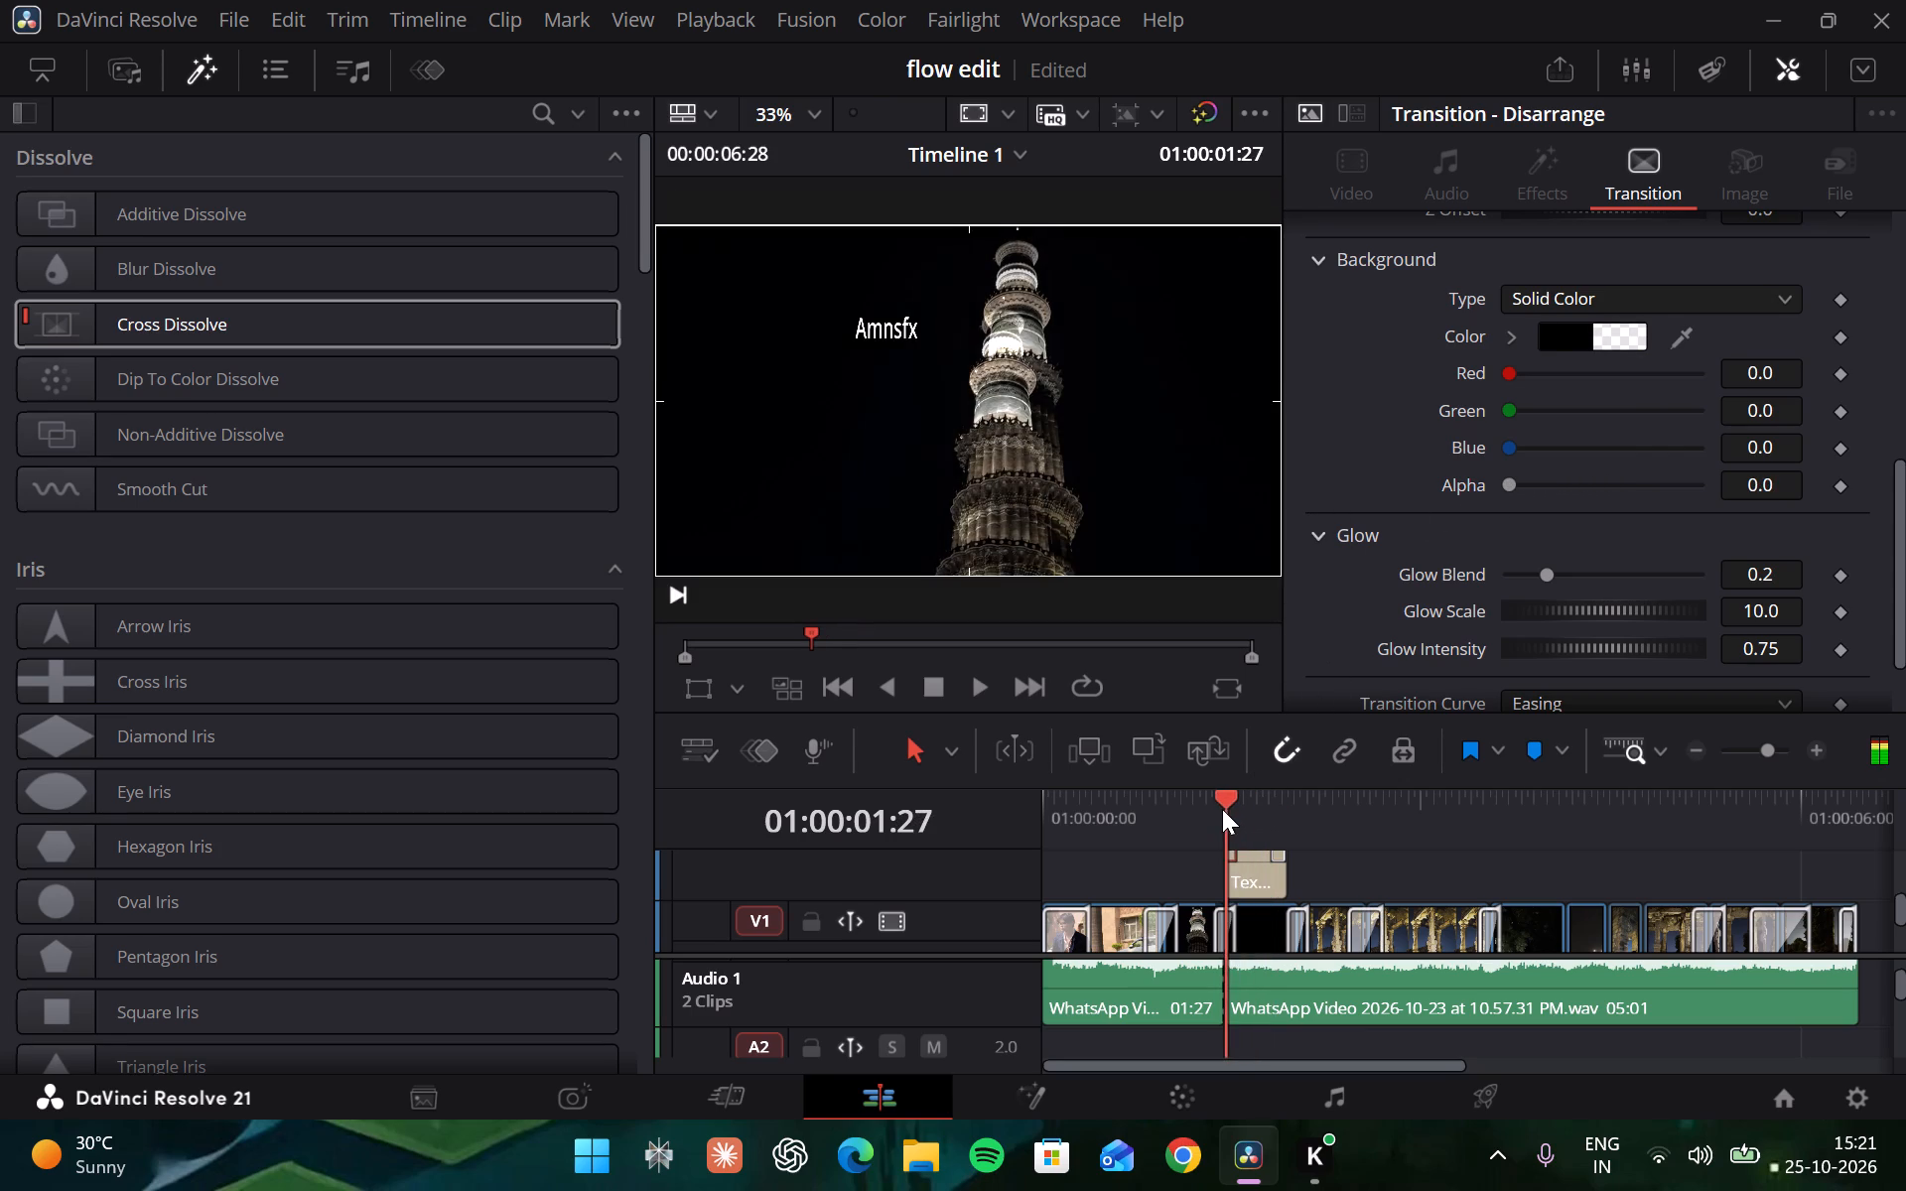
{"action": "left_click_drag", "start_coordinate": [1222, 809], "coordinate": [1216, 809]}
{"action": "key", "text": "space"}
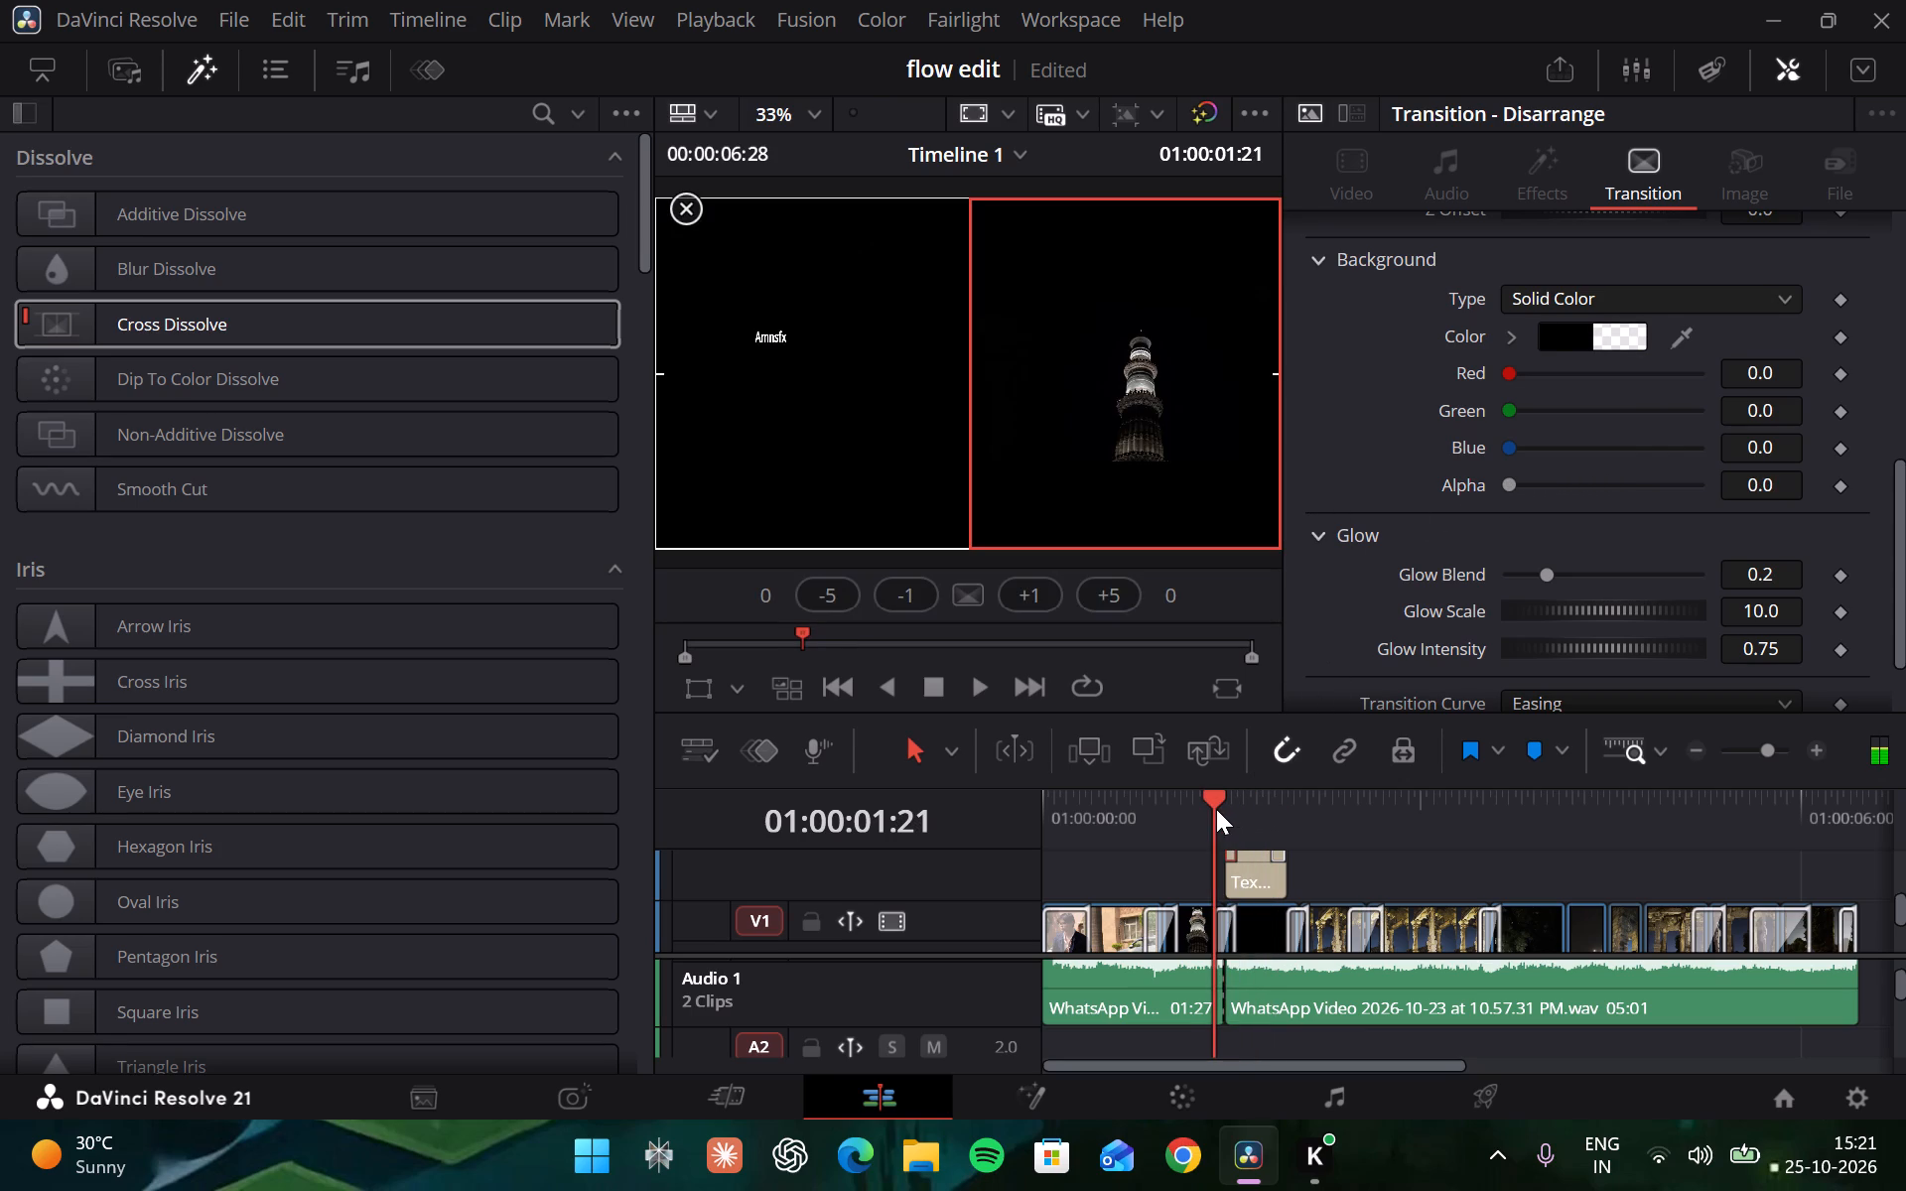
{"action": "key", "text": "space"}
{"action": "key", "text": "space"}
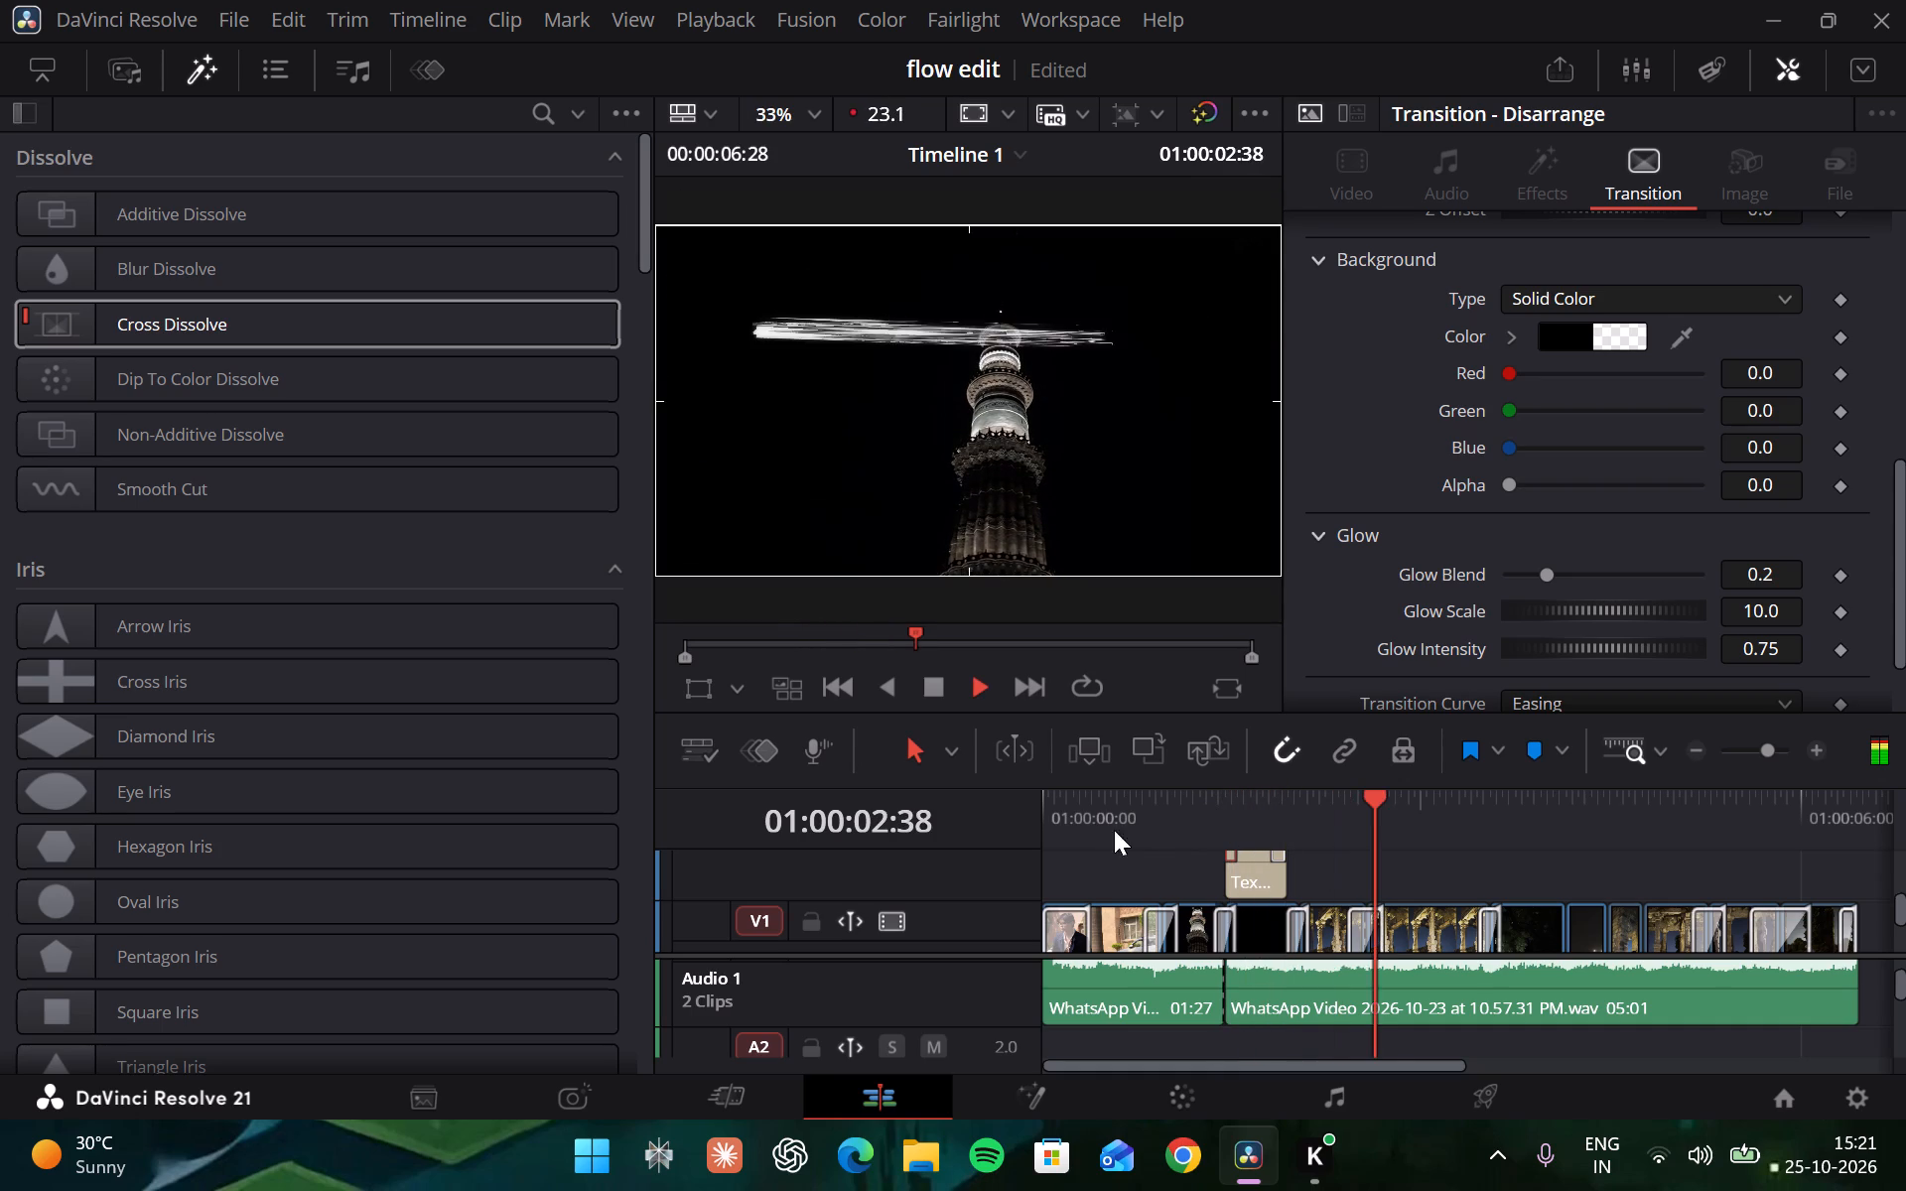
{"action": "double_click", "coordinate": [1082, 806]}
{"action": "key", "text": "space"}
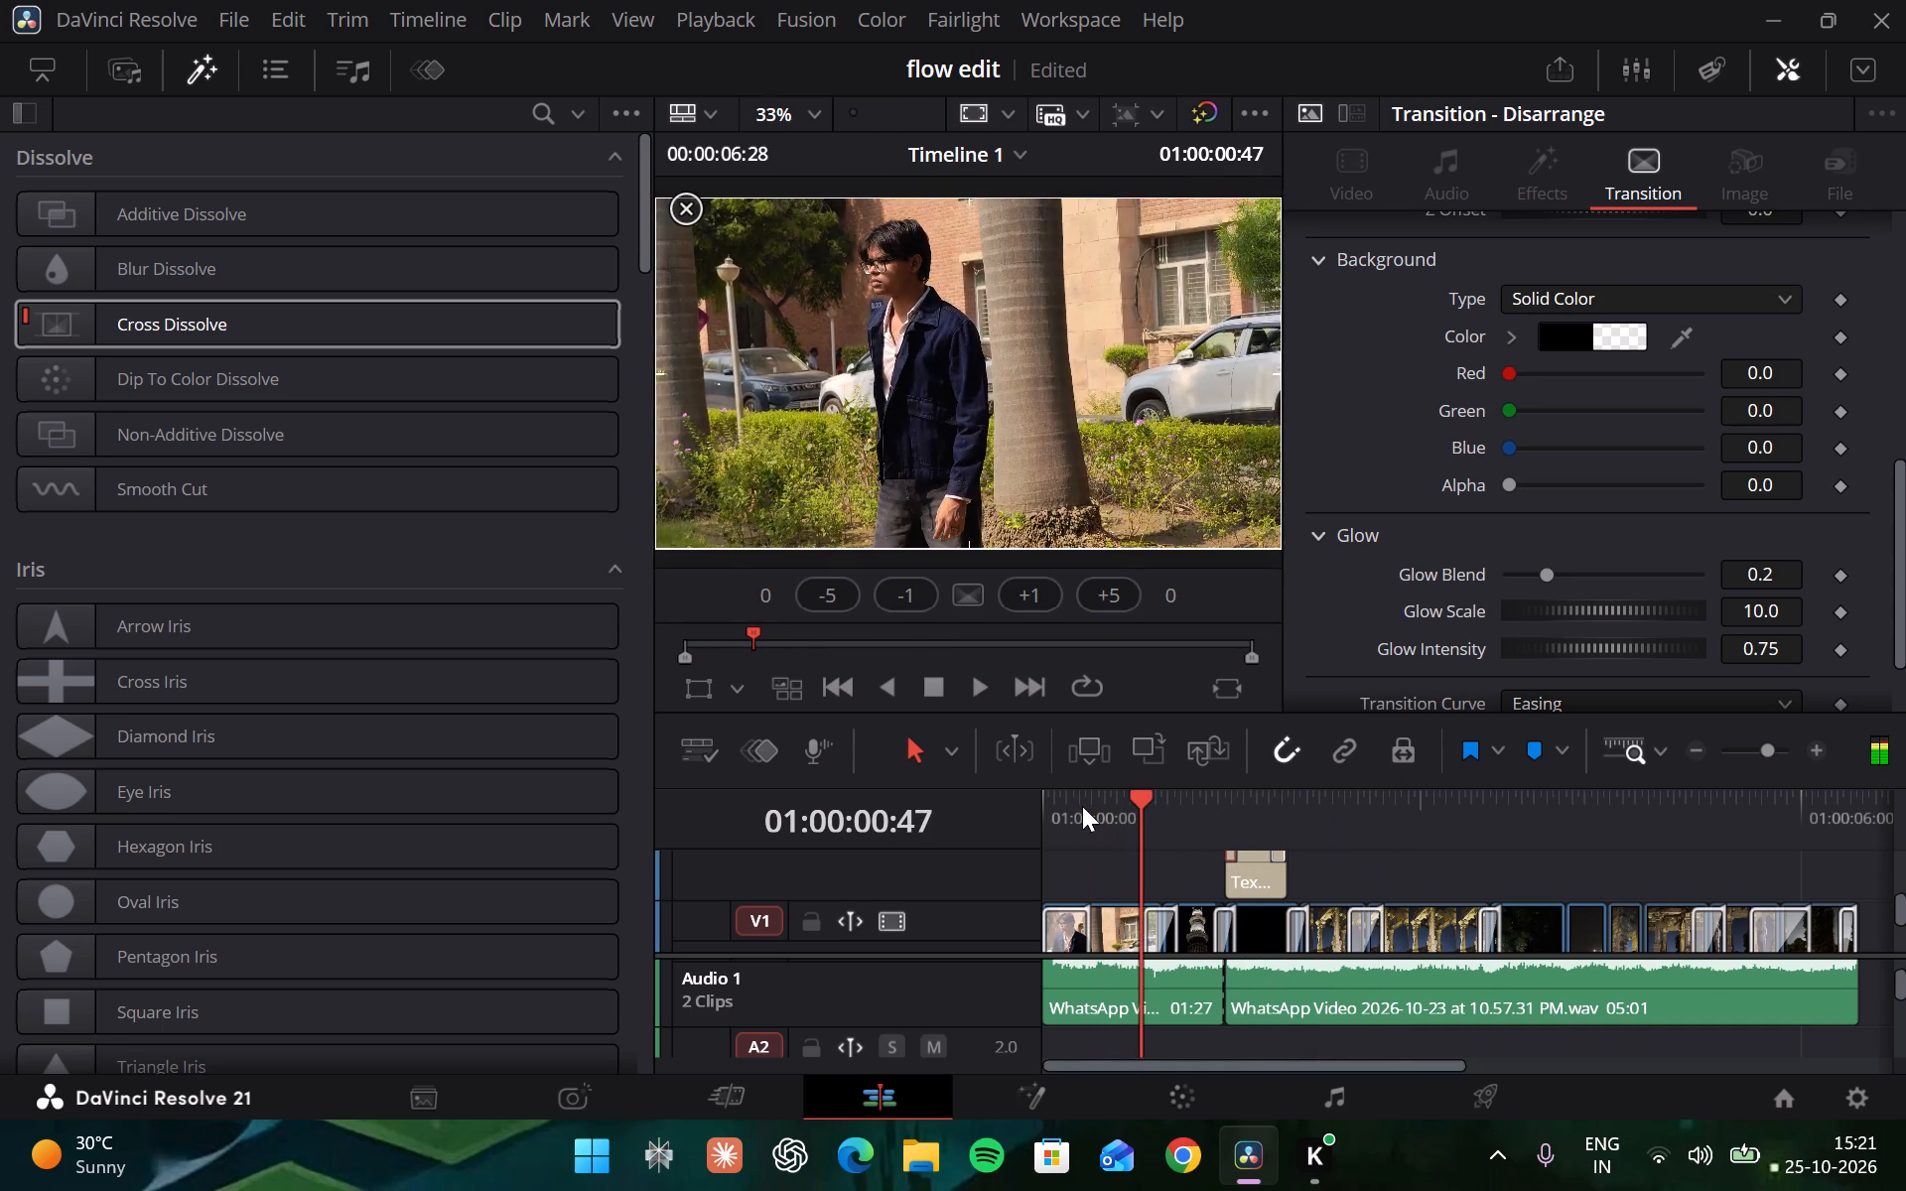
{"action": "key", "text": "space"}
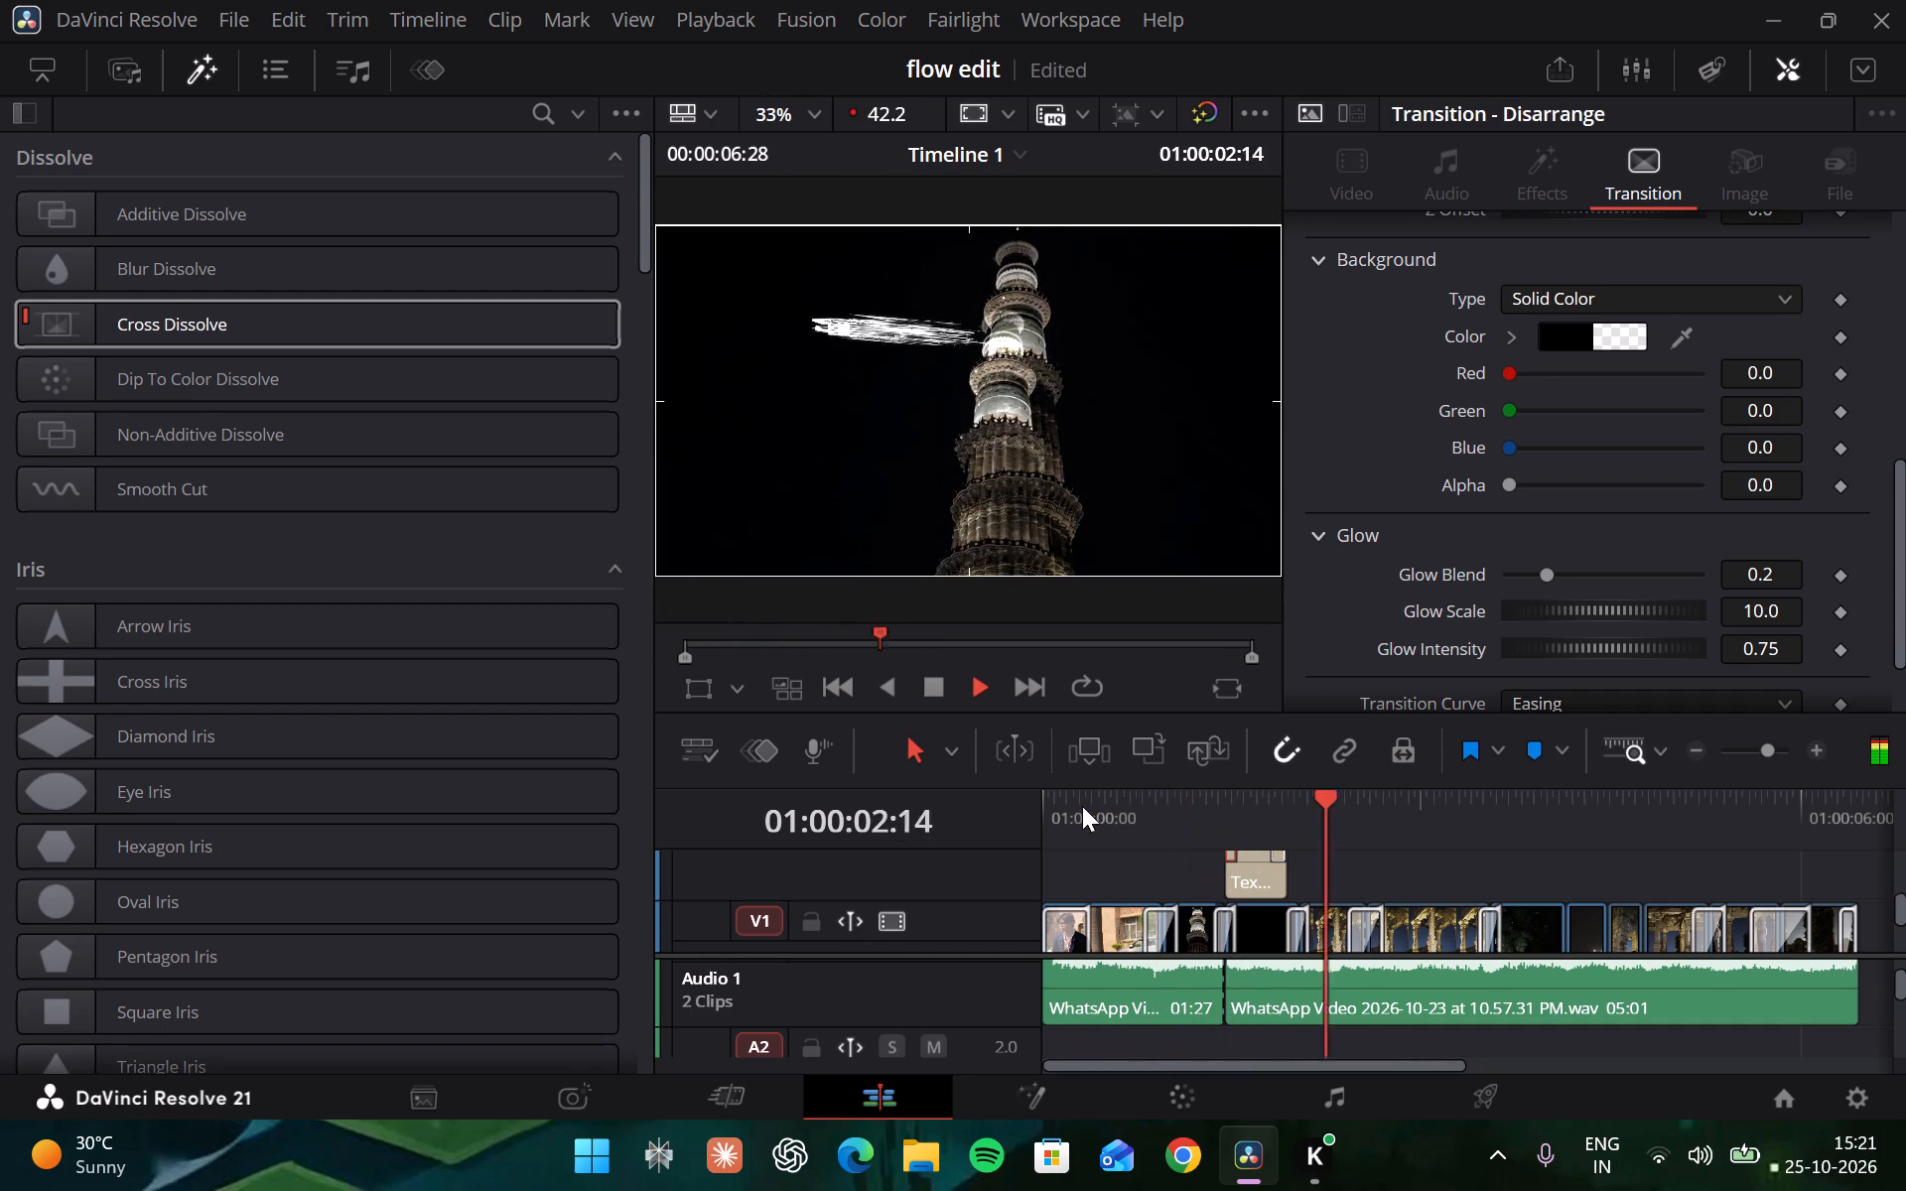
{"action": "key", "text": "space"}
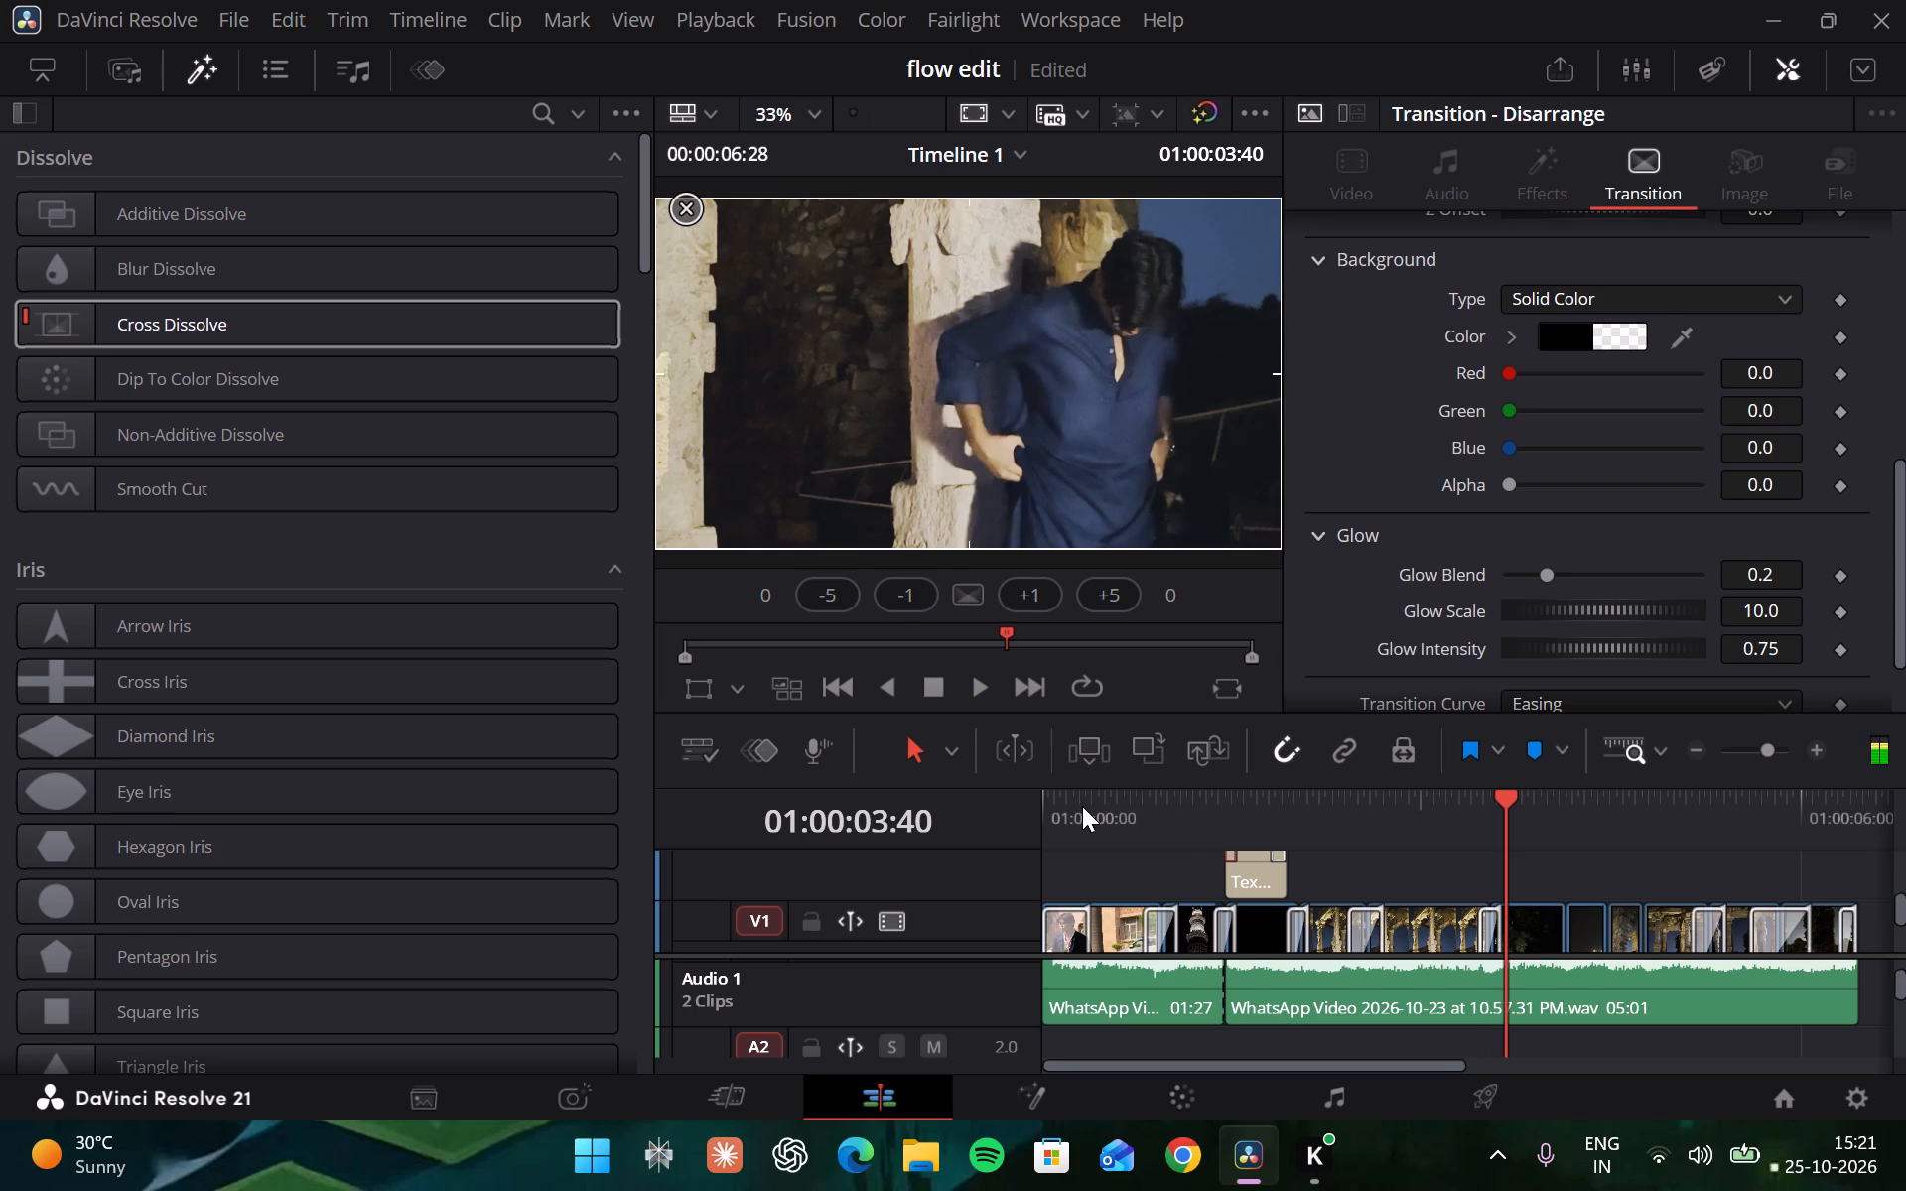
{"action": "left_click_drag", "start_coordinate": [1413, 867], "coordinate": [1365, 851]}
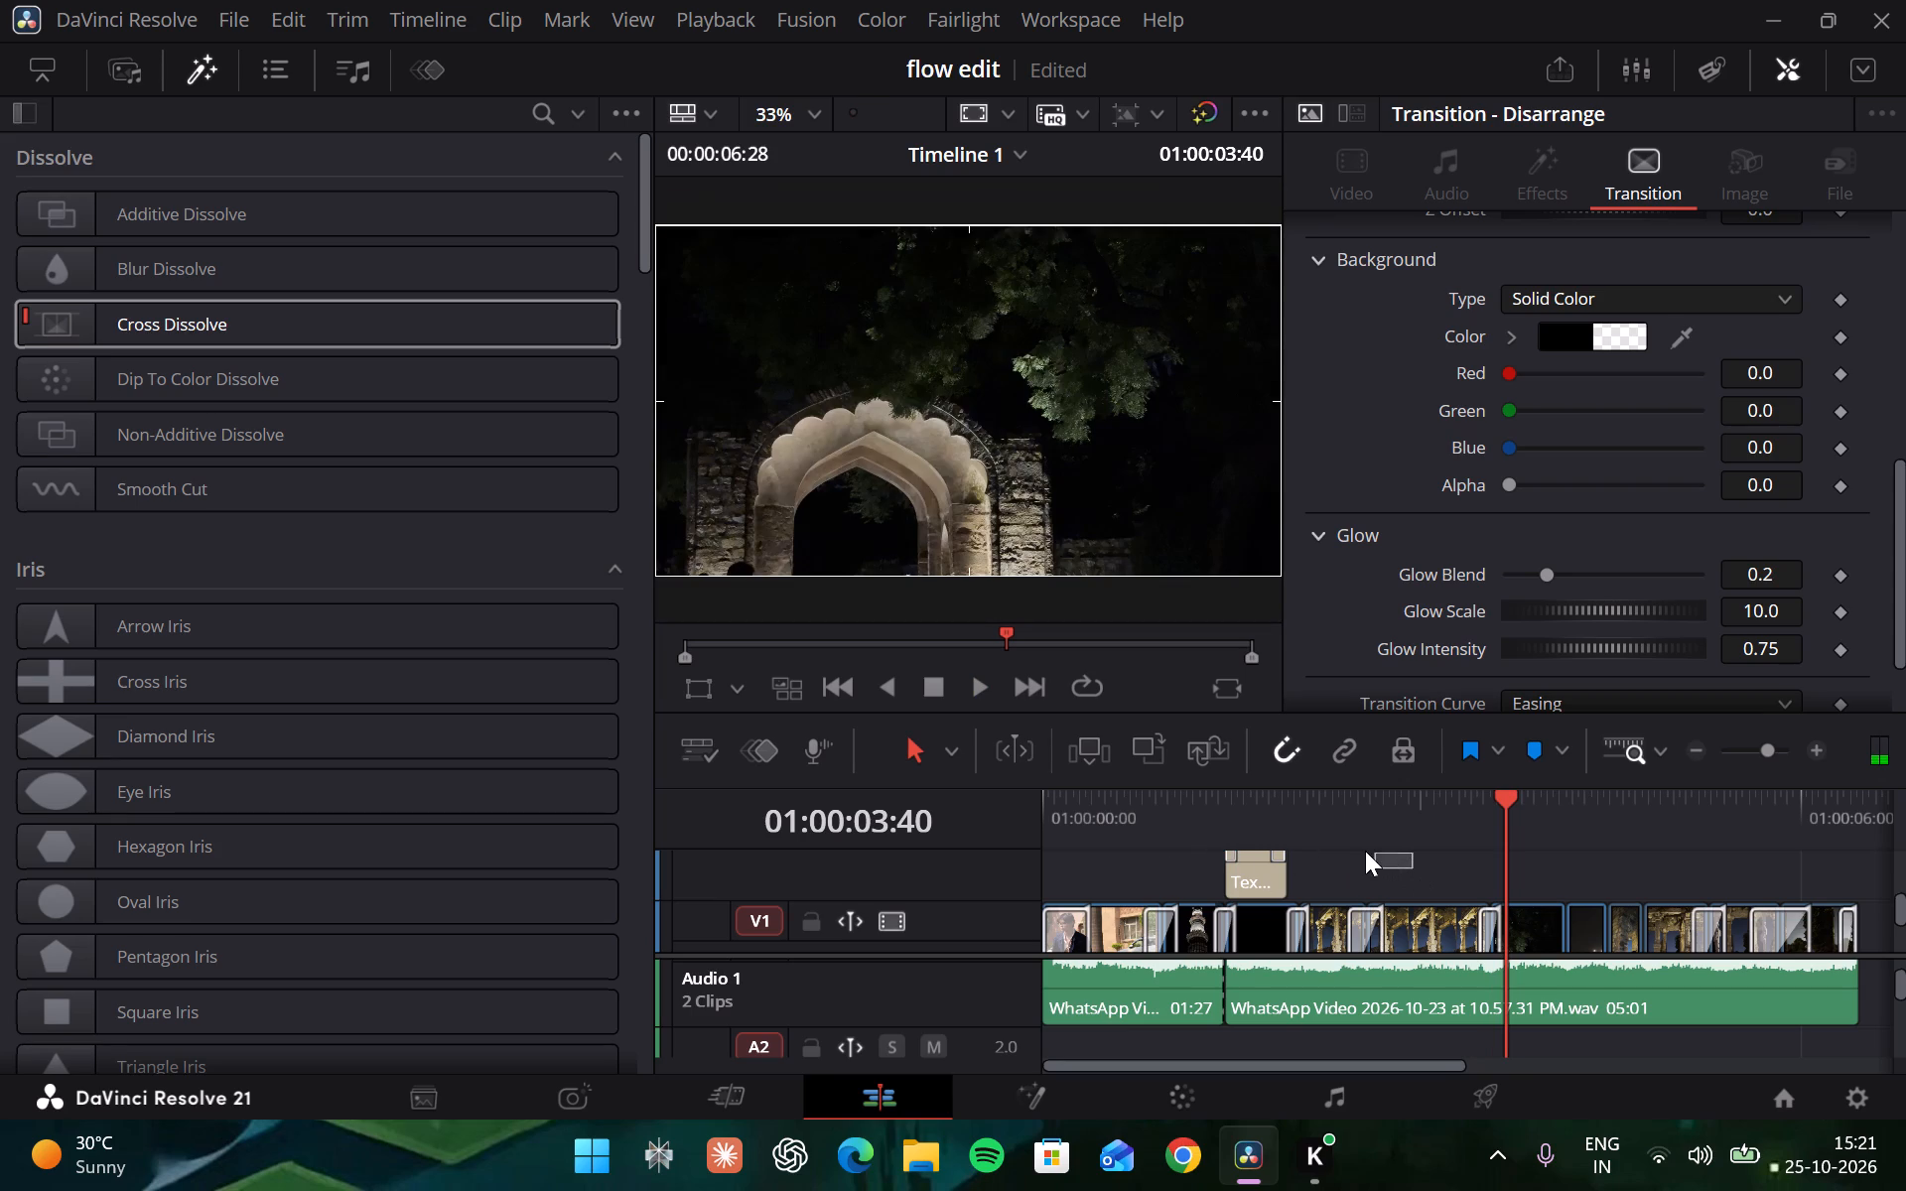
{"action": "left_click_drag", "start_coordinate": [1365, 851], "coordinate": [1414, 813]}
{"action": "left_click_drag", "start_coordinate": [1414, 813], "coordinate": [1379, 814]}
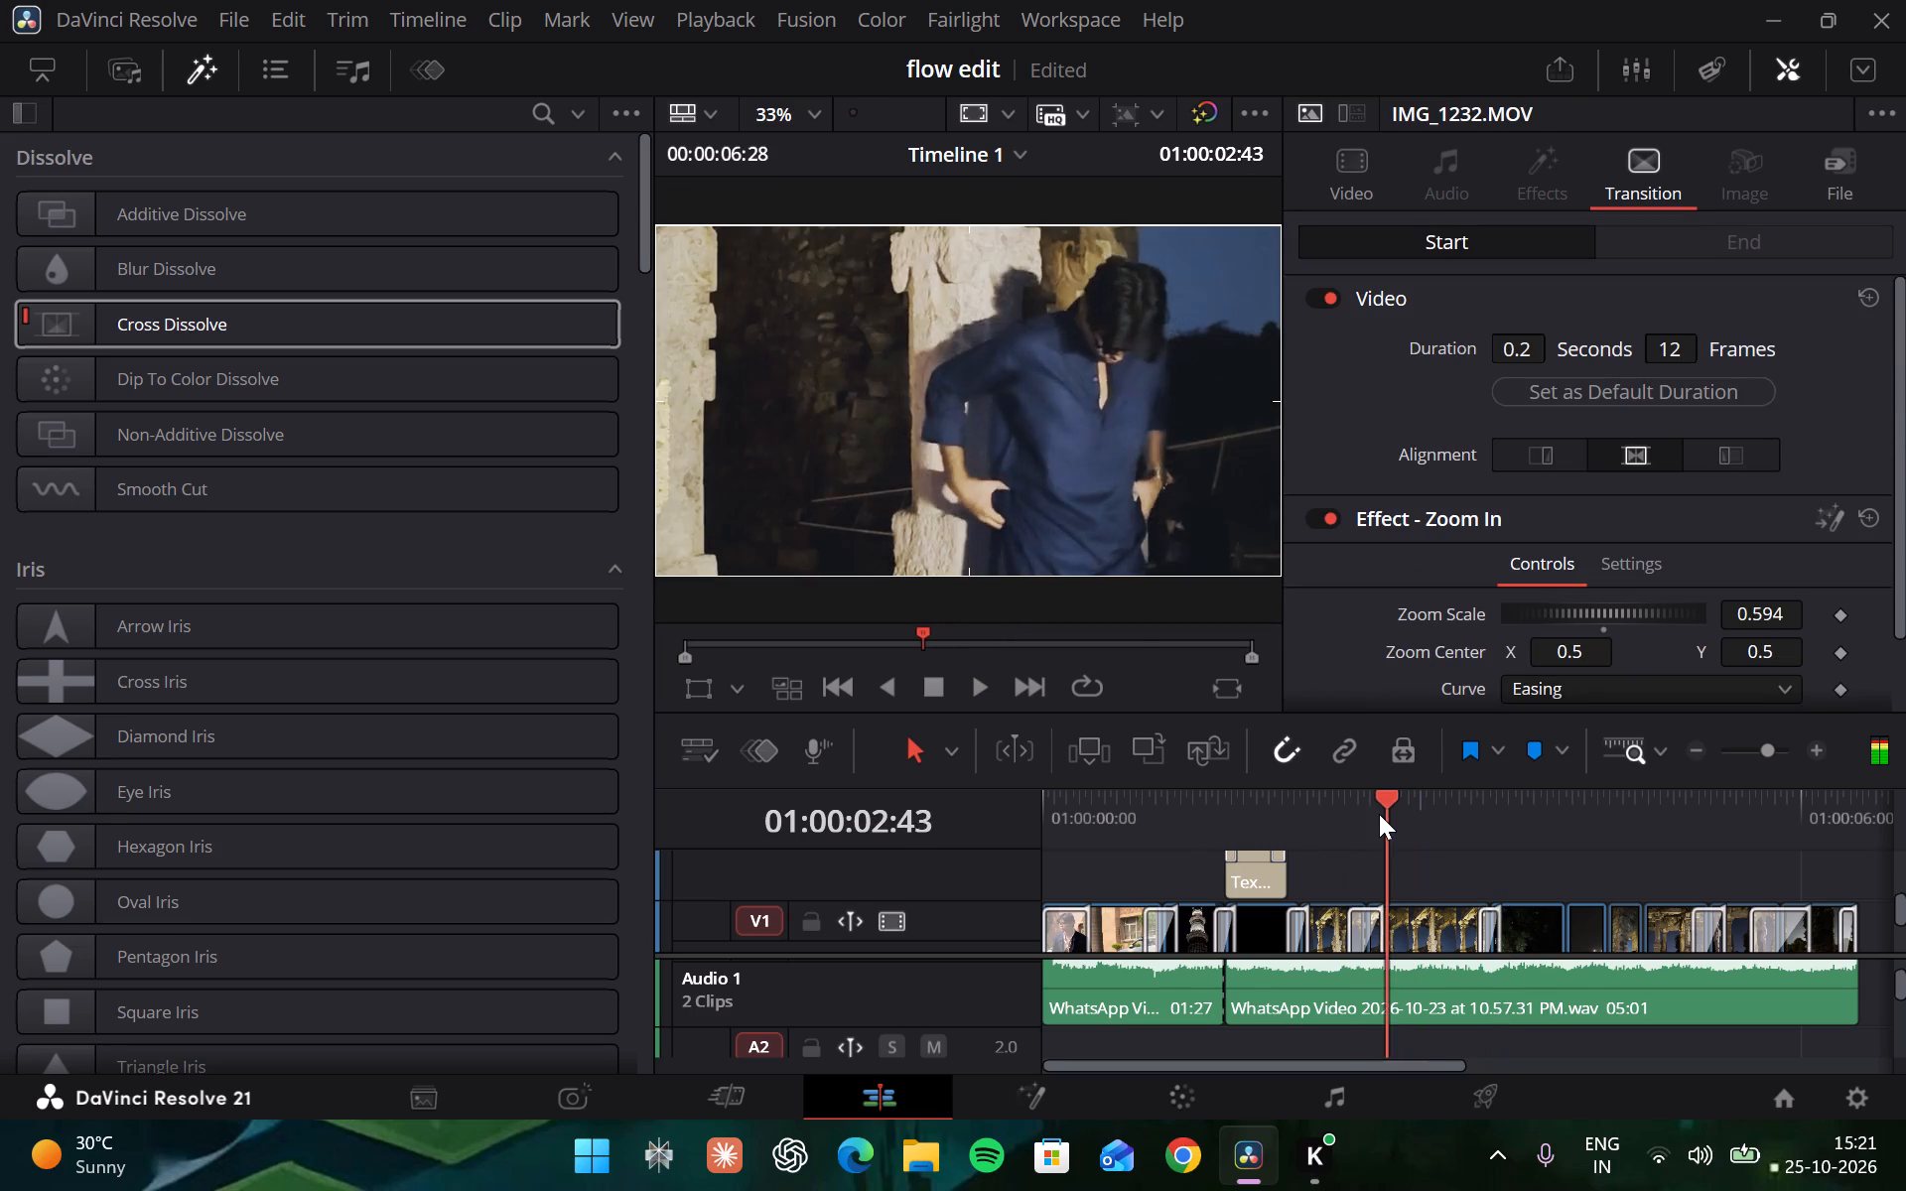
{"action": "left_click_drag", "start_coordinate": [1379, 814], "coordinate": [1313, 819]}
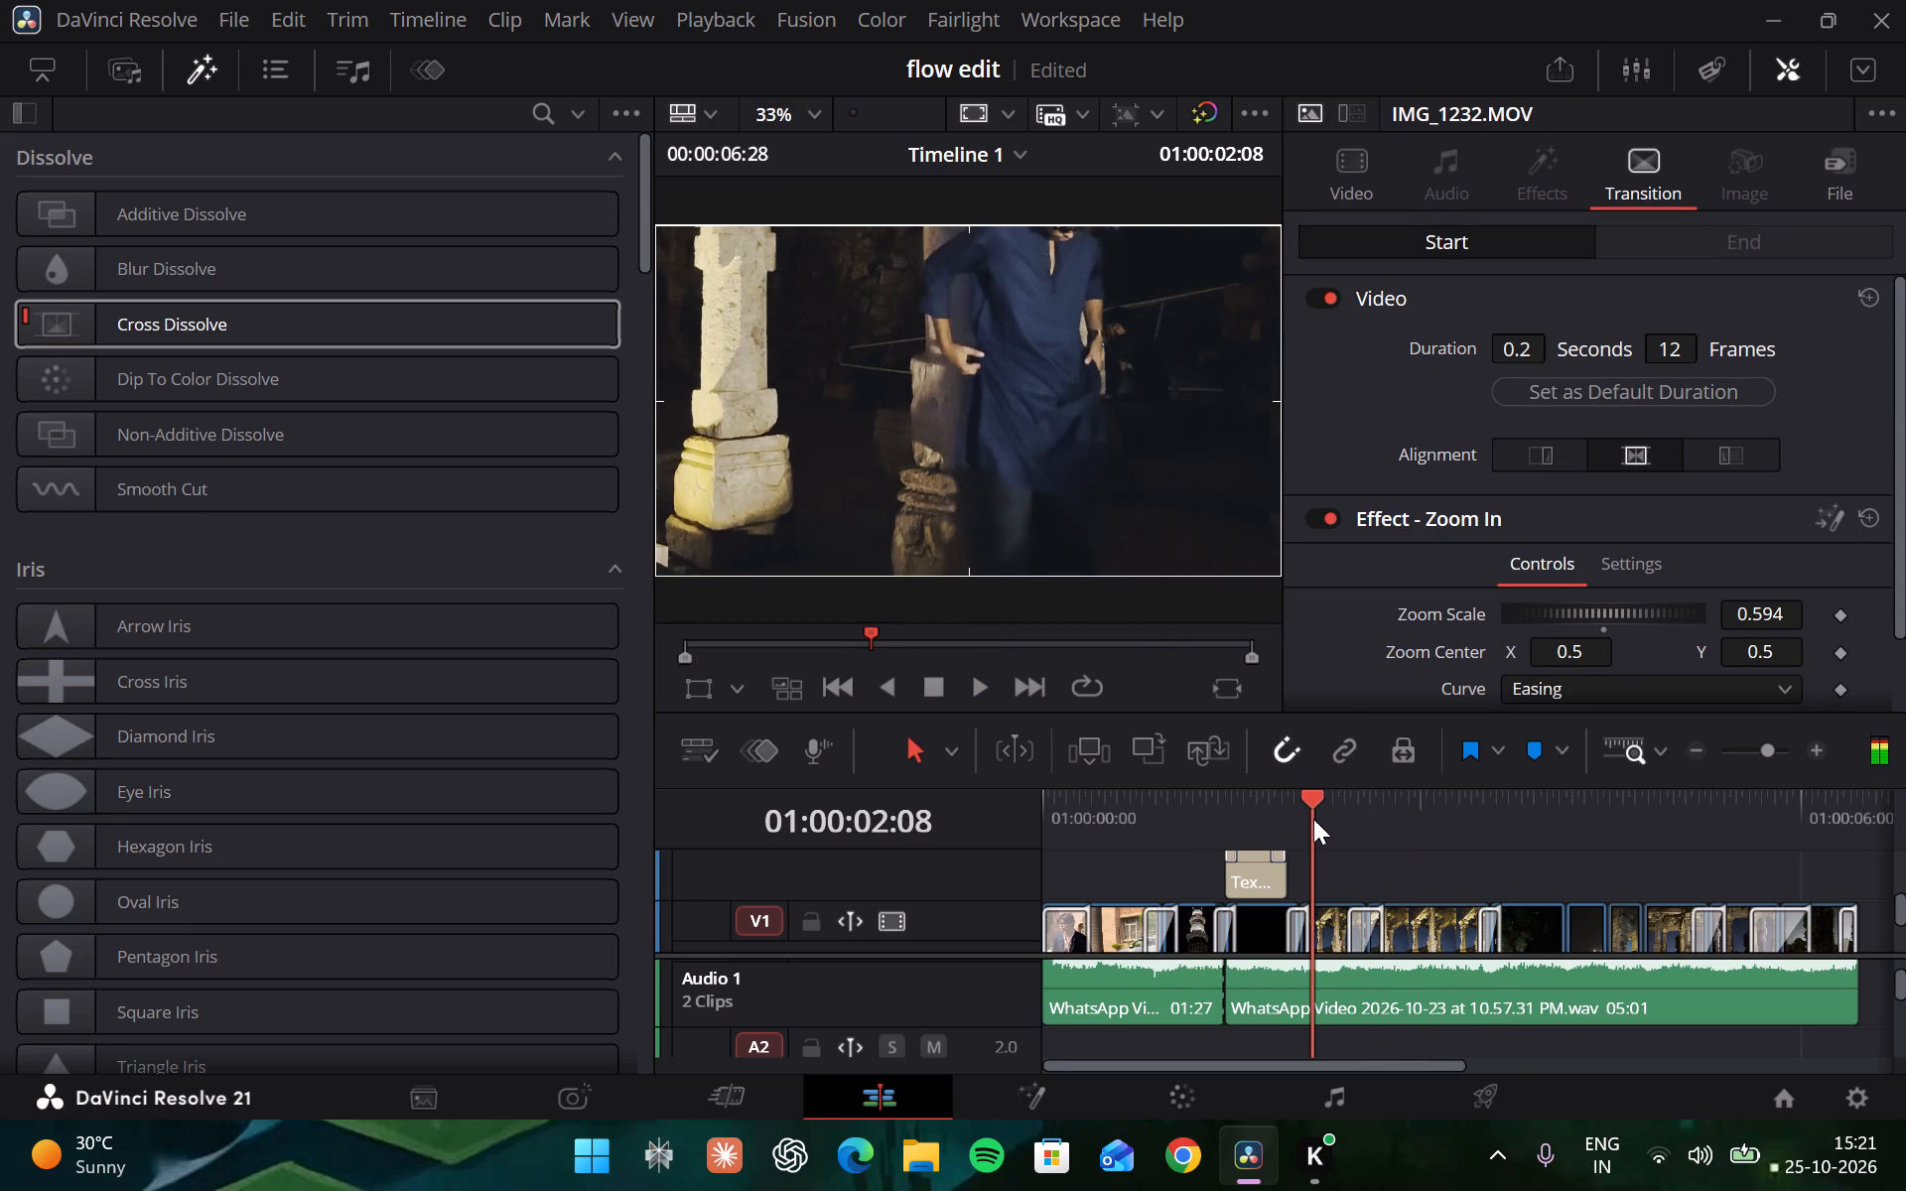
{"action": "left_click_drag", "start_coordinate": [1313, 819], "coordinate": [1315, 820]}
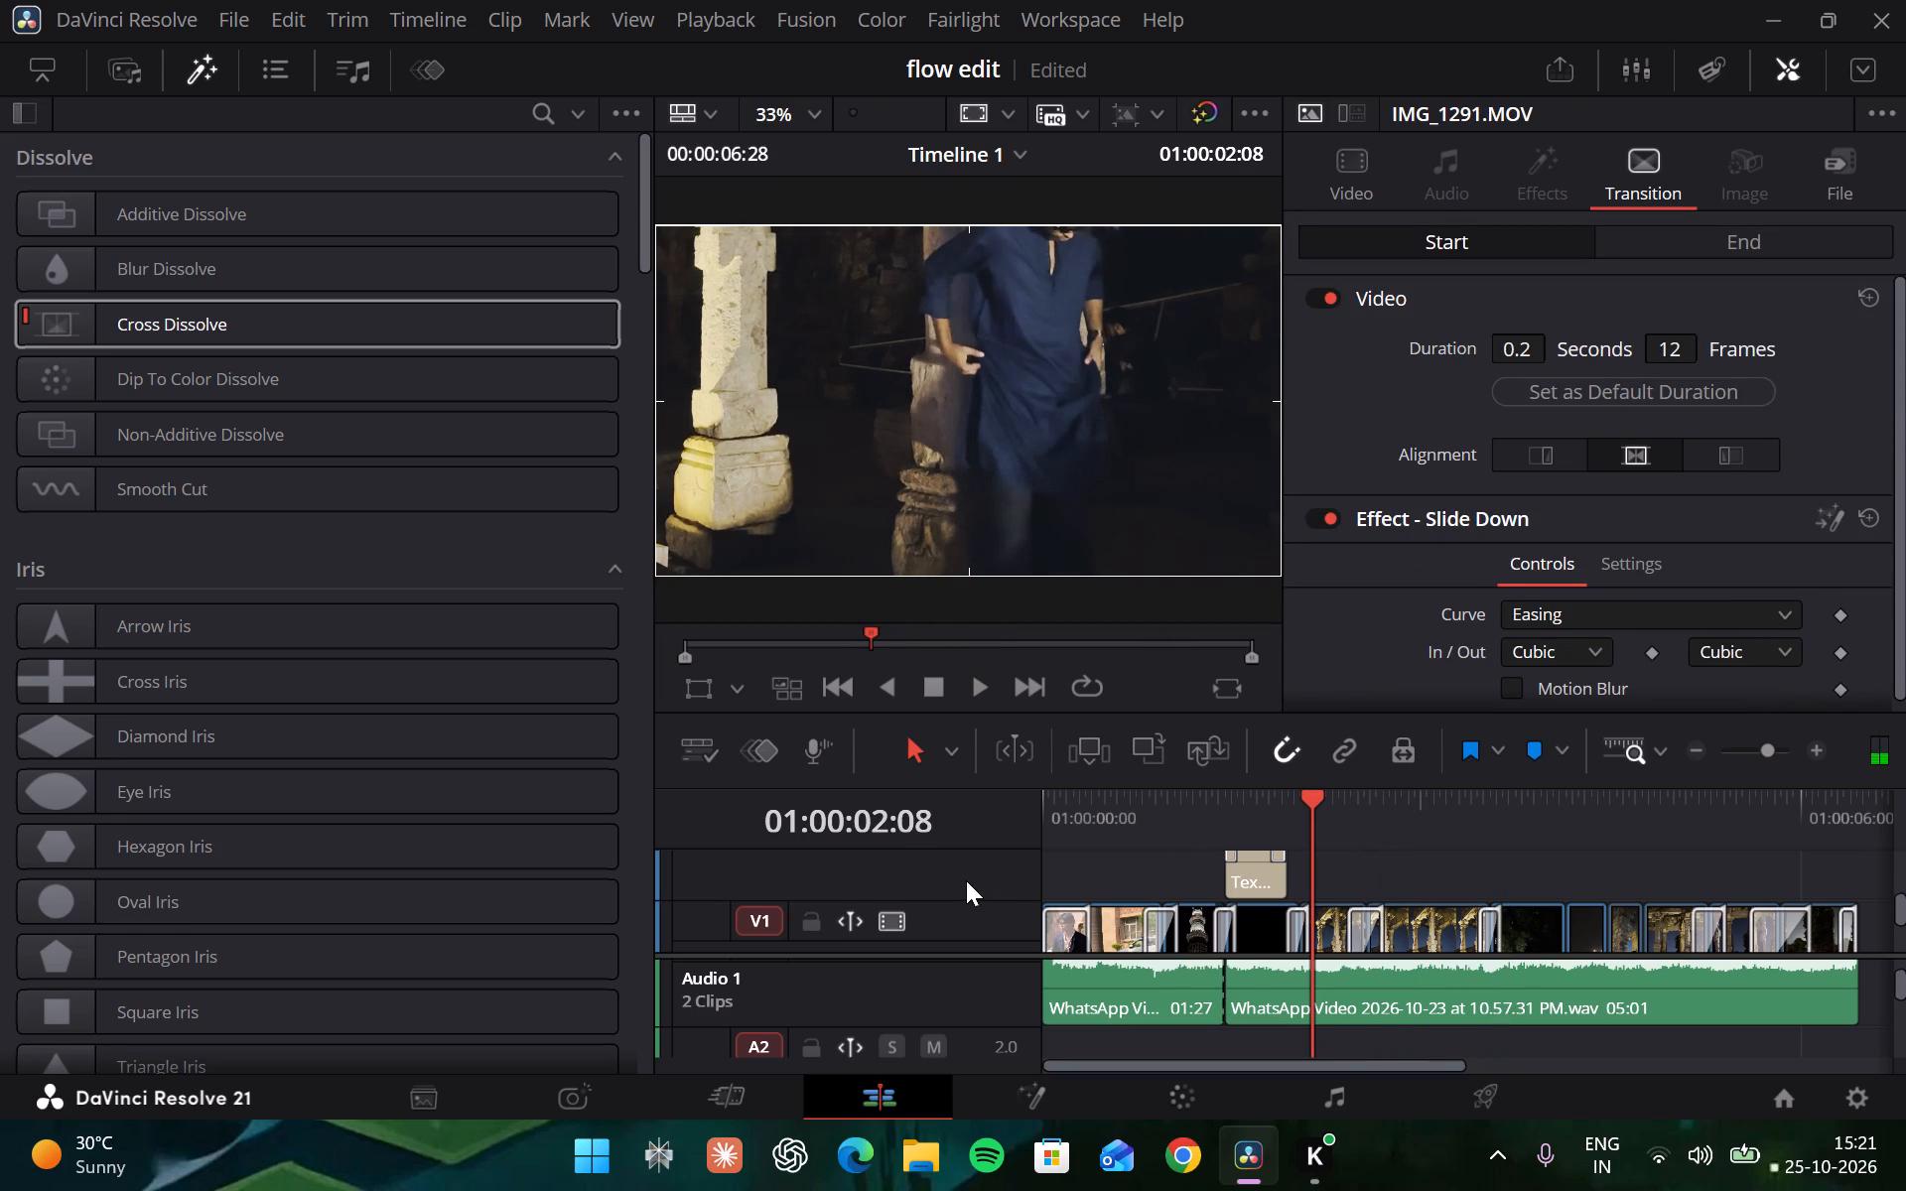
On the Cut page, undo the last two edits to the "Amnsfx" title's Disarrange transitions, moving the playhead back to 01:00:01:49.
{"action": "left_click", "coordinate": [966, 880]}
{"action": "left_click", "coordinate": [696, 1107]}
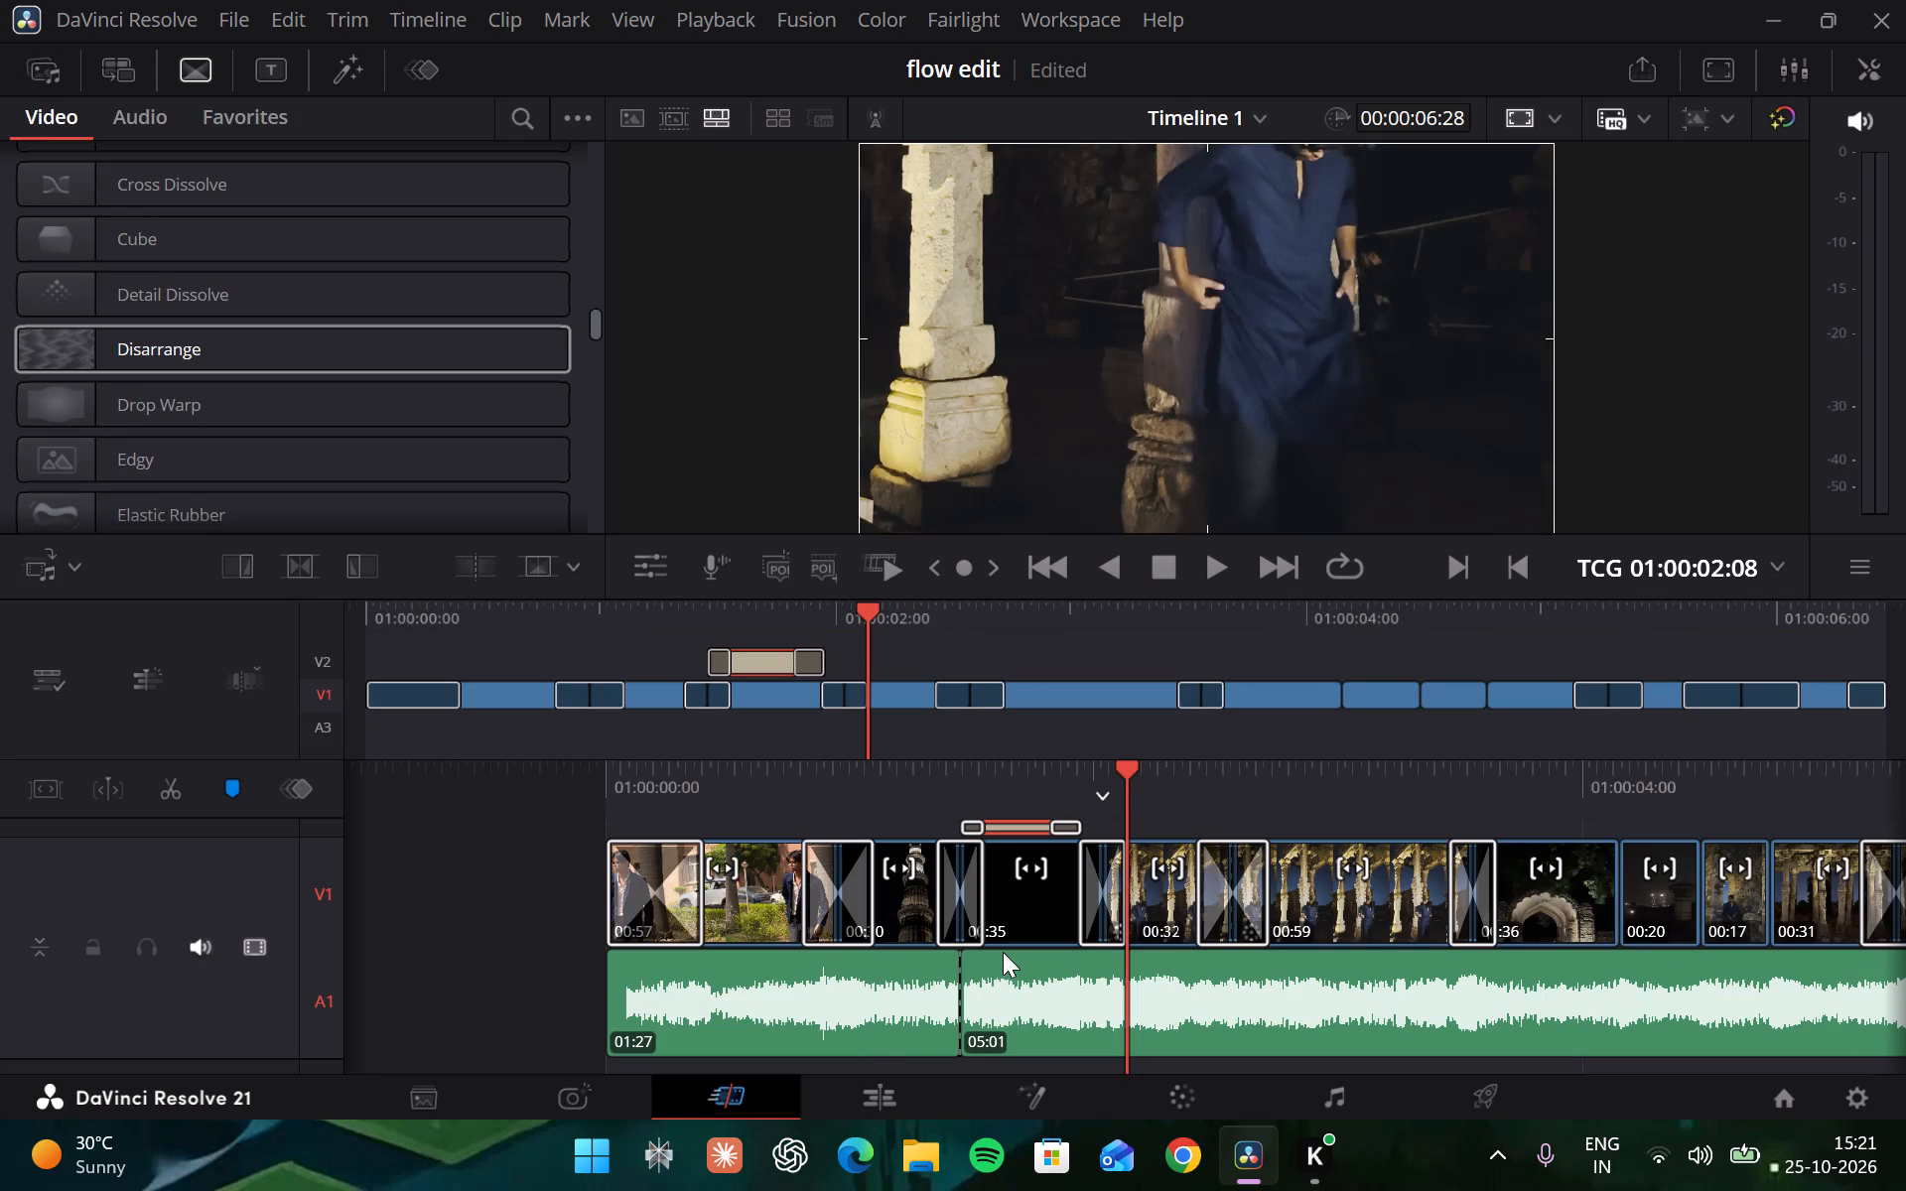
{"action": "key", "text": "ctrl+z"}
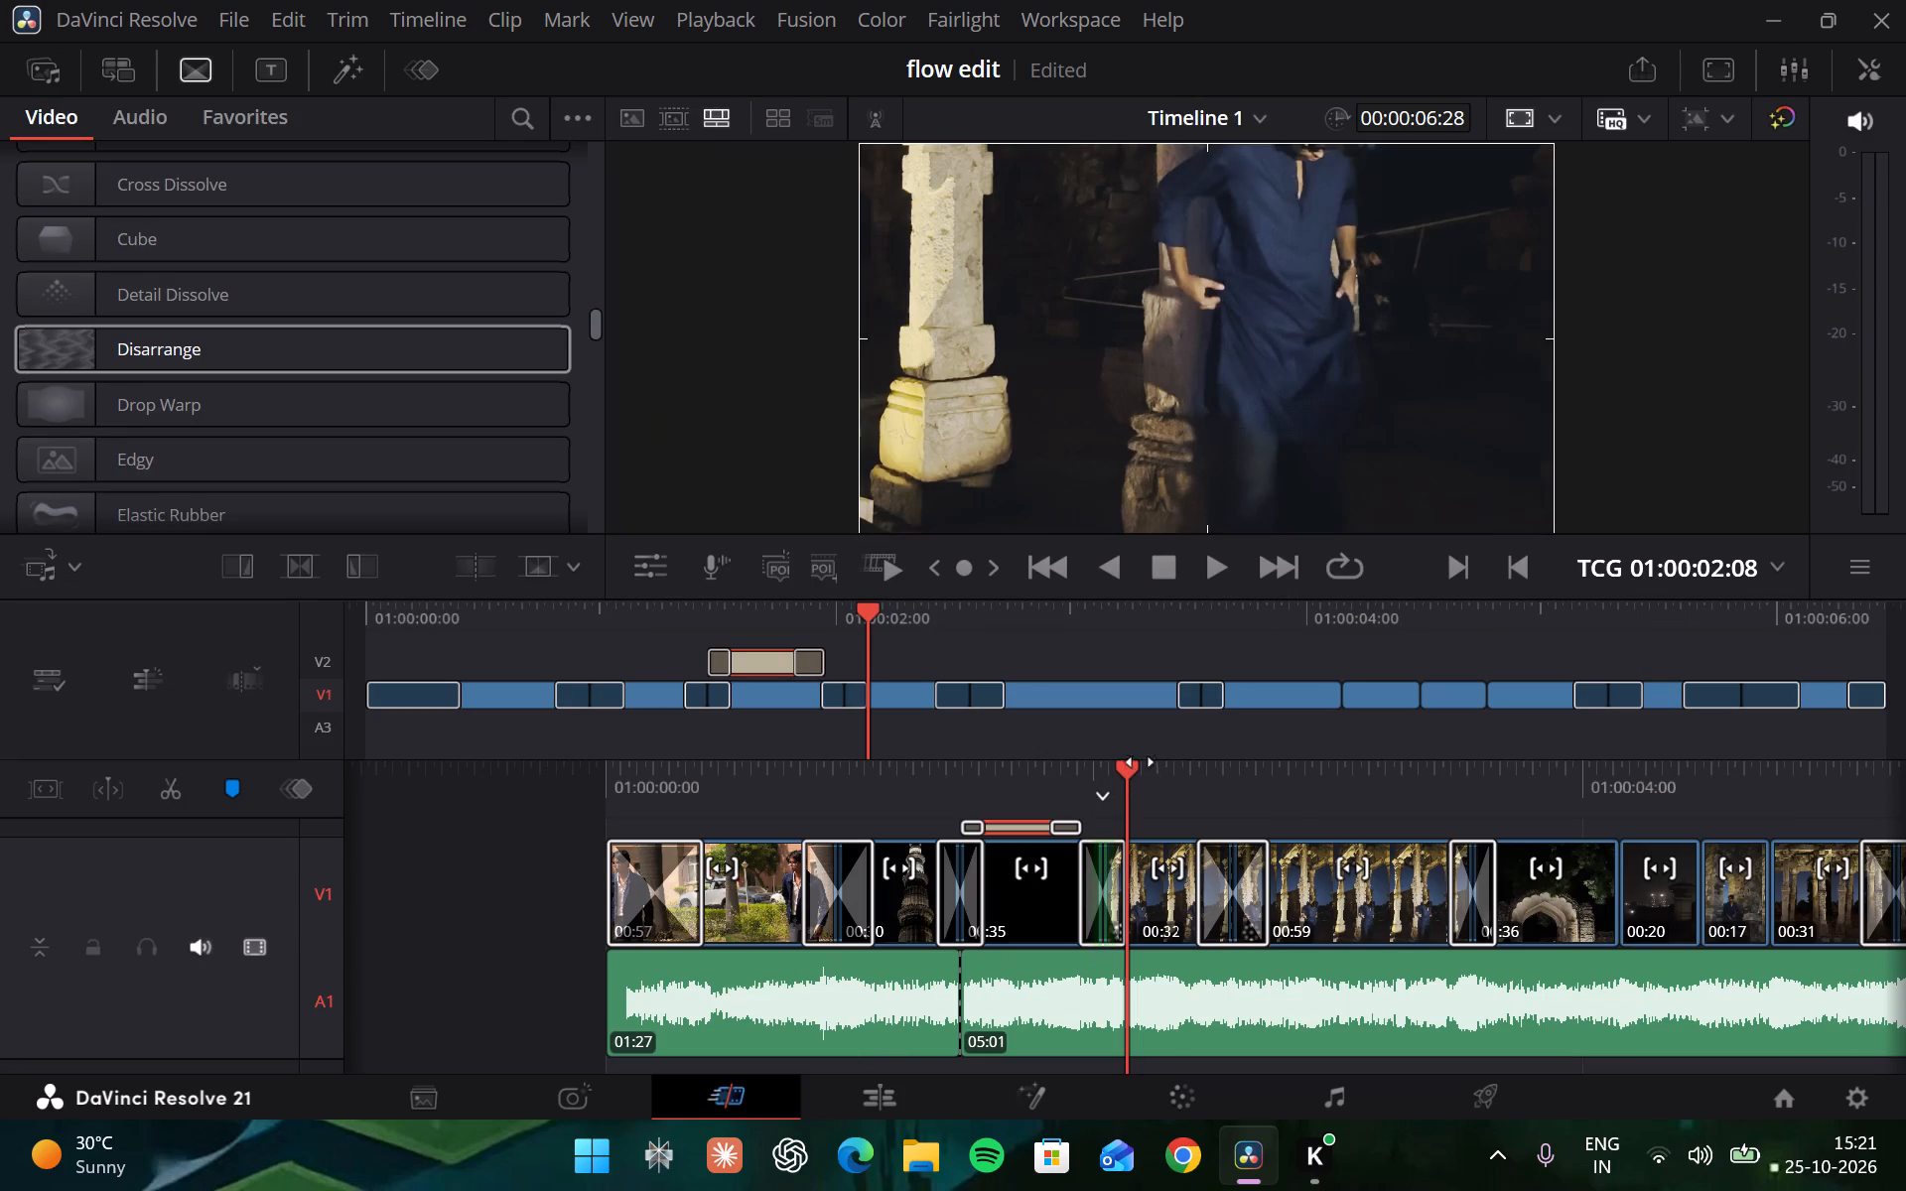
{"action": "left_click_drag", "start_coordinate": [1118, 771], "coordinate": [1153, 773]}
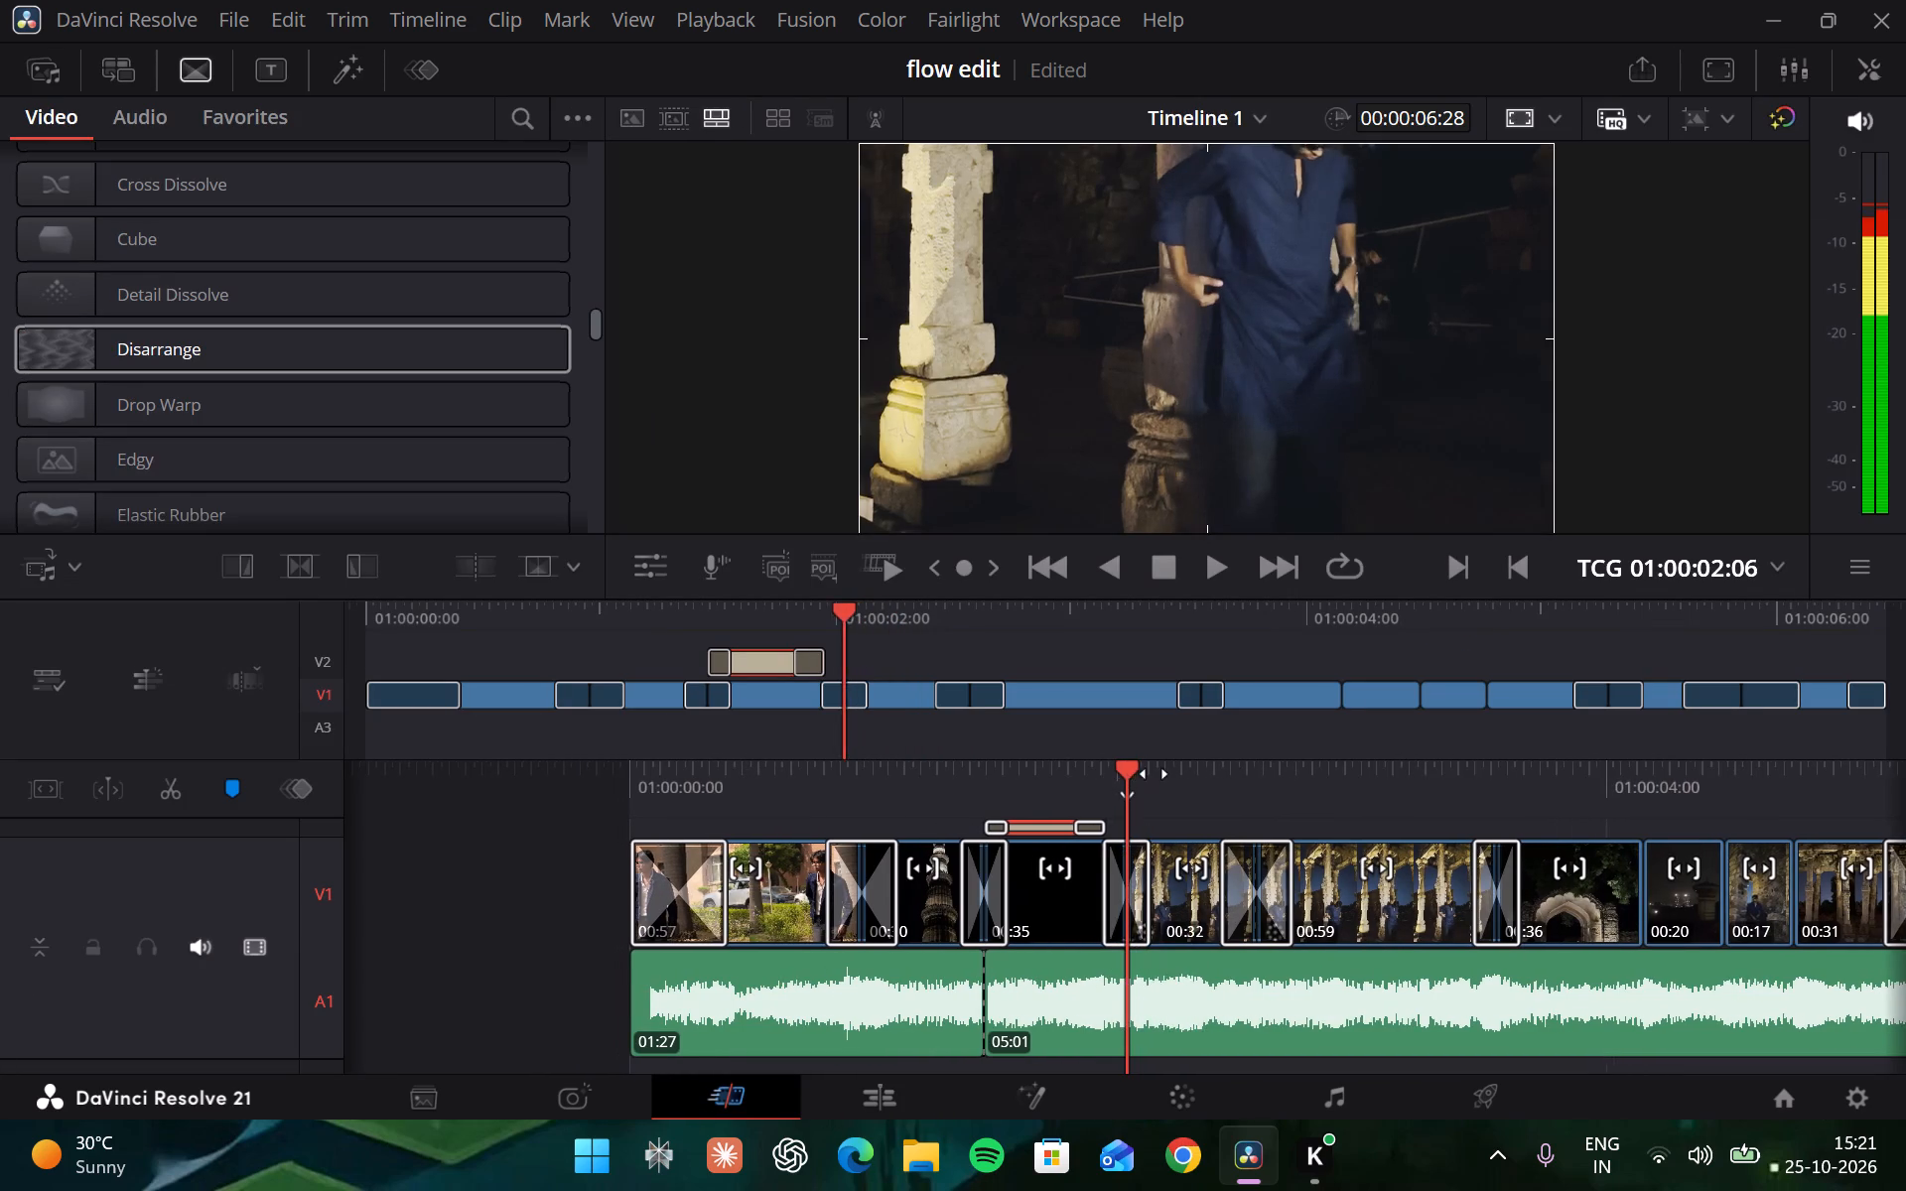
{"action": "left_click_drag", "start_coordinate": [1153, 773], "coordinate": [1170, 773]}
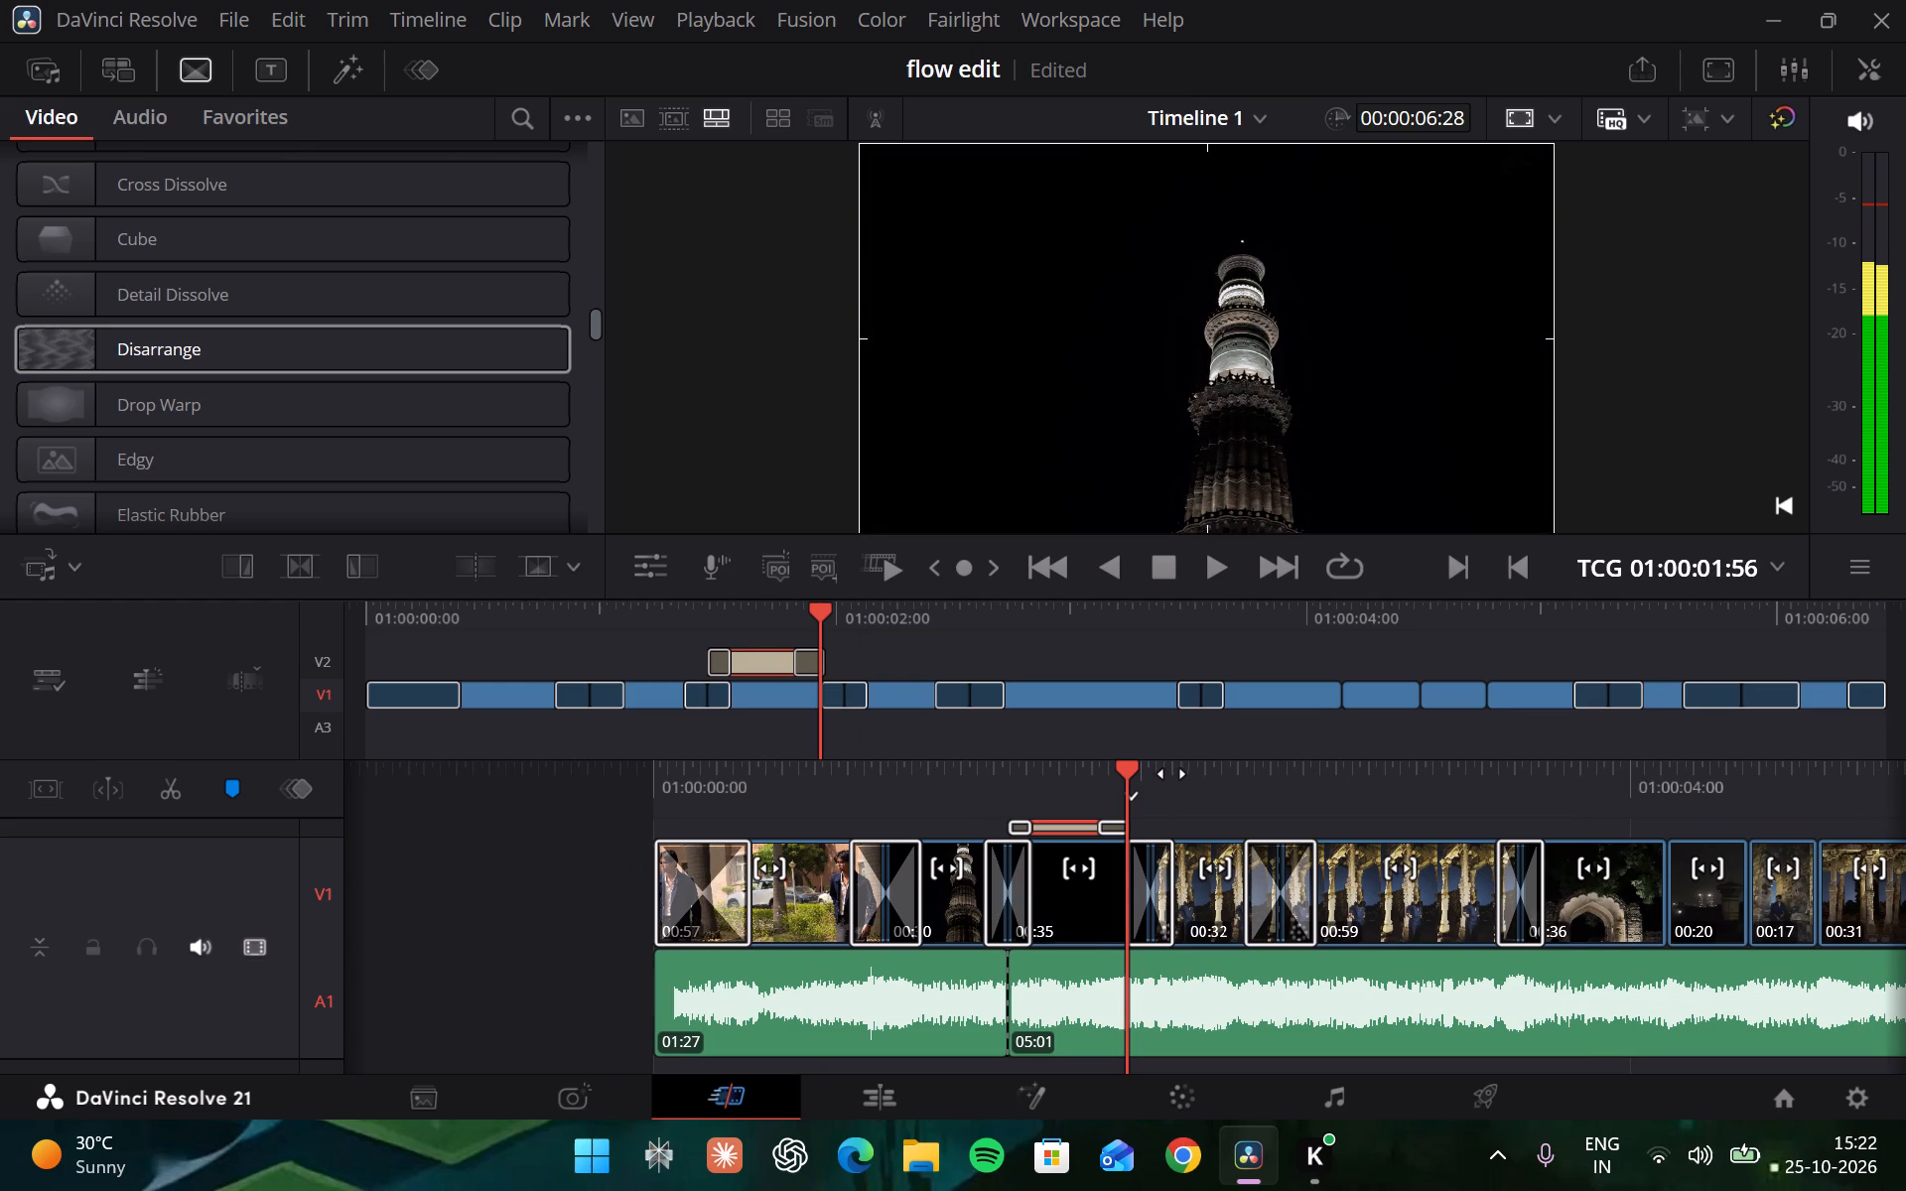
{"action": "left_click_drag", "start_coordinate": [1170, 773], "coordinate": [1182, 773]}
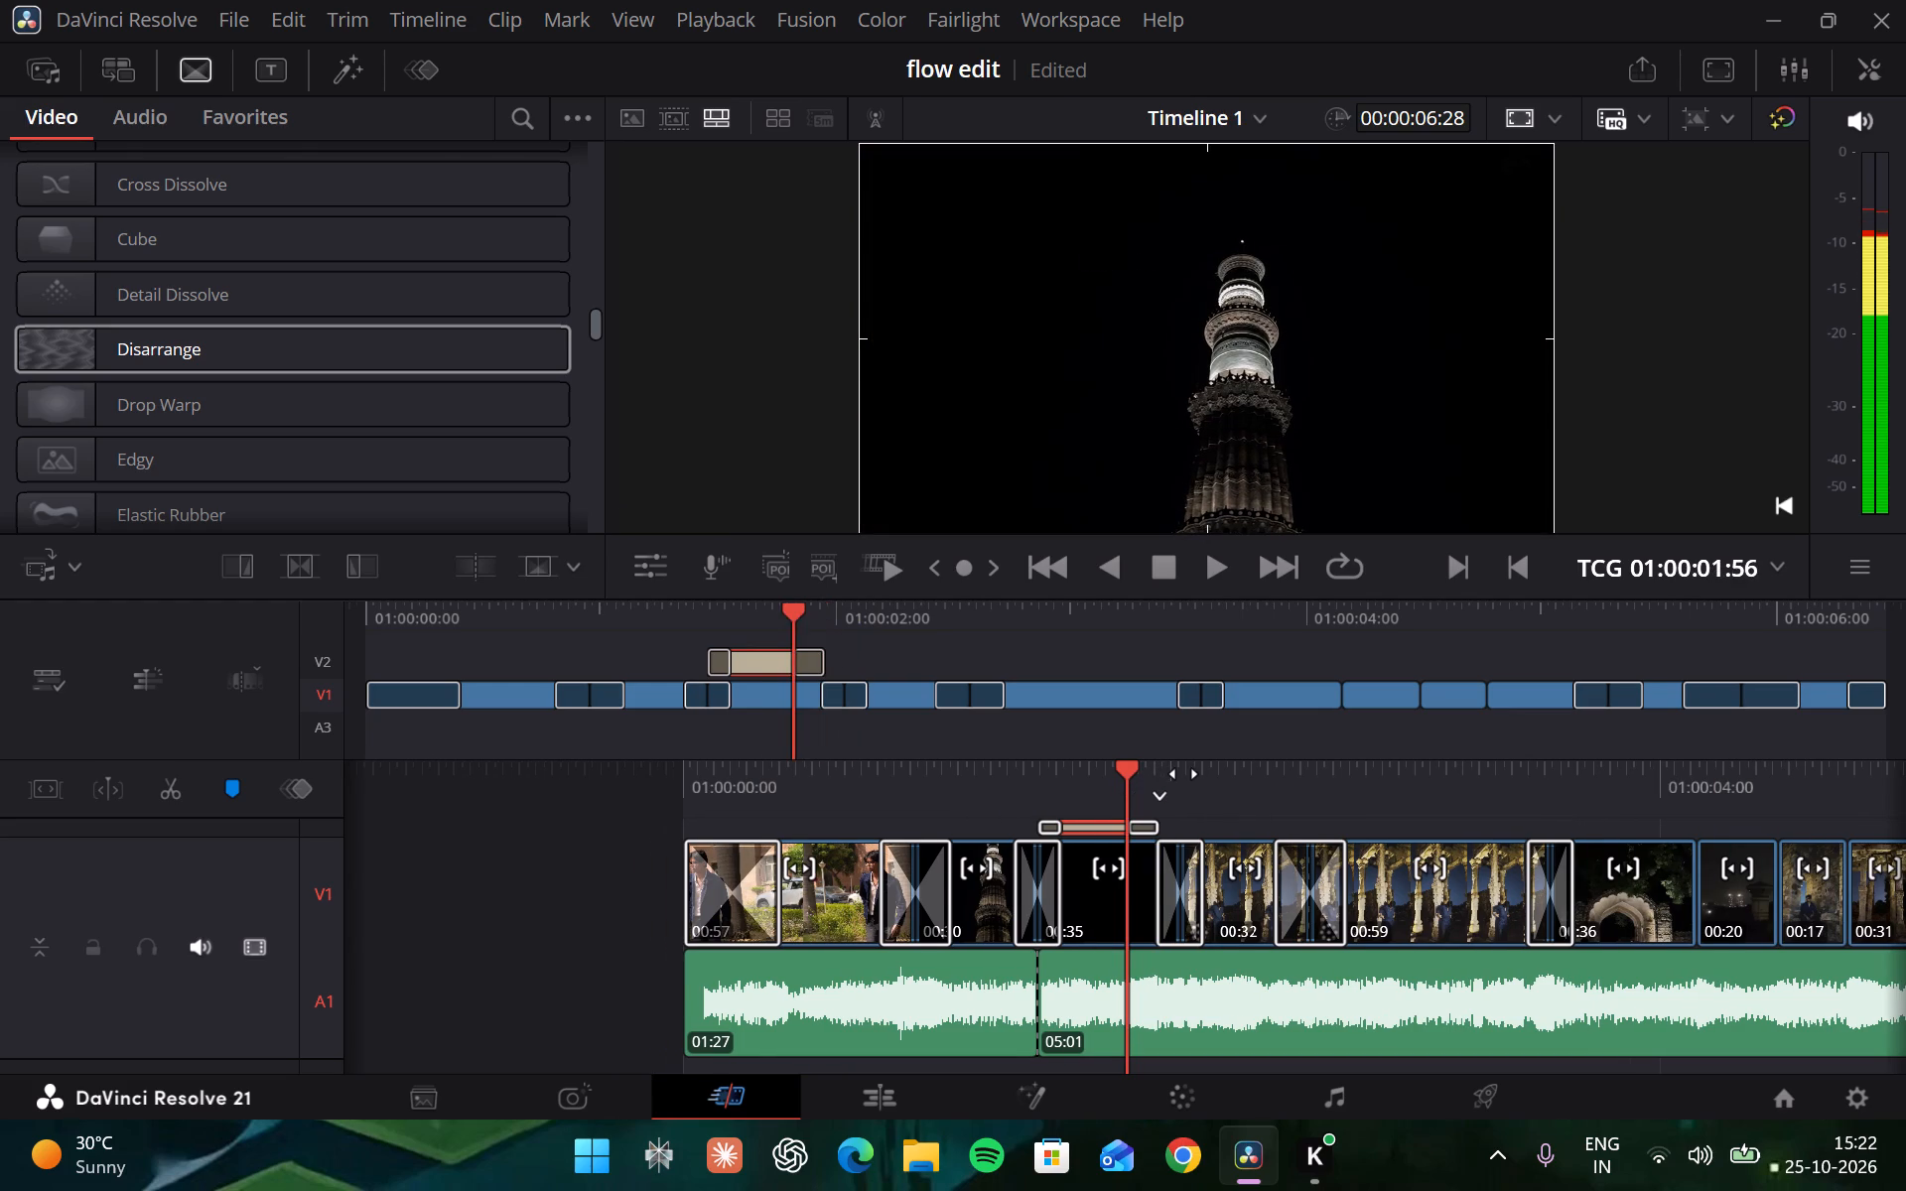
{"action": "left_click_drag", "start_coordinate": [1182, 773], "coordinate": [1181, 773]}
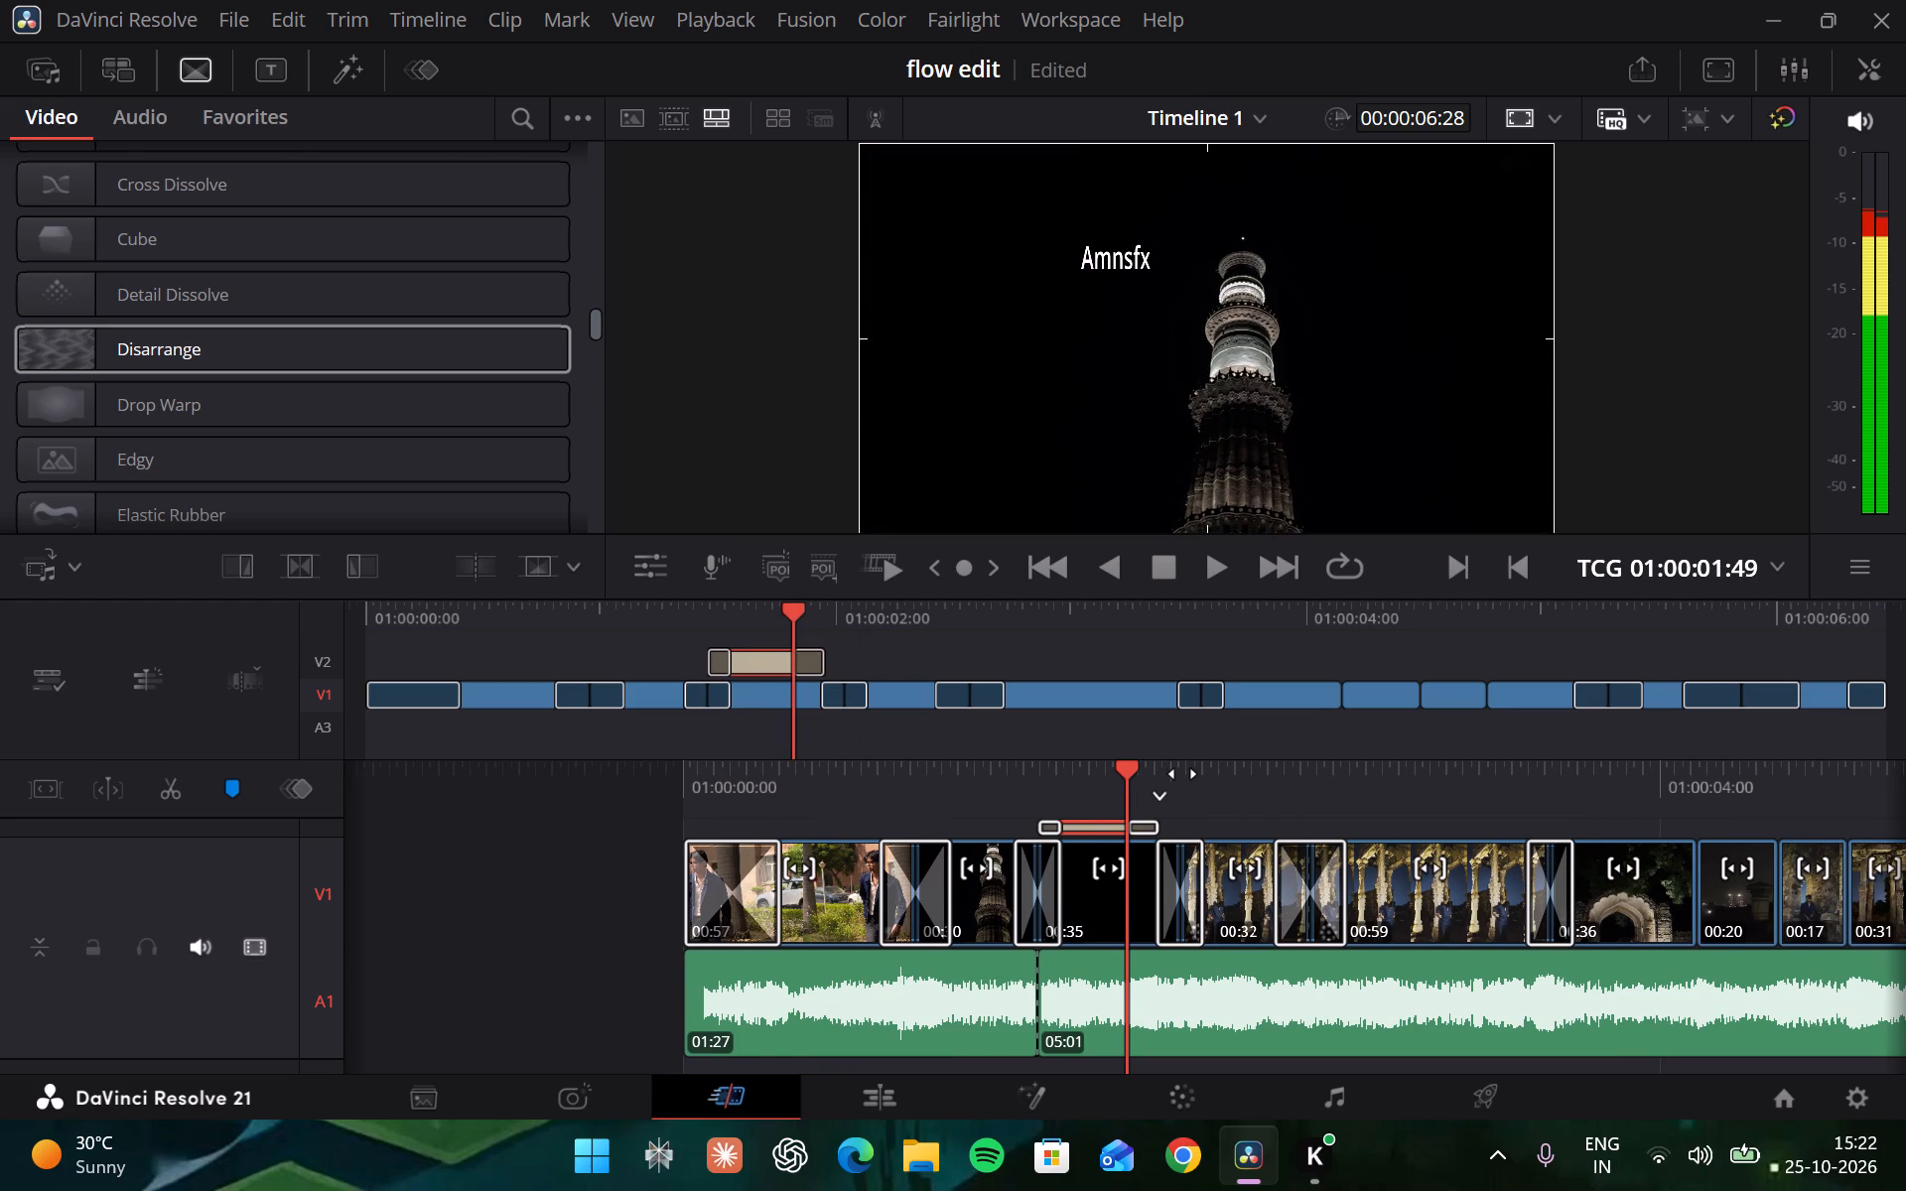
{"action": "key", "text": "ctrl+z"}
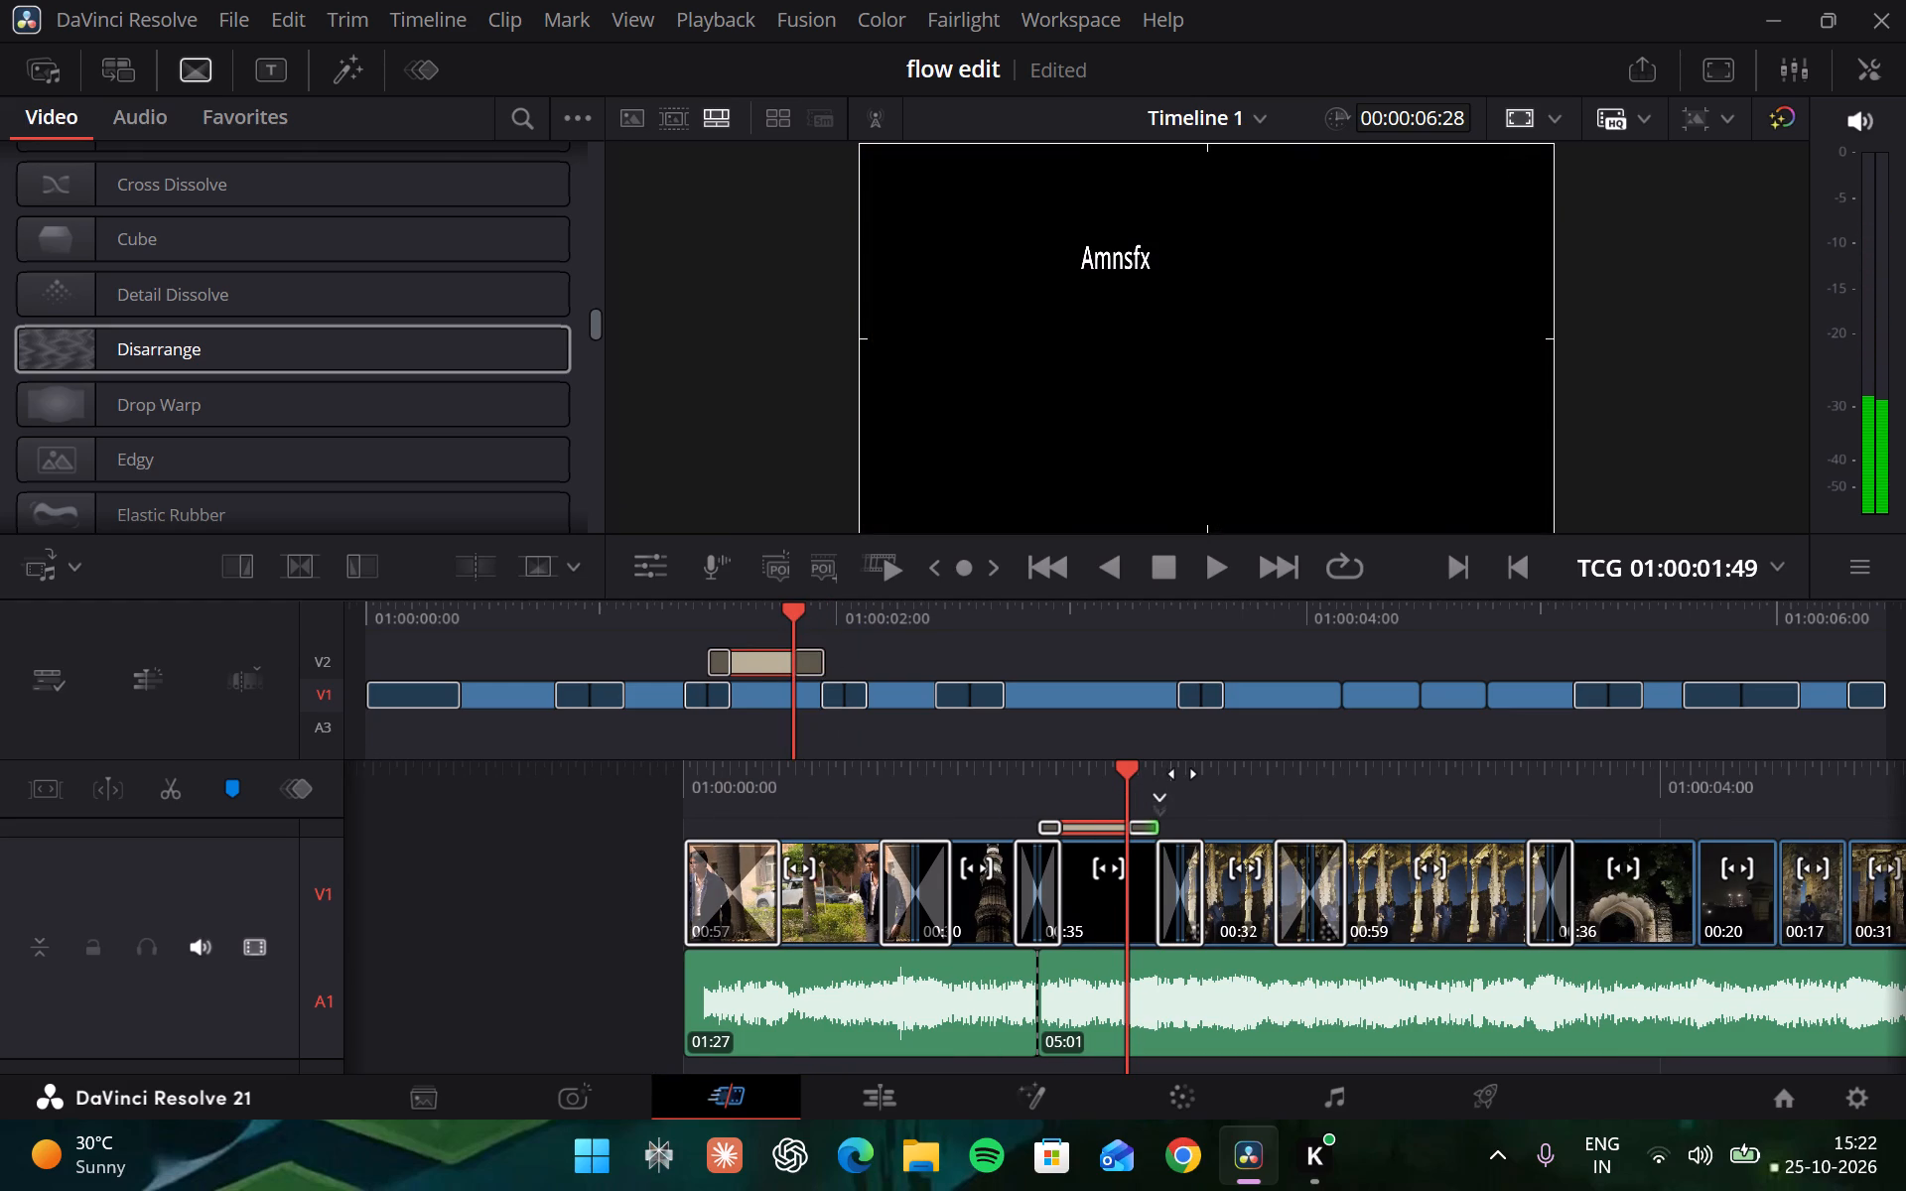
Play from the "Amnsfx" title's end Disarrange transition into the pillar shot to check the breakup.
{"action": "key", "text": "space"}
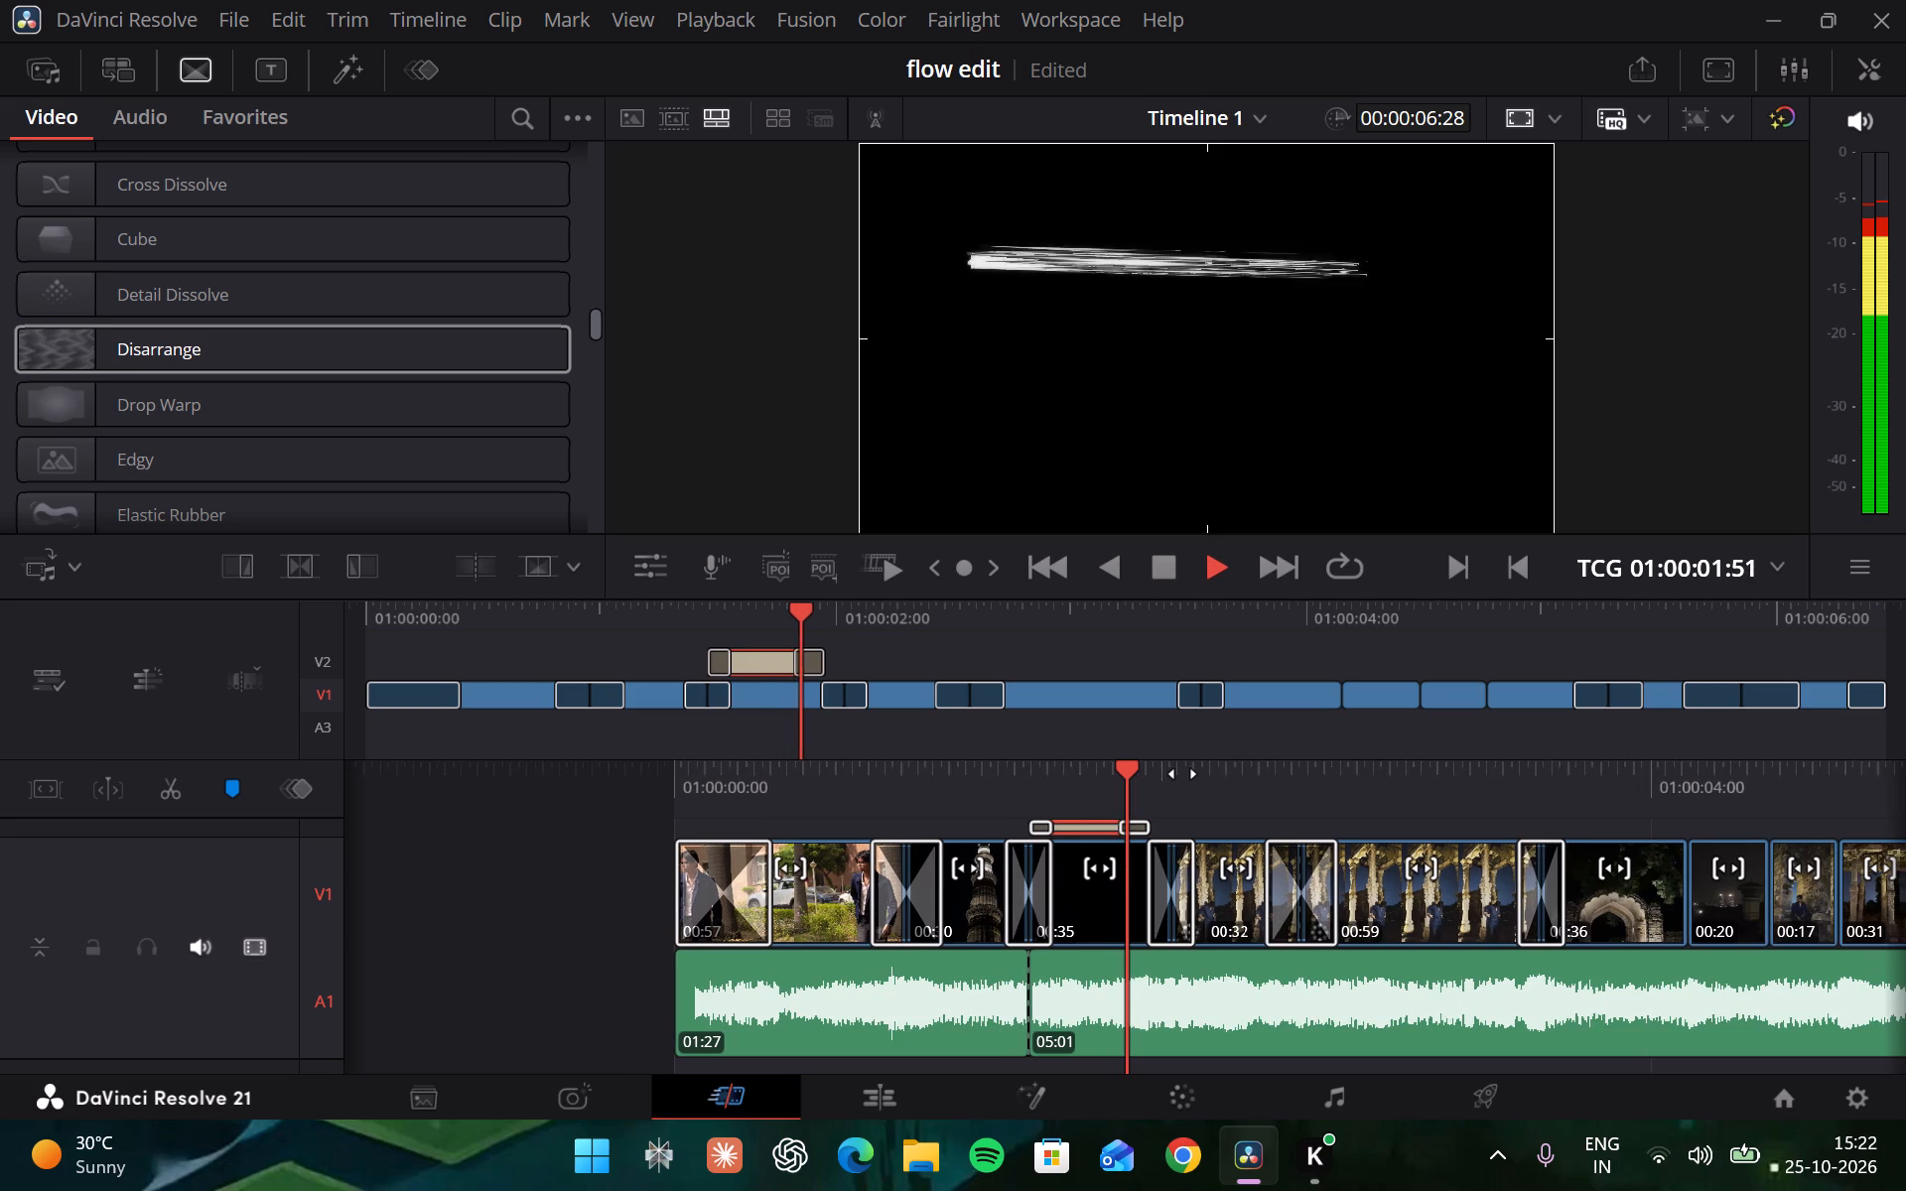
{"action": "key", "text": "space"}
{"action": "key", "text": "space"}
{"action": "key", "text": "space"}
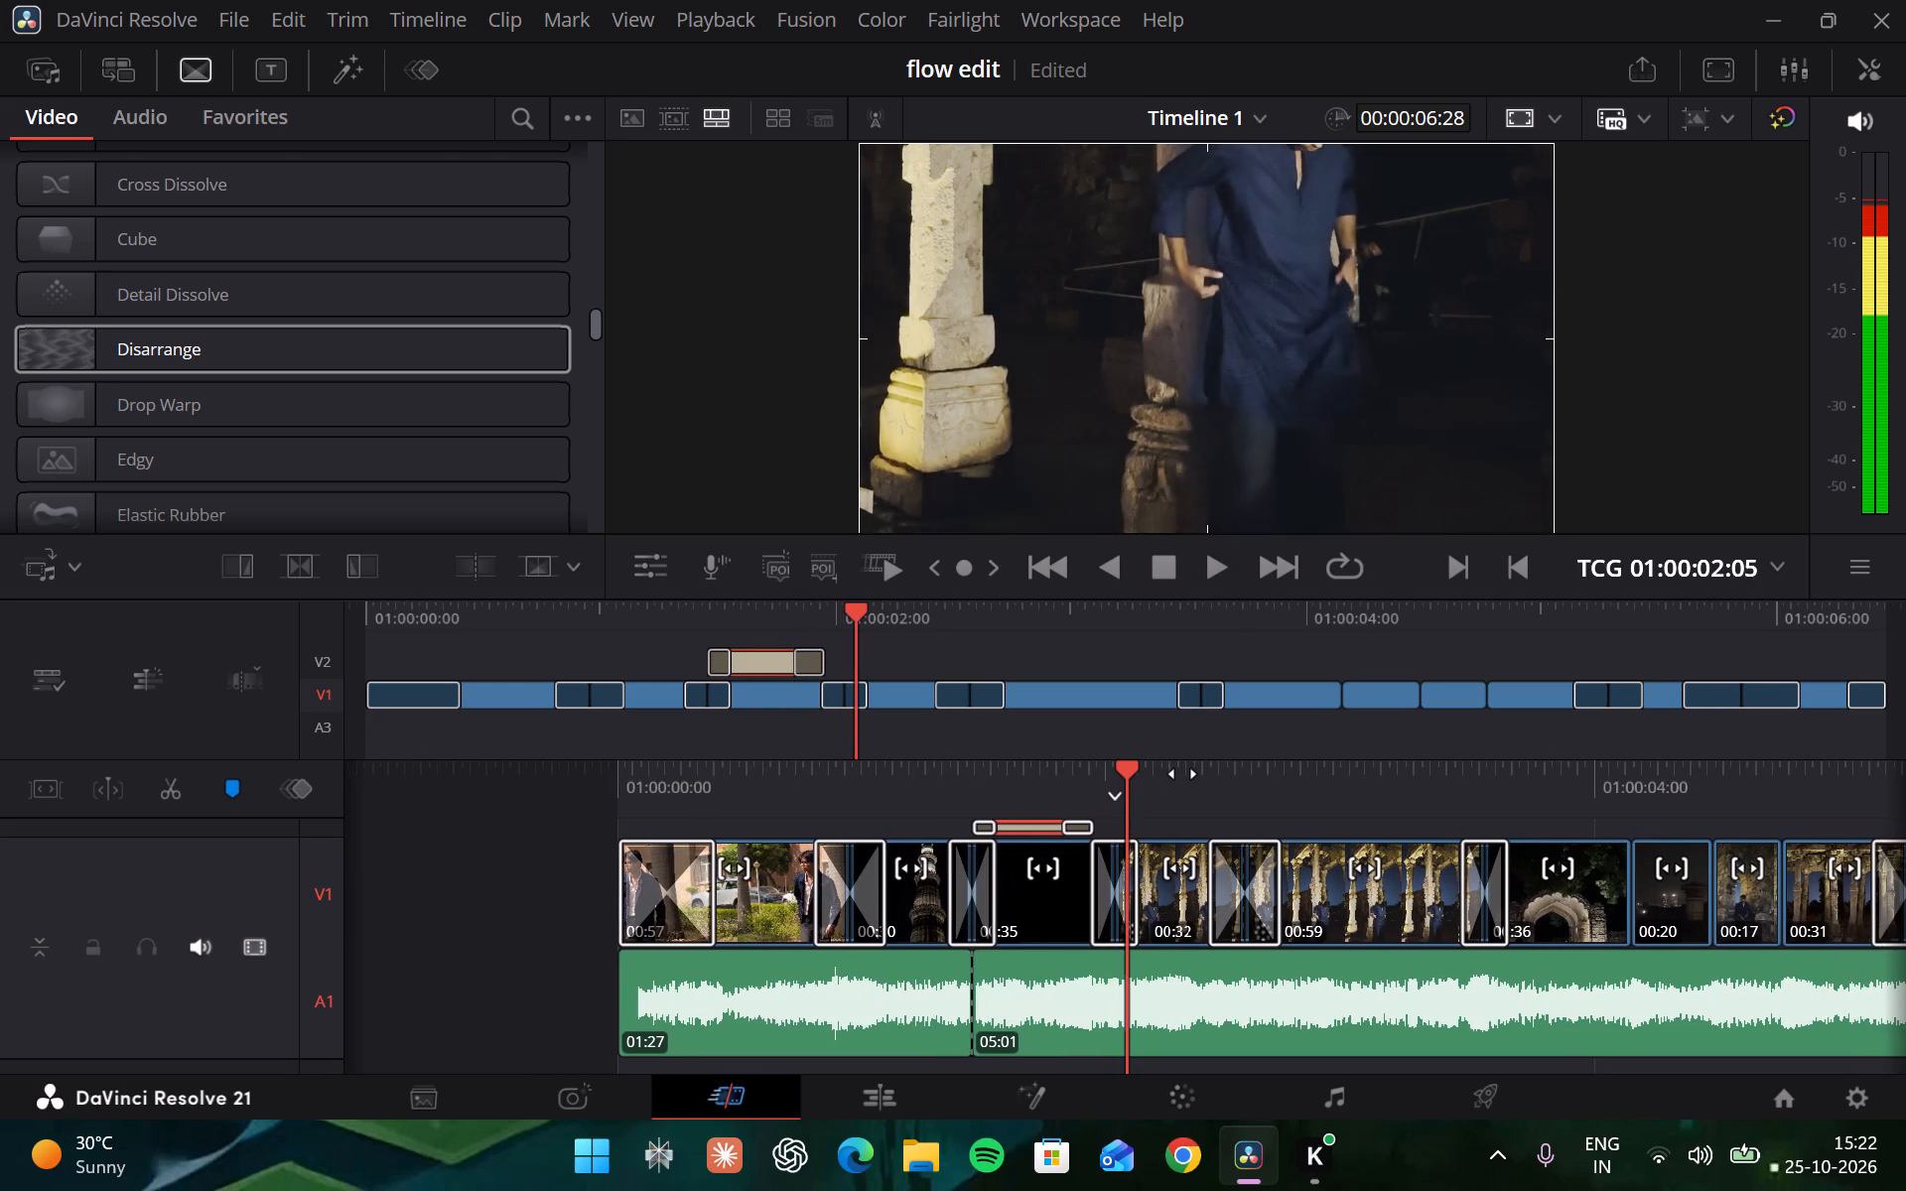
Step back frame by frame from the pillar shot to just before the "Amnsfx" title and replay it to examine both Disarrange transitions.
{"action": "key", "text": "Left"}
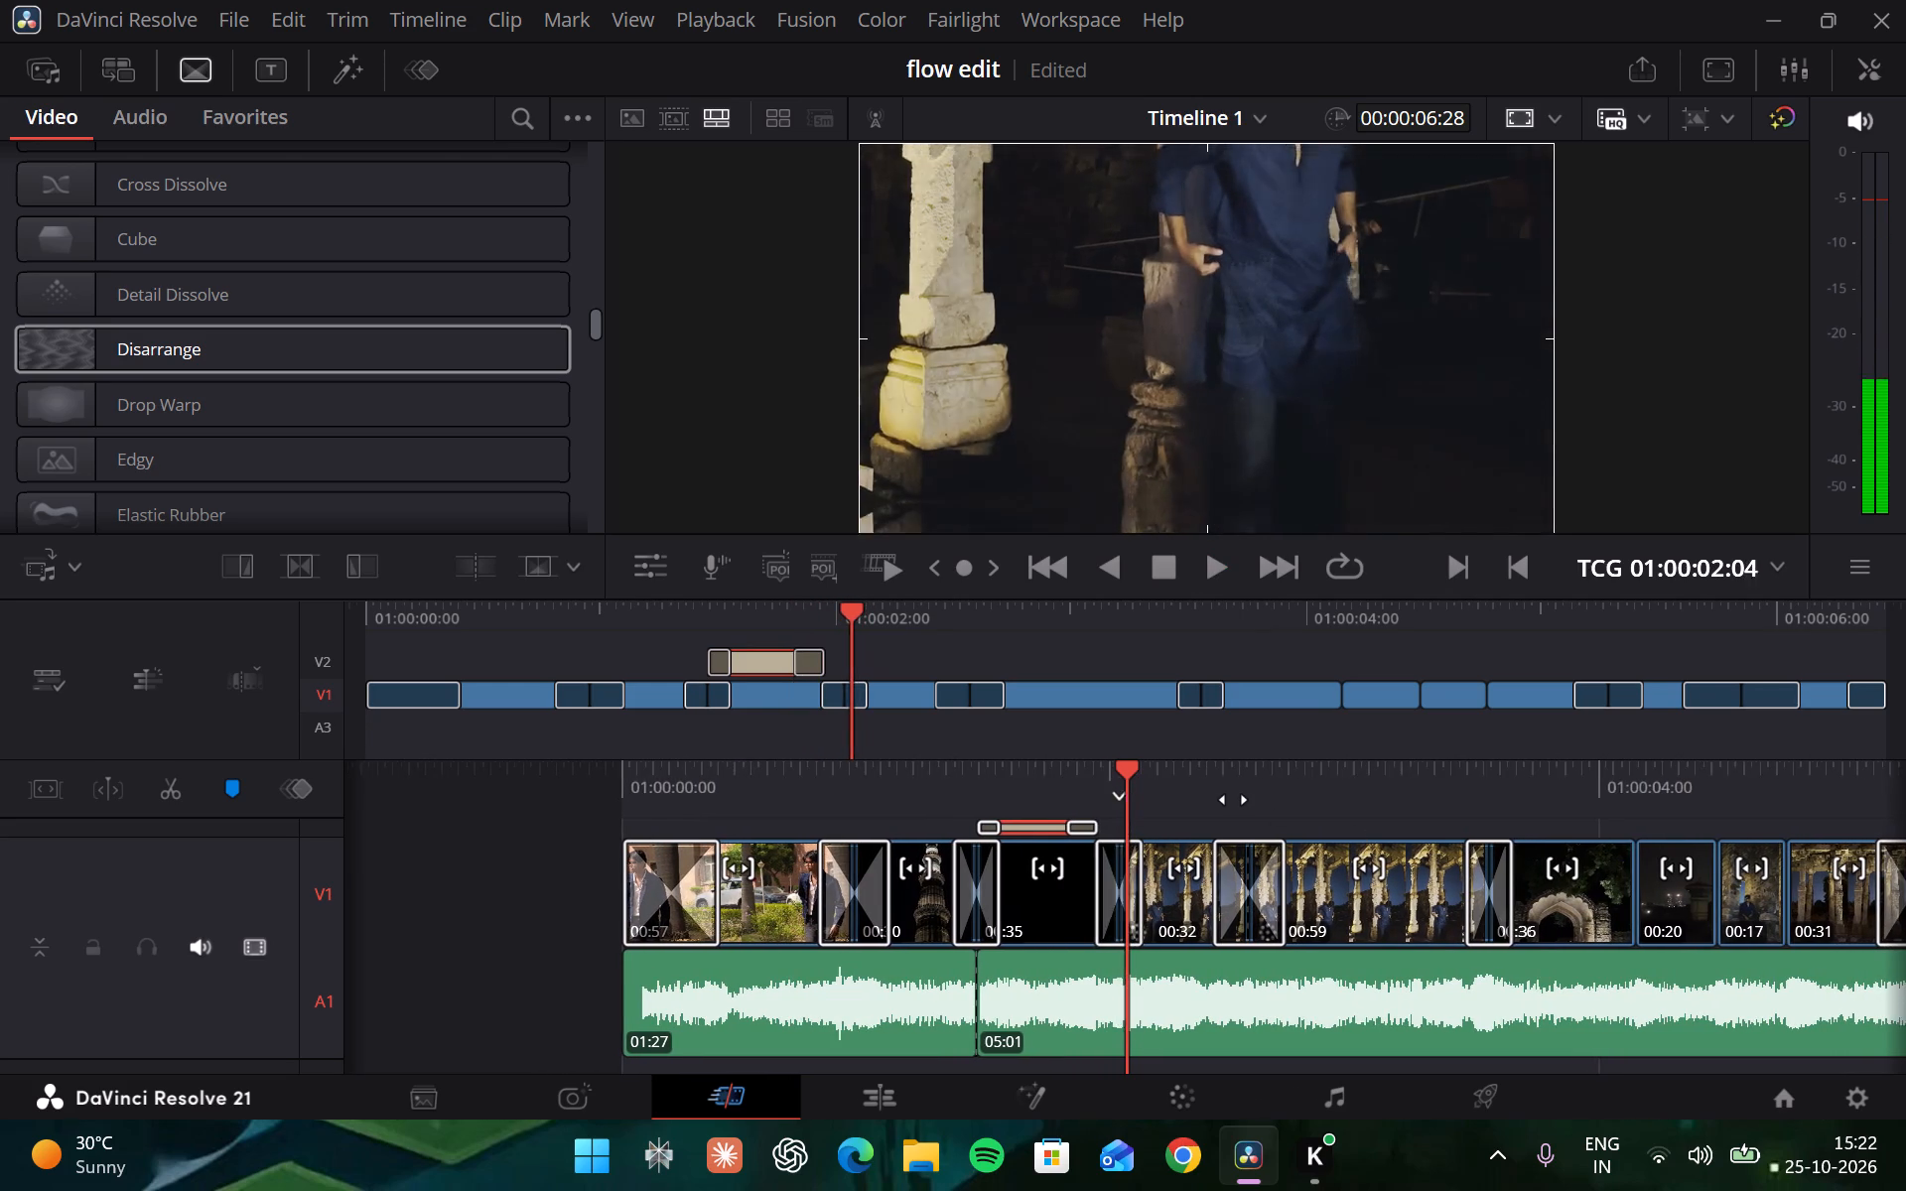
{"action": "key", "text": "Left"}
{"action": "key", "text": "Left"}
{"action": "key", "text": "Left"}
{"action": "key", "text": "Left"}
{"action": "key", "text": "Left"}
{"action": "key", "text": "Left"}
{"action": "key", "text": "Left"}
{"action": "key", "text": "Left"}
{"action": "key", "text": "Left"}
{"action": "key", "text": "Left"}
{"action": "key", "text": "Left"}
{"action": "key", "text": "Left"}
{"action": "key", "text": "Left"}
{"action": "key", "text": "Left"}
{"action": "key", "text": "Left"}
{"action": "key", "text": "Left"}
{"action": "key", "text": "Left"}
{"action": "key", "text": "Left"}
{"action": "key", "text": "Left"}
{"action": "key", "text": "Left"}
{"action": "key", "text": "Left"}
{"action": "key", "text": "Left"}
{"action": "key", "text": "Left"}
{"action": "key", "text": "Left"}
{"action": "key", "text": "Left"}
{"action": "key", "text": "Left"}
{"action": "key", "text": "Left"}
{"action": "key", "text": "Left"}
{"action": "key", "text": "Left"}
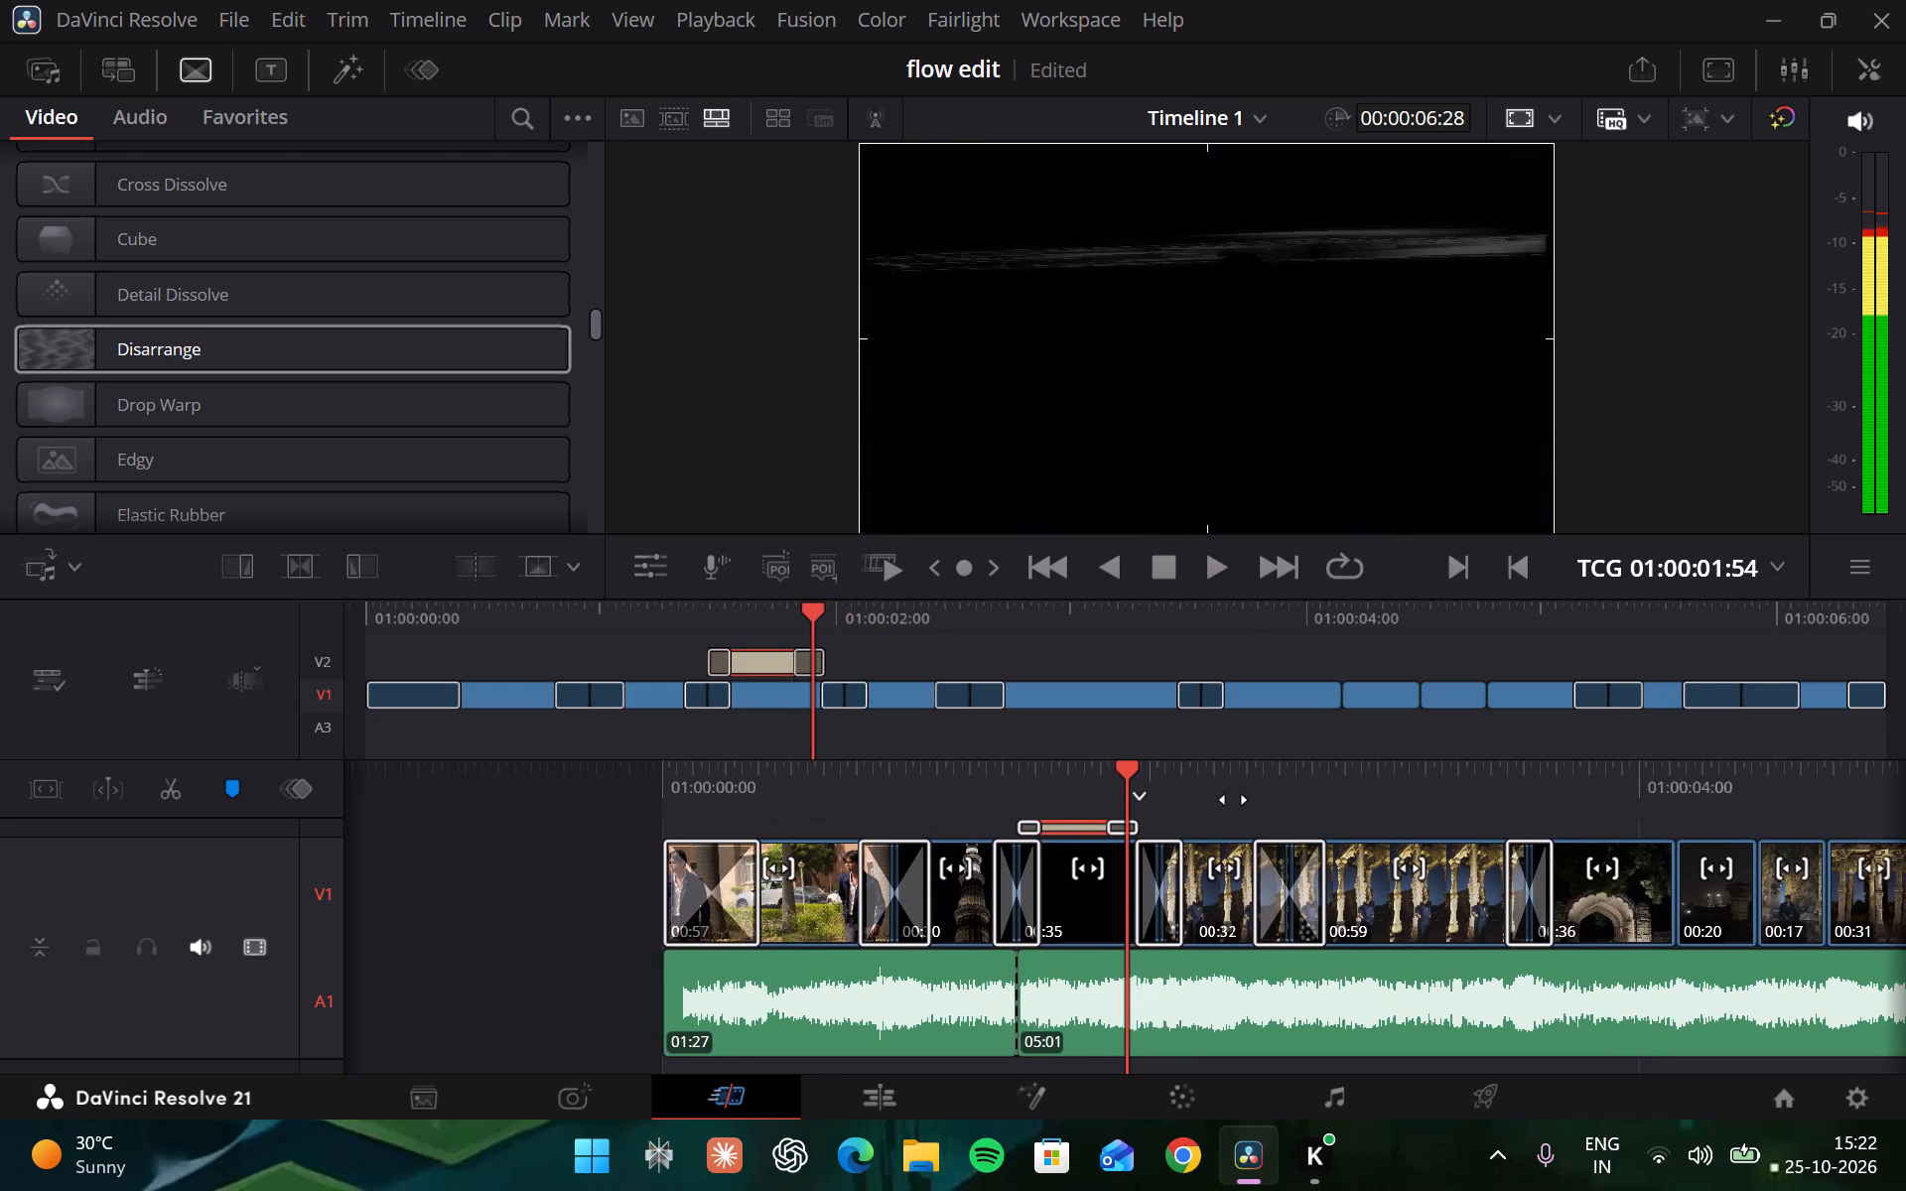
{"action": "key", "text": "Left"}
{"action": "key", "text": "Left"}
{"action": "key", "text": "Left"}
{"action": "key", "text": "Left"}
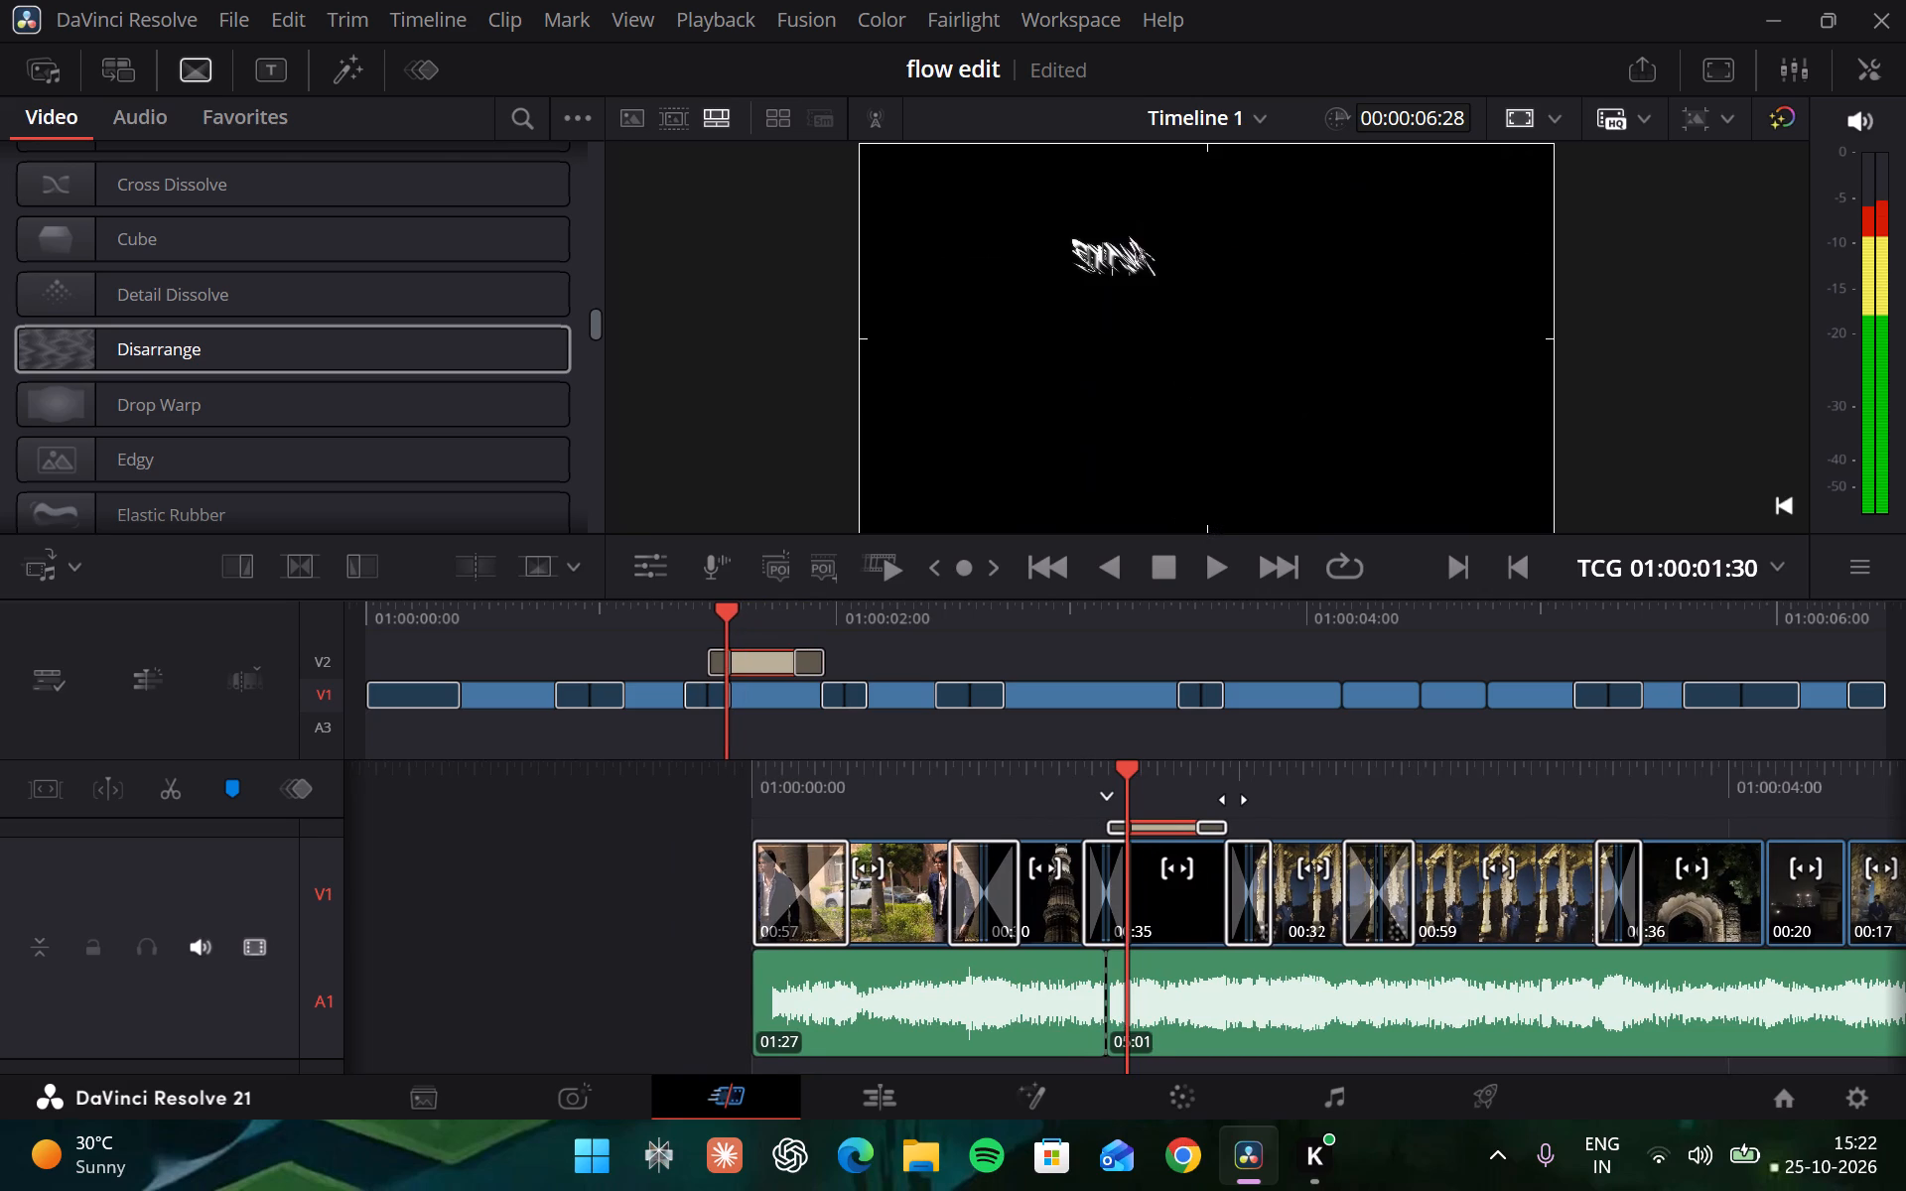
{"action": "key", "text": "Left"}
{"action": "key", "text": "Left"}
{"action": "key", "text": "Left"}
{"action": "key", "text": "Left"}
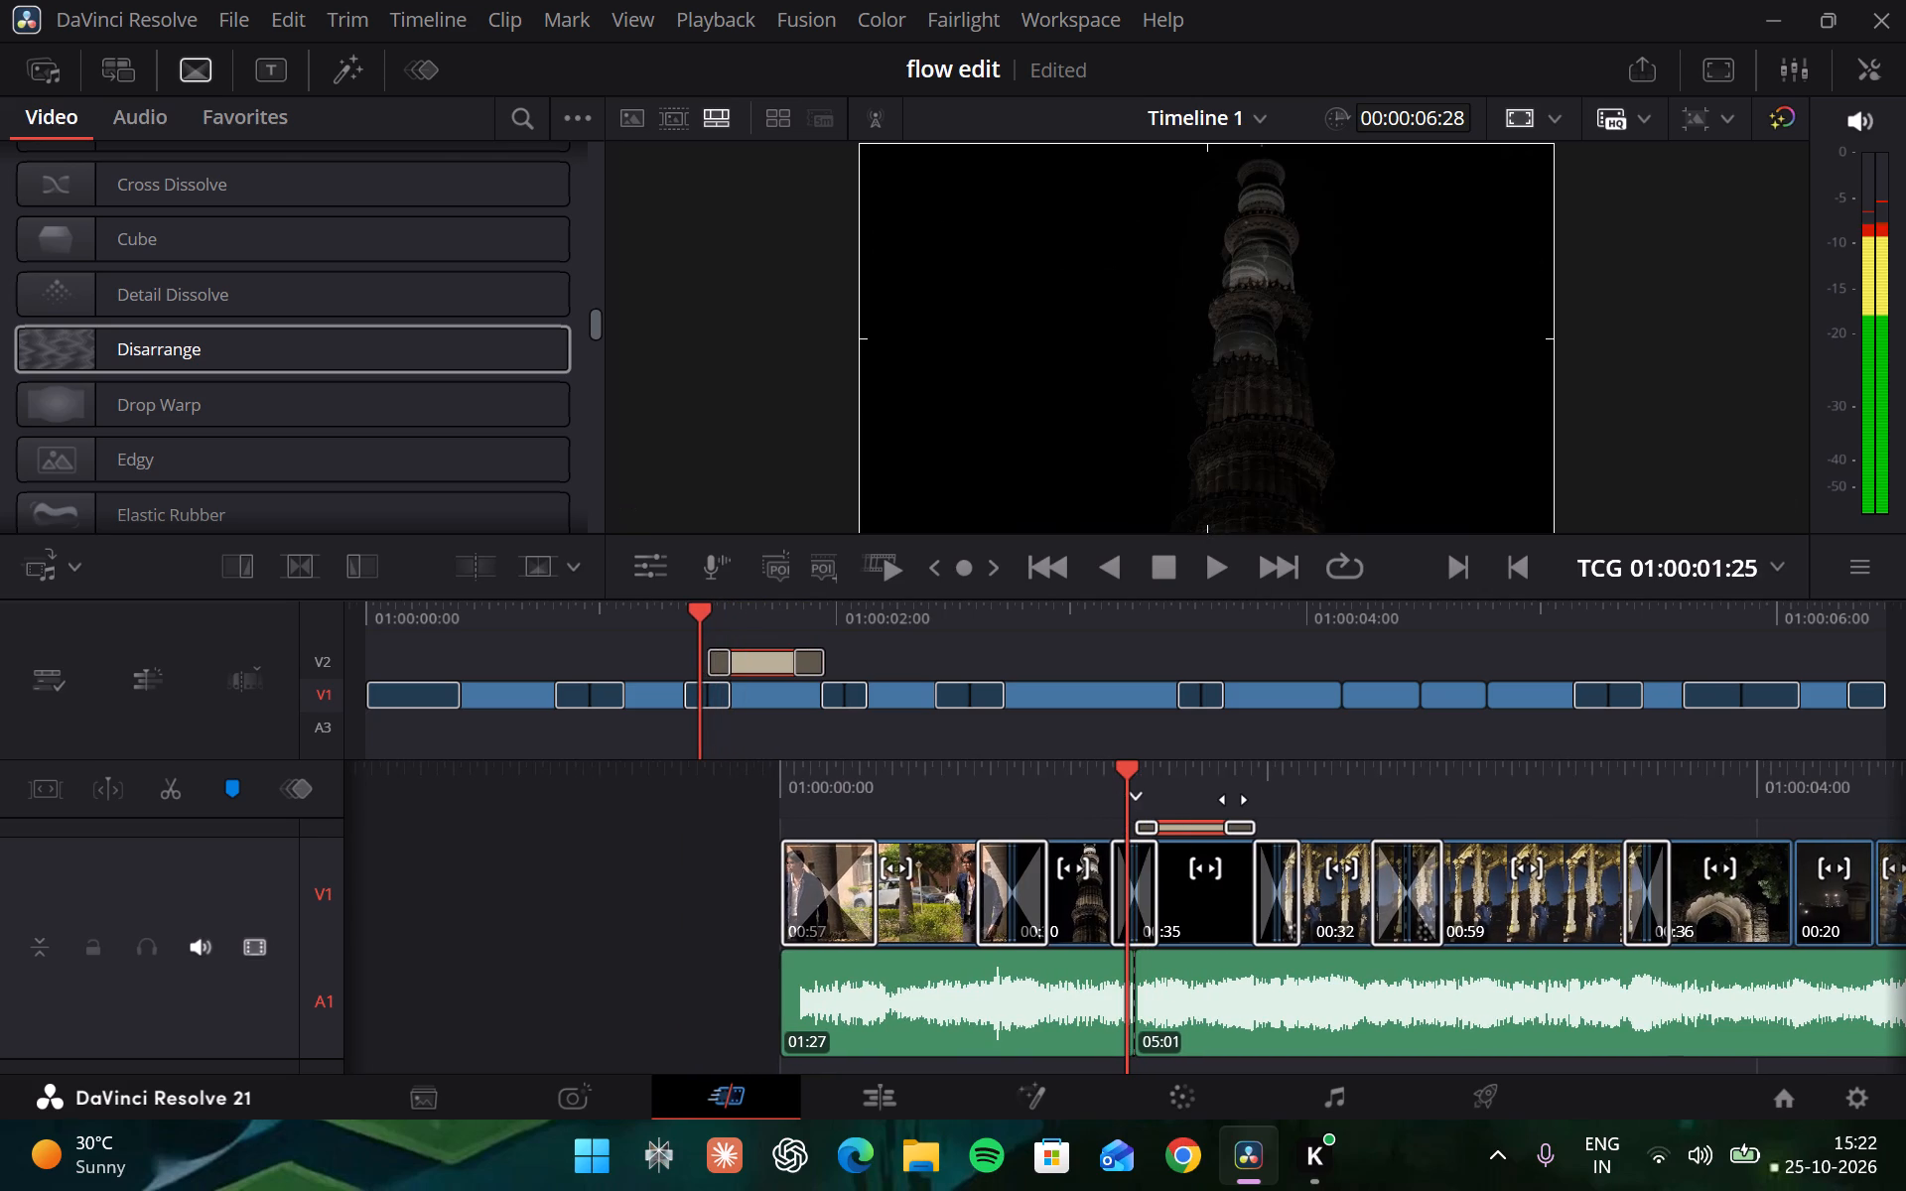
{"action": "key", "text": "Left"}
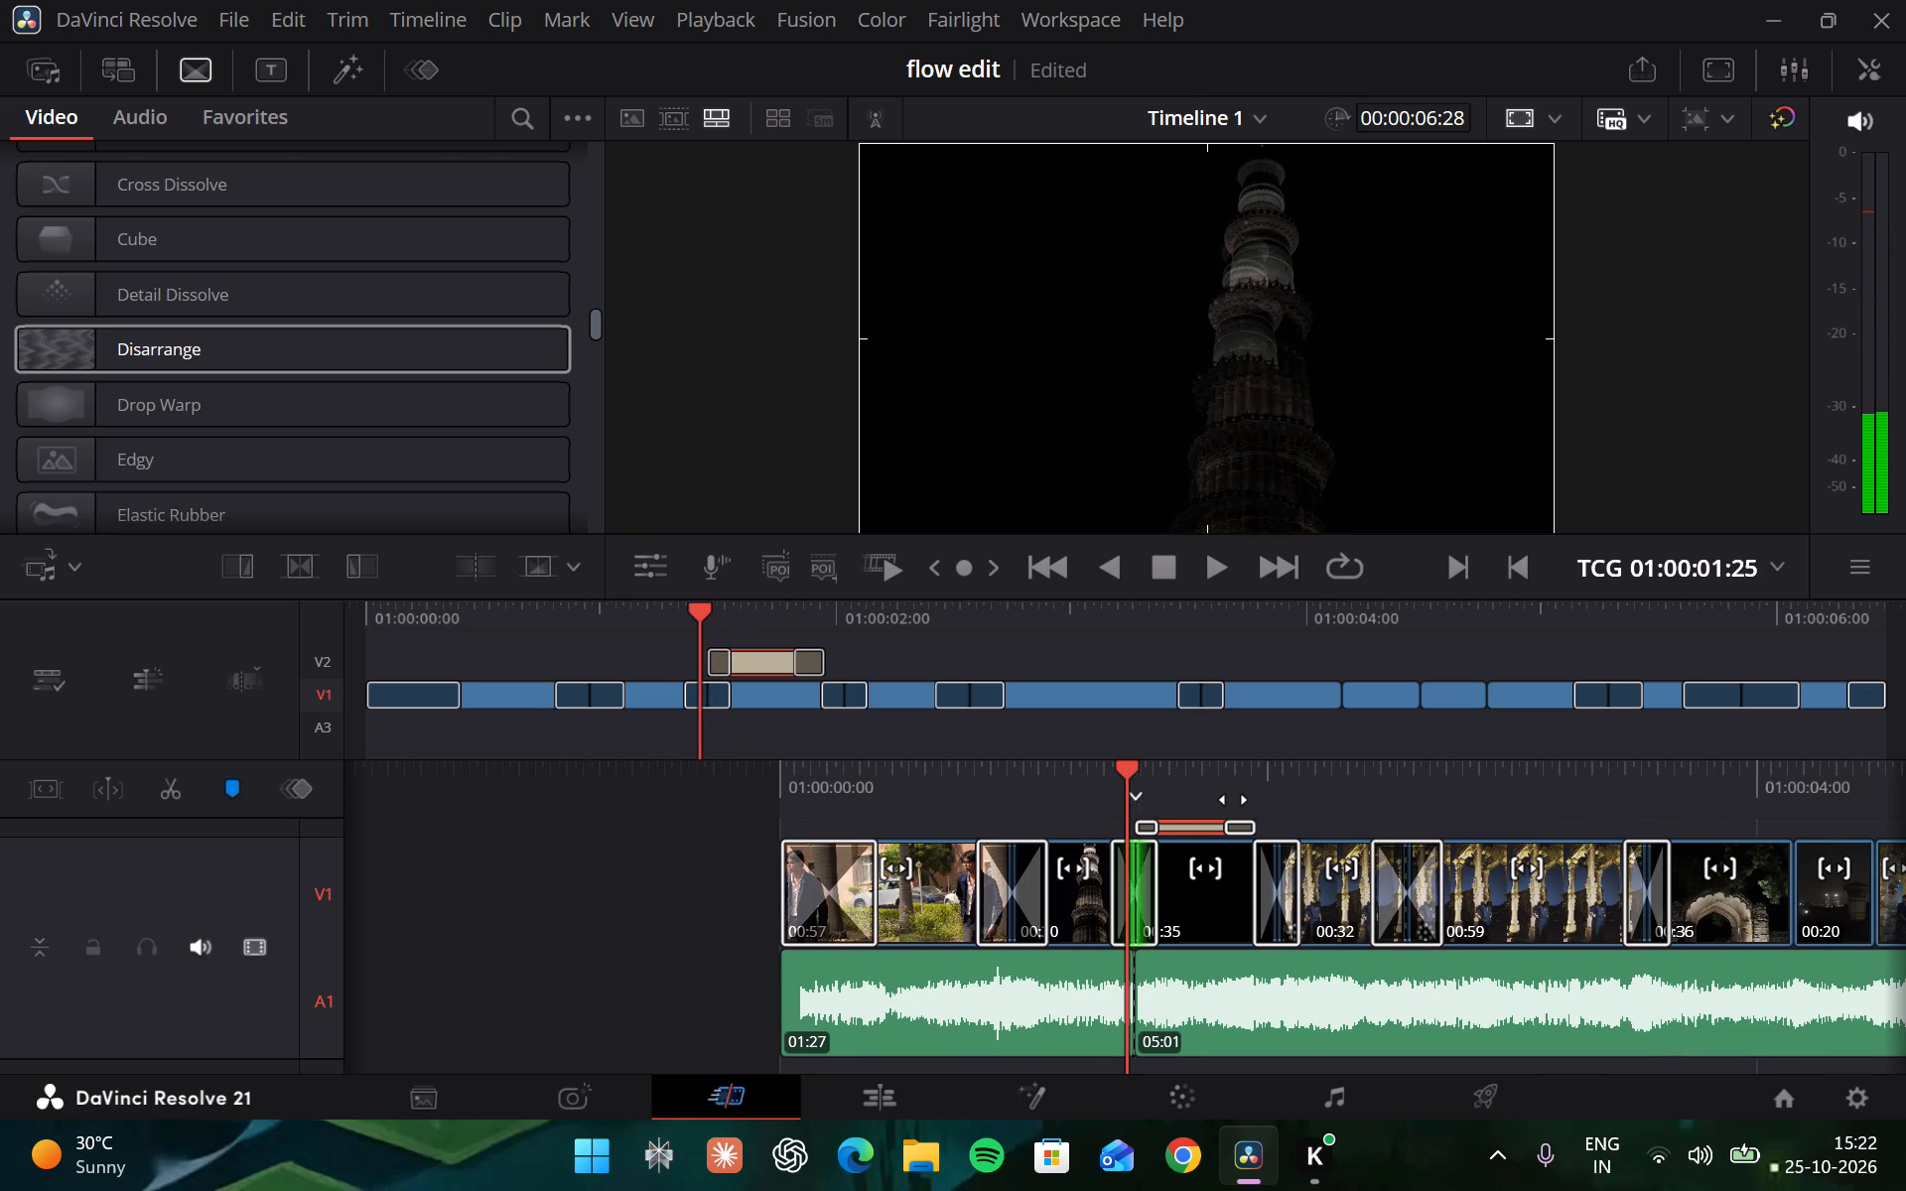
{"action": "key", "text": "space"}
{"action": "key", "text": "space"}
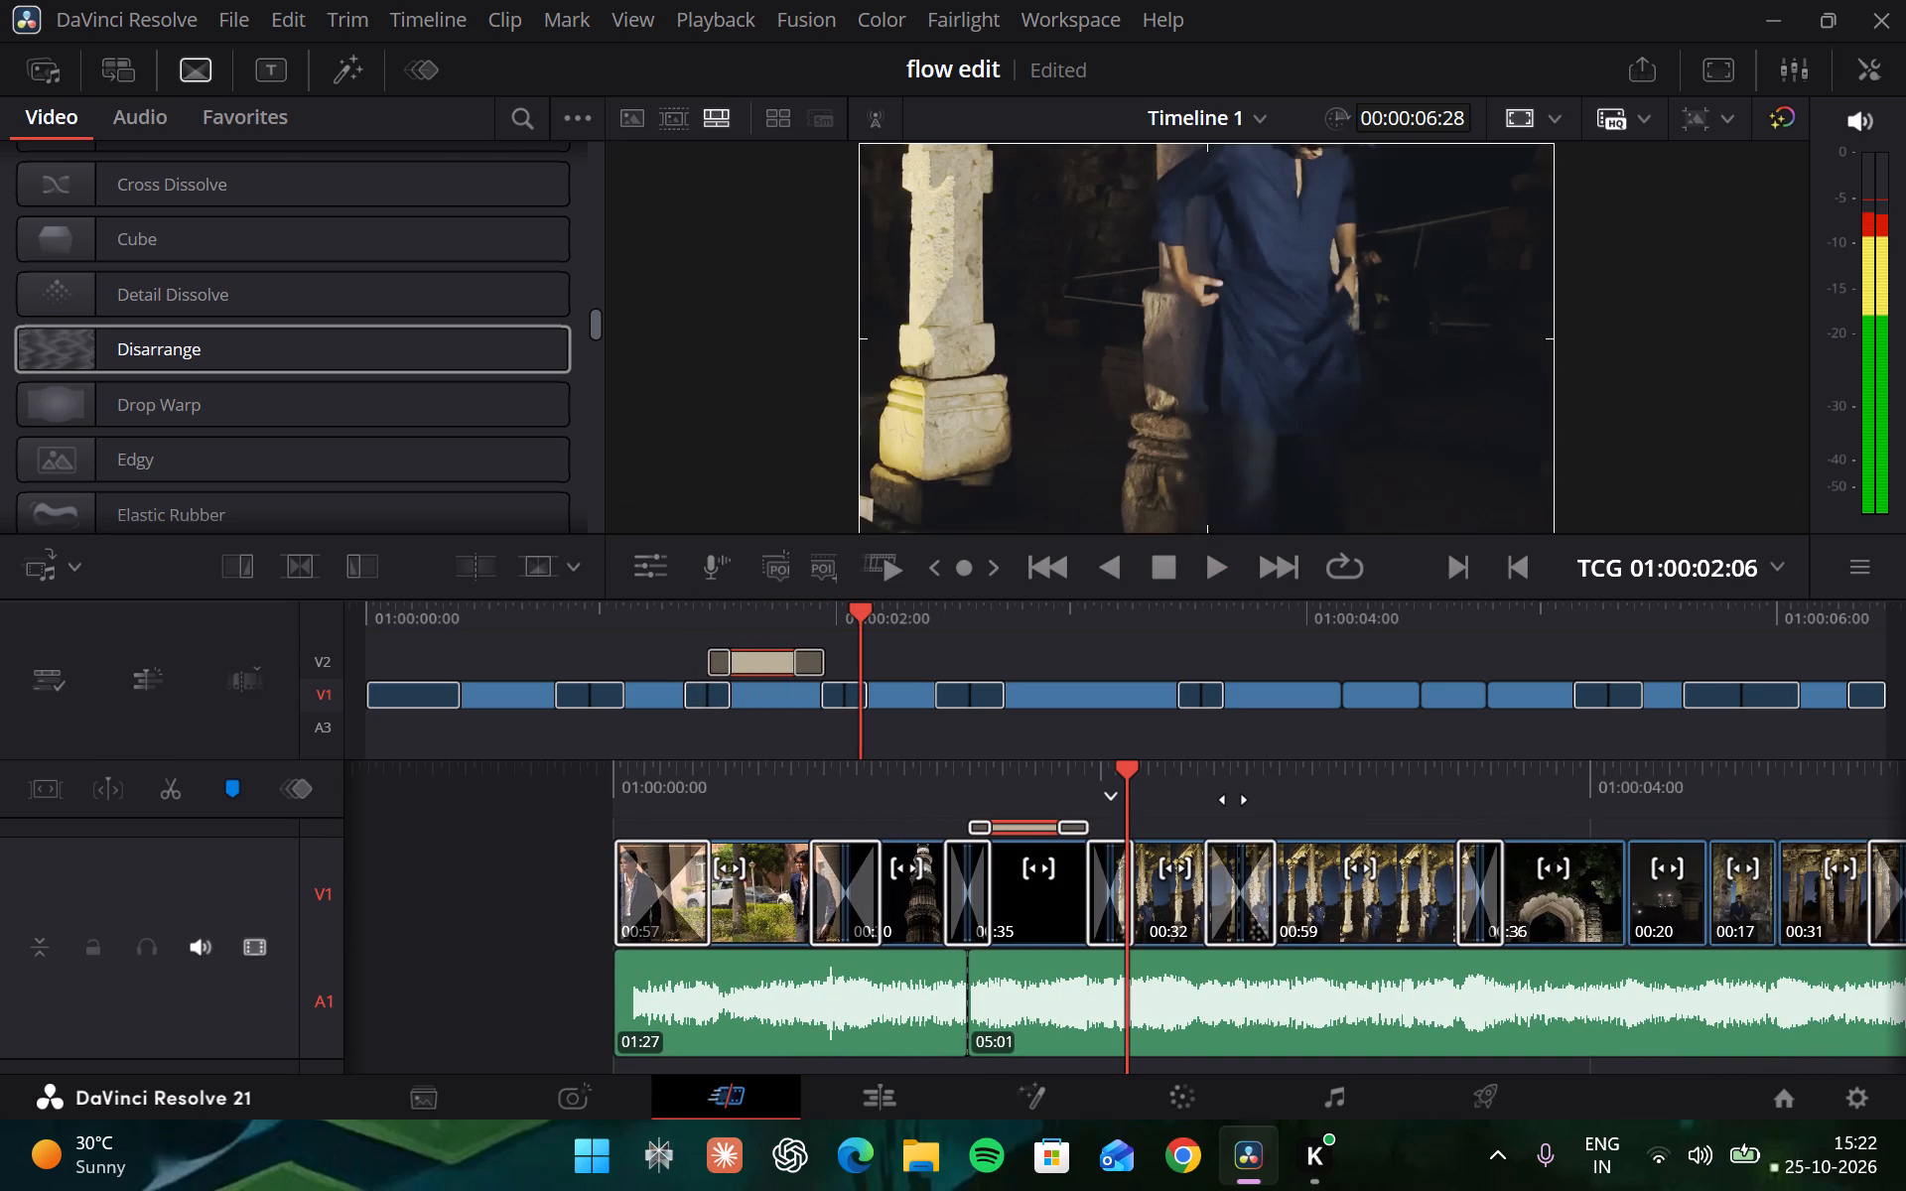
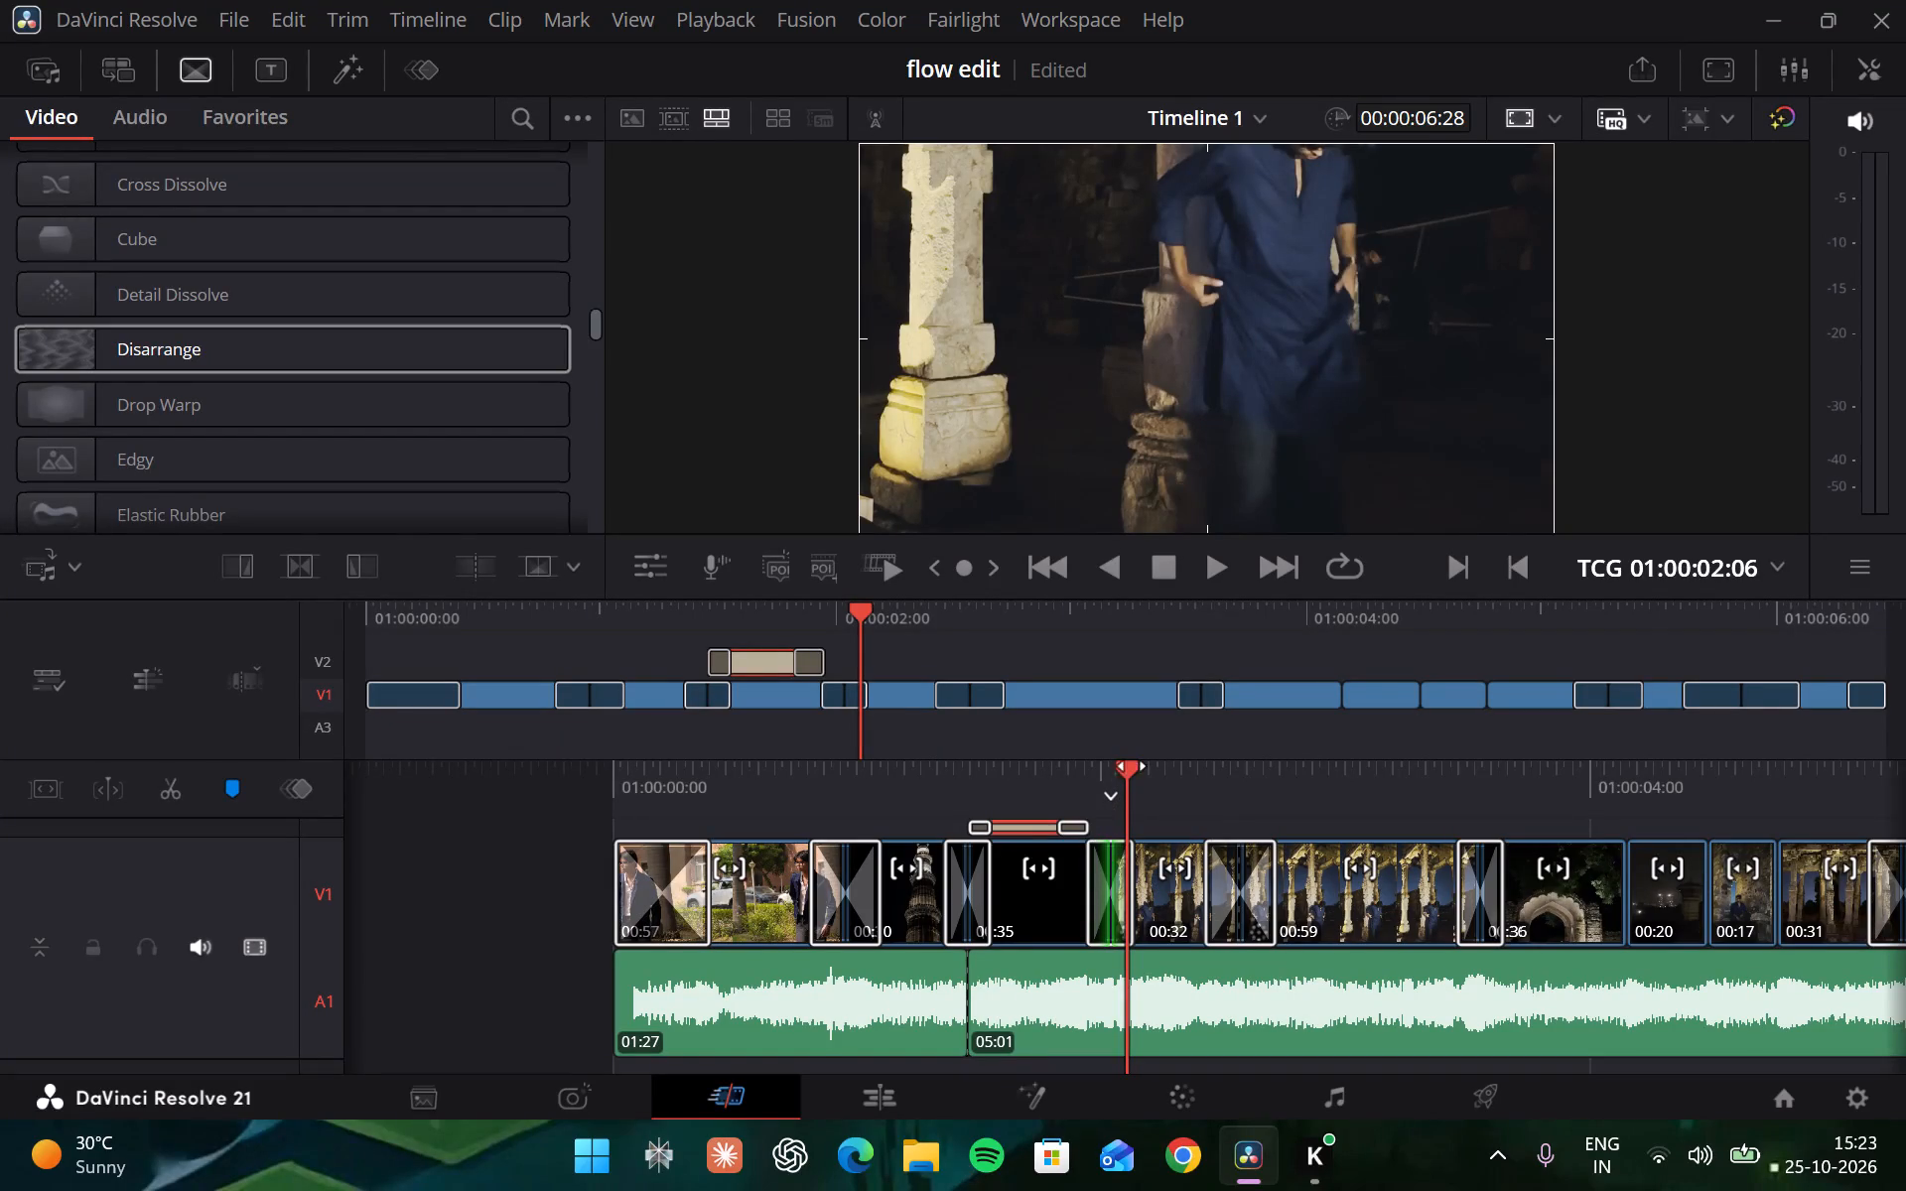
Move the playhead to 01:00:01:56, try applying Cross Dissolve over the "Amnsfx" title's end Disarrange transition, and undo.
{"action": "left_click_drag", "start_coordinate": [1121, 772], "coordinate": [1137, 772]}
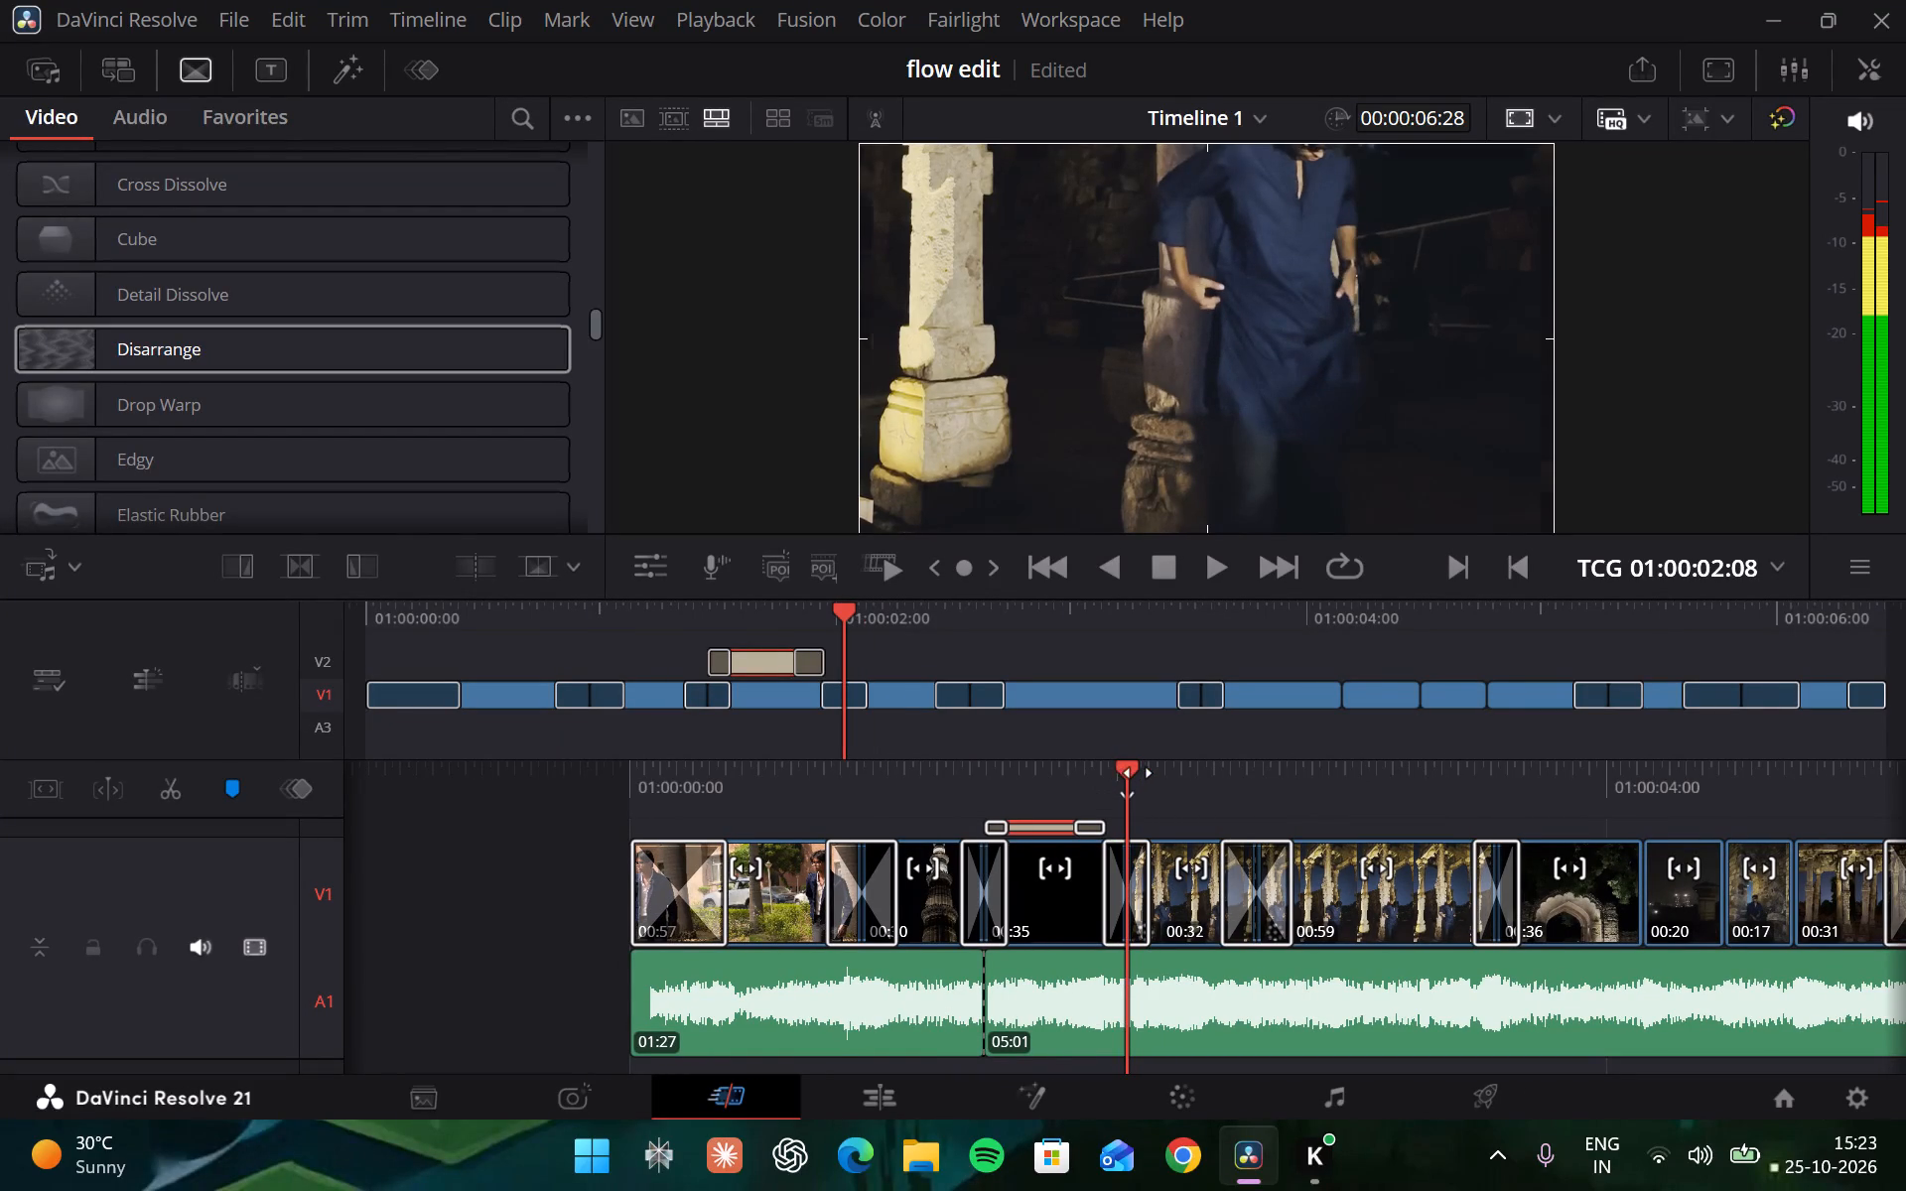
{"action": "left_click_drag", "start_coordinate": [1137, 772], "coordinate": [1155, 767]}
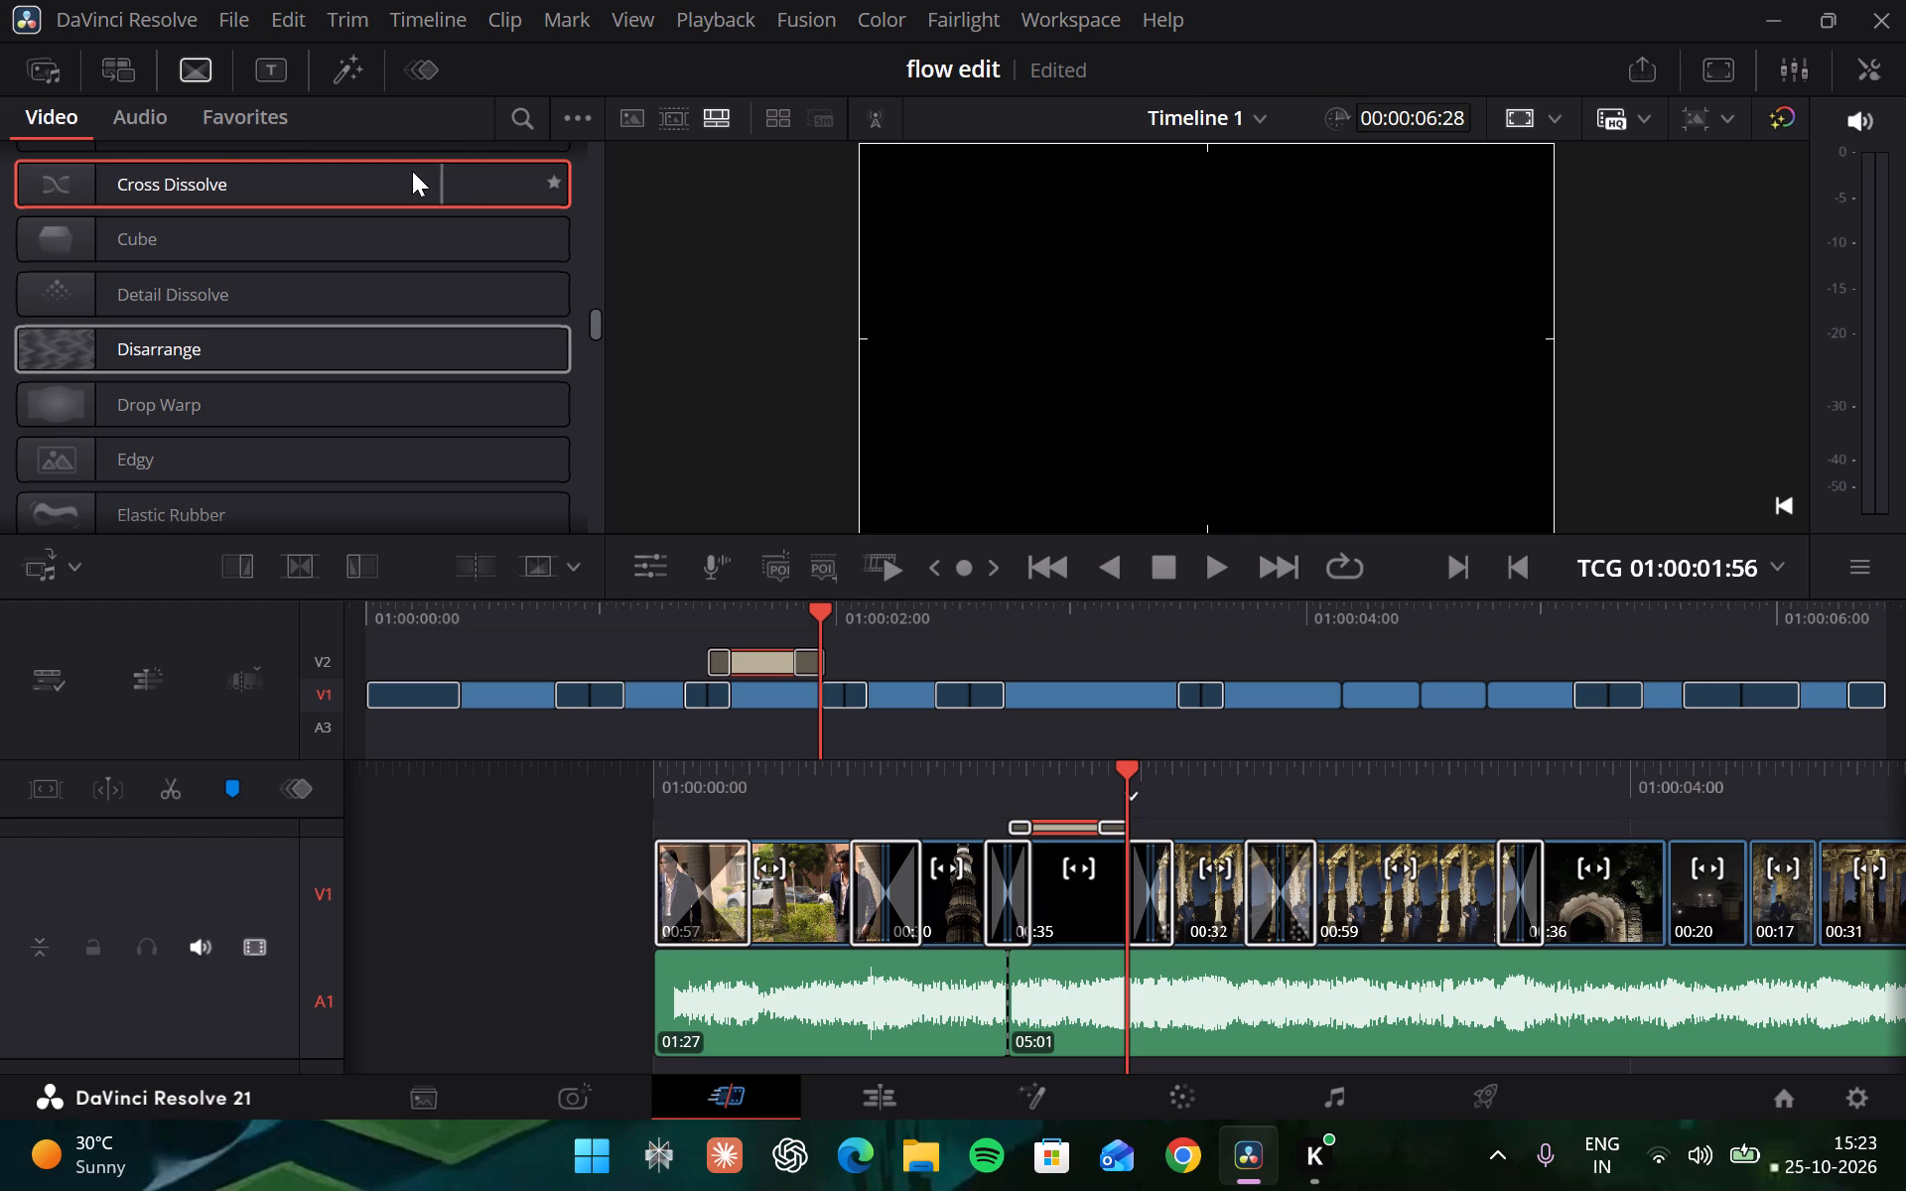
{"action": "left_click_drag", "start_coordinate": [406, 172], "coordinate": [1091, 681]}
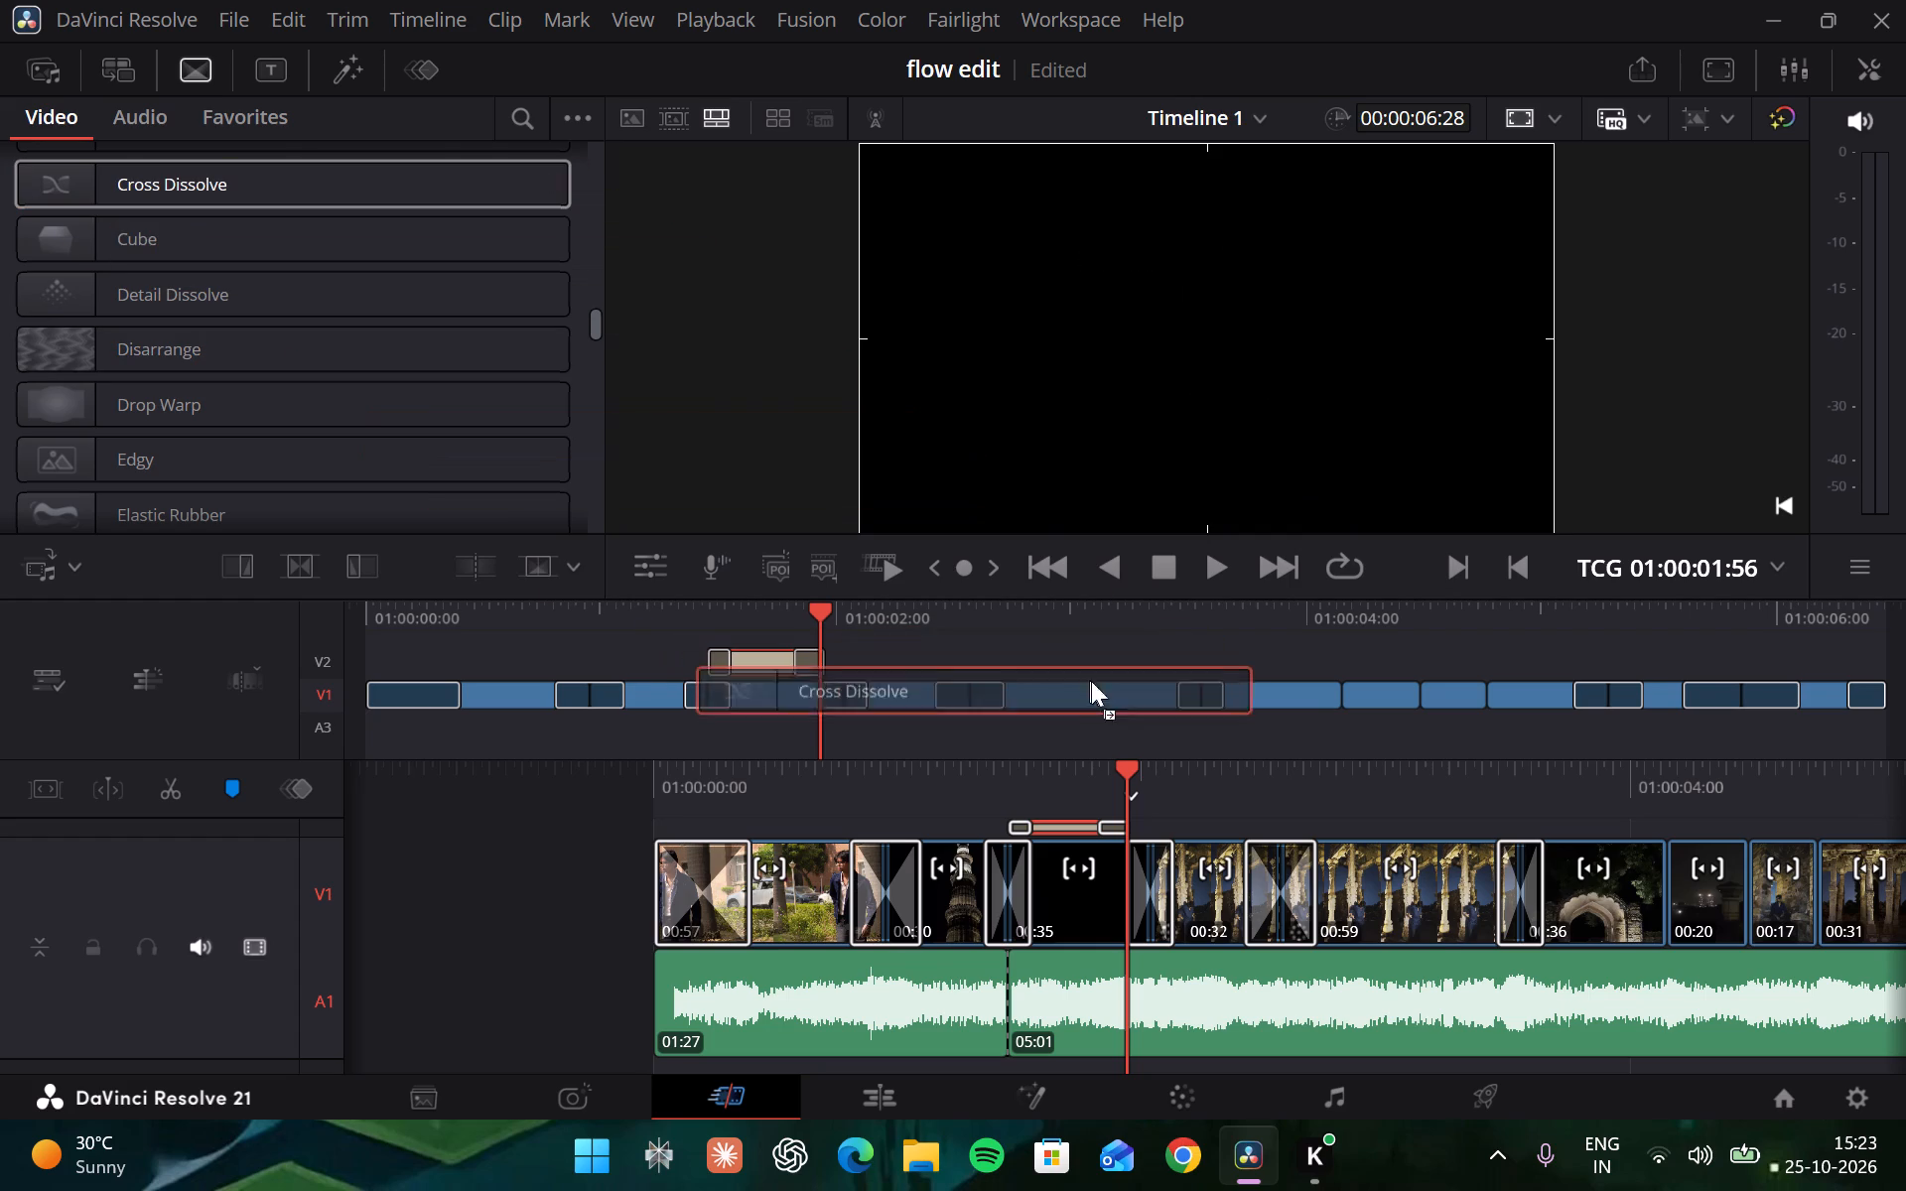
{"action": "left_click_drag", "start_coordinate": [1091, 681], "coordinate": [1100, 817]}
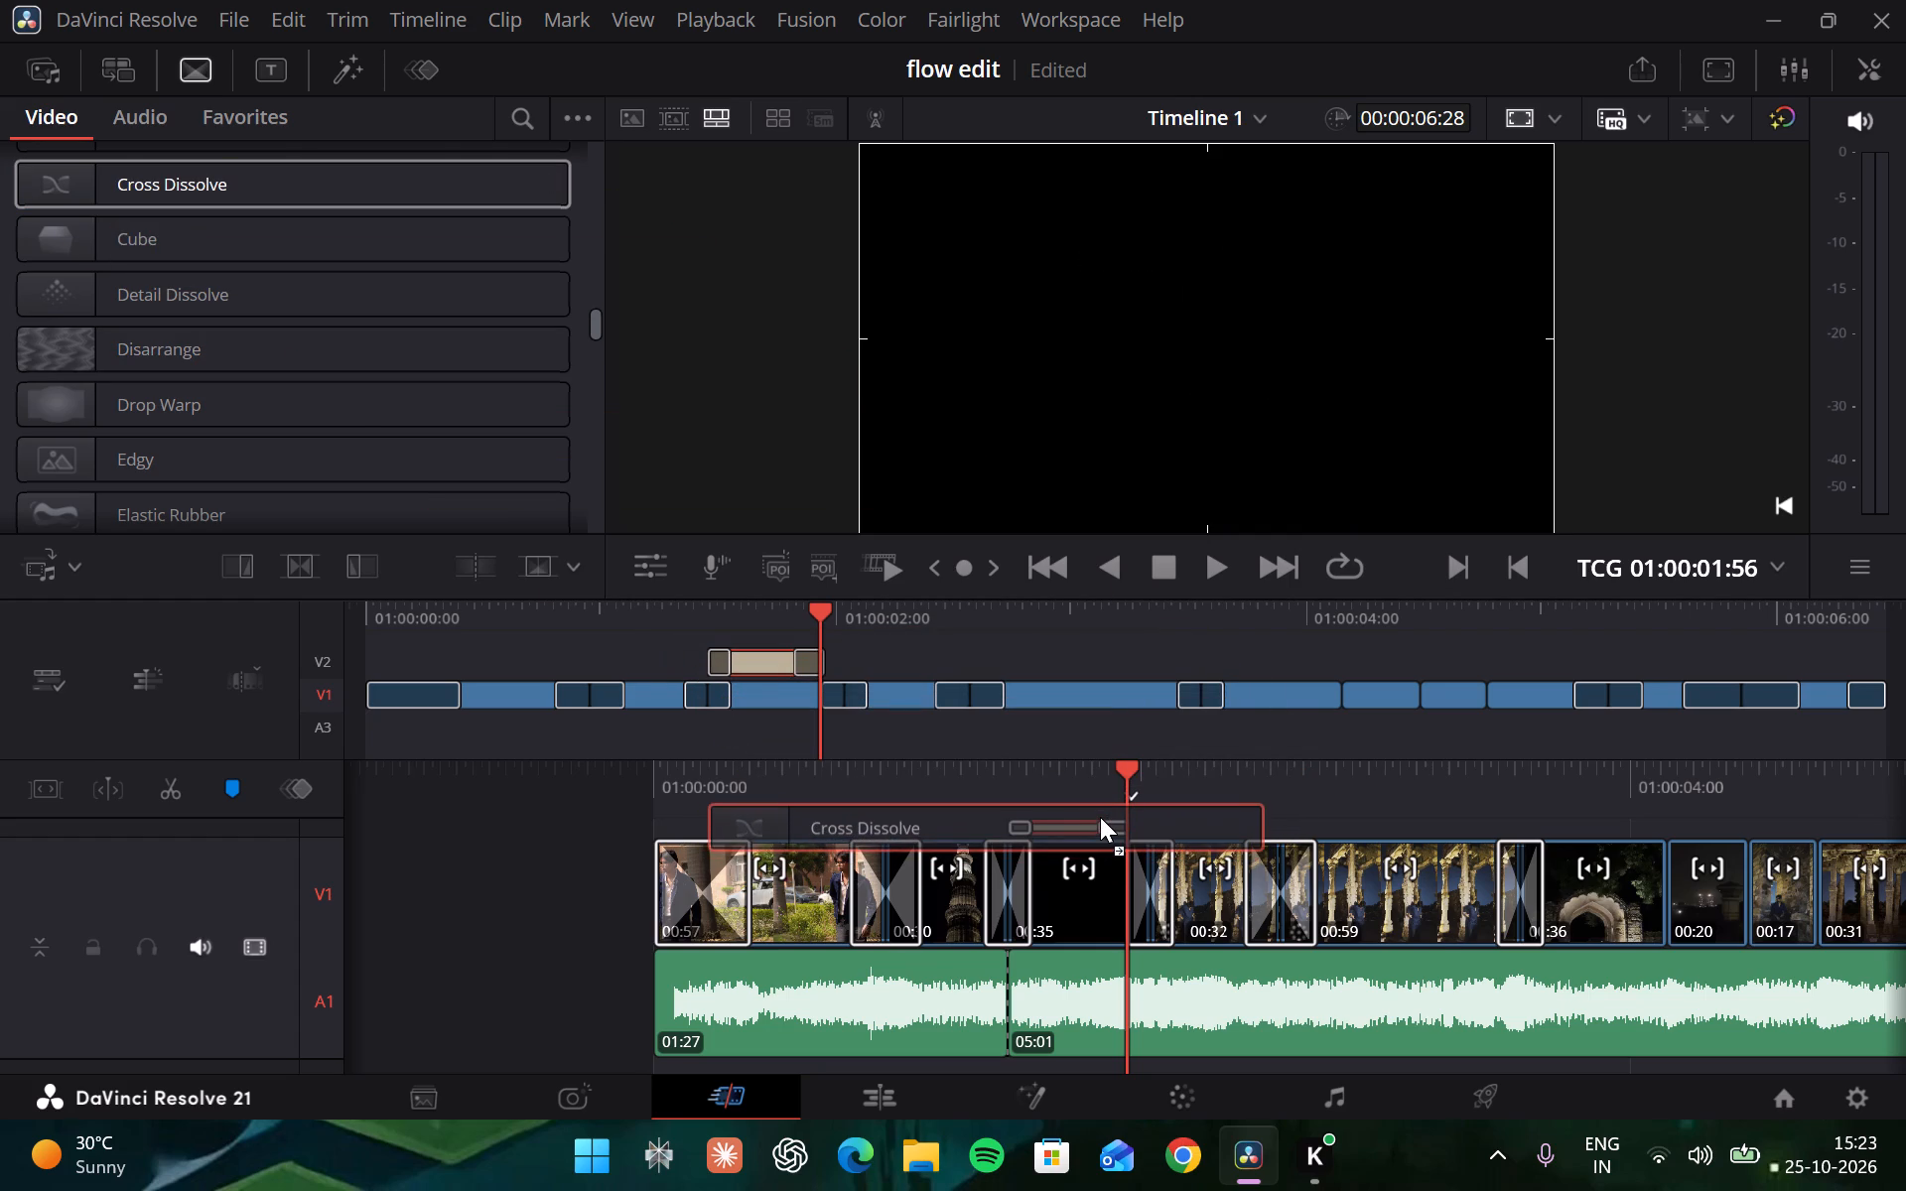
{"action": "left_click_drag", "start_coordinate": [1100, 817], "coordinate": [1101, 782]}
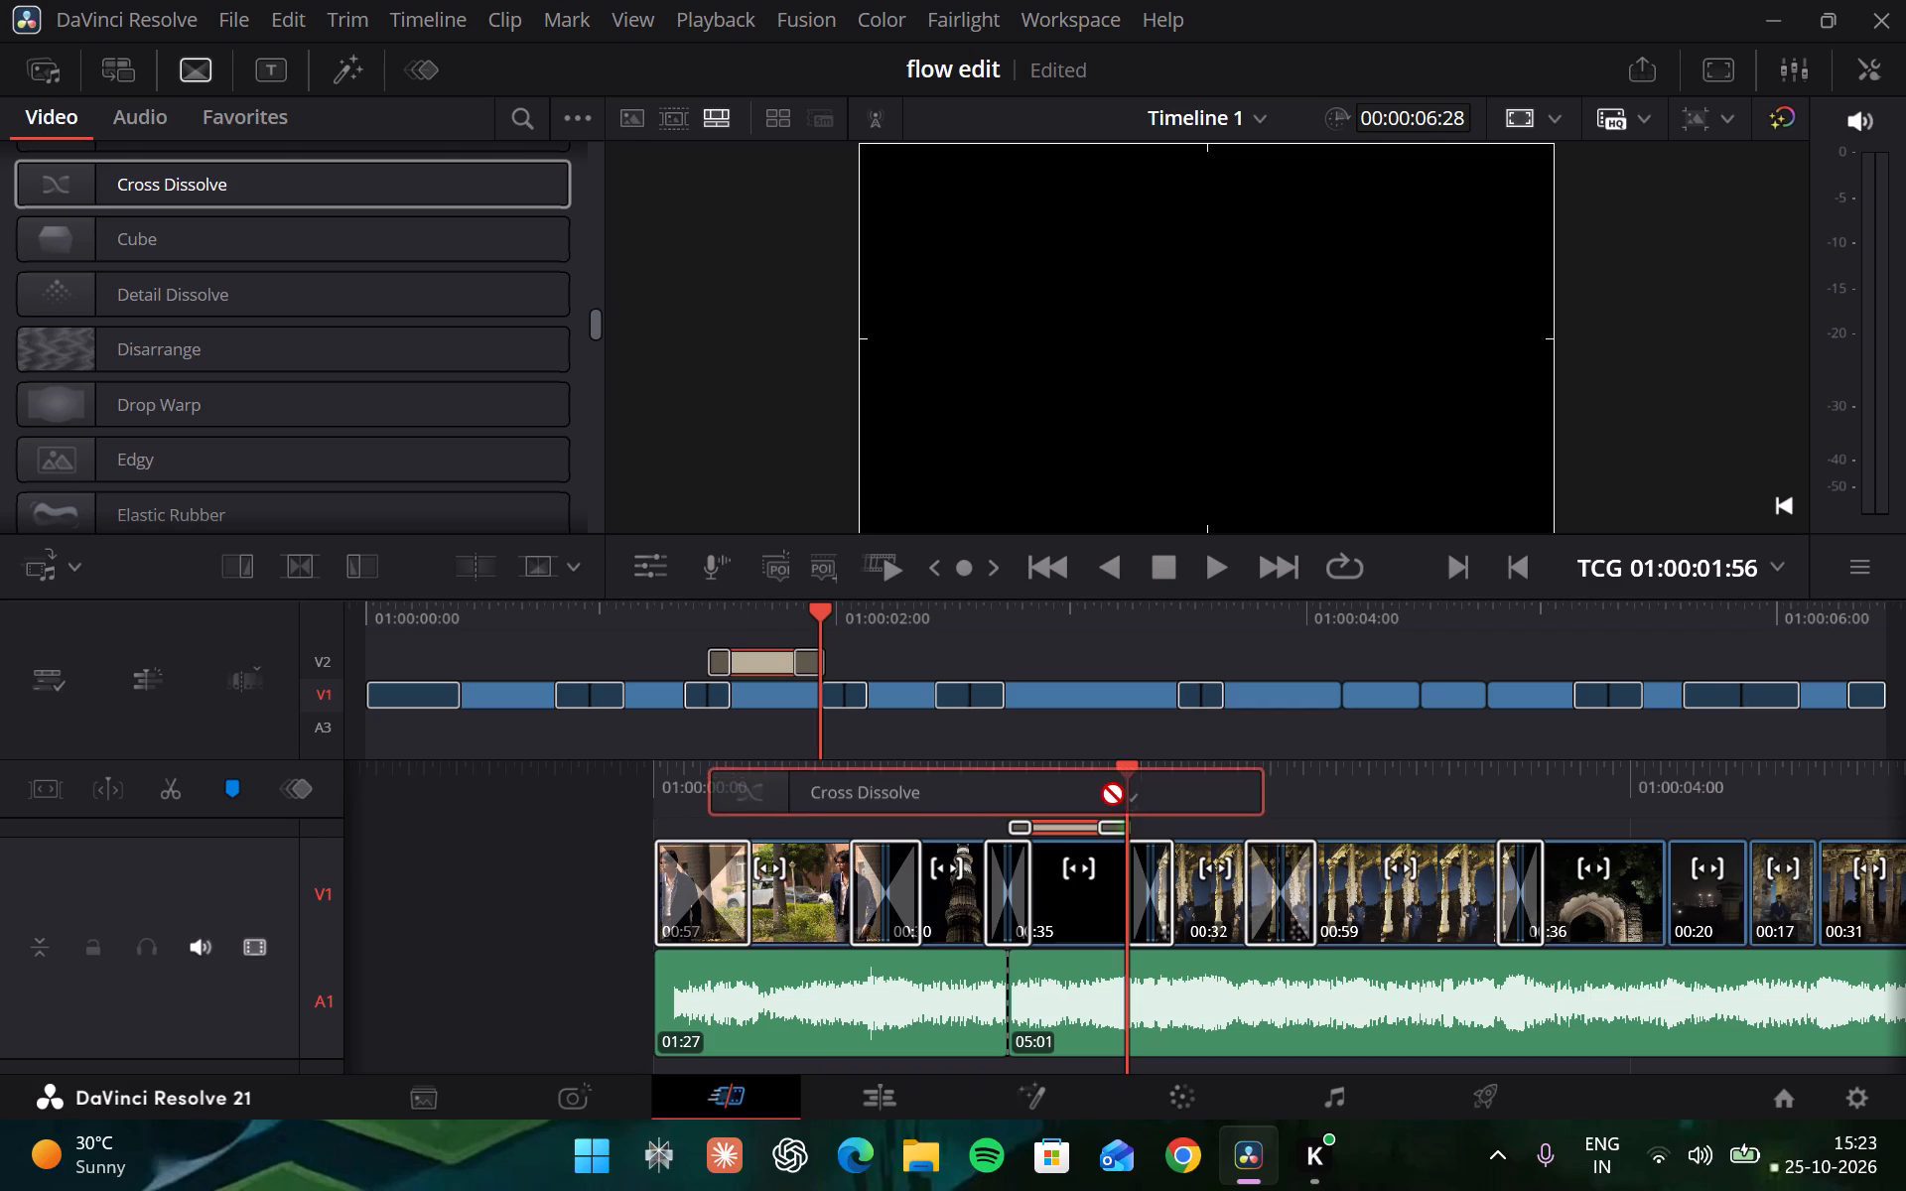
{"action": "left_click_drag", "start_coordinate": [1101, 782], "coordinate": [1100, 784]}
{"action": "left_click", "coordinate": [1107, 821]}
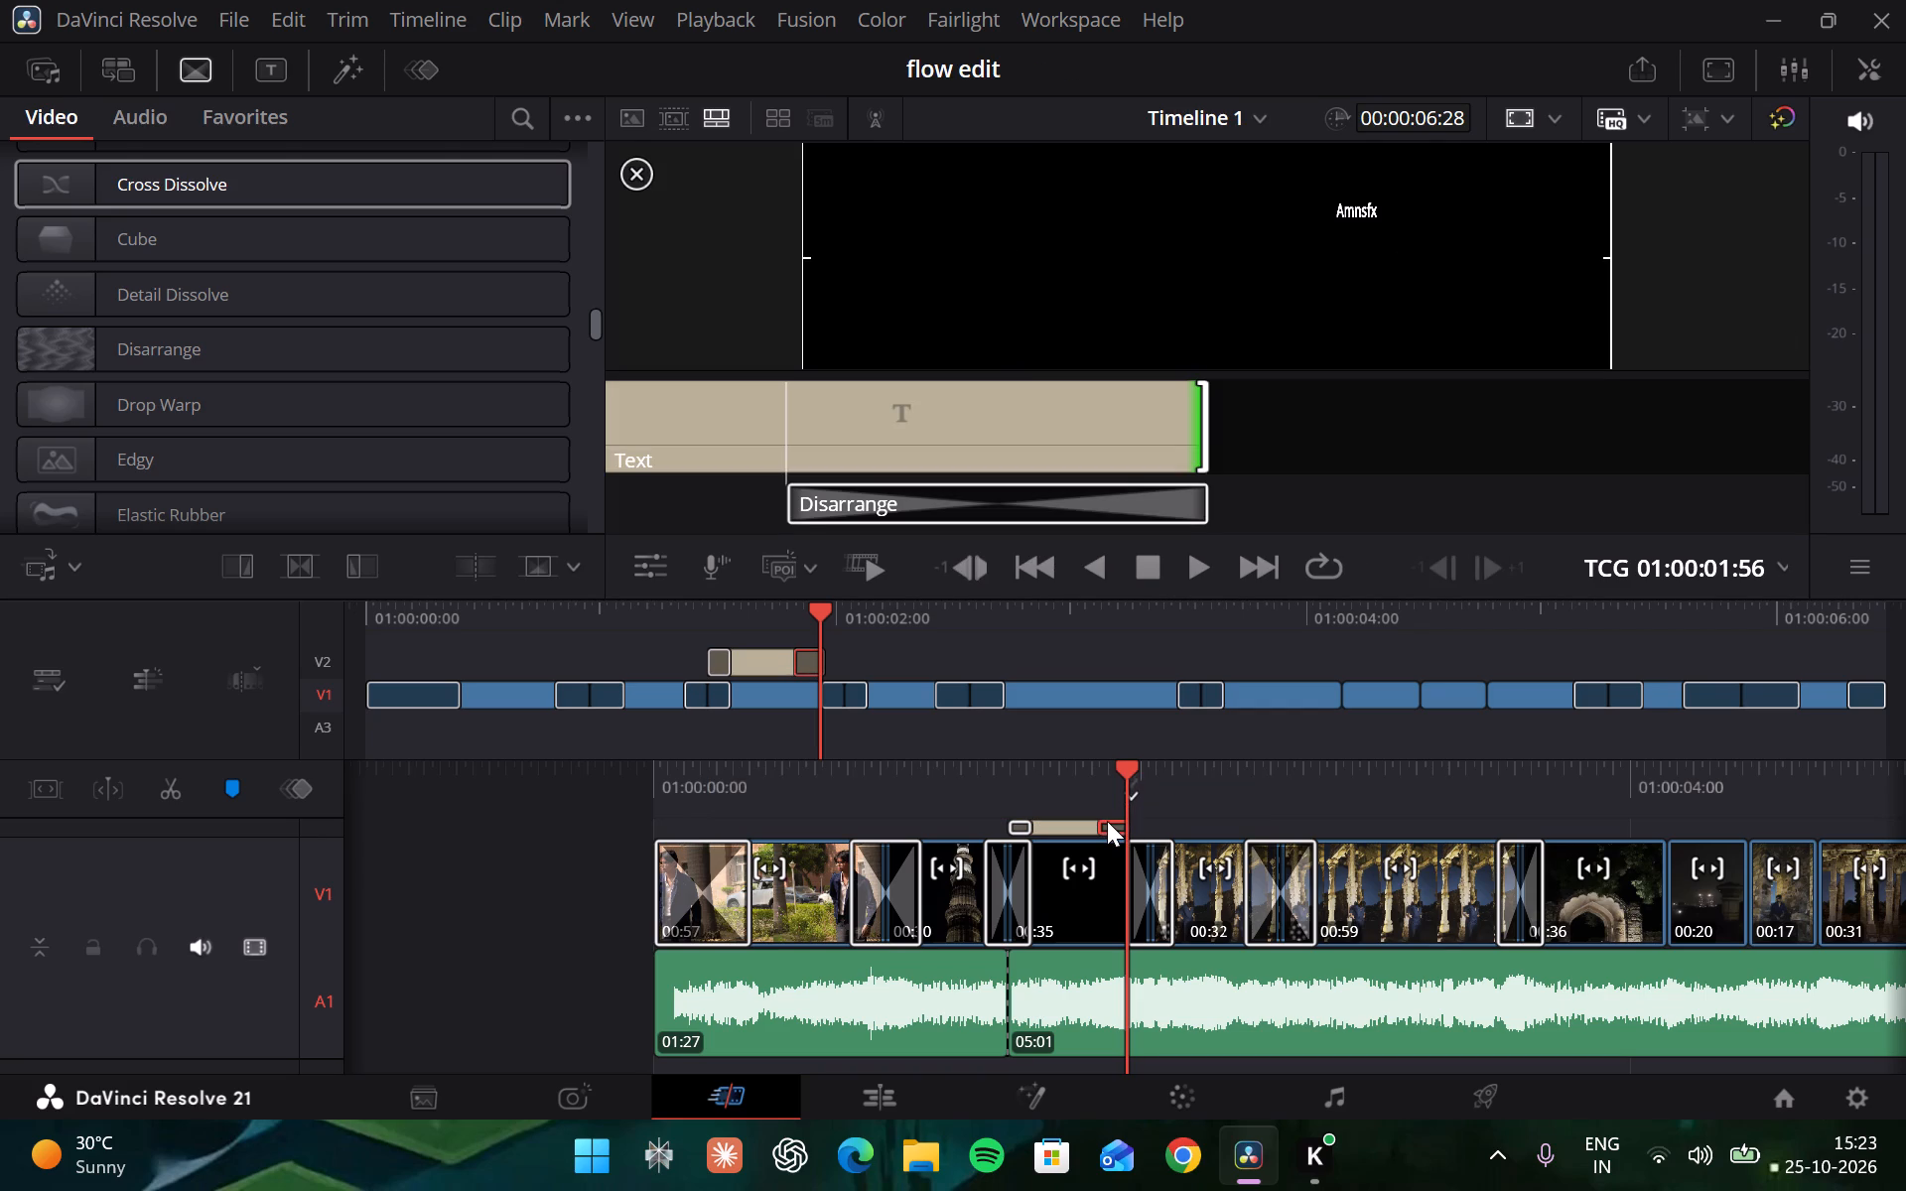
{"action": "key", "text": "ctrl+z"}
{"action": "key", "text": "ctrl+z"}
Delete the "Amnsfx" title's end Disarrange transition and put a Fusion Cross Dissolve in its place.
{"action": "left_click_drag", "start_coordinate": [1126, 768], "coordinate": [1108, 772]}
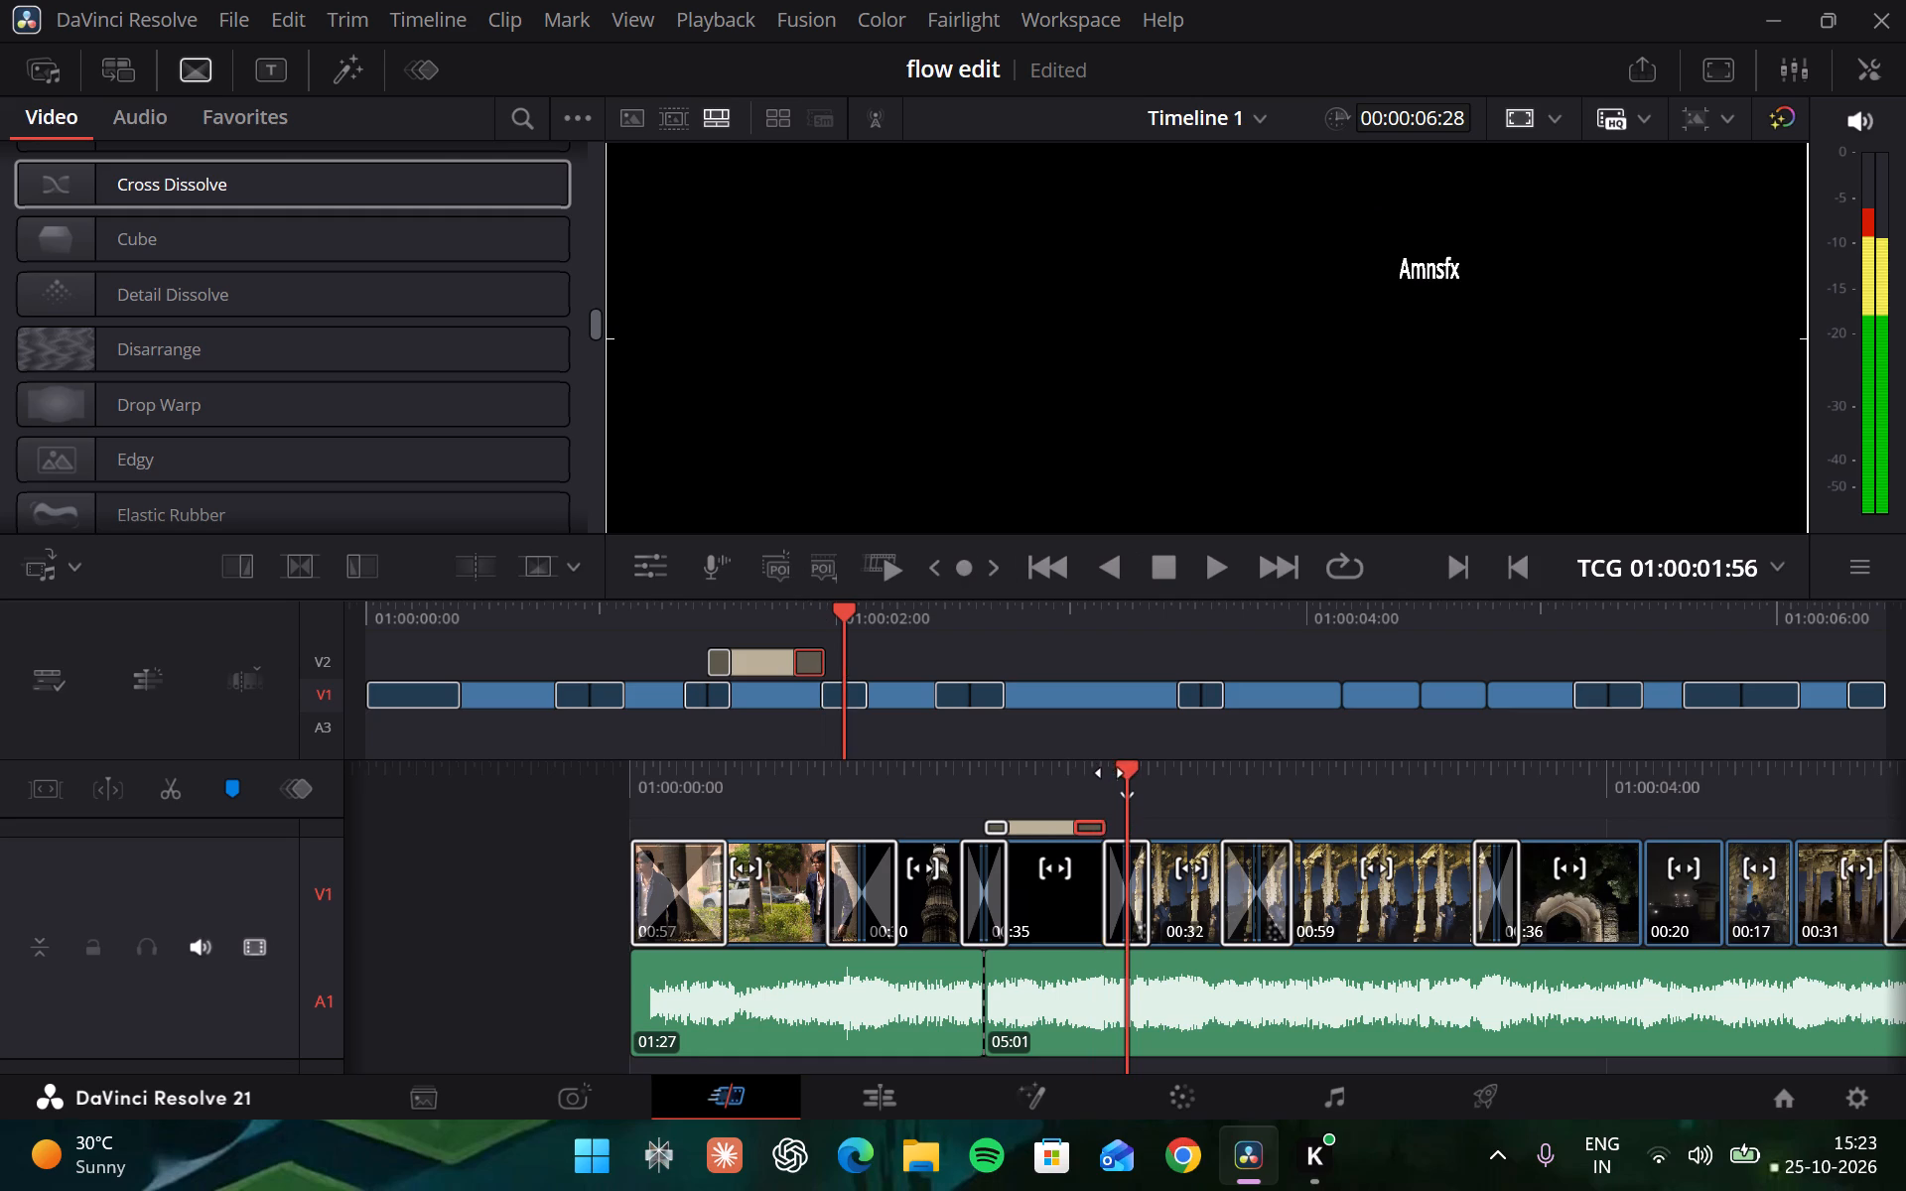
{"action": "left_click_drag", "start_coordinate": [1108, 772], "coordinate": [1144, 768]}
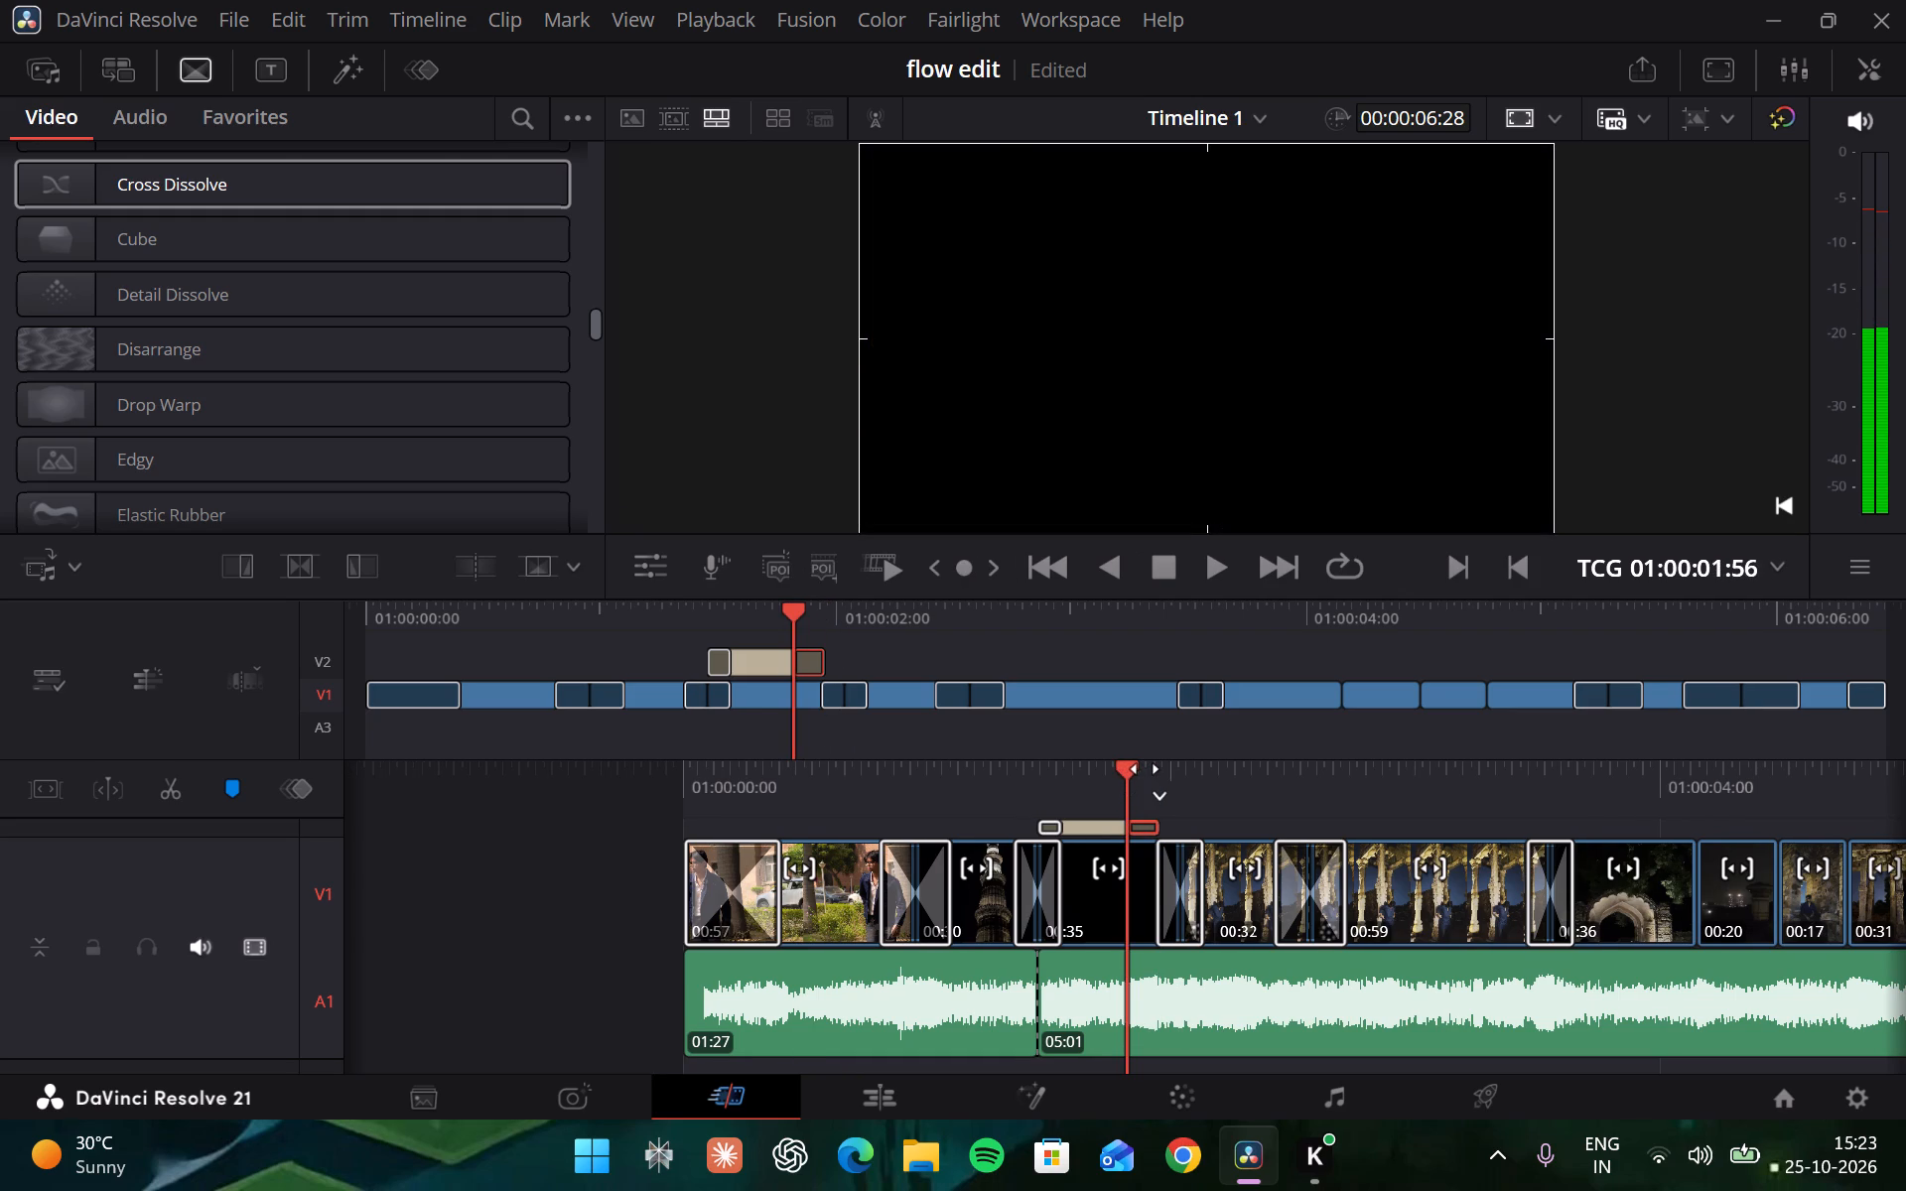
{"action": "left_click_drag", "start_coordinate": [1144, 768], "coordinate": [1141, 768]}
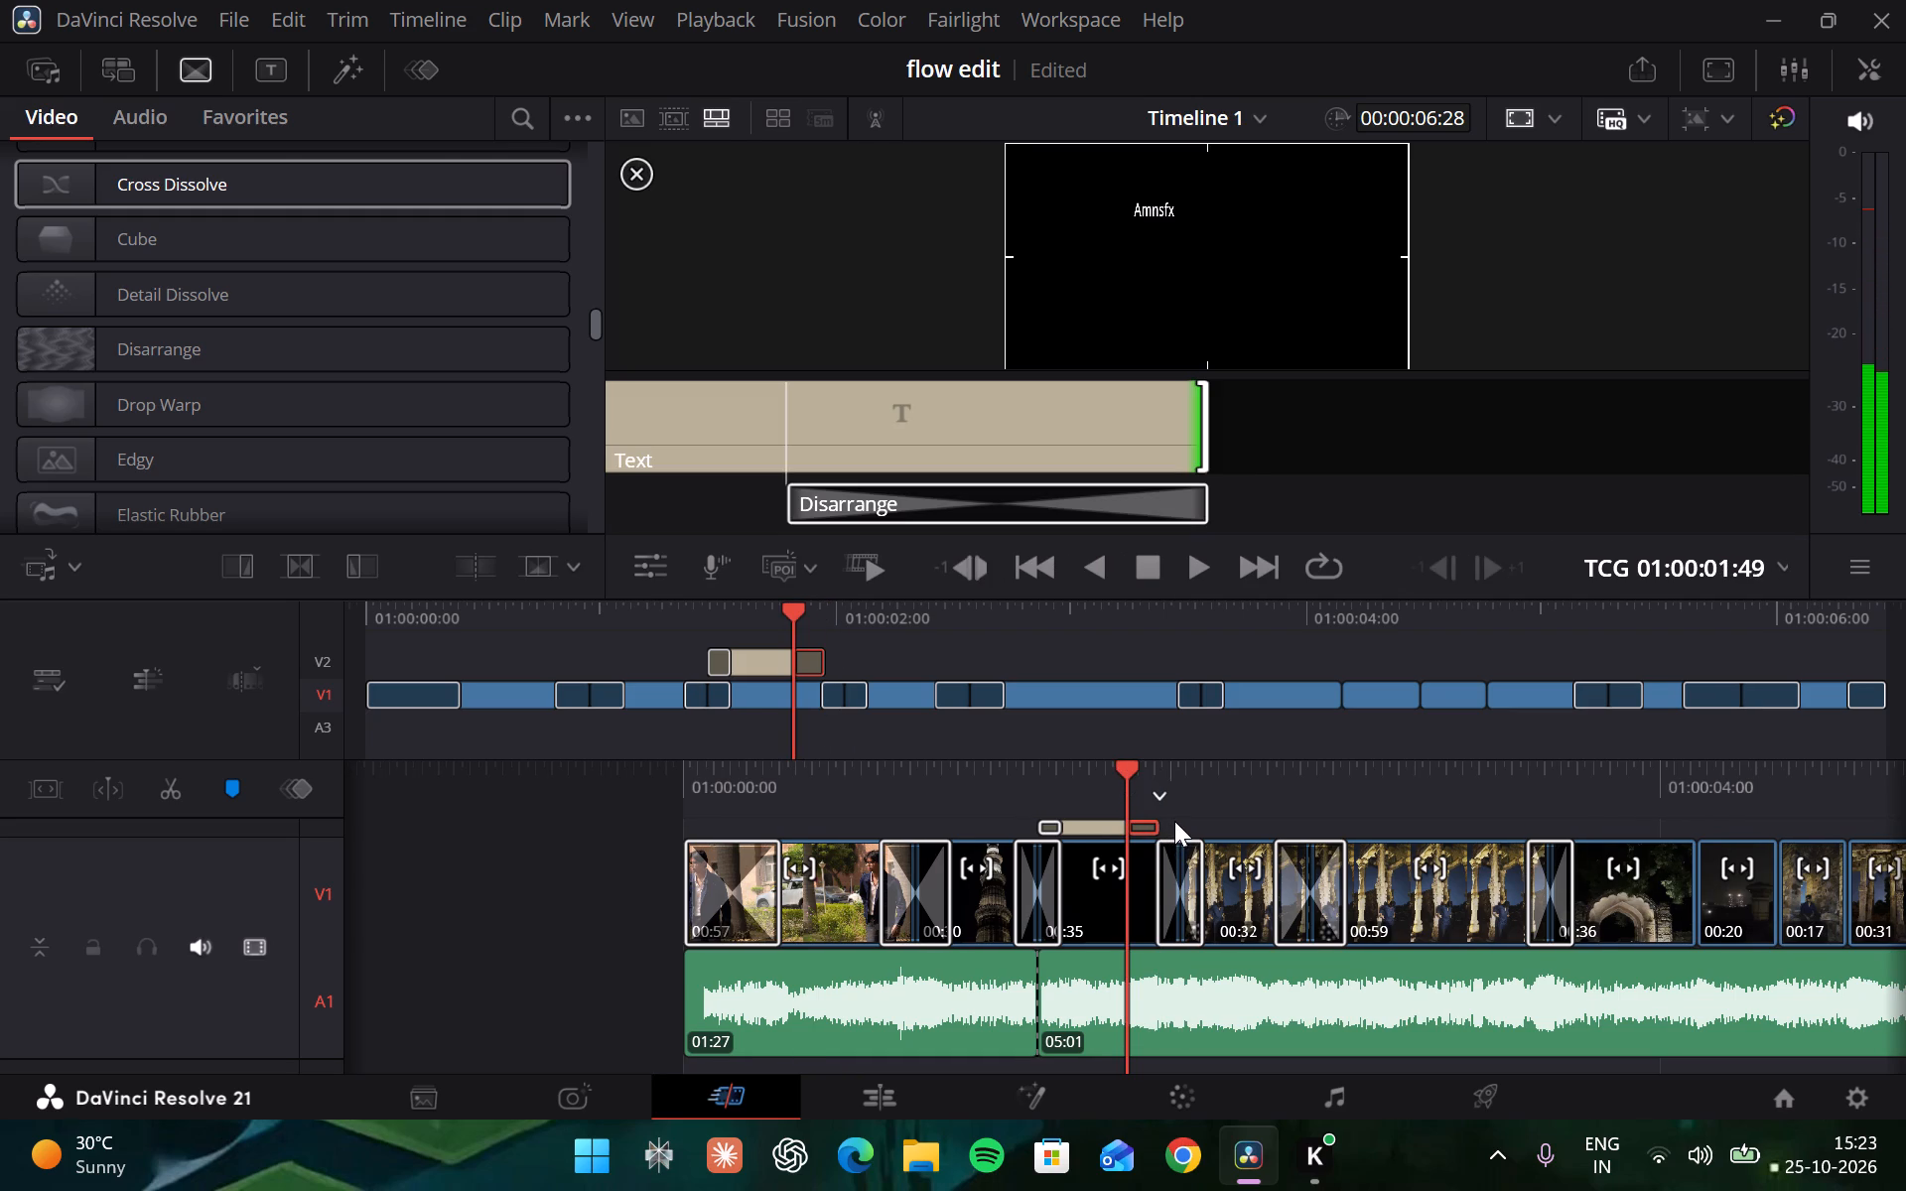
{"action": "key", "text": "BackSpace"}
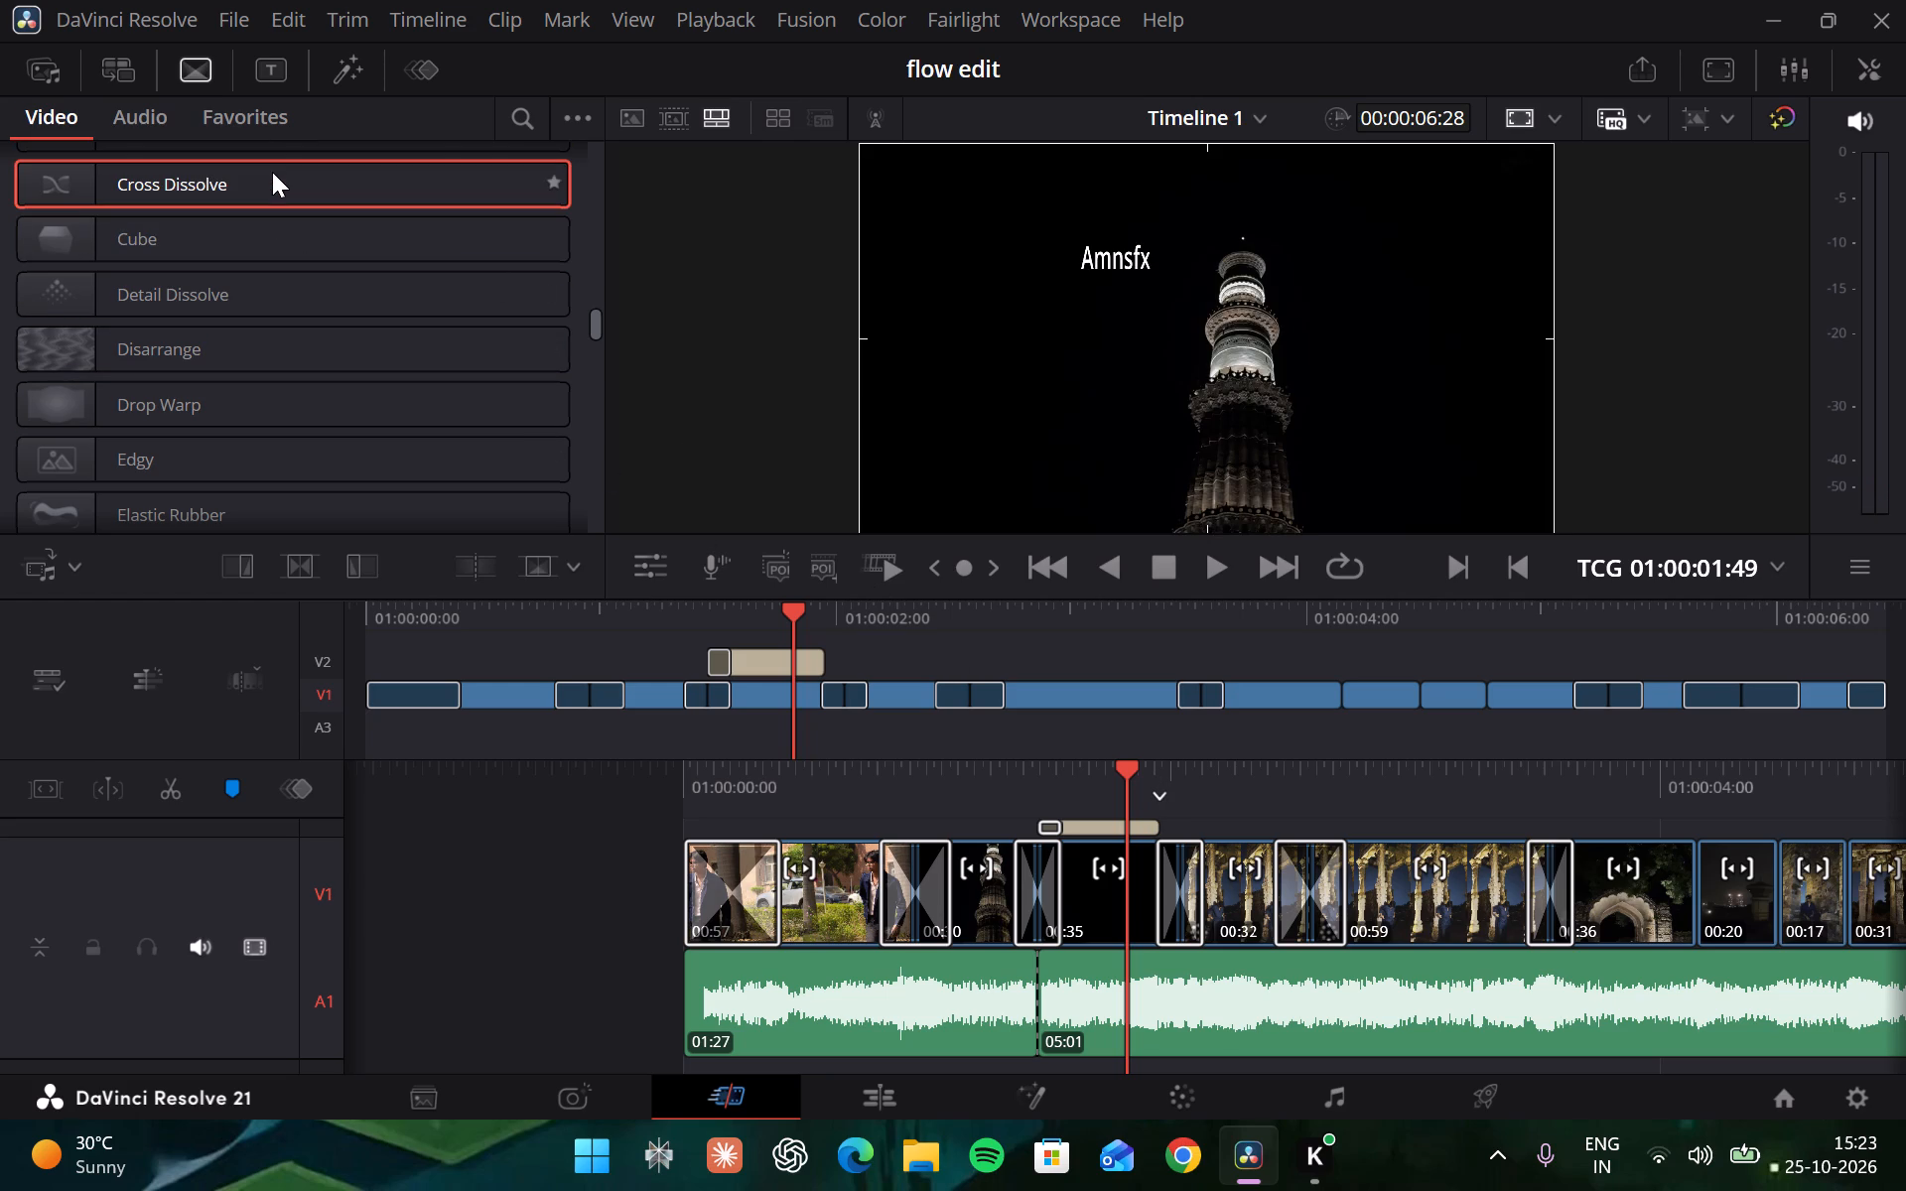
{"action": "left_click_drag", "start_coordinate": [272, 172], "coordinate": [1098, 815]}
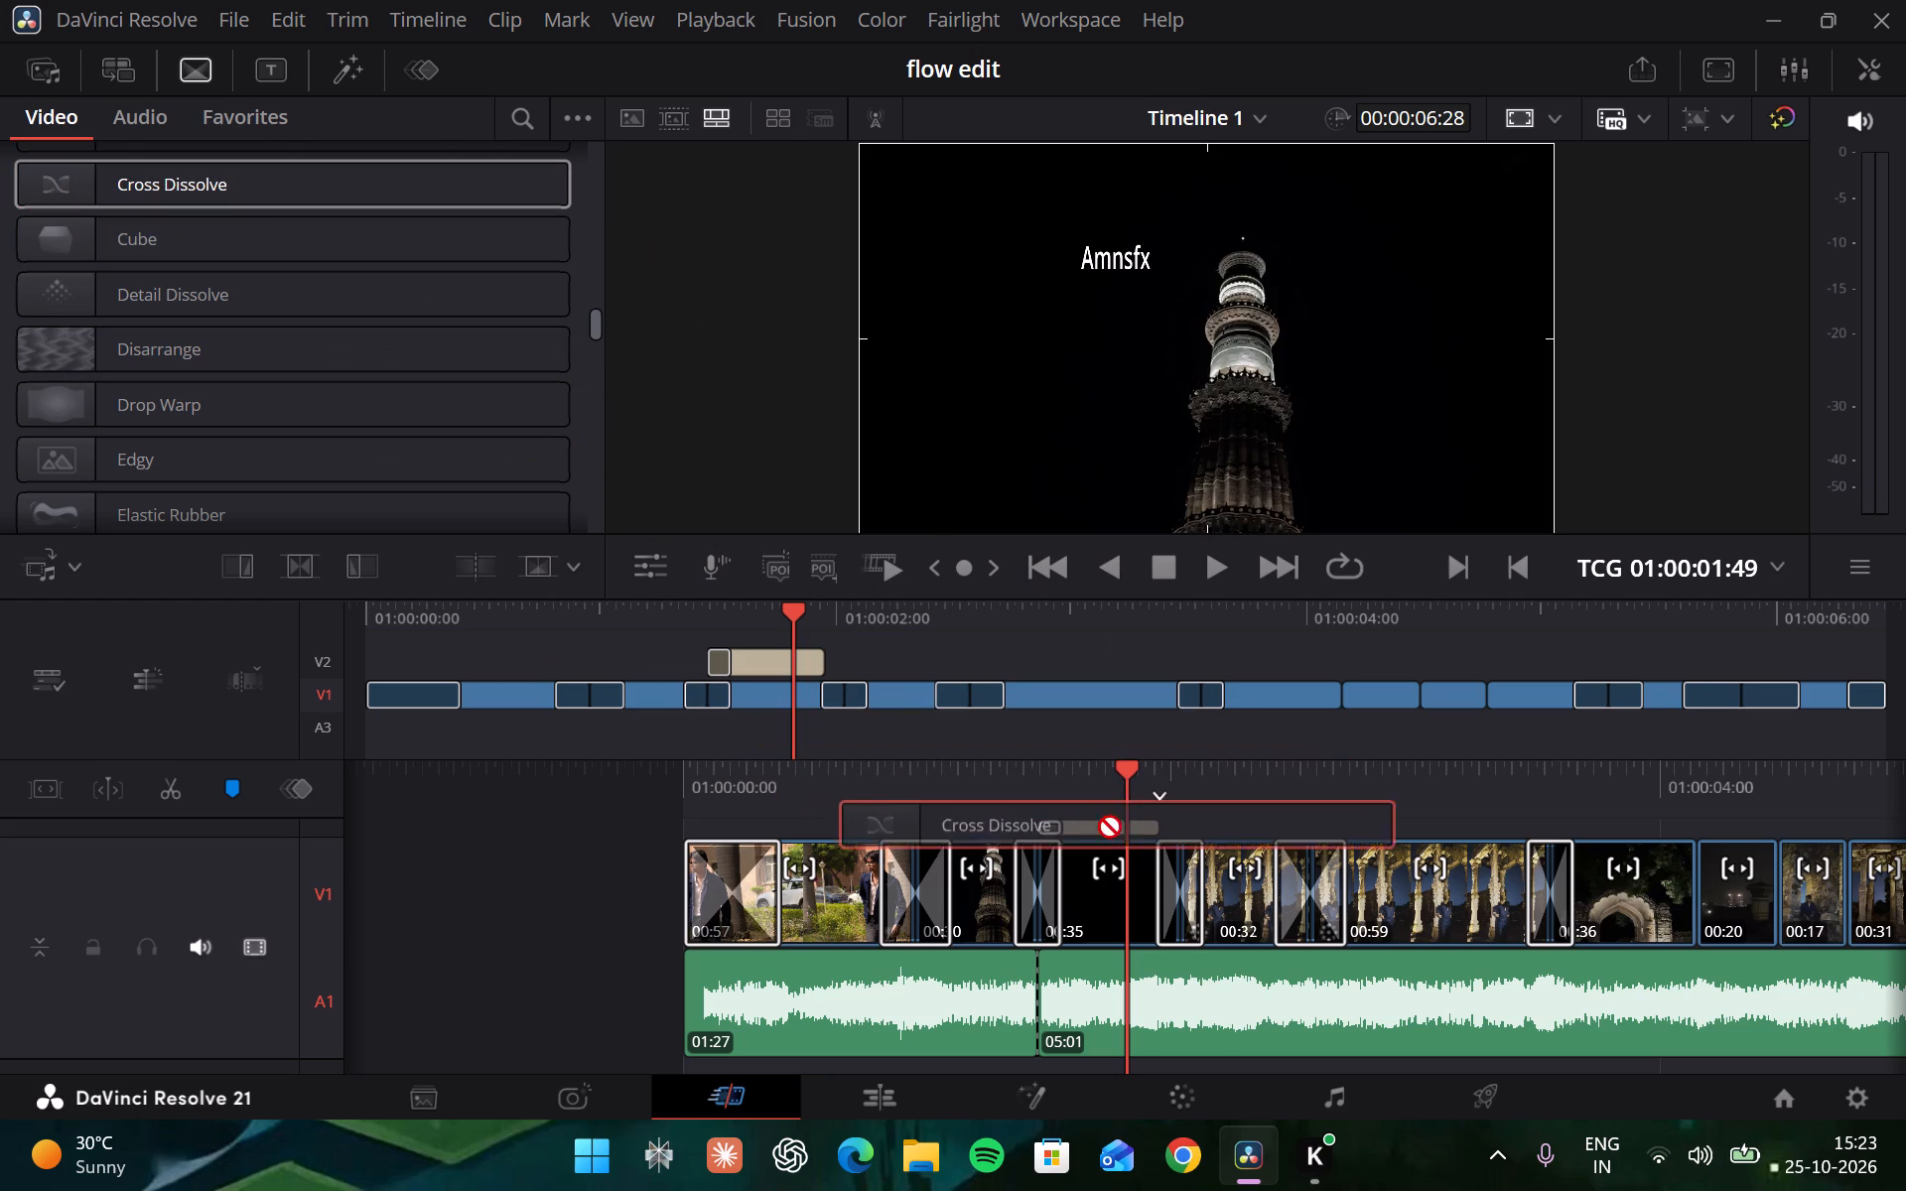
{"action": "left_click_drag", "start_coordinate": [1098, 815], "coordinate": [1150, 818]}
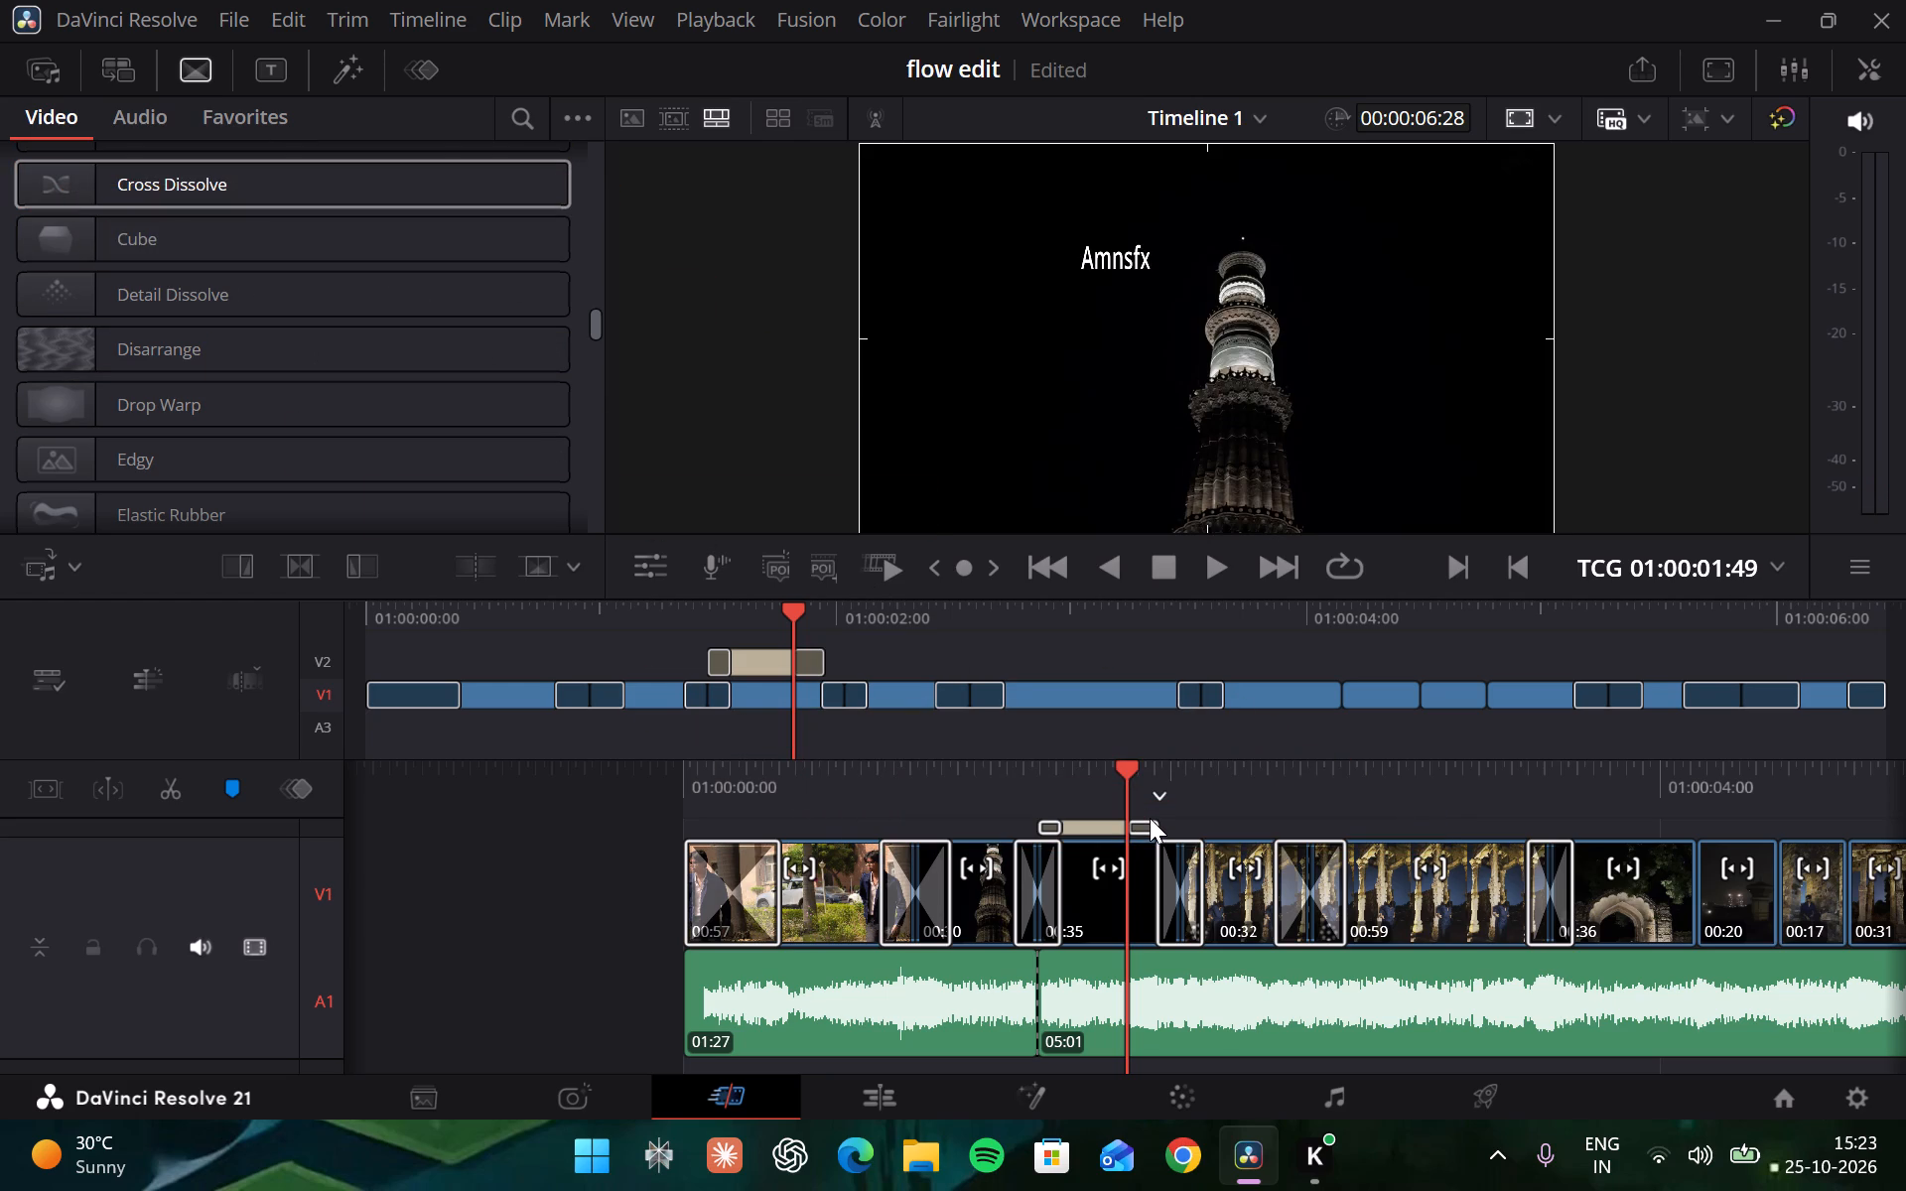
Play from 01:00:01:49 past the title's end into the pillar shot to check the Cross Dissolve.
{"action": "key", "text": "space"}
{"action": "key", "text": "space"}
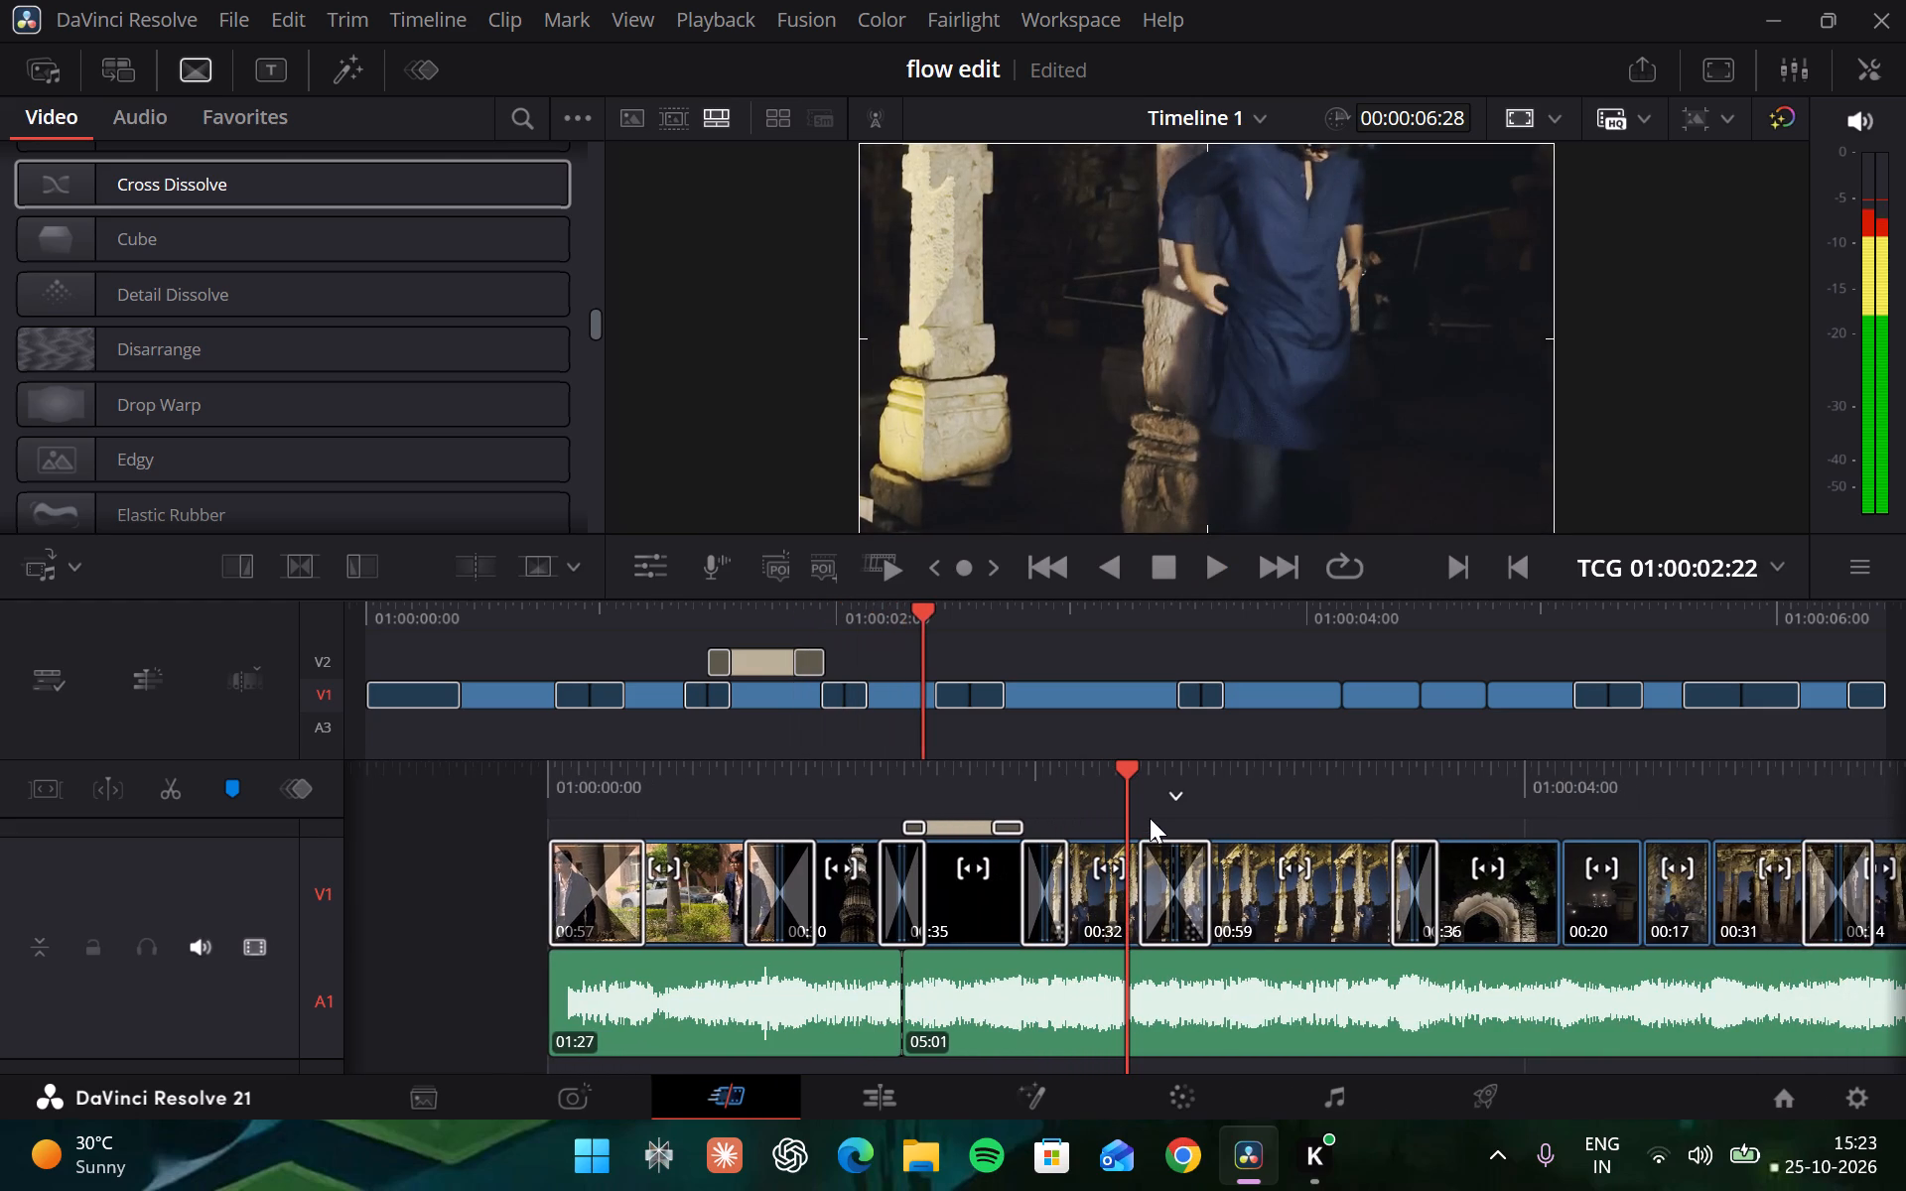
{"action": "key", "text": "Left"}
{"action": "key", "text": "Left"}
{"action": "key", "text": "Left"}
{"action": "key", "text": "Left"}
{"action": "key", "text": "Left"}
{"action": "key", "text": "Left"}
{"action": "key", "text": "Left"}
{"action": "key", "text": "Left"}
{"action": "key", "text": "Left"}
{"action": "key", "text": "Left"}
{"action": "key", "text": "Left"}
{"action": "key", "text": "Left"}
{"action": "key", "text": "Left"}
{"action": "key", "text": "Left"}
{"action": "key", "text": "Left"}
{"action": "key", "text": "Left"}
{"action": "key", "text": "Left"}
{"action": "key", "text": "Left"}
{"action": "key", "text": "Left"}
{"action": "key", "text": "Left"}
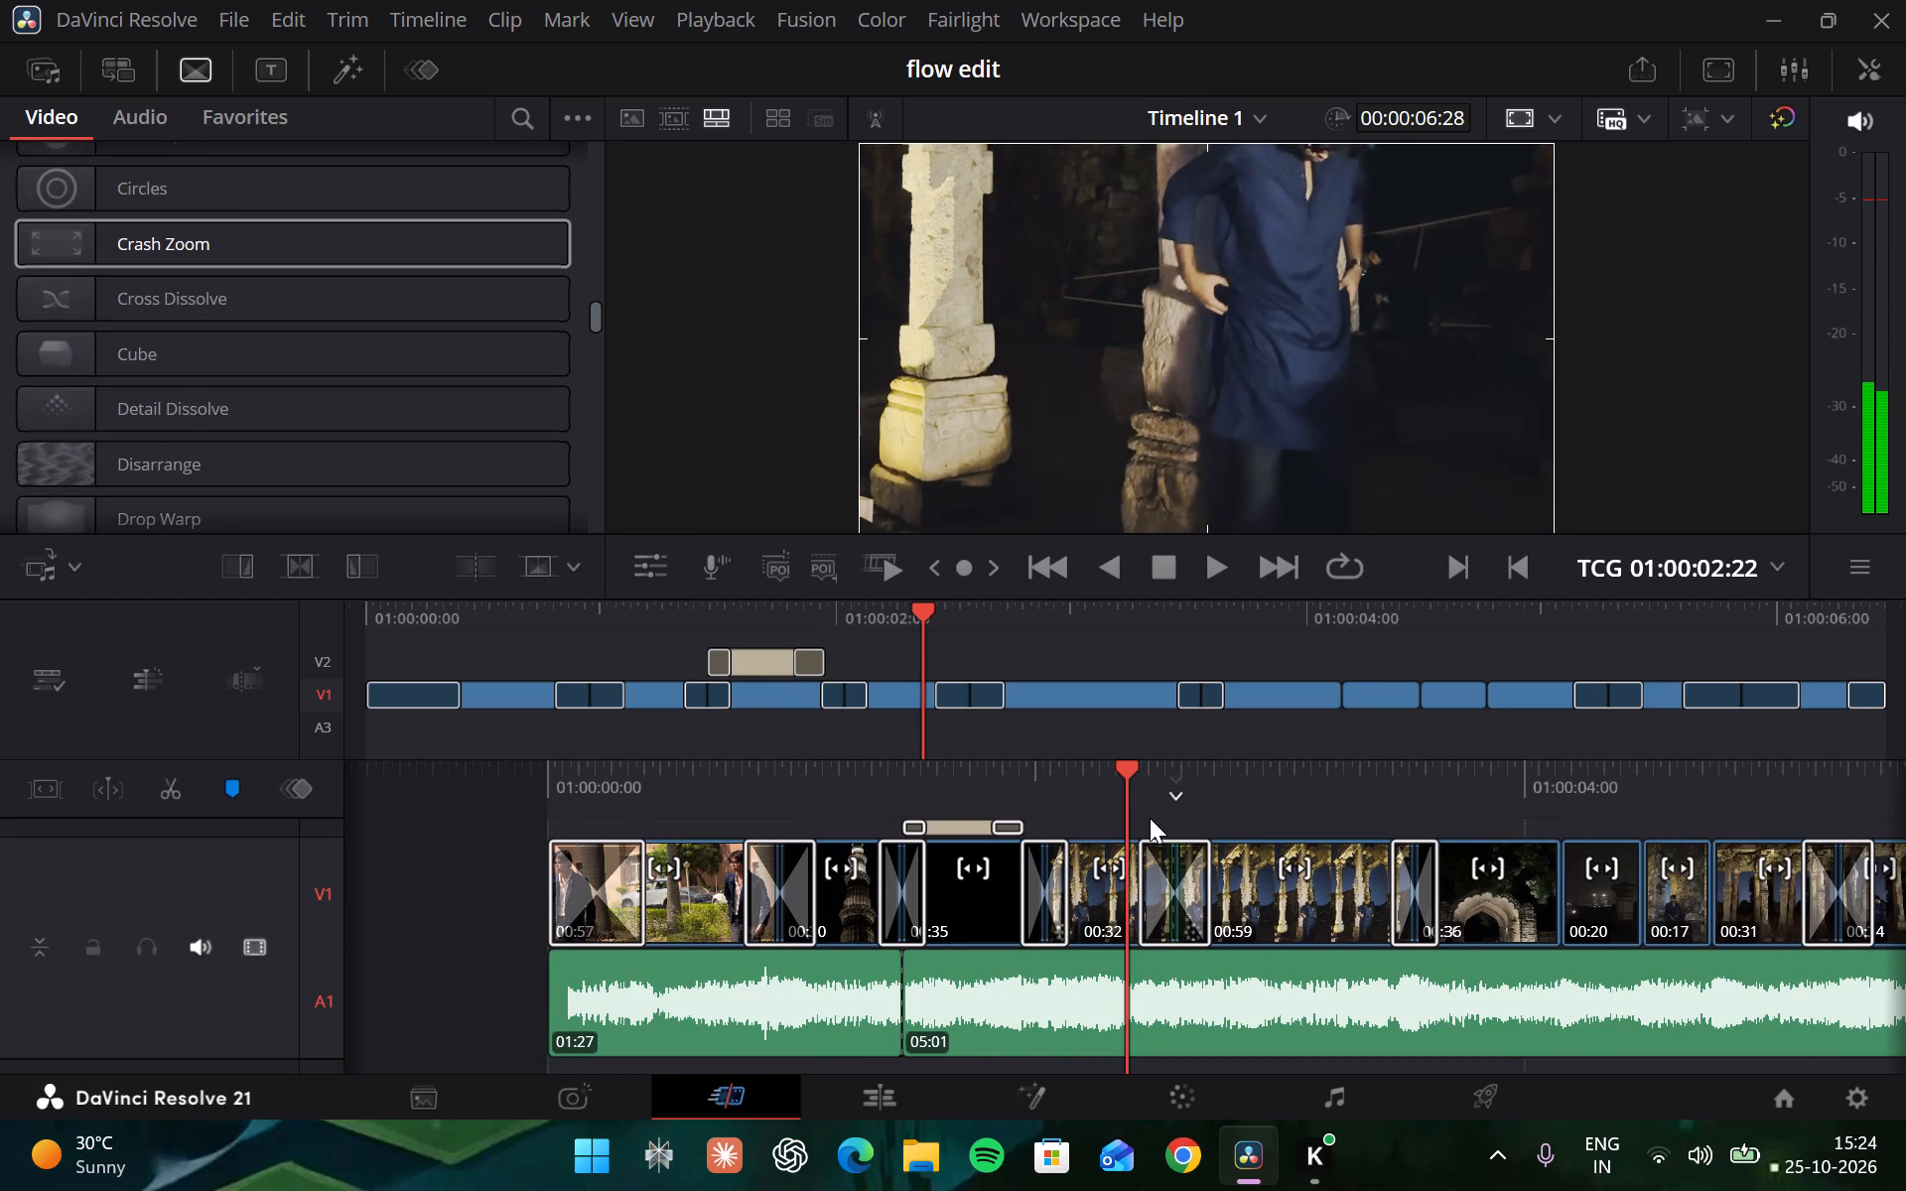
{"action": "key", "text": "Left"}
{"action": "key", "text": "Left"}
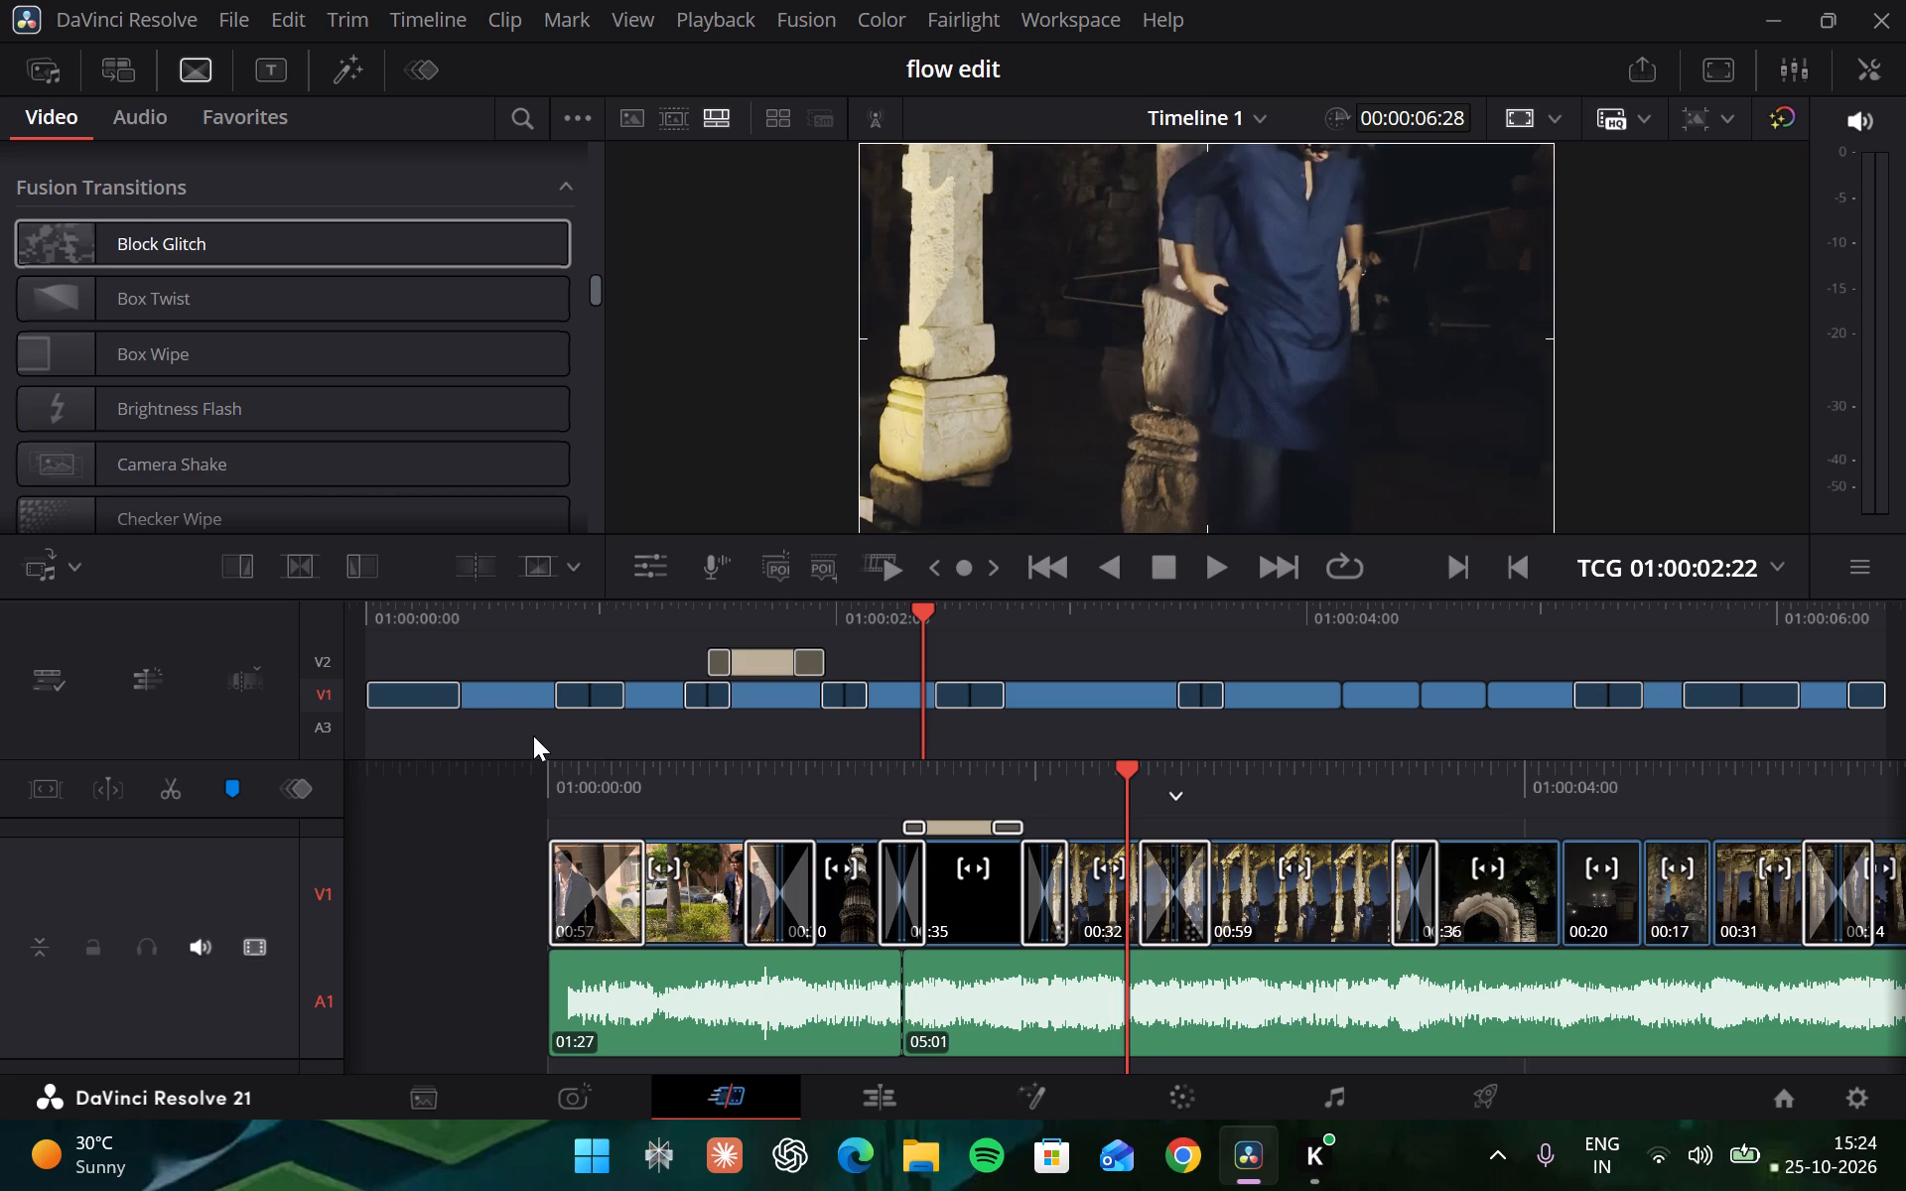
Play the edit from near its start through to the last clip to review all the transitions and the title.
{"action": "double_click", "coordinate": [565, 764]}
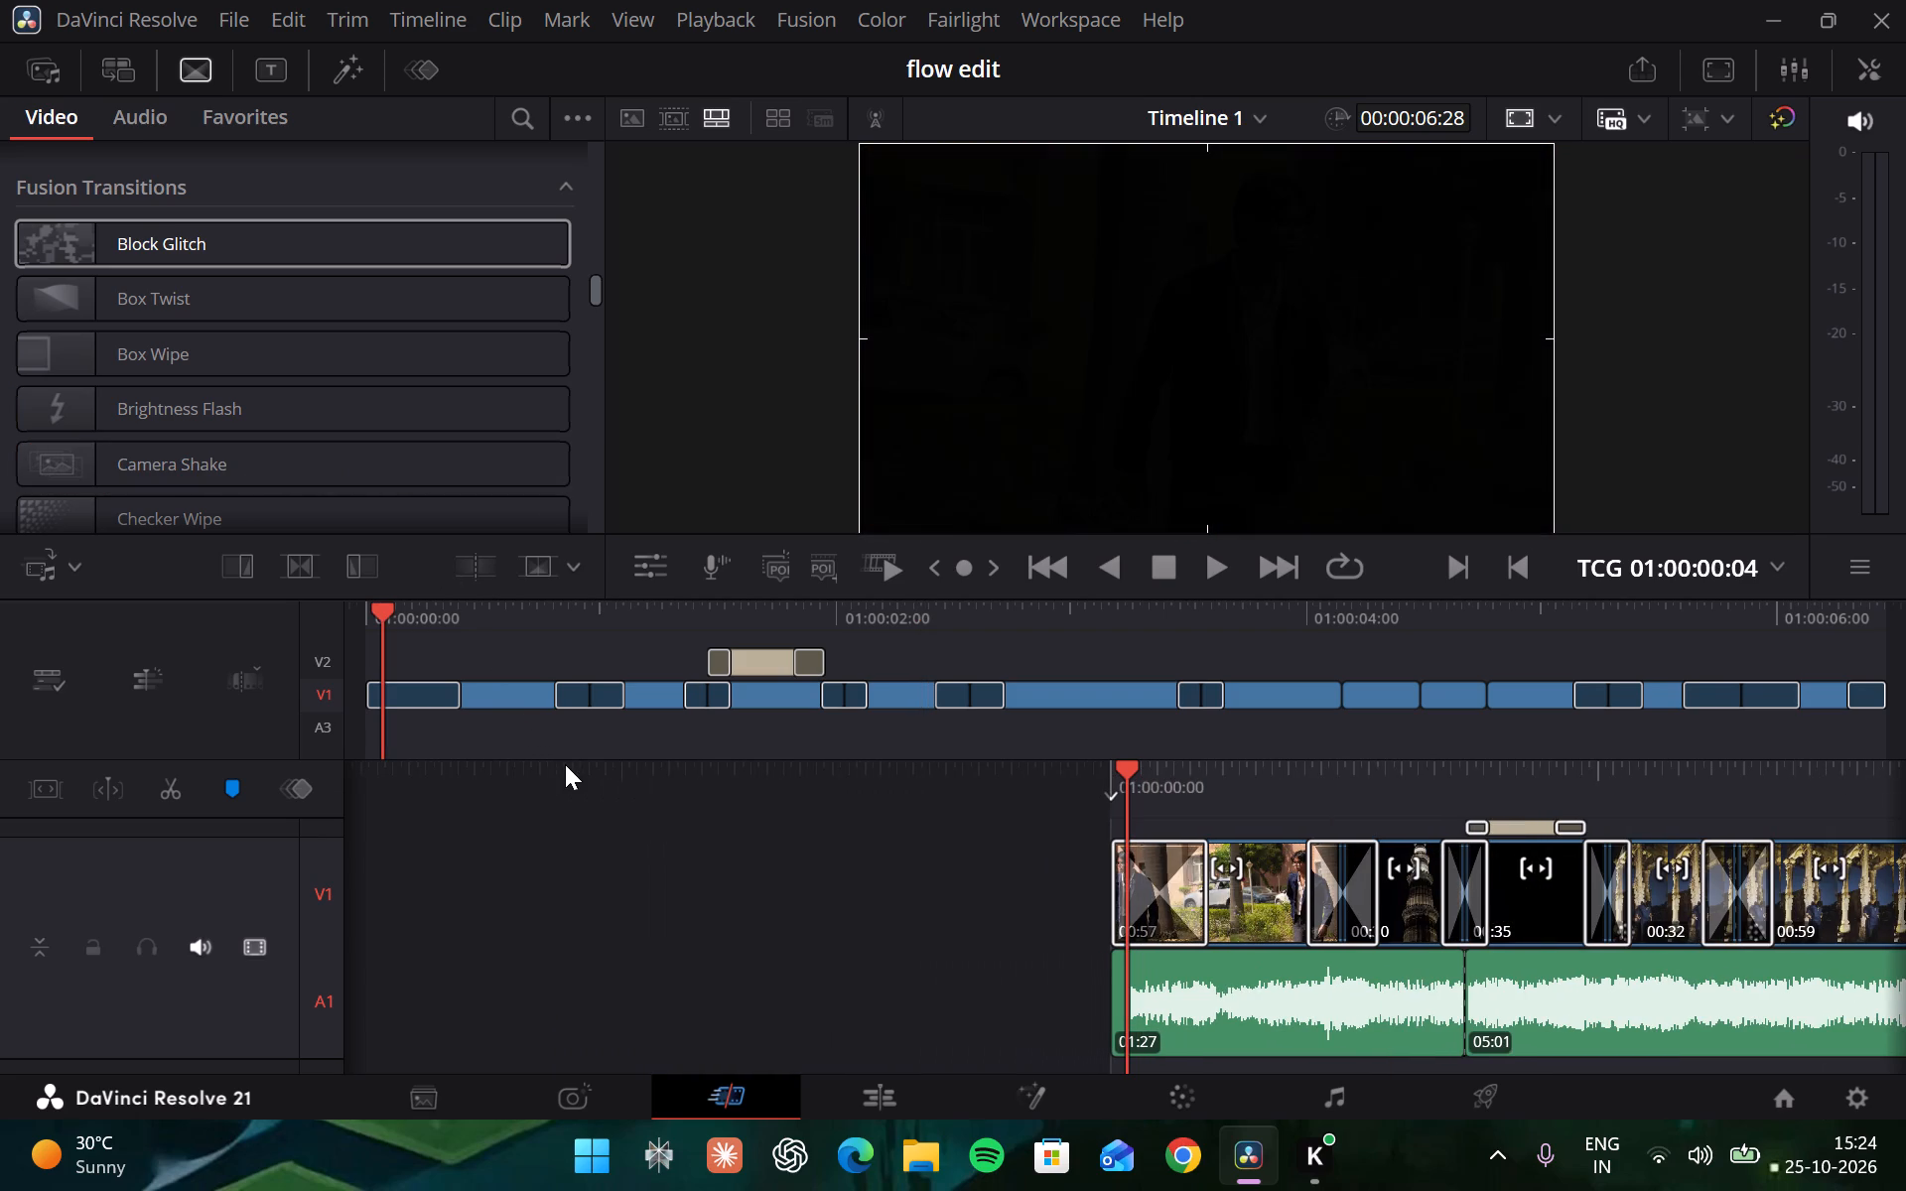
{"action": "key", "text": "space"}
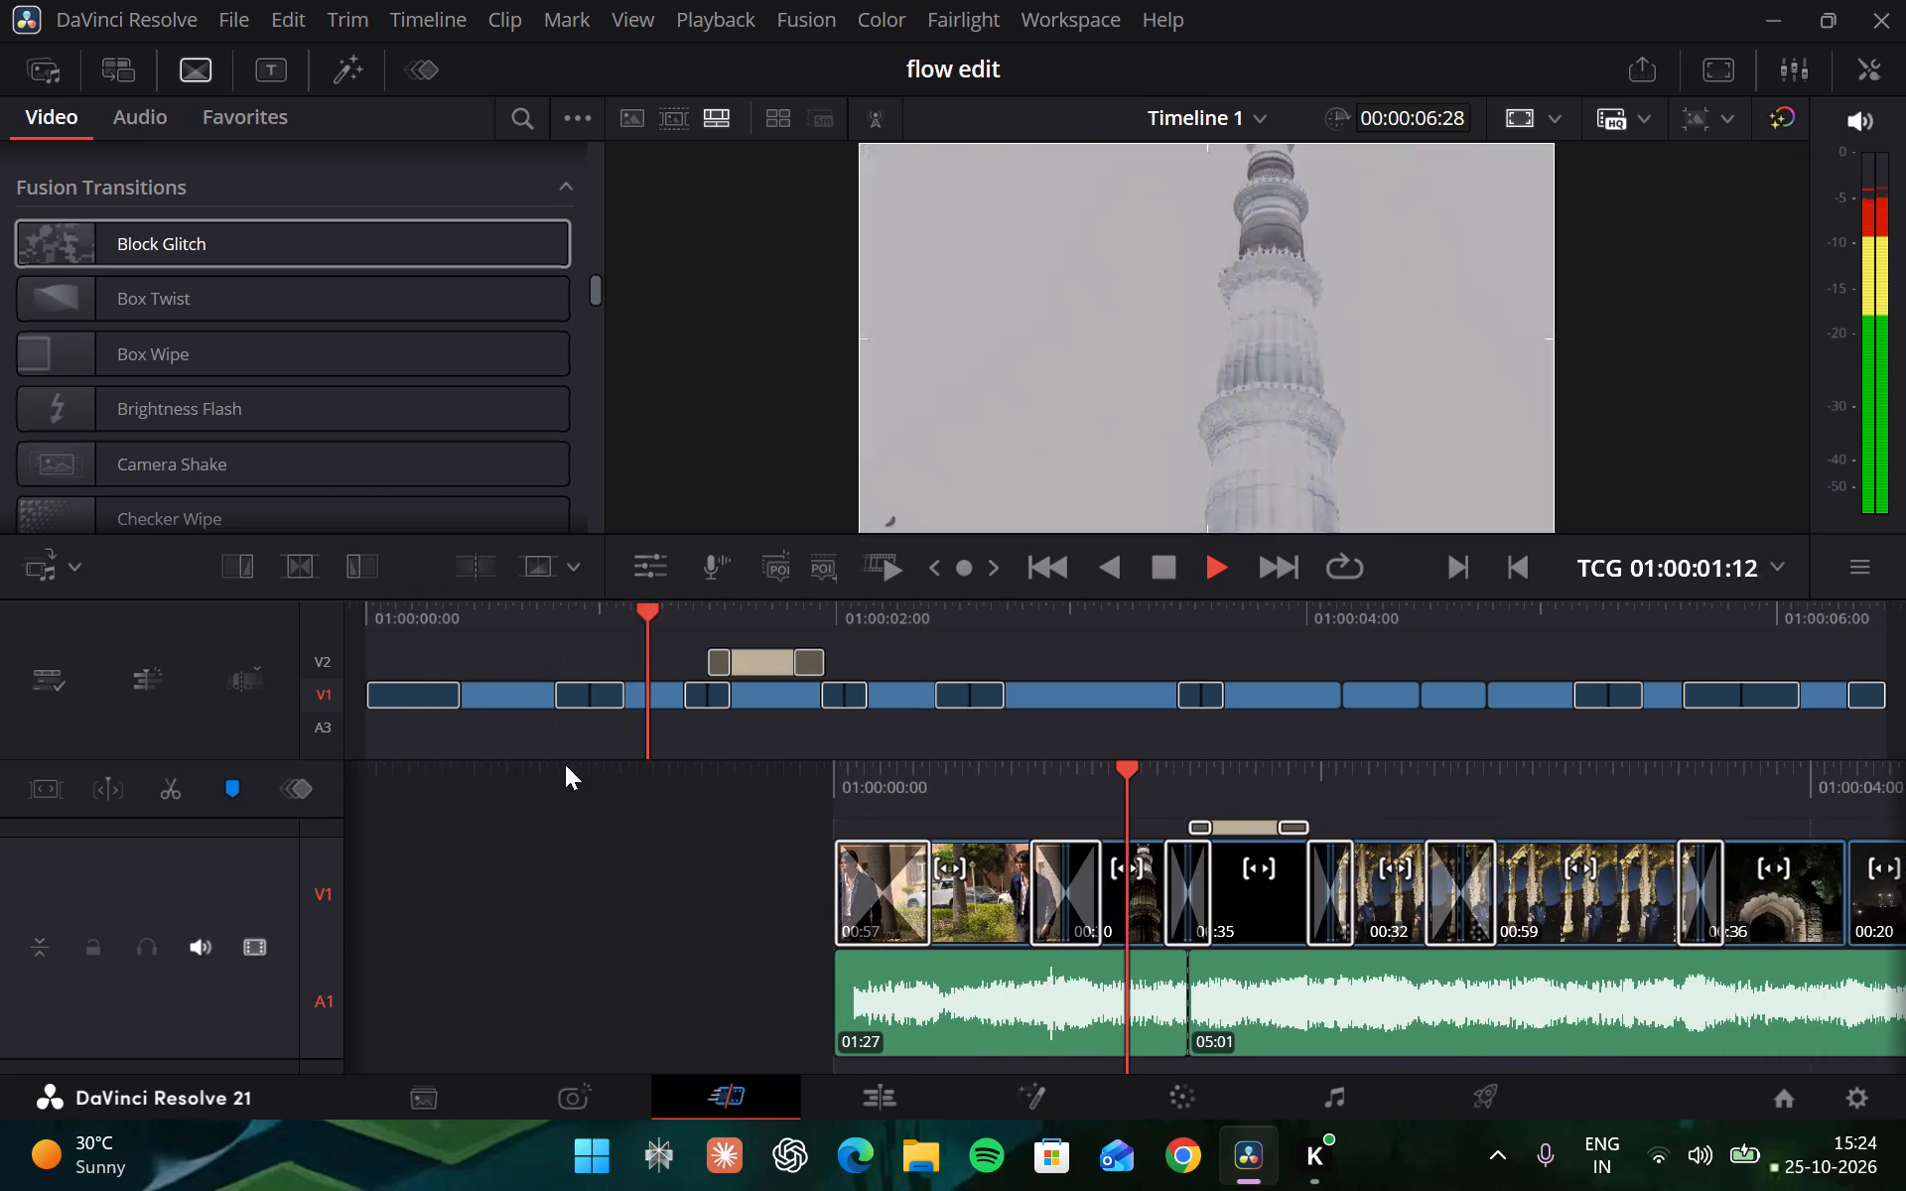
{"action": "key", "text": "space"}
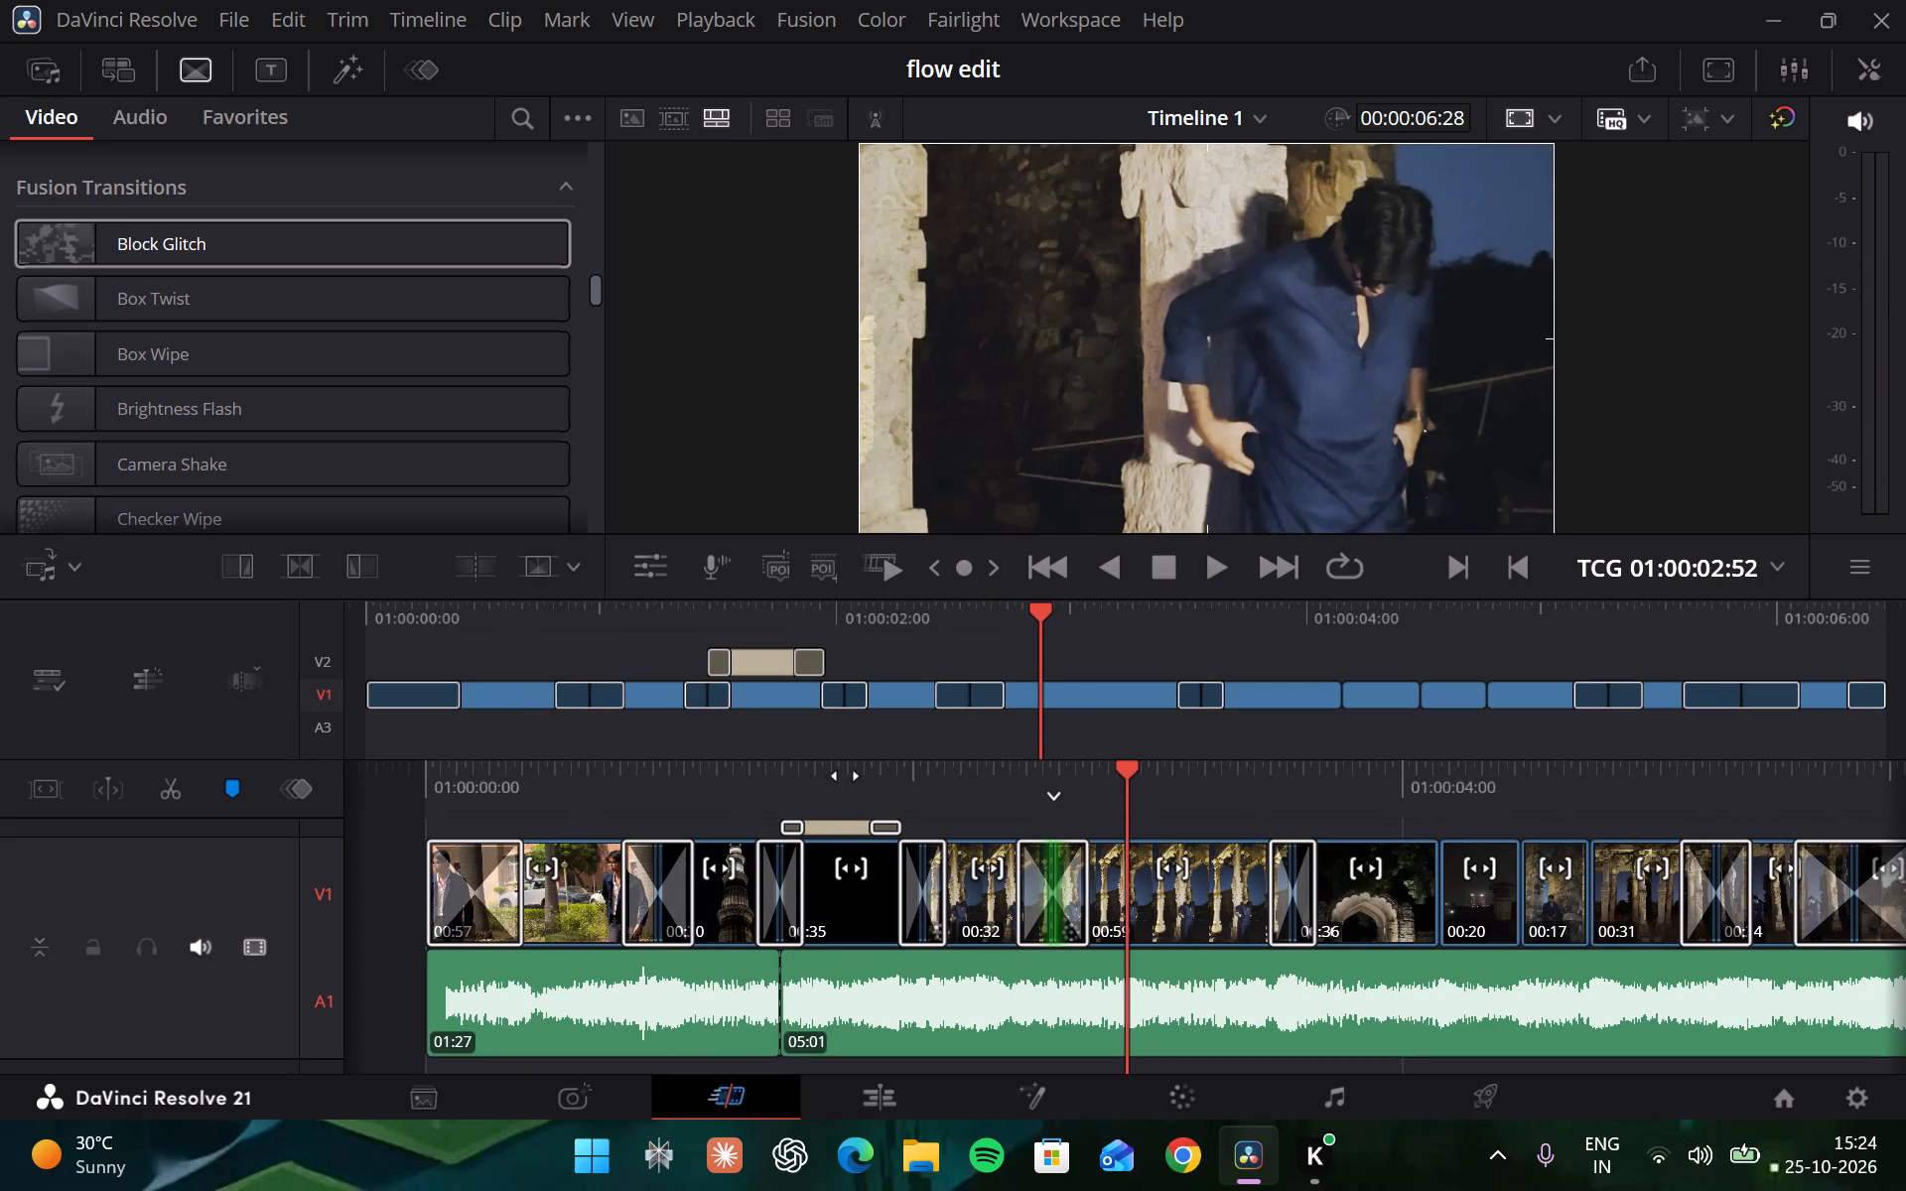
{"action": "left_click", "coordinate": [1109, 649]}
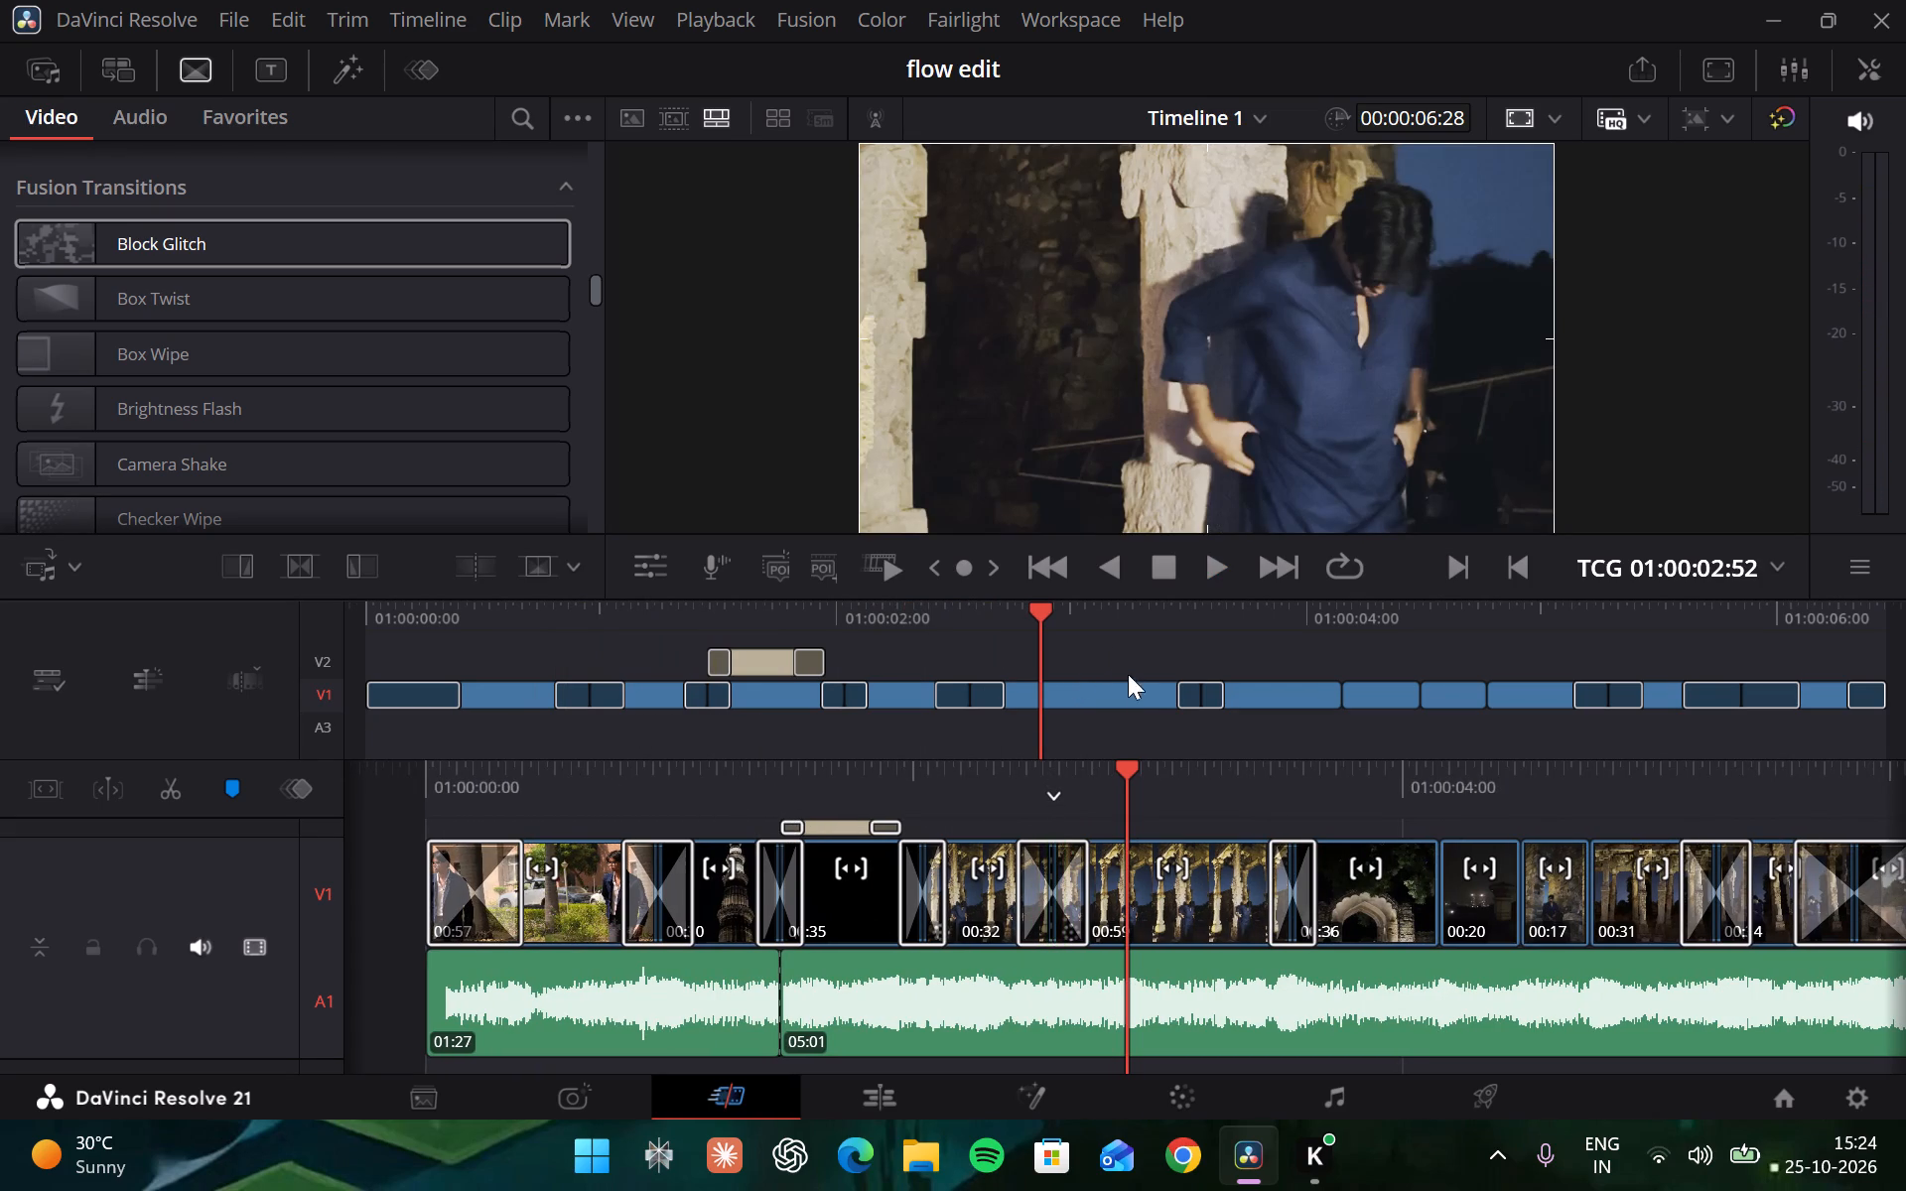
{"action": "key", "text": "space"}
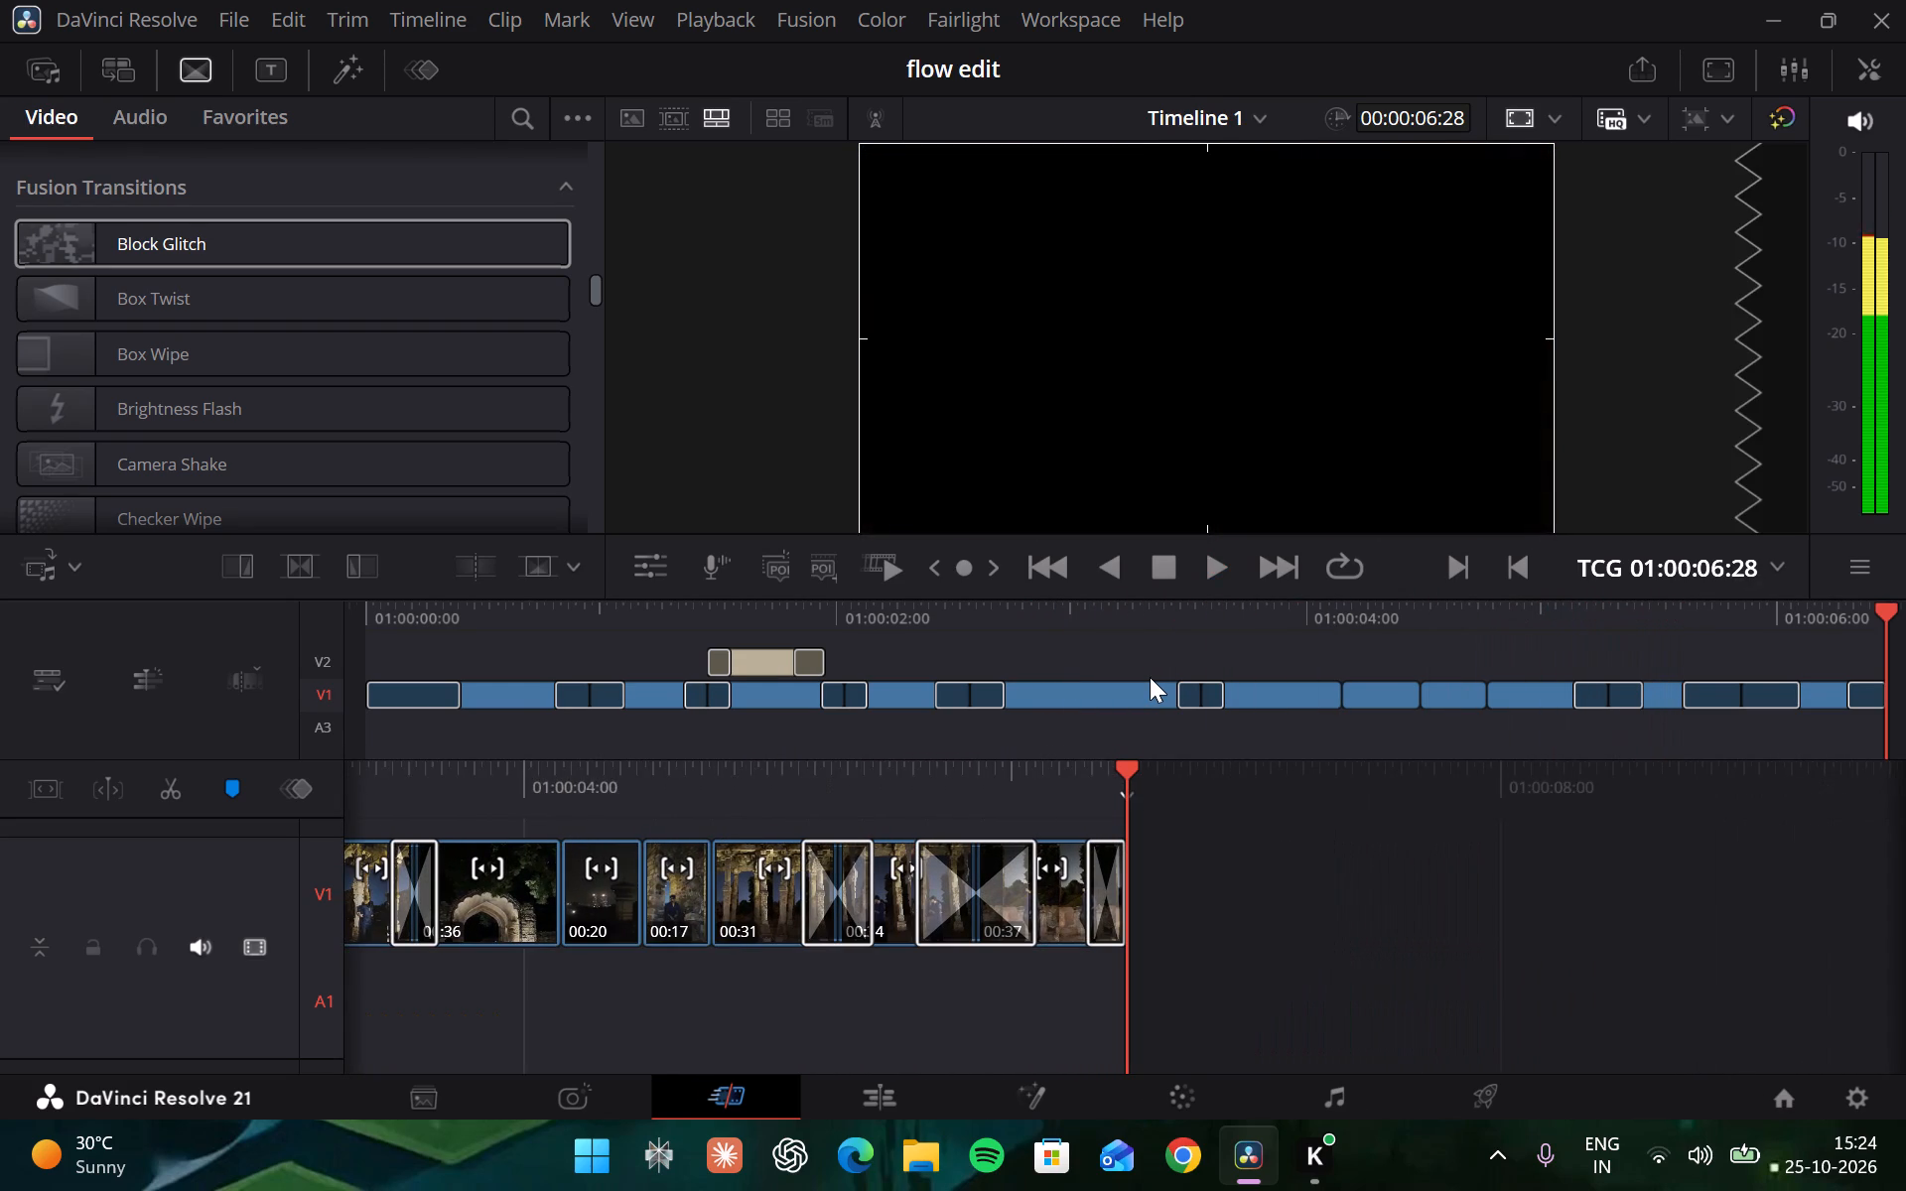
{"action": "key", "text": "space"}
{"action": "key", "text": "space"}
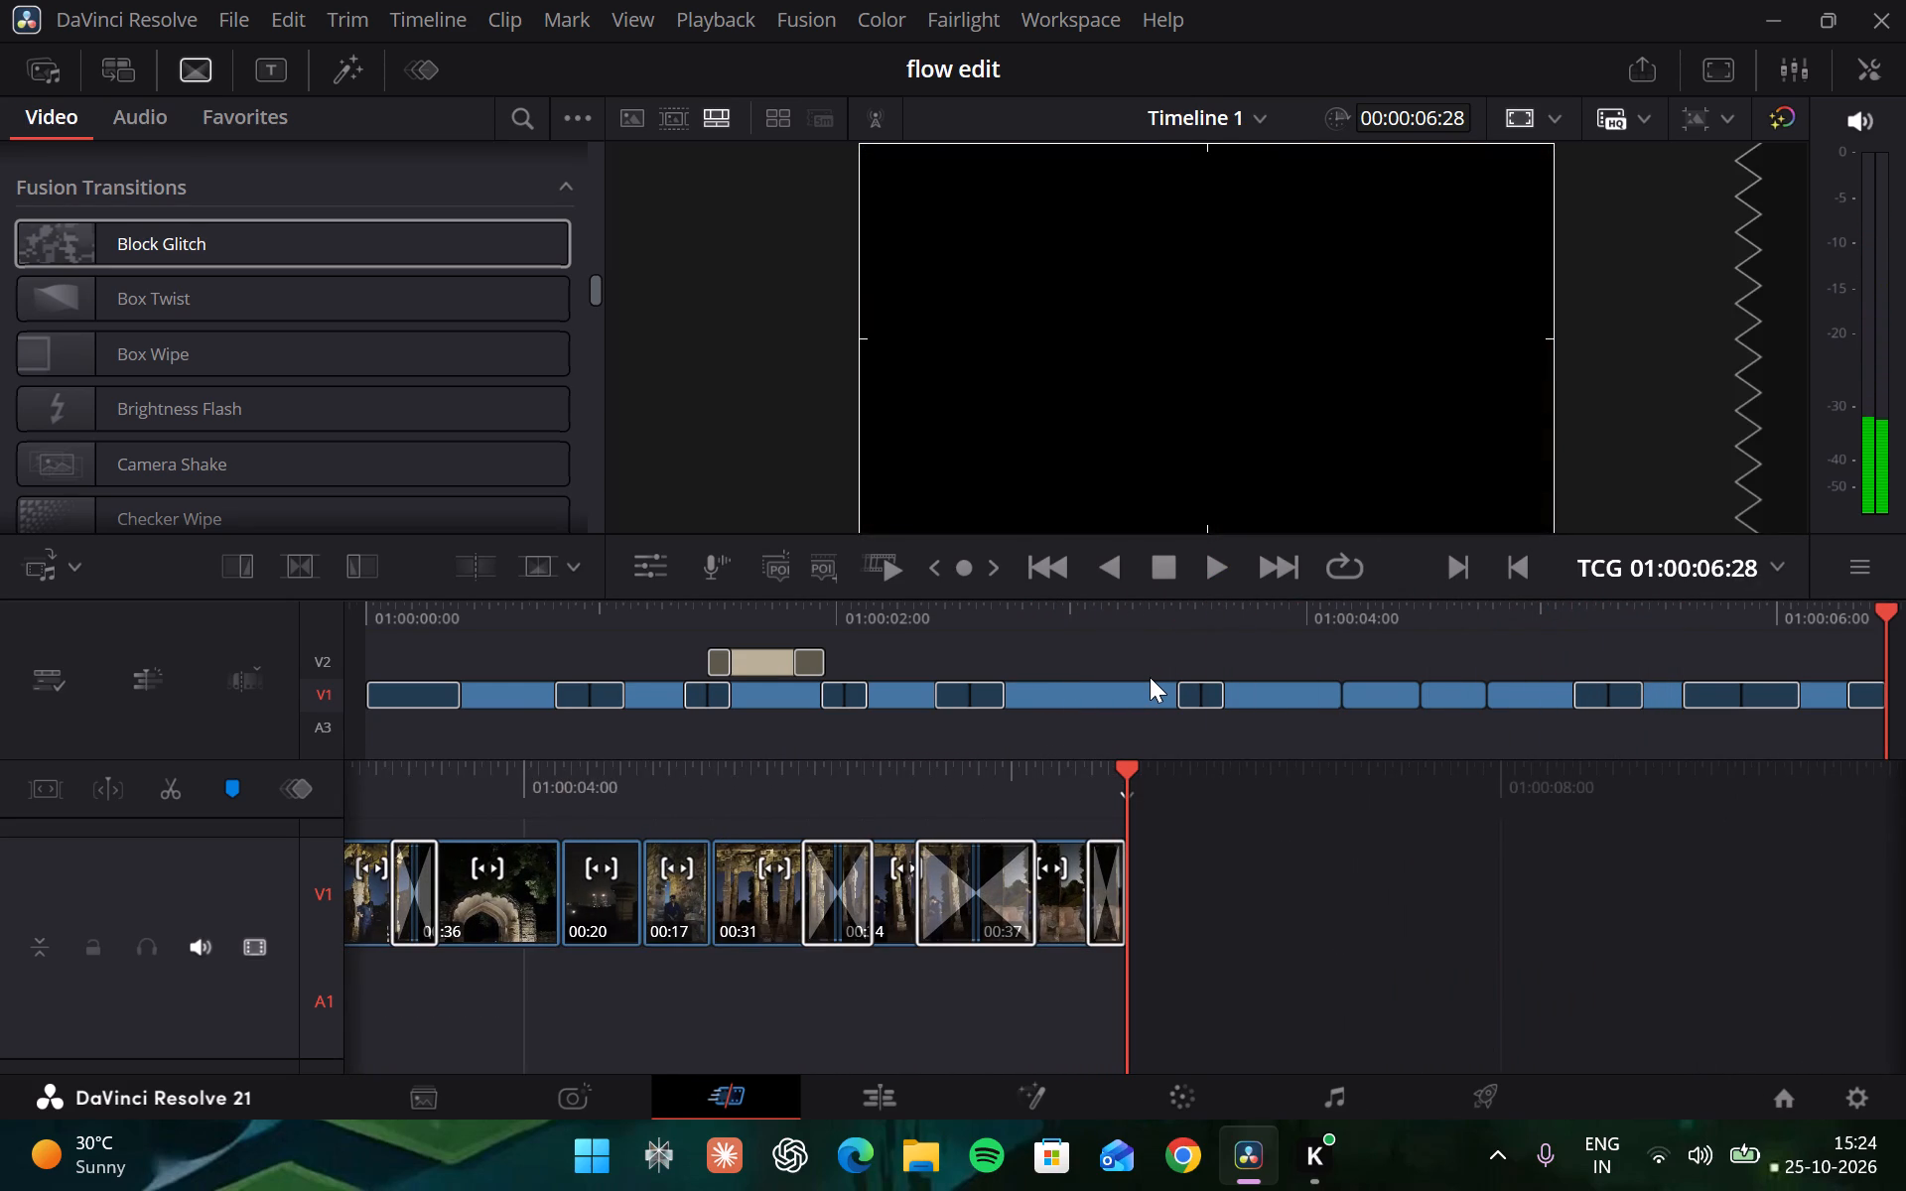
{"action": "key", "text": "space"}
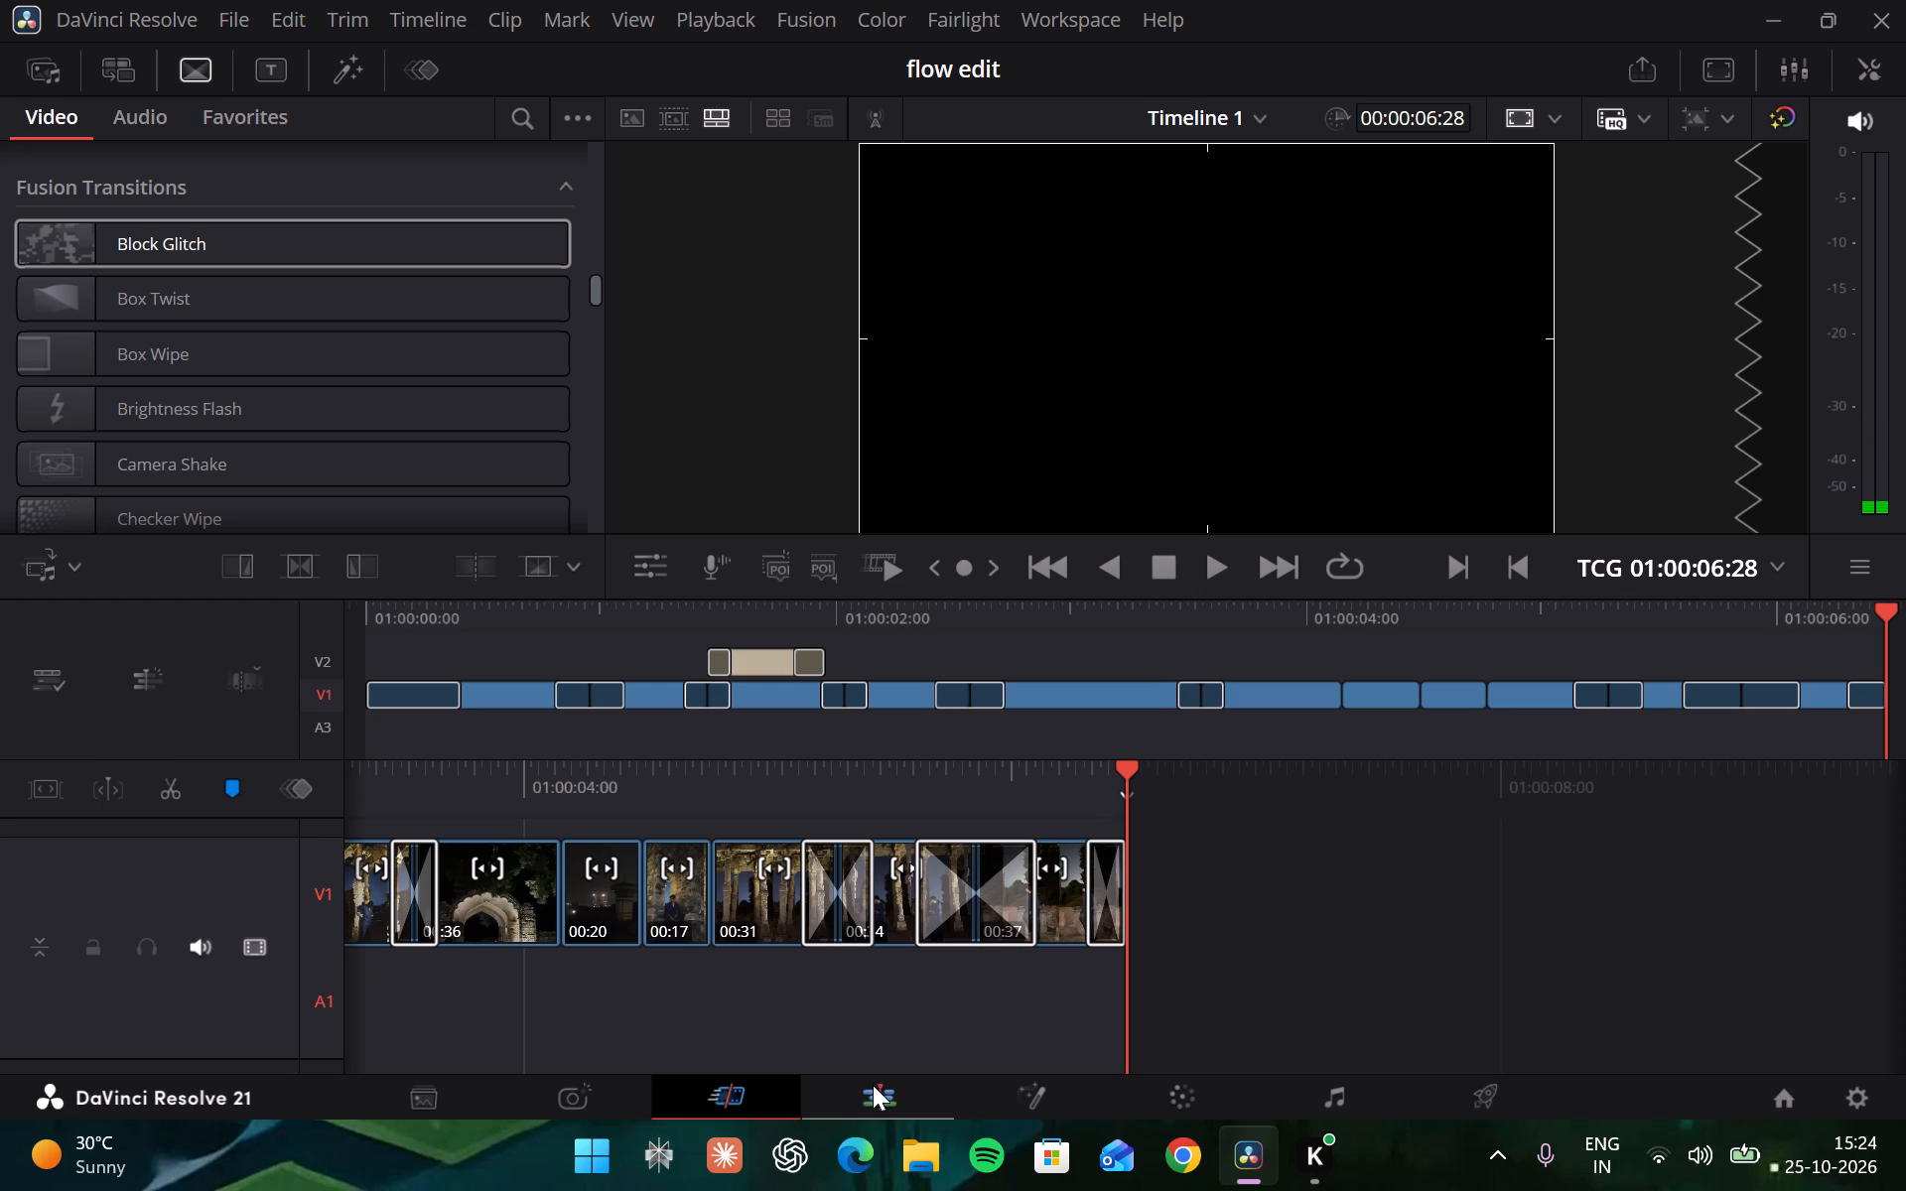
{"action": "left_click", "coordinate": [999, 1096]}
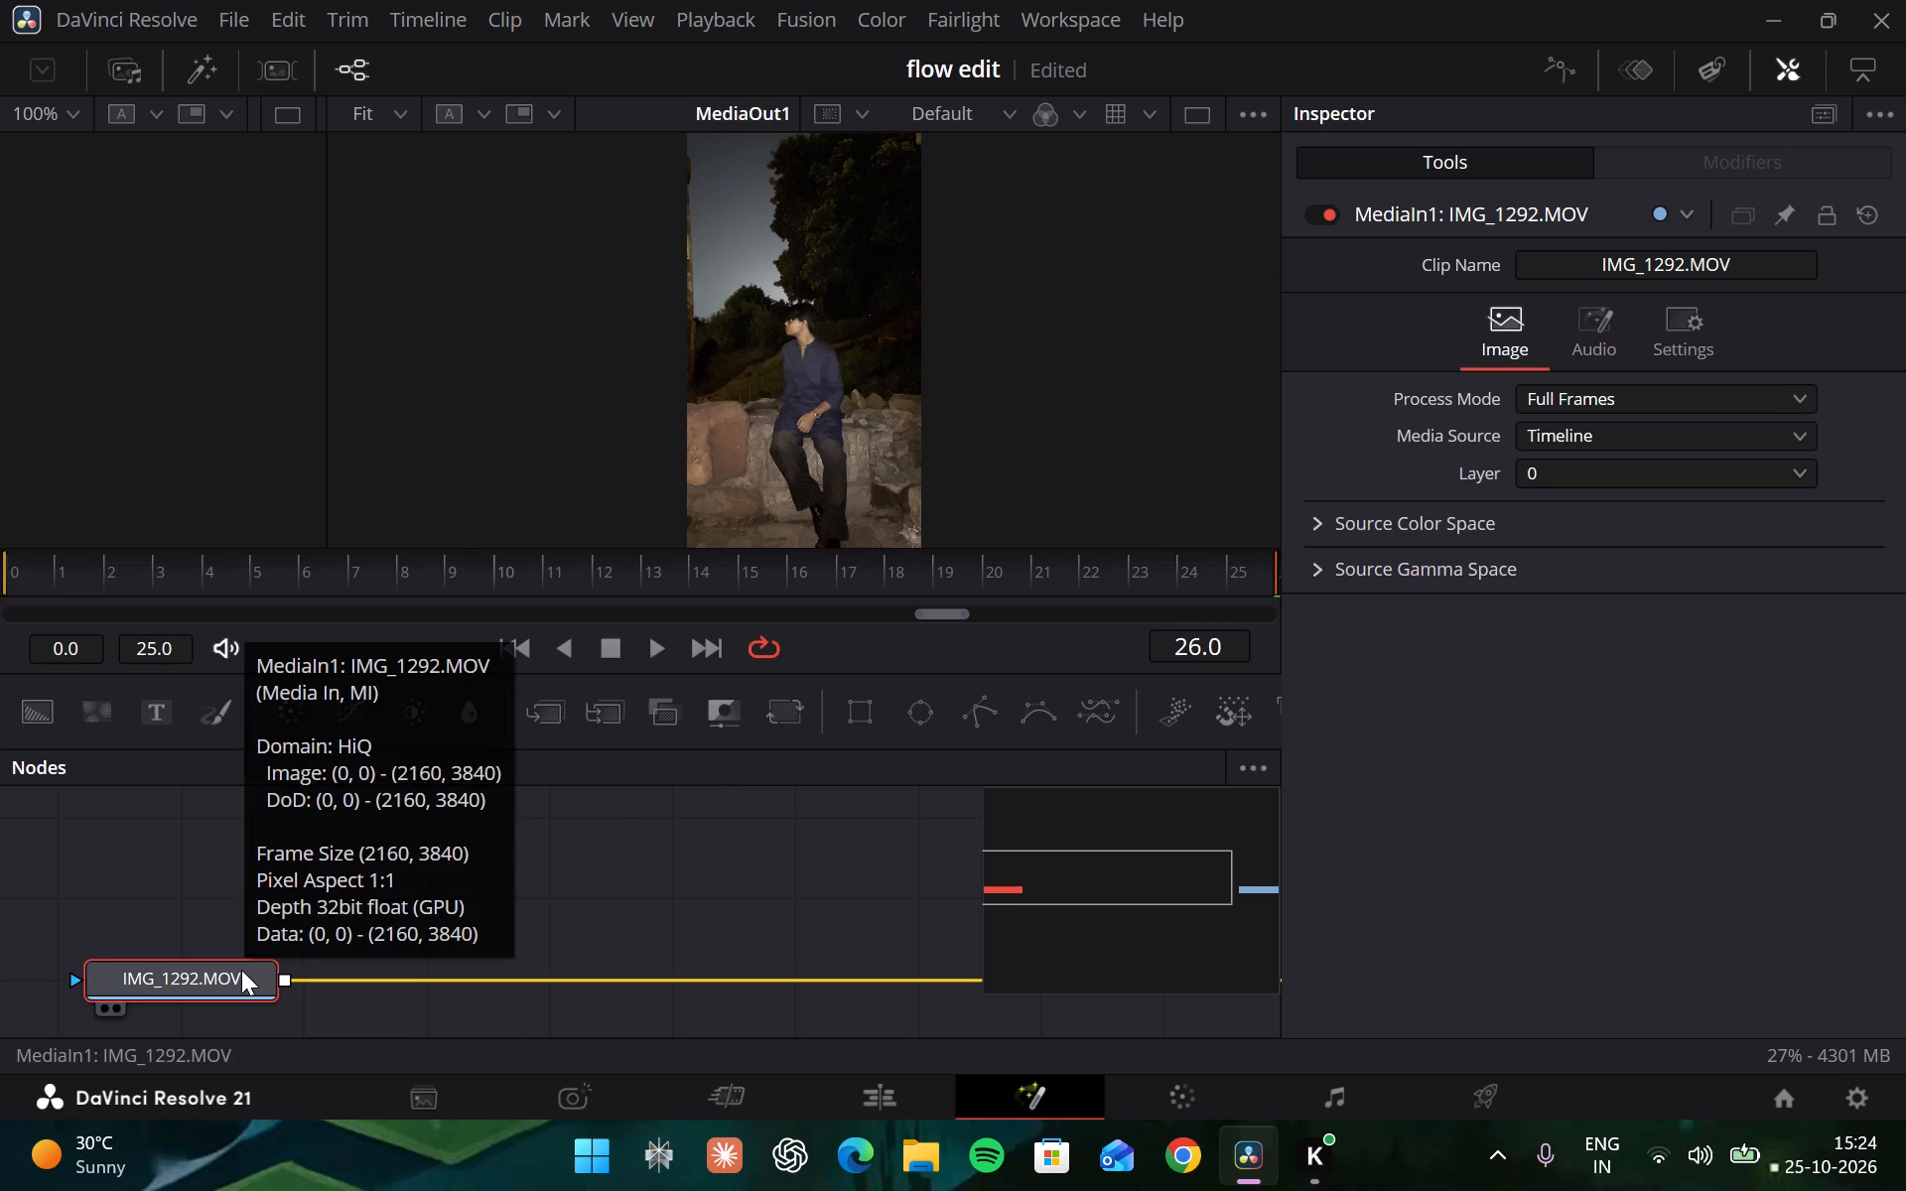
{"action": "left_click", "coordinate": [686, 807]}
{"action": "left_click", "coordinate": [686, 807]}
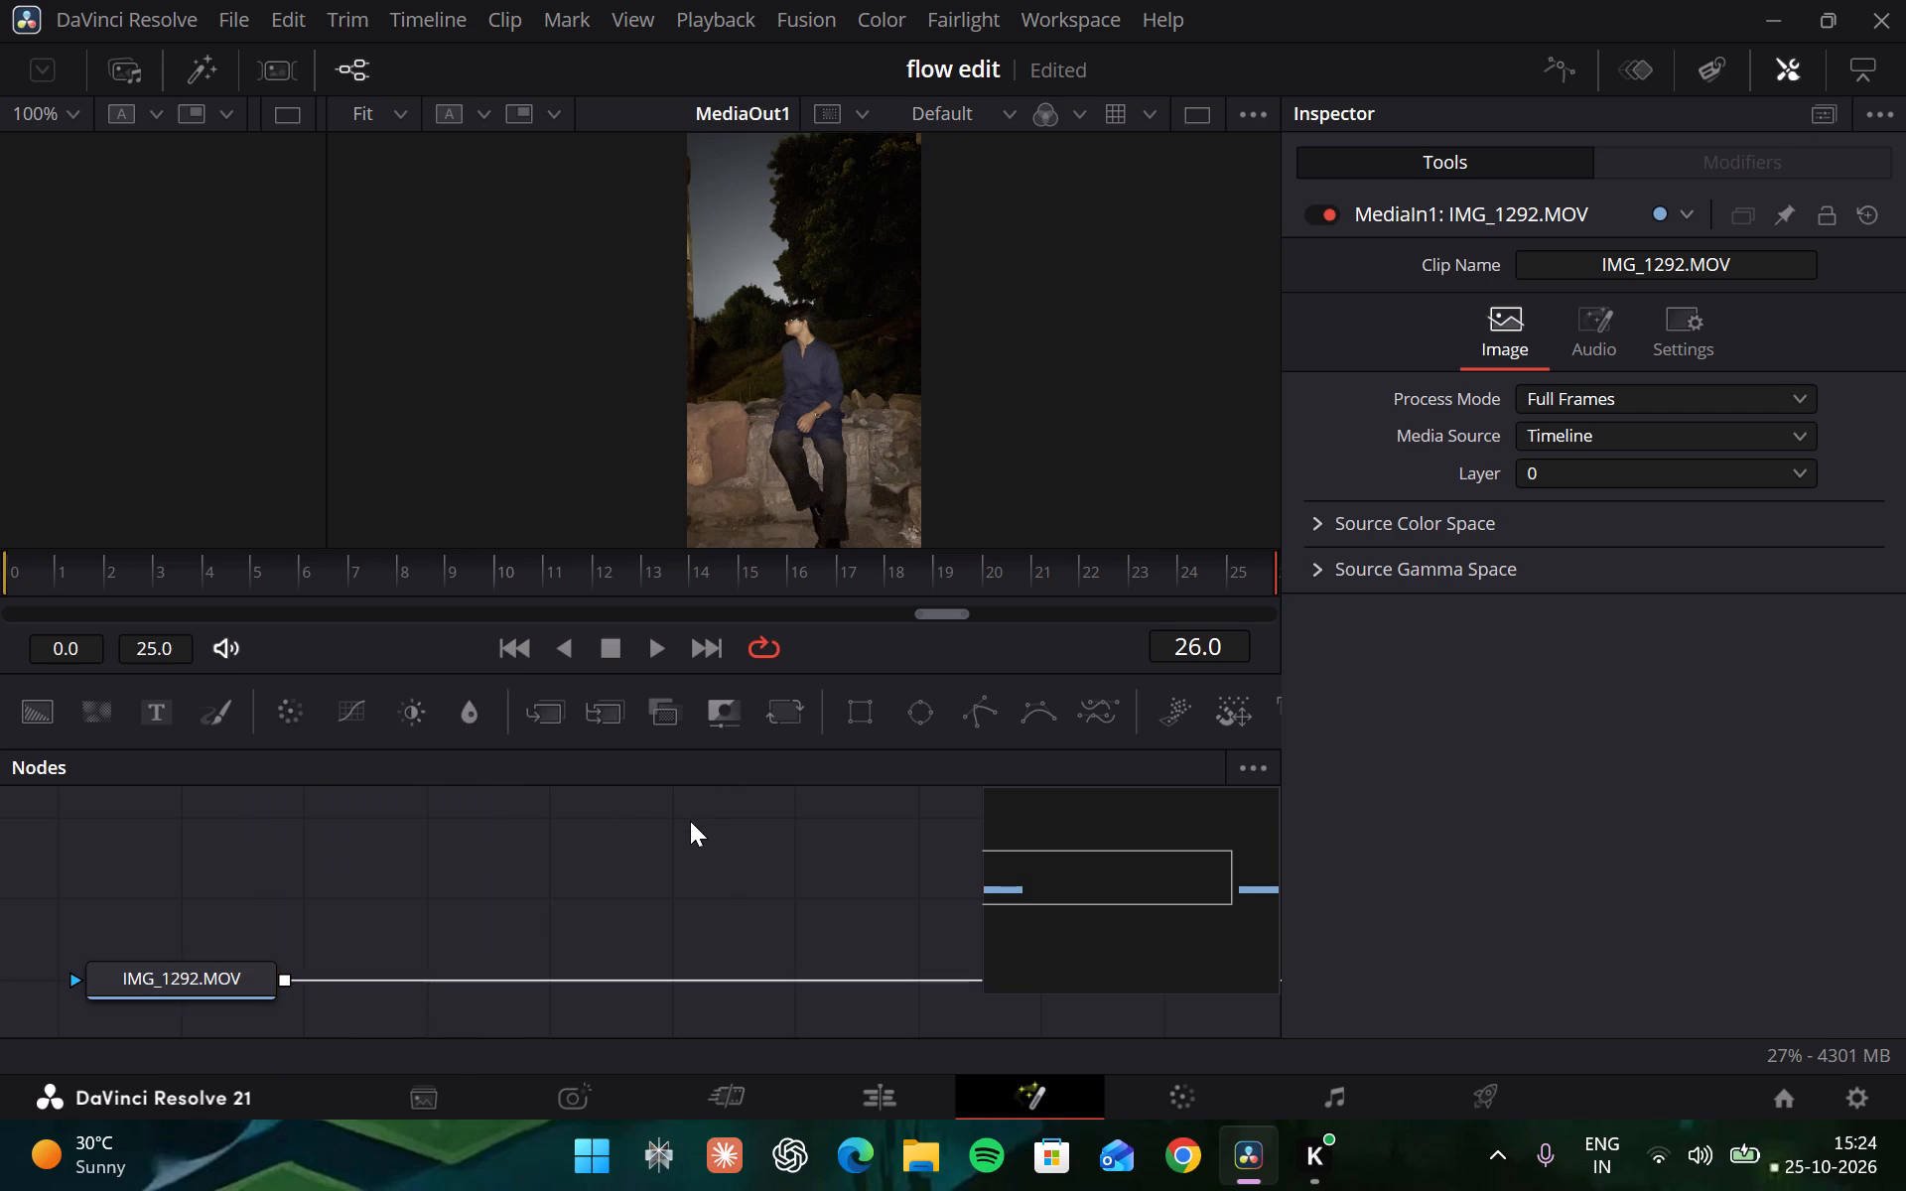
From the Edit page, move the playhead to 01:00:00:16 and open the clip VID_20261014_105822.mp4 on the Fusion page.
{"action": "left_click", "coordinate": [838, 1105]}
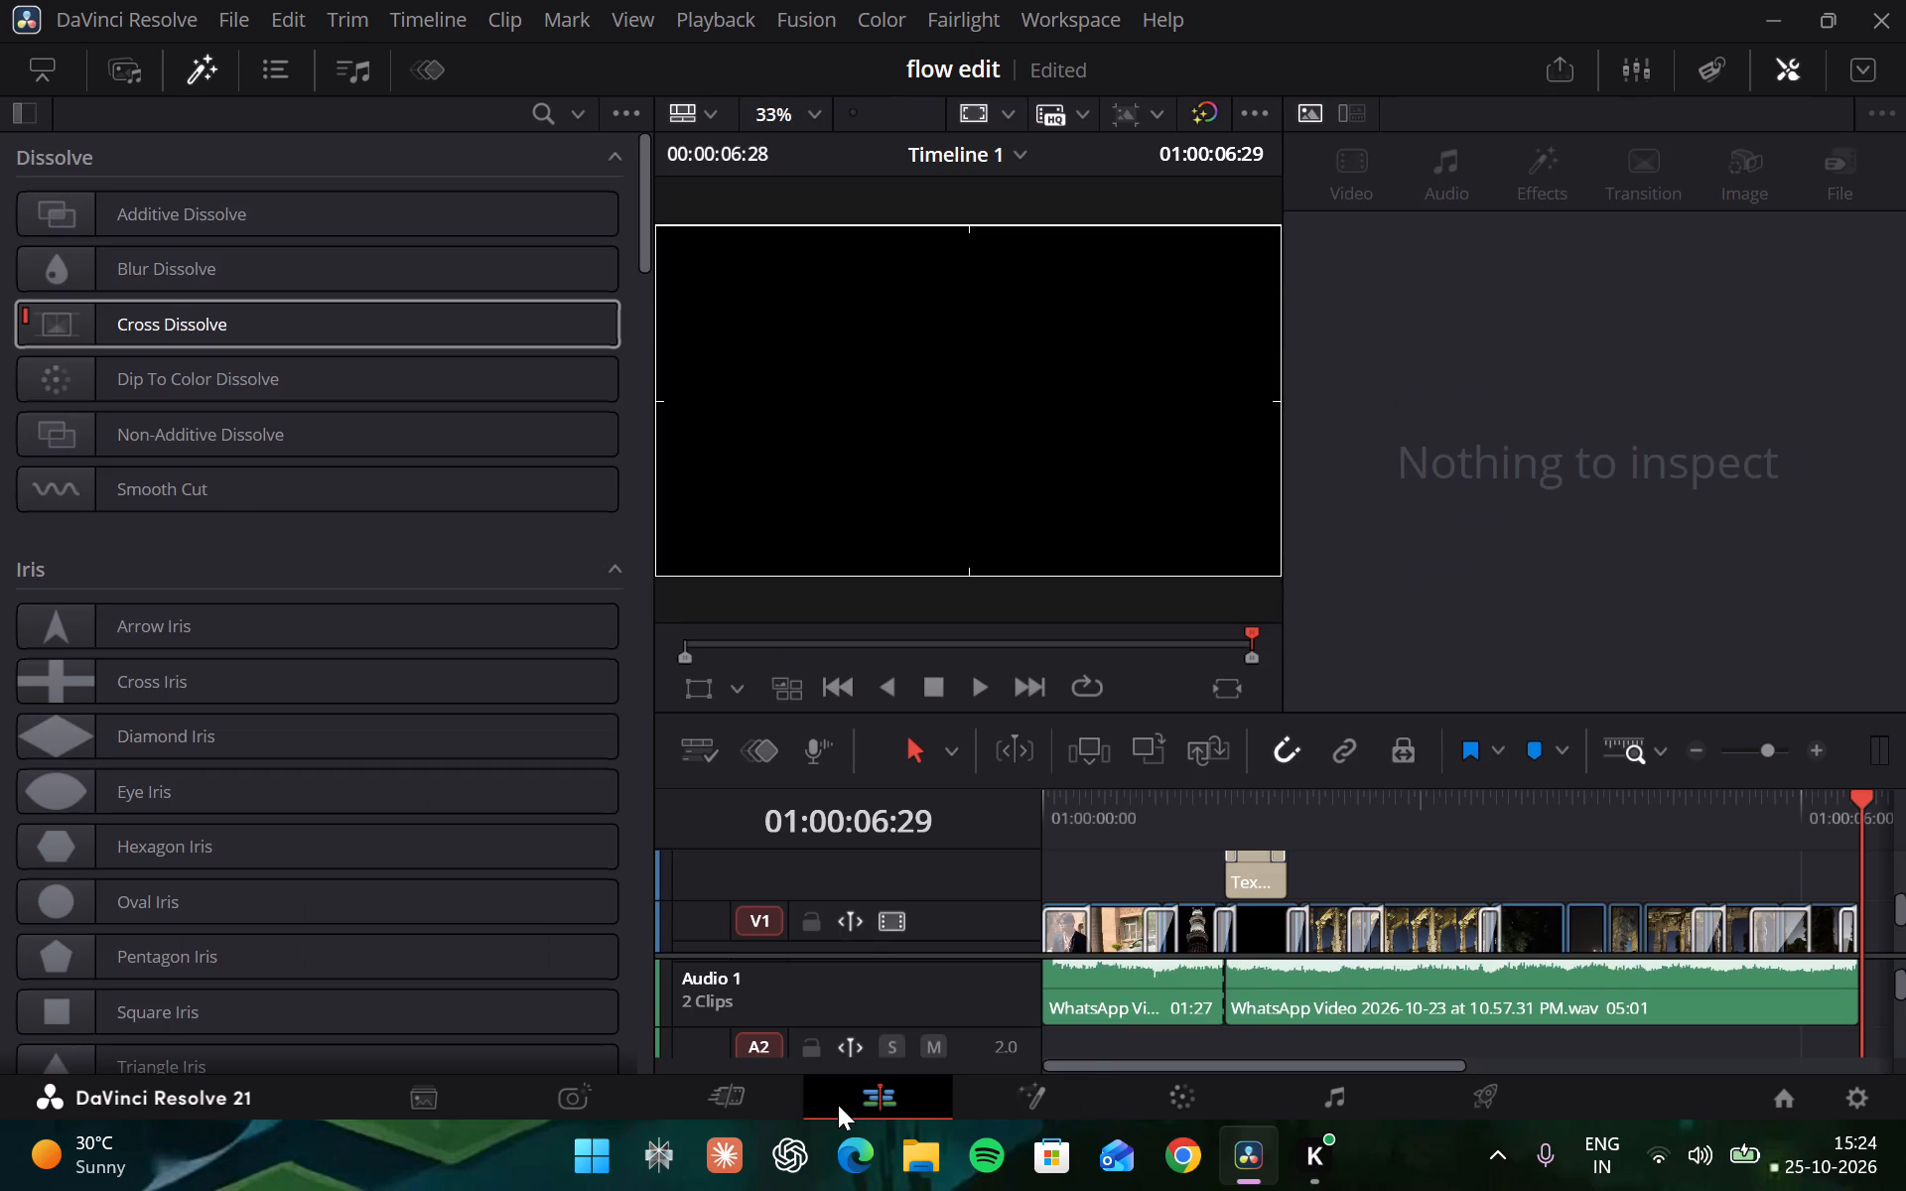
{"action": "left_click_drag", "start_coordinate": [1446, 837], "coordinate": [1413, 835]}
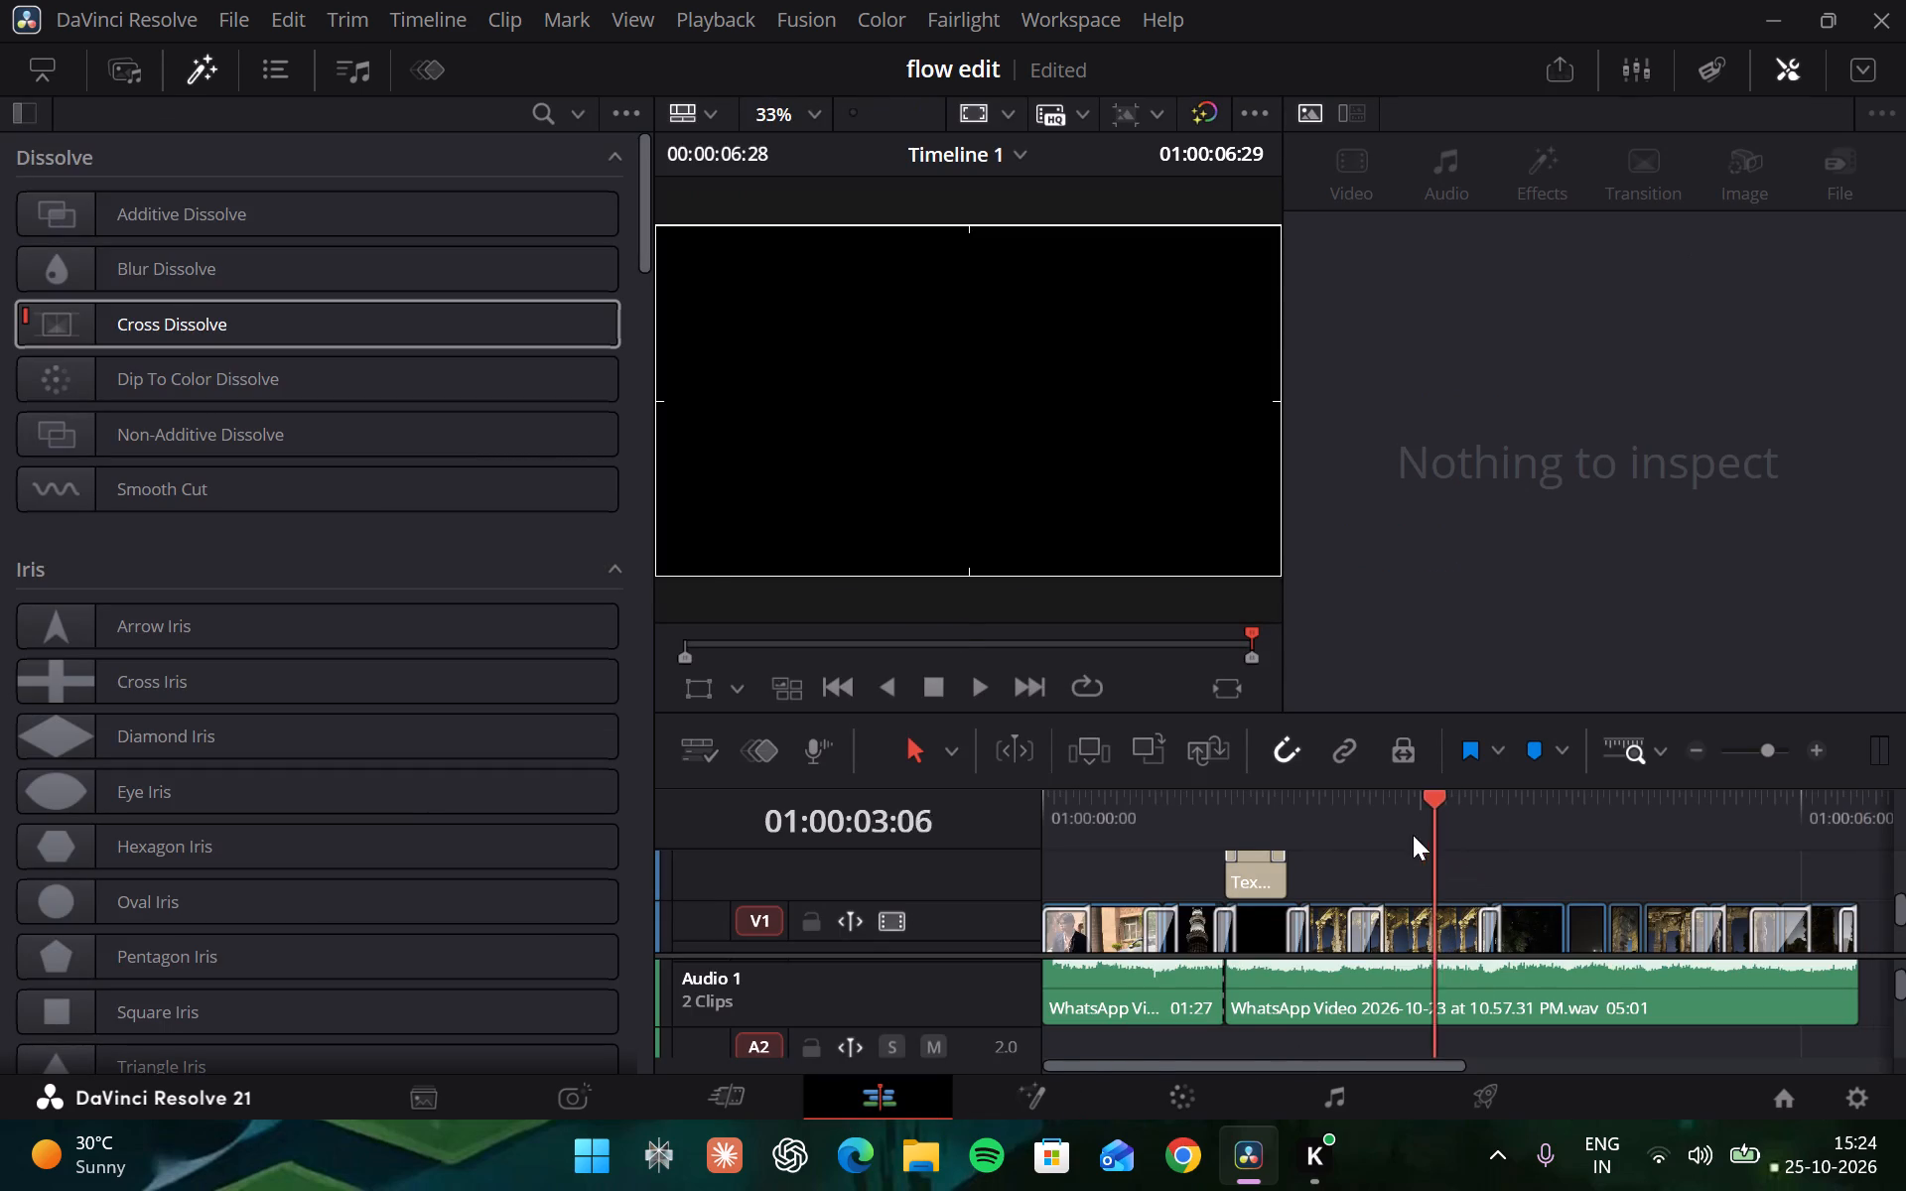
{"action": "left_click_drag", "start_coordinate": [1413, 835], "coordinate": [1080, 820]}
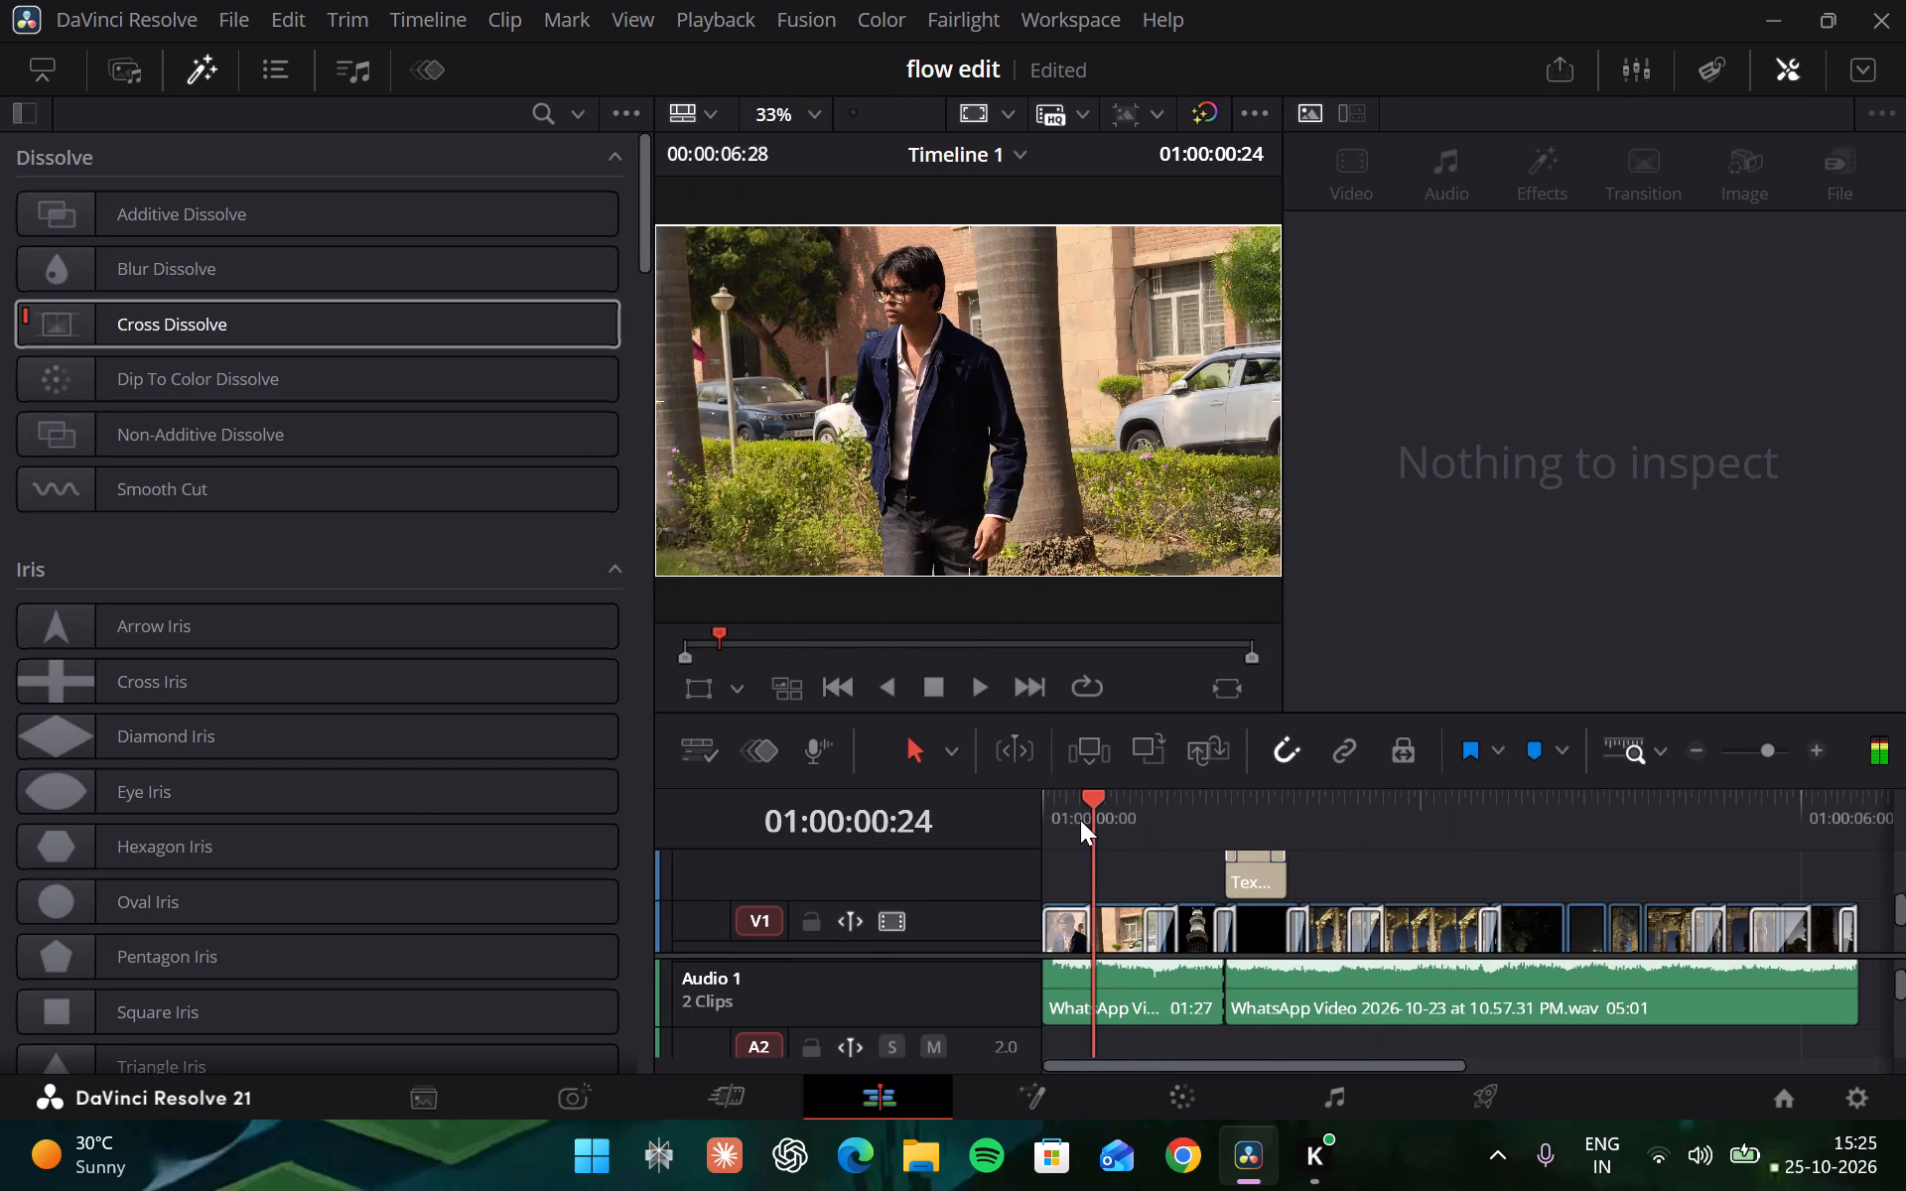
{"action": "left_click_drag", "start_coordinate": [1080, 820], "coordinate": [1077, 820]}
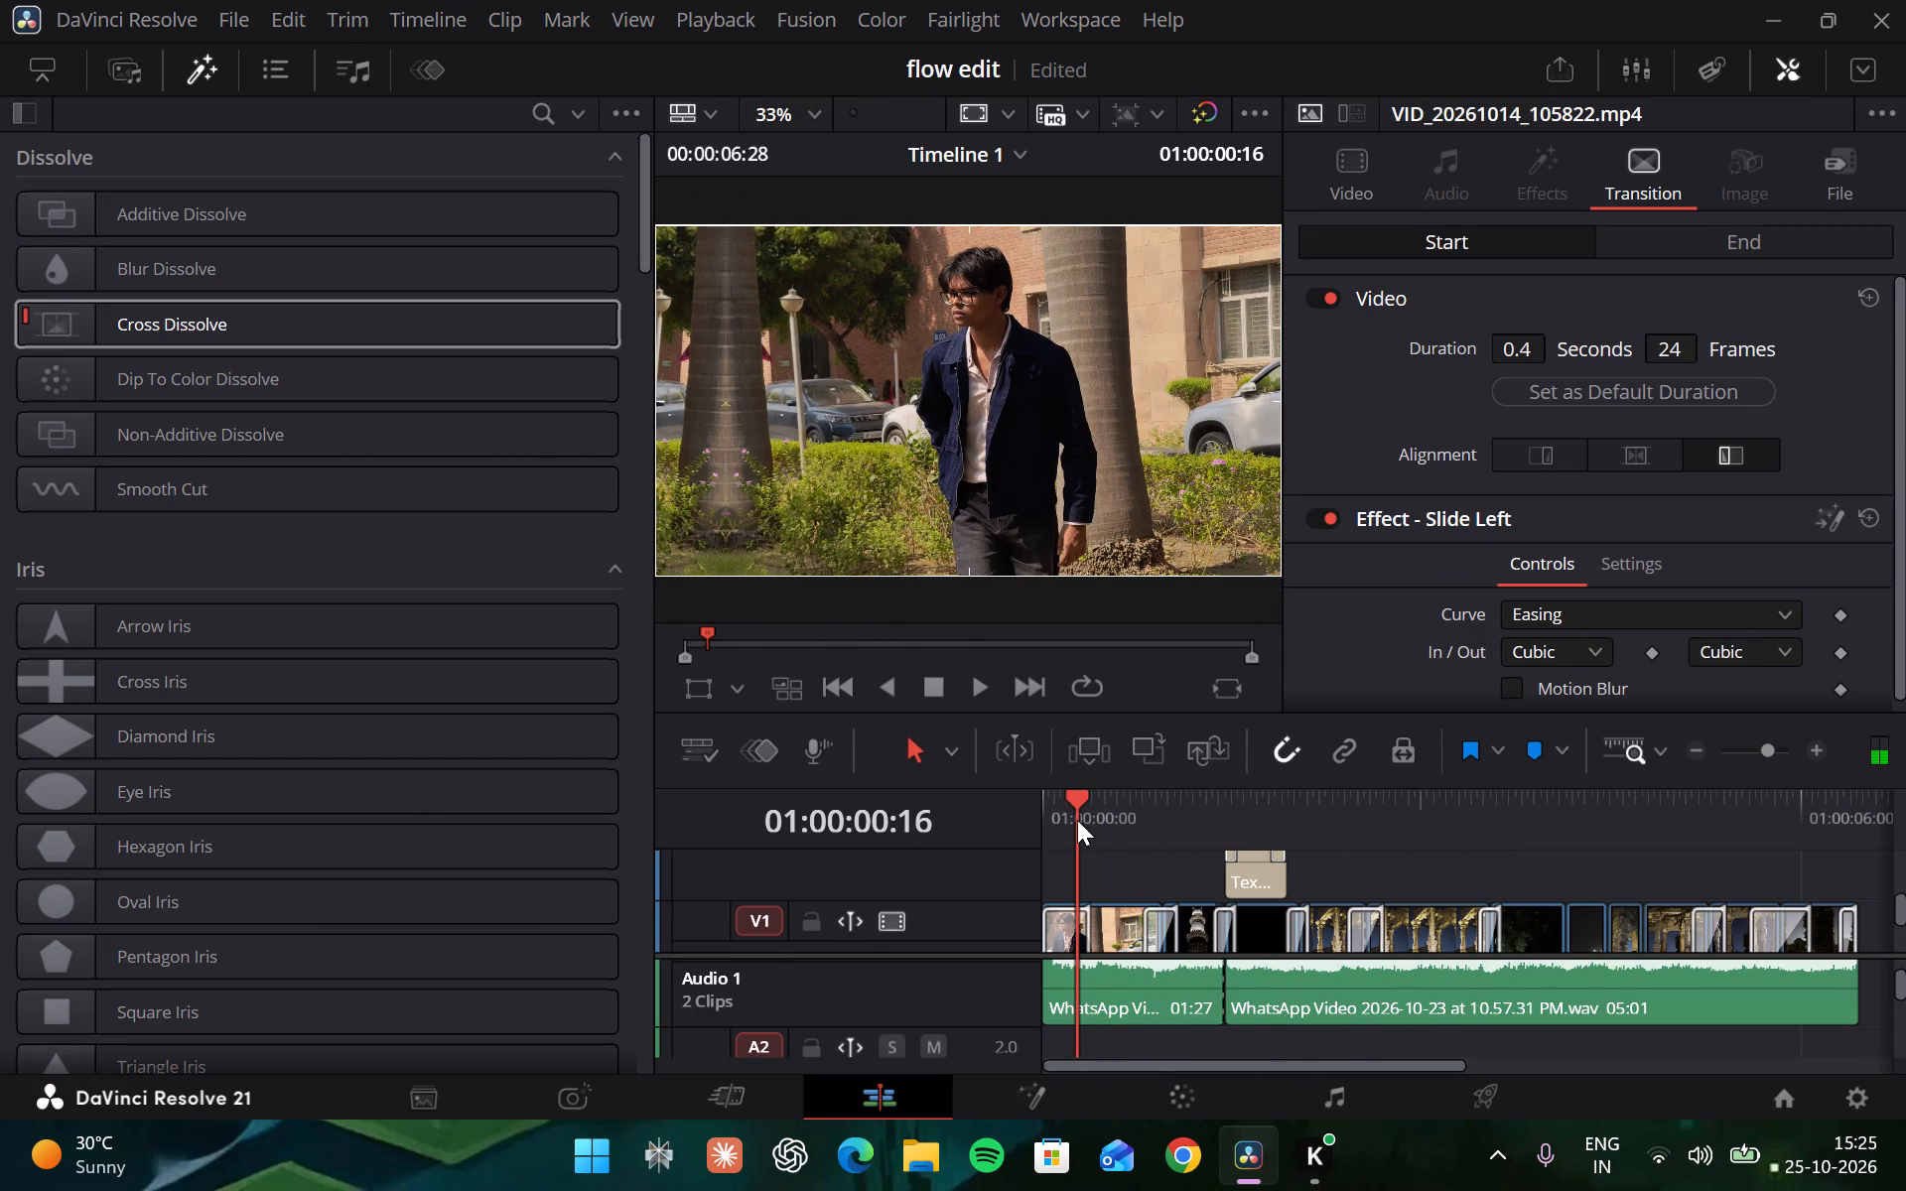
{"action": "left_click", "coordinate": [1016, 1096]}
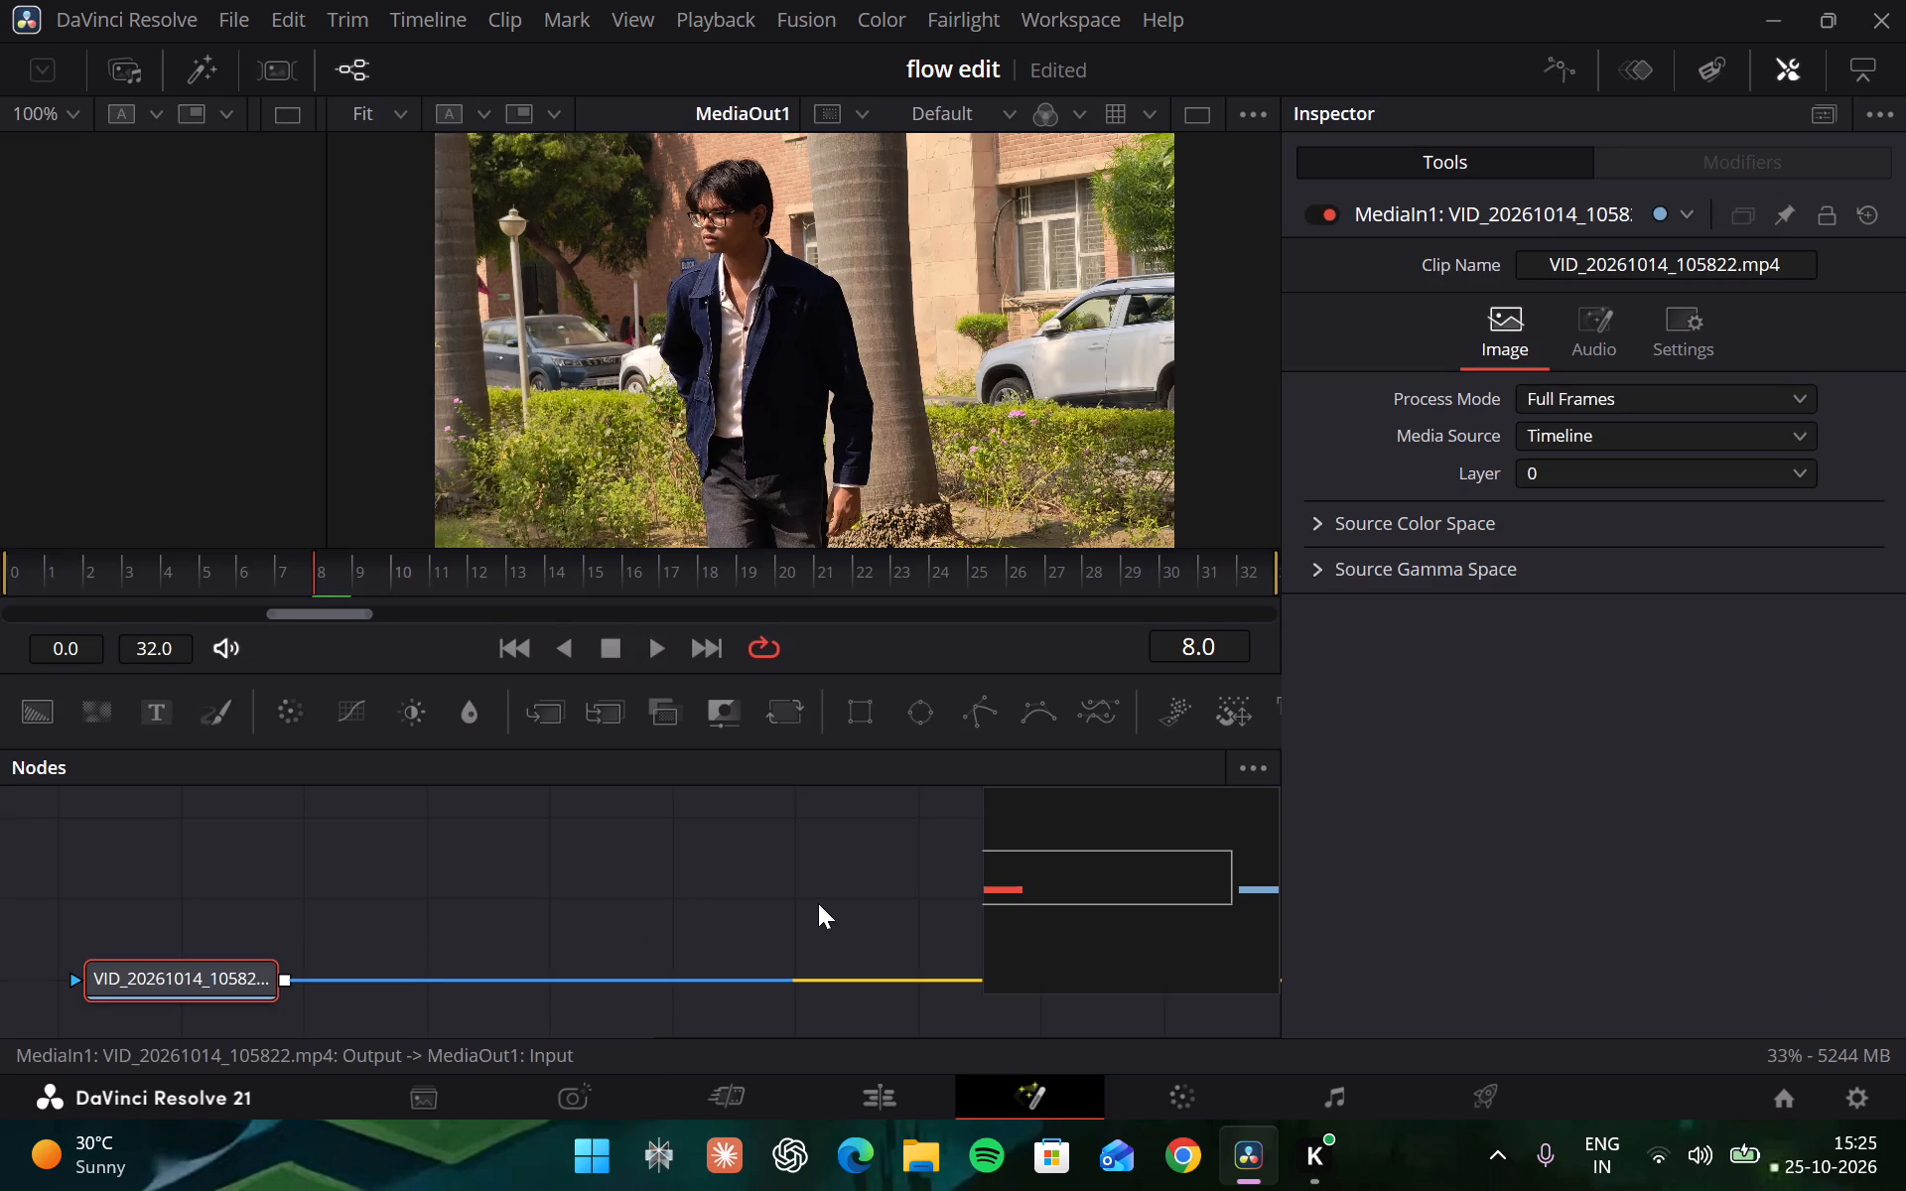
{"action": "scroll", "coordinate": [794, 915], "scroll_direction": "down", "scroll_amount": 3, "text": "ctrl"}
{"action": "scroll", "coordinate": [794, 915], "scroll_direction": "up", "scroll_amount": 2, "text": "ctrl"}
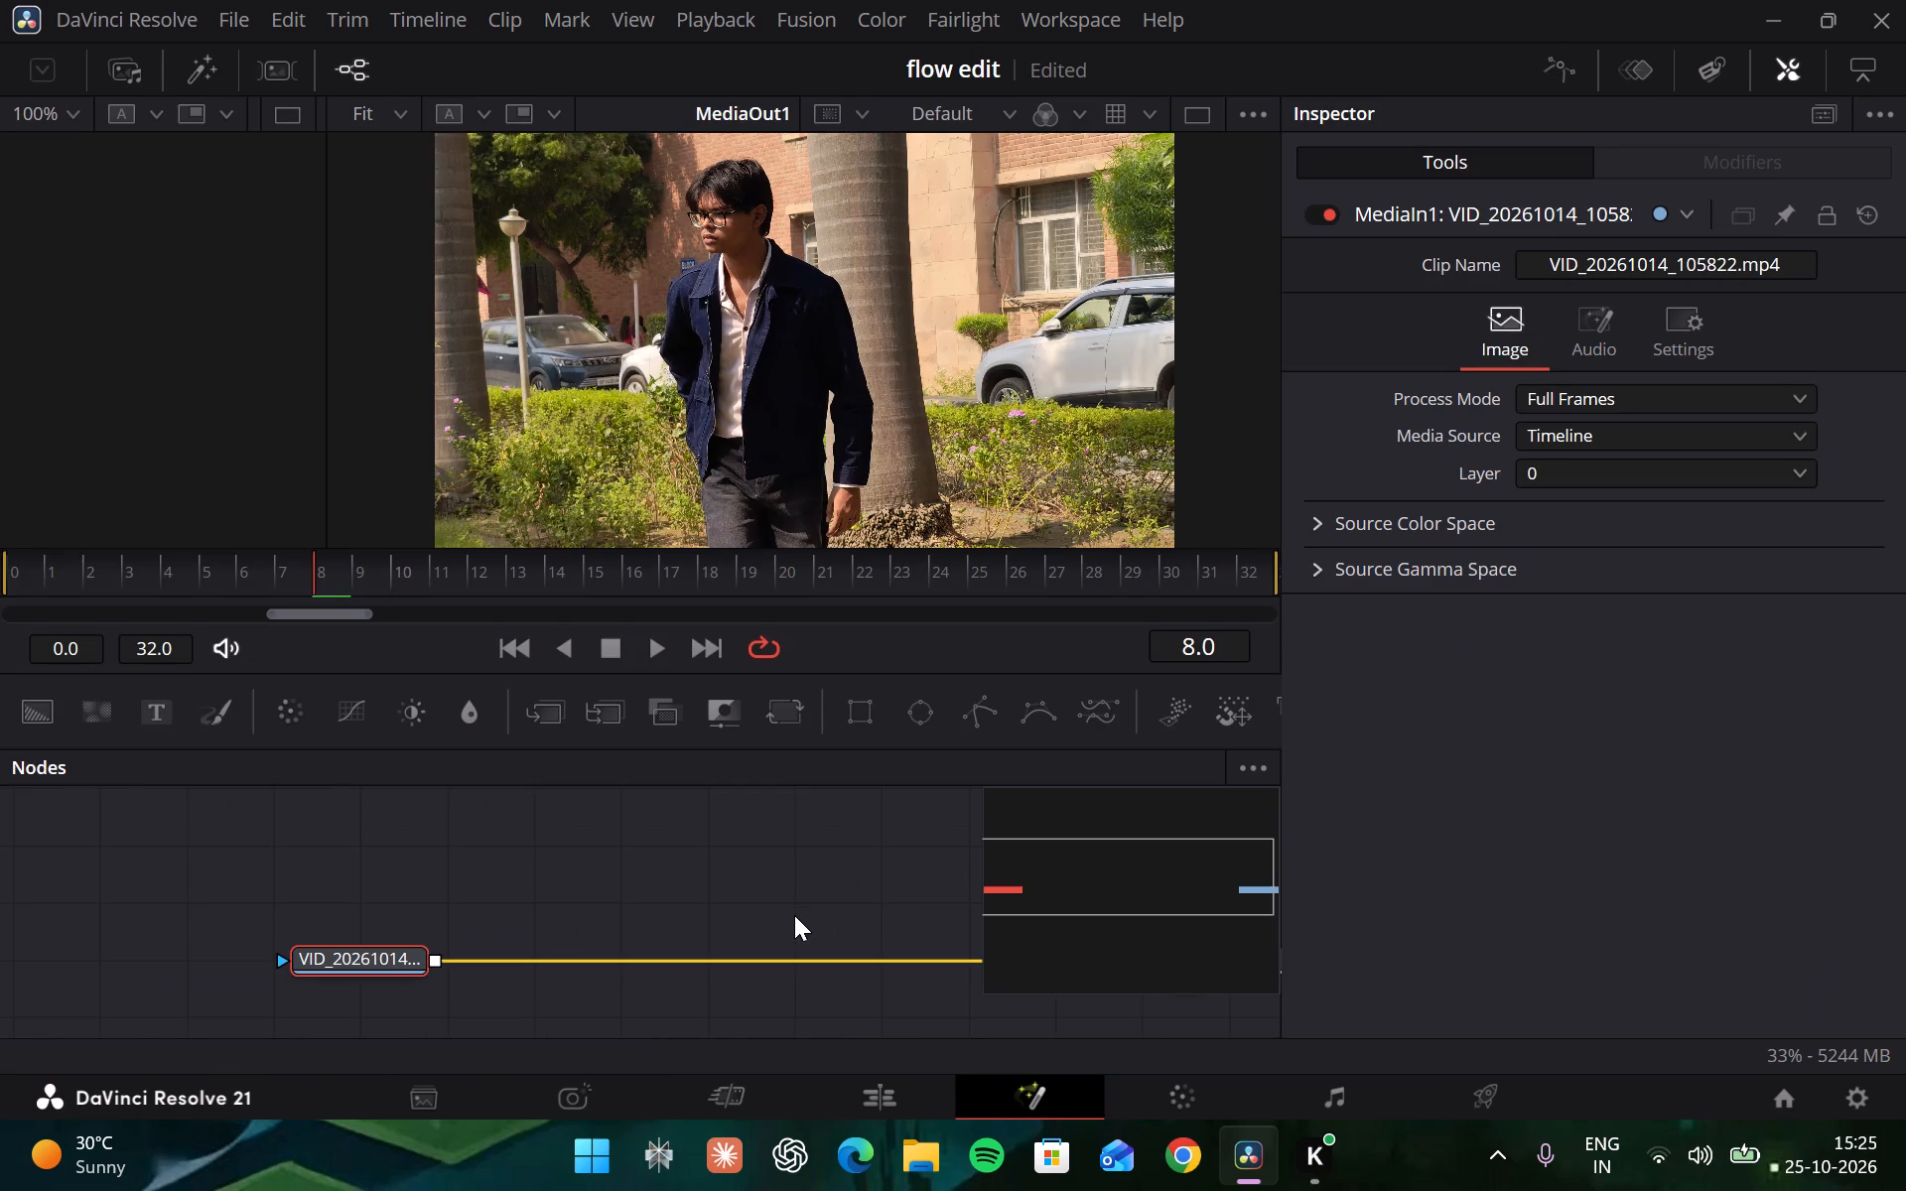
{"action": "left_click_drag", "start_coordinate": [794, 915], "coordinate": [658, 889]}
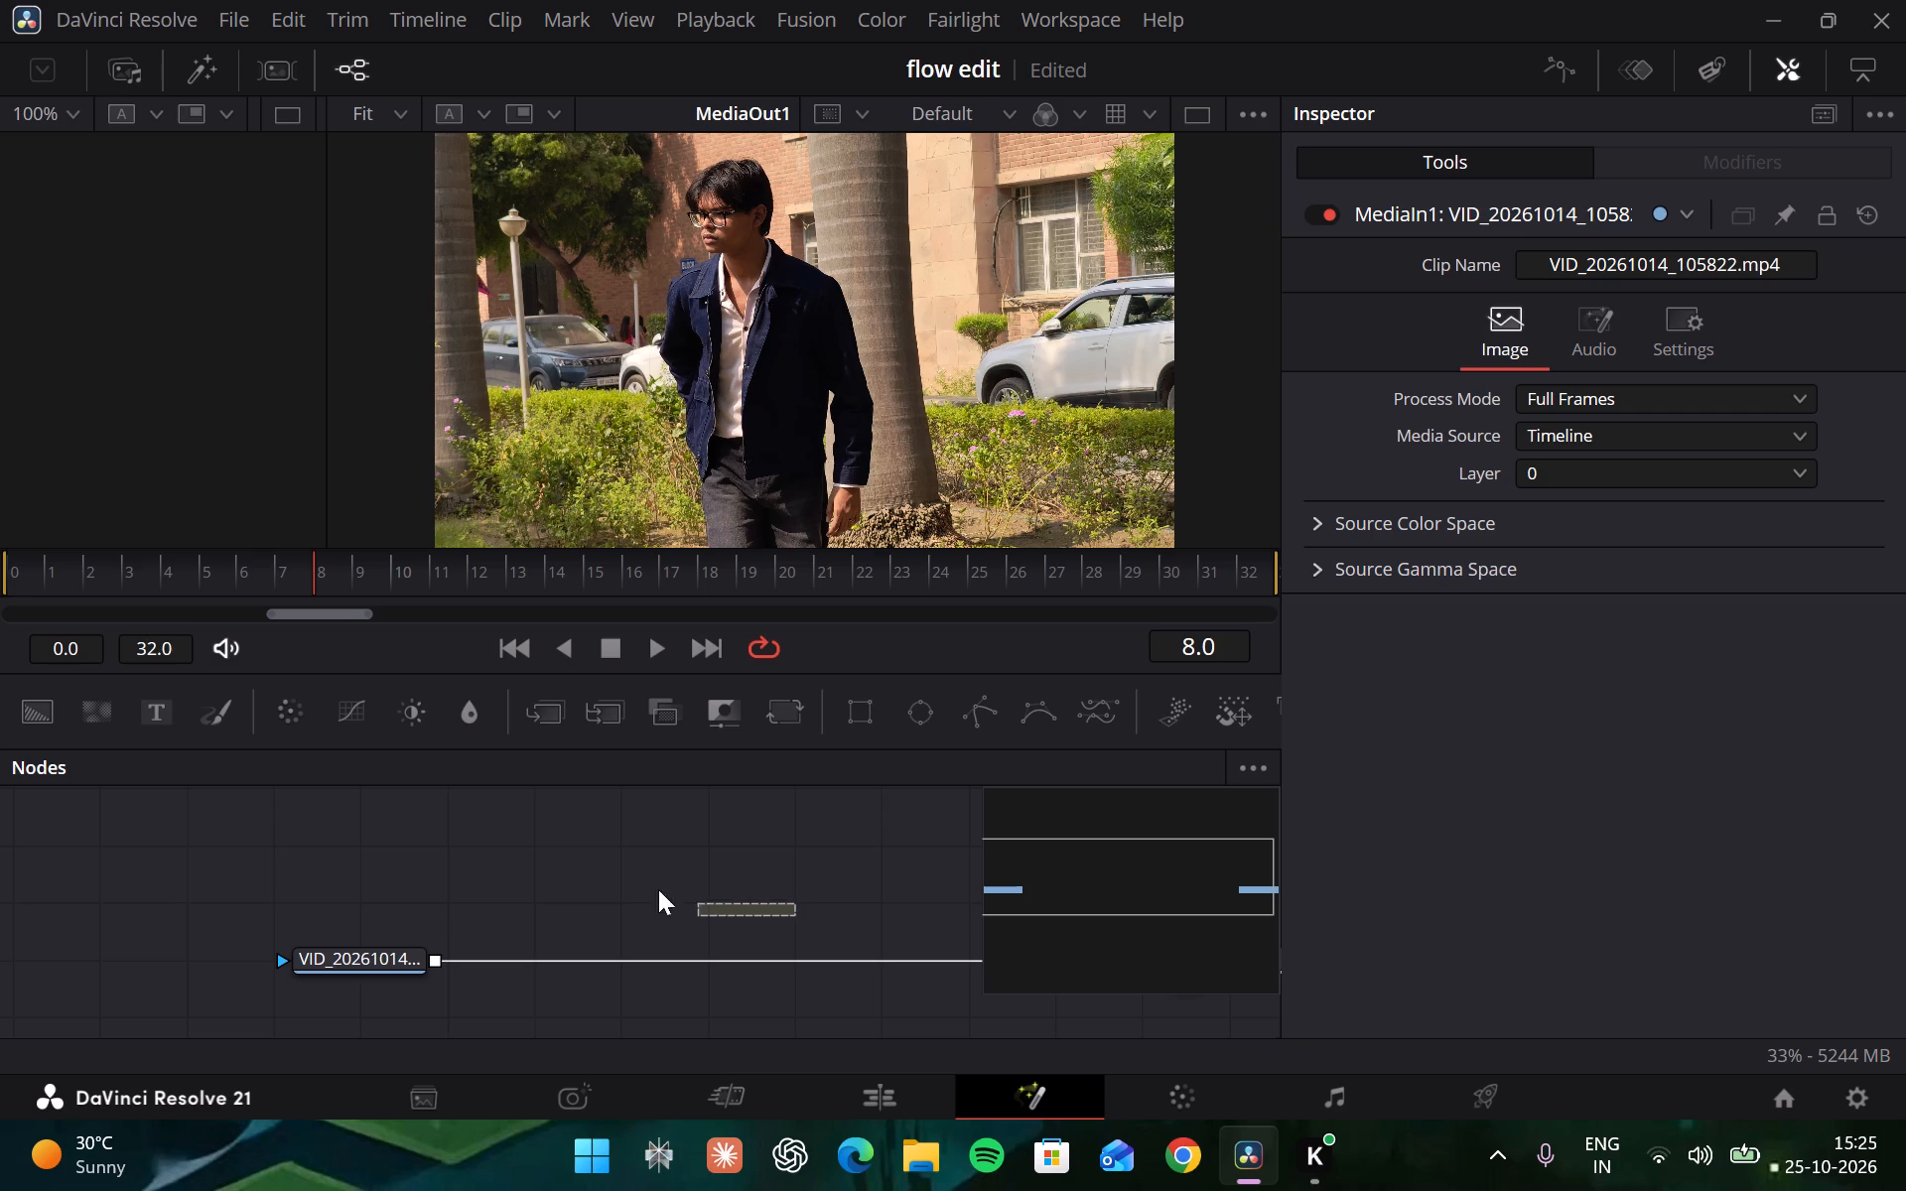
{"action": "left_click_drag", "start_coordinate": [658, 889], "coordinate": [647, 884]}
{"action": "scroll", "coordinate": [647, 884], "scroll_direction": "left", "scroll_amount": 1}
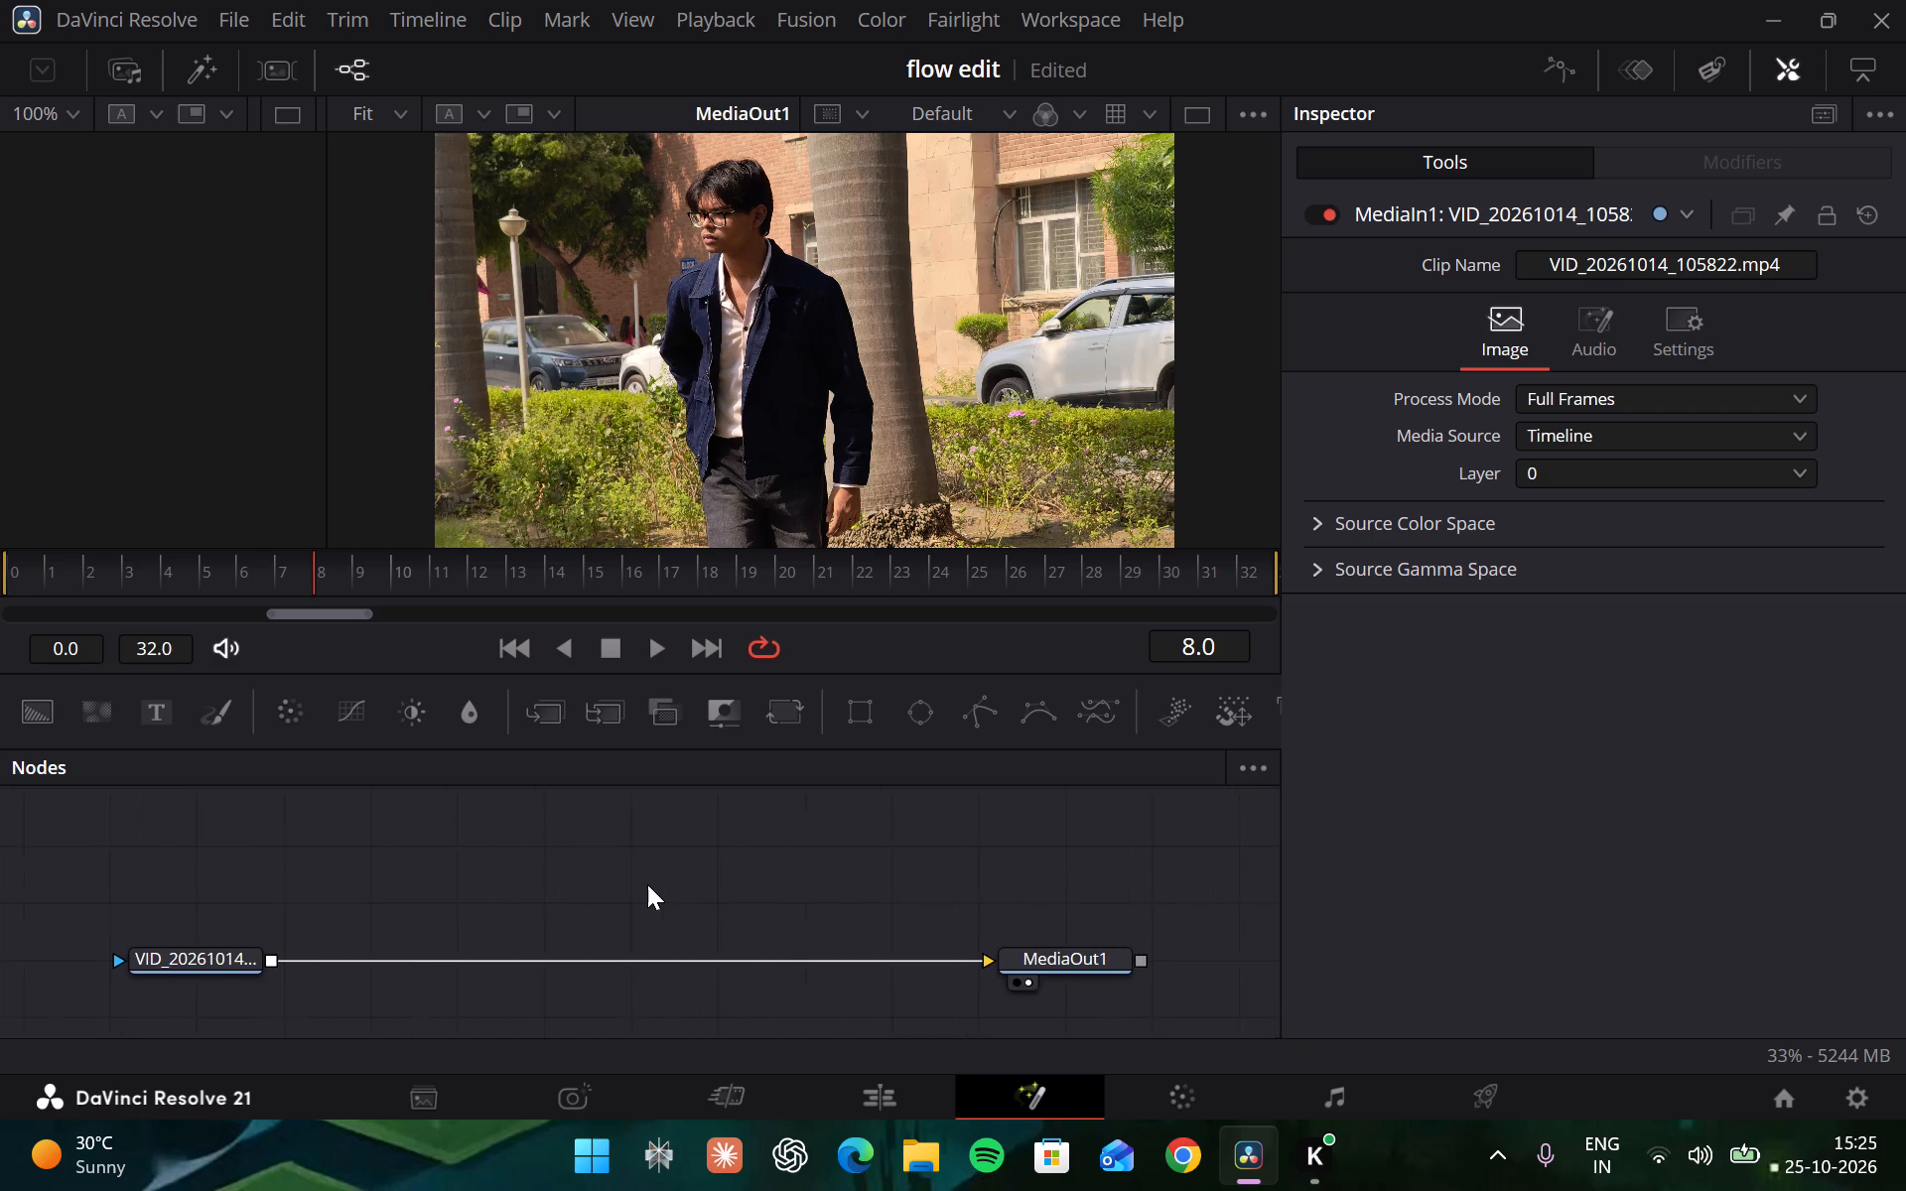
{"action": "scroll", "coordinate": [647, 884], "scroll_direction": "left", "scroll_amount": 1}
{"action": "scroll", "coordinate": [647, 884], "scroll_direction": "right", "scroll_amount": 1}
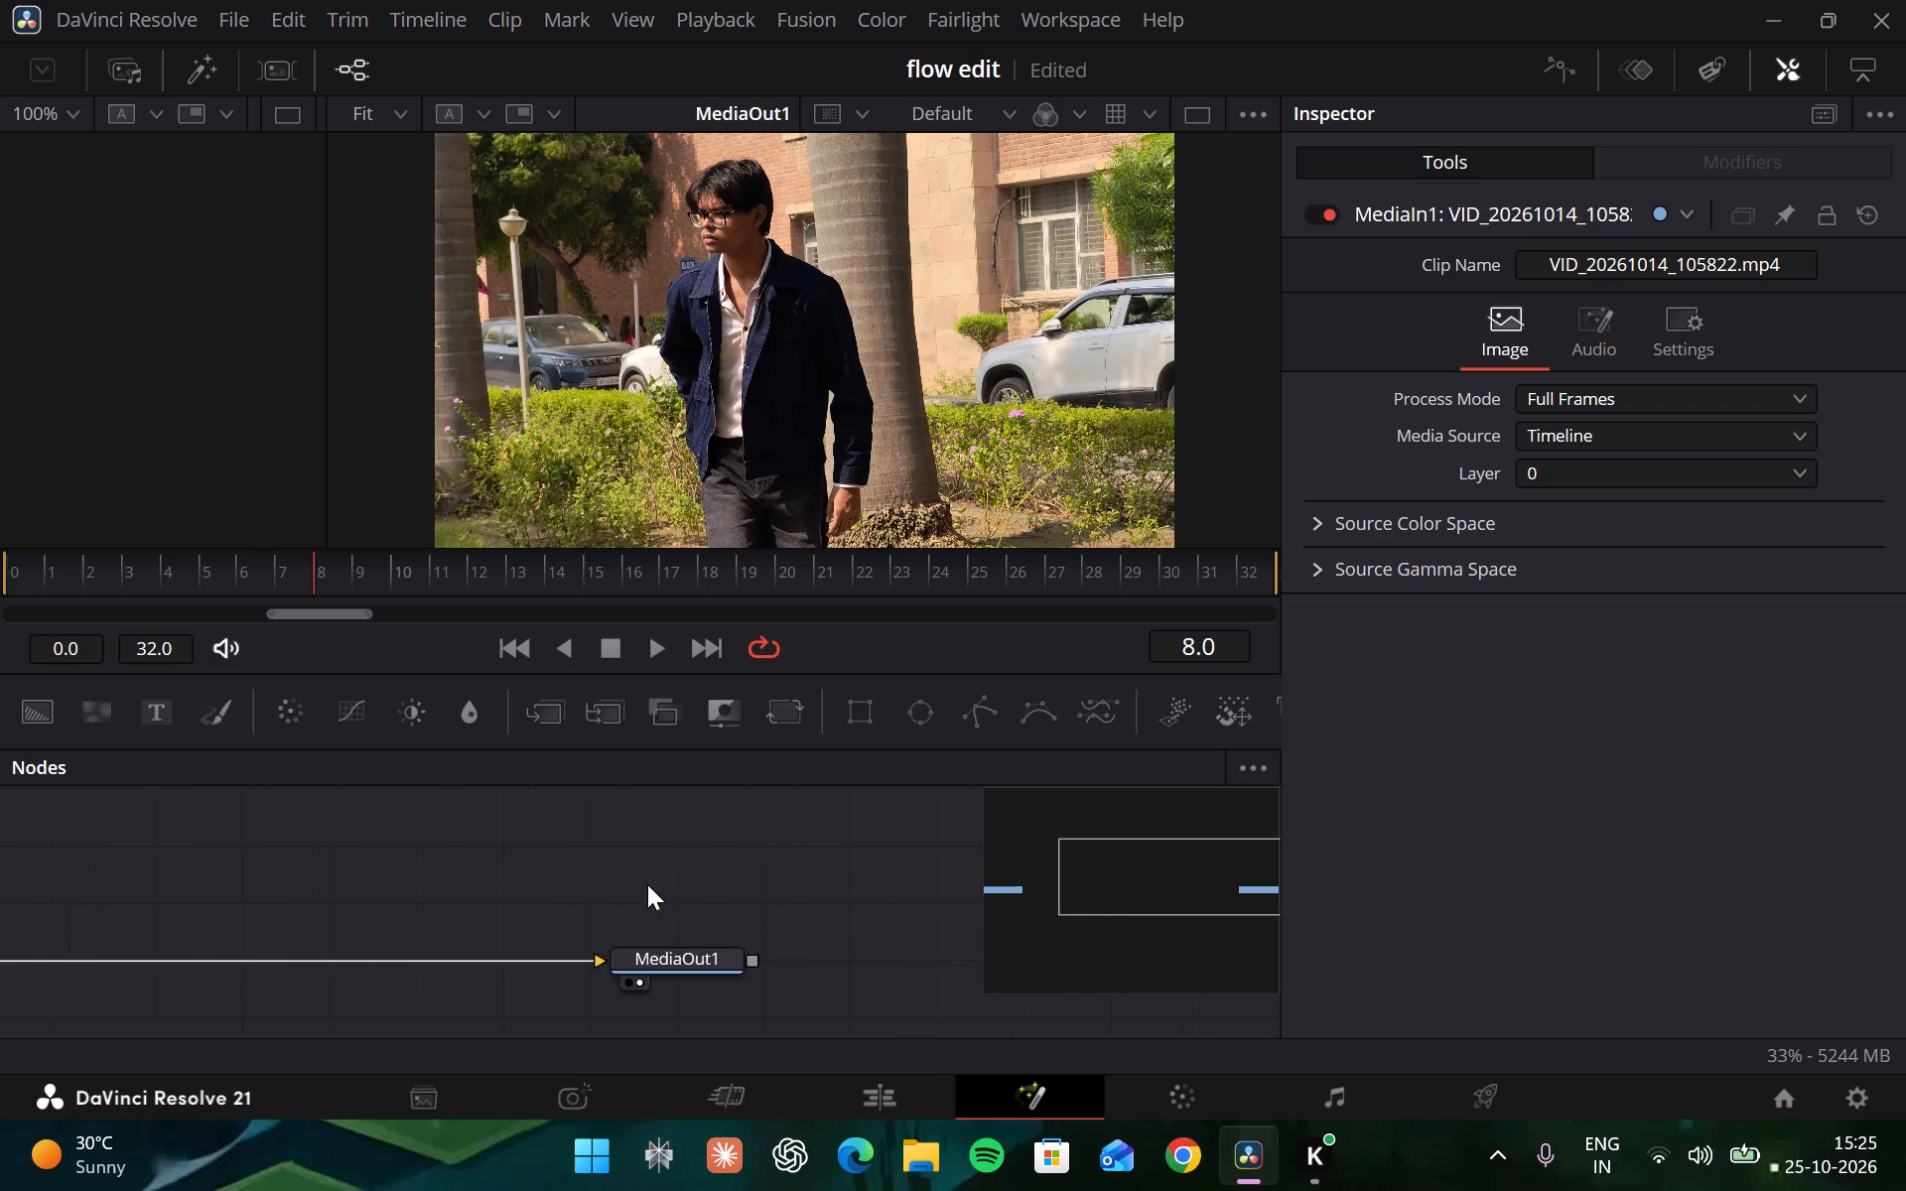
Select the MediaOut1 node and step back and forth through frames 5 to 8 of the clip, stopping at frame 6.
{"action": "scroll", "coordinate": [647, 884], "scroll_direction": "right", "scroll_amount": 1}
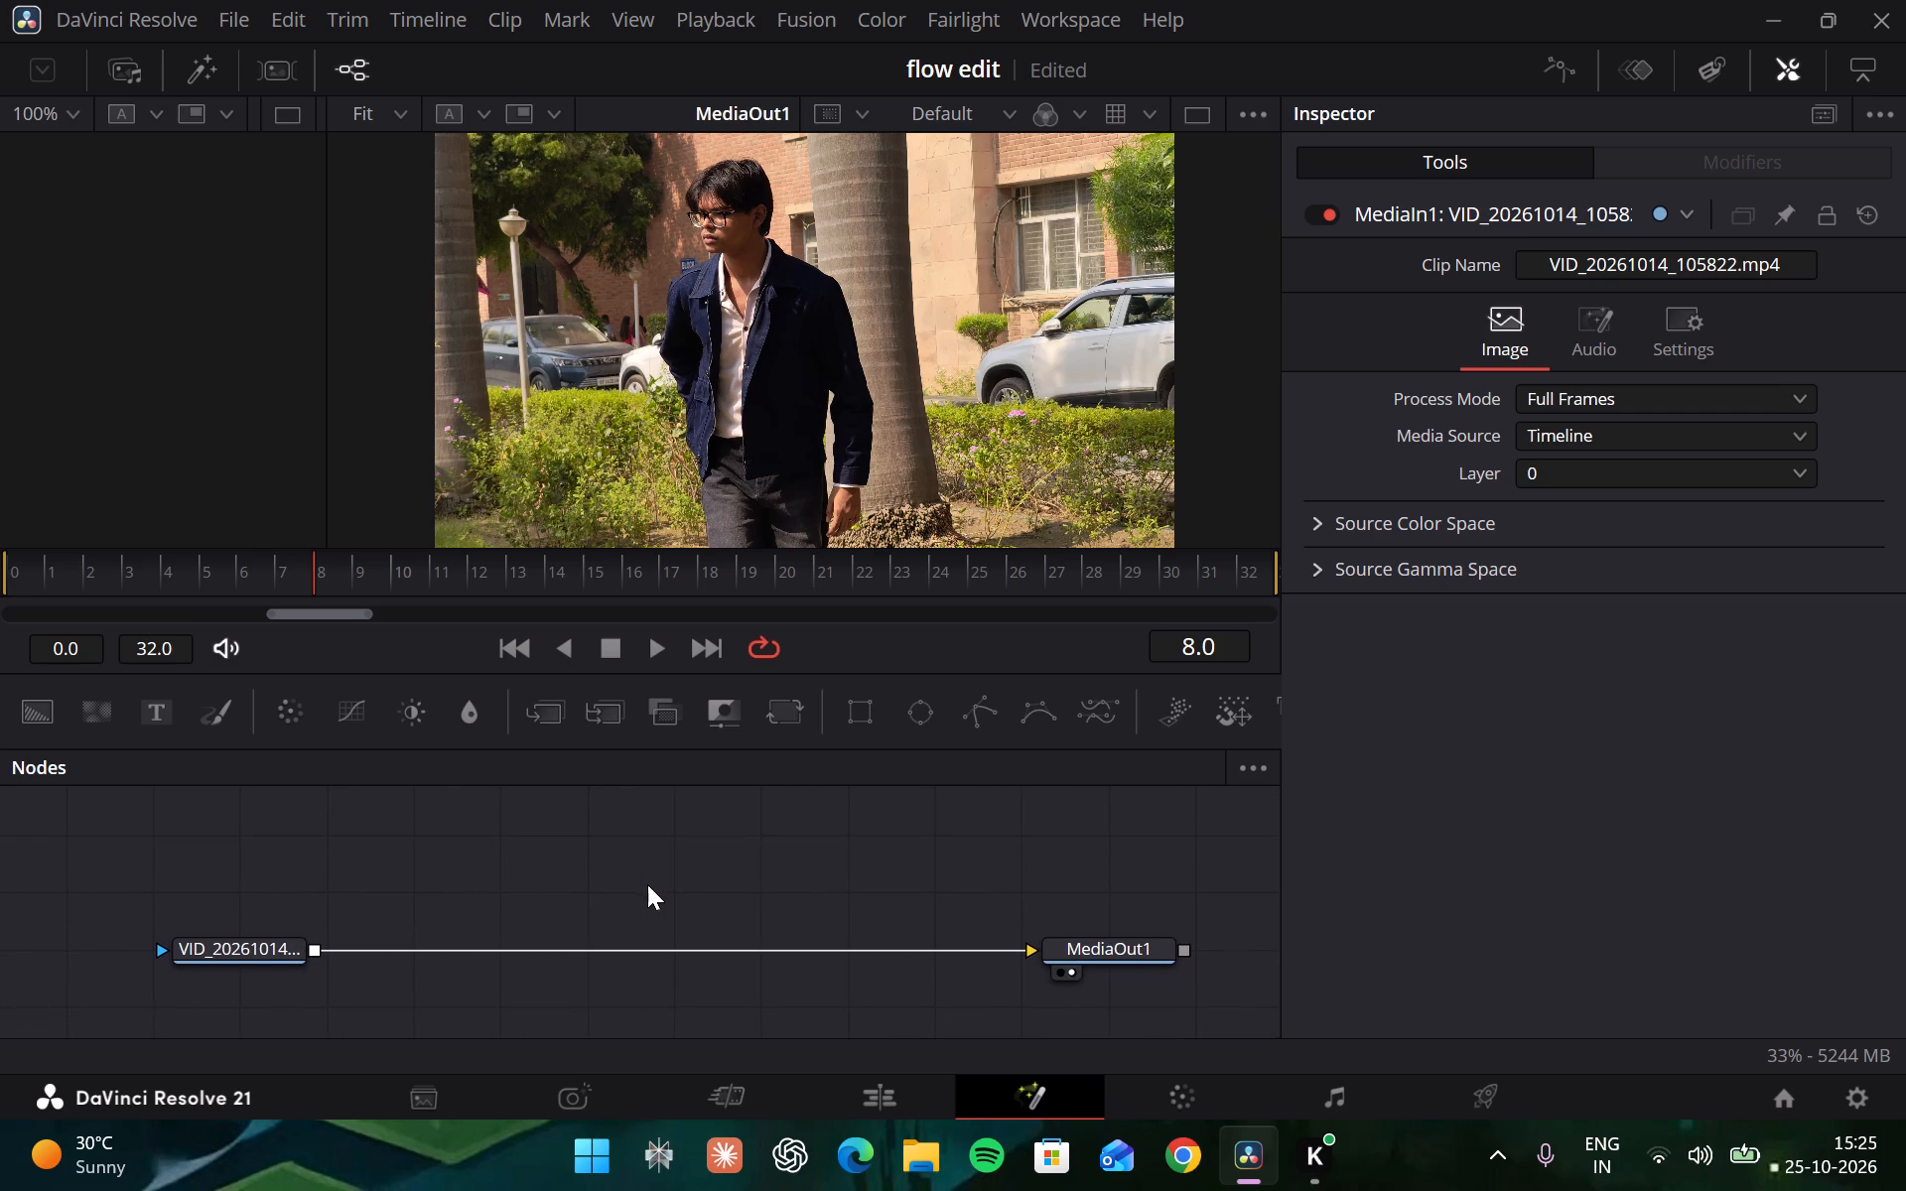
{"action": "left_click", "coordinate": [1098, 942]}
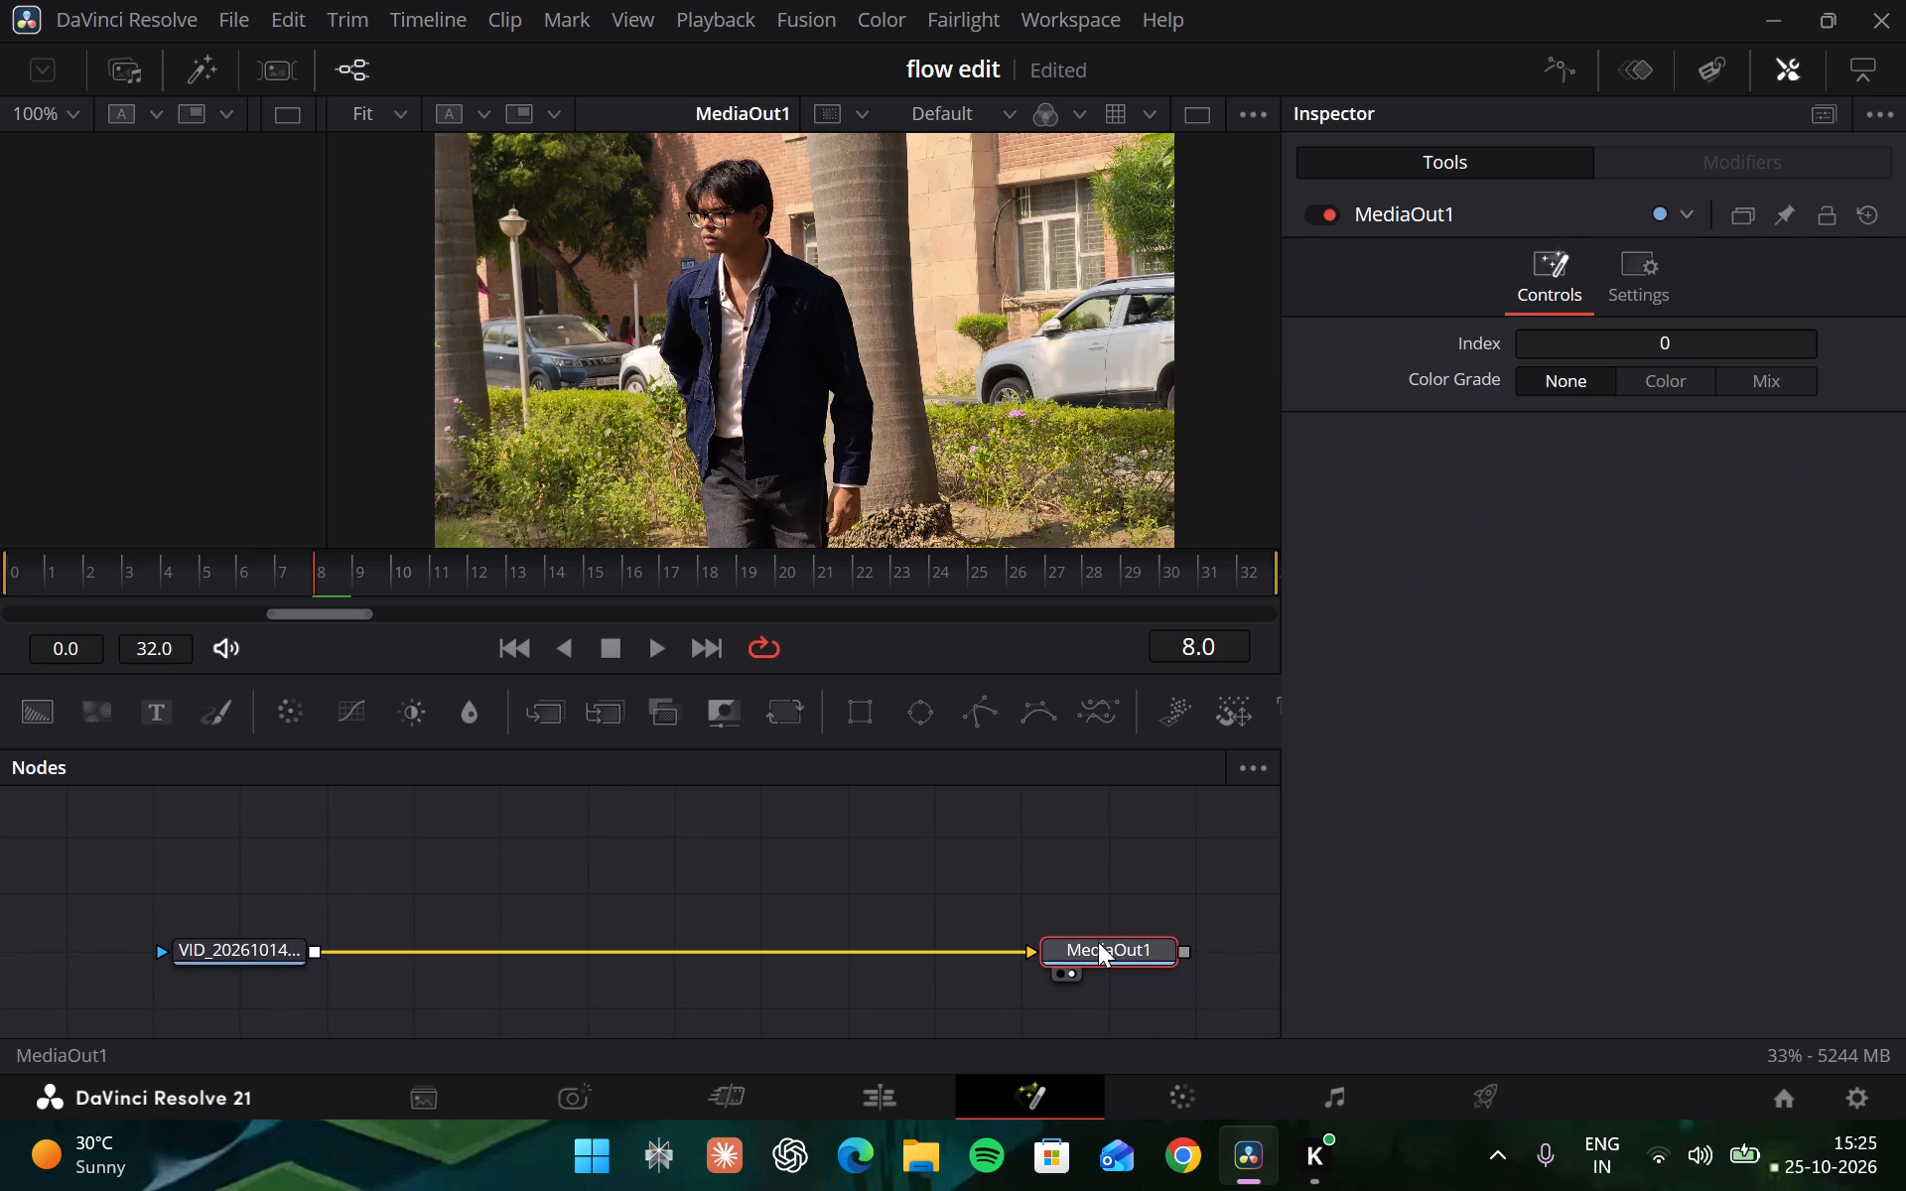
{"action": "key", "text": "Left"}
{"action": "key", "text": "Right"}
{"action": "key", "text": "Left"}
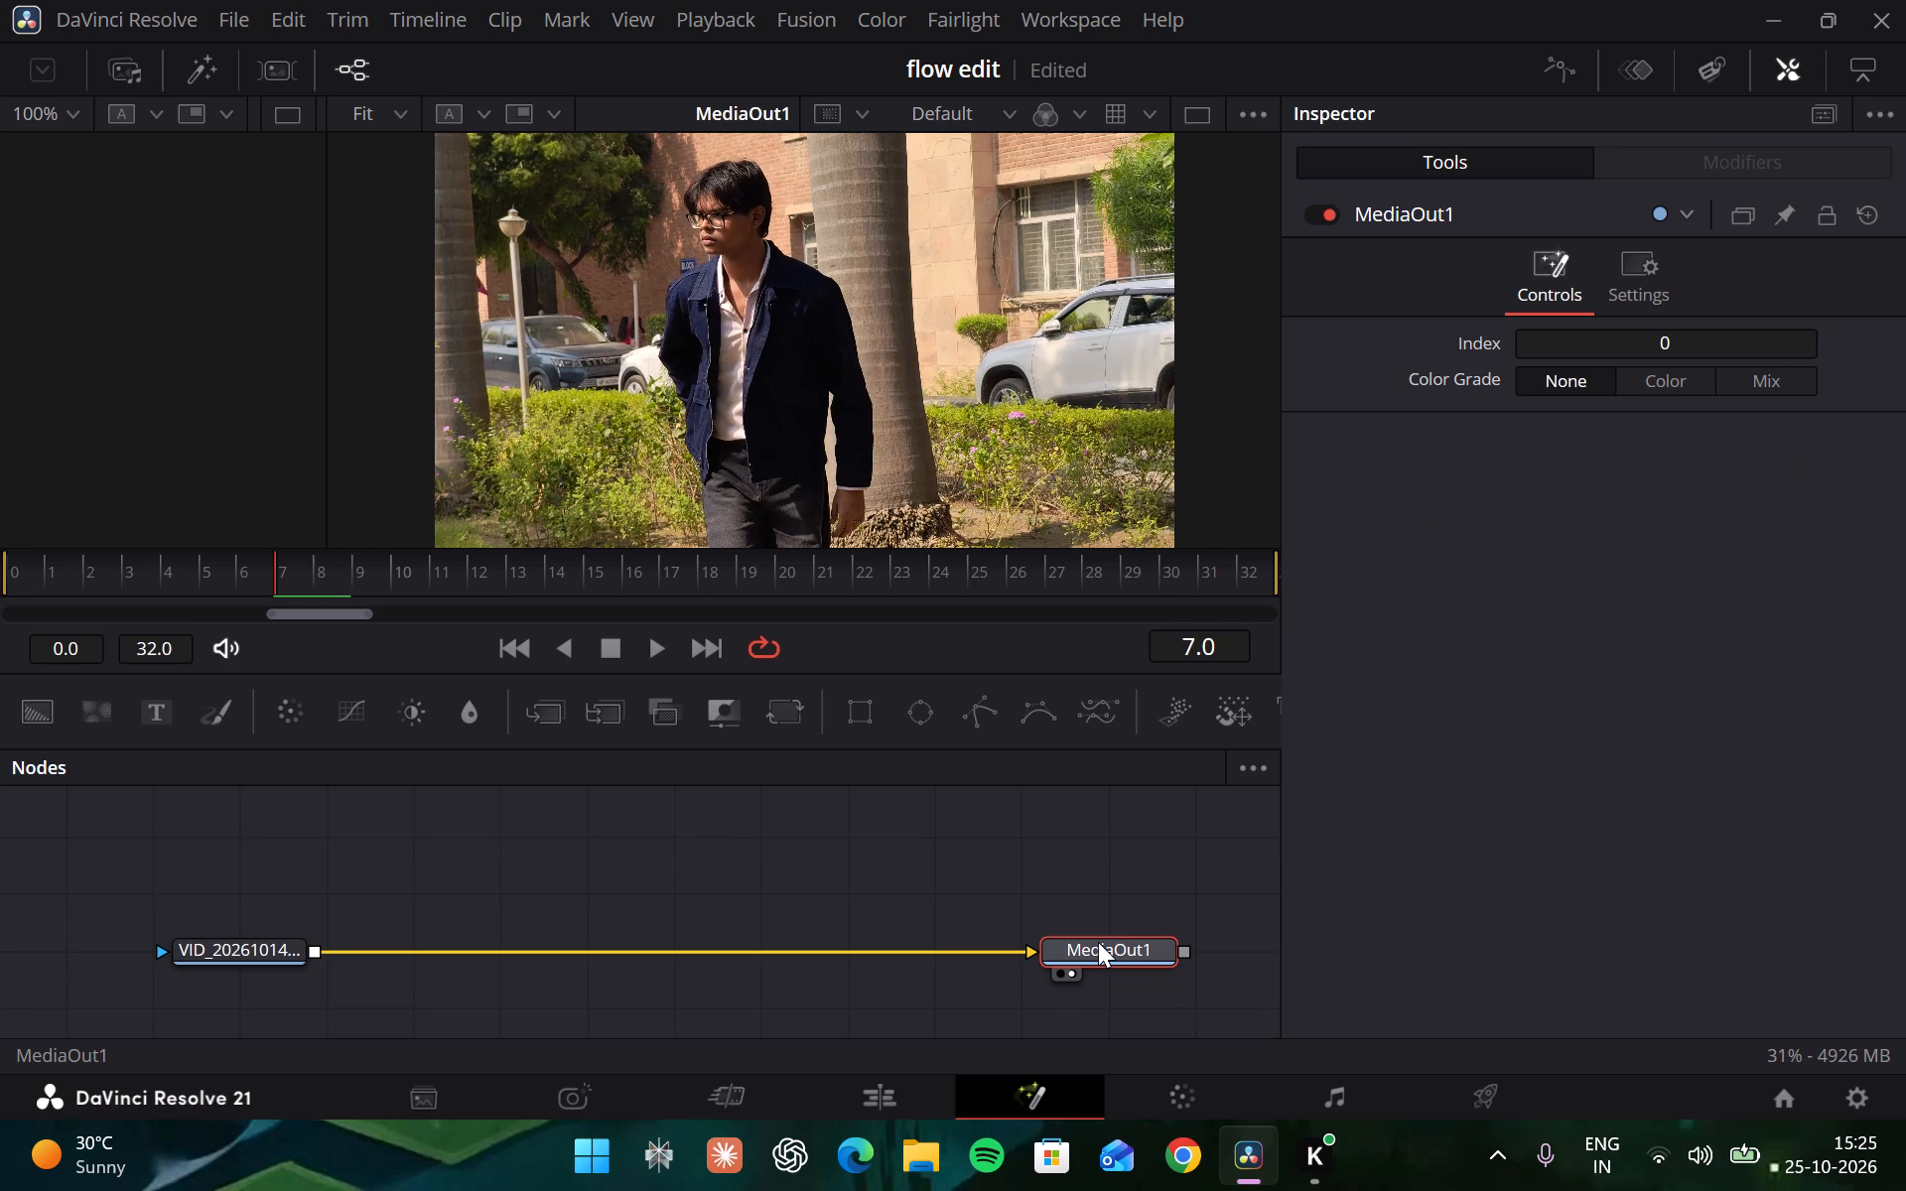
{"action": "key", "text": "Right"}
{"action": "key", "text": "Left"}
{"action": "key", "text": "Left"}
{"action": "key", "text": "Left"}
{"action": "key", "text": "Right"}
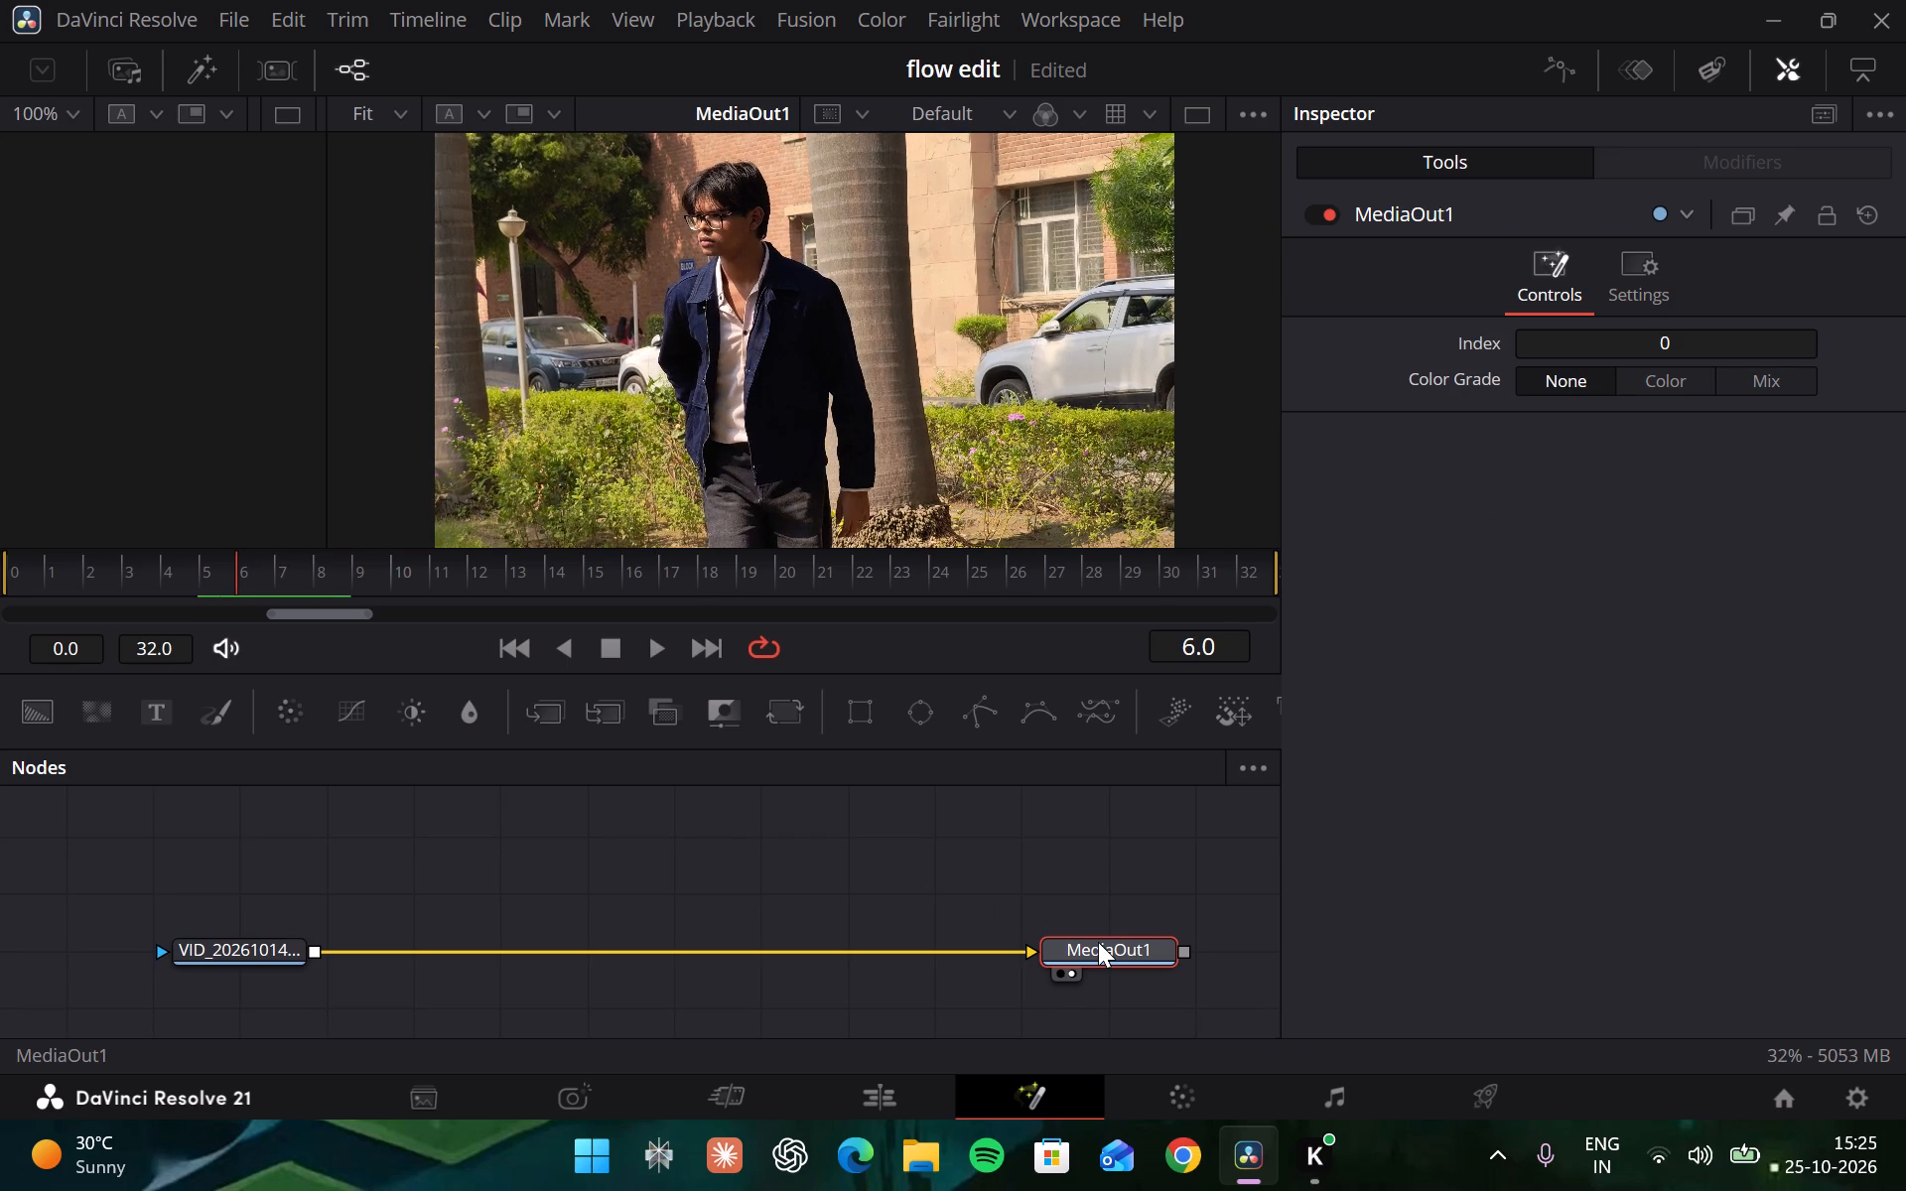
{"action": "key", "text": "Up"}
{"action": "key", "text": "Up"}
{"action": "key", "text": "Down"}
{"action": "key", "text": "Down"}
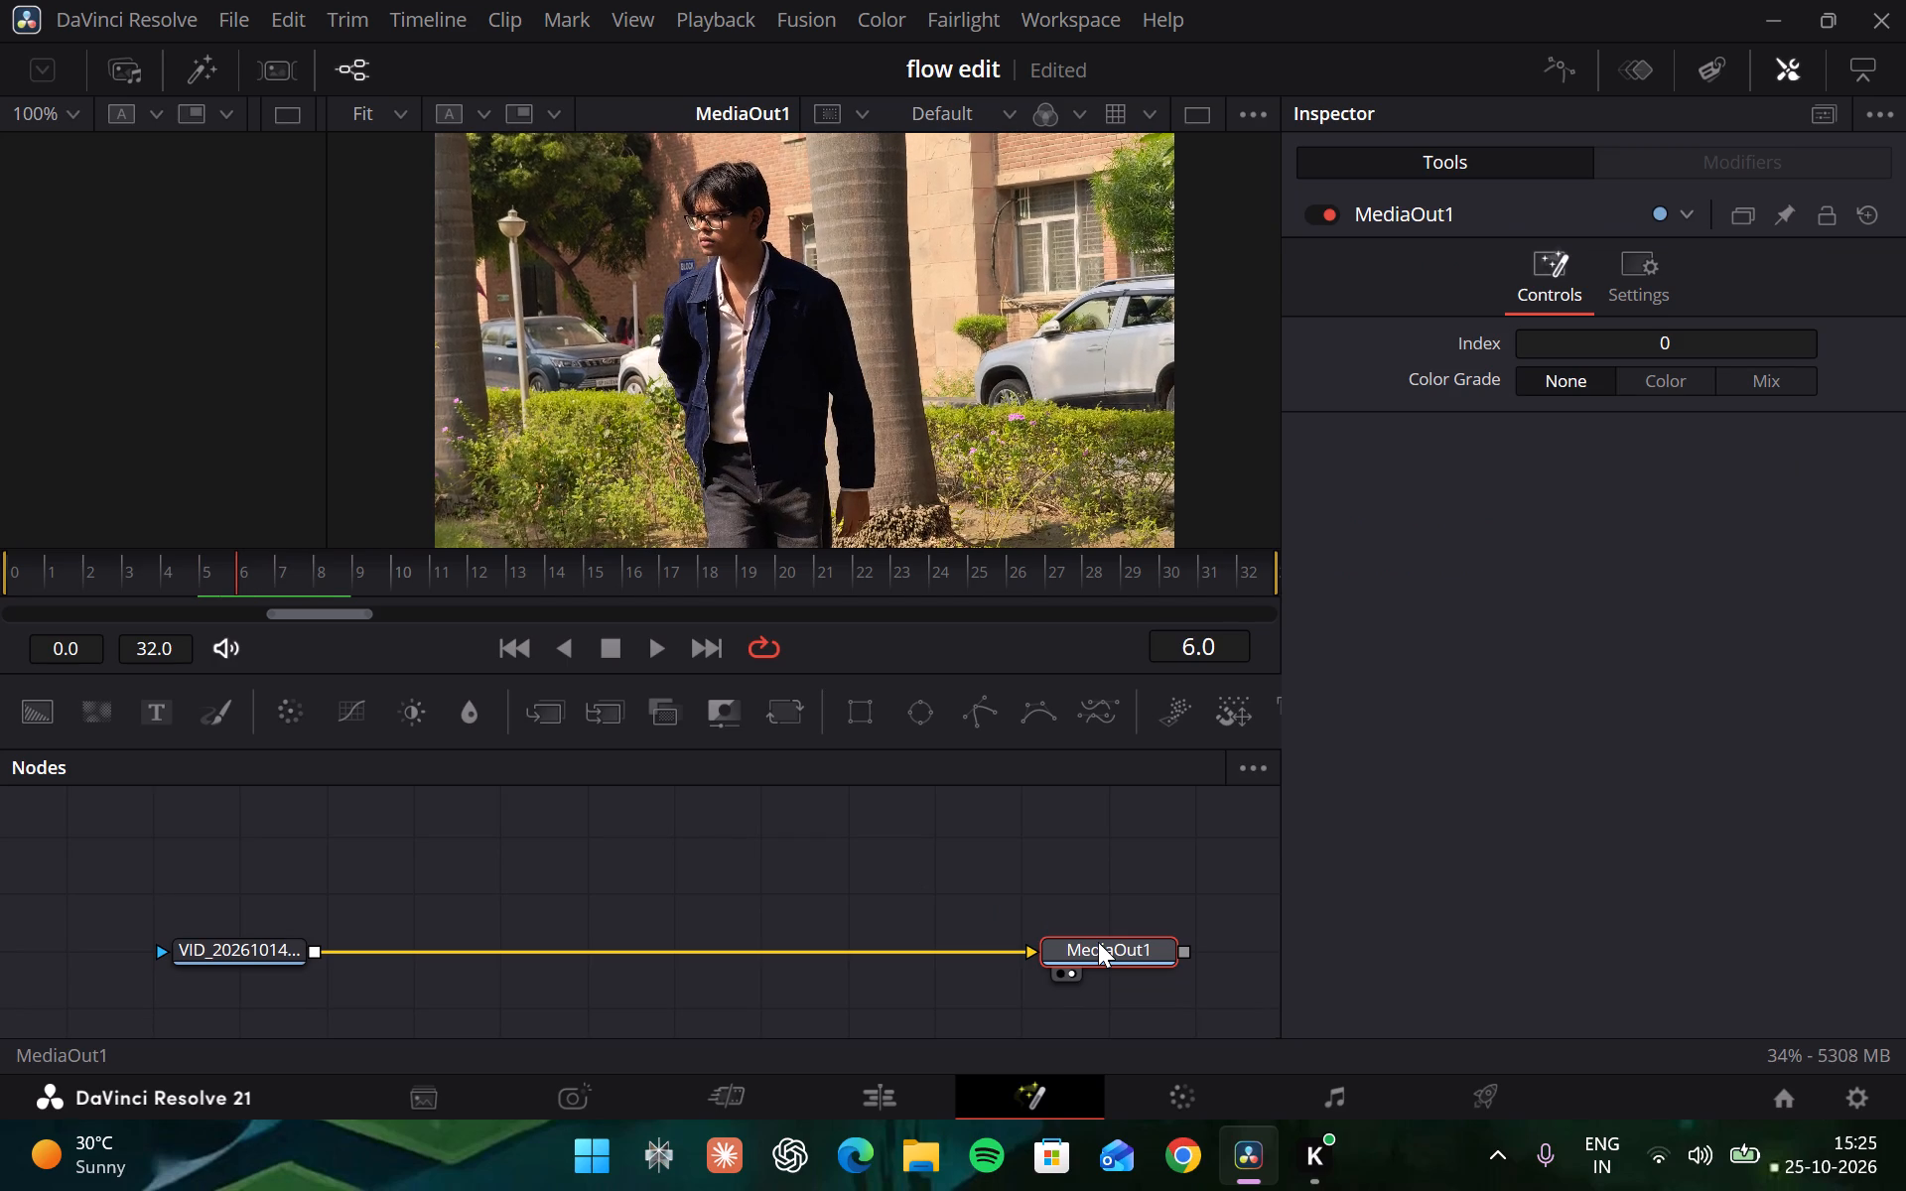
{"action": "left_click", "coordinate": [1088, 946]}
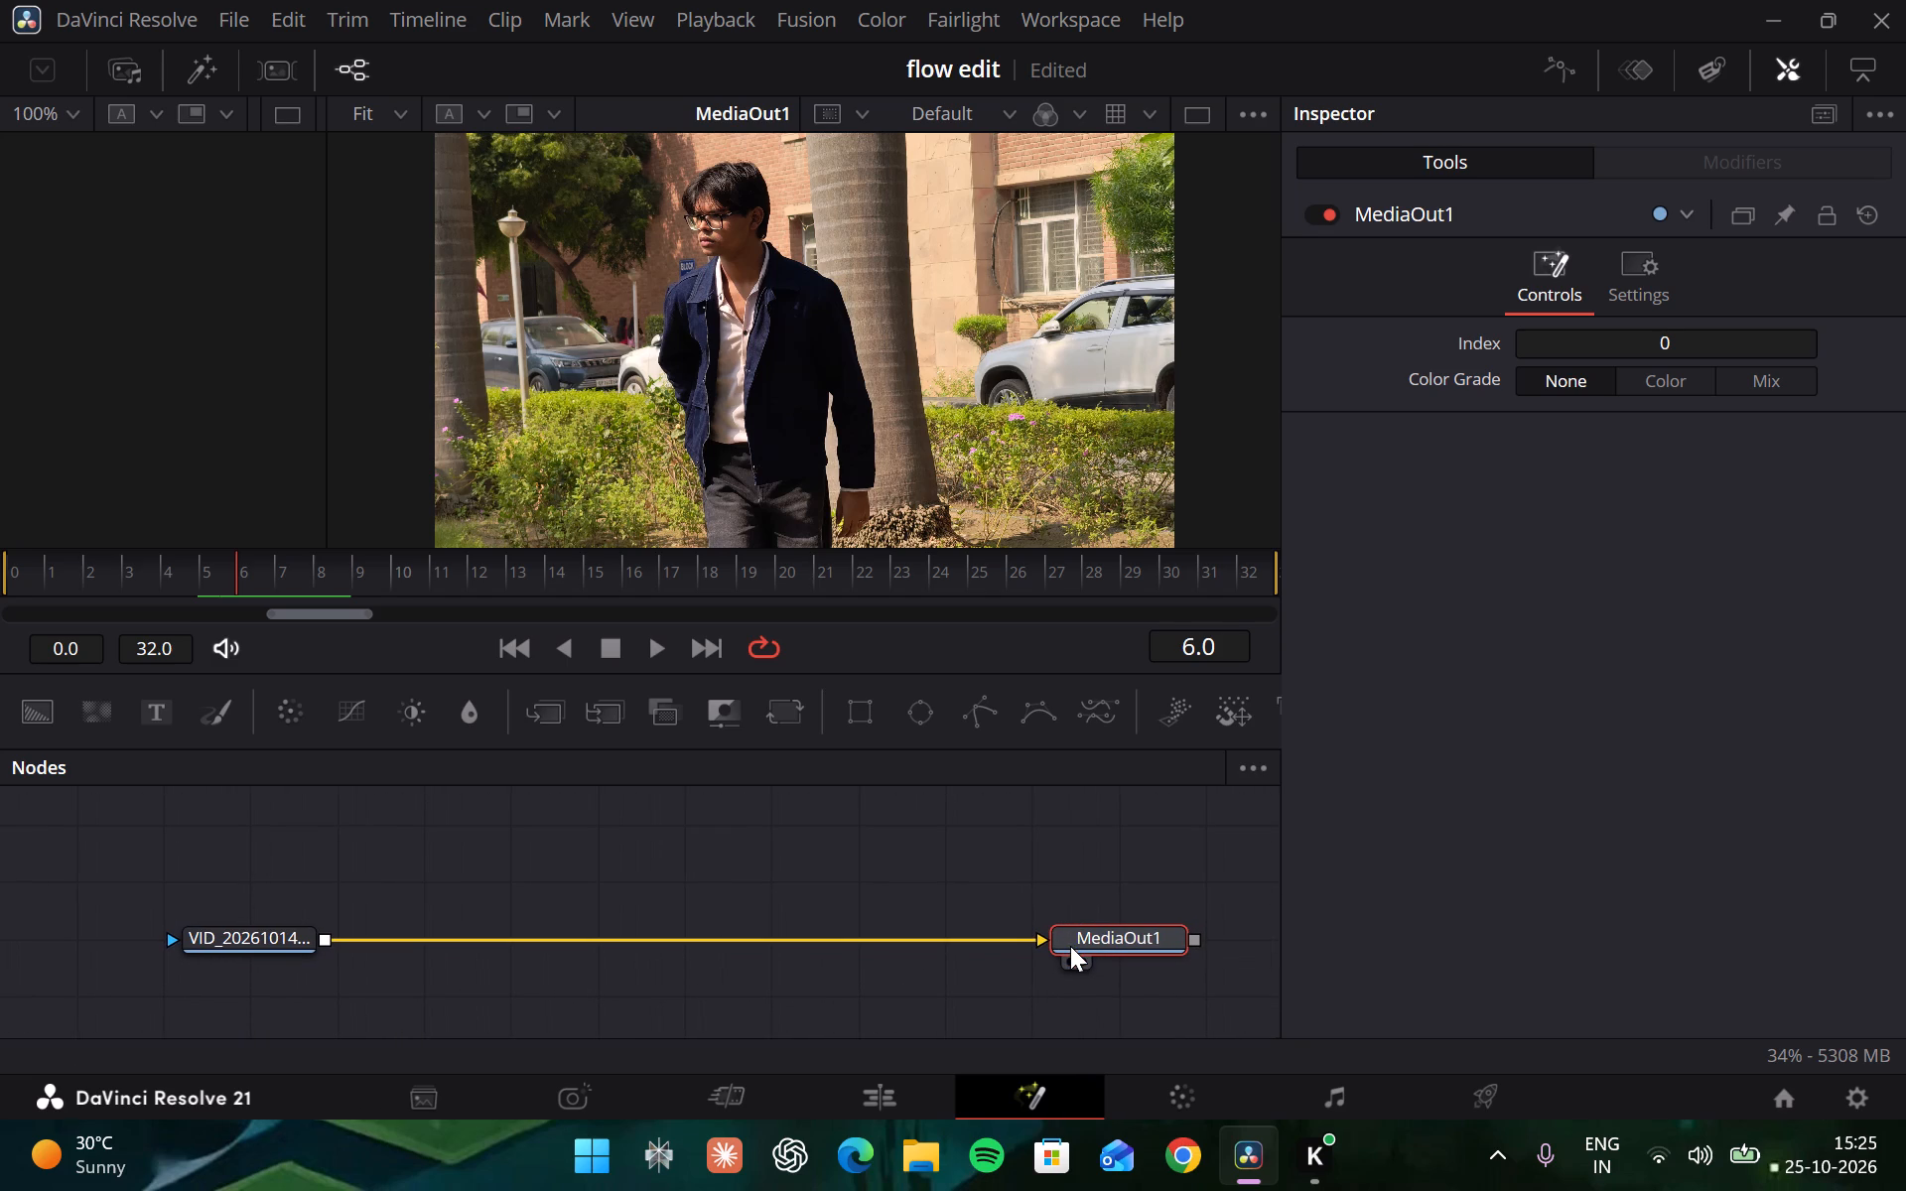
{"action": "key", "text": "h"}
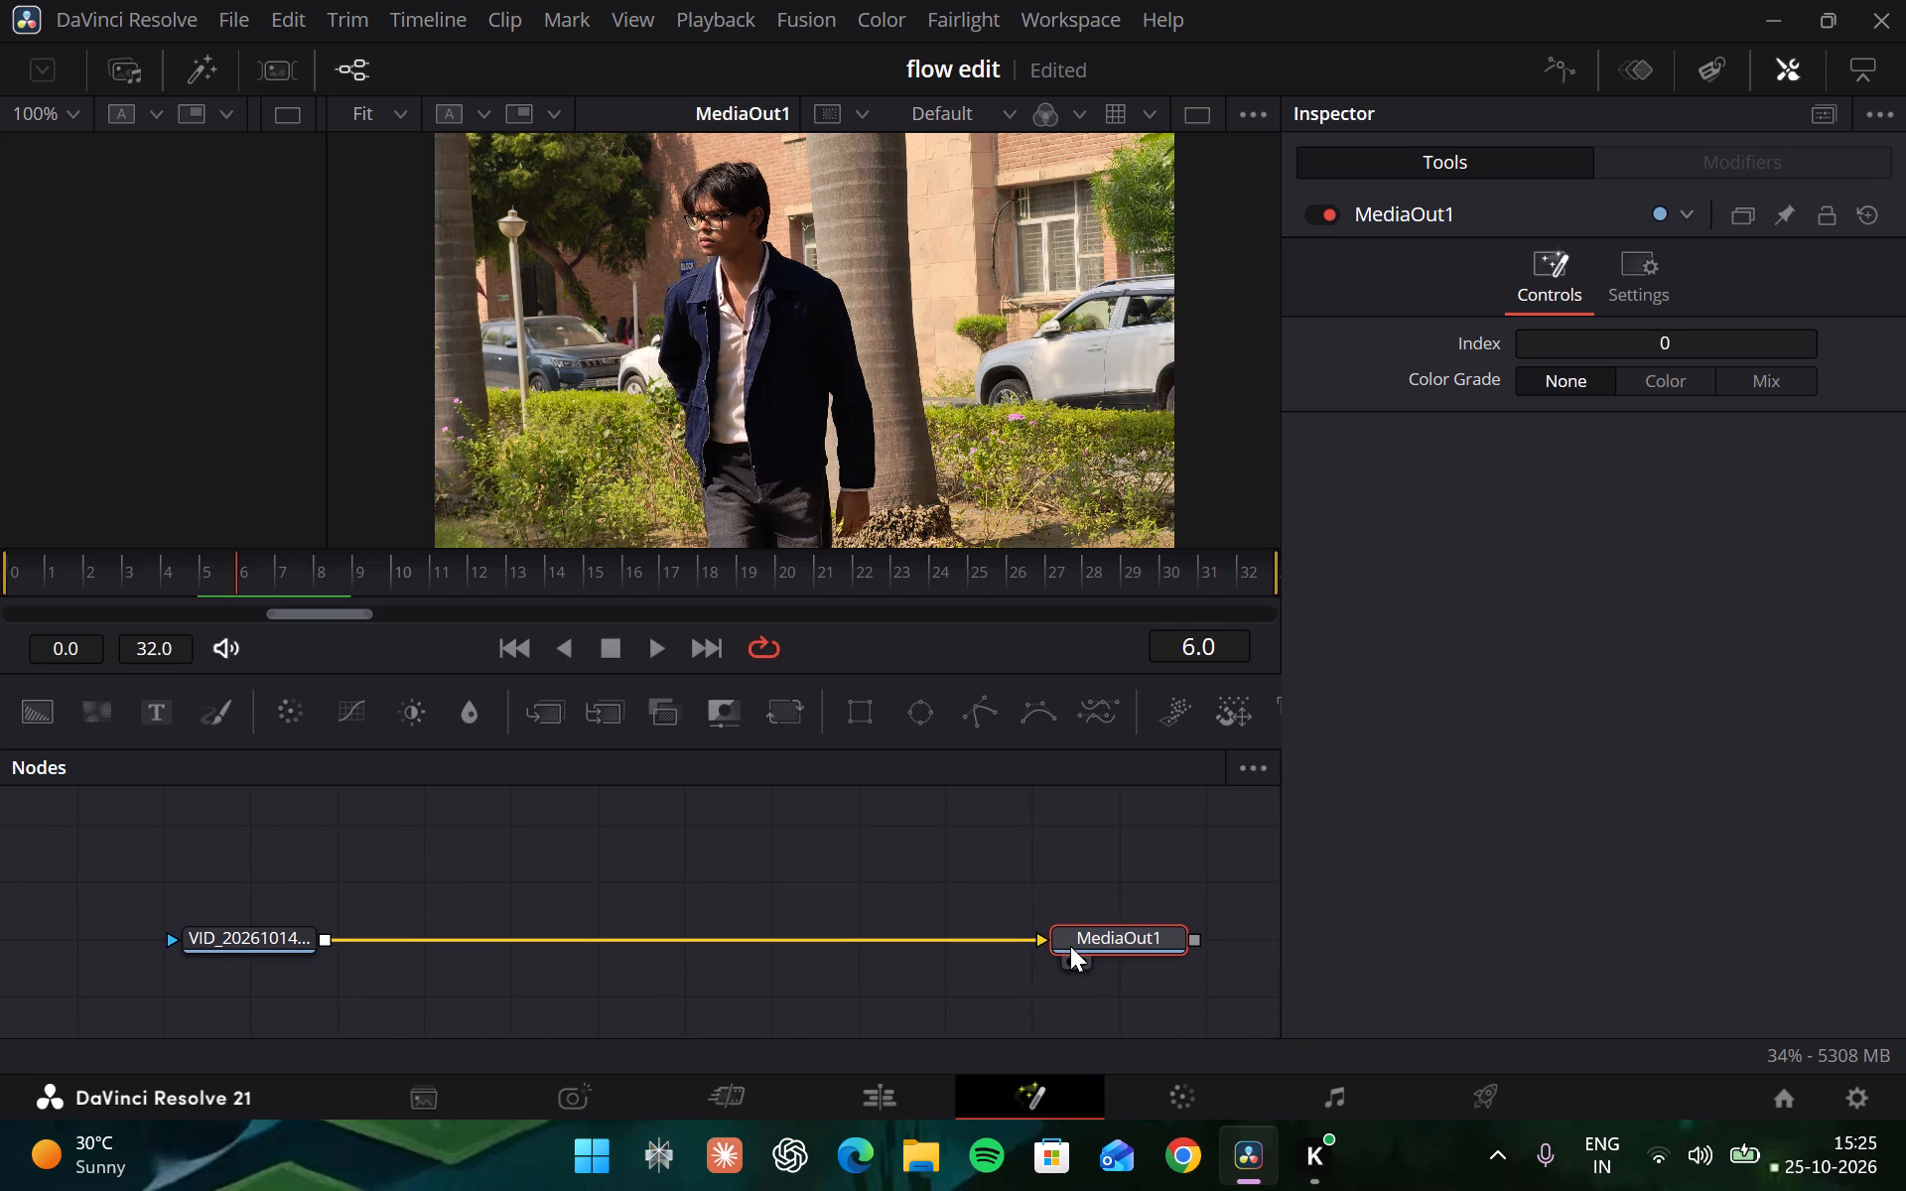
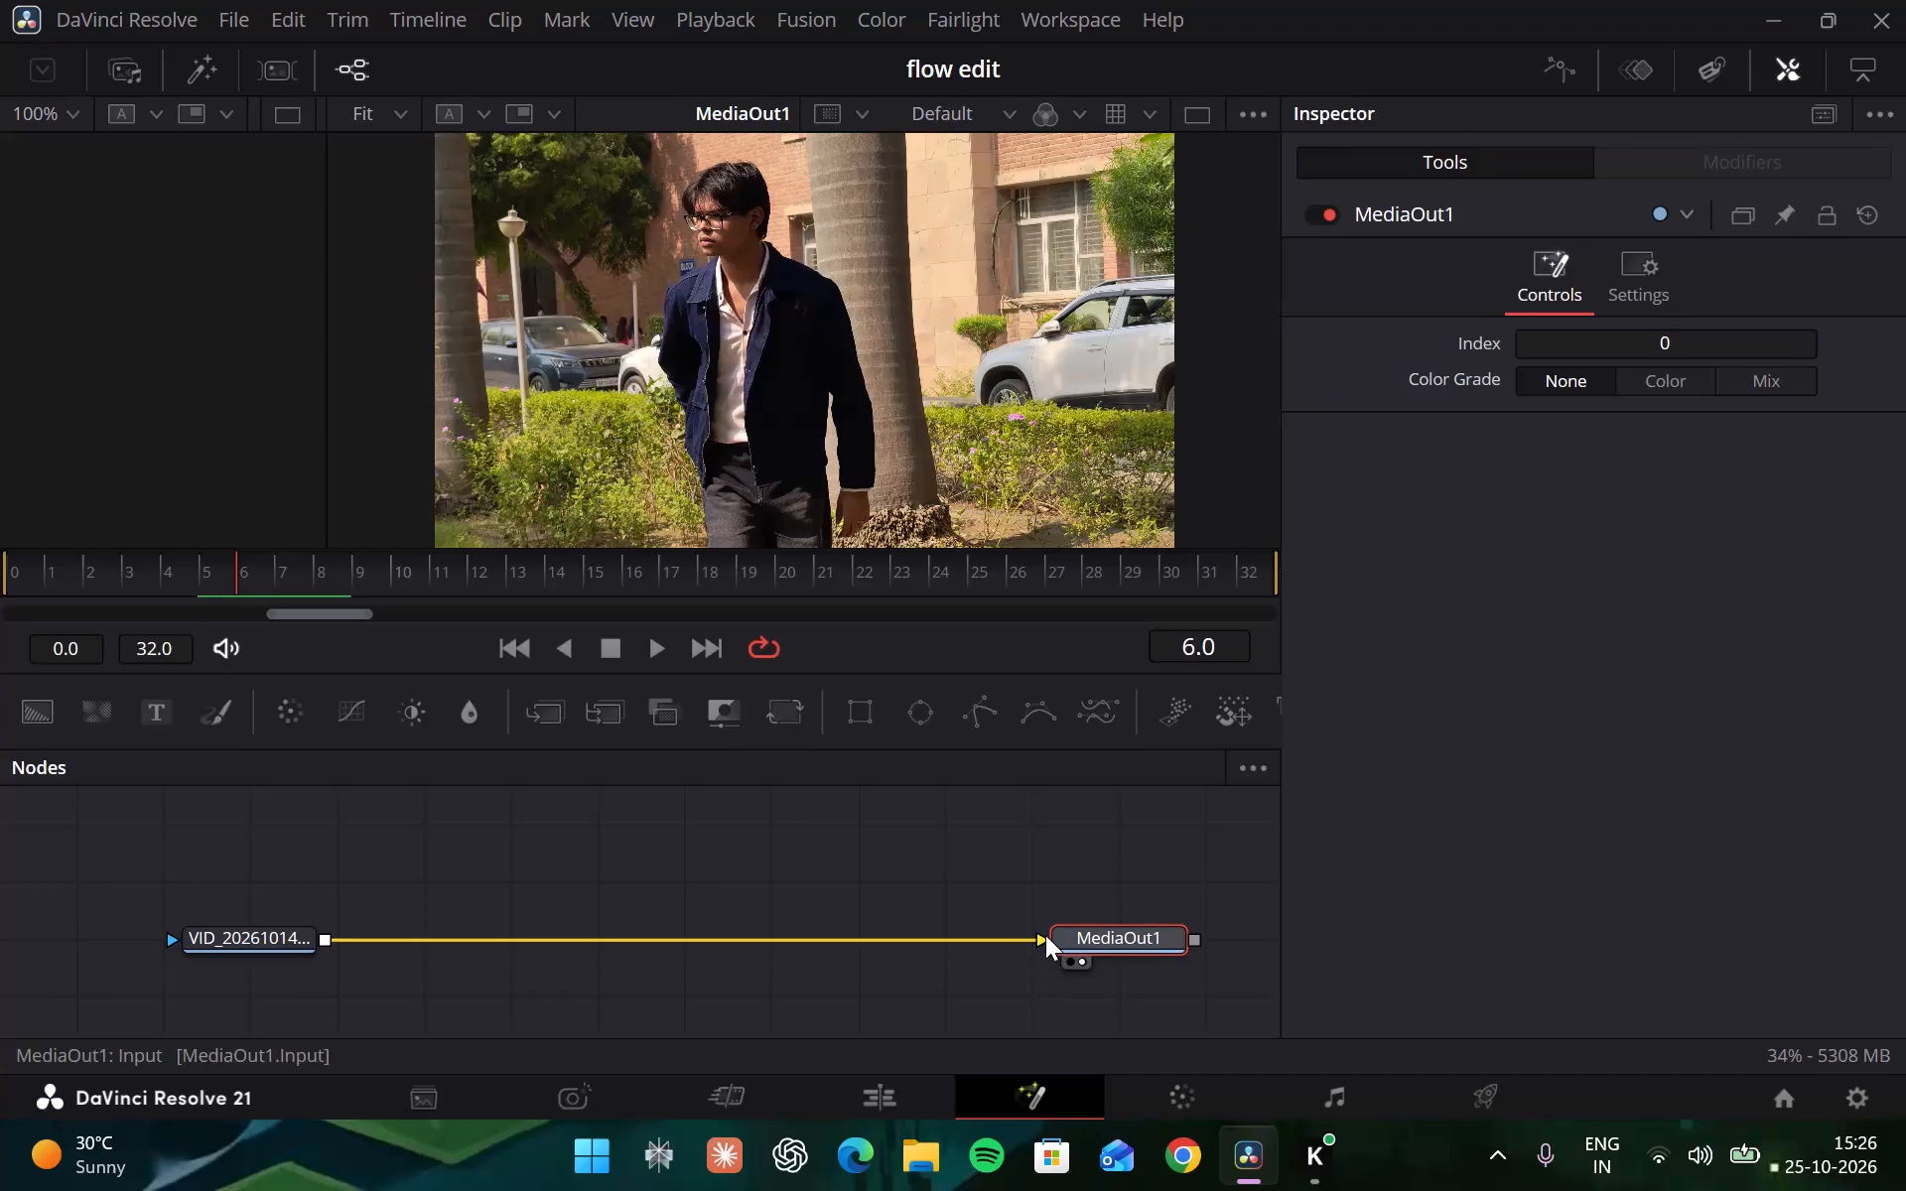
Scrub through the clip's last frames from 29 to 32, stopping at frame 31.
{"action": "left_click", "coordinate": [1055, 935]}
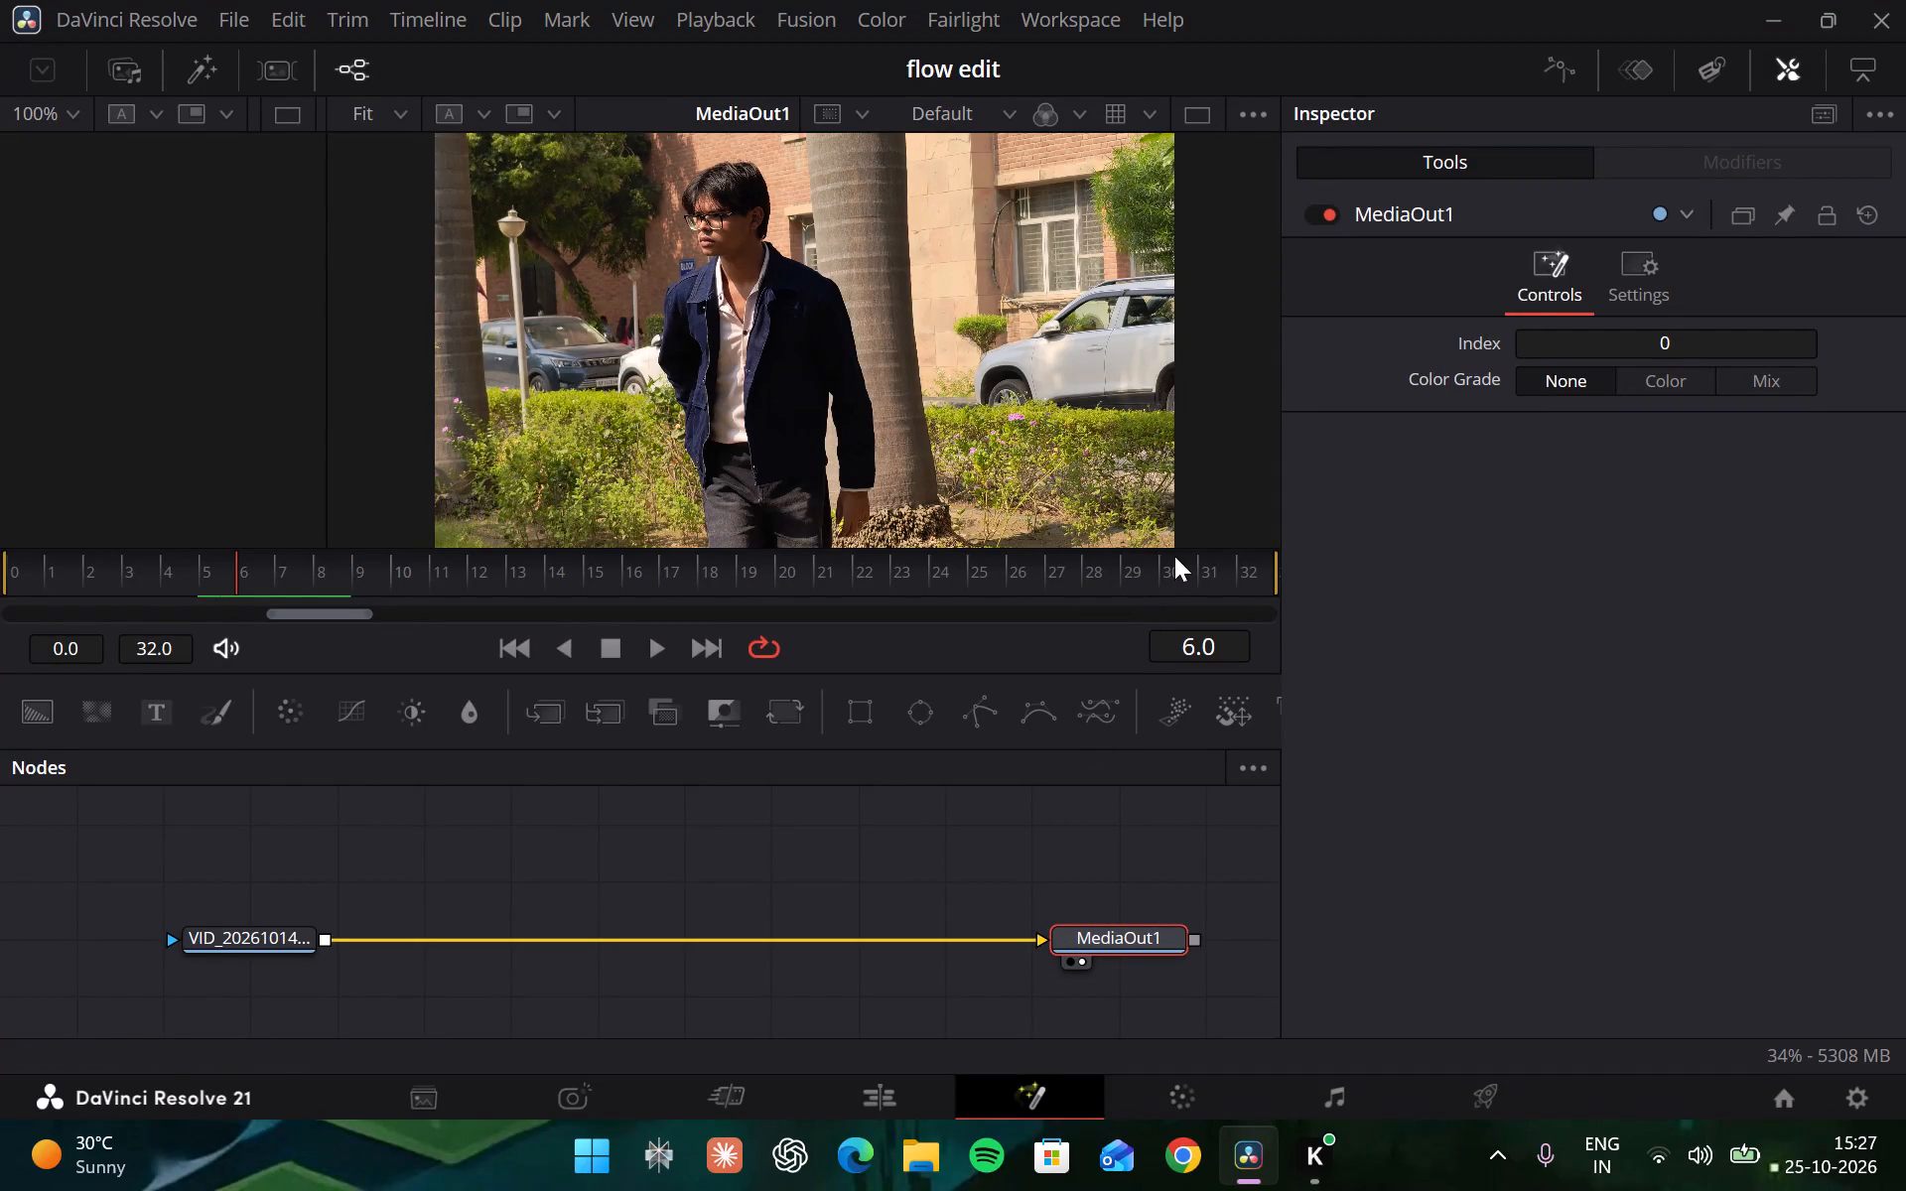
{"action": "left_click_drag", "start_coordinate": [1147, 563], "coordinate": [1148, 563]}
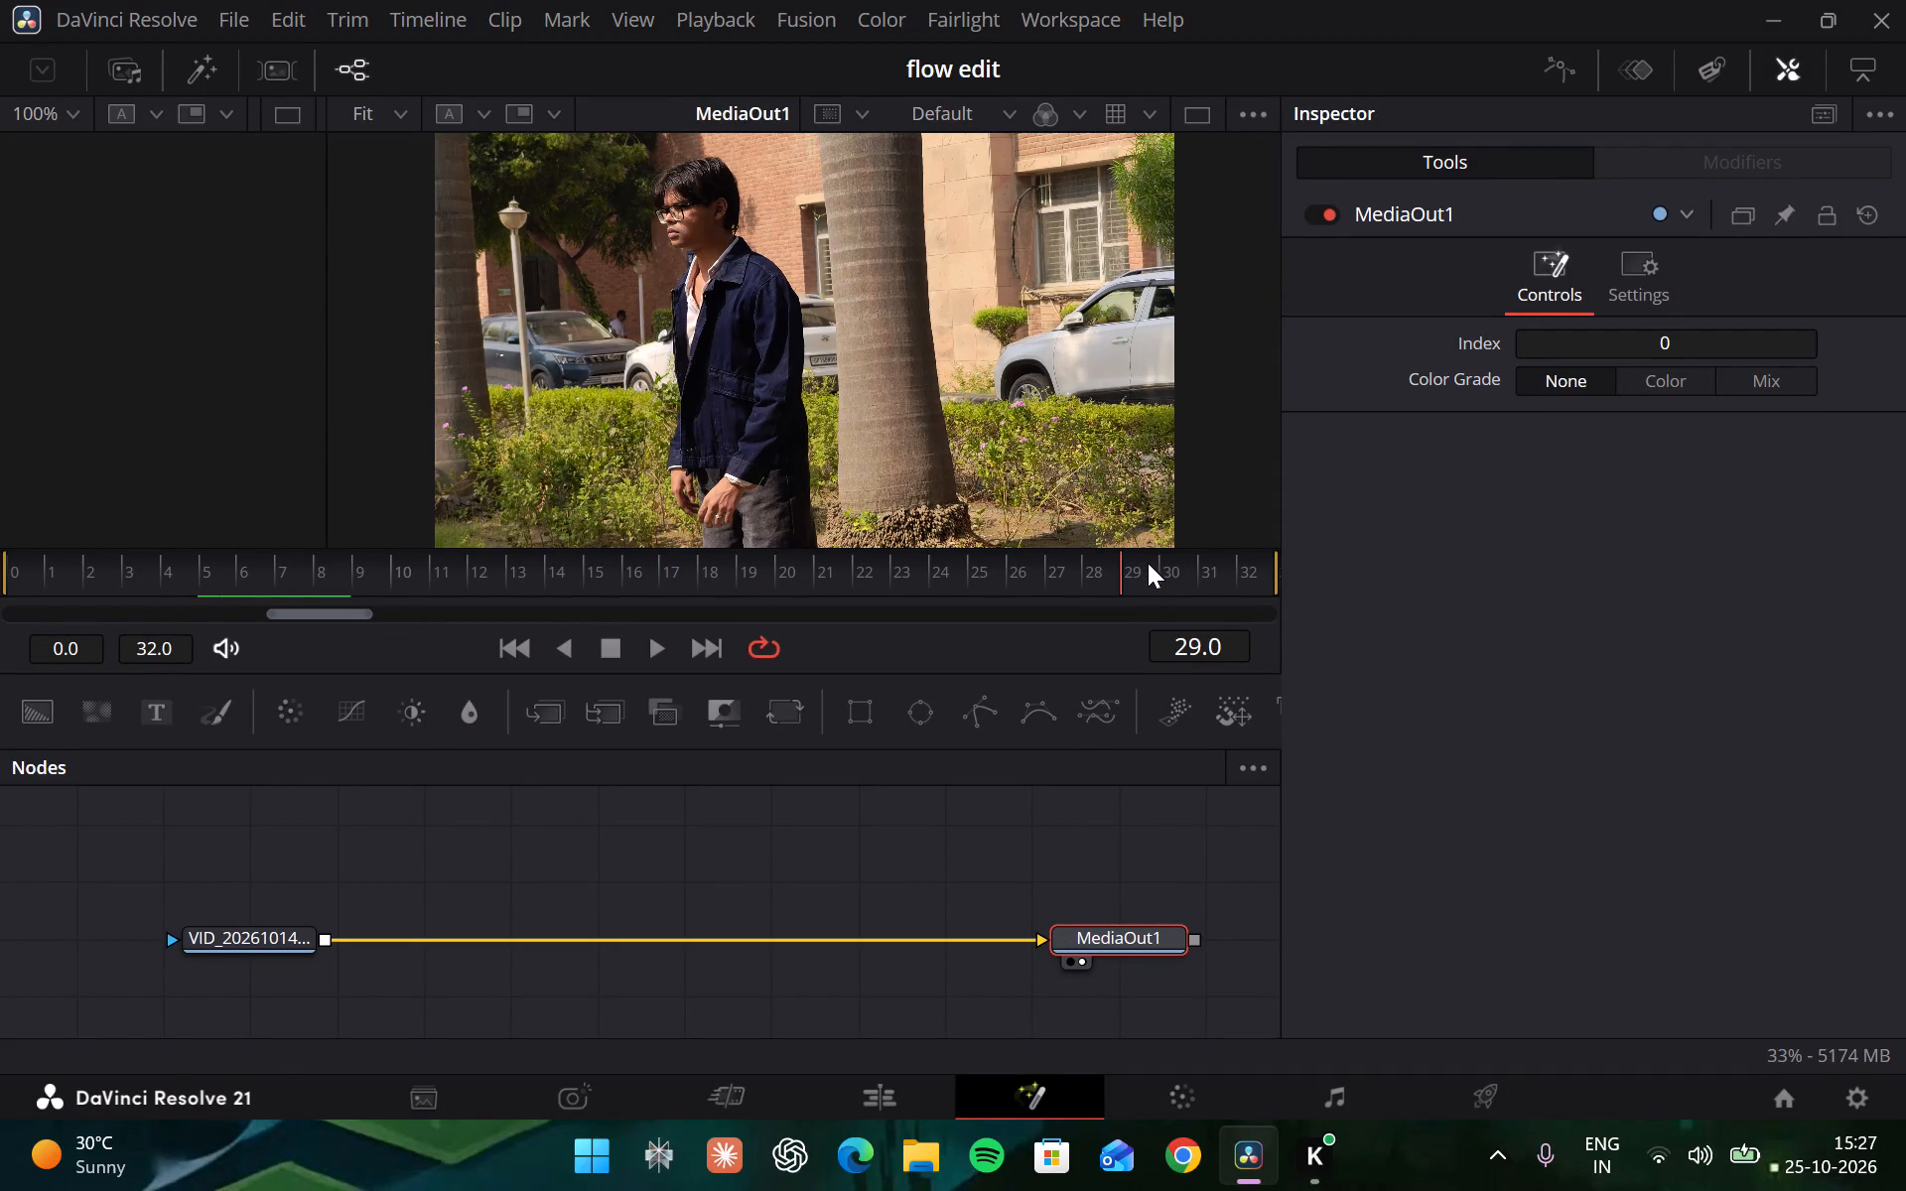
{"action": "left_click_drag", "start_coordinate": [1148, 563], "coordinate": [1242, 561]}
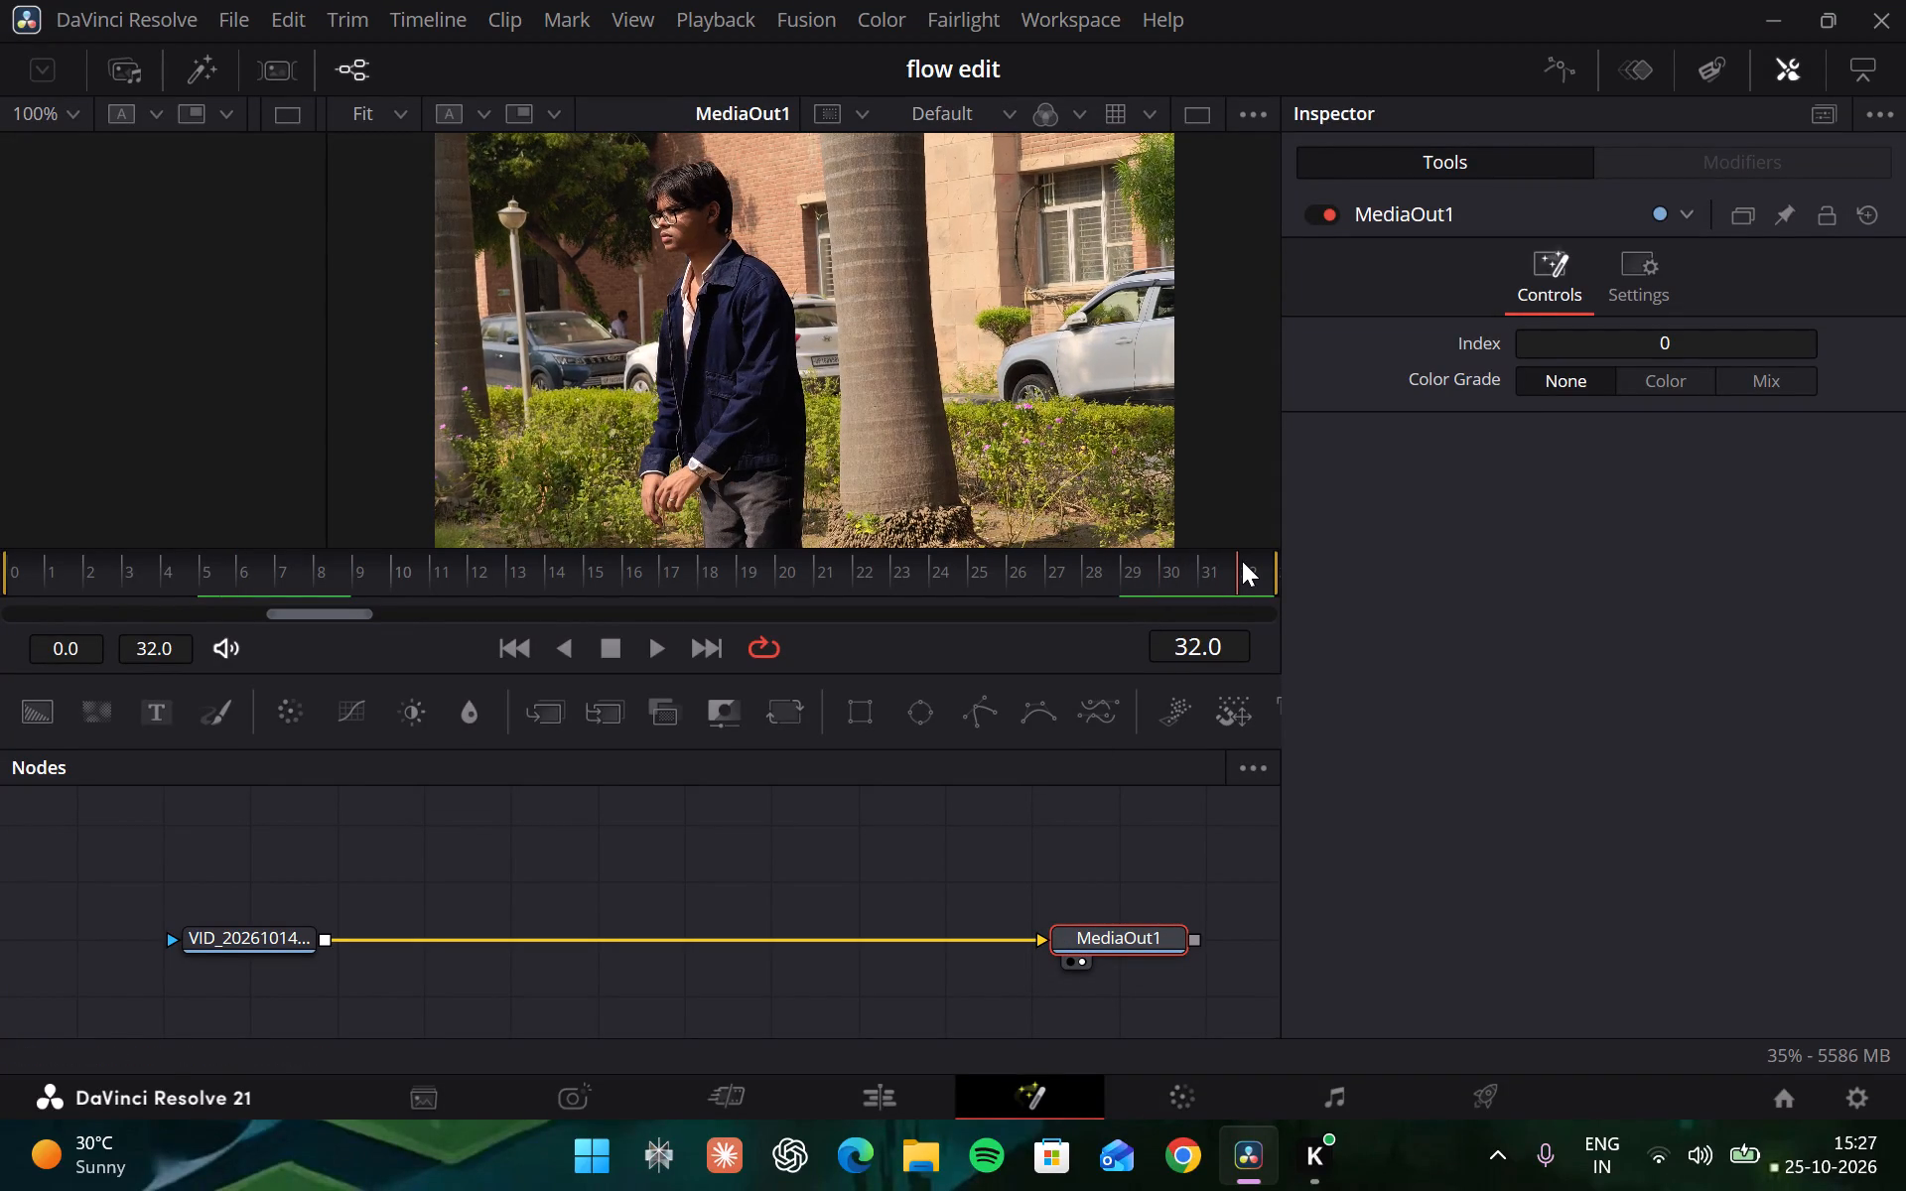
{"action": "left_click_drag", "start_coordinate": [1242, 561], "coordinate": [1216, 561]}
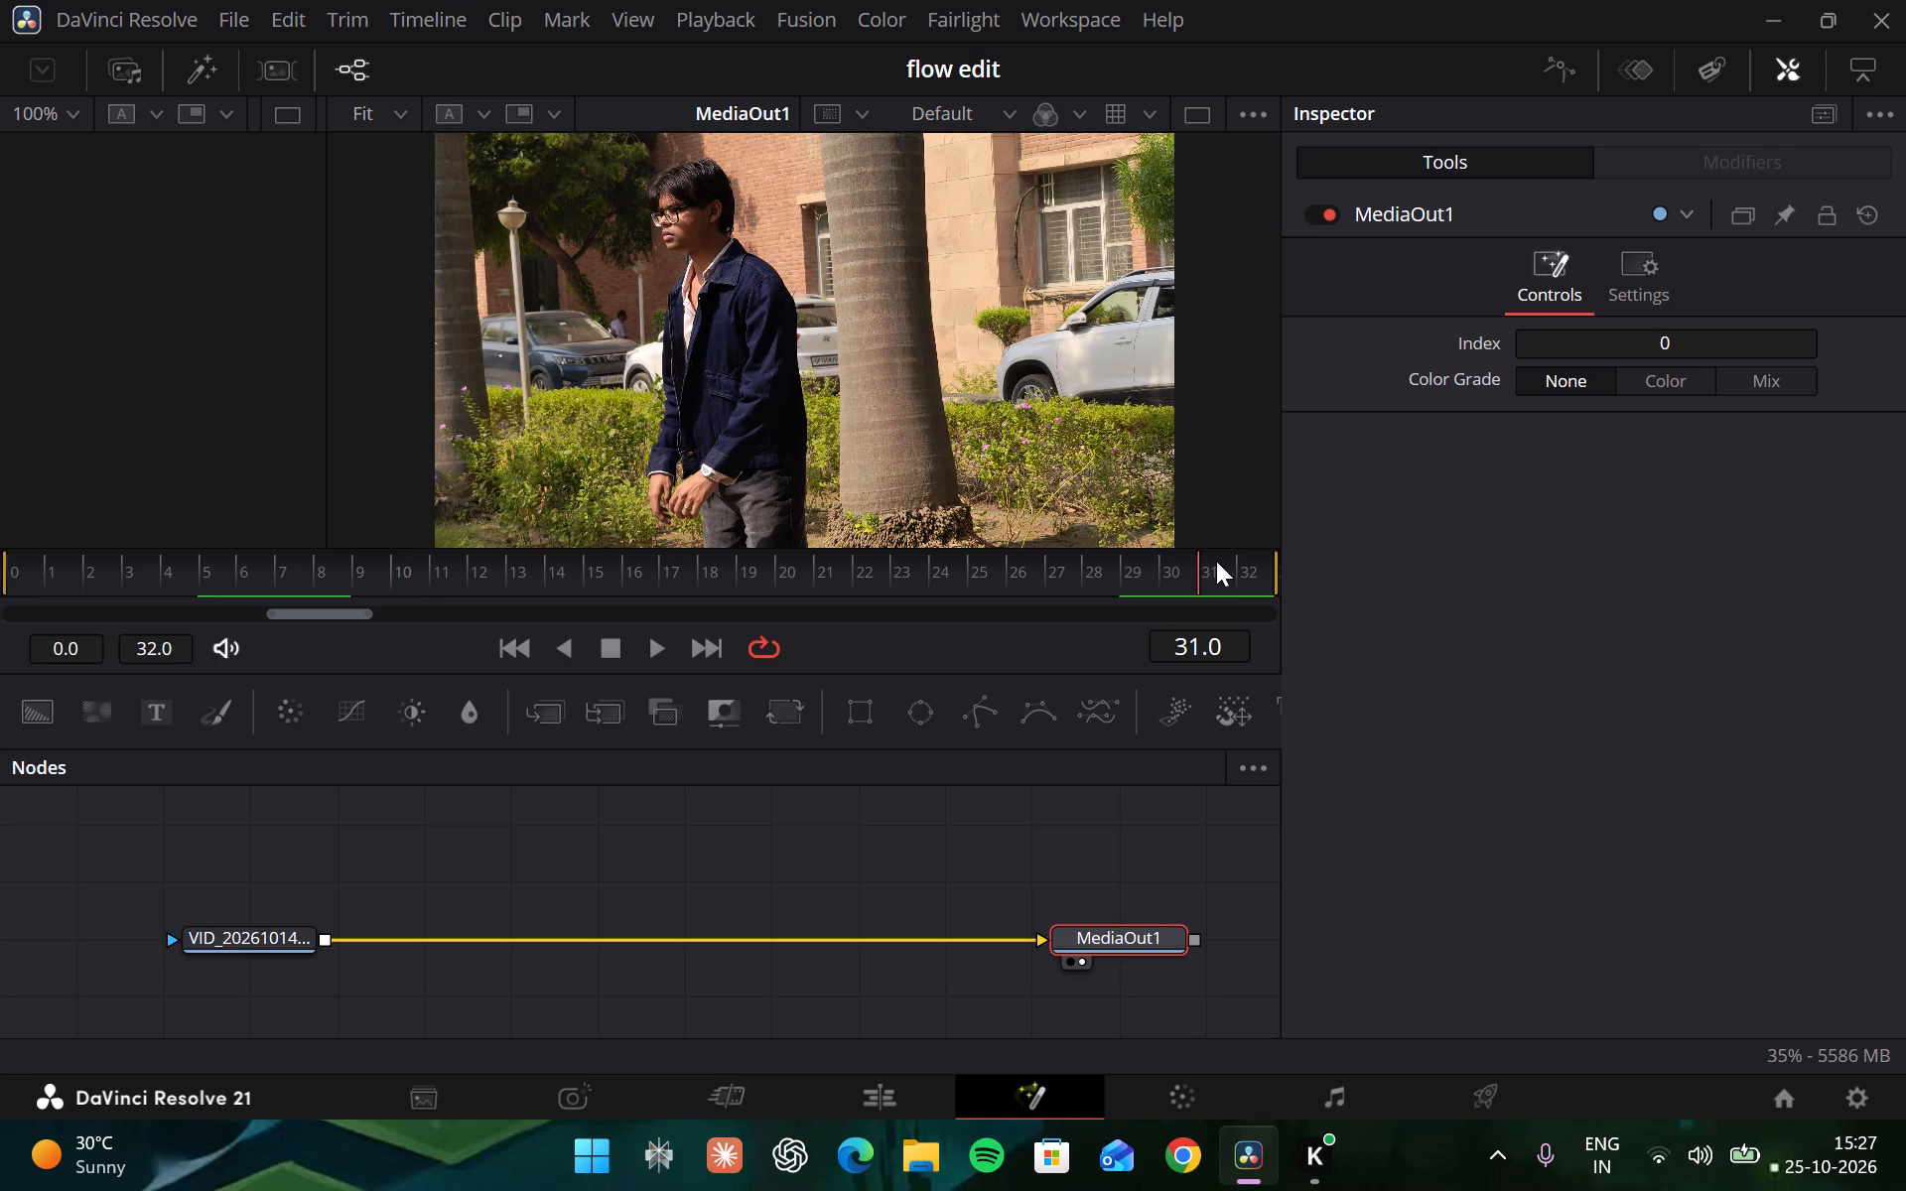
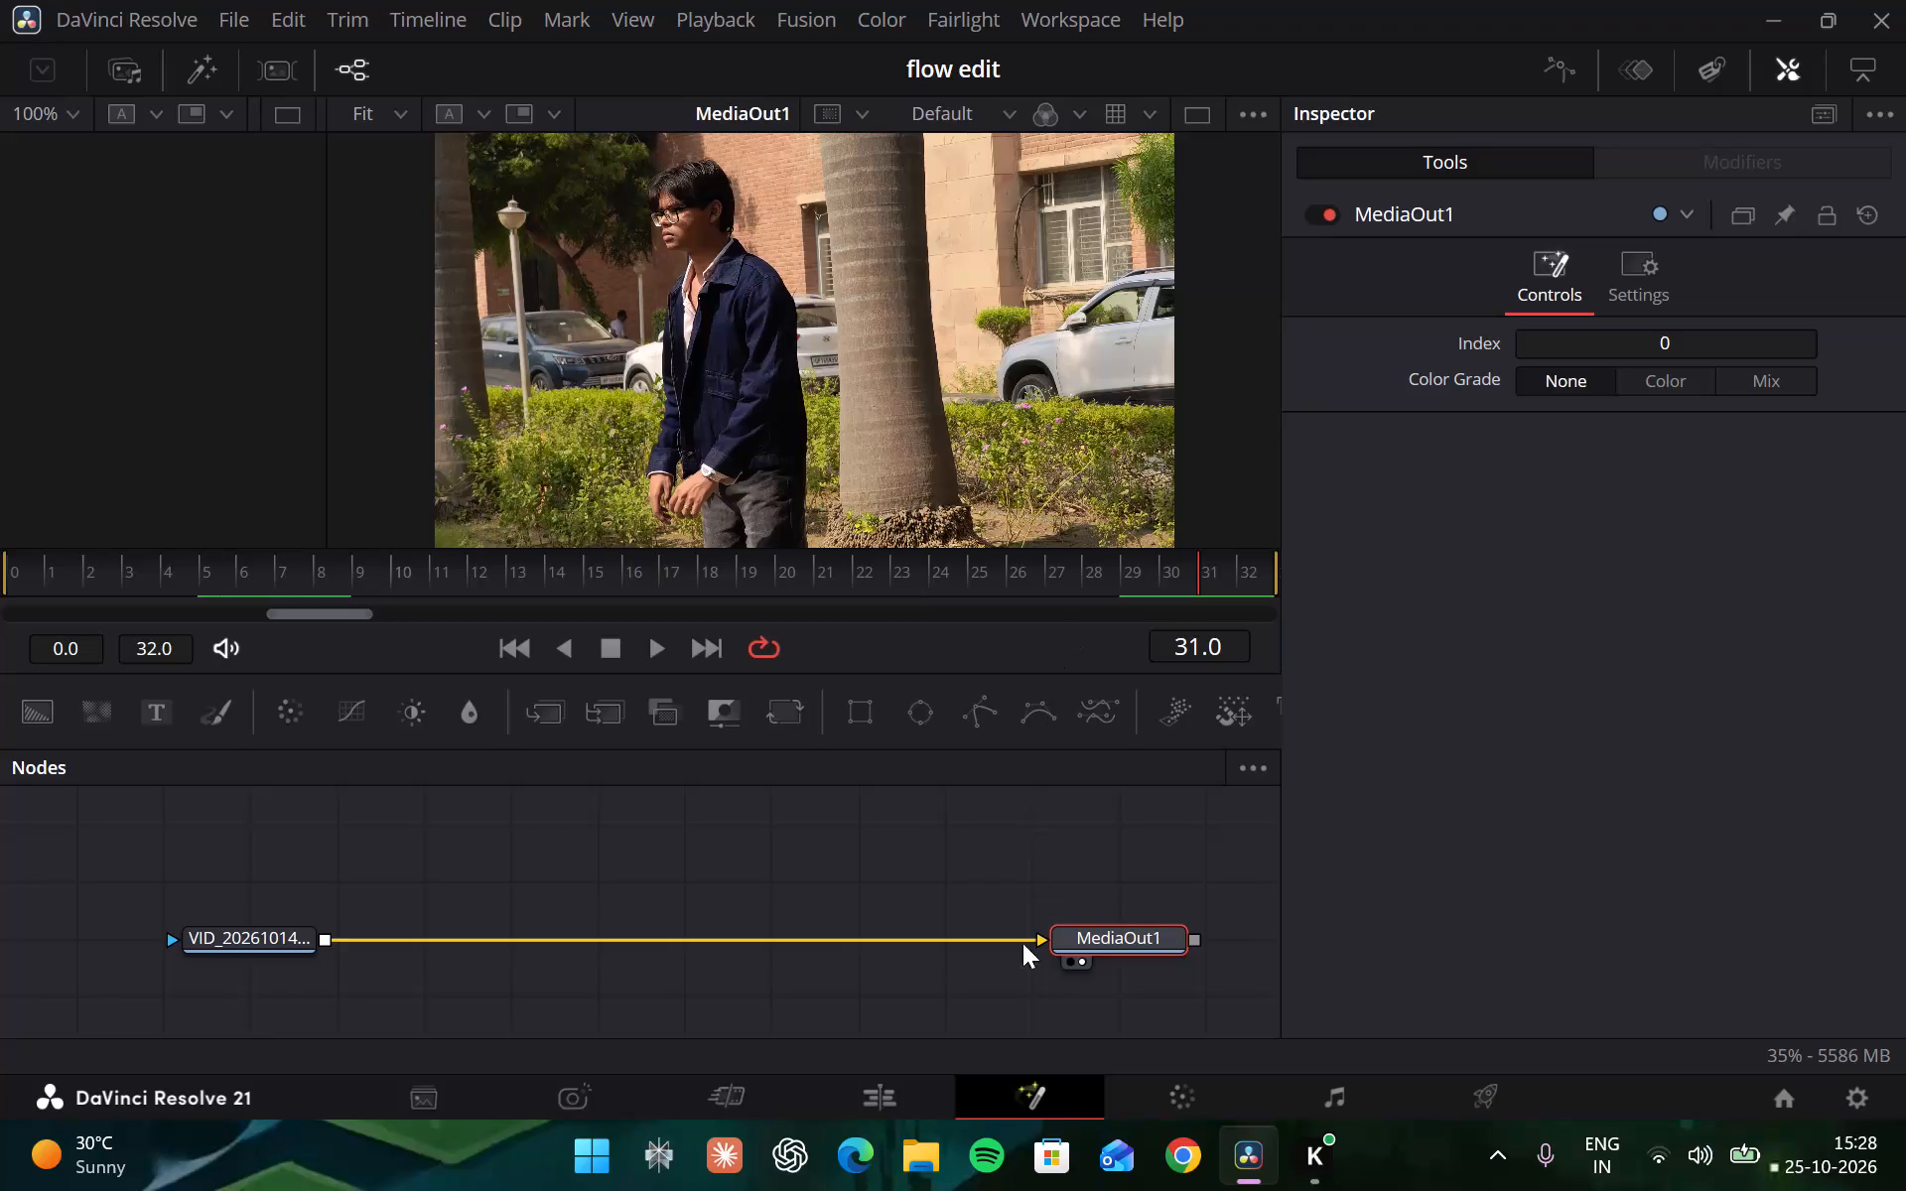
Review the opening on the Cut page at 01:00:00:15 and look through its media, sync bin, transitions, titles and effects.
{"action": "left_click", "coordinate": [771, 1088]}
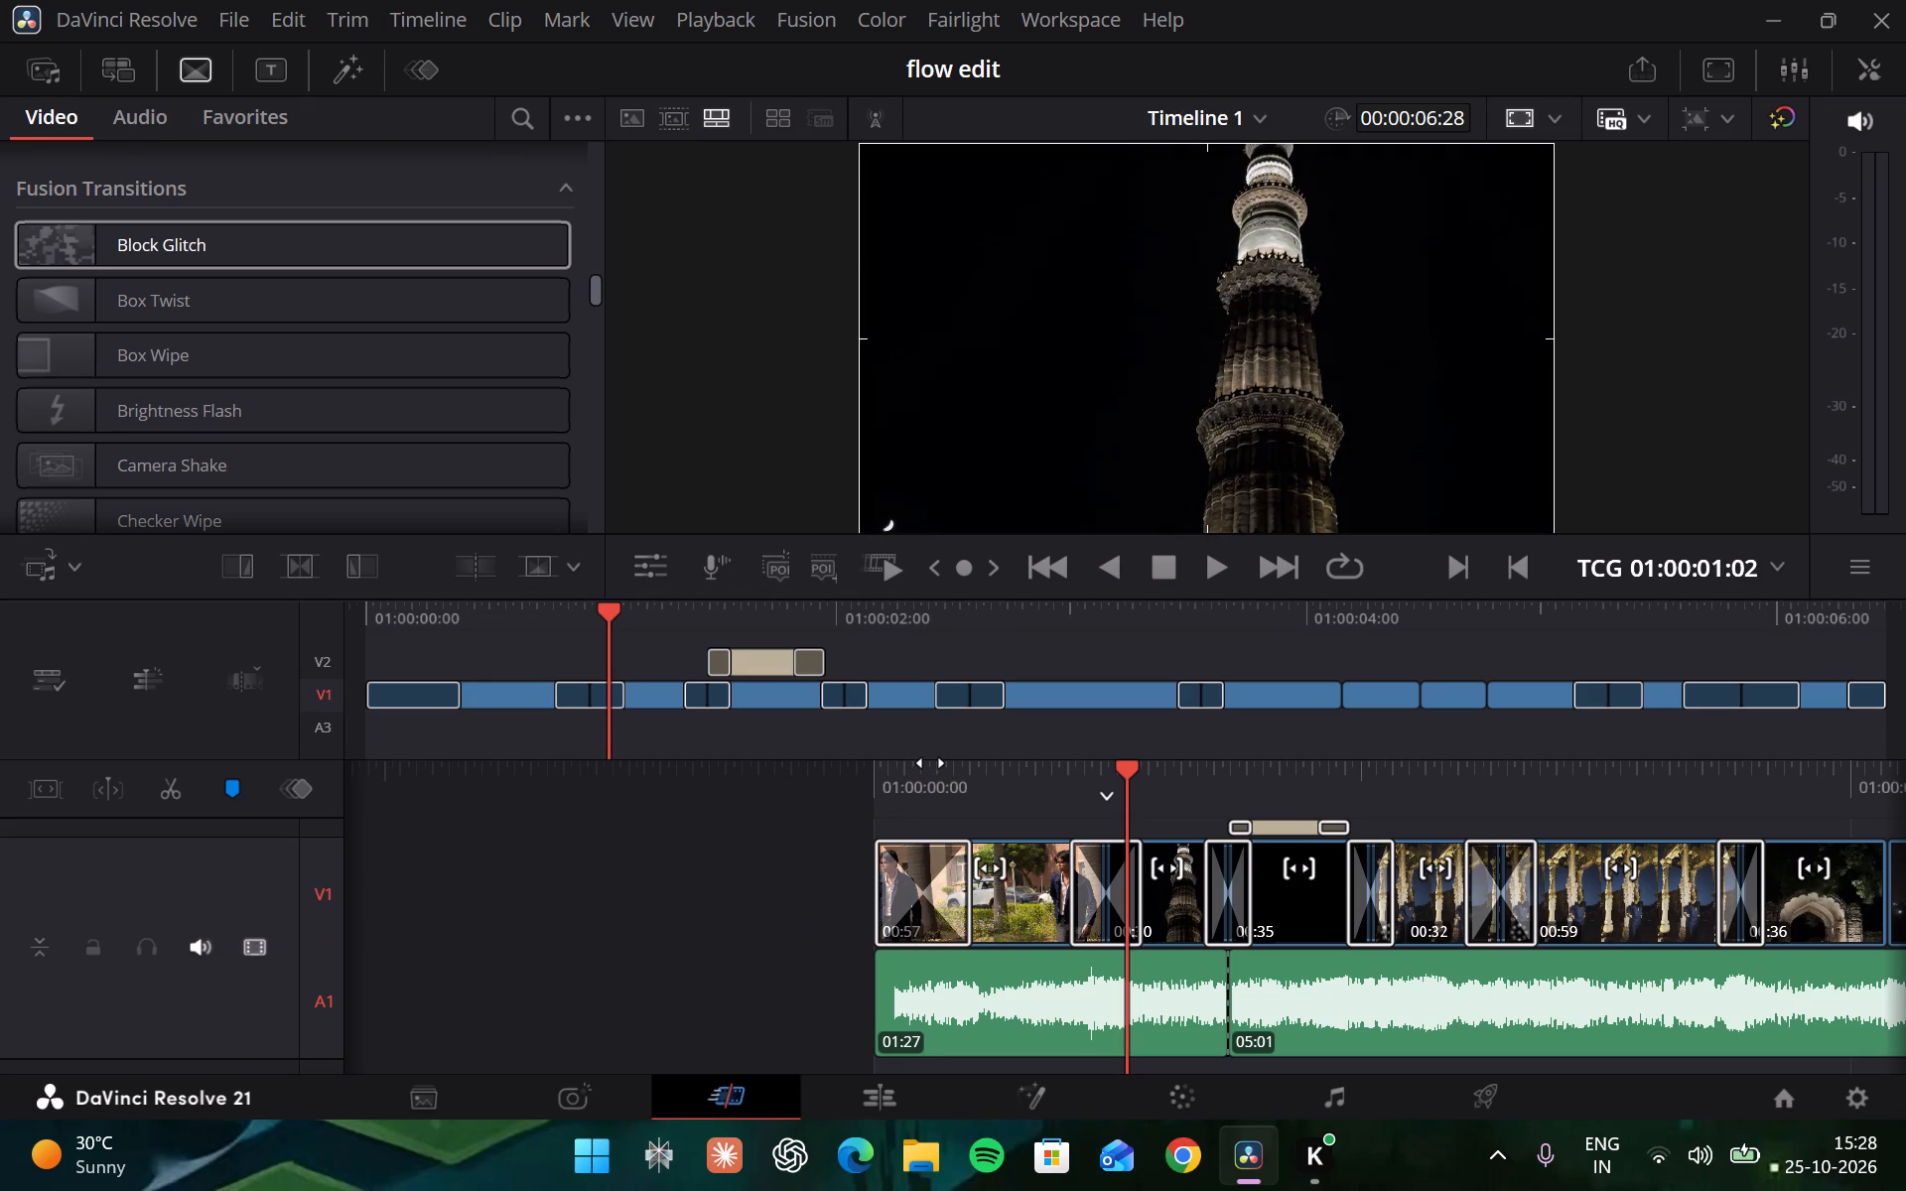
{"action": "left_click_drag", "start_coordinate": [929, 762], "coordinate": [1119, 766]}
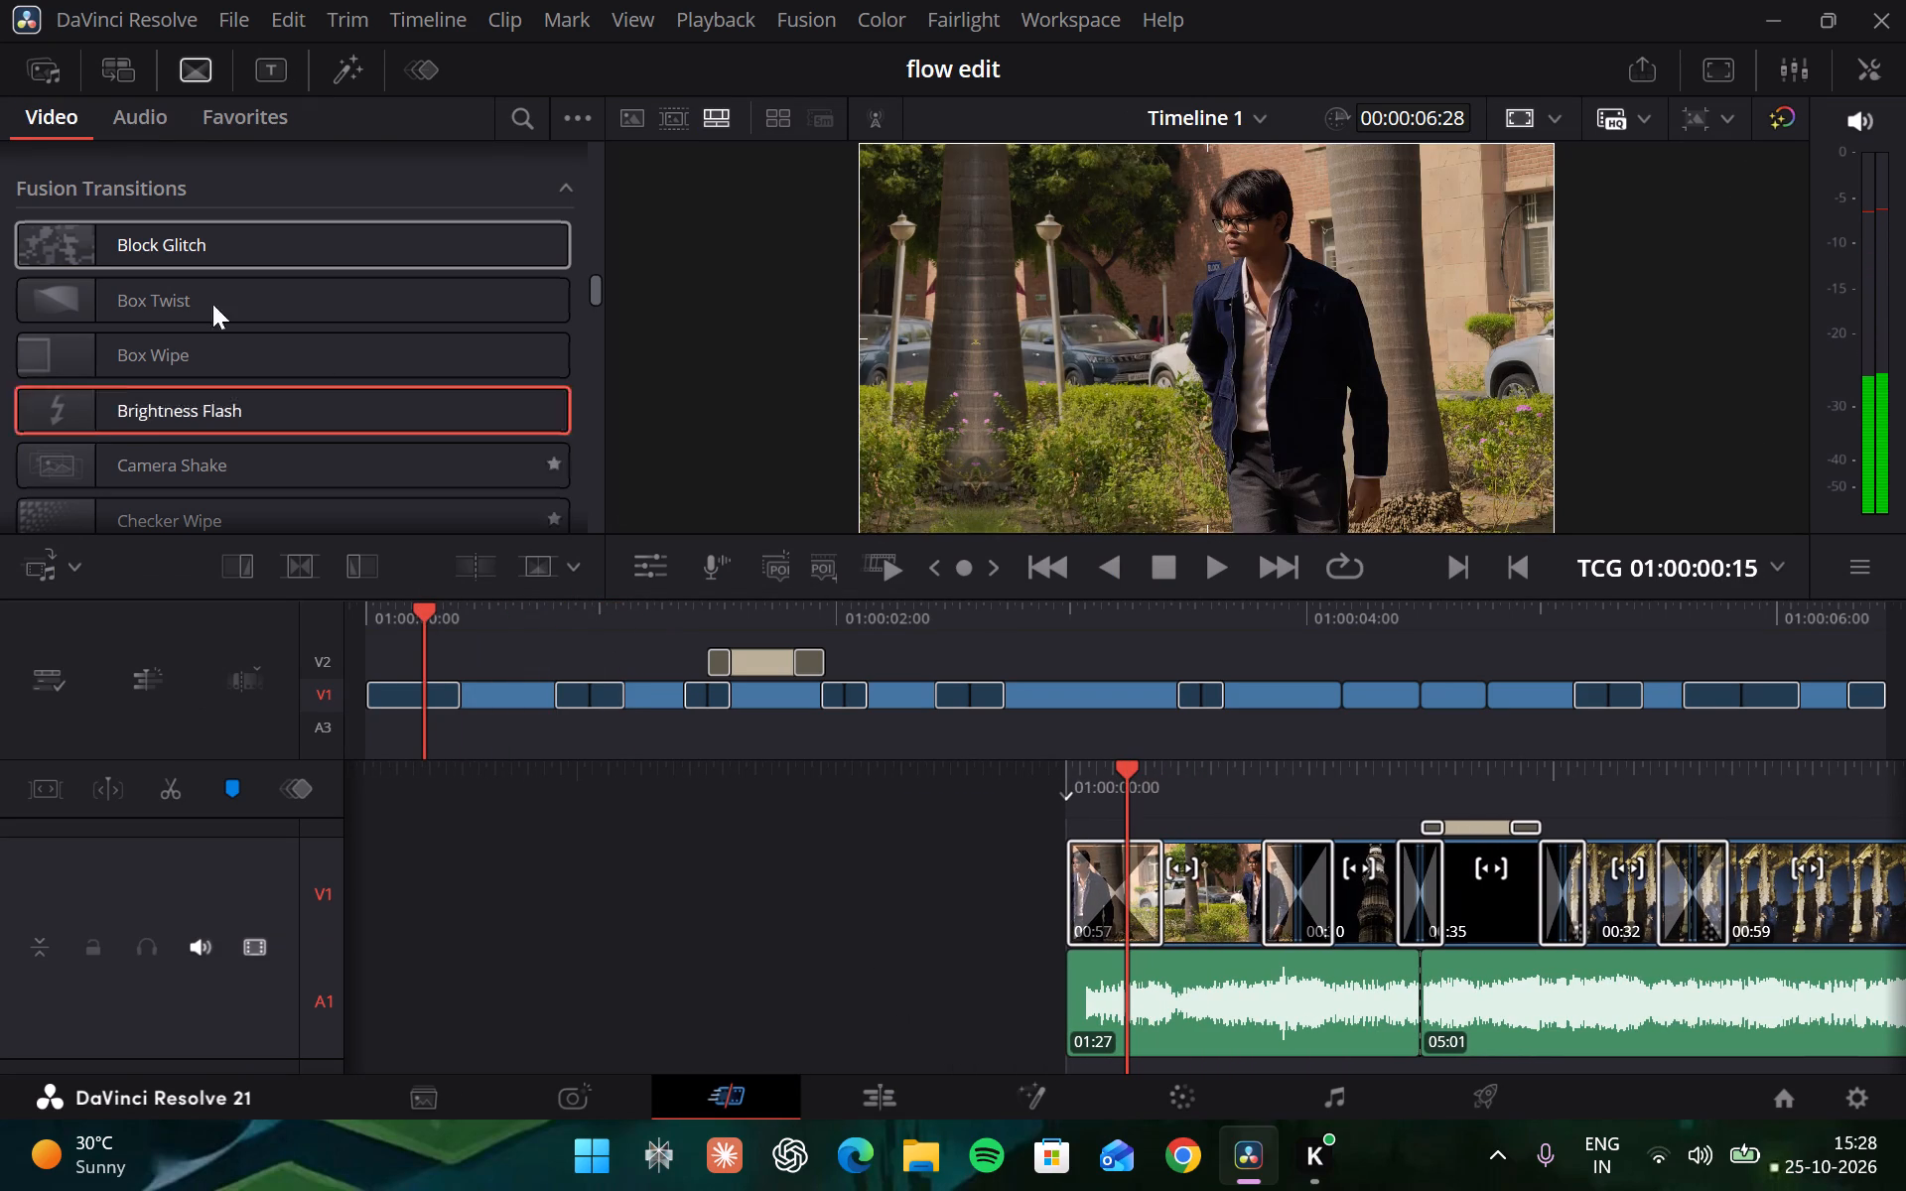
{"action": "left_click", "coordinate": [52, 73]}
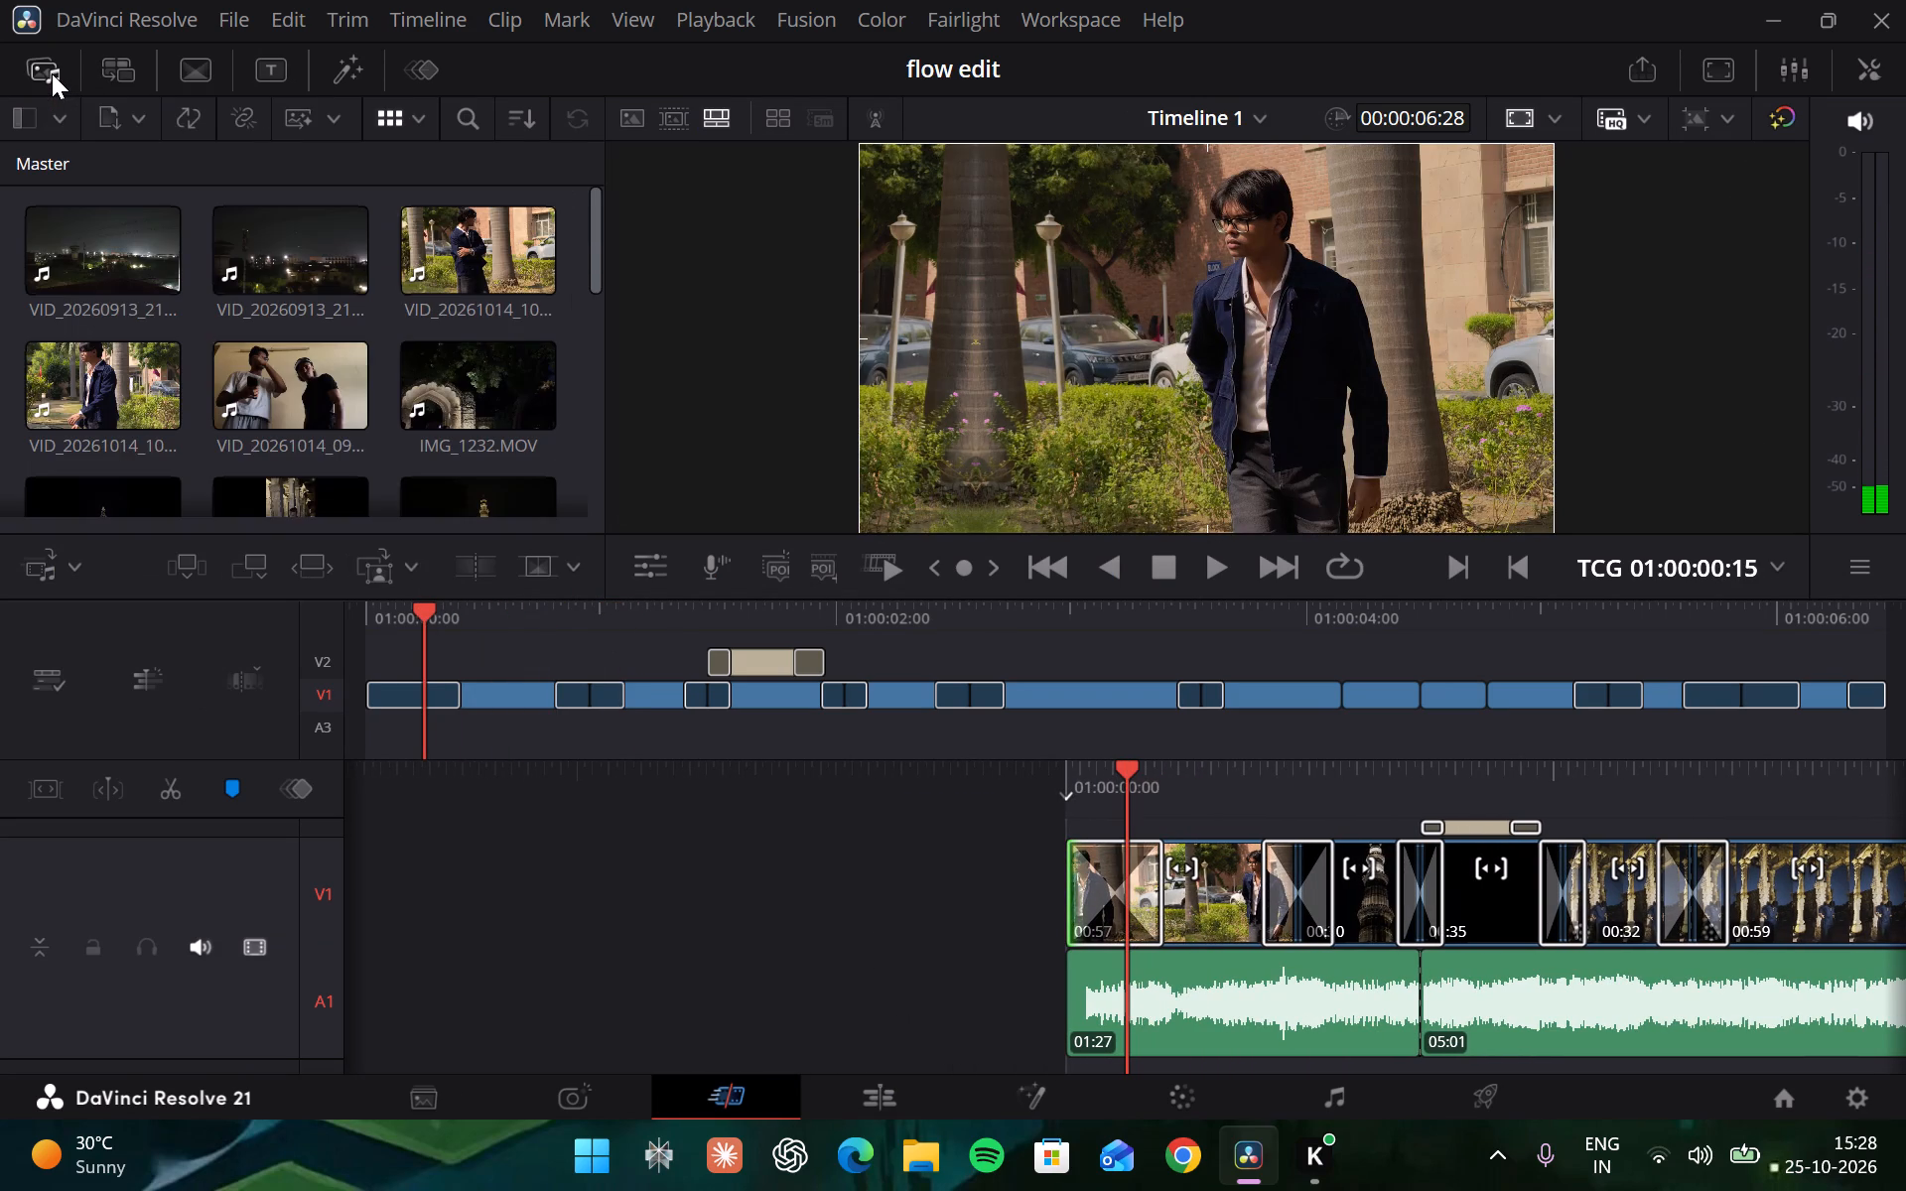
{"action": "left_click", "coordinate": [113, 75]}
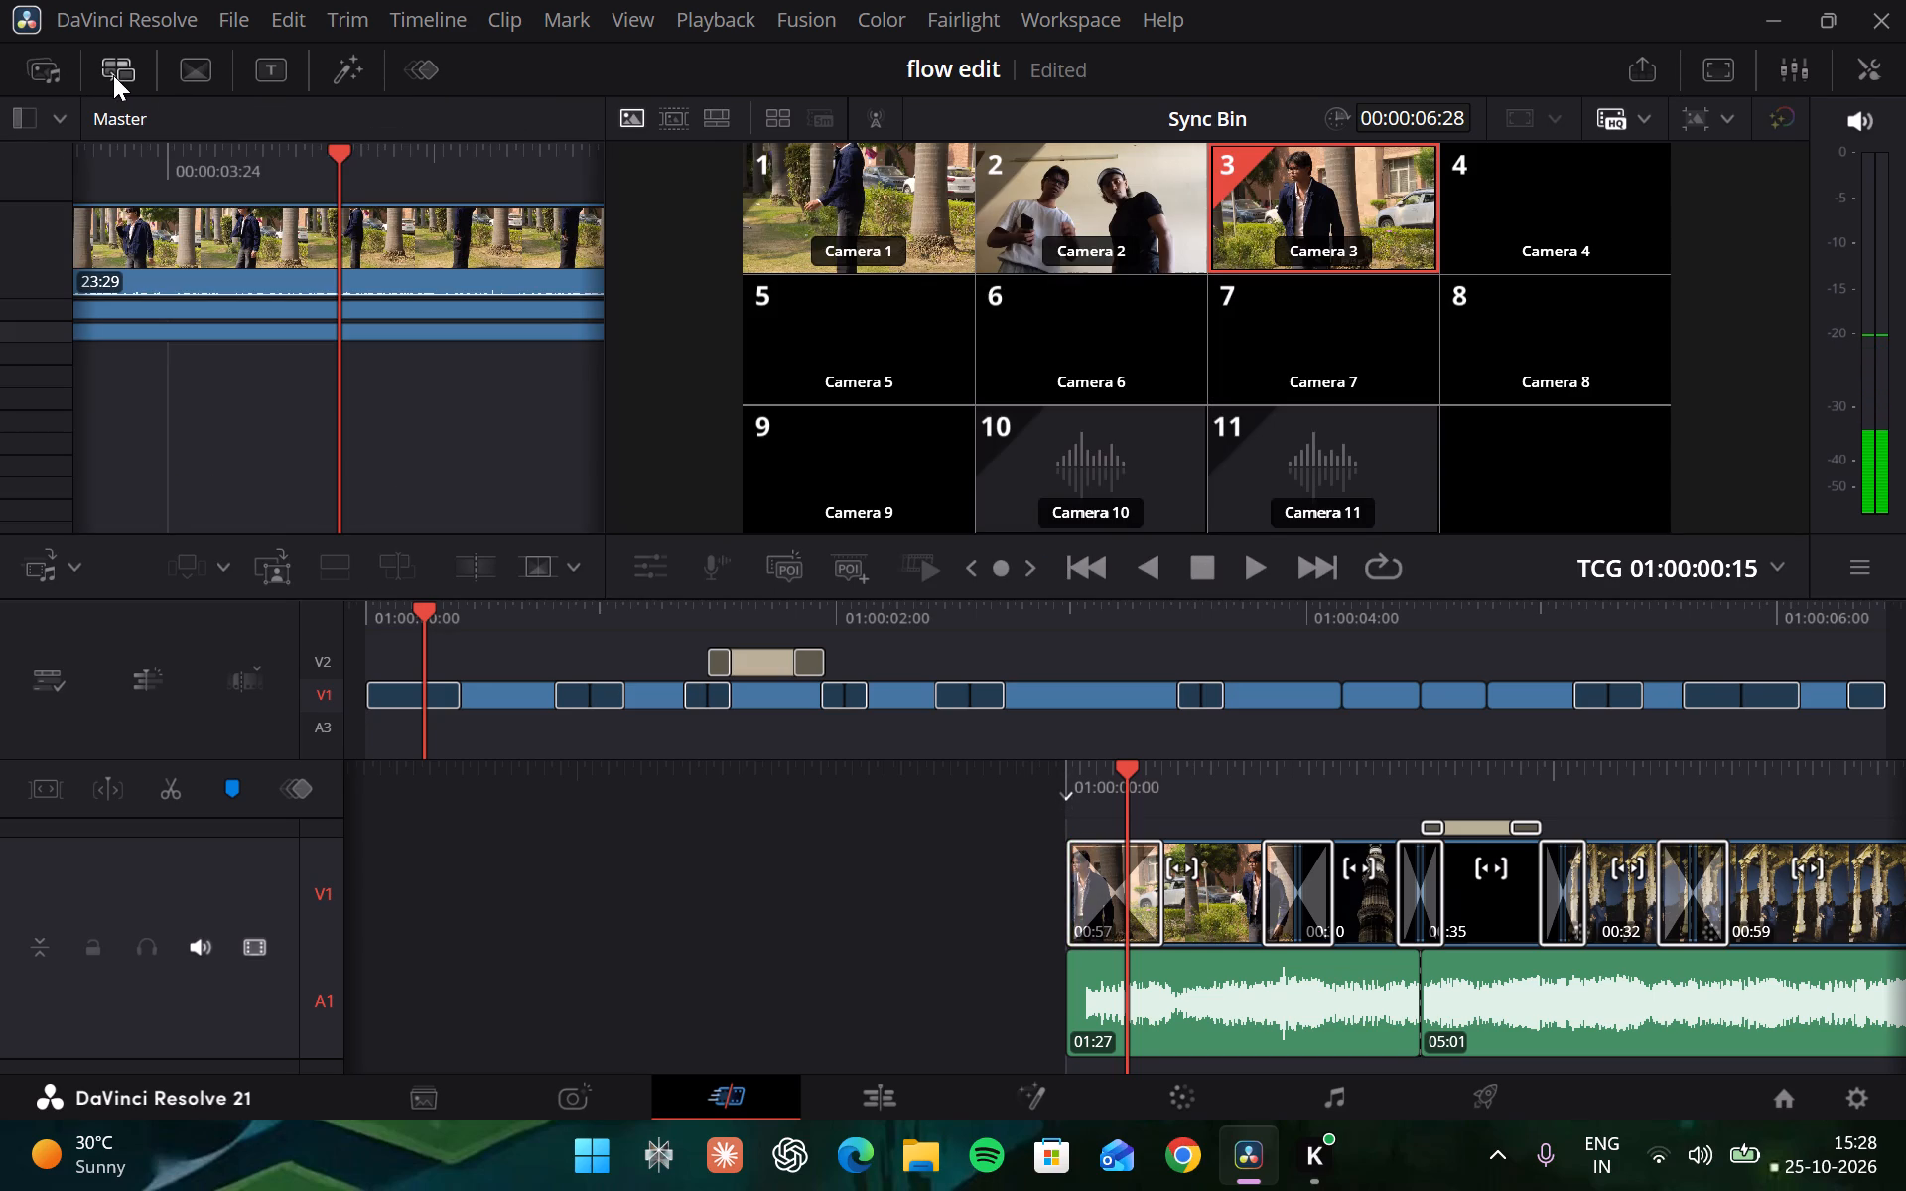
{"action": "left_click", "coordinate": [179, 64]}
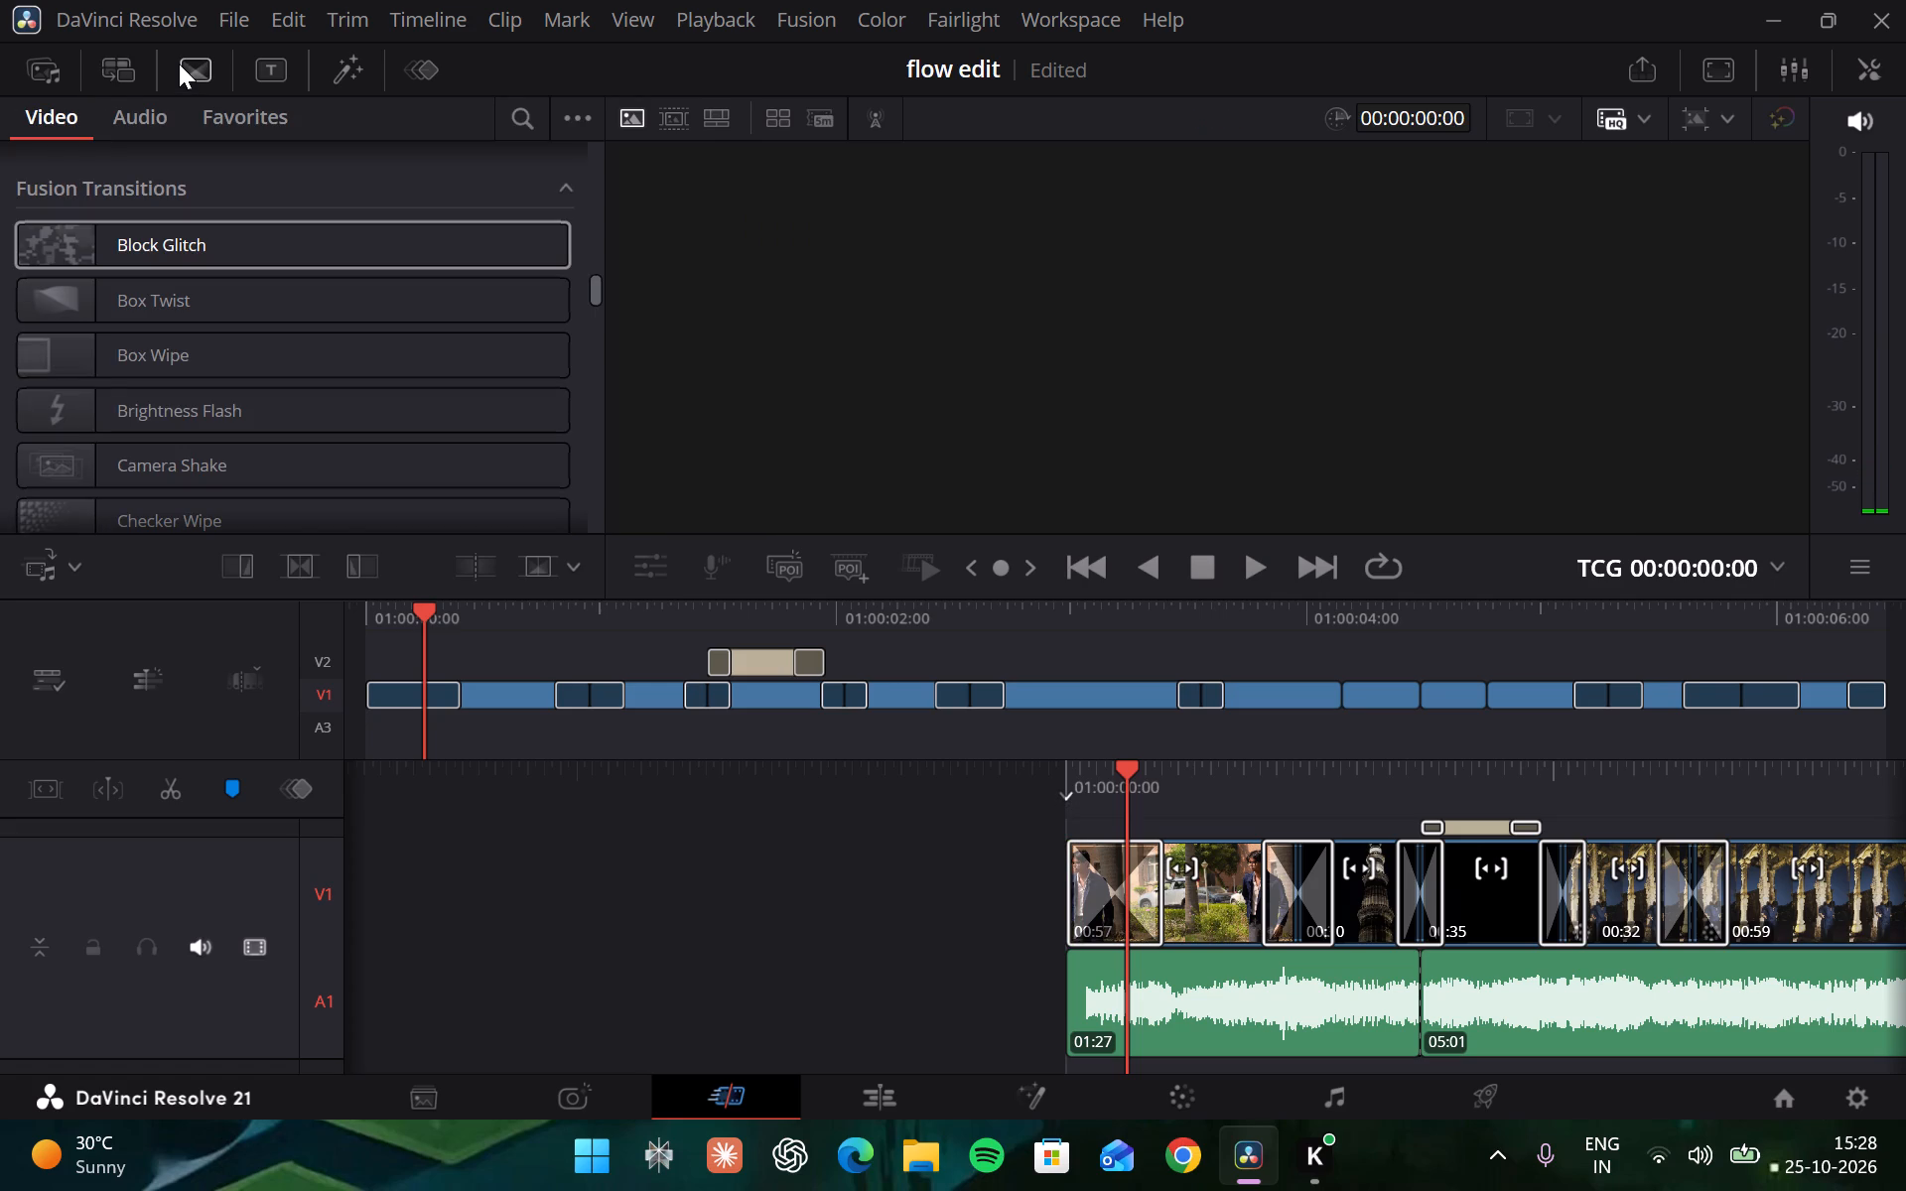
{"action": "left_click", "coordinate": [254, 54]}
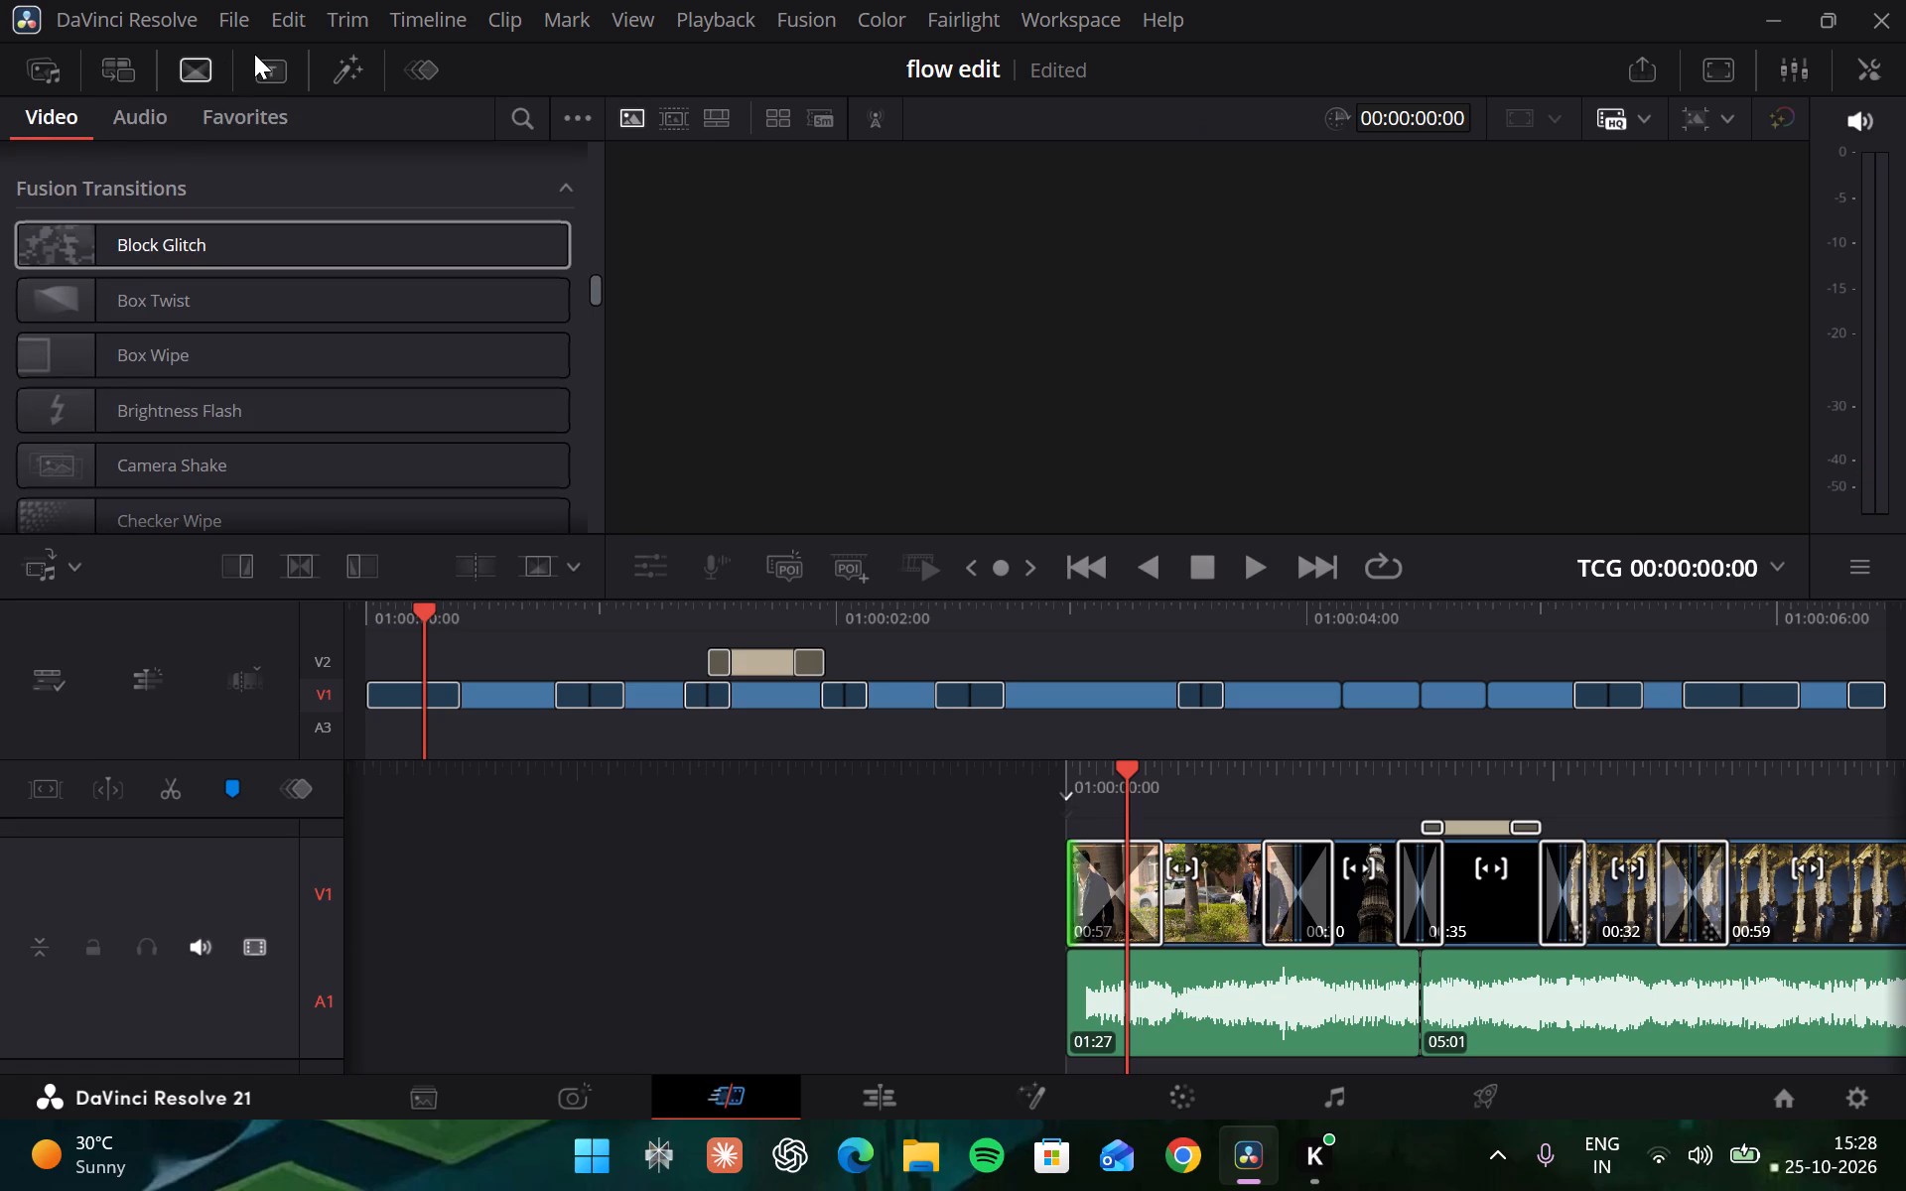
{"action": "left_click", "coordinate": [337, 70]}
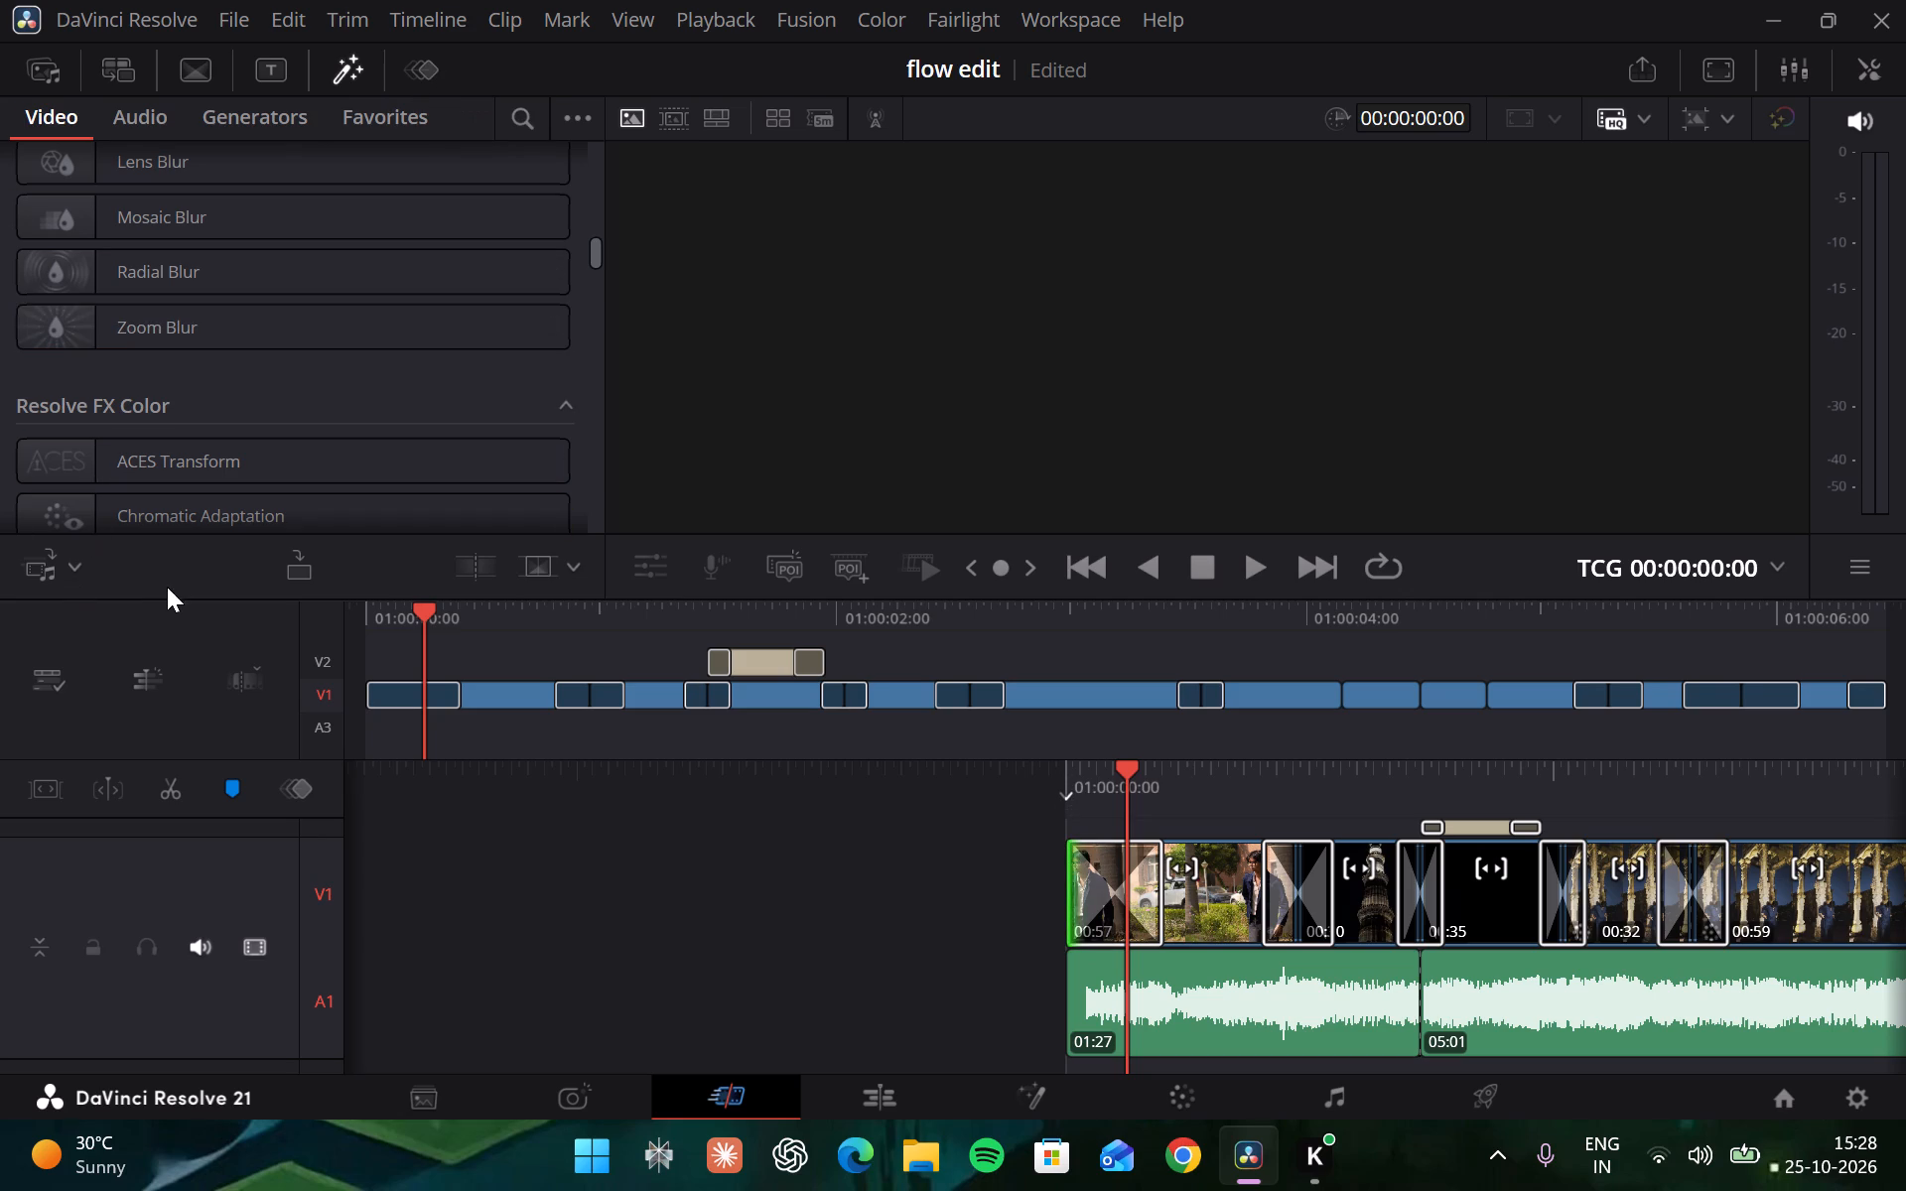
{"action": "left_click", "coordinate": [182, 73]}
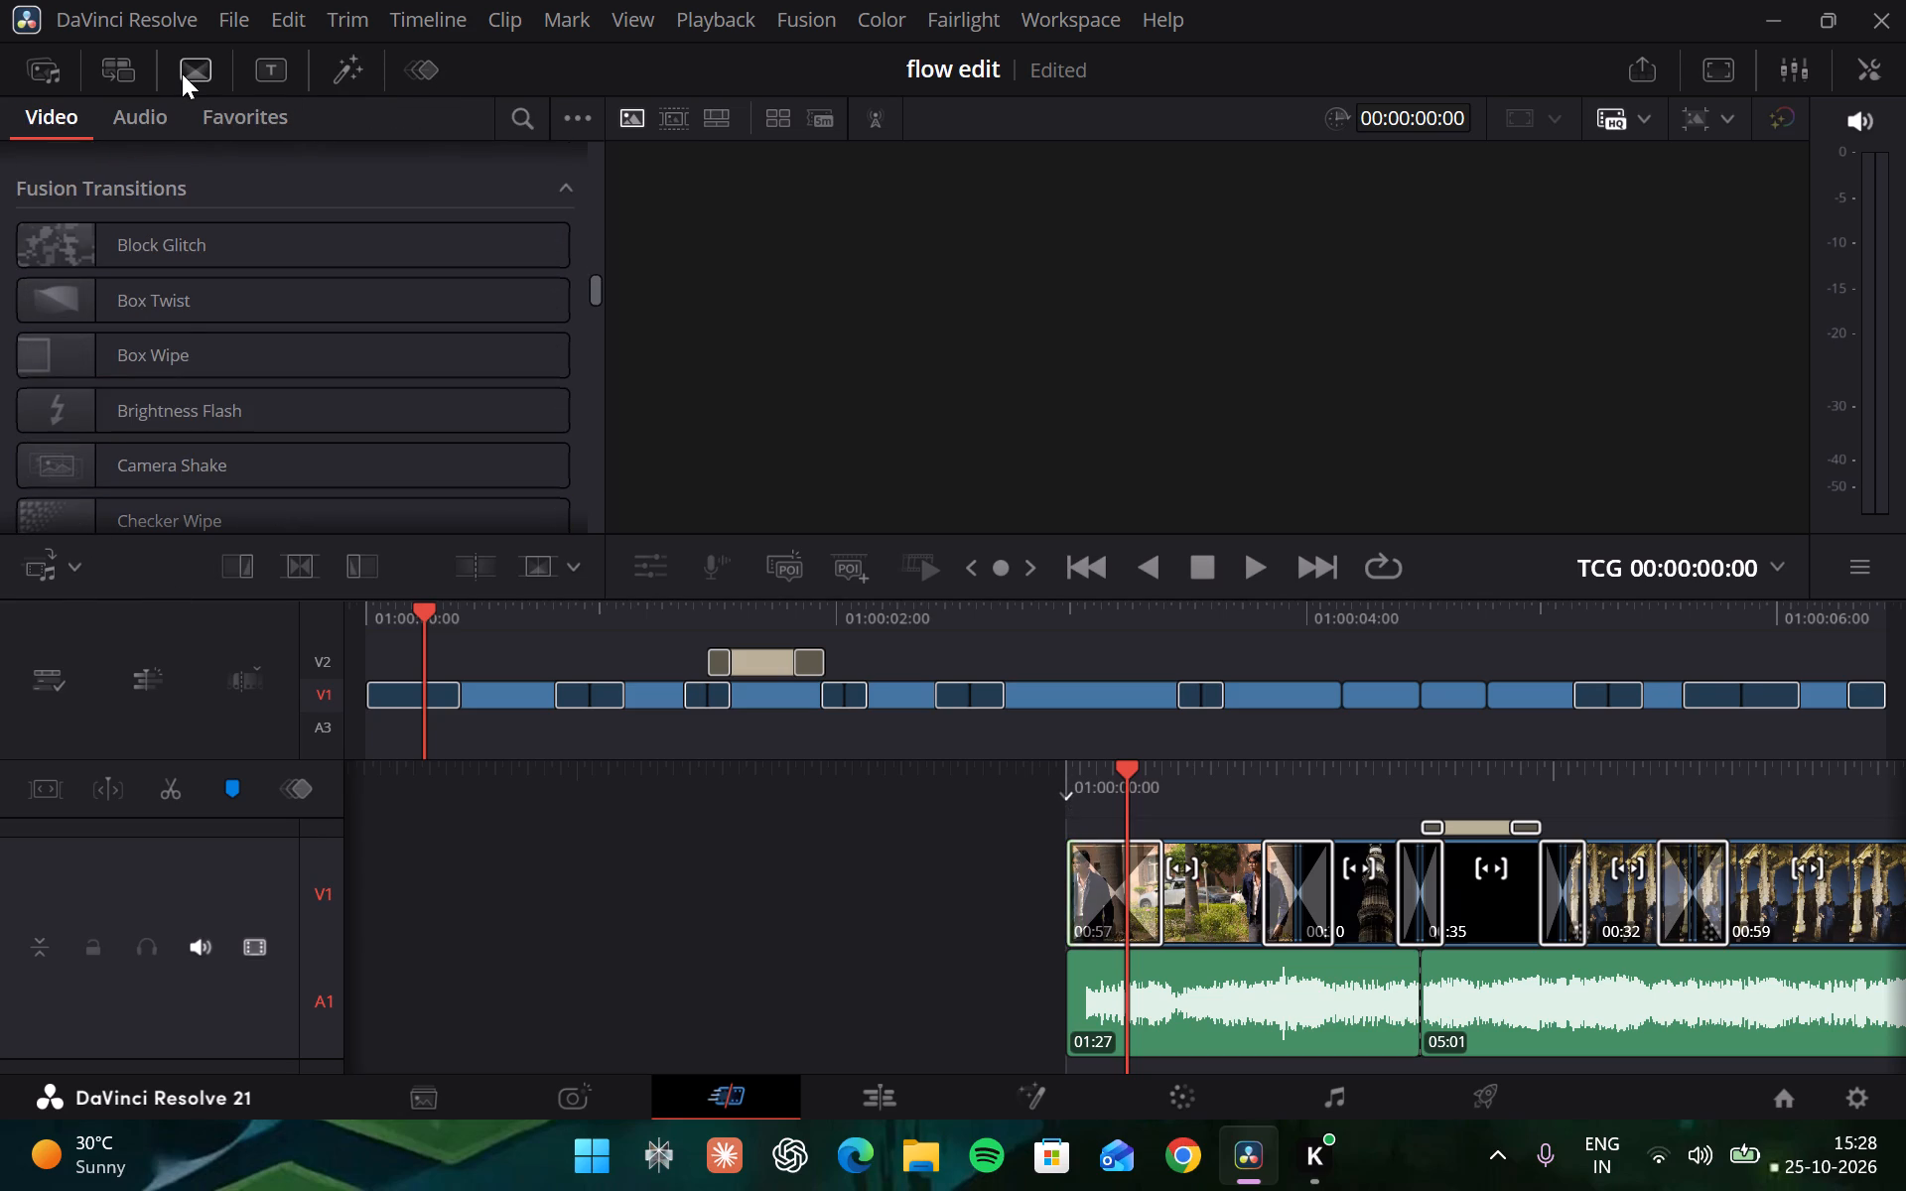
{"action": "left_click", "coordinate": [484, 837]}
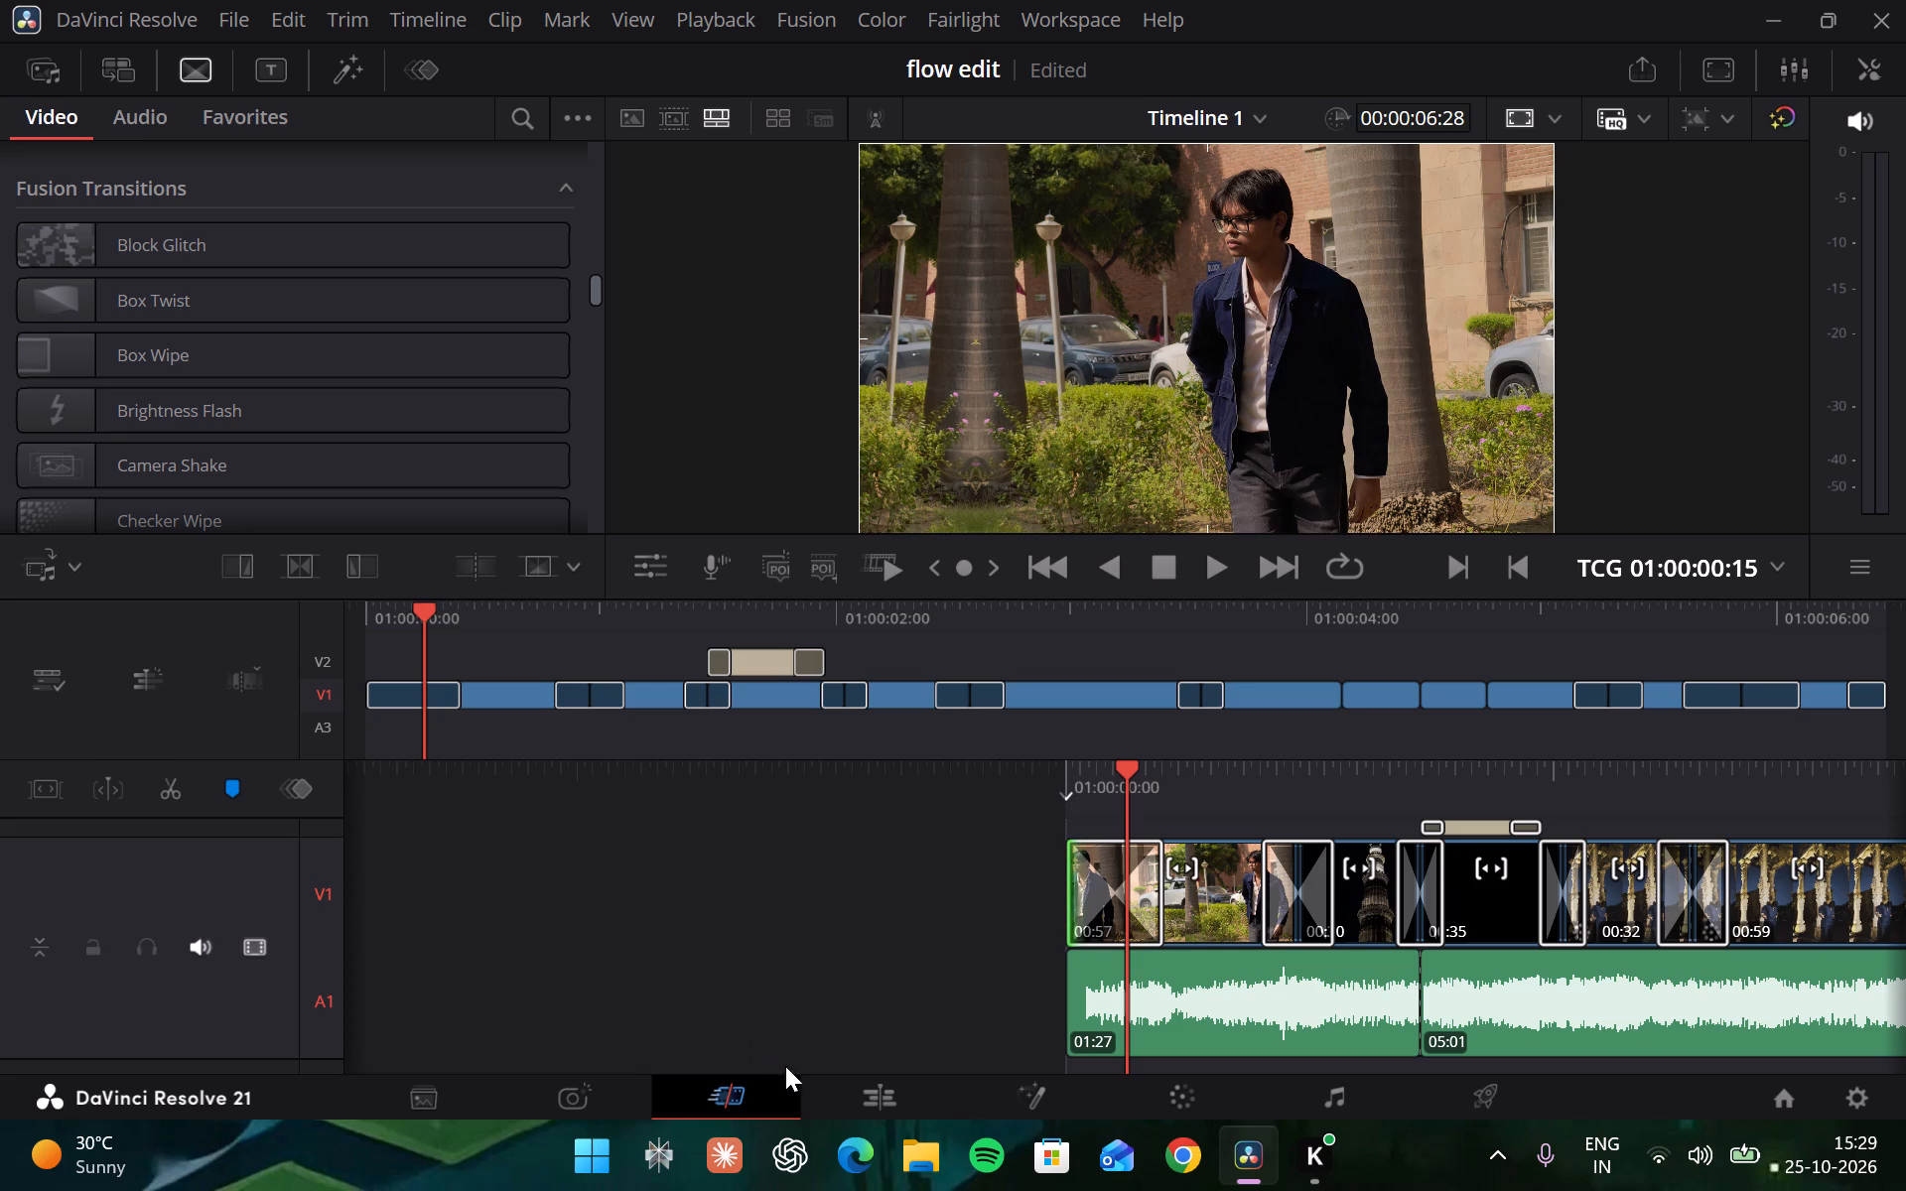
On the Edit page, place an Adjustment Clip on a new video track above Video 2, starting at the timeline's beginning.
{"action": "left_click", "coordinate": [833, 1088]}
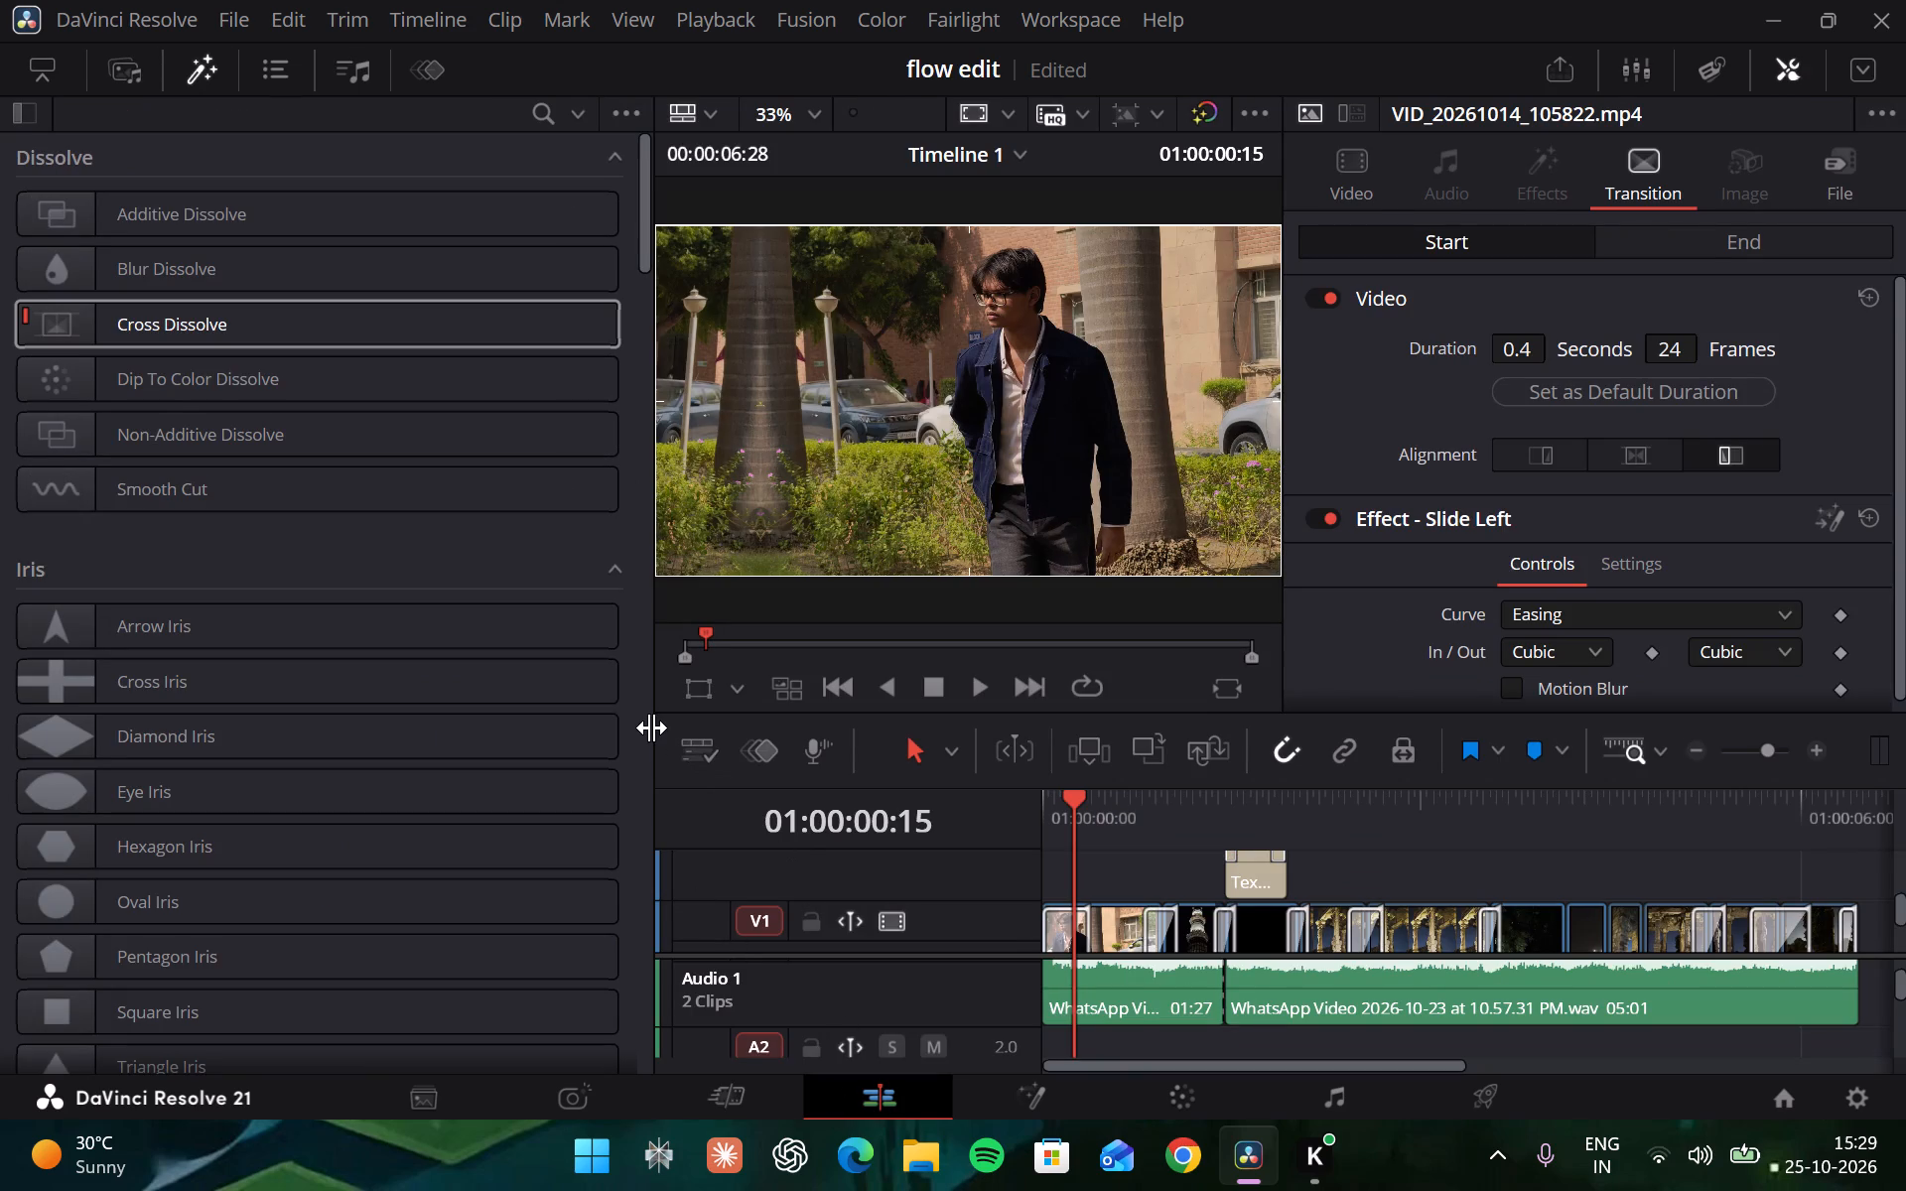
{"action": "left_click_drag", "start_coordinate": [651, 728], "coordinate": [595, 732]}
{"action": "scroll", "coordinate": [657, 721], "scroll_direction": "left", "scroll_amount": 2}
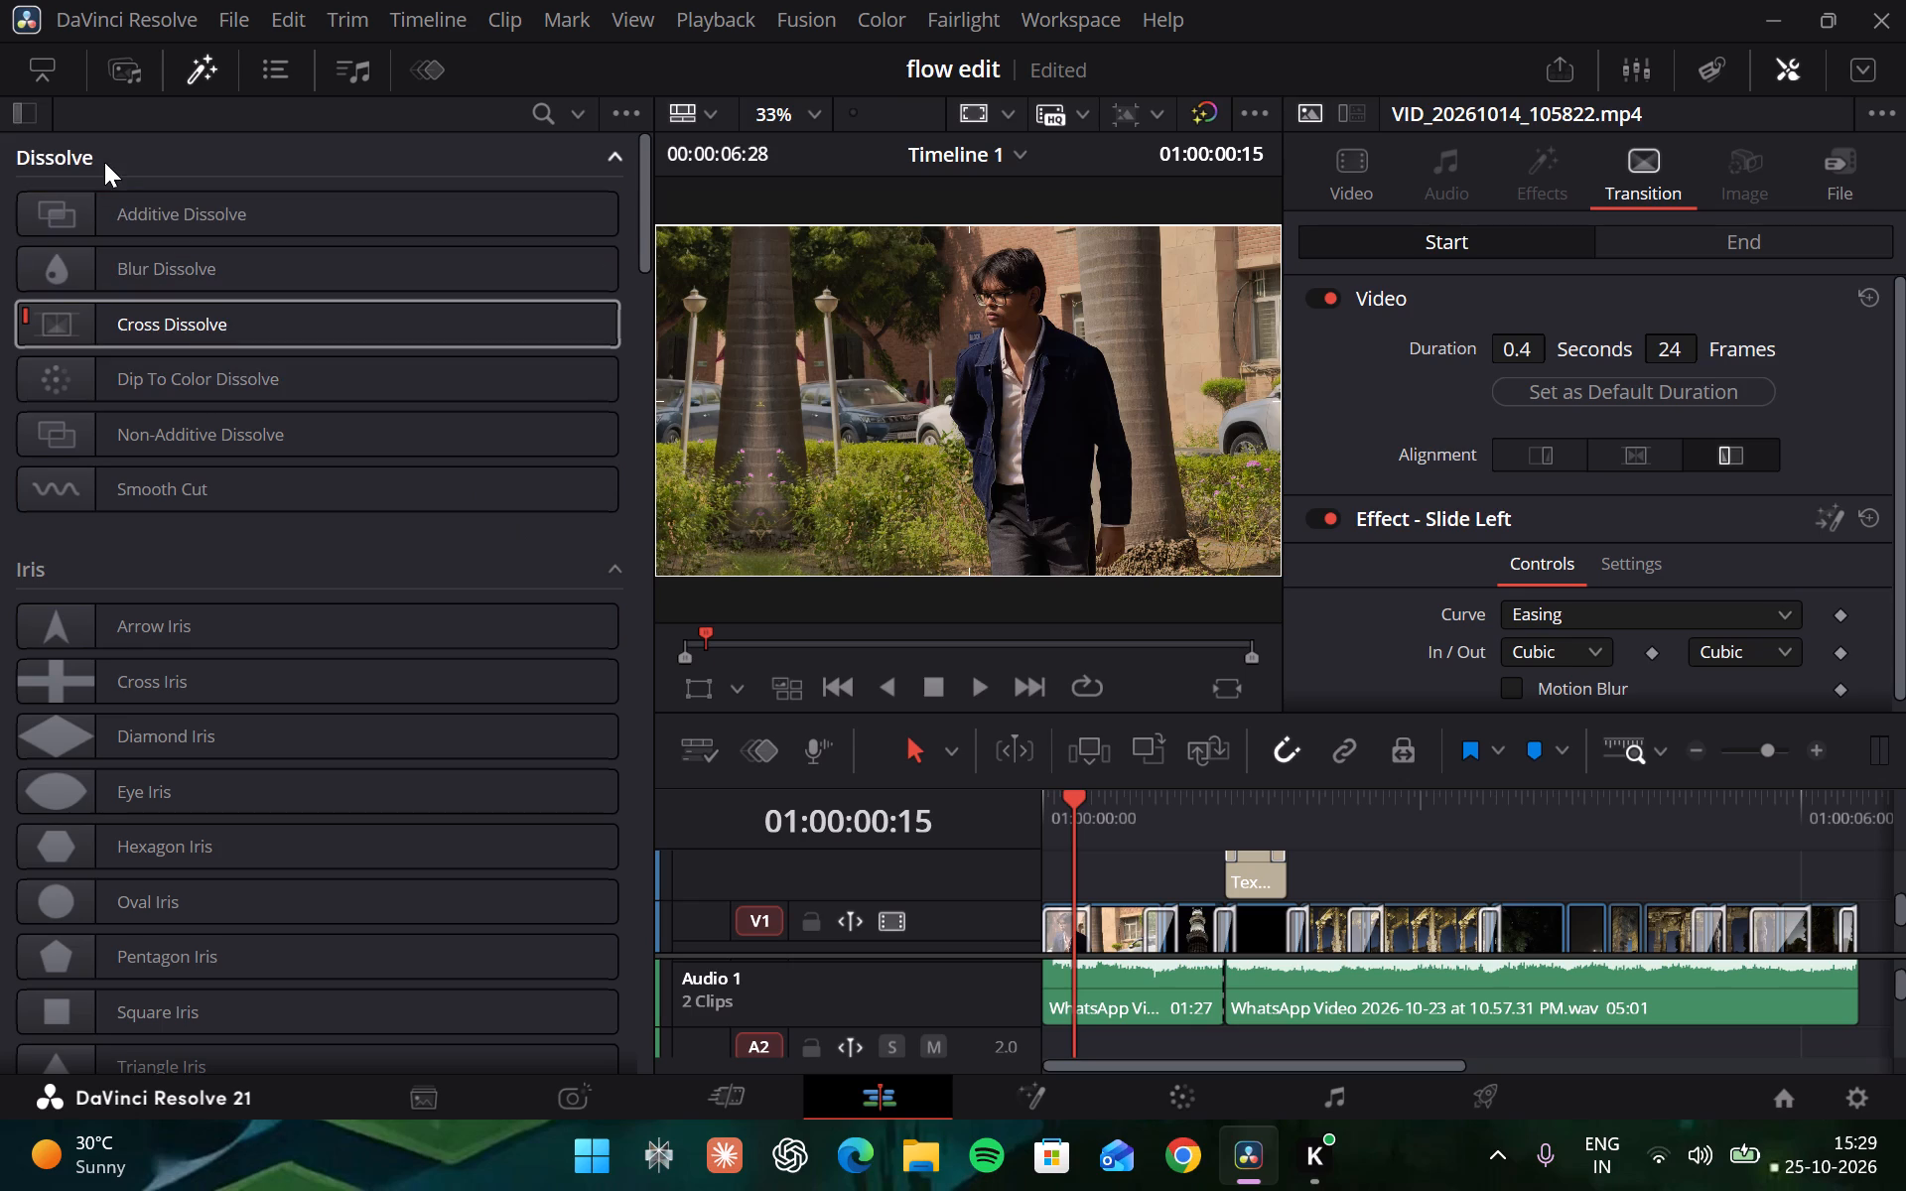
{"action": "left_click", "coordinate": [31, 111]}
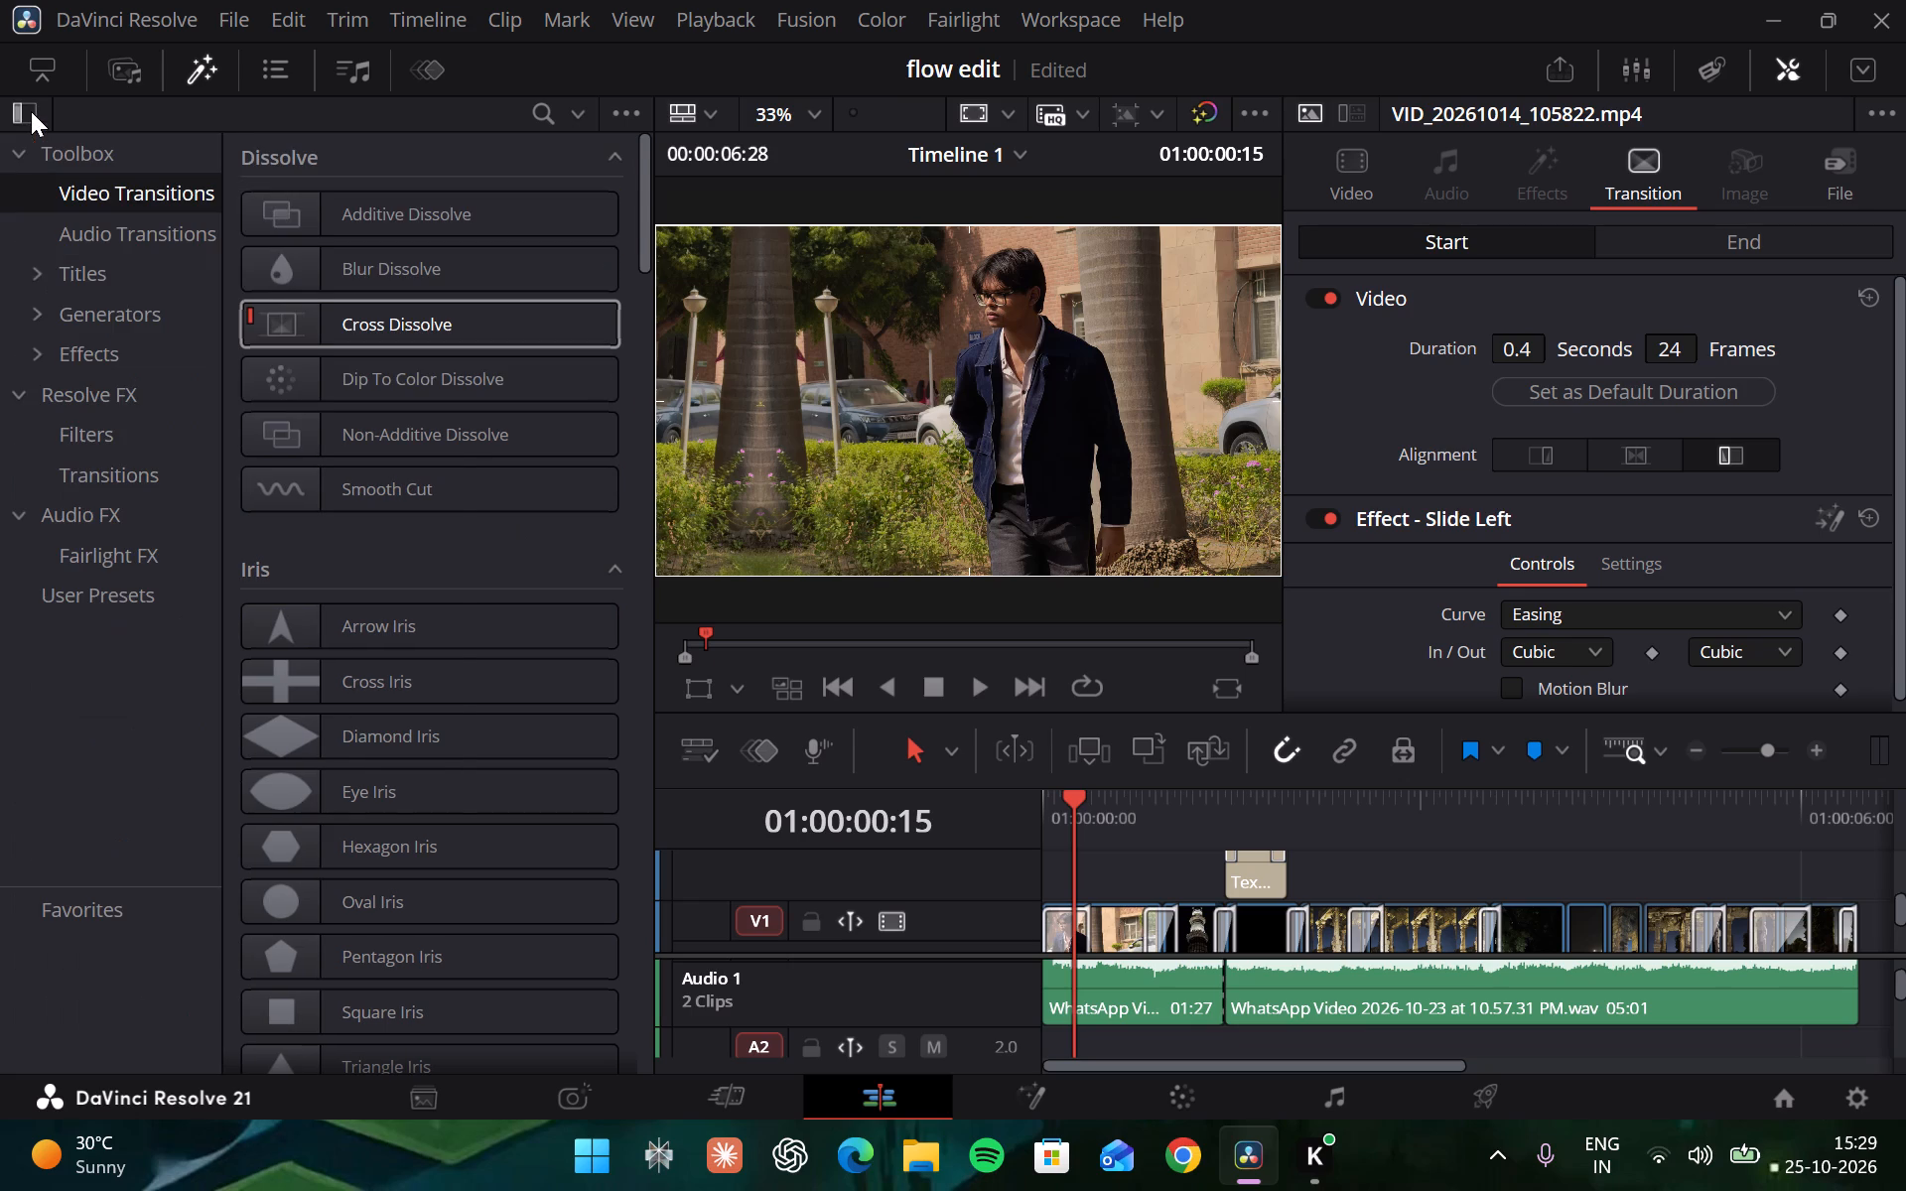
{"action": "left_click", "coordinate": [109, 238]}
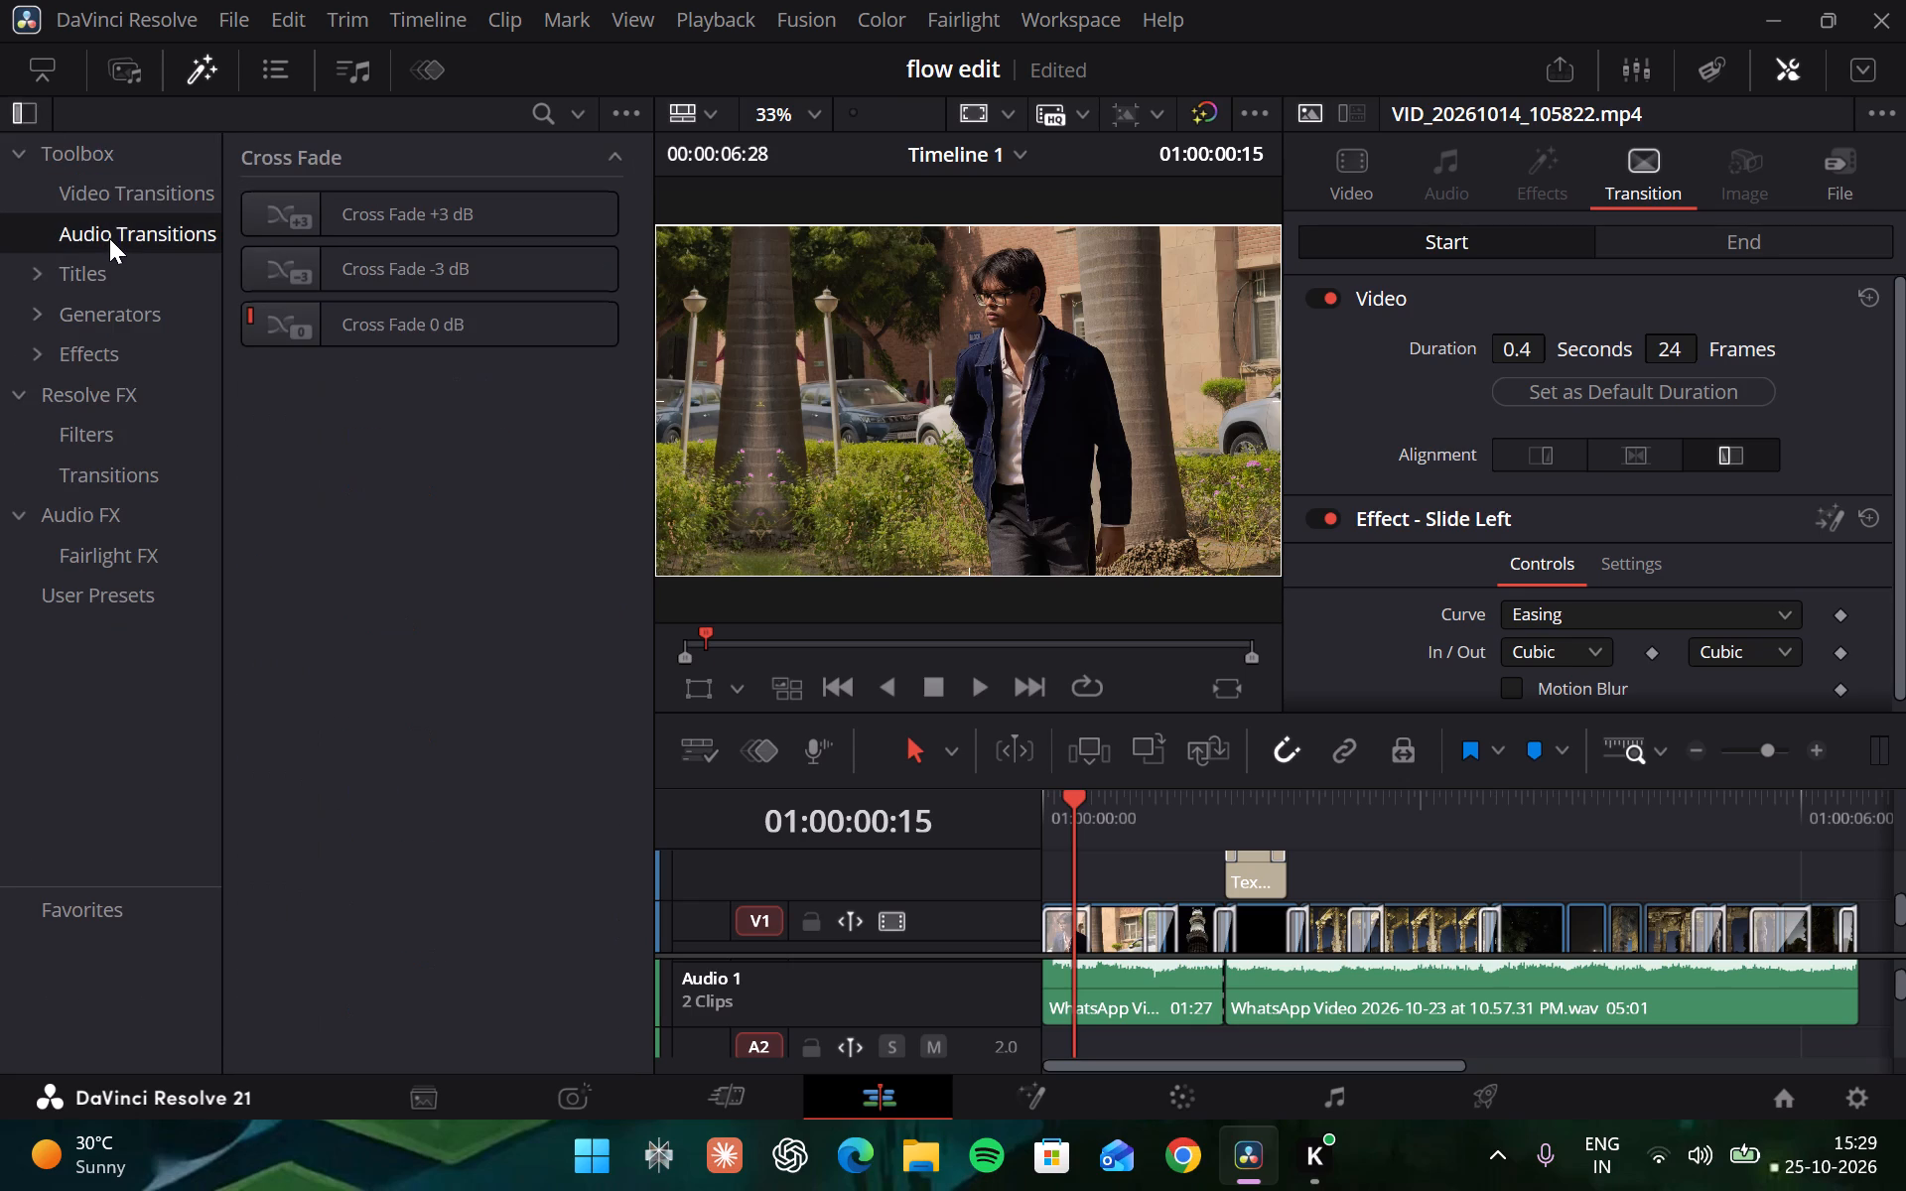
{"action": "left_click", "coordinate": [76, 276]}
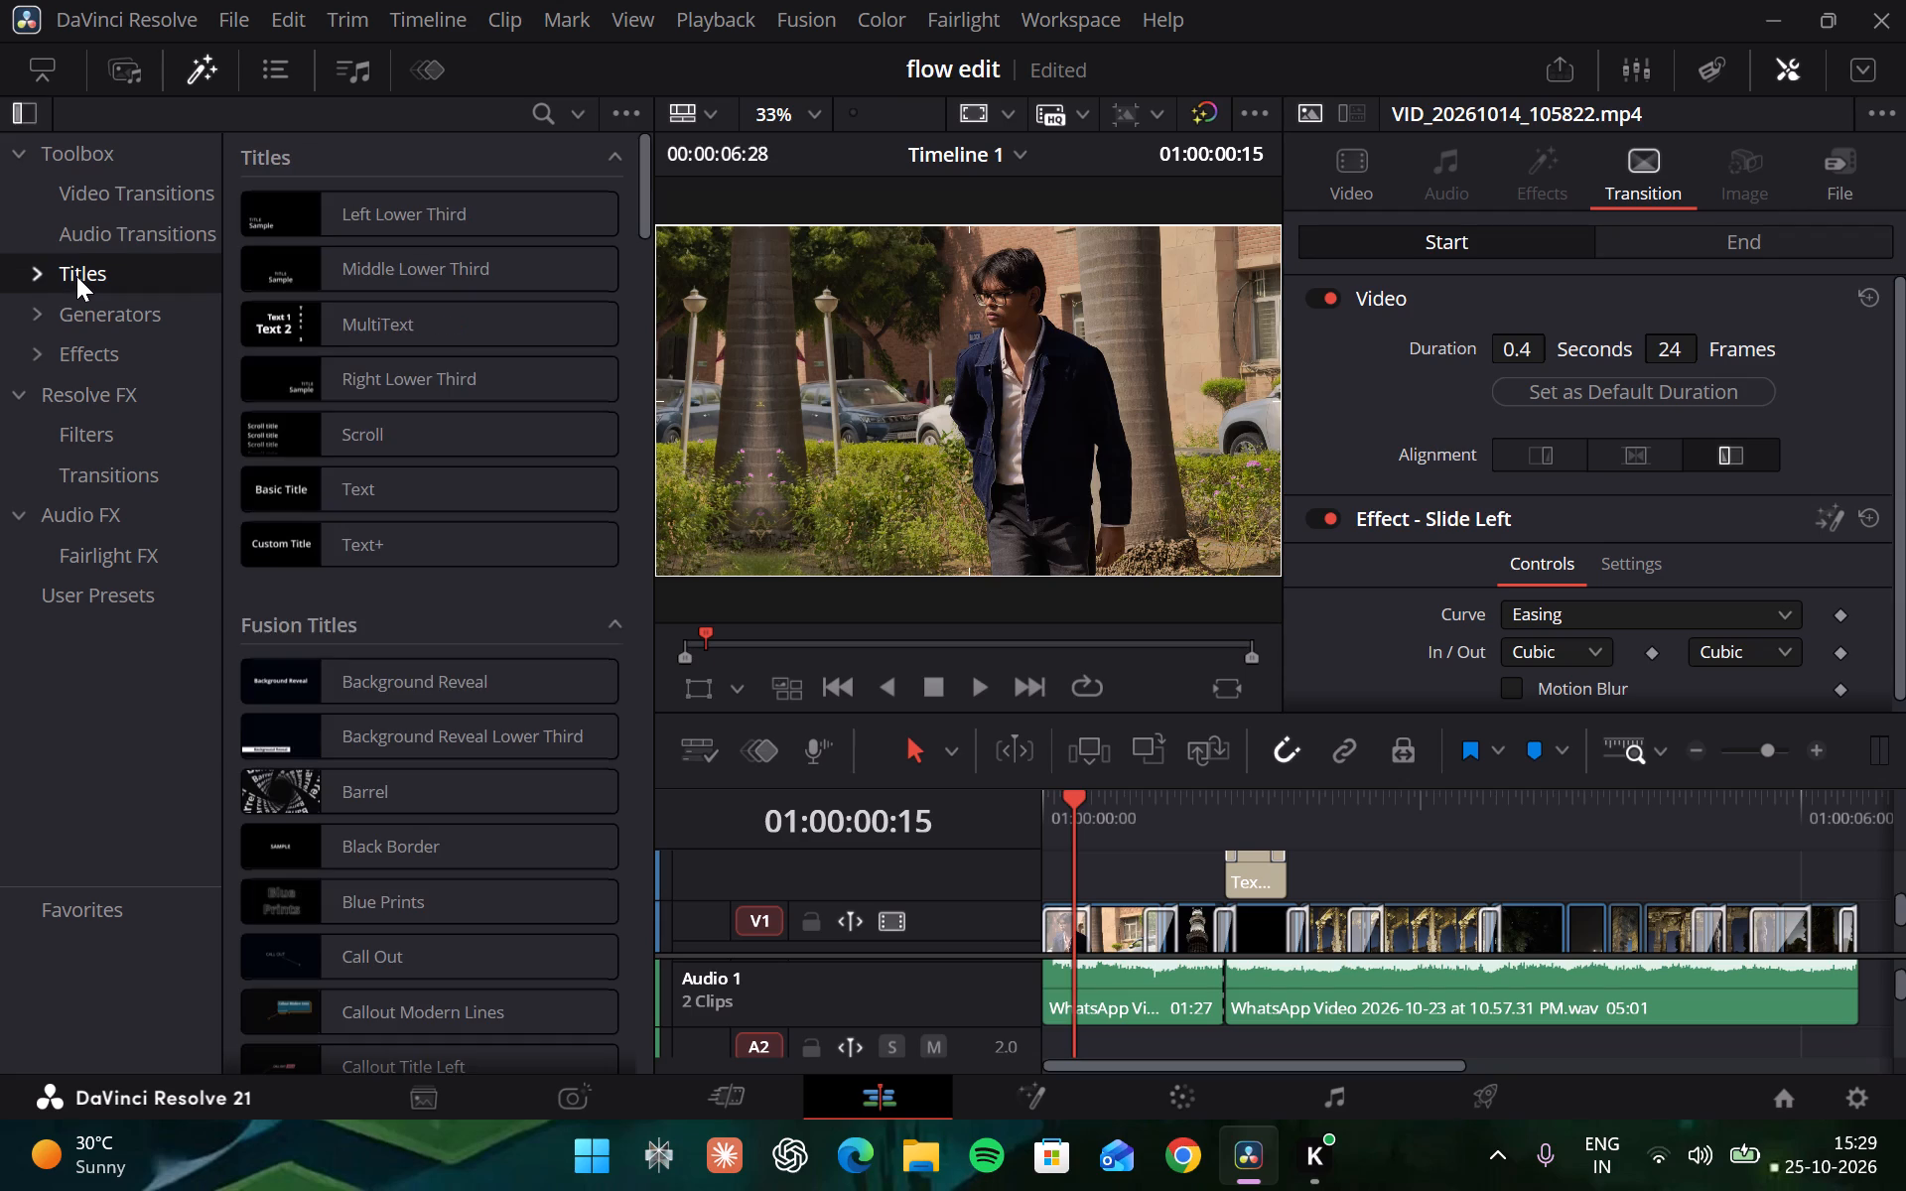
{"action": "left_click", "coordinate": [35, 277]}
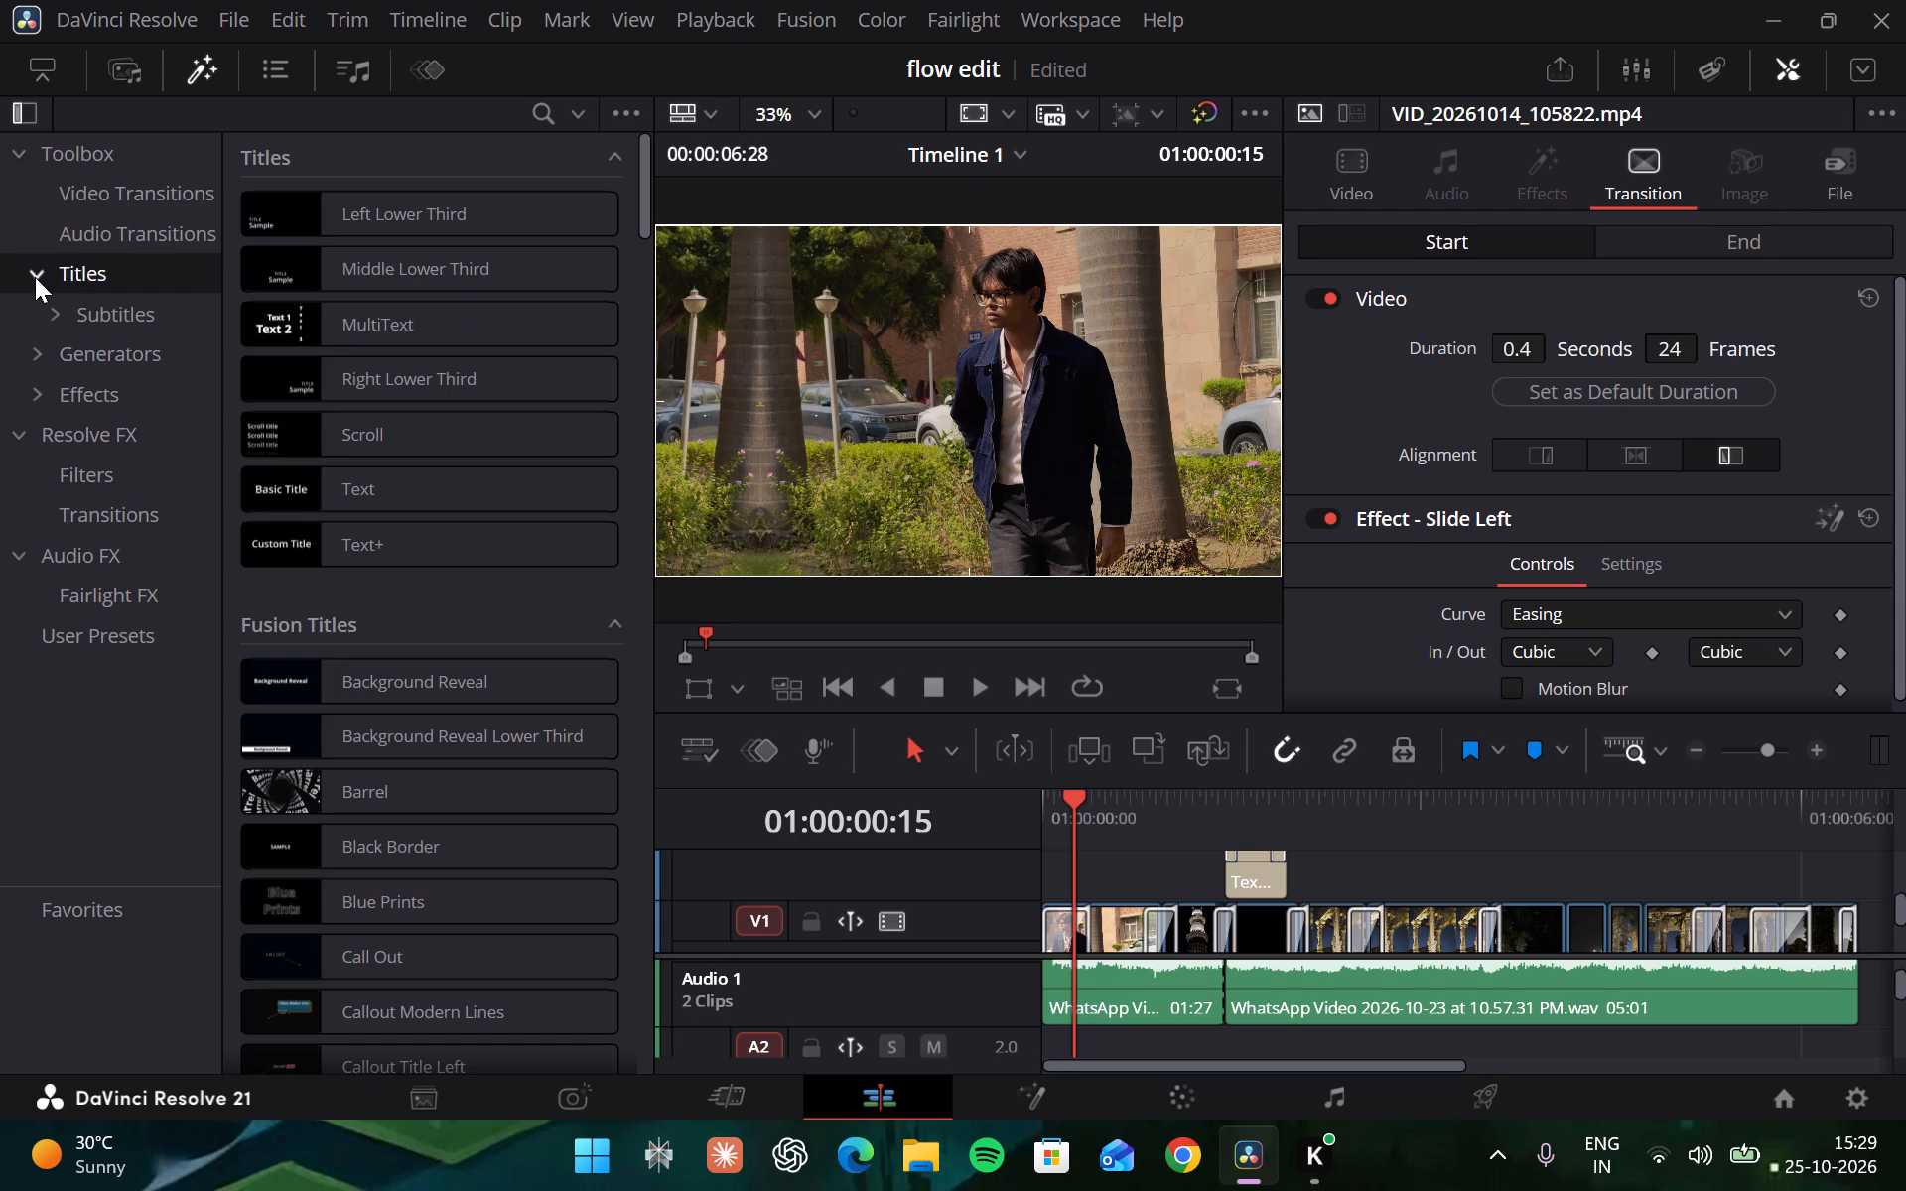
{"action": "left_click", "coordinate": [35, 277]}
{"action": "left_click", "coordinate": [32, 320]}
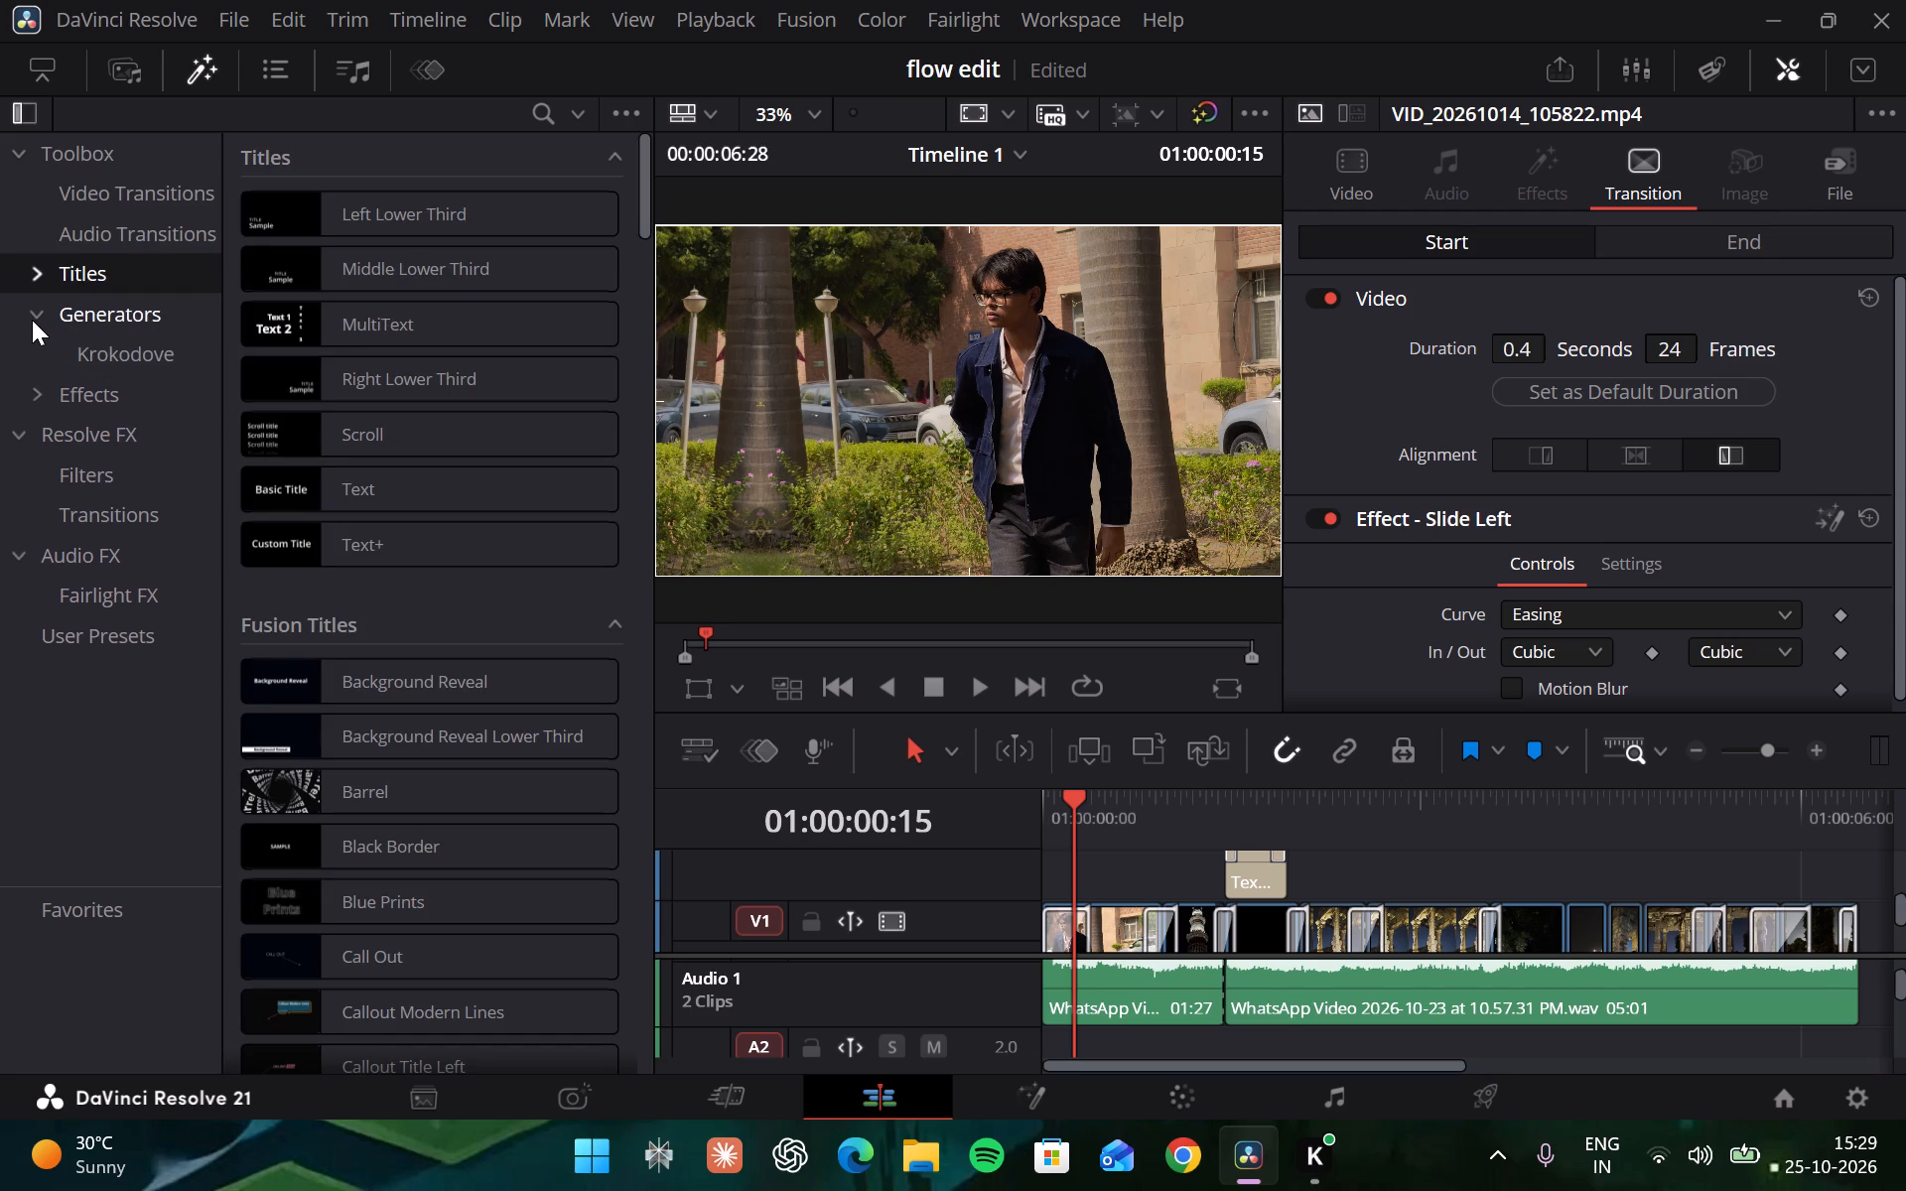
{"action": "left_click", "coordinate": [32, 320]}
{"action": "left_click", "coordinate": [26, 364]}
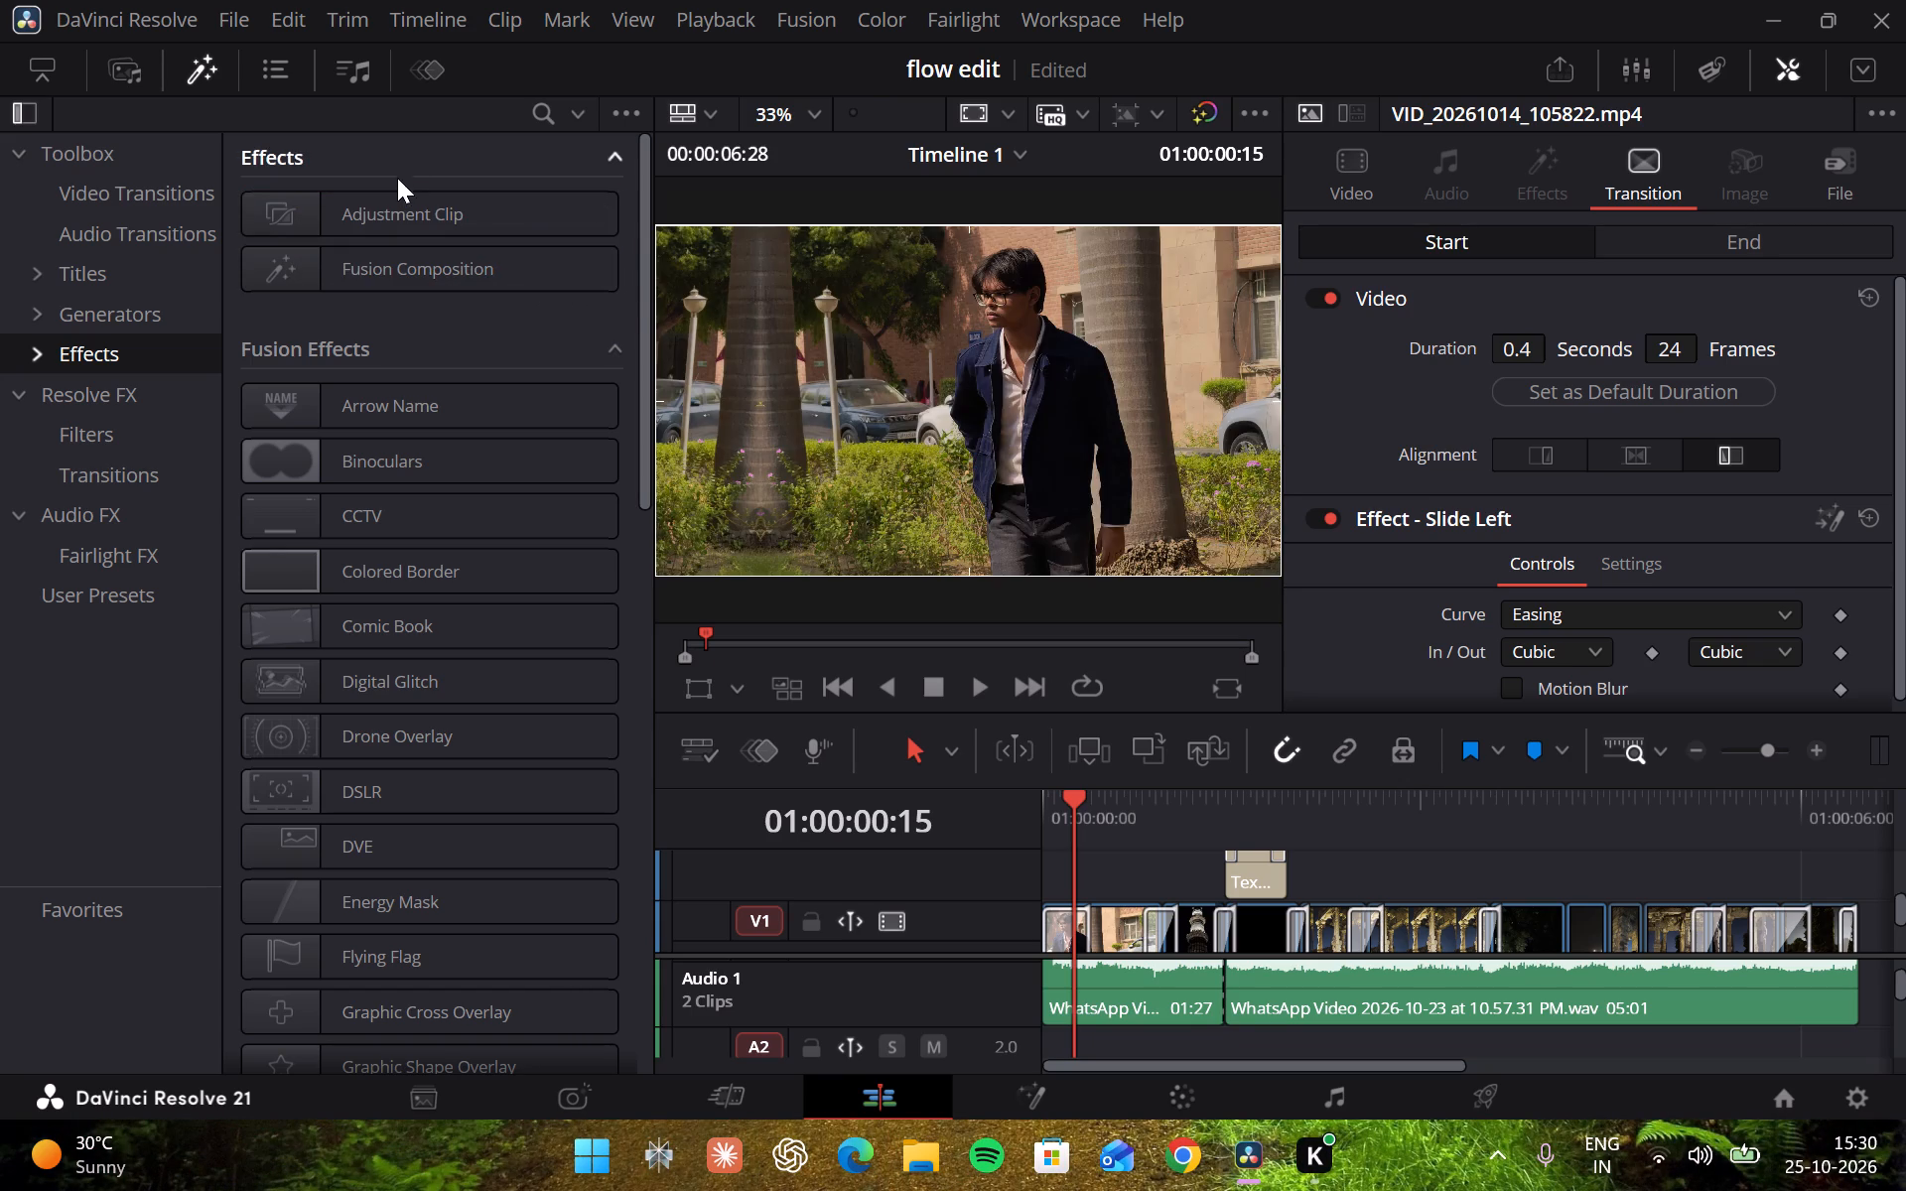
{"action": "left_click_drag", "start_coordinate": [403, 200], "coordinate": [853, 776]}
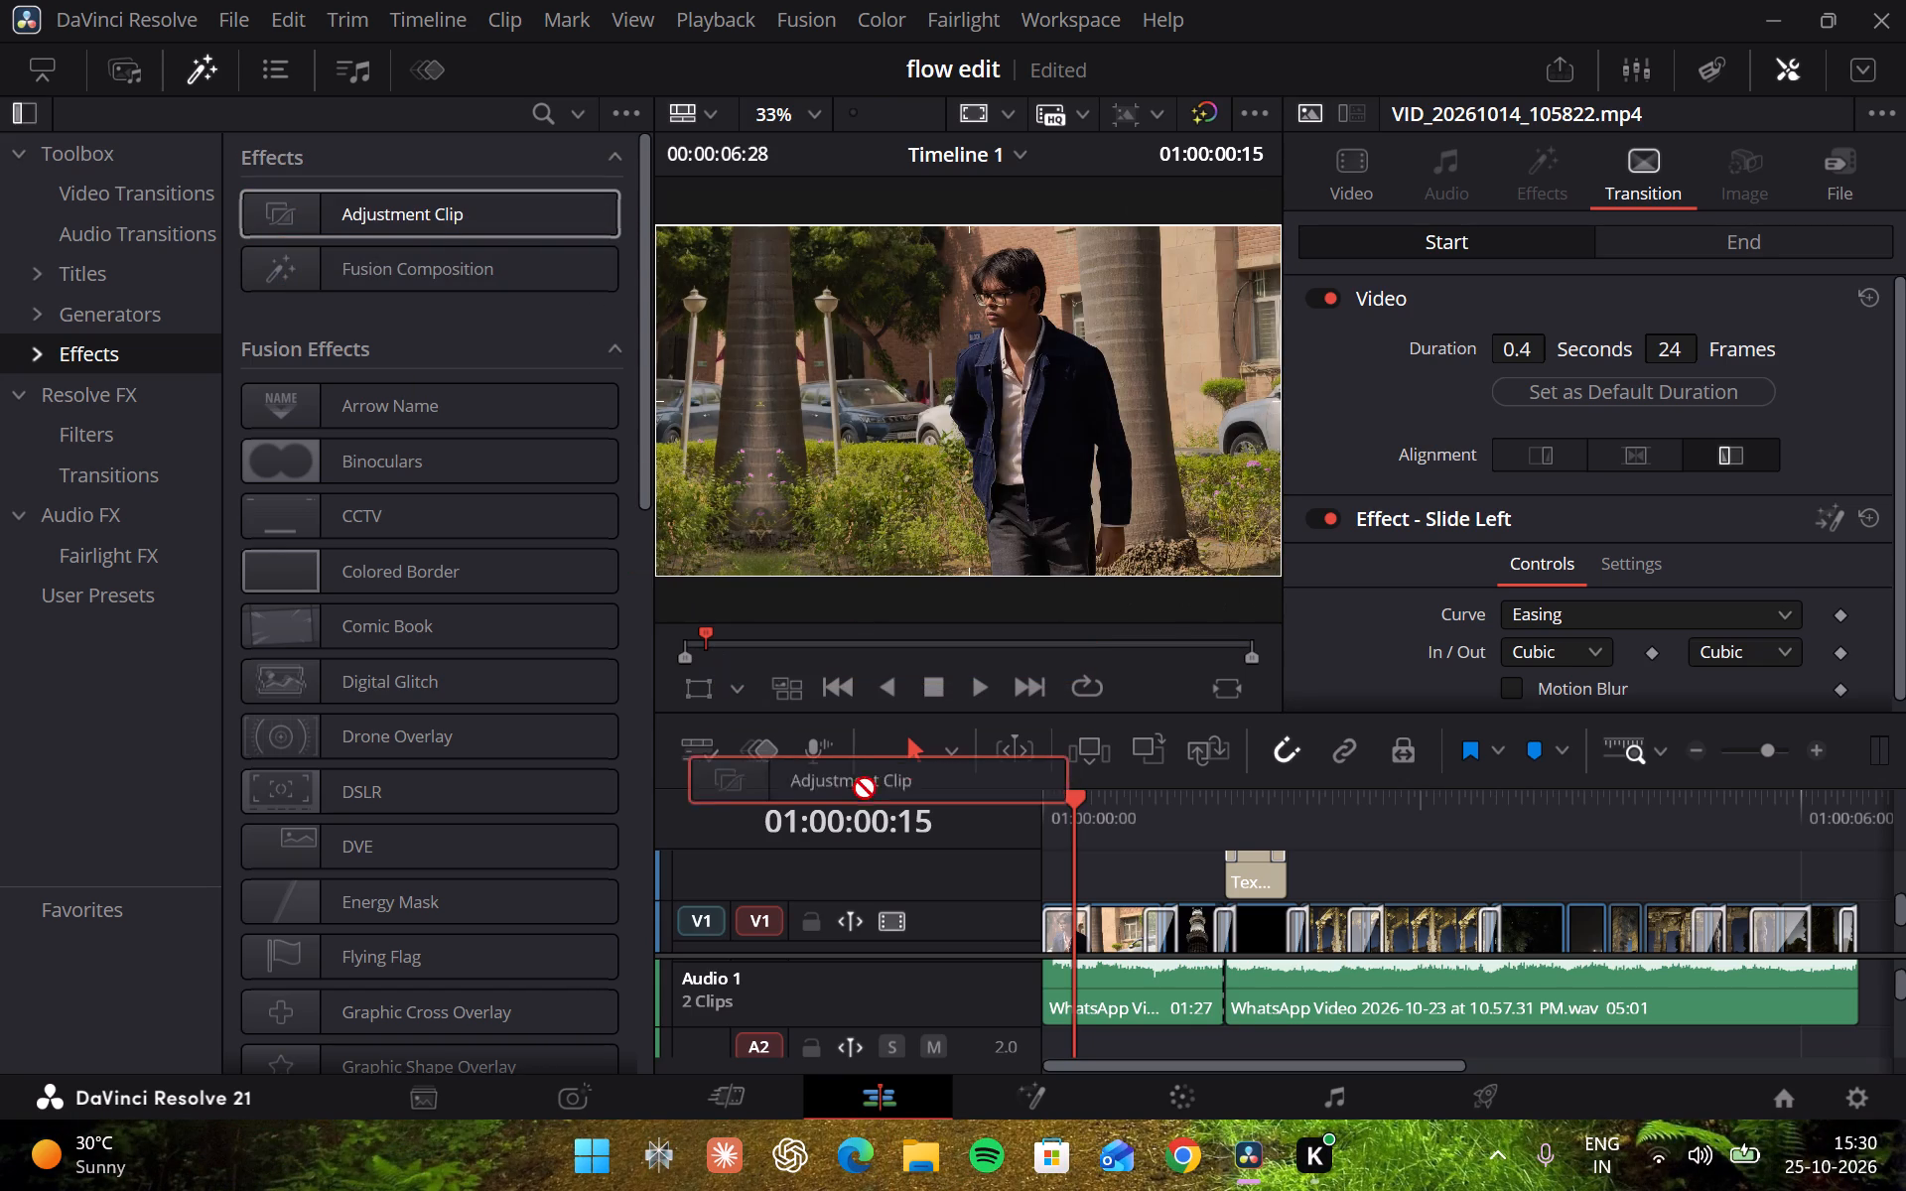
{"action": "left_click_drag", "start_coordinate": [853, 776], "coordinate": [1035, 957]}
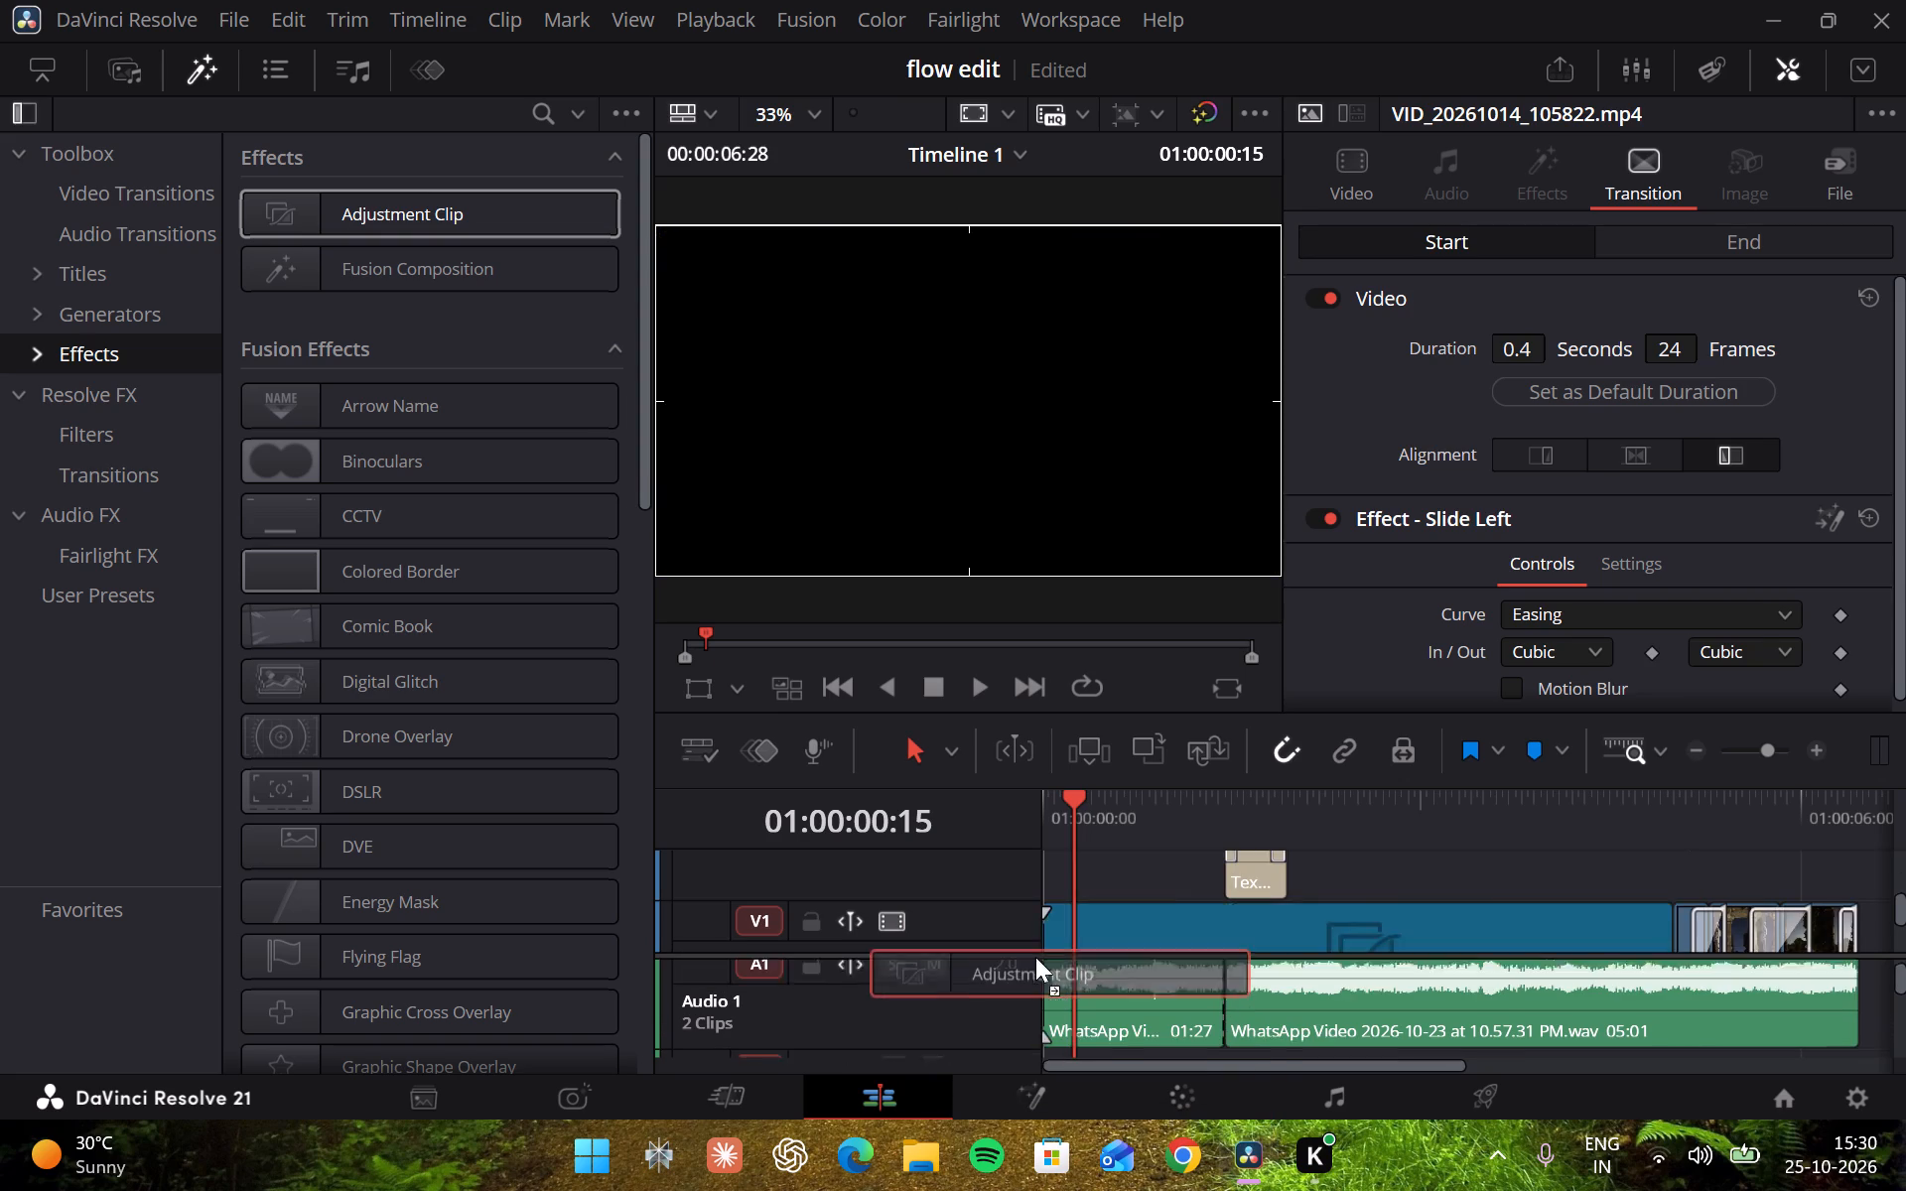
{"action": "left_click_drag", "start_coordinate": [1035, 957], "coordinate": [1050, 877]}
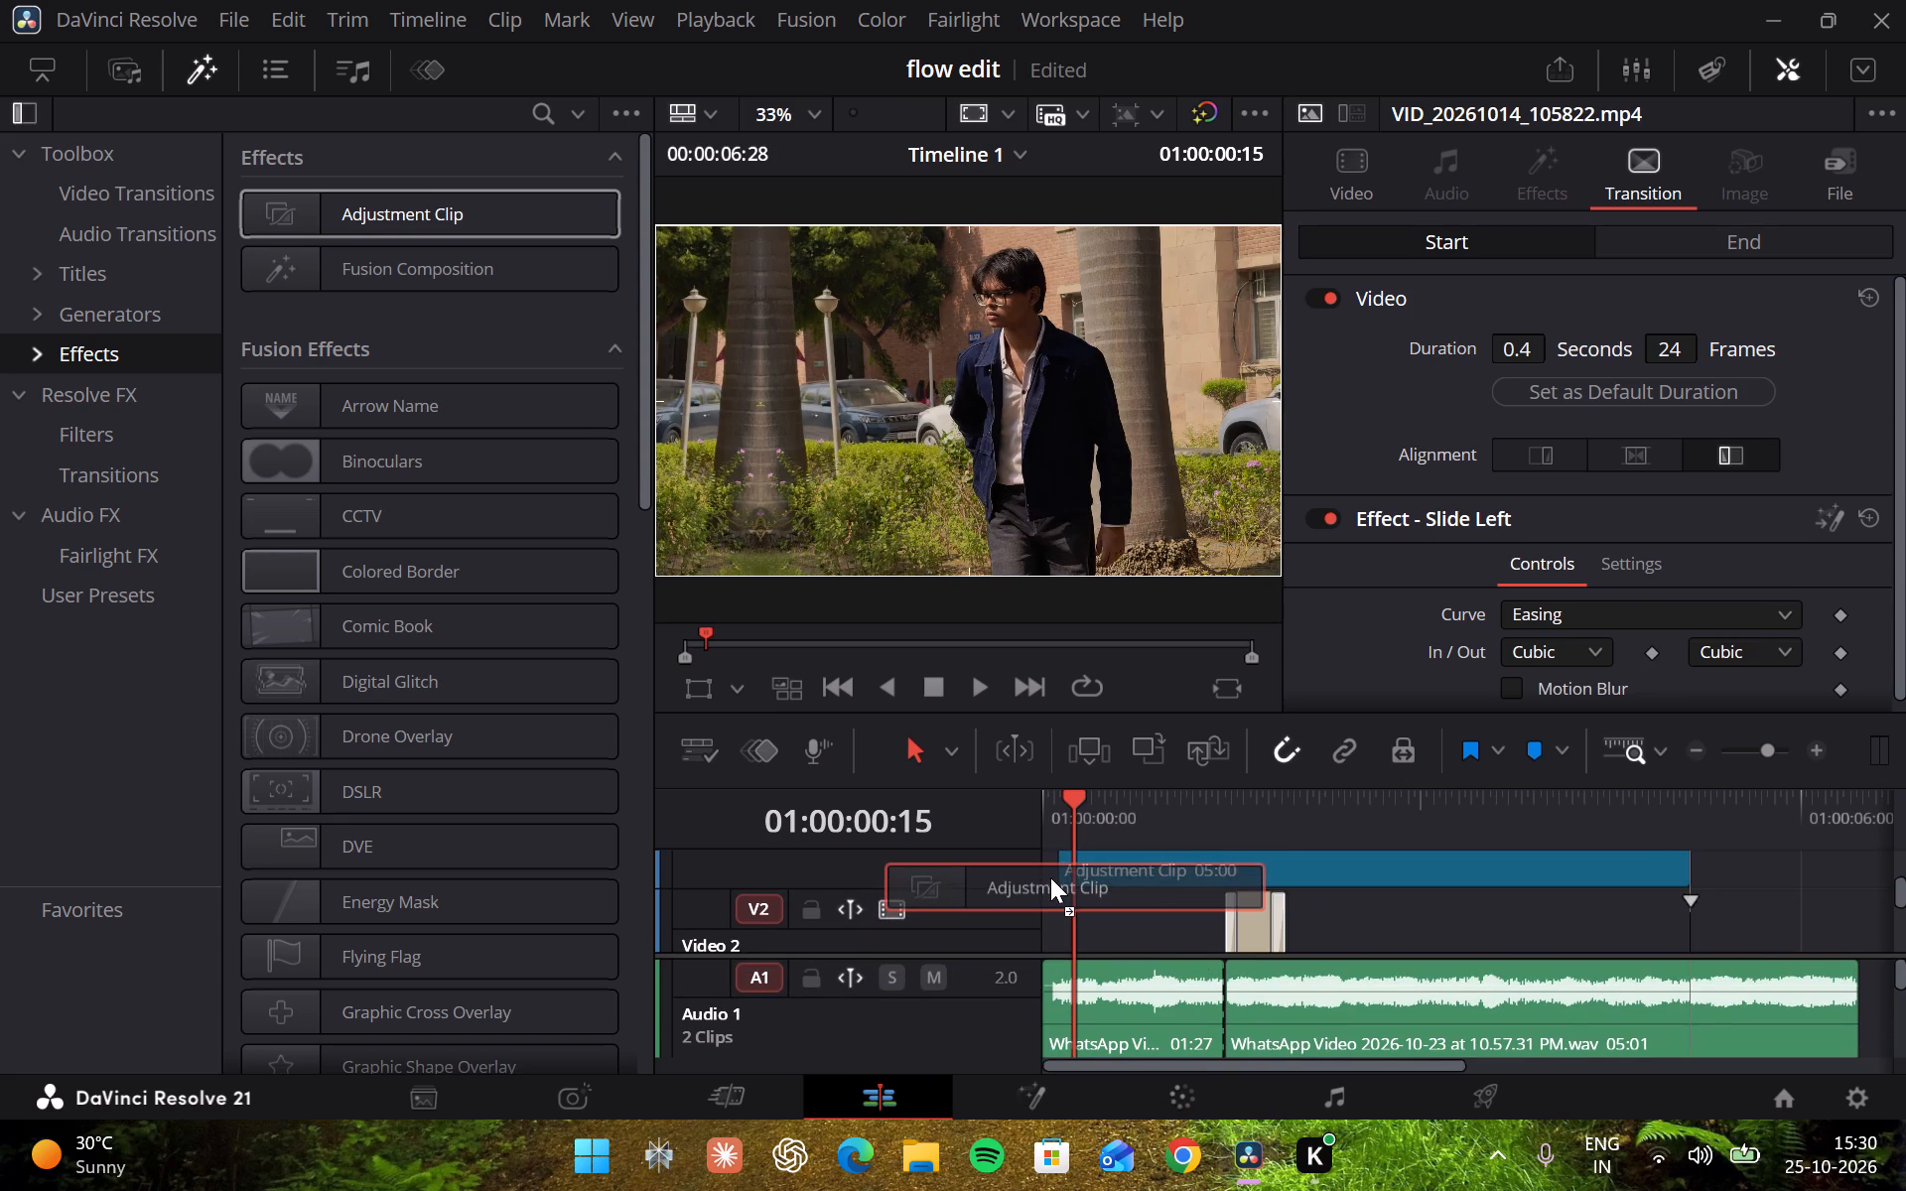
{"action": "left_click_drag", "start_coordinate": [1050, 877], "coordinate": [1043, 875]}
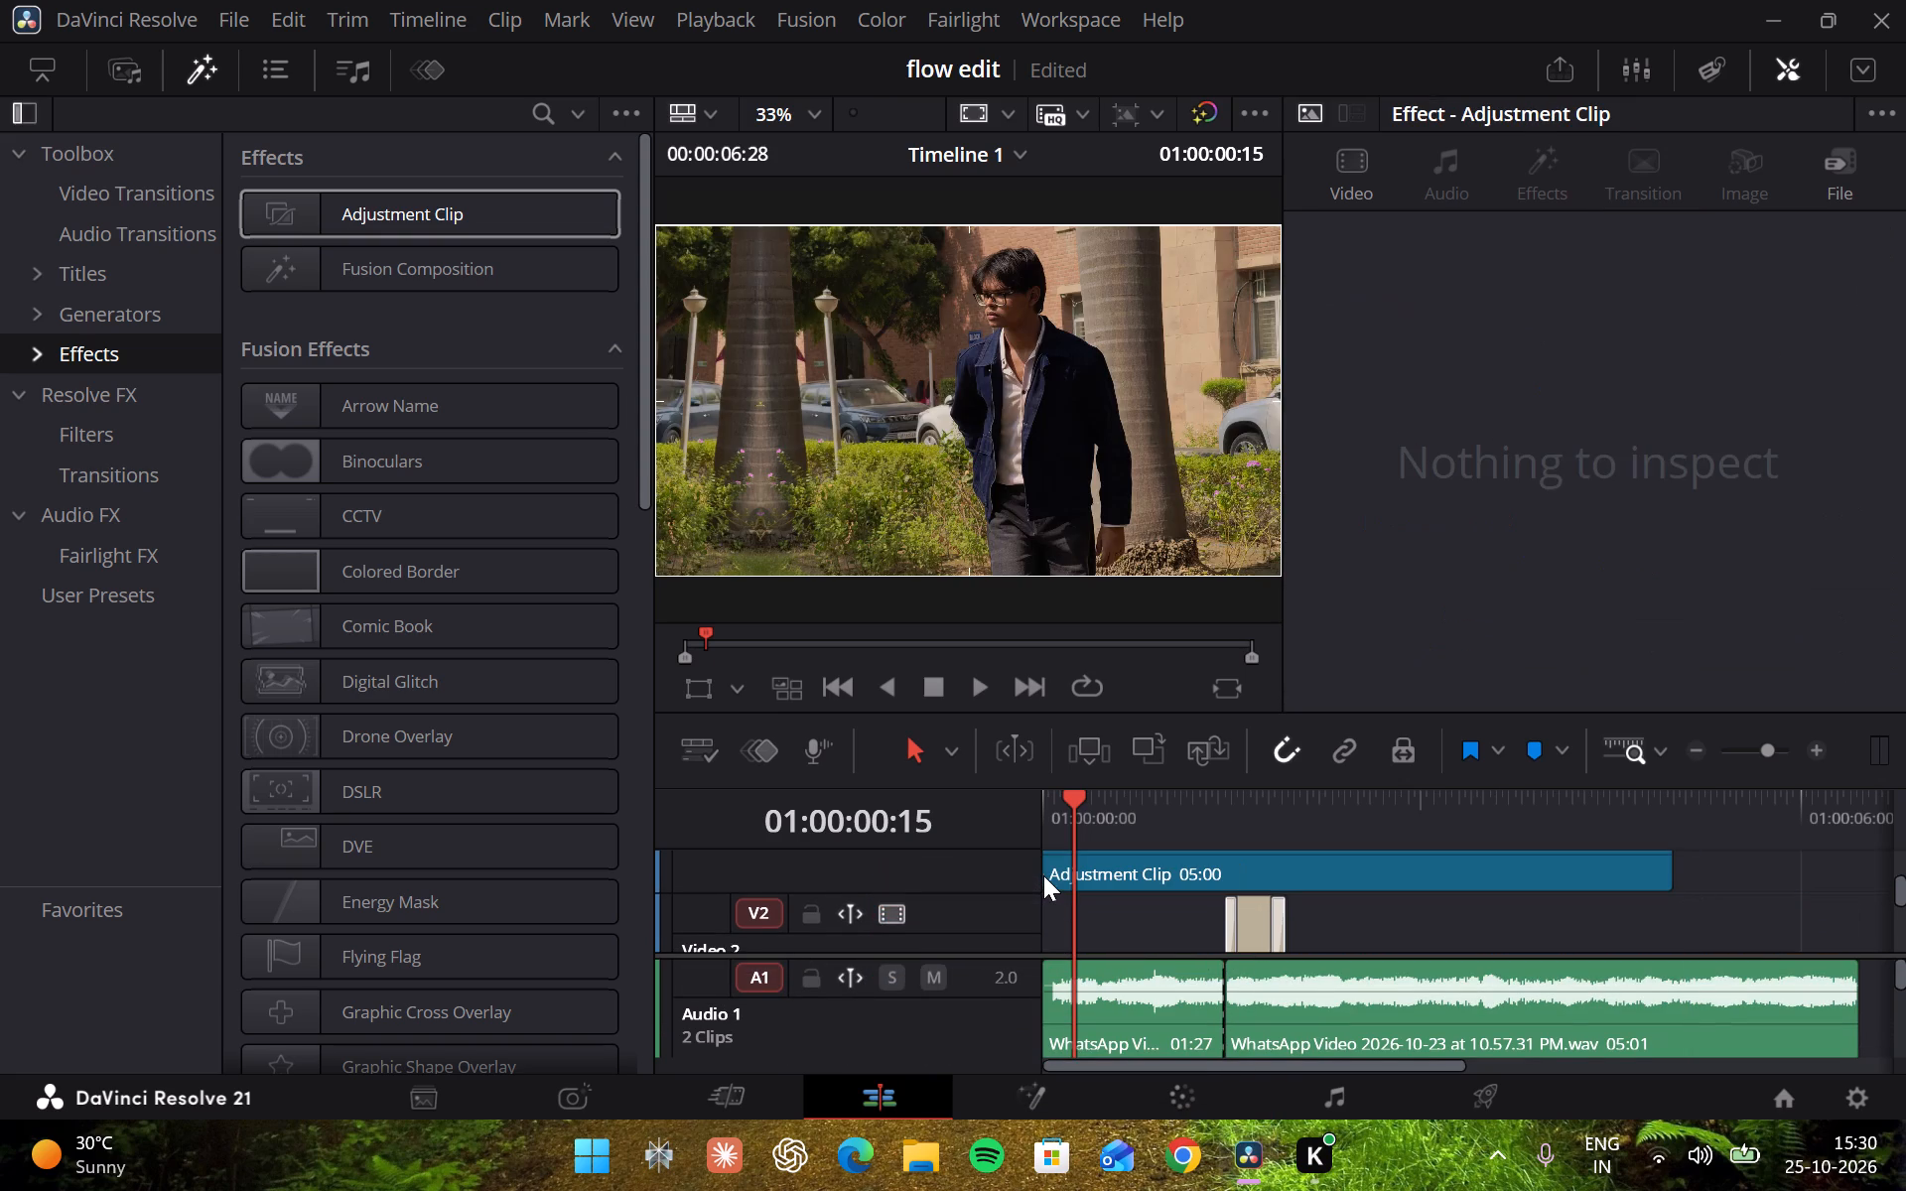
Open the Adjustment Clip in Fusion and add a Transform node between it and MediaOut1.
{"action": "left_click", "coordinate": [1075, 872]}
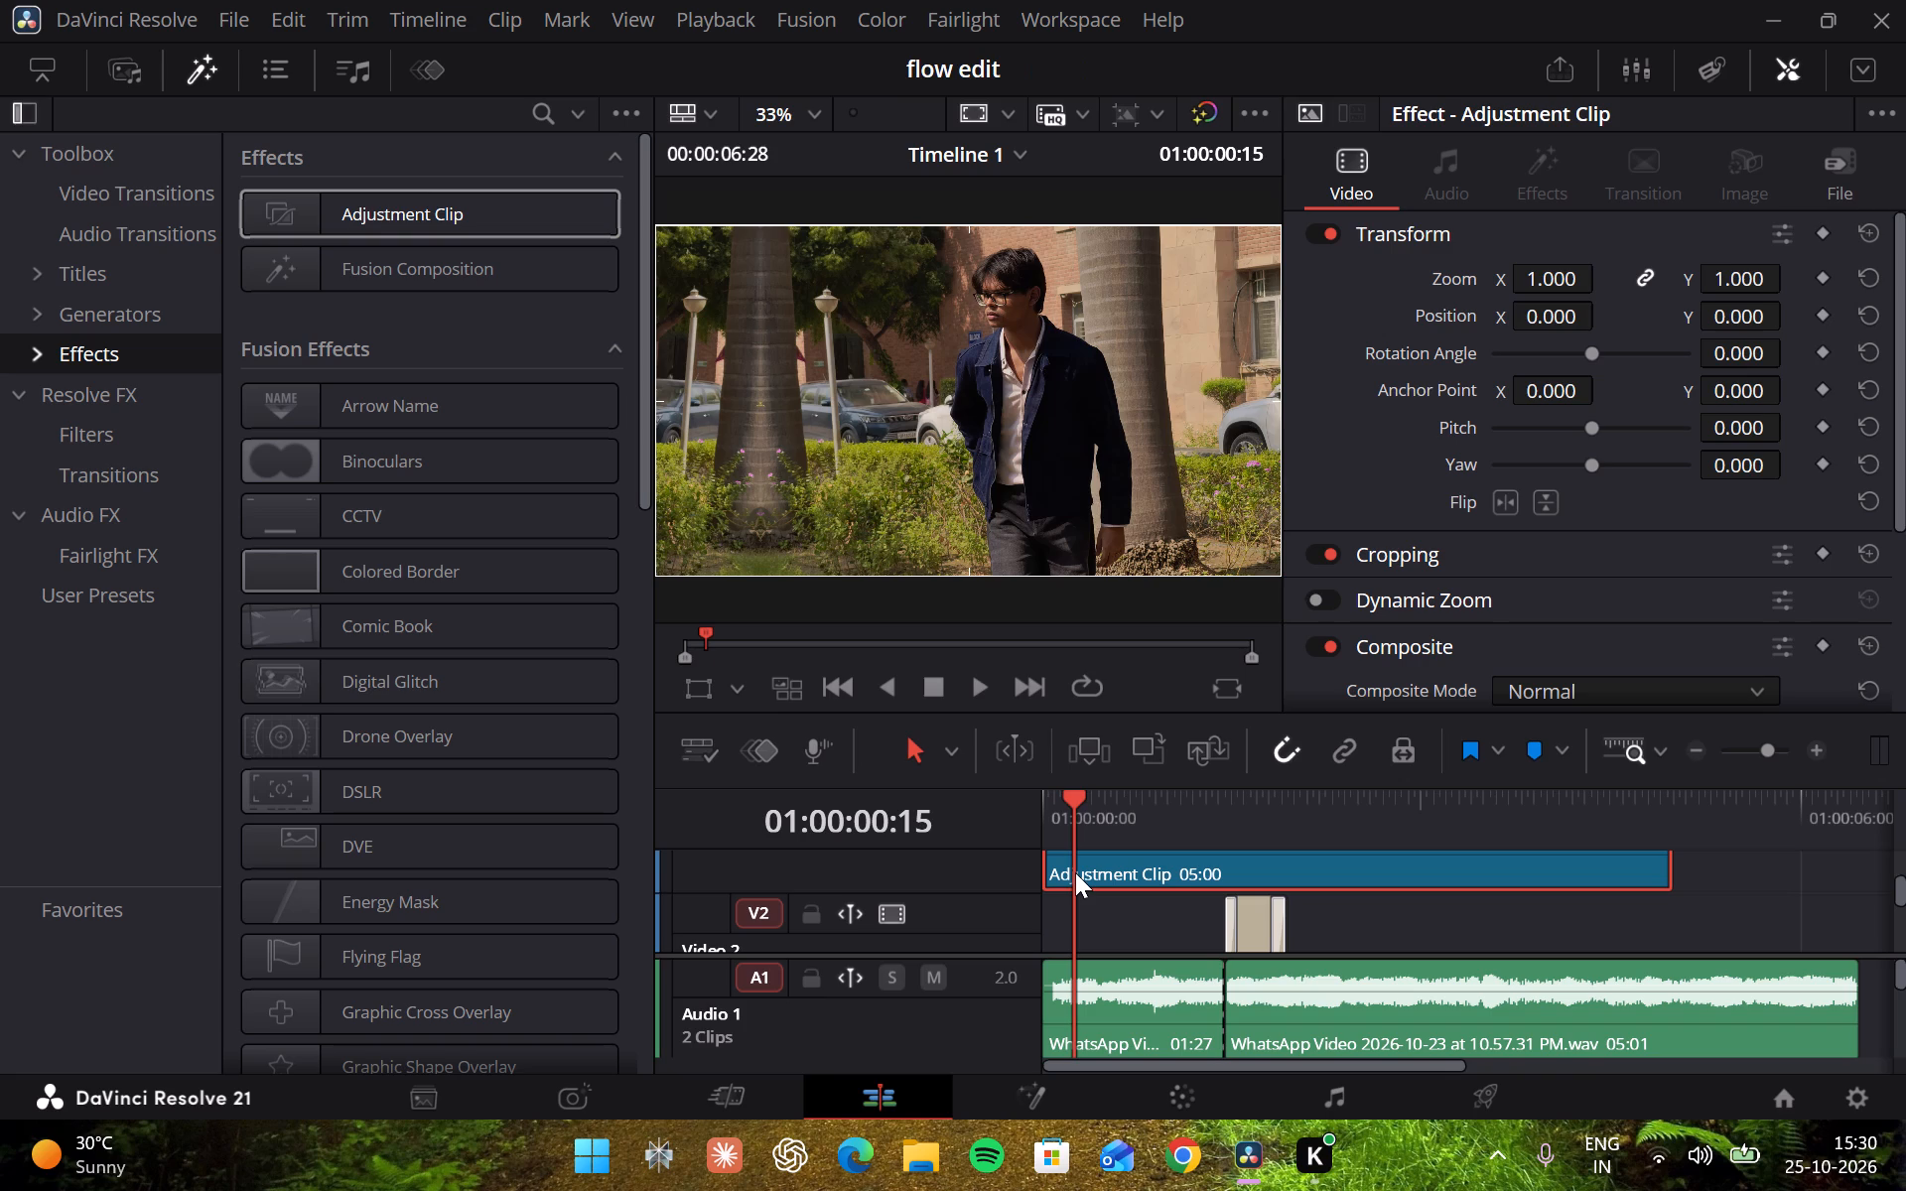
{"action": "left_click", "coordinate": [1075, 872]}
{"action": "right_click", "coordinate": [1177, 865]}
{"action": "left_click", "coordinate": [1225, 667]}
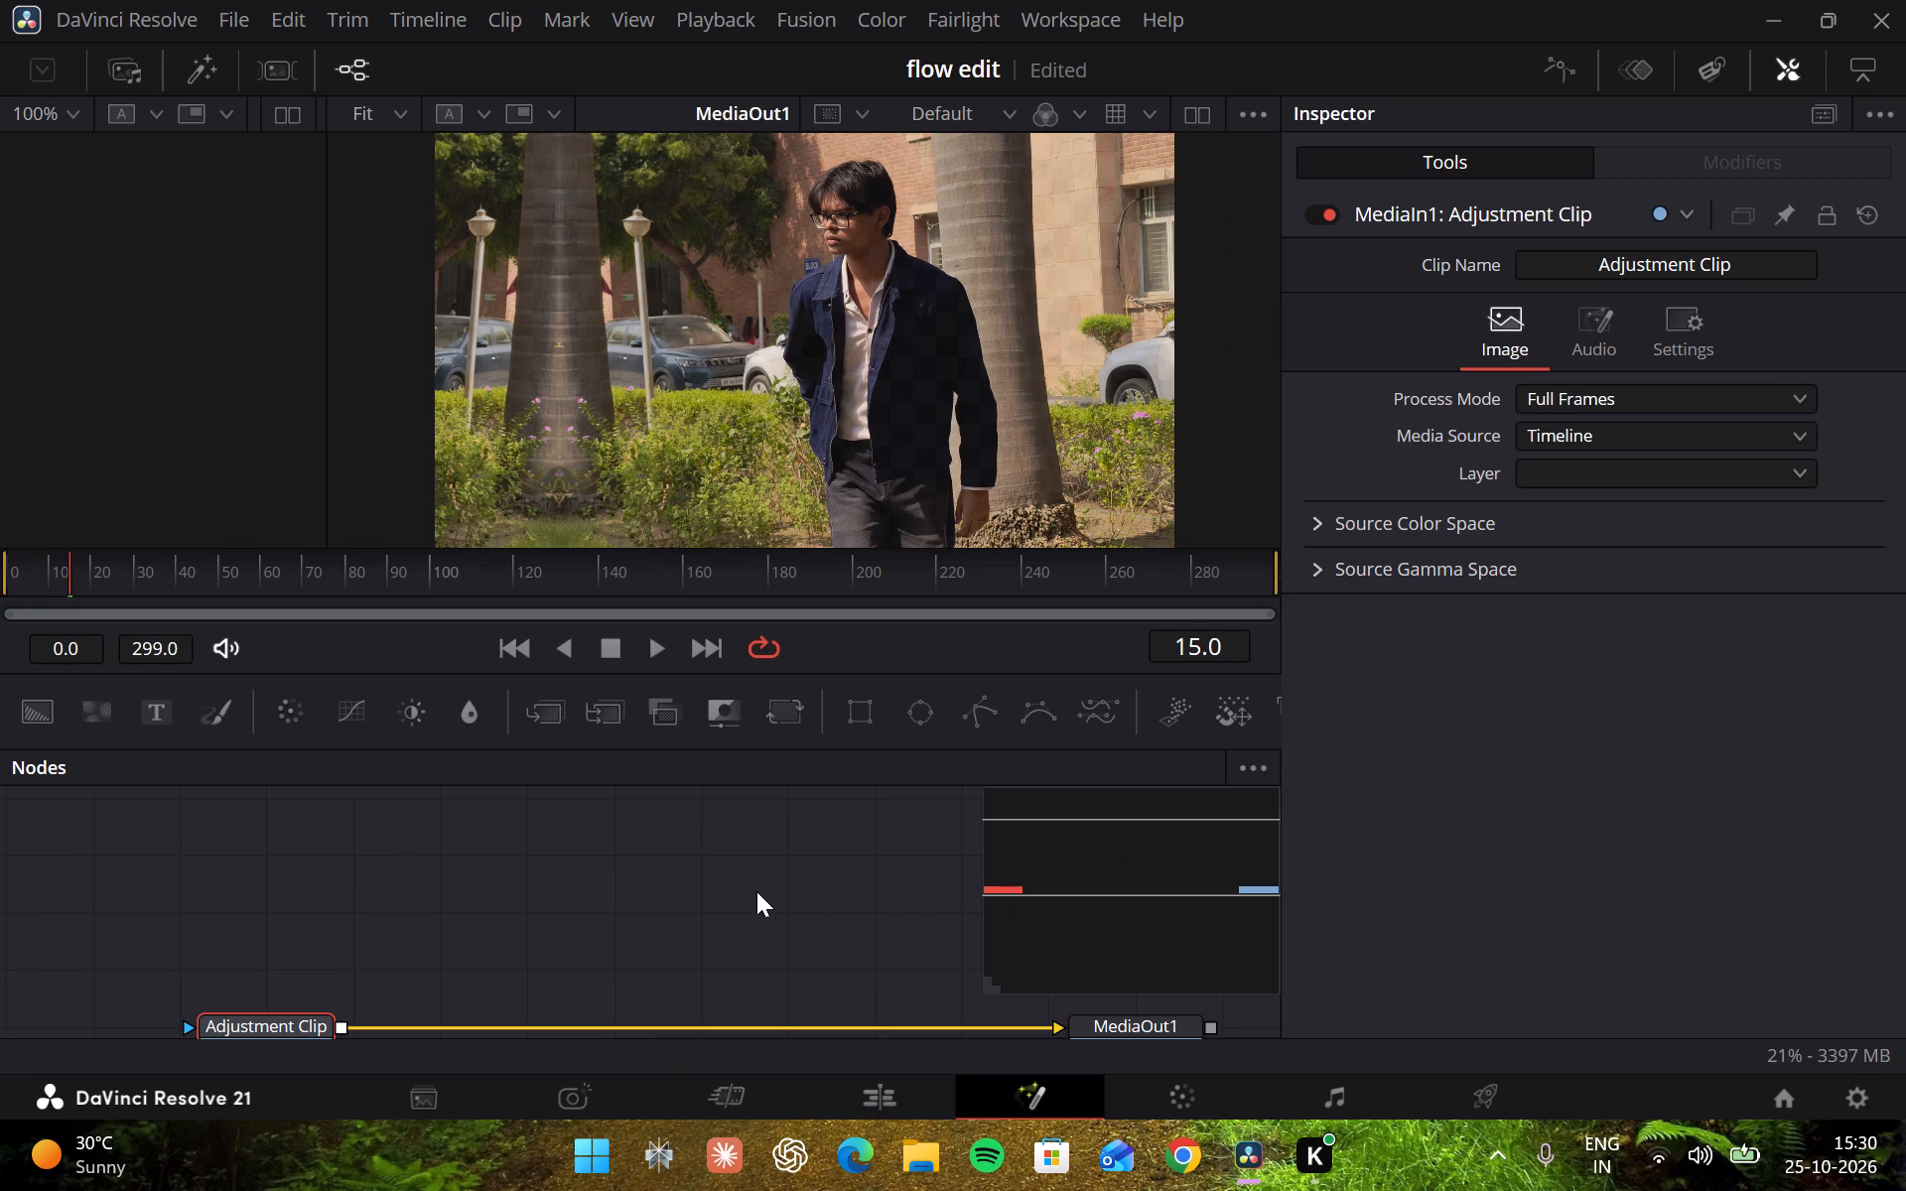
{"action": "left_click", "coordinate": [766, 712]}
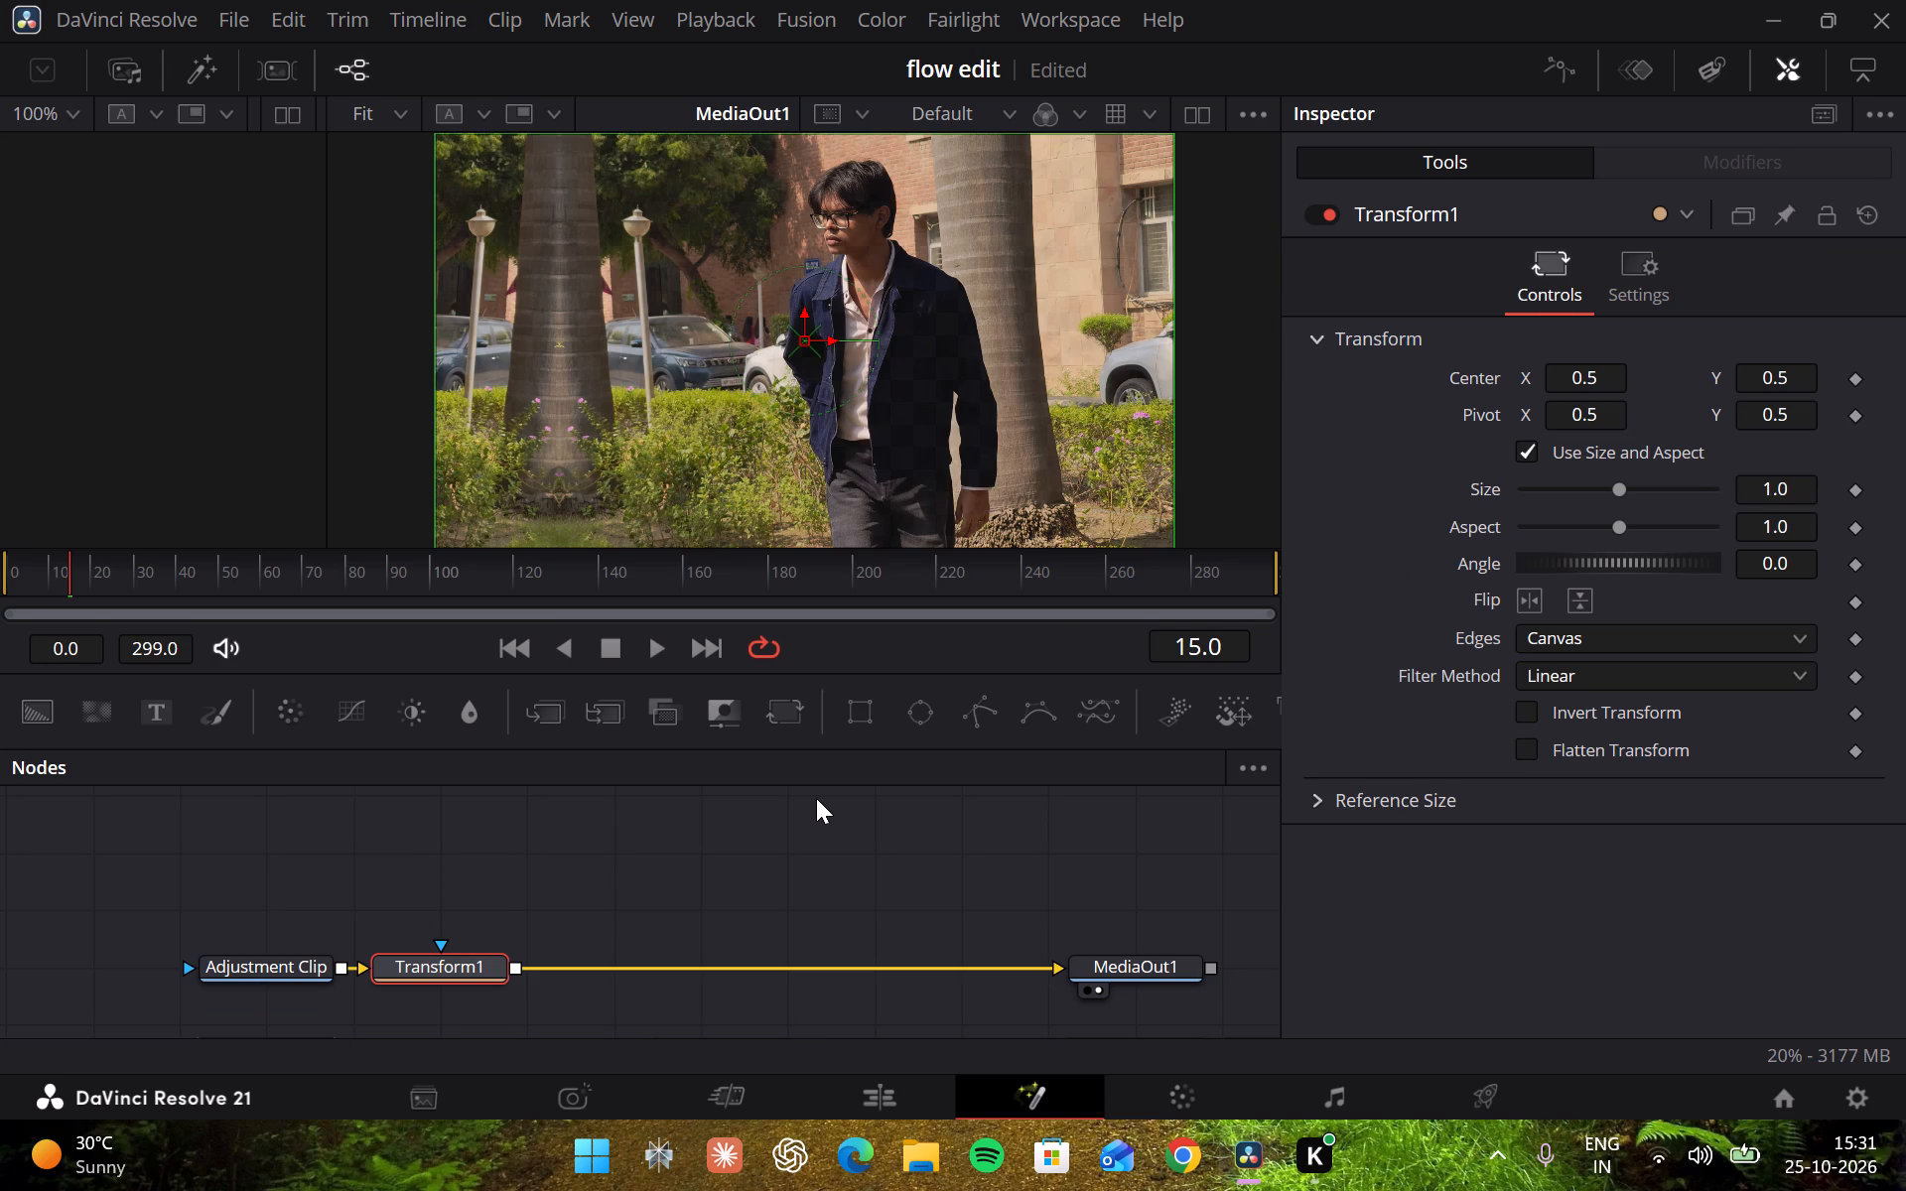
Scrub the Adjustment Clip's composition to examine the change from the opening clip to the tower shot, stopping at frame 56.
{"action": "left_click", "coordinate": [1111, 576]}
{"action": "left_click", "coordinate": [1111, 576]}
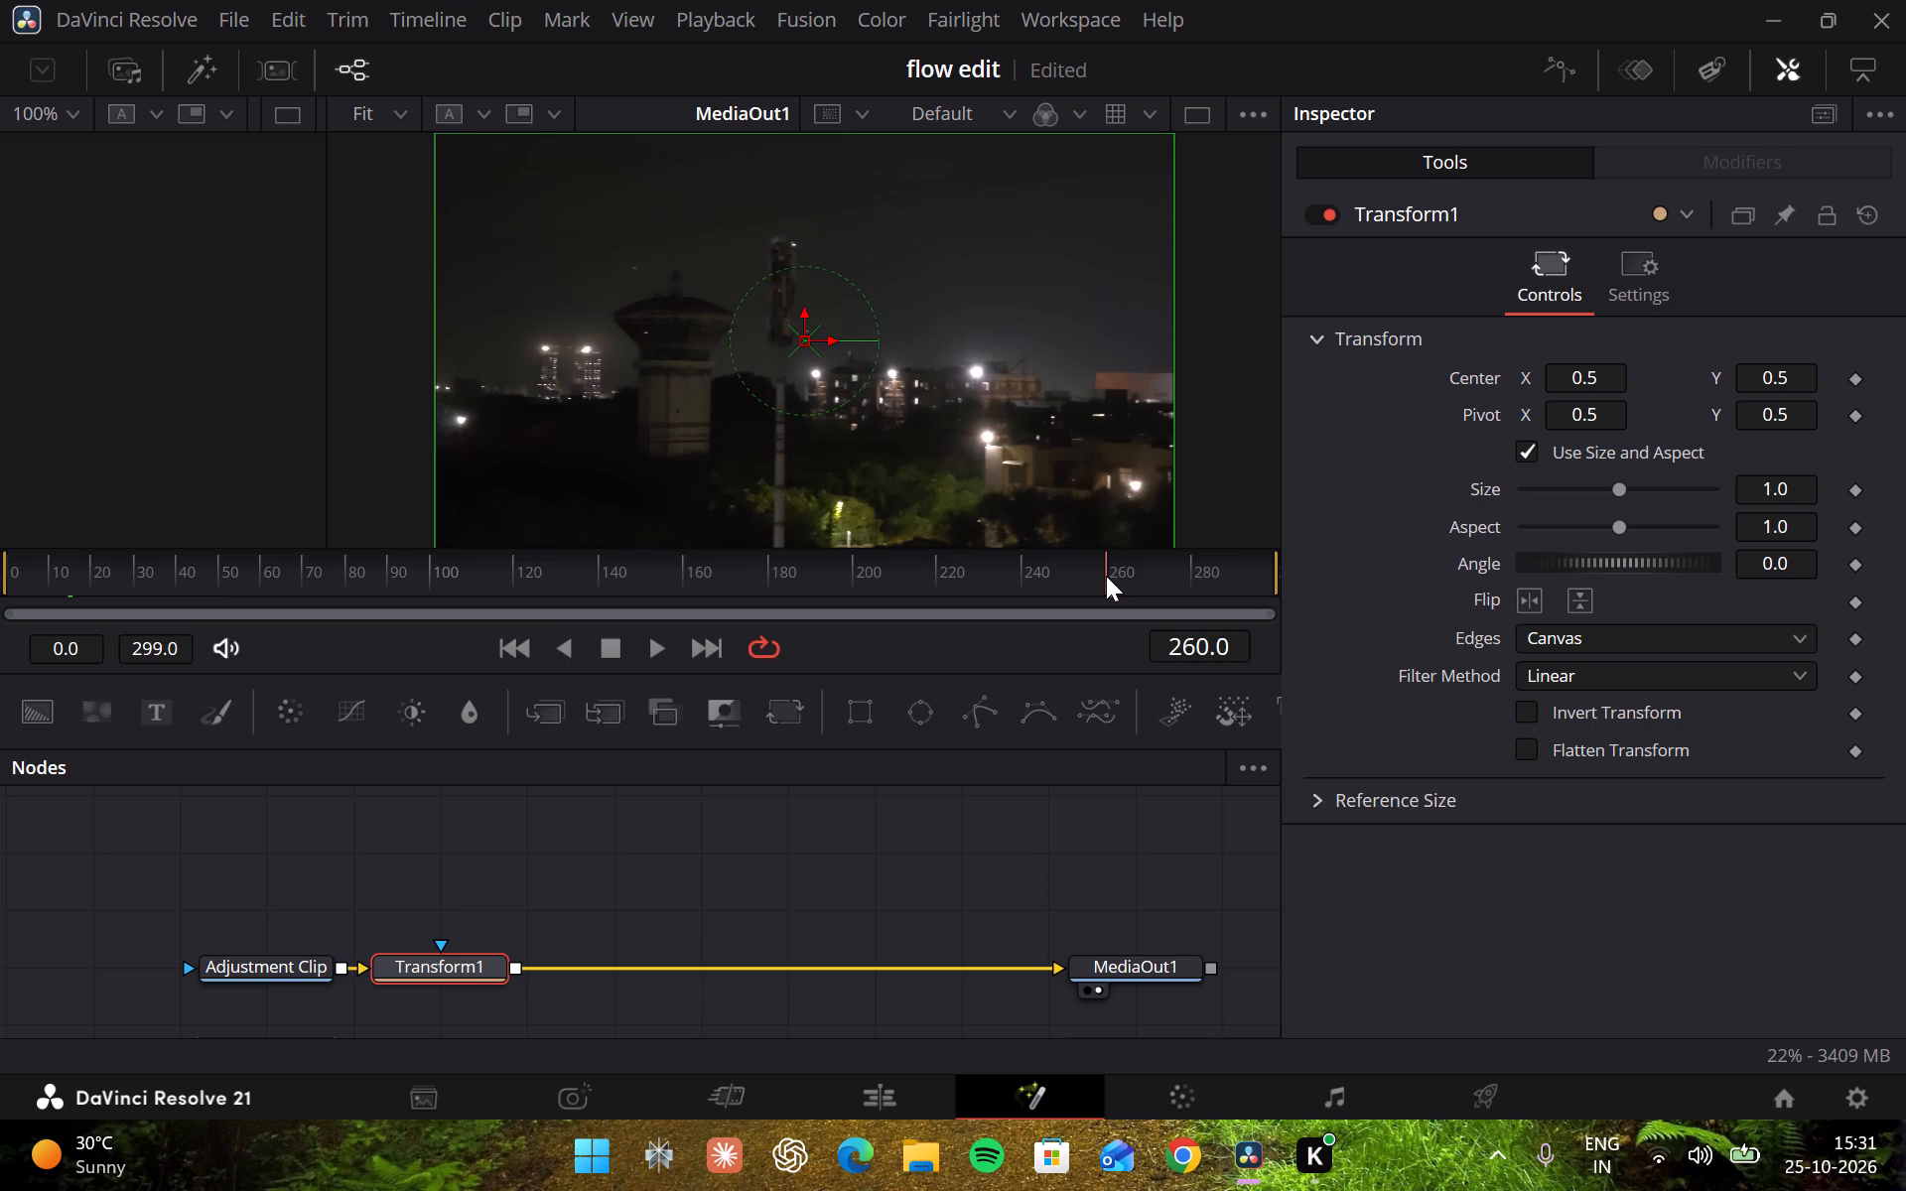
{"action": "left_click", "coordinate": [32, 580]}
{"action": "left_click_drag", "start_coordinate": [32, 580], "coordinate": [56, 584]}
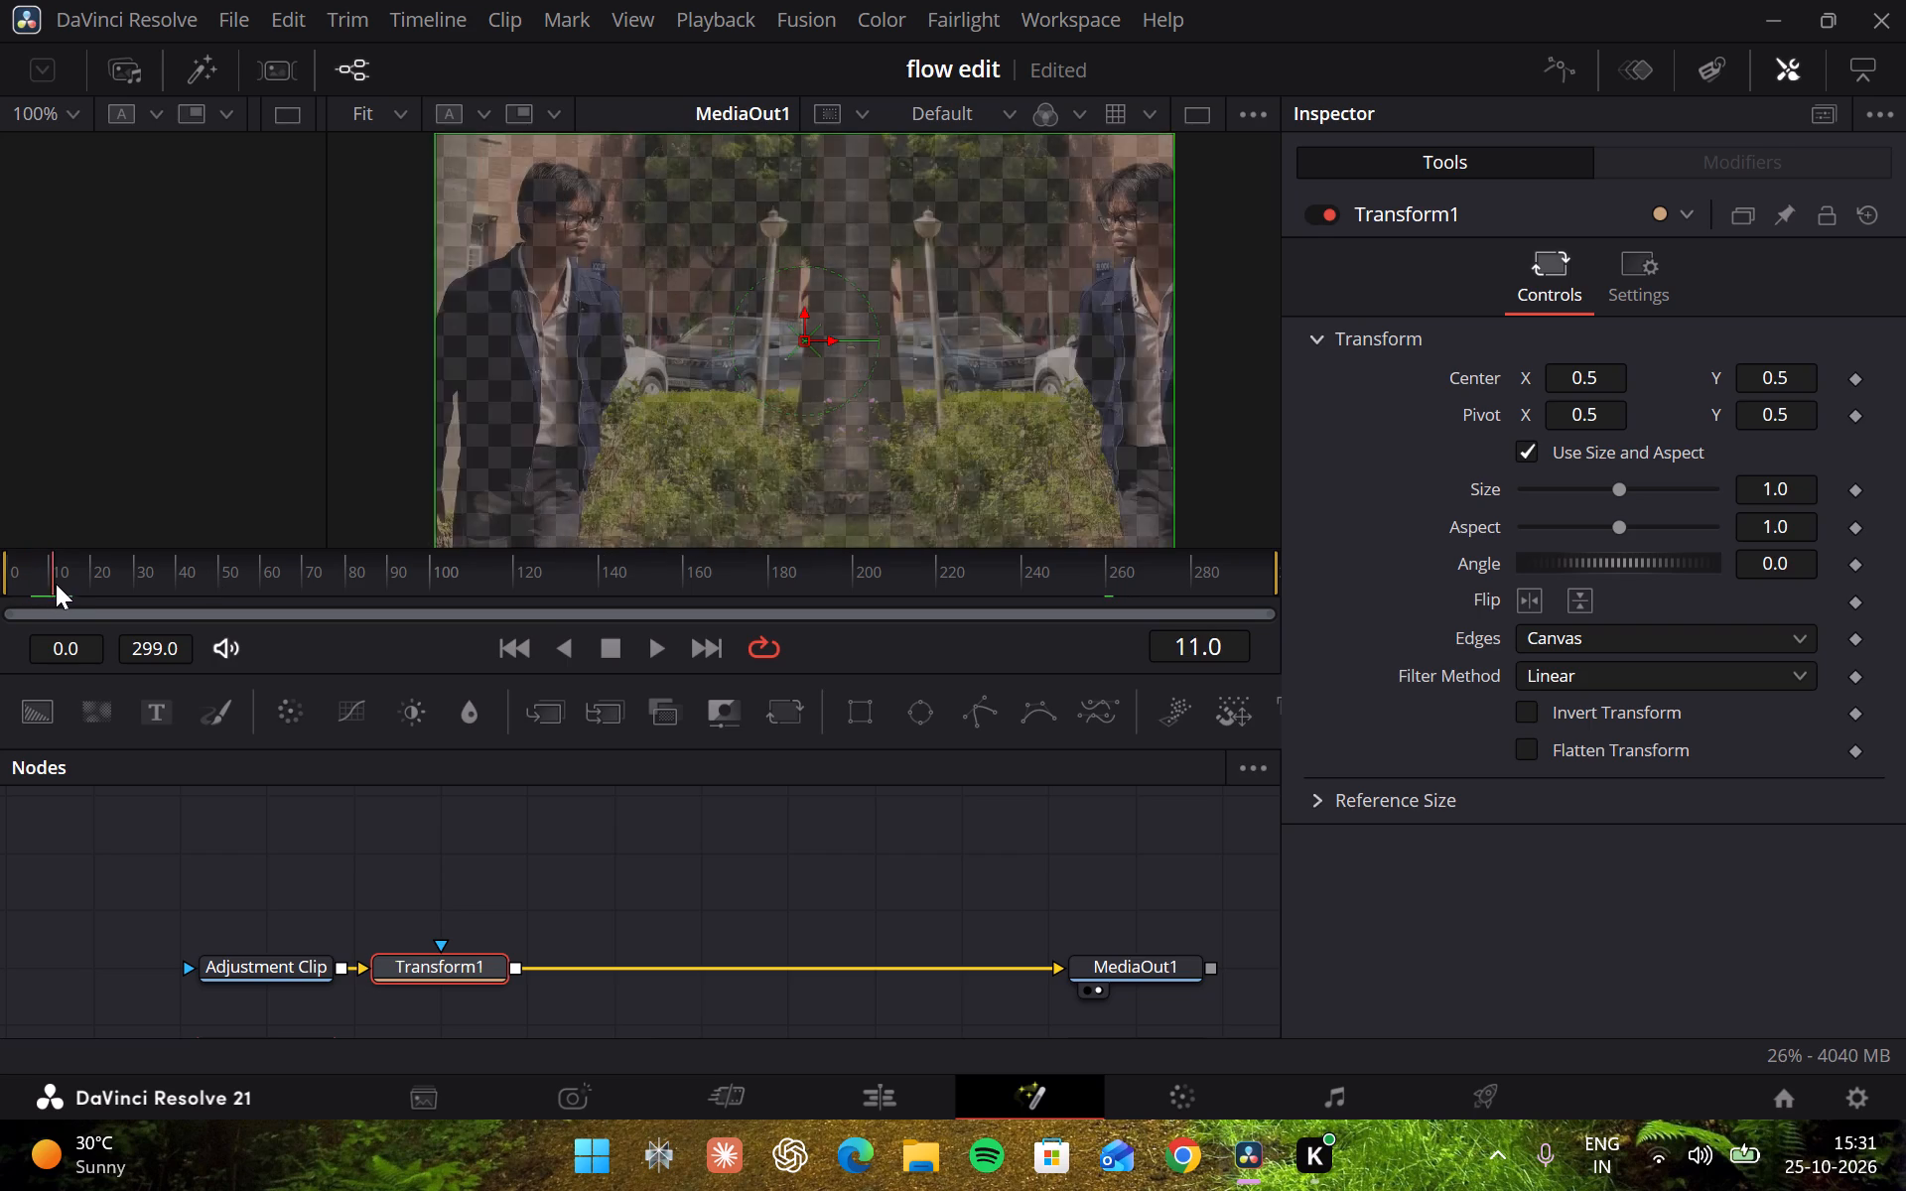
{"action": "left_click_drag", "start_coordinate": [56, 584], "coordinate": [132, 585]}
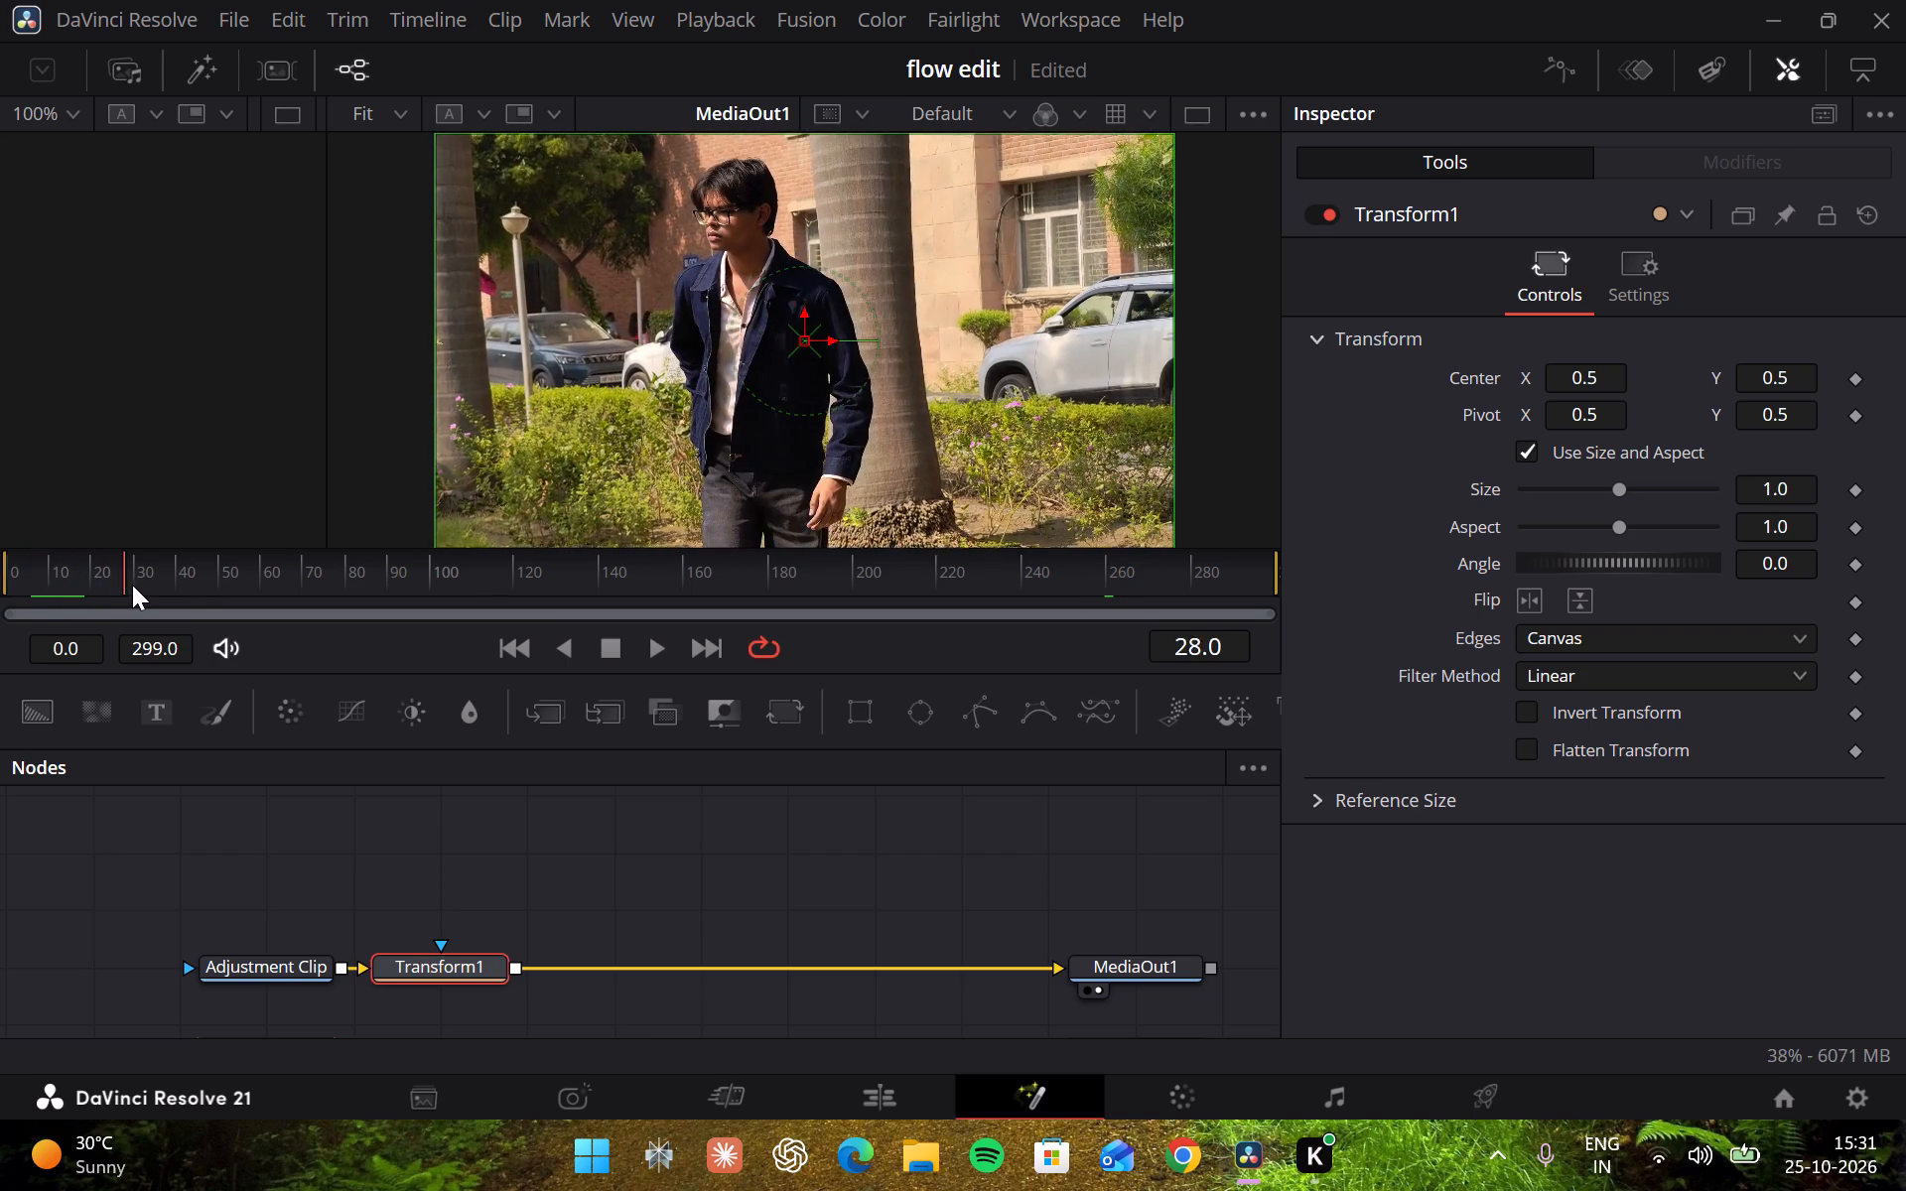
{"action": "left_click_drag", "start_coordinate": [132, 585], "coordinate": [293, 571]}
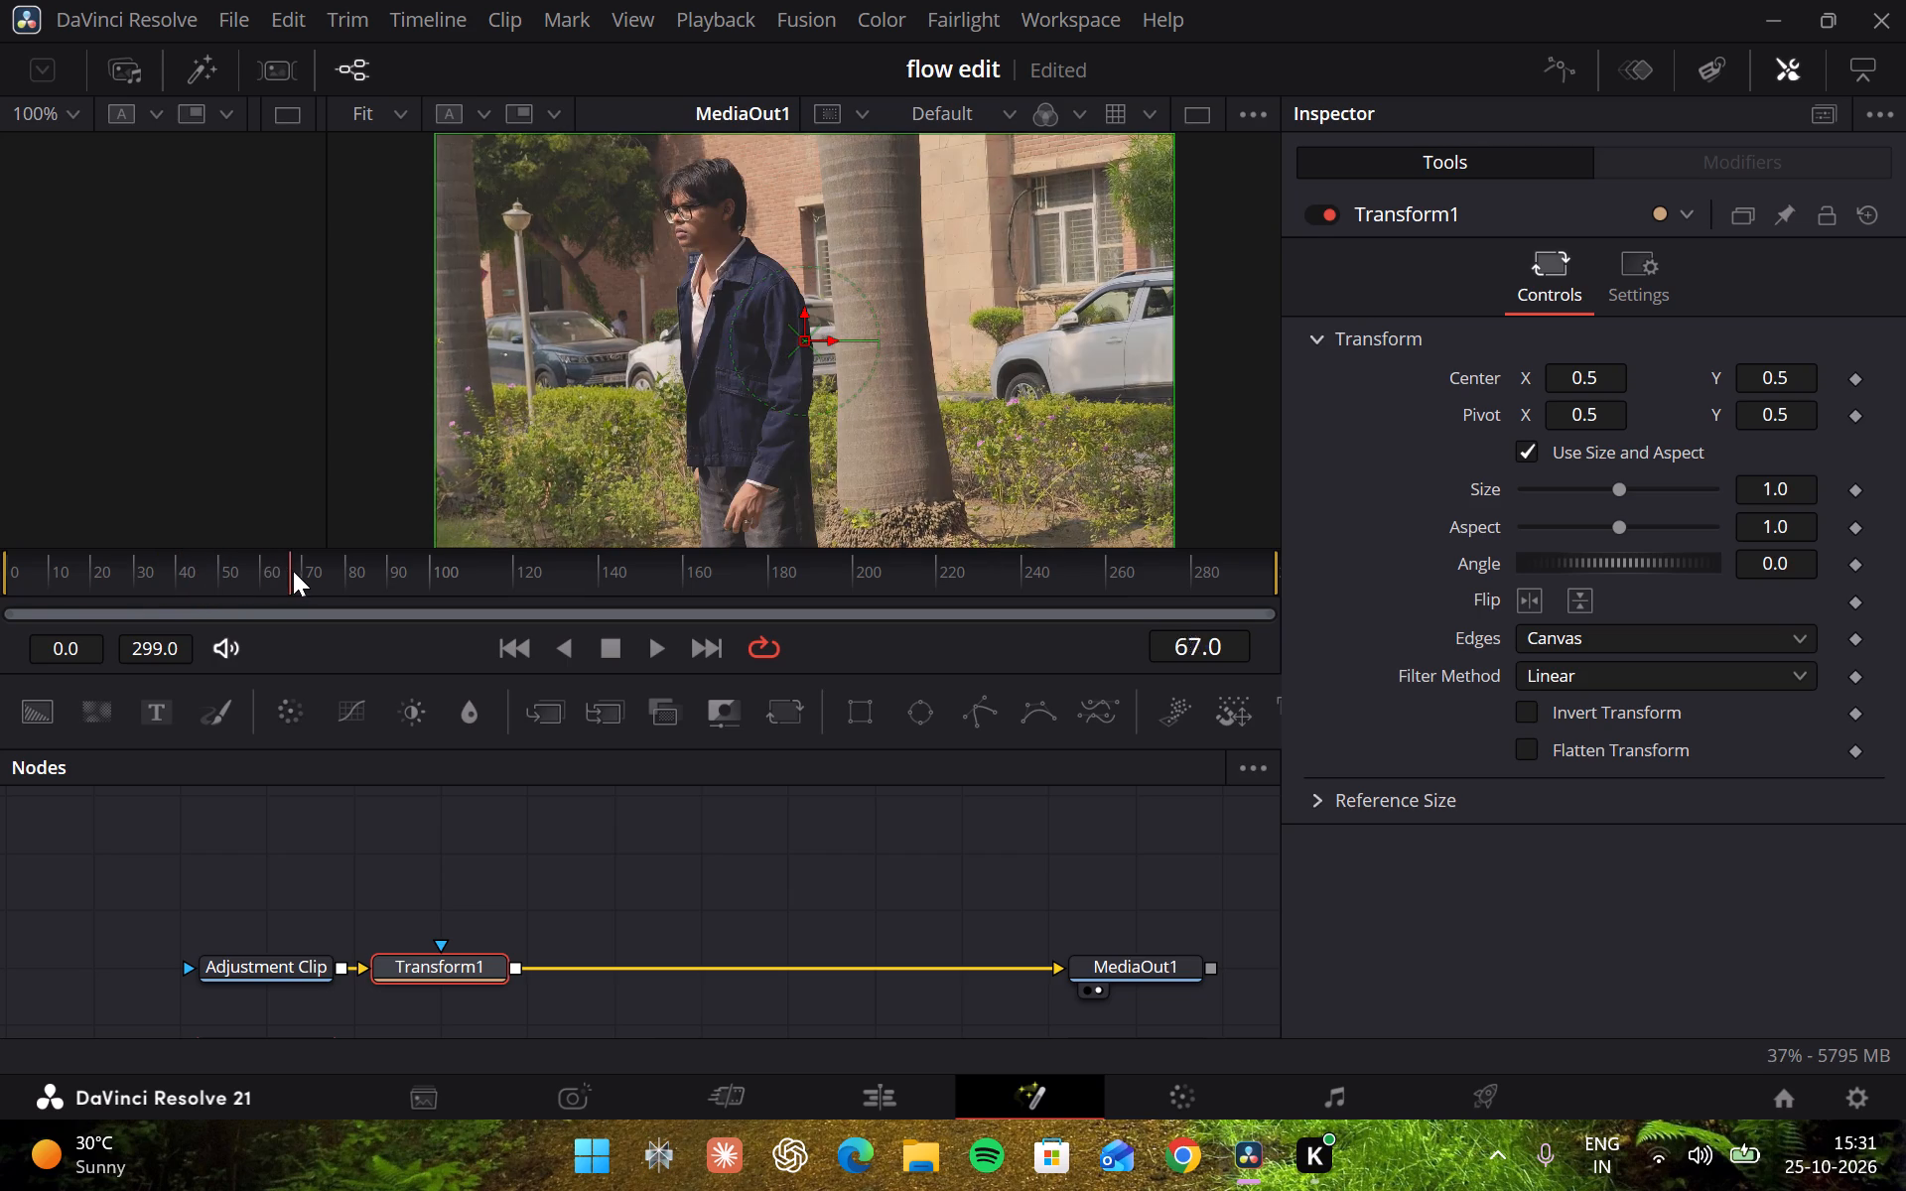
{"action": "left_click_drag", "start_coordinate": [293, 571], "coordinate": [298, 565]}
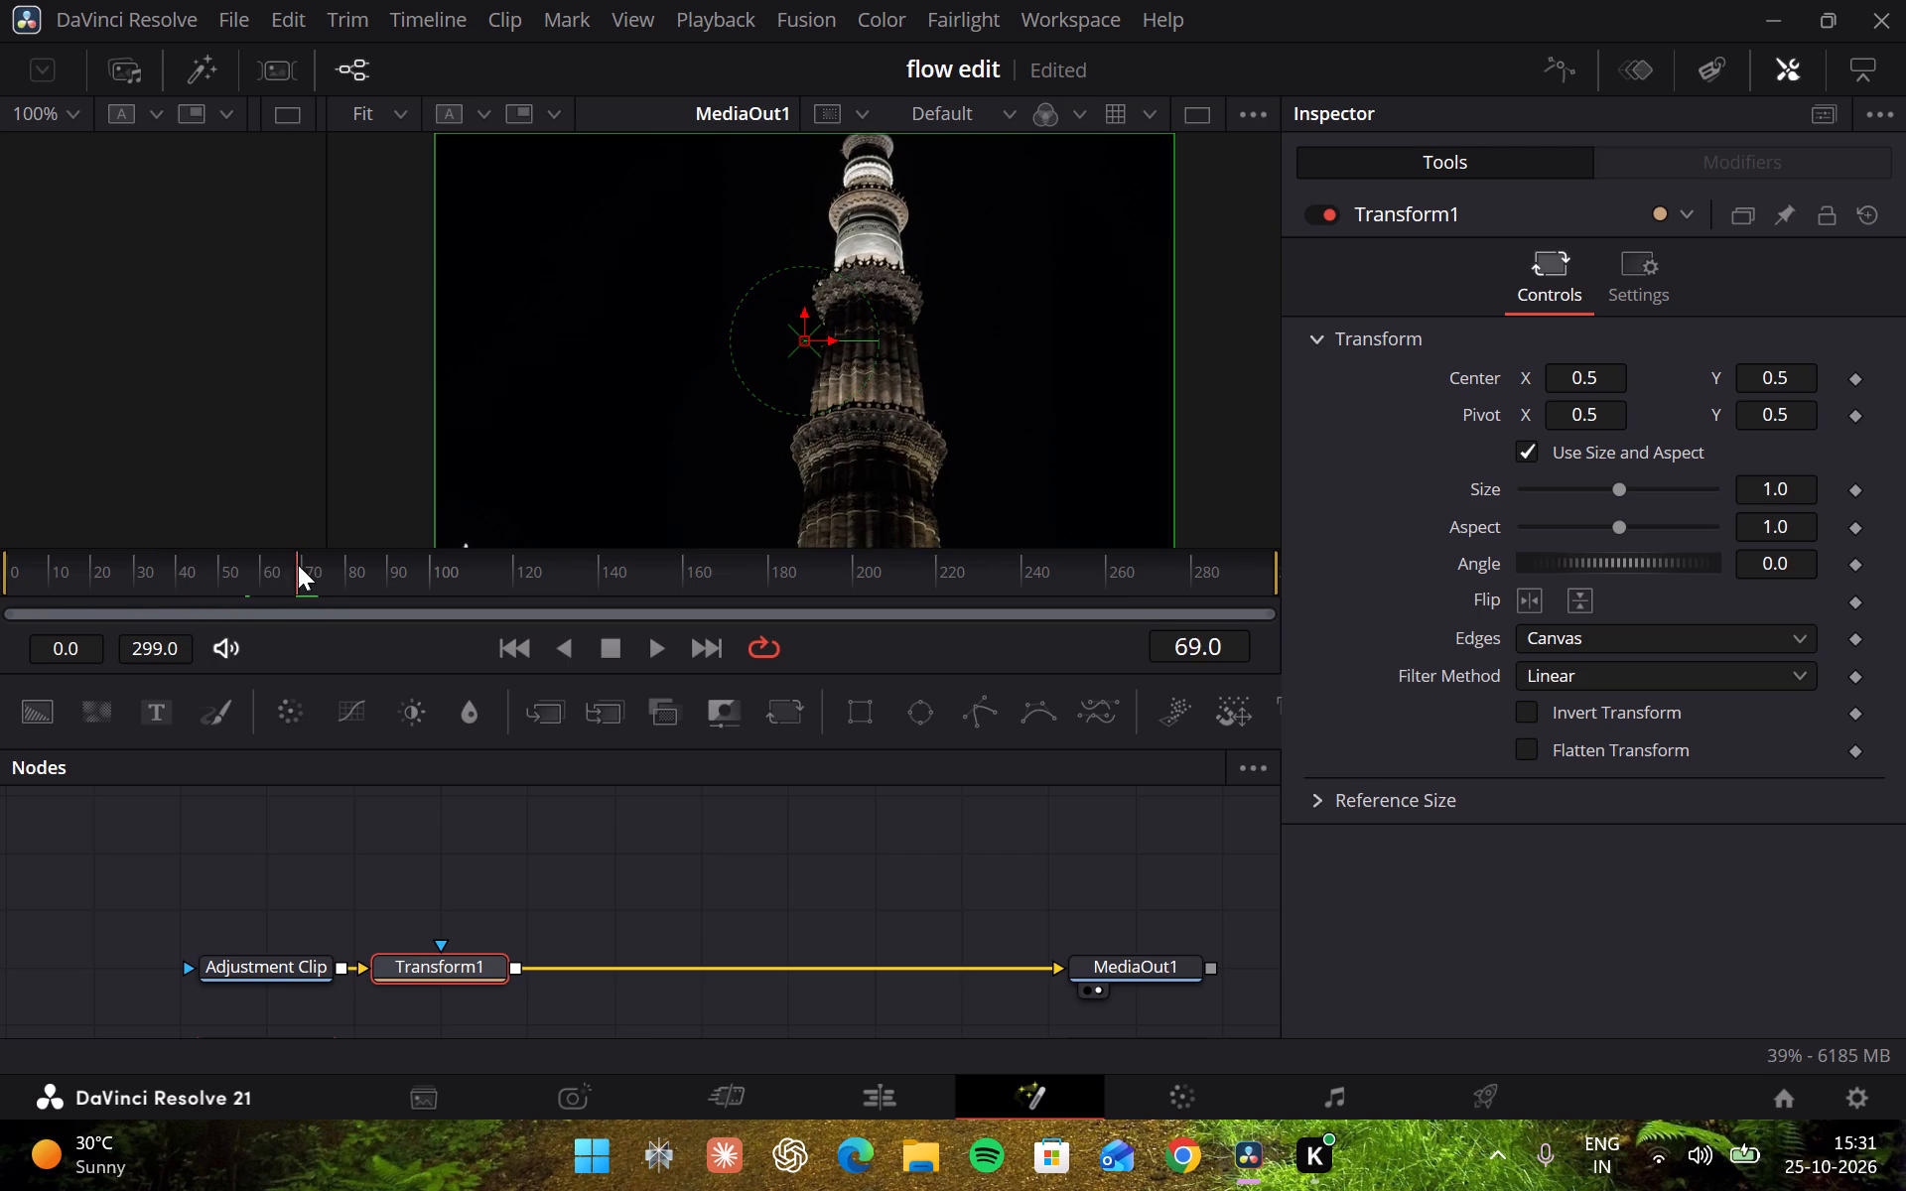
{"action": "left_click_drag", "start_coordinate": [298, 565], "coordinate": [265, 557]}
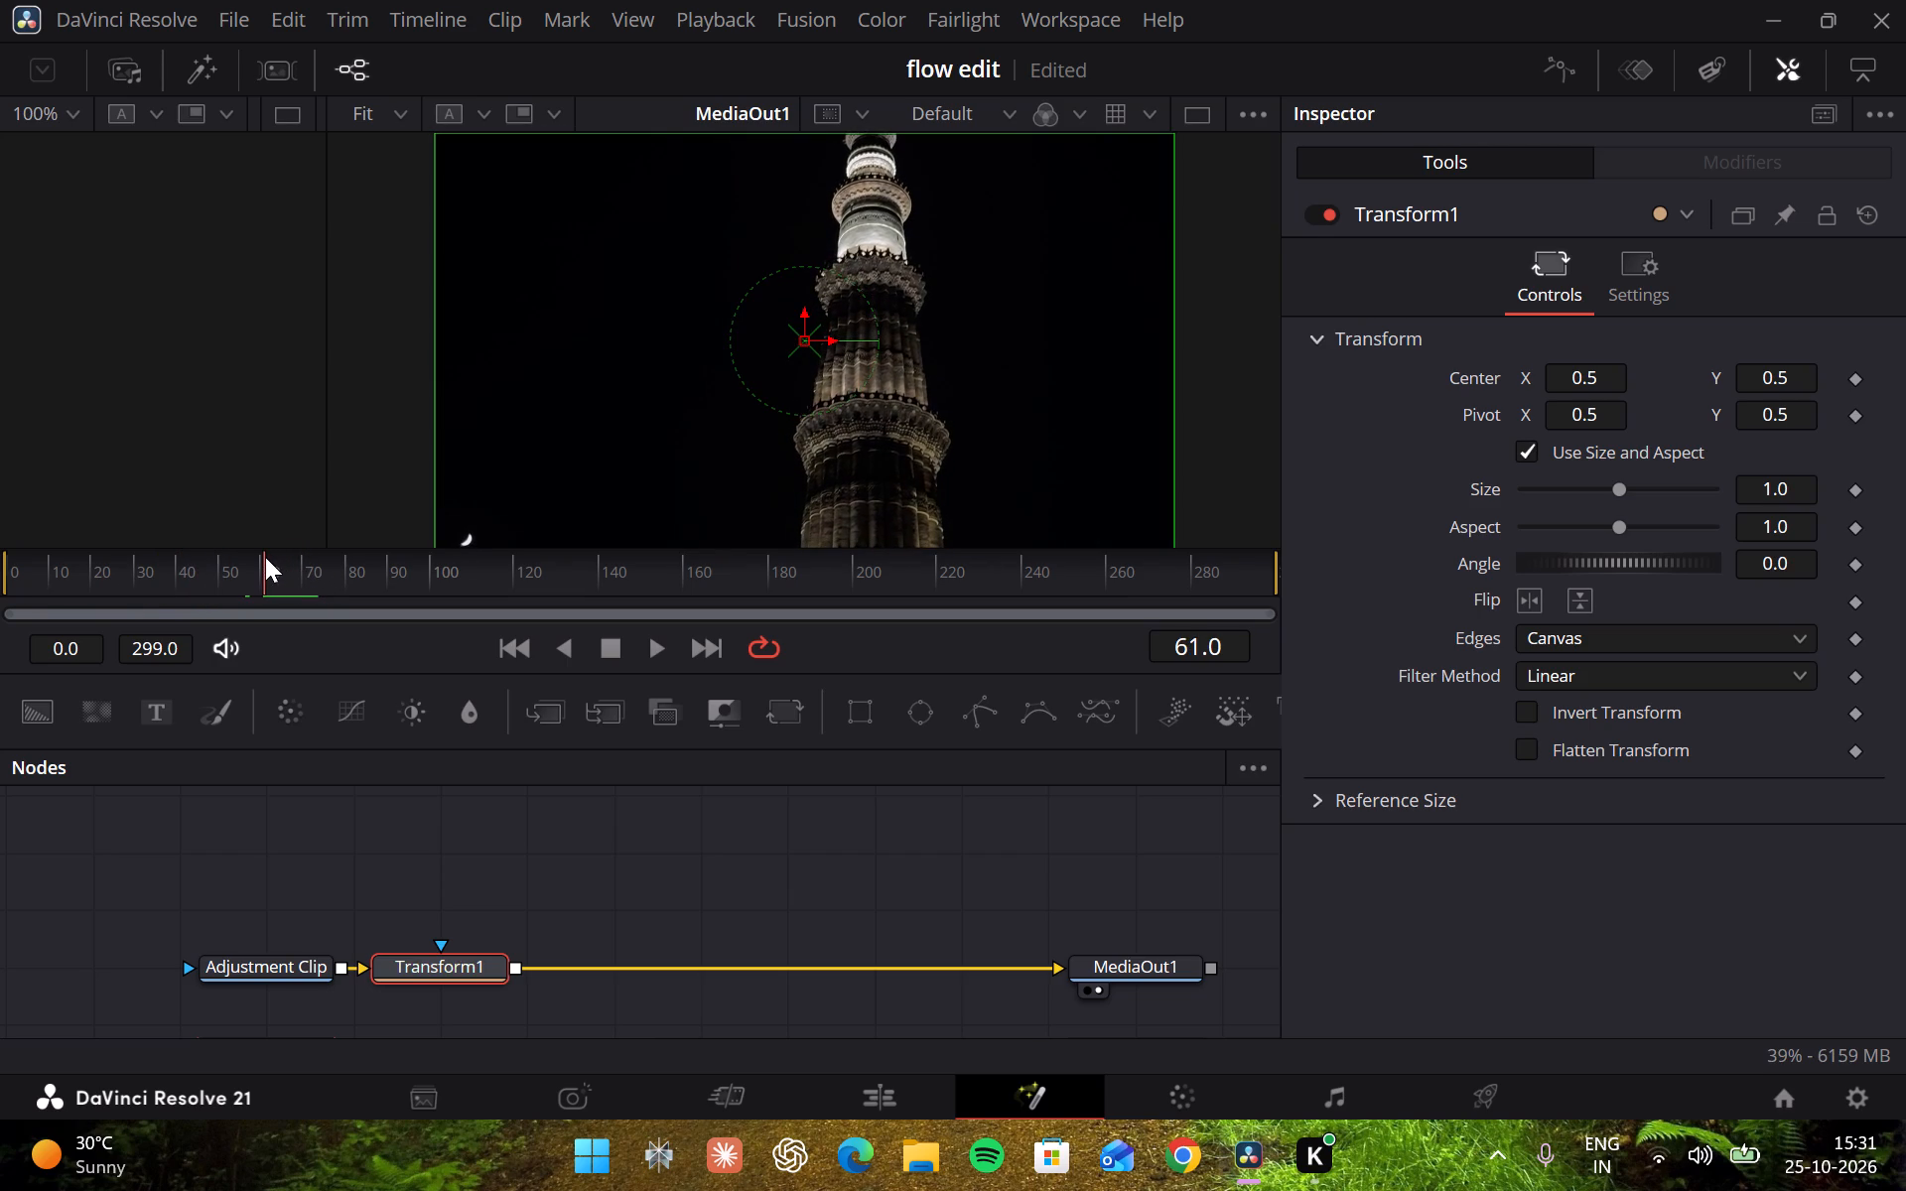
{"action": "left_click_drag", "start_coordinate": [265, 557], "coordinate": [243, 558]}
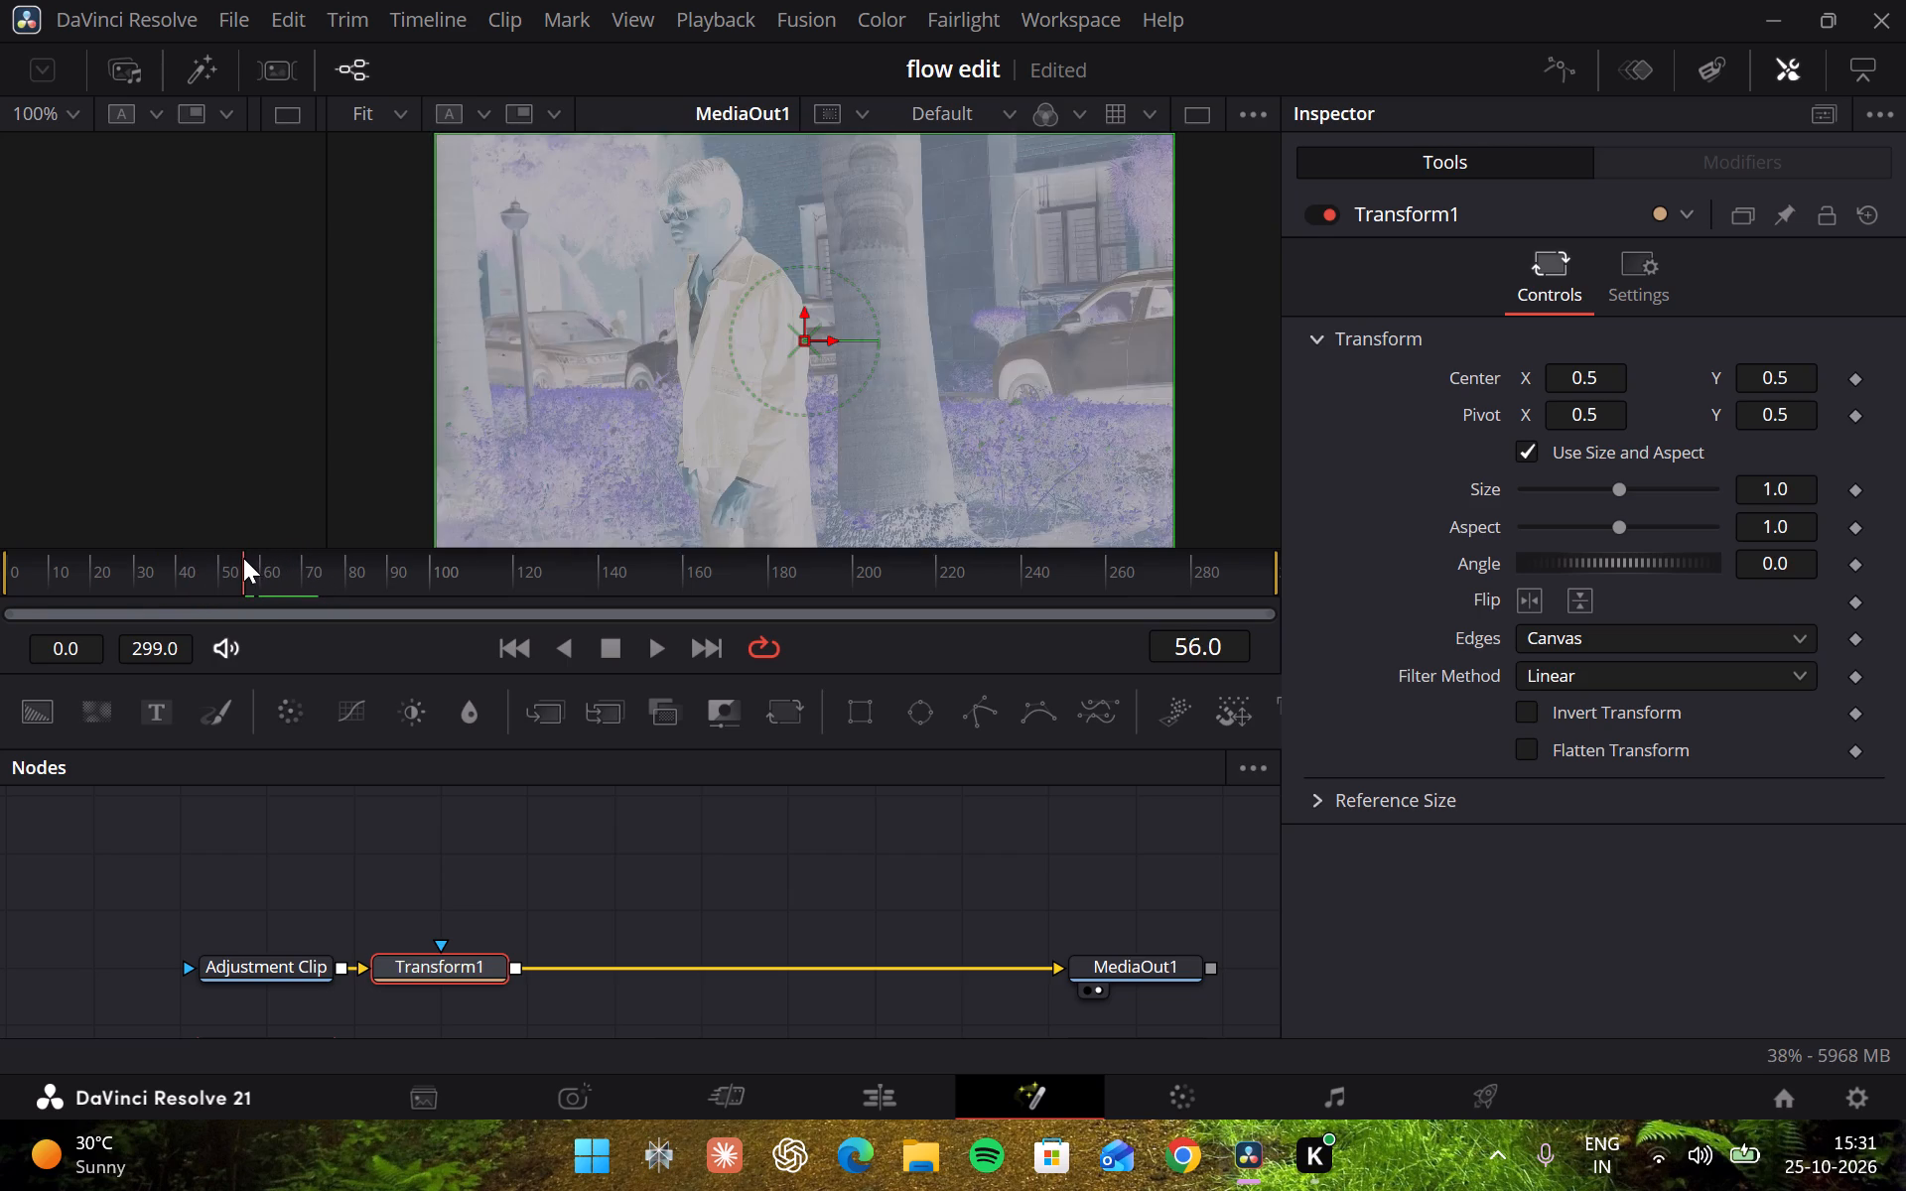
Scrub the composition around the change between the opening clip and the tower shot, comparing frames 48 to 87 and stopping at frame 50.
{"action": "left_click_drag", "start_coordinate": [243, 558], "coordinate": [224, 560]}
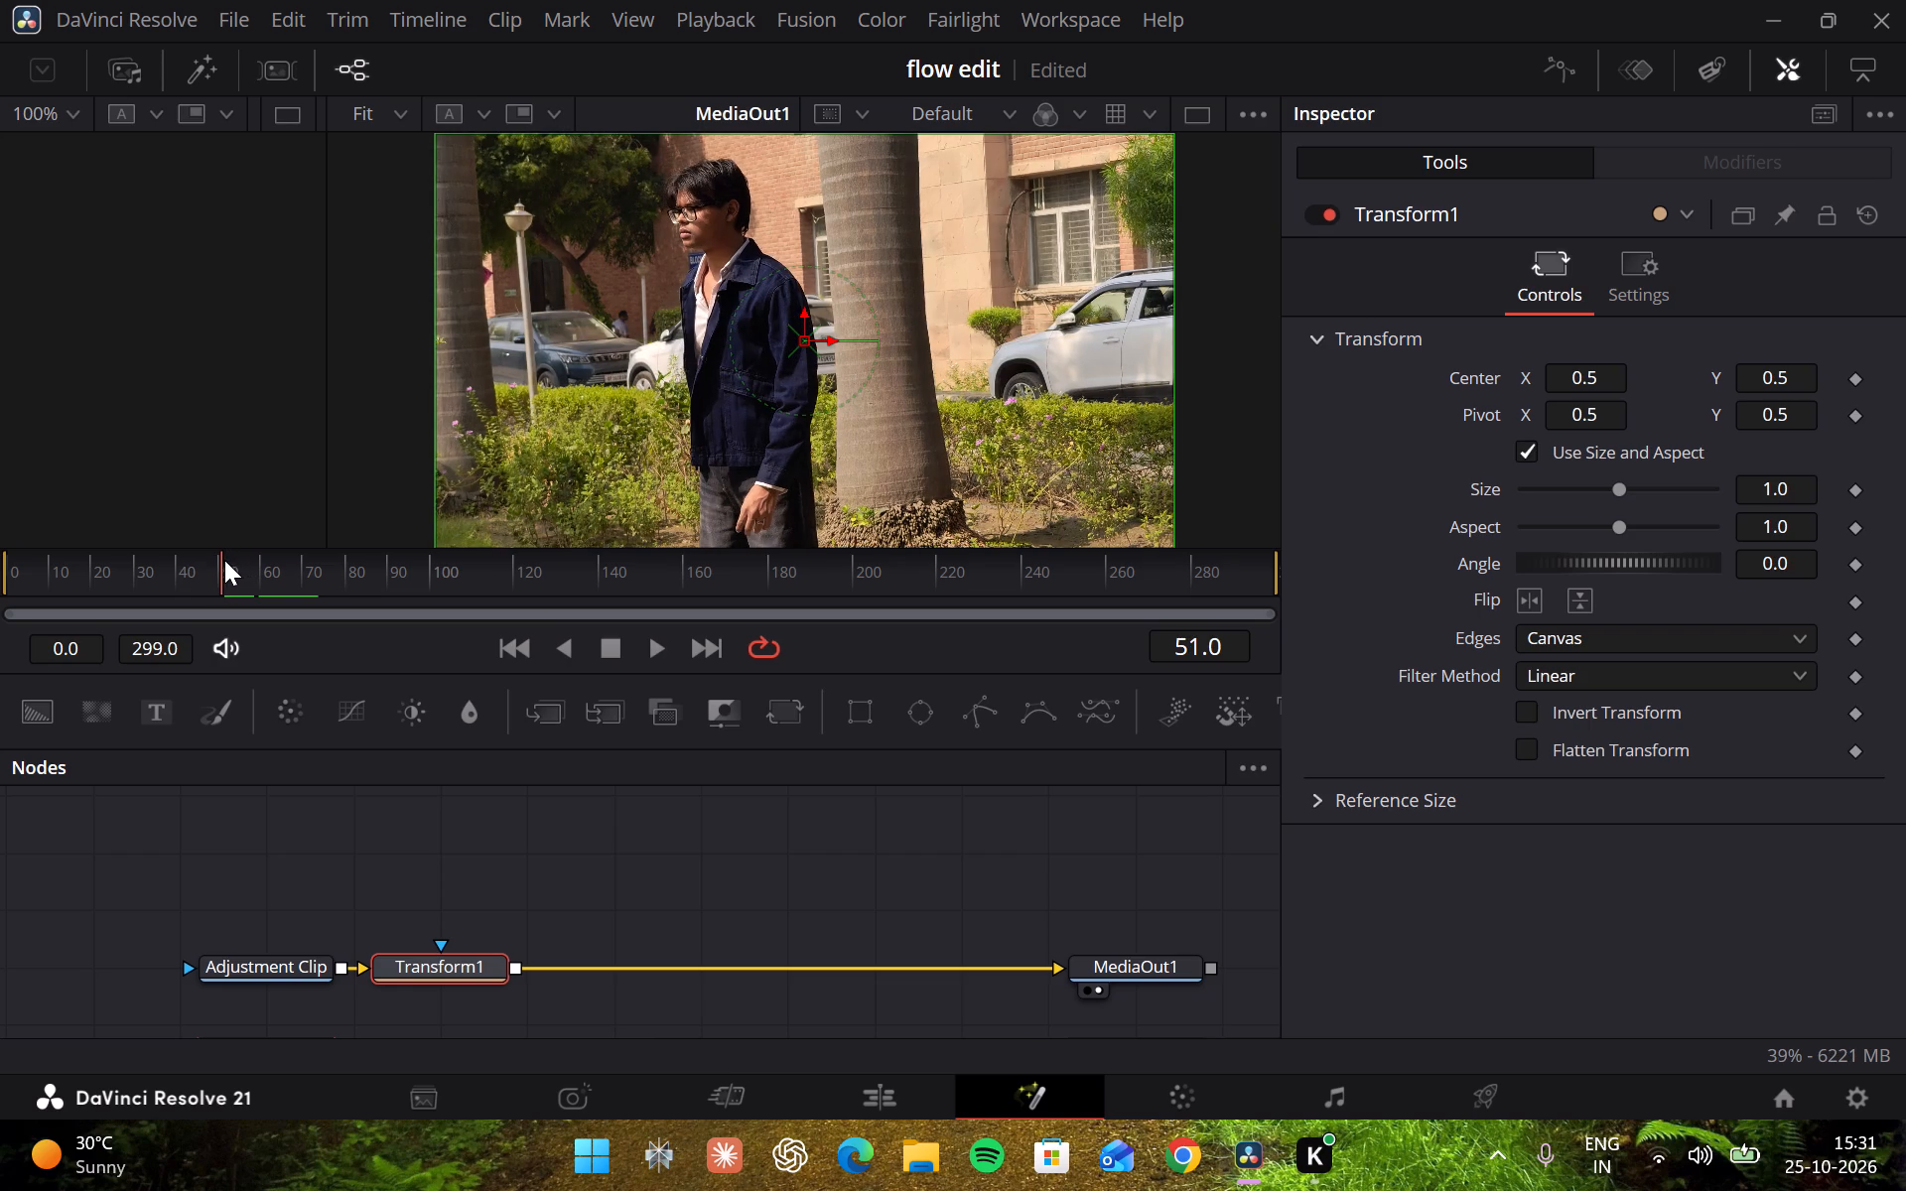
{"action": "left_click_drag", "start_coordinate": [224, 560], "coordinate": [223, 562]}
{"action": "left_click", "coordinate": [223, 562]}
{"action": "double_click", "coordinate": [223, 562]}
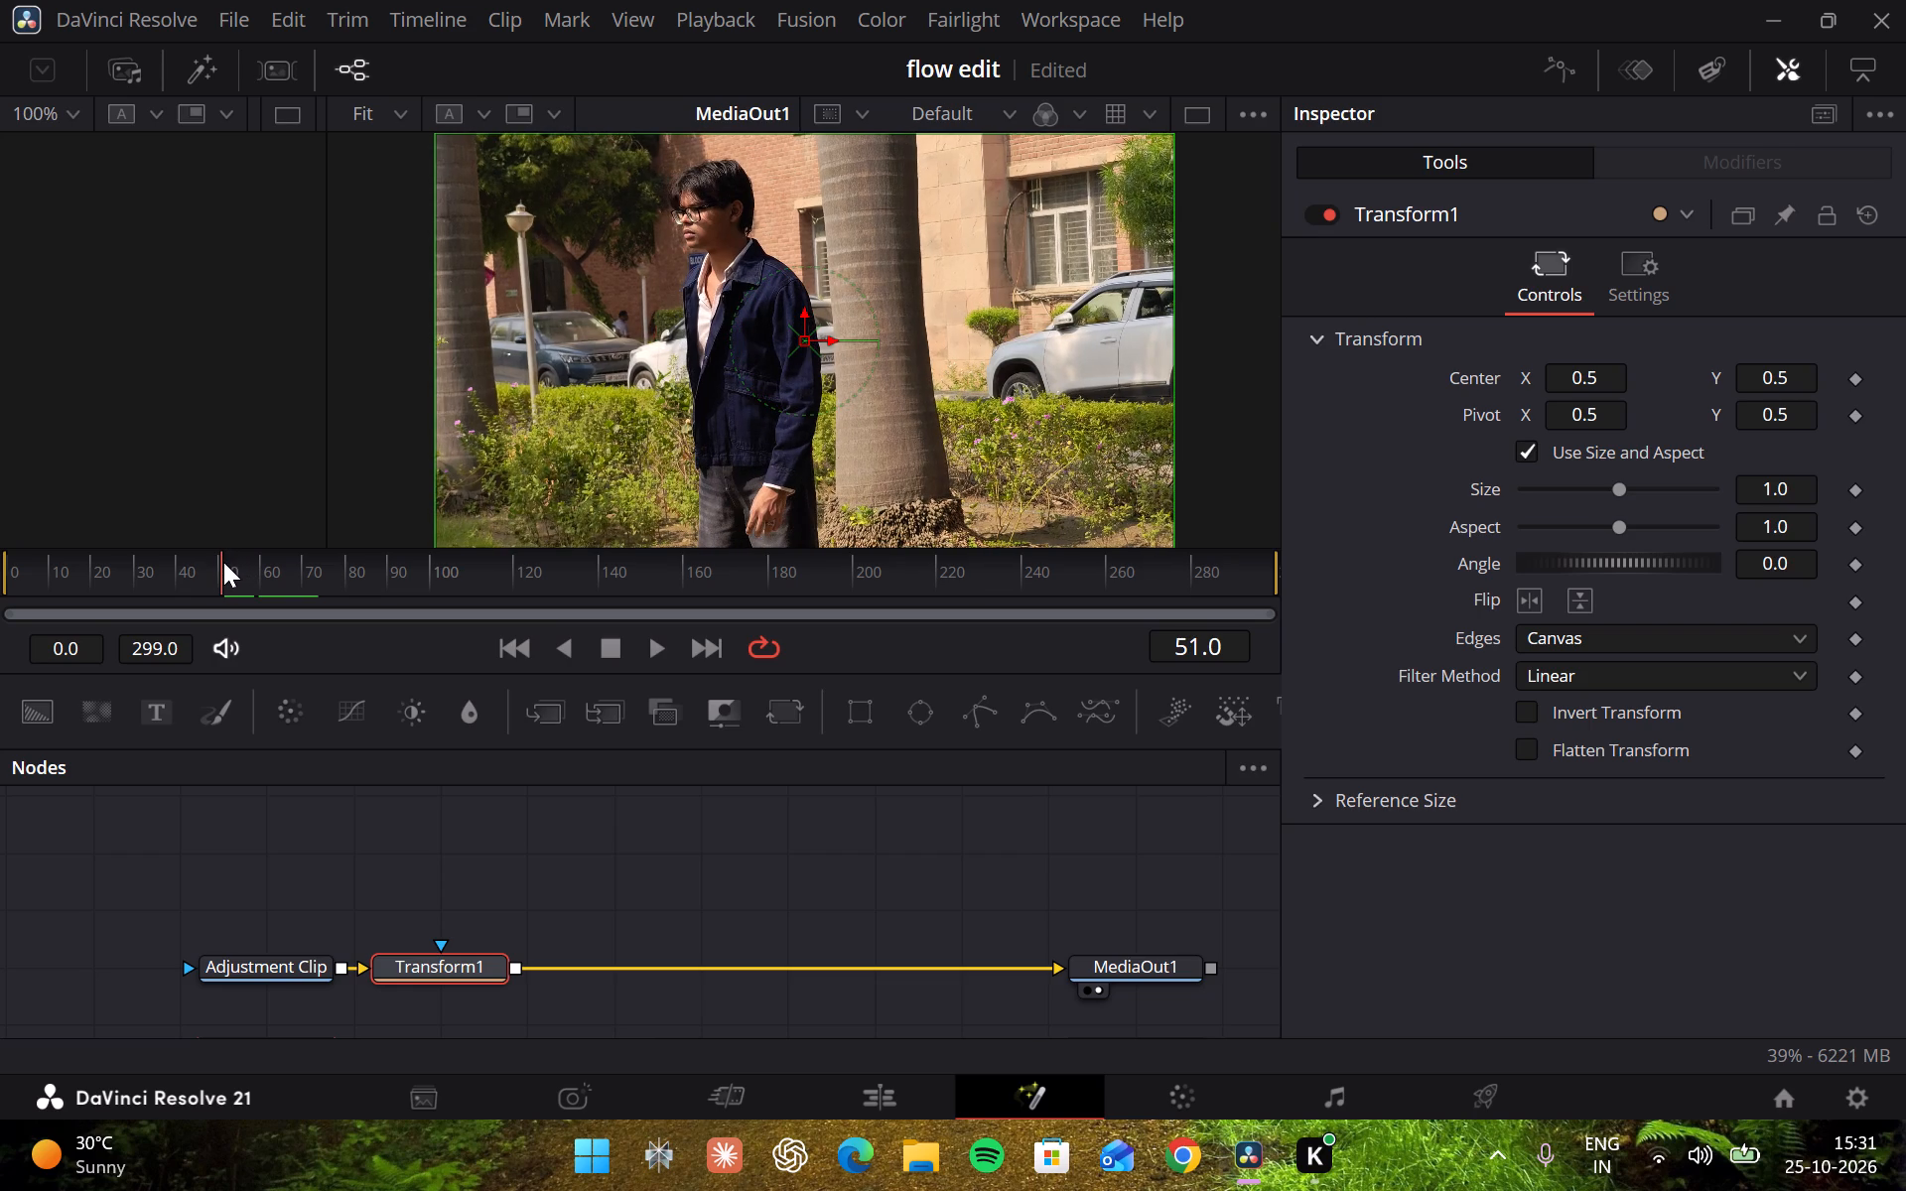
{"action": "left_click", "coordinate": [223, 562]}
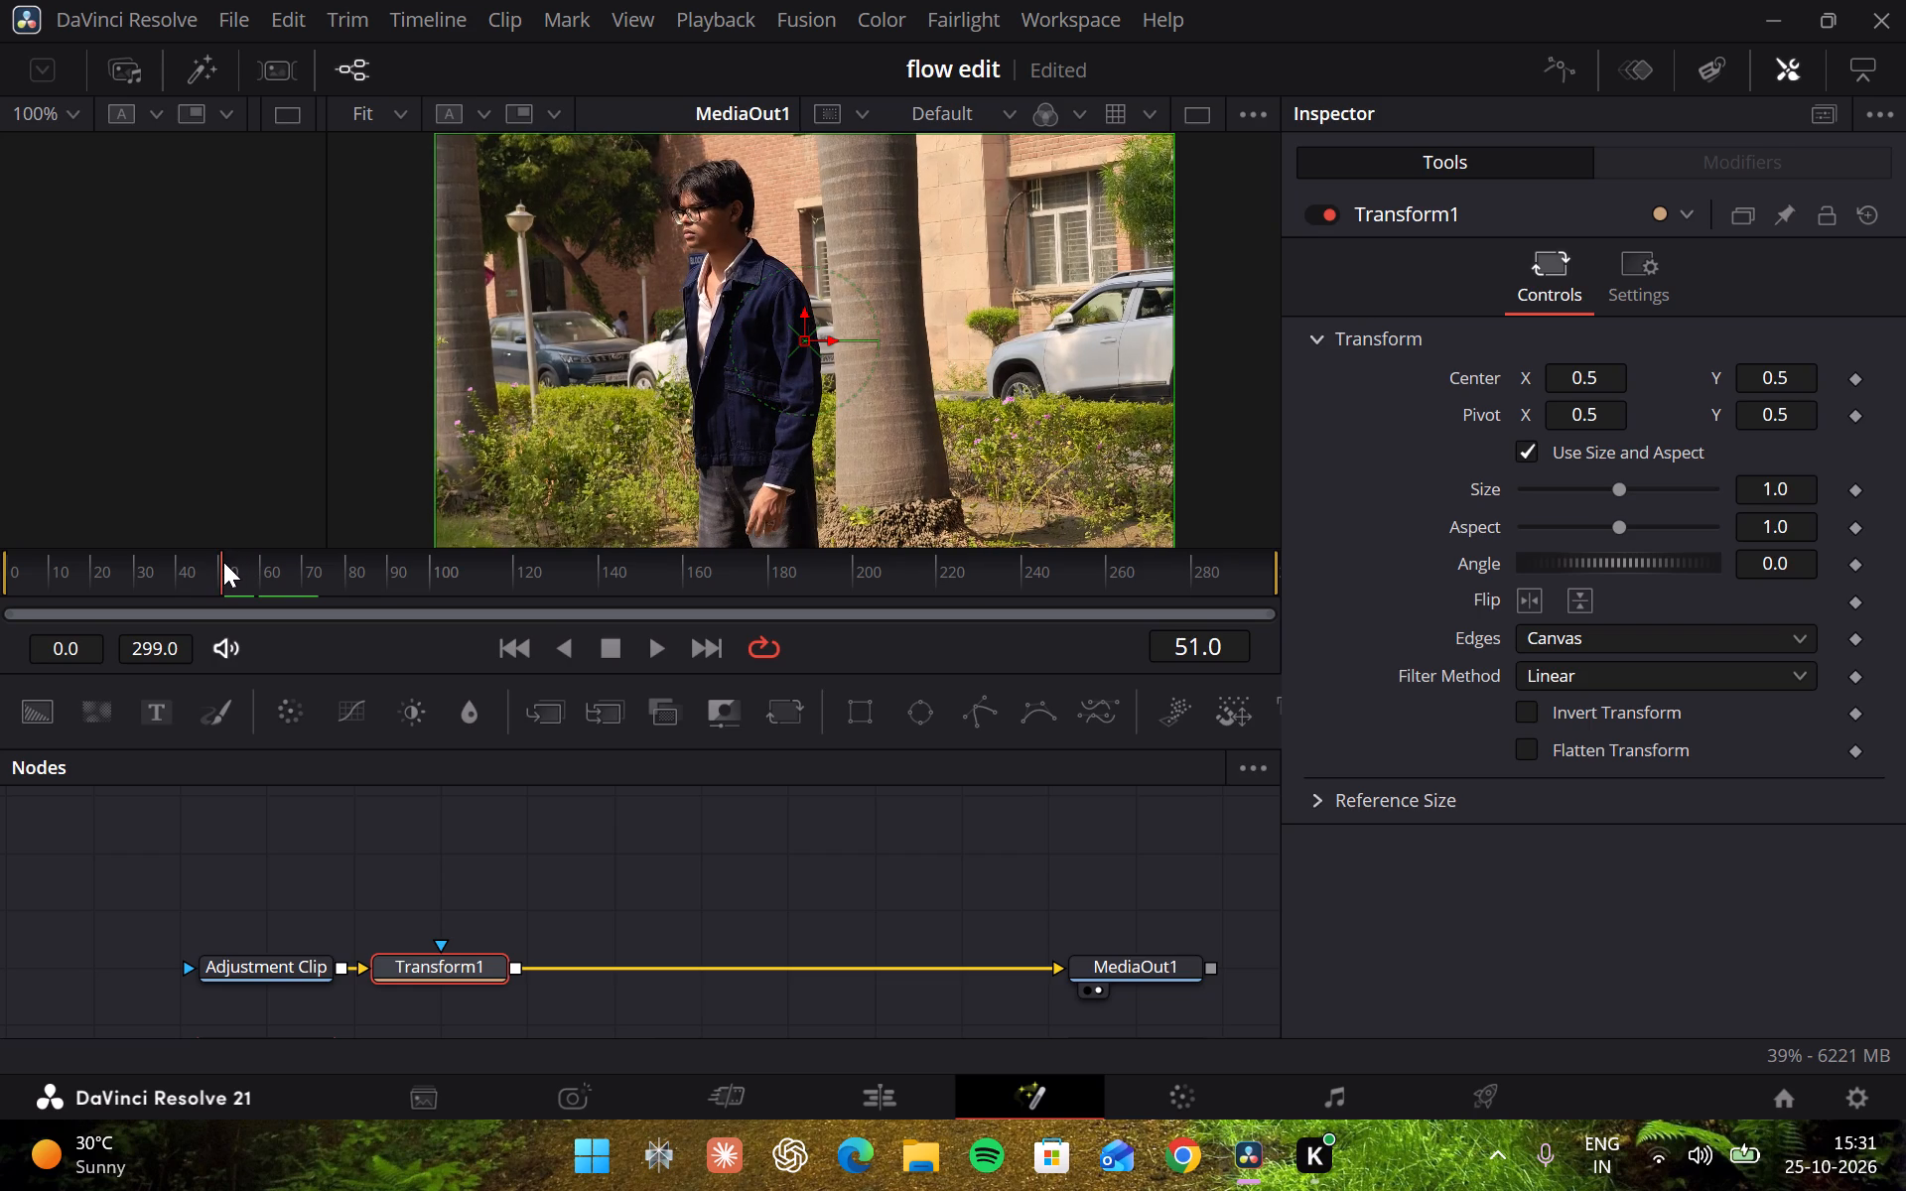
{"action": "left_click", "coordinate": [211, 564]}
{"action": "left_click", "coordinate": [211, 564]}
{"action": "left_click_drag", "start_coordinate": [211, 564], "coordinate": [371, 565]}
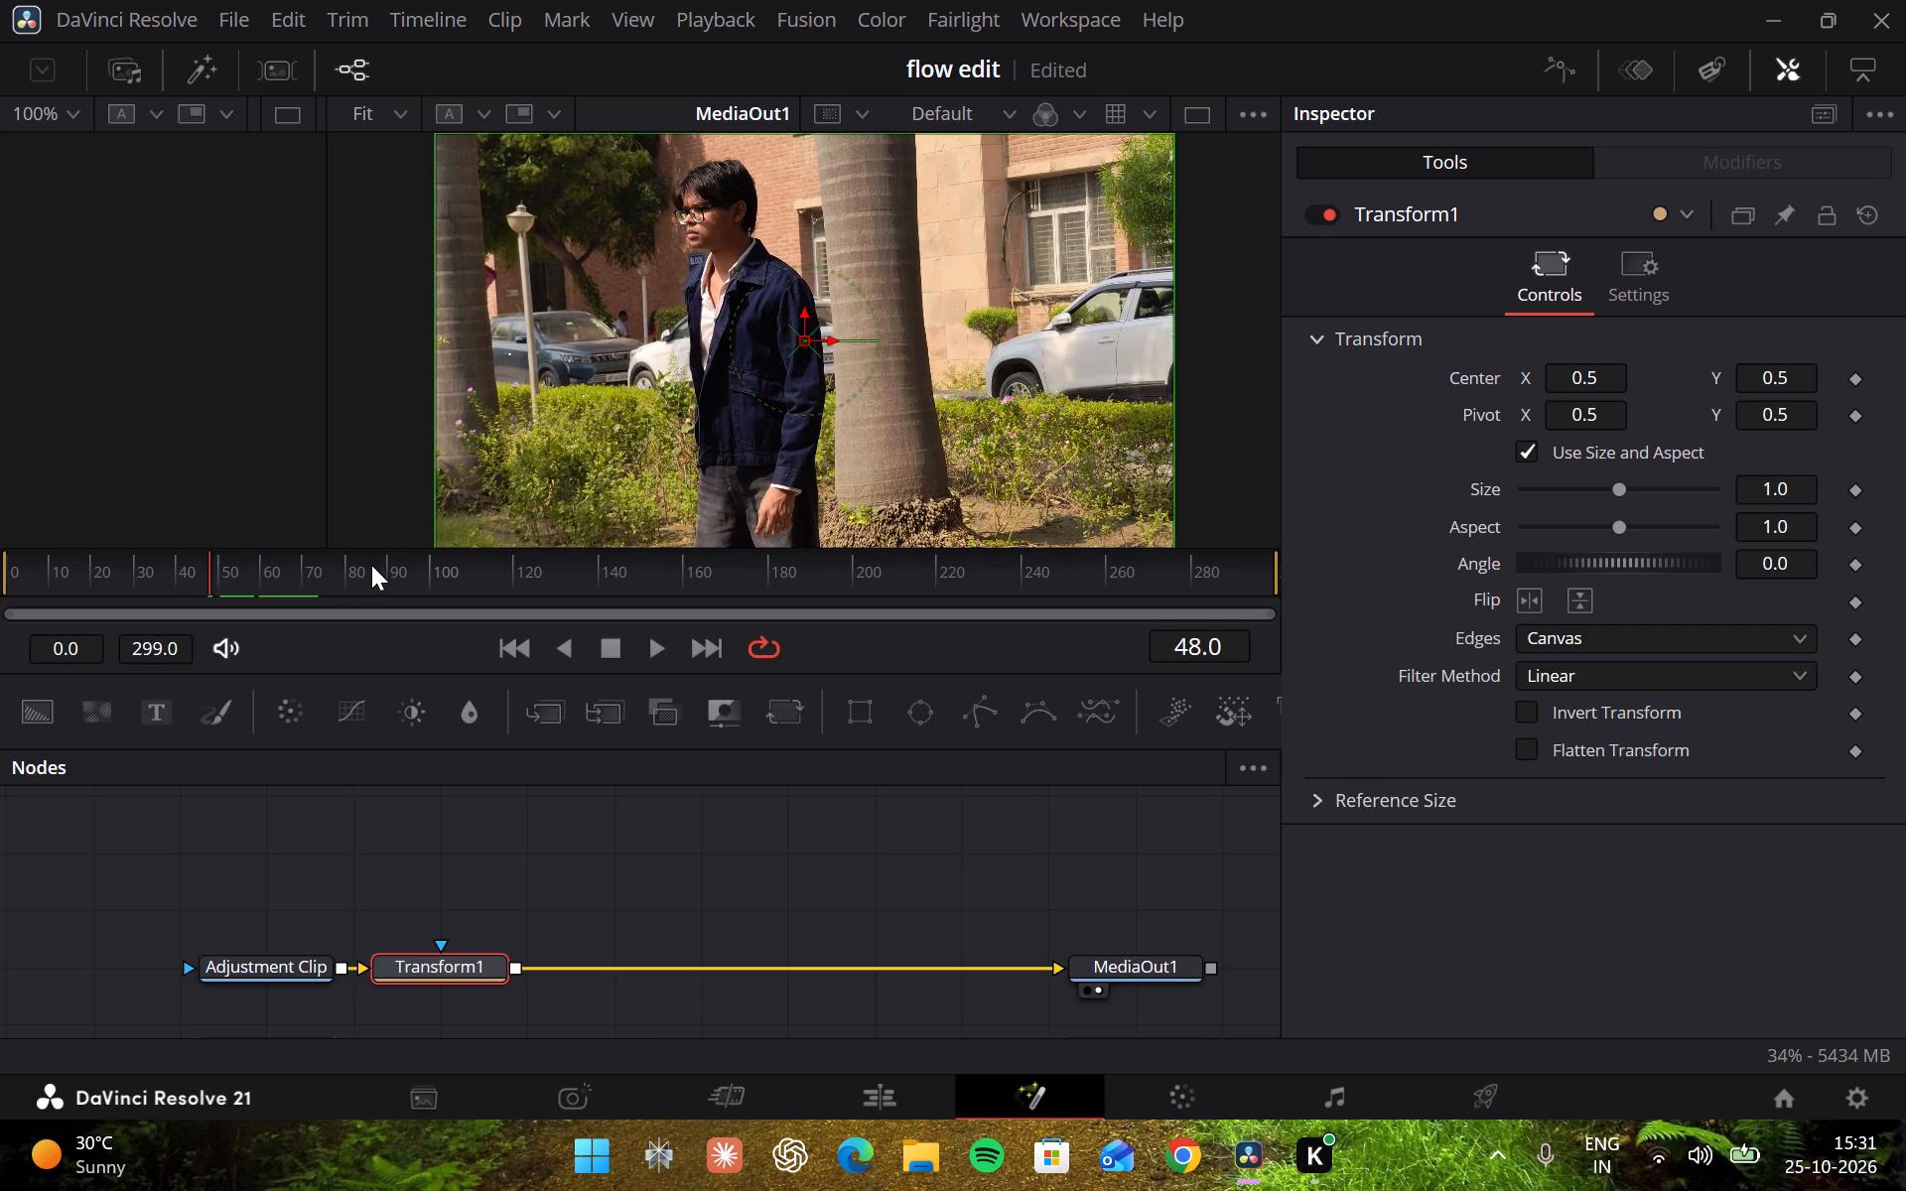
{"action": "left_click_drag", "start_coordinate": [371, 565], "coordinate": [375, 564]}
{"action": "left_click", "coordinate": [375, 564]}
{"action": "double_click", "coordinate": [375, 564]}
{"action": "left_click", "coordinate": [375, 564]}
{"action": "left_click_drag", "start_coordinate": [375, 564], "coordinate": [219, 559]}
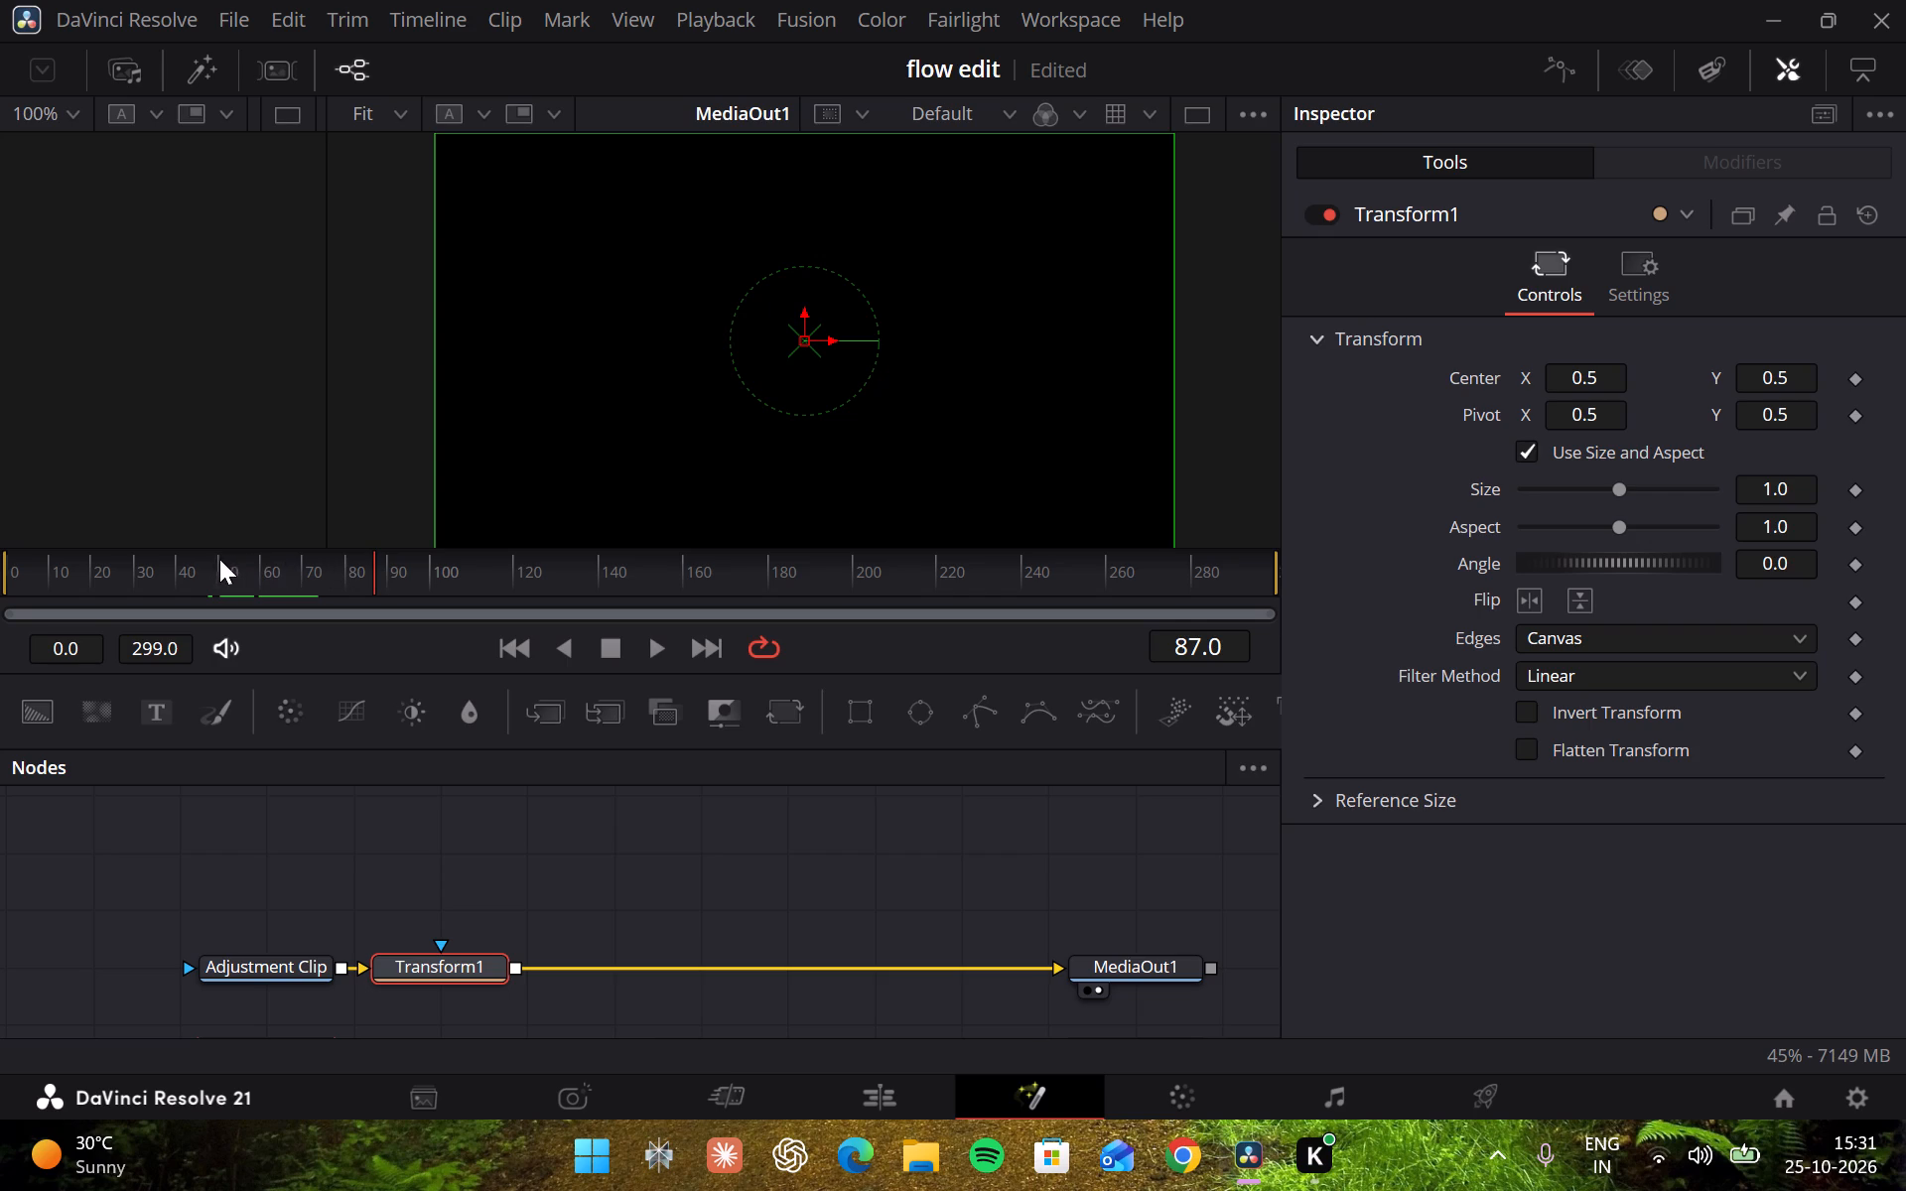
{"action": "left_click_drag", "start_coordinate": [219, 559], "coordinate": [217, 559]}
{"action": "double_click", "coordinate": [217, 559]}
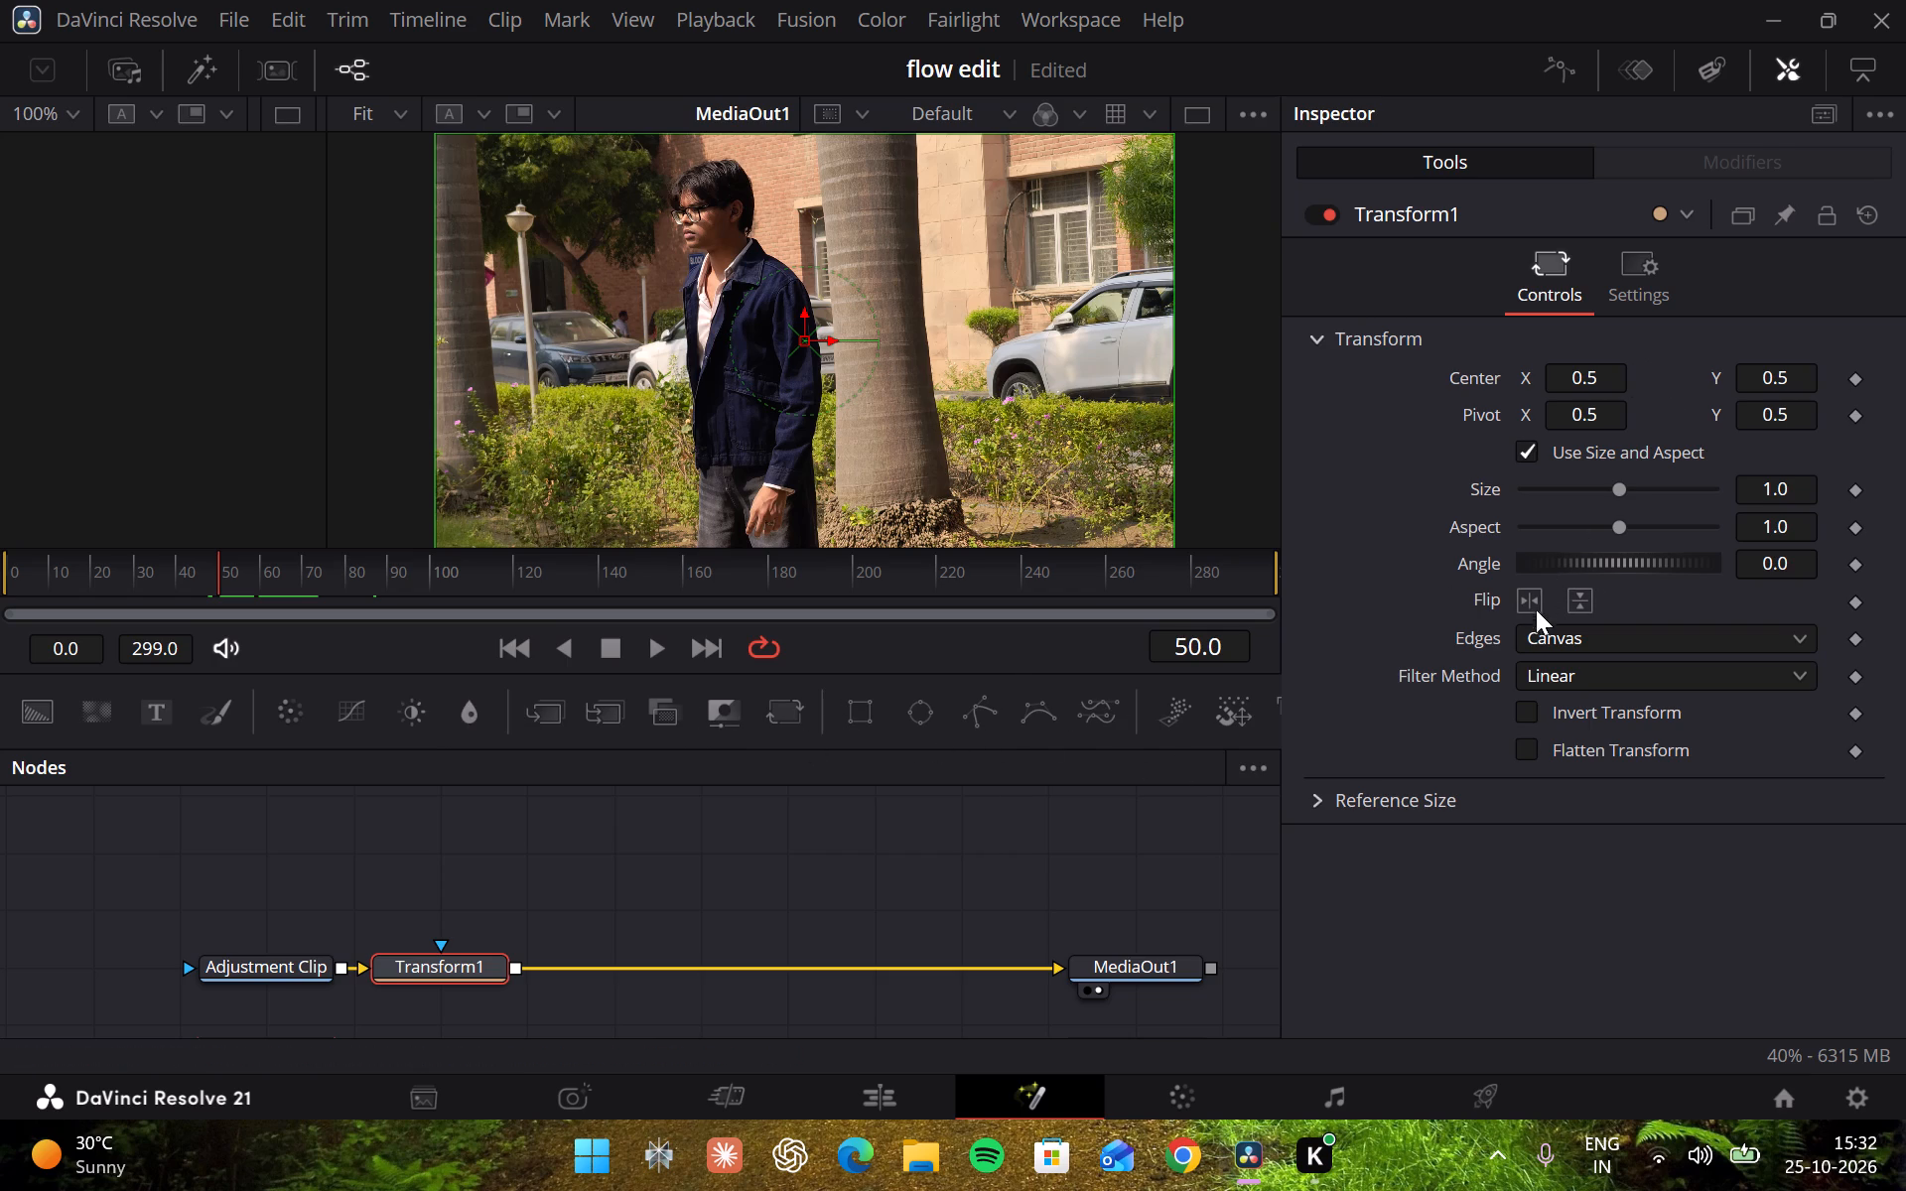
Examine the composition's keyframe tracks, stepping back frame by frame to frame 39, and close the keyframe view.
{"action": "scroll", "coordinate": [1528, 624], "scroll_direction": "down", "scroll_amount": 1}
{"action": "left_click", "coordinate": [1649, 71]}
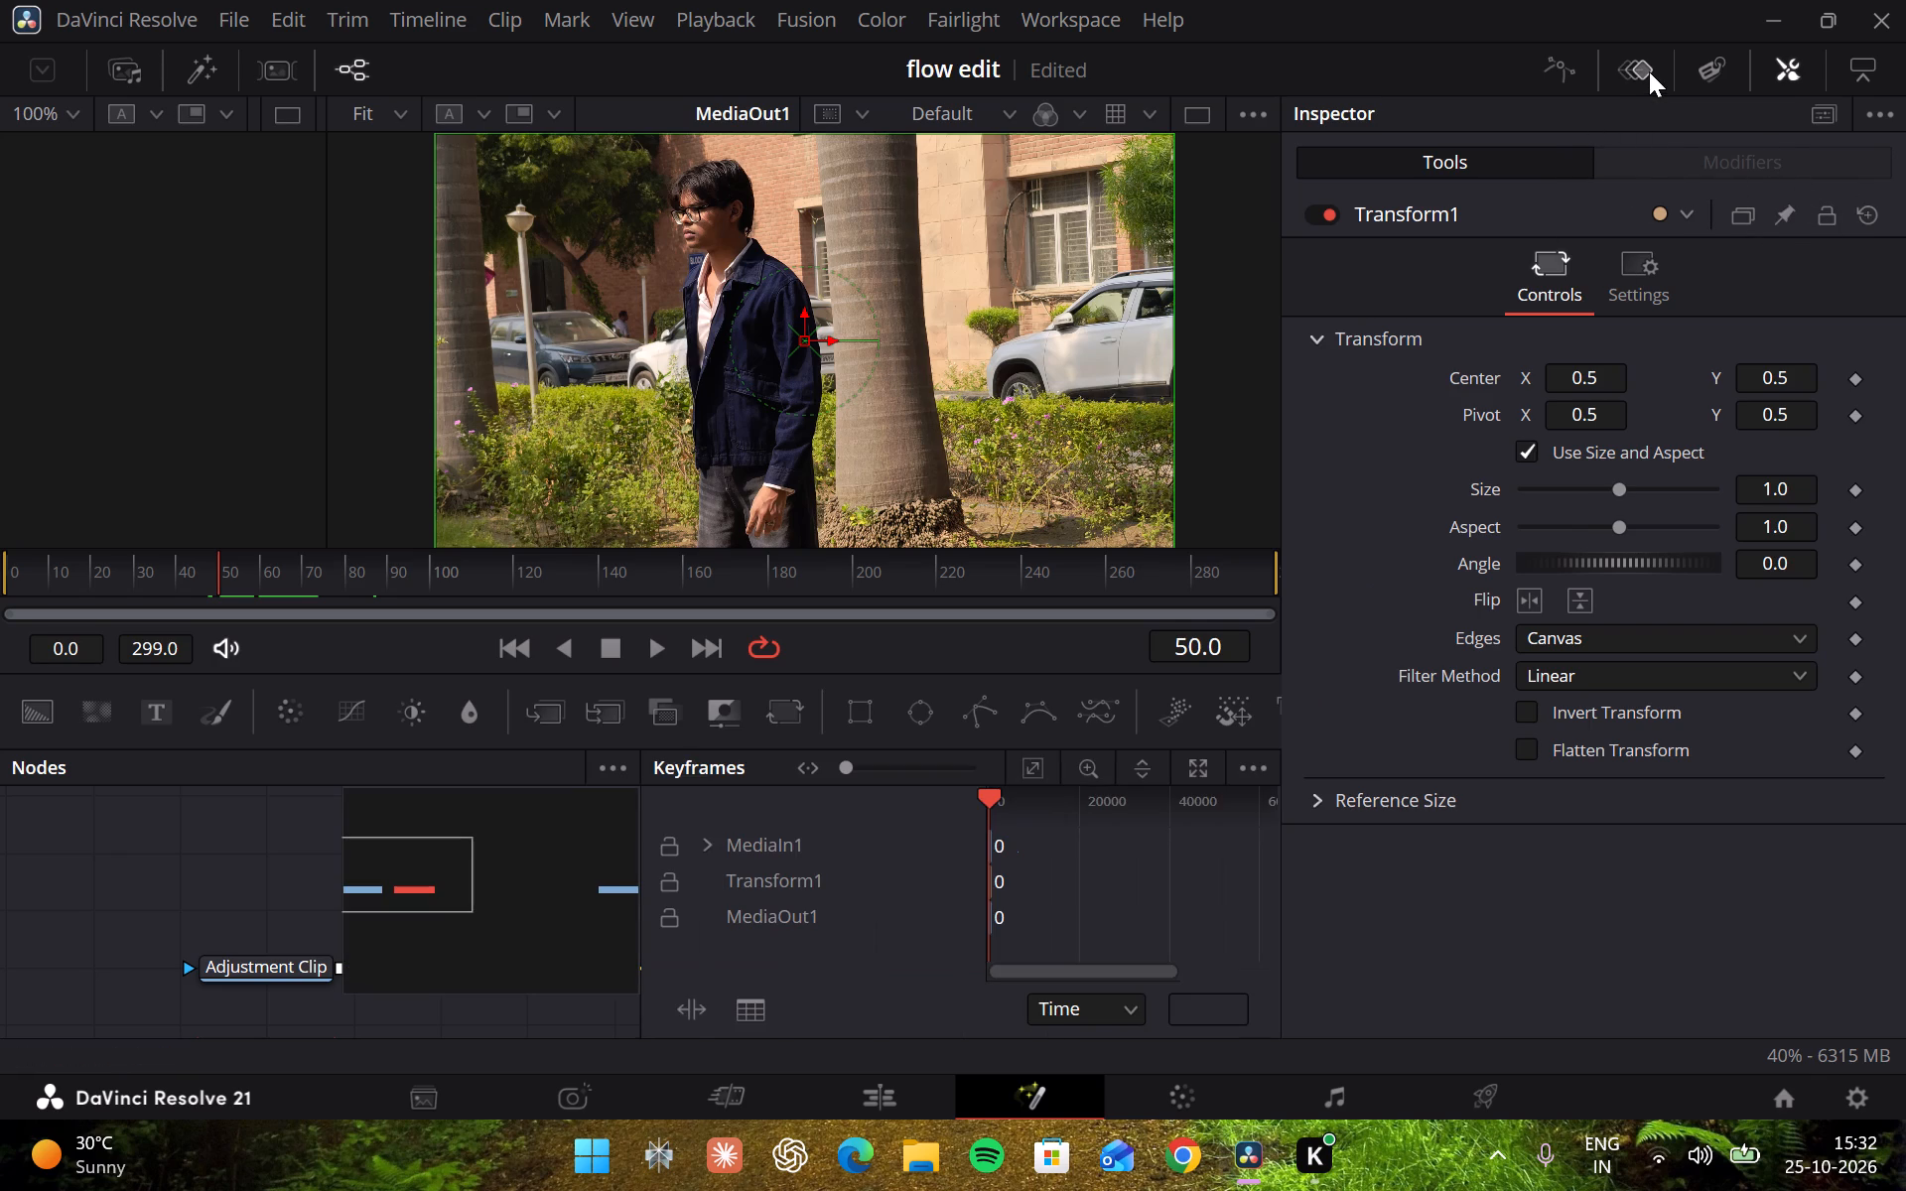
{"action": "left_click", "coordinate": [1649, 71]}
{"action": "left_click_drag", "start_coordinate": [1649, 71], "coordinate": [1616, 102]}
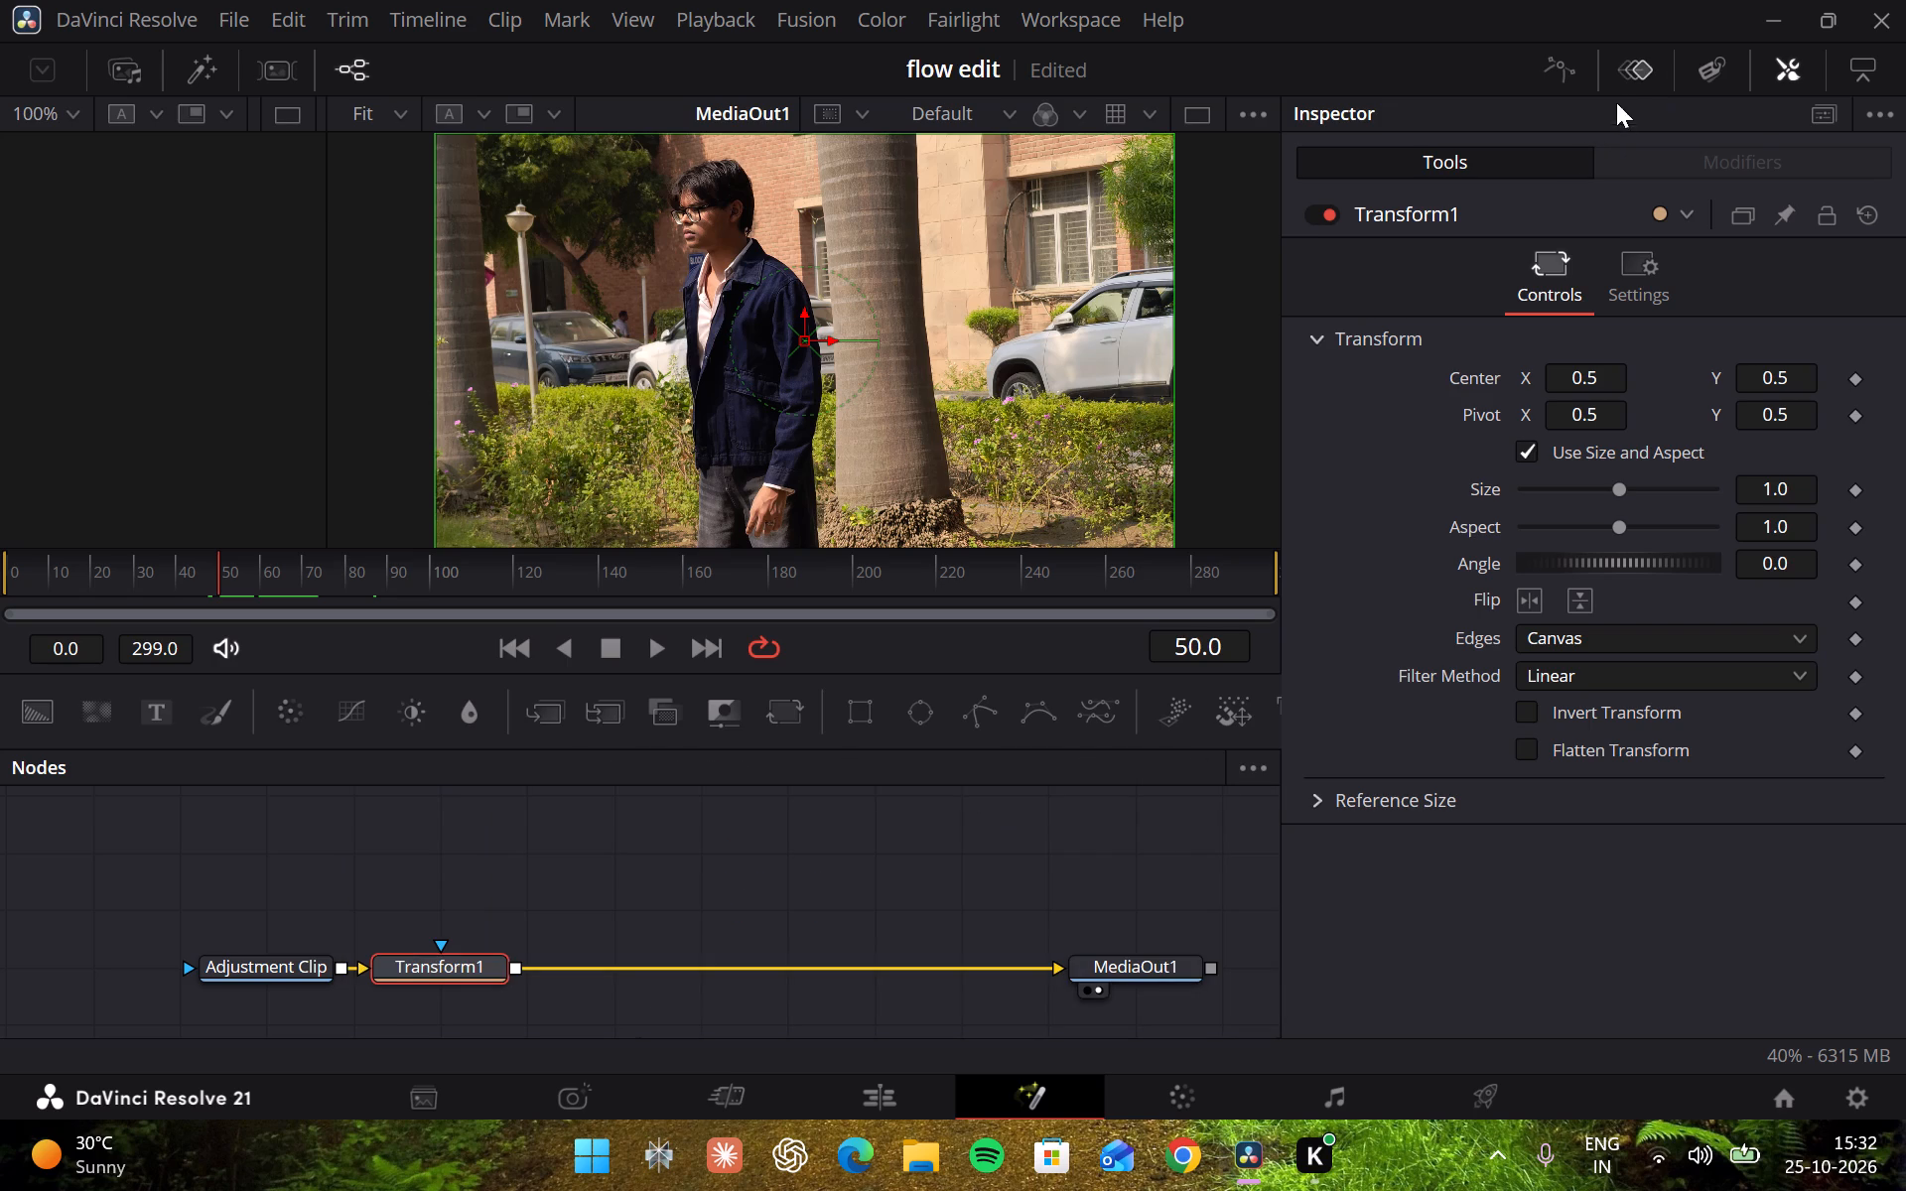
{"action": "left_click_drag", "start_coordinate": [1616, 102], "coordinate": [1642, 60]}
{"action": "left_click", "coordinate": [1642, 60]}
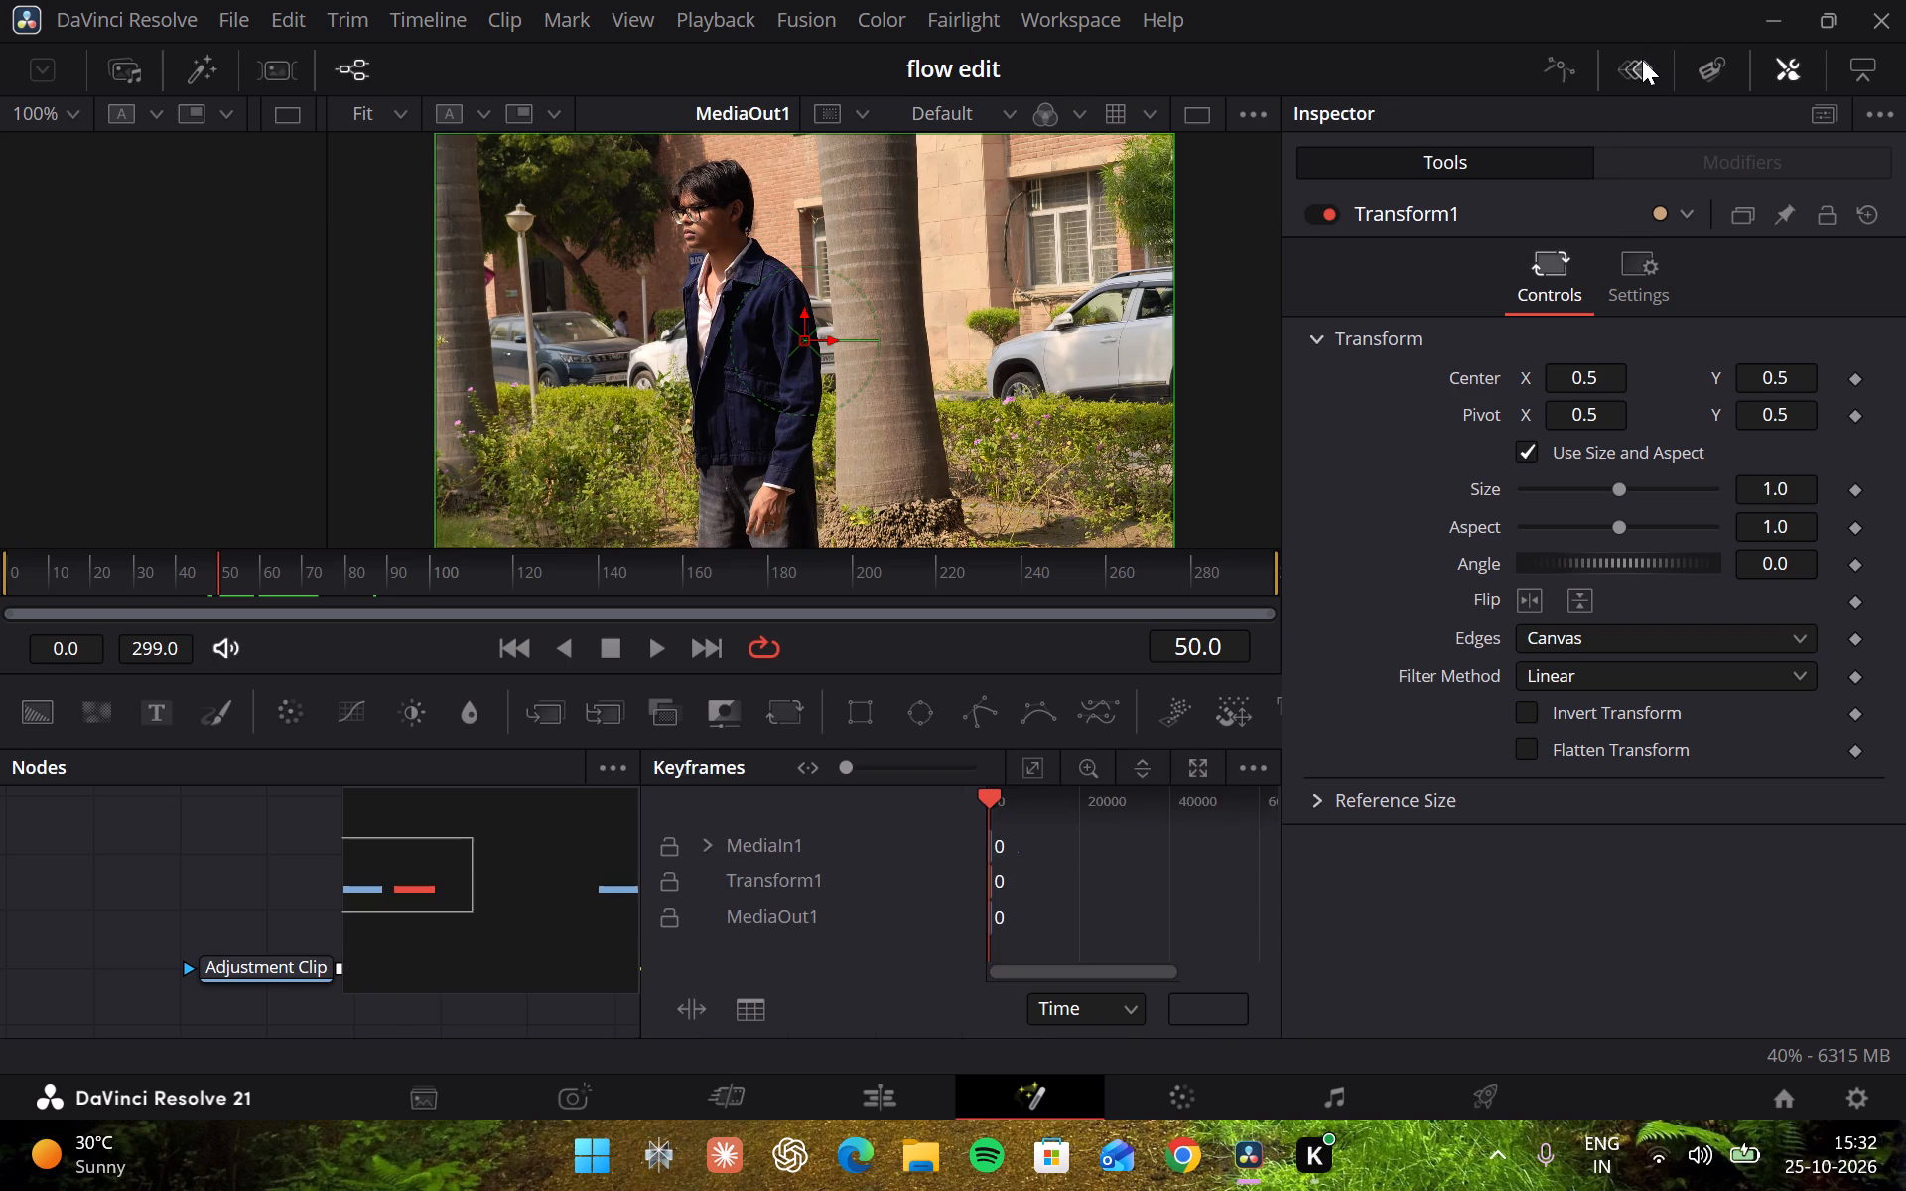
{"action": "left_click", "coordinate": [1642, 60]}
{"action": "double_click", "coordinate": [217, 568]}
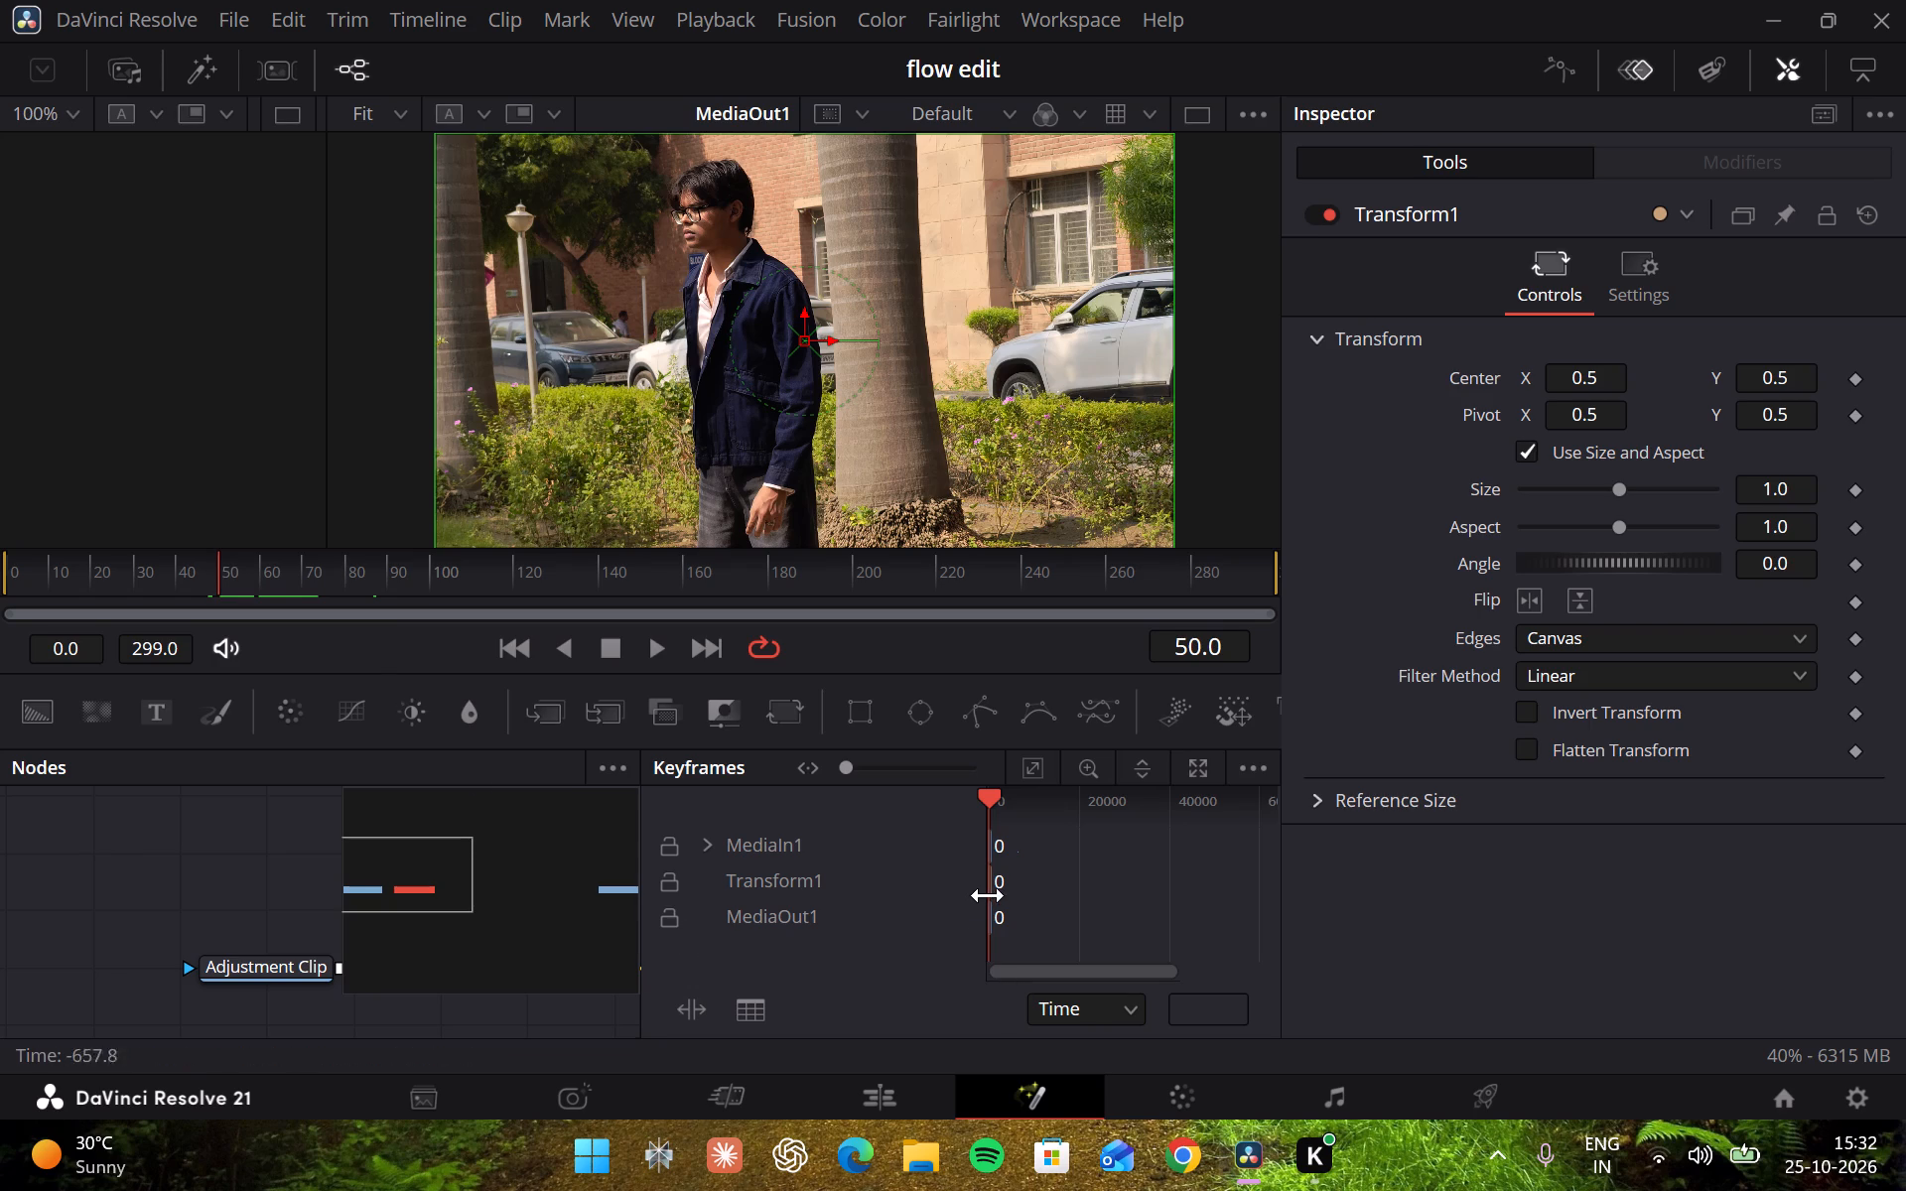
{"action": "key", "text": "Left"}
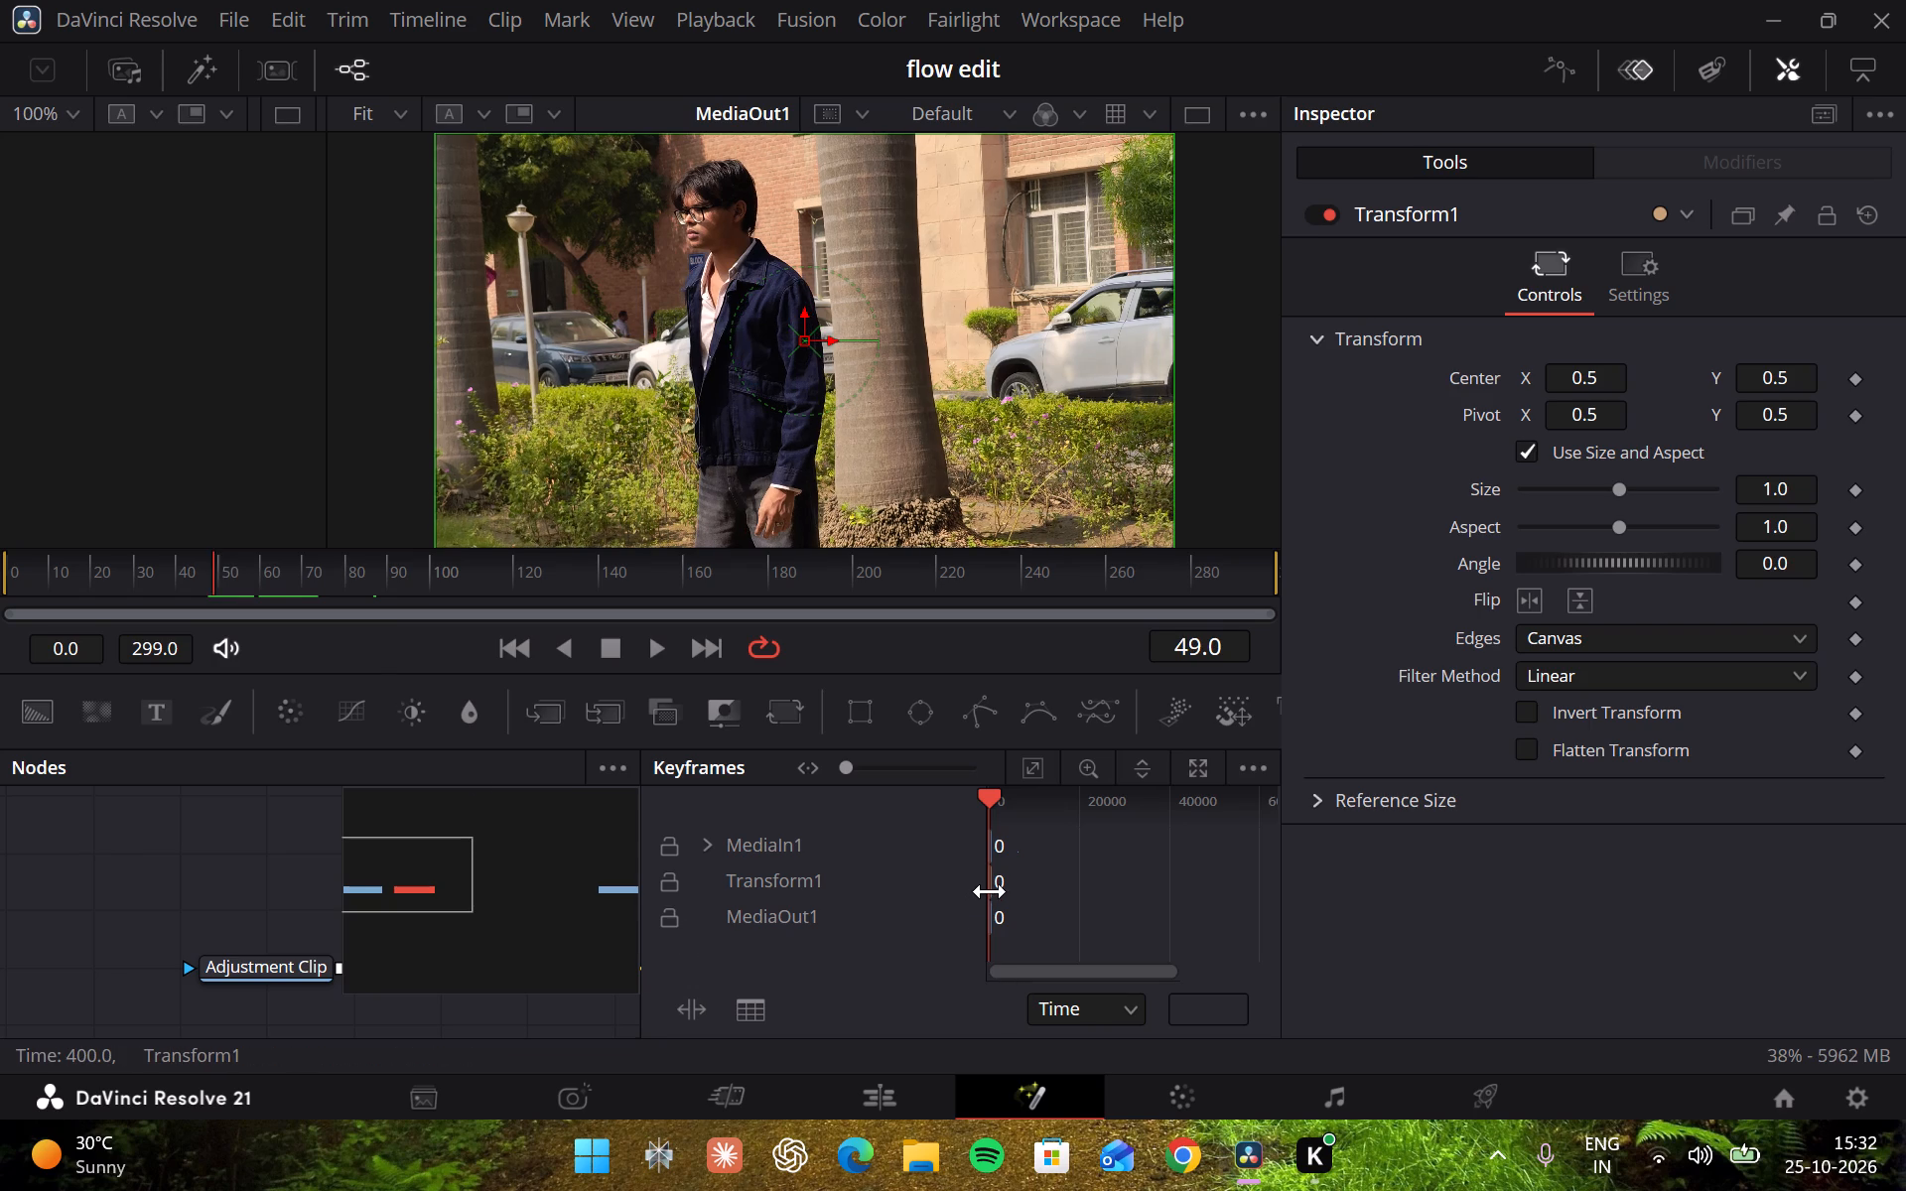
{"action": "key", "text": "Left"}
{"action": "key", "text": "Left"}
{"action": "key", "text": "Left"}
{"action": "key", "text": "Left"}
{"action": "key", "text": "Left"}
{"action": "key", "text": "Left"}
{"action": "key", "text": "Left"}
{"action": "key", "text": "Left"}
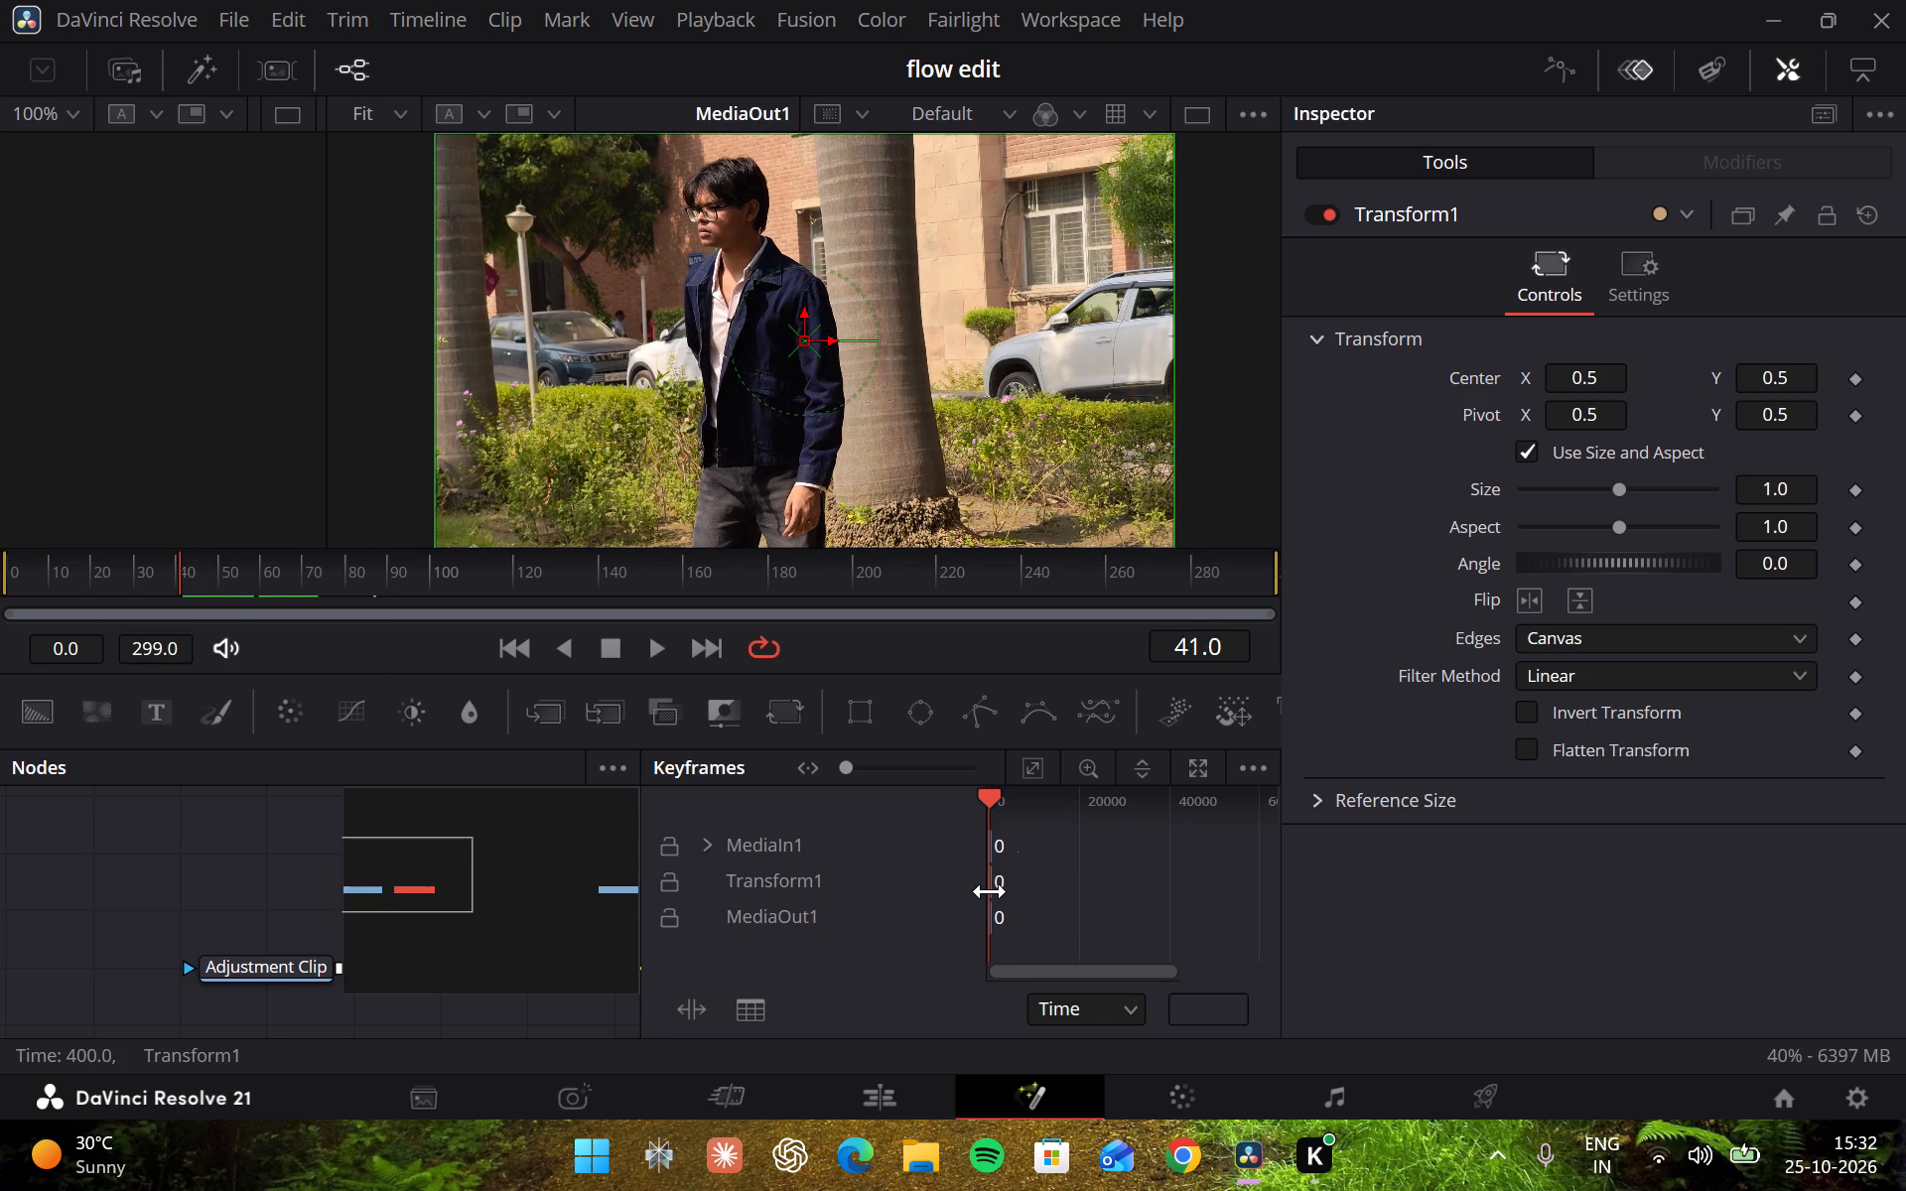
{"action": "key", "text": "Left"}
{"action": "key", "text": "Left"}
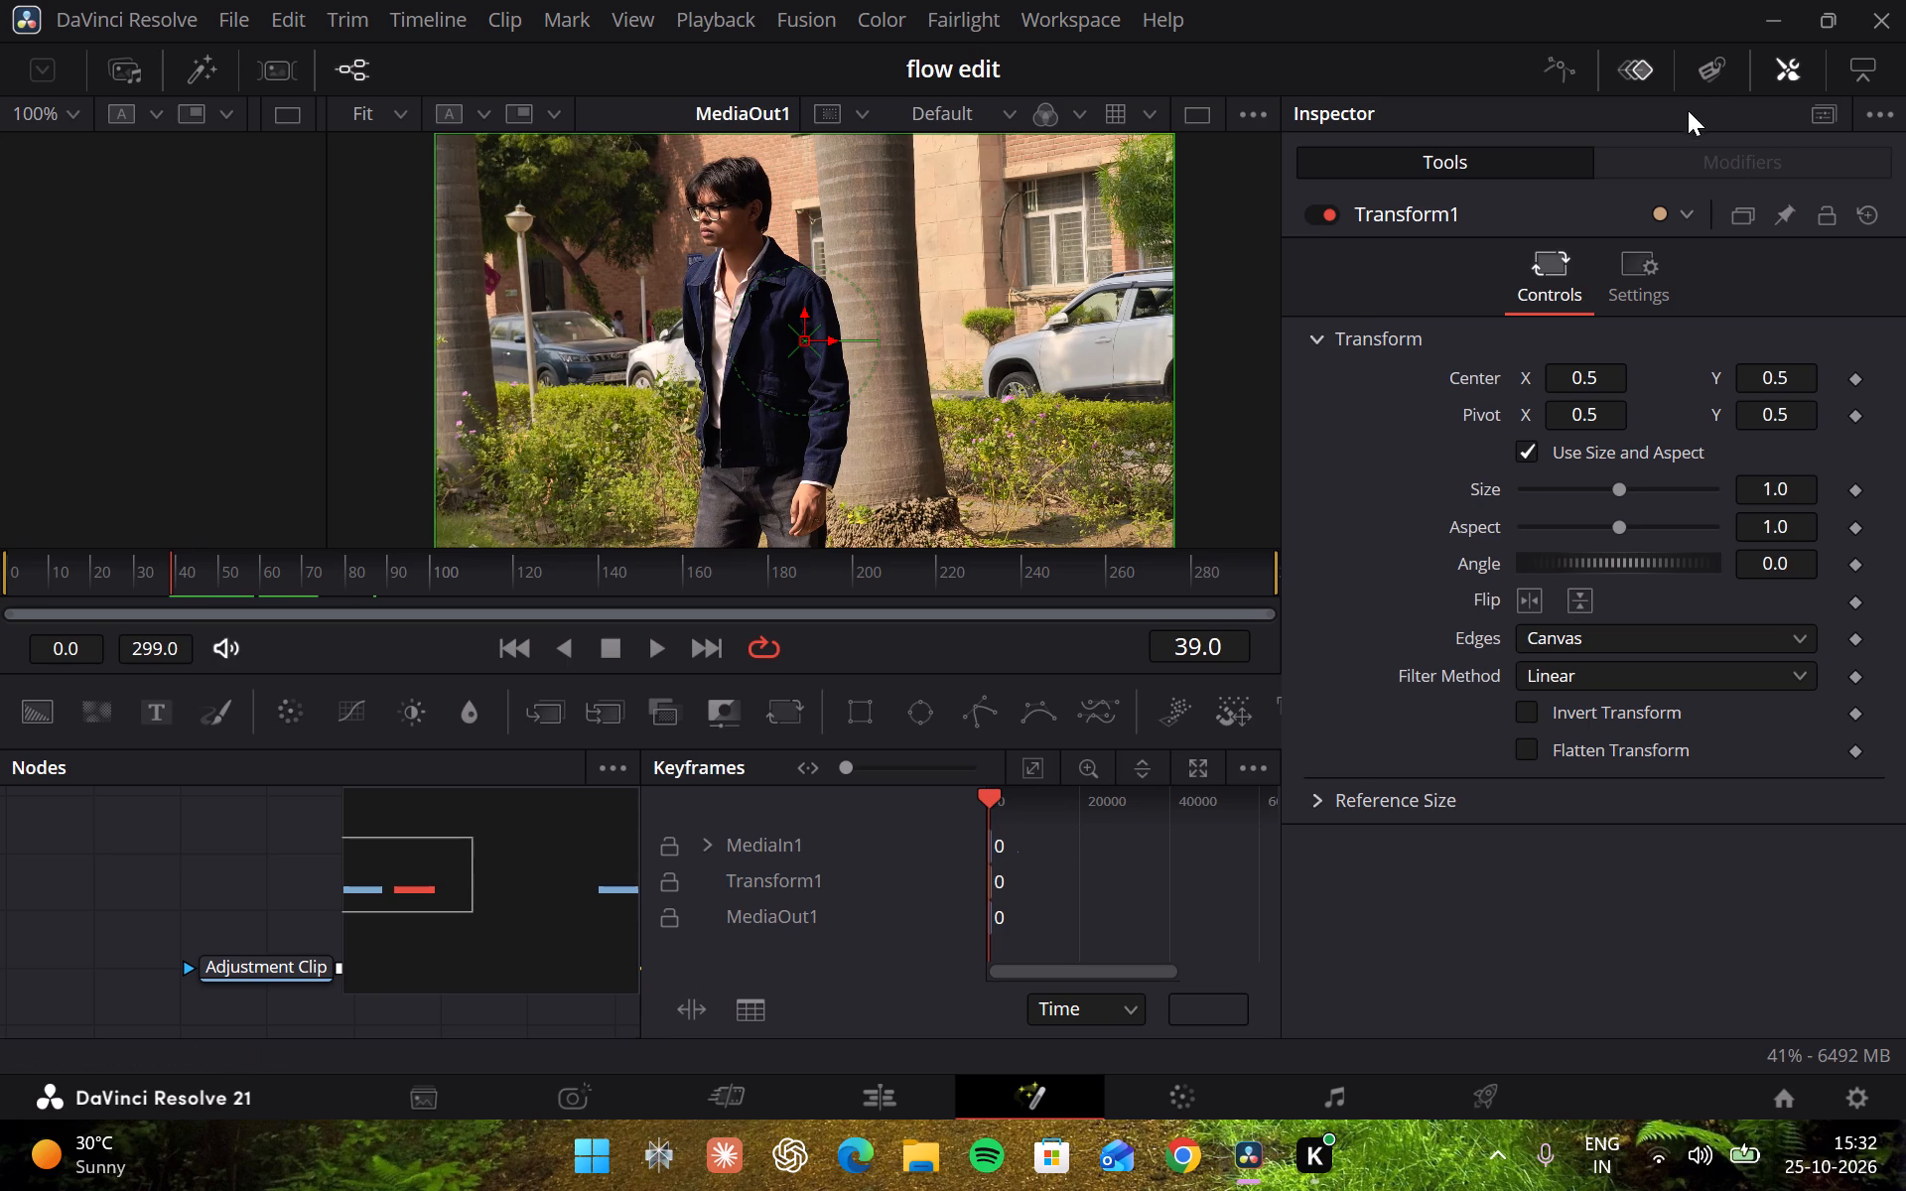
{"action": "left_click", "coordinate": [1621, 74]}
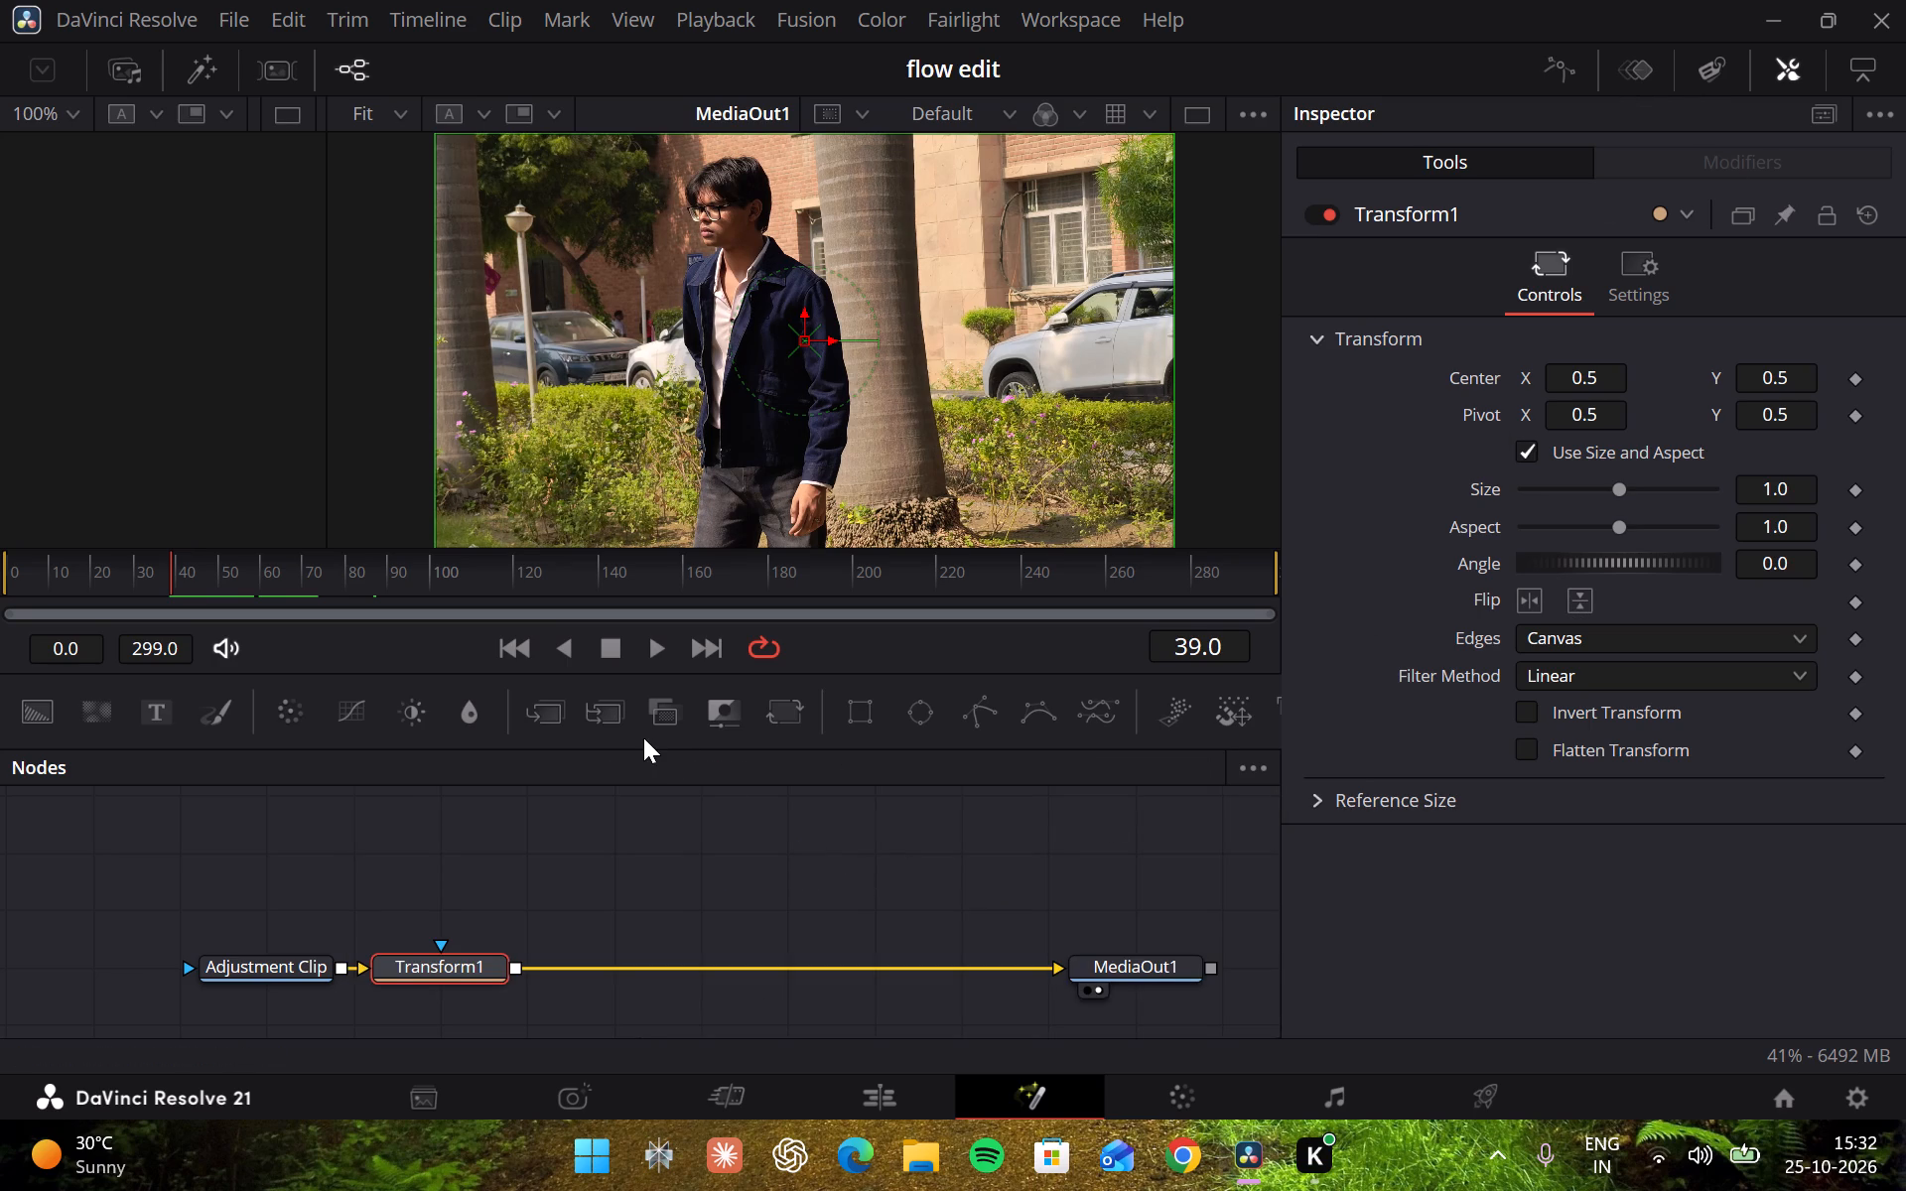
Play and scrub through the transition from the opening clip to the tower shot, stopping at frame 55.
{"action": "key", "text": "space"}
{"action": "key", "text": "space"}
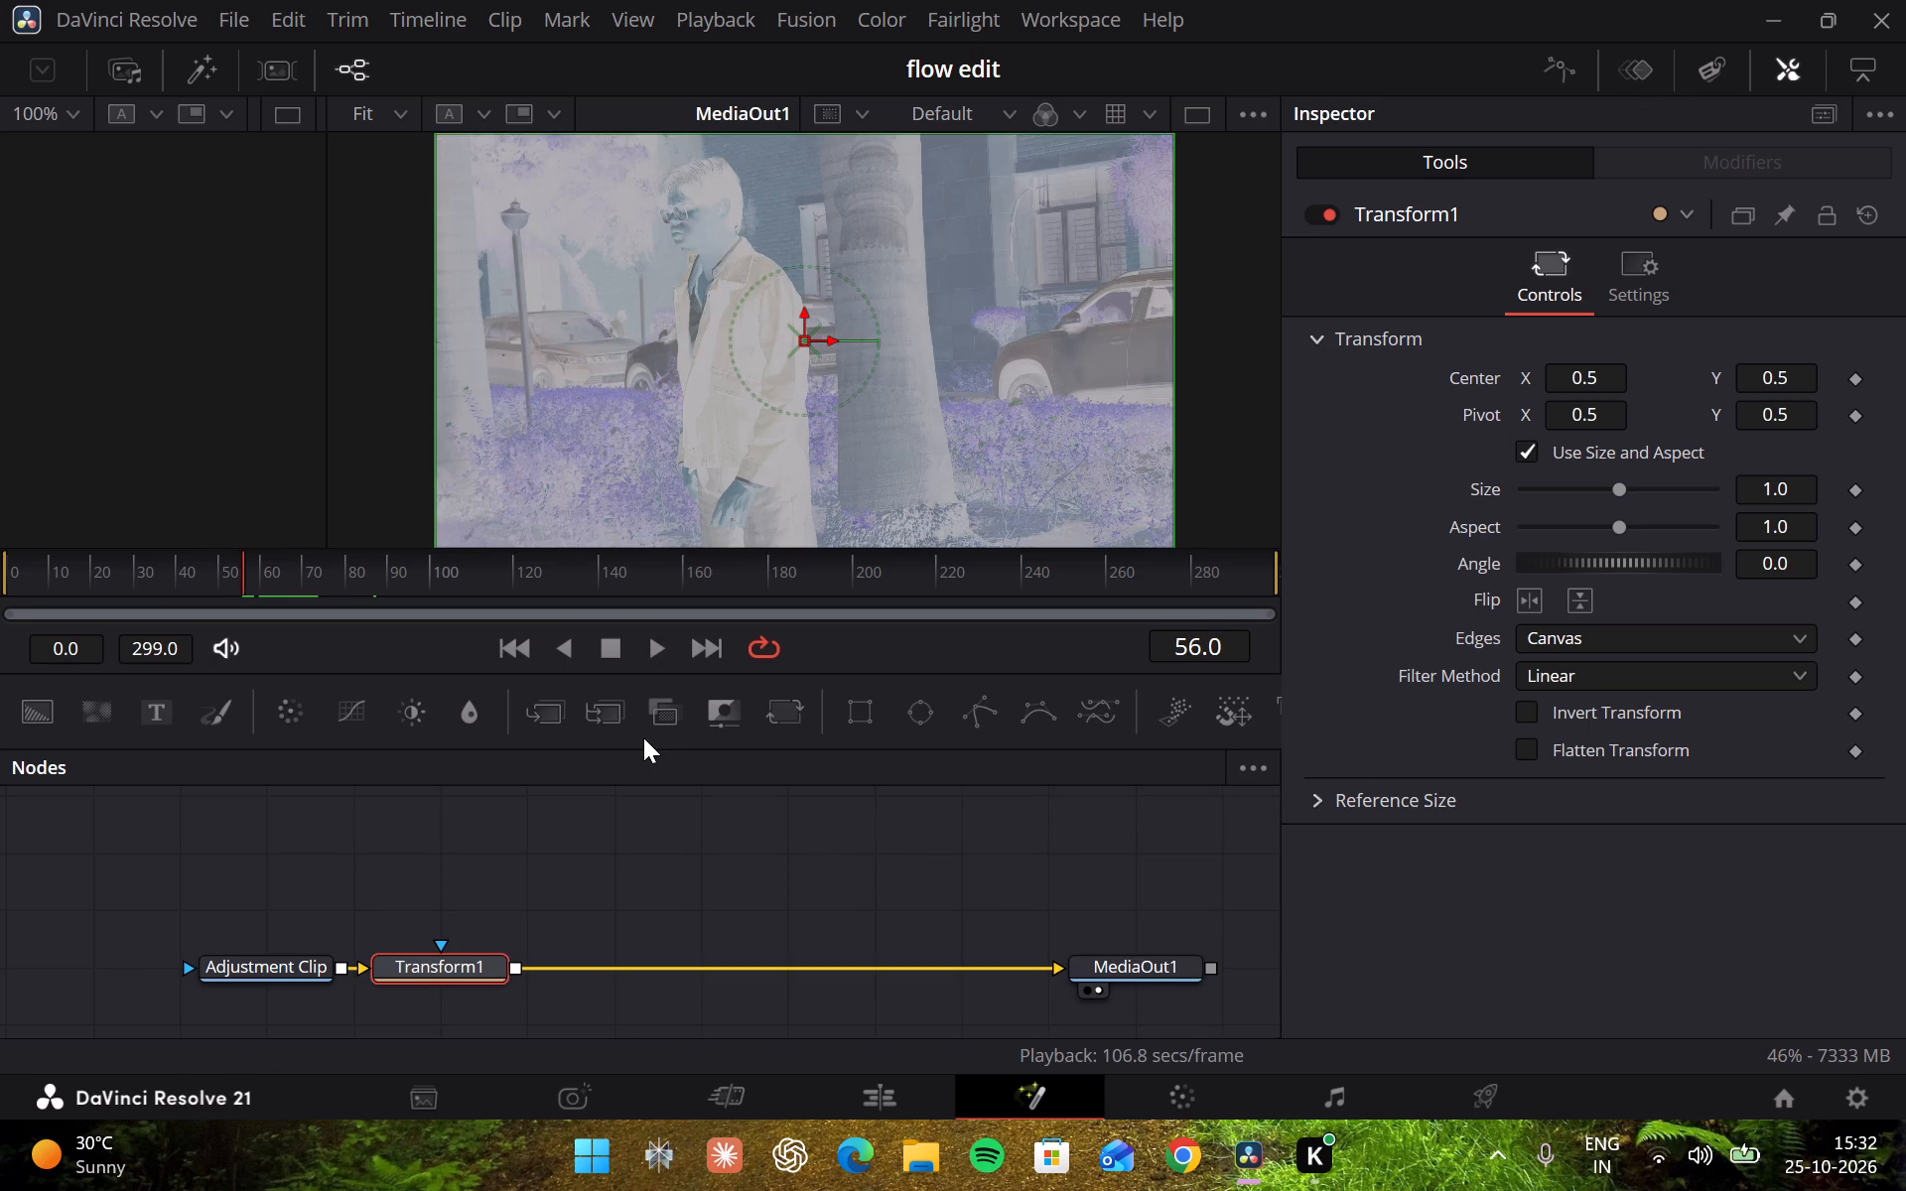
{"action": "key", "text": "space"}
{"action": "key", "text": "space"}
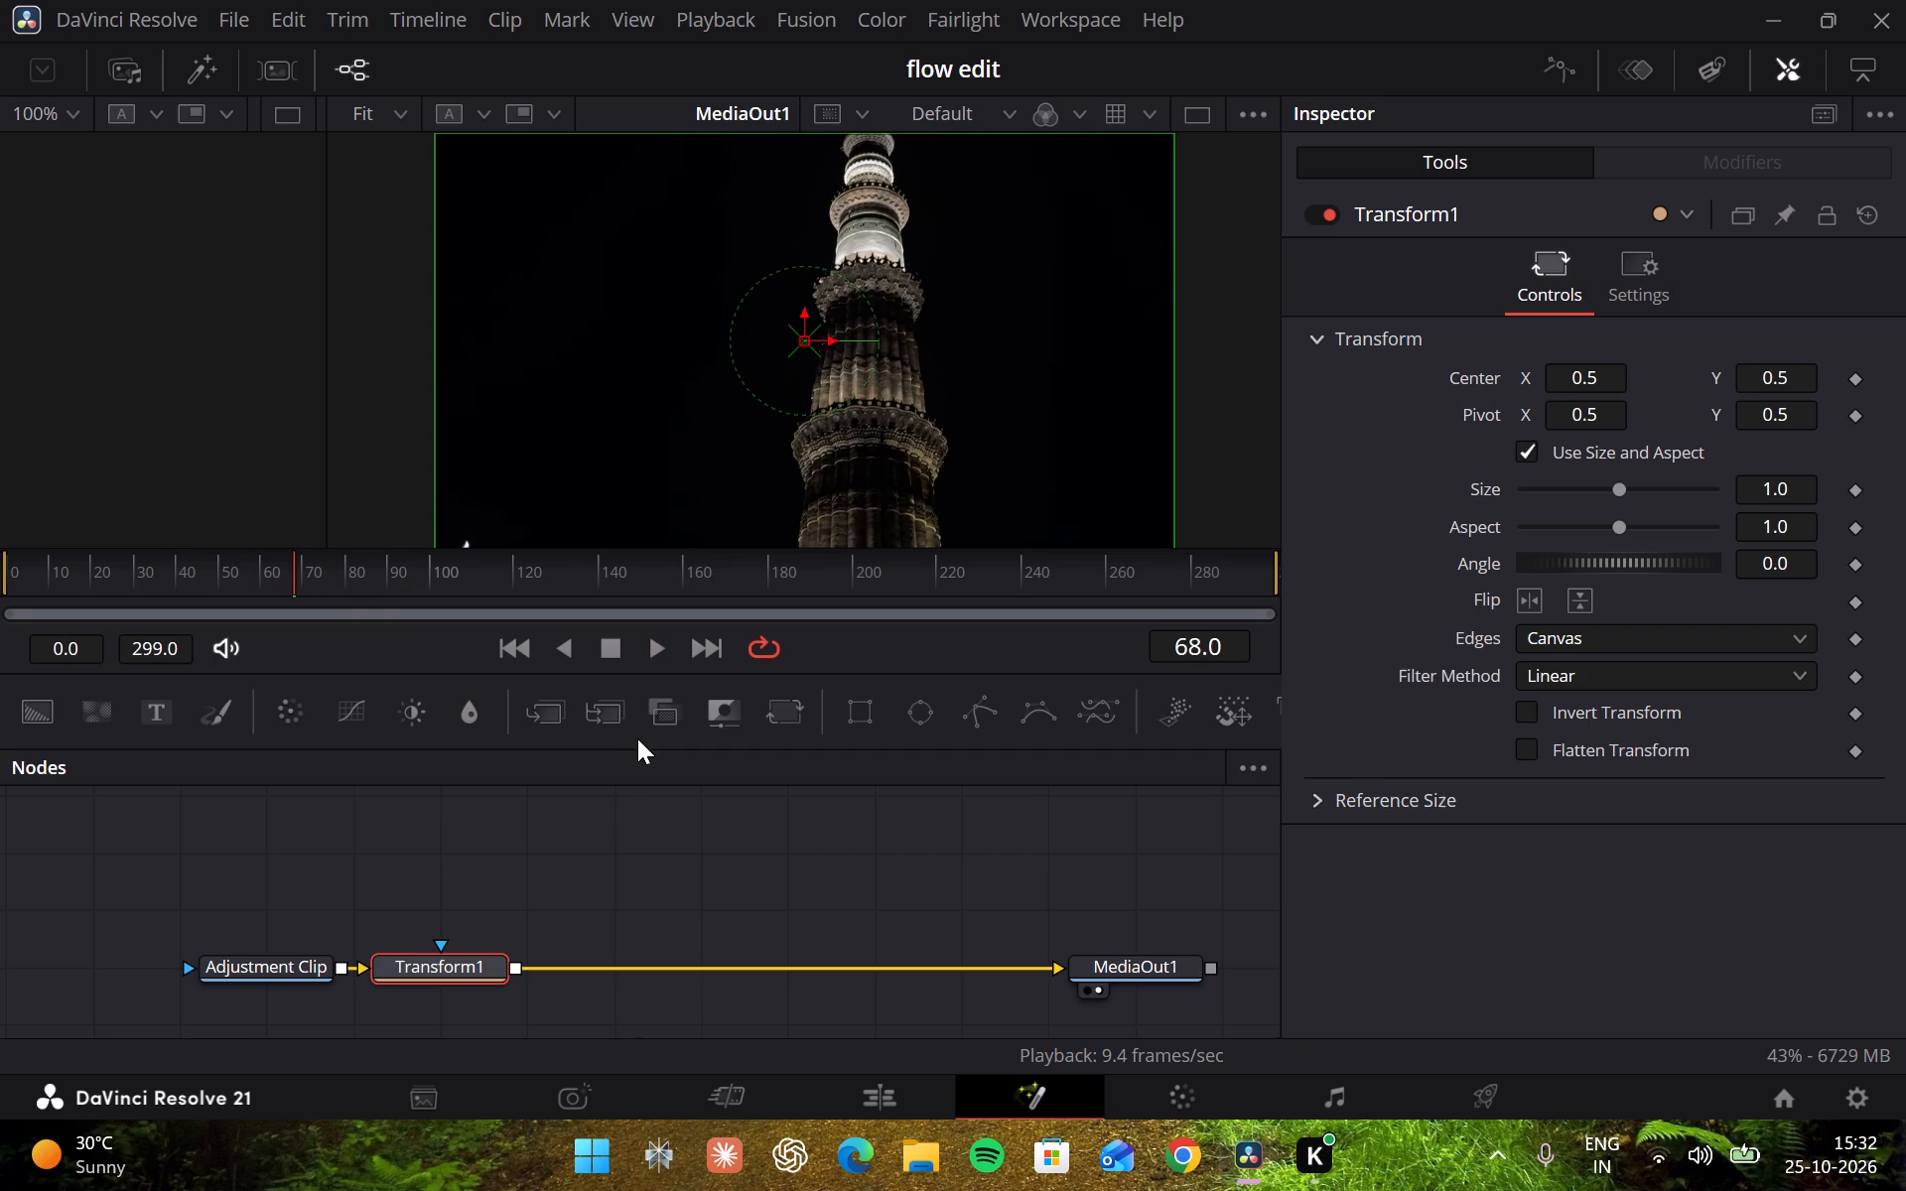
{"action": "left_click_drag", "start_coordinate": [287, 572], "coordinate": [266, 574]}
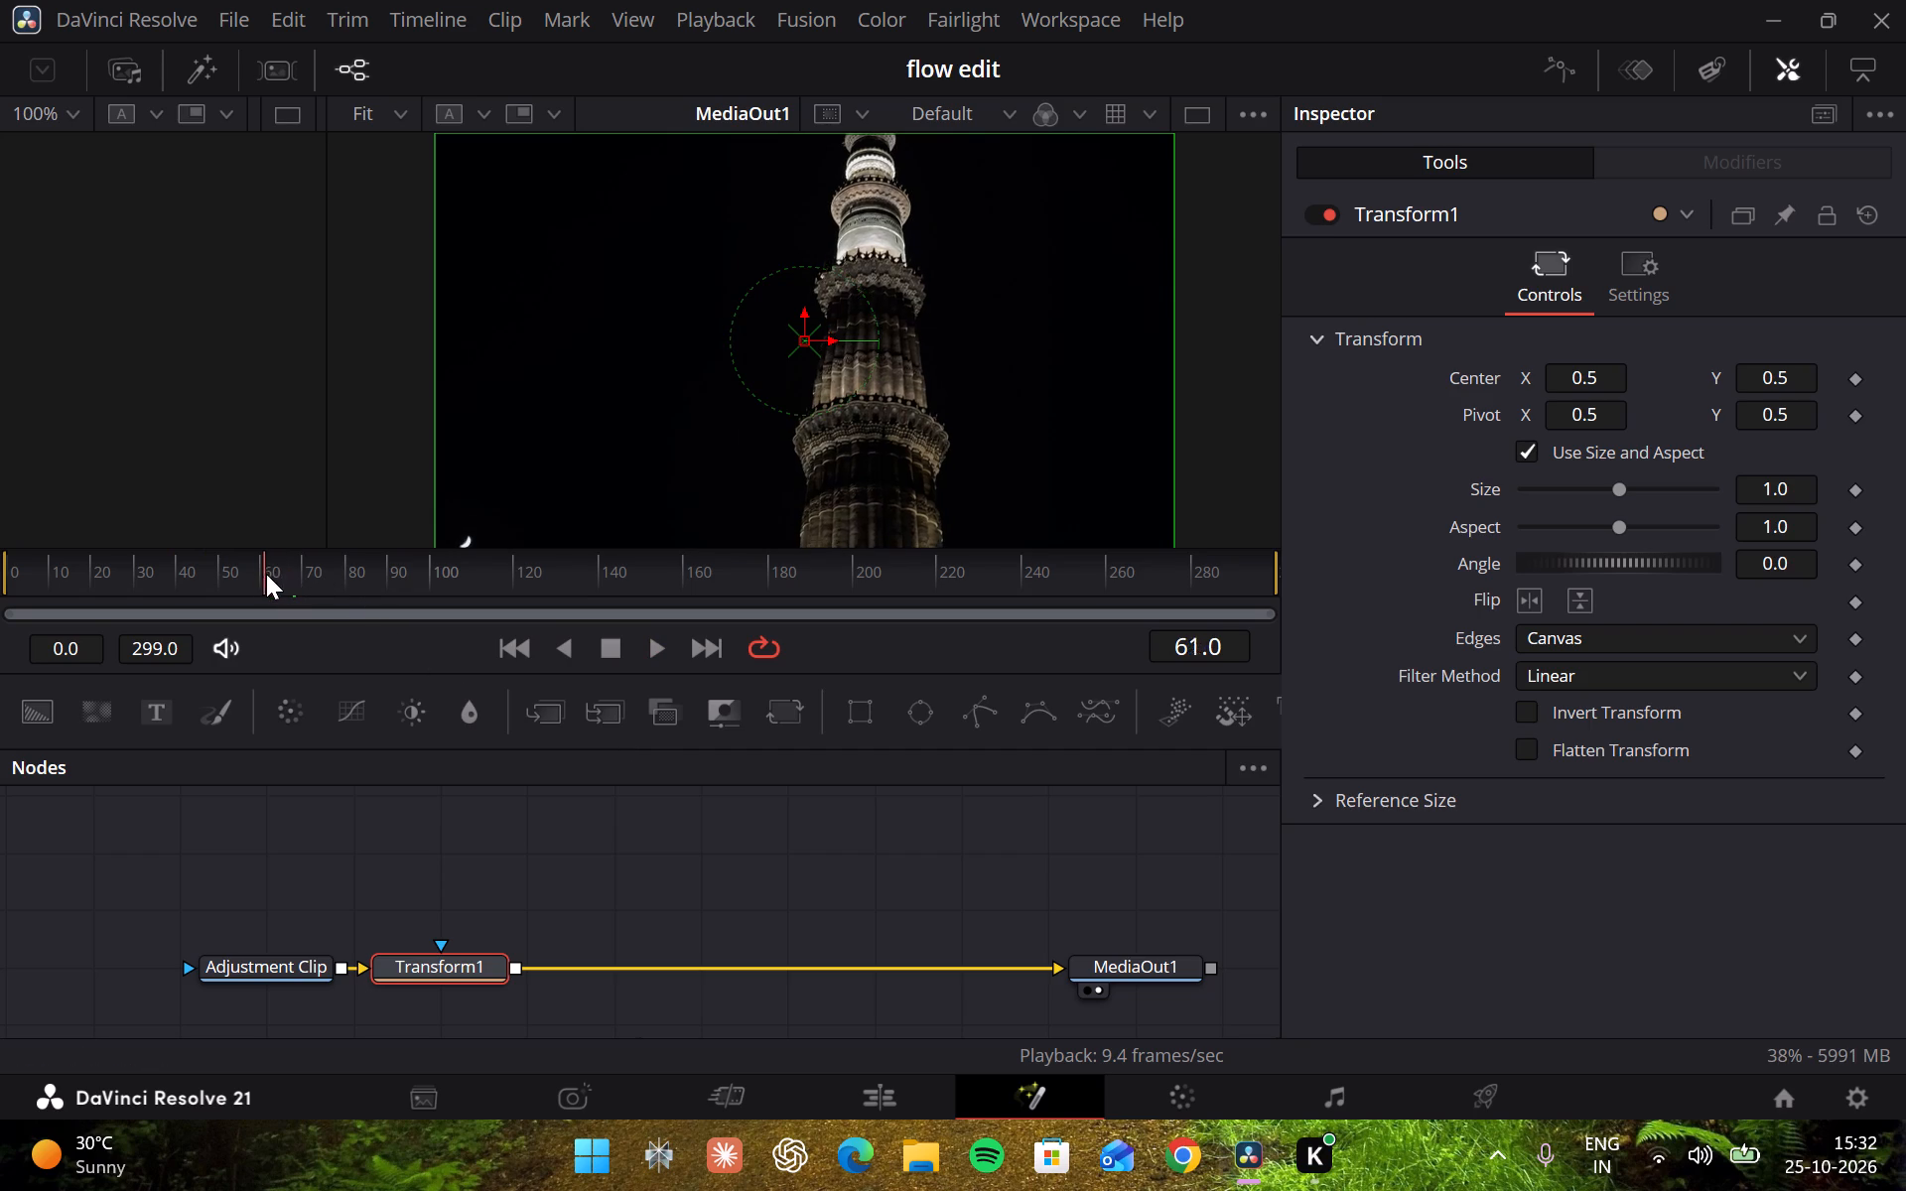
{"action": "left_click_drag", "start_coordinate": [266, 574], "coordinate": [231, 575]}
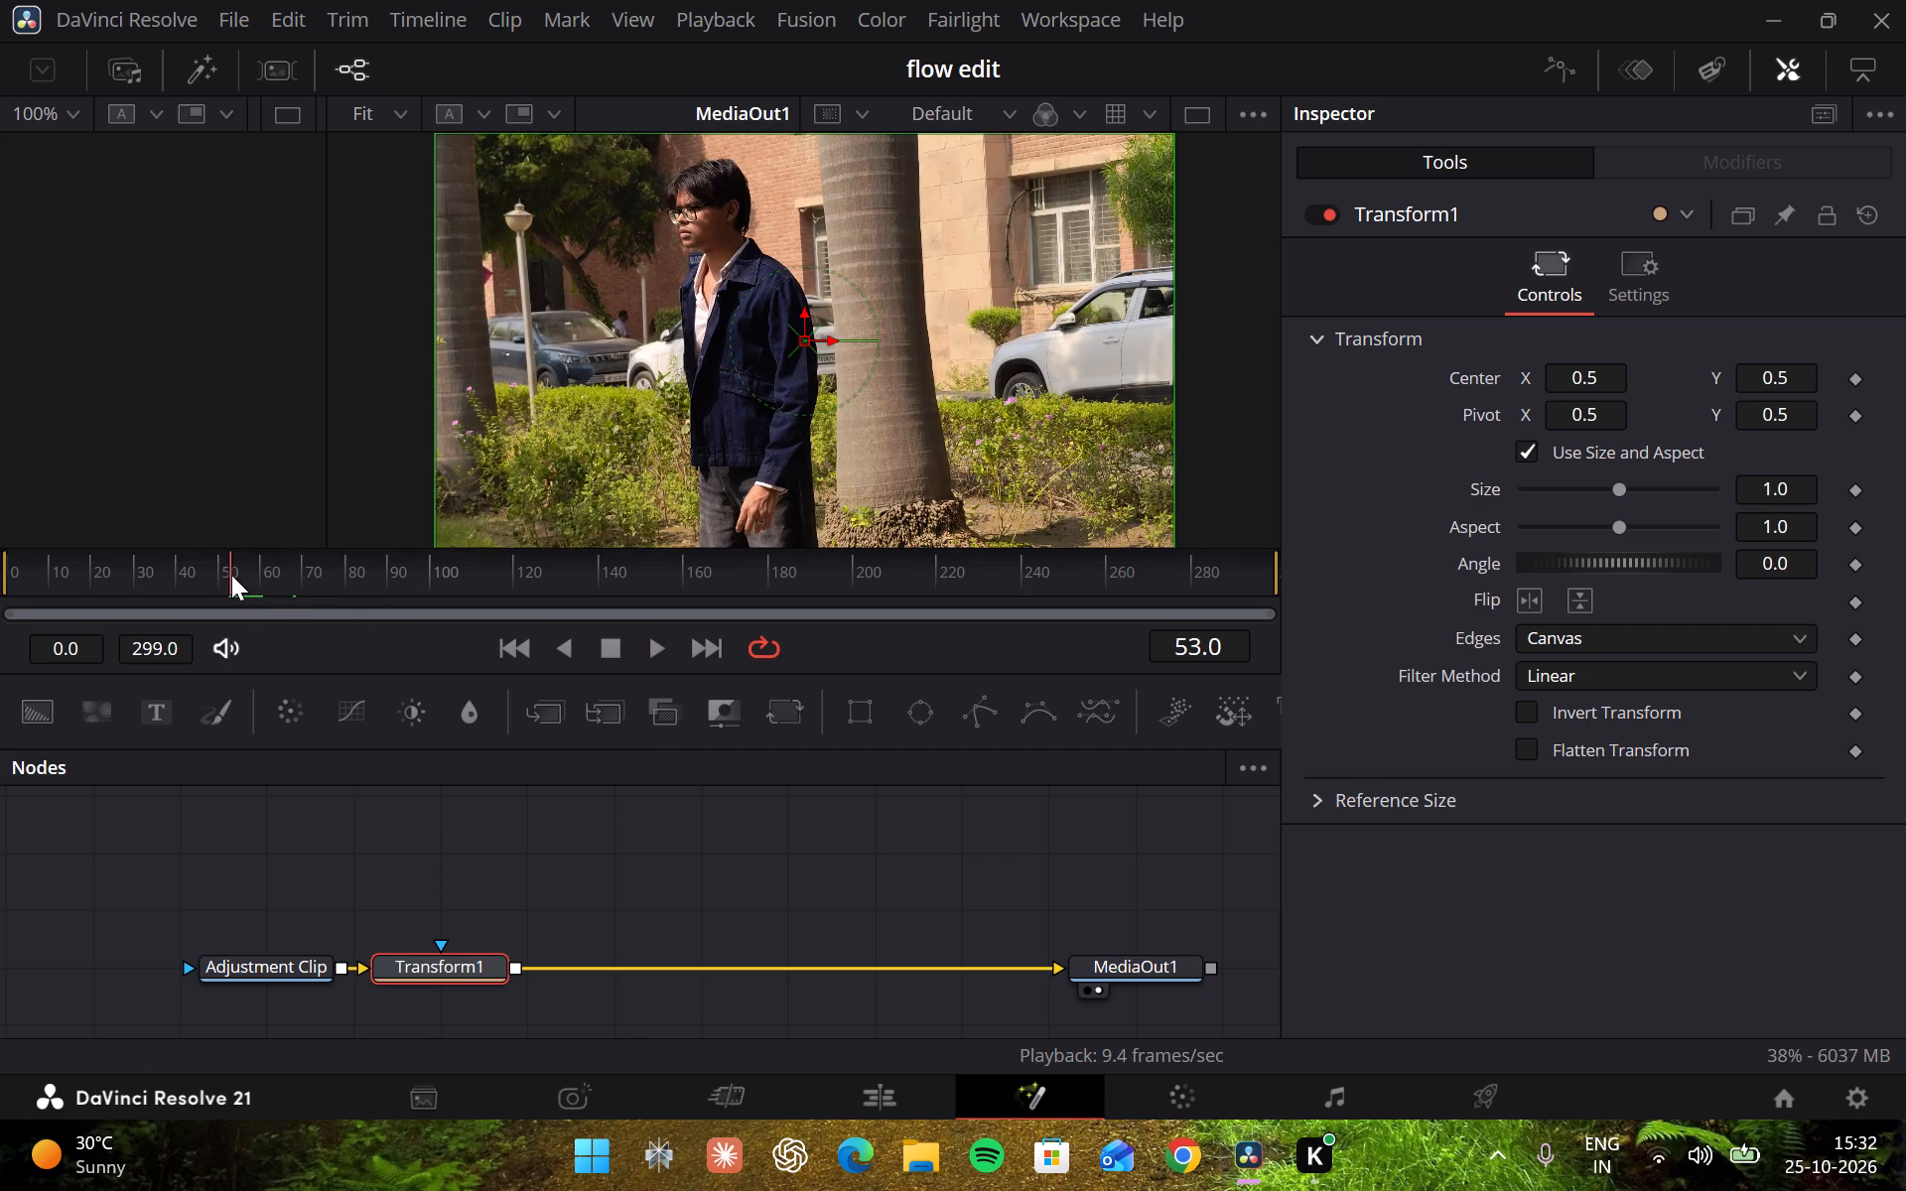
{"action": "left_click_drag", "start_coordinate": [231, 575], "coordinate": [252, 576]}
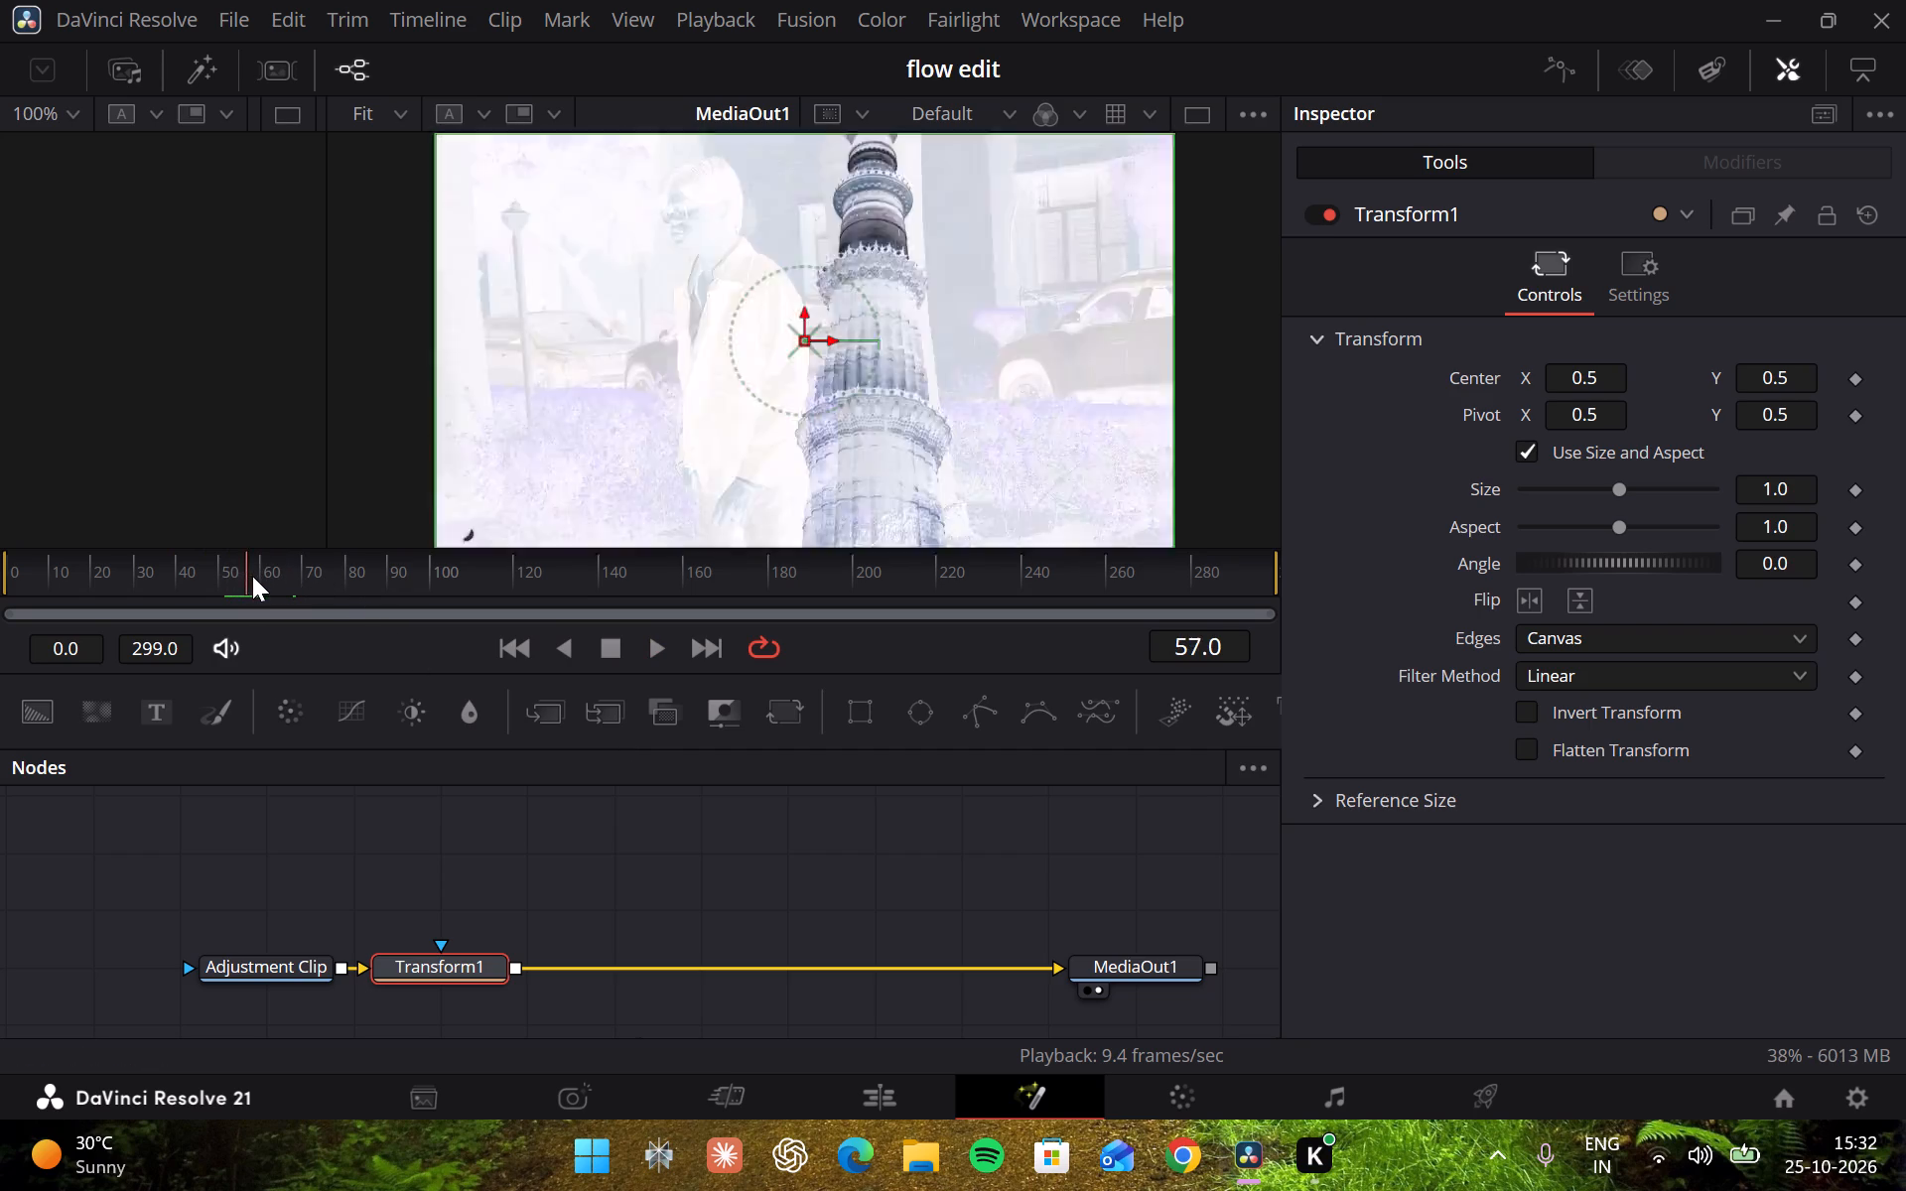
{"action": "left_click_drag", "start_coordinate": [252, 576], "coordinate": [251, 576]}
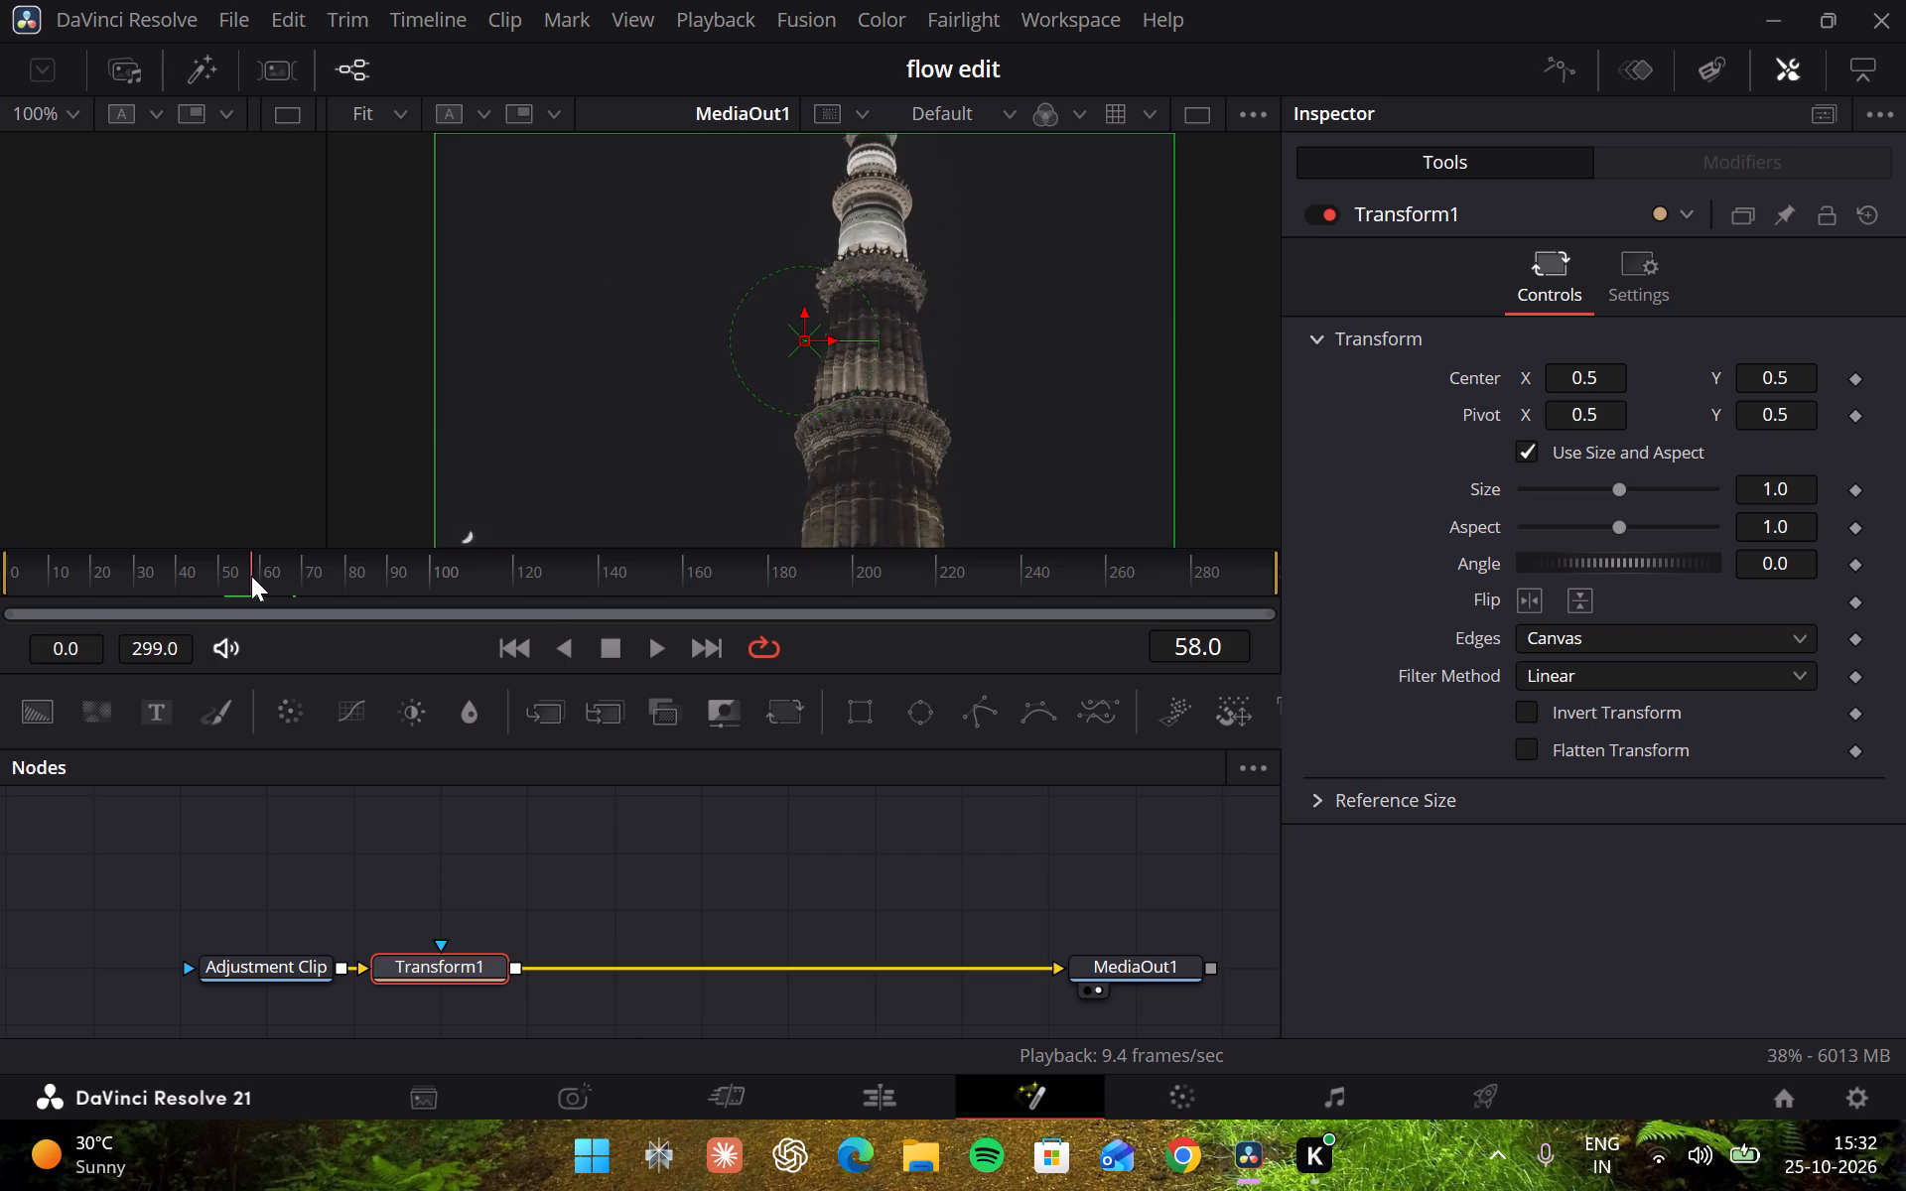
{"action": "left_click_drag", "start_coordinate": [251, 576], "coordinate": [242, 576]}
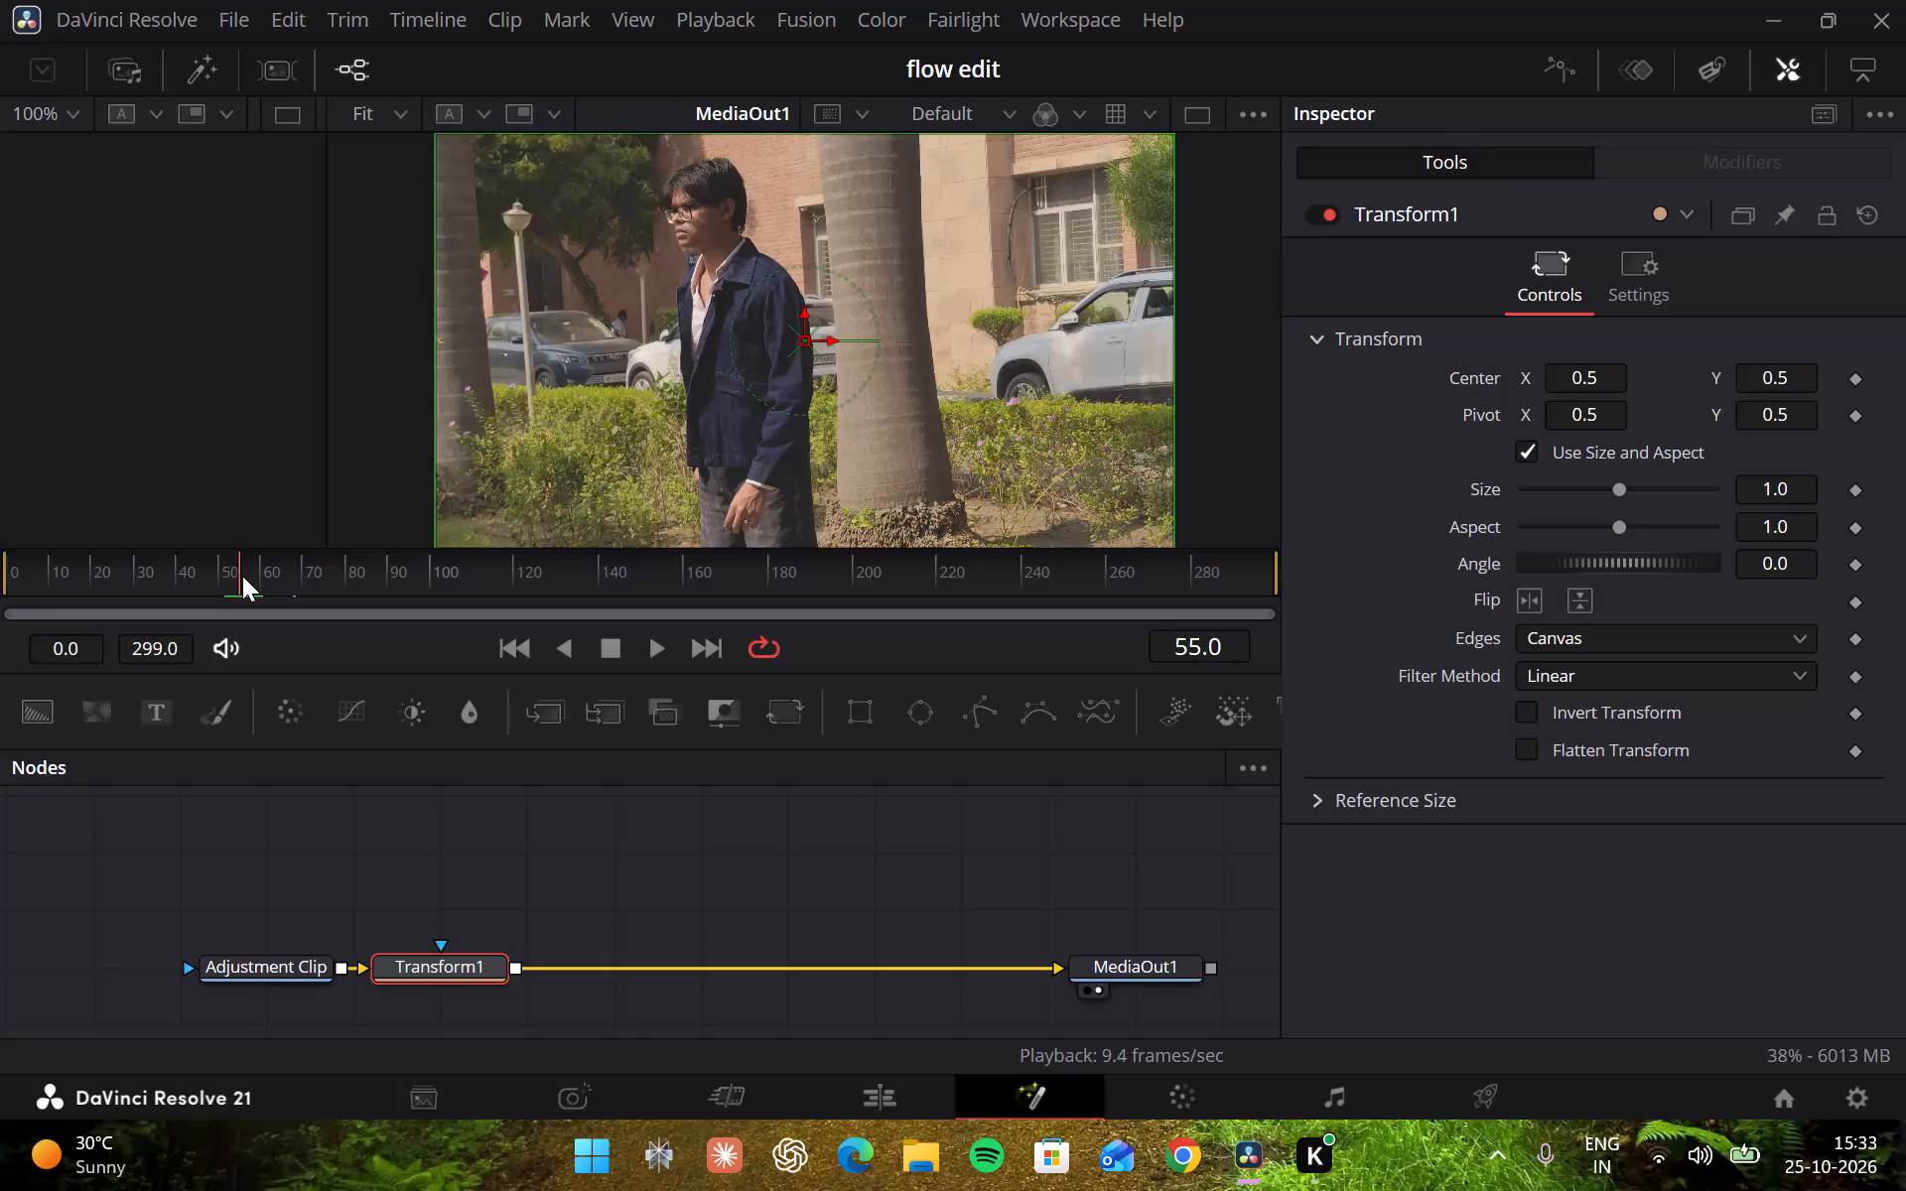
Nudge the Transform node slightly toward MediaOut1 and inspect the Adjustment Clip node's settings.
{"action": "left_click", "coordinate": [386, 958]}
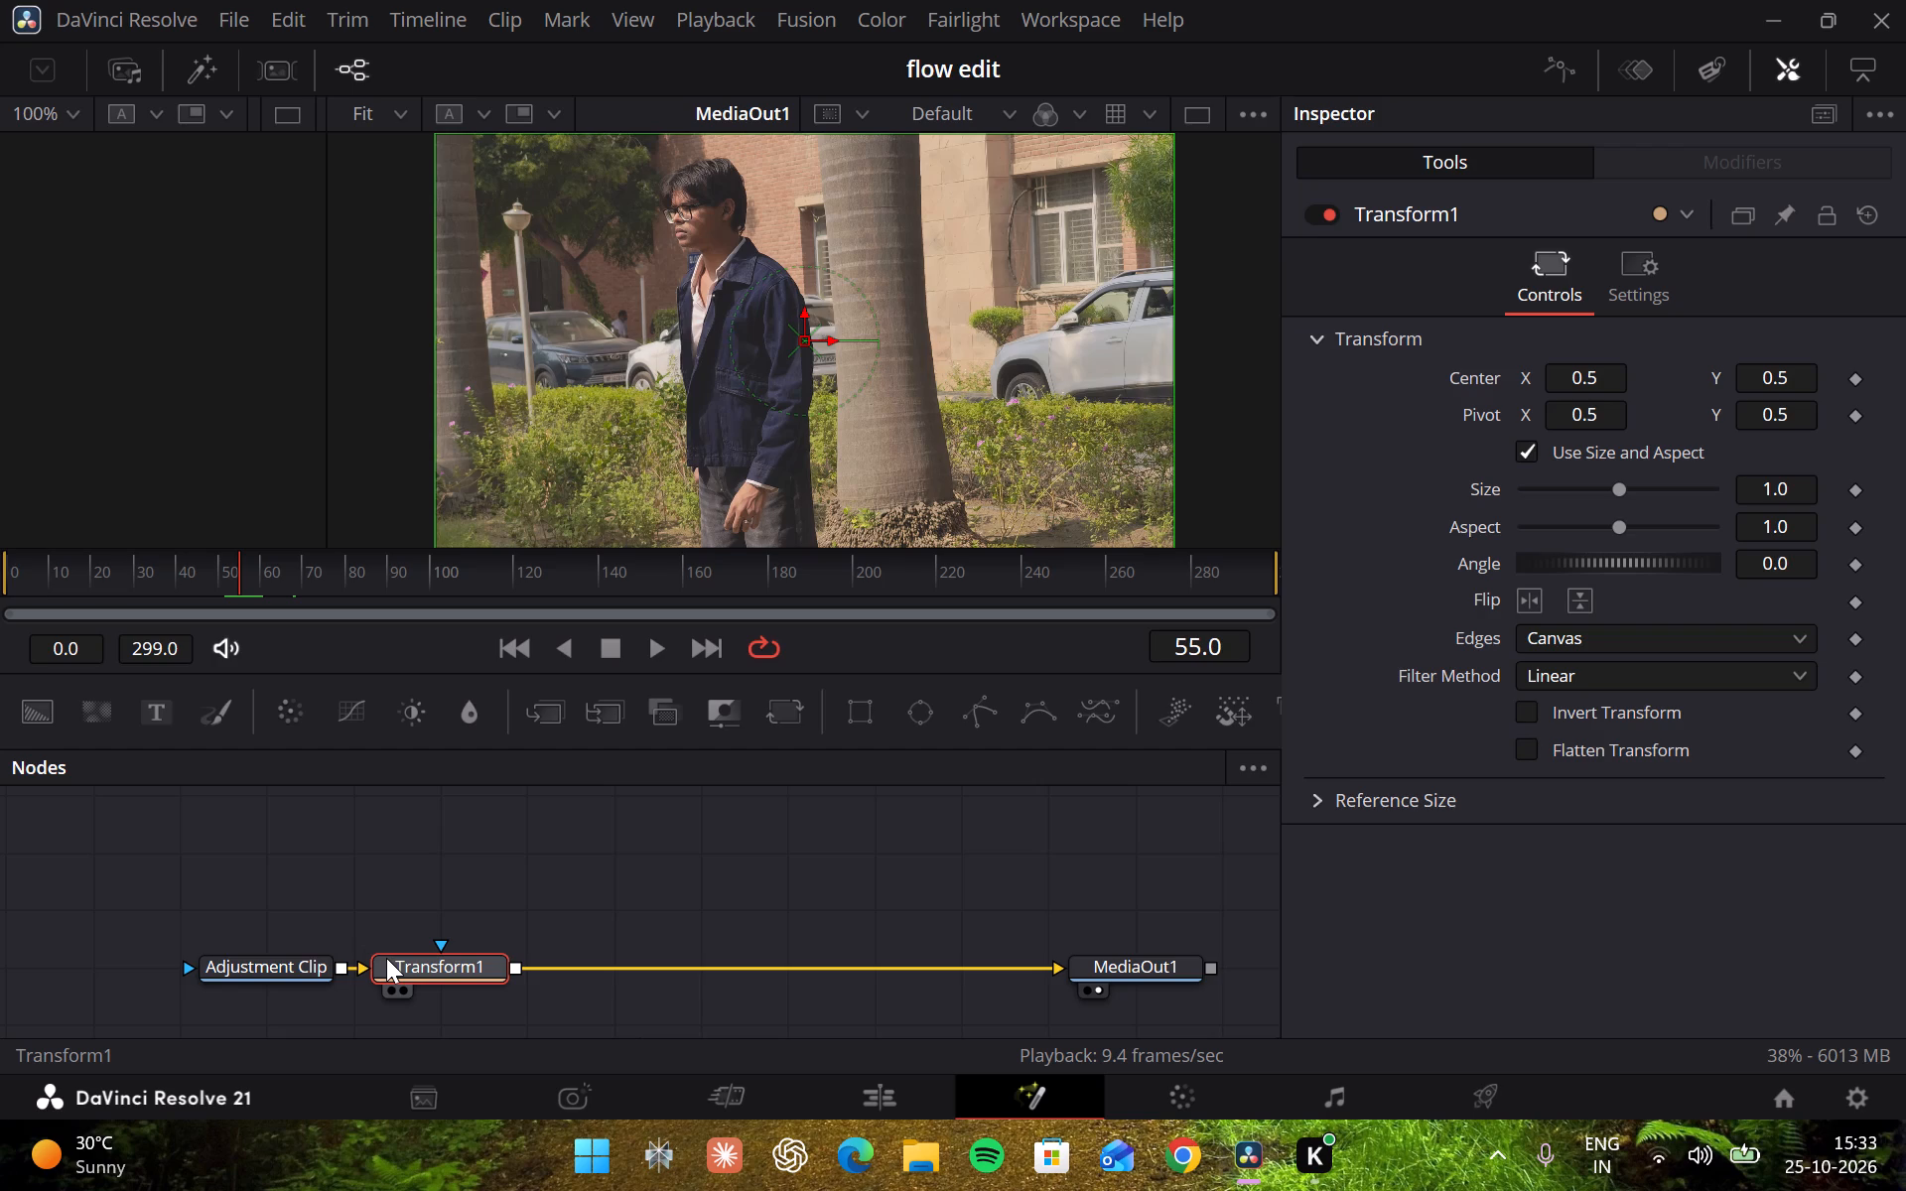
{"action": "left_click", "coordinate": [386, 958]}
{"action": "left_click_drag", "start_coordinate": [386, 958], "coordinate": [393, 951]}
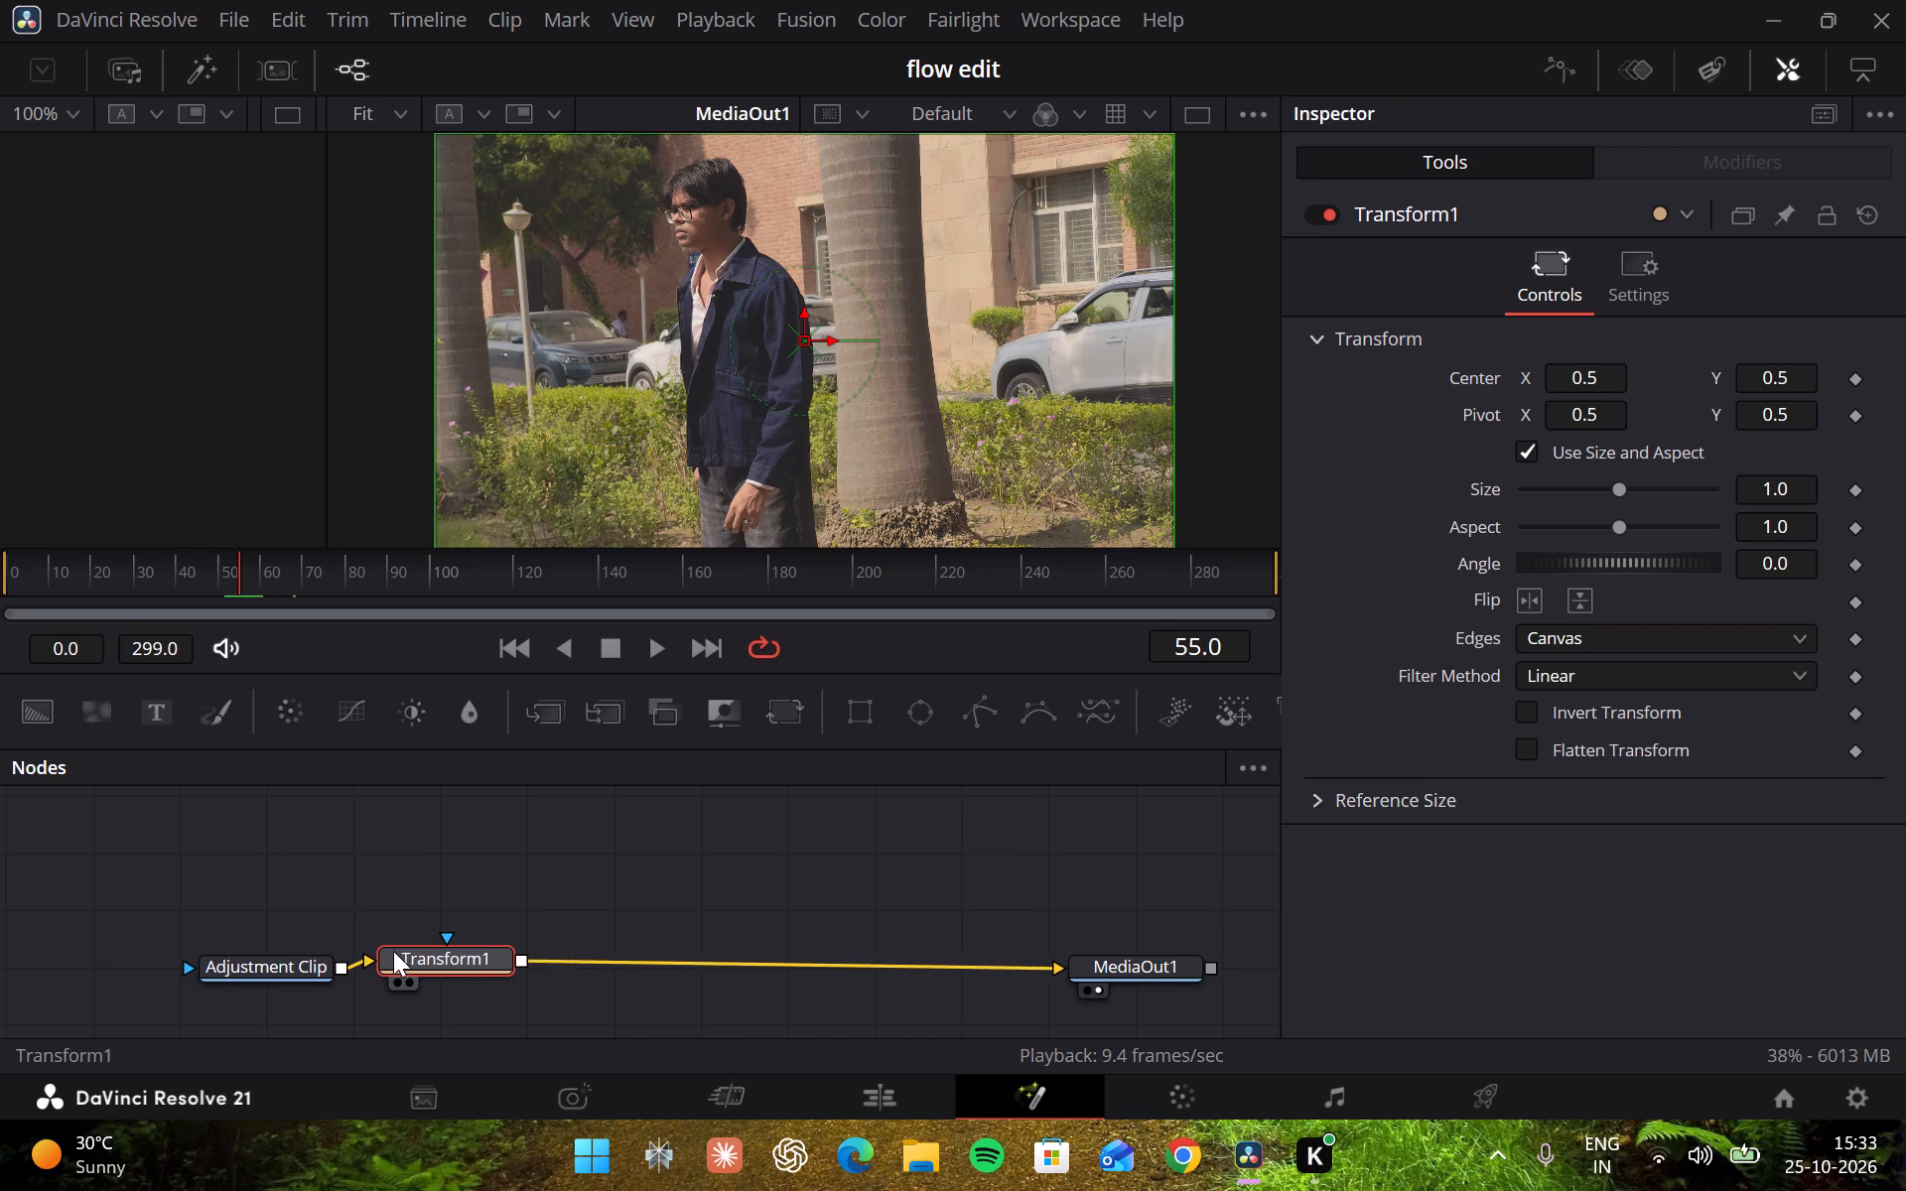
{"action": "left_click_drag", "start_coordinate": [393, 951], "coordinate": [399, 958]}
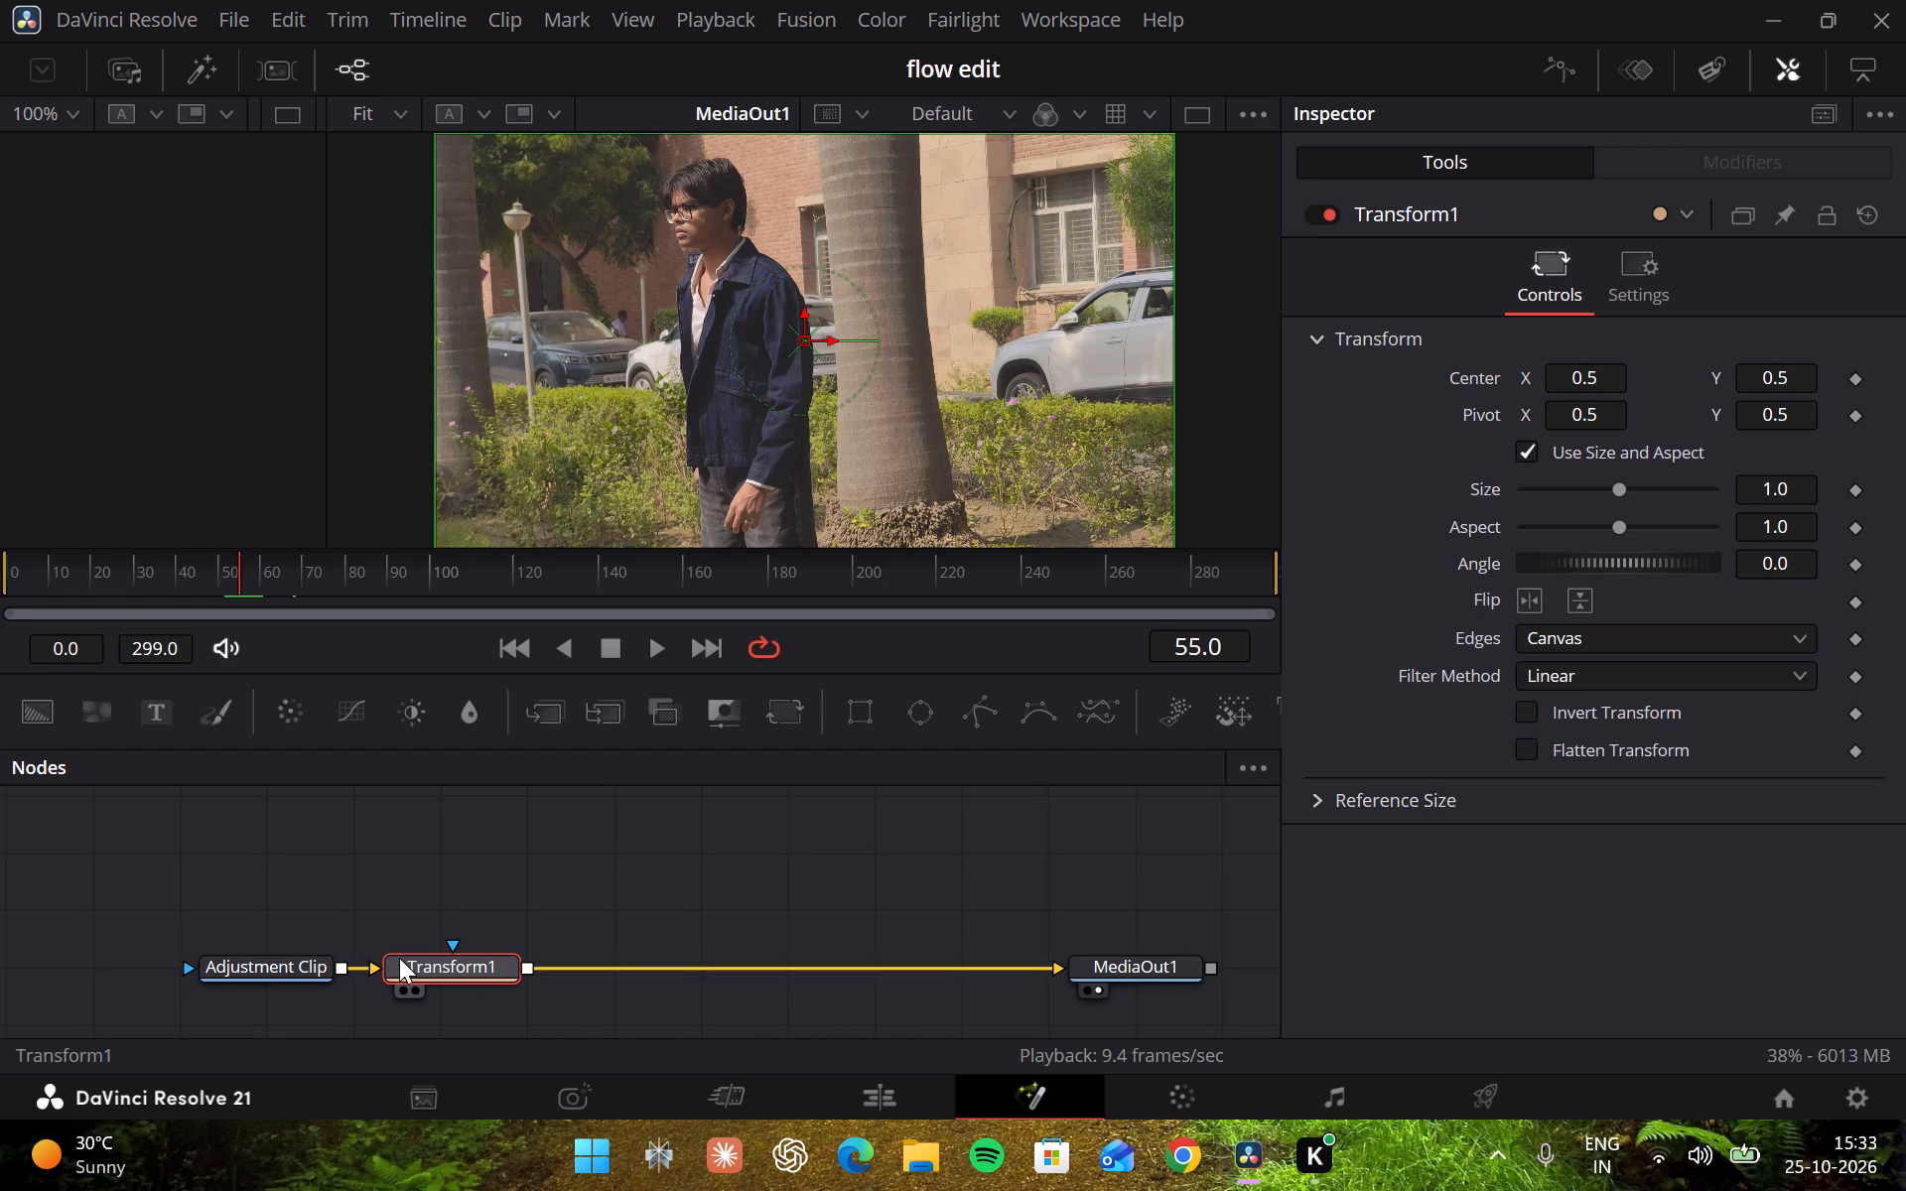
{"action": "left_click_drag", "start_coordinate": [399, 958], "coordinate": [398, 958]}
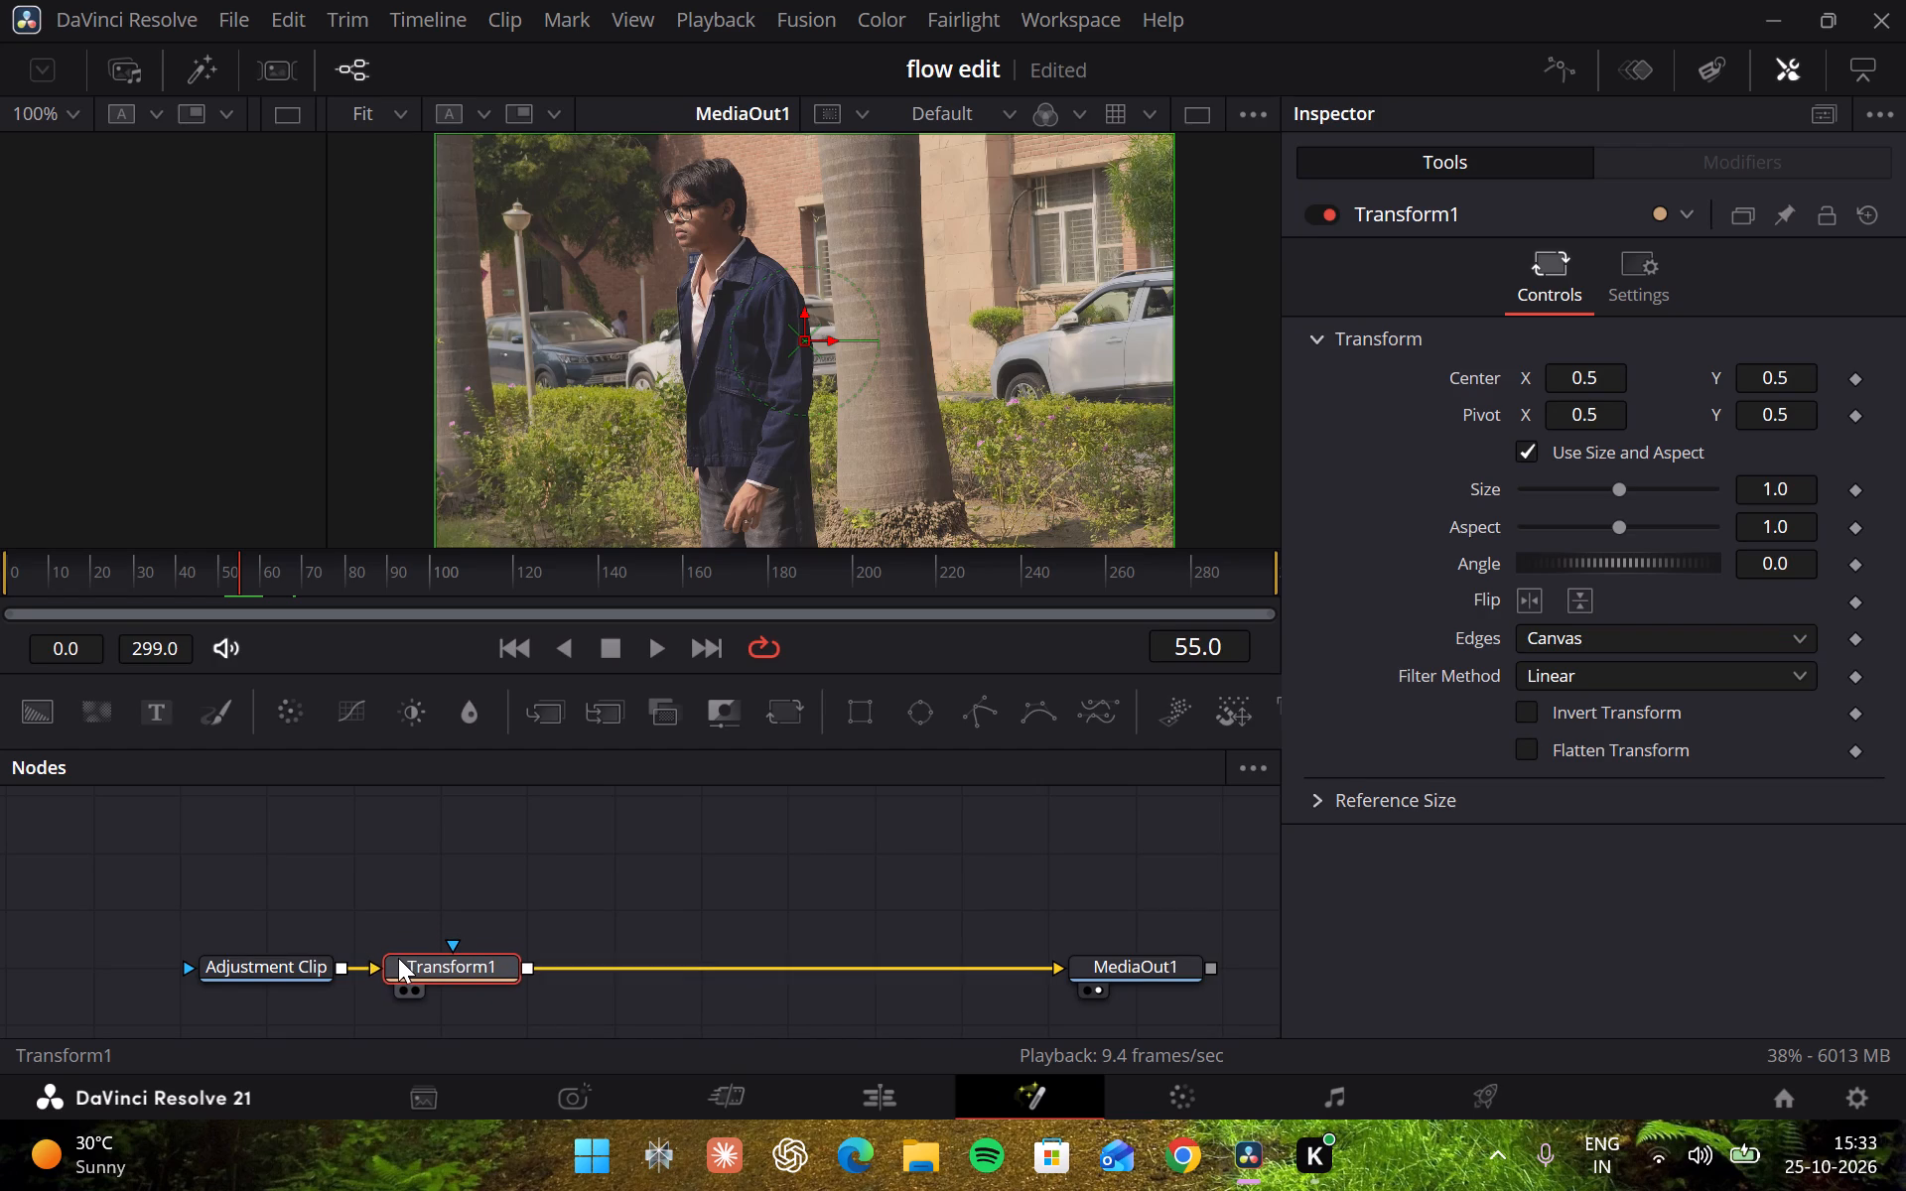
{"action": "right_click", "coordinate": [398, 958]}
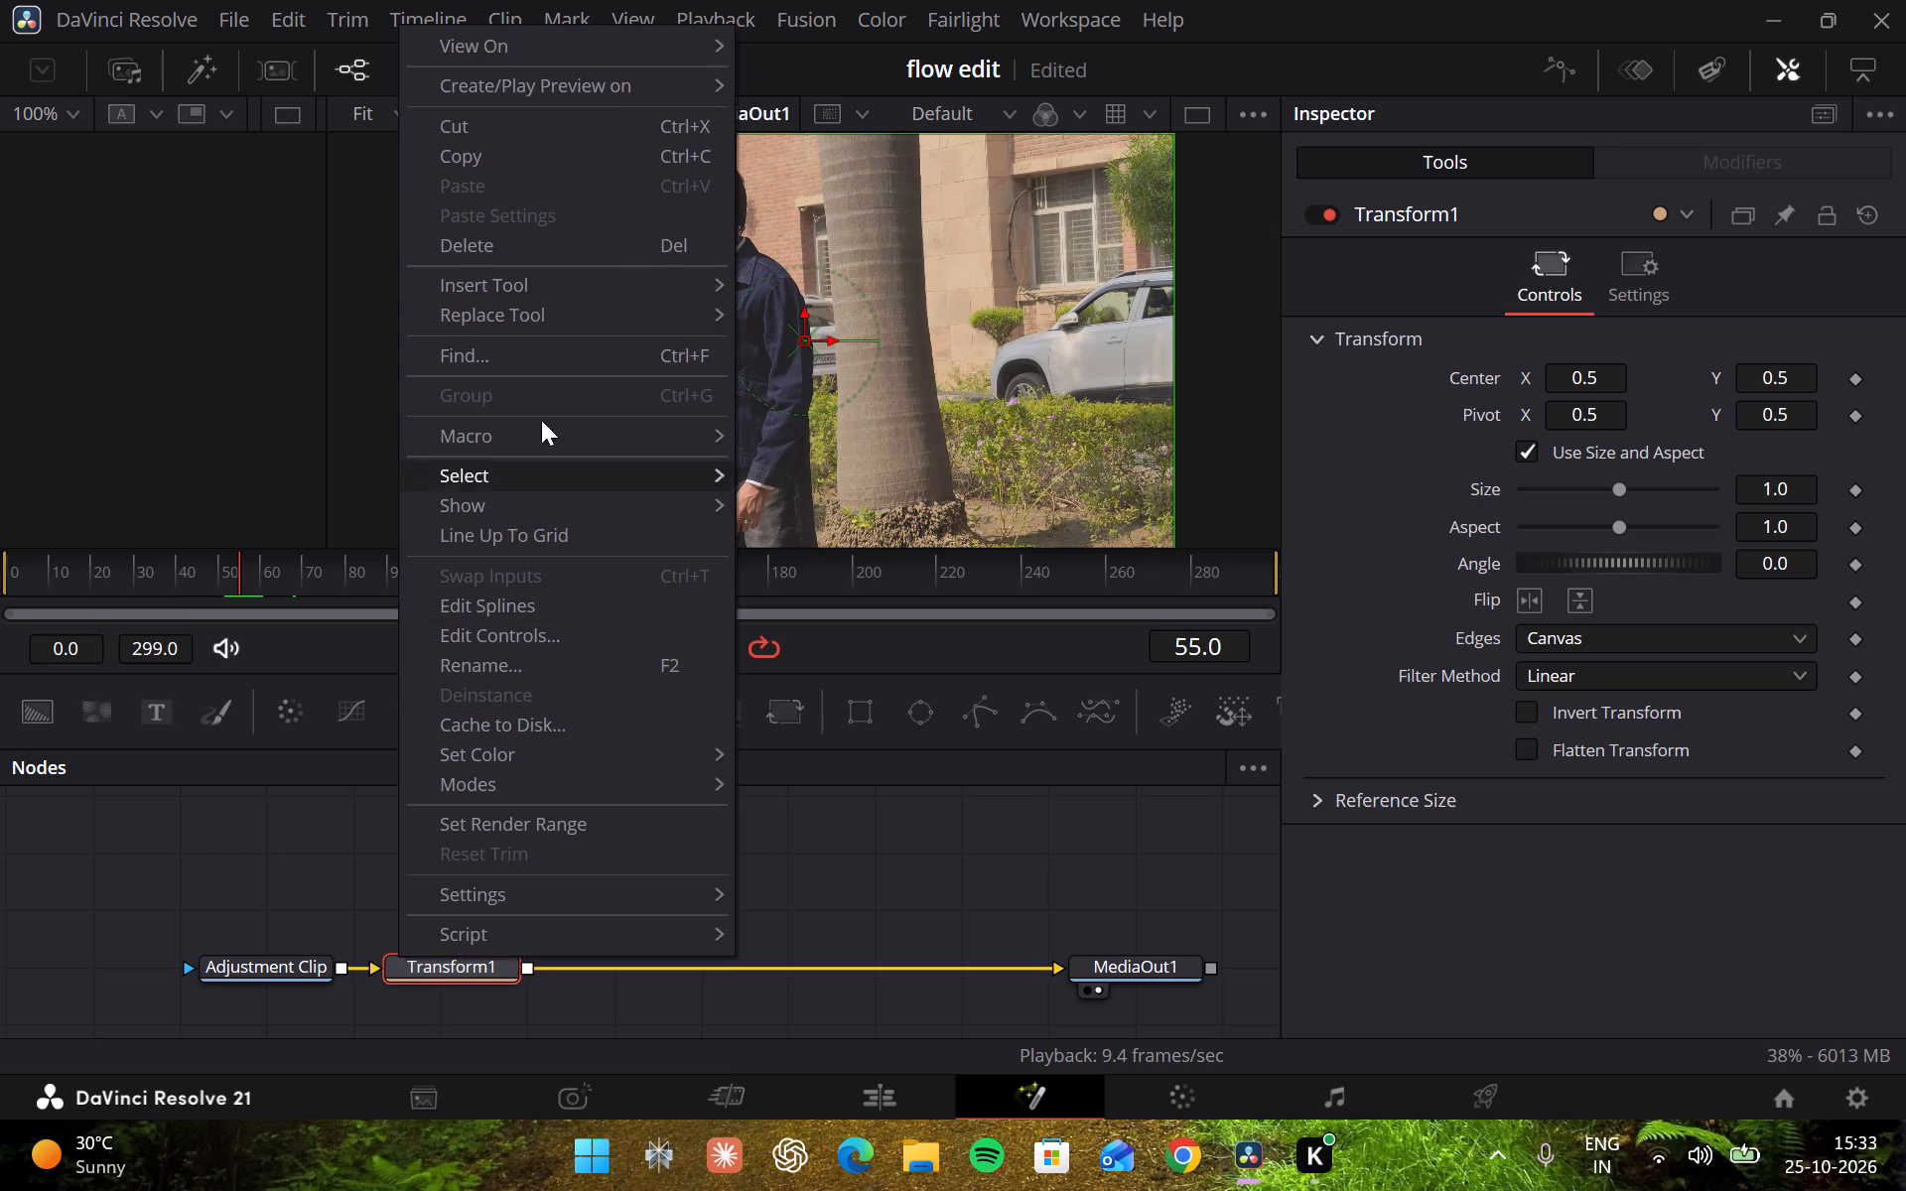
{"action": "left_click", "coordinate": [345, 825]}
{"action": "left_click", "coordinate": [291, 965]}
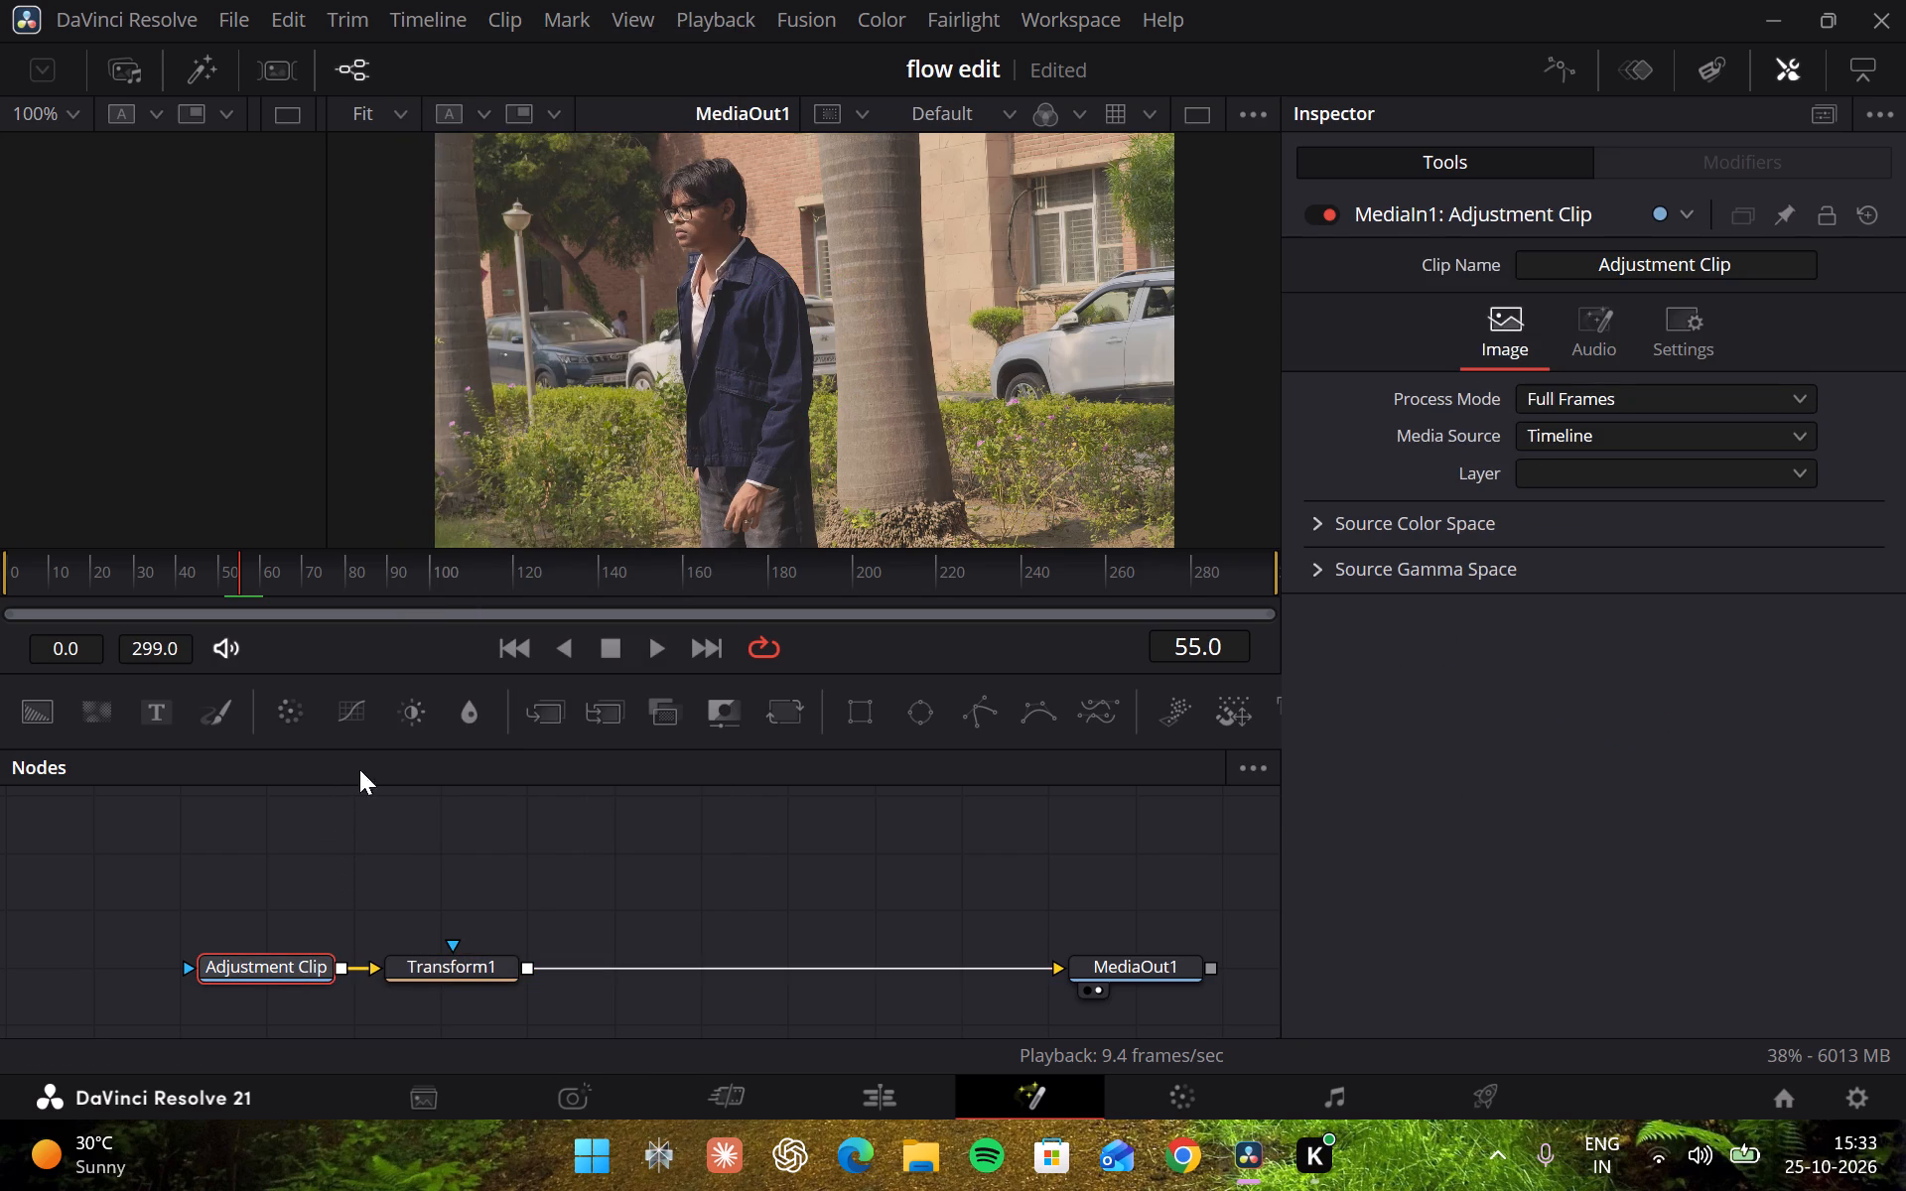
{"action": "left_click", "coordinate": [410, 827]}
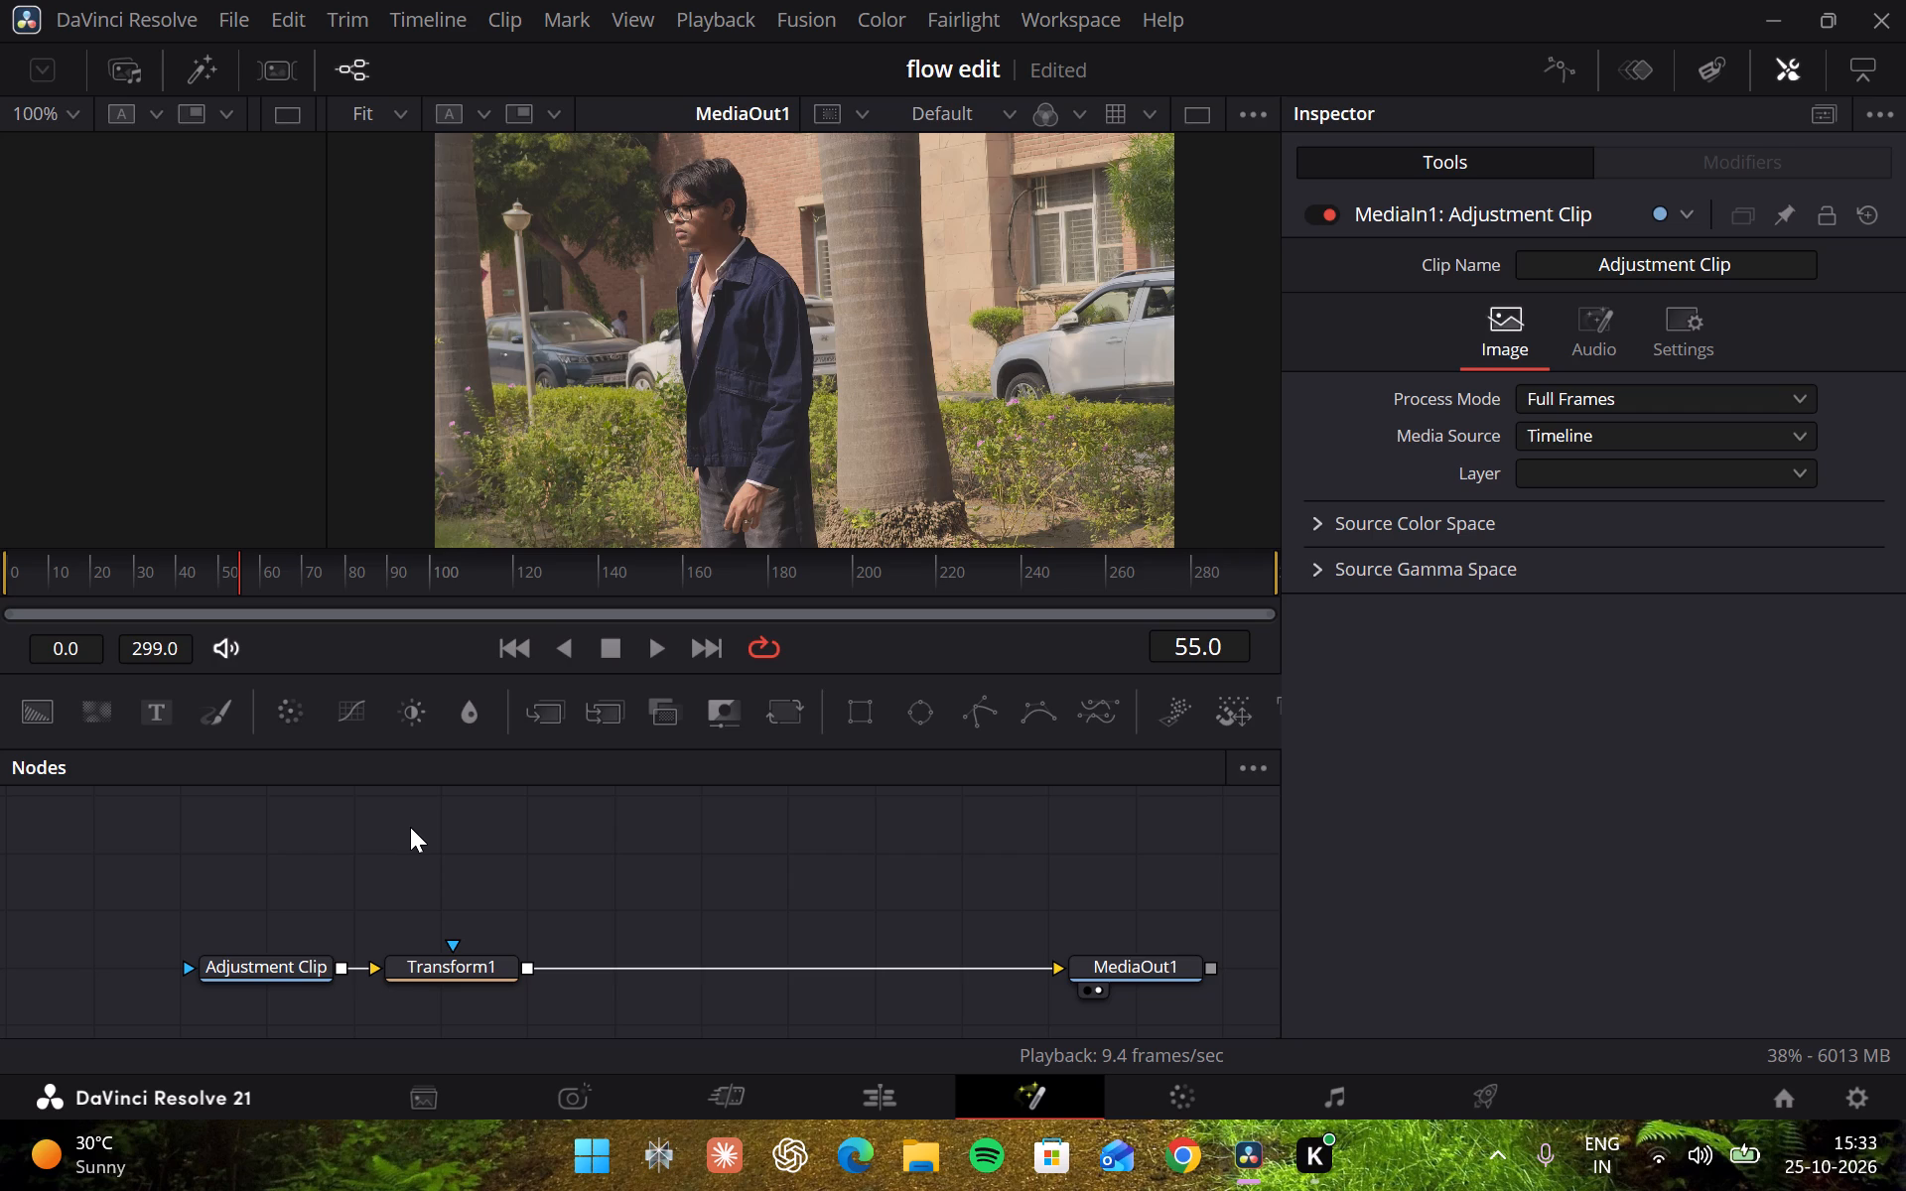
Undo the Transform node's move and its insertion, leaving the Adjustment Clip connected directly to MediaOut1.
{"action": "key", "text": "ctrl+z"}
{"action": "key", "text": "ctrl+z"}
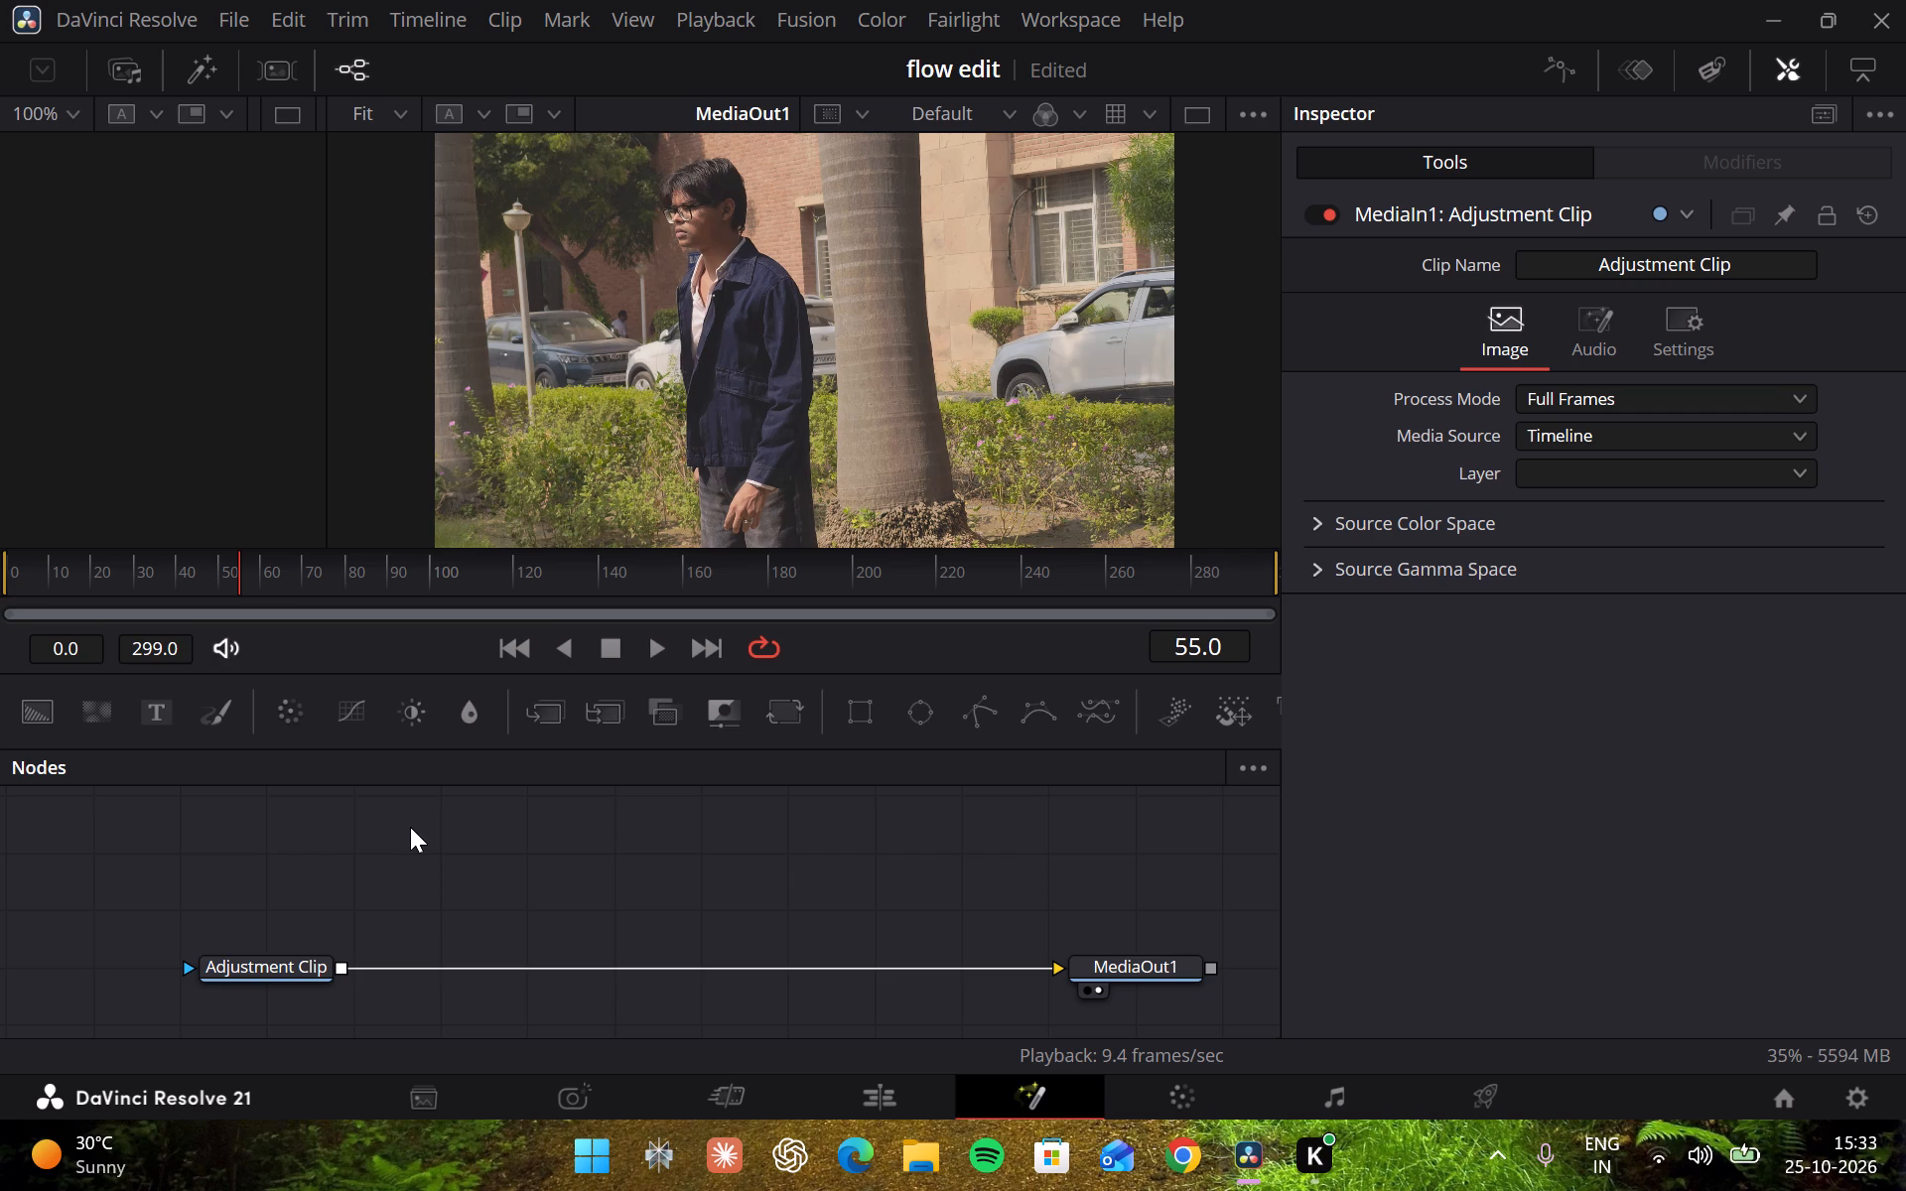
{"action": "key", "text": "ctrl+z"}
Return to the Edit page and undo the placement of the Adjustment Clip above Video 2.
{"action": "left_click", "coordinate": [885, 1105]}
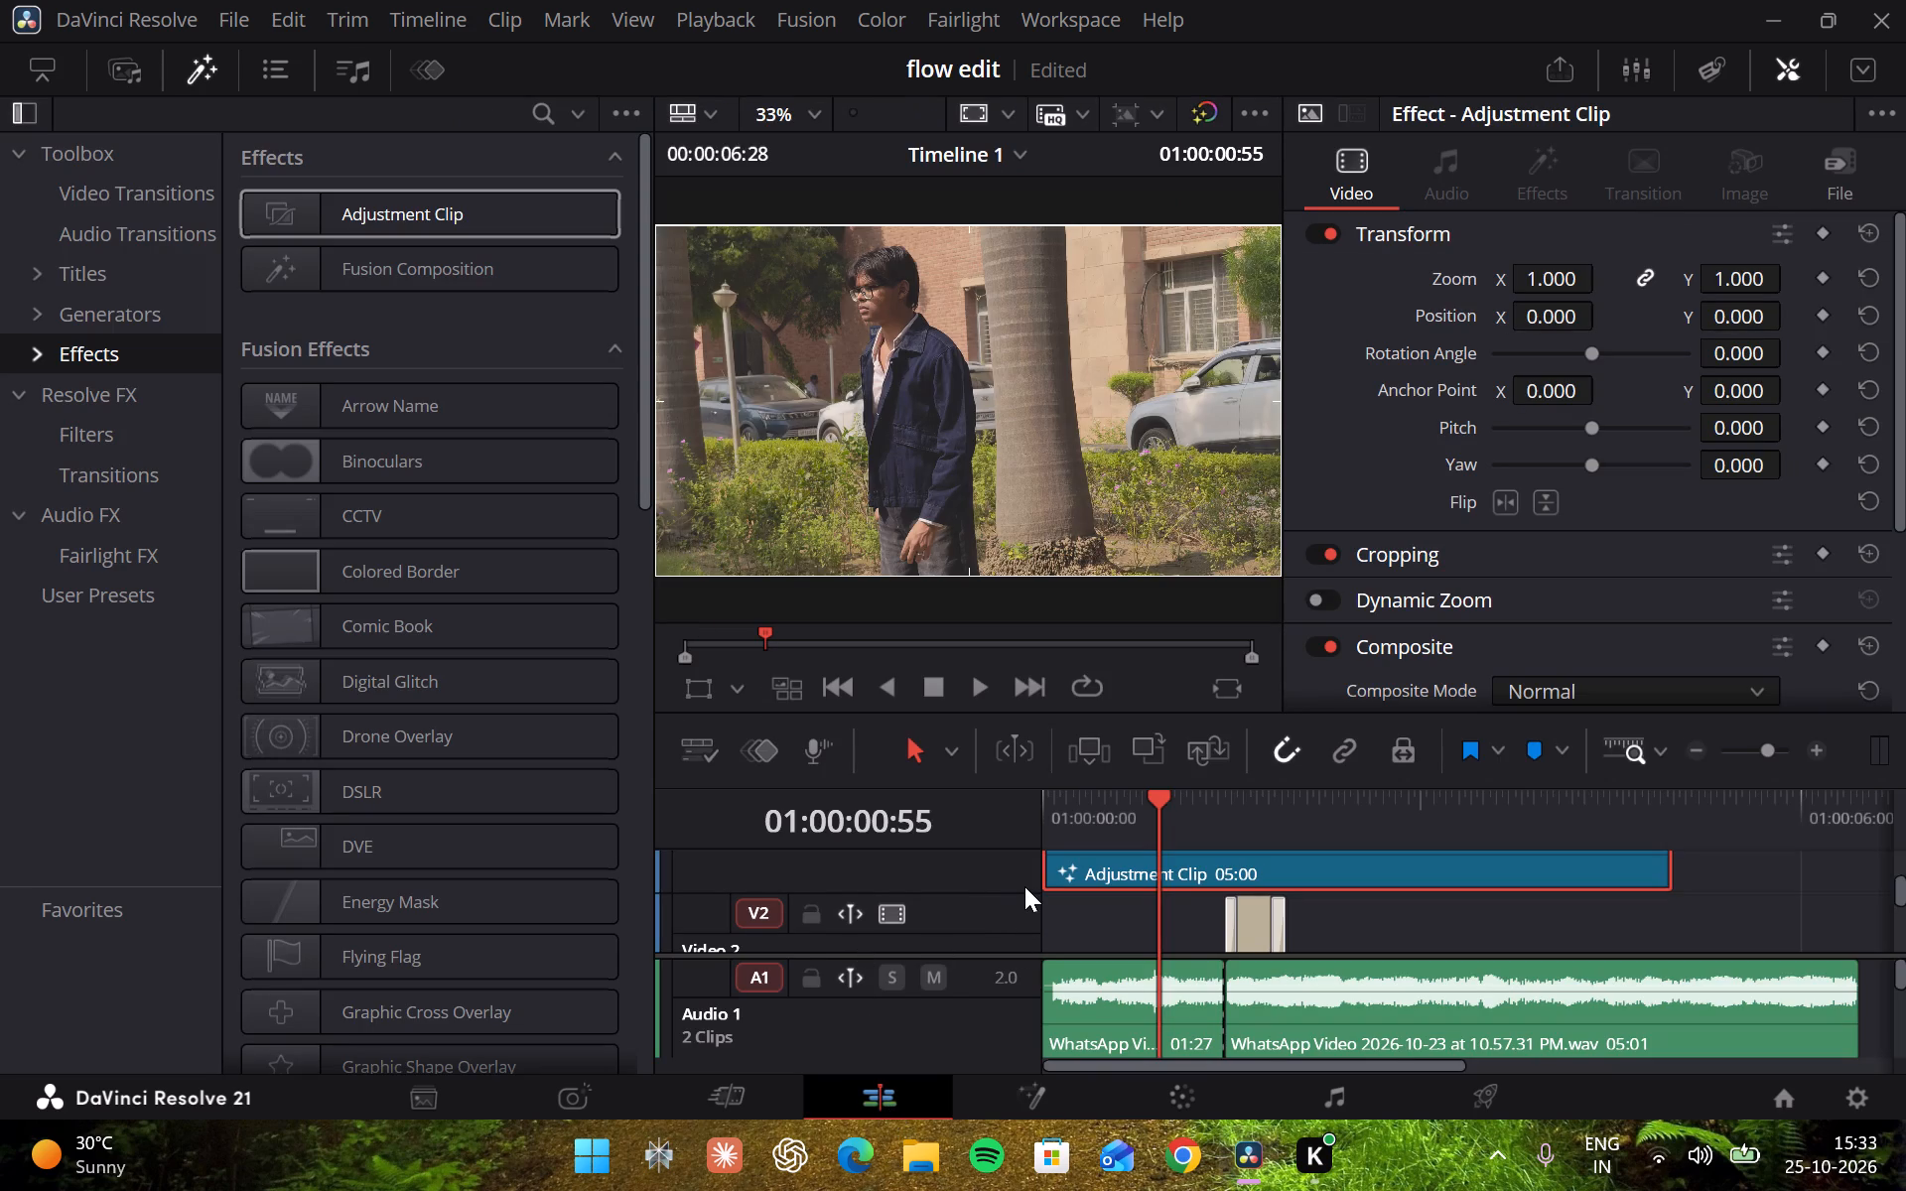
{"action": "key", "text": "ctrl+z"}
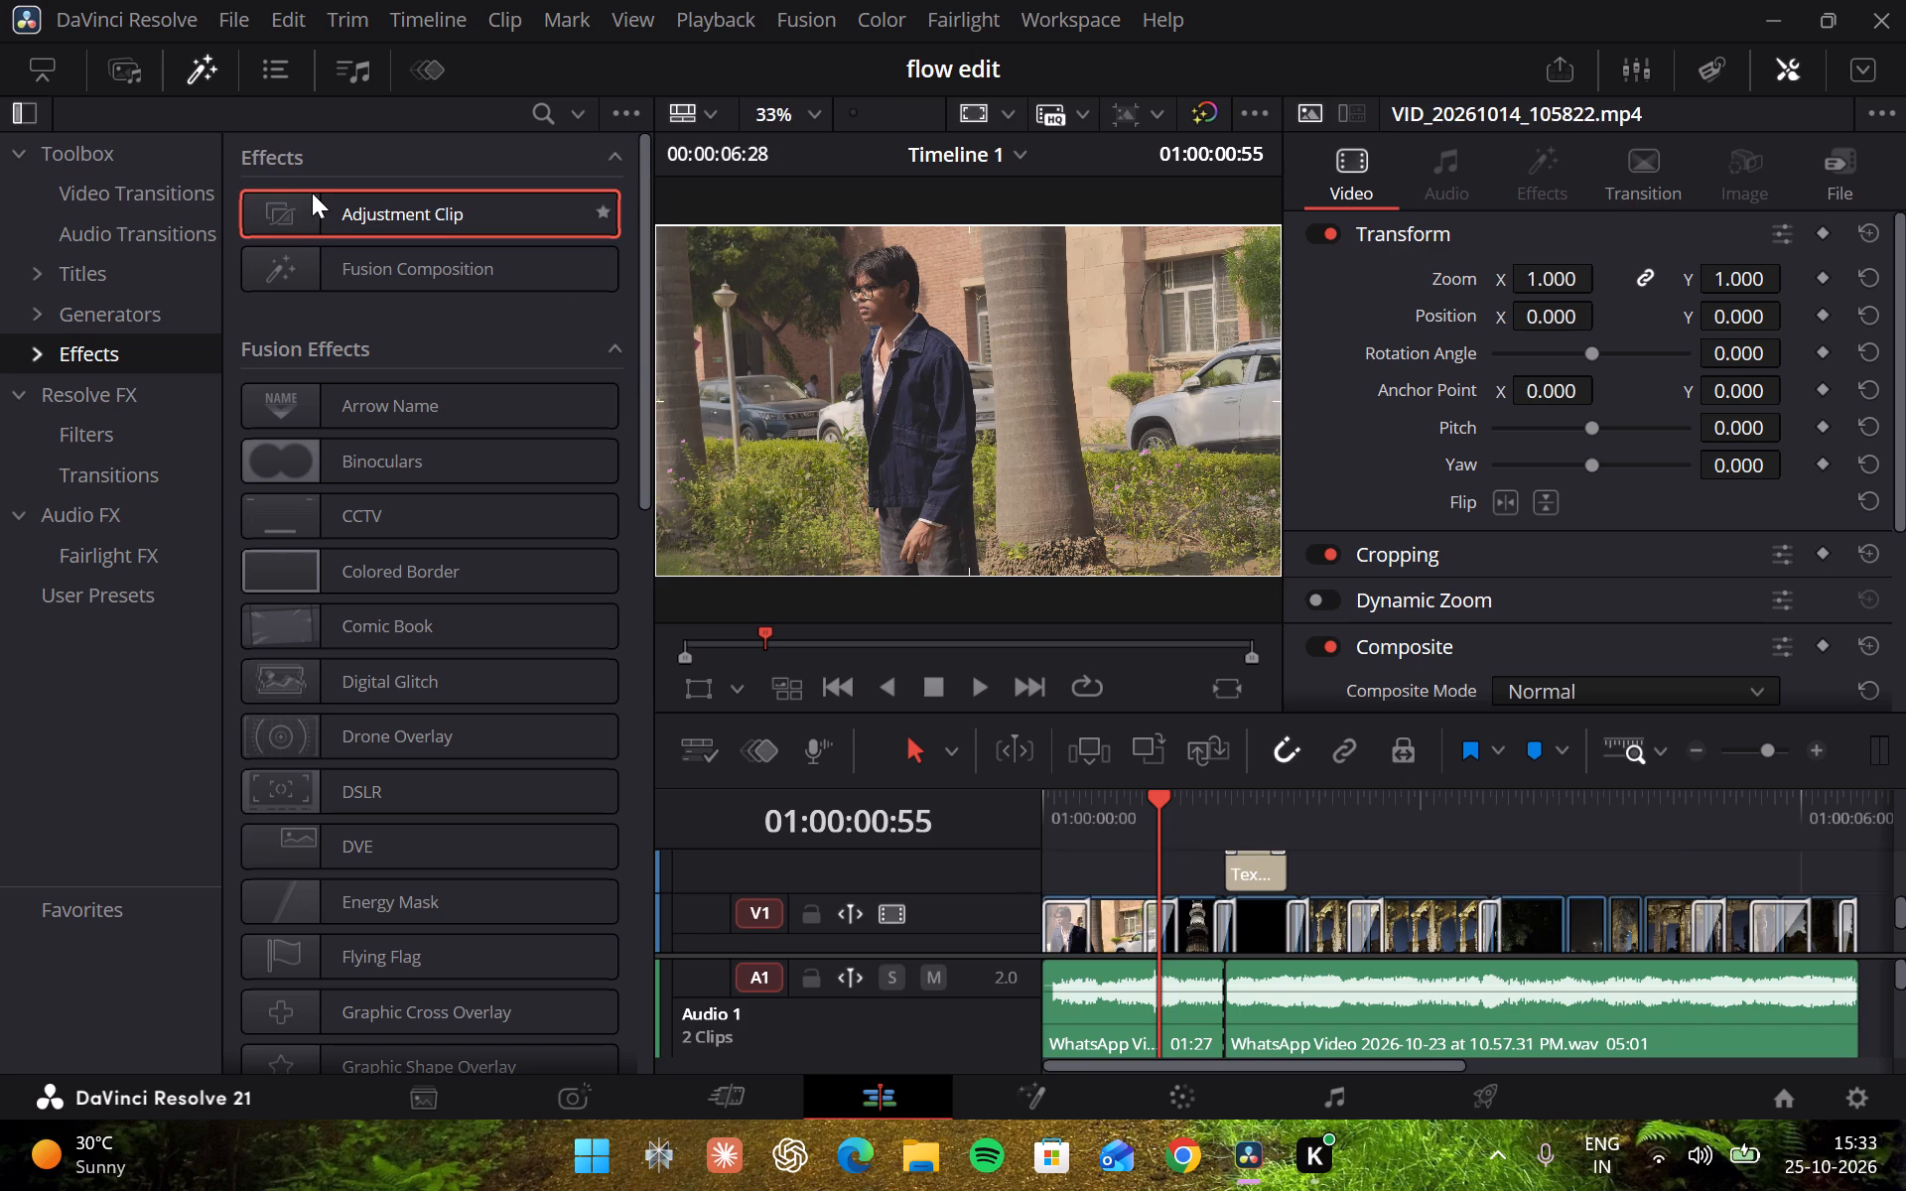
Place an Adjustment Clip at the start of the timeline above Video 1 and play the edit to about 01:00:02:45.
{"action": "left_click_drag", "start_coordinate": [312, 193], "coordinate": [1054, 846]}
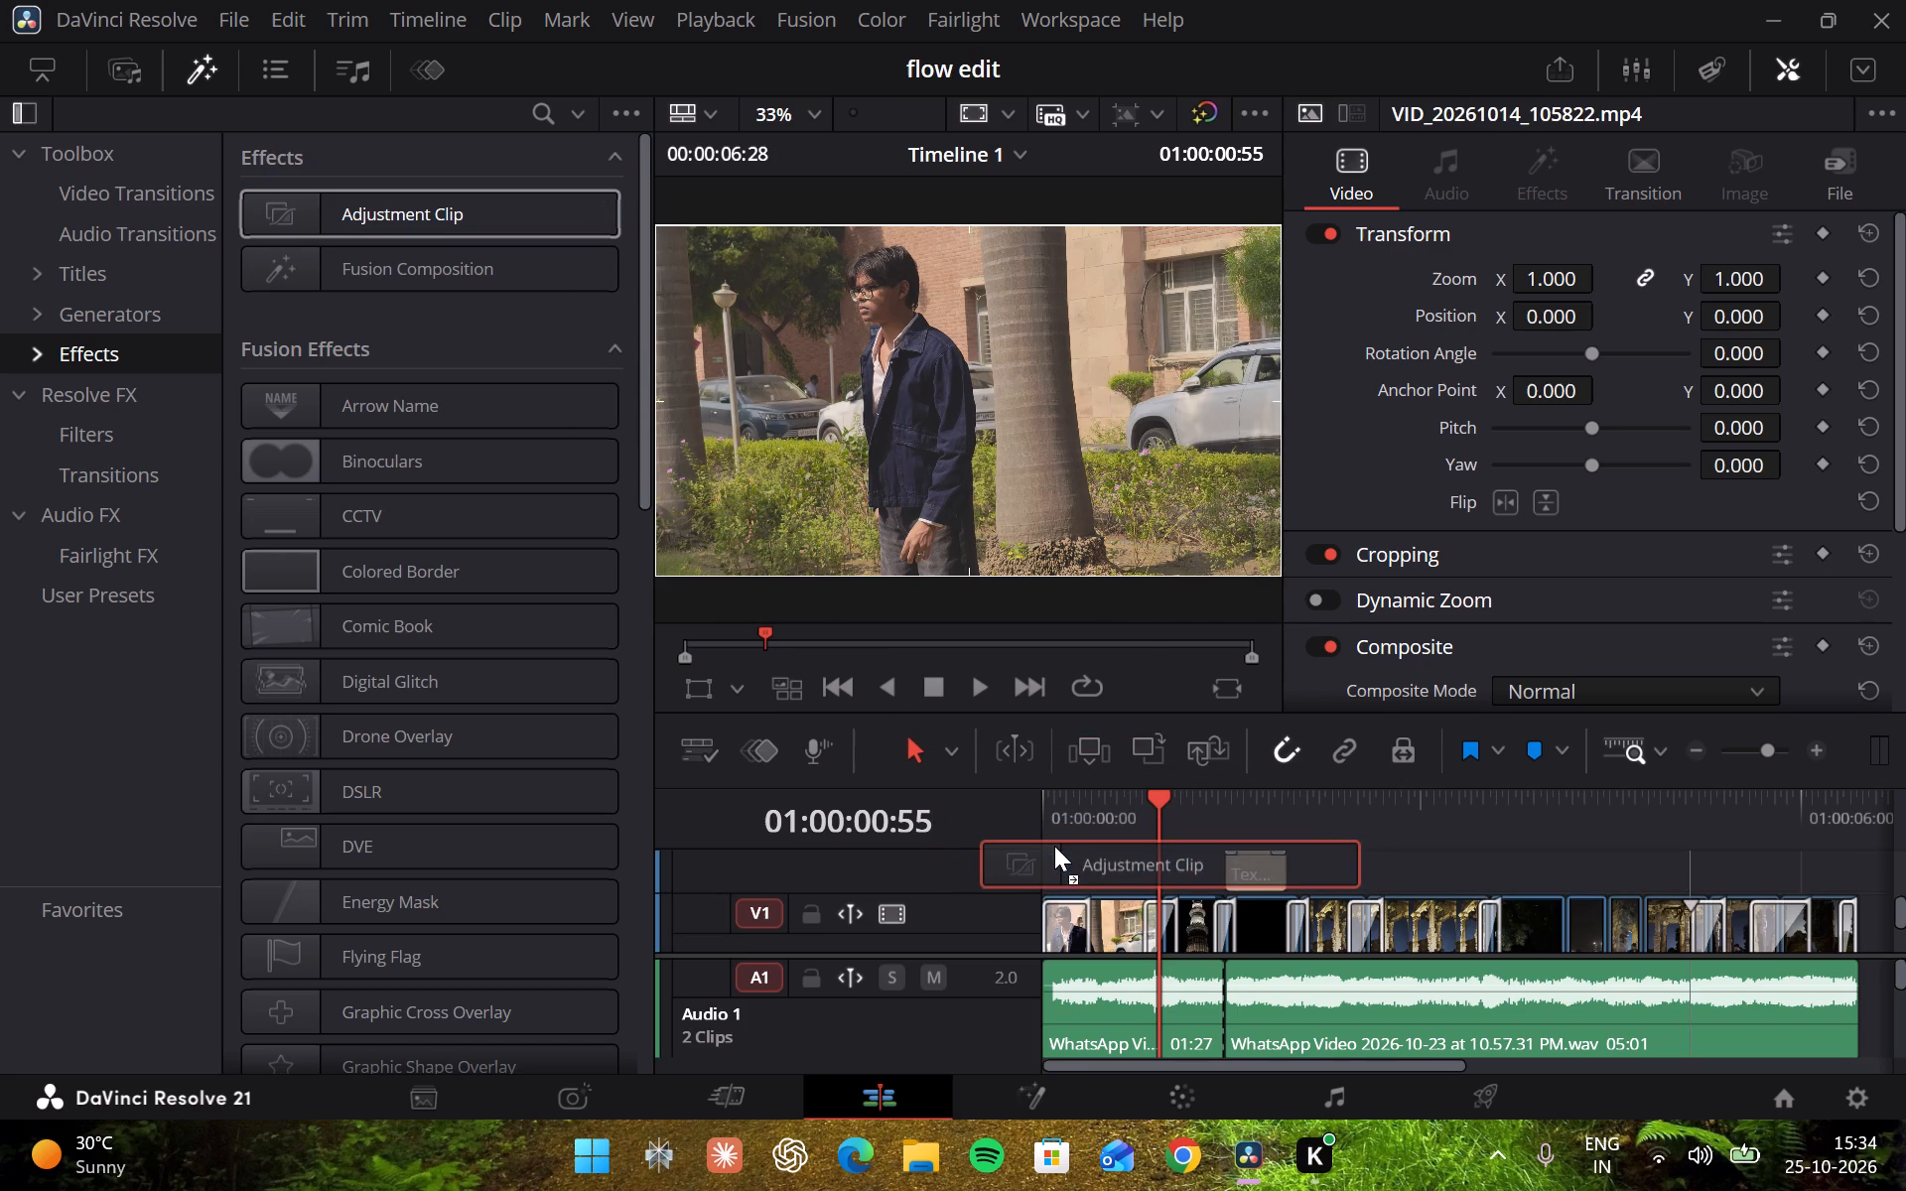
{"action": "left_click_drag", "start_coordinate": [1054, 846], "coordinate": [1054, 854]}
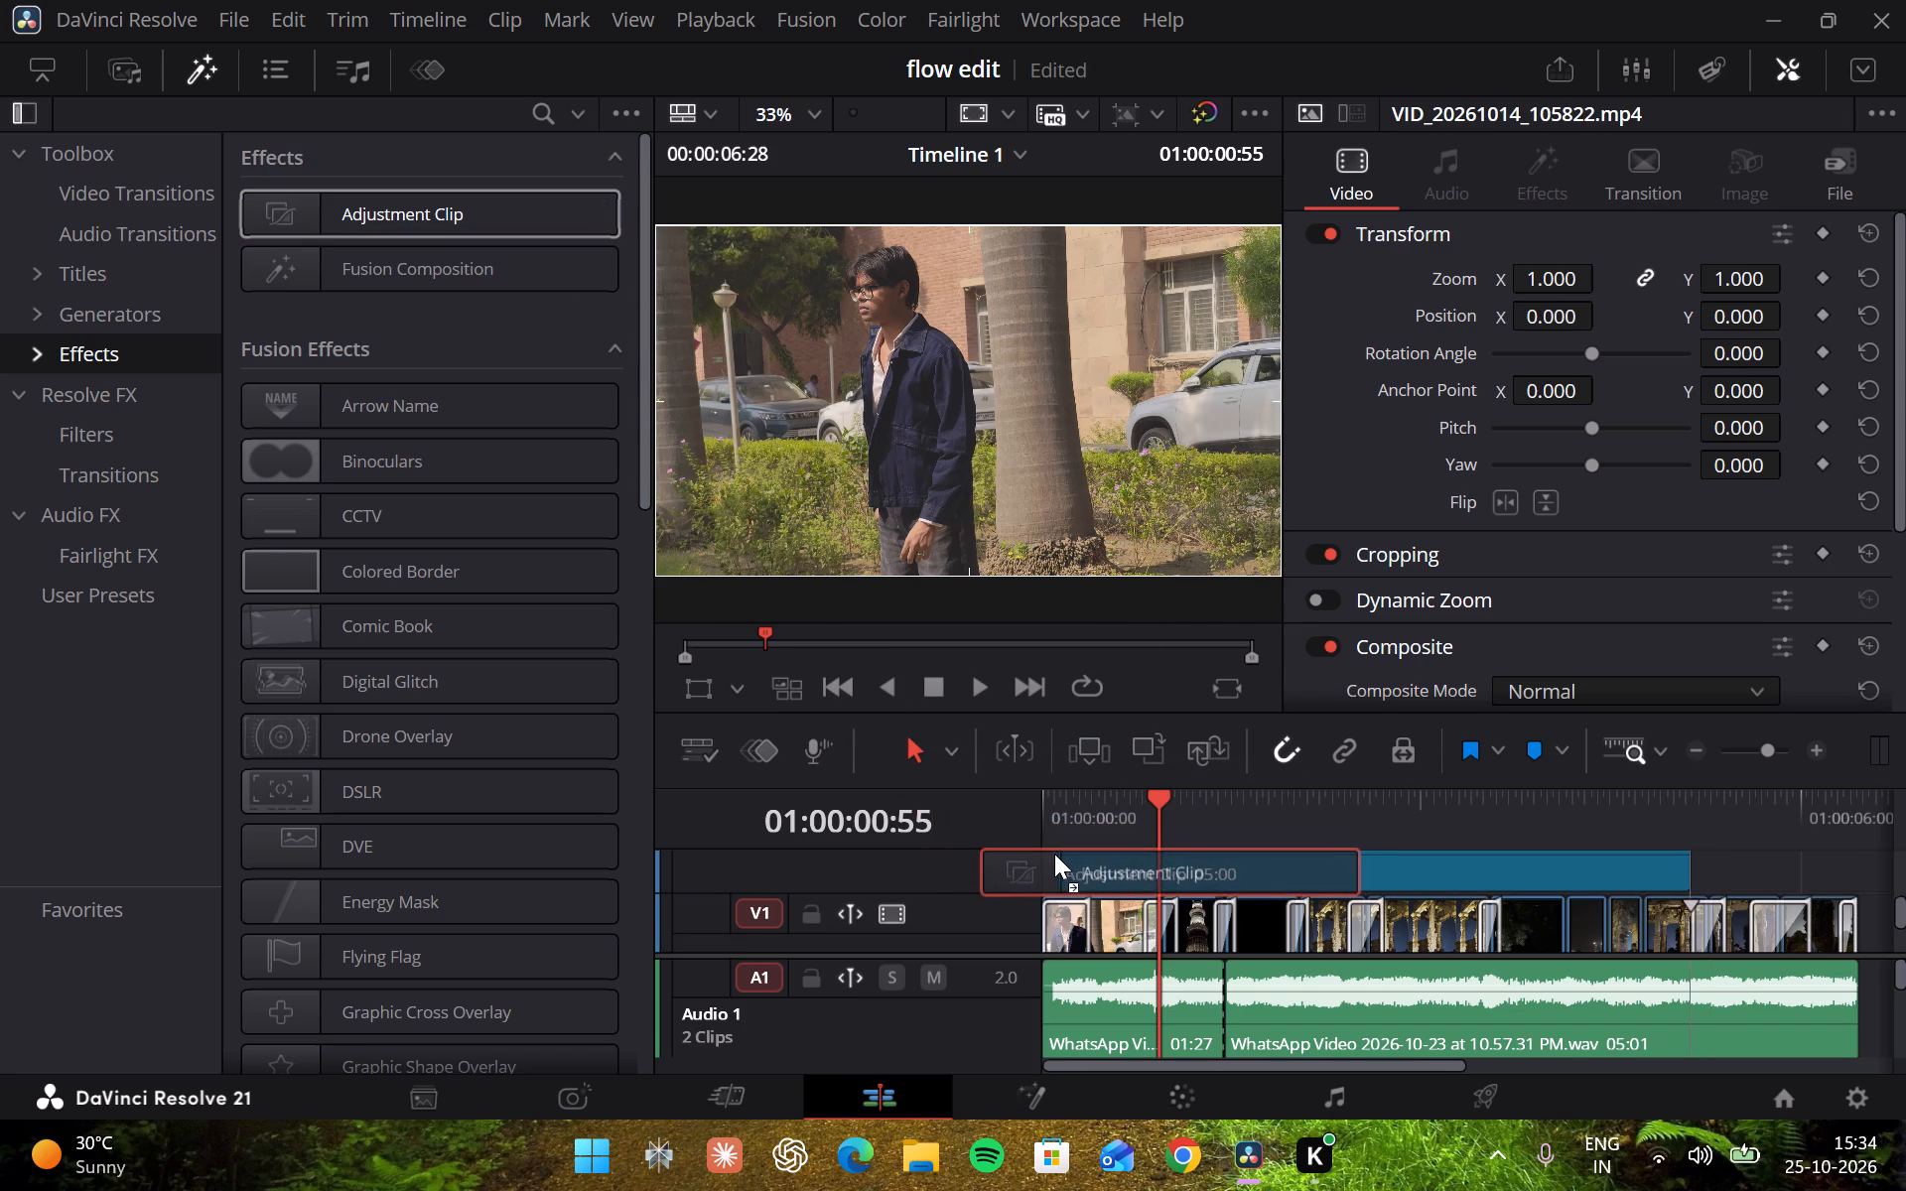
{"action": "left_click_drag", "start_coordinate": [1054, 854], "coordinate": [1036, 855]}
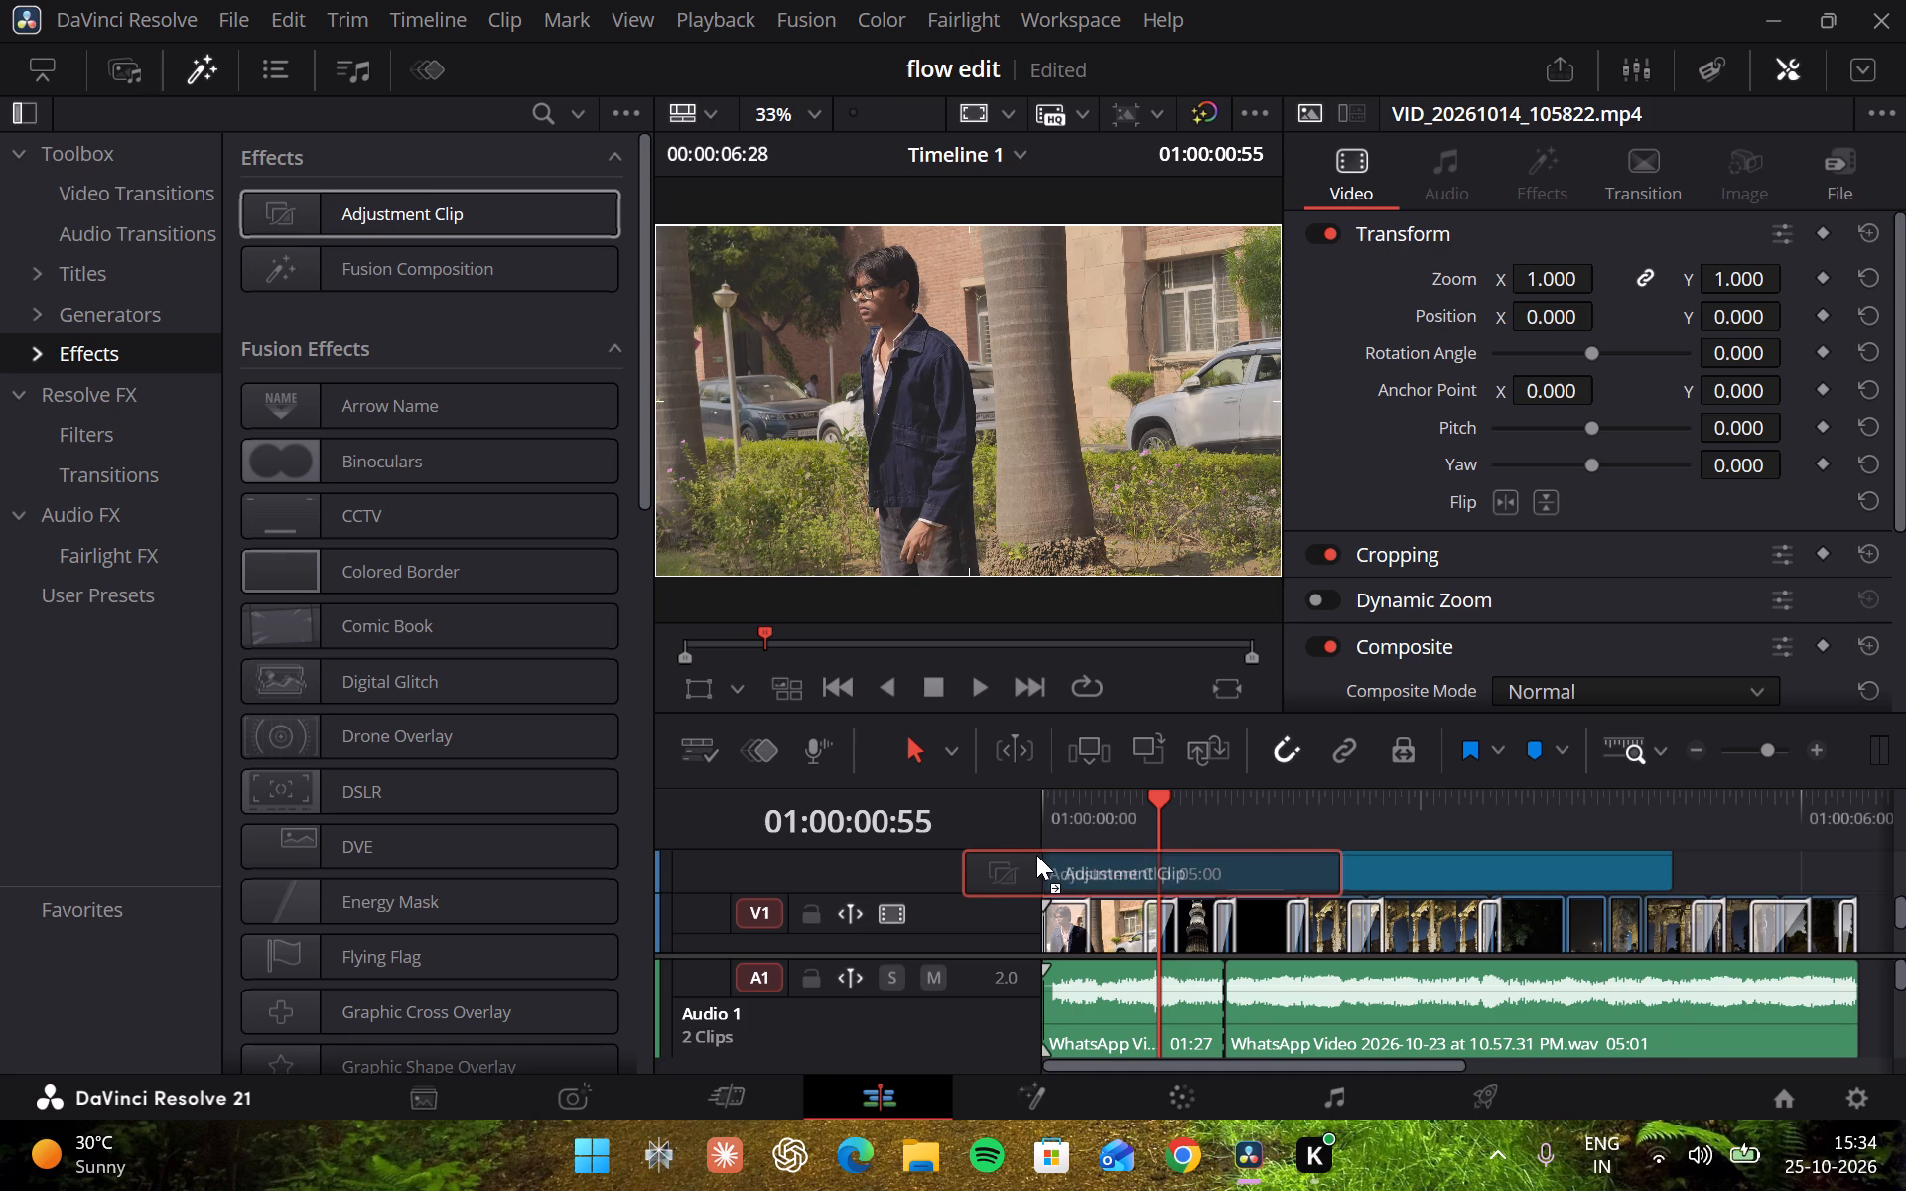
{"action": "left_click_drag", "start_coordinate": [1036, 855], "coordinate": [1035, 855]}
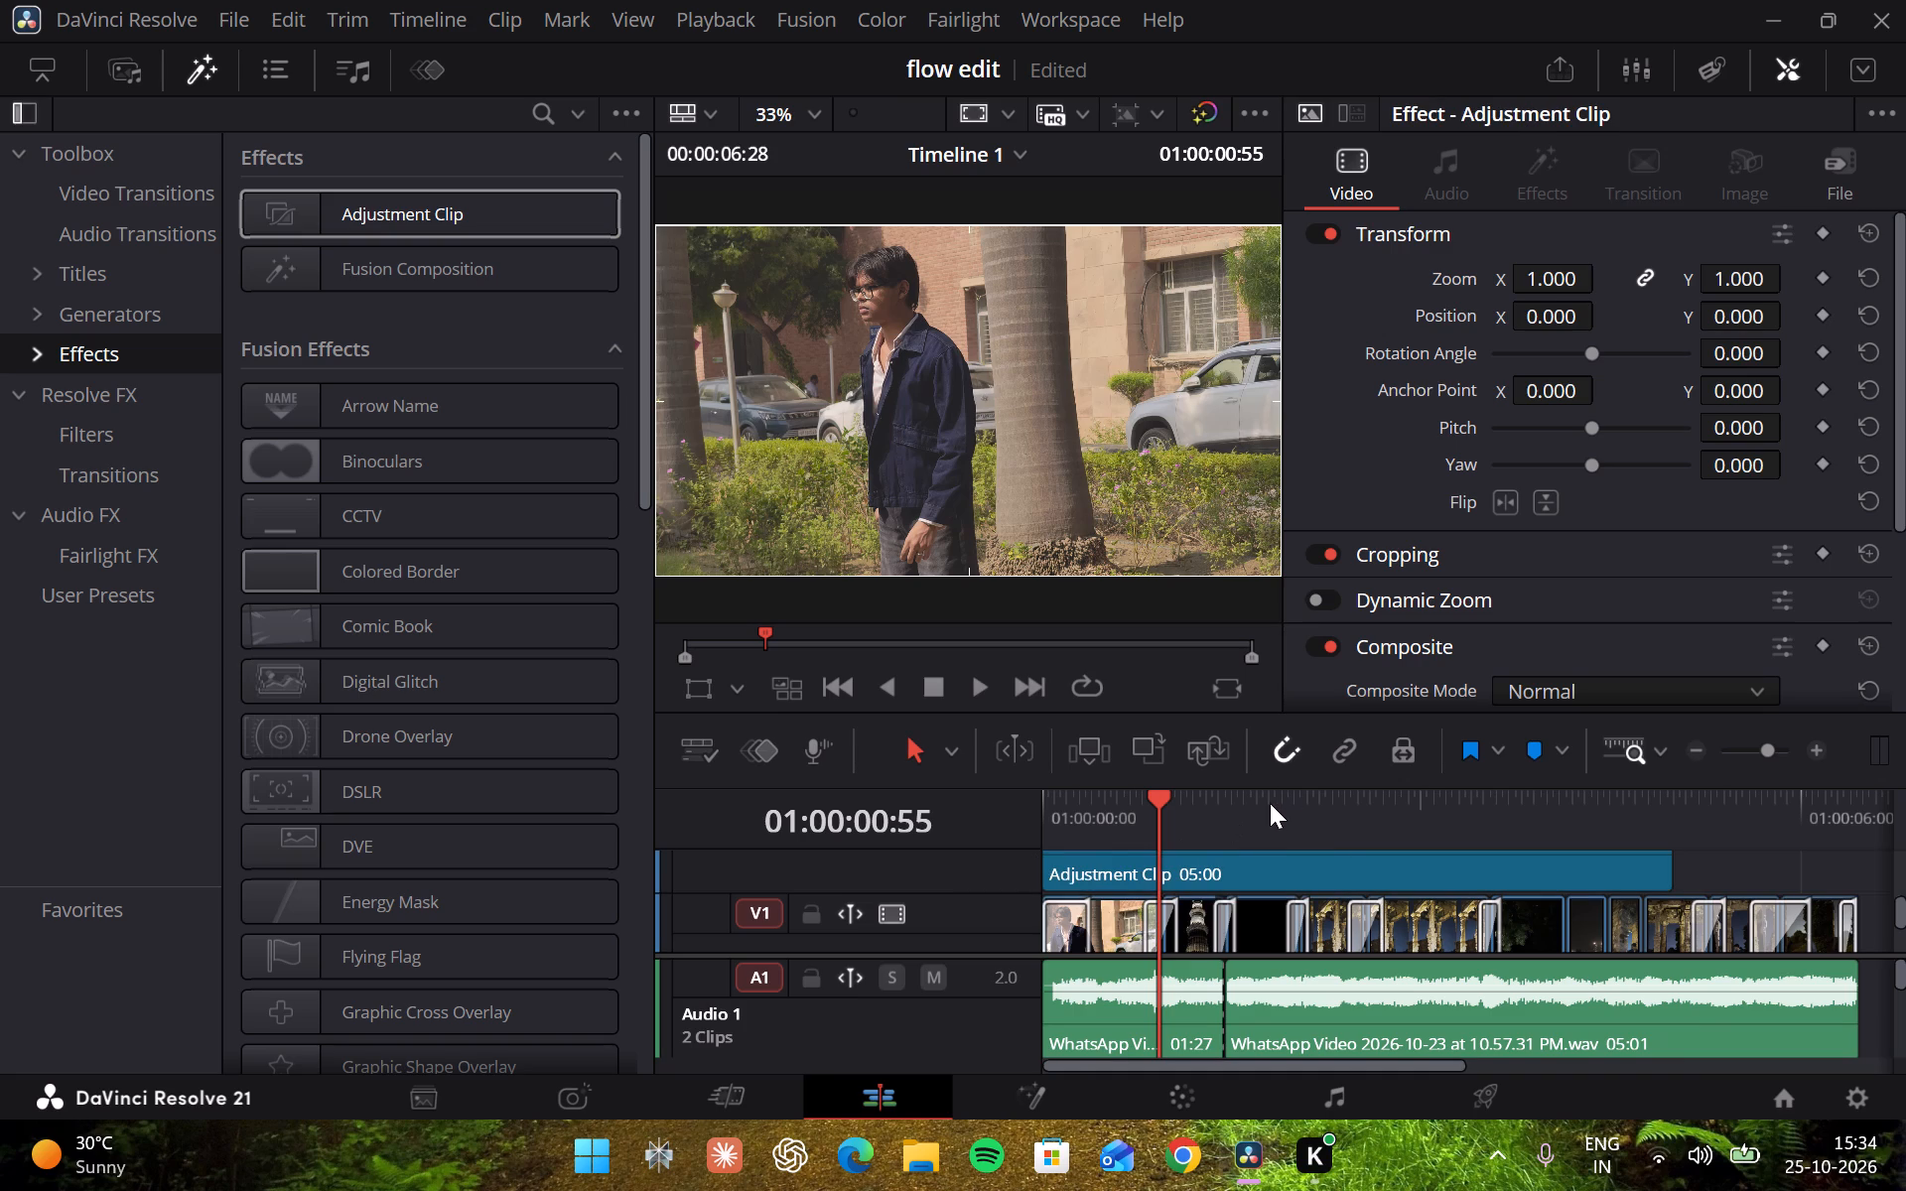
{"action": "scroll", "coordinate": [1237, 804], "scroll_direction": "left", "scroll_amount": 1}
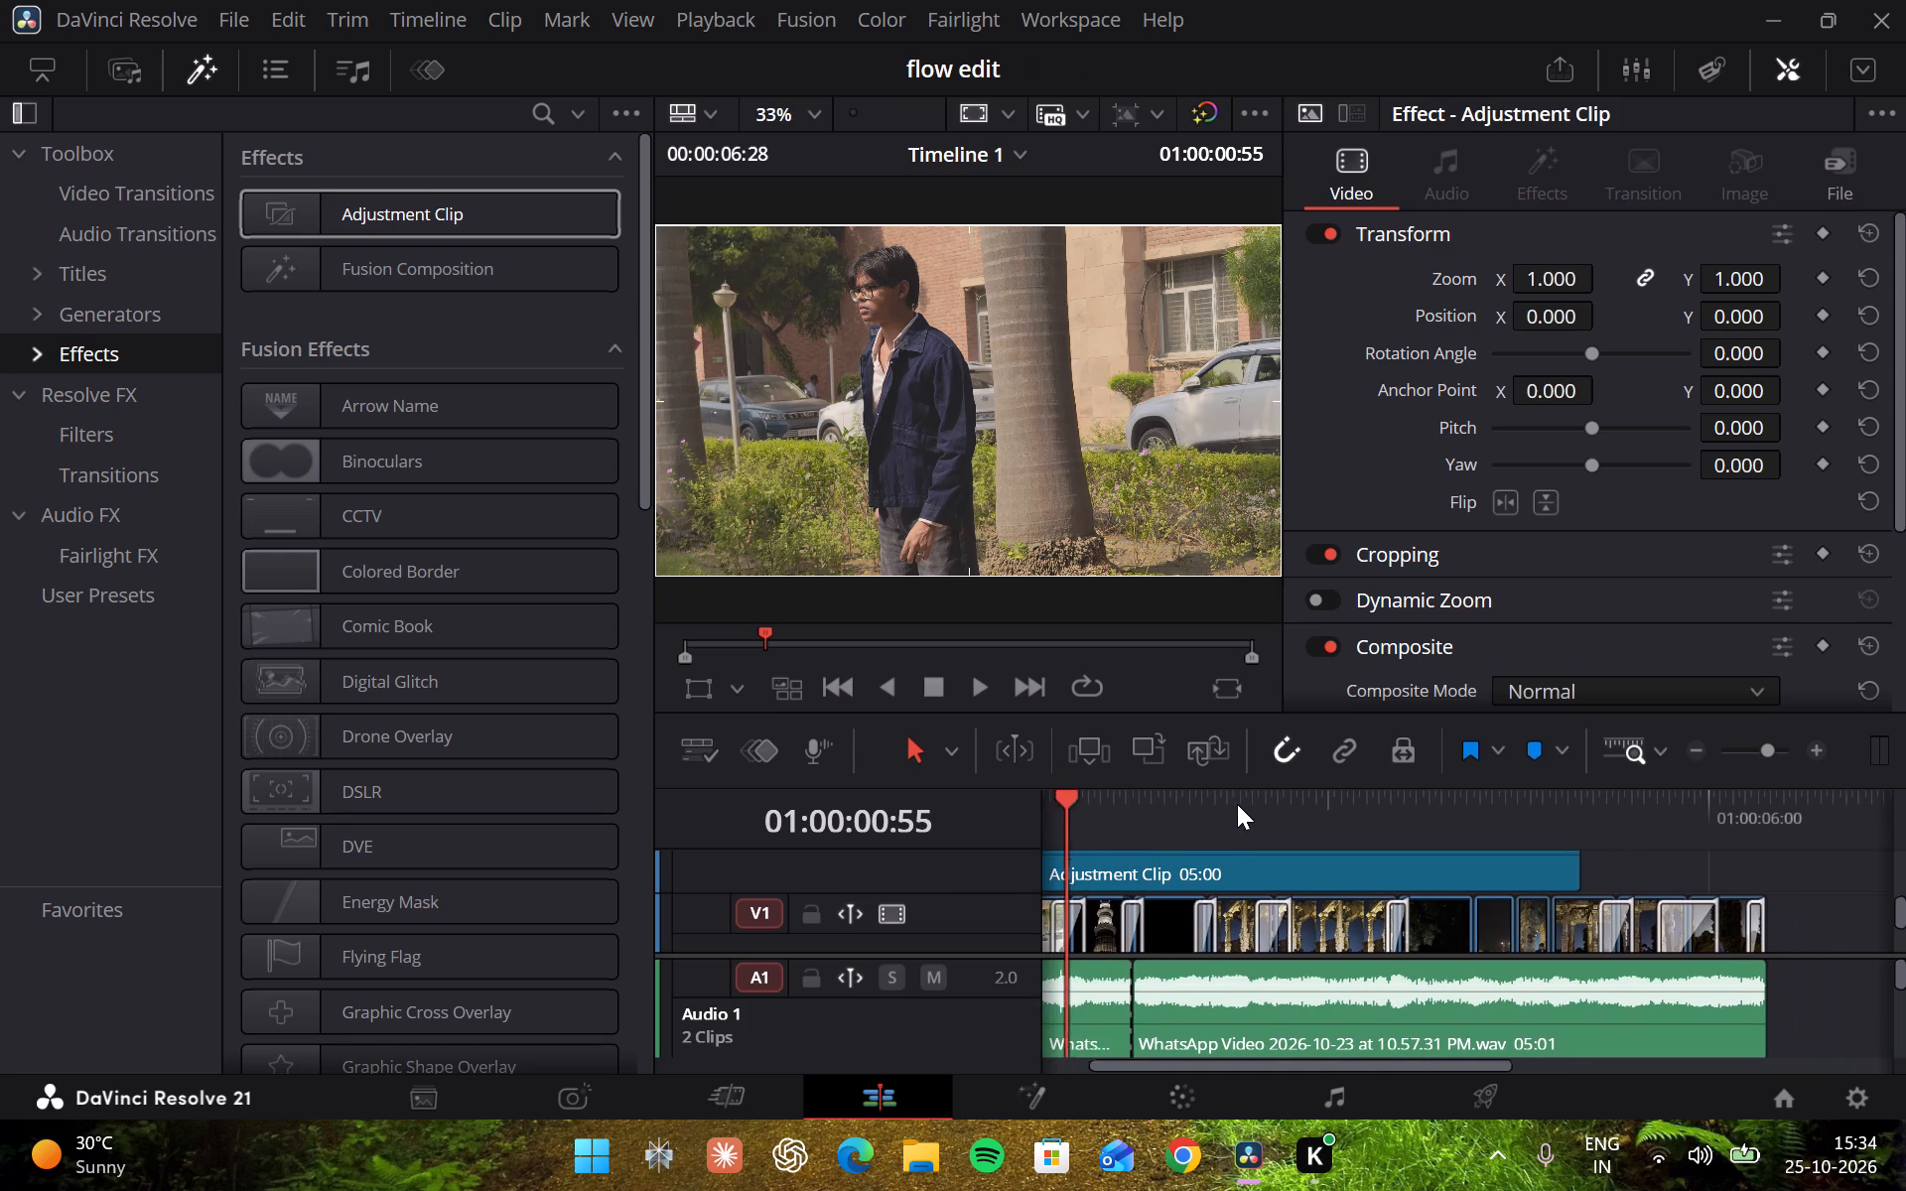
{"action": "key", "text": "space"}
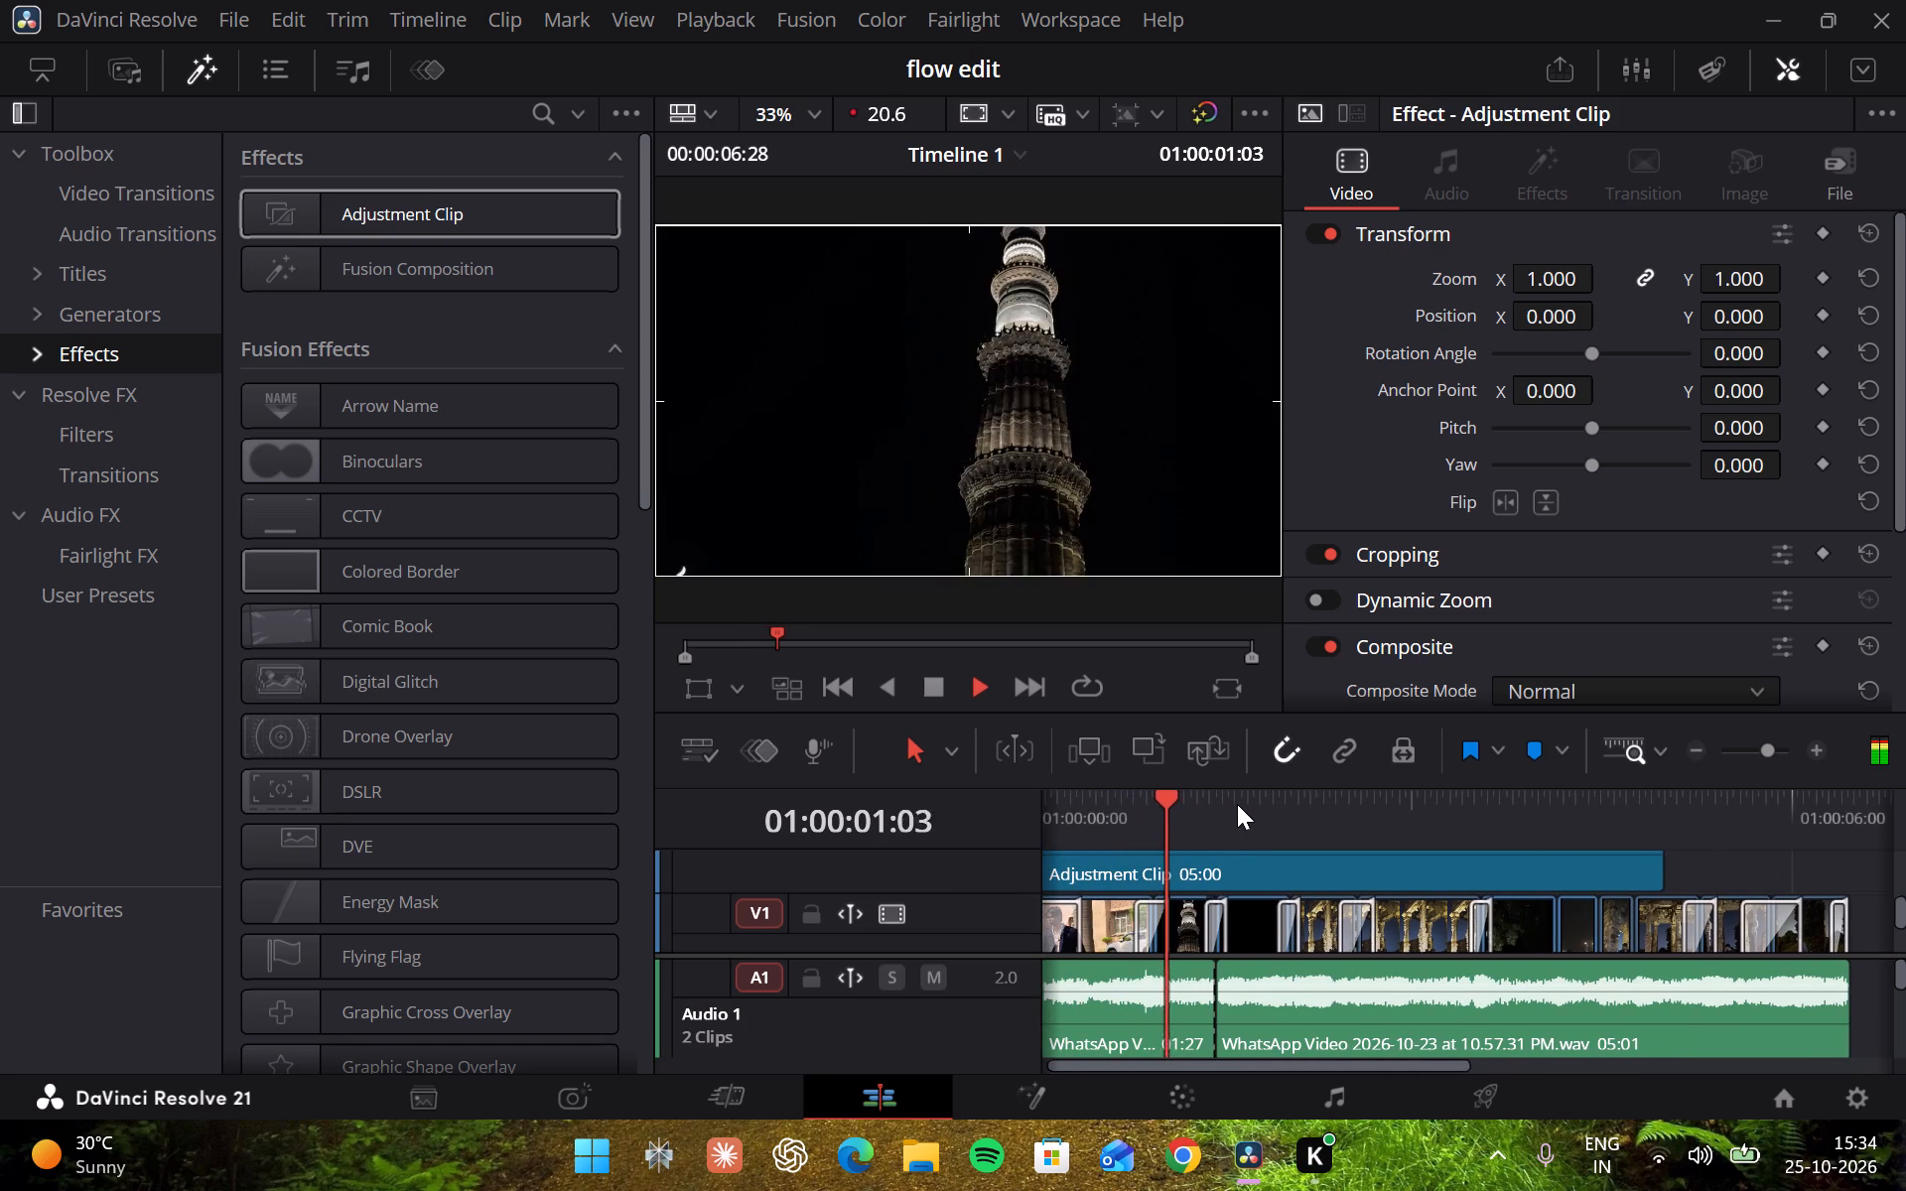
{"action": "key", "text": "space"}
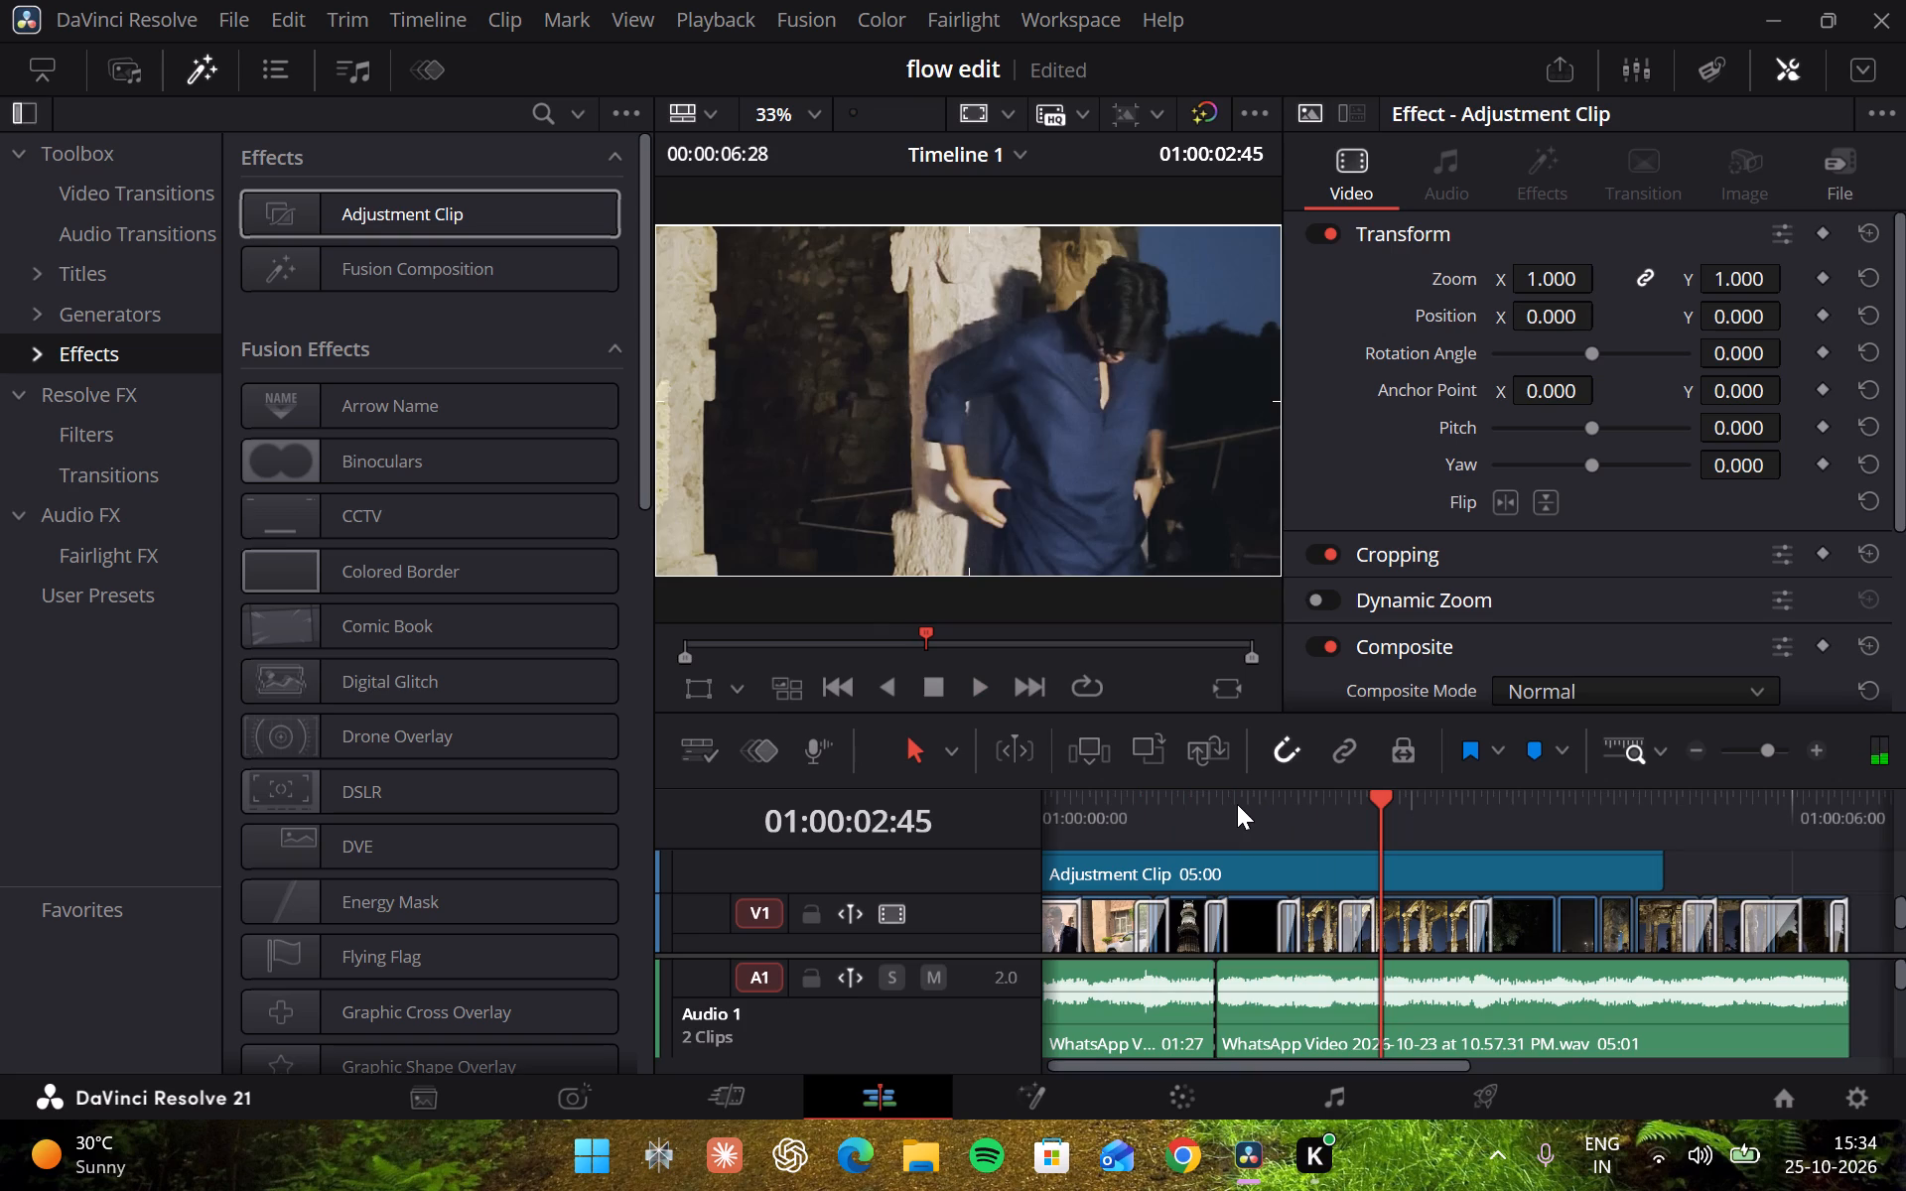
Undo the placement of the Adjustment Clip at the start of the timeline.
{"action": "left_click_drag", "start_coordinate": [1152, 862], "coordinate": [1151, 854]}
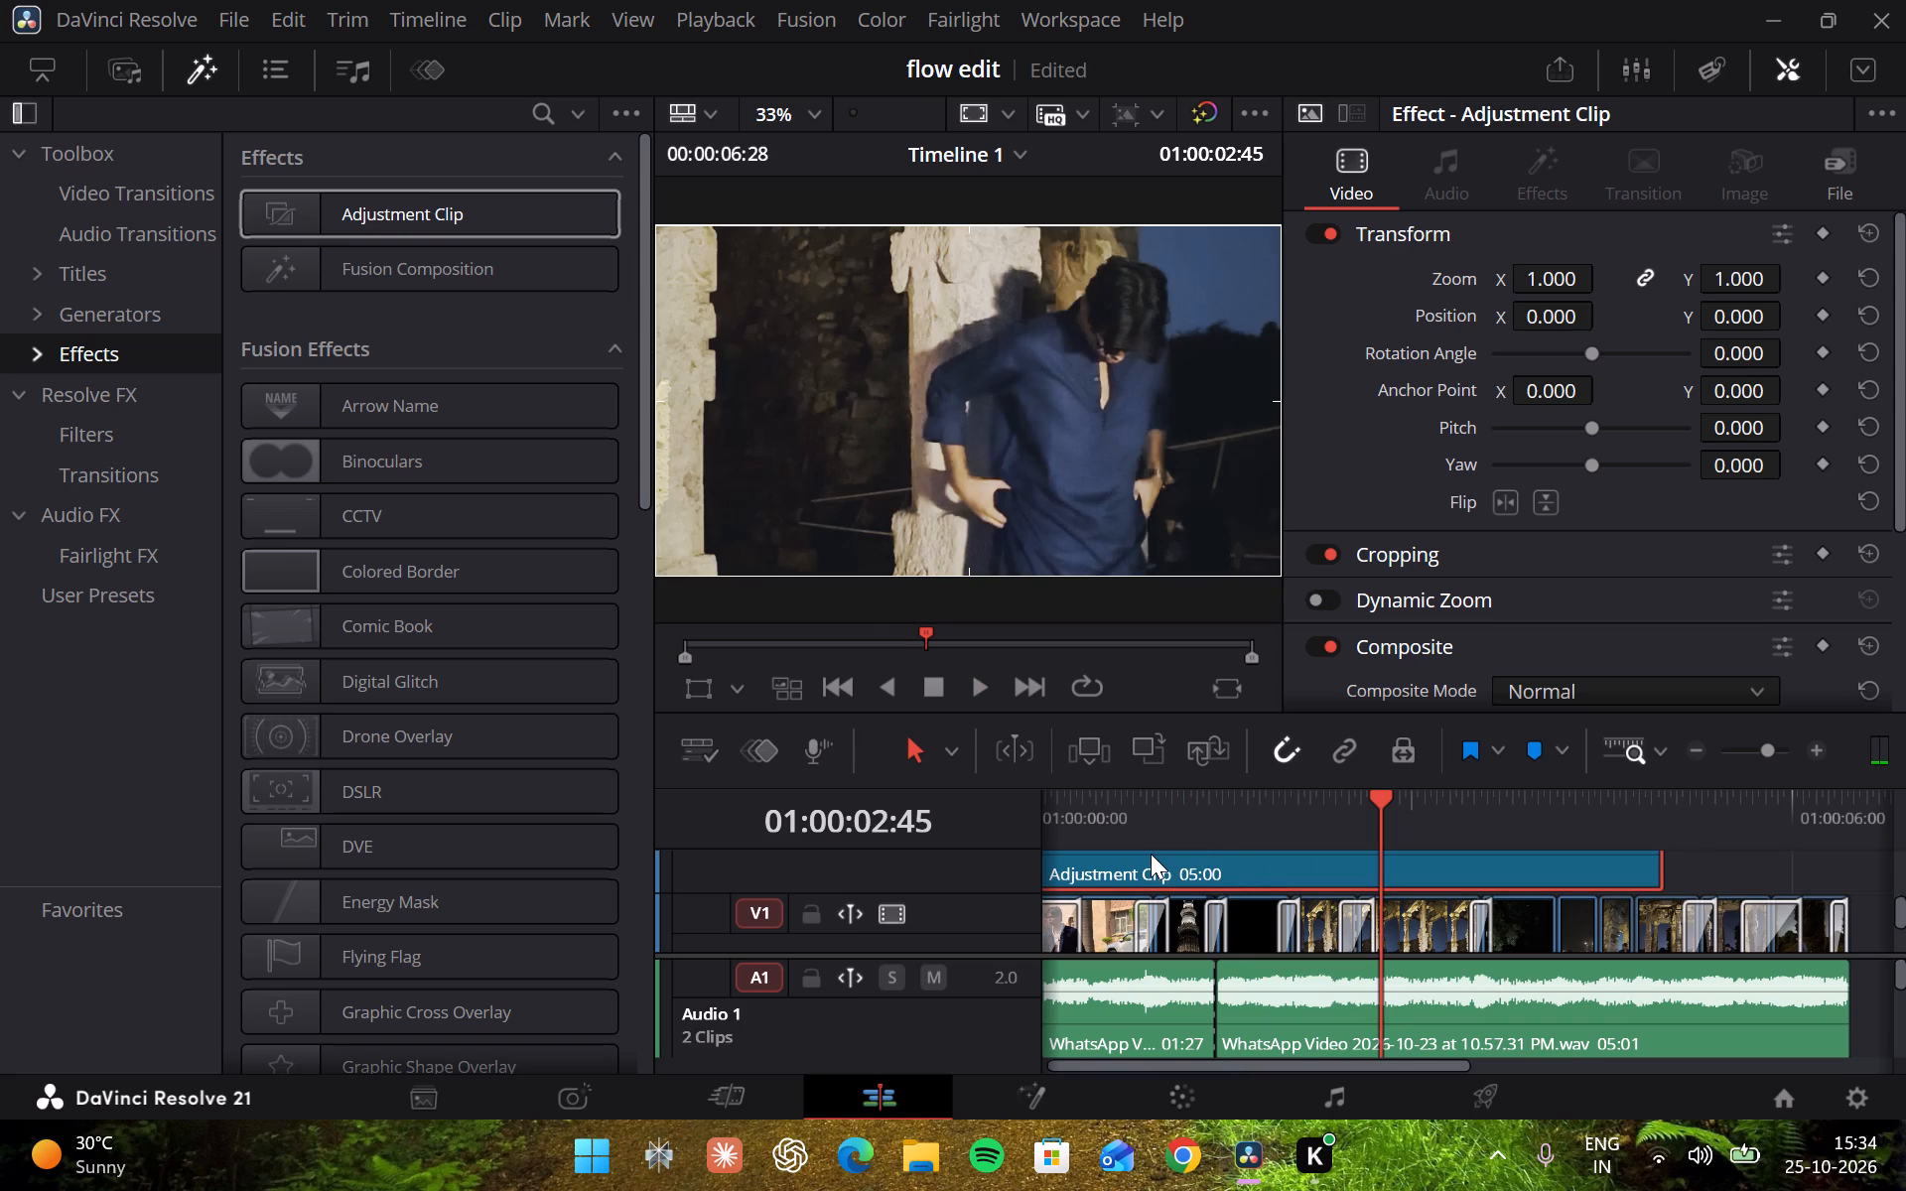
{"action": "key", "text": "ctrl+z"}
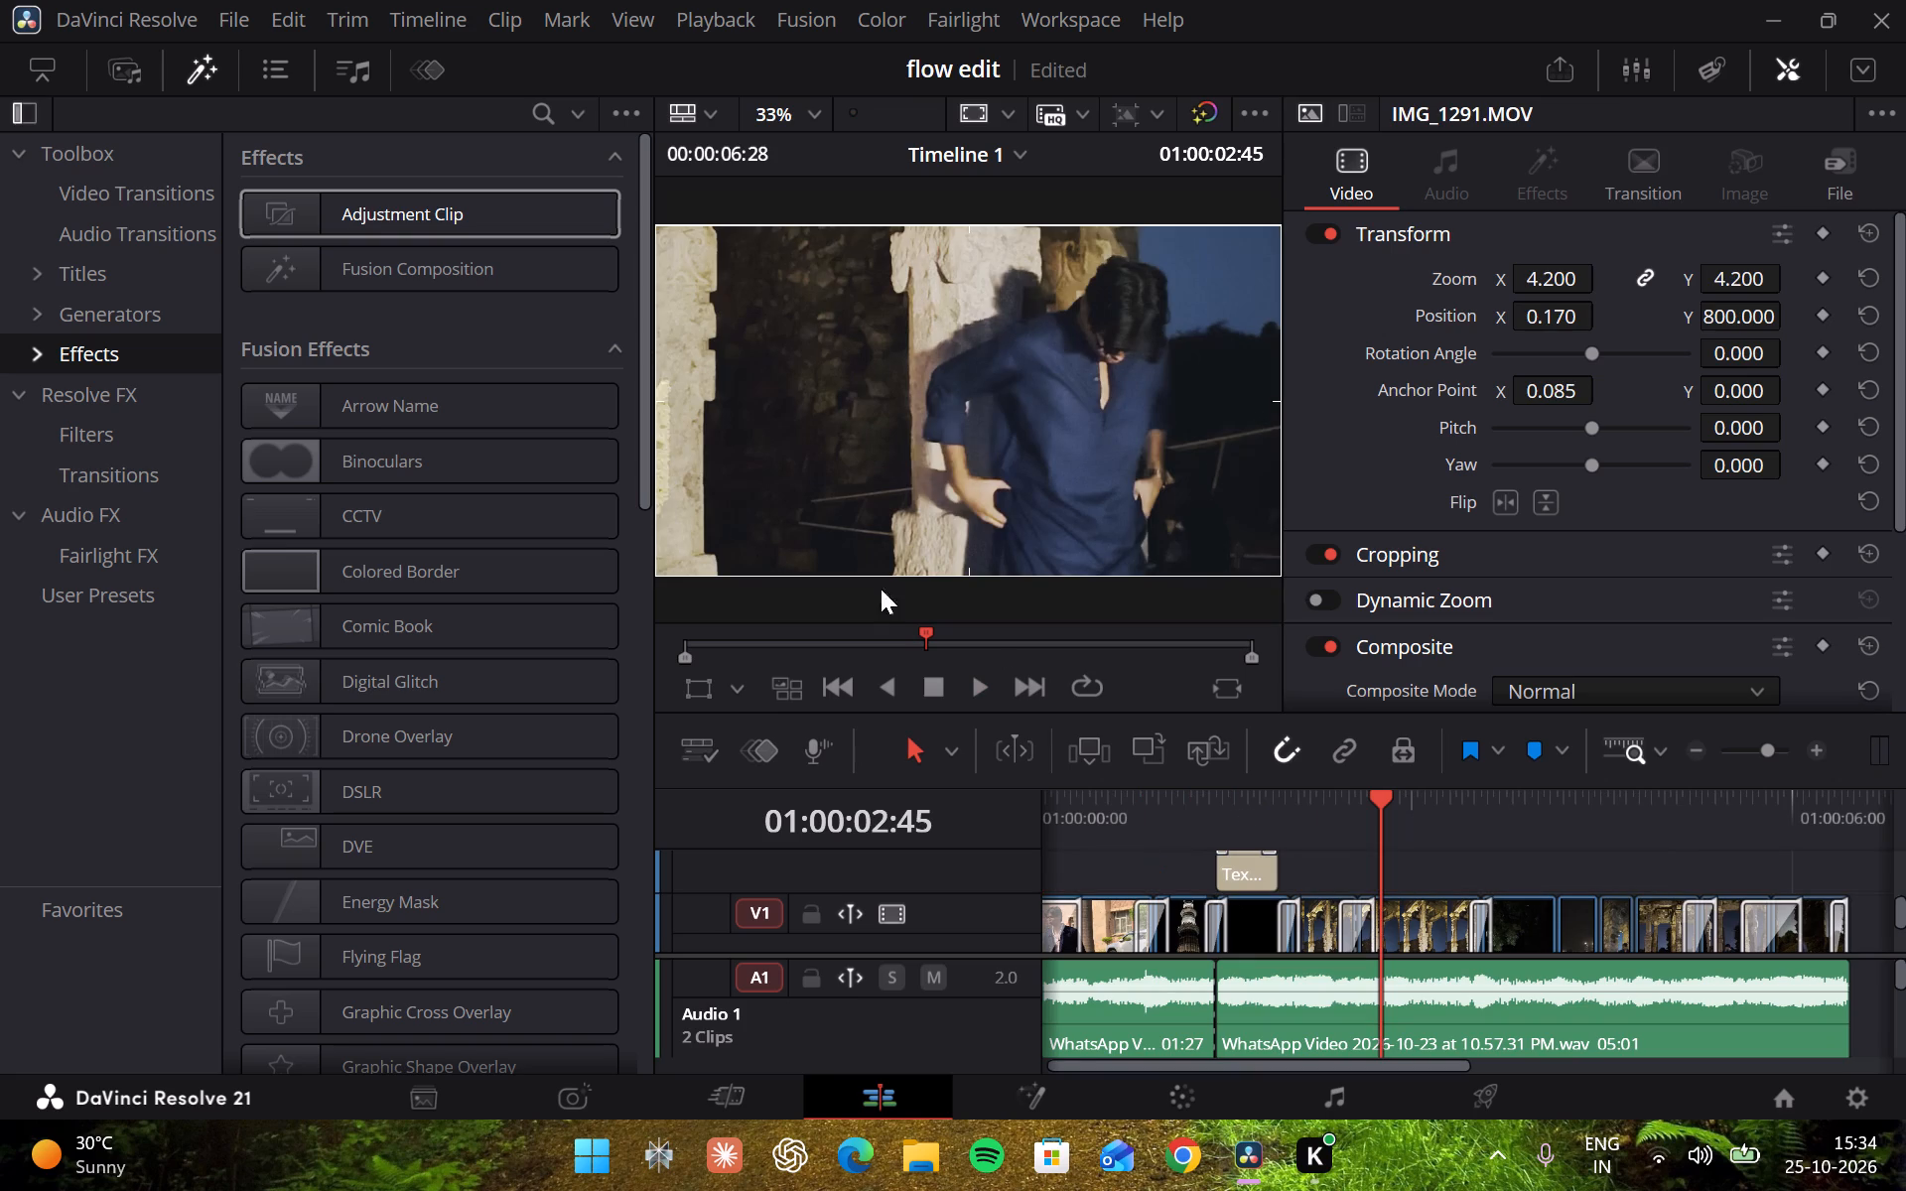
Place an Adjustment Clip on Video 2 starting at the playhead, 01:00:02:45, after the text clip.
{"action": "left_click_drag", "start_coordinate": [413, 202], "coordinate": [1169, 860]}
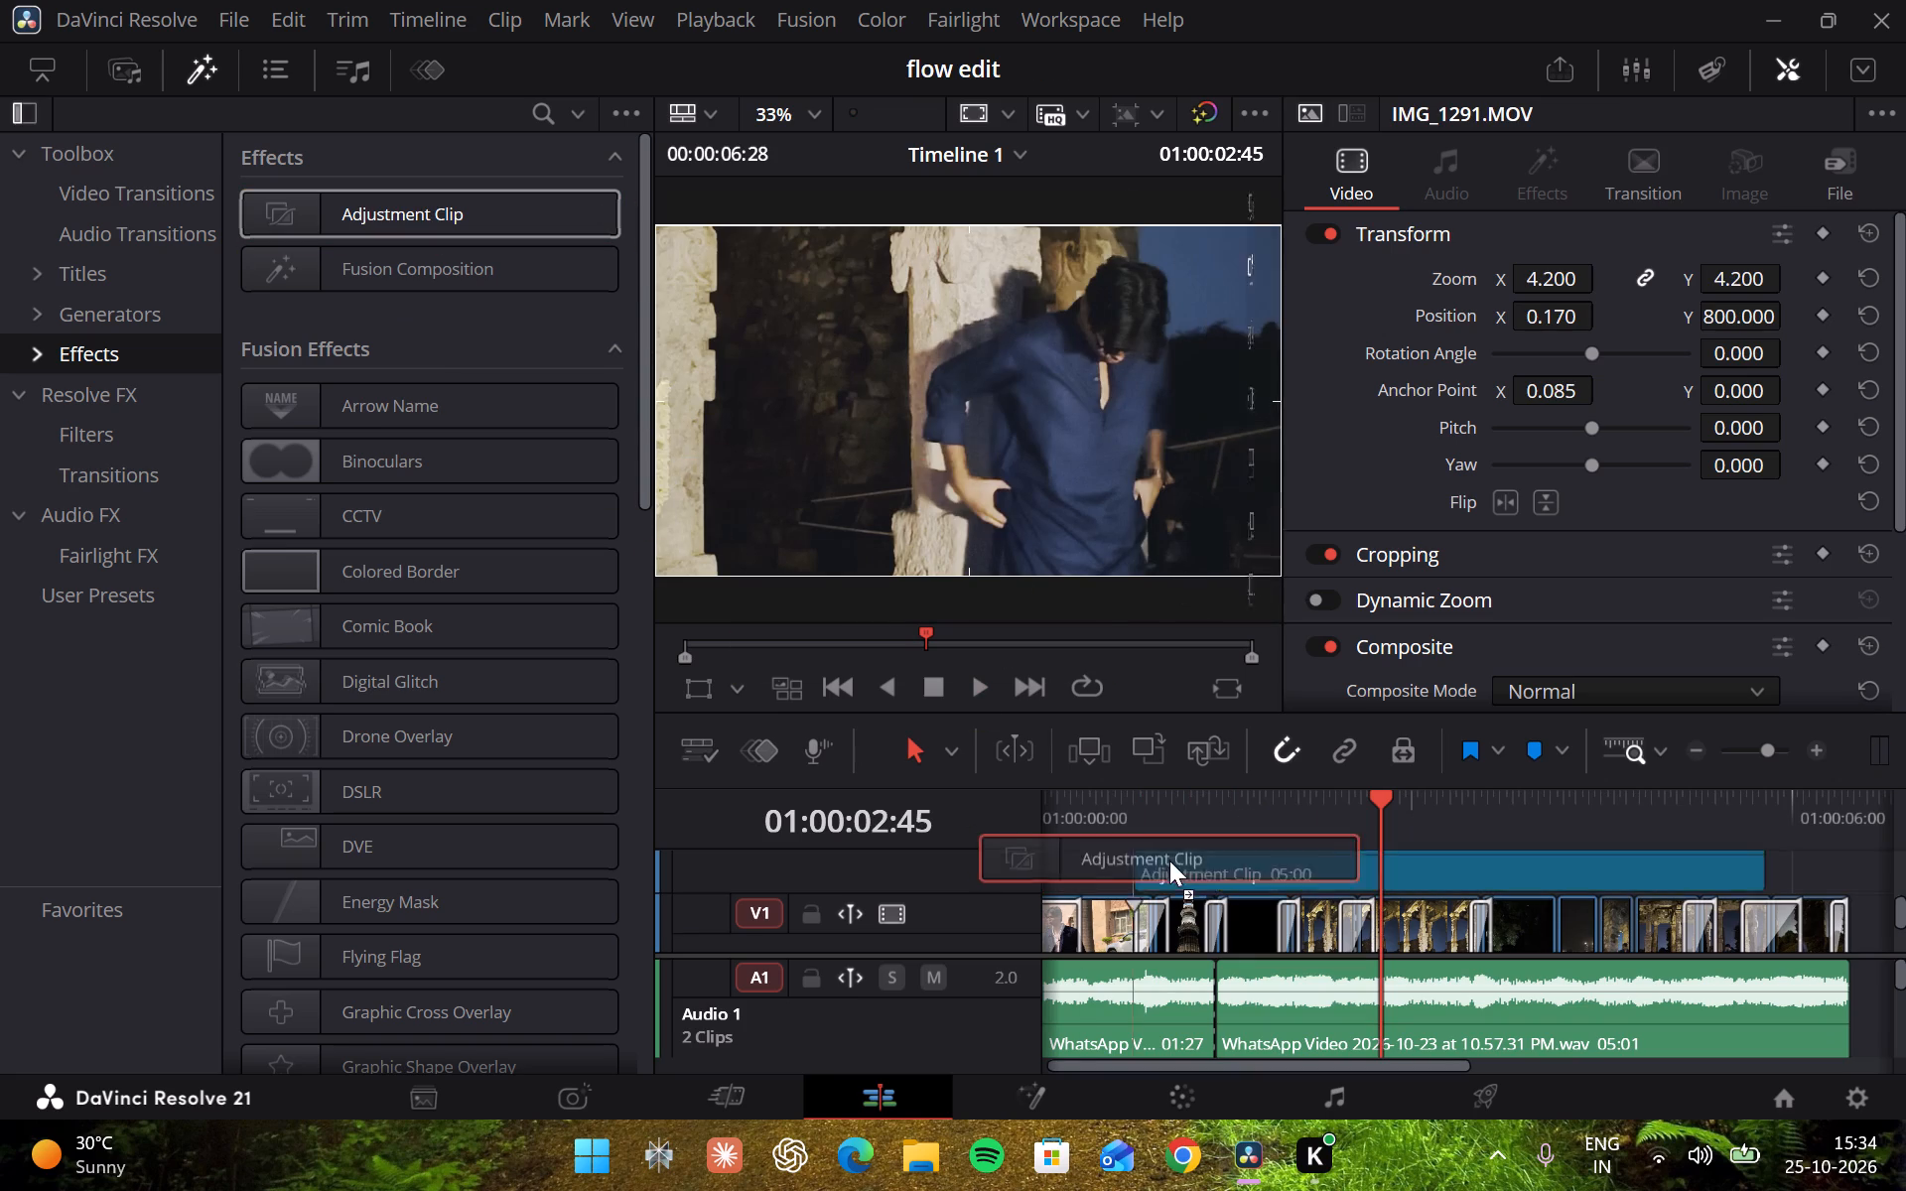
{"action": "left_click_drag", "start_coordinate": [1169, 860], "coordinate": [1144, 869]}
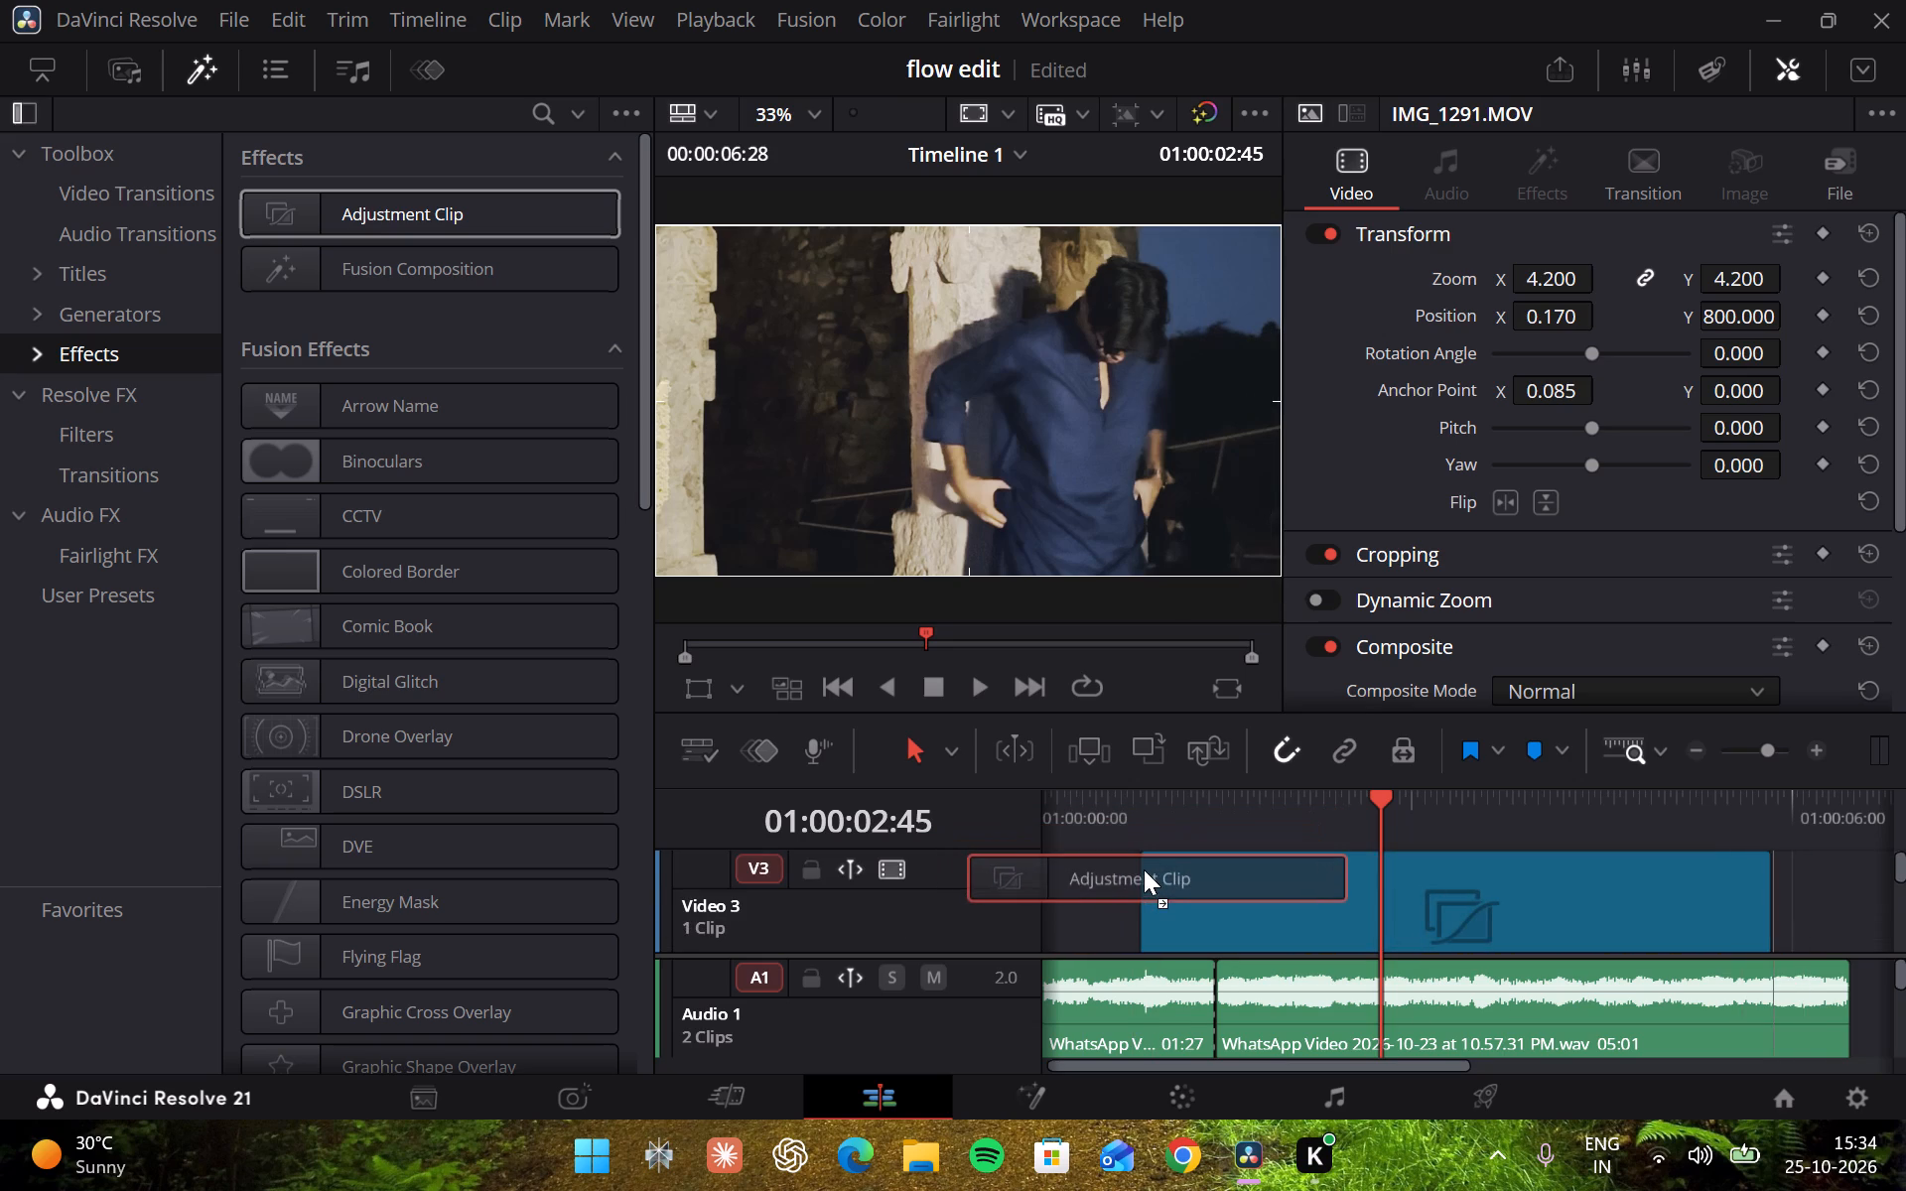
{"action": "left_click_drag", "start_coordinate": [1144, 869], "coordinate": [1020, 871]}
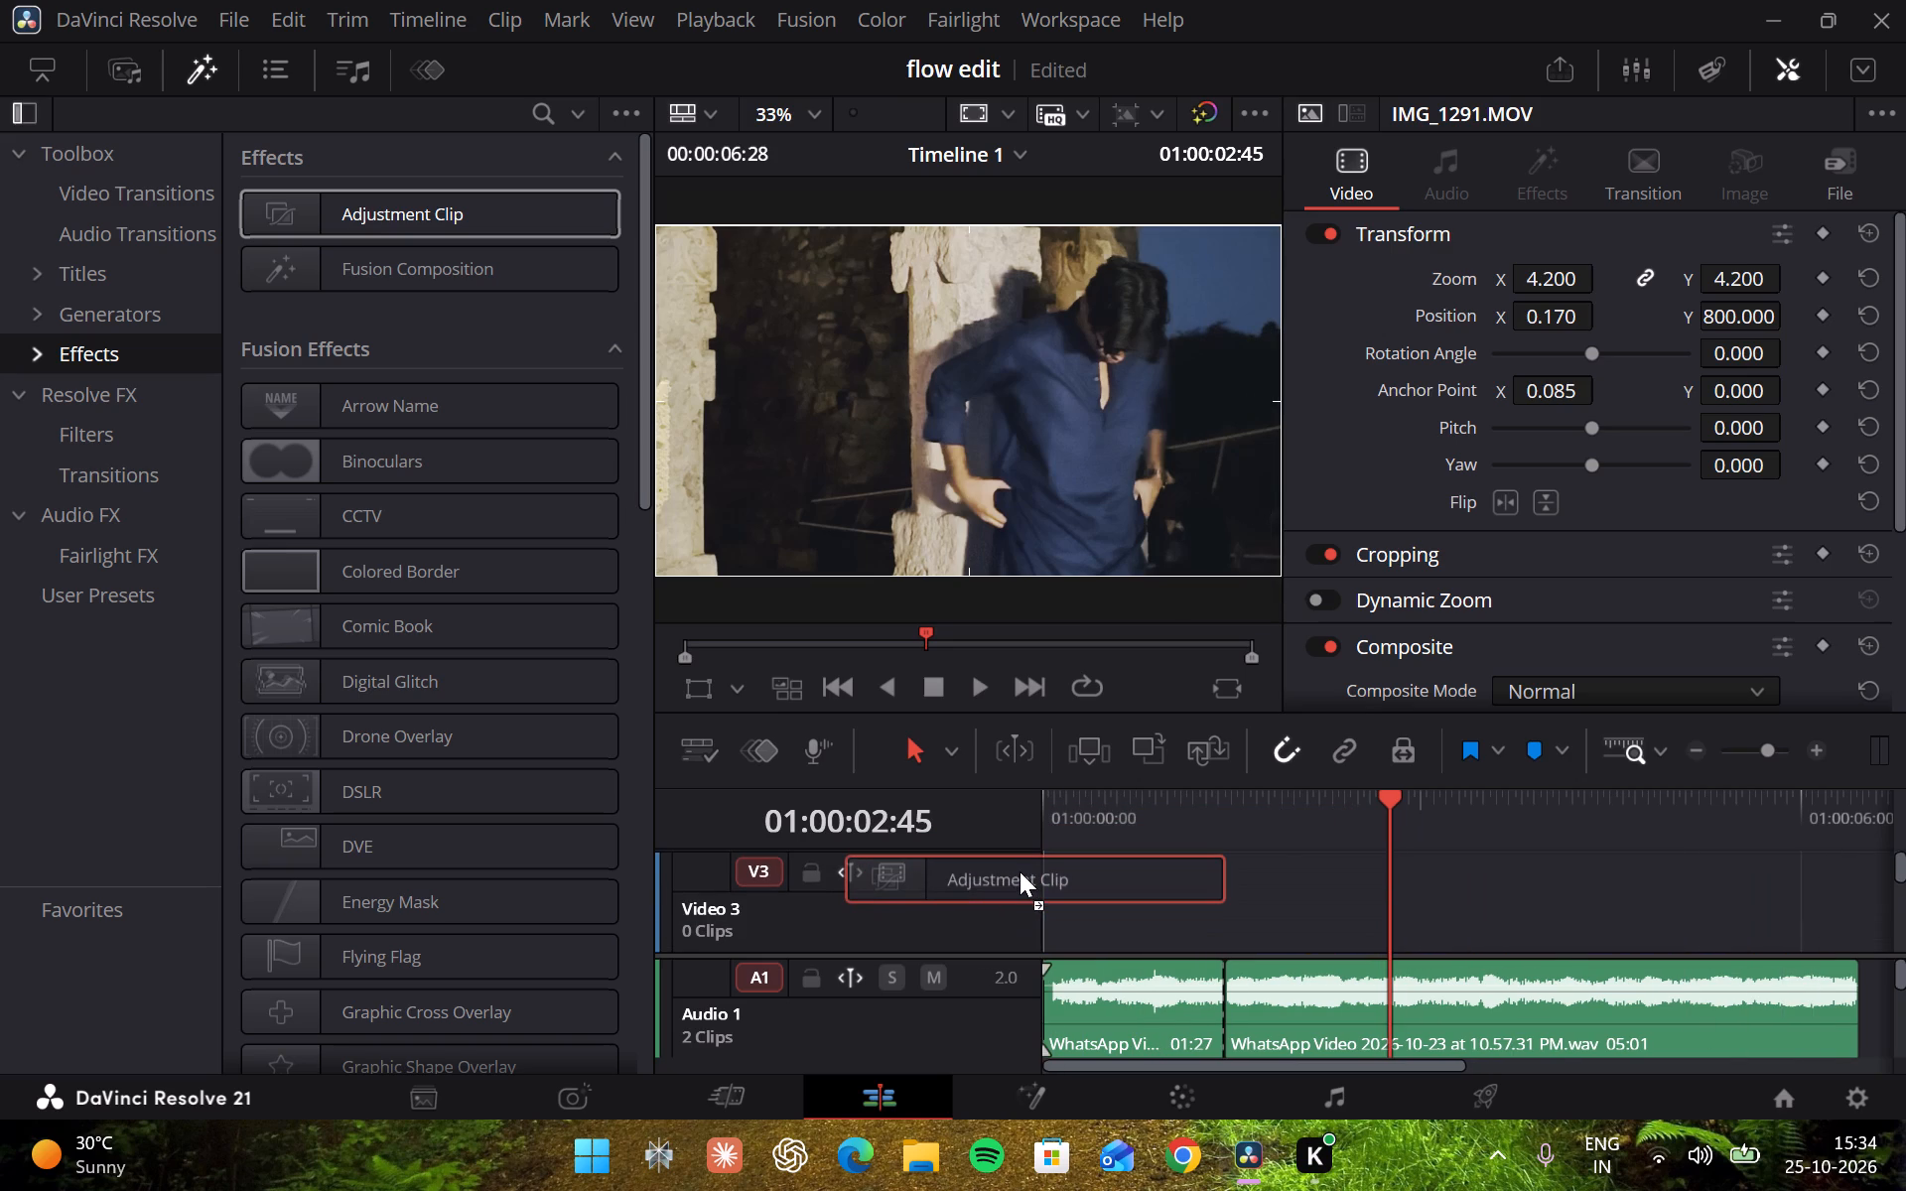
{"action": "left_click_drag", "start_coordinate": [1020, 871], "coordinate": [1003, 868]}
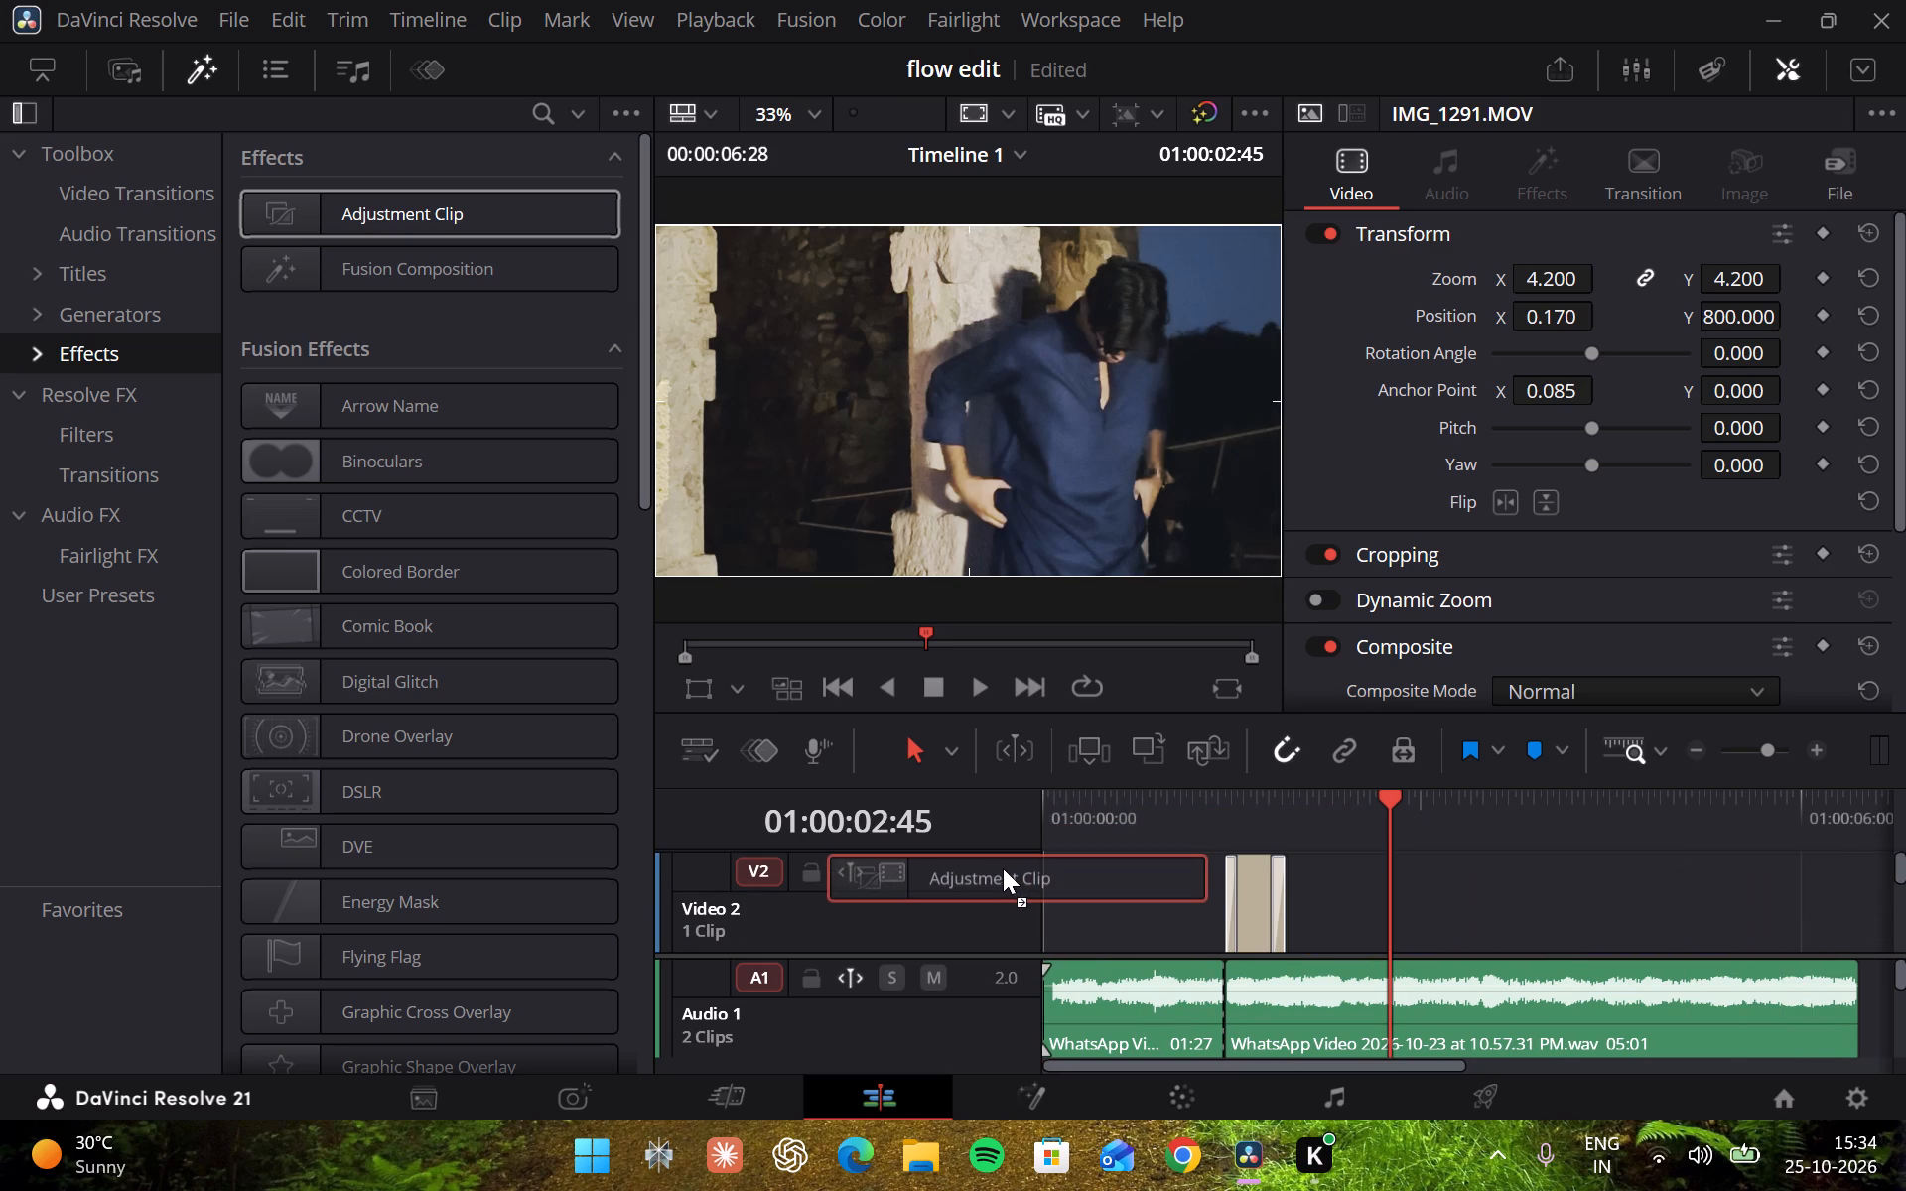
{"action": "left_click_drag", "start_coordinate": [1003, 868], "coordinate": [1587, 876]}
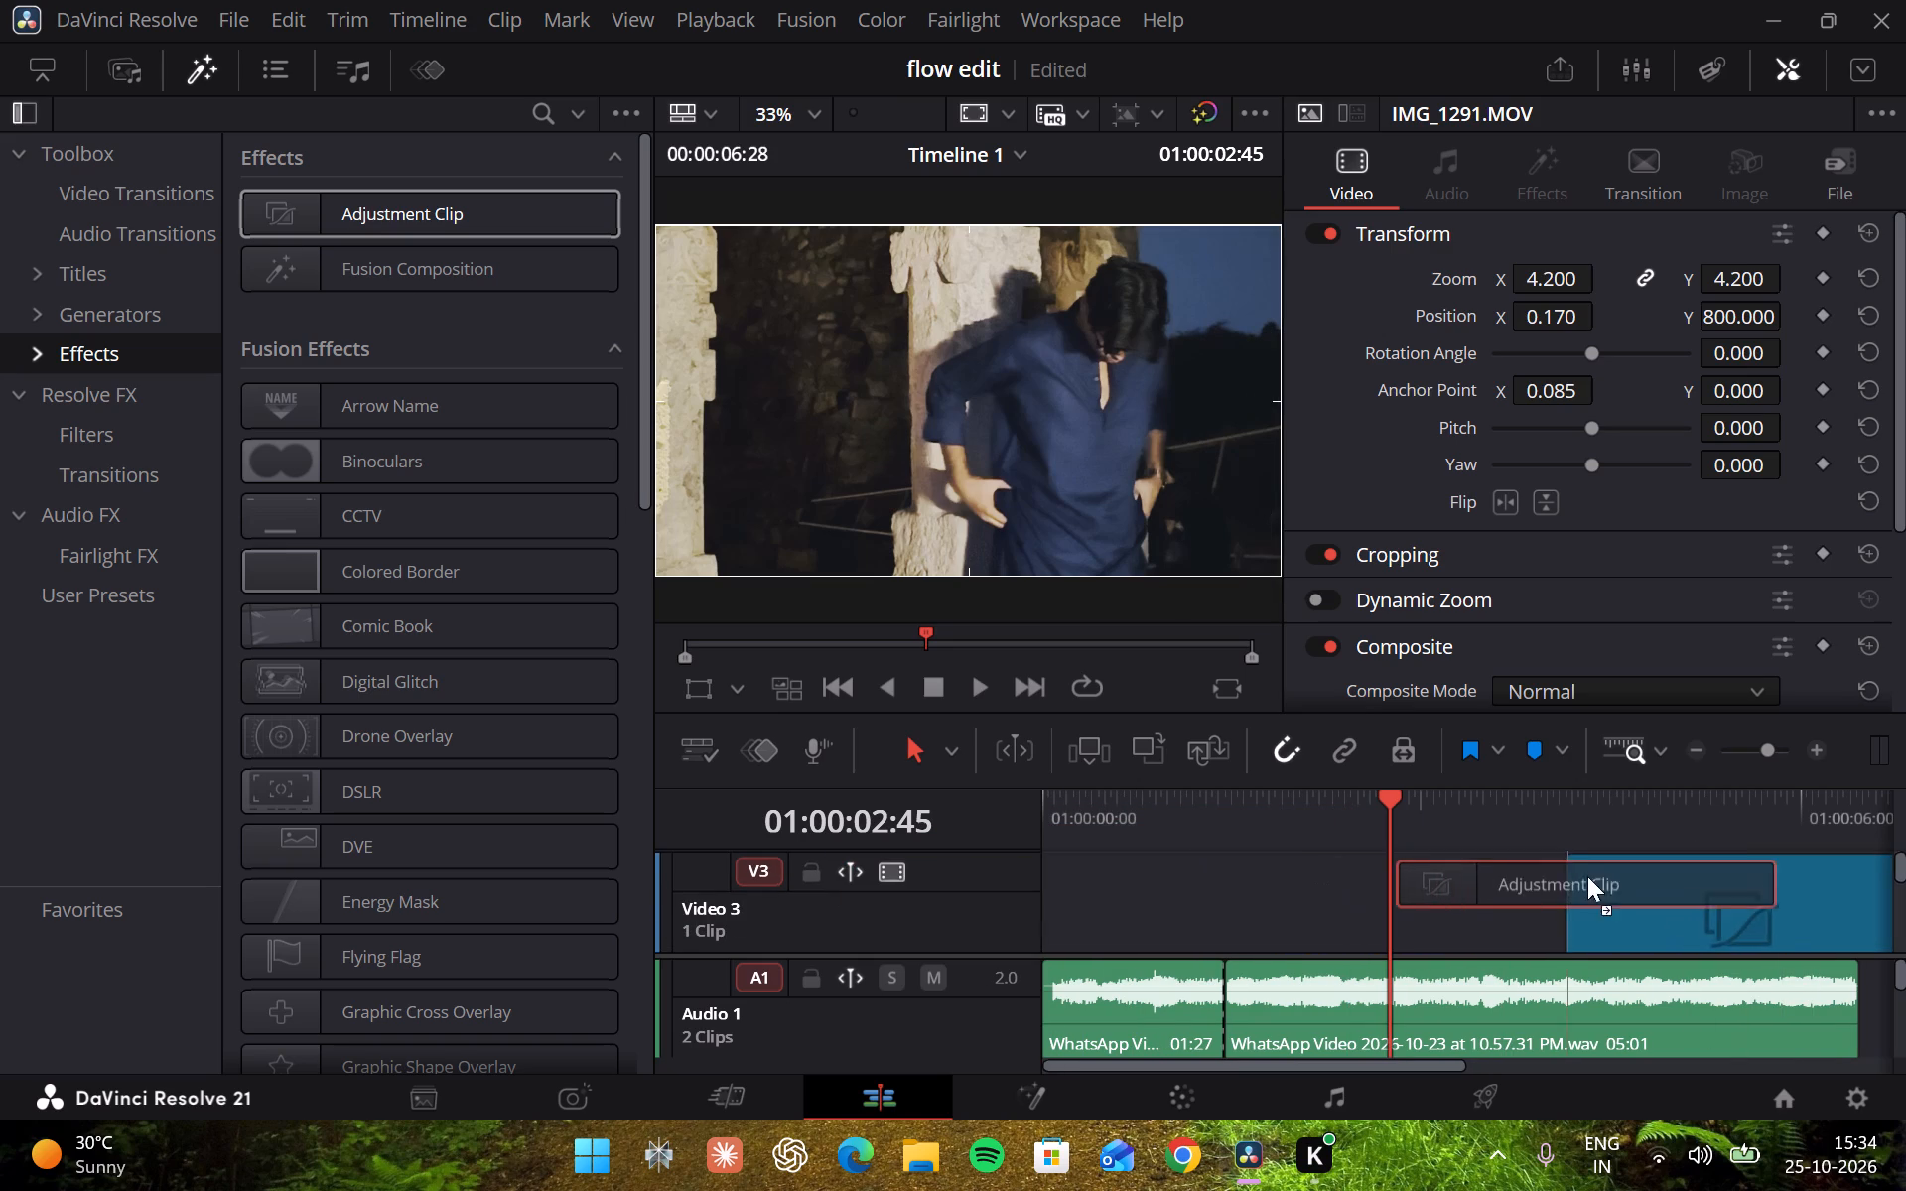
{"action": "left_click_drag", "start_coordinate": [1587, 876], "coordinate": [1389, 869]}
{"action": "left_click", "coordinate": [1461, 897]}
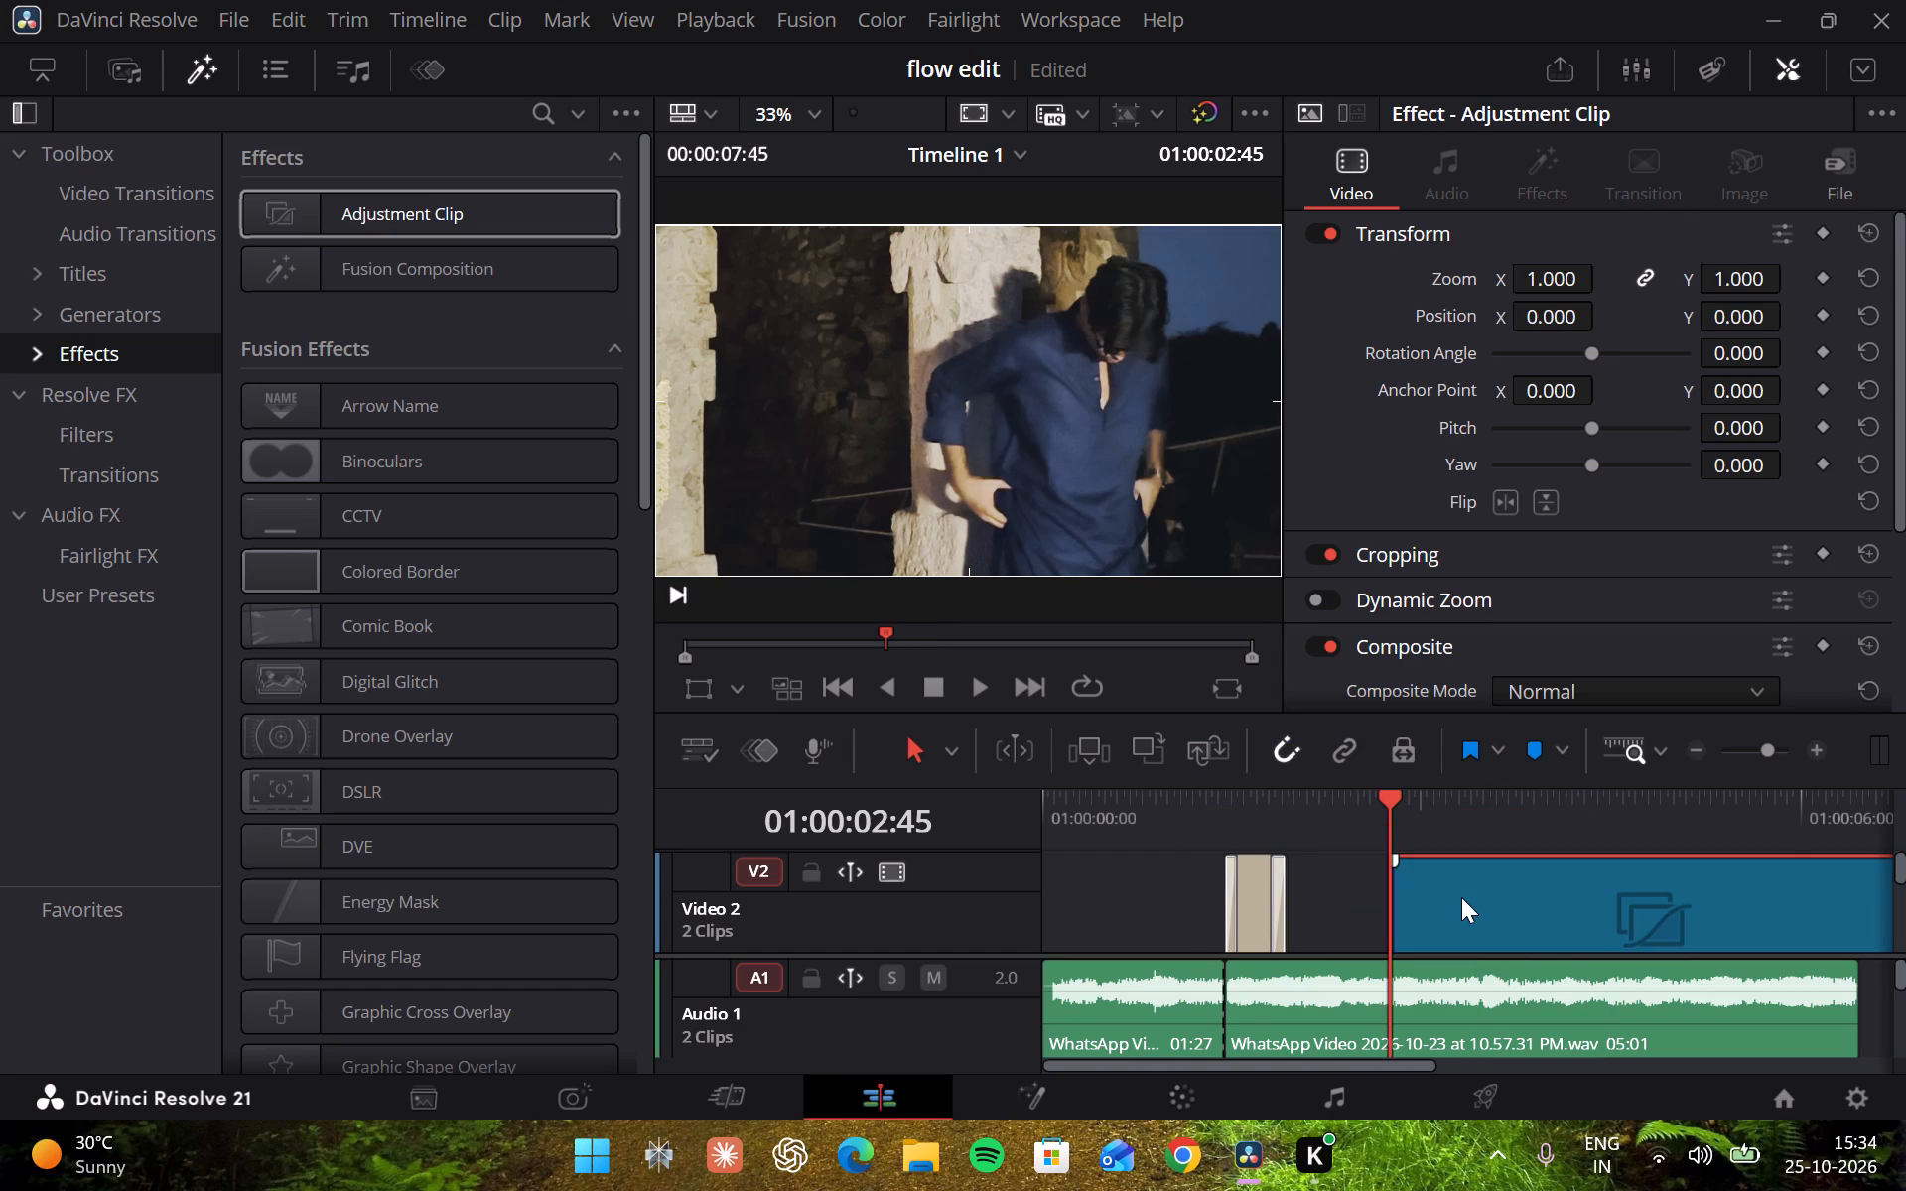
Trim the end of the Adjustment Clip on Video 2 to a length of about 42 frames.
{"action": "scroll", "coordinate": [1461, 897], "scroll_direction": "left", "scroll_amount": 1}
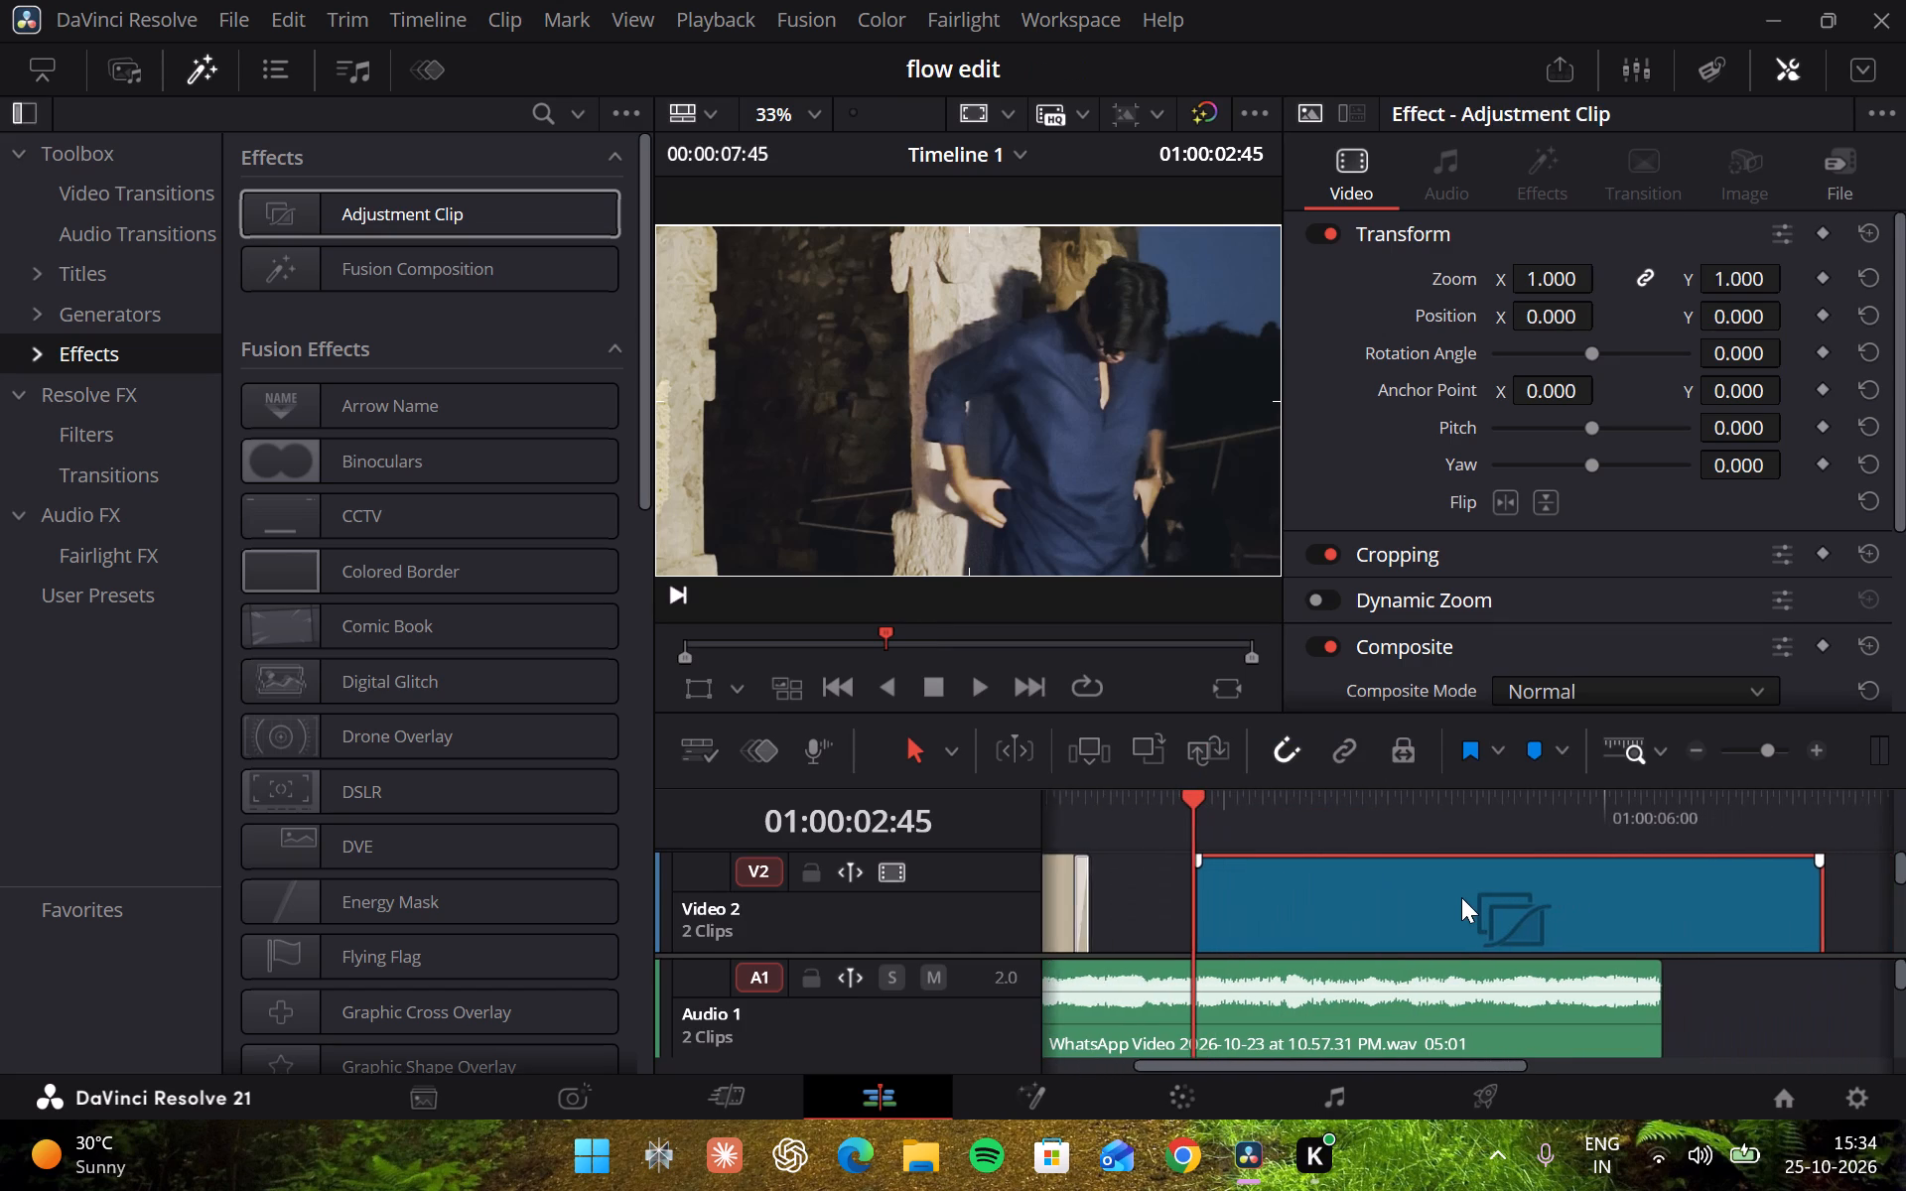
{"action": "scroll", "coordinate": [1461, 897], "scroll_direction": "left", "scroll_amount": 1}
{"action": "right_click", "coordinate": [1461, 897]}
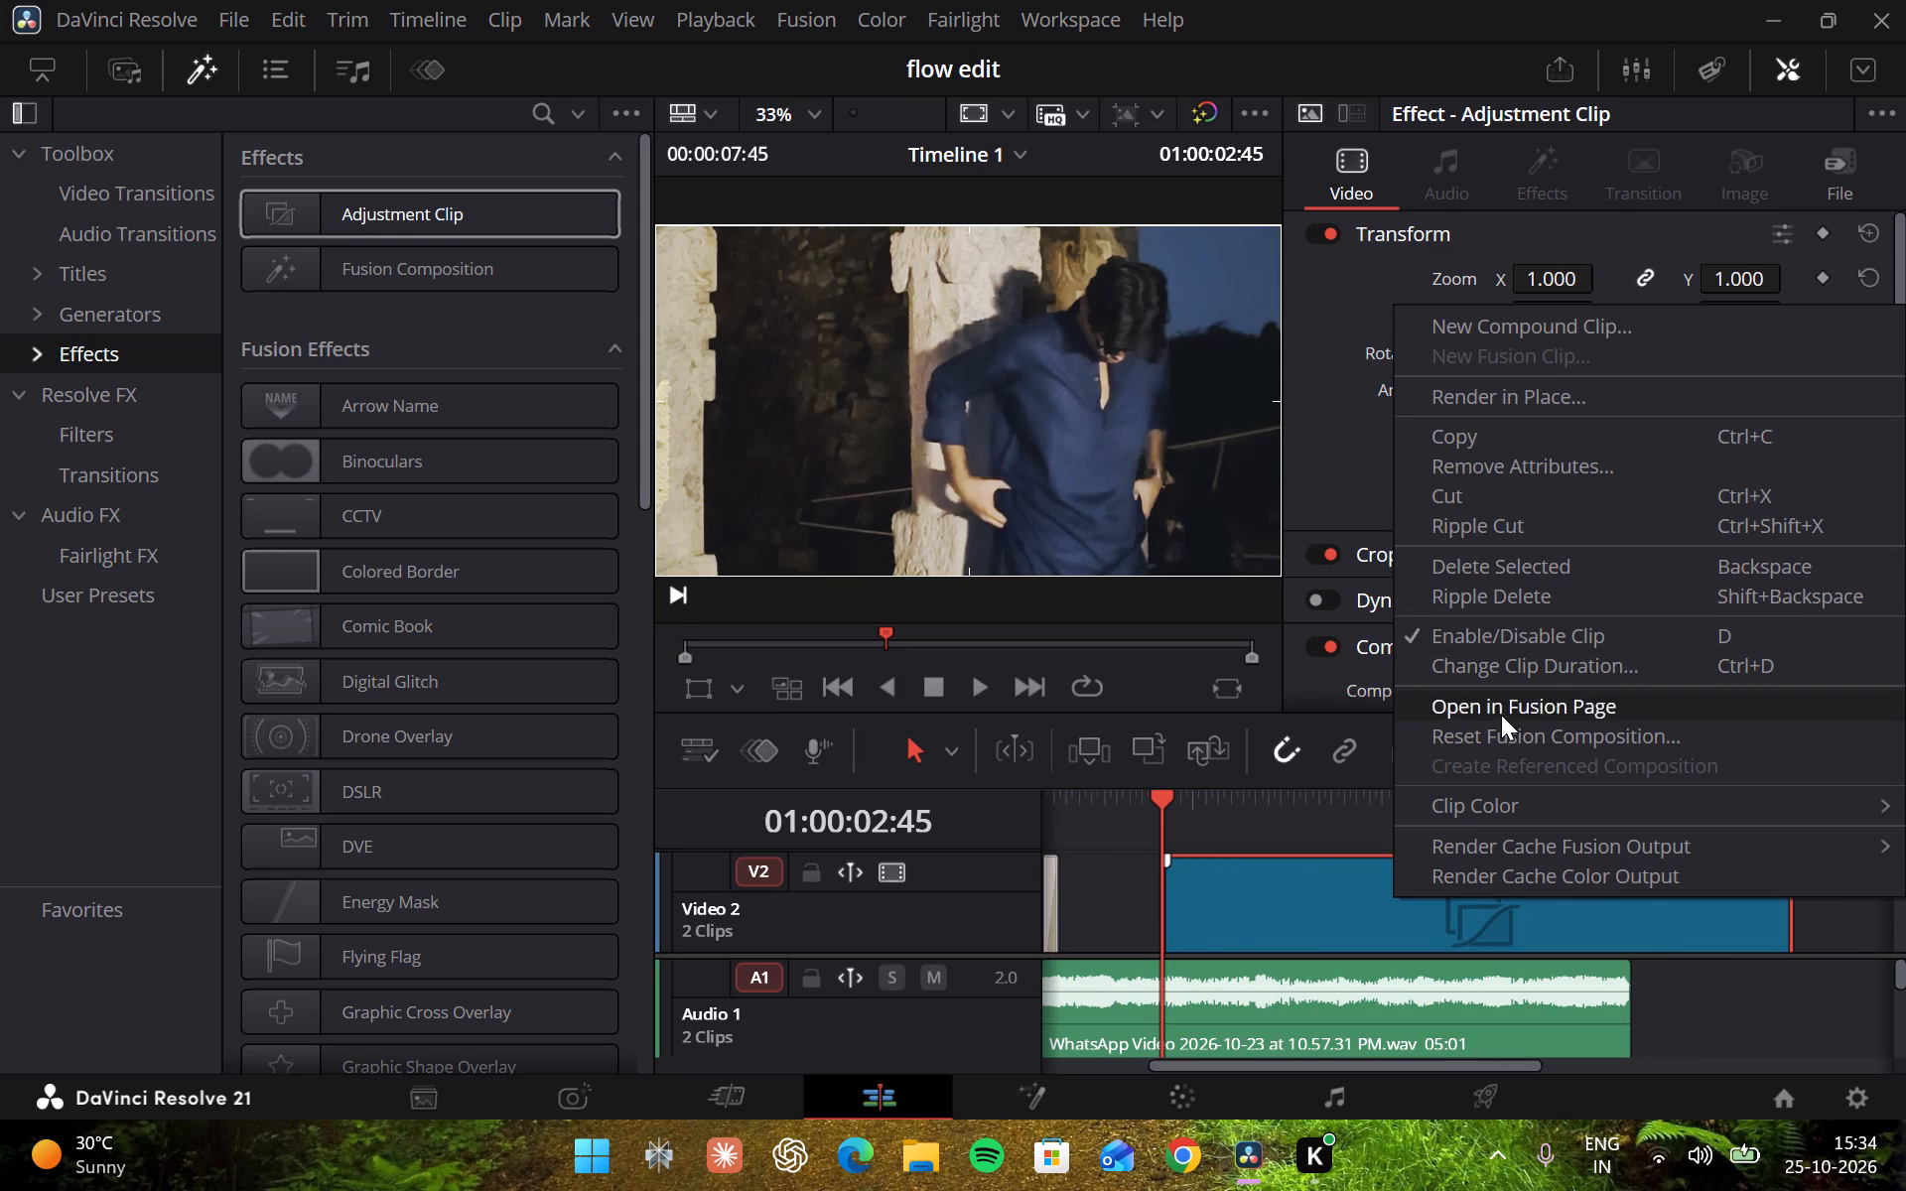
{"action": "left_click", "coordinate": [1685, 915]}
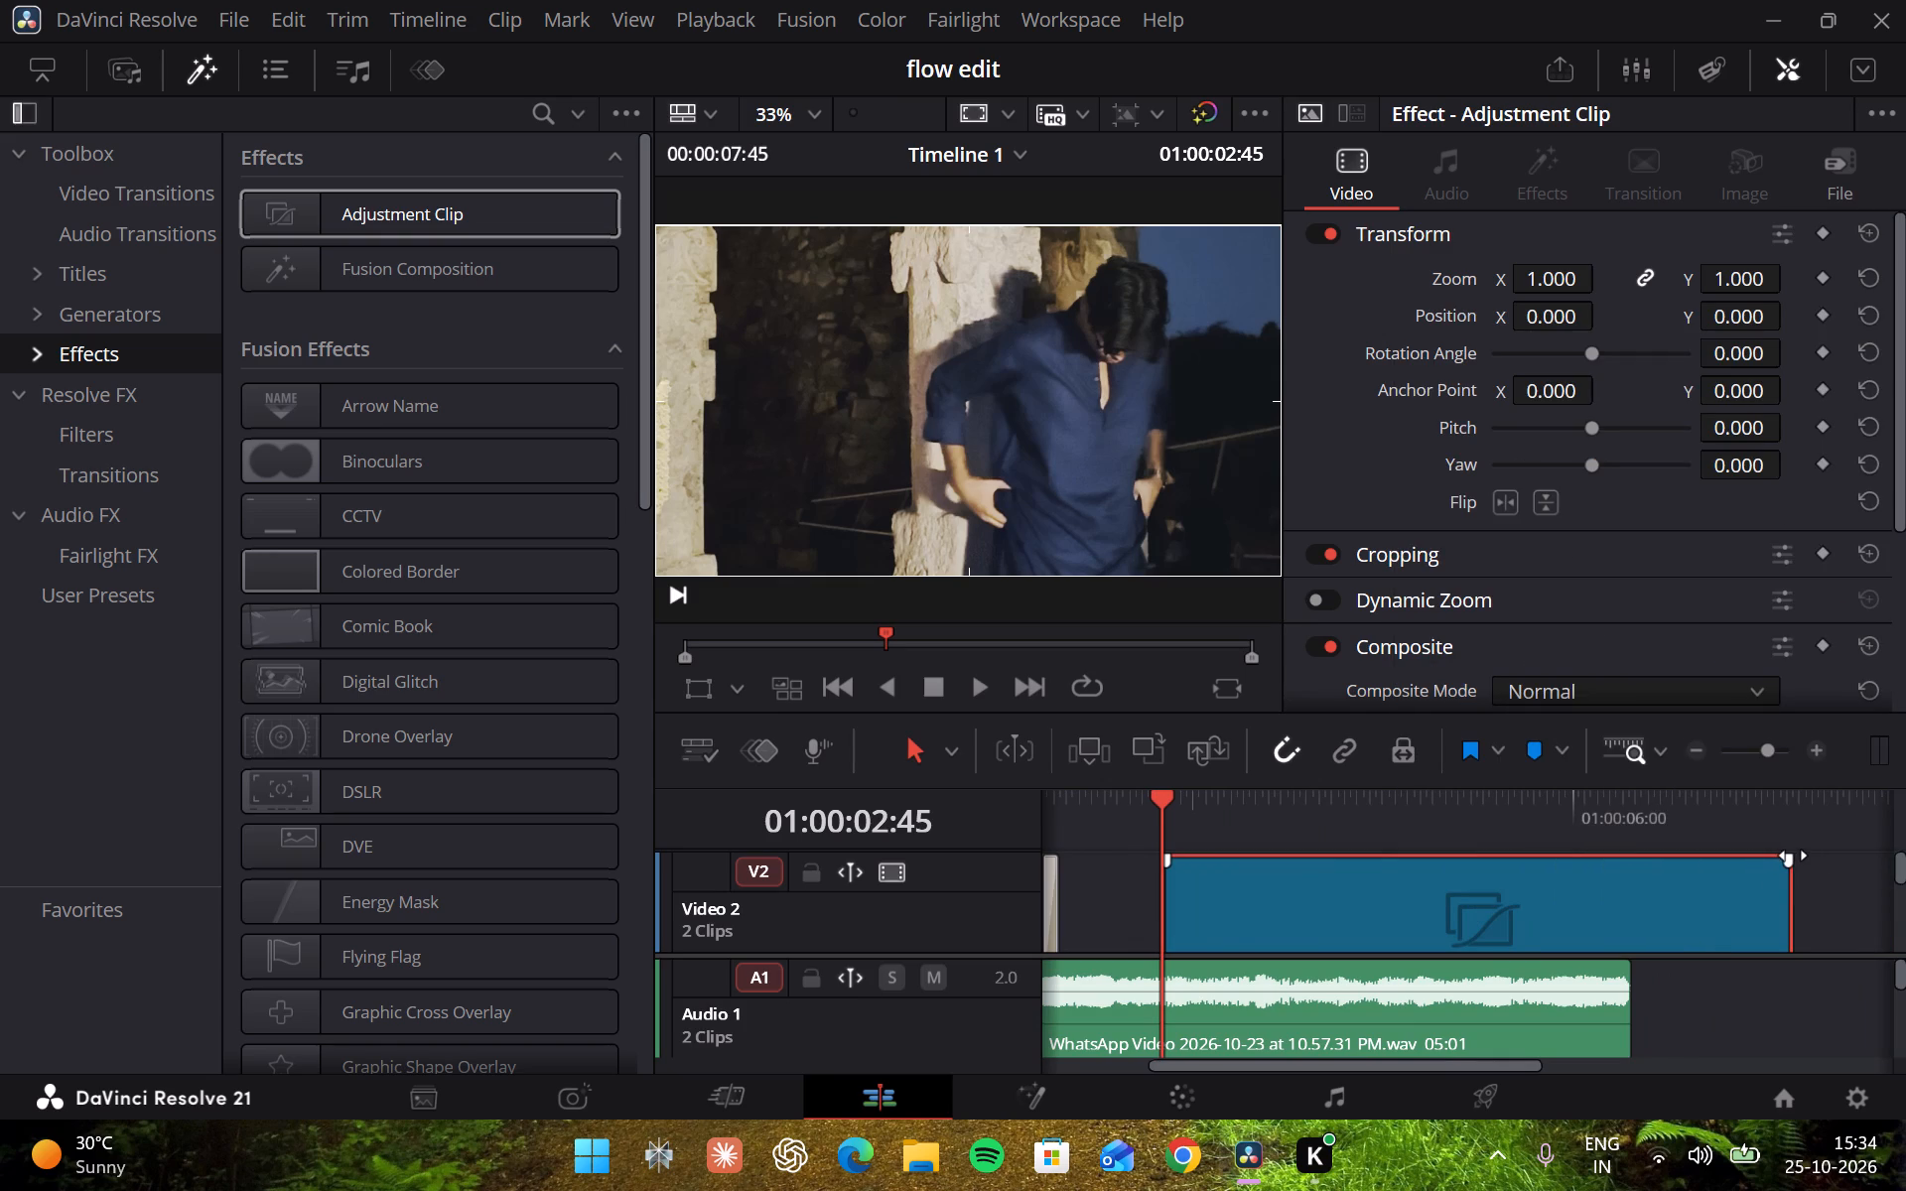
{"action": "left_click_drag", "start_coordinate": [1797, 854], "coordinate": [1768, 859]}
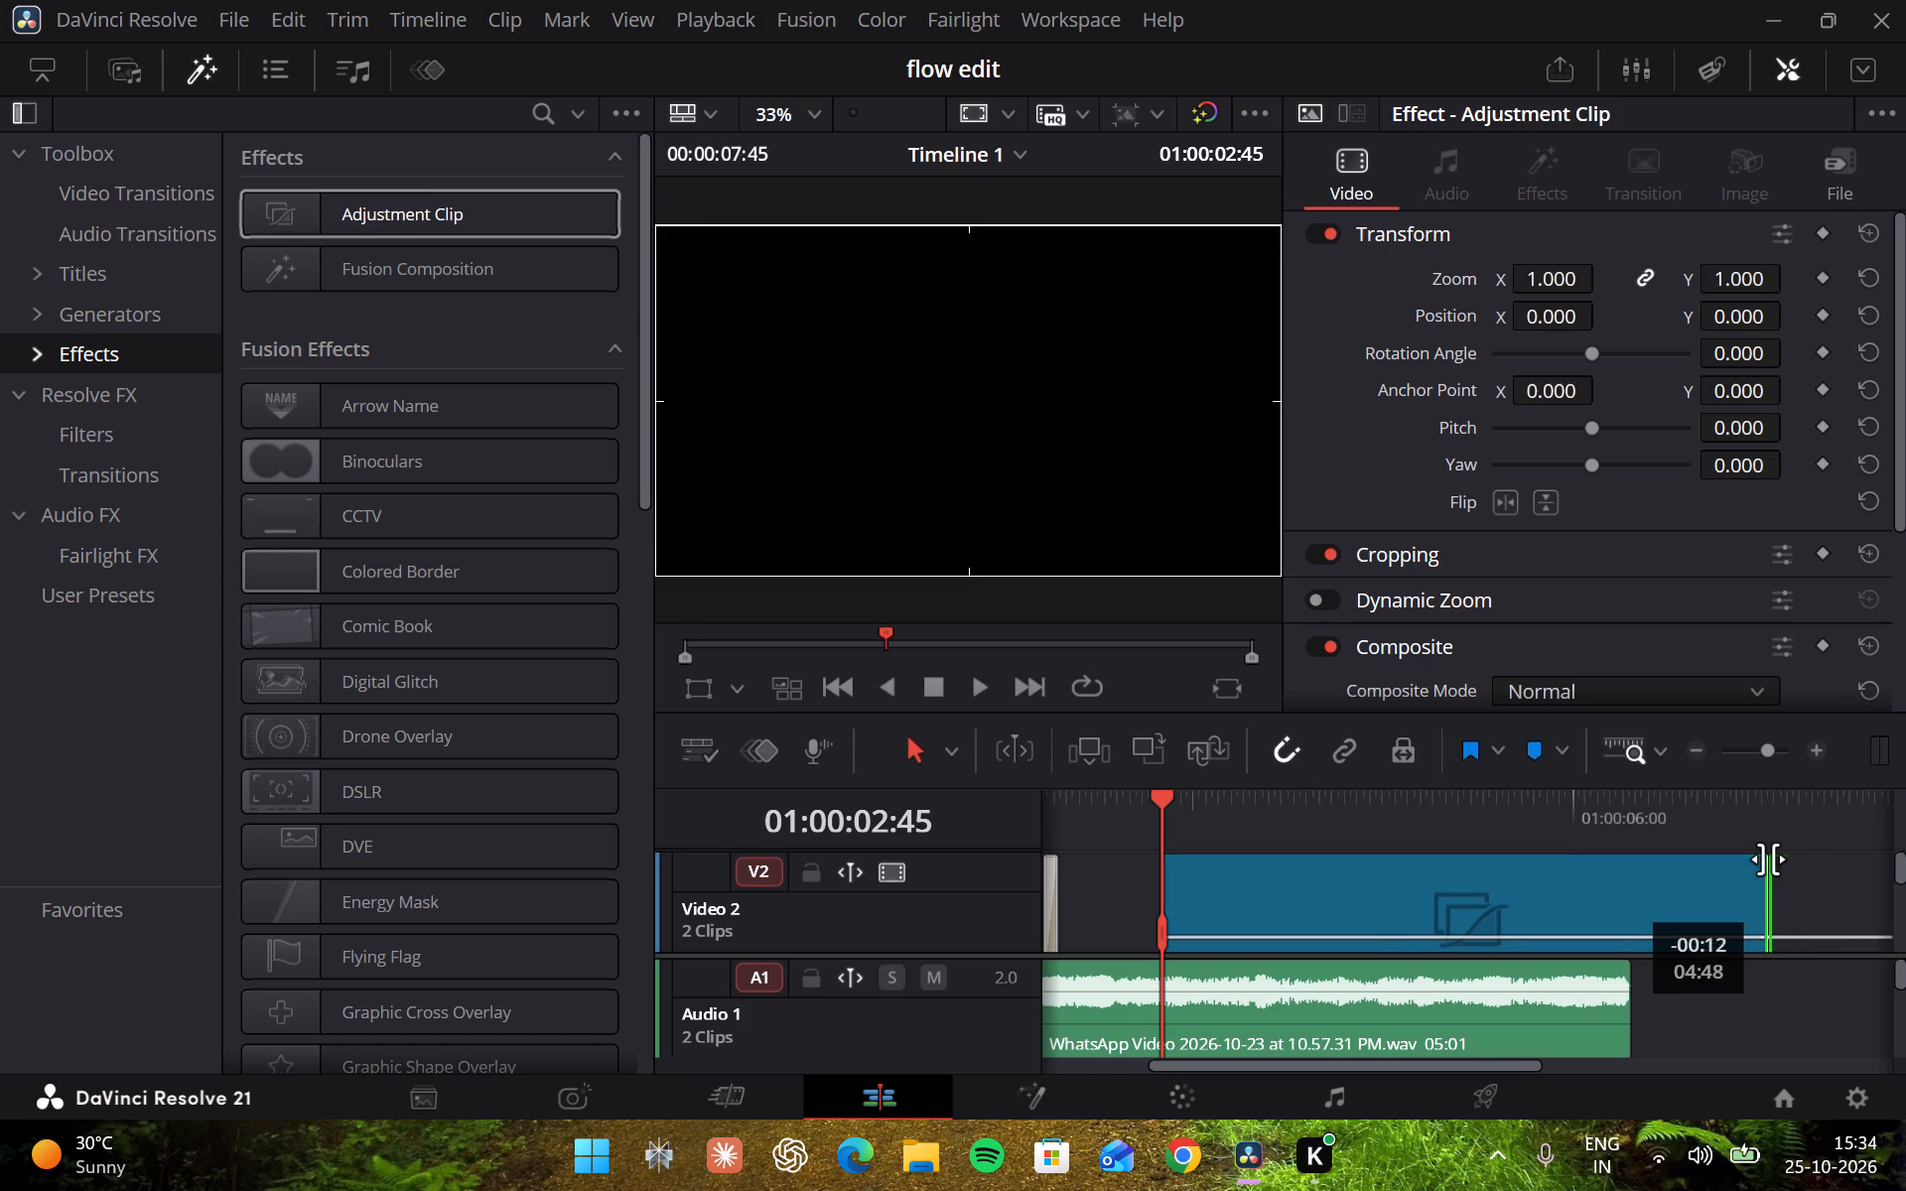
{"action": "left_click_drag", "start_coordinate": [1768, 859], "coordinate": [1274, 834]}
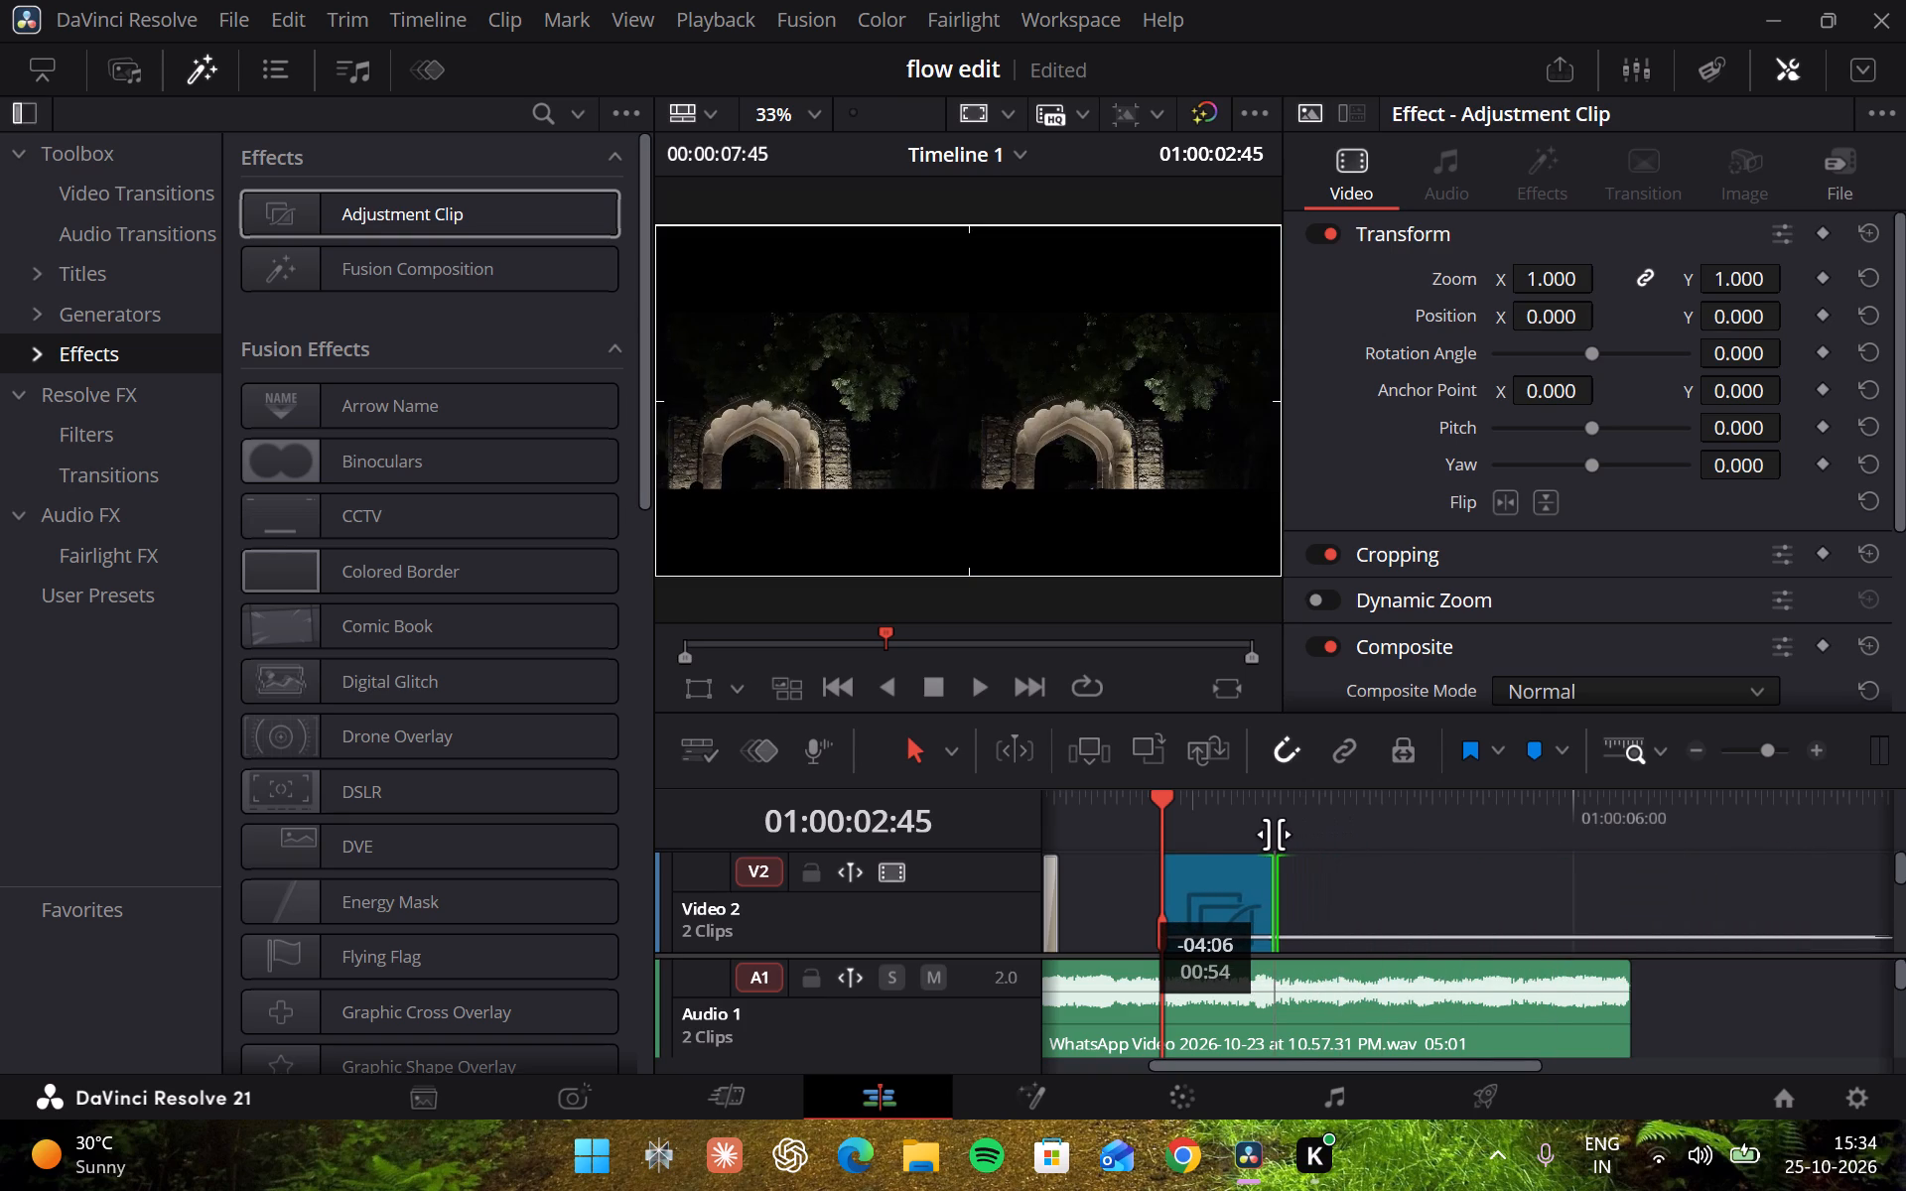
{"action": "left_click_drag", "start_coordinate": [1274, 834], "coordinate": [1249, 838]}
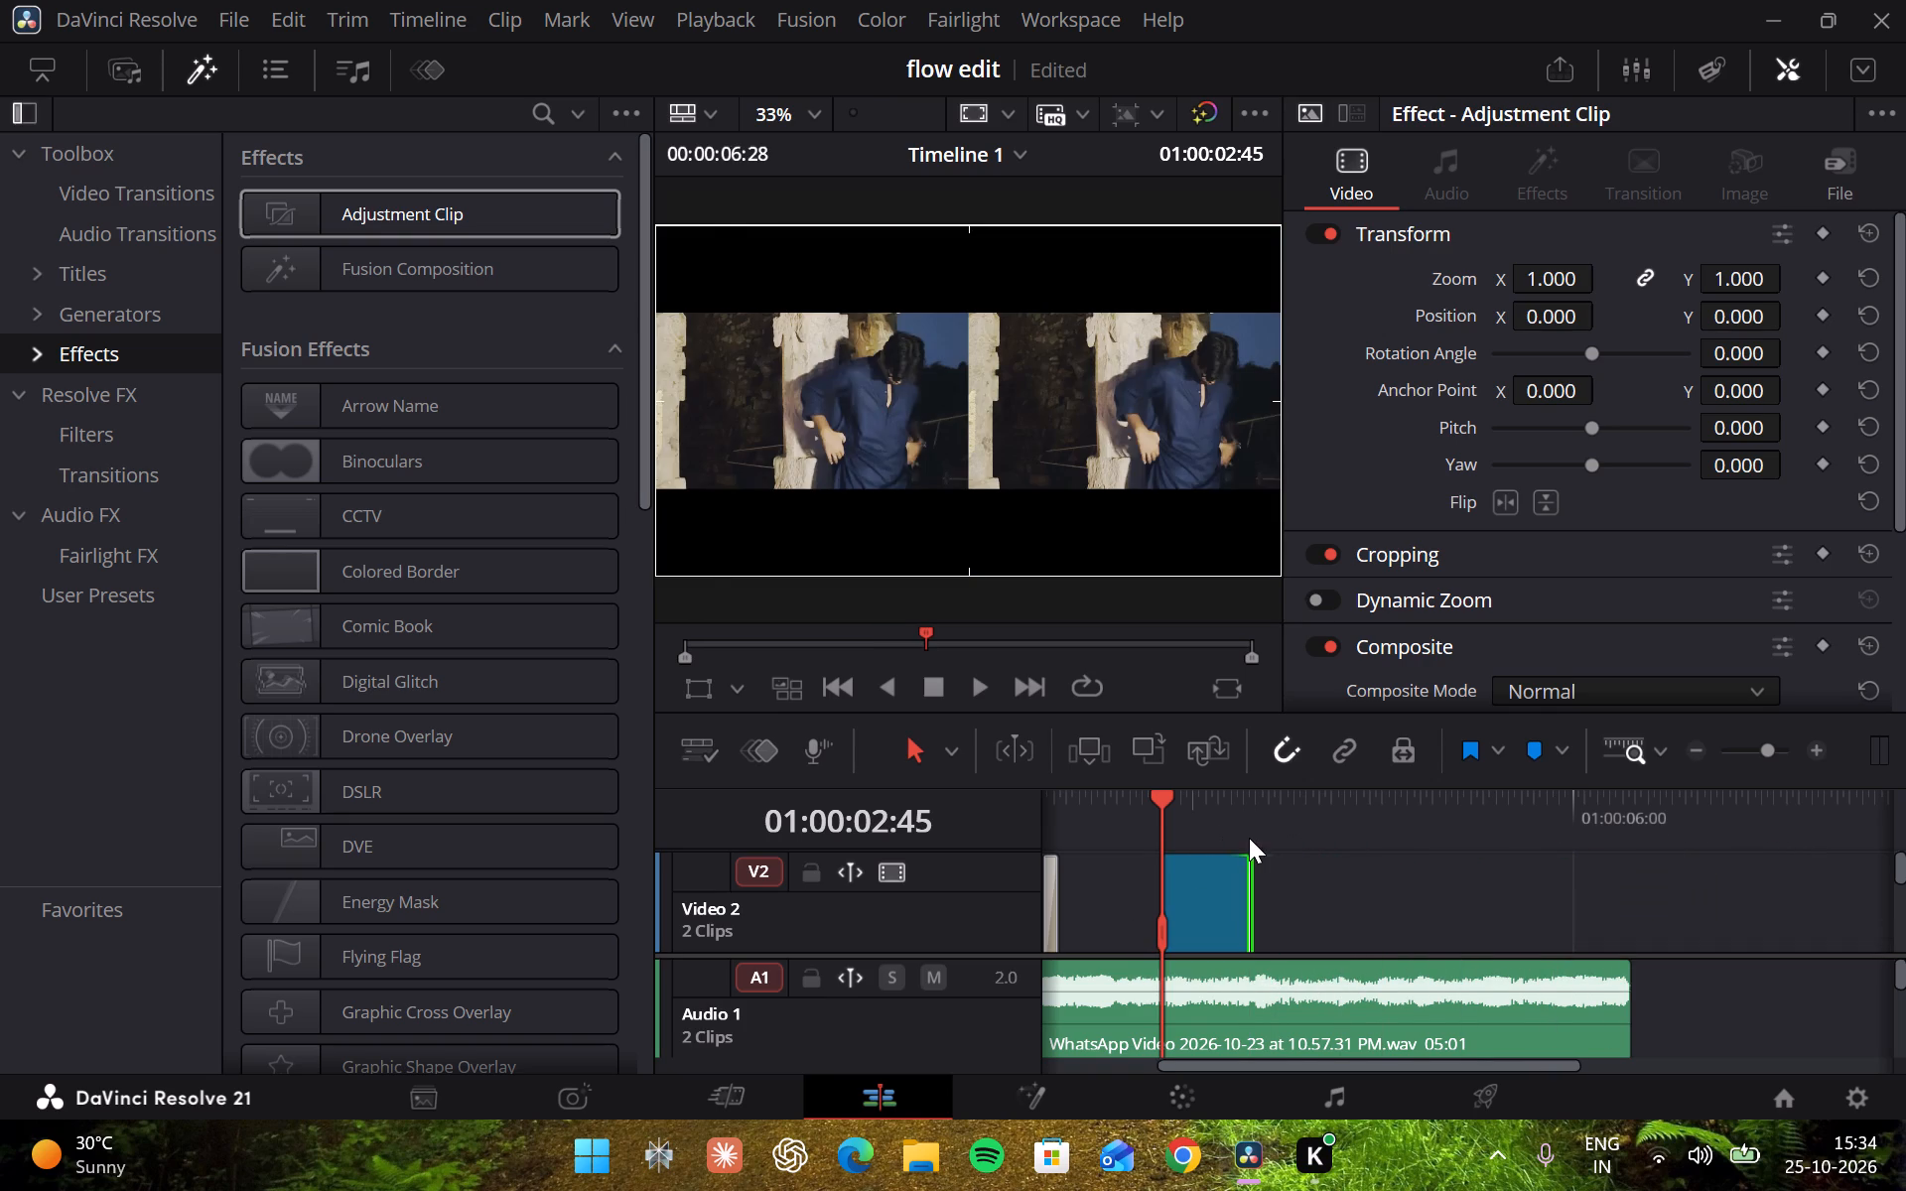
Move the shortened Adjustment Clip on Video 2 to the very start of the timeline, ahead of the text clip.
{"action": "scroll", "coordinate": [1368, 870], "scroll_direction": "right", "scroll_amount": 2}
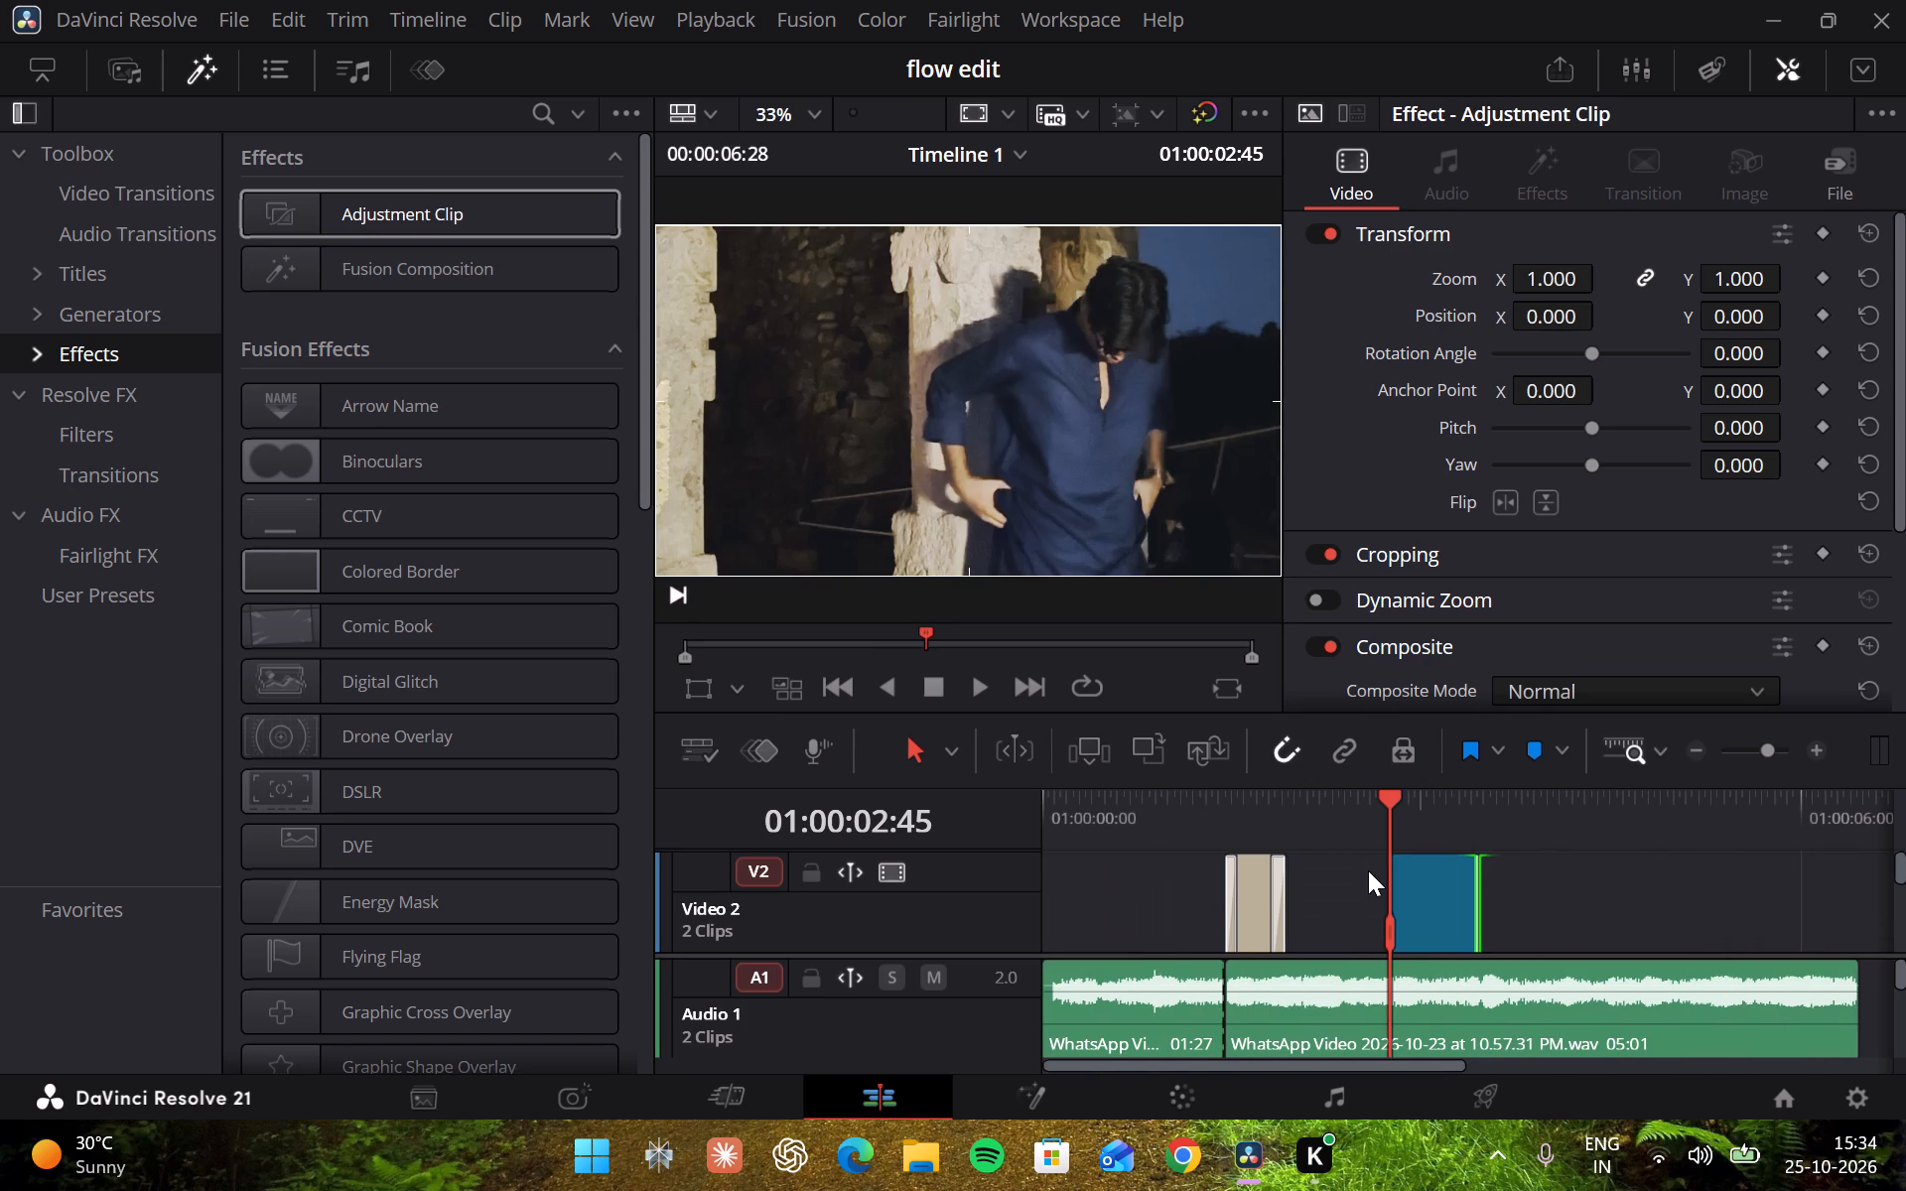
{"action": "scroll", "coordinate": [1368, 870], "scroll_direction": "right", "scroll_amount": 1}
{"action": "left_click_drag", "start_coordinate": [1433, 889], "coordinate": [1296, 900]}
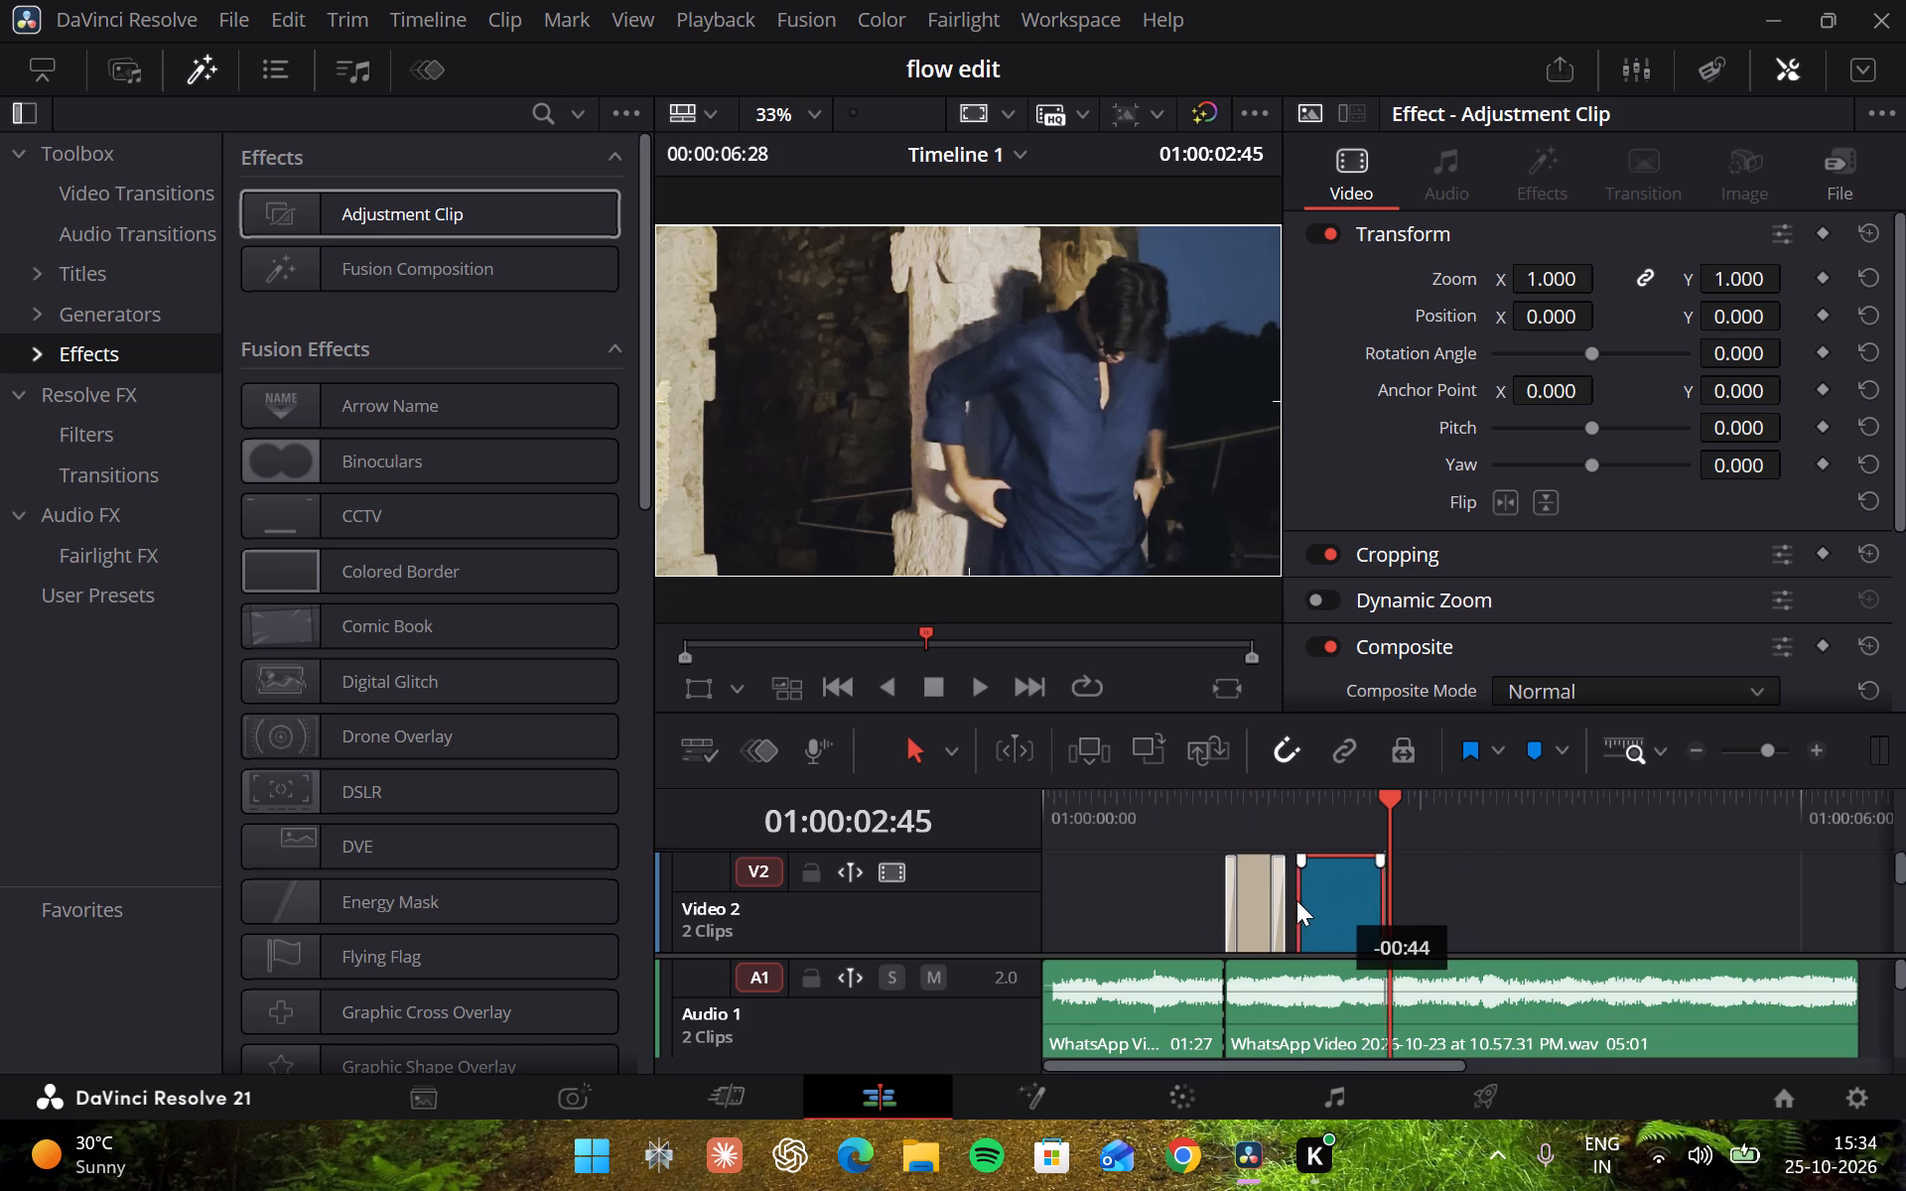
{"action": "left_click_drag", "start_coordinate": [1296, 900], "coordinate": [970, 903]}
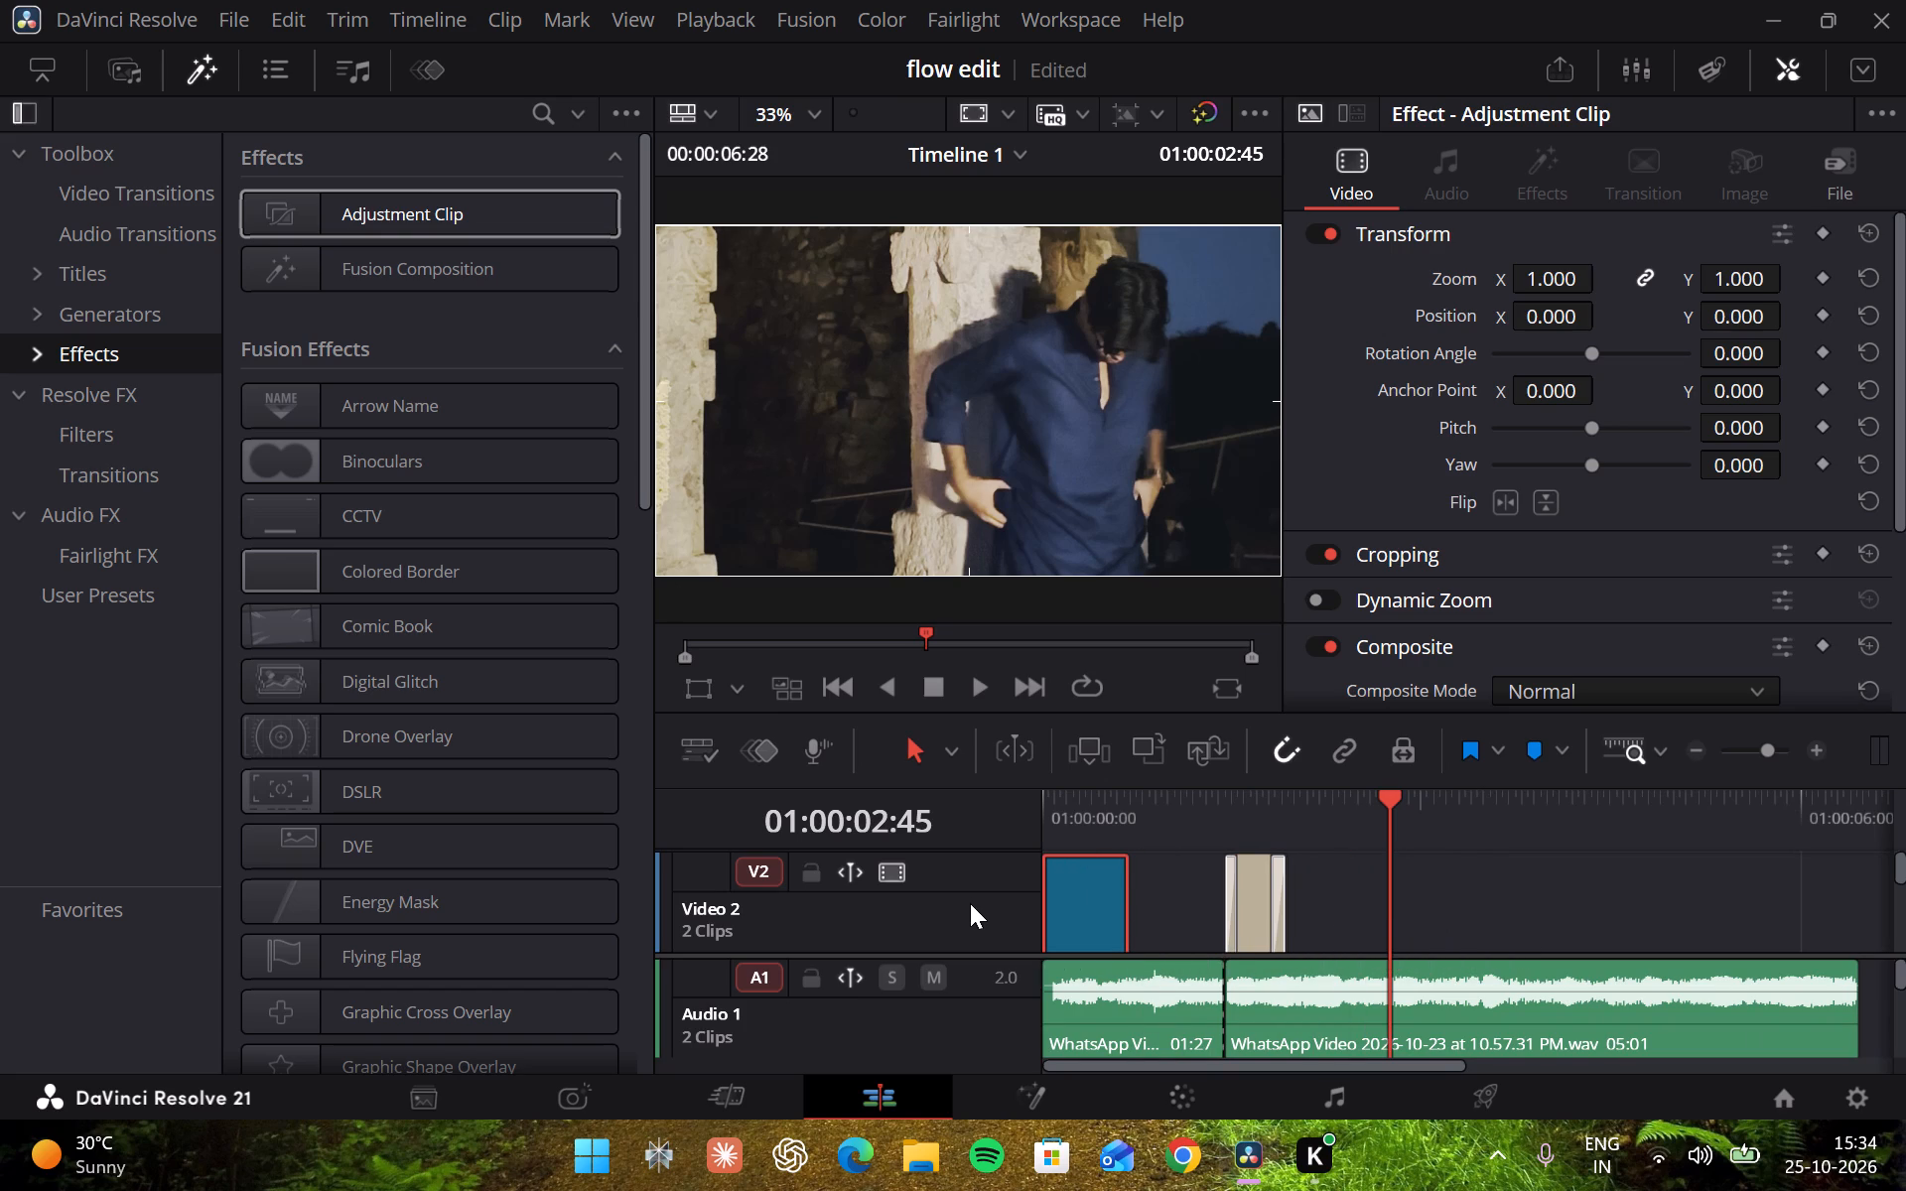
Set the playhead to 01:00:00:00 and open the Adjustment Clip on Video 2 in the Fusion page.
{"action": "left_click_drag", "start_coordinate": [1181, 821], "coordinate": [968, 805]}
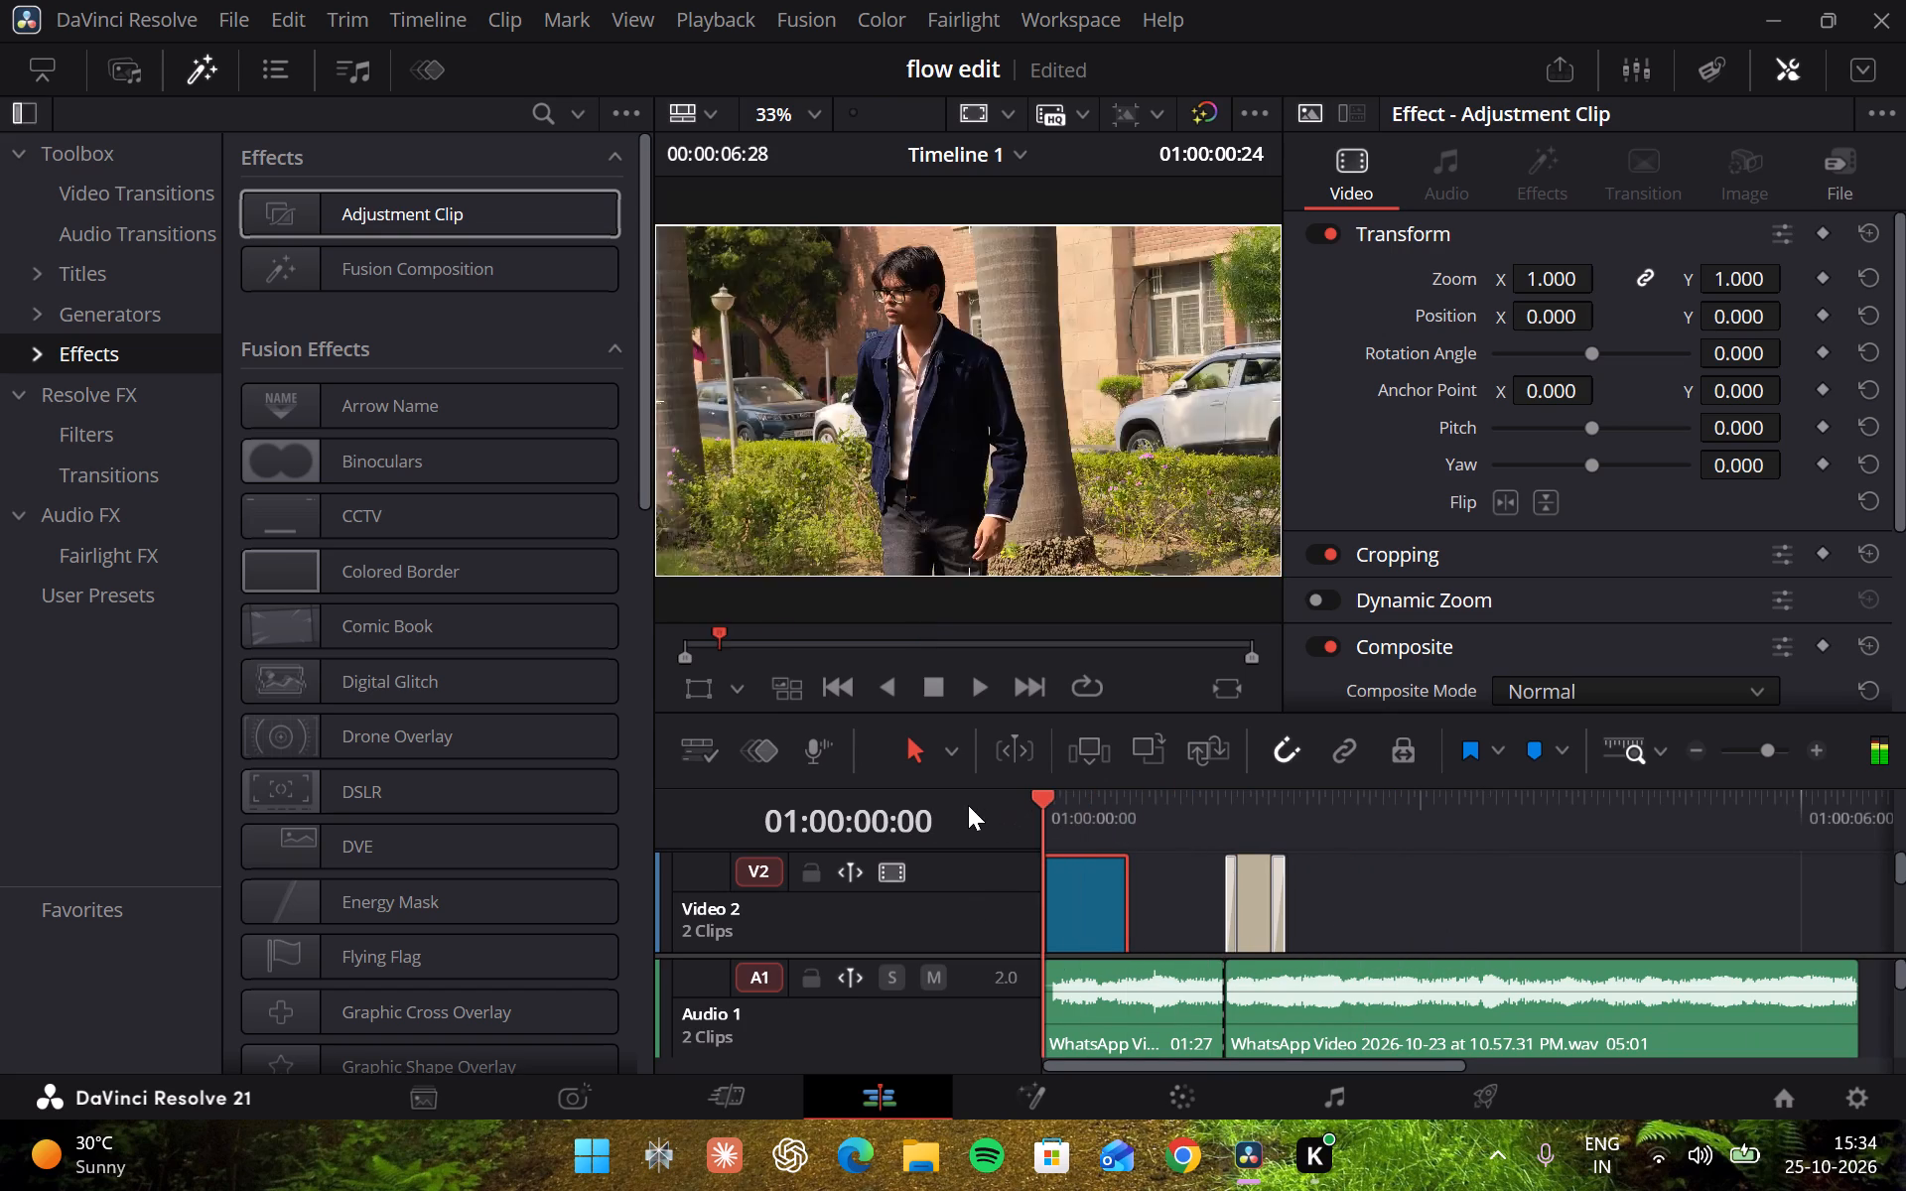
{"action": "left_click_drag", "start_coordinate": [968, 805], "coordinate": [1016, 803]}
{"action": "right_click", "coordinate": [1091, 887]}
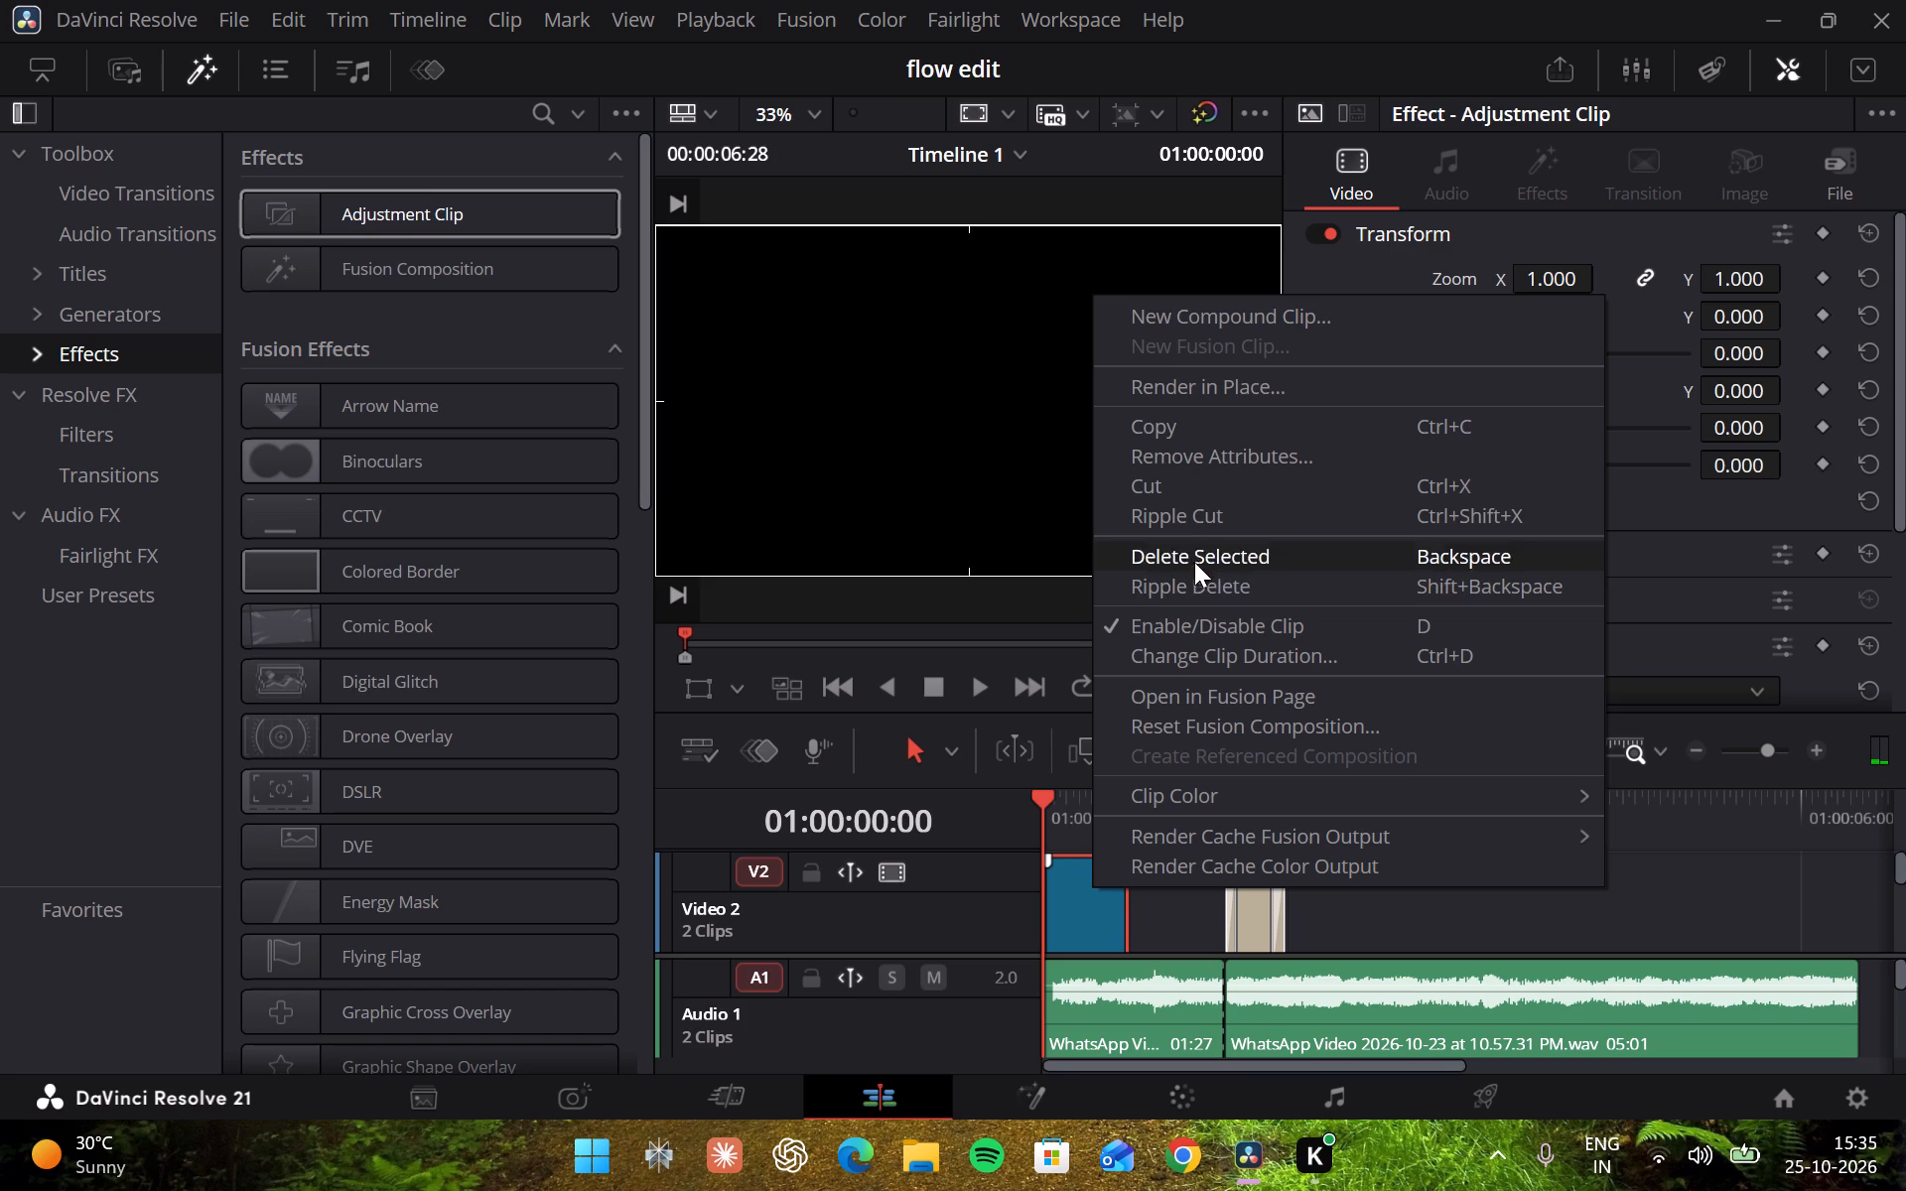
{"action": "left_click", "coordinate": [1205, 699]}
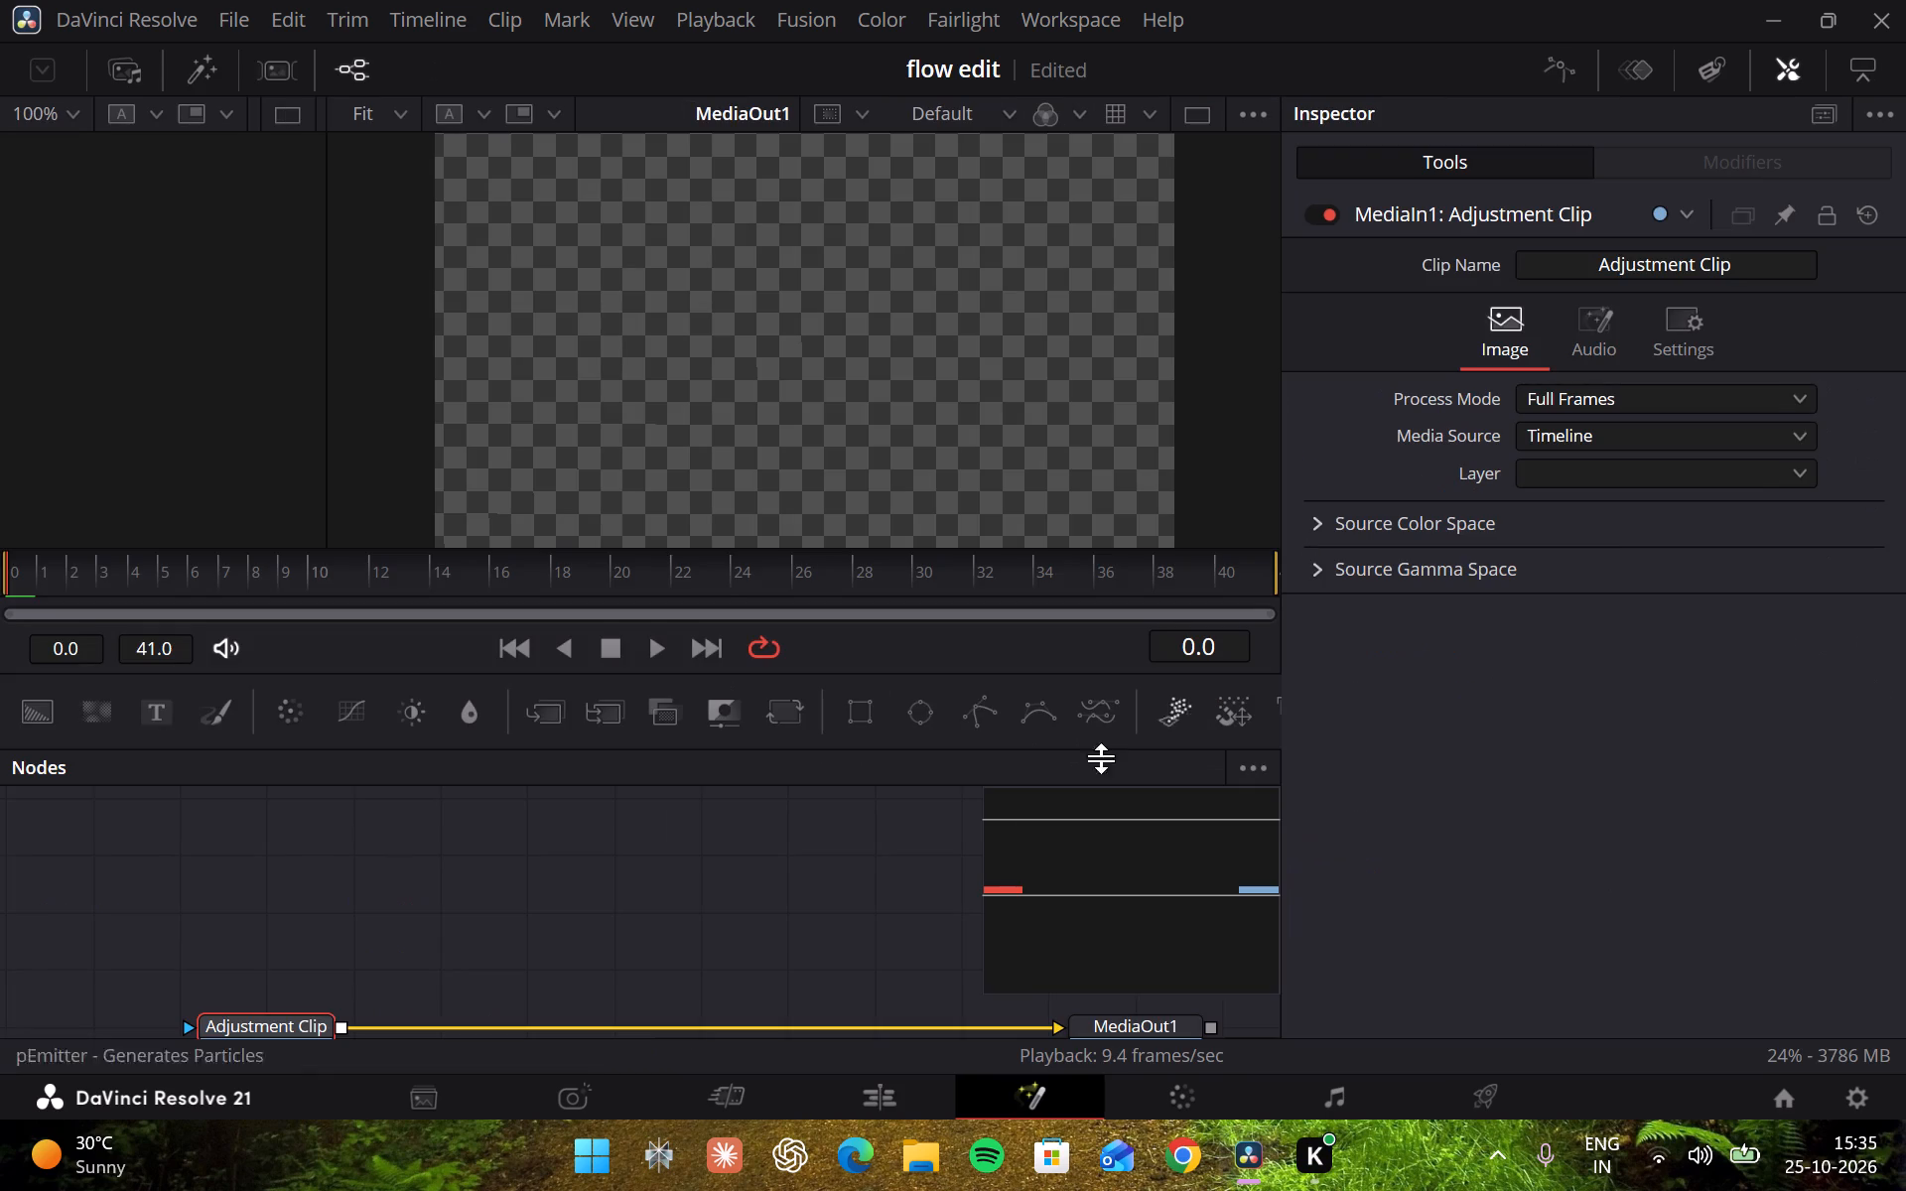
Insert a single Transform node between the Adjustment Clip and MediaOut1 nodes, undoing any extra Transform.
{"action": "scroll", "coordinate": [499, 933], "scroll_direction": "down", "scroll_amount": 1}
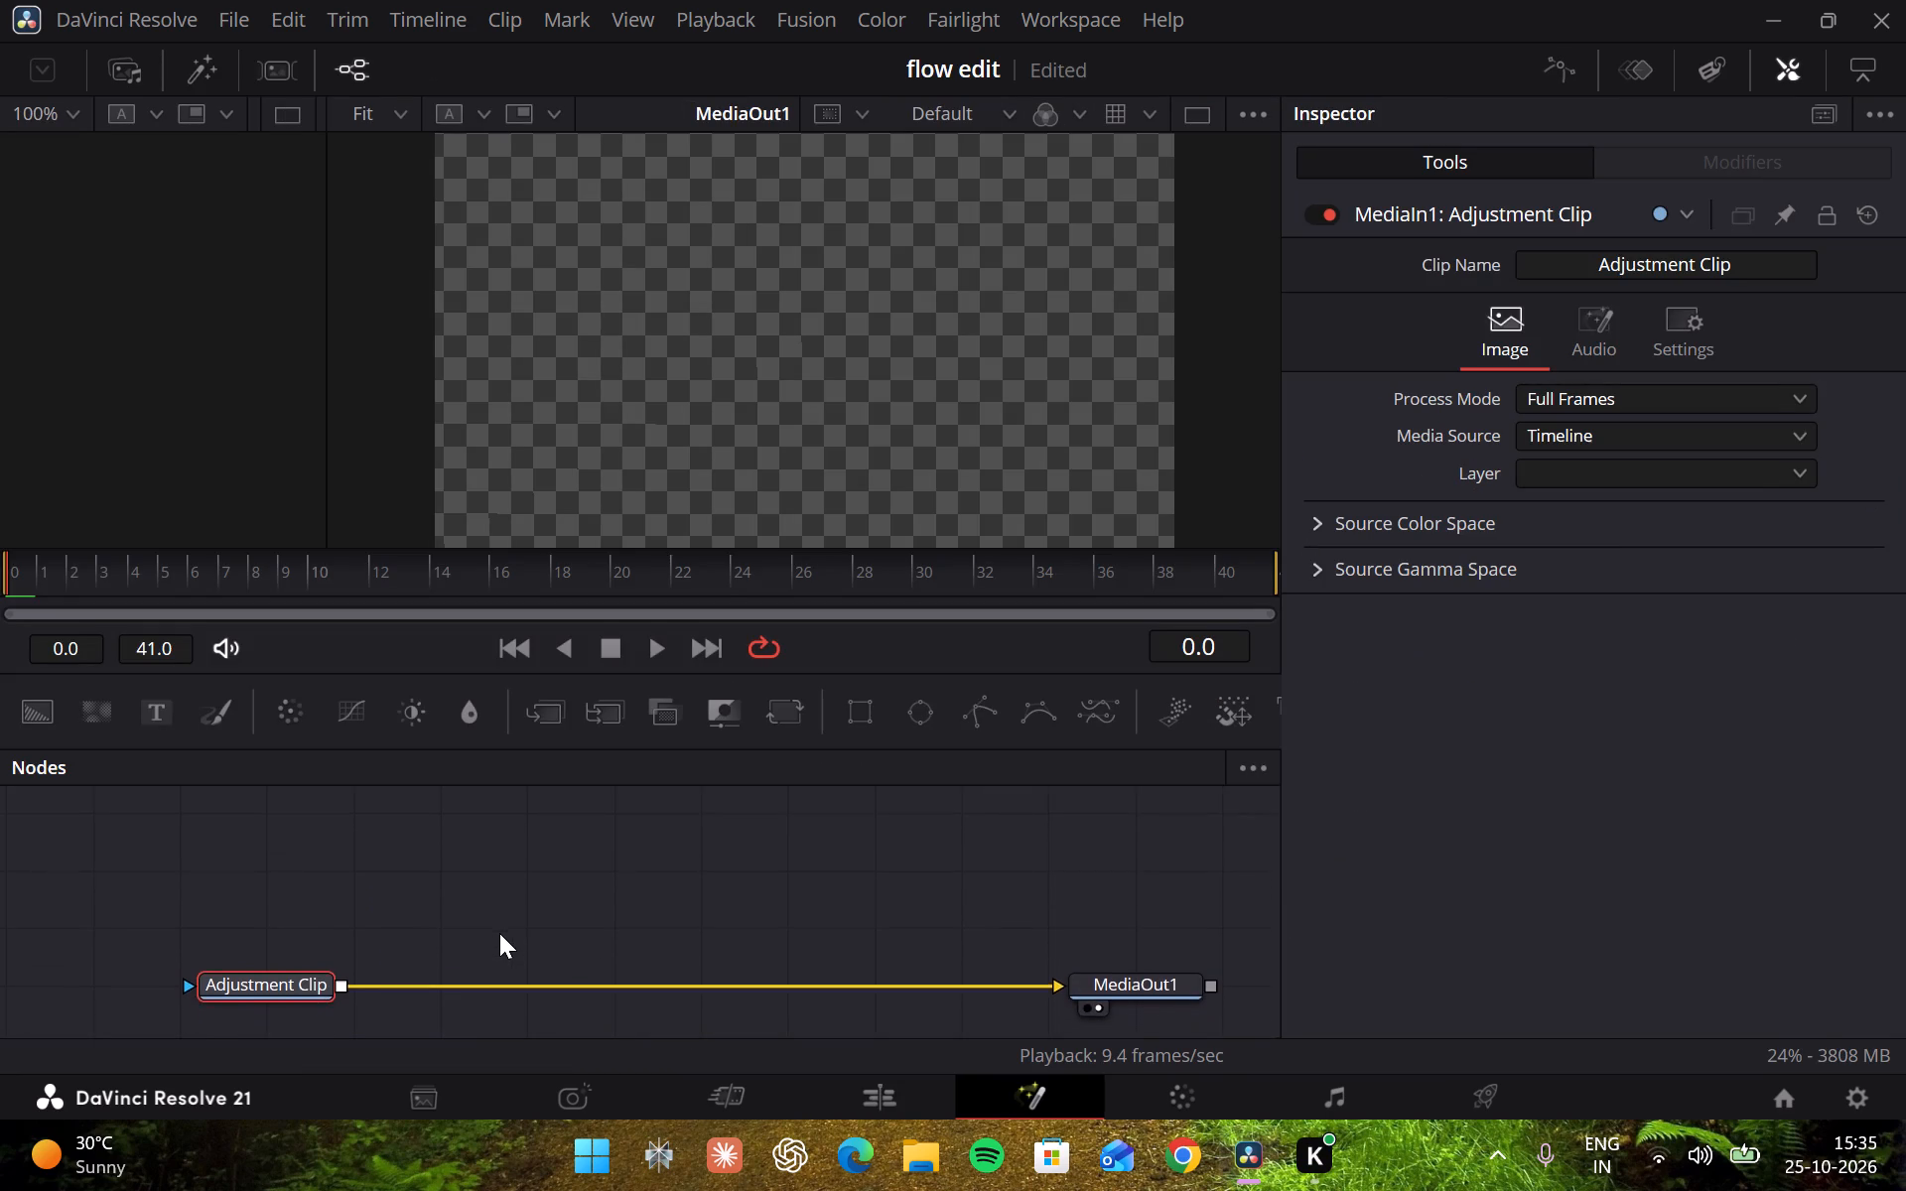
{"action": "scroll", "coordinate": [499, 933], "scroll_direction": "down", "scroll_amount": 1}
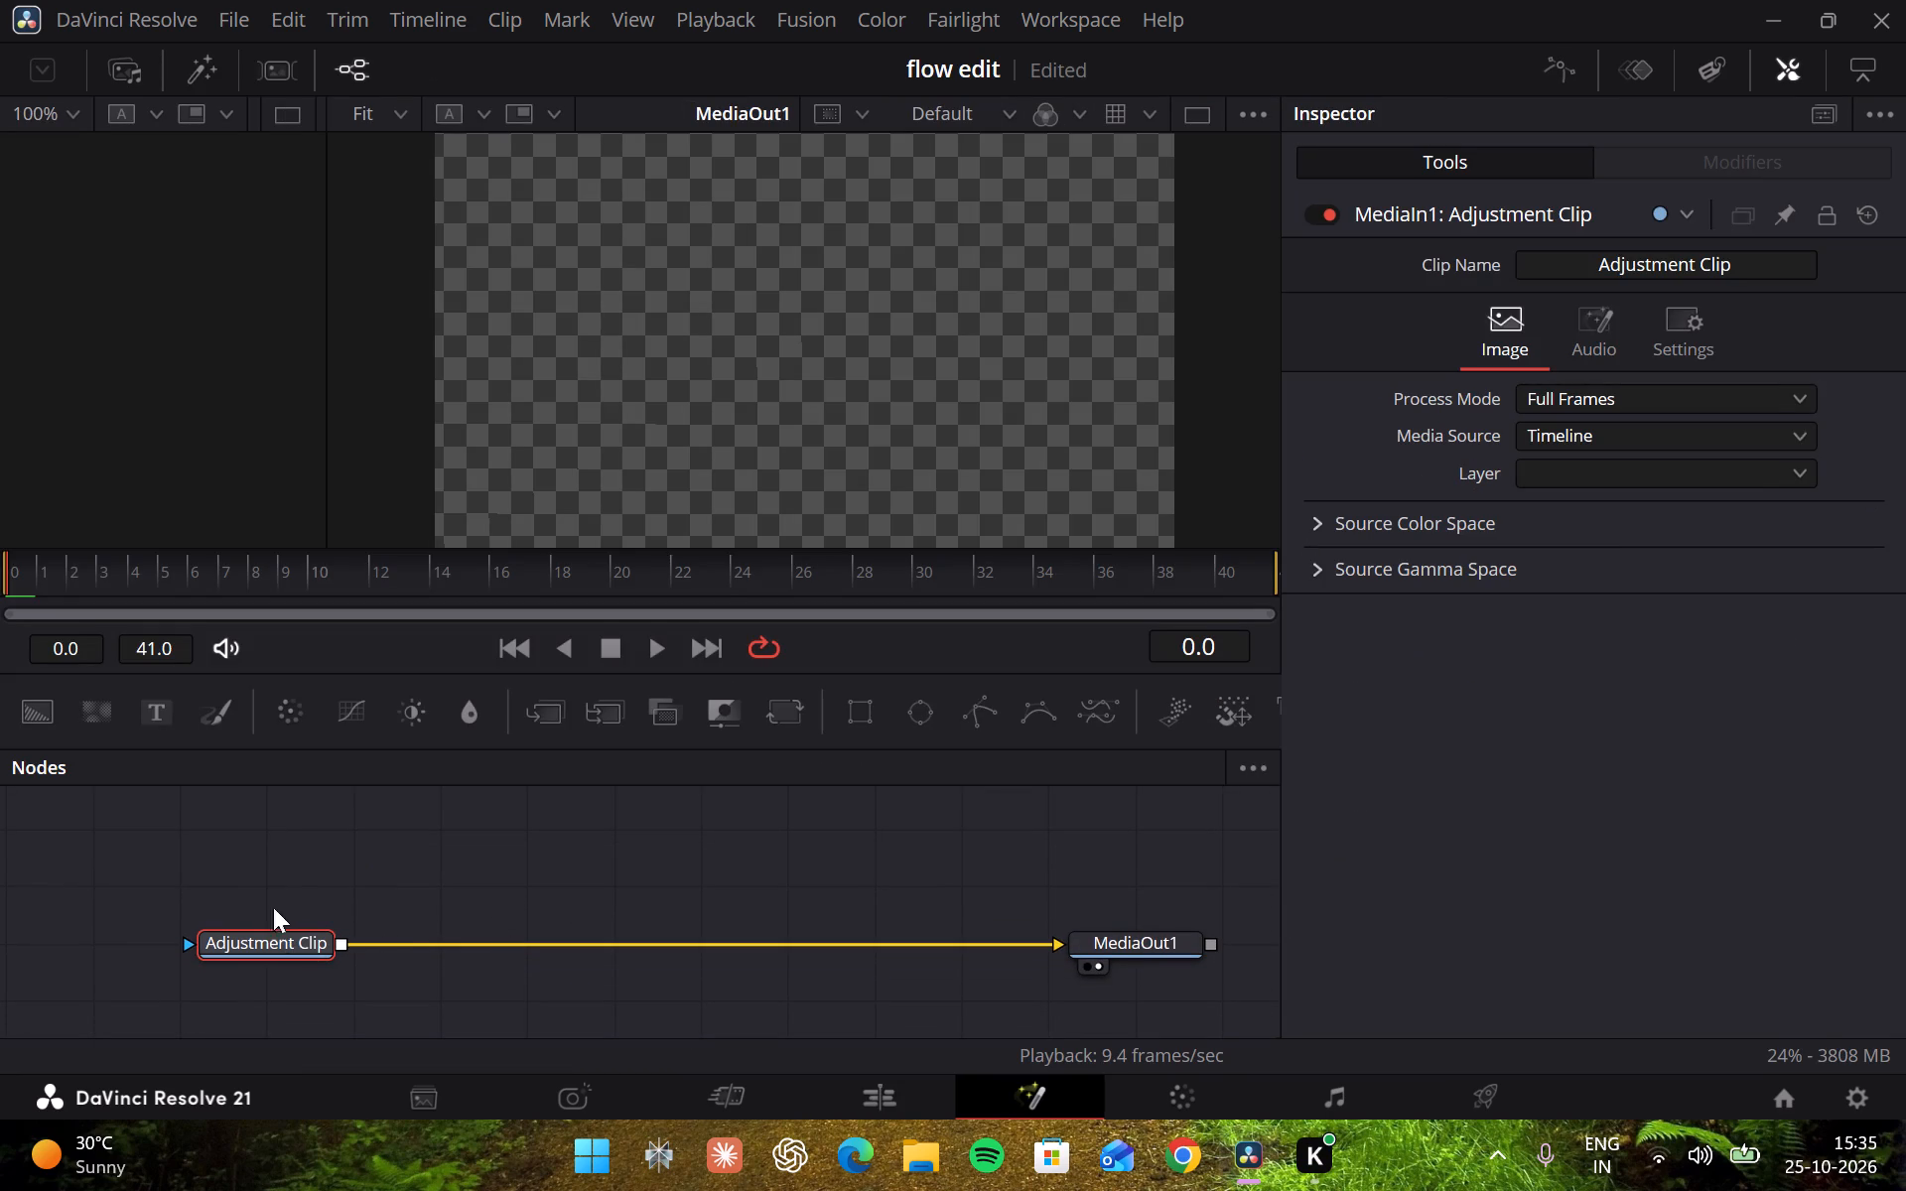
{"action": "left_click", "coordinate": [282, 941]}
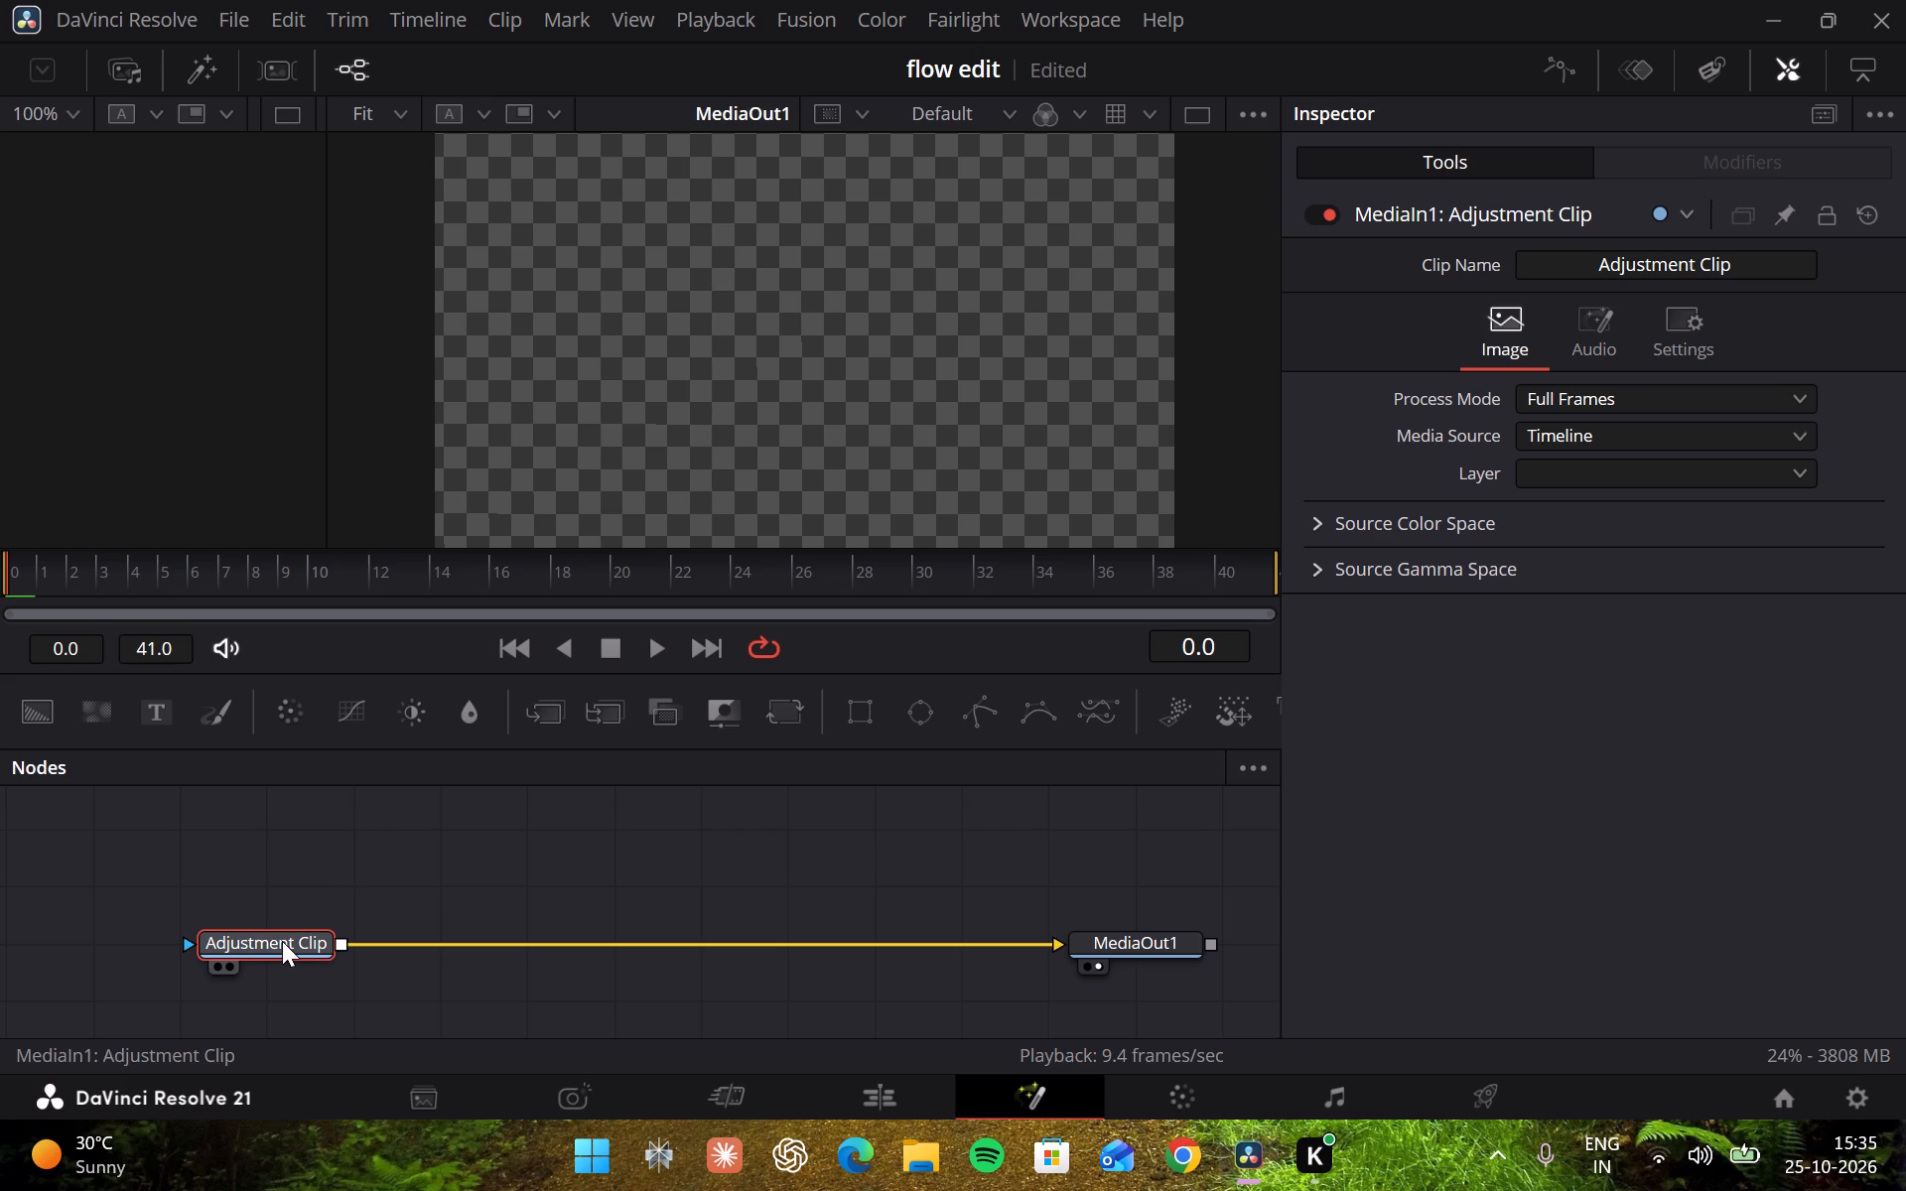
{"action": "left_click", "coordinate": [778, 711]}
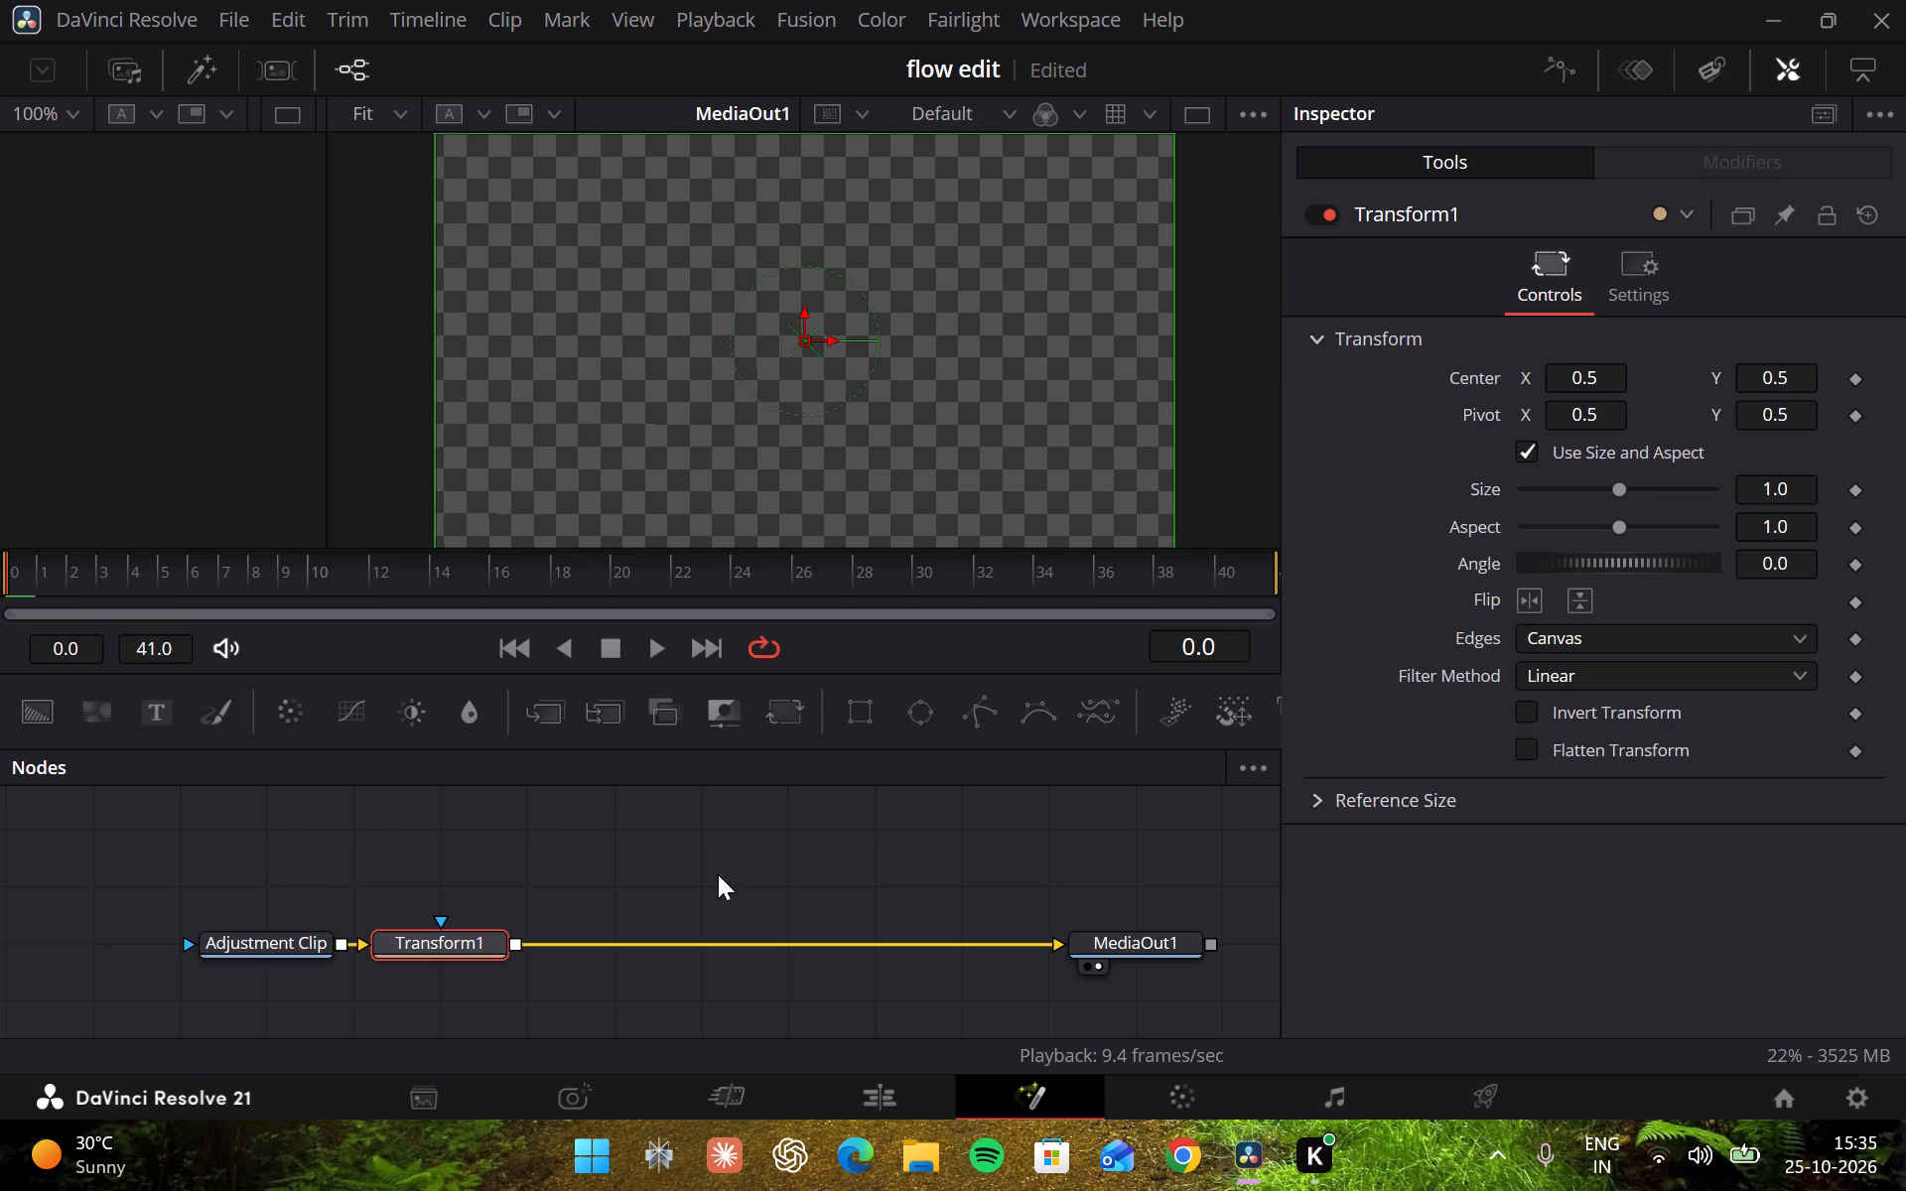
{"action": "left_click", "coordinate": [786, 727]}
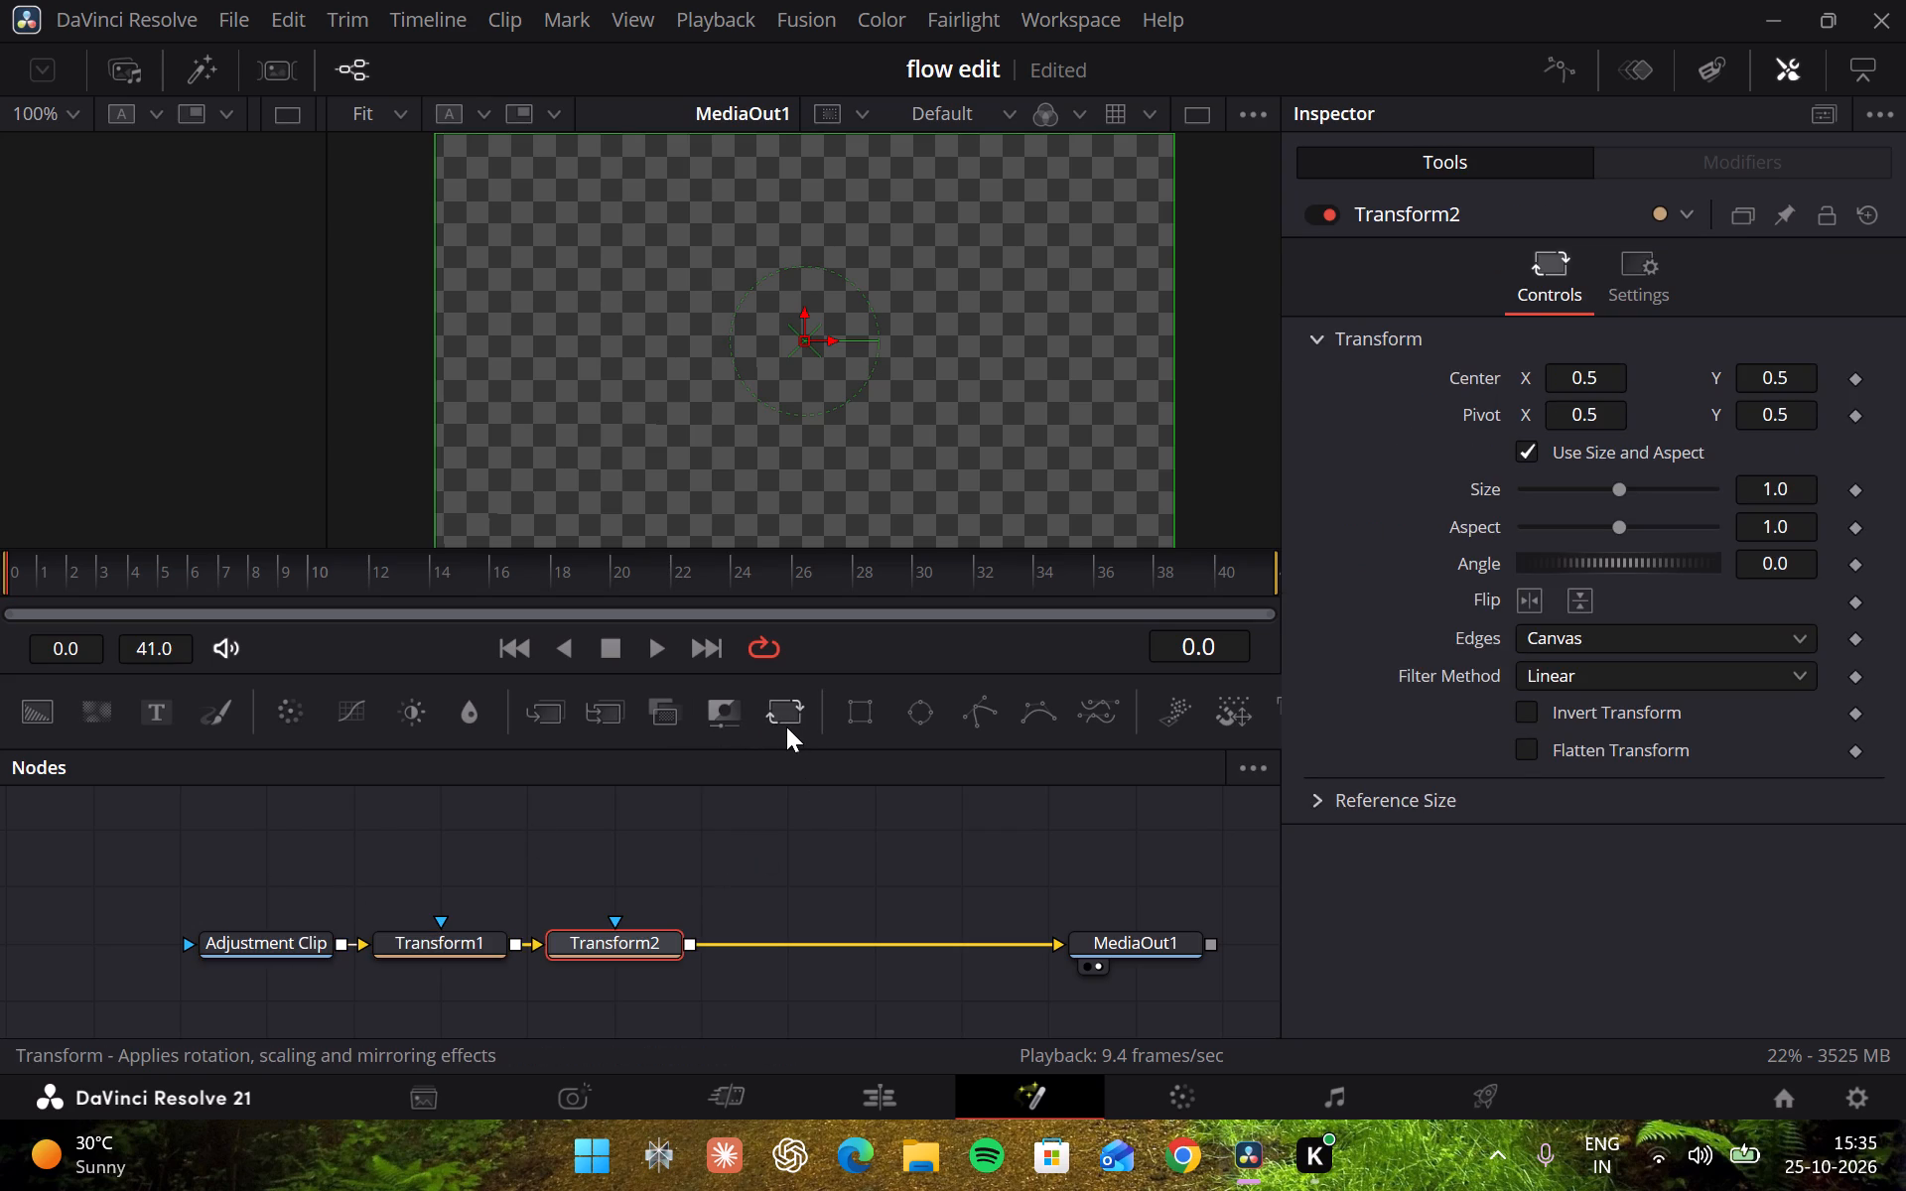
{"action": "key", "text": "ctrl+z"}
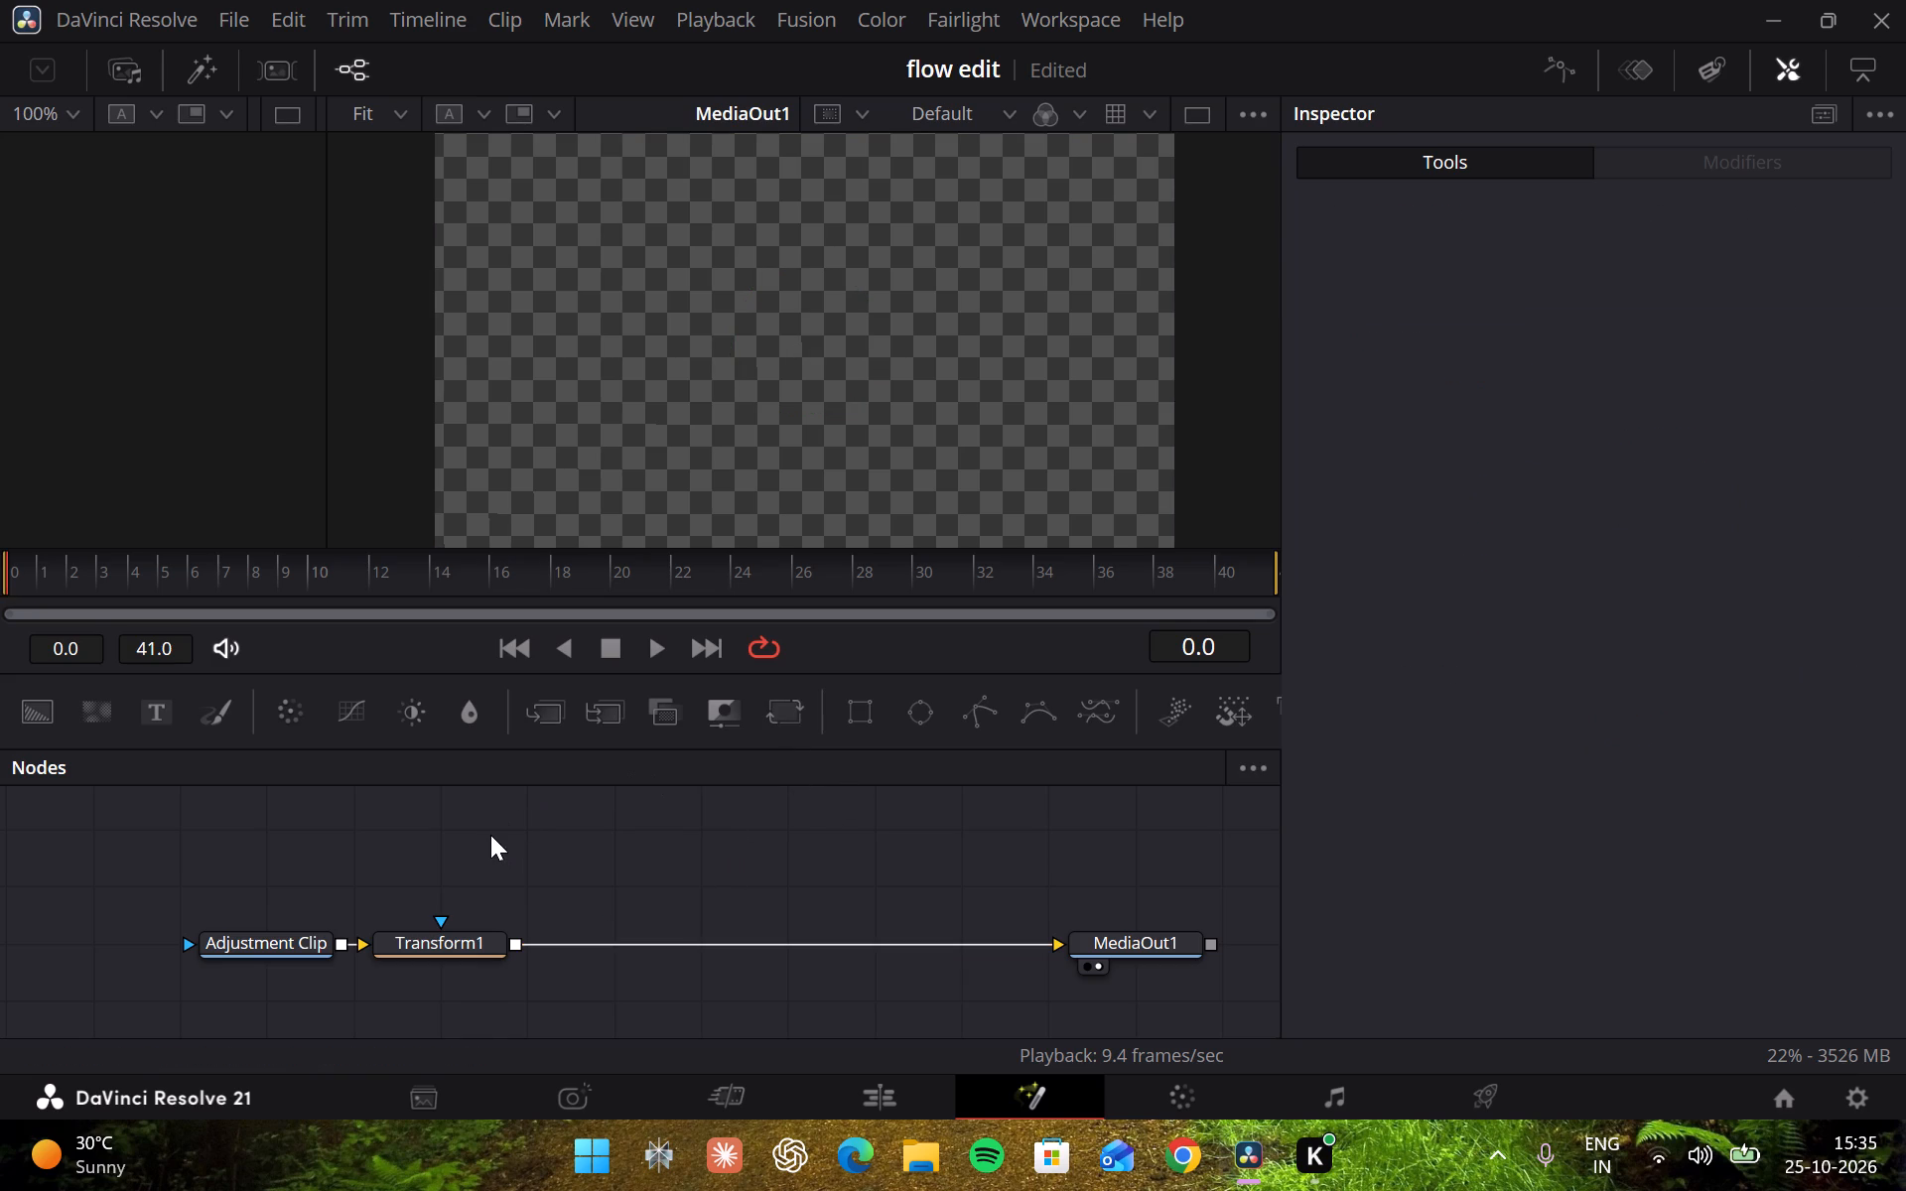
Play through the shot, select the Transform1 node, and add a Center keyframe at frame 38.
{"action": "key", "text": "space"}
{"action": "key", "text": "space"}
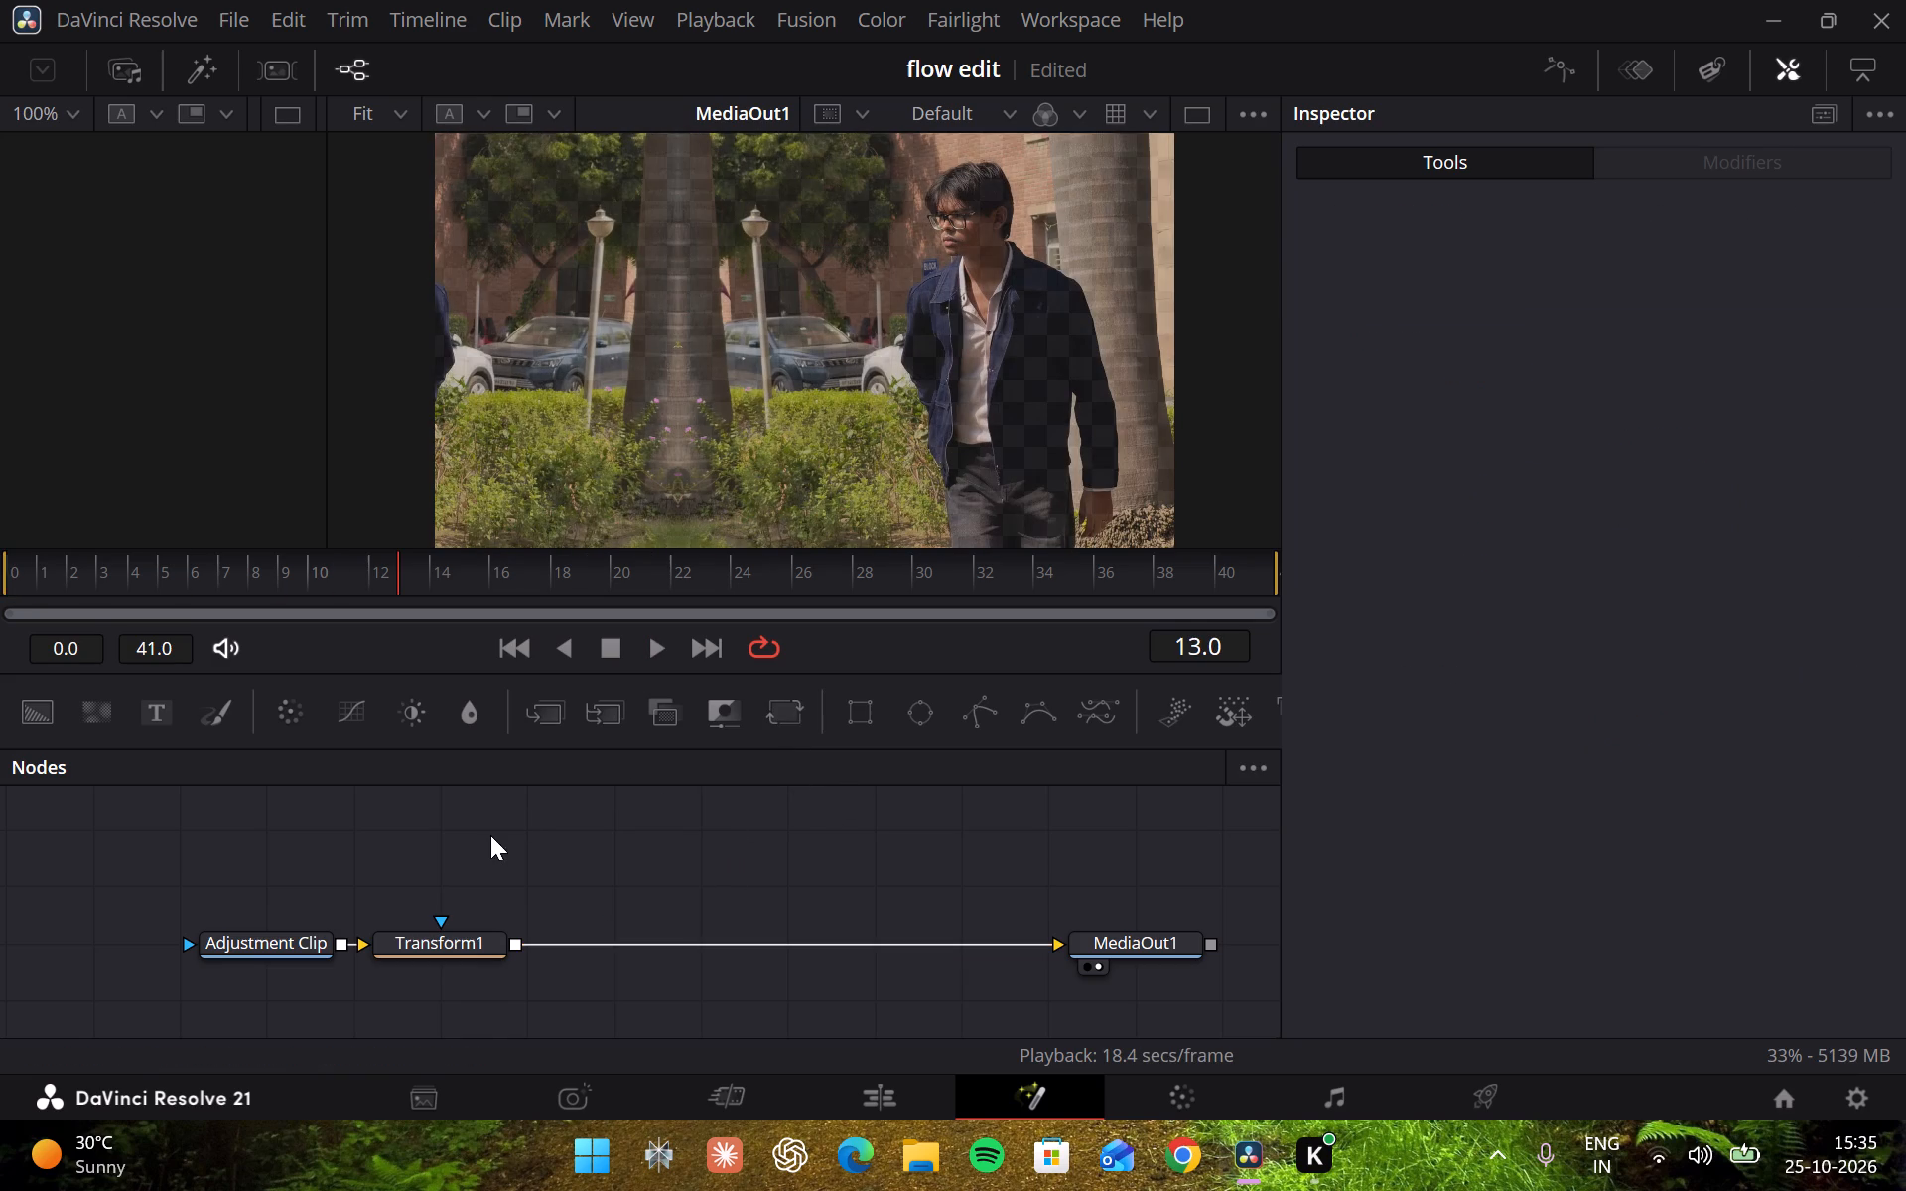
{"action": "key", "text": "space"}
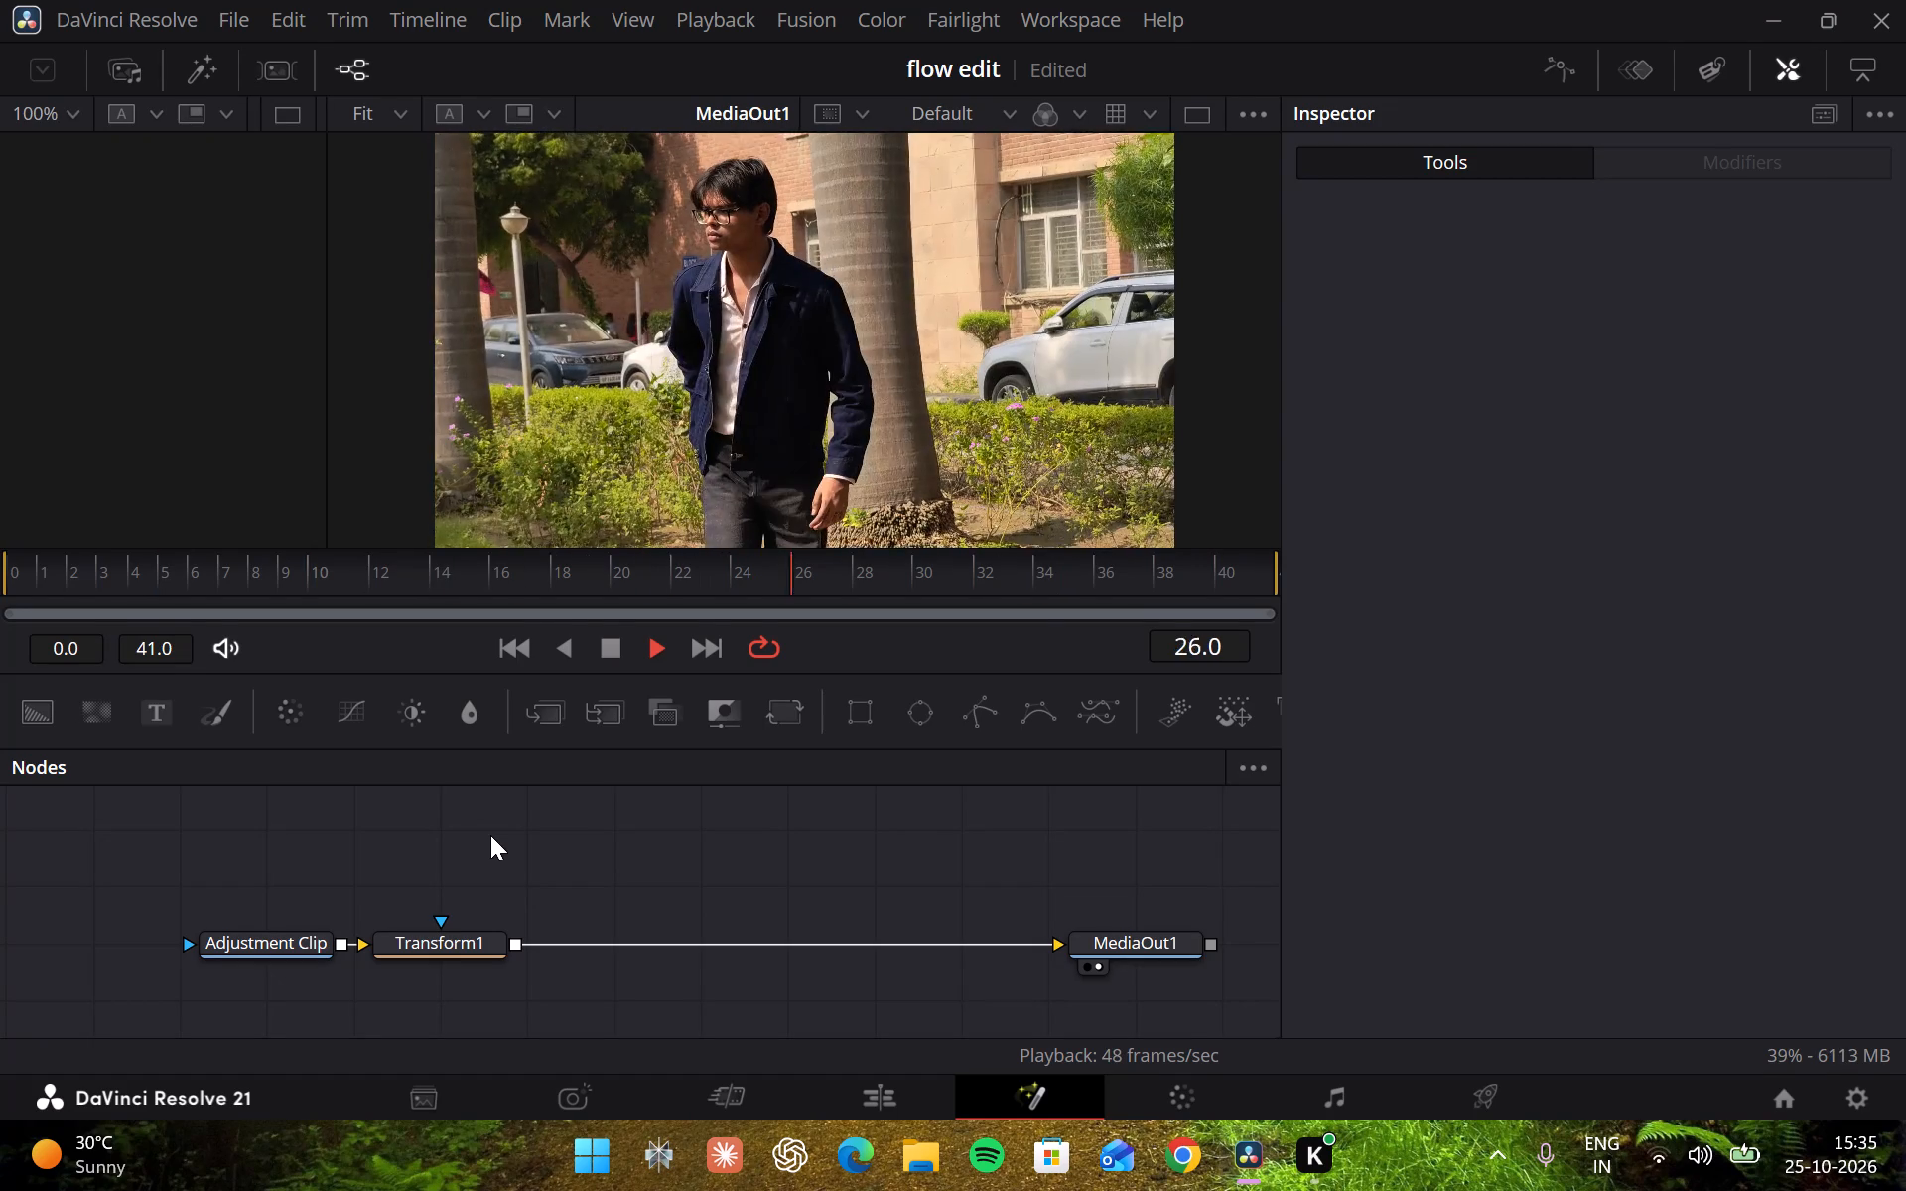
{"action": "key", "text": "space"}
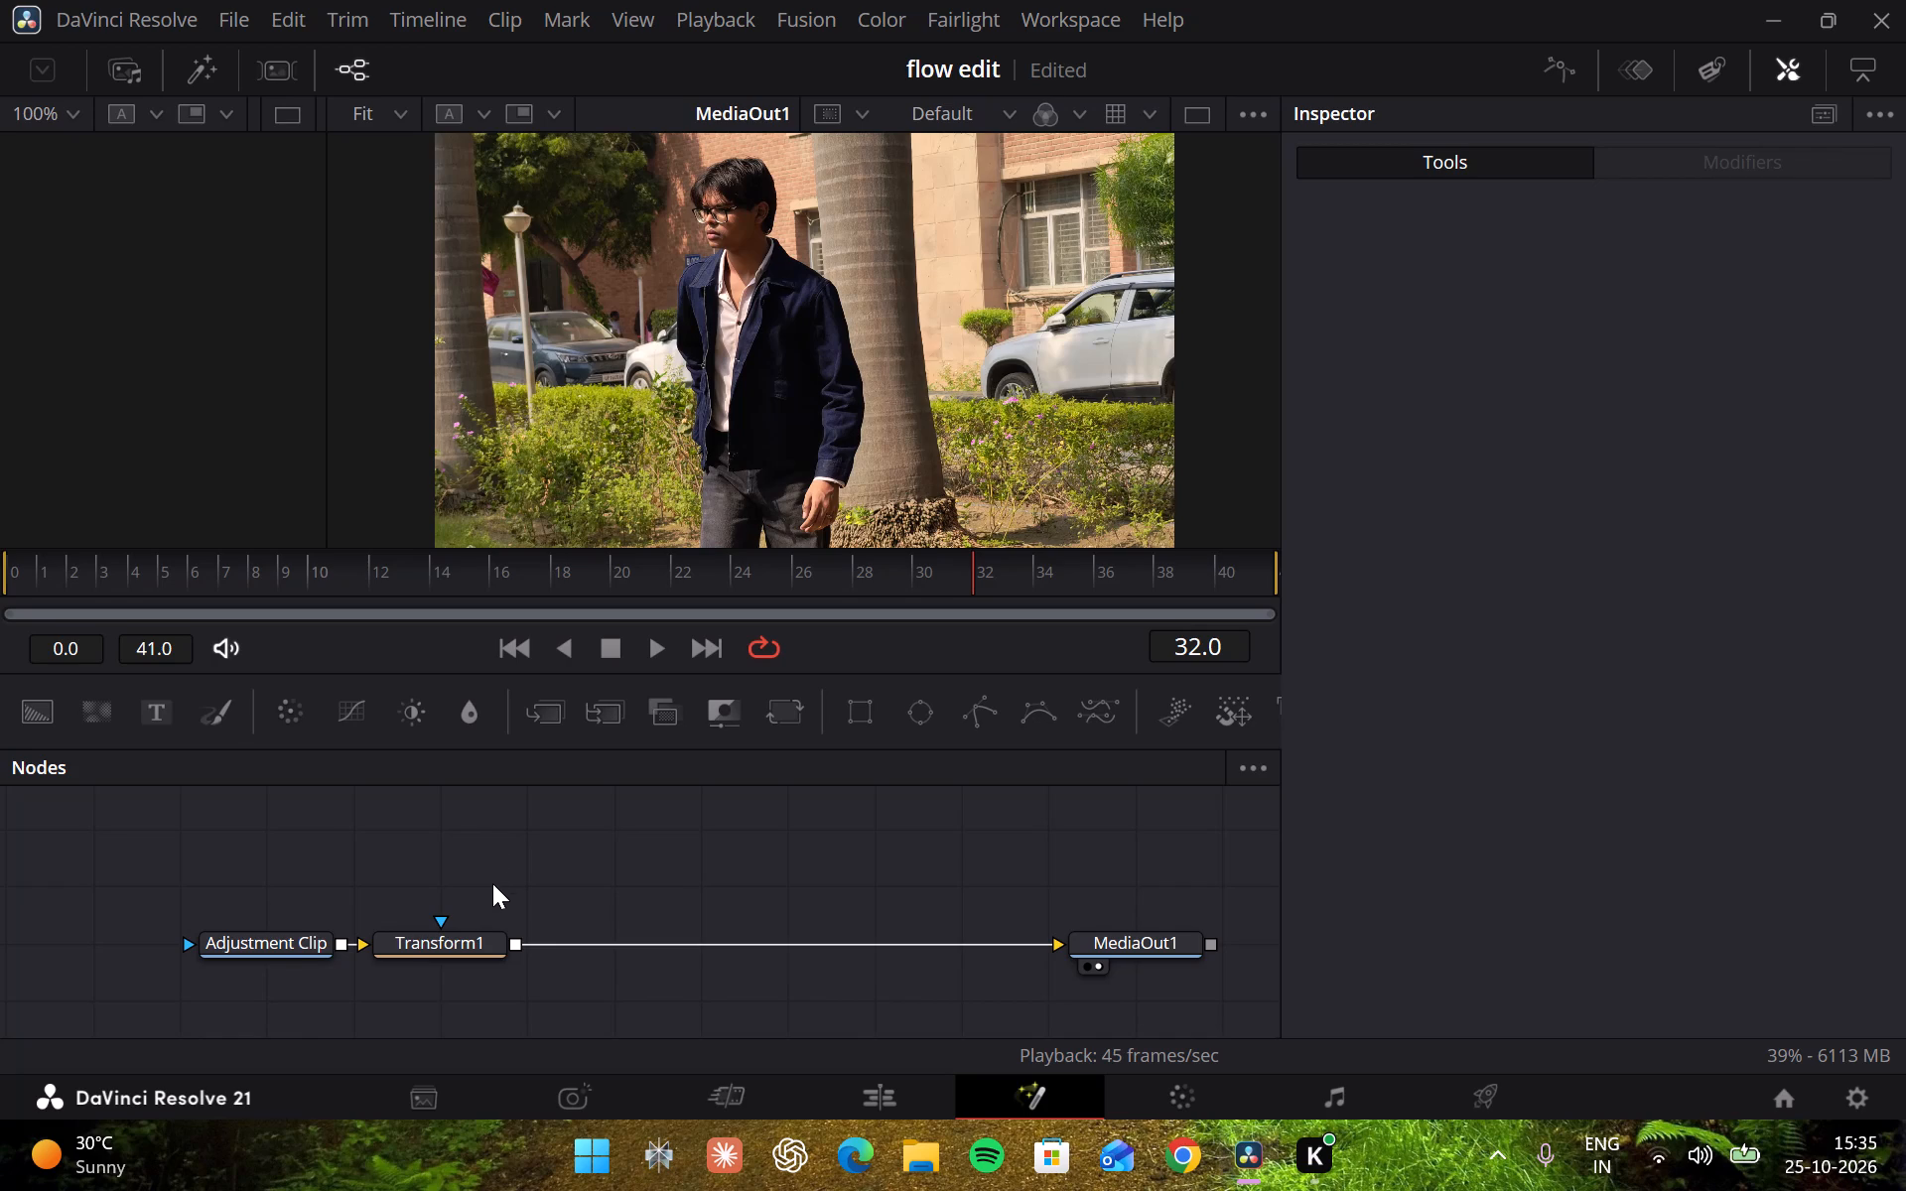
{"action": "left_click", "coordinate": [438, 933]}
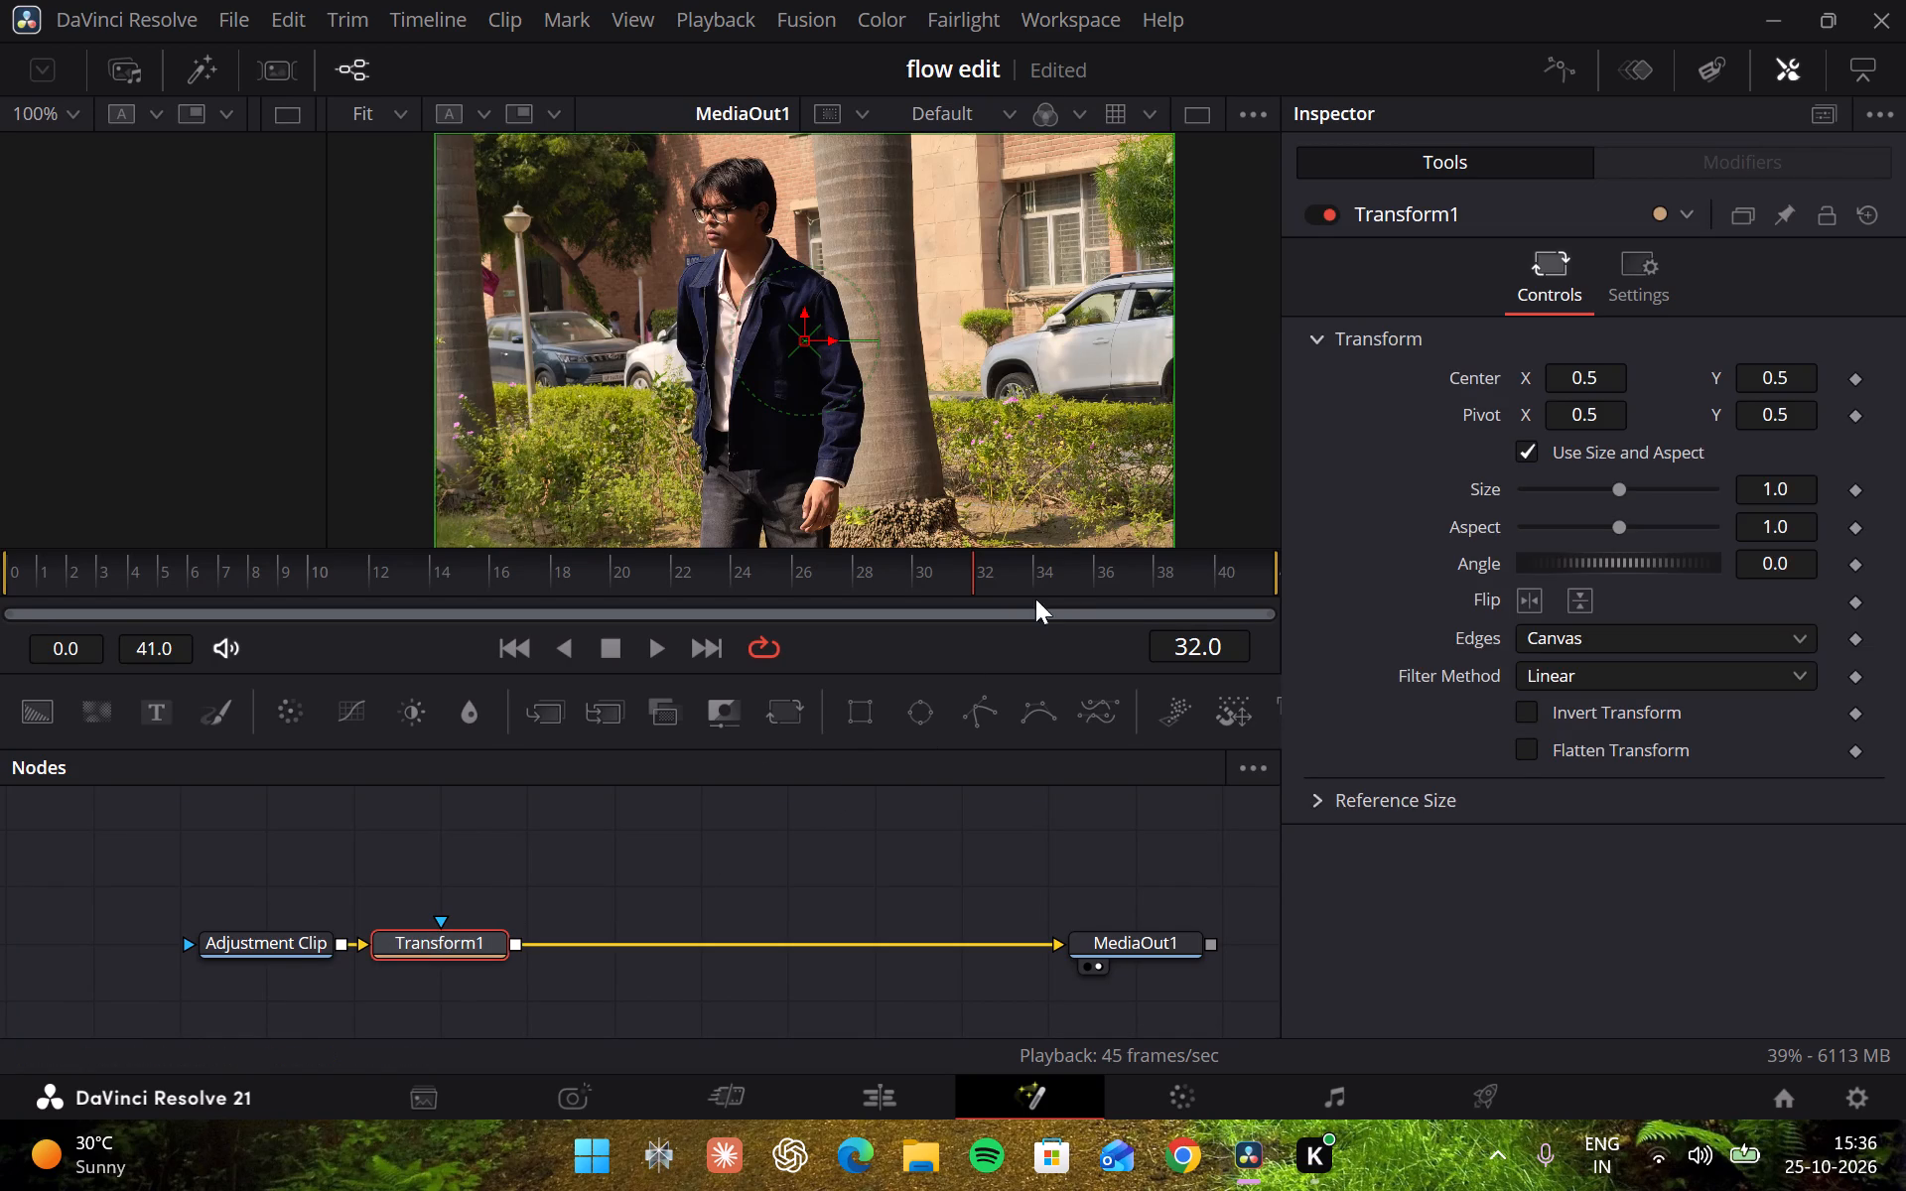
{"action": "left_click_drag", "start_coordinate": [1102, 576], "coordinate": [1162, 569]}
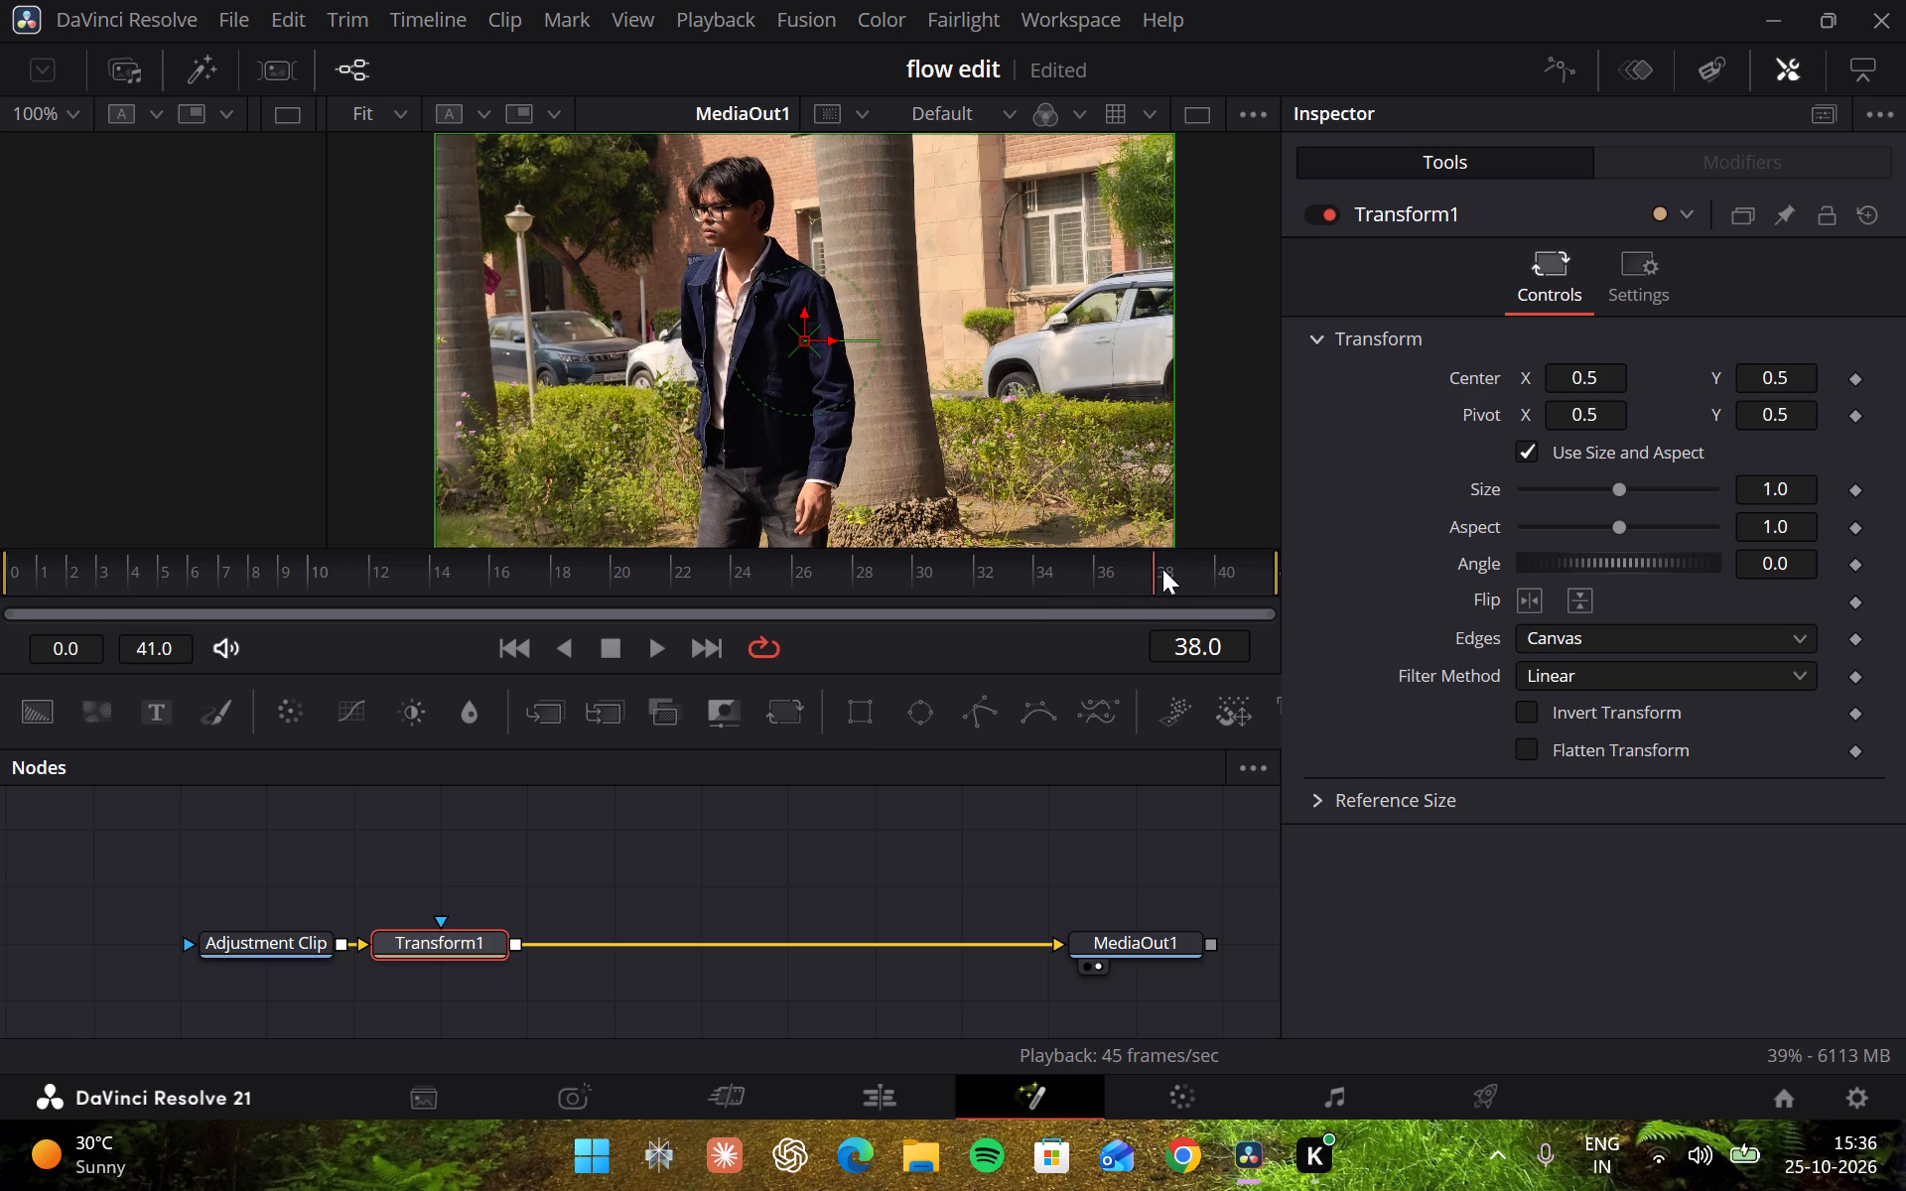
{"action": "left_click_drag", "start_coordinate": [1162, 569], "coordinate": [1166, 568]}
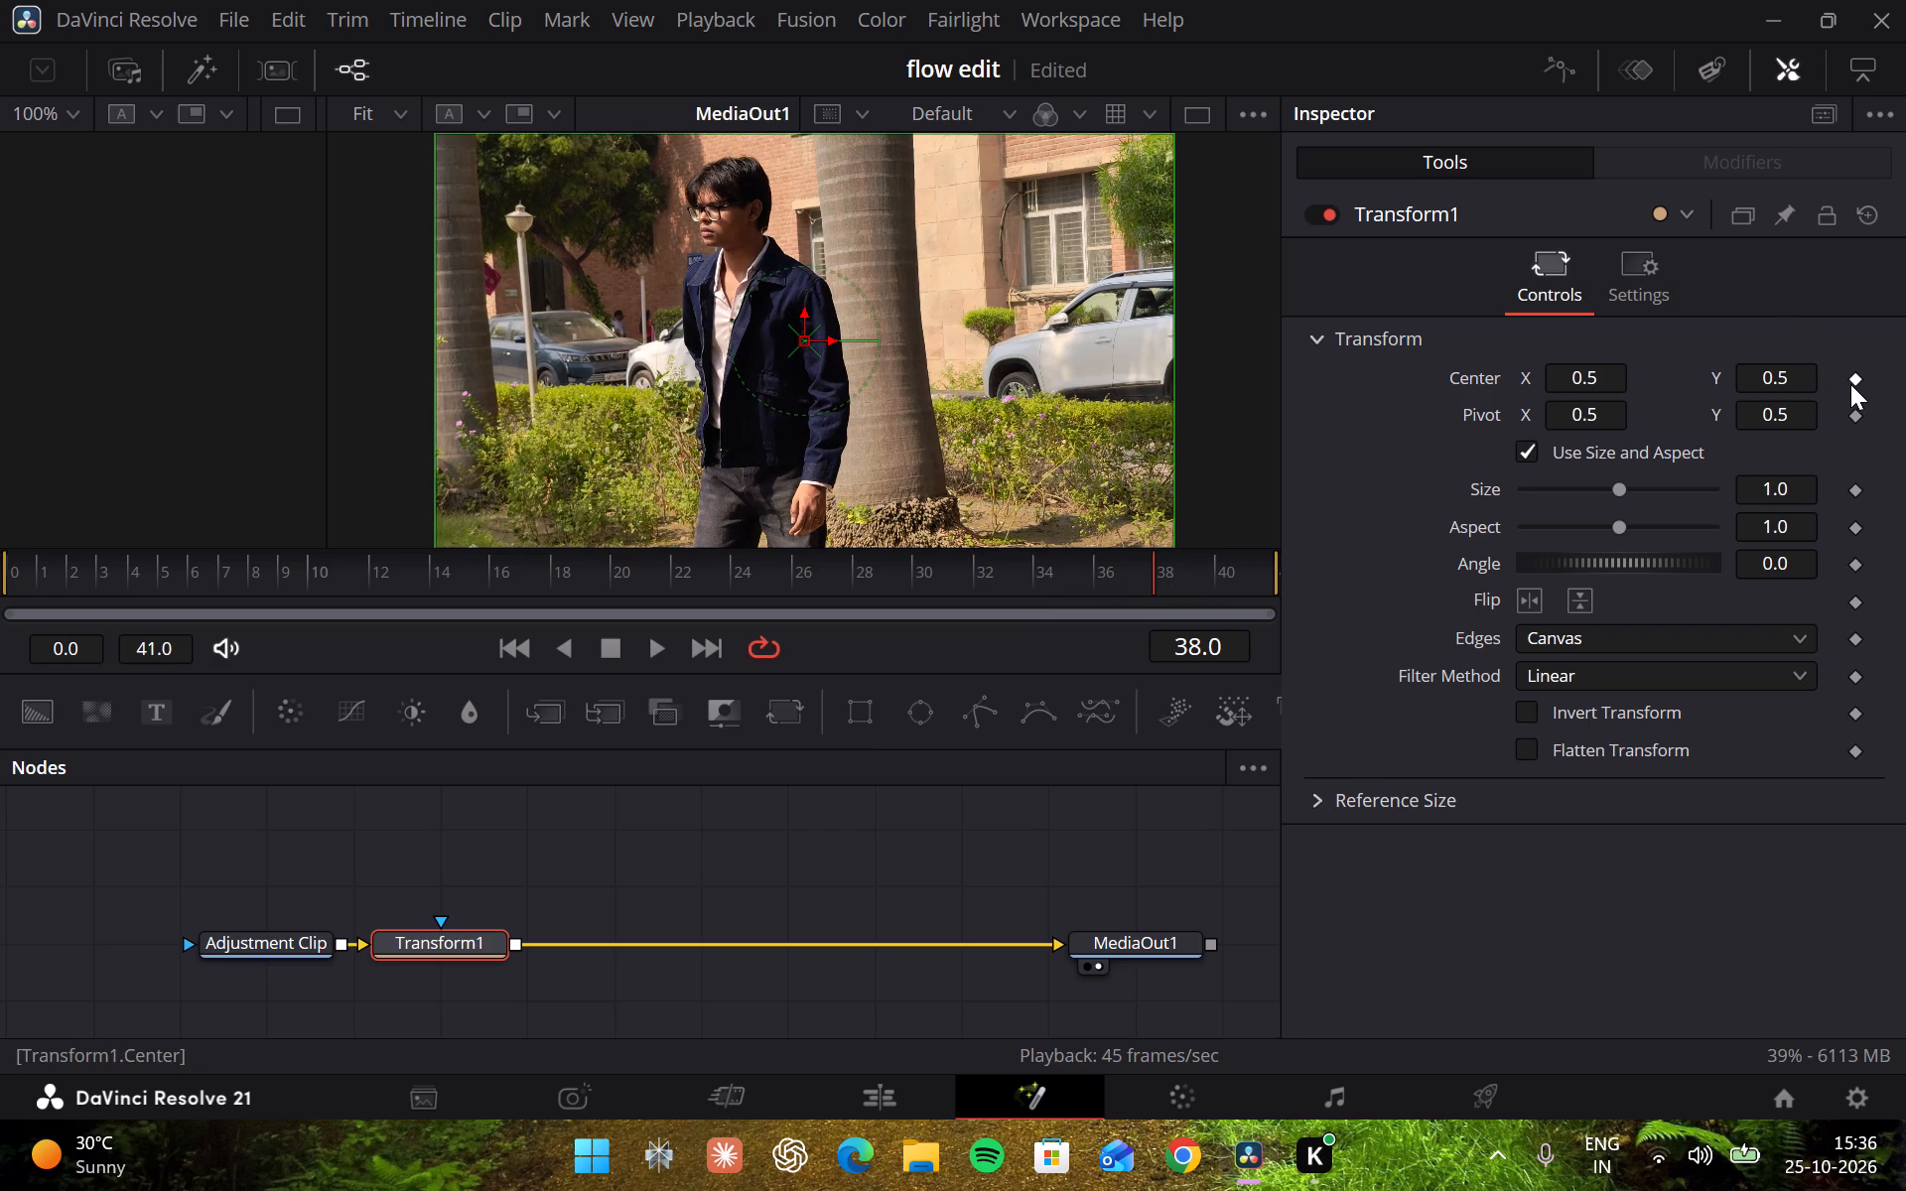
{"action": "left_click", "coordinate": [1854, 385]}
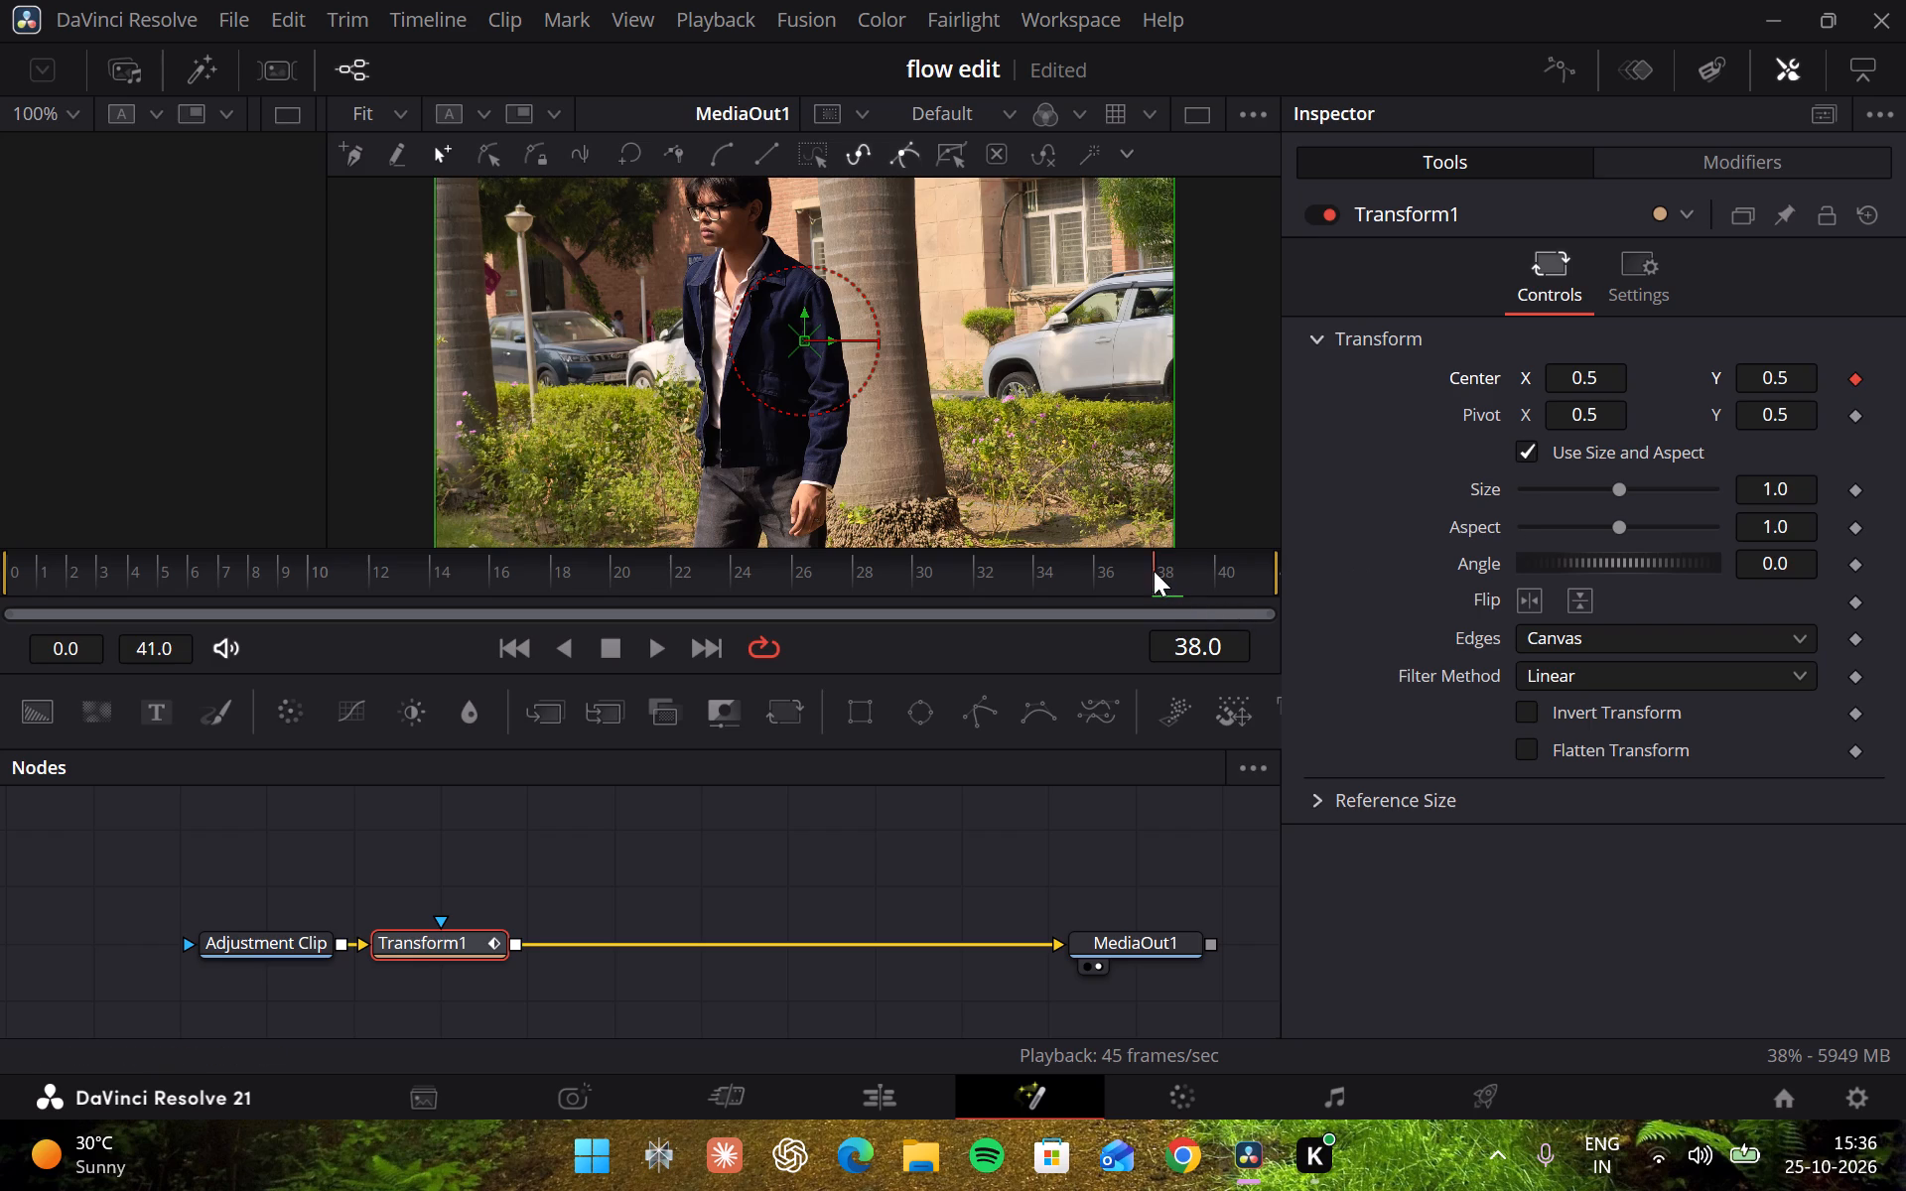
Add a second Center keyframe on the Transform1 node at frame 32.
{"action": "left_click_drag", "start_coordinate": [1149, 571], "coordinate": [1043, 577]}
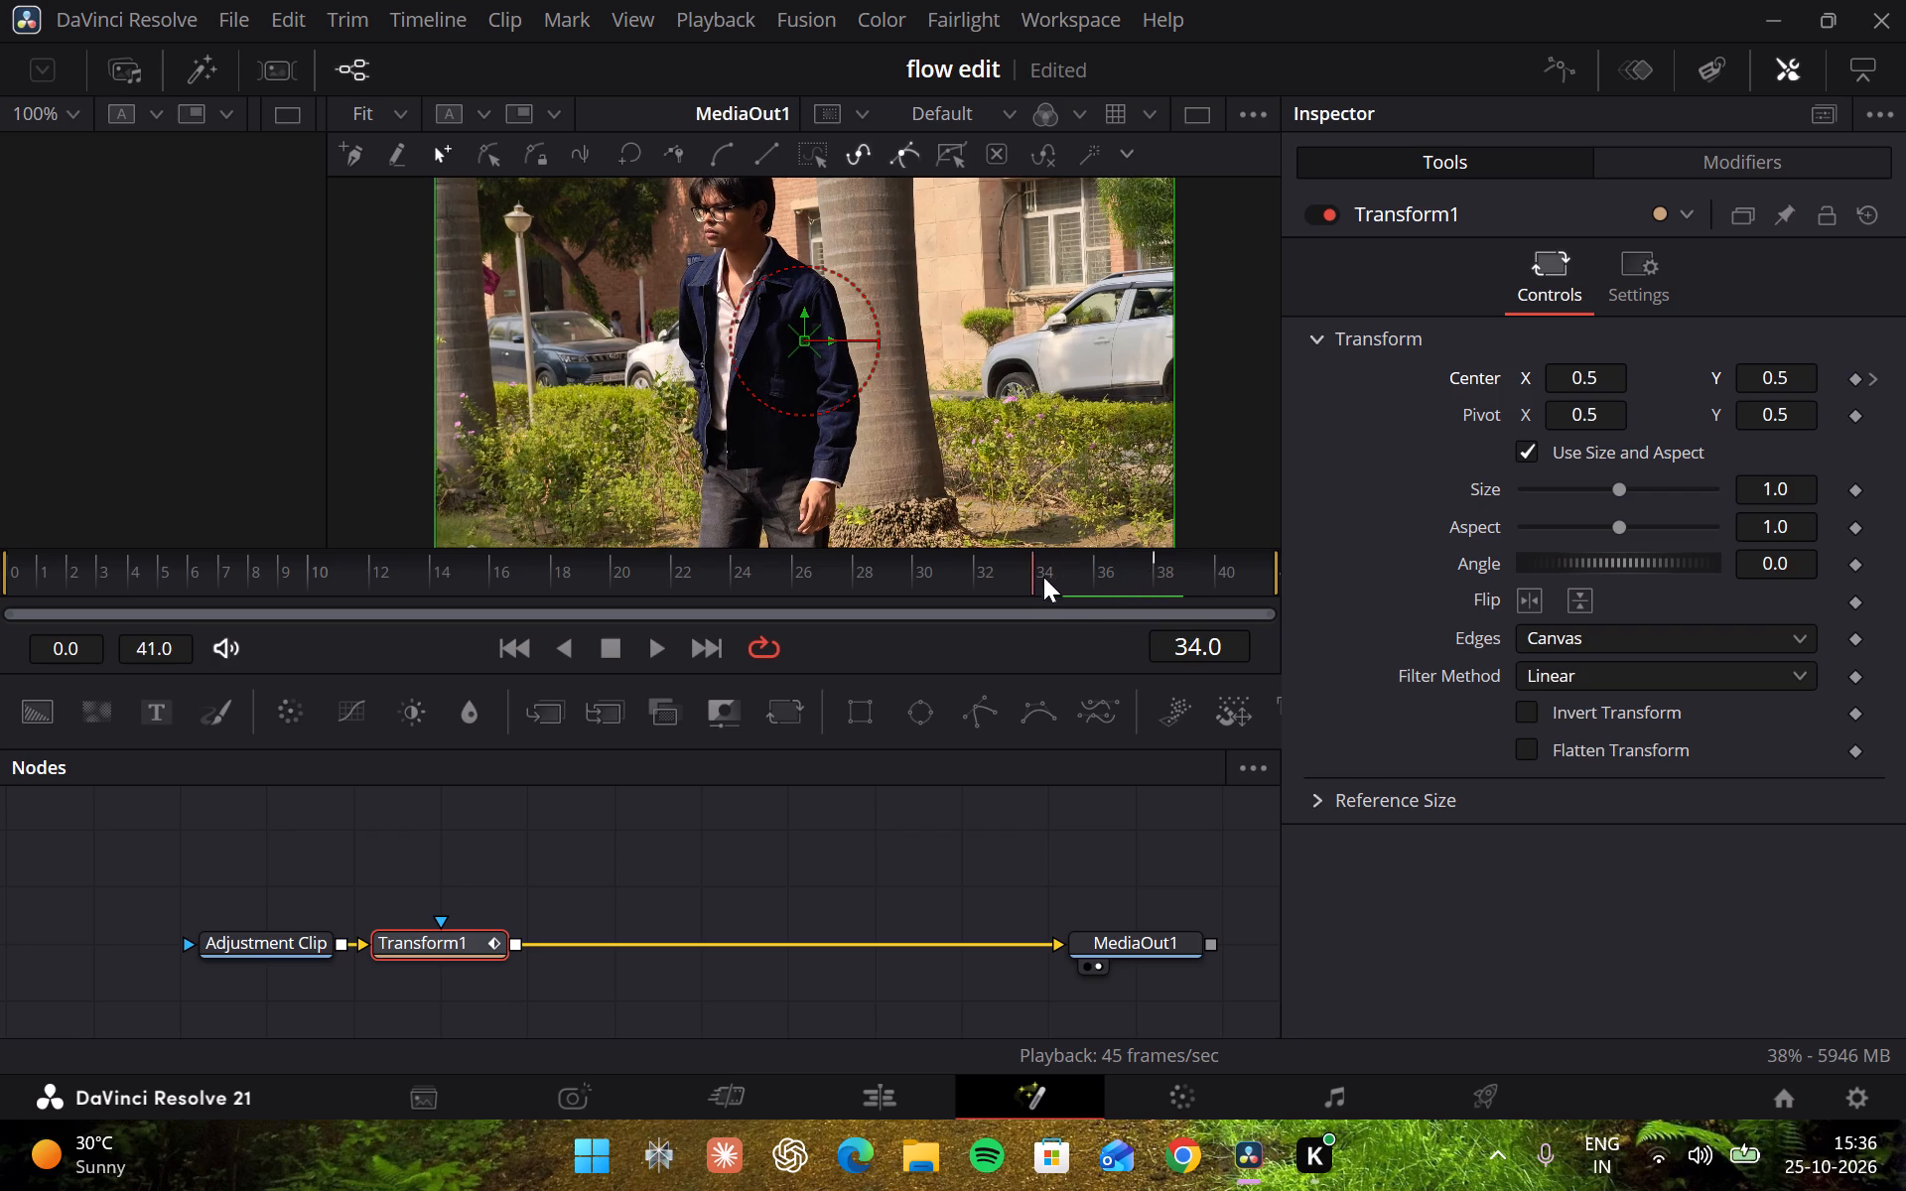
{"action": "left_click_drag", "start_coordinate": [1043, 577], "coordinate": [1014, 574]}
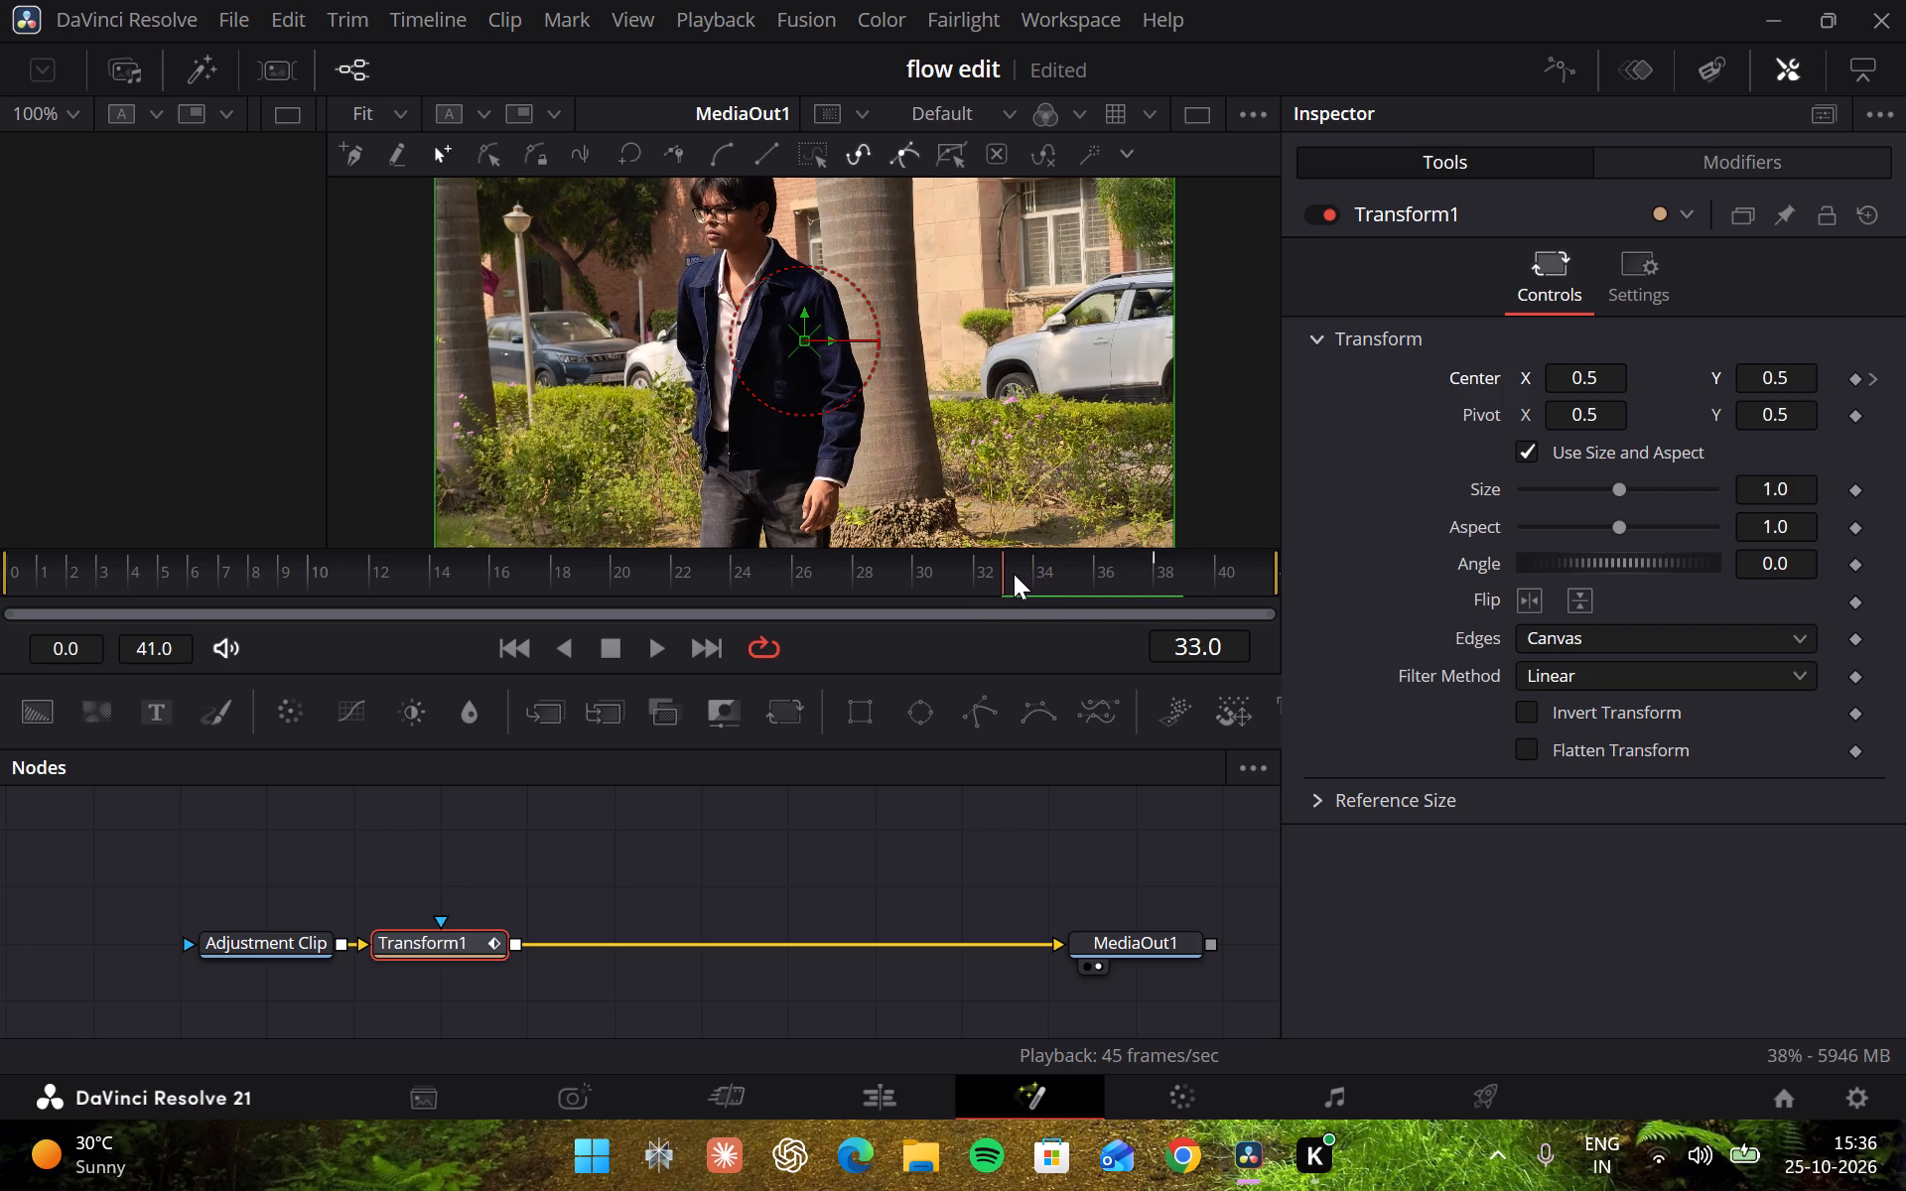
{"action": "left_click_drag", "start_coordinate": [1014, 574], "coordinate": [989, 571]}
{"action": "left_click_drag", "start_coordinate": [989, 571], "coordinate": [986, 571]}
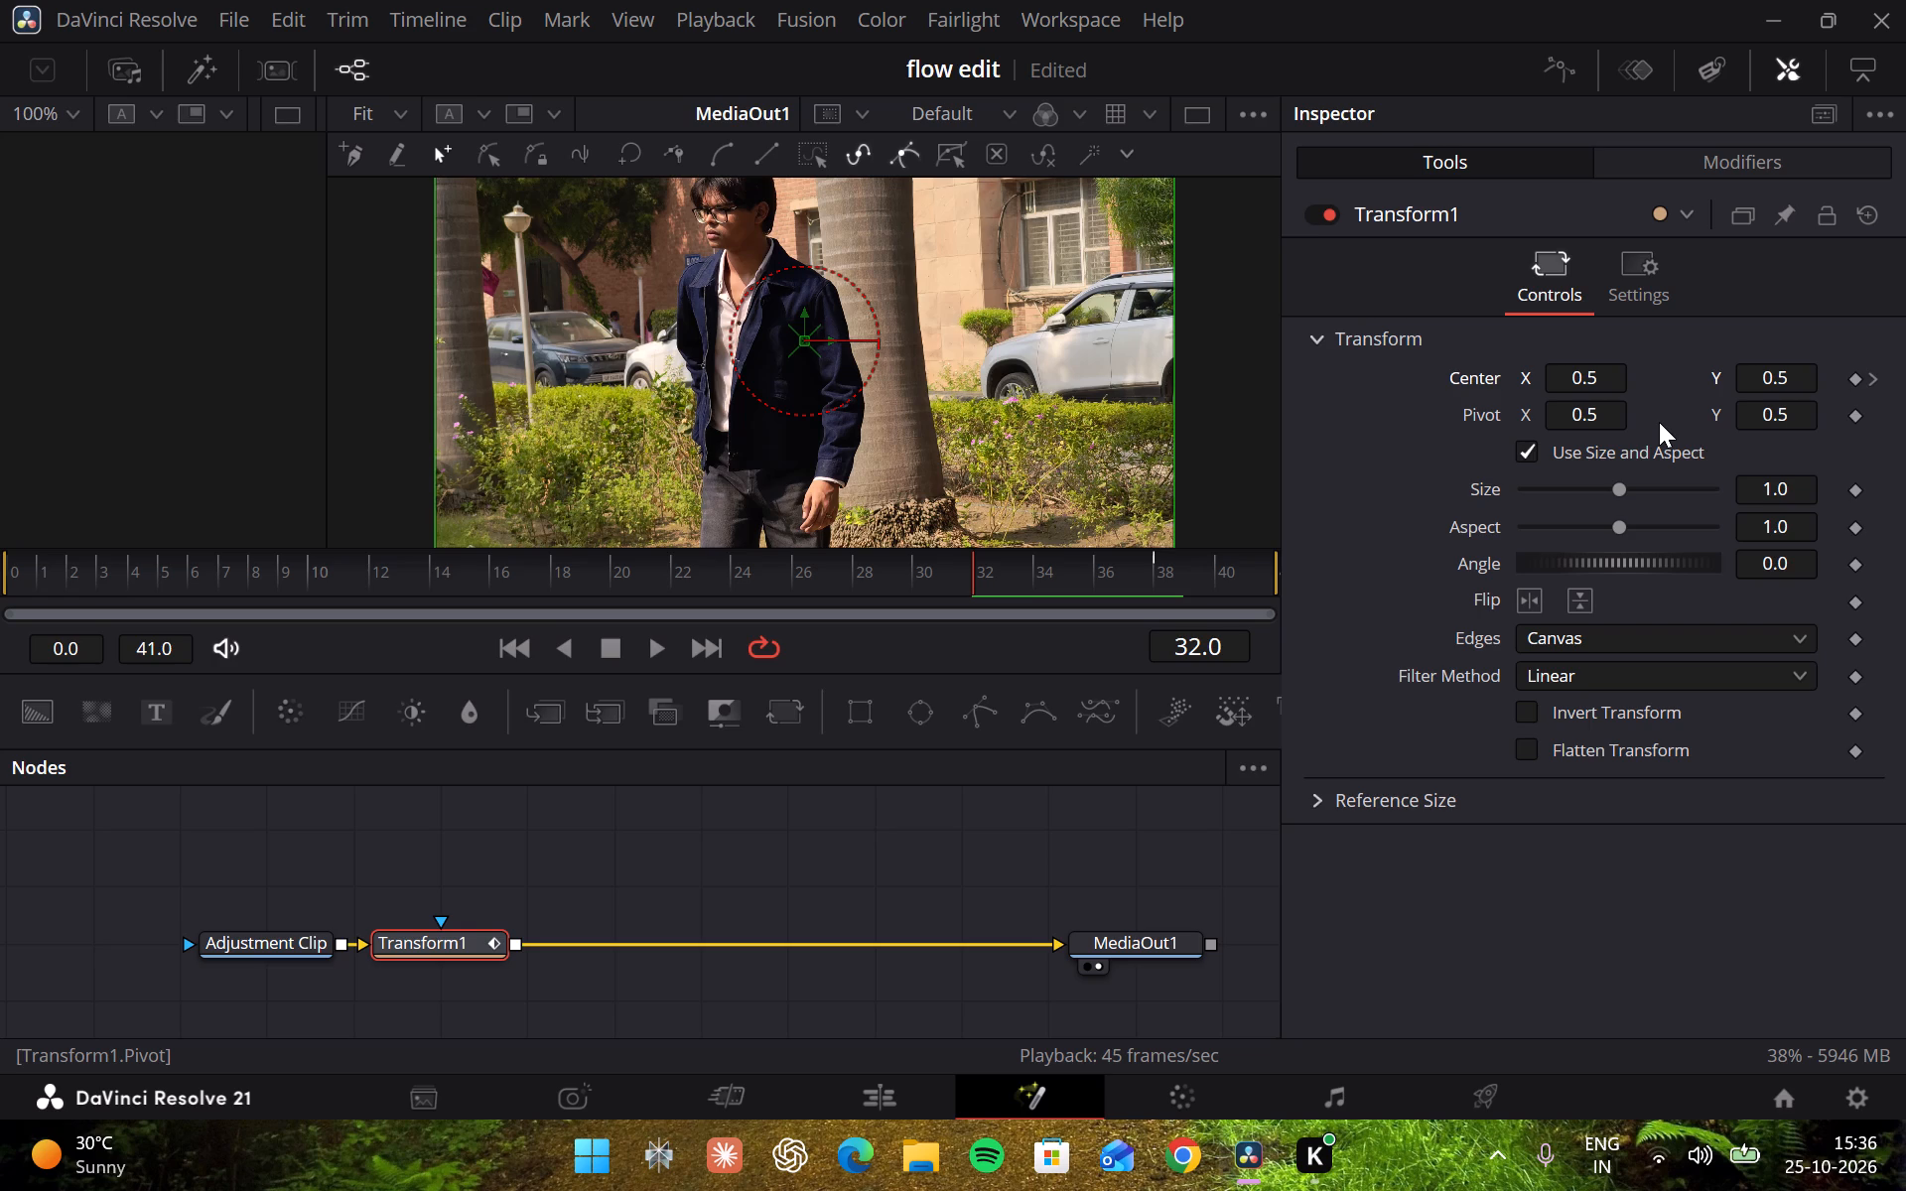
{"action": "left_click", "coordinate": [1851, 382]}
Return the playhead to the Center keyframe at frame 38 and open Transform1's Center X value for editing.
{"action": "left_click", "coordinate": [1150, 555]}
{"action": "left_click", "coordinate": [1150, 555]}
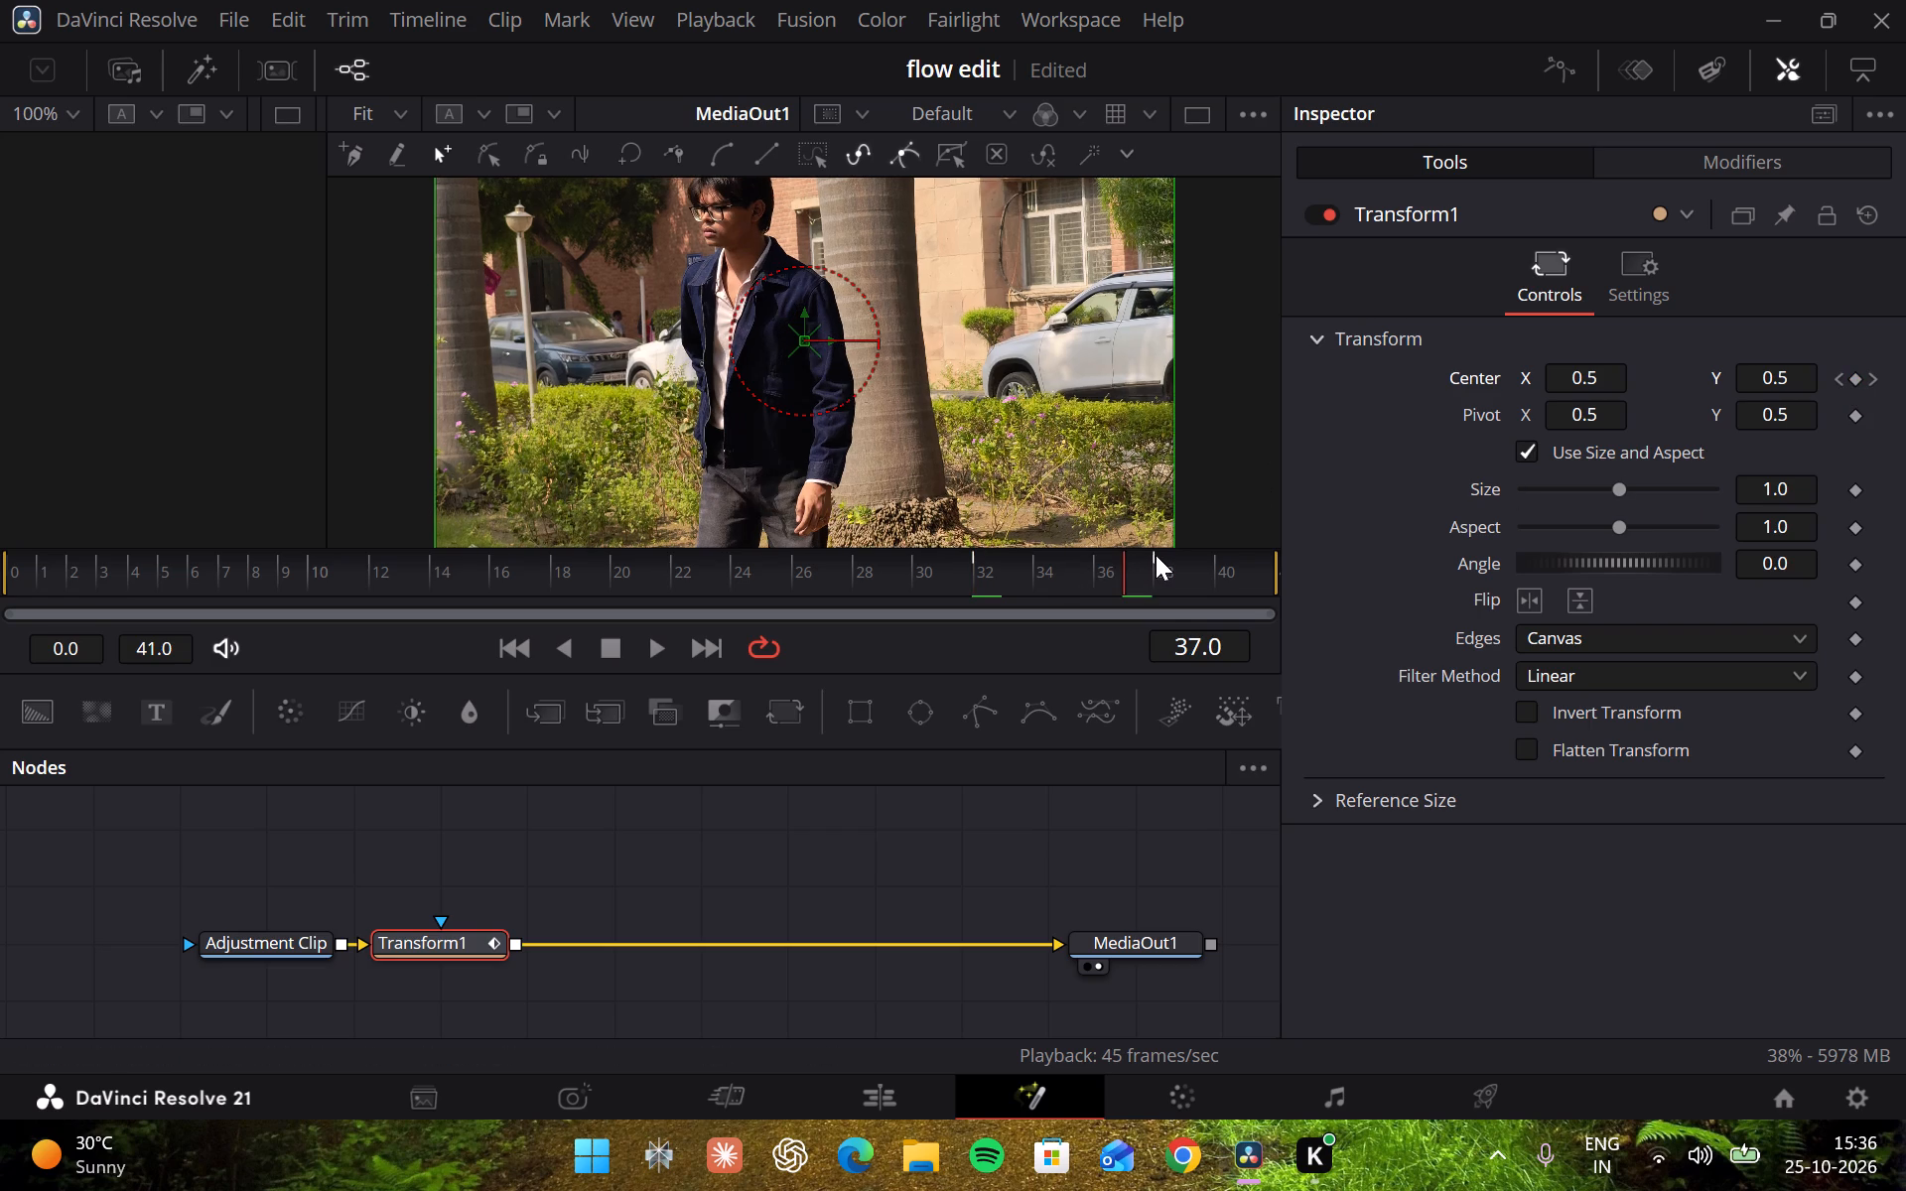
{"action": "left_click", "coordinate": [1157, 554]}
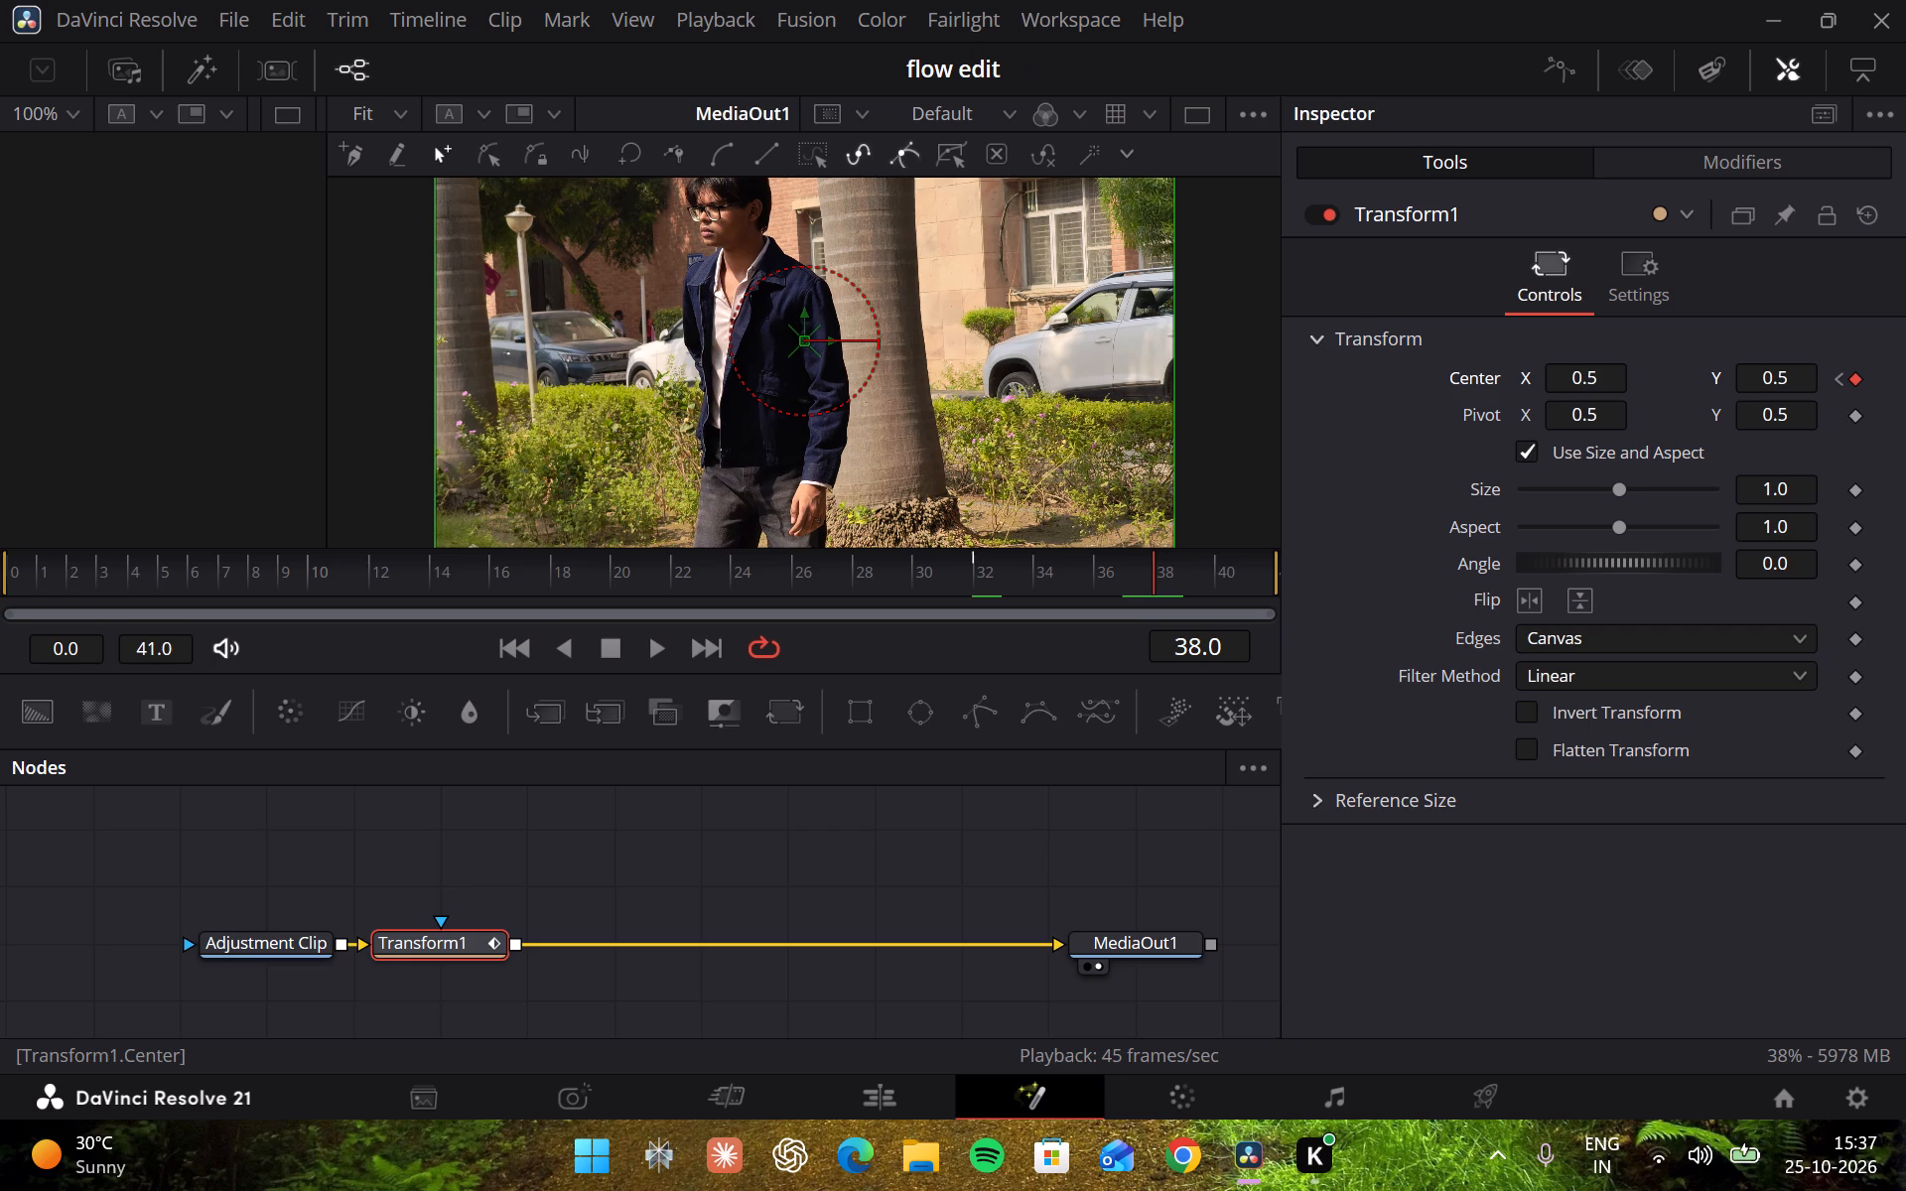
{"action": "double_click", "coordinate": [1605, 381]}
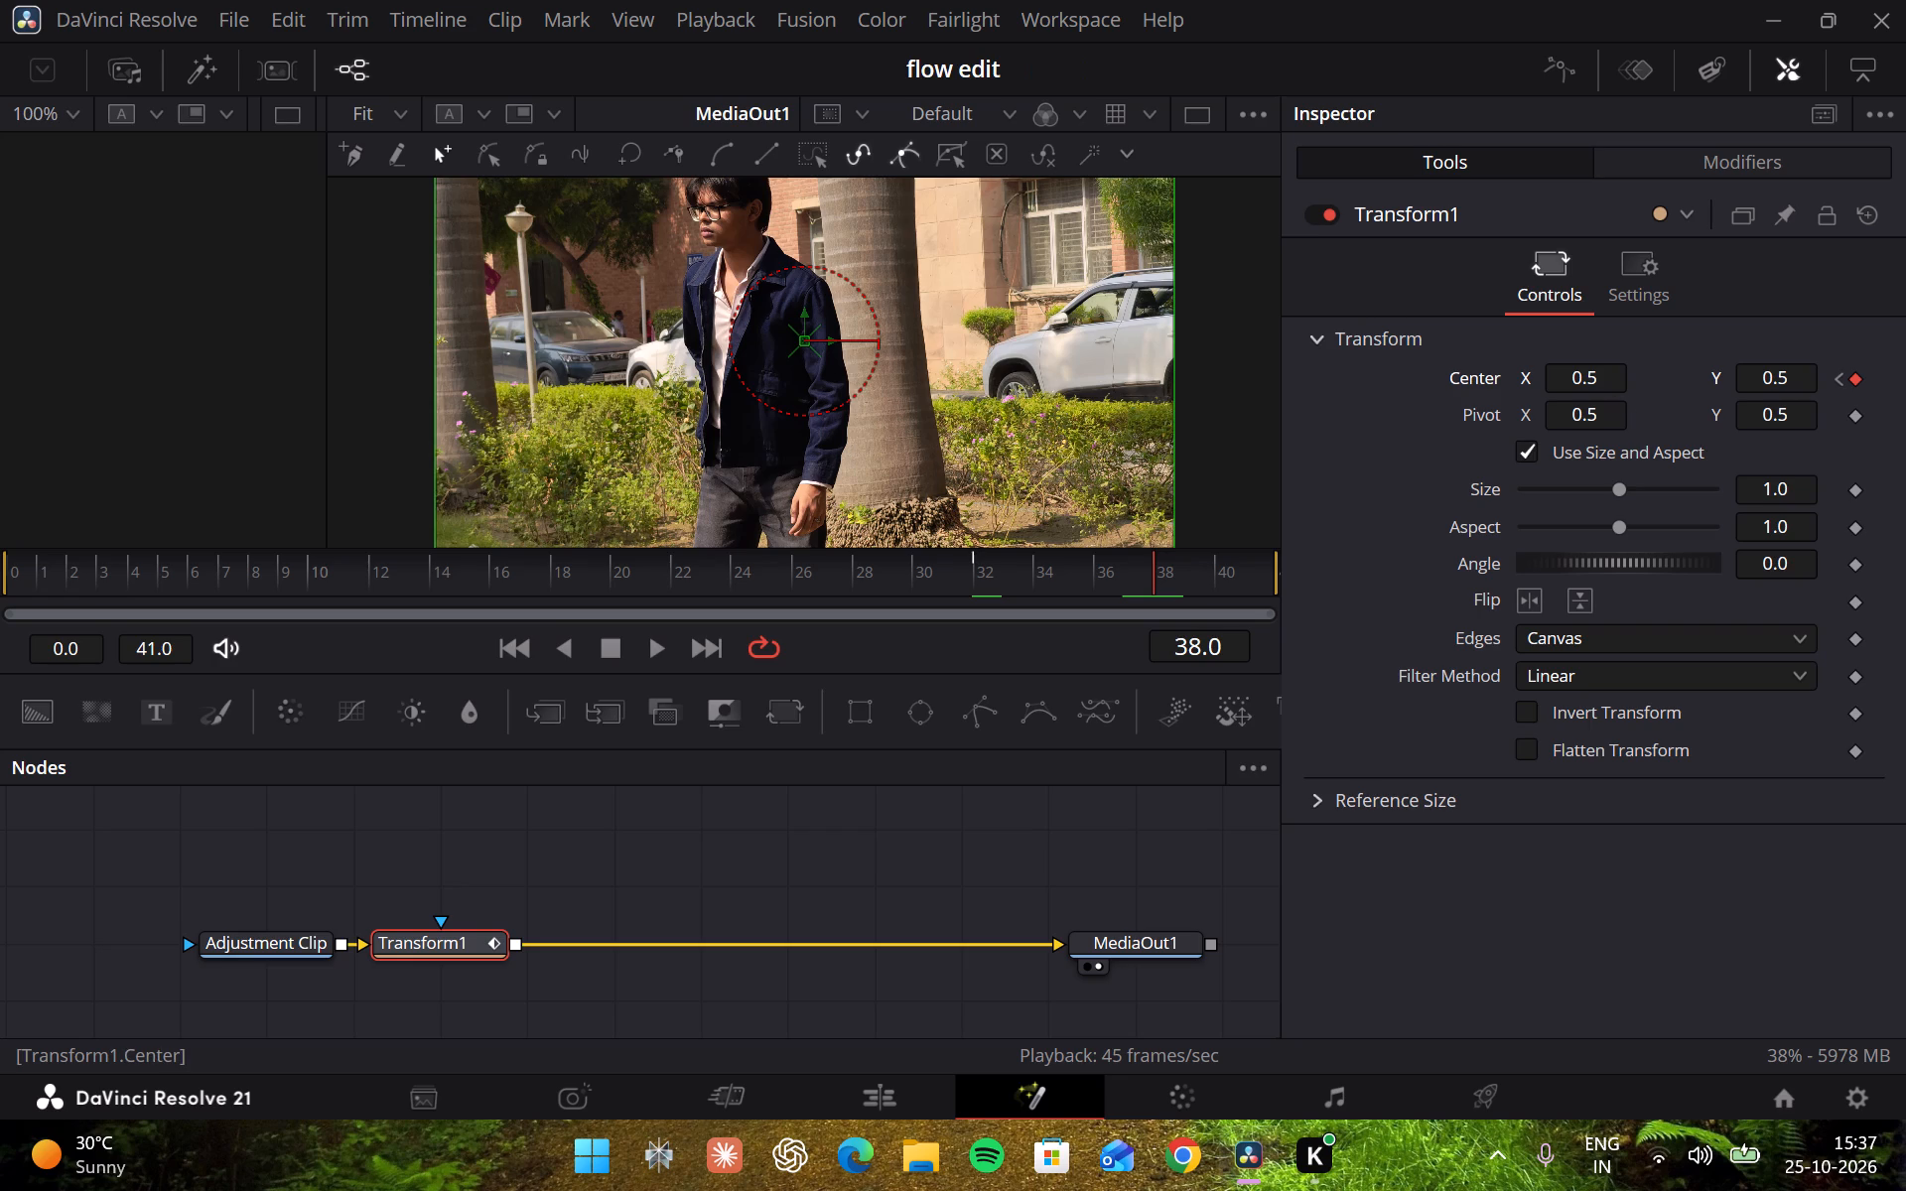
{"action": "scroll", "coordinate": [1605, 381], "scroll_direction": "left", "scroll_amount": 1}
{"action": "left_click", "coordinate": [1605, 381]}
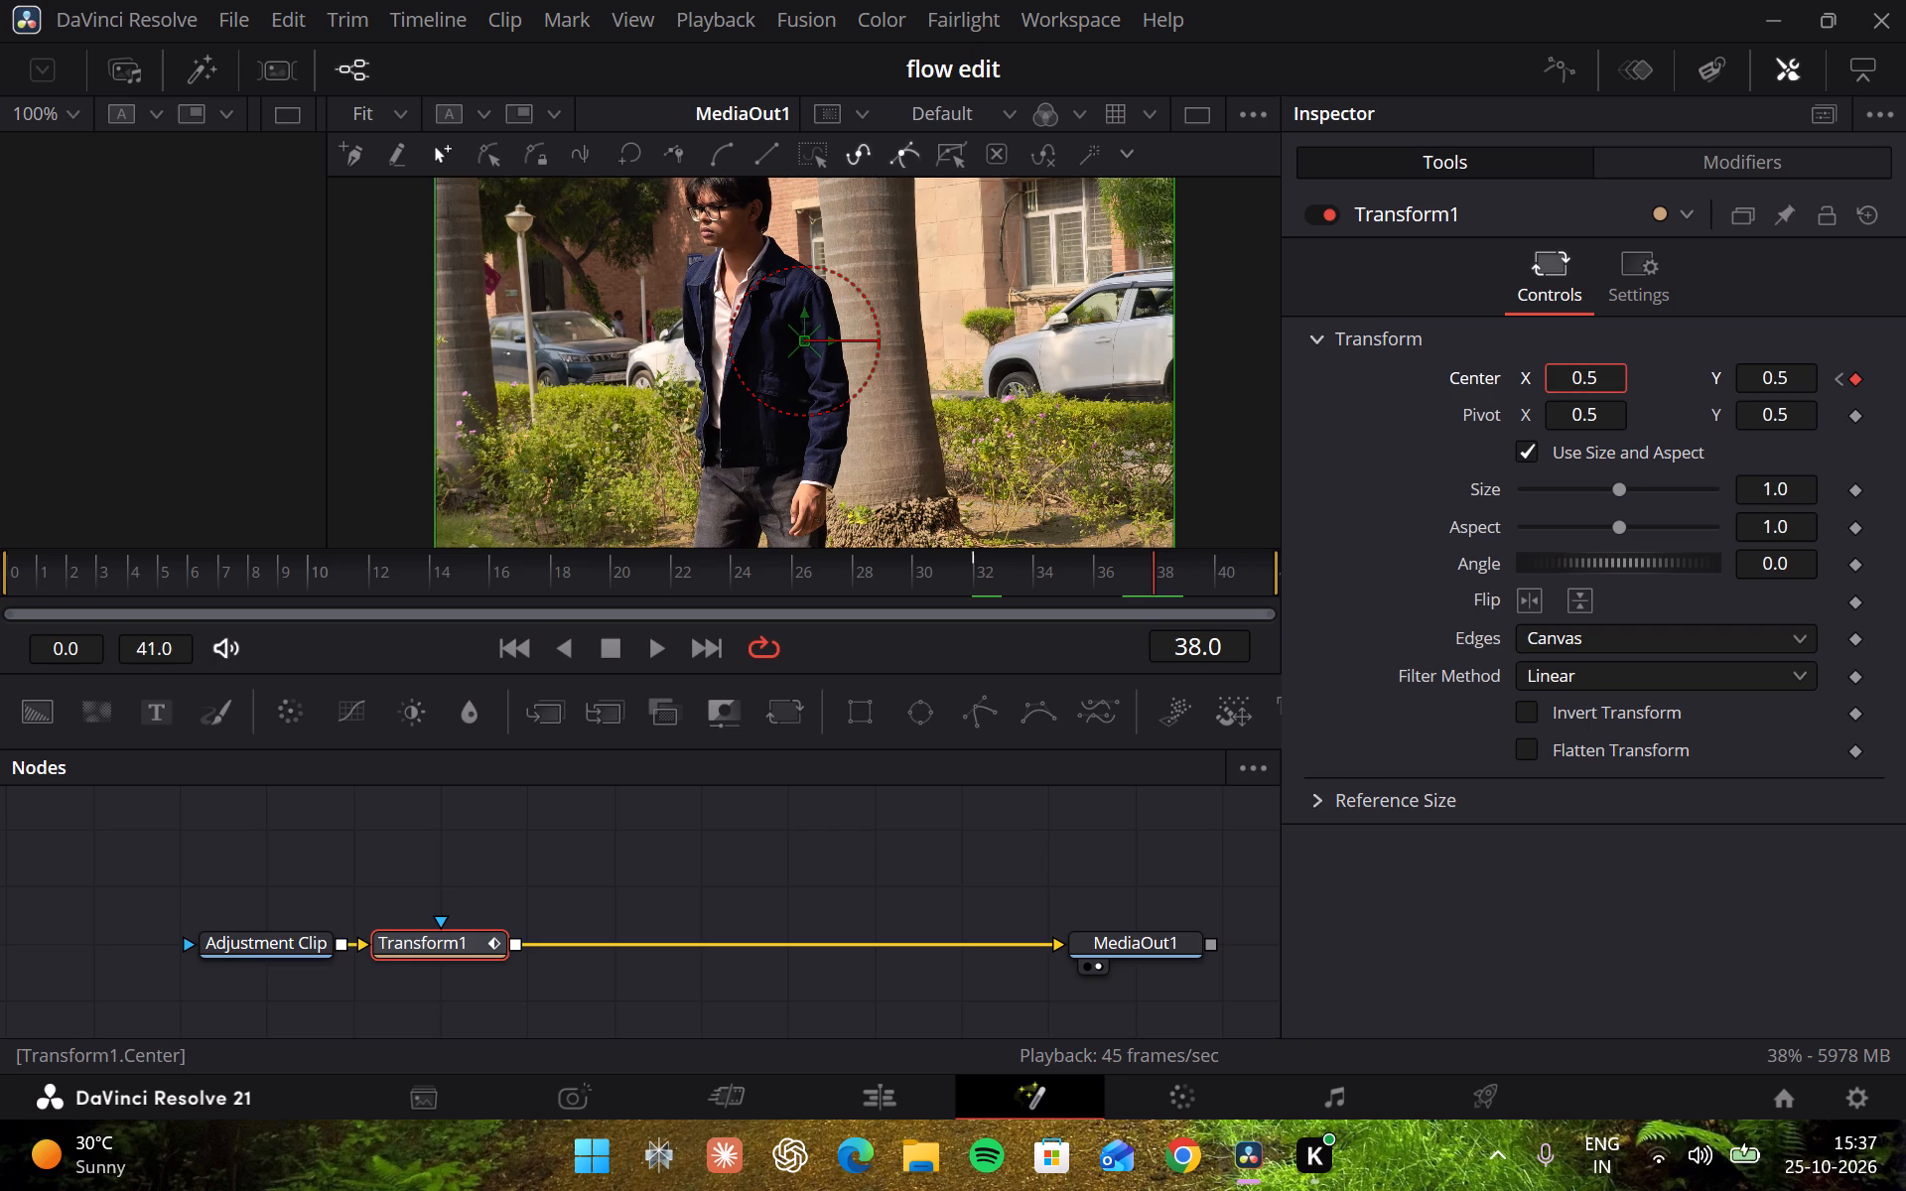
{"action": "right_click", "coordinate": [1605, 381]}
{"action": "scroll", "coordinate": [1605, 381], "scroll_direction": "left", "scroll_amount": 1}
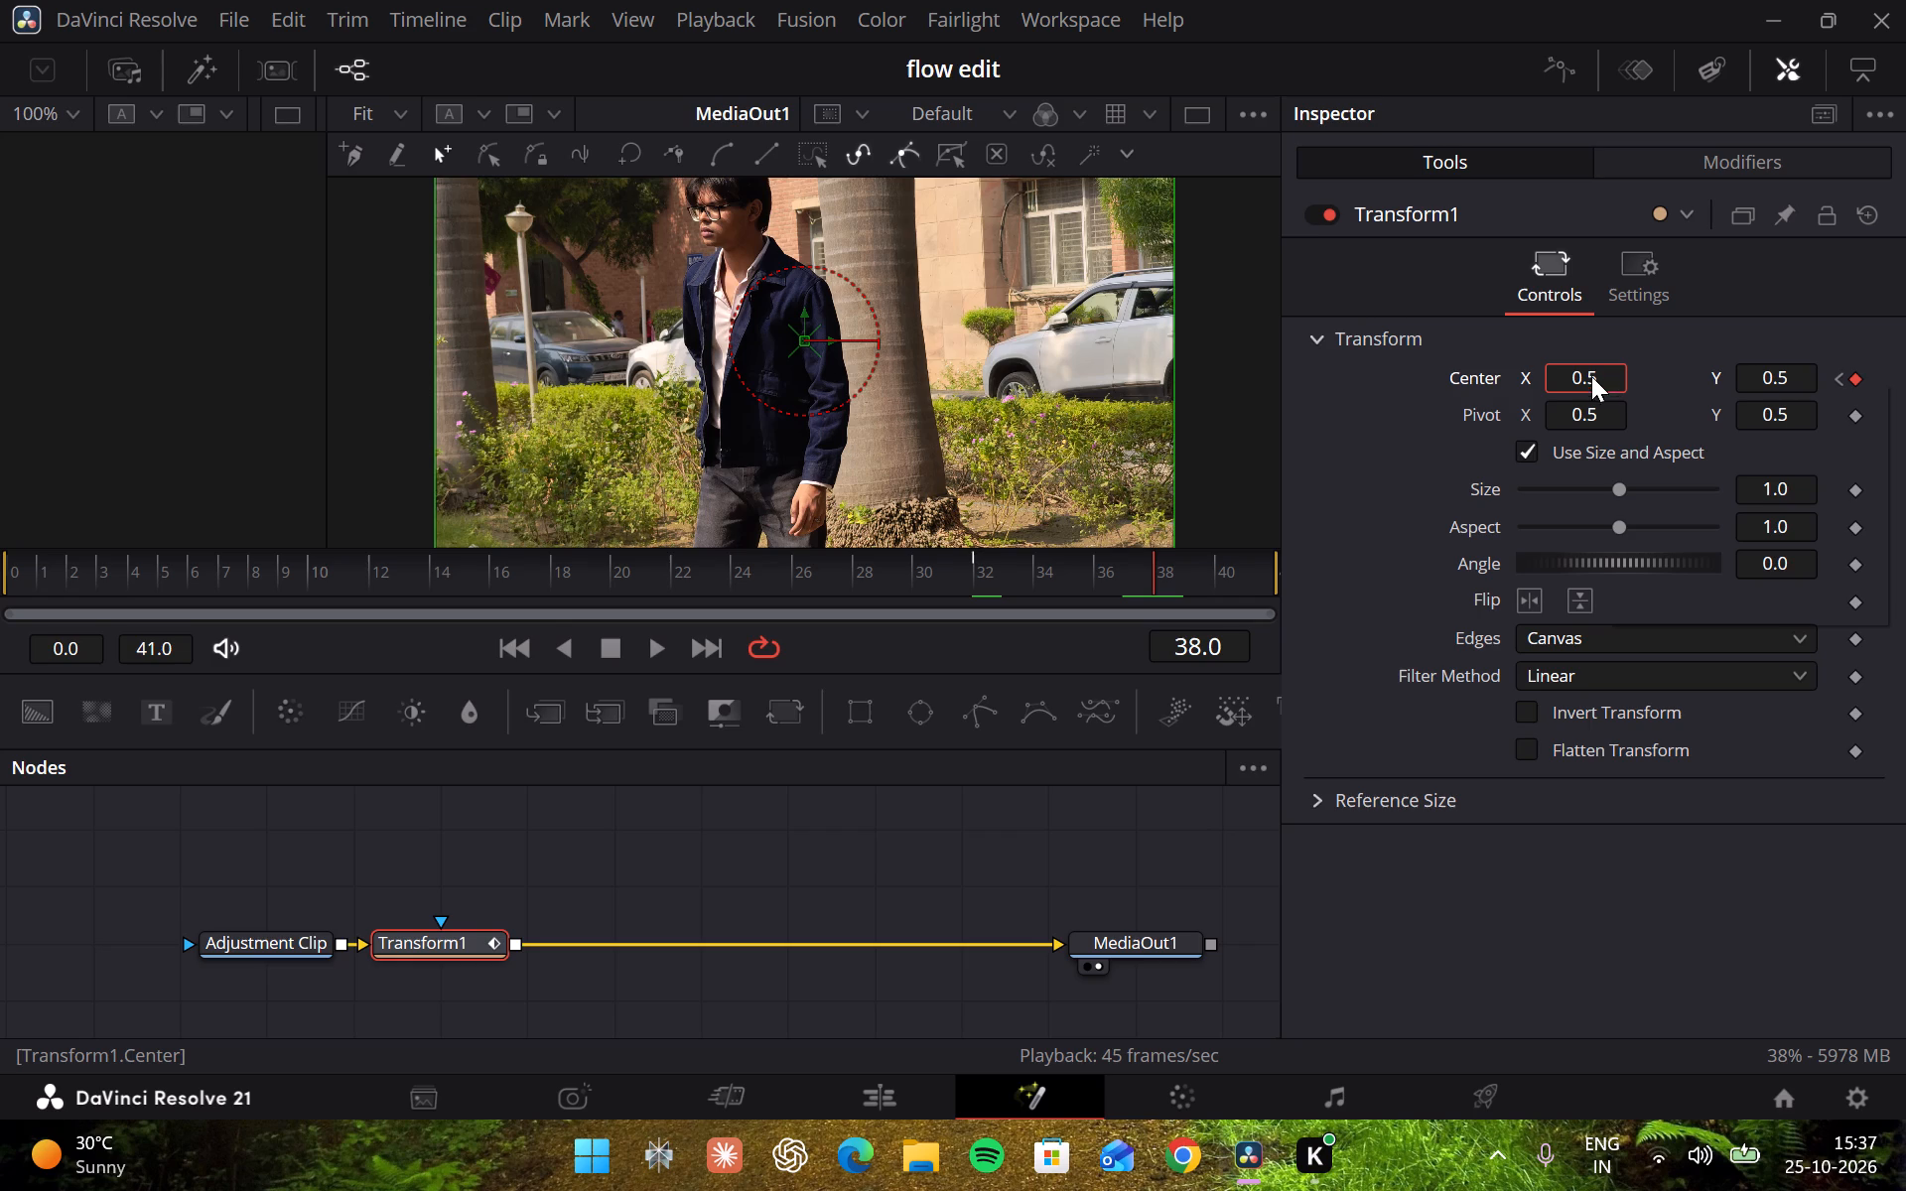
{"action": "left_click", "coordinate": [1589, 372]}
{"action": "scroll", "coordinate": [1589, 372], "scroll_direction": "left", "scroll_amount": 1}
{"action": "right_click", "coordinate": [1589, 372]}
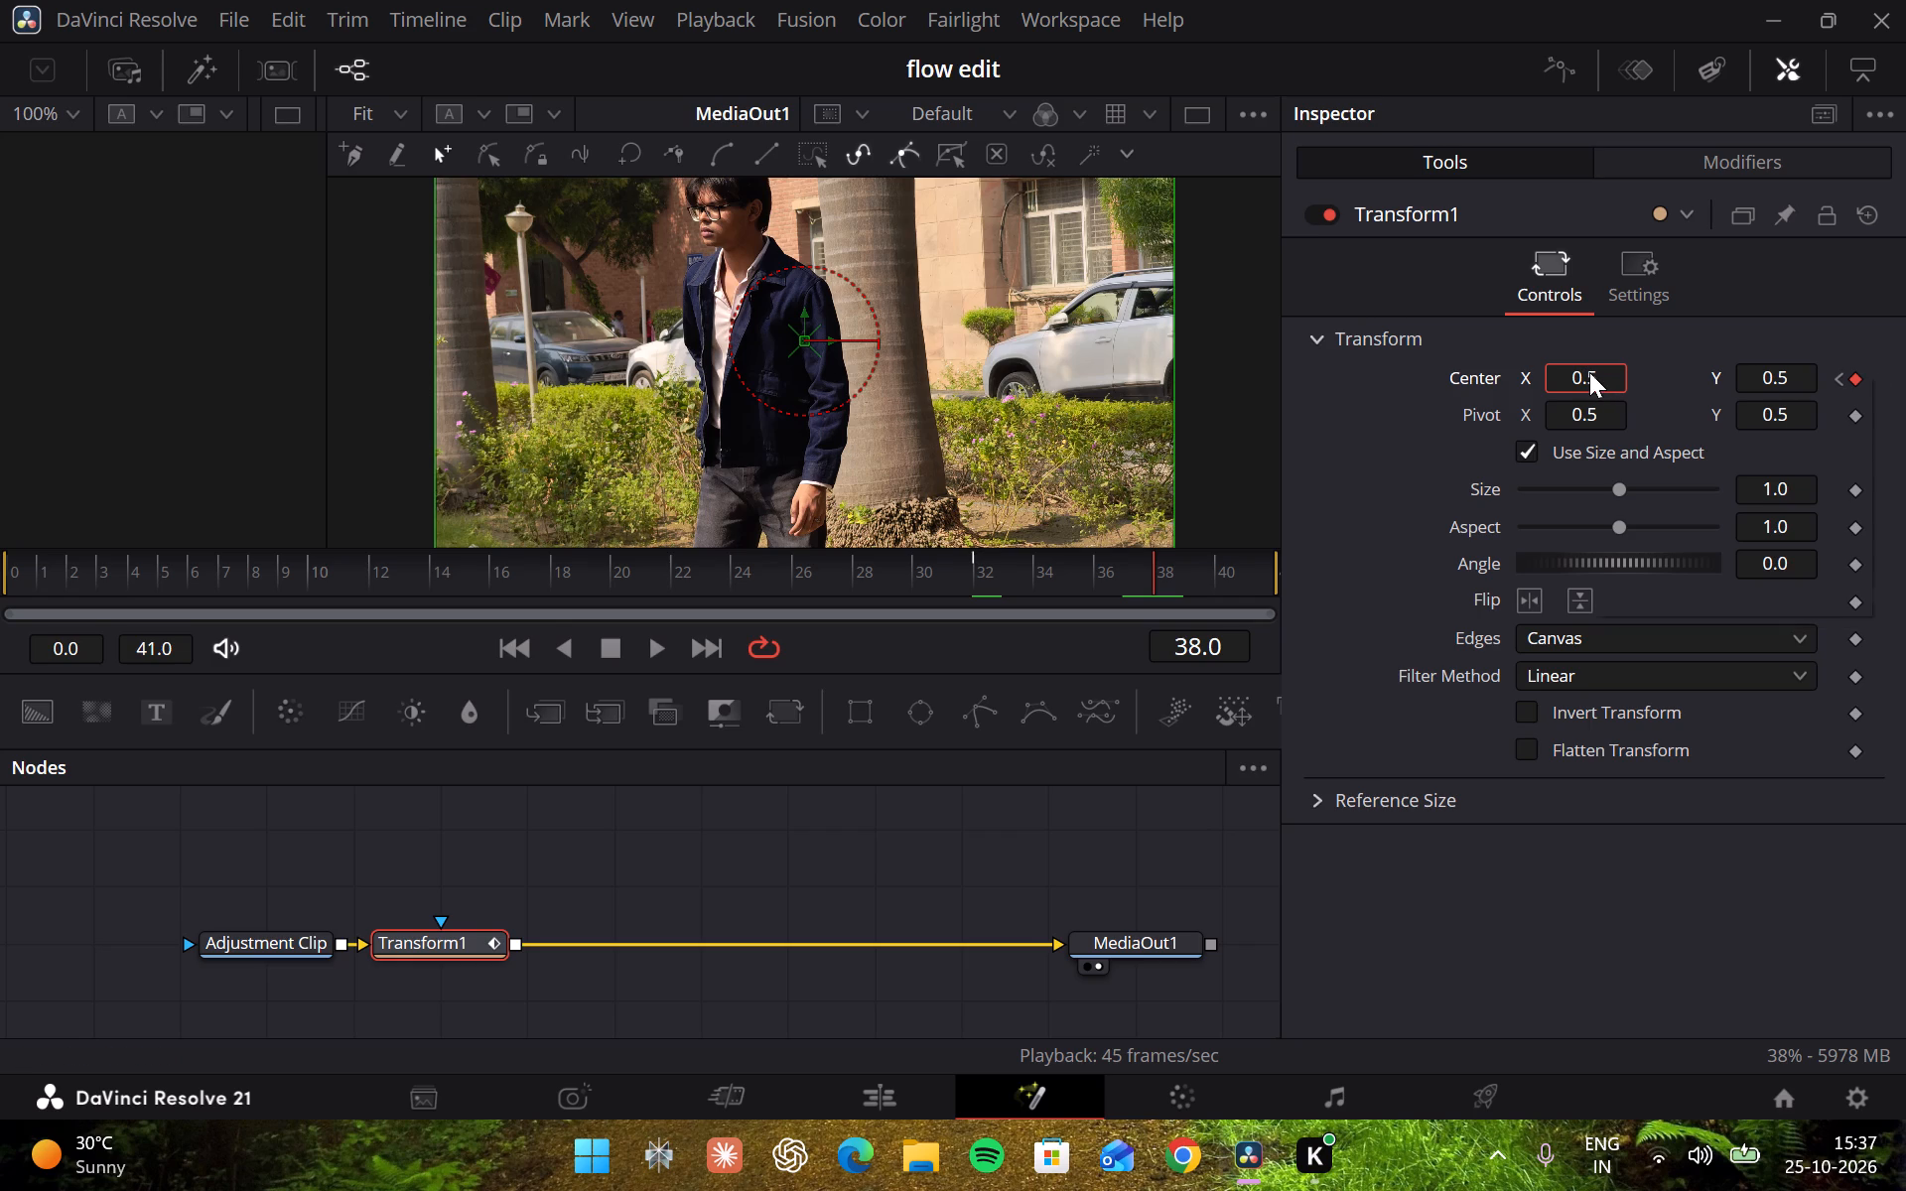
{"action": "scroll", "coordinate": [1589, 372], "scroll_direction": "left", "scroll_amount": 1}
{"action": "left_click", "coordinate": [1570, 370]}
{"action": "scroll", "coordinate": [1570, 370], "scroll_direction": "right", "scroll_amount": 1}
{"action": "left_click", "coordinate": [1604, 373]}
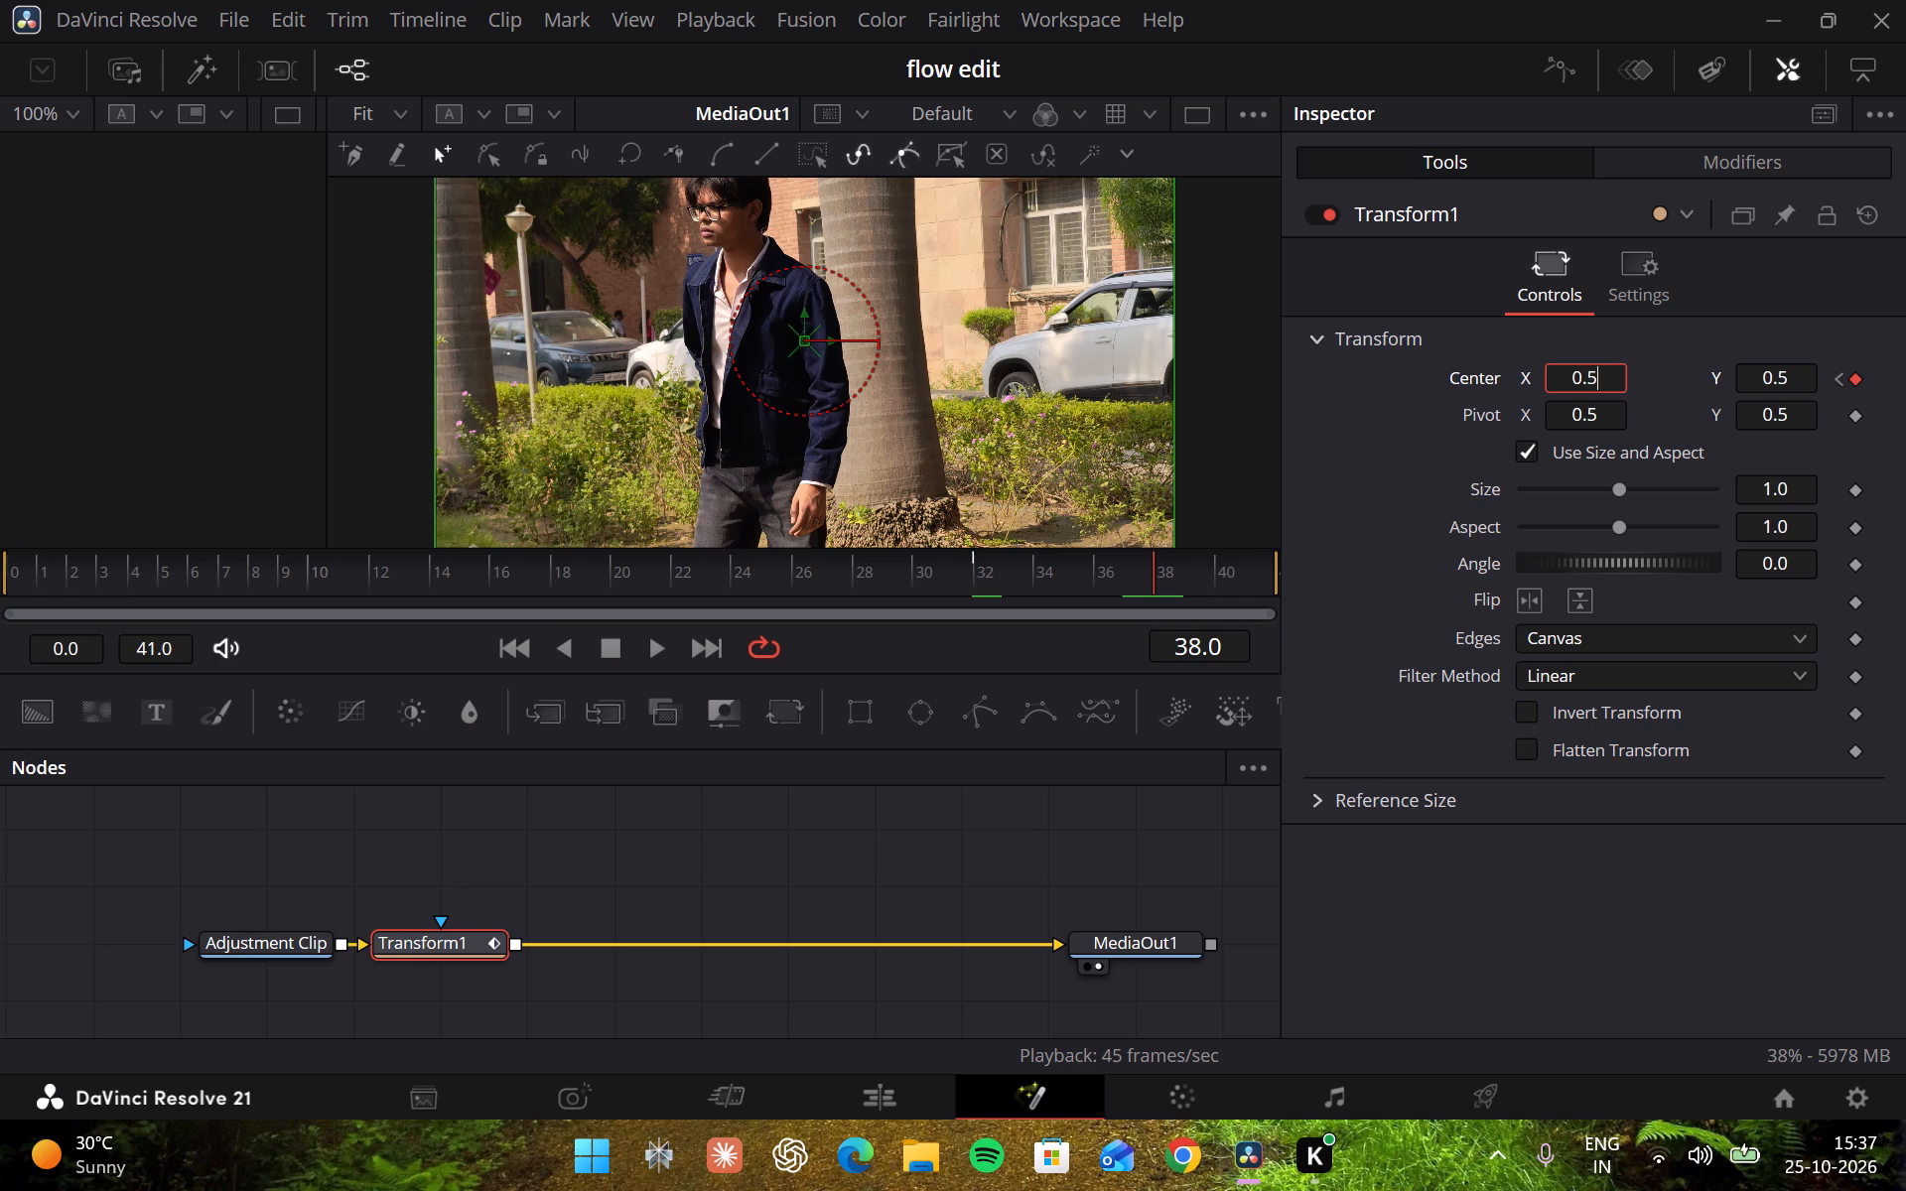
{"action": "left_click", "coordinate": [1604, 373]}
{"action": "scroll", "coordinate": [1599, 376], "scroll_direction": "left", "scroll_amount": 1}
{"action": "left_click", "coordinate": [1595, 410]}
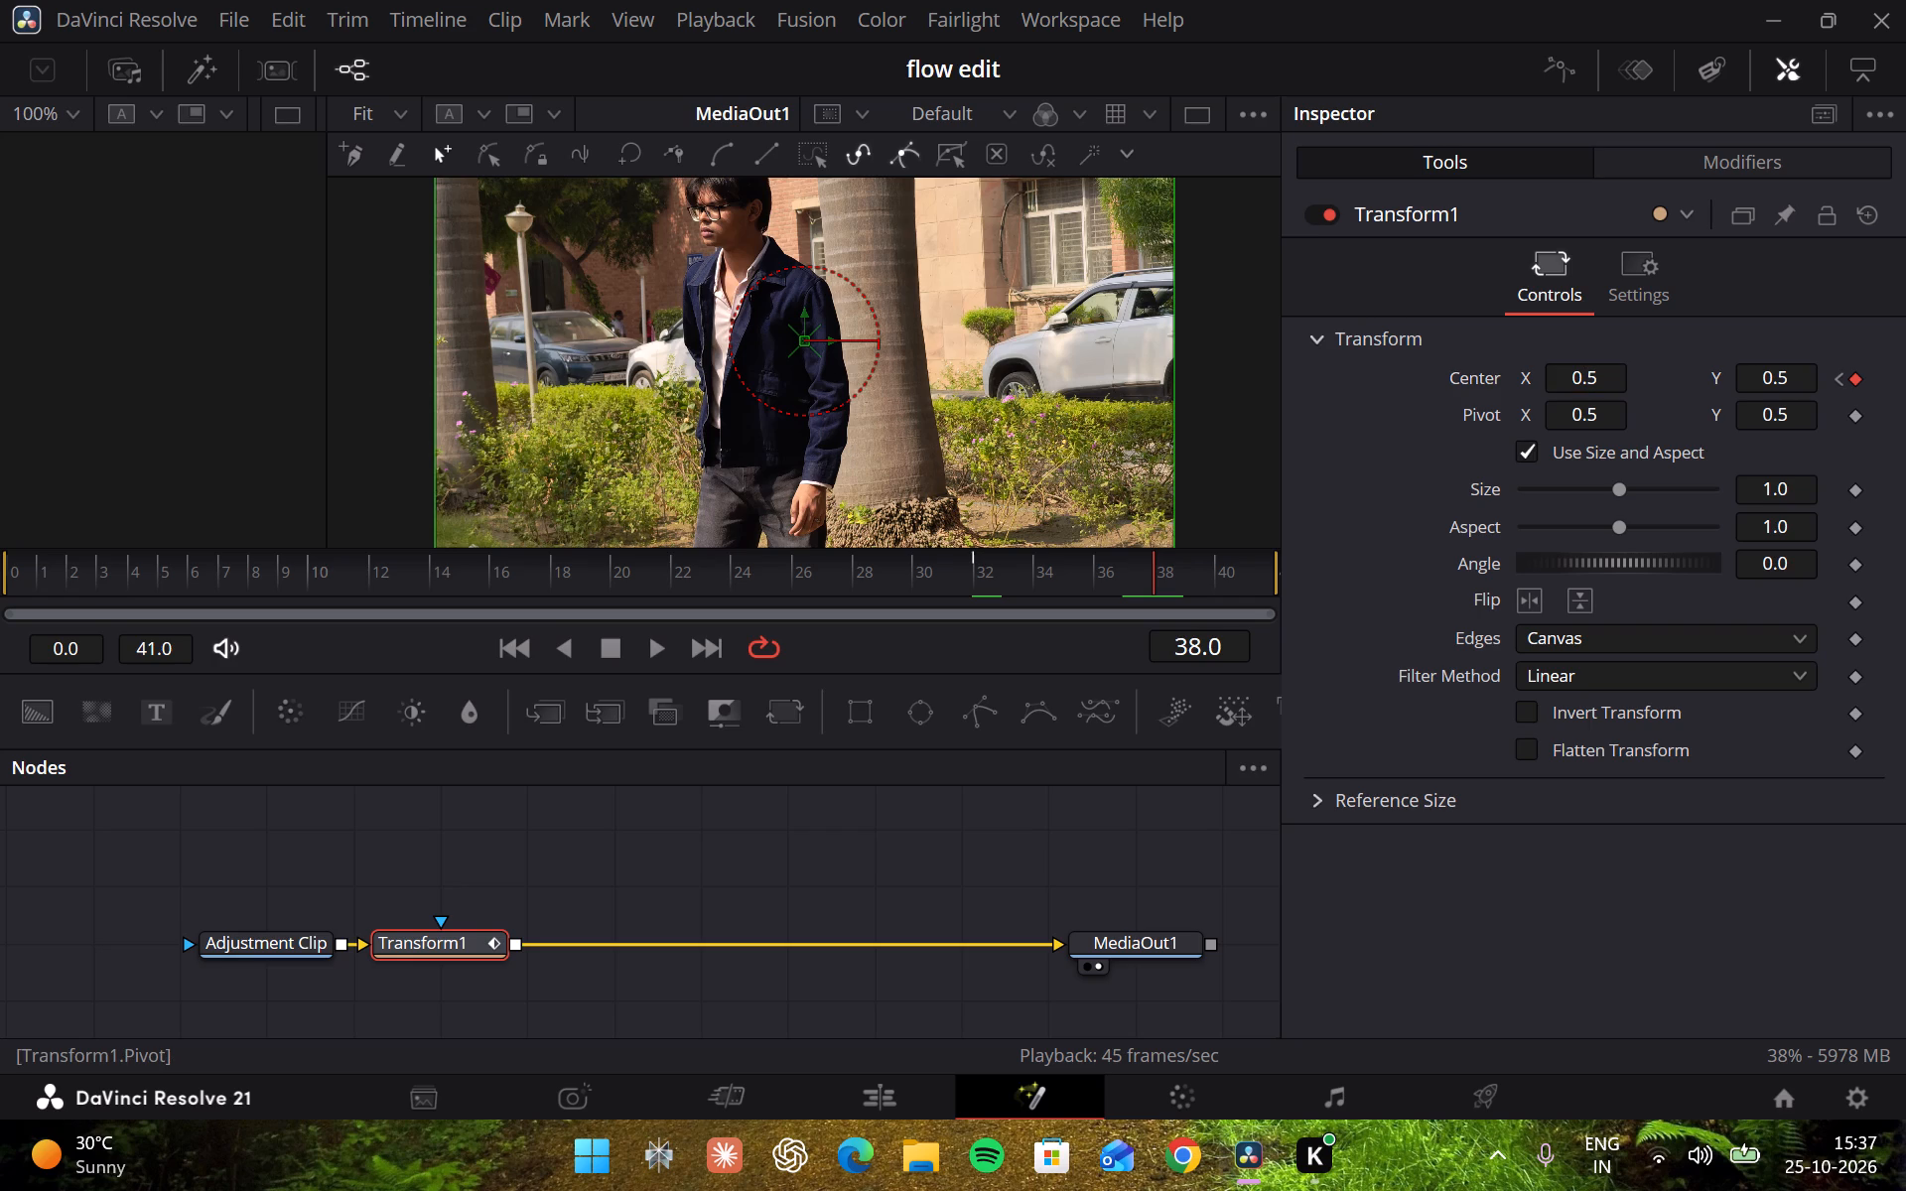
{"action": "left_click", "coordinate": [1587, 367]}
{"action": "scroll", "coordinate": [1587, 367], "scroll_direction": "left", "scroll_amount": 1}
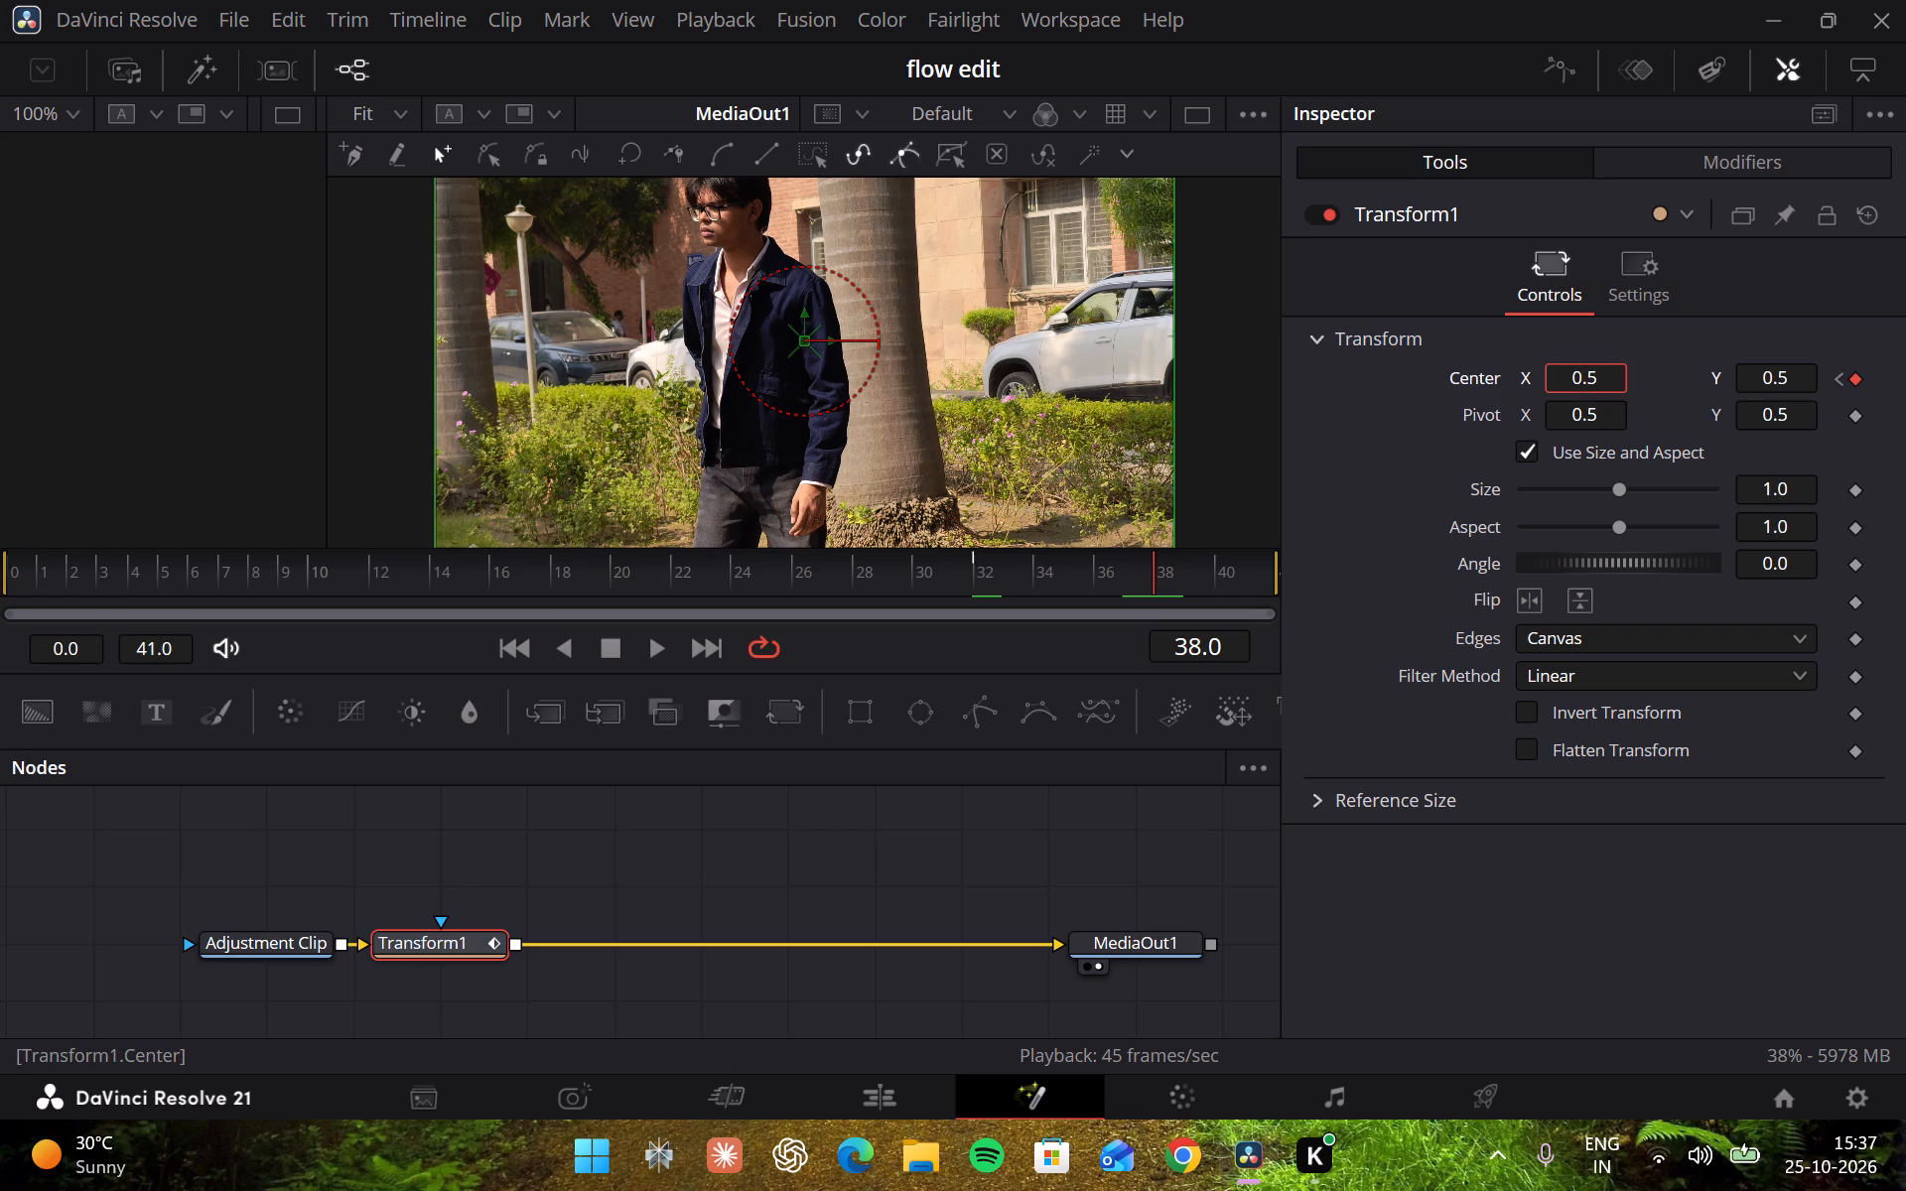
{"action": "right_click", "coordinate": [1587, 367]}
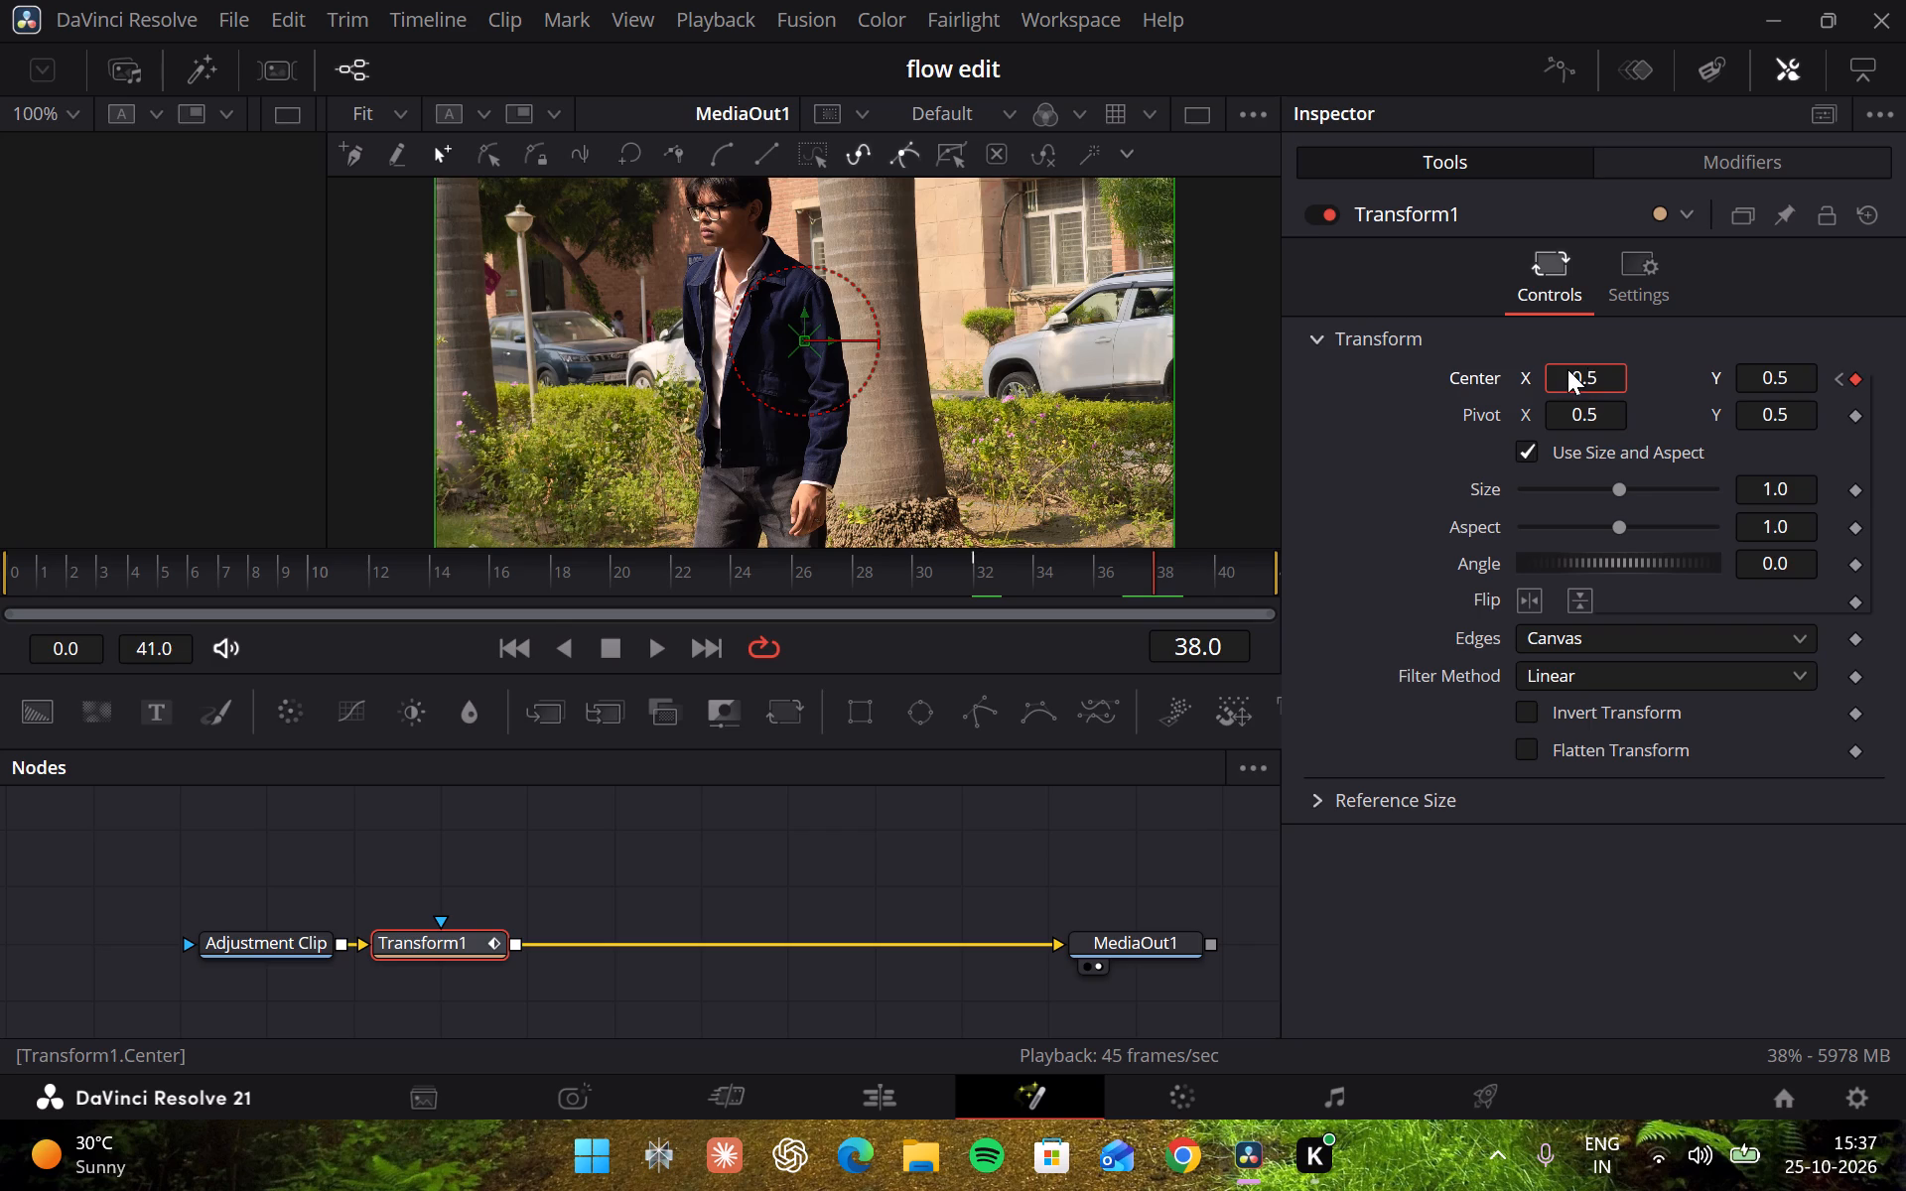
{"action": "left_click", "coordinate": [1565, 368]}
{"action": "left_click_drag", "start_coordinate": [1565, 368], "coordinate": [1618, 378]}
{"action": "left_click_drag", "start_coordinate": [1618, 378], "coordinate": [1510, 388]}
{"action": "left_click", "coordinate": [1597, 379]}
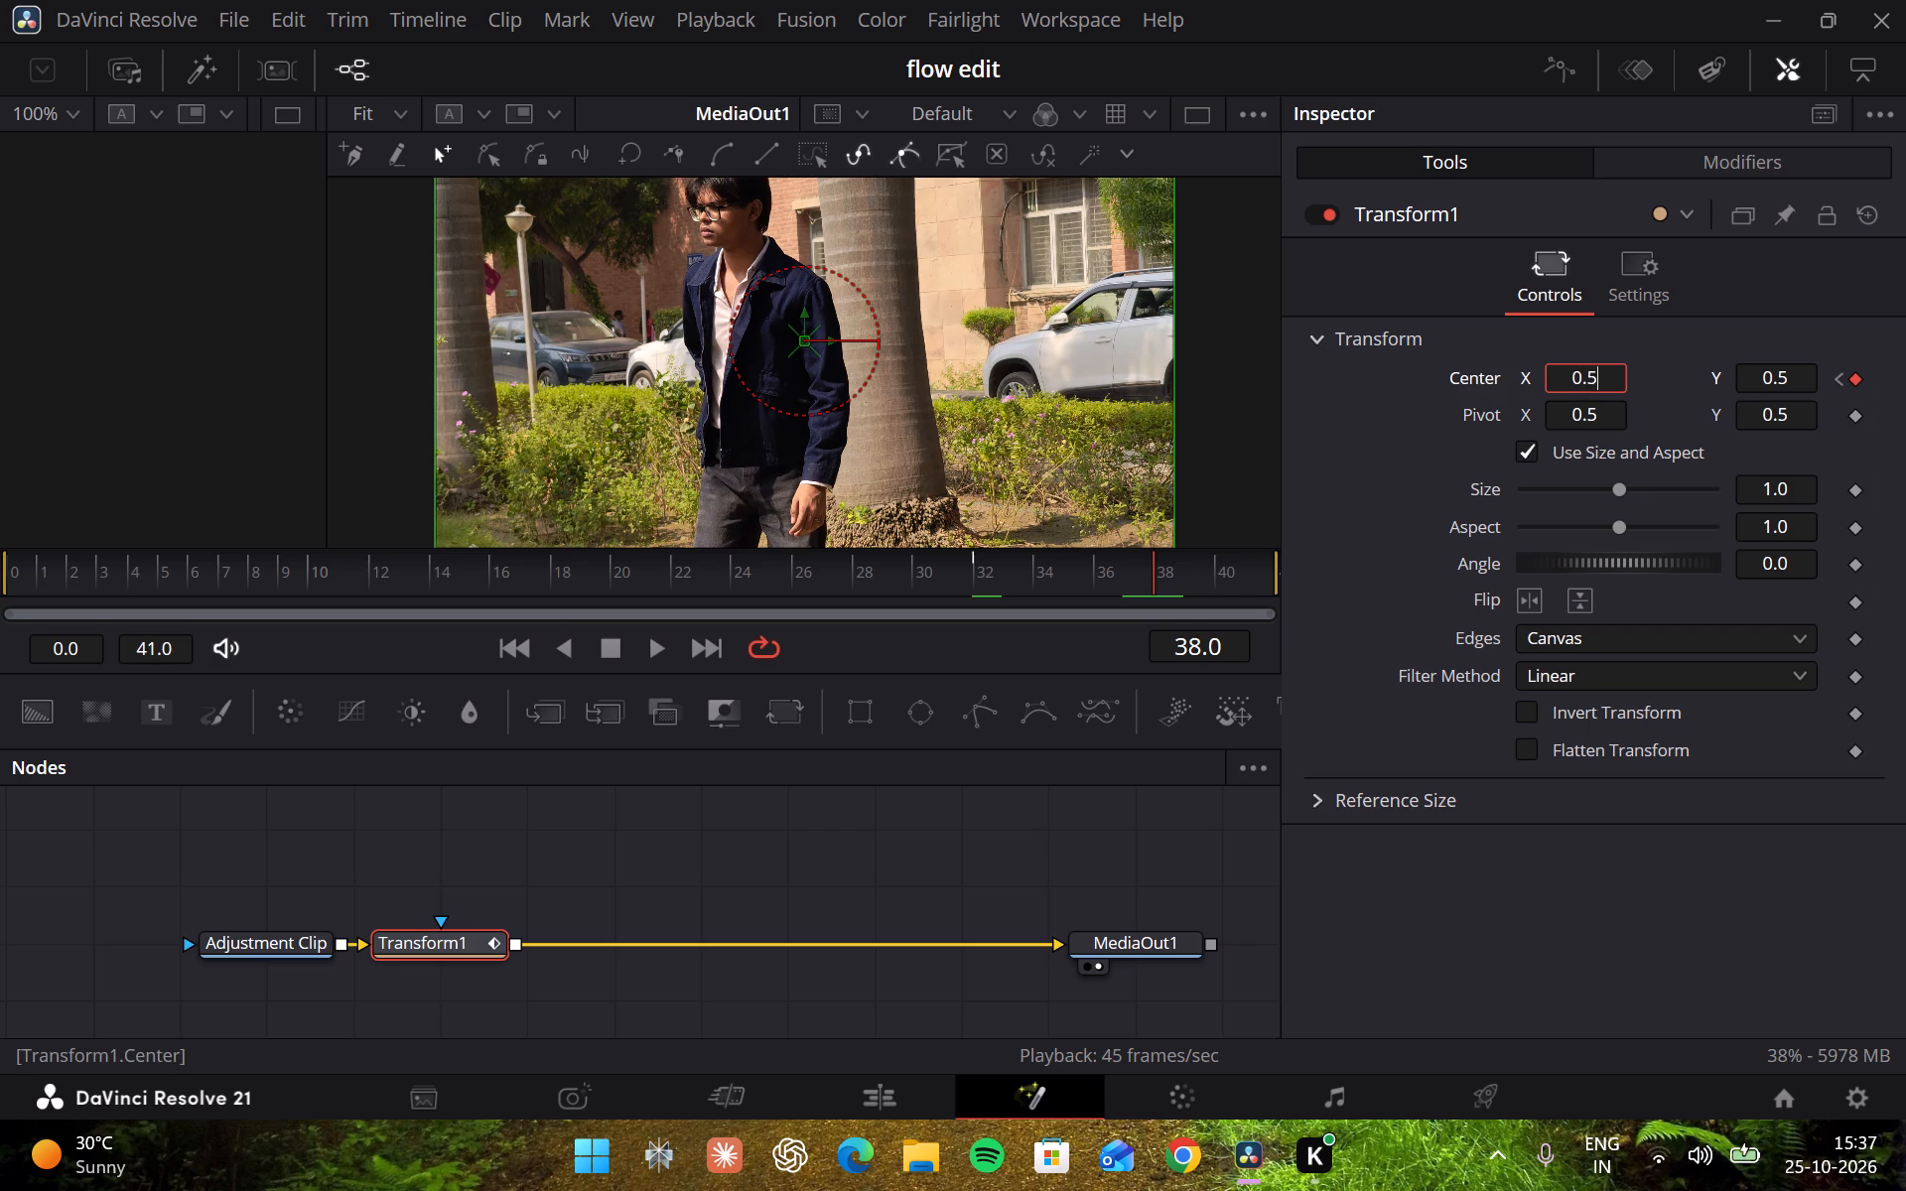
{"action": "scroll", "coordinate": [1597, 379], "scroll_direction": "down", "scroll_amount": 1}
{"action": "right_click", "coordinate": [1597, 379]}
{"action": "scroll", "coordinate": [1597, 379], "scroll_direction": "left", "scroll_amount": 1}
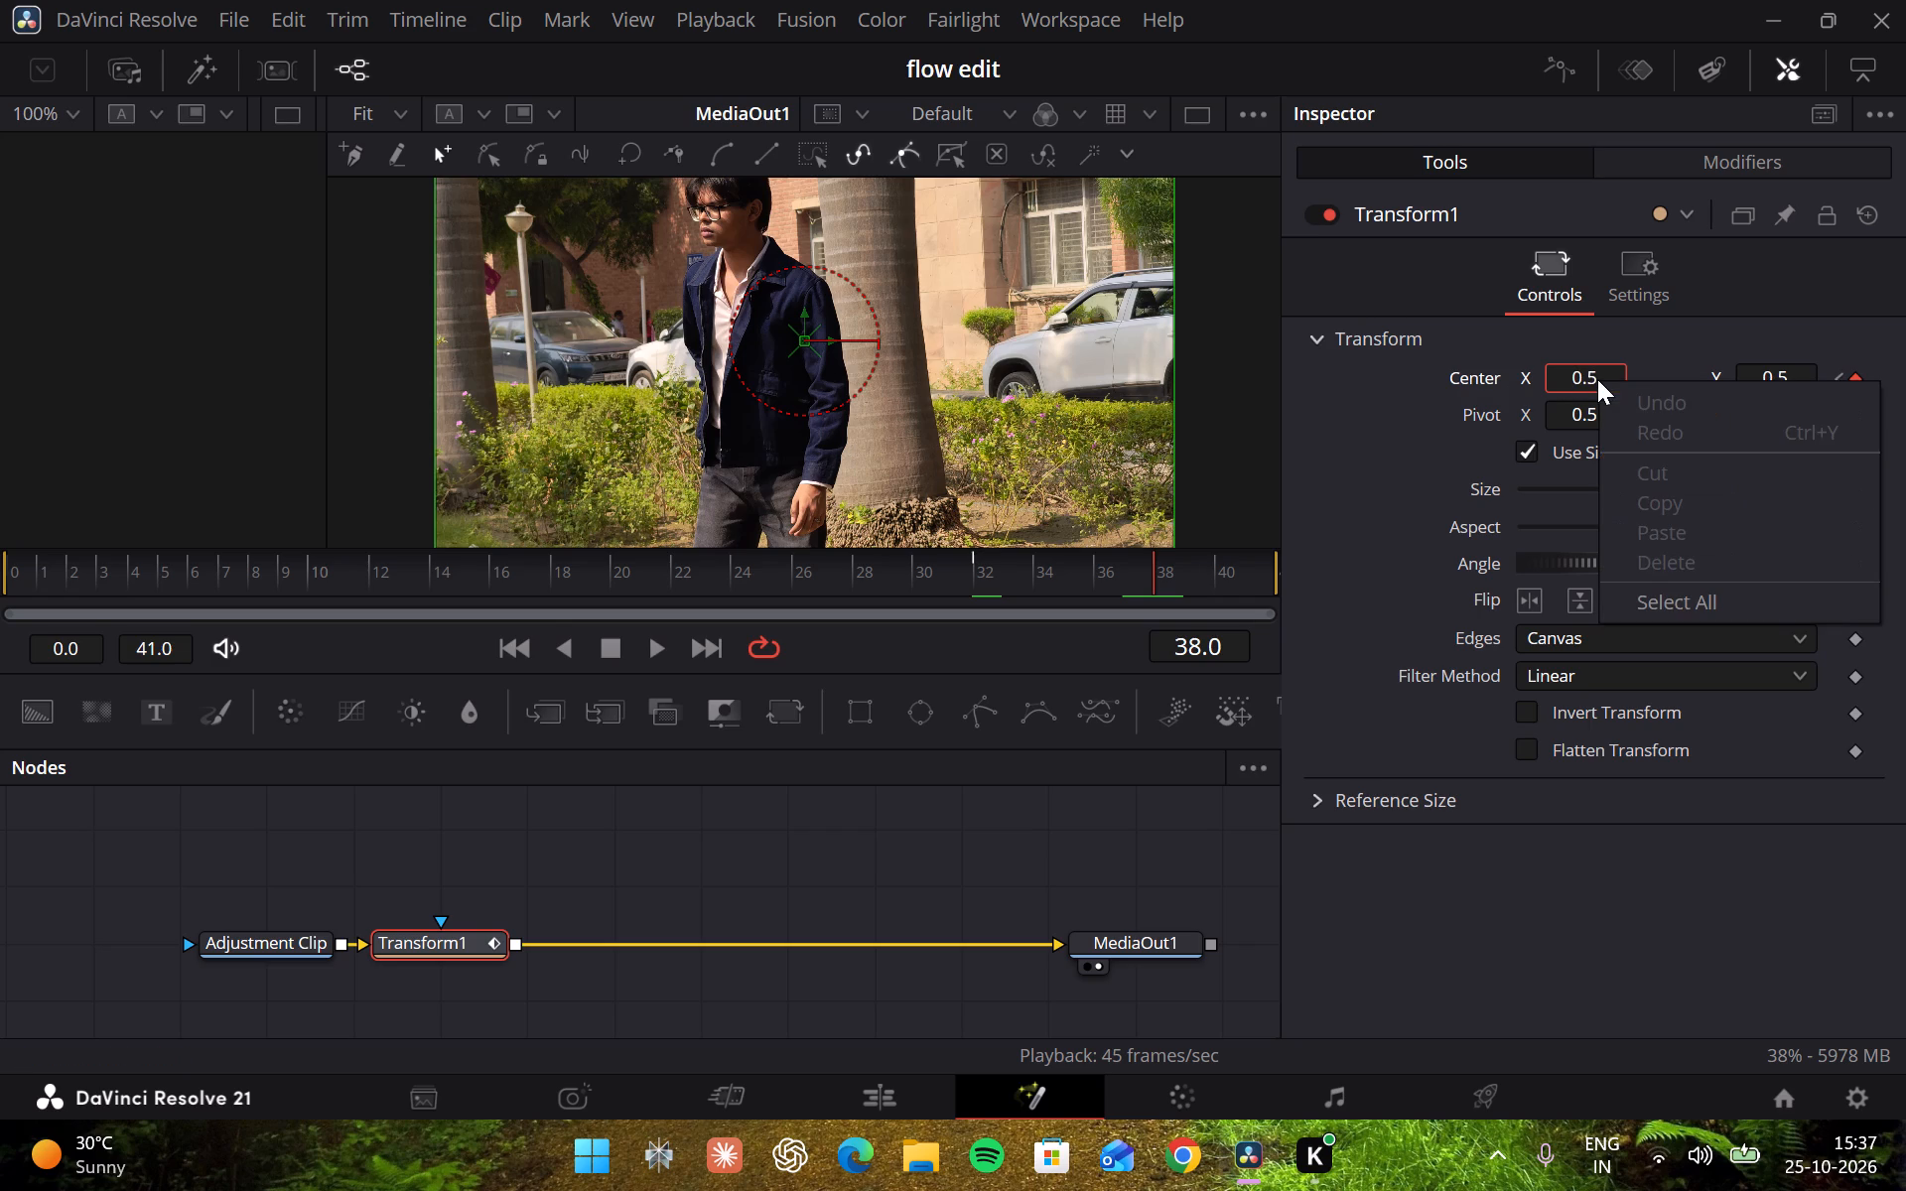
{"action": "left_click", "coordinate": [1592, 372]}
{"action": "scroll", "coordinate": [1592, 372], "scroll_direction": "up", "scroll_amount": 1}
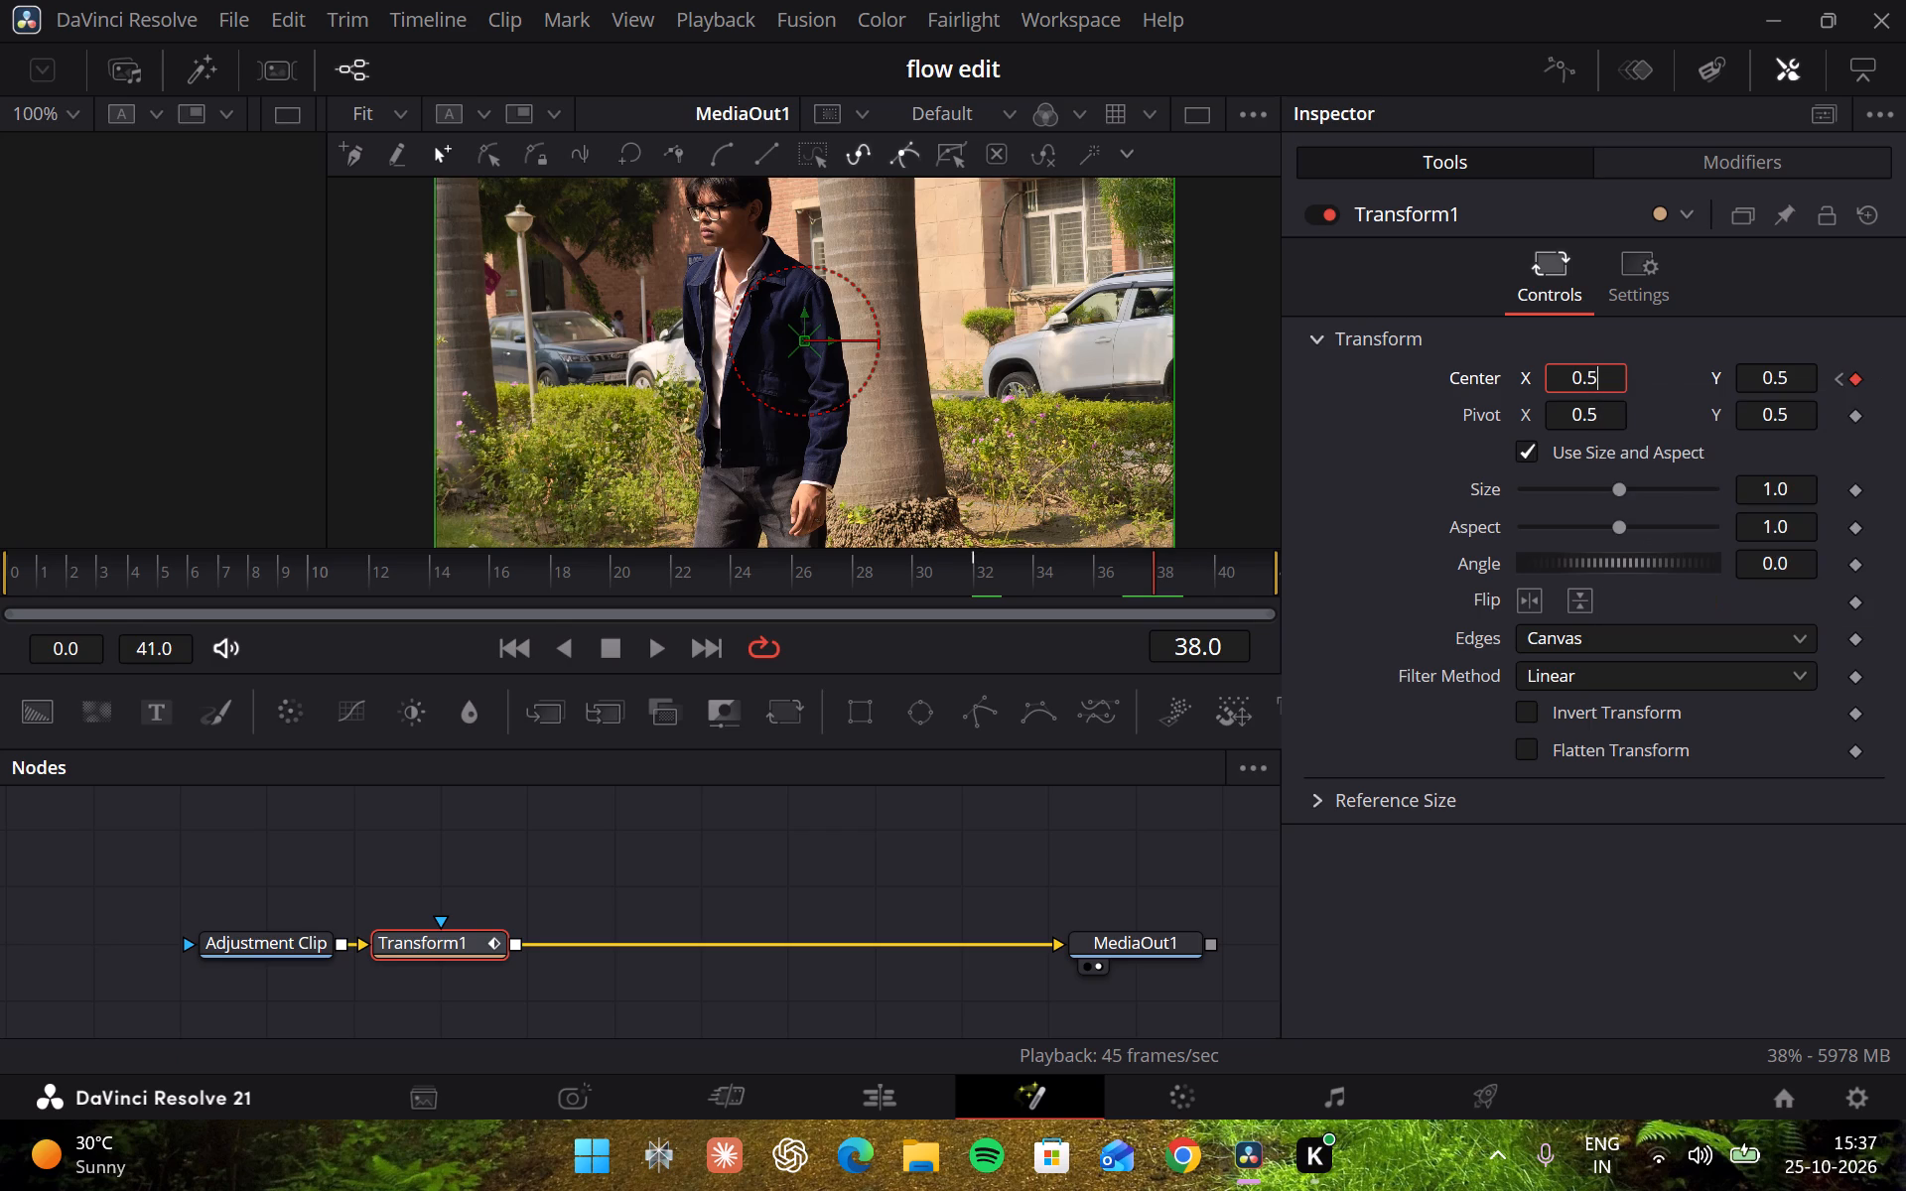
{"action": "scroll", "coordinate": [1592, 372], "scroll_direction": "up", "scroll_amount": 1}
{"action": "scroll", "coordinate": [1592, 372], "scroll_direction": "down", "scroll_amount": 1}
{"action": "scroll", "coordinate": [1592, 372], "scroll_direction": "up", "scroll_amount": 1, "text": "ctrl"}
{"action": "scroll", "coordinate": [1592, 372], "scroll_direction": "right", "scroll_amount": 2, "text": "ctrl"}
{"action": "scroll", "coordinate": [1592, 372], "scroll_direction": "up", "scroll_amount": 1}
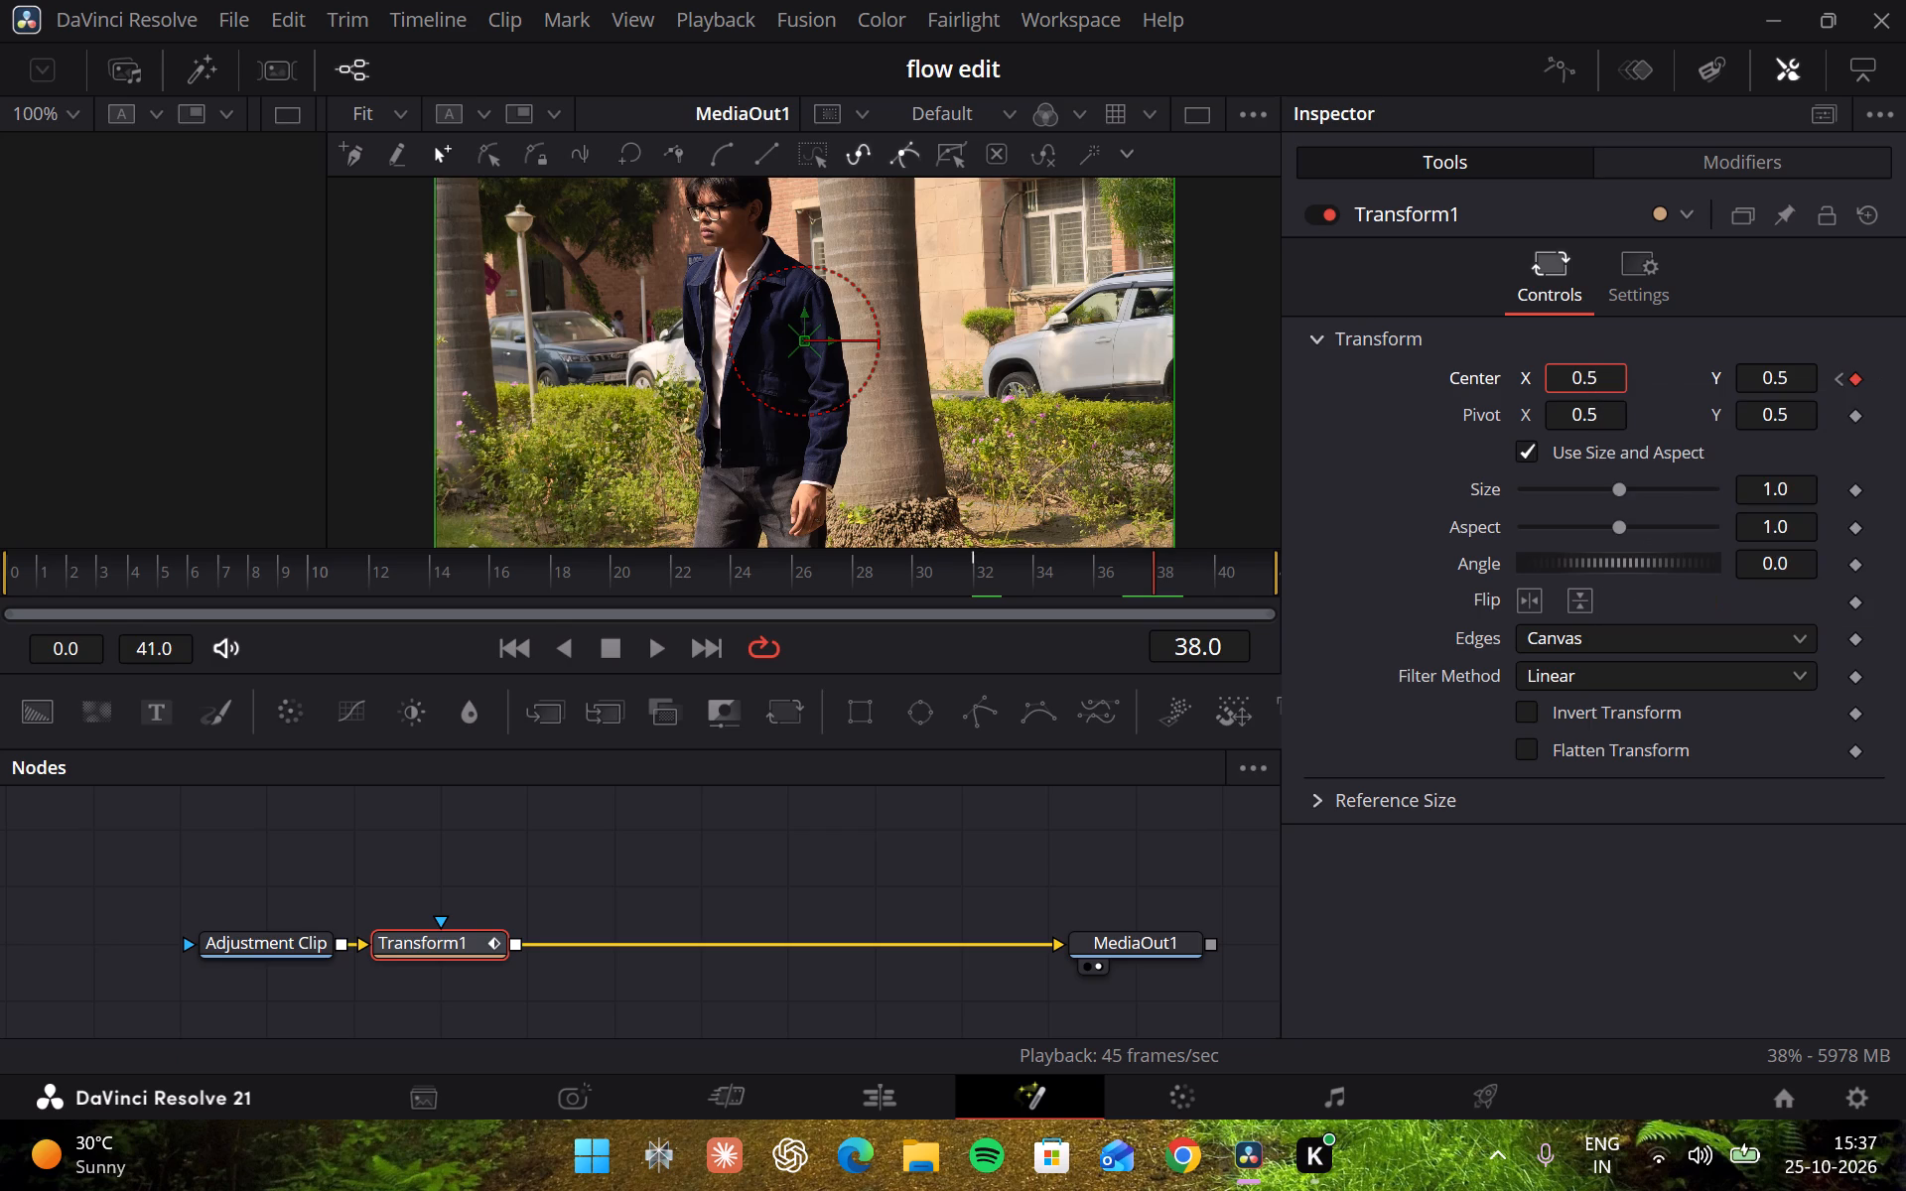
{"action": "left_click", "coordinate": [1617, 416]}
{"action": "scroll", "coordinate": [1617, 416], "scroll_direction": "down", "scroll_amount": 1}
{"action": "double_click", "coordinate": [1609, 375]}
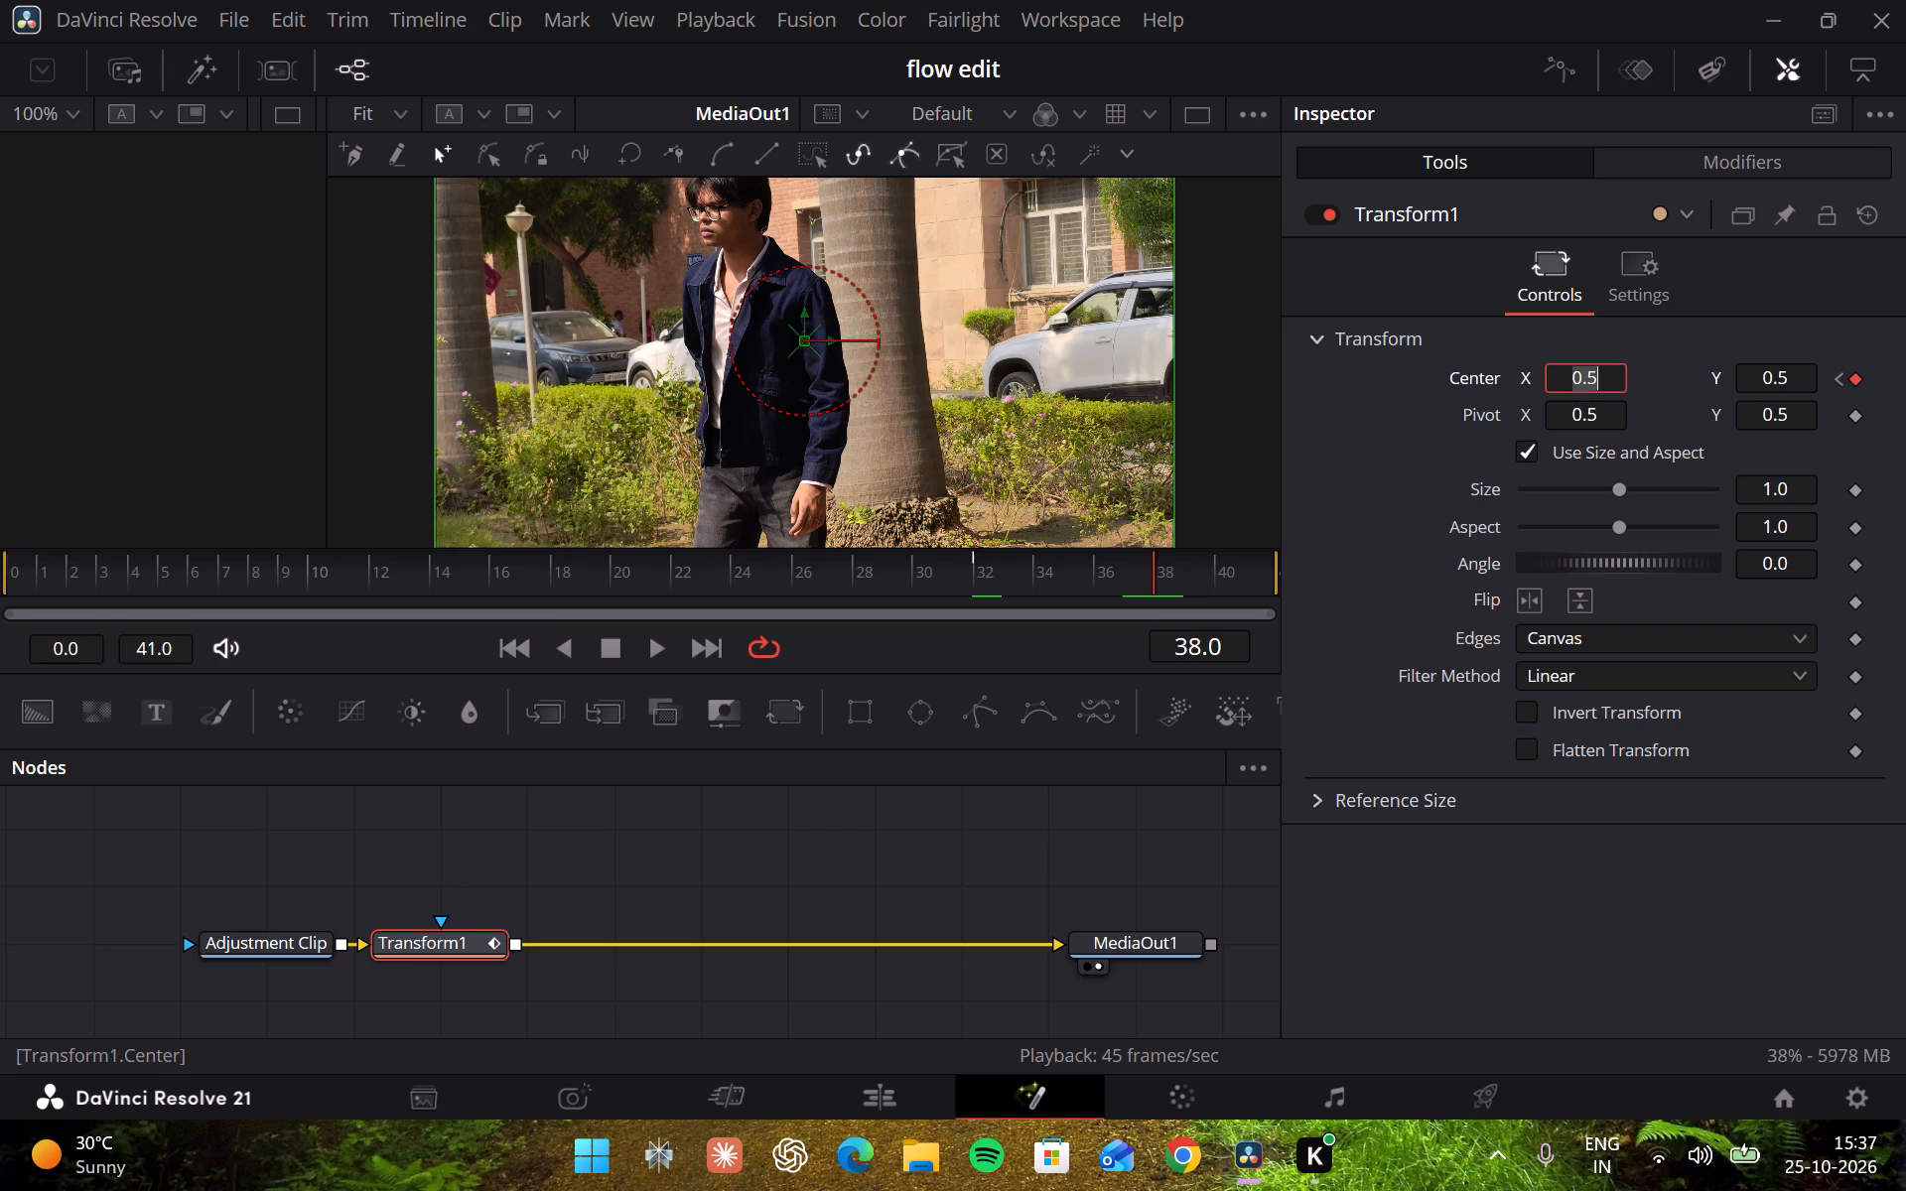
{"action": "left_click", "coordinate": [1609, 375]}
{"action": "double_click", "coordinate": [1609, 375]}
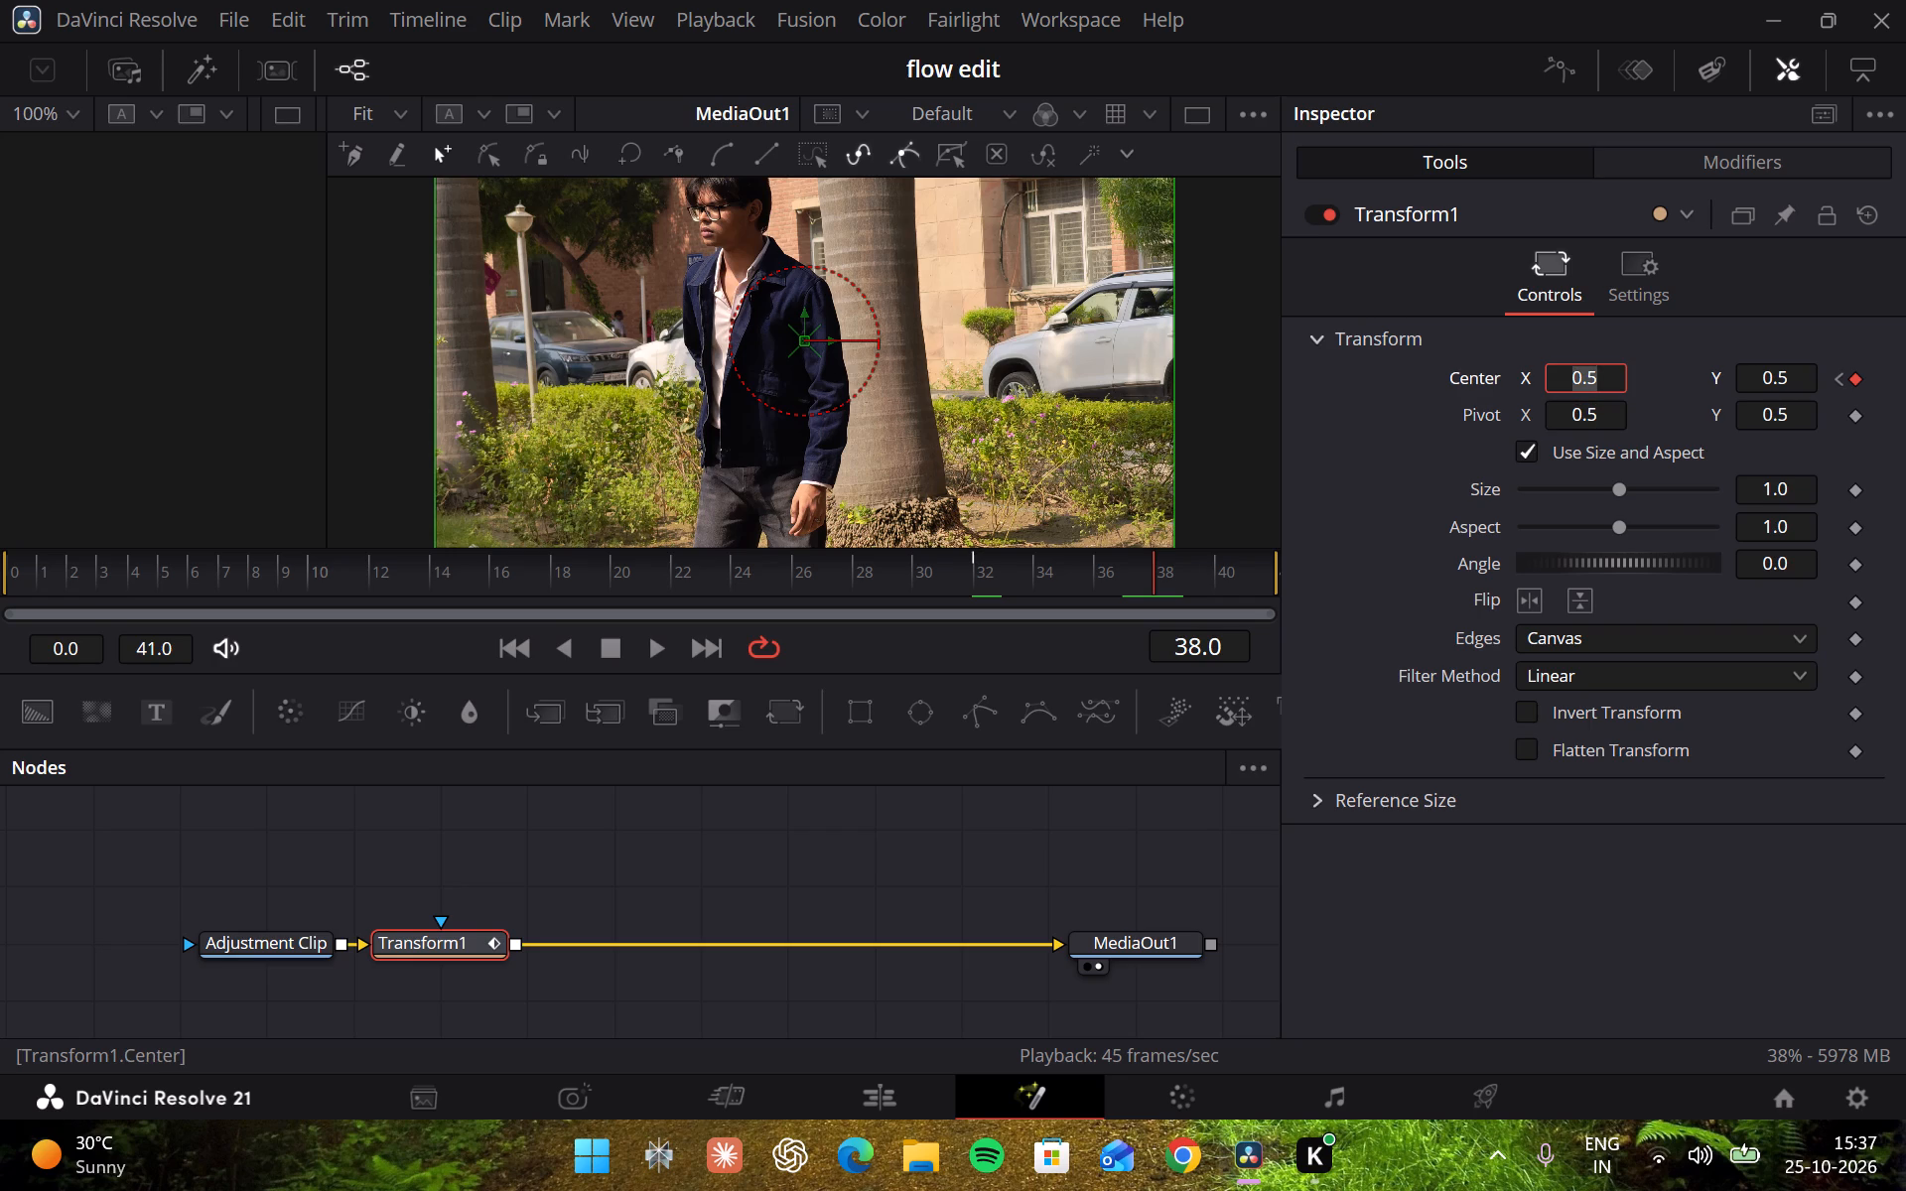
{"action": "left_click", "coordinate": [1609, 375]}
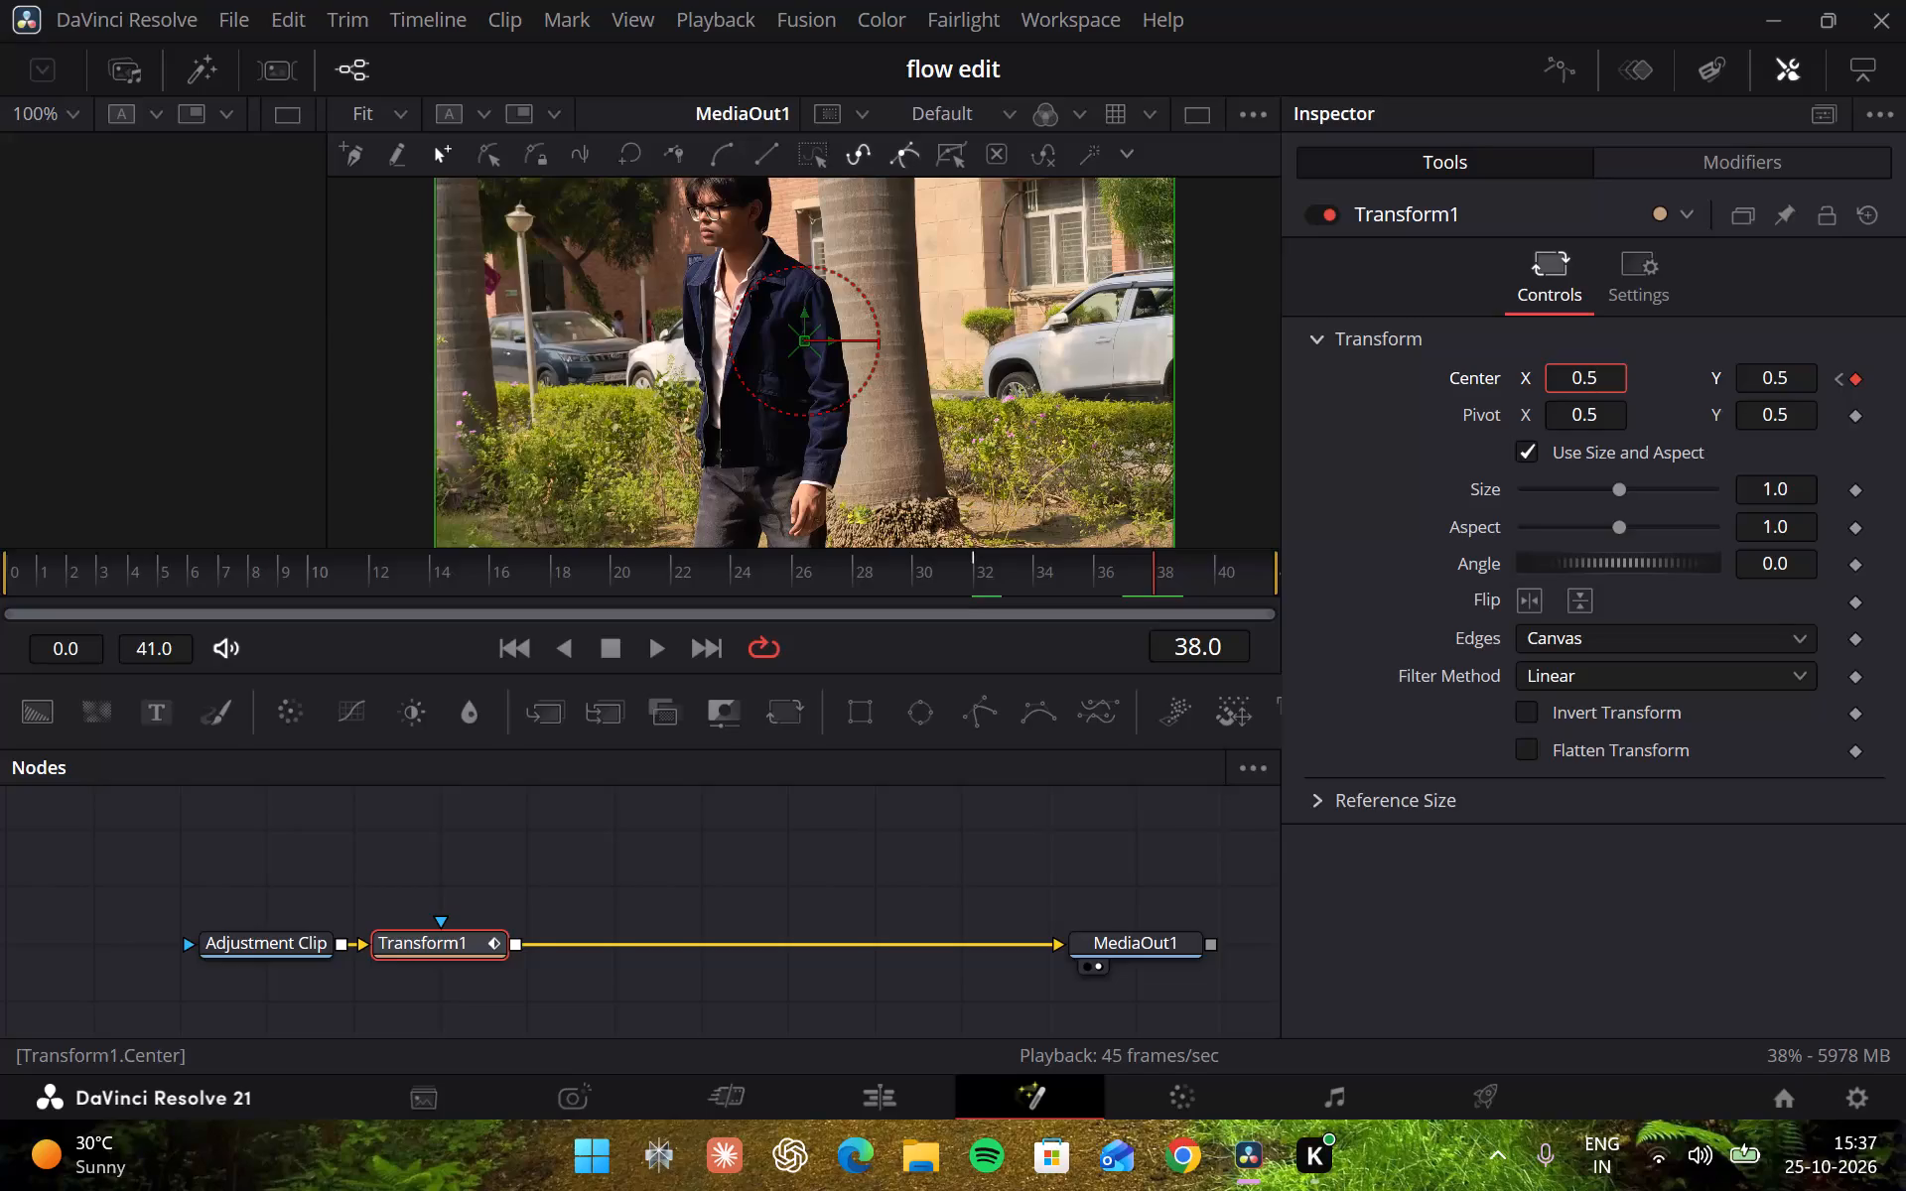
{"action": "key", "text": "Left"}
Set Transform1's Center X to 0.463 at the frame 38 keyframe.
{"action": "key", "text": "Right"}
{"action": "key", "text": "Left"}
{"action": "key", "text": "Right"}
{"action": "key", "text": "BackSpace"}
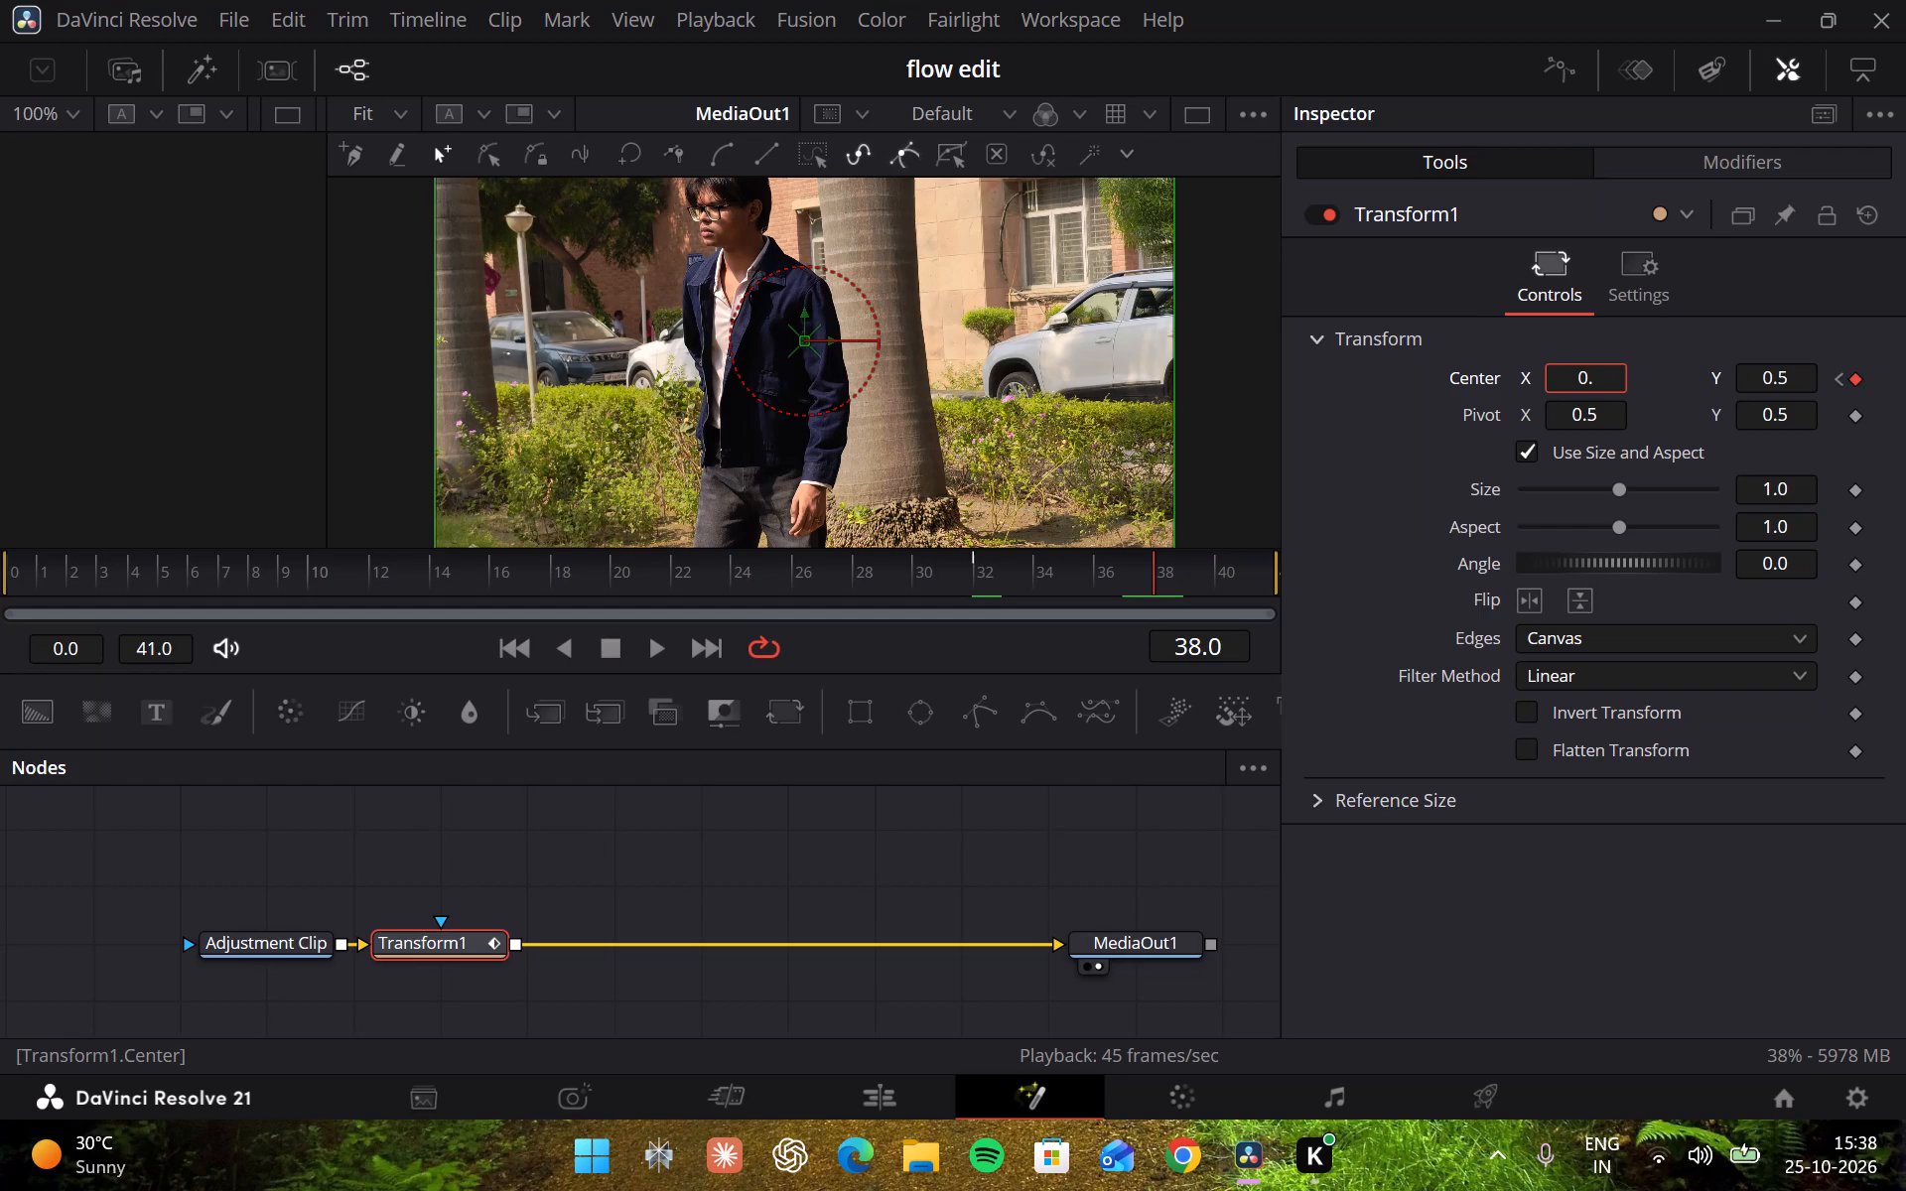
{"action": "key", "text": "4"}
{"action": "key", "text": "6"}
{"action": "key", "text": "3"}
{"action": "key", "text": "Return"}
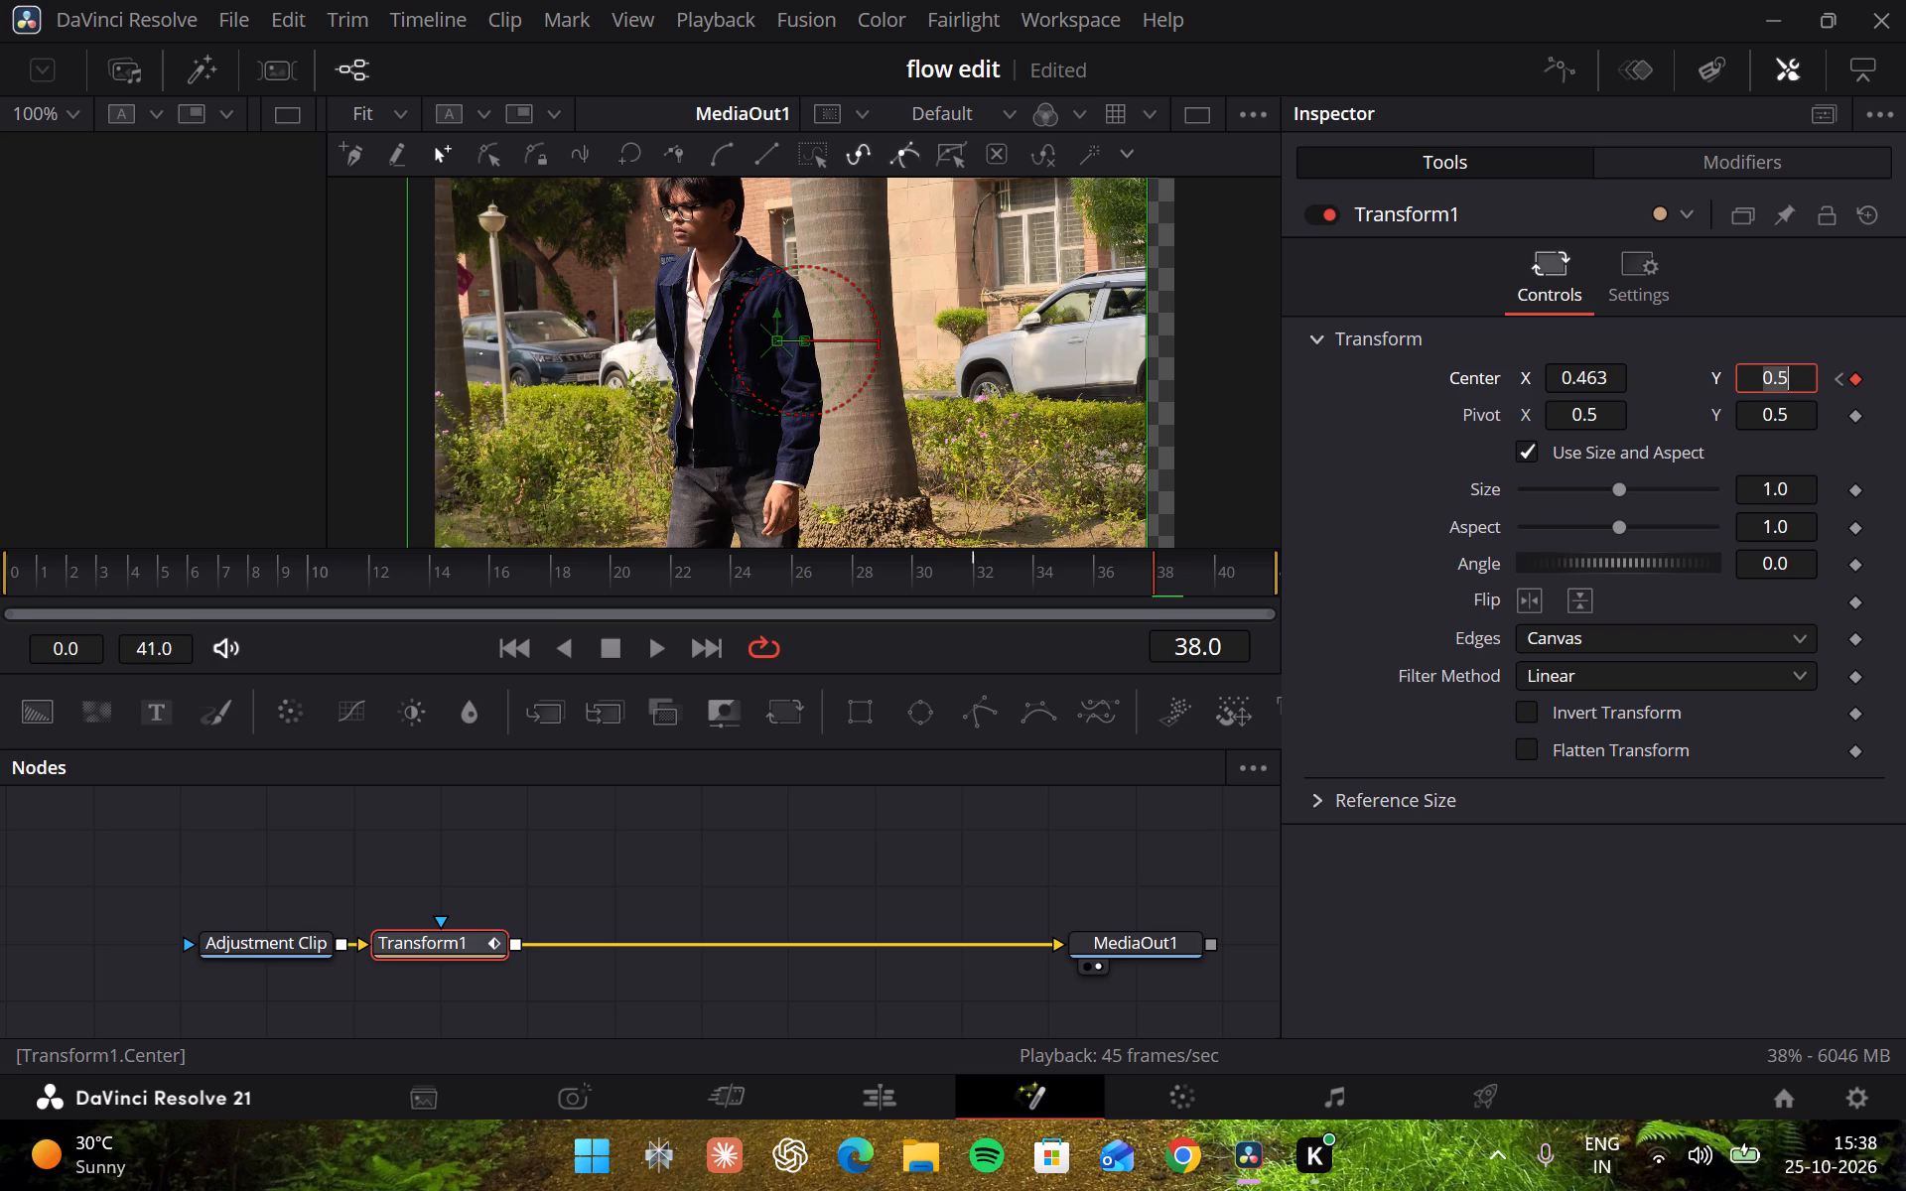
Set the Transform1 node's Edges mode to Mirror.
{"action": "left_click", "coordinate": [1667, 633]}
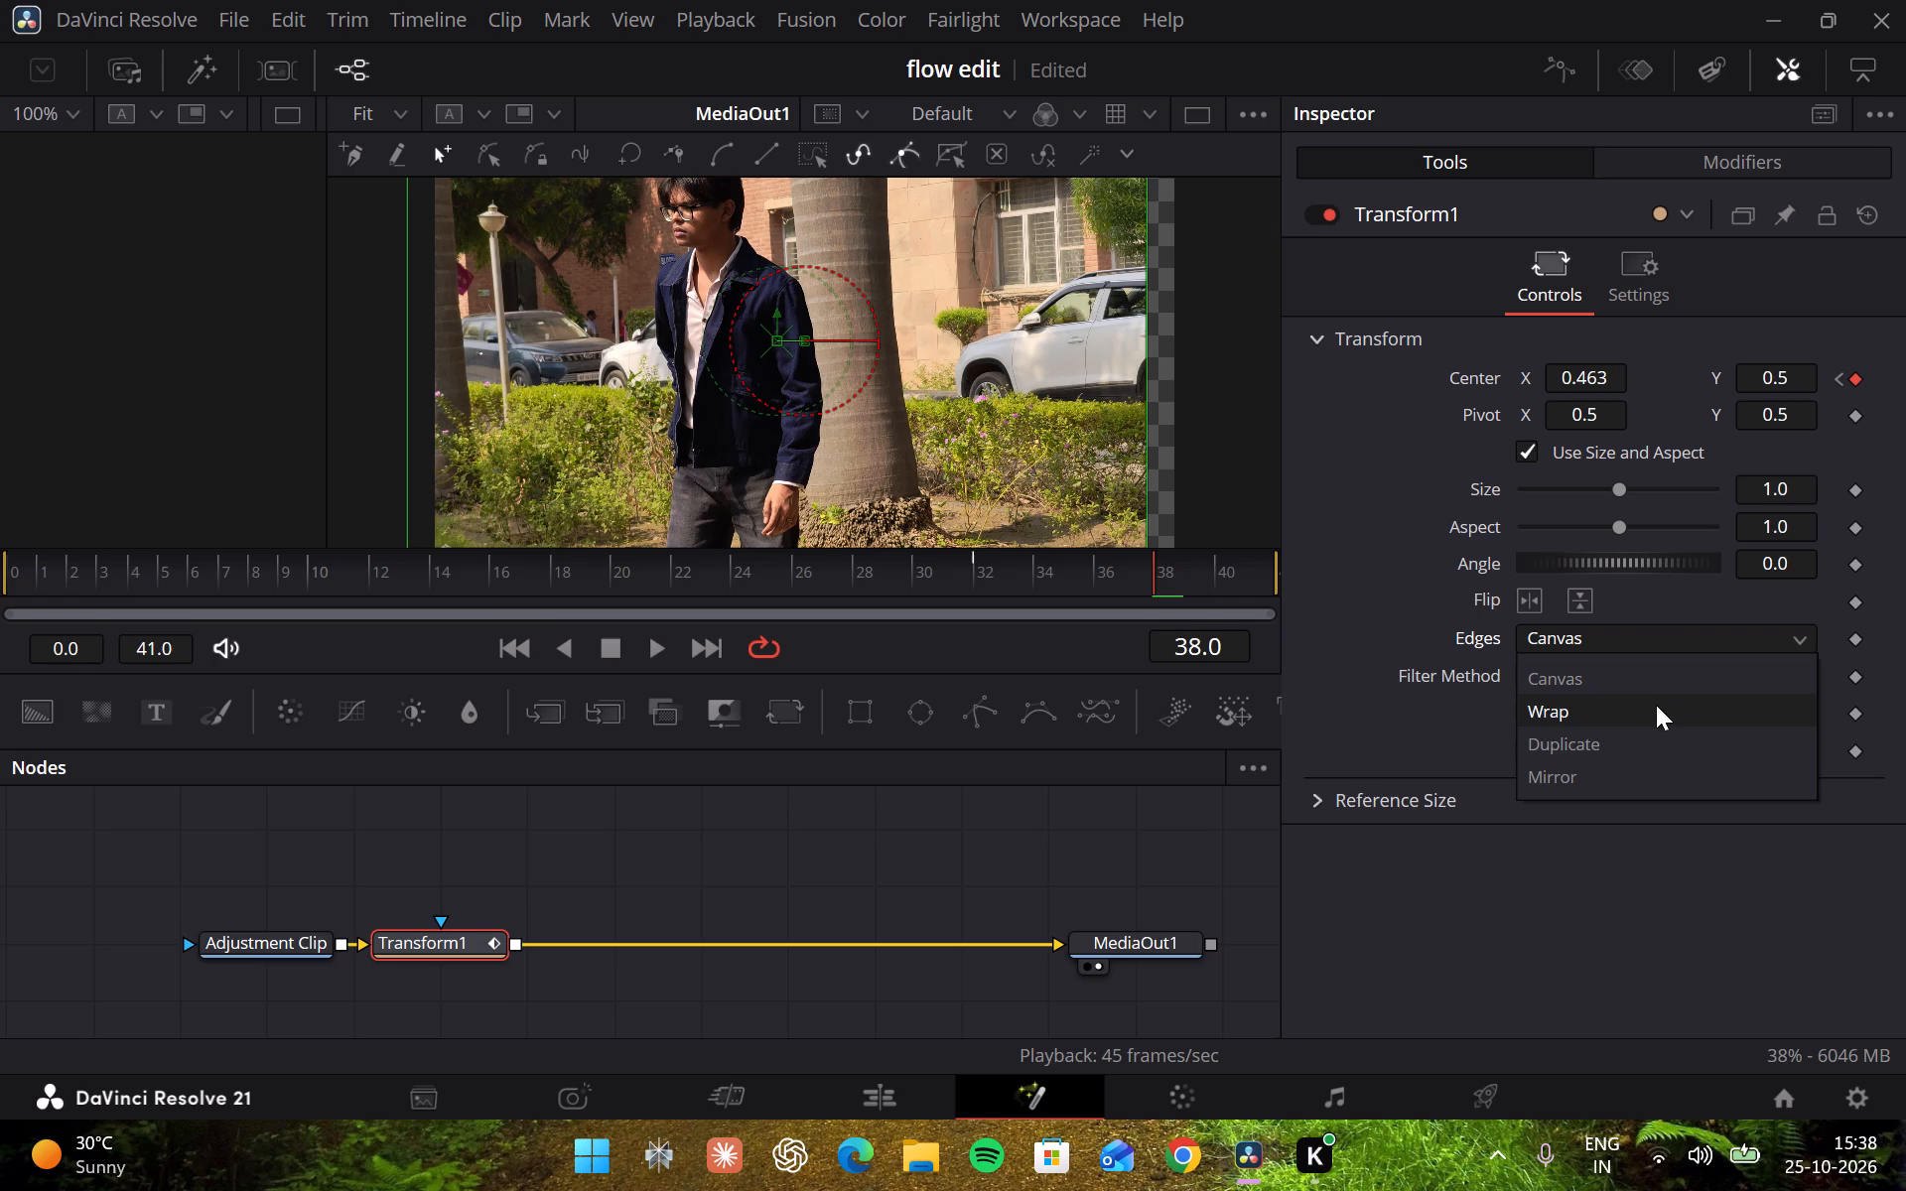
{"action": "left_click", "coordinate": [1677, 771]}
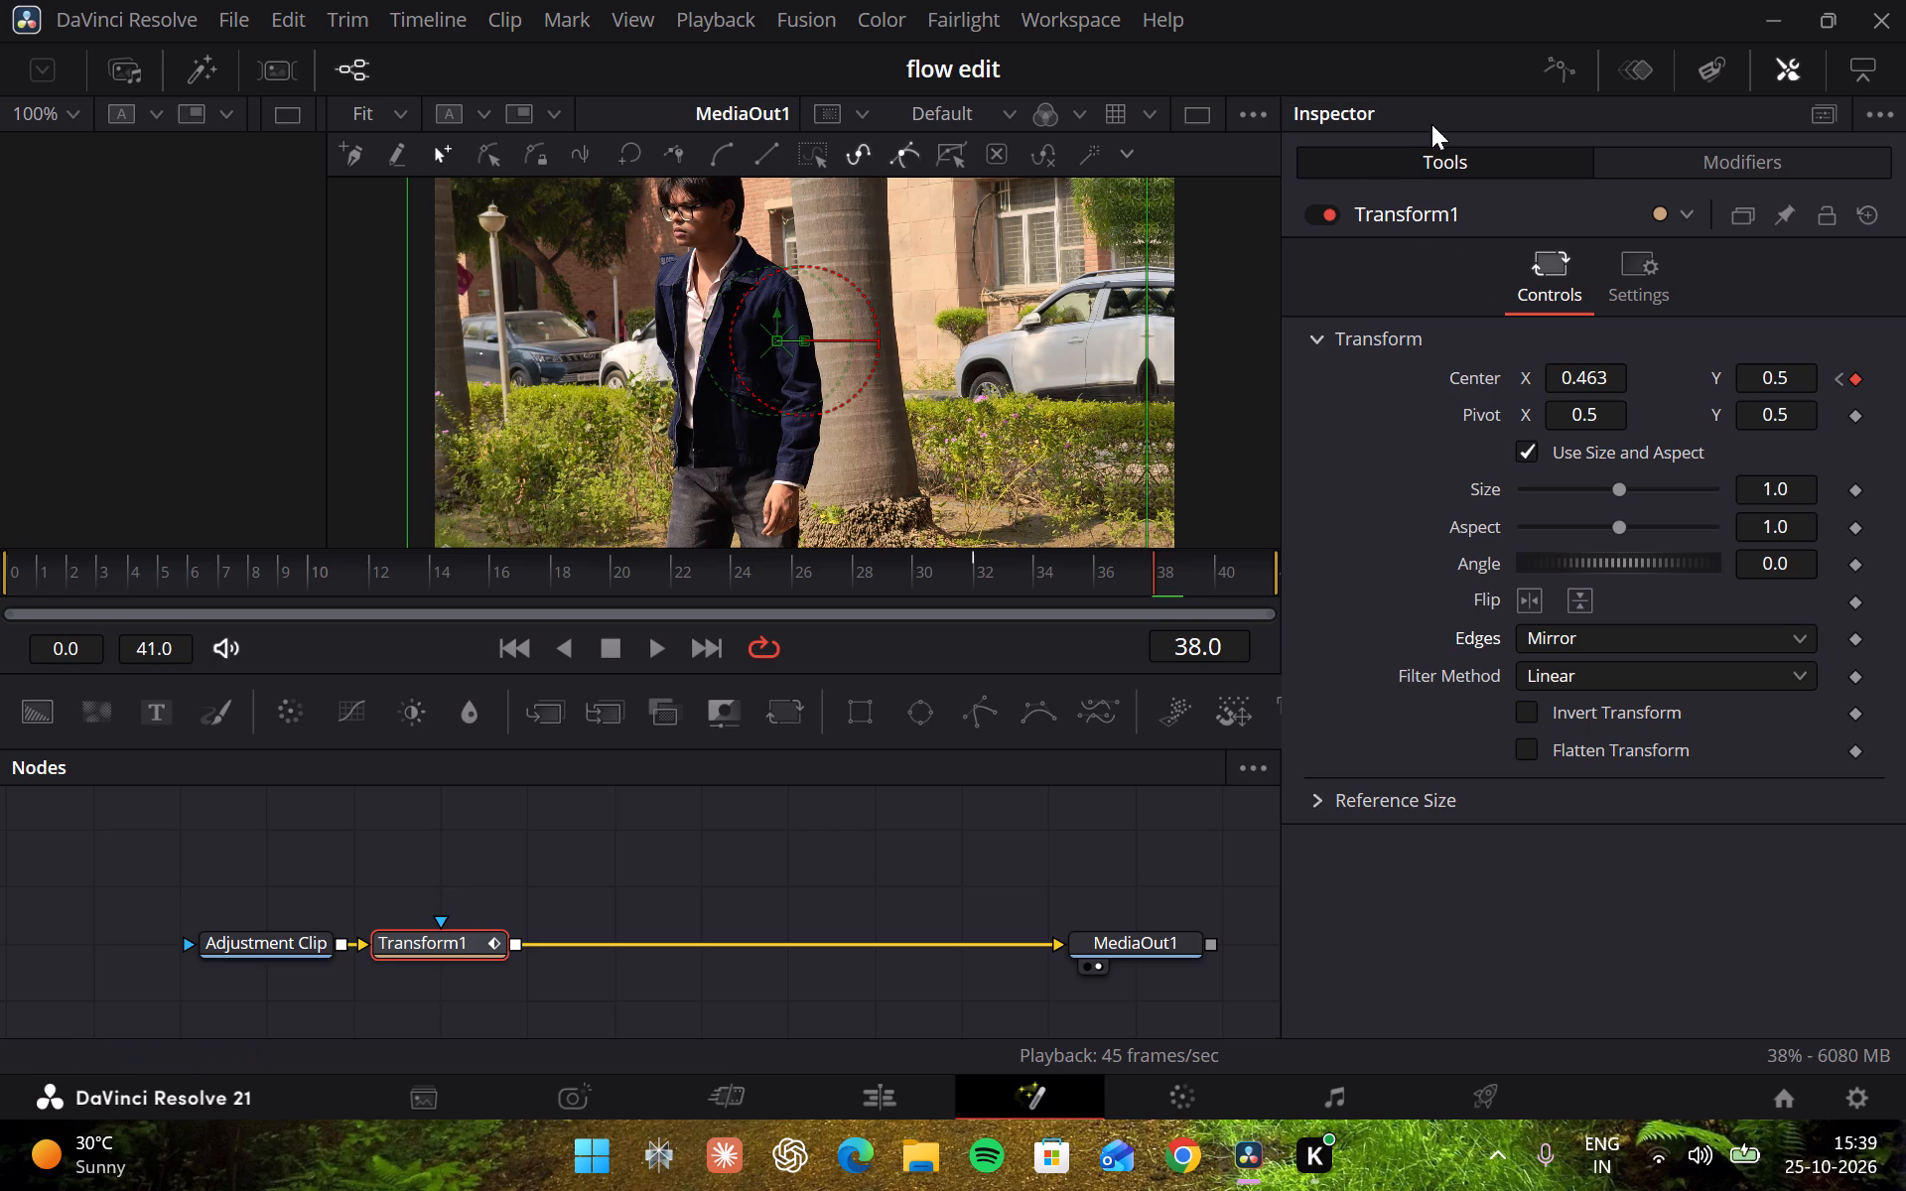
Open the Spline editor and try to select all of Transform1's Center keyframes and fit their curve.
{"action": "left_click", "coordinate": [1567, 68]}
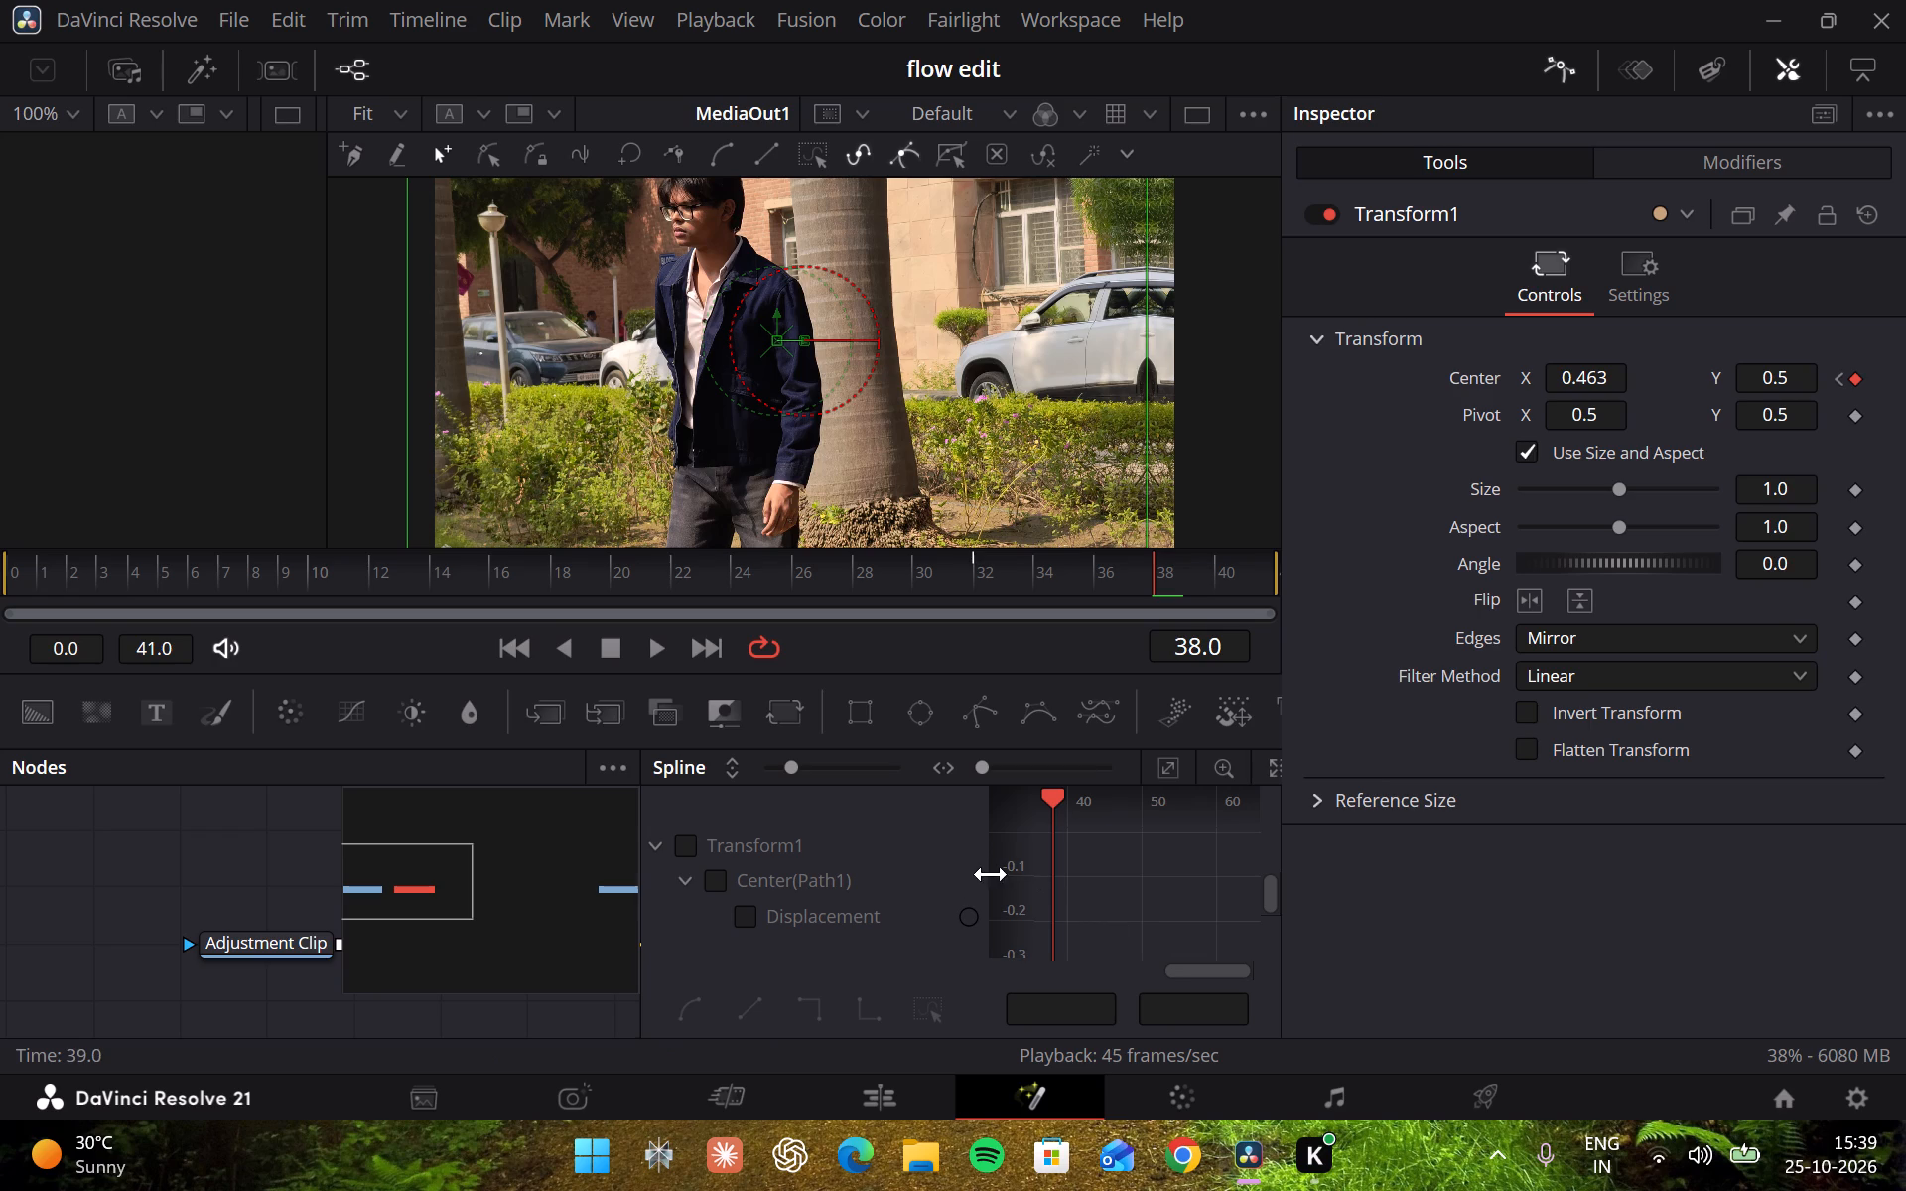
{"action": "left_click", "coordinate": [1094, 884]}
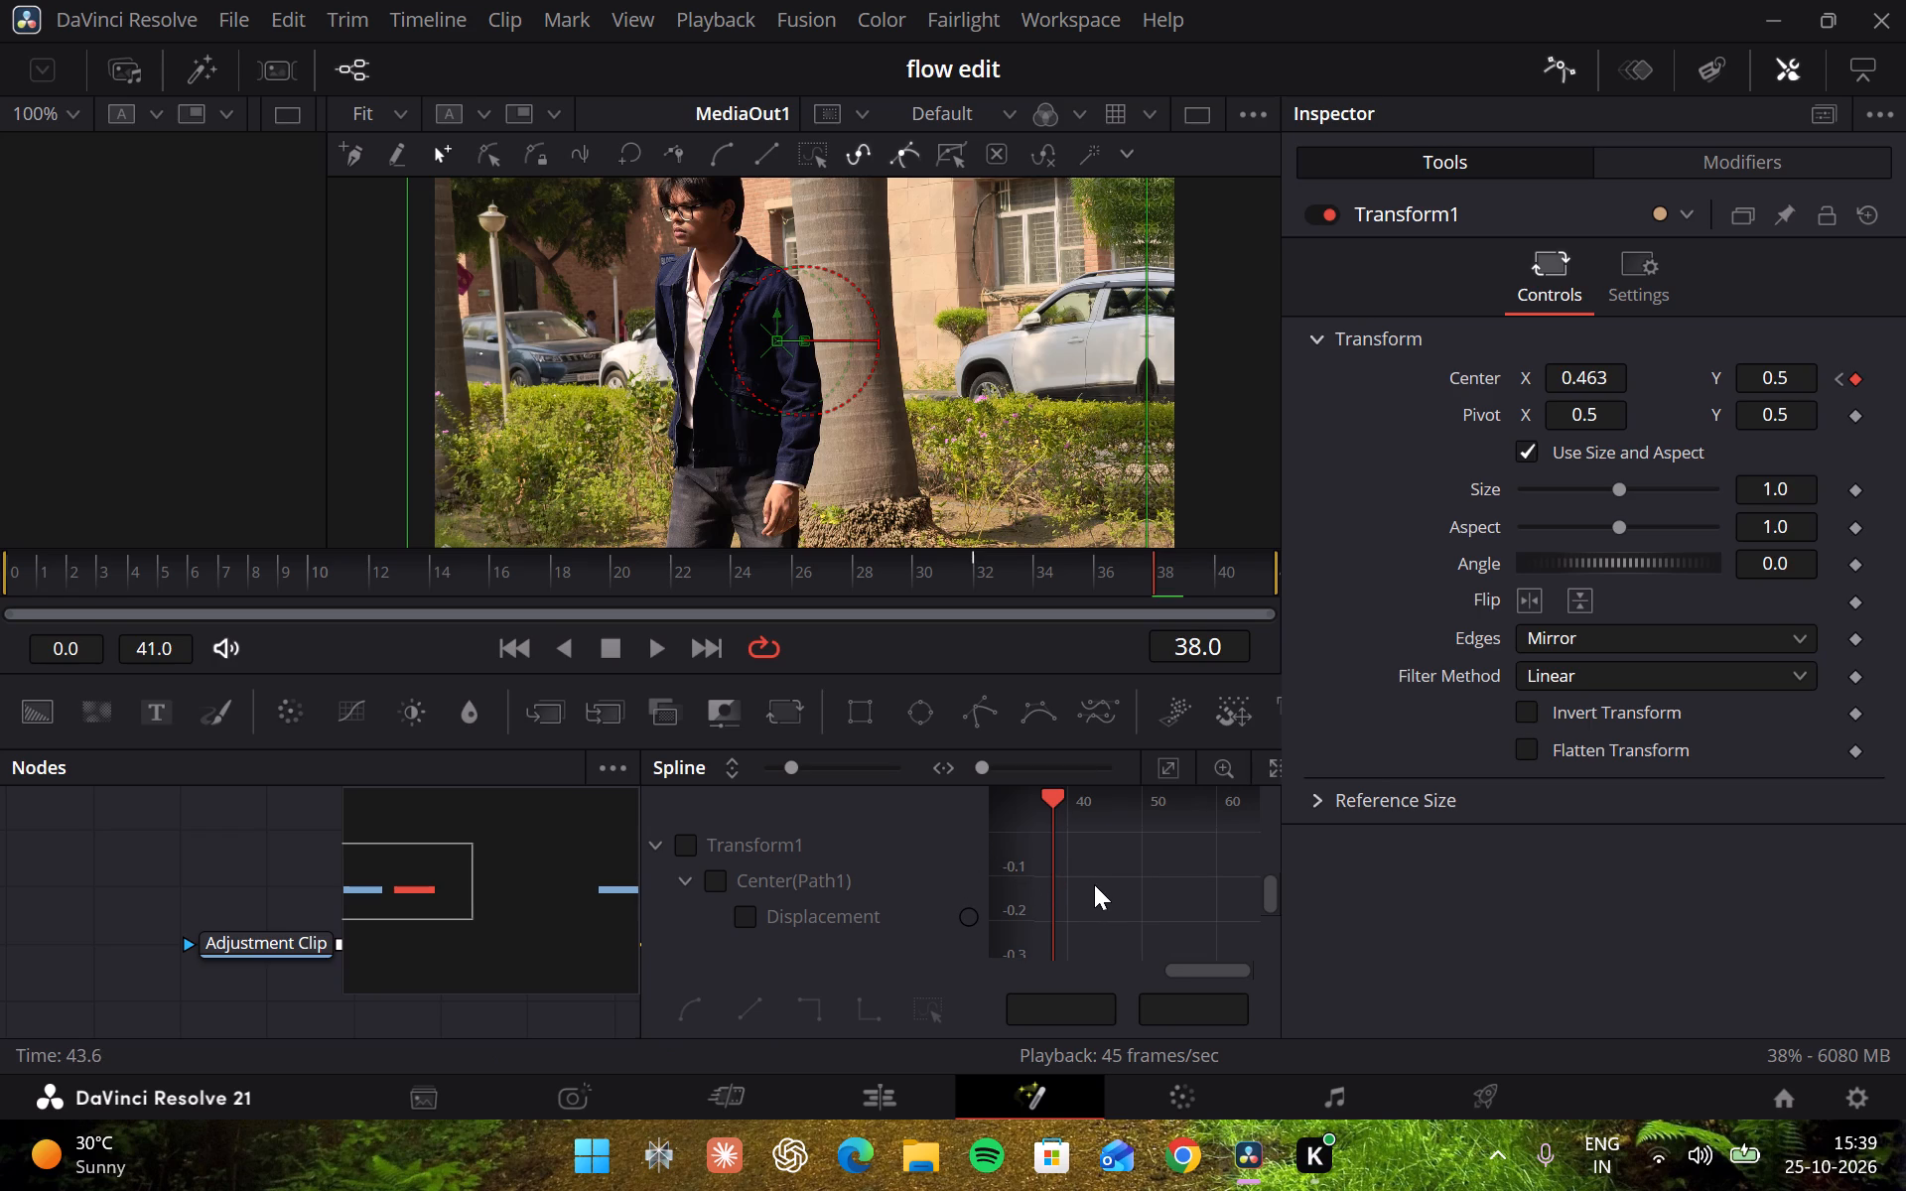
{"action": "double_click", "coordinate": [1094, 884]}
{"action": "key", "text": "ctrl+a"}
{"action": "key", "text": "ctrl+a"}
{"action": "key", "text": "ctrl+f"}
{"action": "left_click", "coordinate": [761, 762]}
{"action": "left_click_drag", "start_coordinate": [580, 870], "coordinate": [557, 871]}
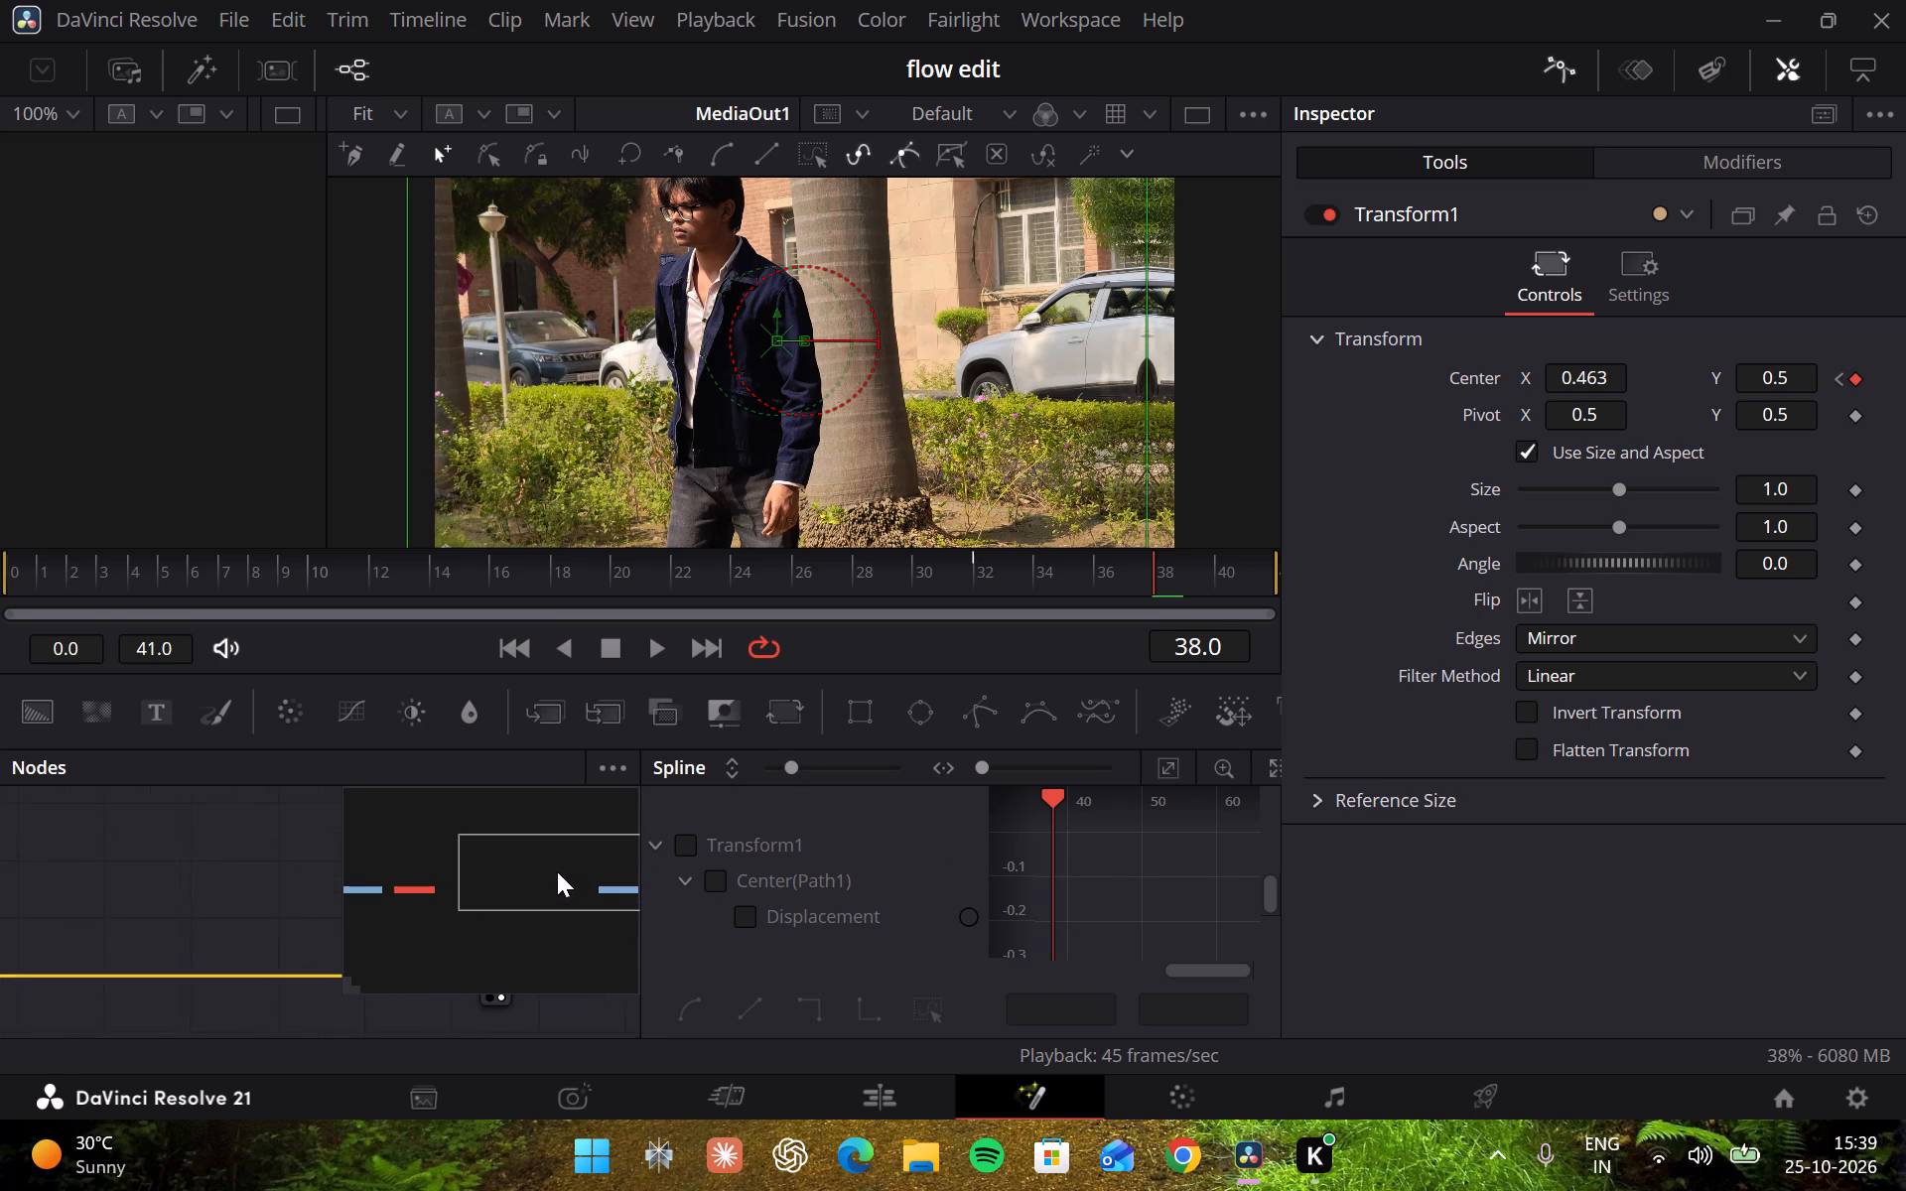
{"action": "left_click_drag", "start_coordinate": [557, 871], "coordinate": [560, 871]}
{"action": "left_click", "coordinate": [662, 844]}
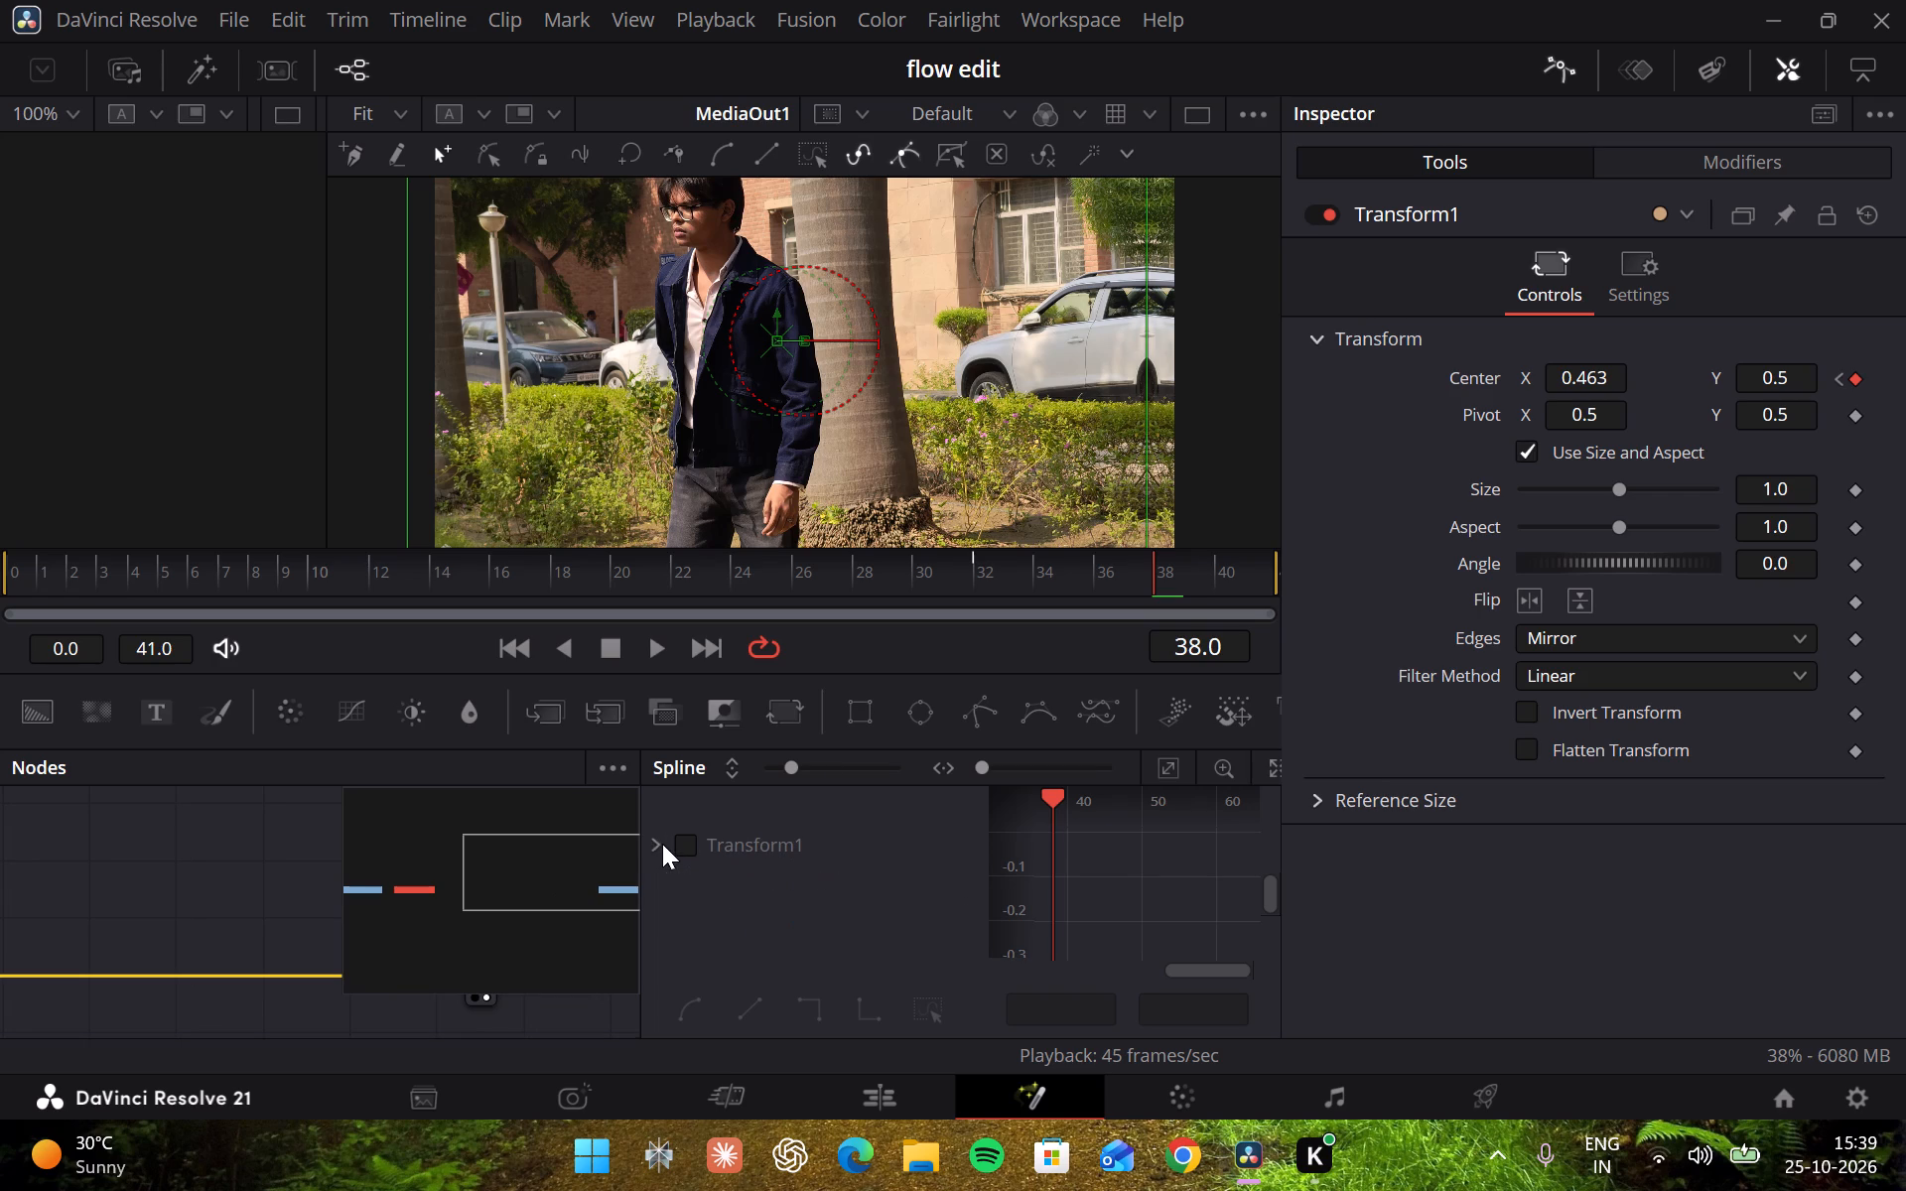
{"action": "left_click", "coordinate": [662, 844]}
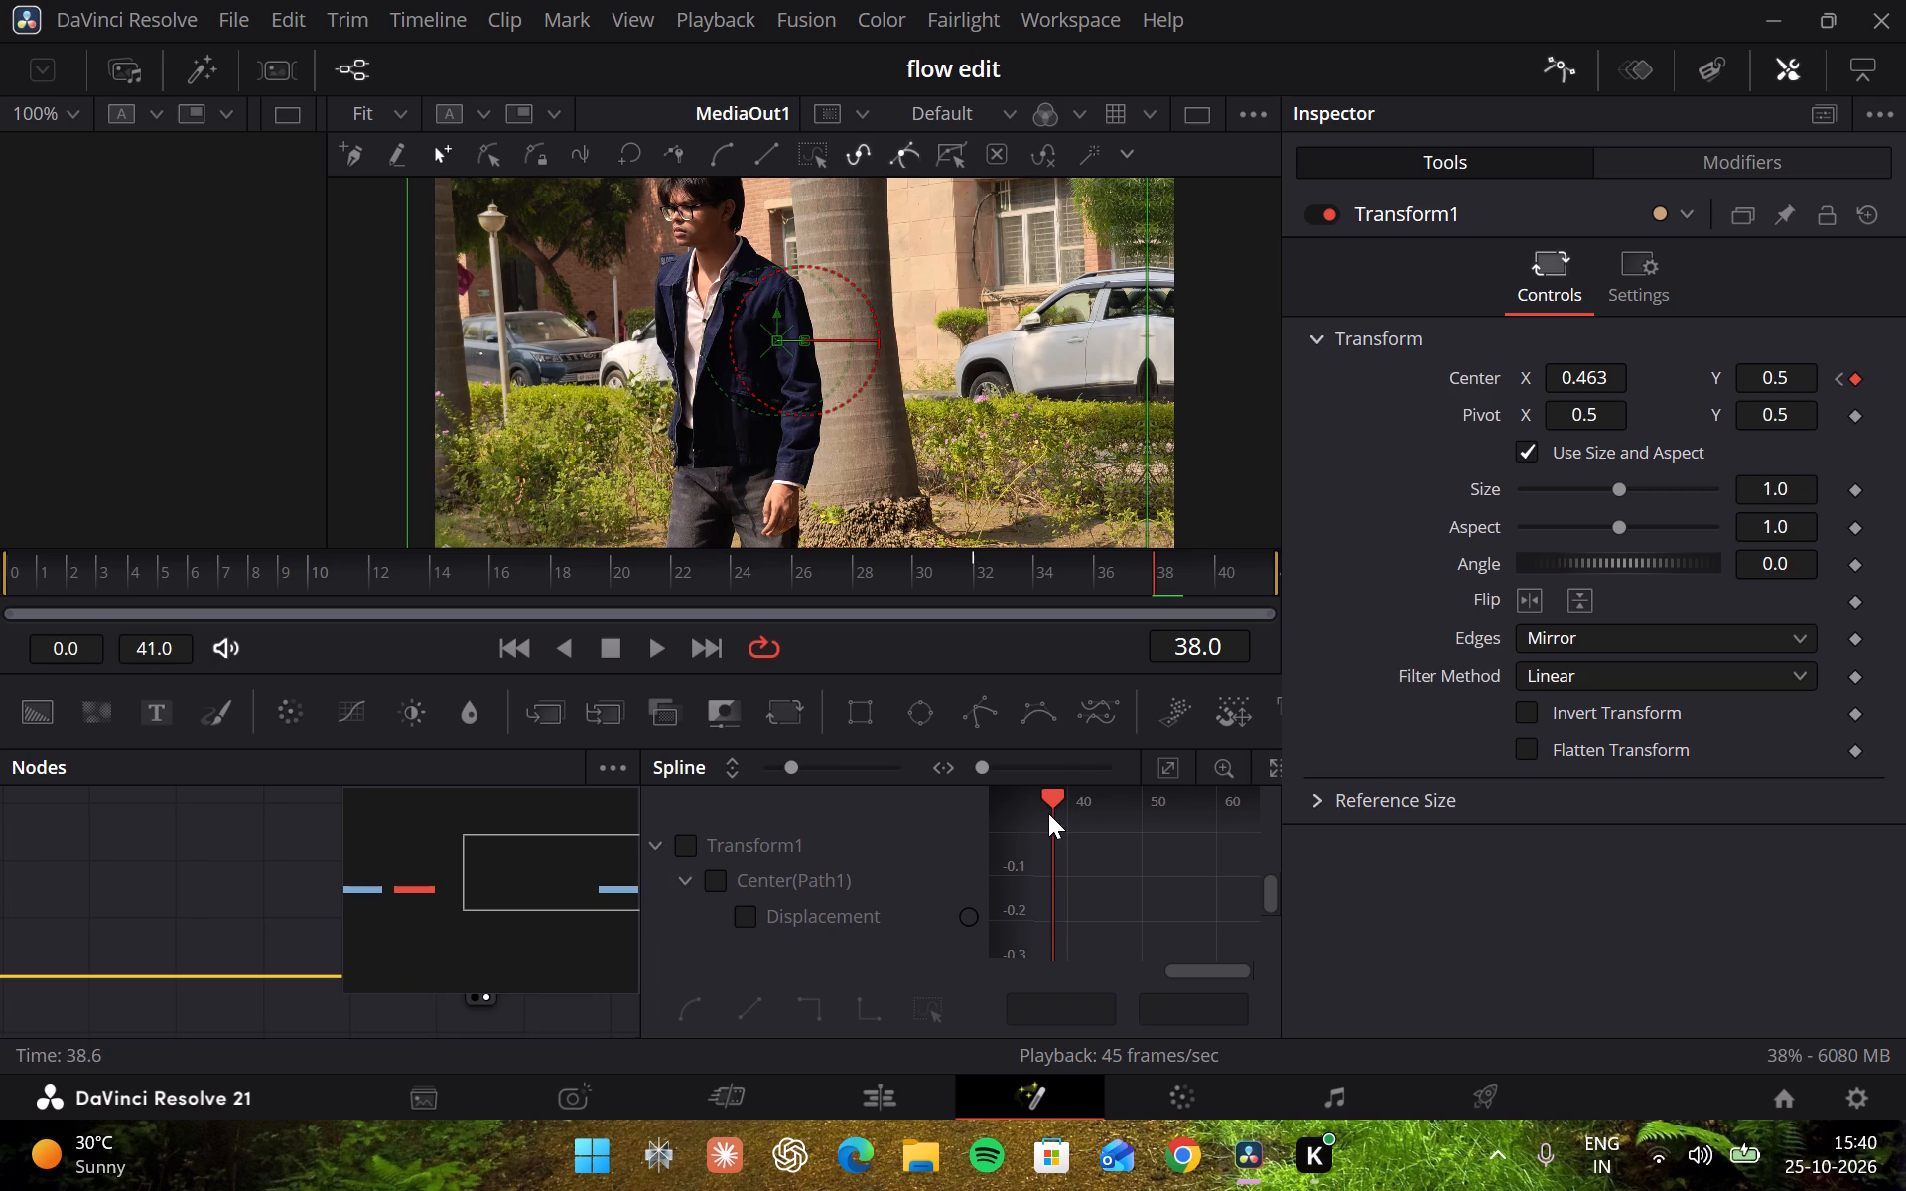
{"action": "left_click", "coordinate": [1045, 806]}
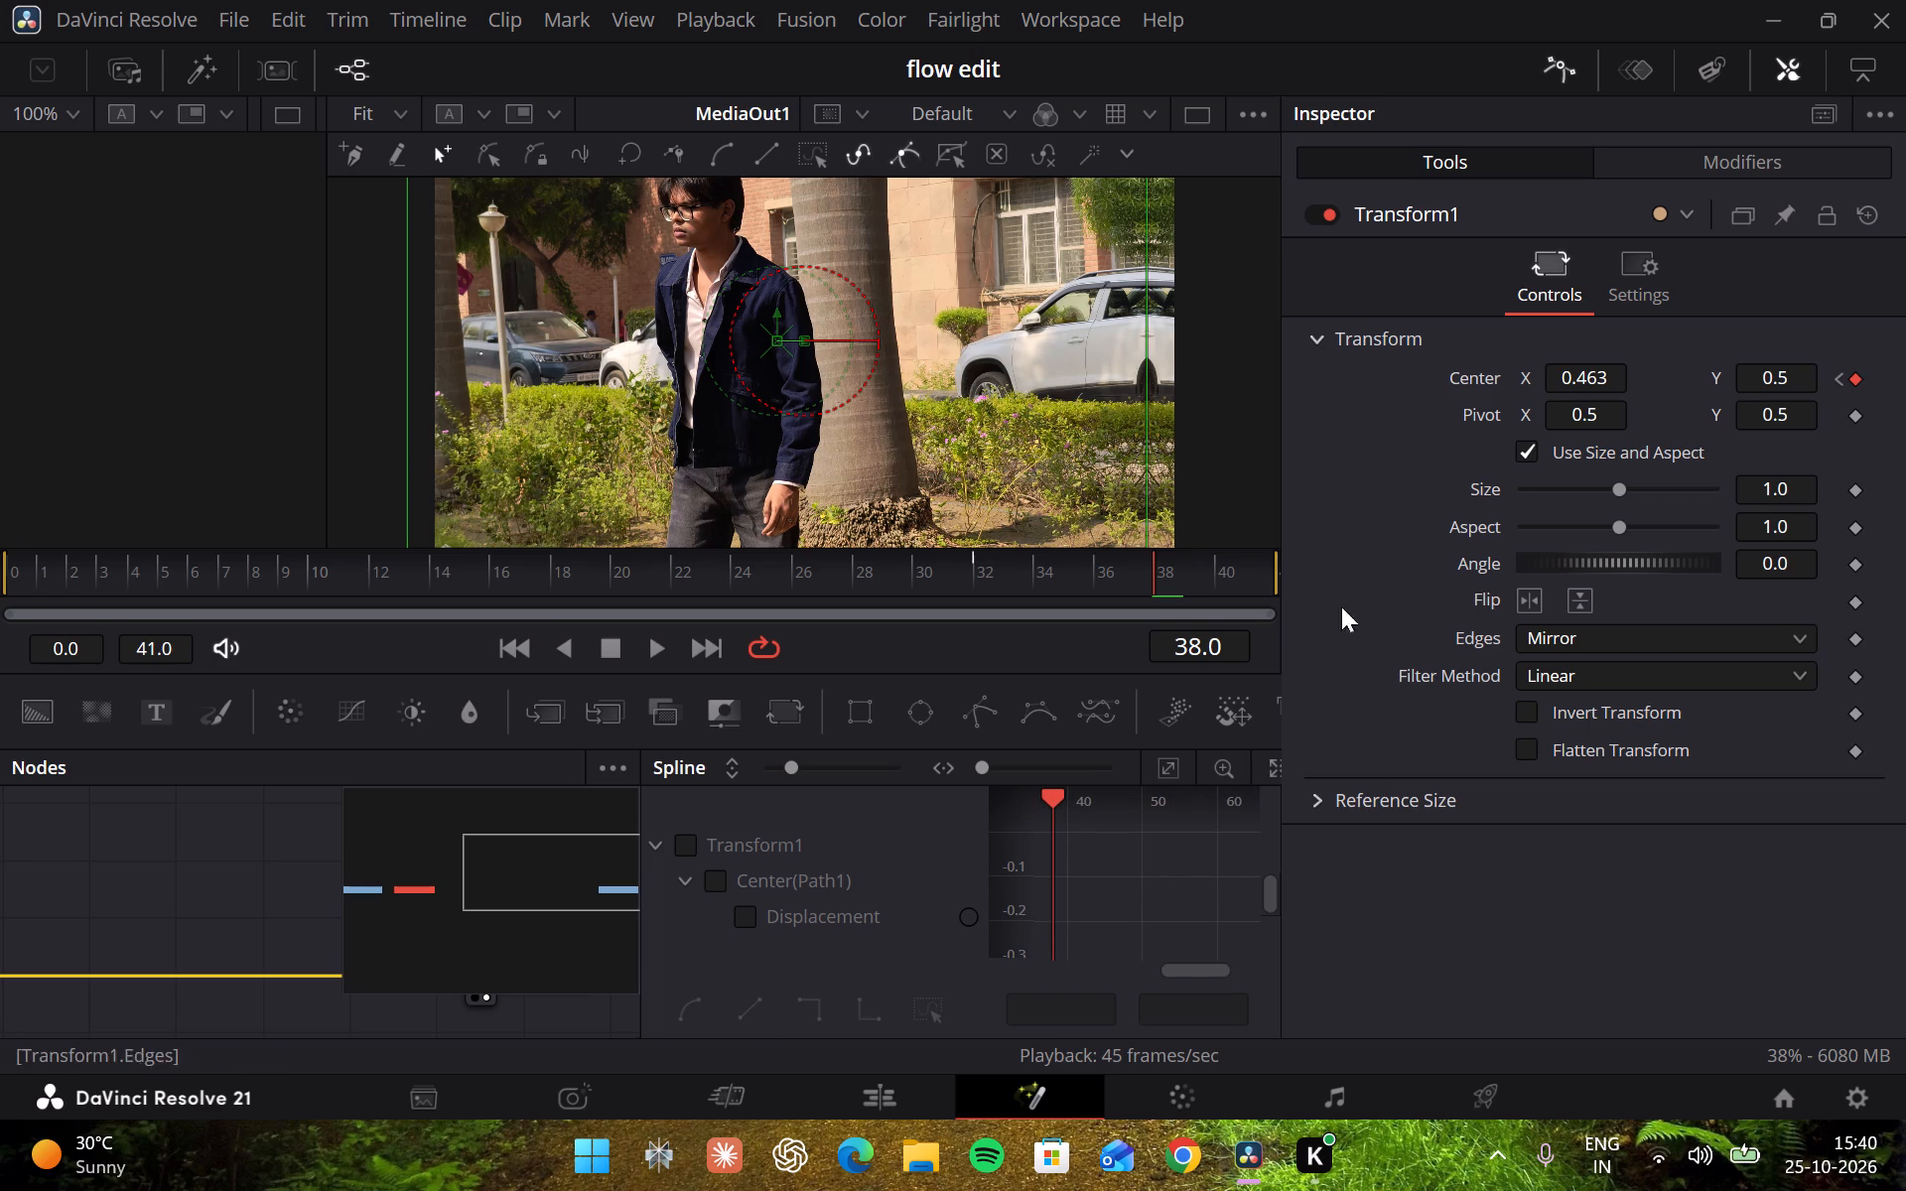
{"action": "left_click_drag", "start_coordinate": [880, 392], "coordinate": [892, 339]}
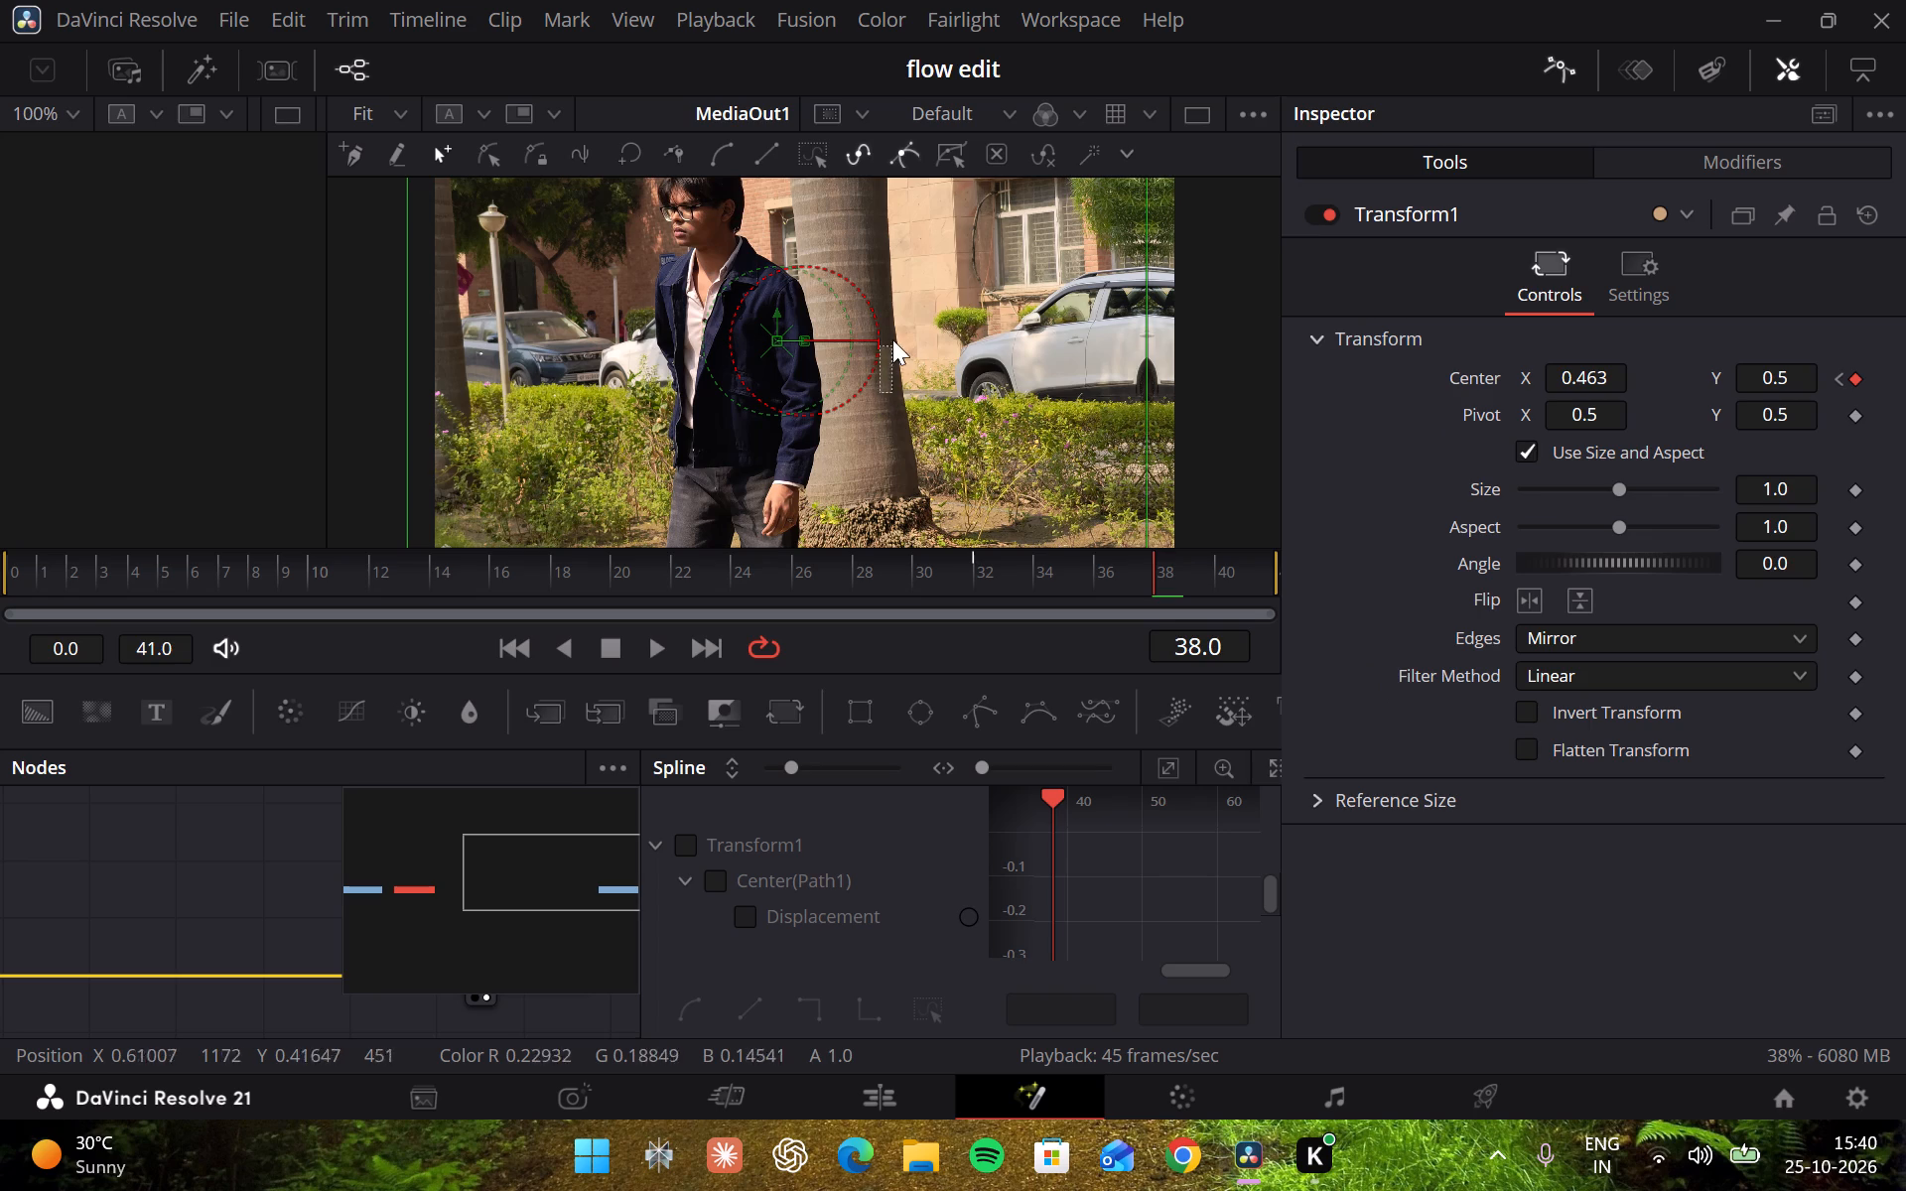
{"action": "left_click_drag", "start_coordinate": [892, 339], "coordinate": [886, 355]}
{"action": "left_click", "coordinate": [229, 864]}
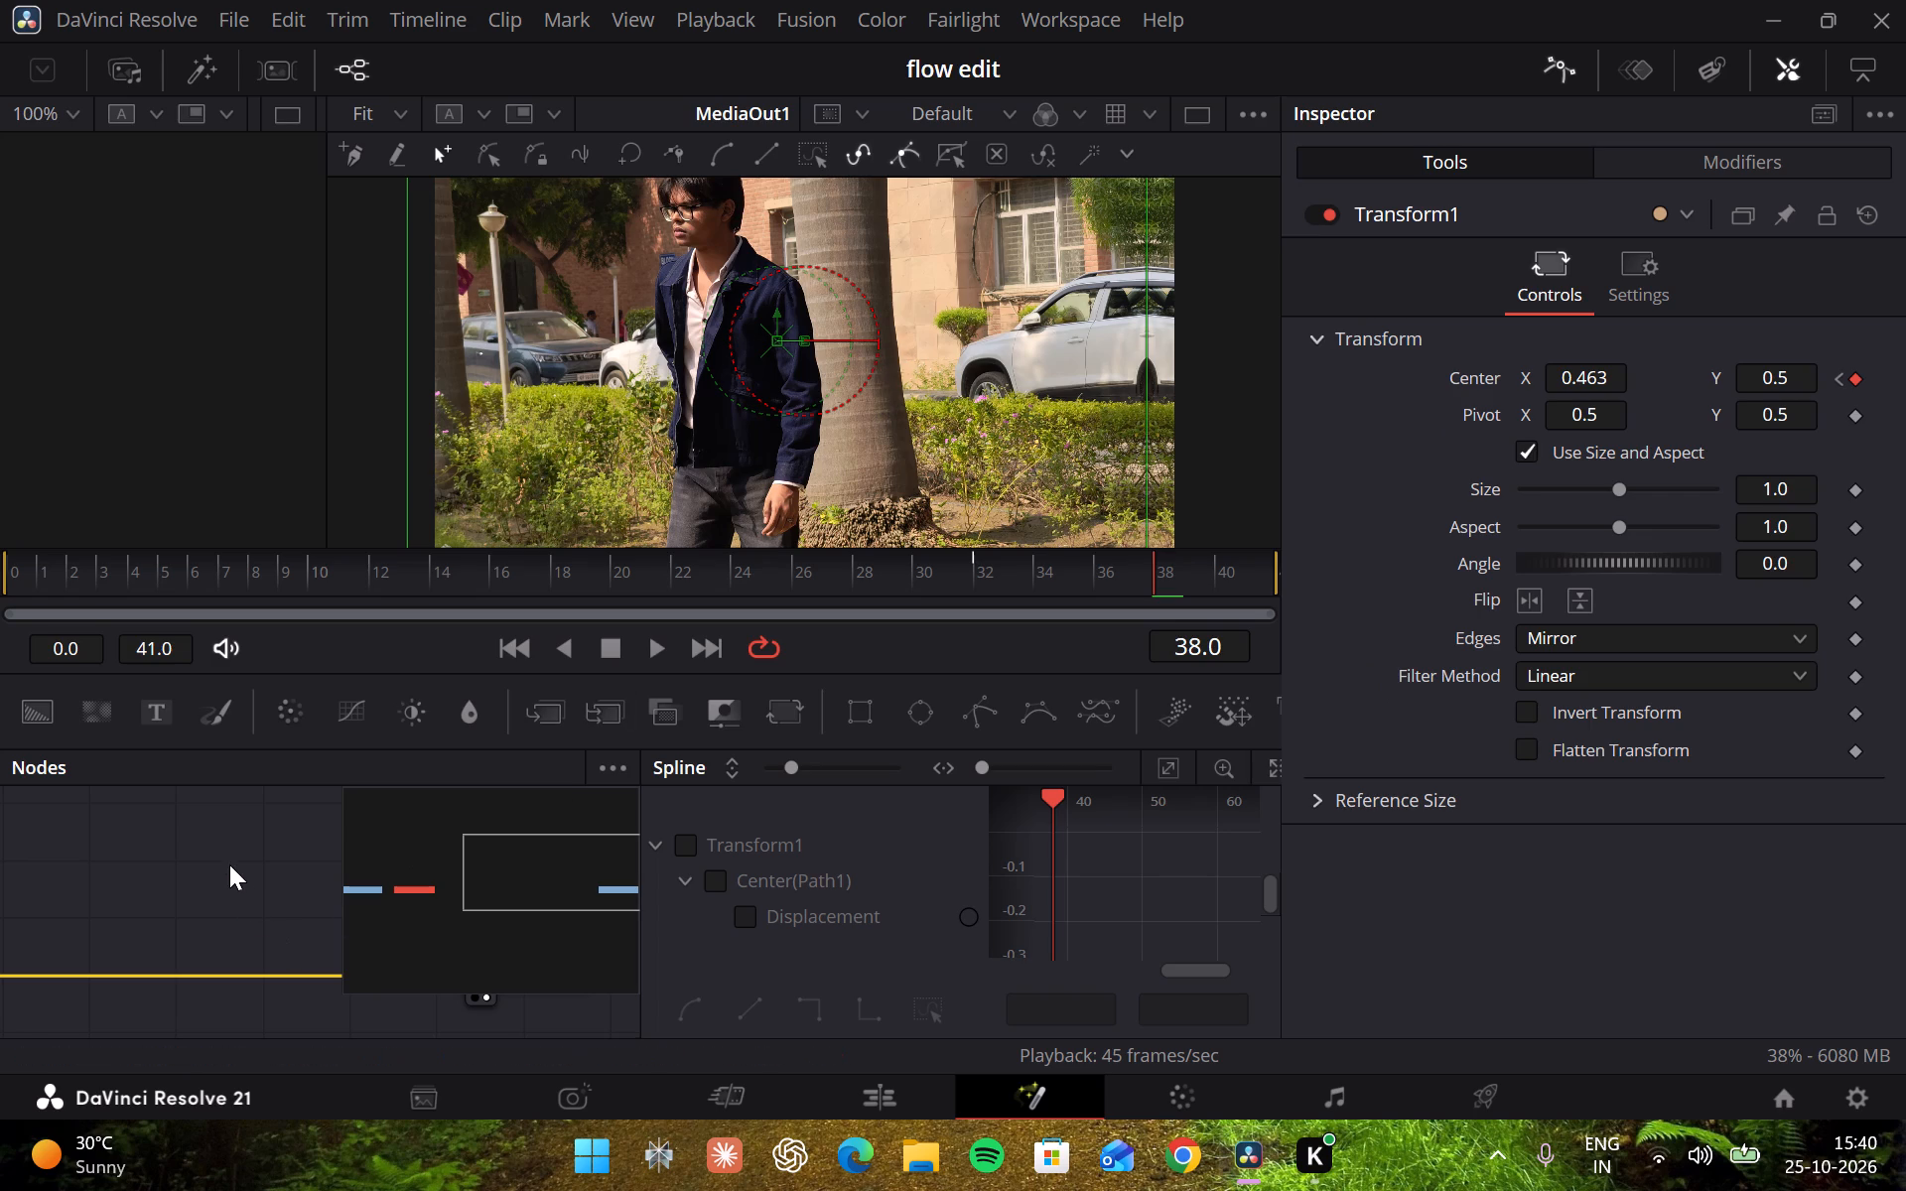
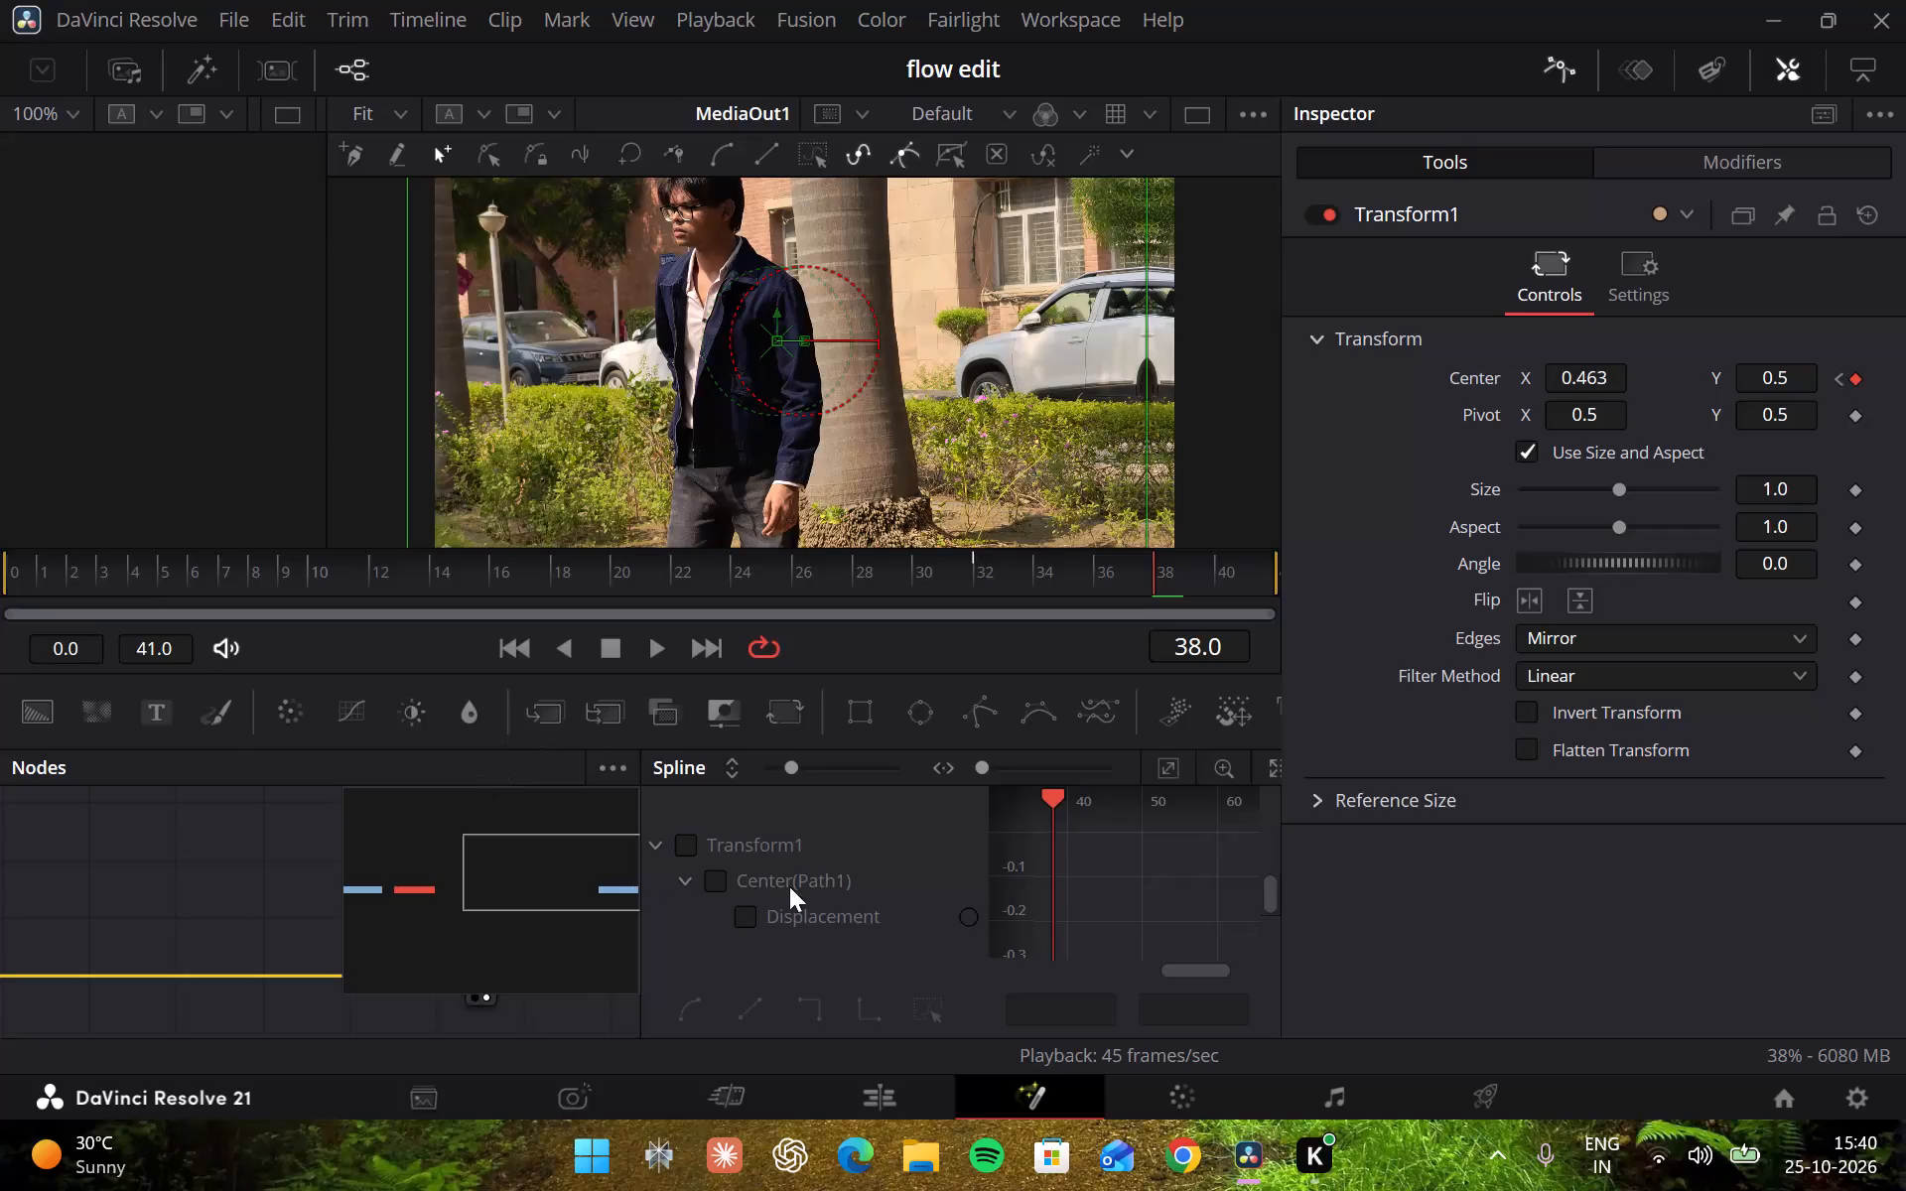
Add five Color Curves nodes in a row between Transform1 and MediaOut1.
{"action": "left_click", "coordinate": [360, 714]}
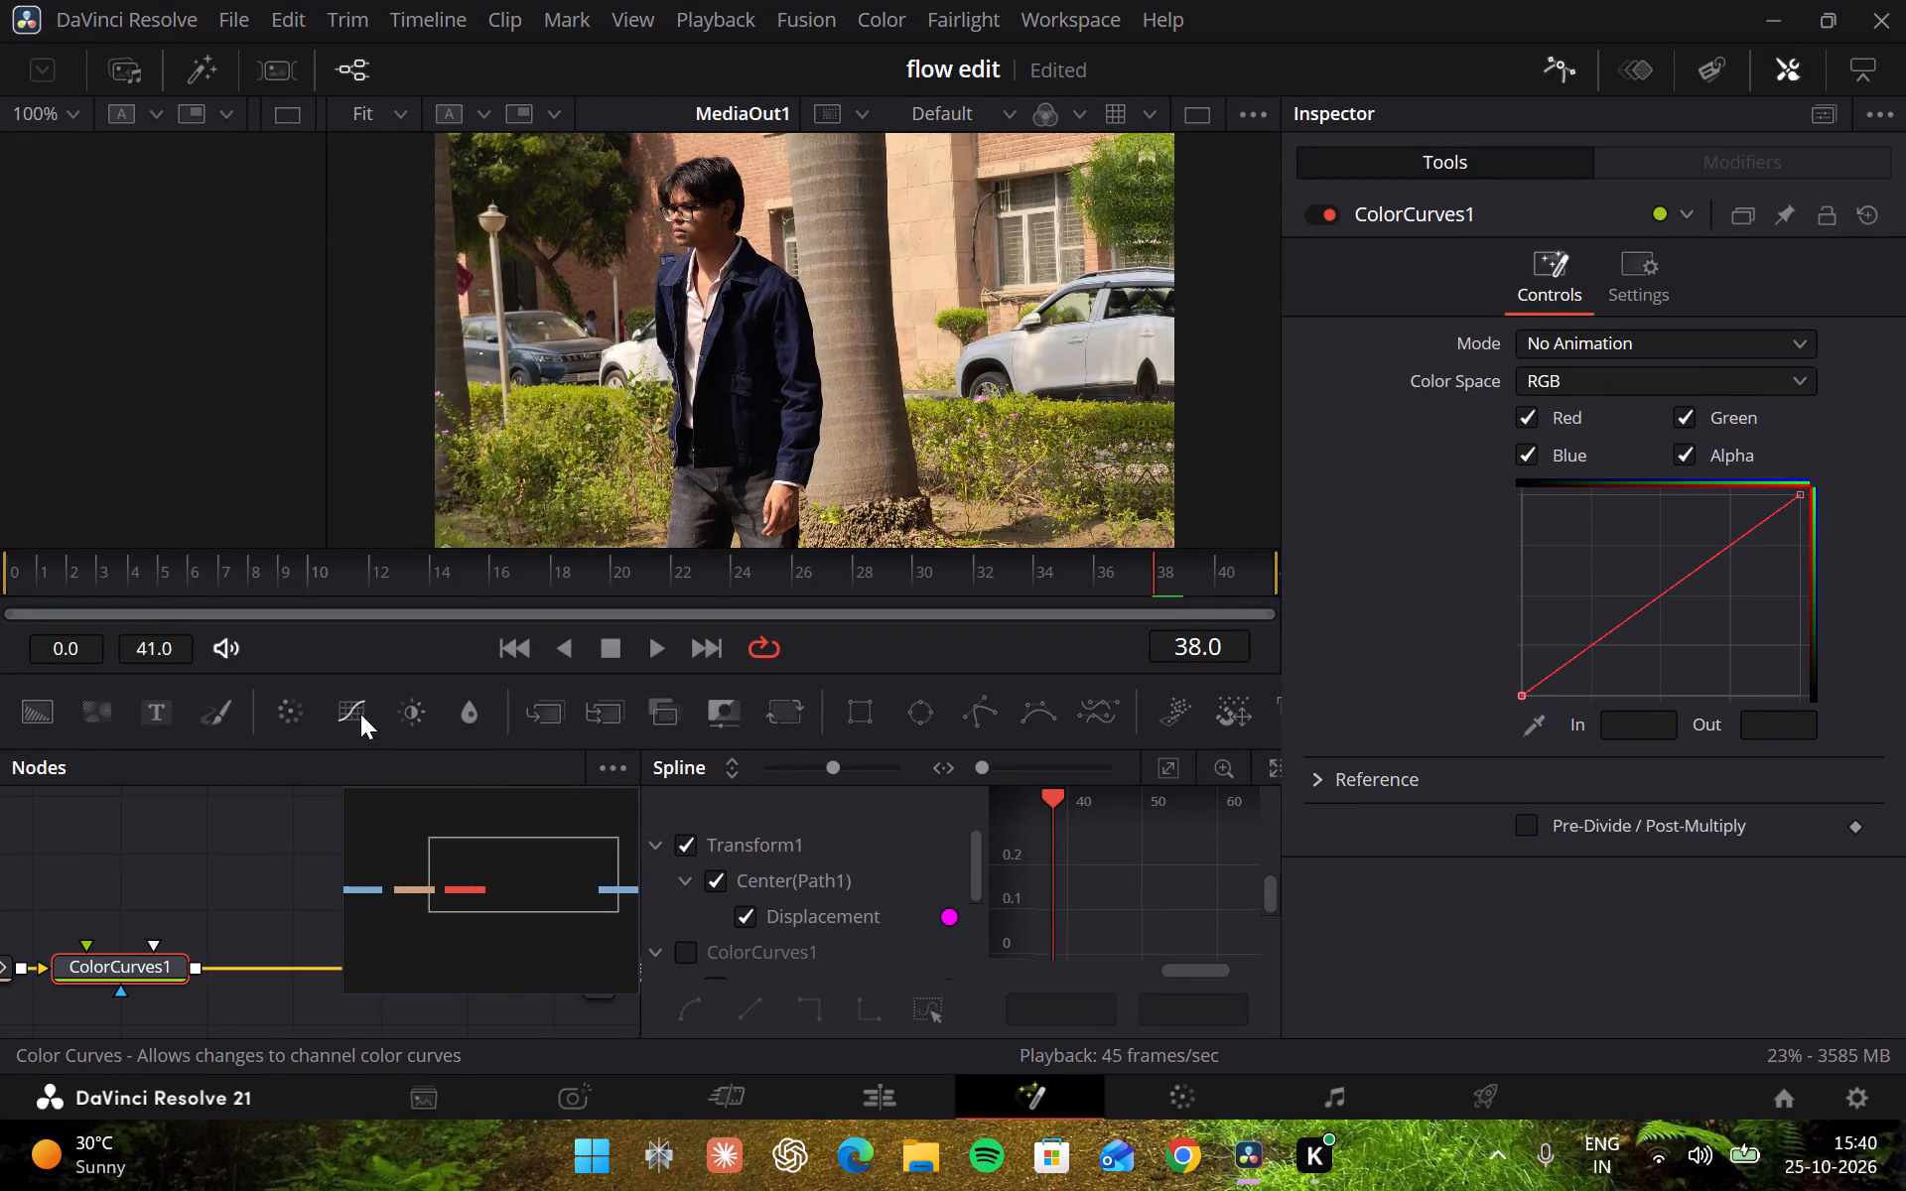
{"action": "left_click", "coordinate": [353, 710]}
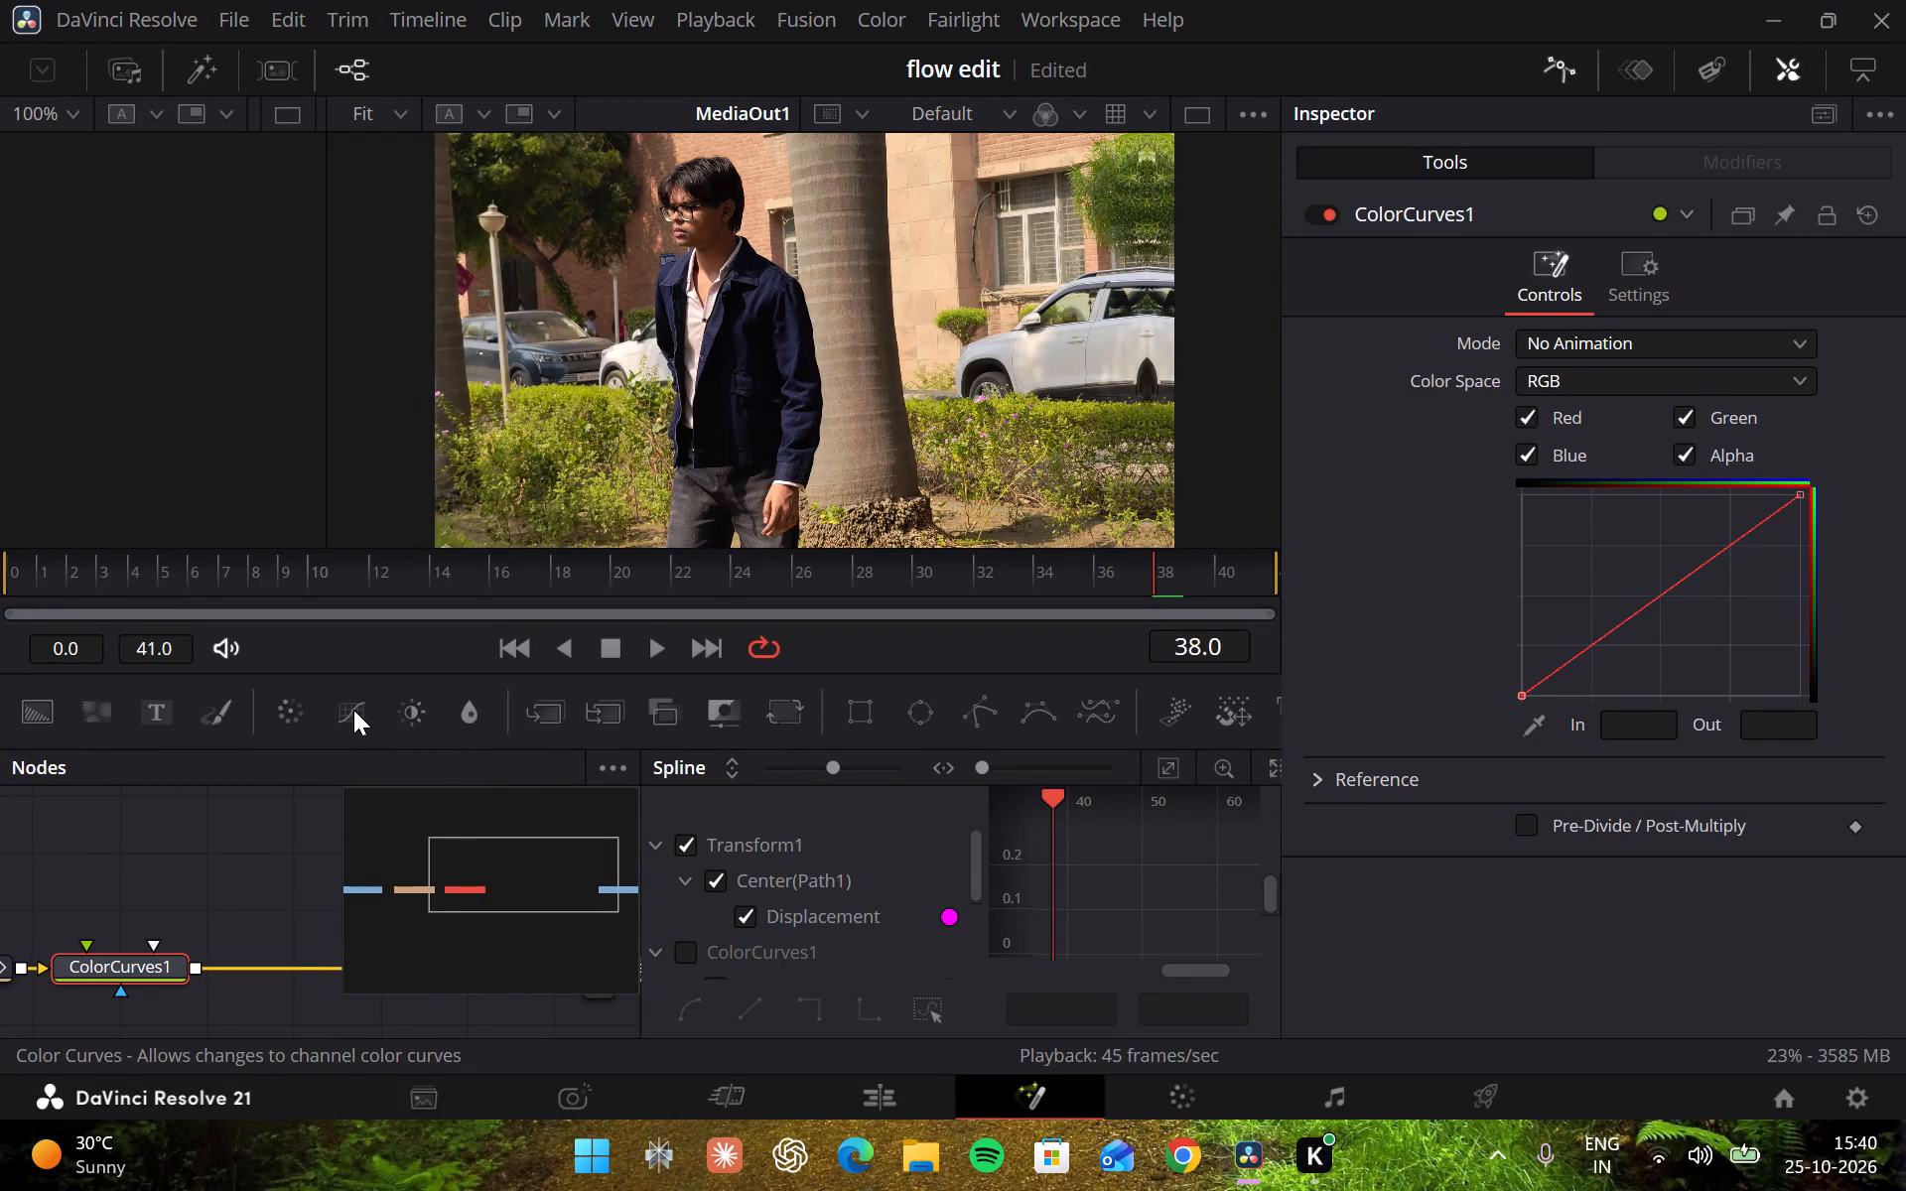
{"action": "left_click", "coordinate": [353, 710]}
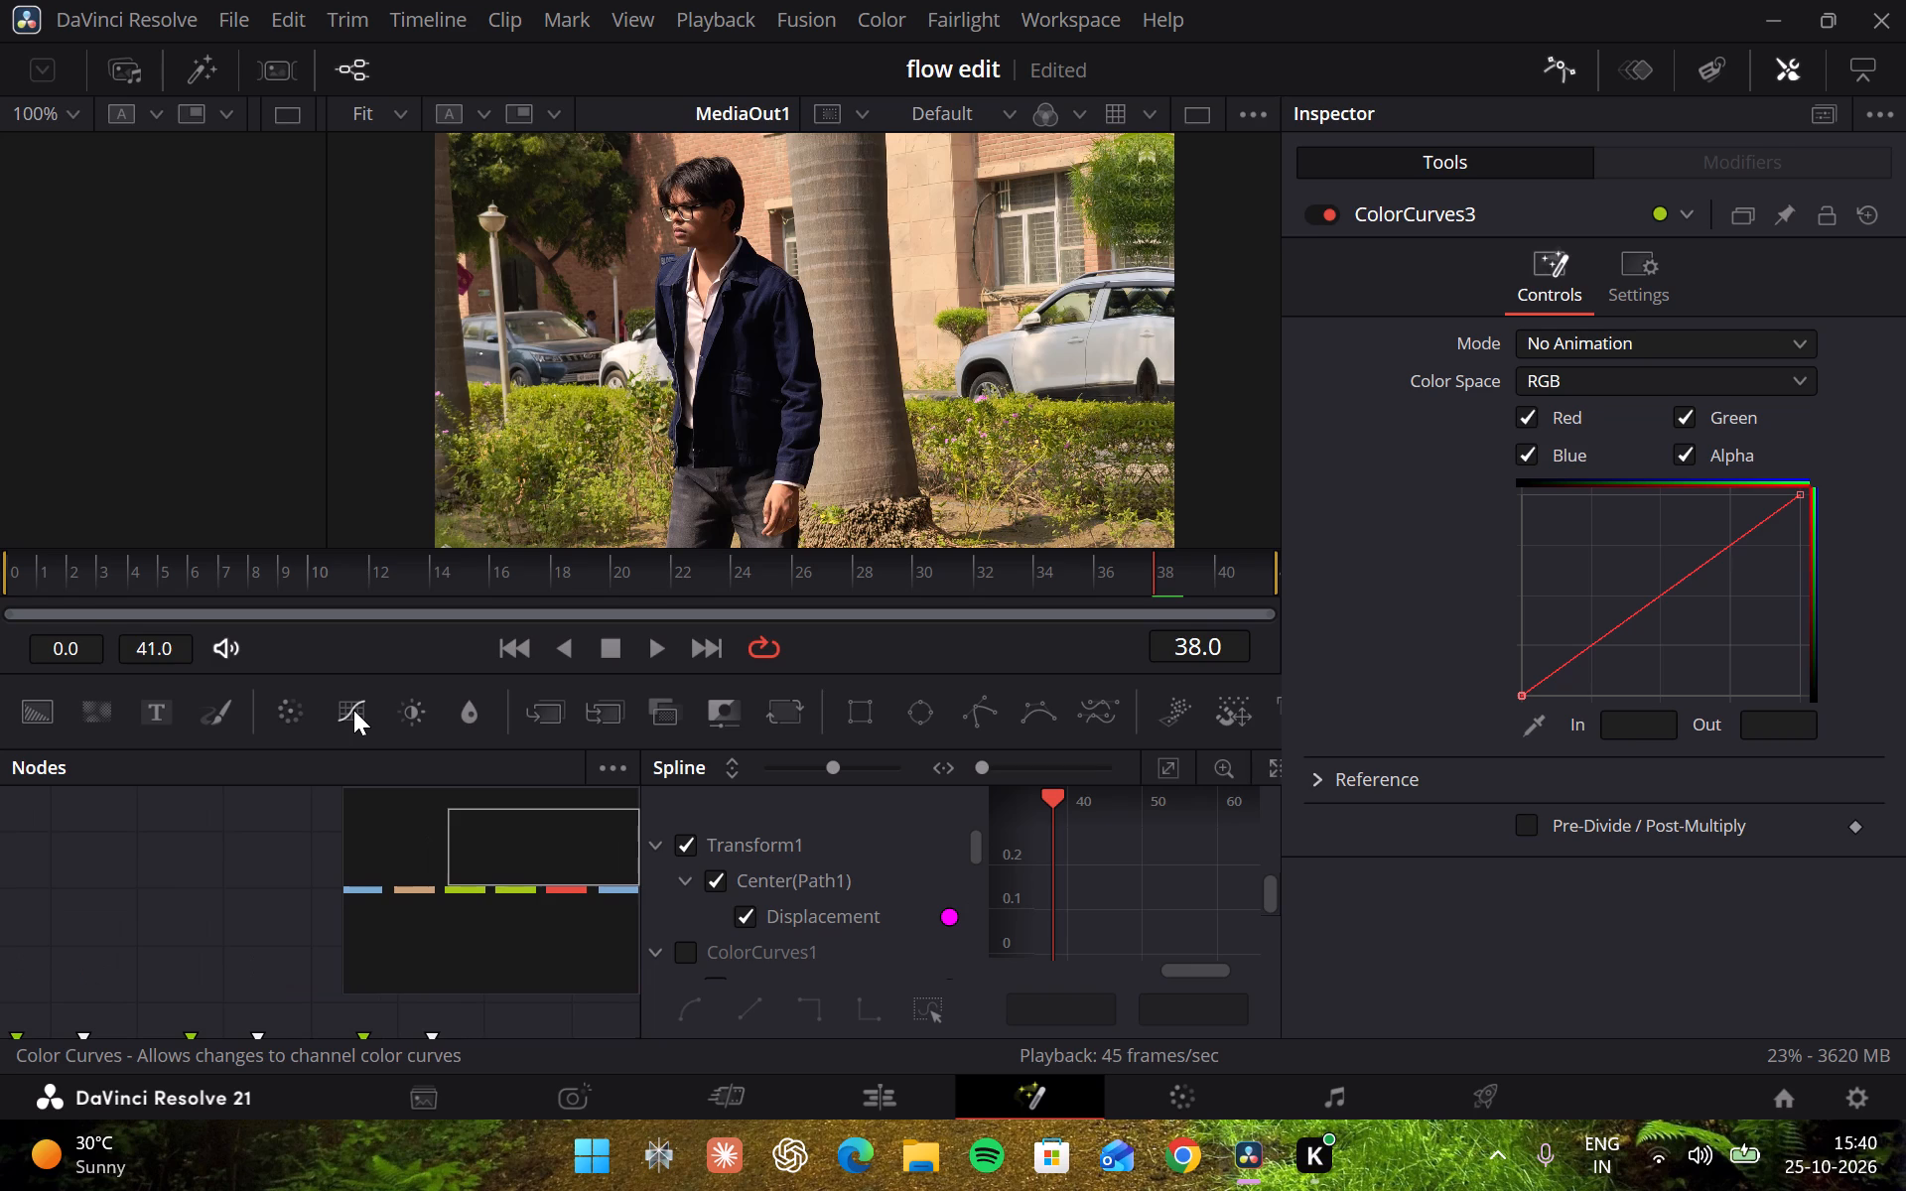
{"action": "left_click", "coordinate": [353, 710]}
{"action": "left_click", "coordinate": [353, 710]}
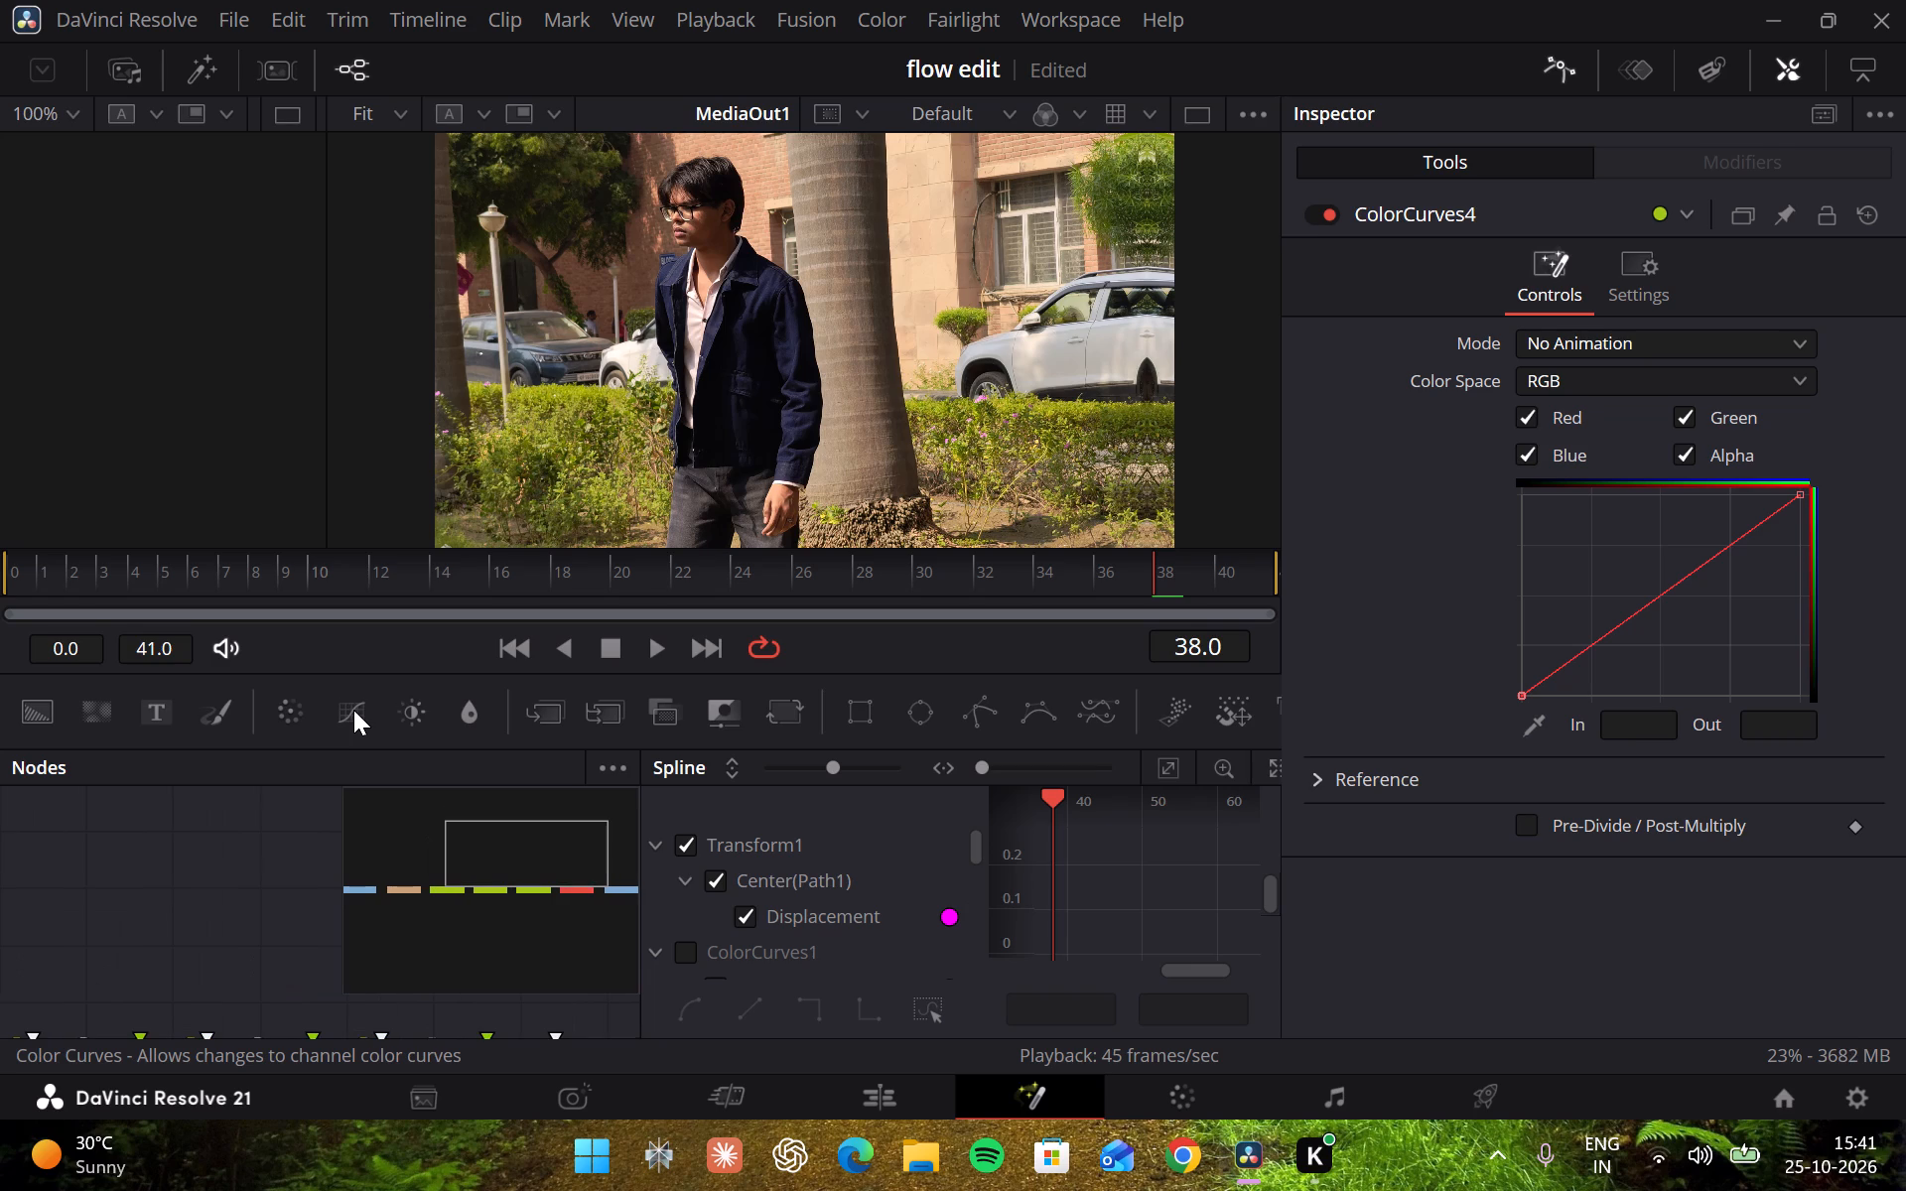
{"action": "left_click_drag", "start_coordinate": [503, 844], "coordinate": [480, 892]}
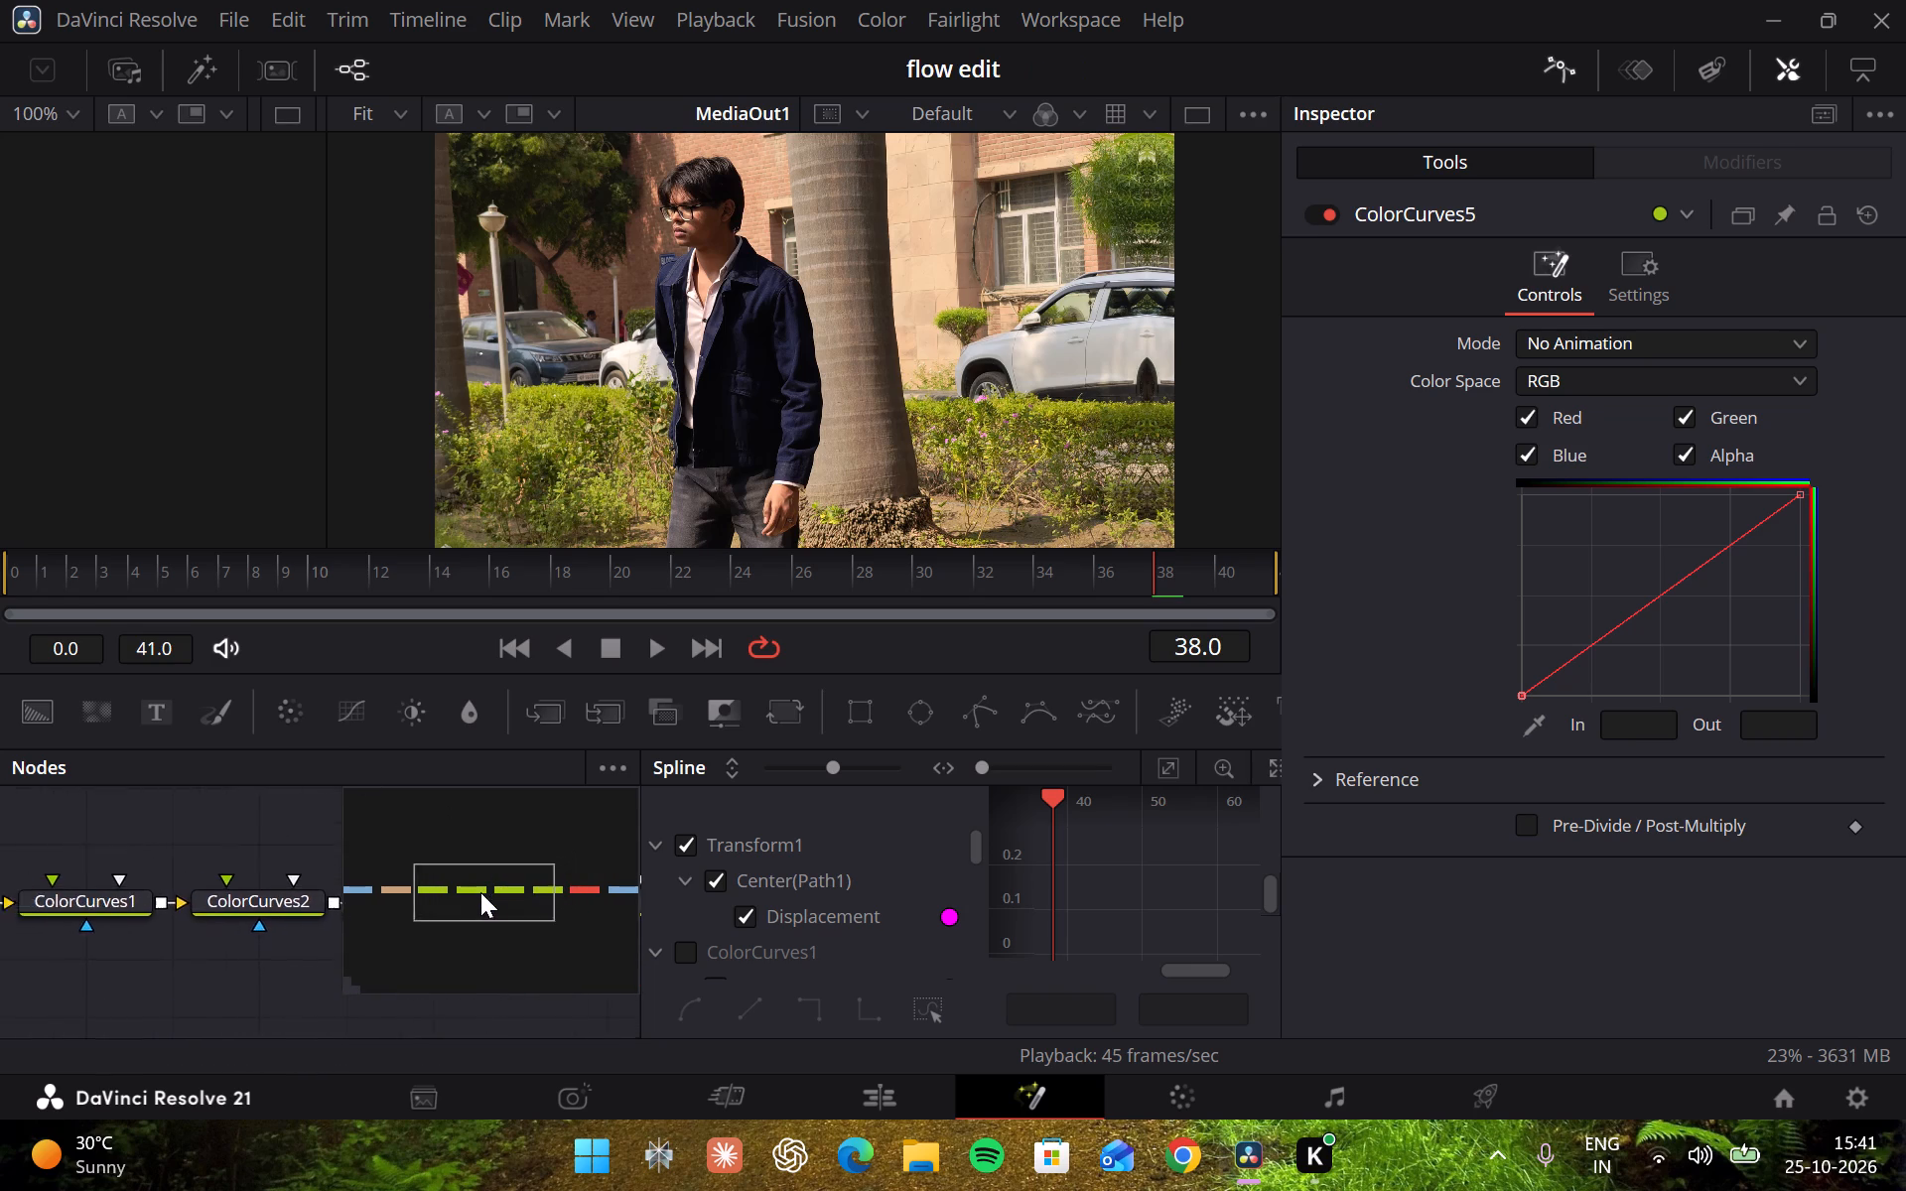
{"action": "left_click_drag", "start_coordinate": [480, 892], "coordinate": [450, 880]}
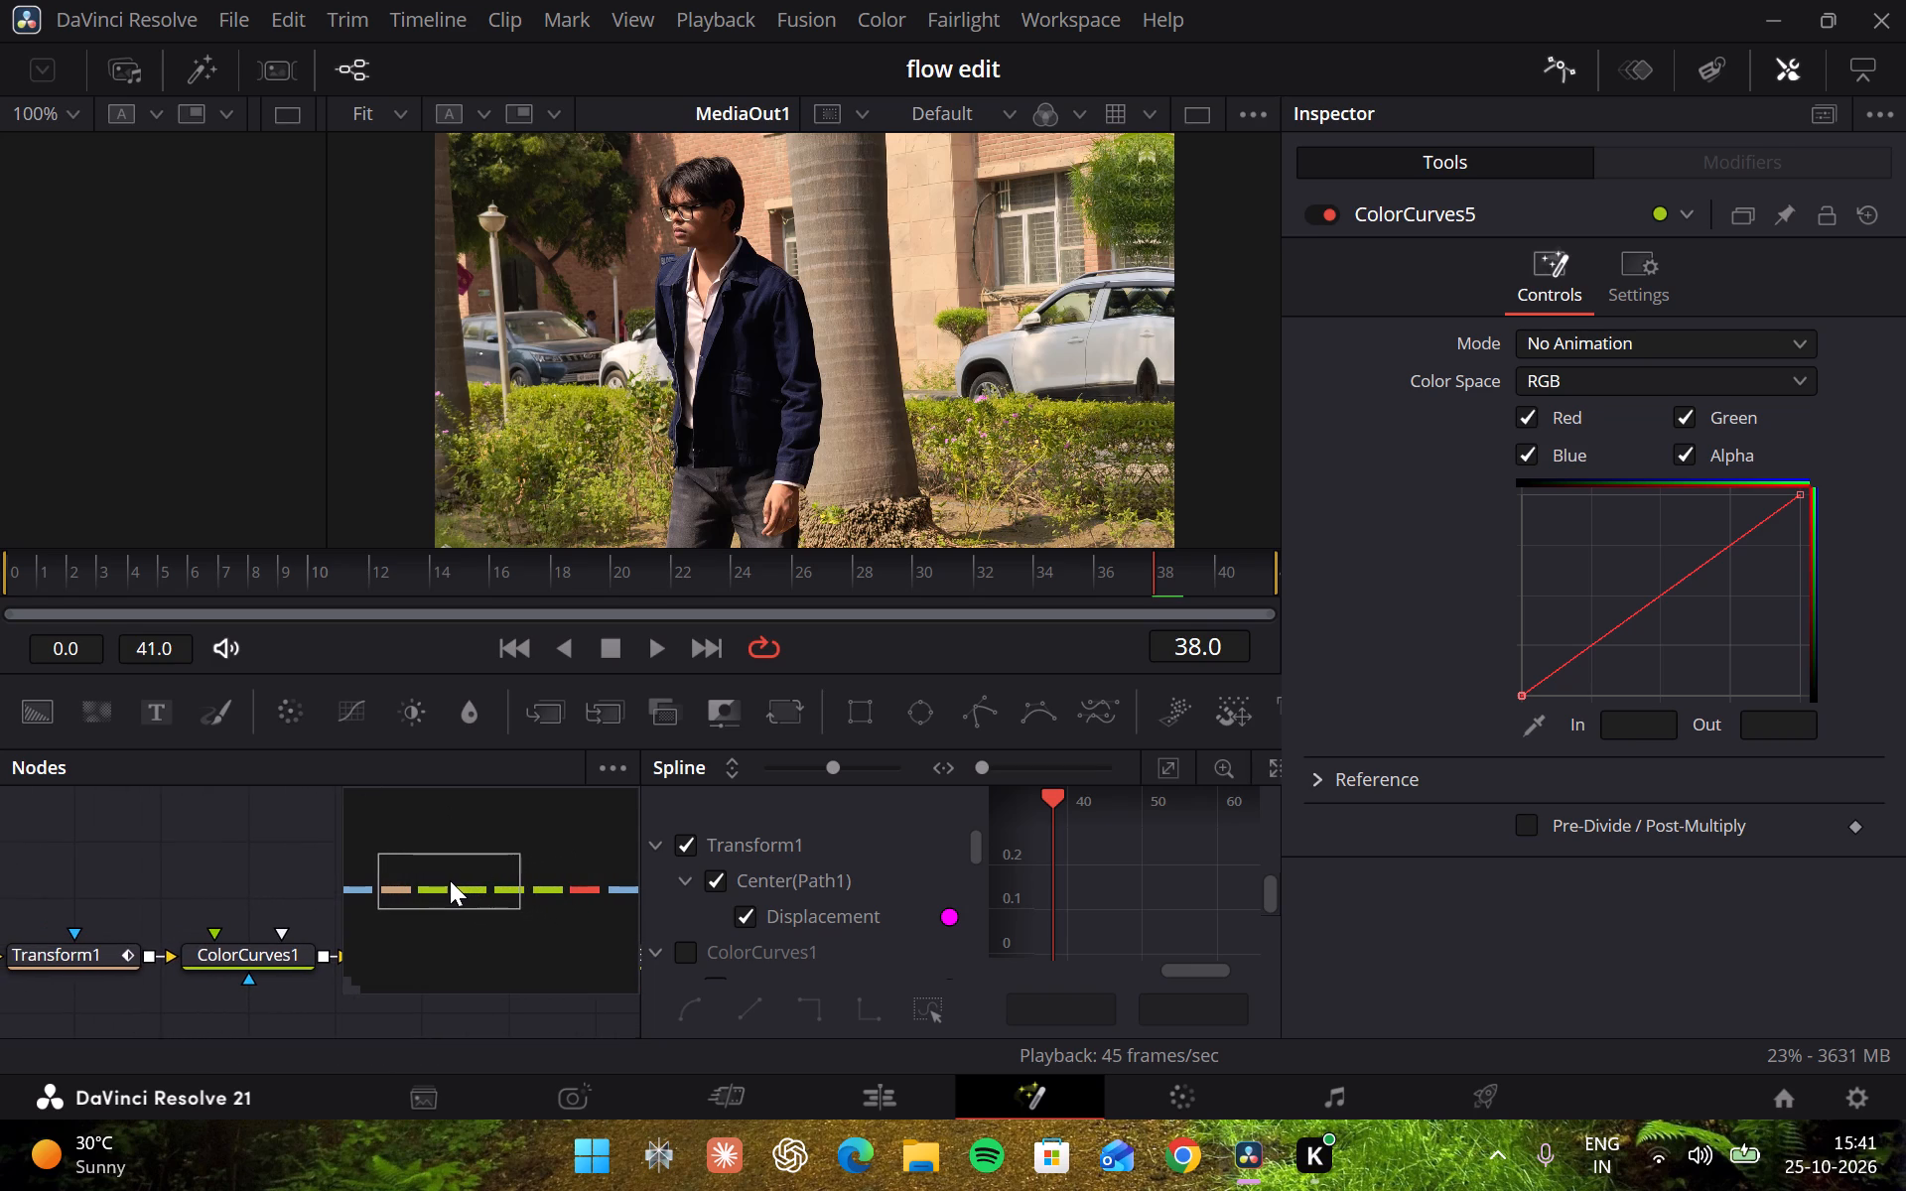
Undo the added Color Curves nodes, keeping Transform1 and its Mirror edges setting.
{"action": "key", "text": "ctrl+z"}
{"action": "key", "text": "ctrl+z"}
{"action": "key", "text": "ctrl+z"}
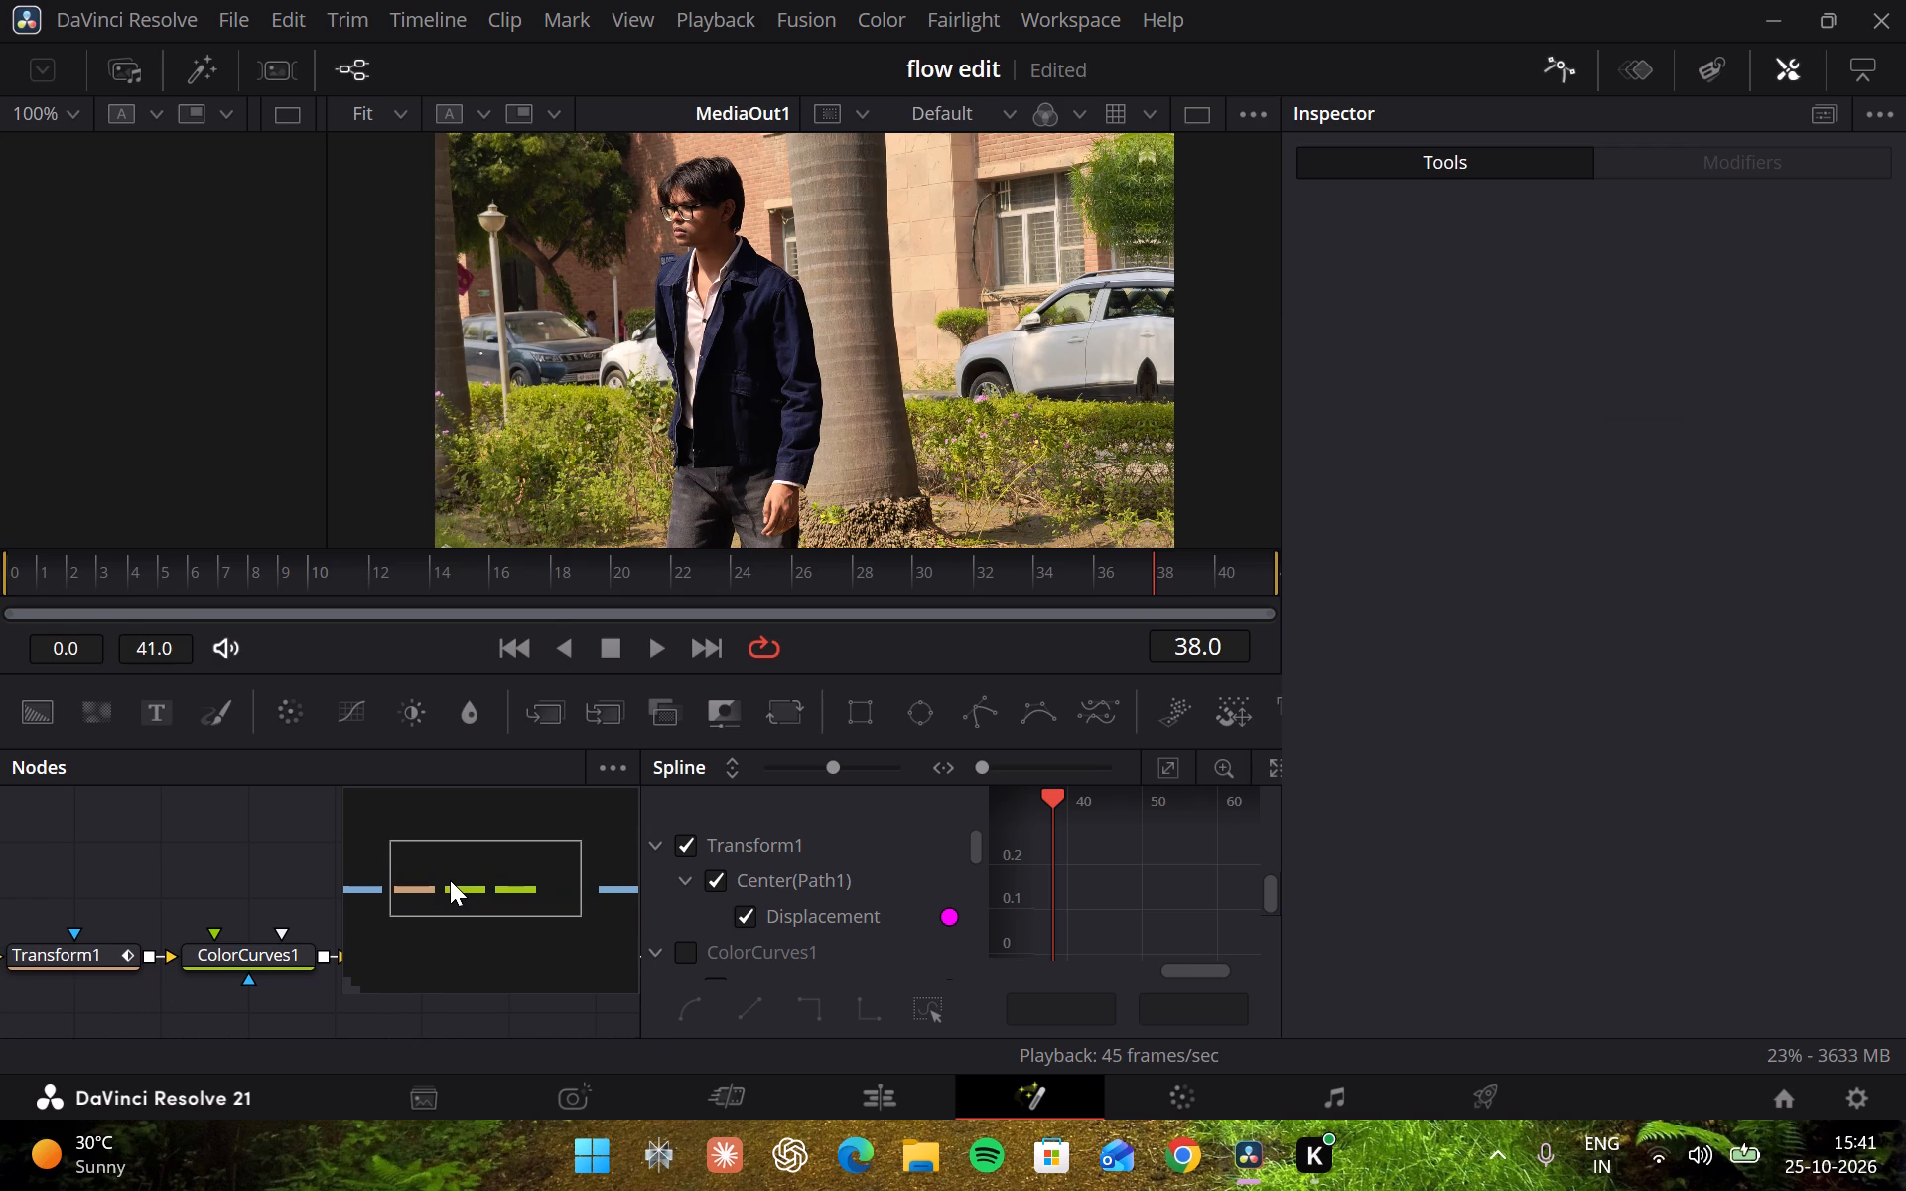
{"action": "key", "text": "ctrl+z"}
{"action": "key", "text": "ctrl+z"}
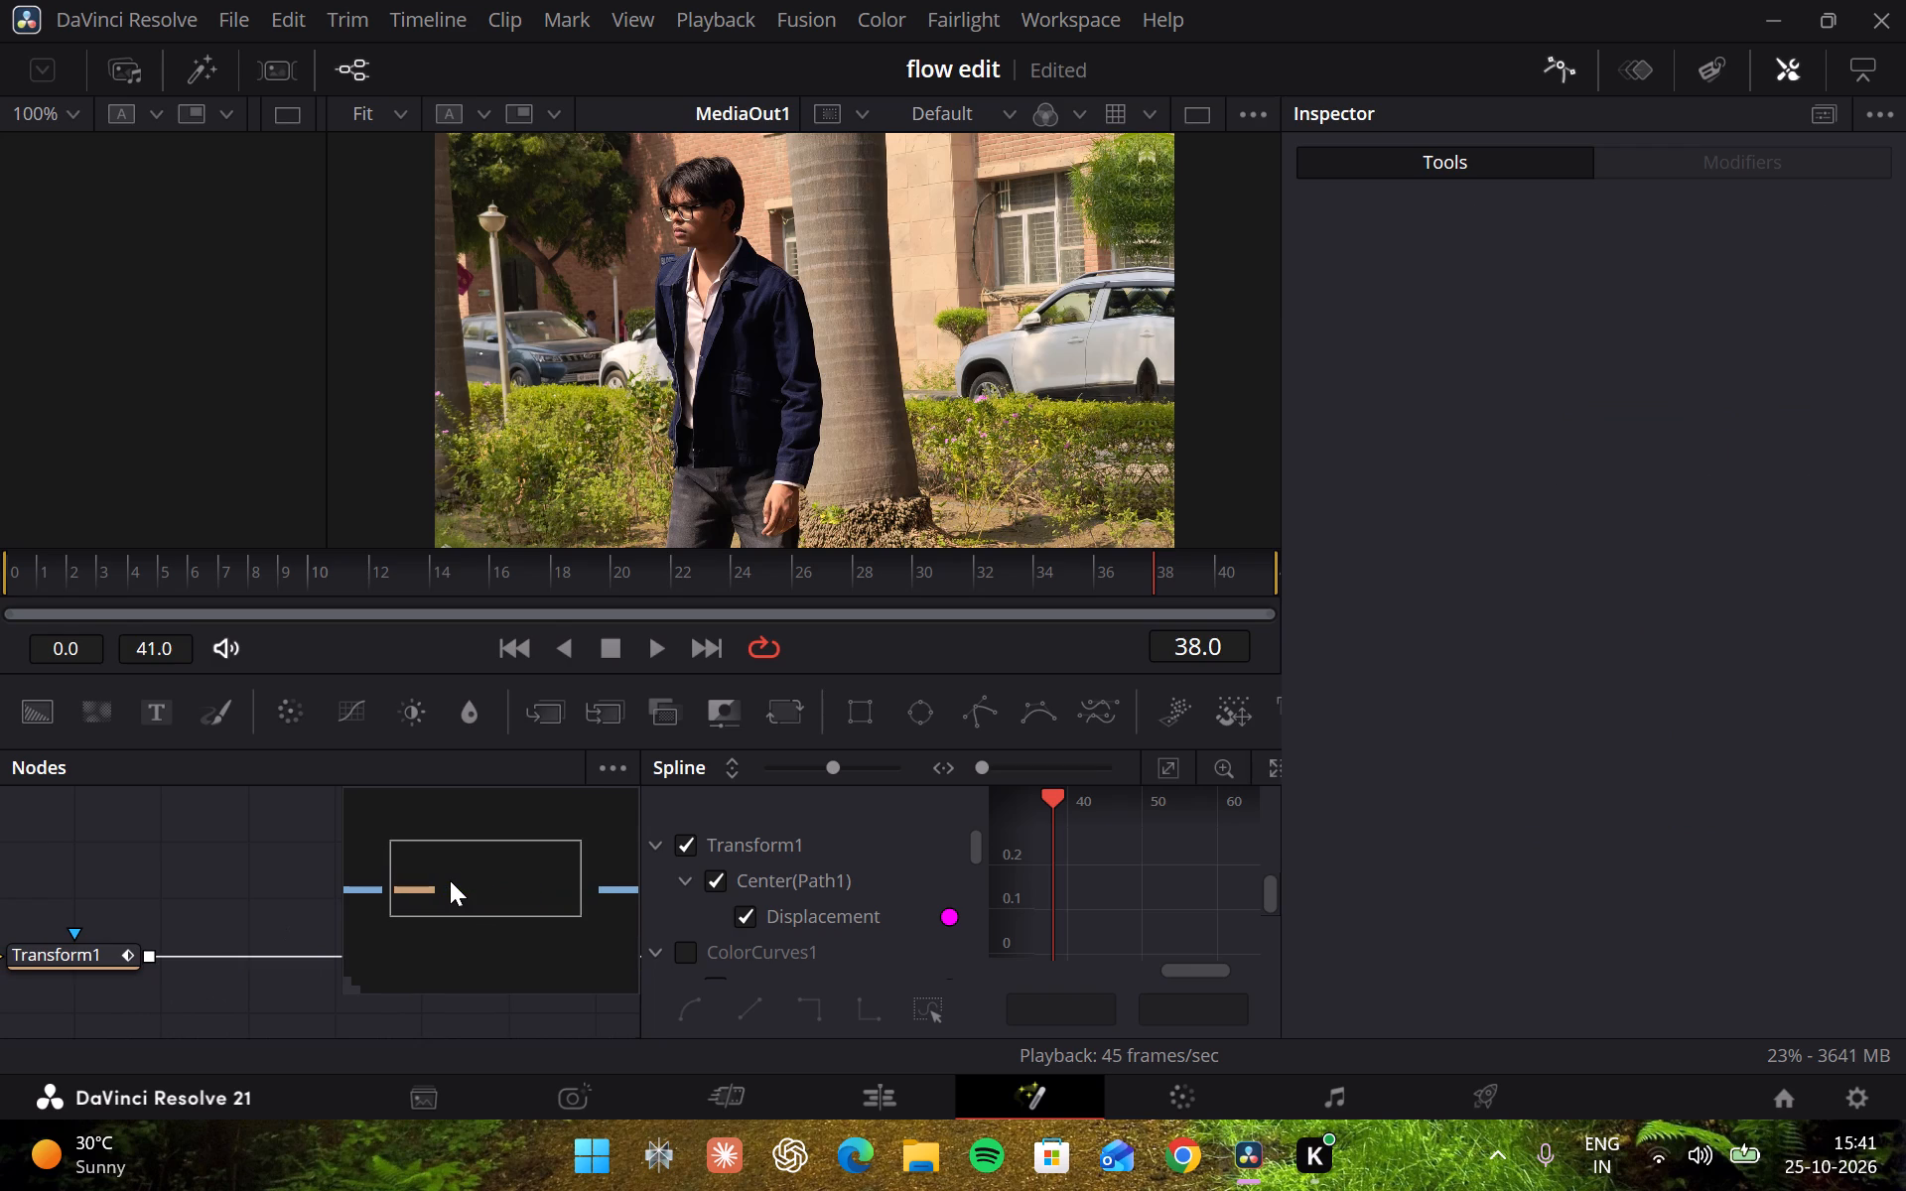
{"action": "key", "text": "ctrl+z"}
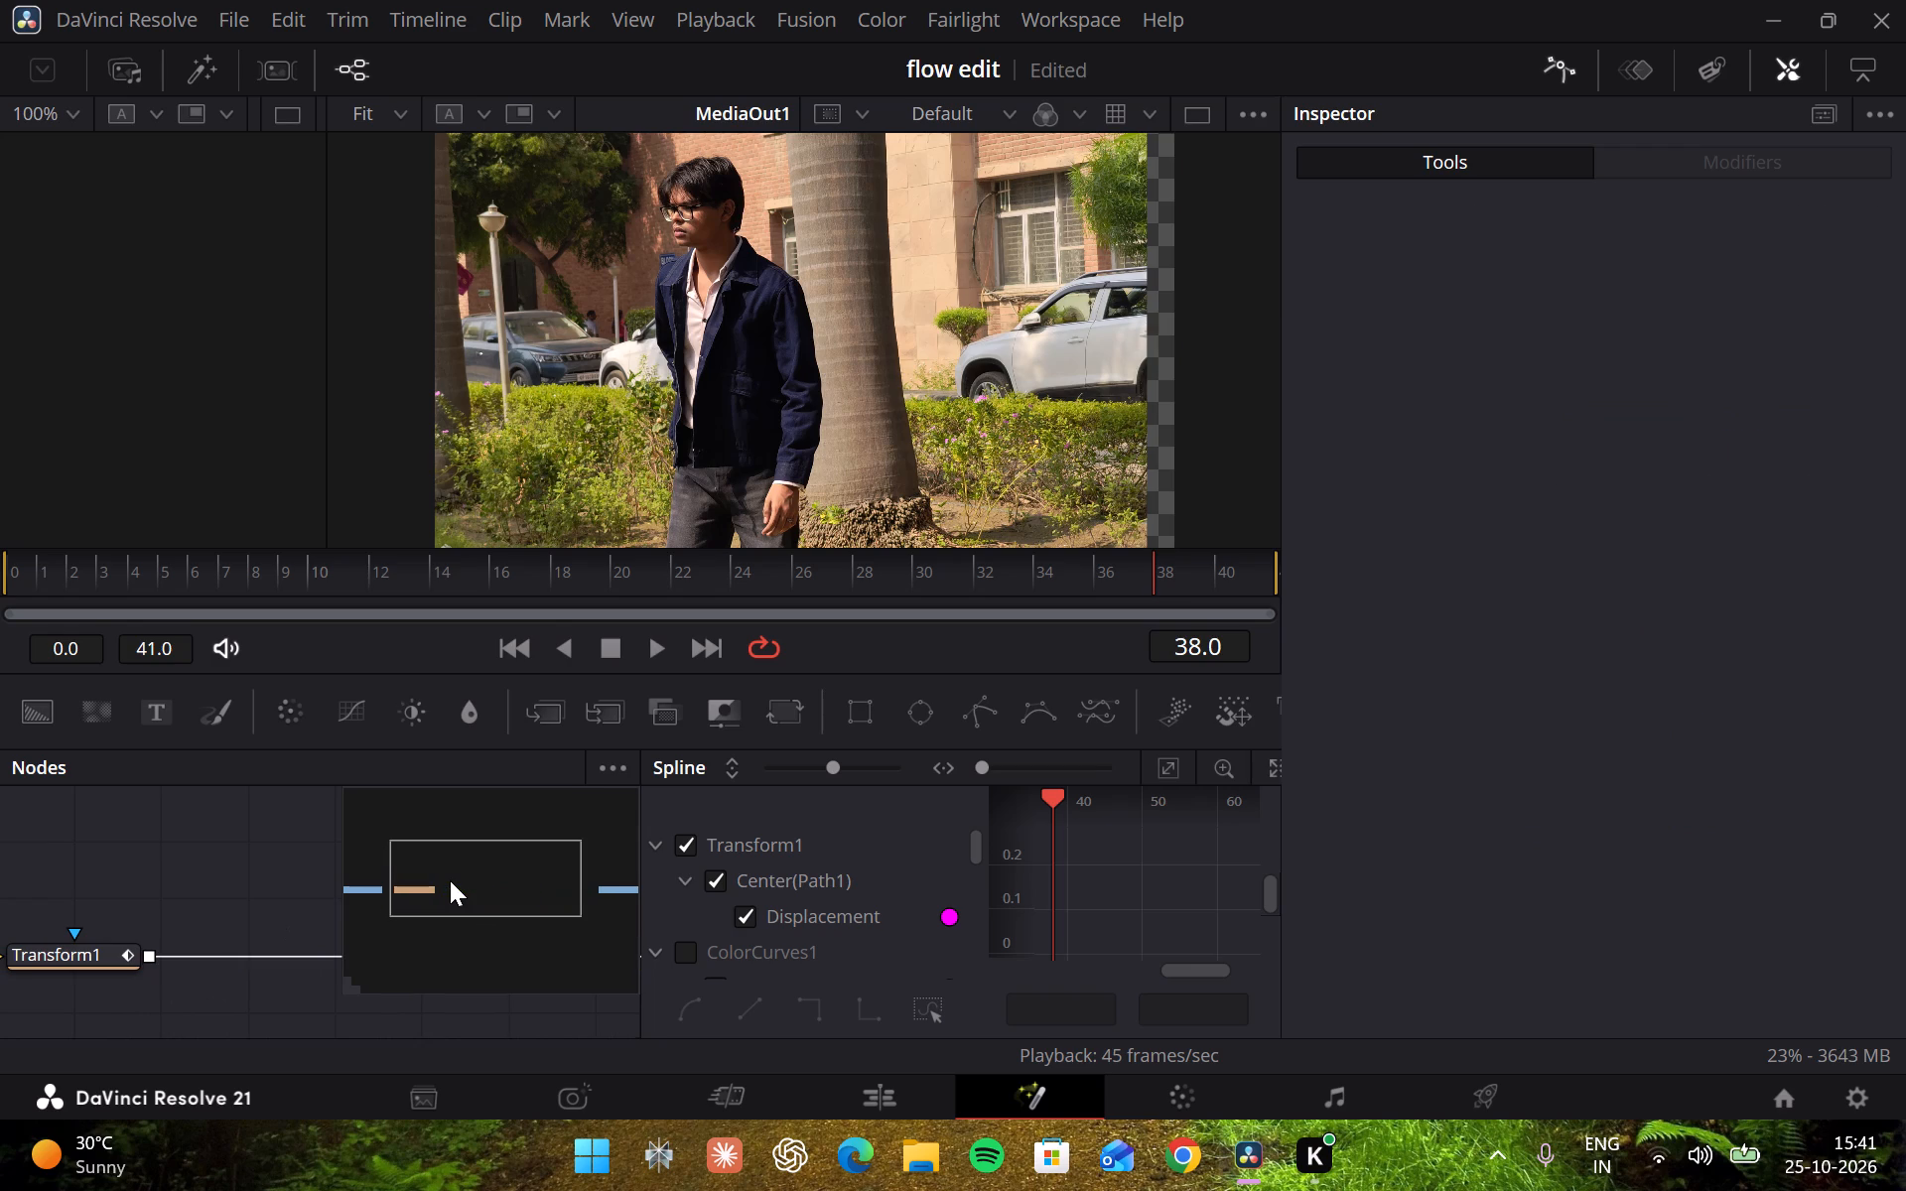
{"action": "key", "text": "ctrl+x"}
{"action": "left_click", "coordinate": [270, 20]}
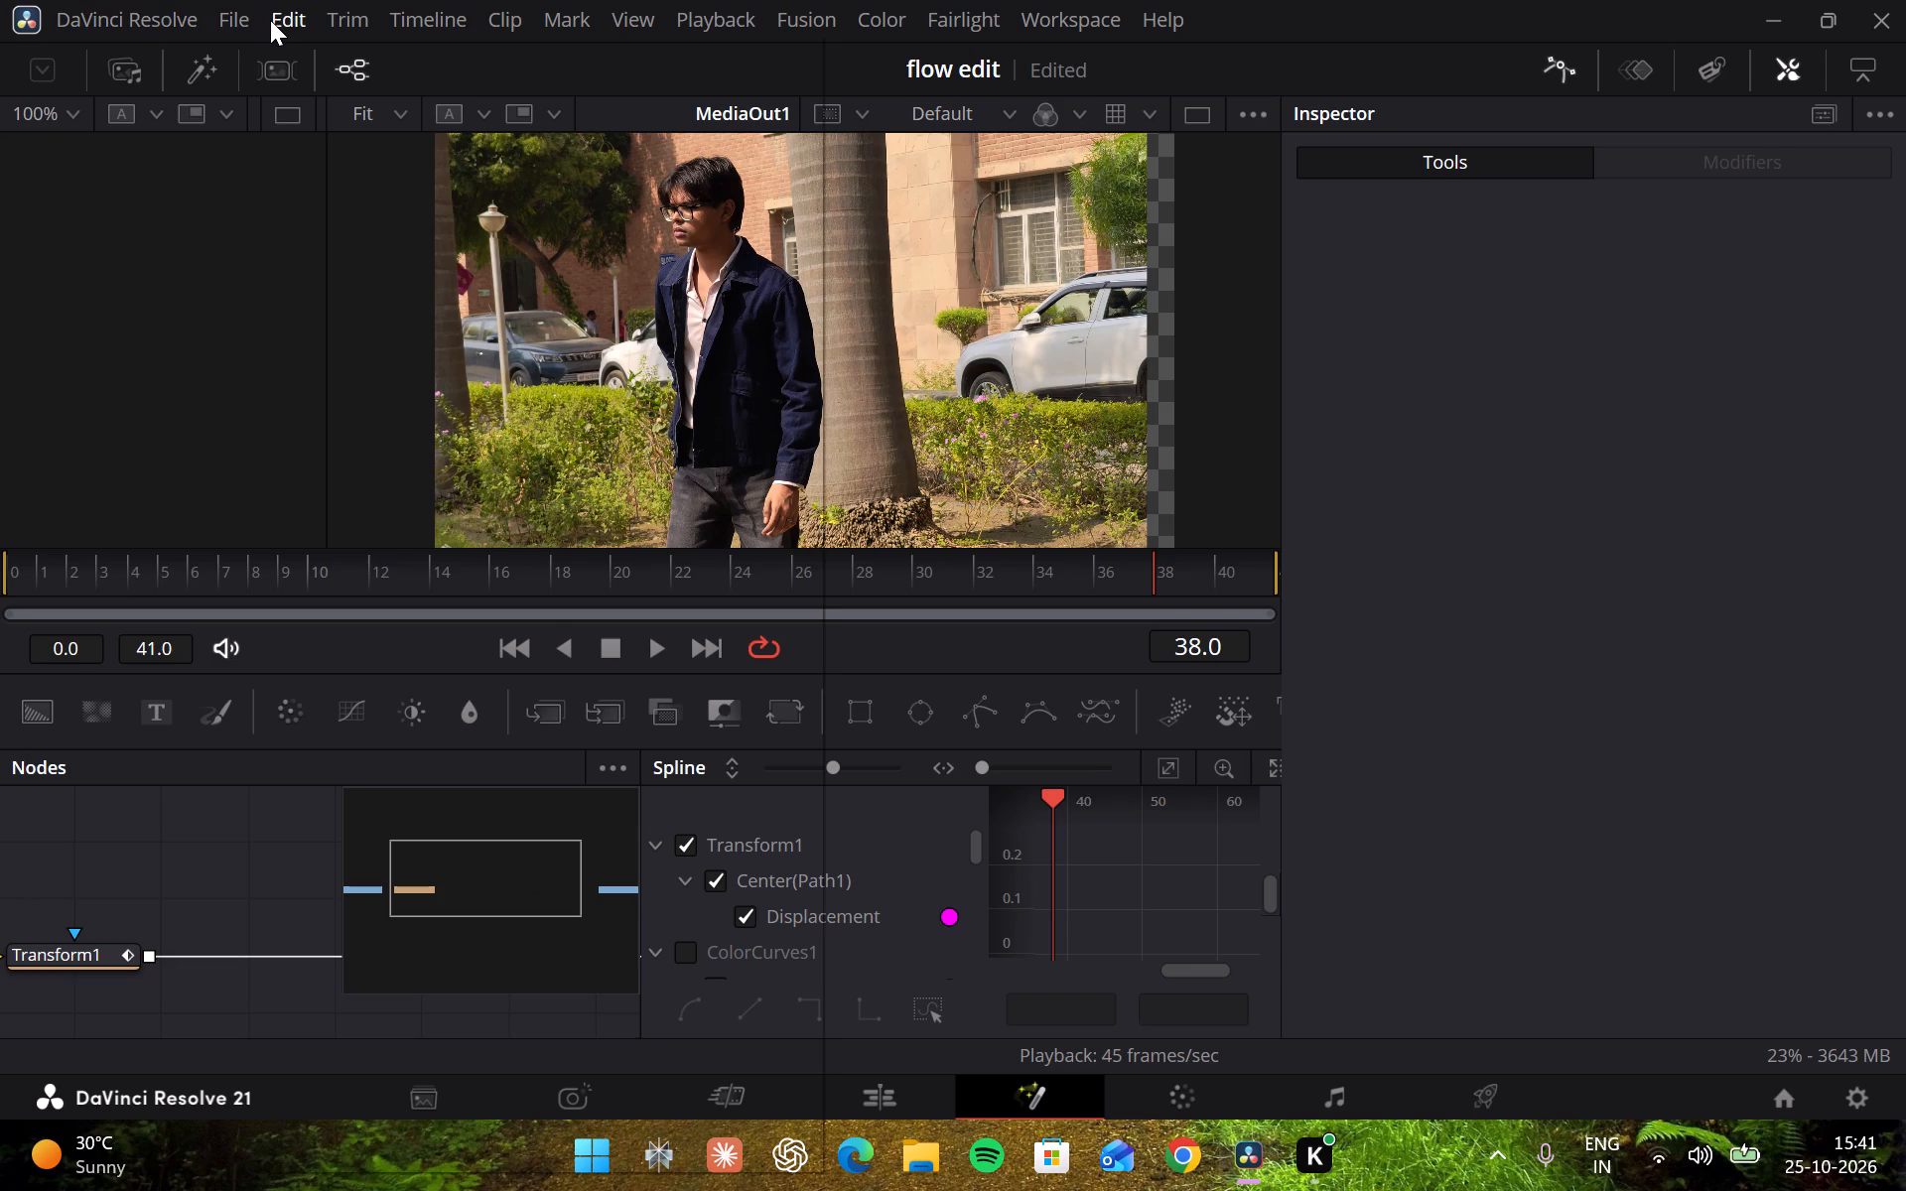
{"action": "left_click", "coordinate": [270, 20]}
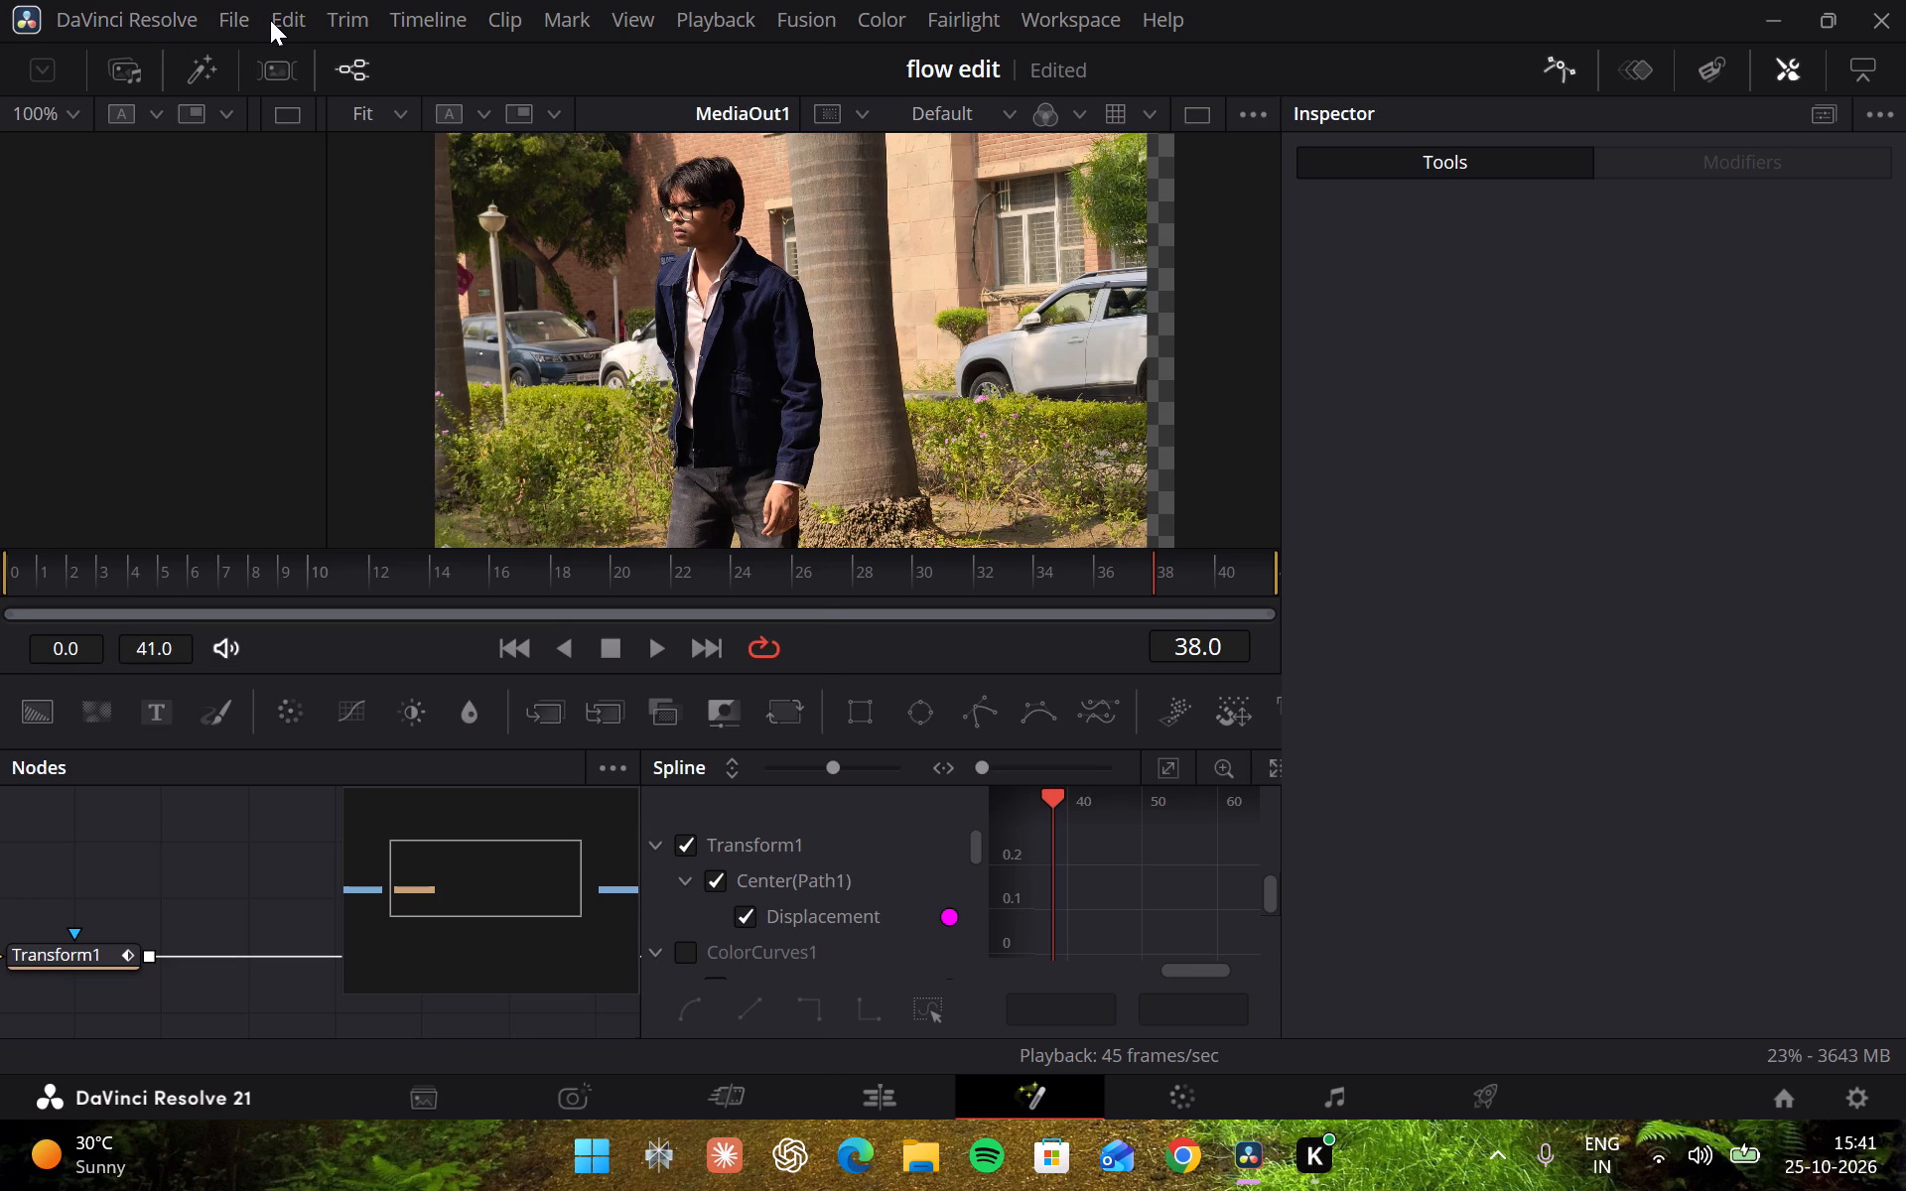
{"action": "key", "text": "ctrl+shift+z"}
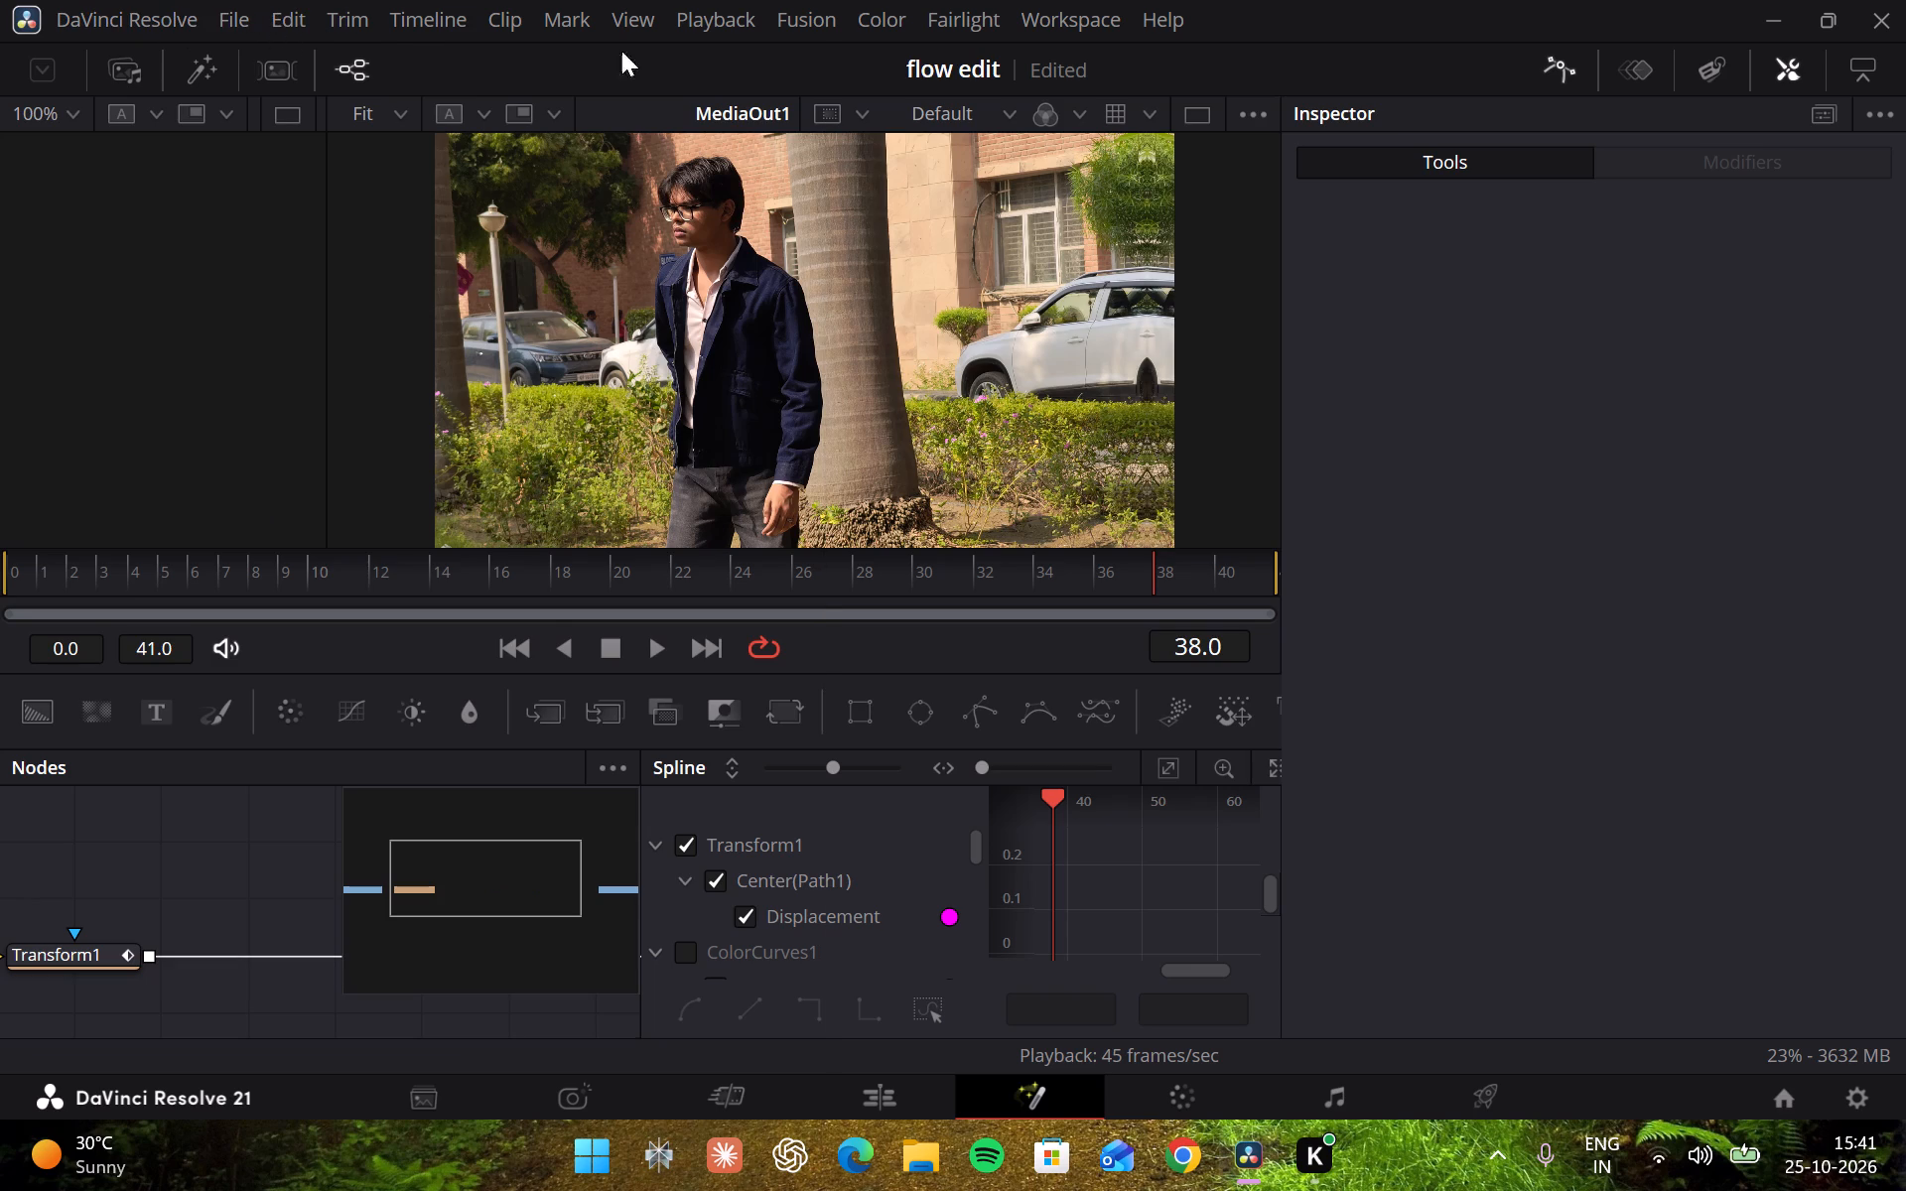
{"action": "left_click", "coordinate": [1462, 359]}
Narrow the Spline editor's parameter list to widen the graph area around Transform1's Displacement curve.
{"action": "double_click", "coordinate": [829, 763]}
{"action": "left_click_drag", "start_coordinate": [829, 763], "coordinate": [828, 764]}
{"action": "left_click_drag", "start_coordinate": [828, 764], "coordinate": [841, 770]}
{"action": "left_click_drag", "start_coordinate": [992, 847], "coordinate": [343, 869]}
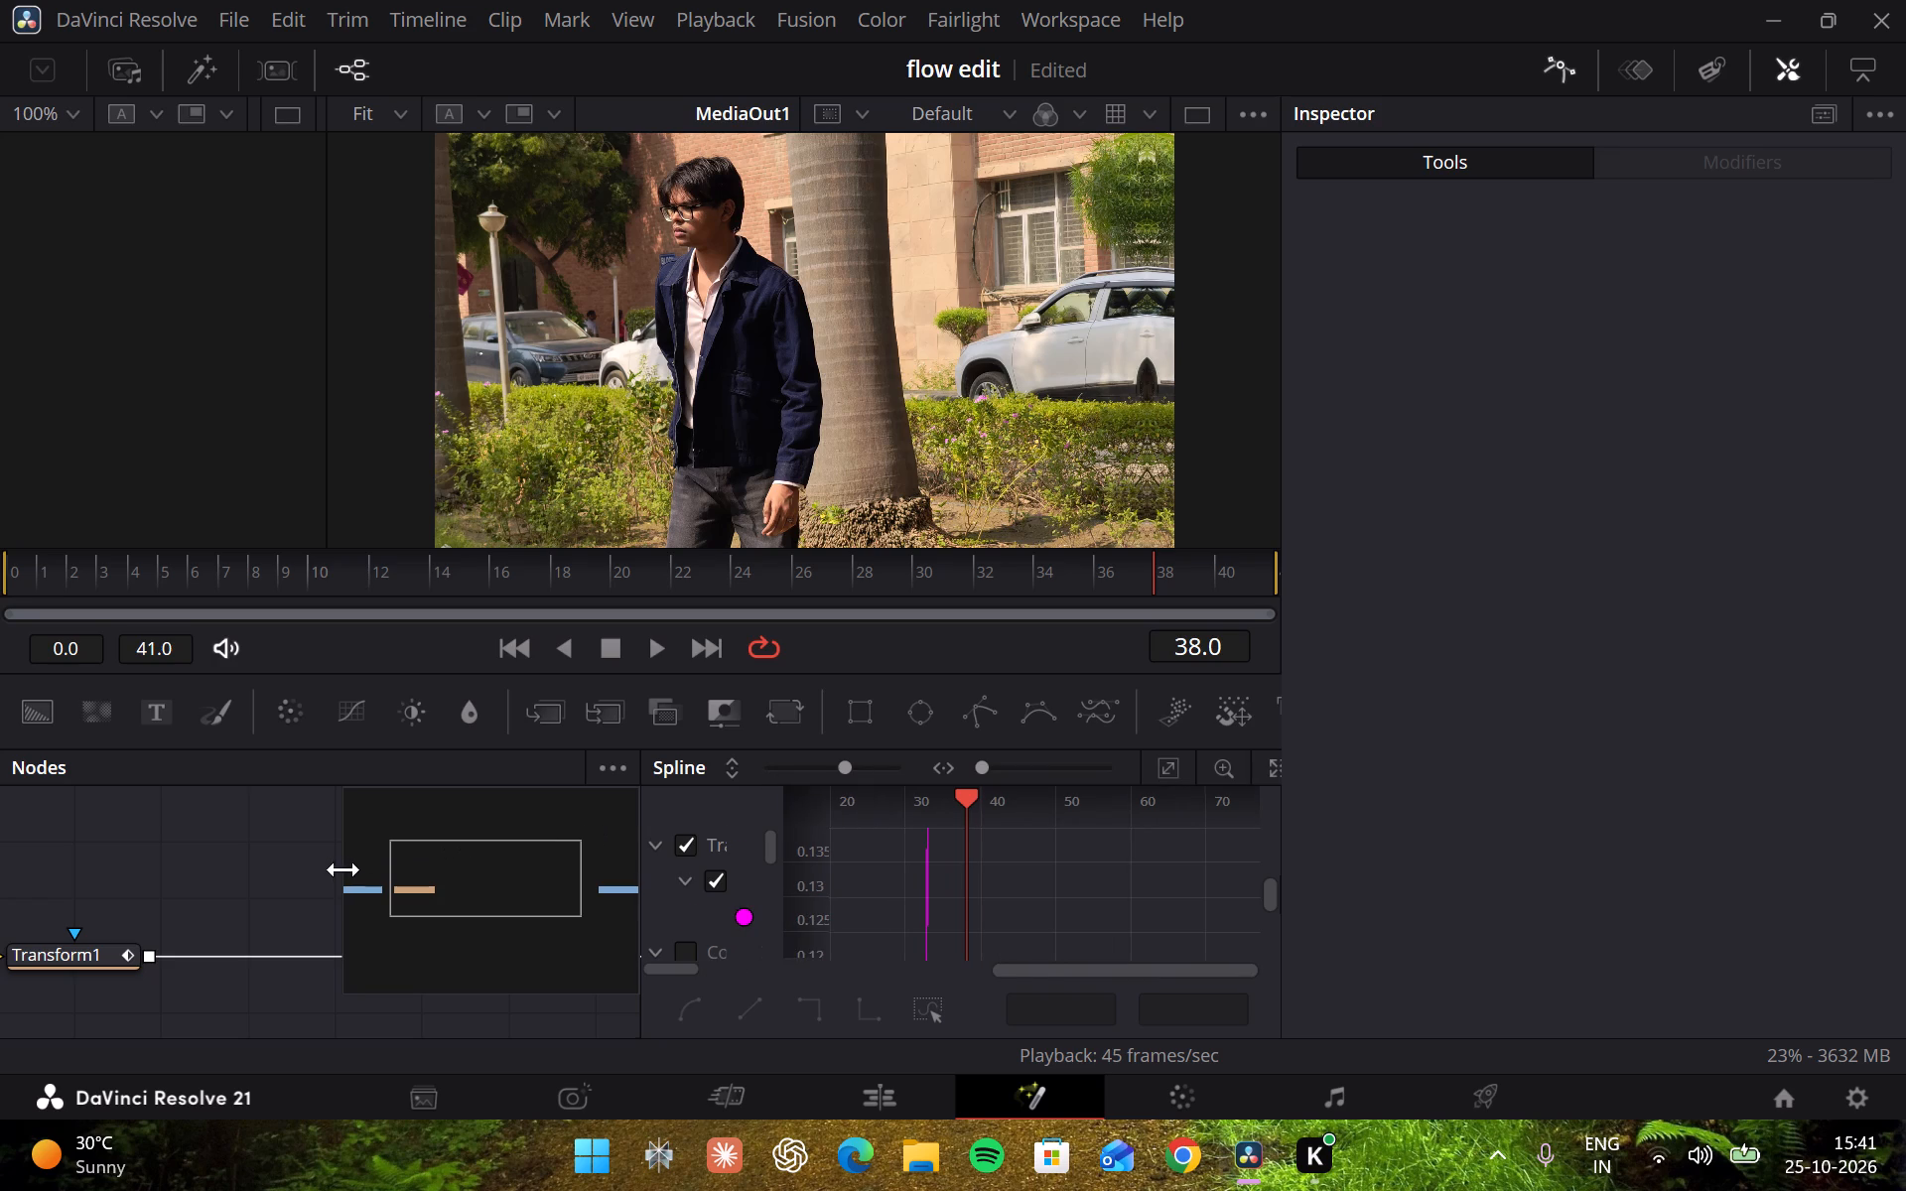
{"action": "left_click_drag", "start_coordinate": [343, 869], "coordinate": [345, 870]}
{"action": "left_click_drag", "start_coordinate": [1010, 892], "coordinate": [1045, 804]}
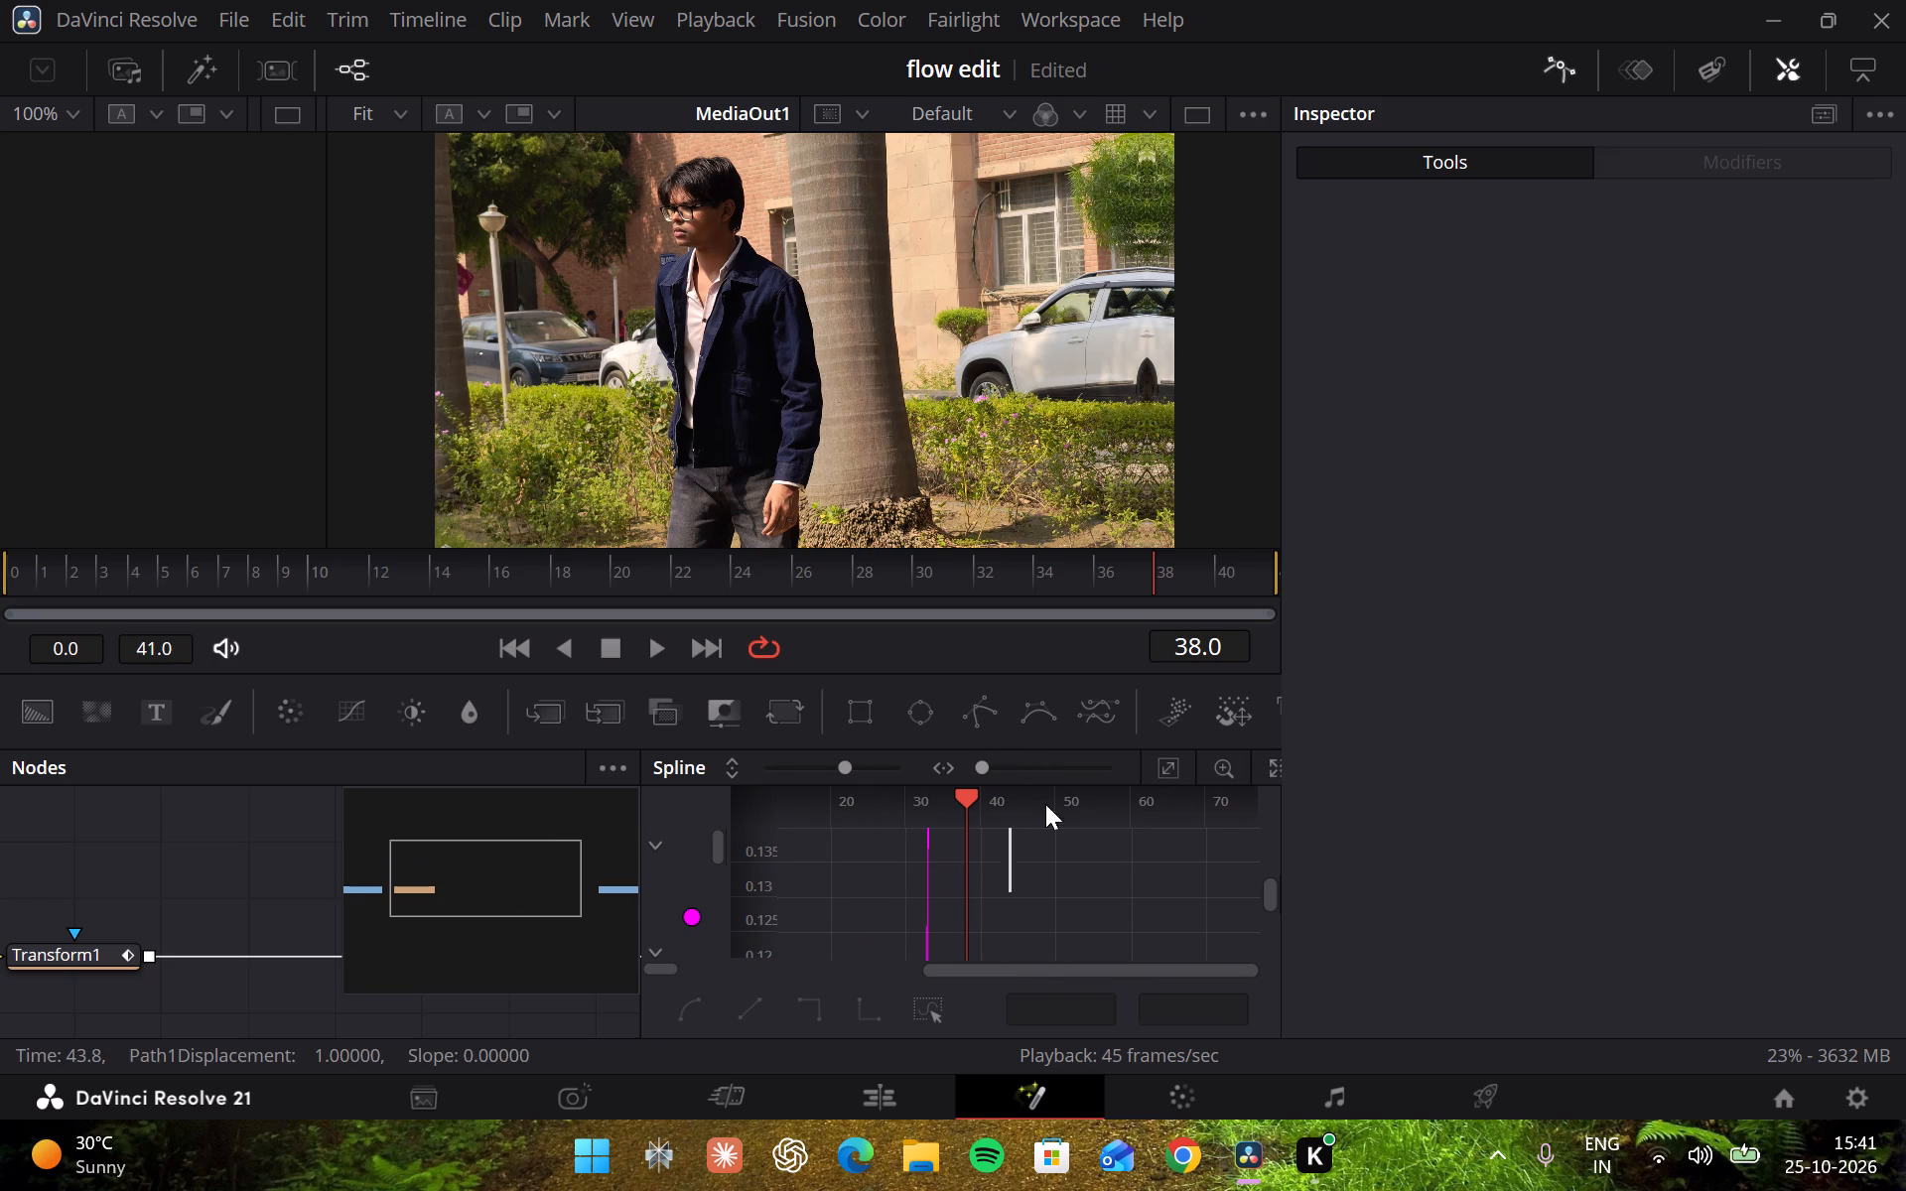
{"action": "left_click_drag", "start_coordinate": [1045, 804], "coordinate": [1060, 823]}
{"action": "scroll", "coordinate": [1071, 863], "scroll_direction": "down", "scroll_amount": 3, "text": "ctrl"}
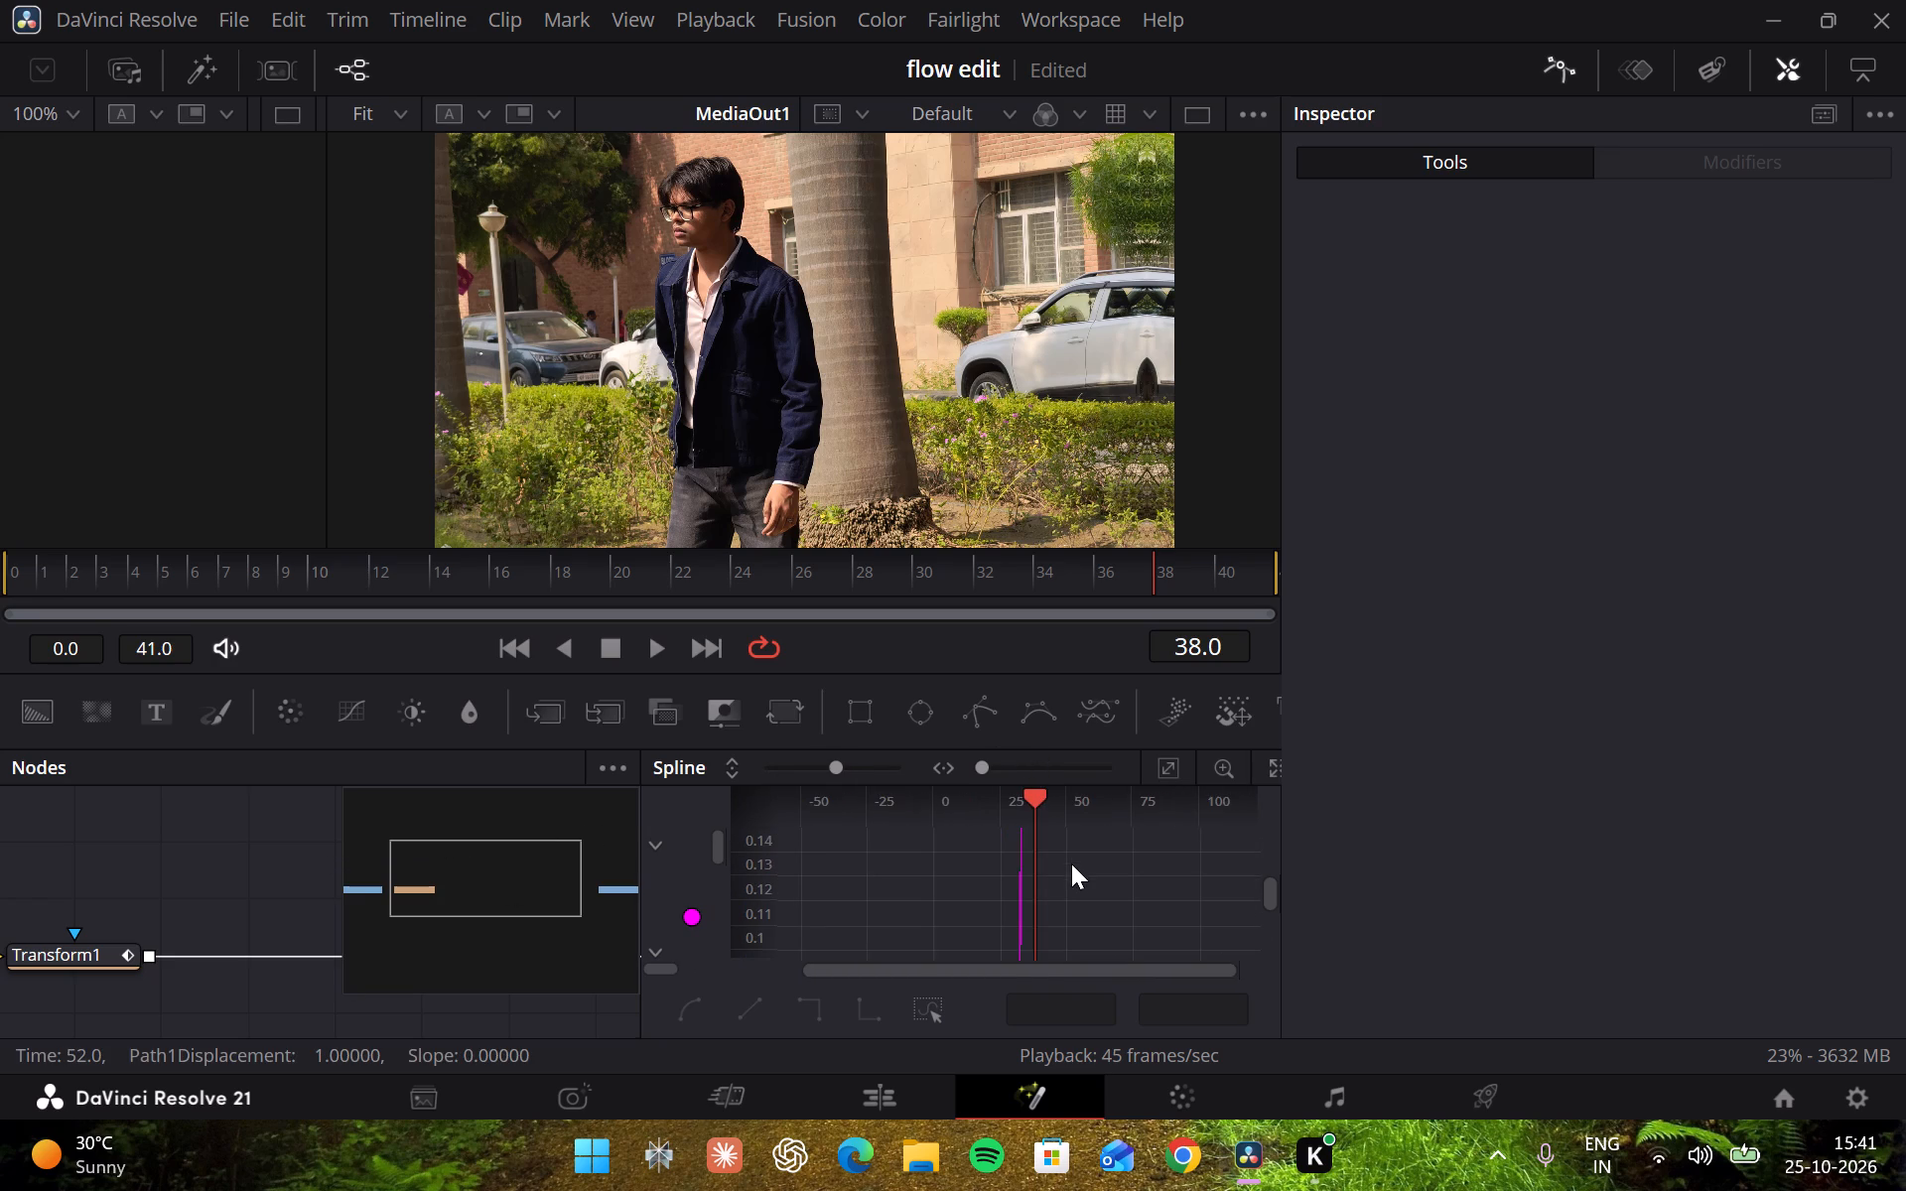
{"action": "scroll", "coordinate": [1071, 863], "scroll_direction": "down", "scroll_amount": 6, "text": "ctrl"}
{"action": "scroll", "coordinate": [1071, 863], "scroll_direction": "up", "scroll_amount": 2, "text": "ctrl"}
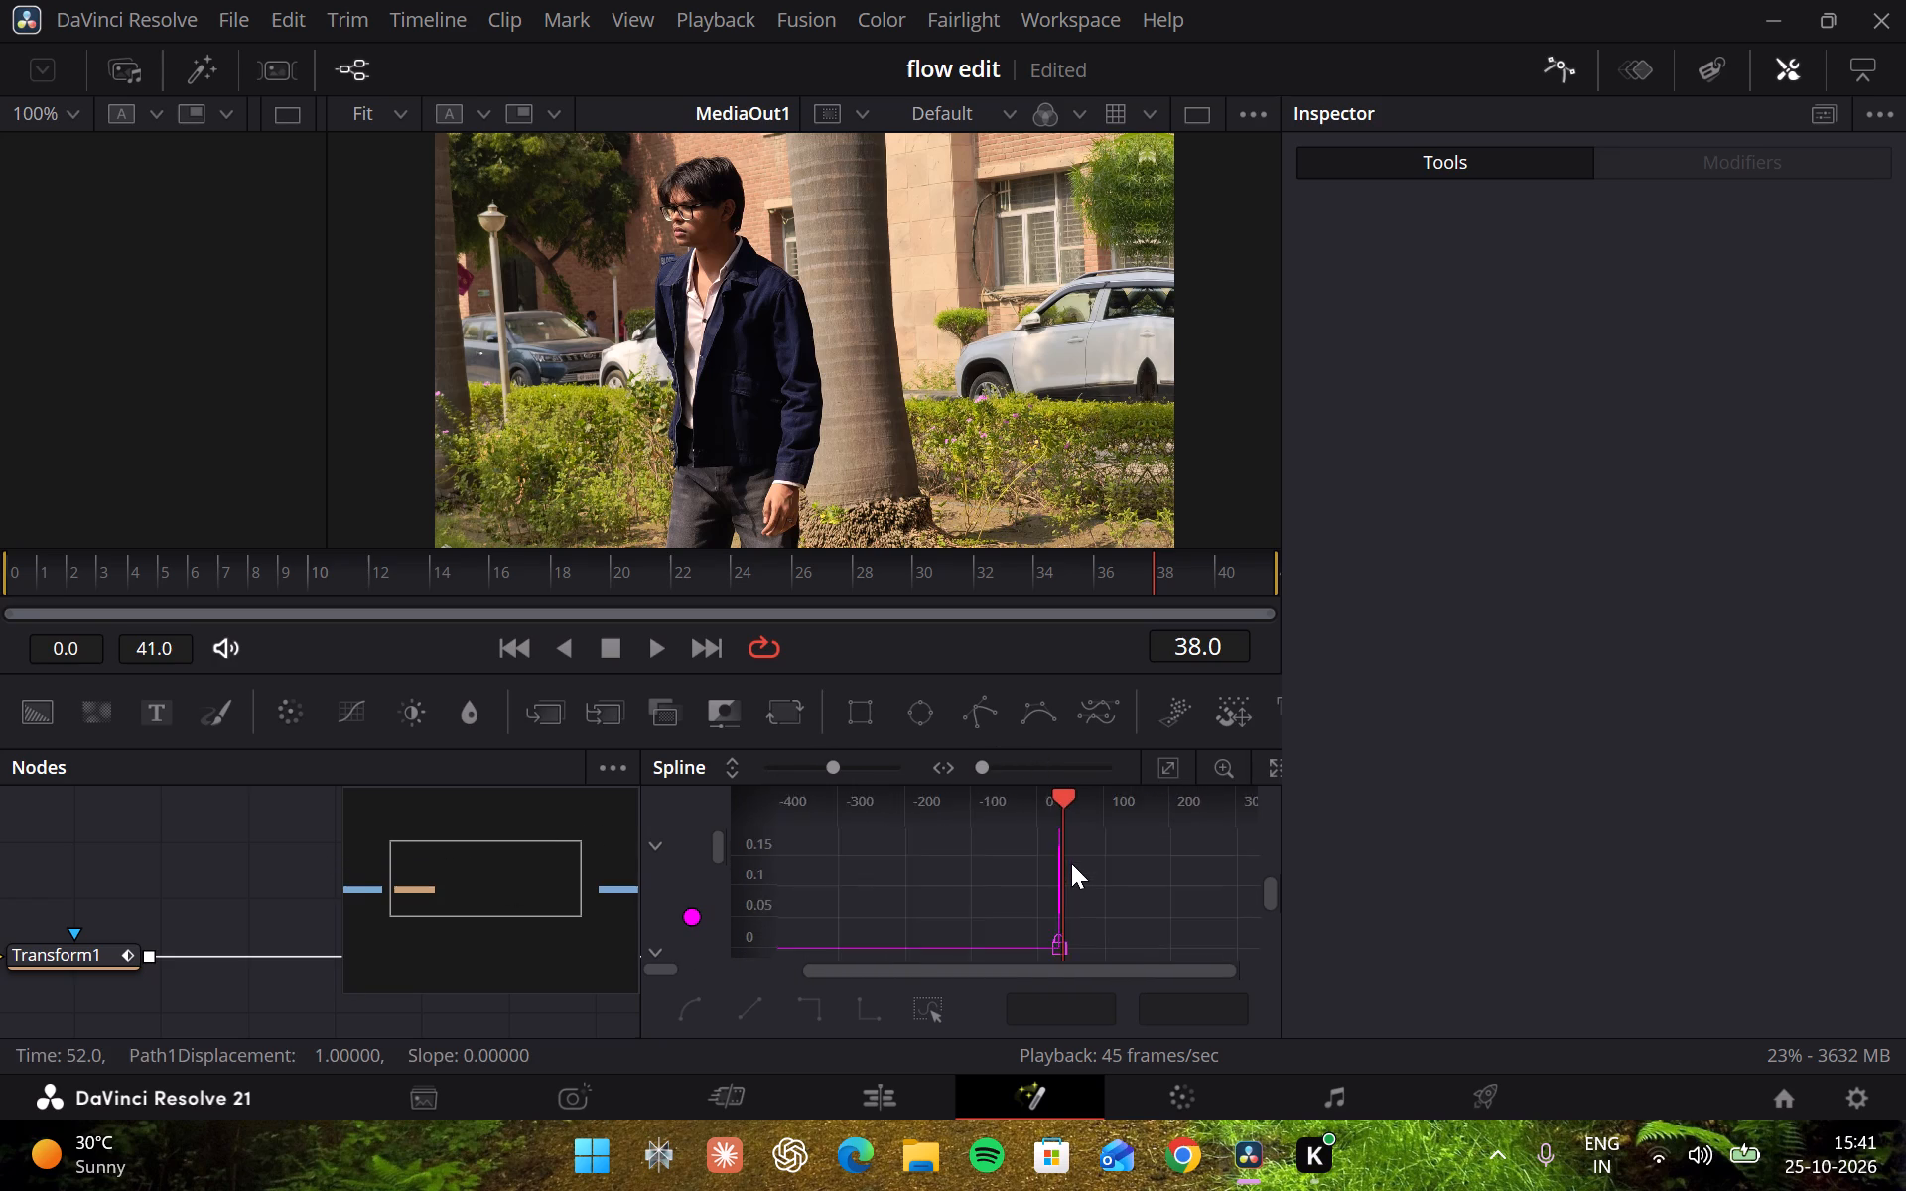
{"action": "scroll", "coordinate": [1071, 863], "scroll_direction": "up", "scroll_amount": 3, "text": "ctrl"}
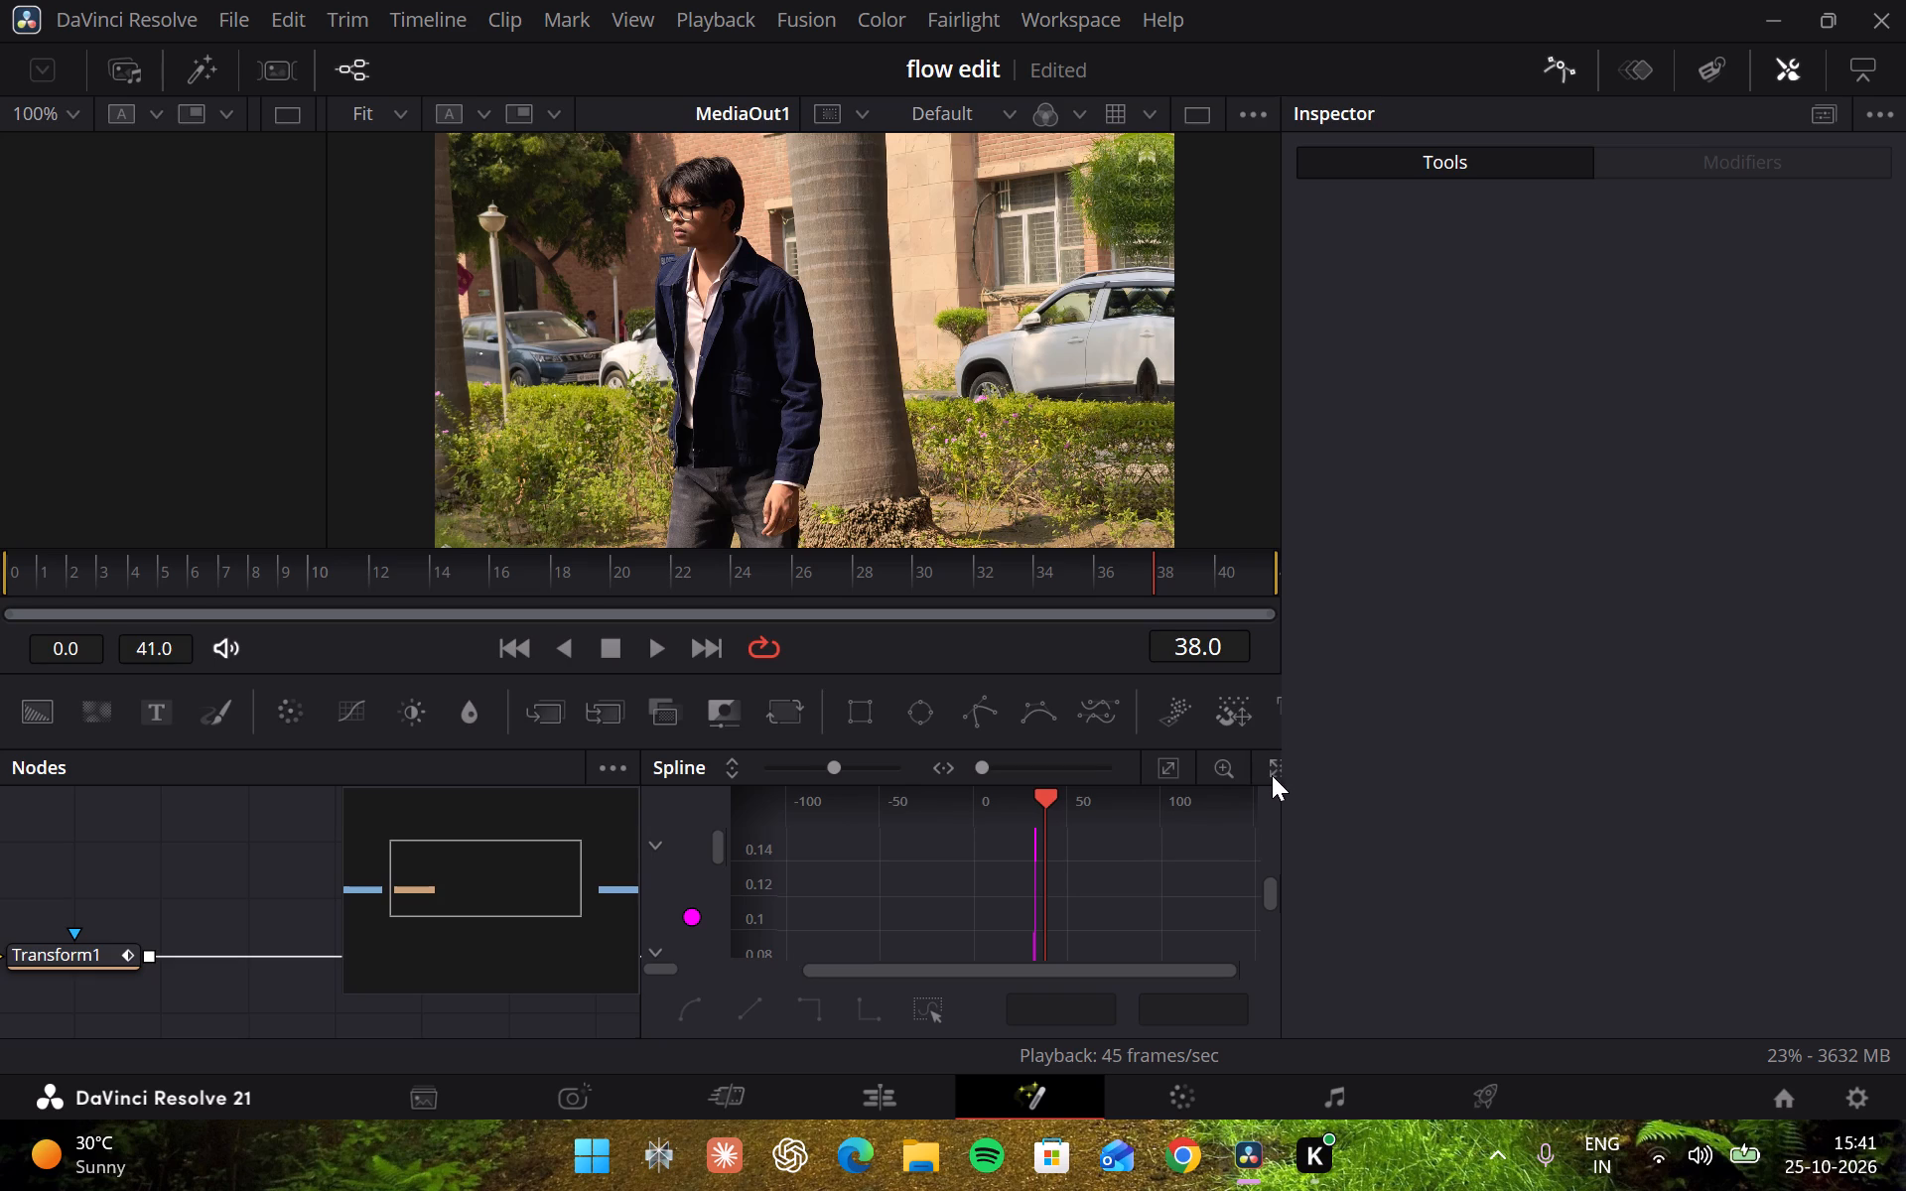
Undock the Spline editor, place it over the viewer and enlarge it in height and width.
{"action": "left_click", "coordinate": [1266, 766]}
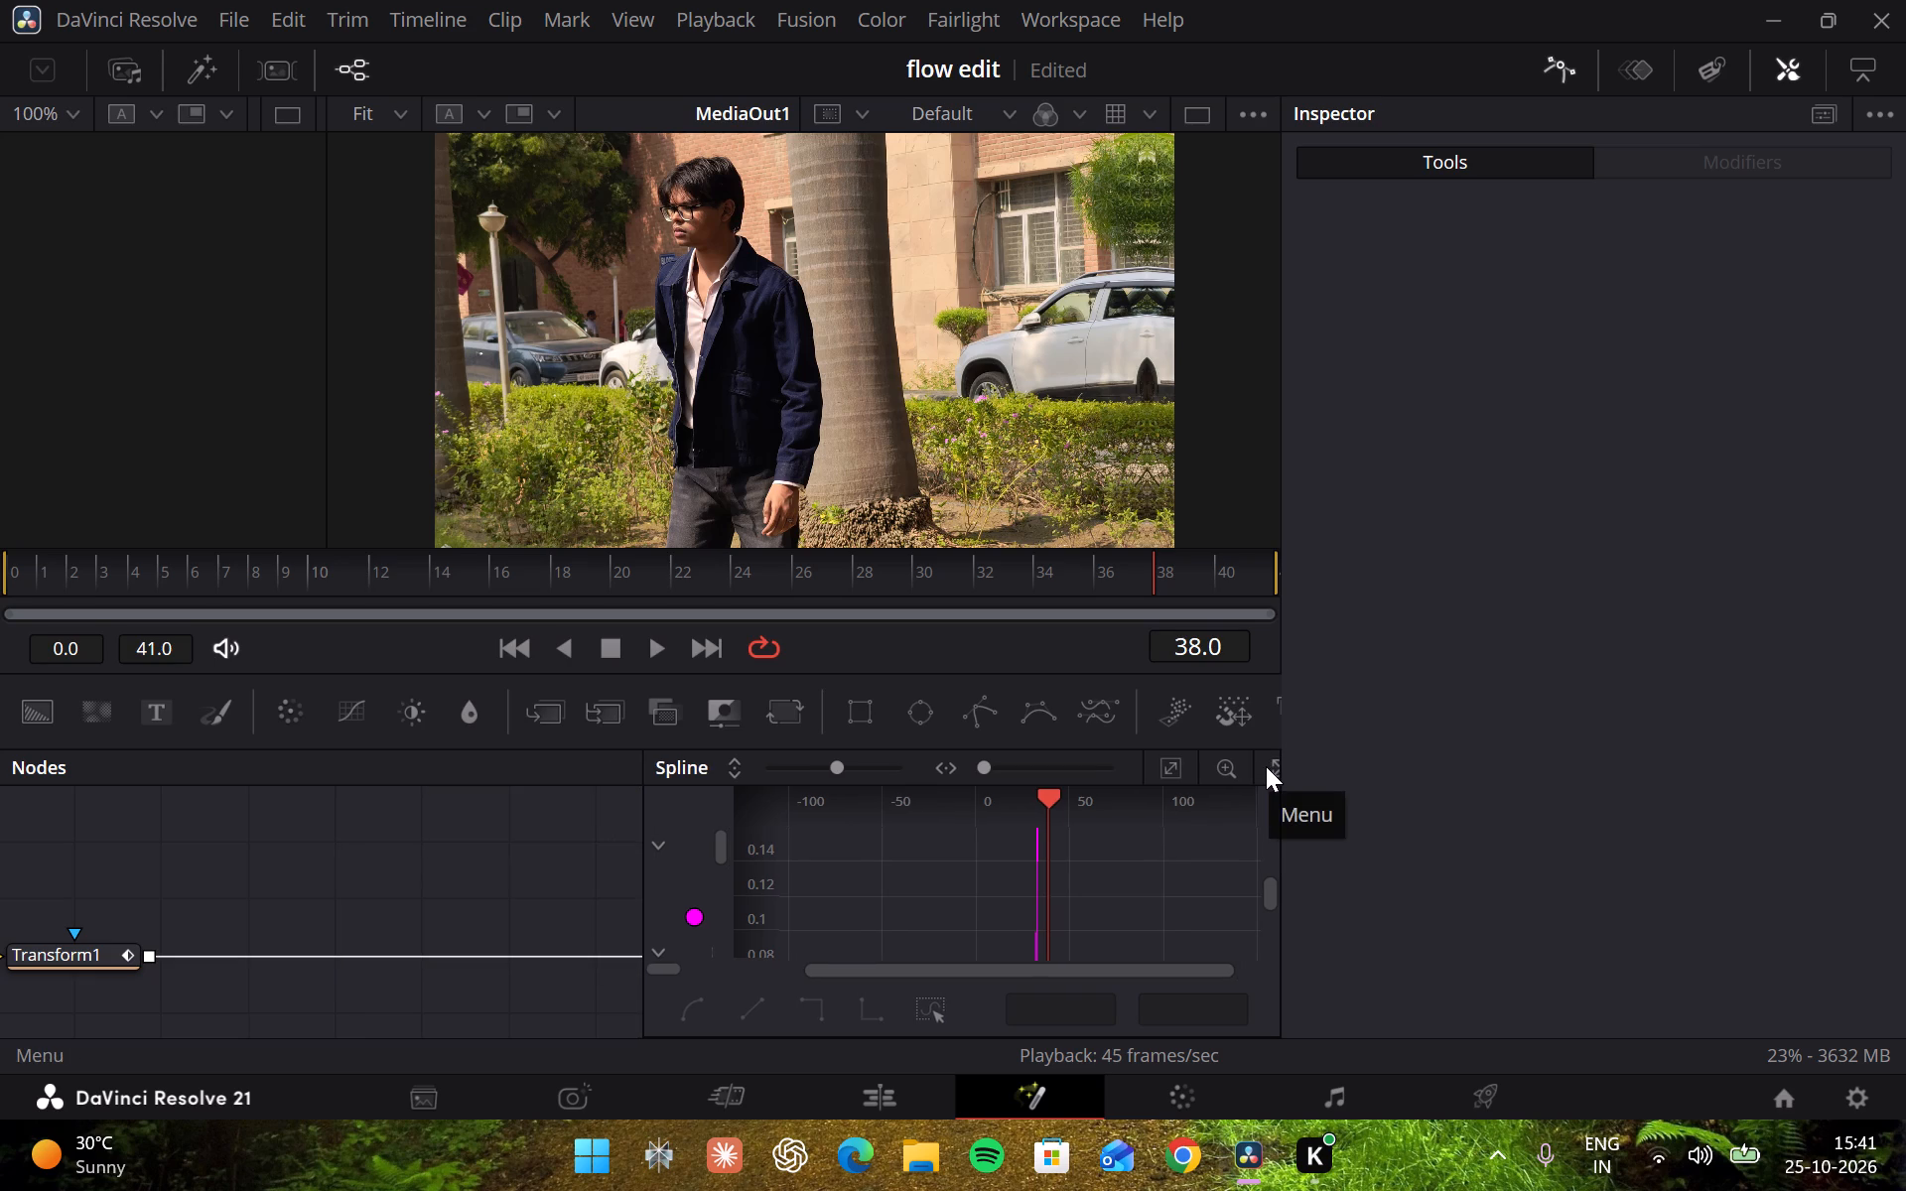
{"action": "left_click_drag", "start_coordinate": [1279, 767], "coordinate": [1647, 817]}
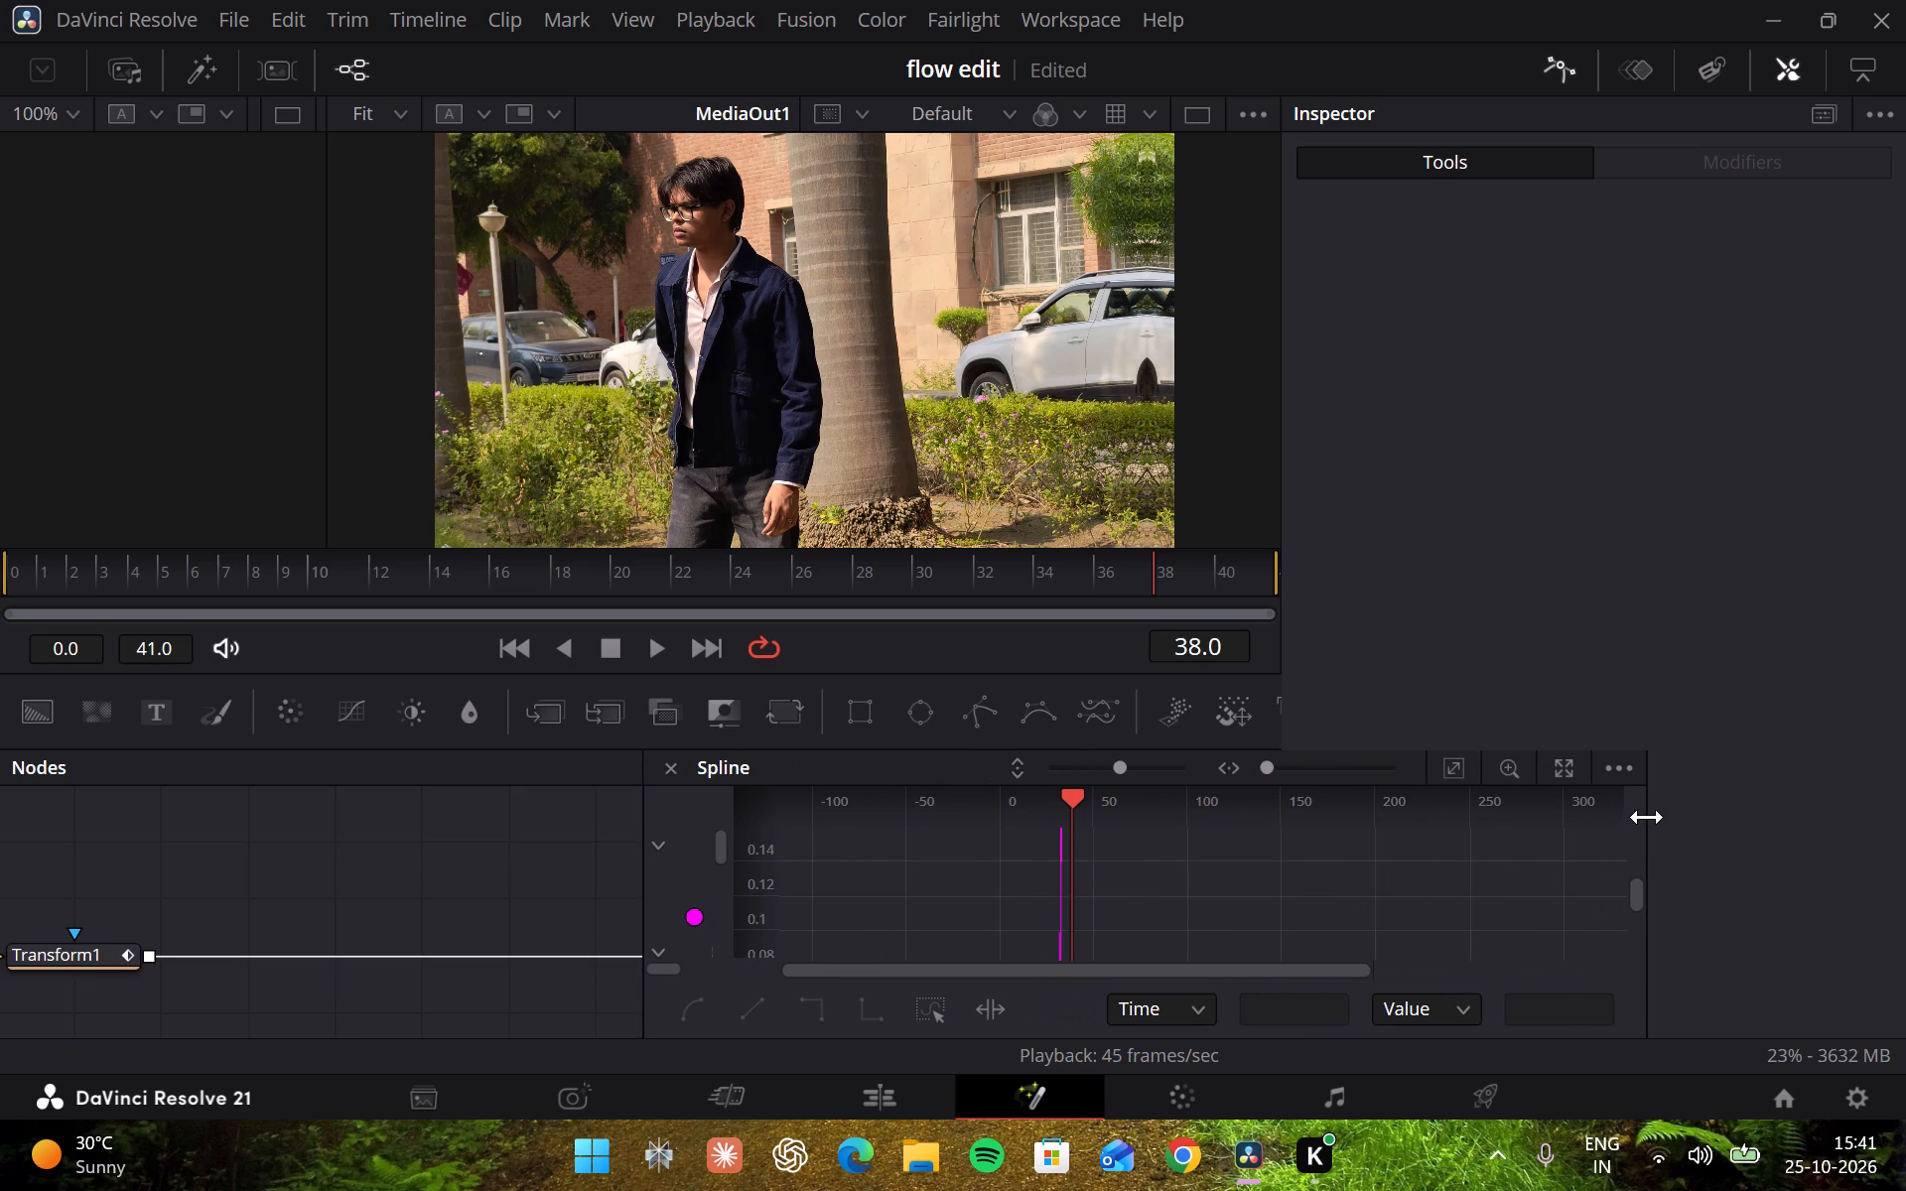
{"action": "left_click", "coordinate": [1566, 768]}
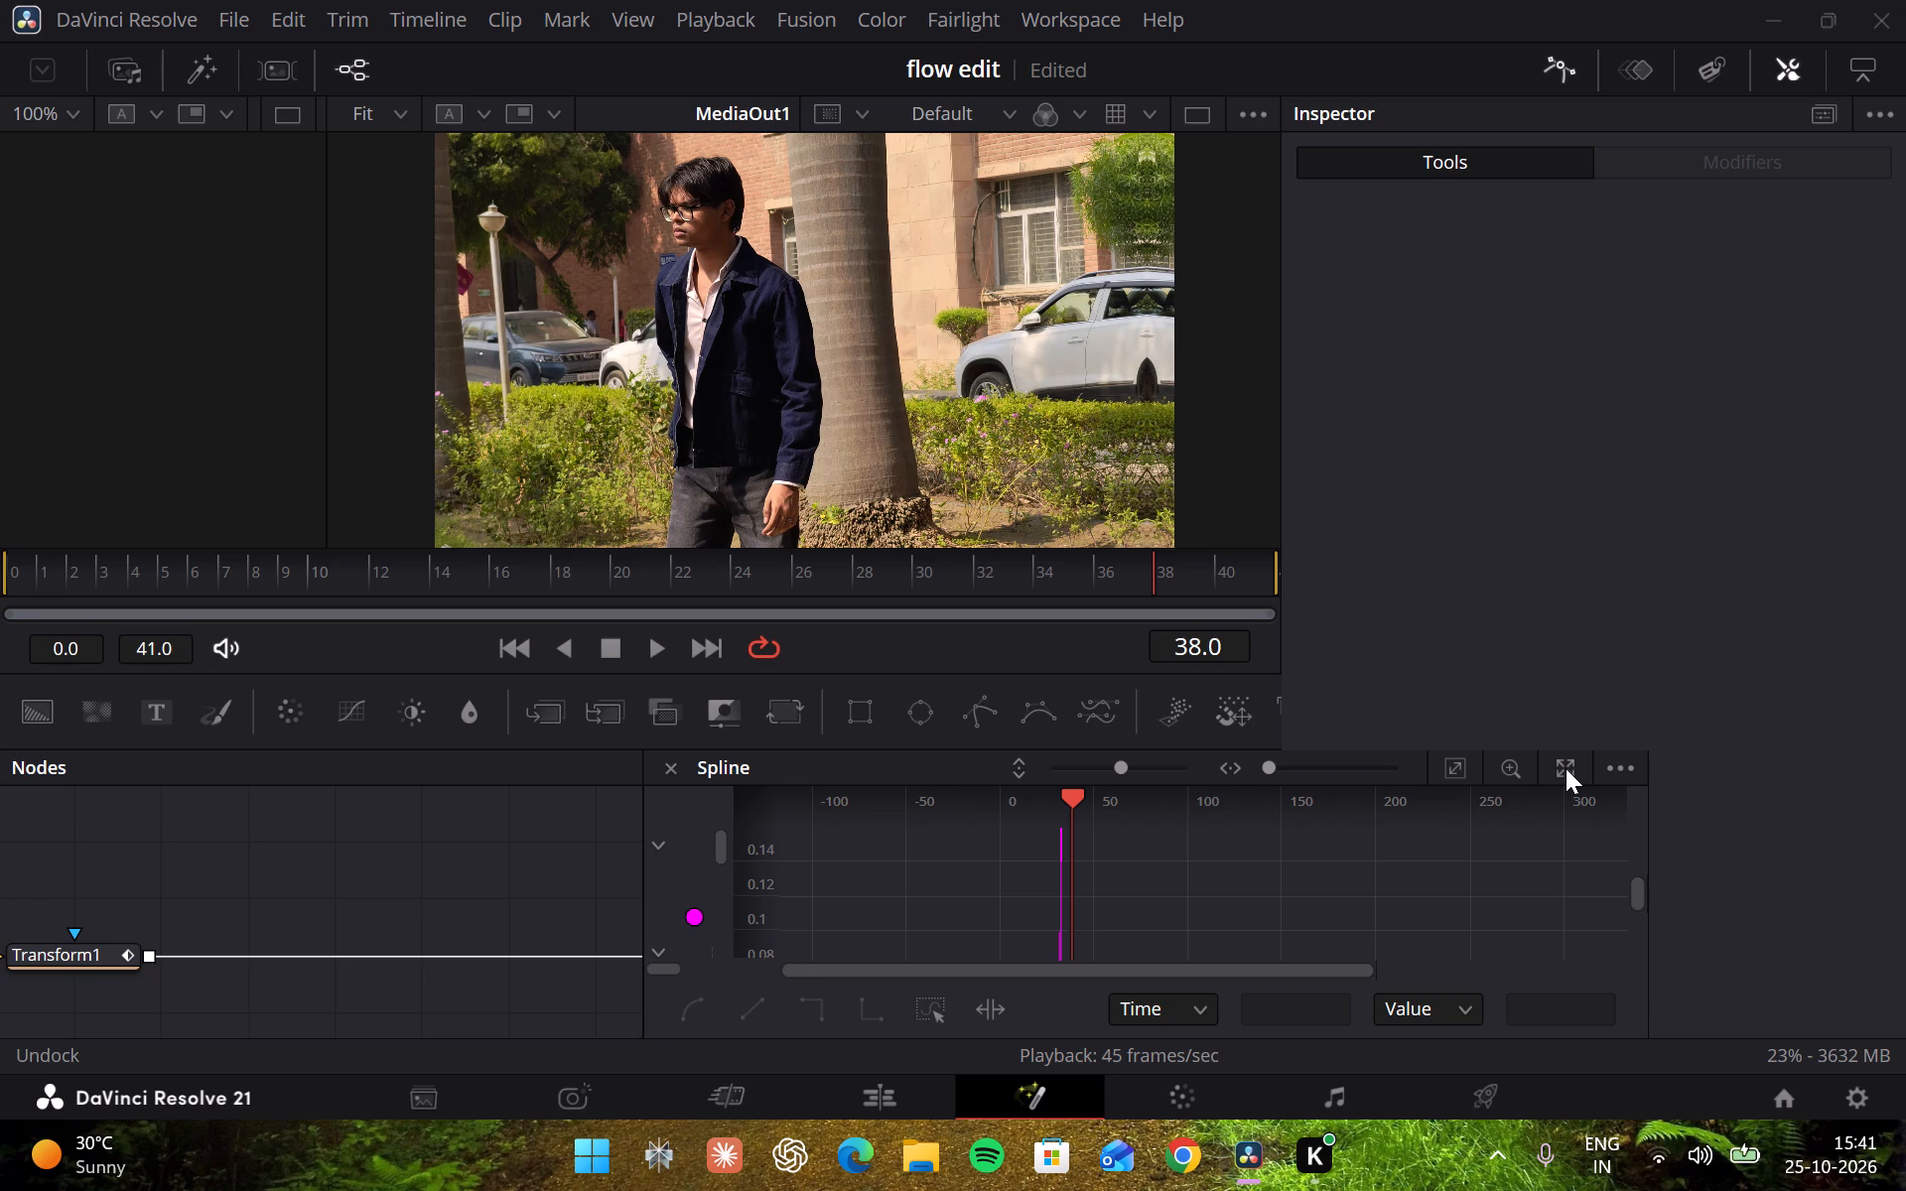
{"action": "double_click", "coordinate": [1566, 759]}
{"action": "left_click_drag", "start_coordinate": [1222, 766], "coordinate": [1132, 742]}
{"action": "left_click_drag", "start_coordinate": [1132, 742], "coordinate": [984, 763]}
{"action": "left_click_drag", "start_coordinate": [984, 763], "coordinate": [765, 734]}
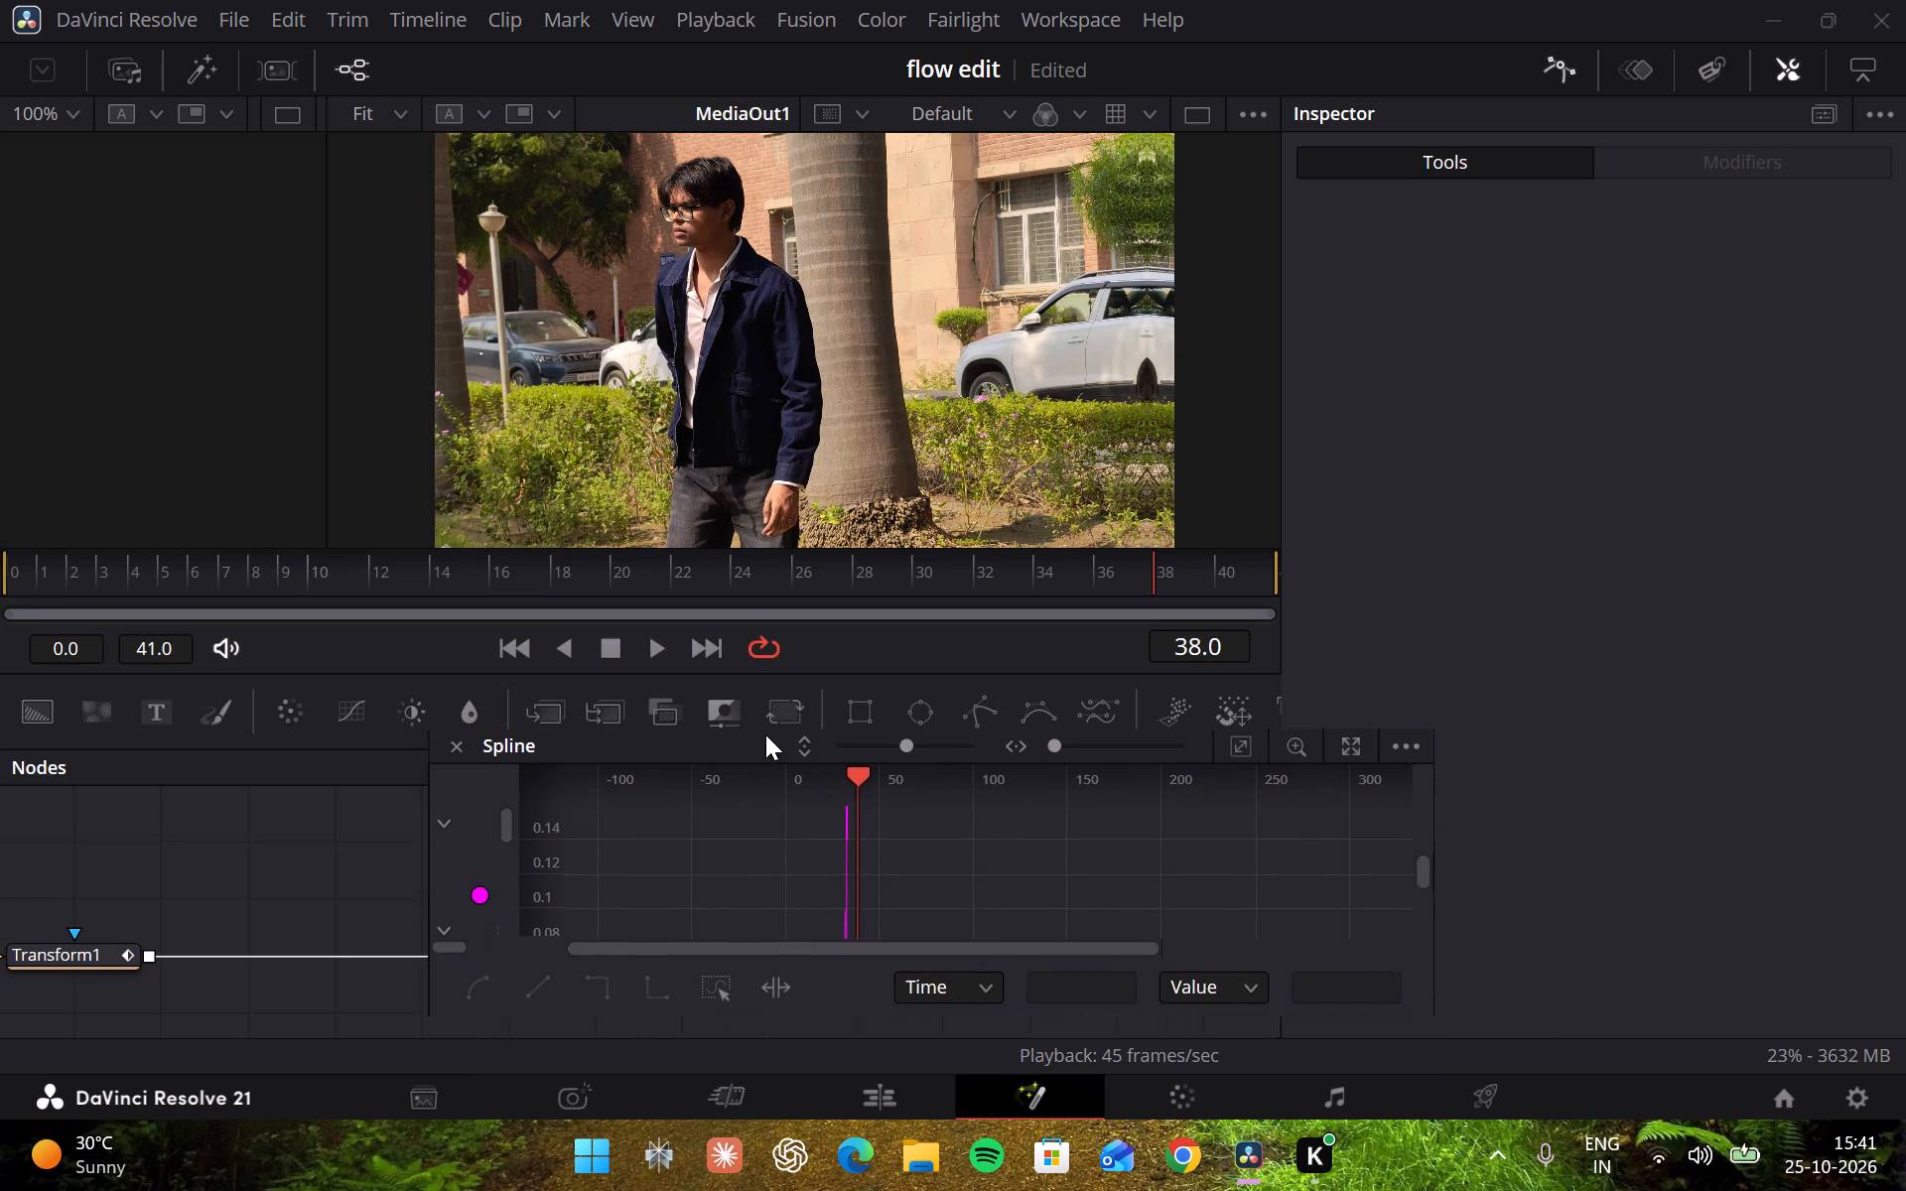
{"action": "left_click_drag", "start_coordinate": [765, 734], "coordinate": [403, 331]}
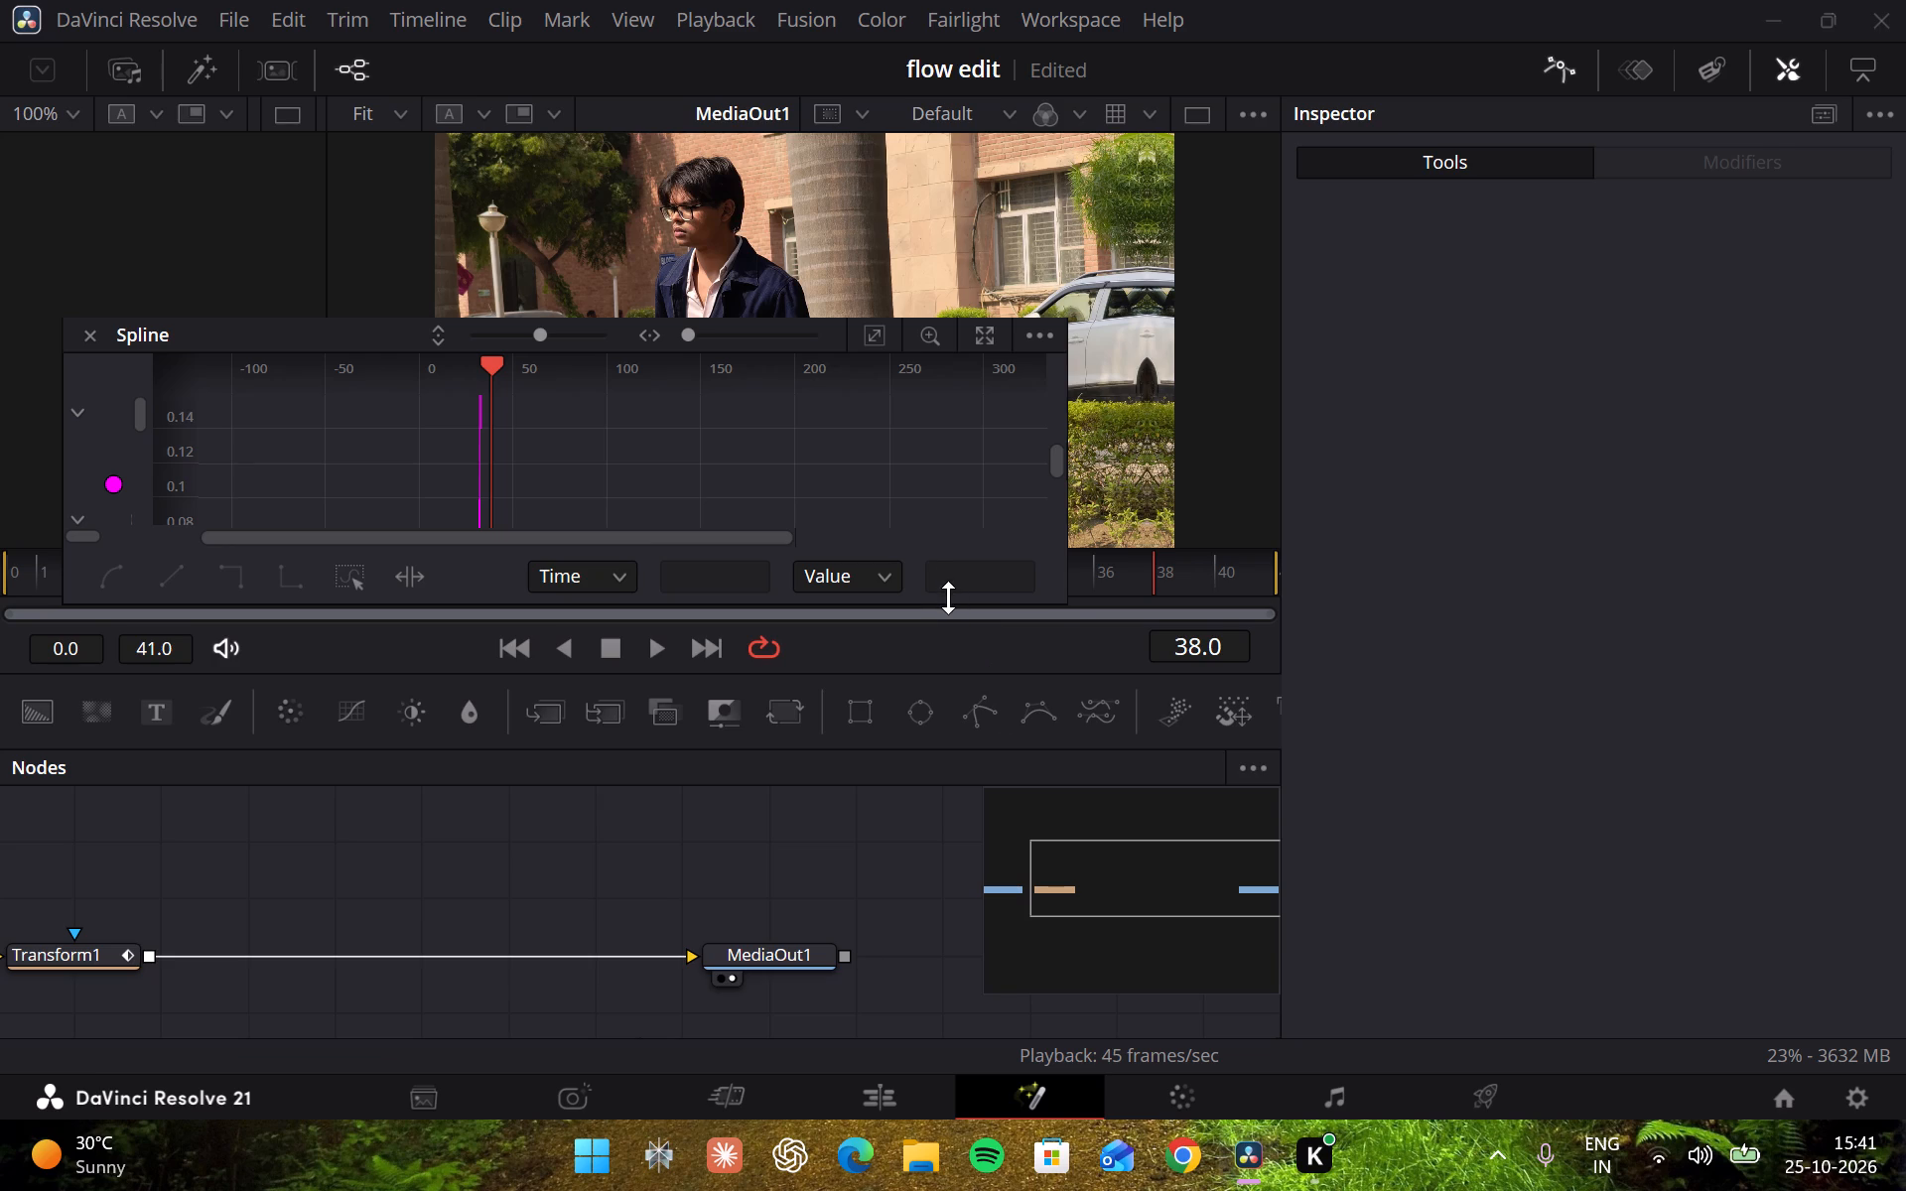
{"action": "left_click_drag", "start_coordinate": [948, 597], "coordinate": [1050, 980]}
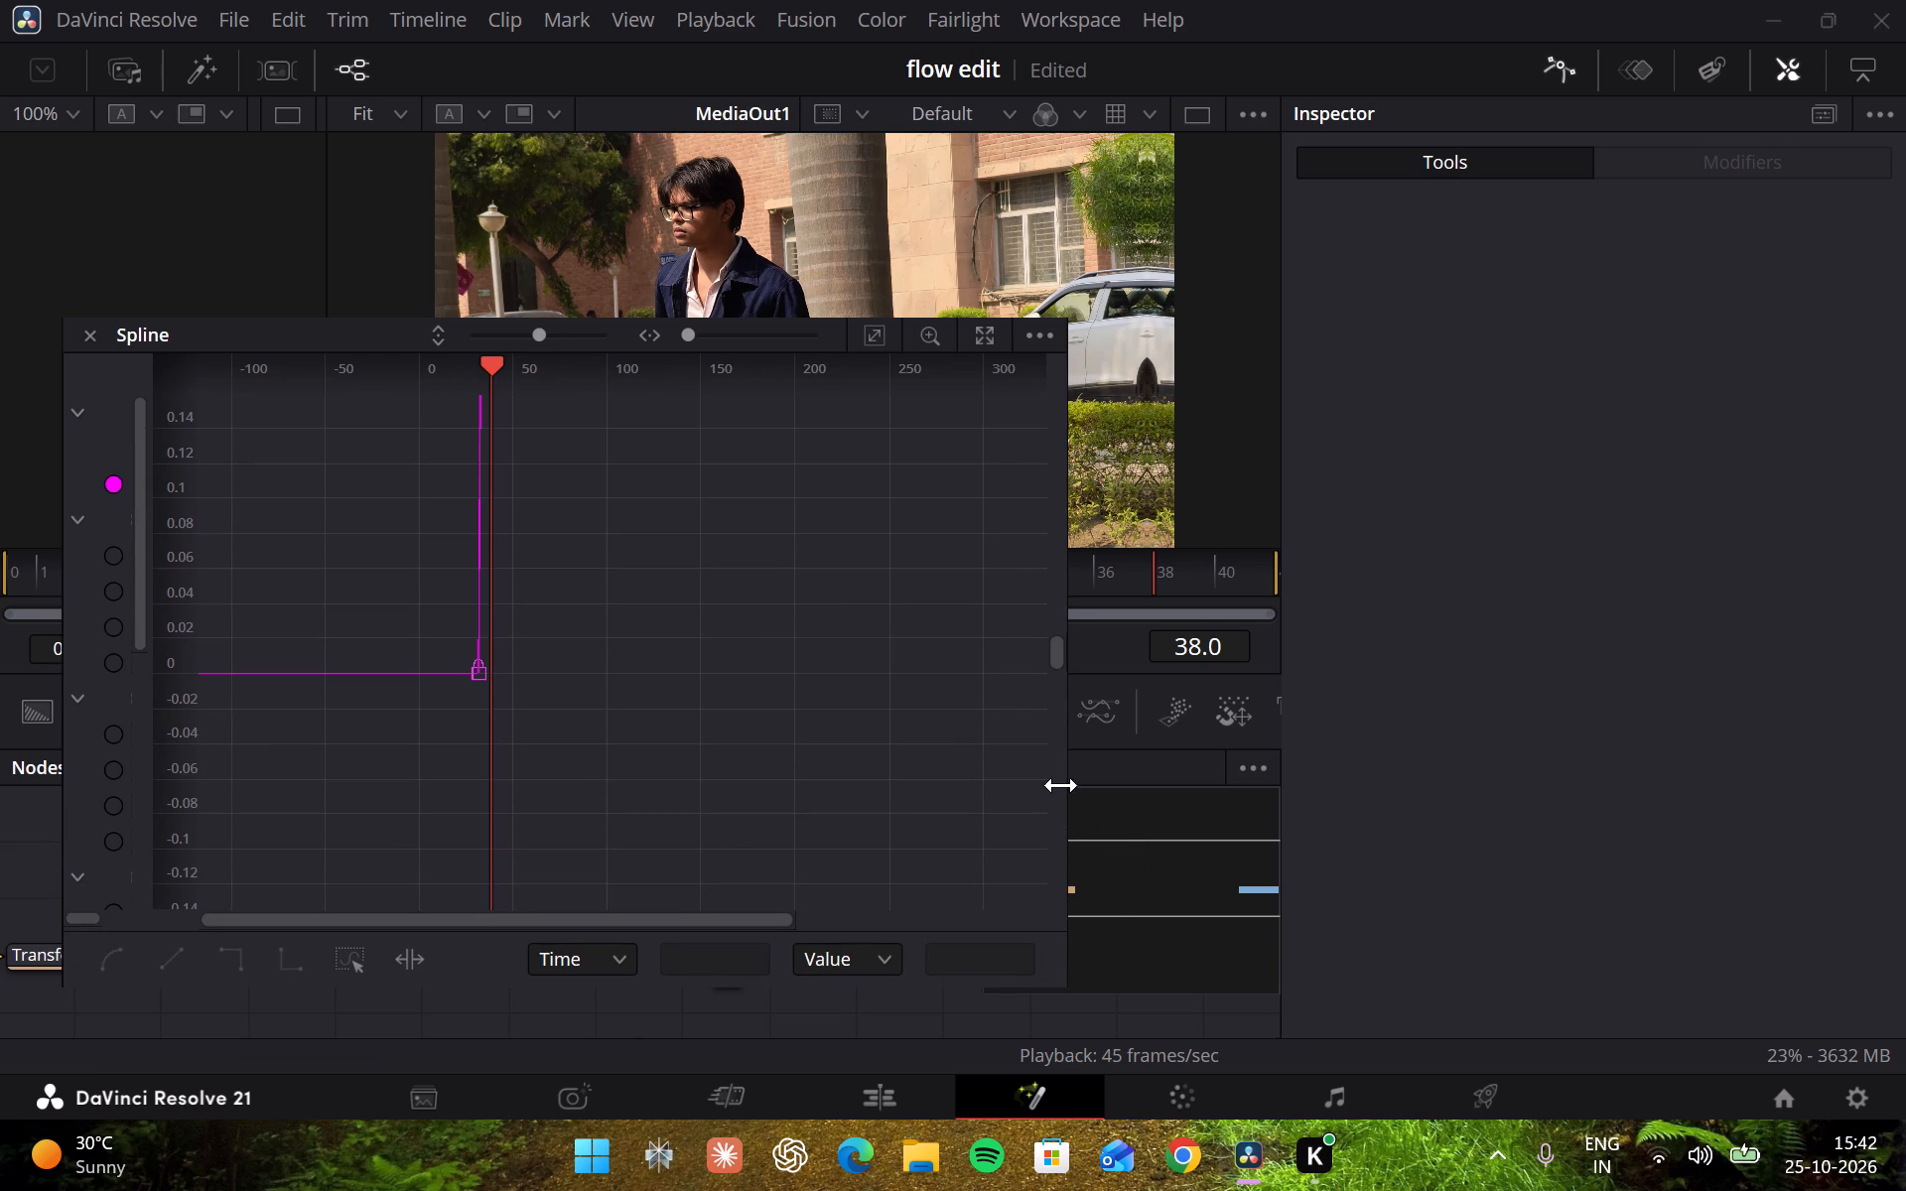
{"action": "left_click_drag", "start_coordinate": [1061, 777], "coordinate": [1298, 780]}
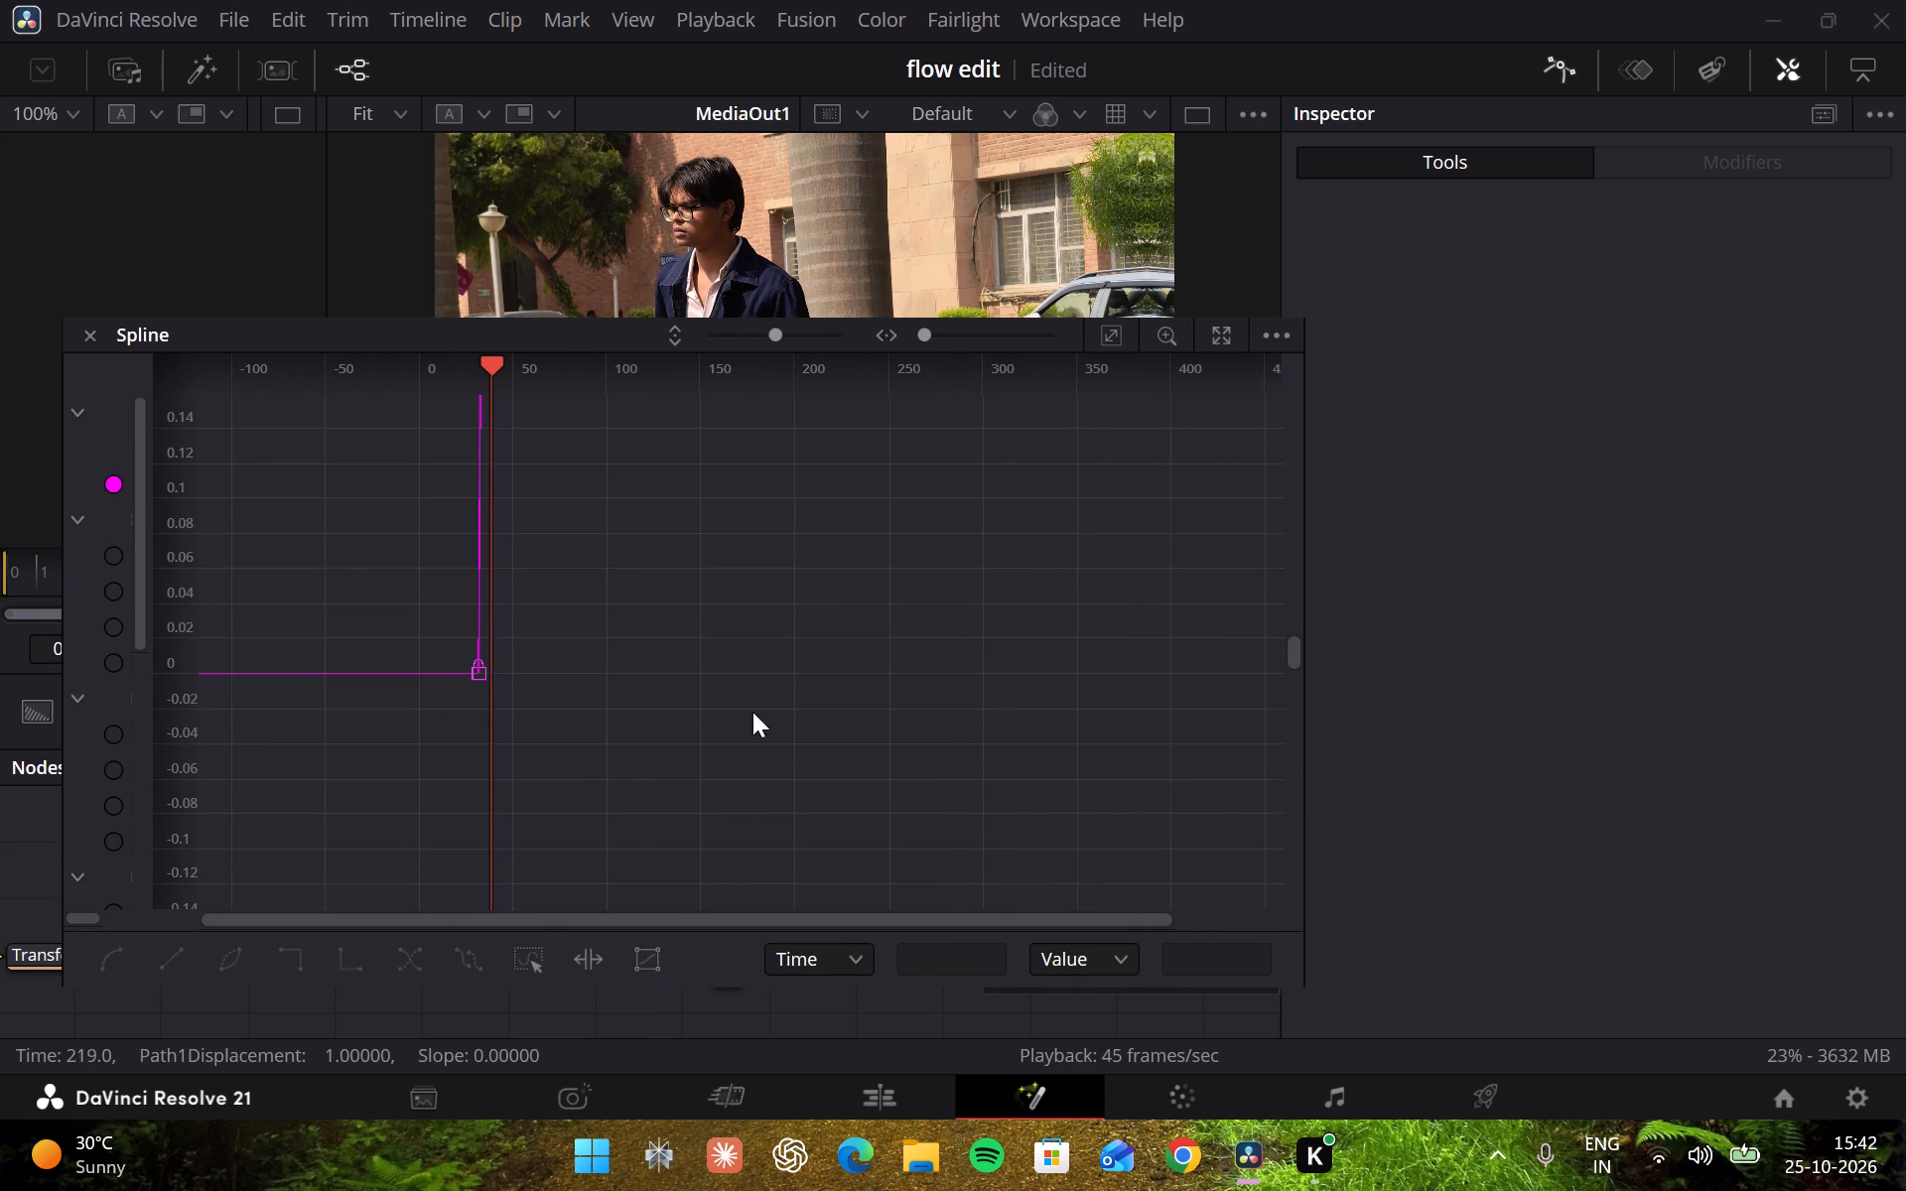
Select all keyframes on Transform1's Displacement curve in the Spline editor and save the project.
{"action": "scroll", "coordinate": [708, 701], "scroll_direction": "up", "scroll_amount": 1}
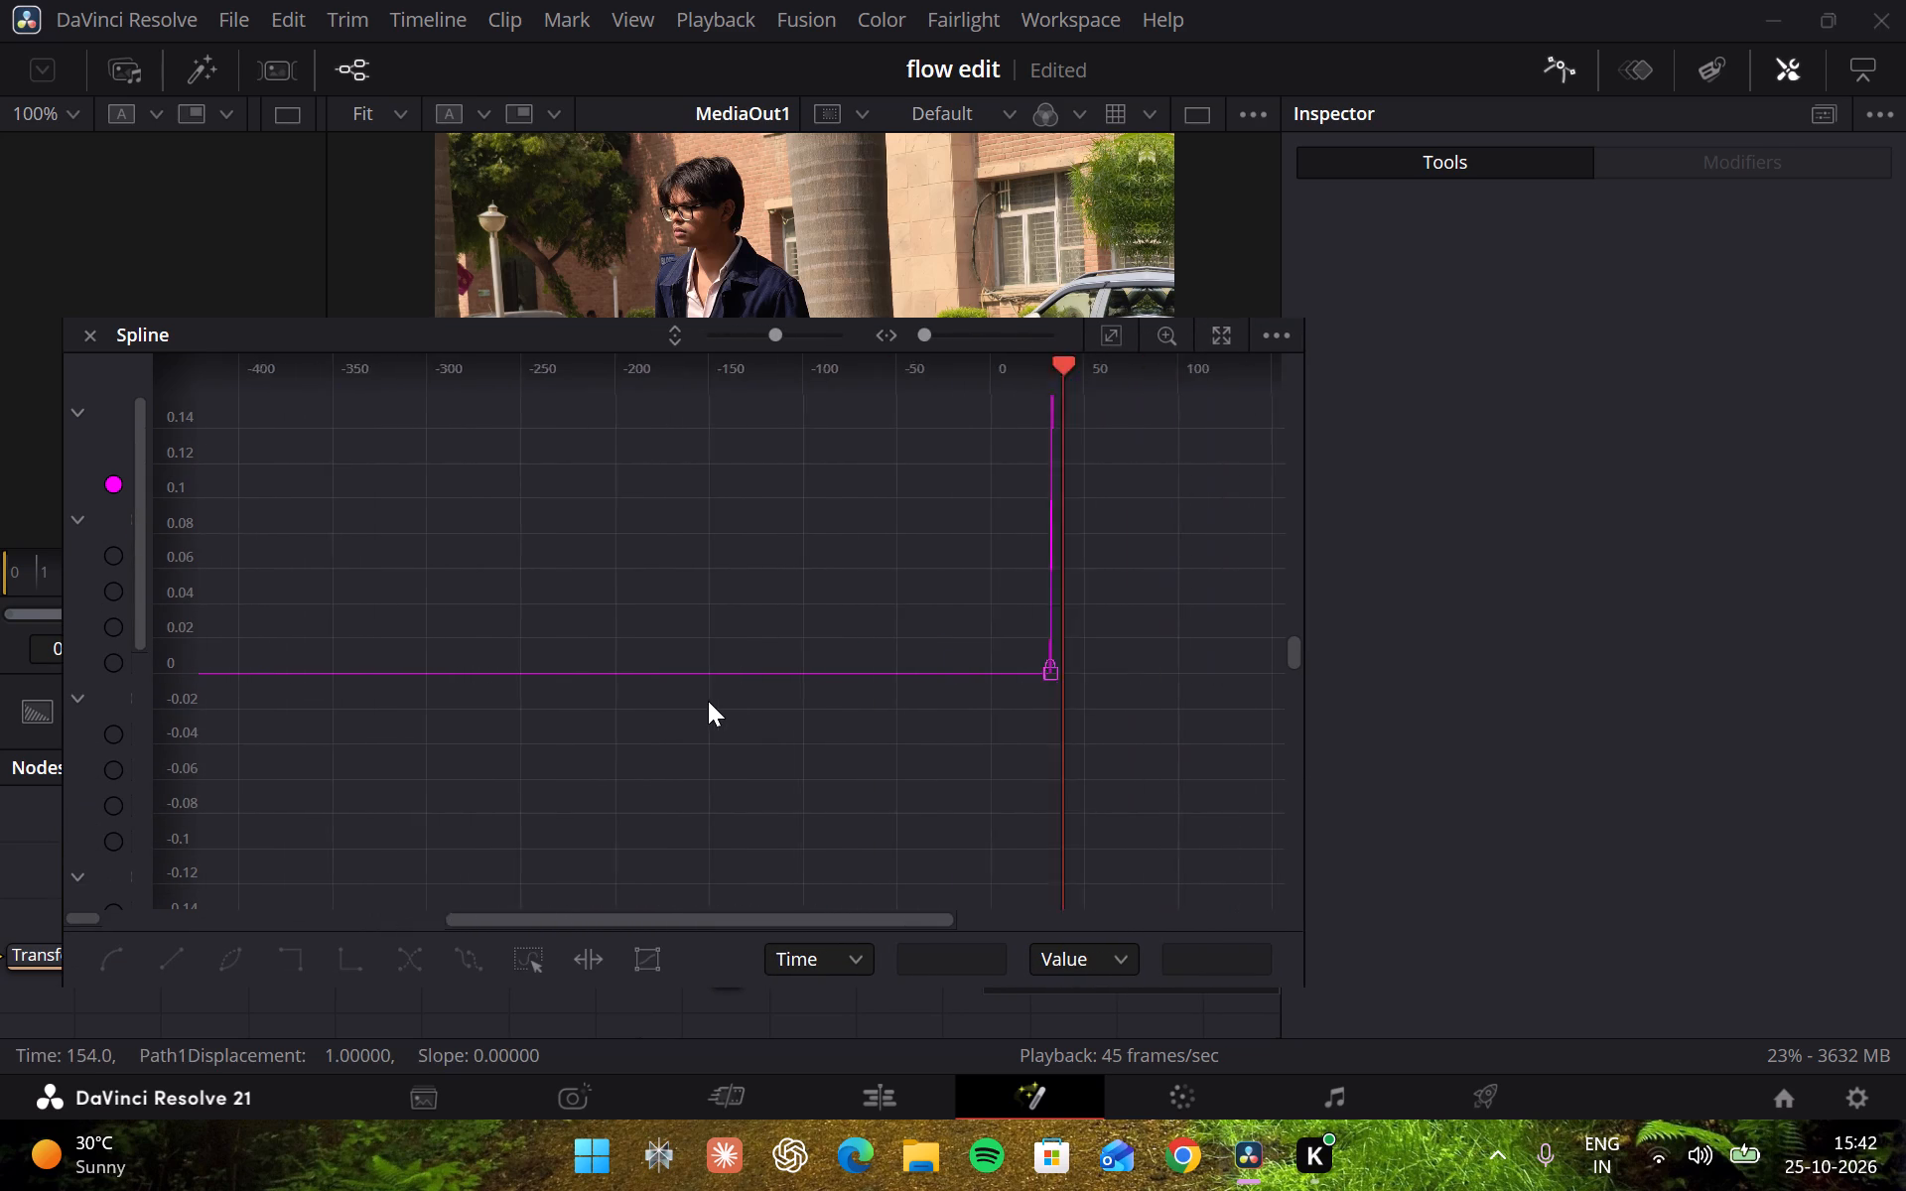
{"action": "scroll", "coordinate": [708, 701], "scroll_direction": "up", "scroll_amount": 1}
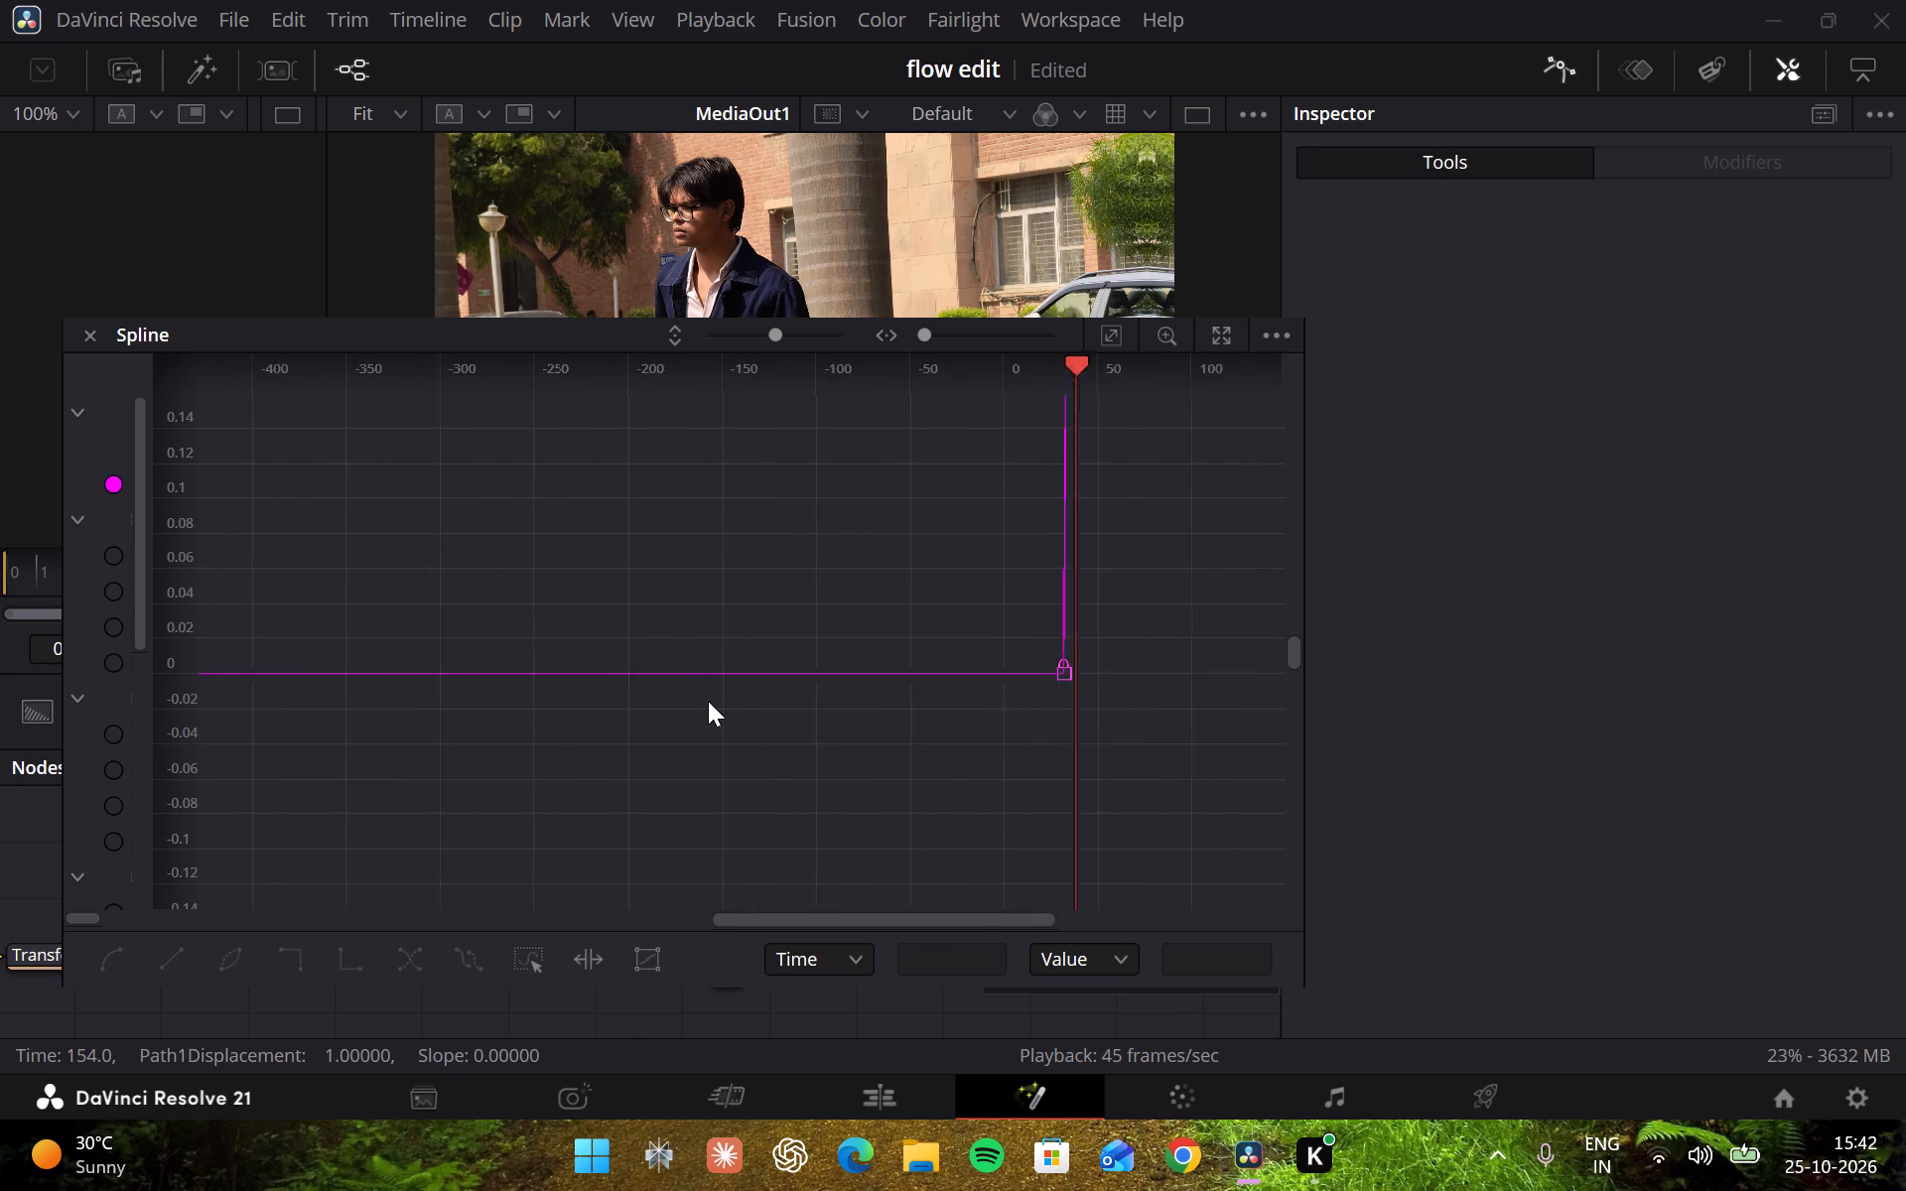
{"action": "scroll", "coordinate": [708, 701], "scroll_direction": "up", "scroll_amount": 1}
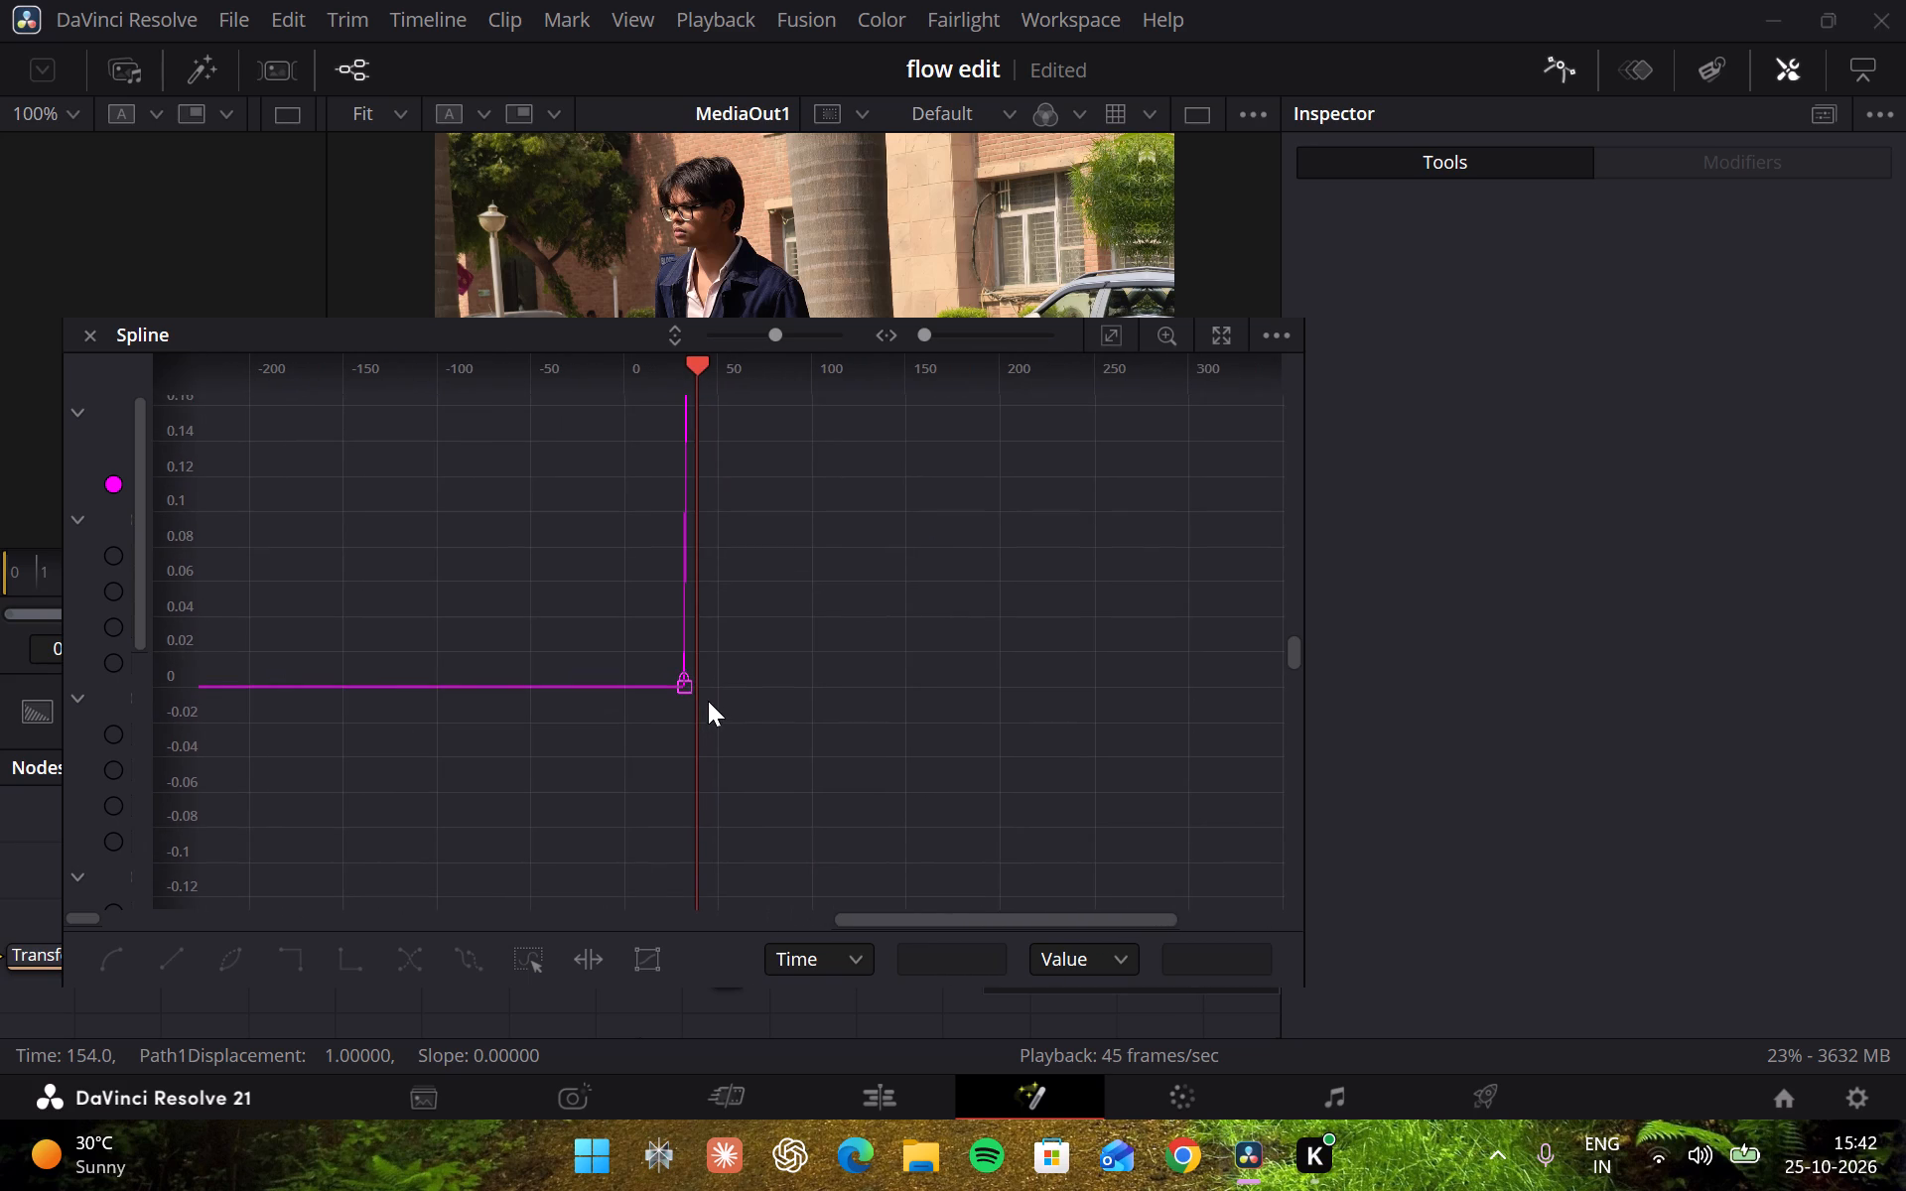
{"action": "left_click", "coordinate": [708, 701]}
{"action": "key", "text": "ctrl+a"}
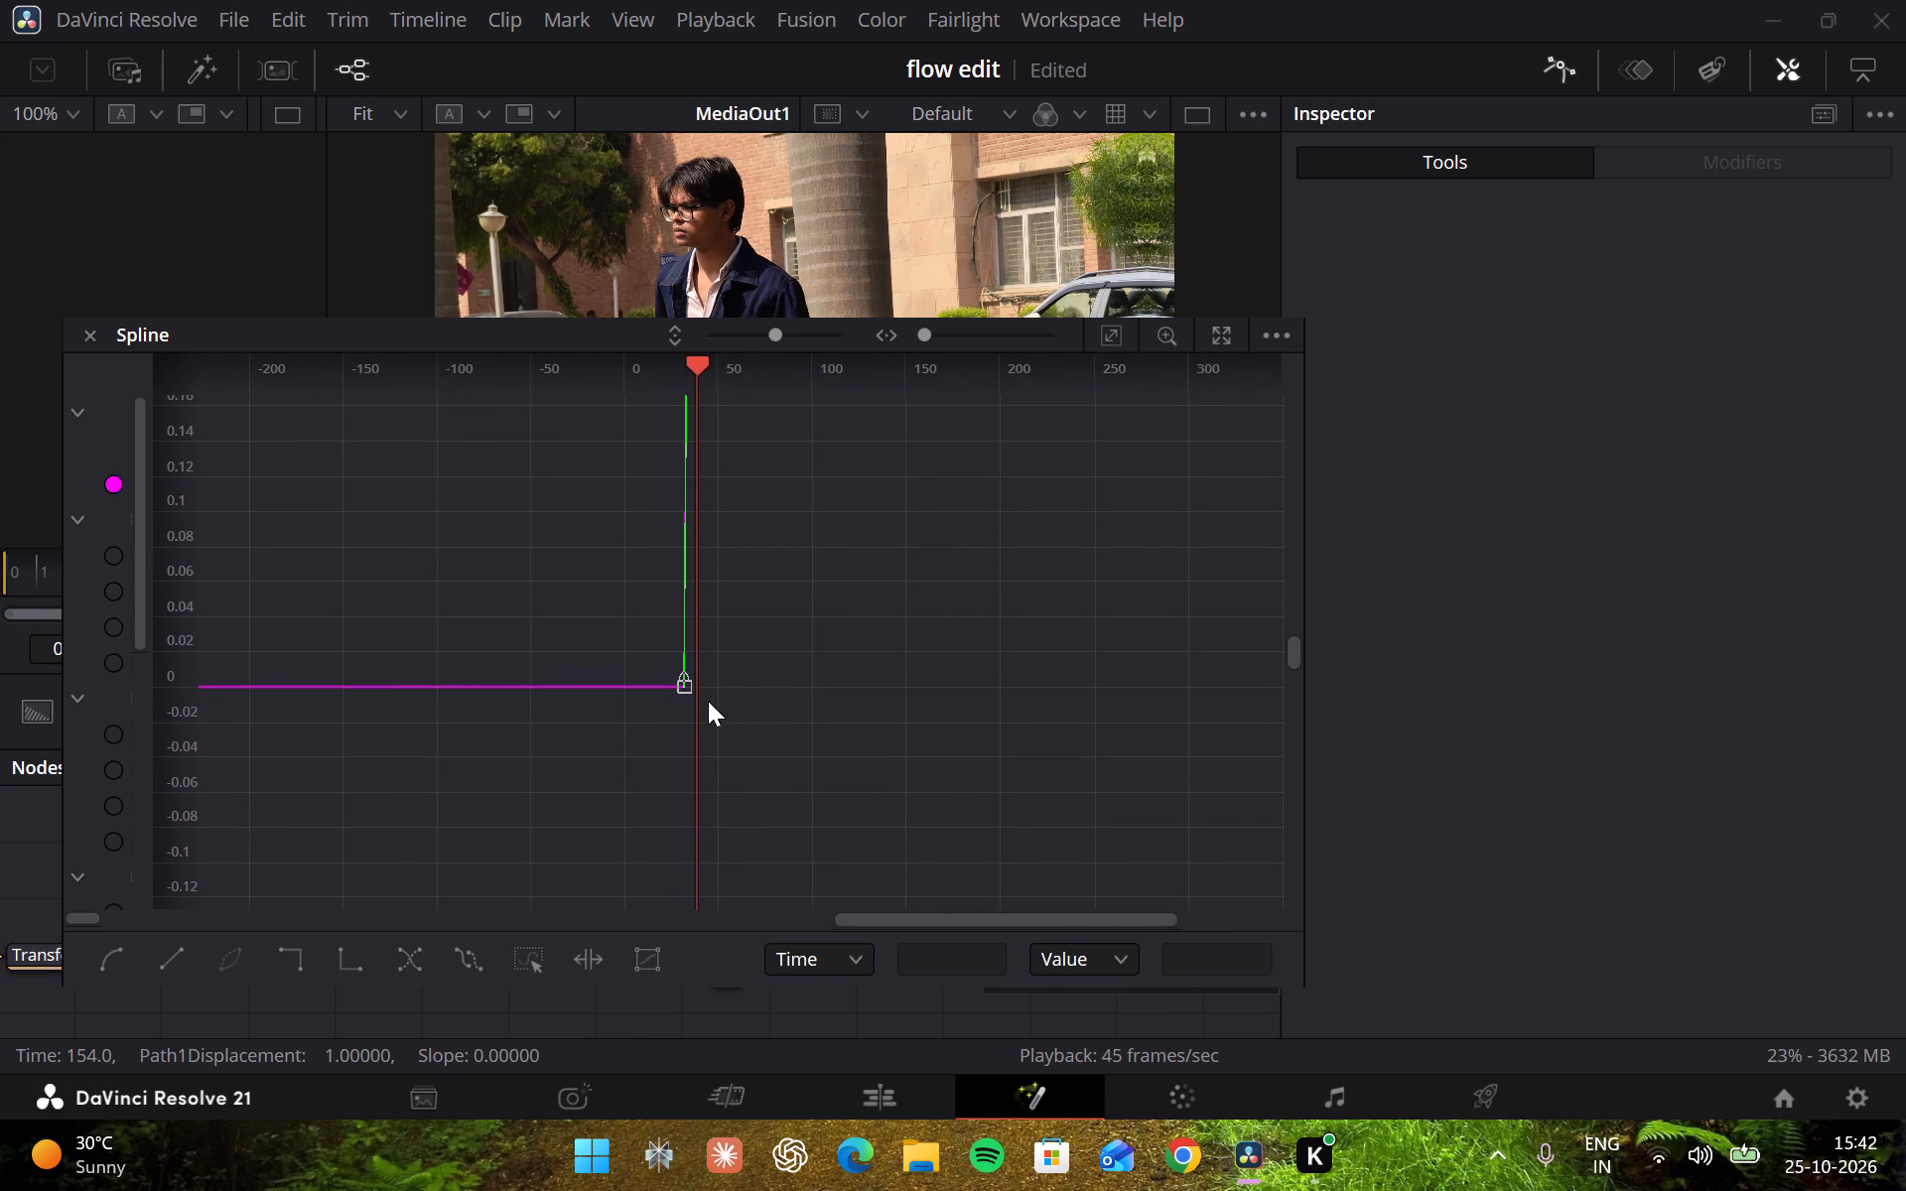
{"action": "key", "text": "ctrl+s"}
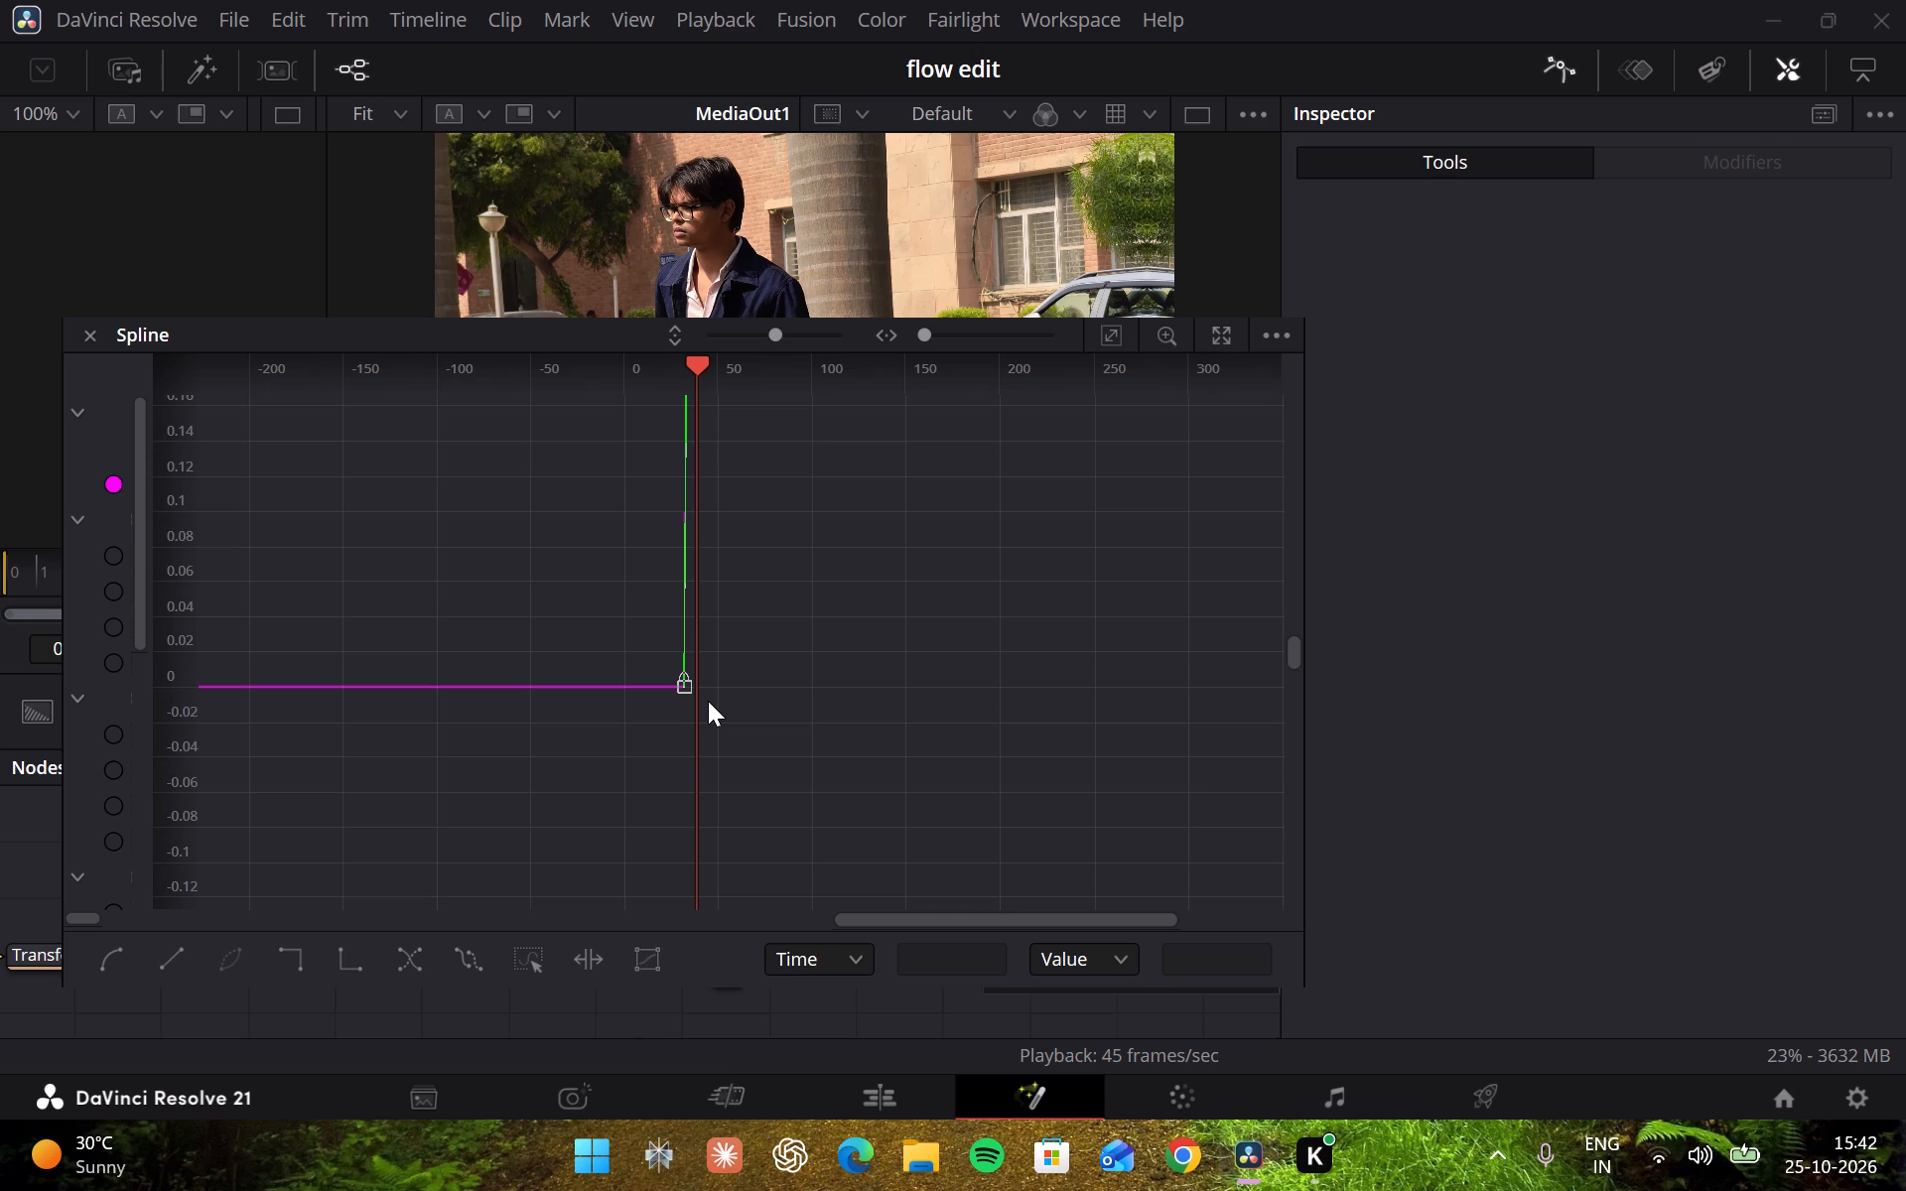
{"action": "left_click", "coordinate": [708, 701]}
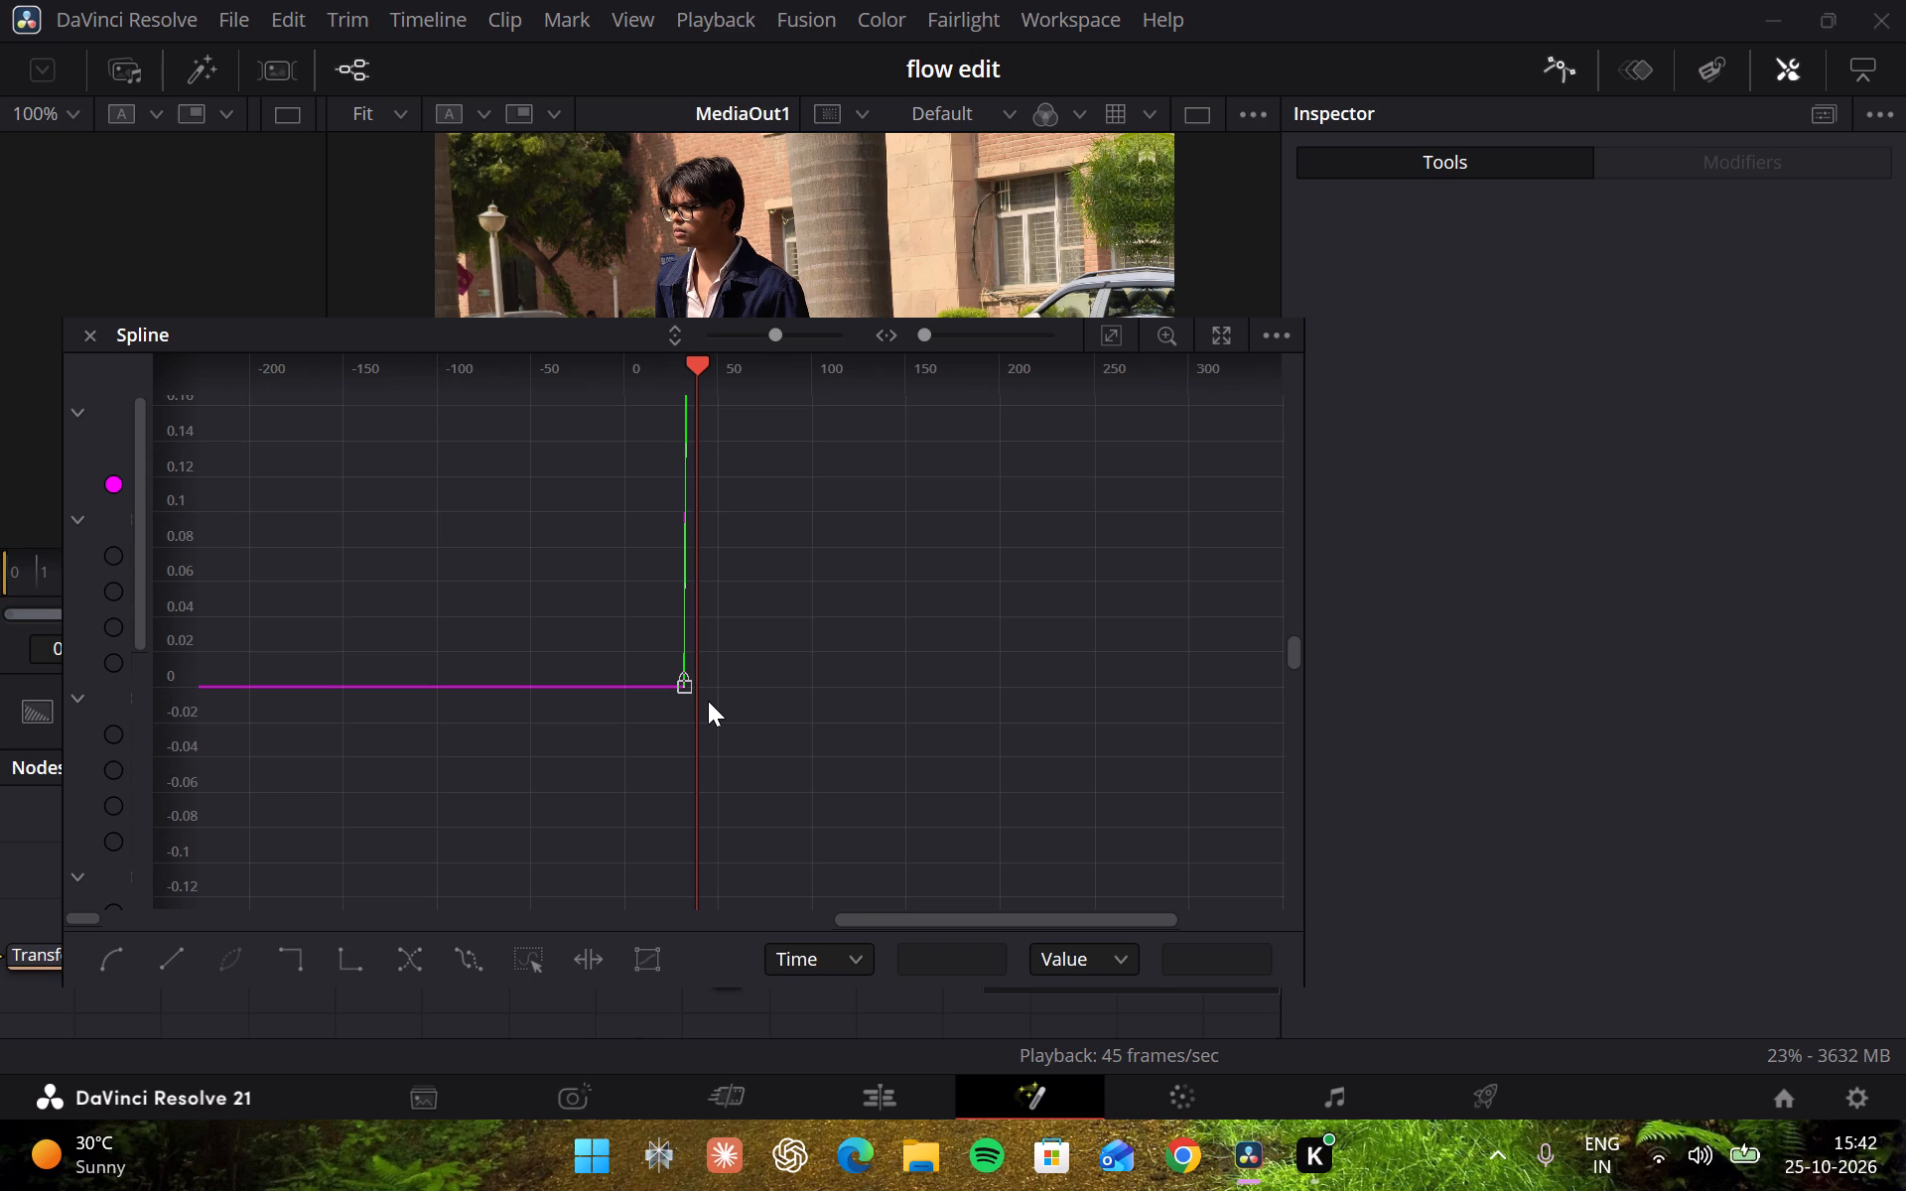
{"action": "double_click", "coordinate": [708, 701]}
{"action": "double_click", "coordinate": [734, 714]}
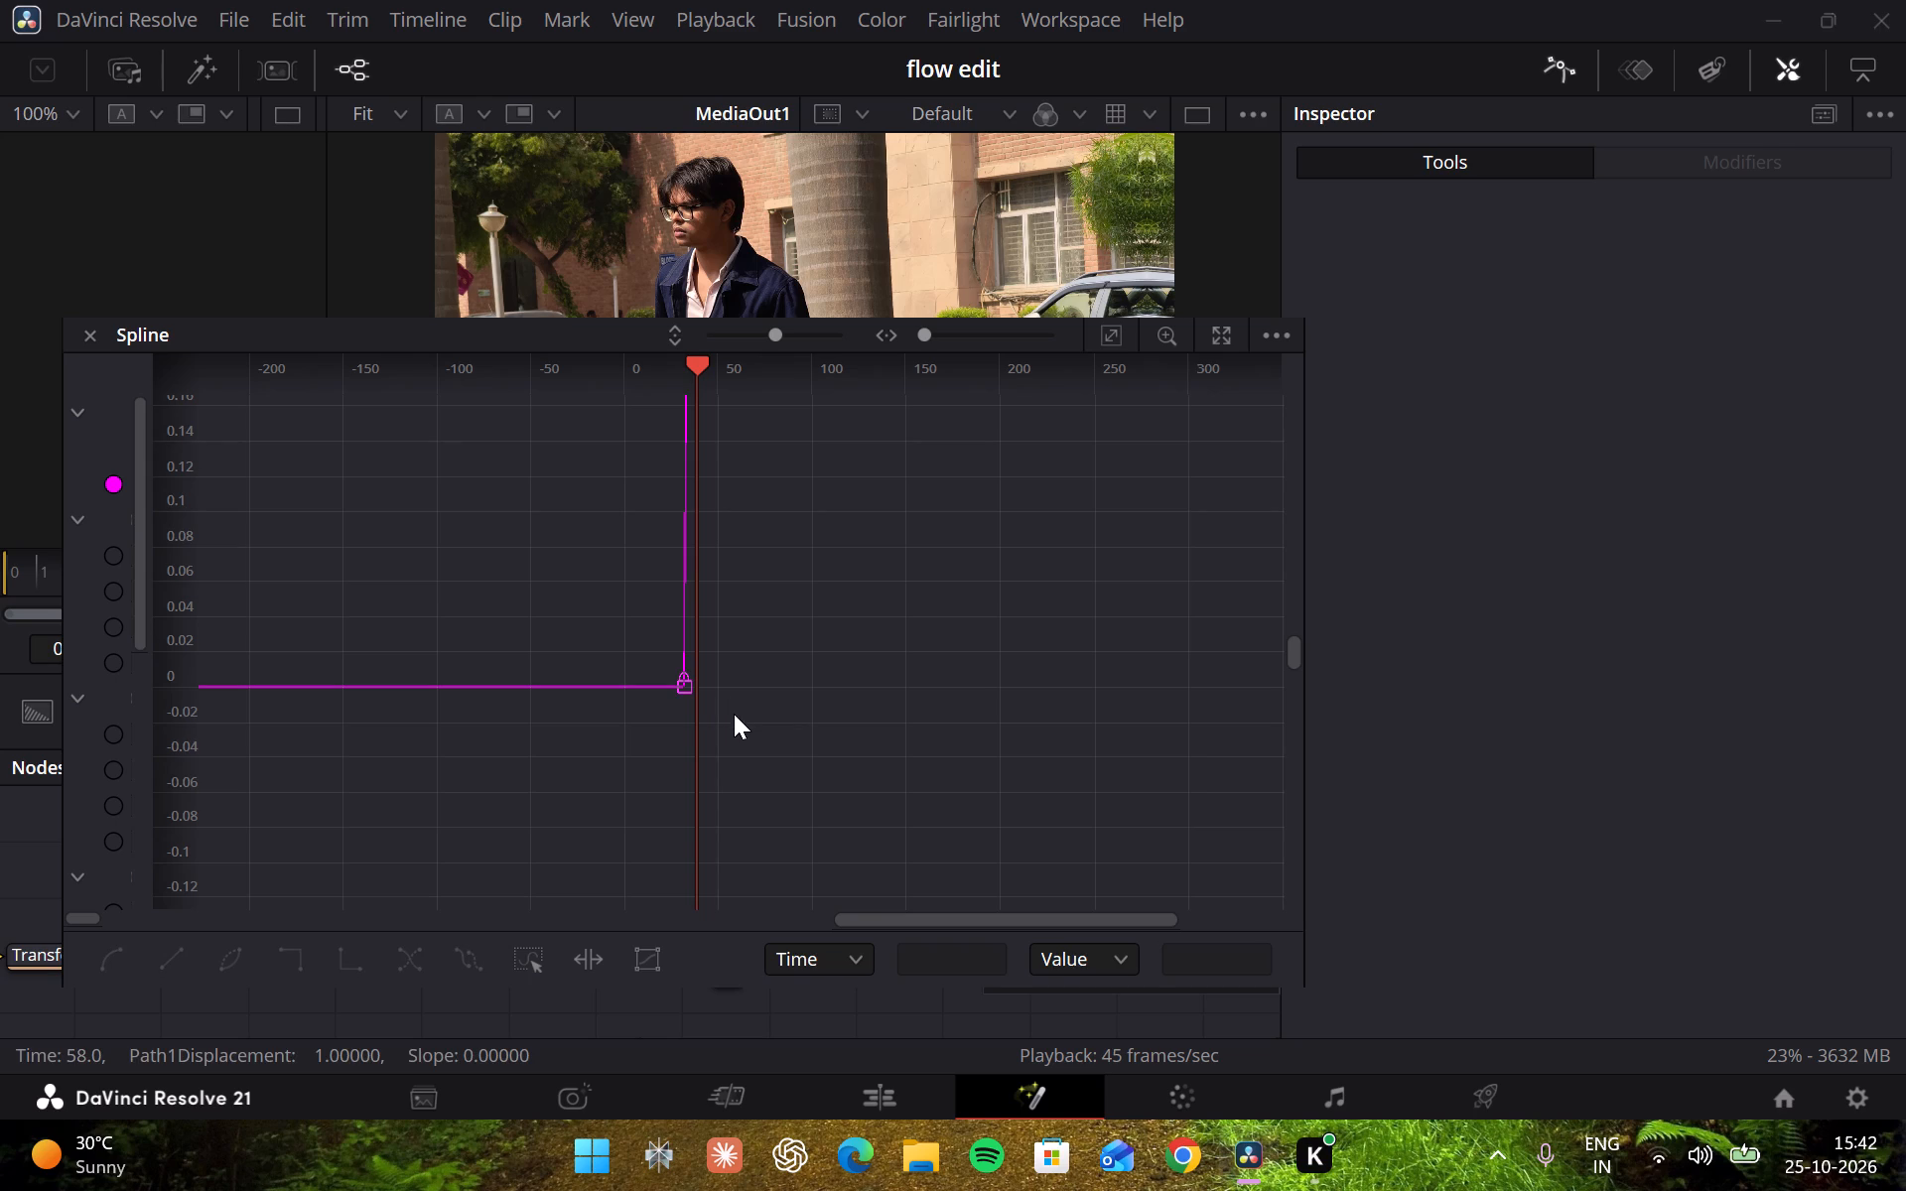
{"action": "key", "text": "ctrl+a"}
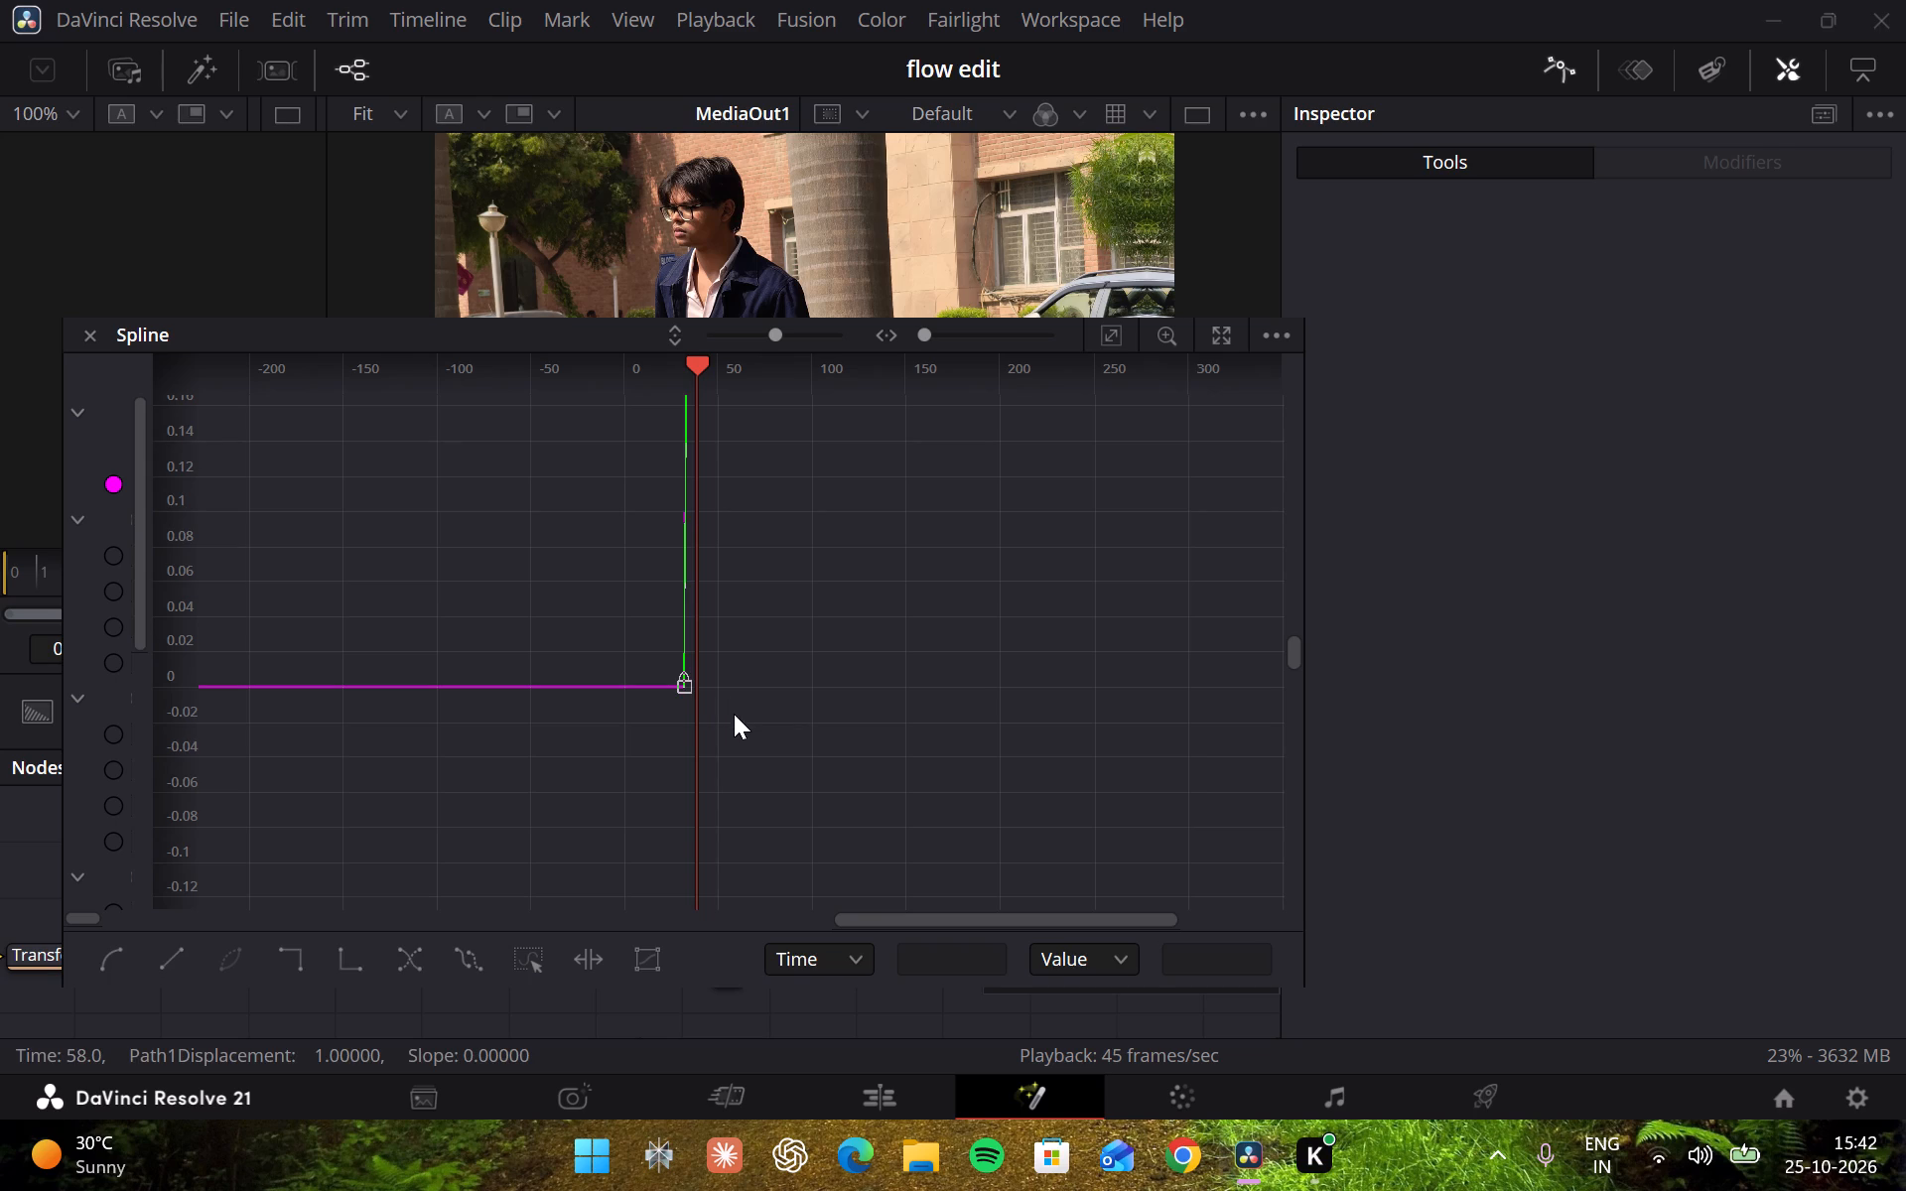
{"action": "key", "text": "ctrl+s"}
{"action": "key", "text": "ctrl+s"}
{"action": "key", "text": "ctrl+s"}
Fit the Displacement curve in the graph and pull the frame 38 keyframe's handle straight down below it, to just above 0.
{"action": "key", "text": "ctrl+f"}
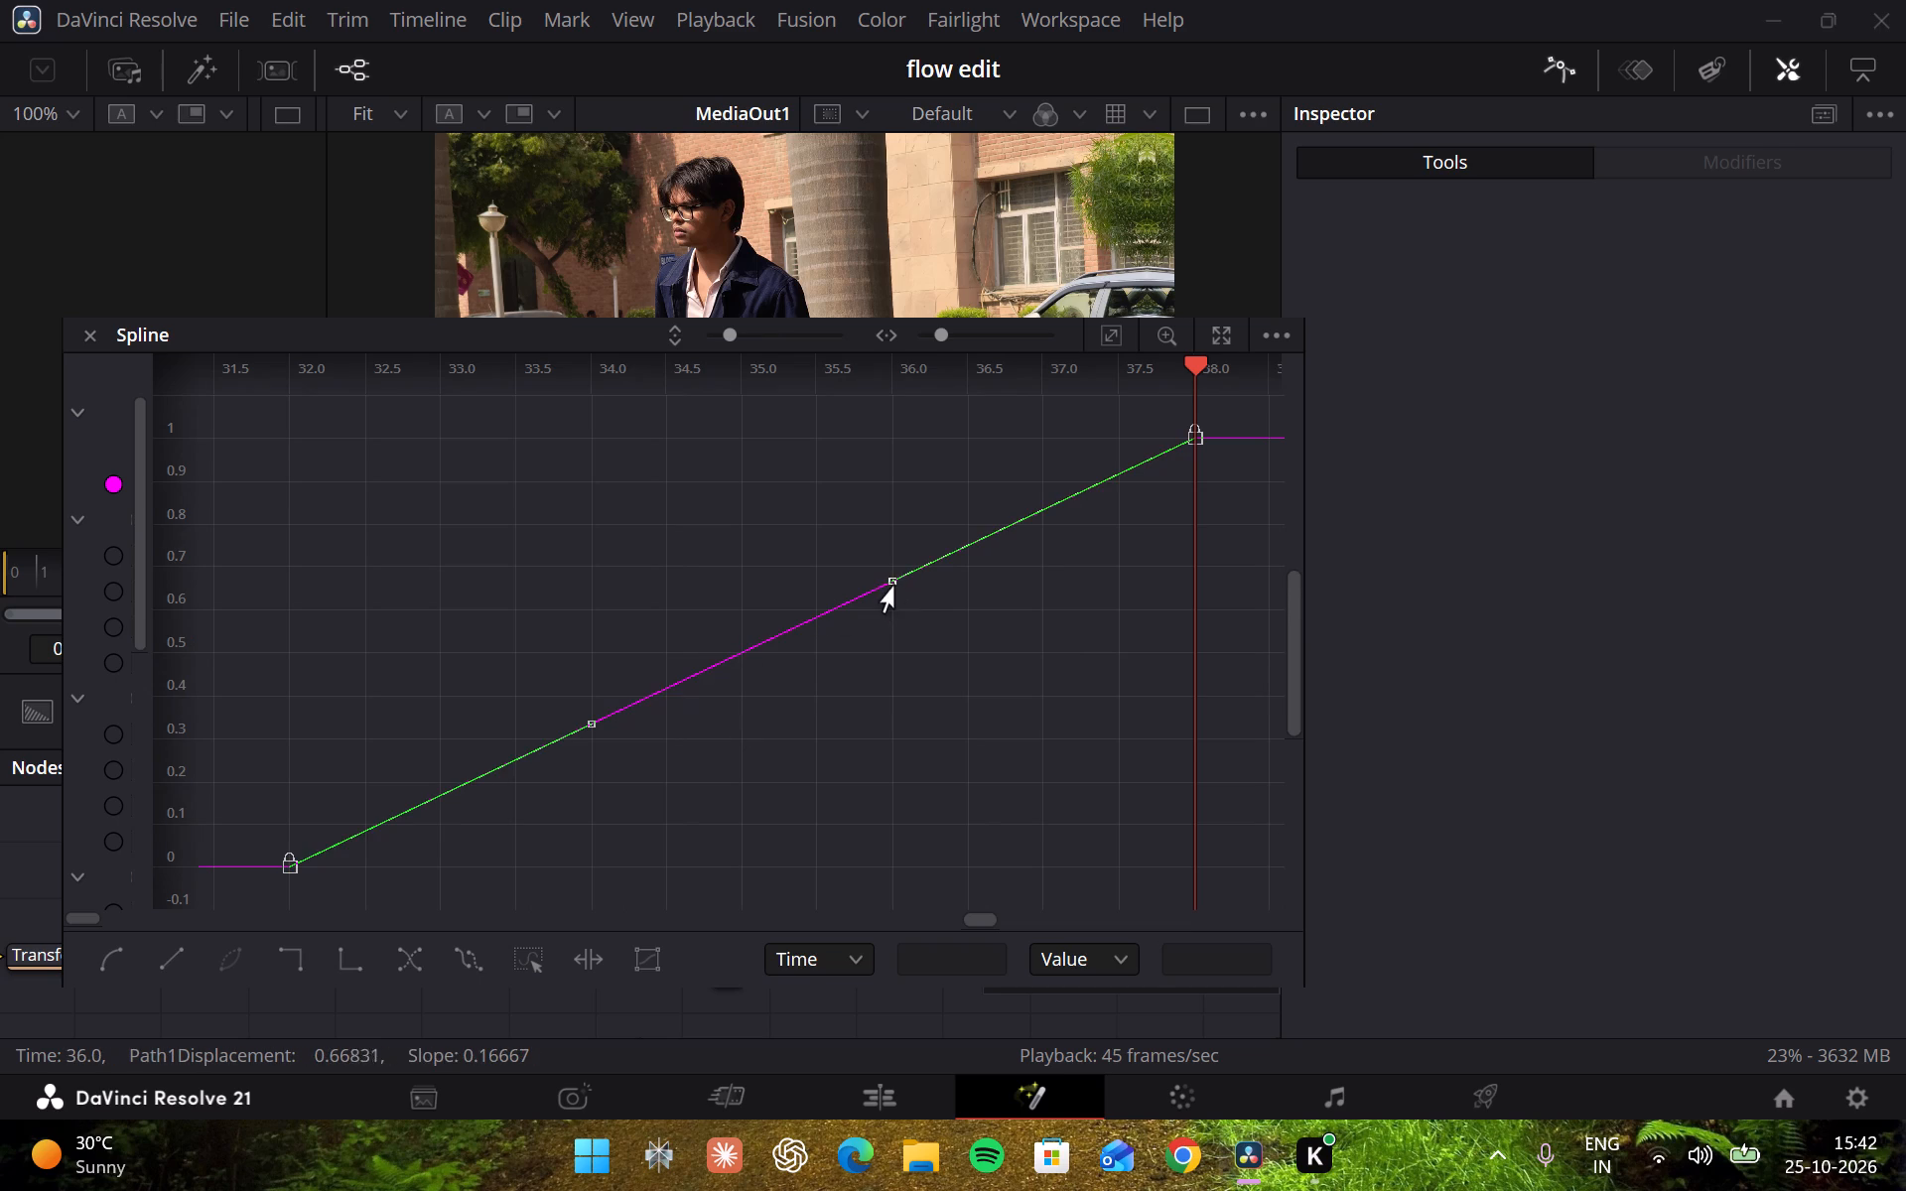
{"action": "left_click_drag", "start_coordinate": [894, 577], "coordinate": [920, 618]}
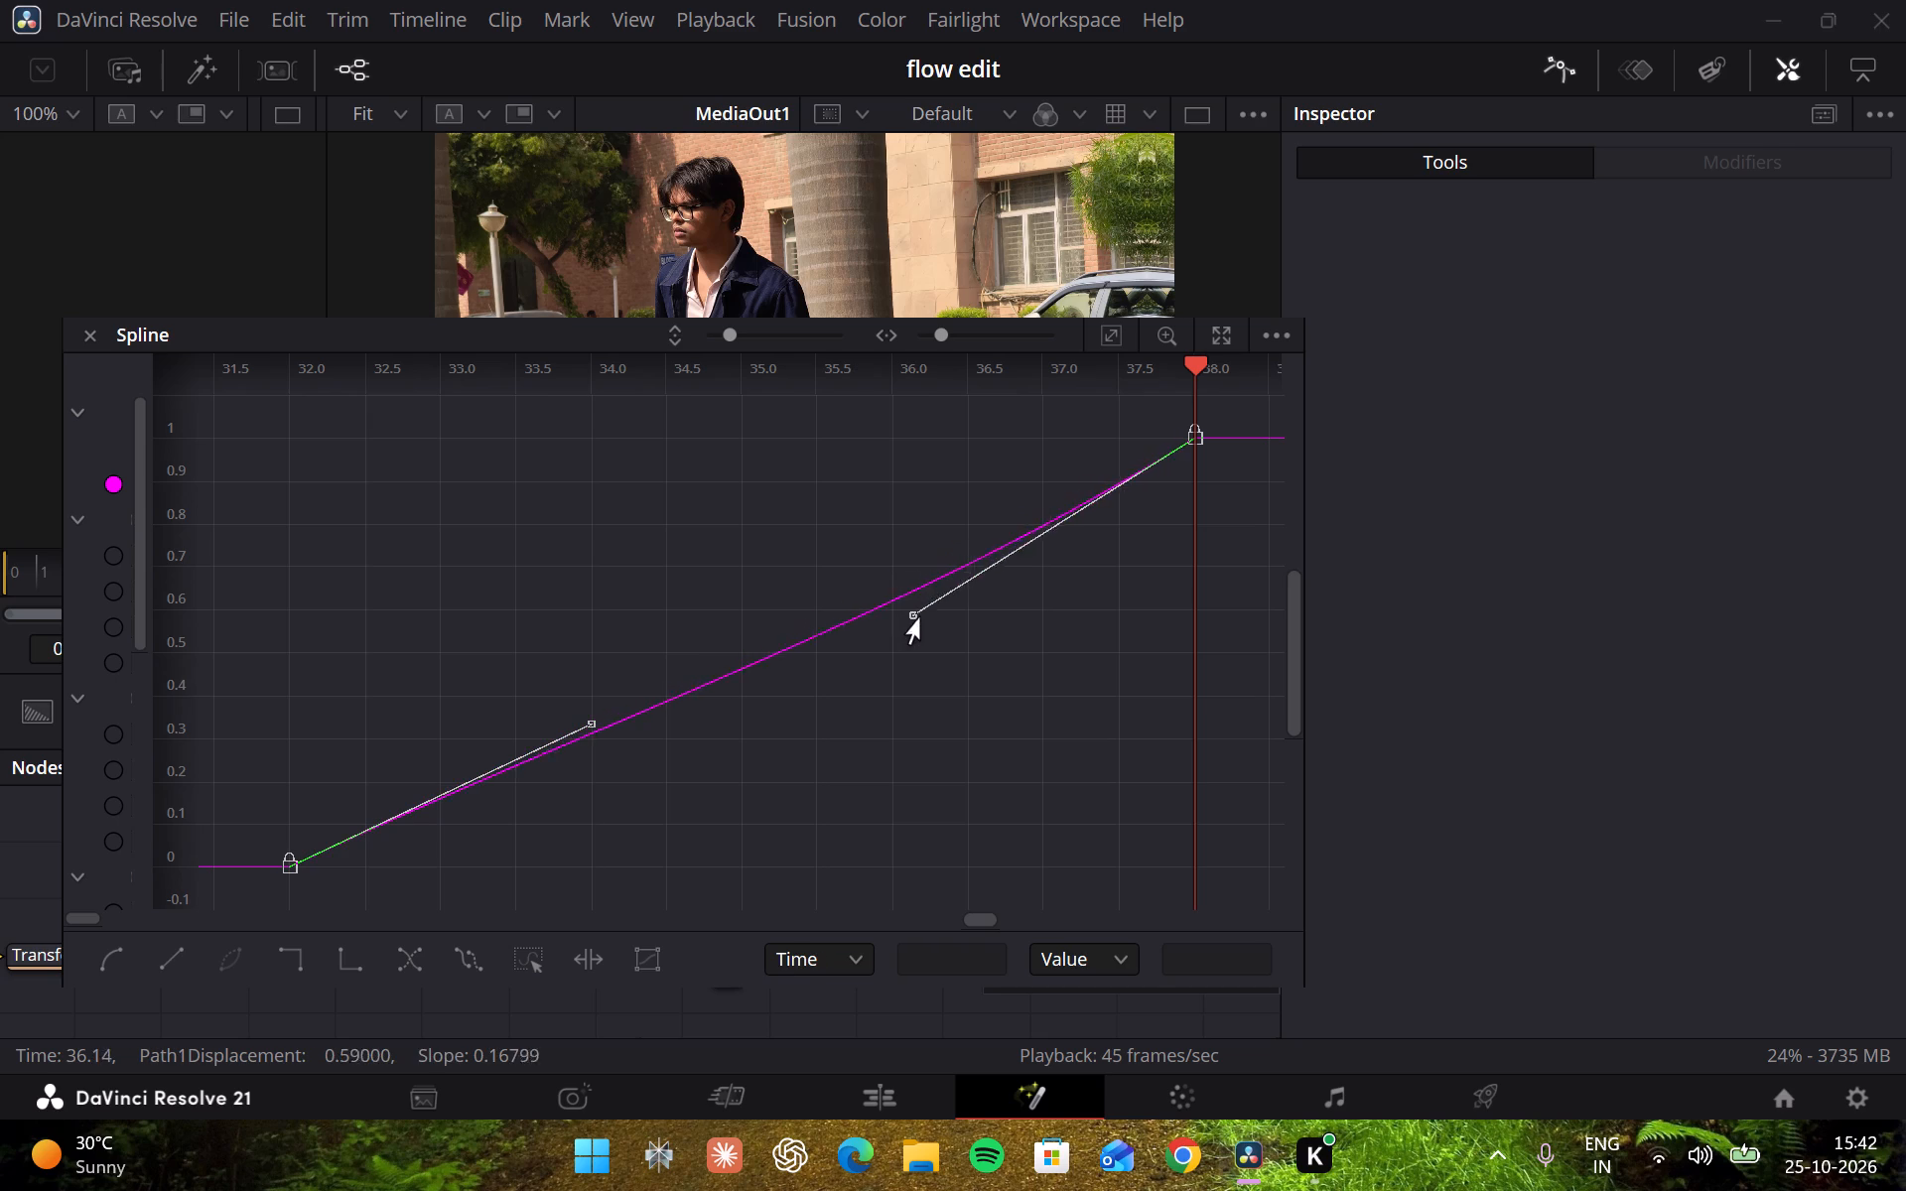
{"action": "left_click_drag", "start_coordinate": [920, 618], "coordinate": [1080, 822]}
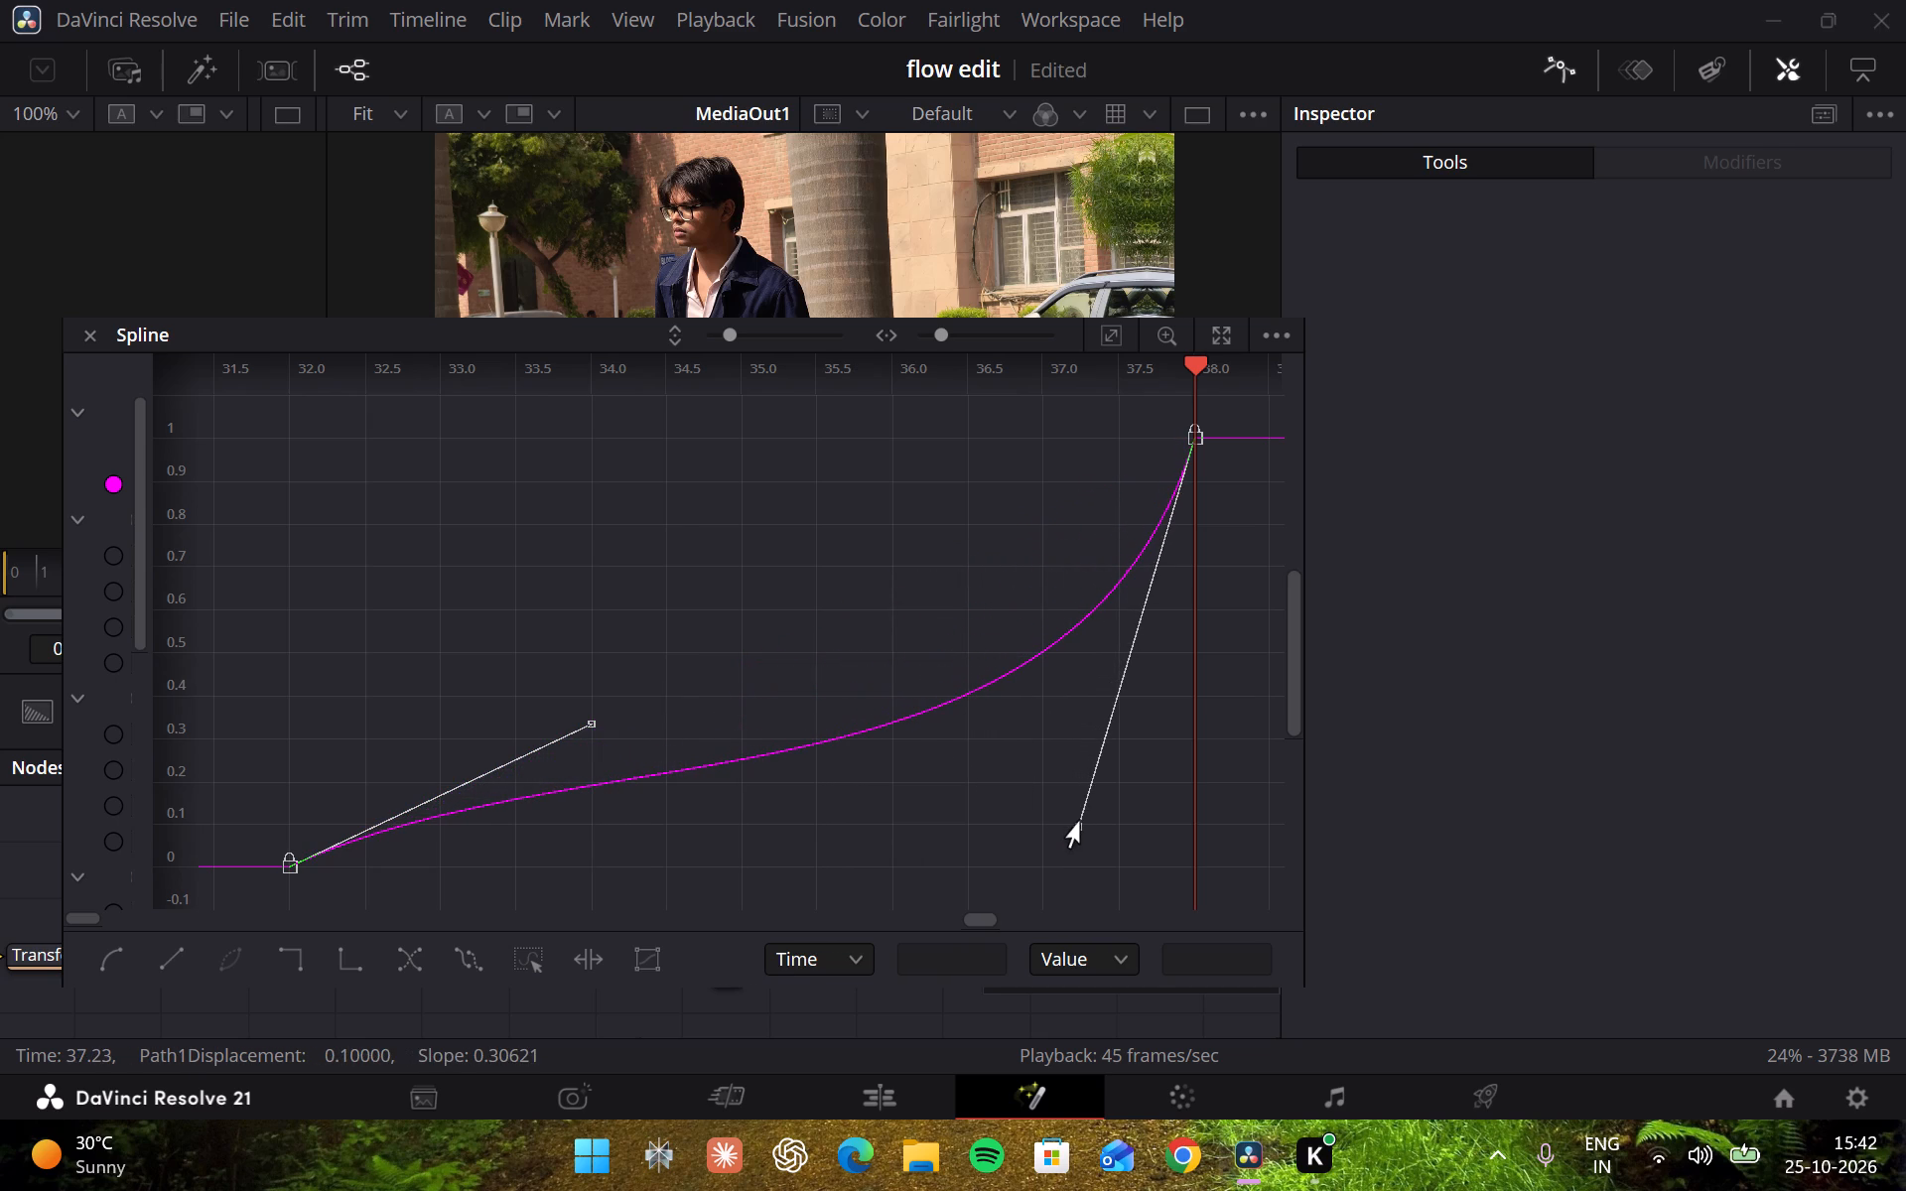
{"action": "left_click_drag", "start_coordinate": [1080, 822], "coordinate": [1205, 844]}
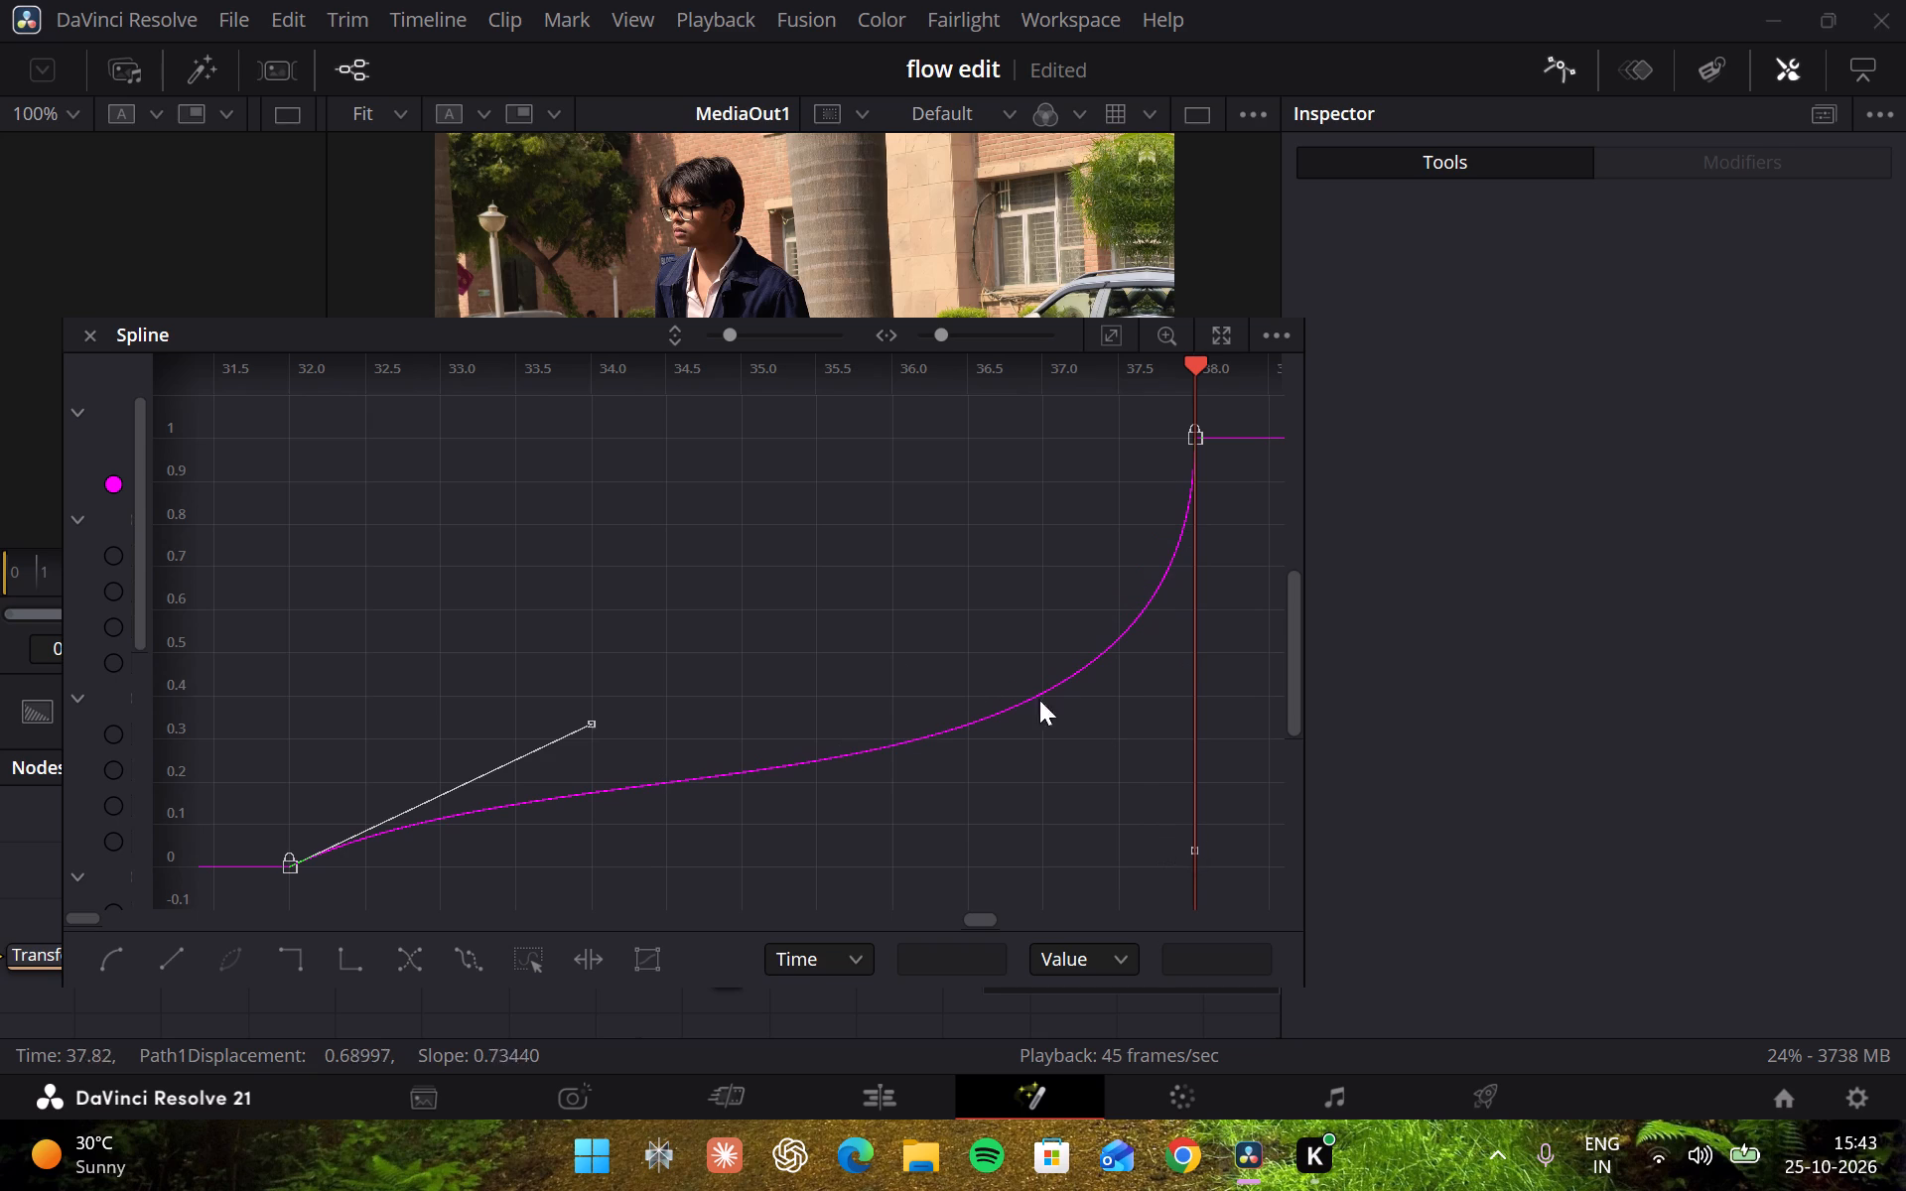
Flatten the frame 32 keyframe's handle on the Displacement curve and stretch it out to frame 38, just above 0.
{"action": "left_click_drag", "start_coordinate": [593, 718], "coordinate": [593, 720]}
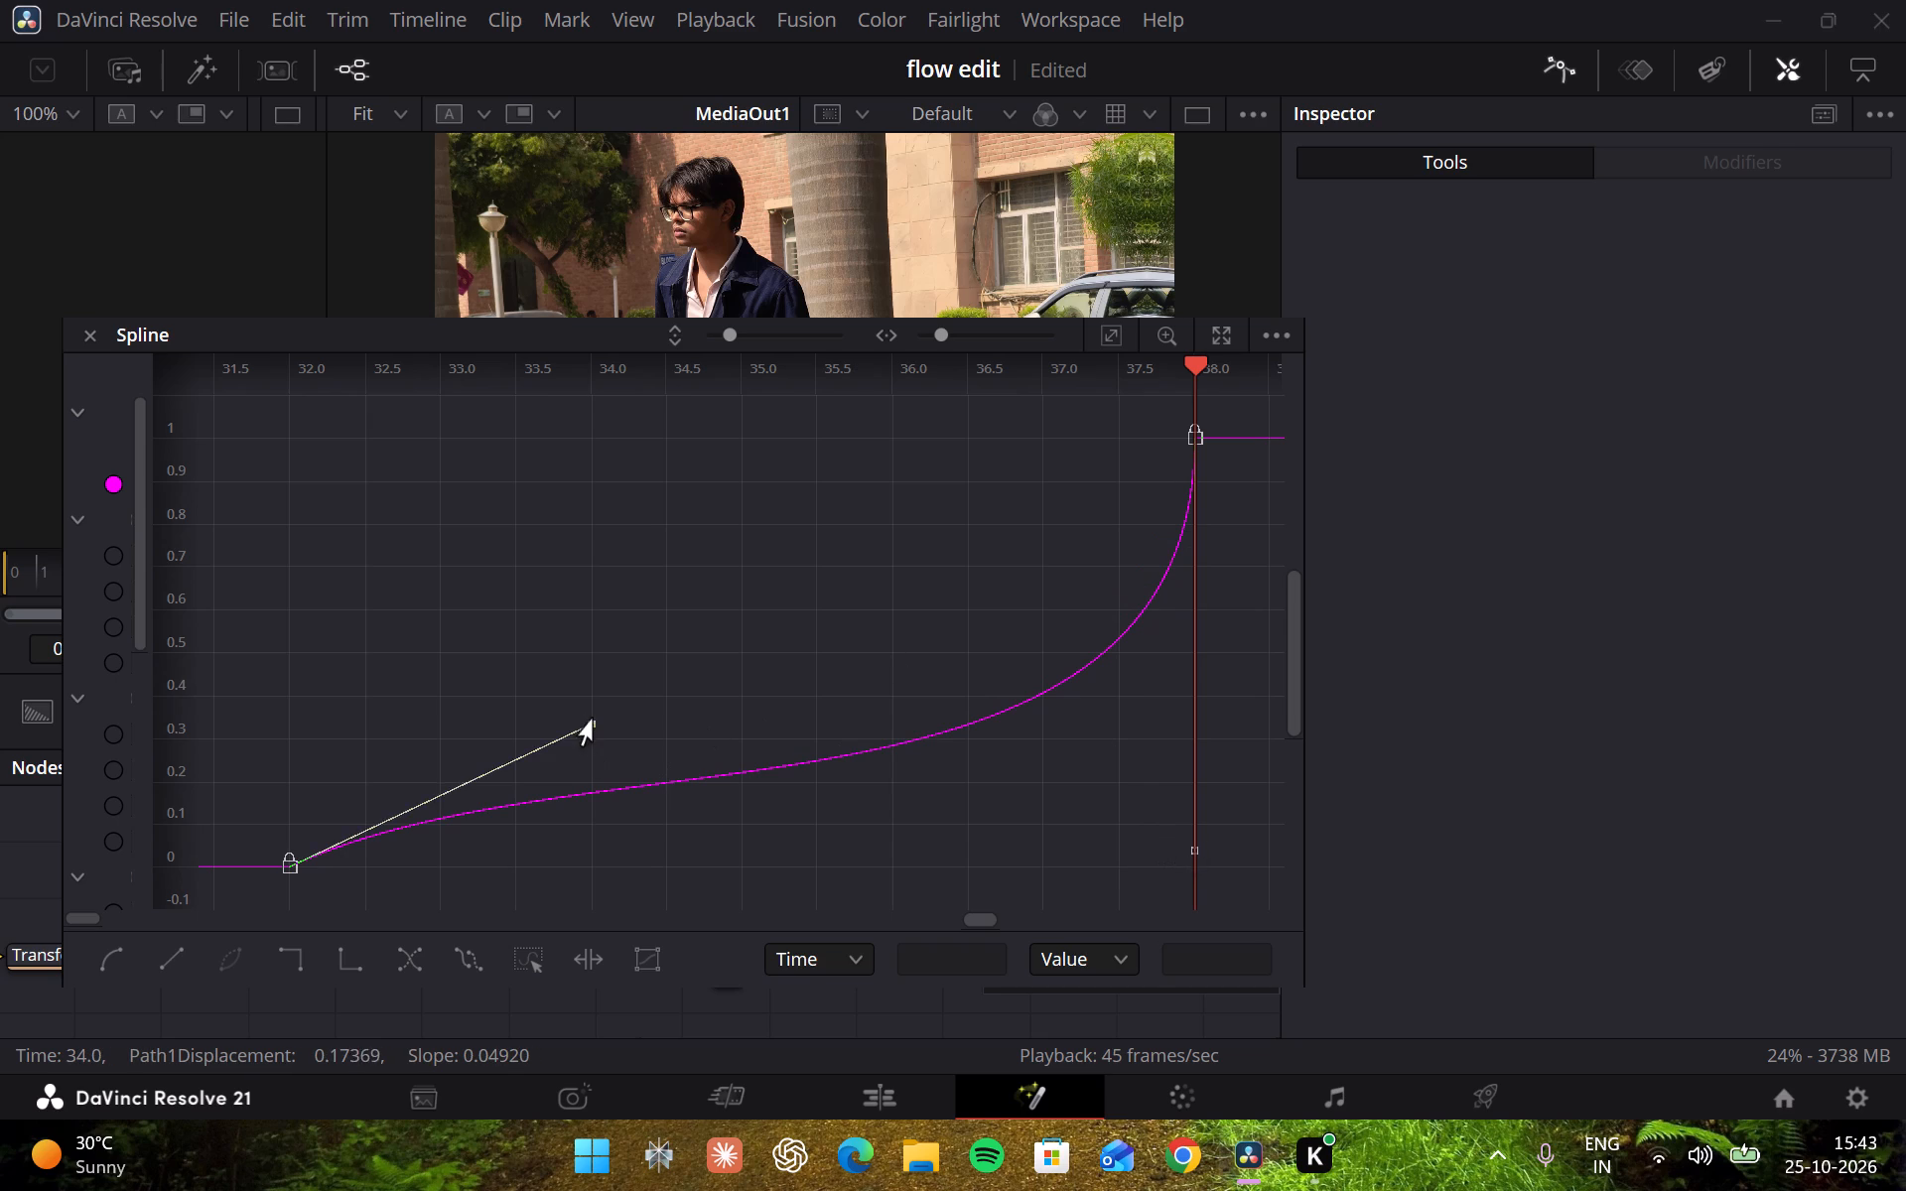
{"action": "left_click_drag", "start_coordinate": [593, 720], "coordinate": [679, 898]}
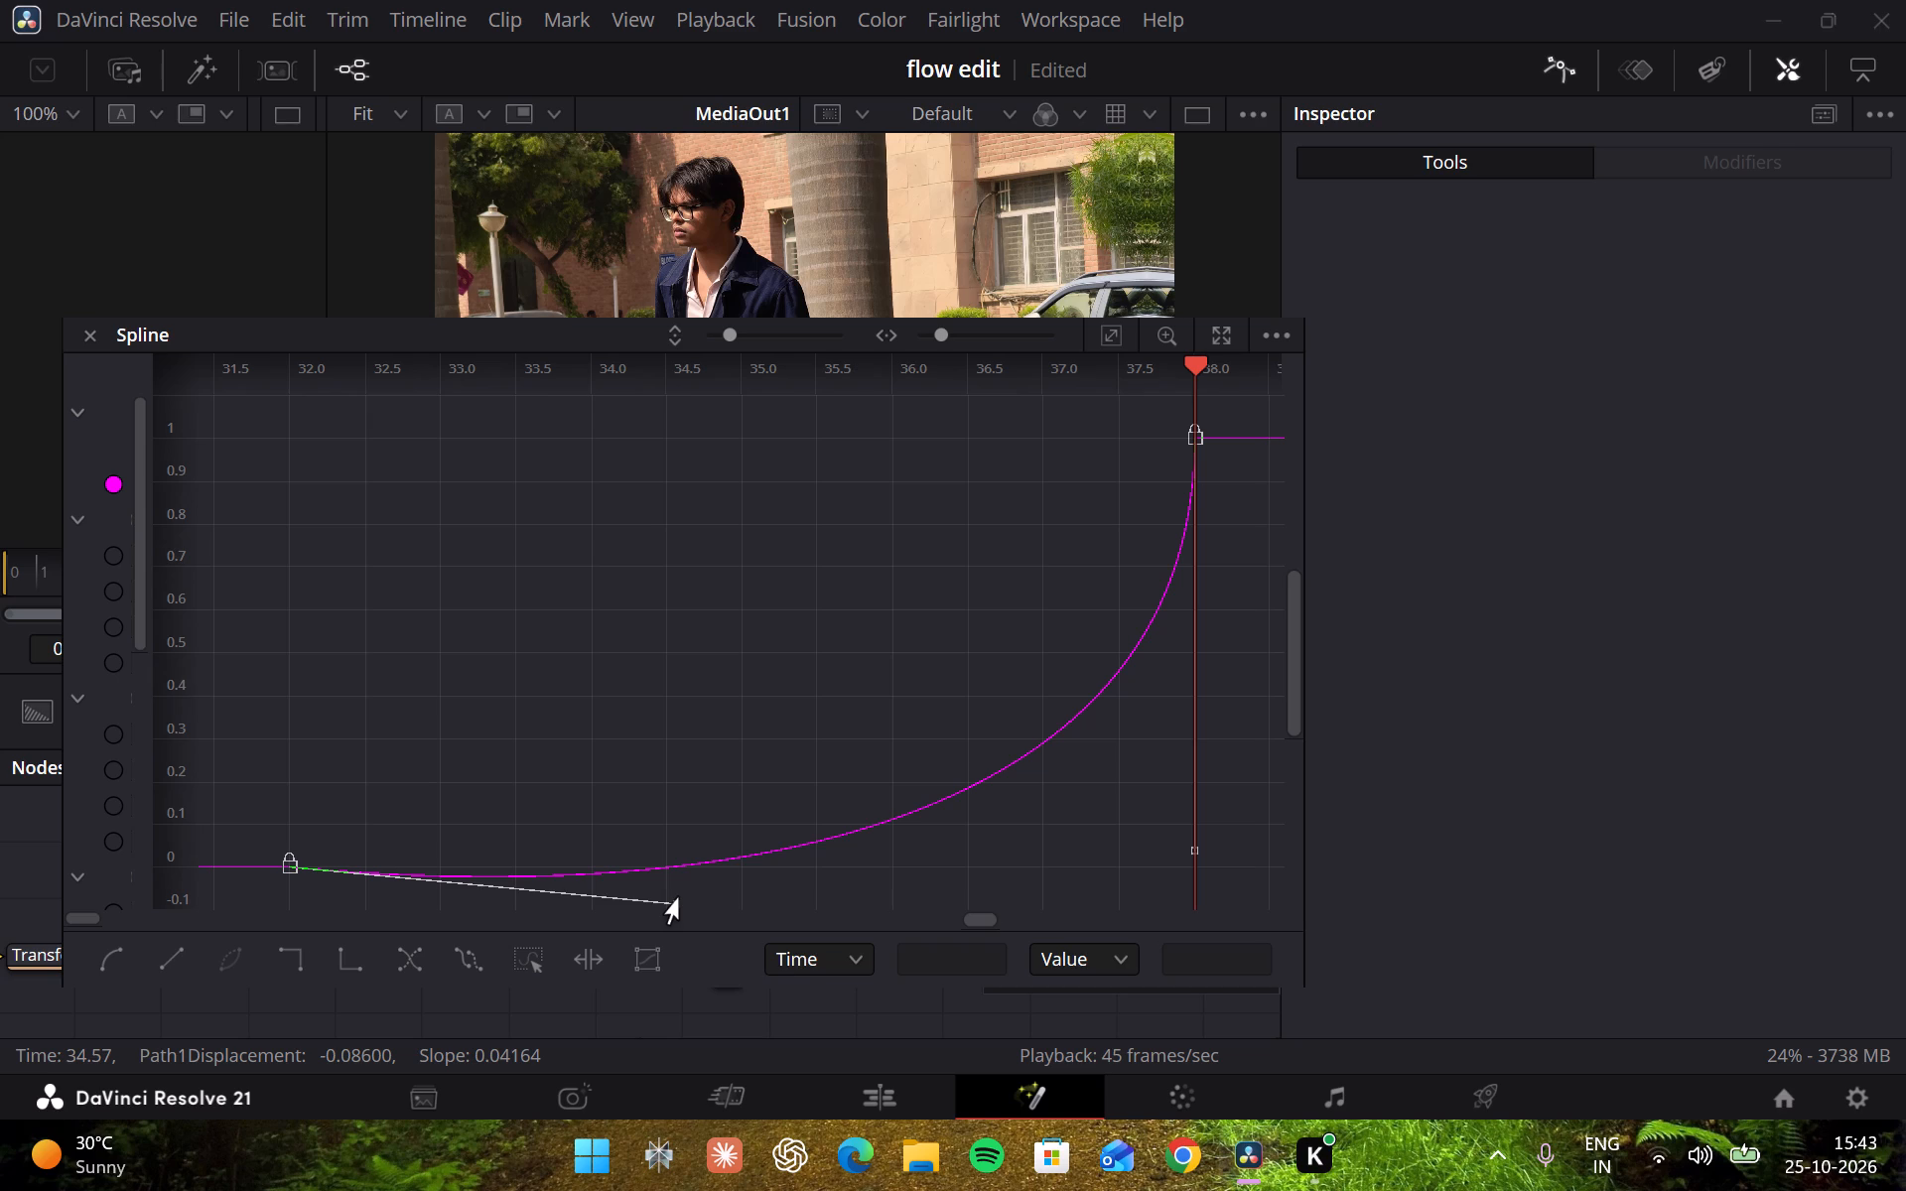
{"action": "left_click_drag", "start_coordinate": [679, 898], "coordinate": [683, 863]}
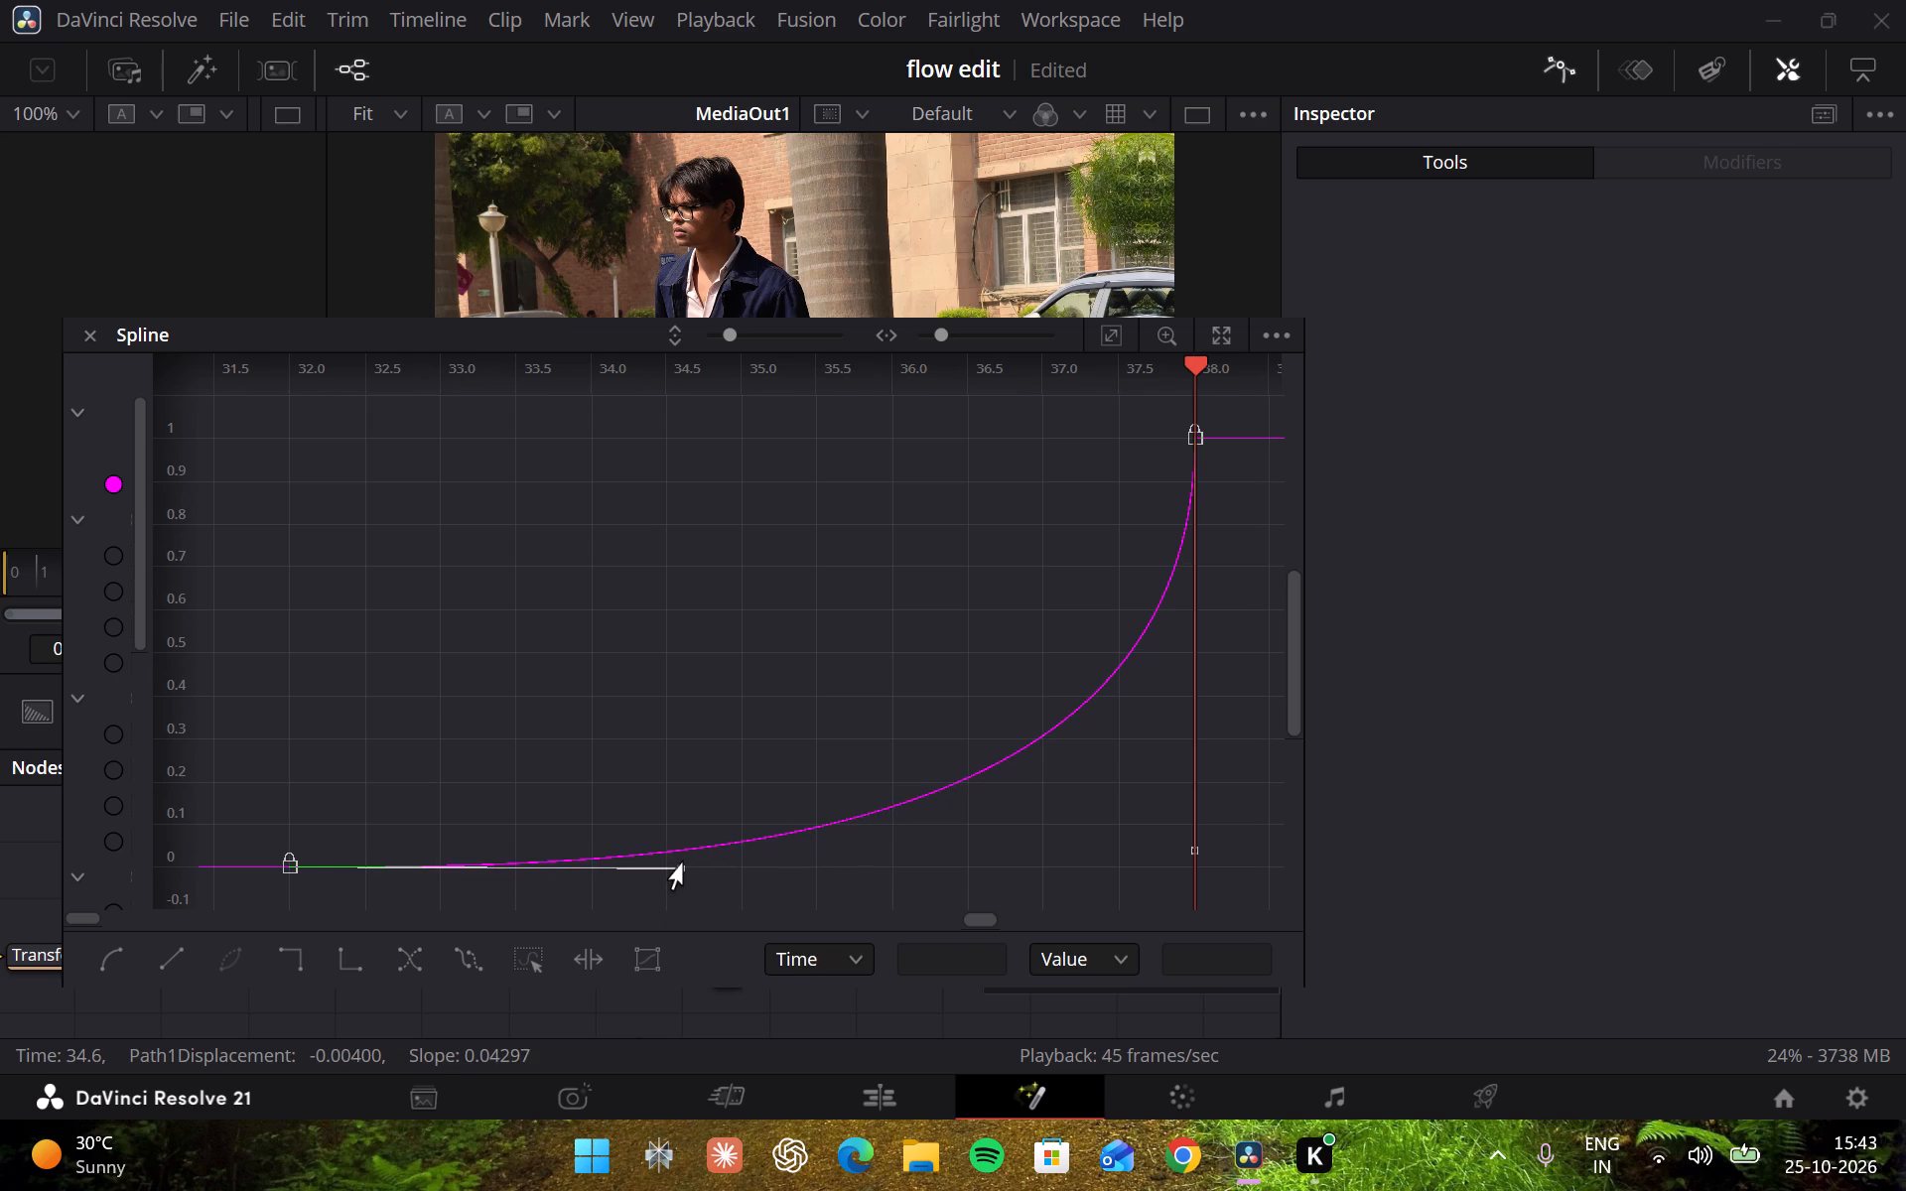
{"action": "left_click_drag", "start_coordinate": [683, 863], "coordinate": [680, 866]}
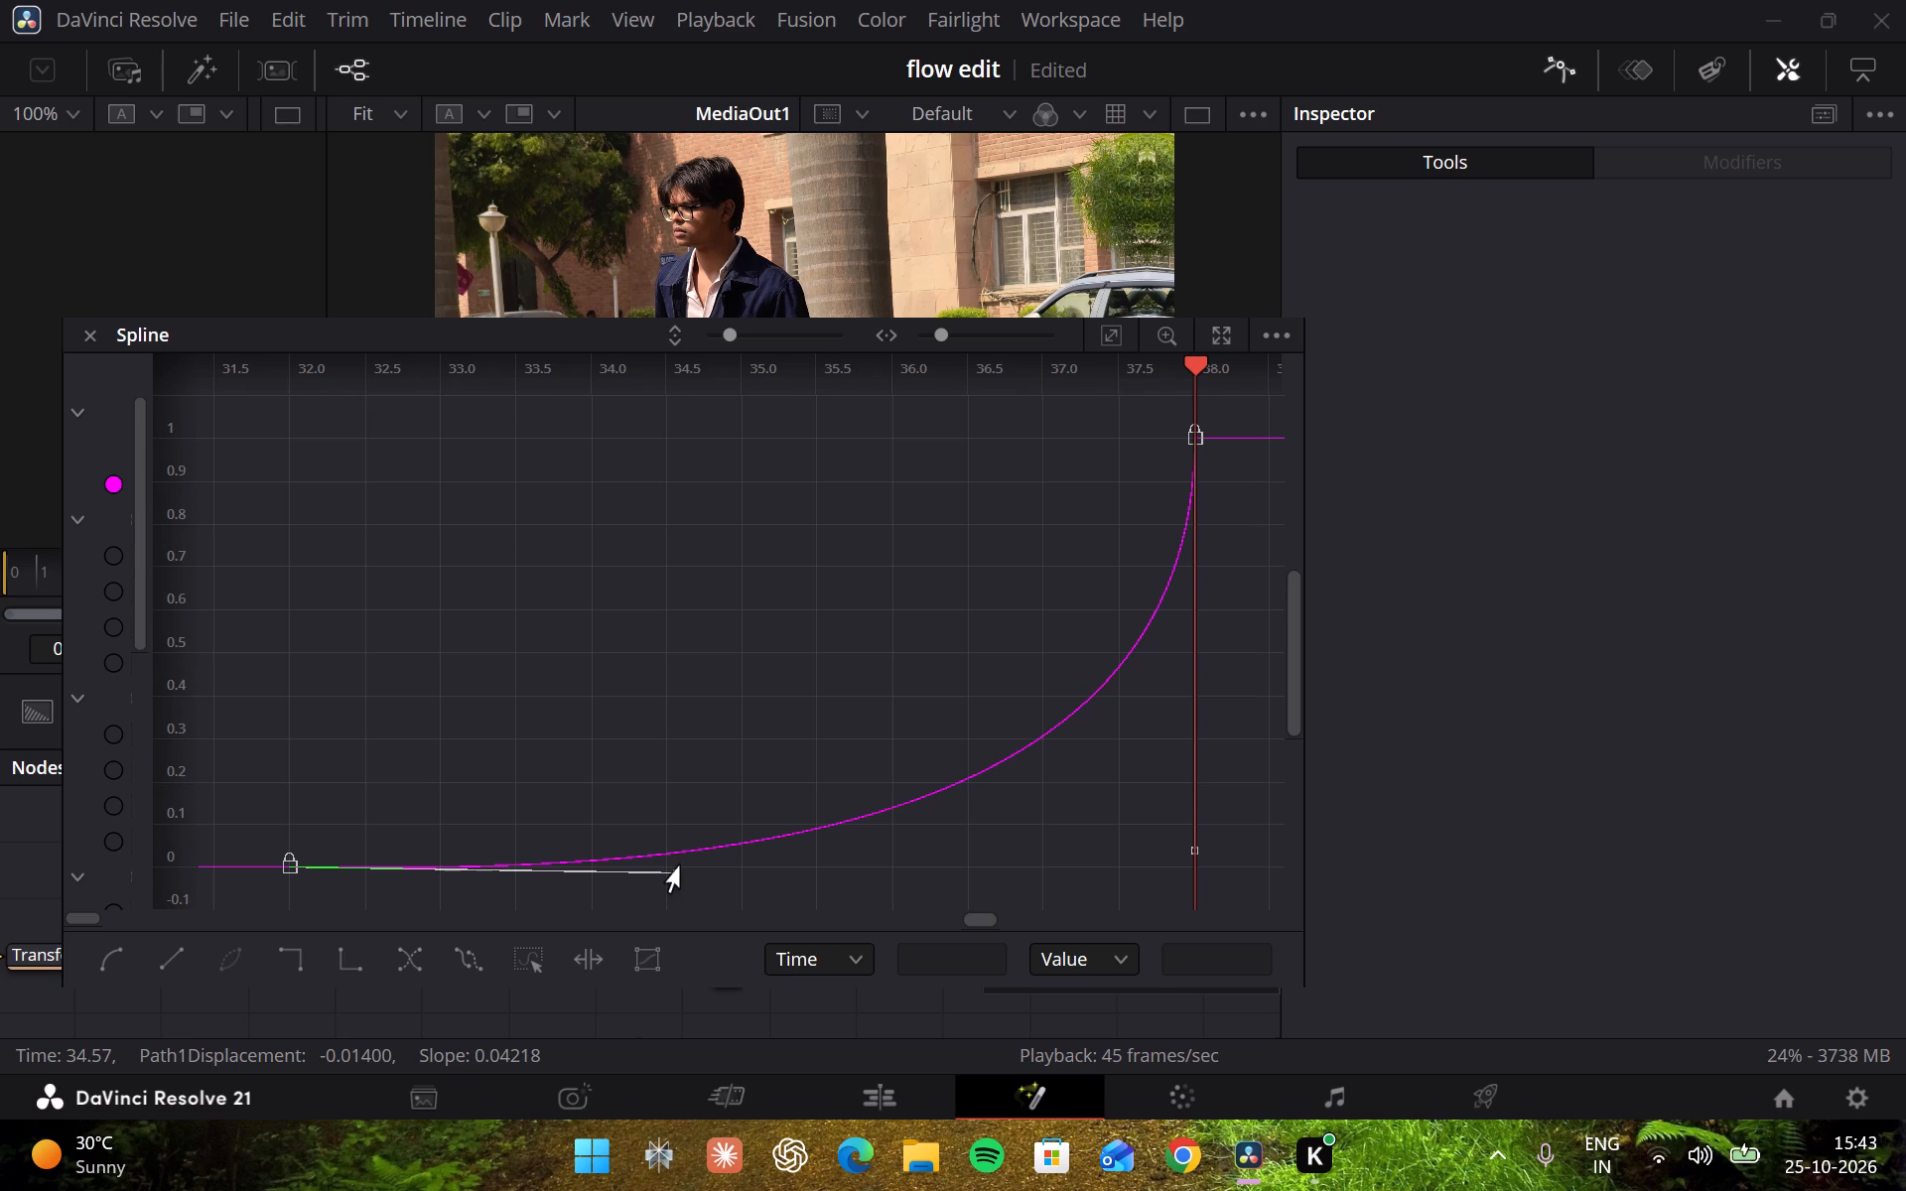
{"action": "left_click_drag", "start_coordinate": [680, 866], "coordinate": [1208, 853]}
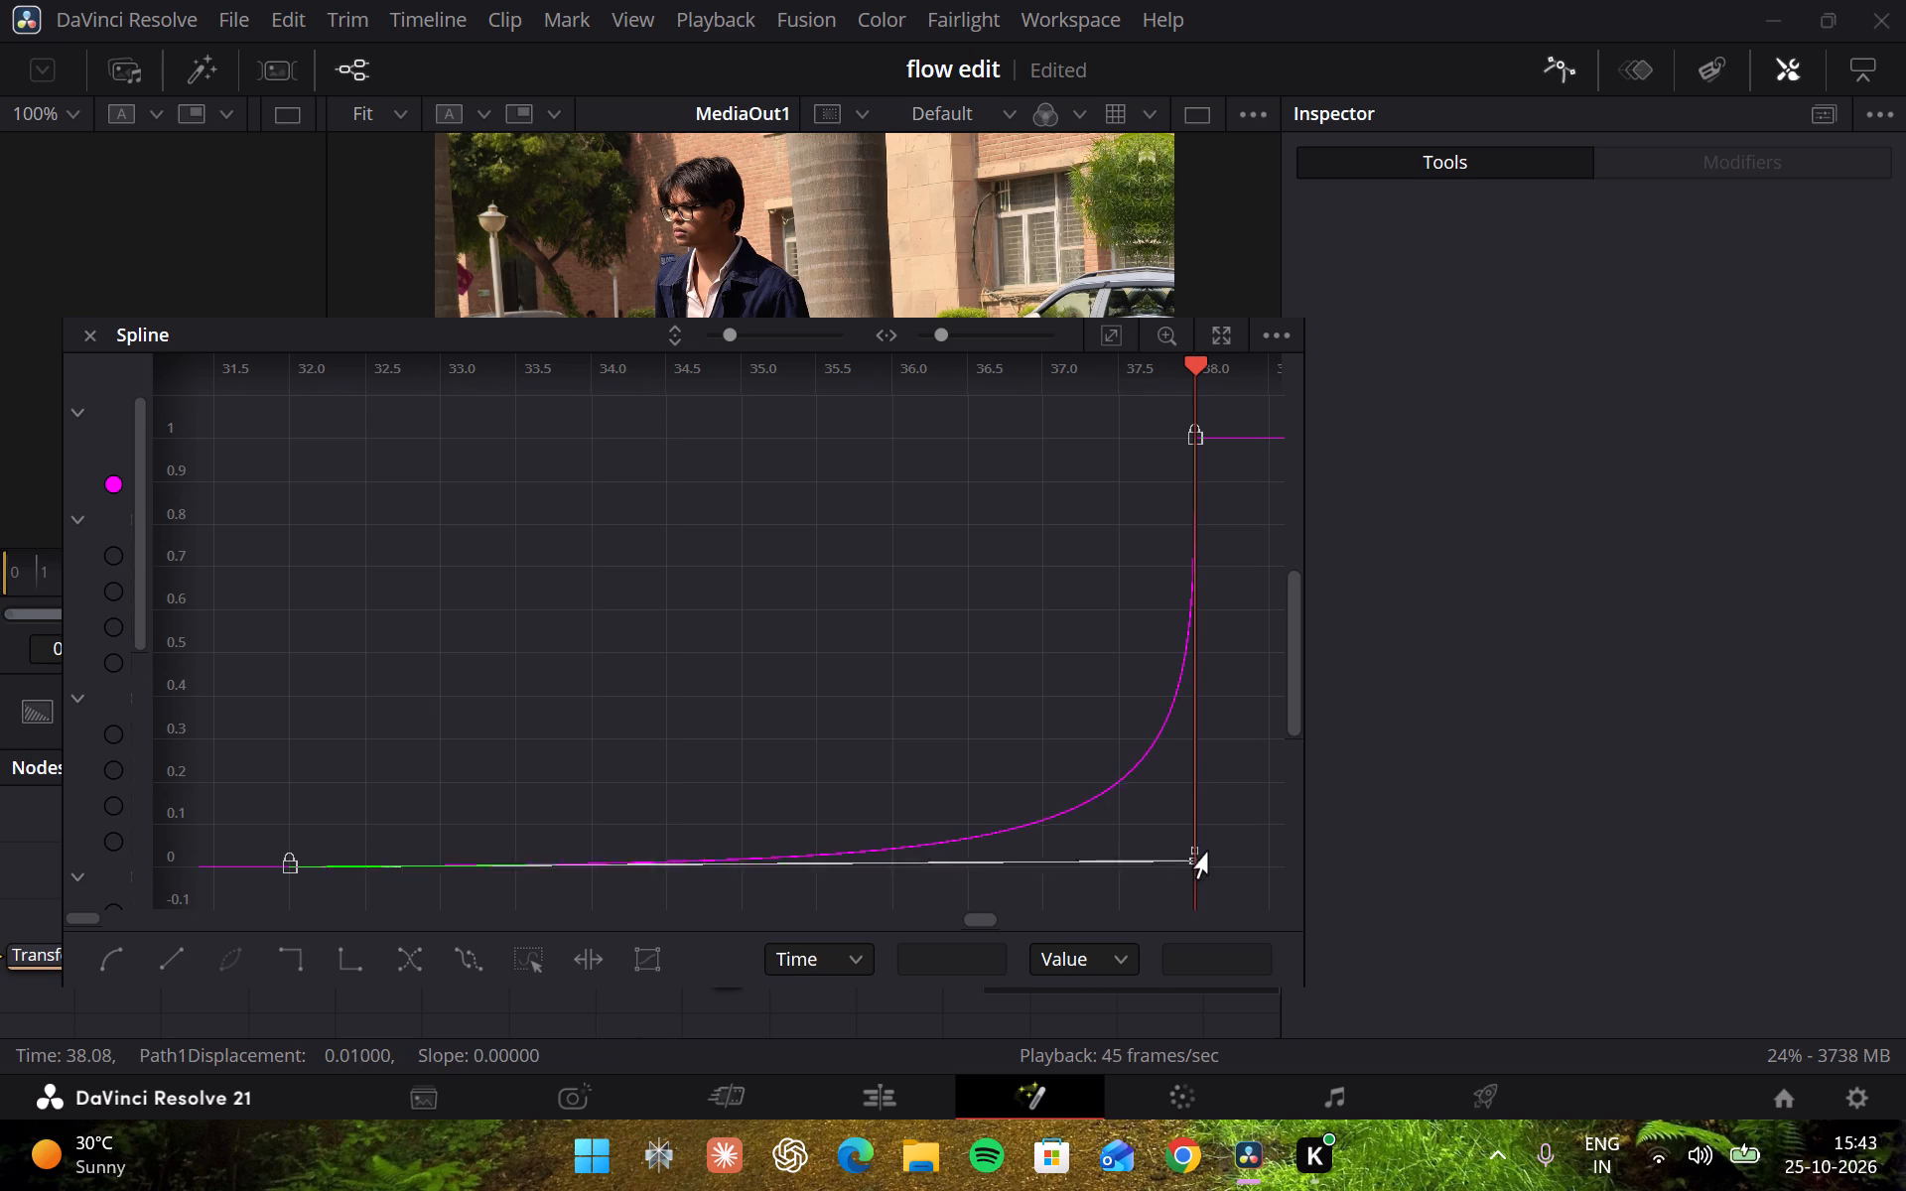
{"action": "left_click_drag", "start_coordinate": [1208, 853], "coordinate": [1194, 849]}
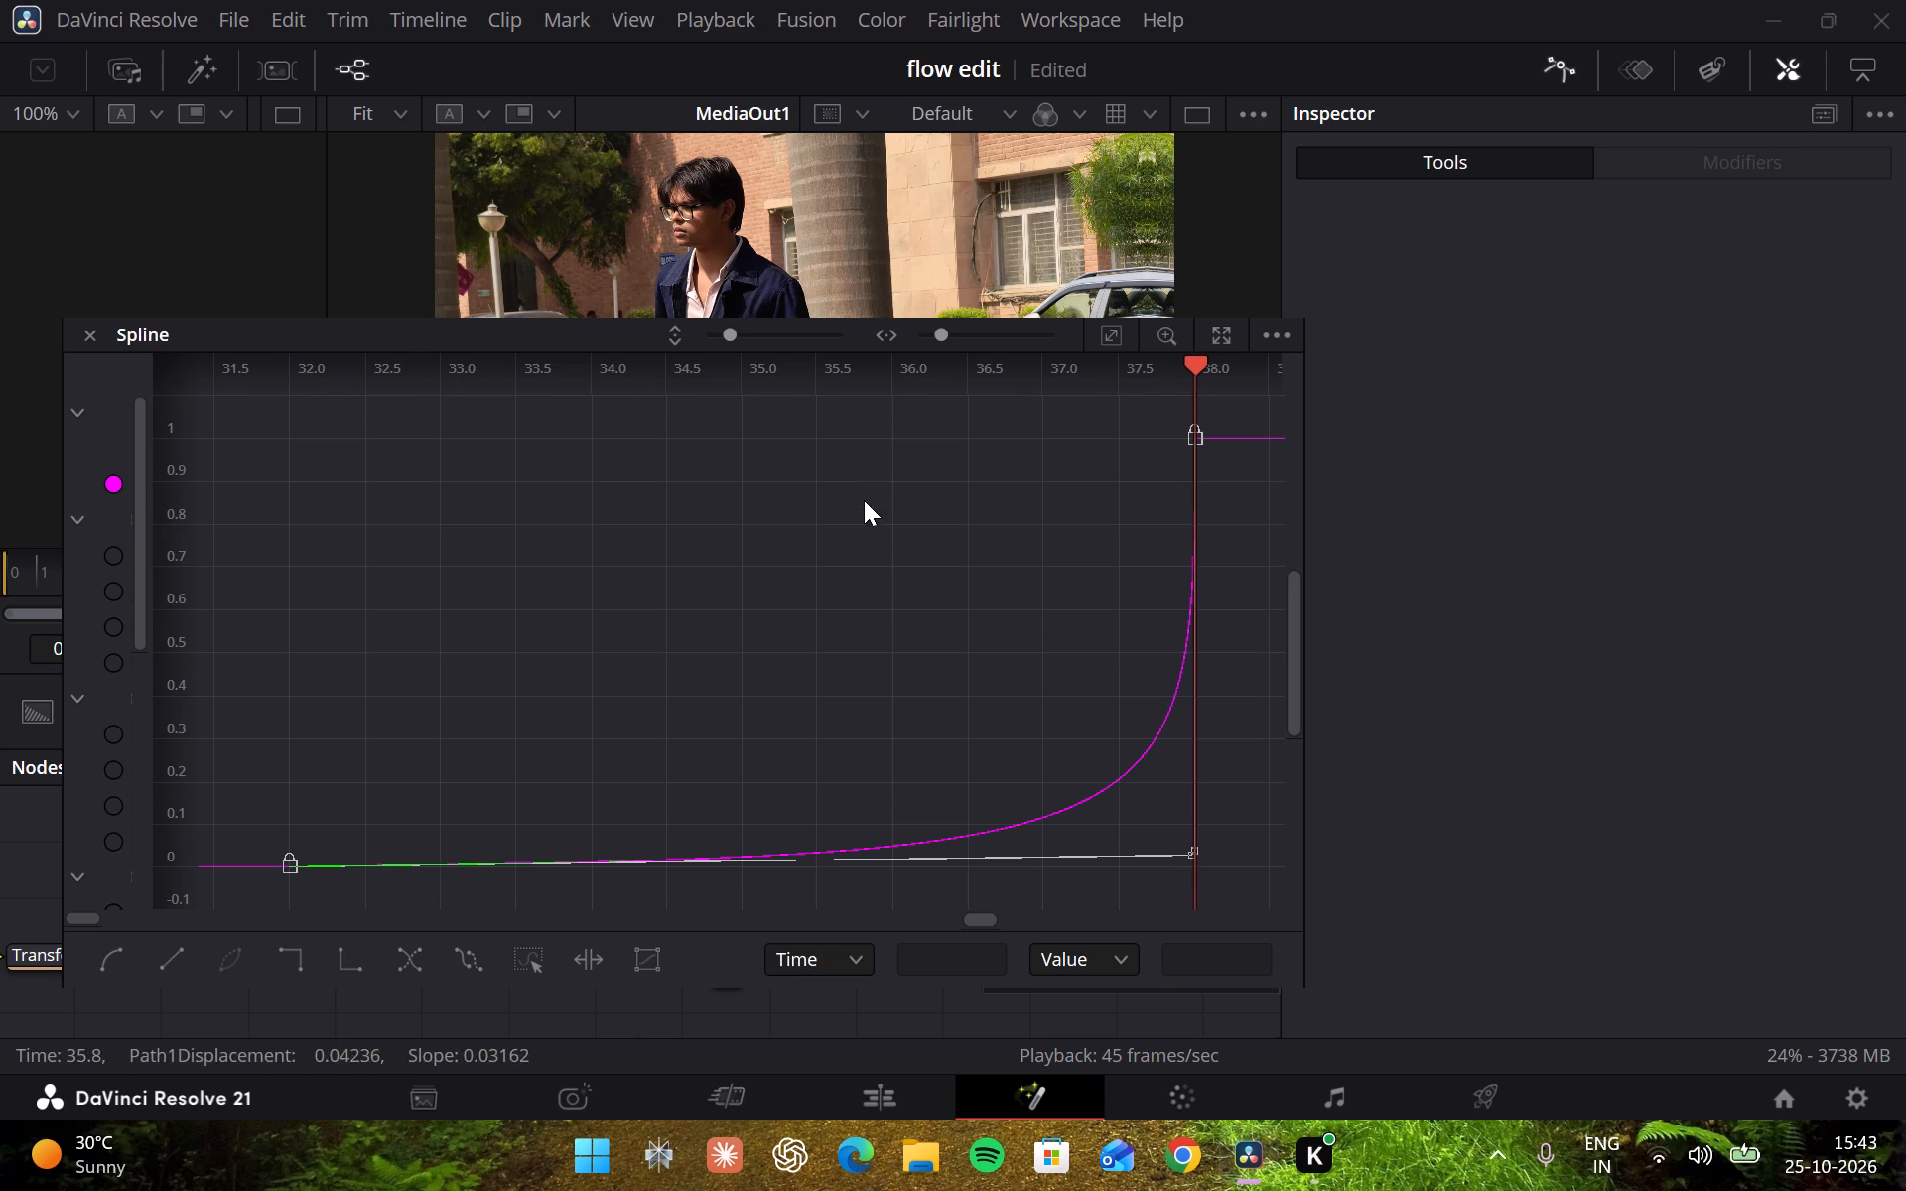
Close the floating Spline editor.
{"action": "left_click", "coordinate": [83, 334]}
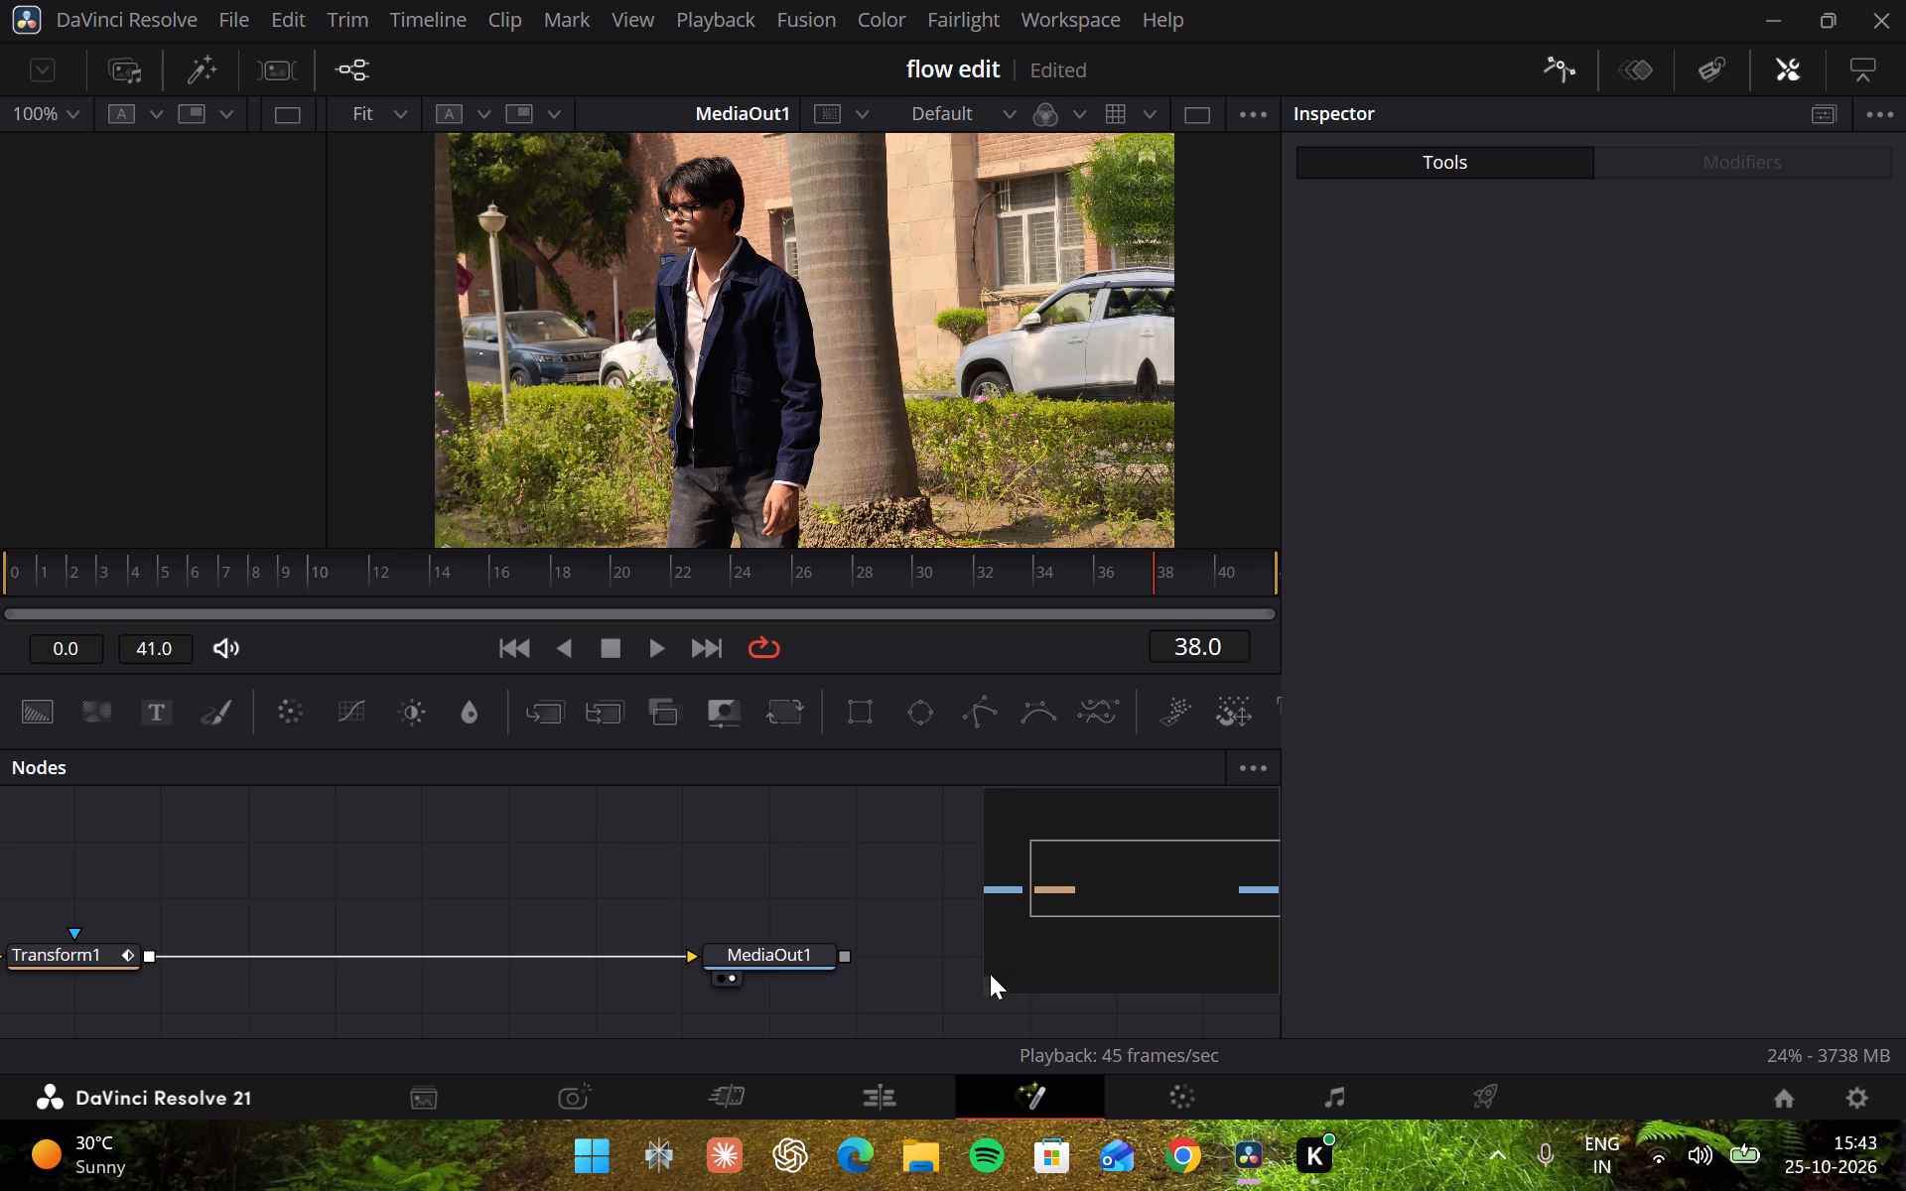
Reset the size of the node graph's navigator.
{"action": "left_click_drag", "start_coordinate": [1030, 956], "coordinate": [1046, 901]}
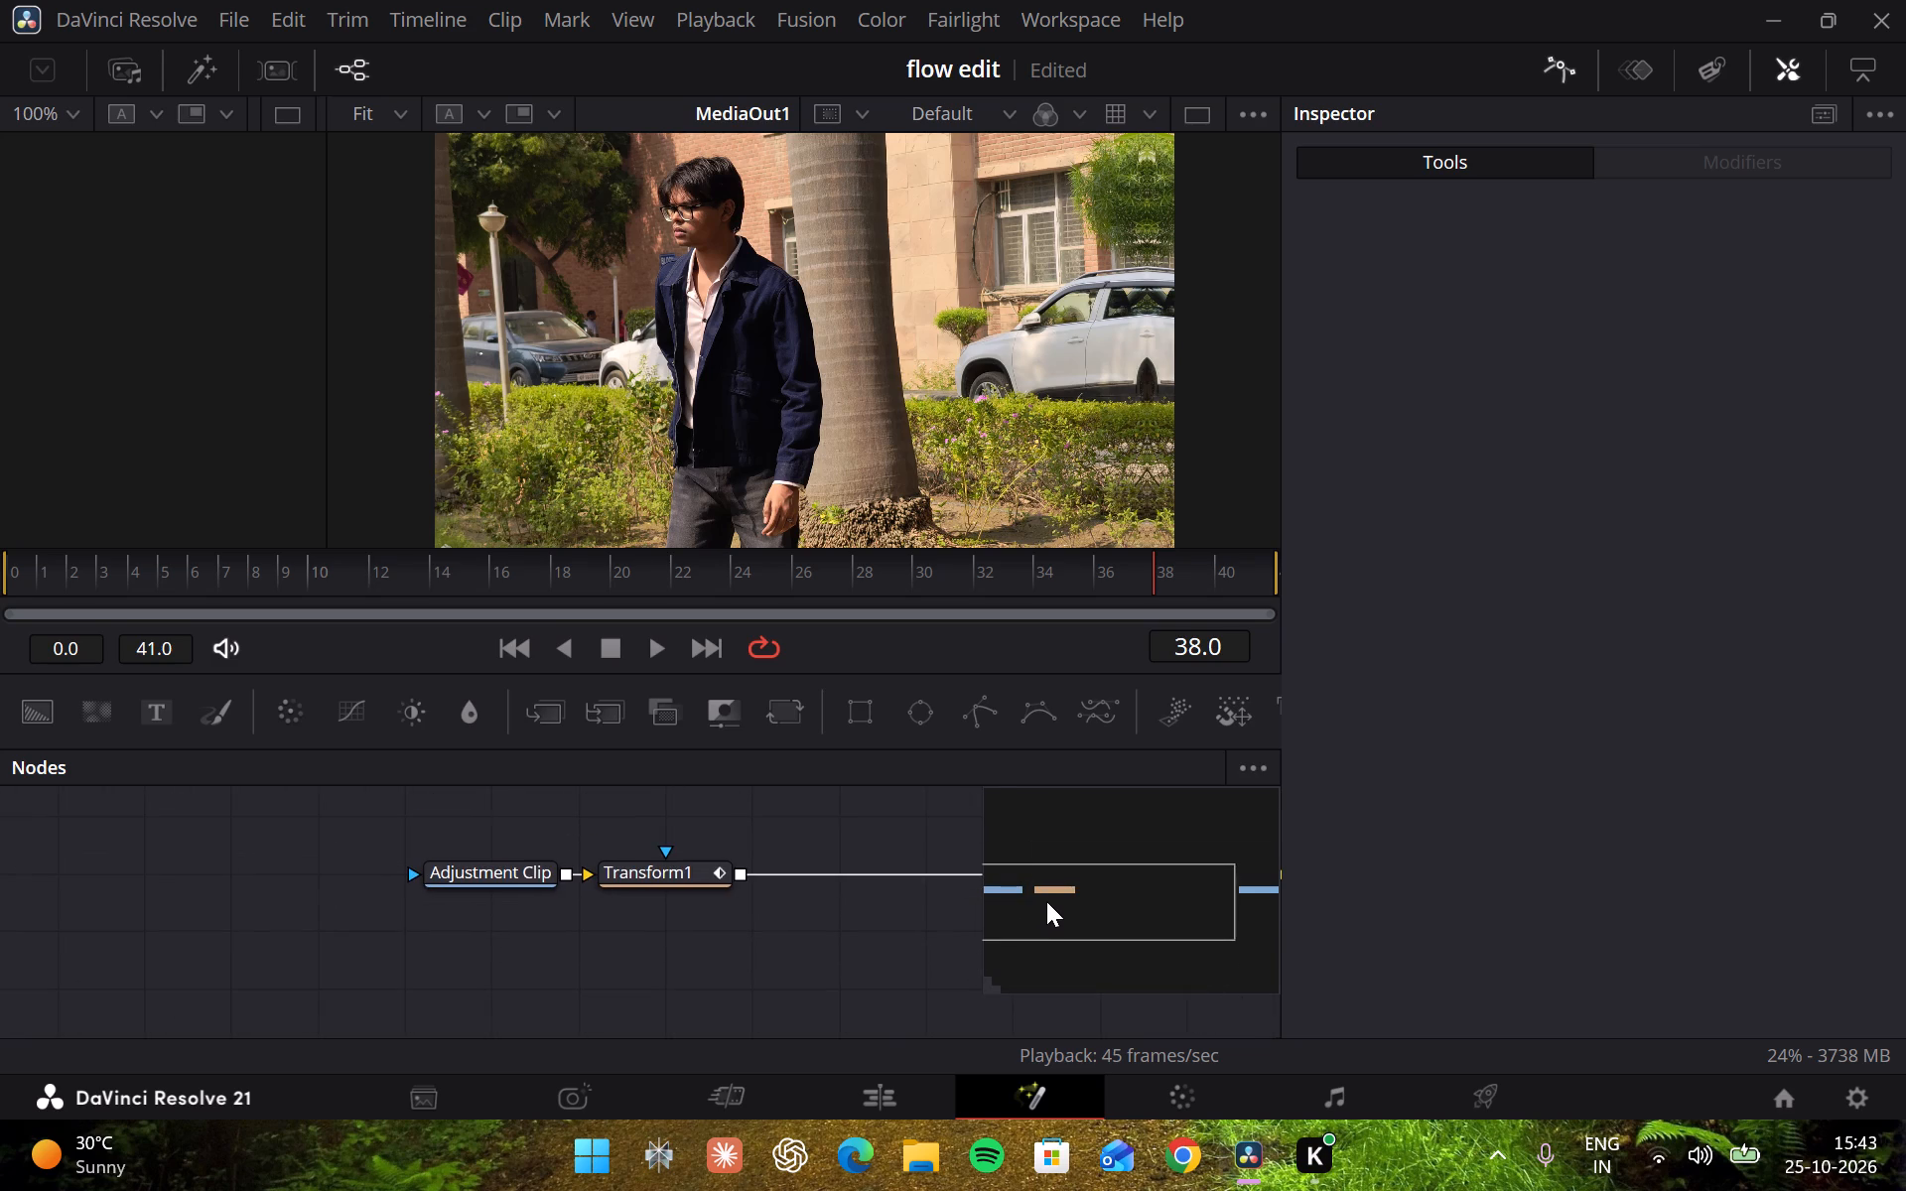
{"action": "right_click", "coordinate": [1046, 901]}
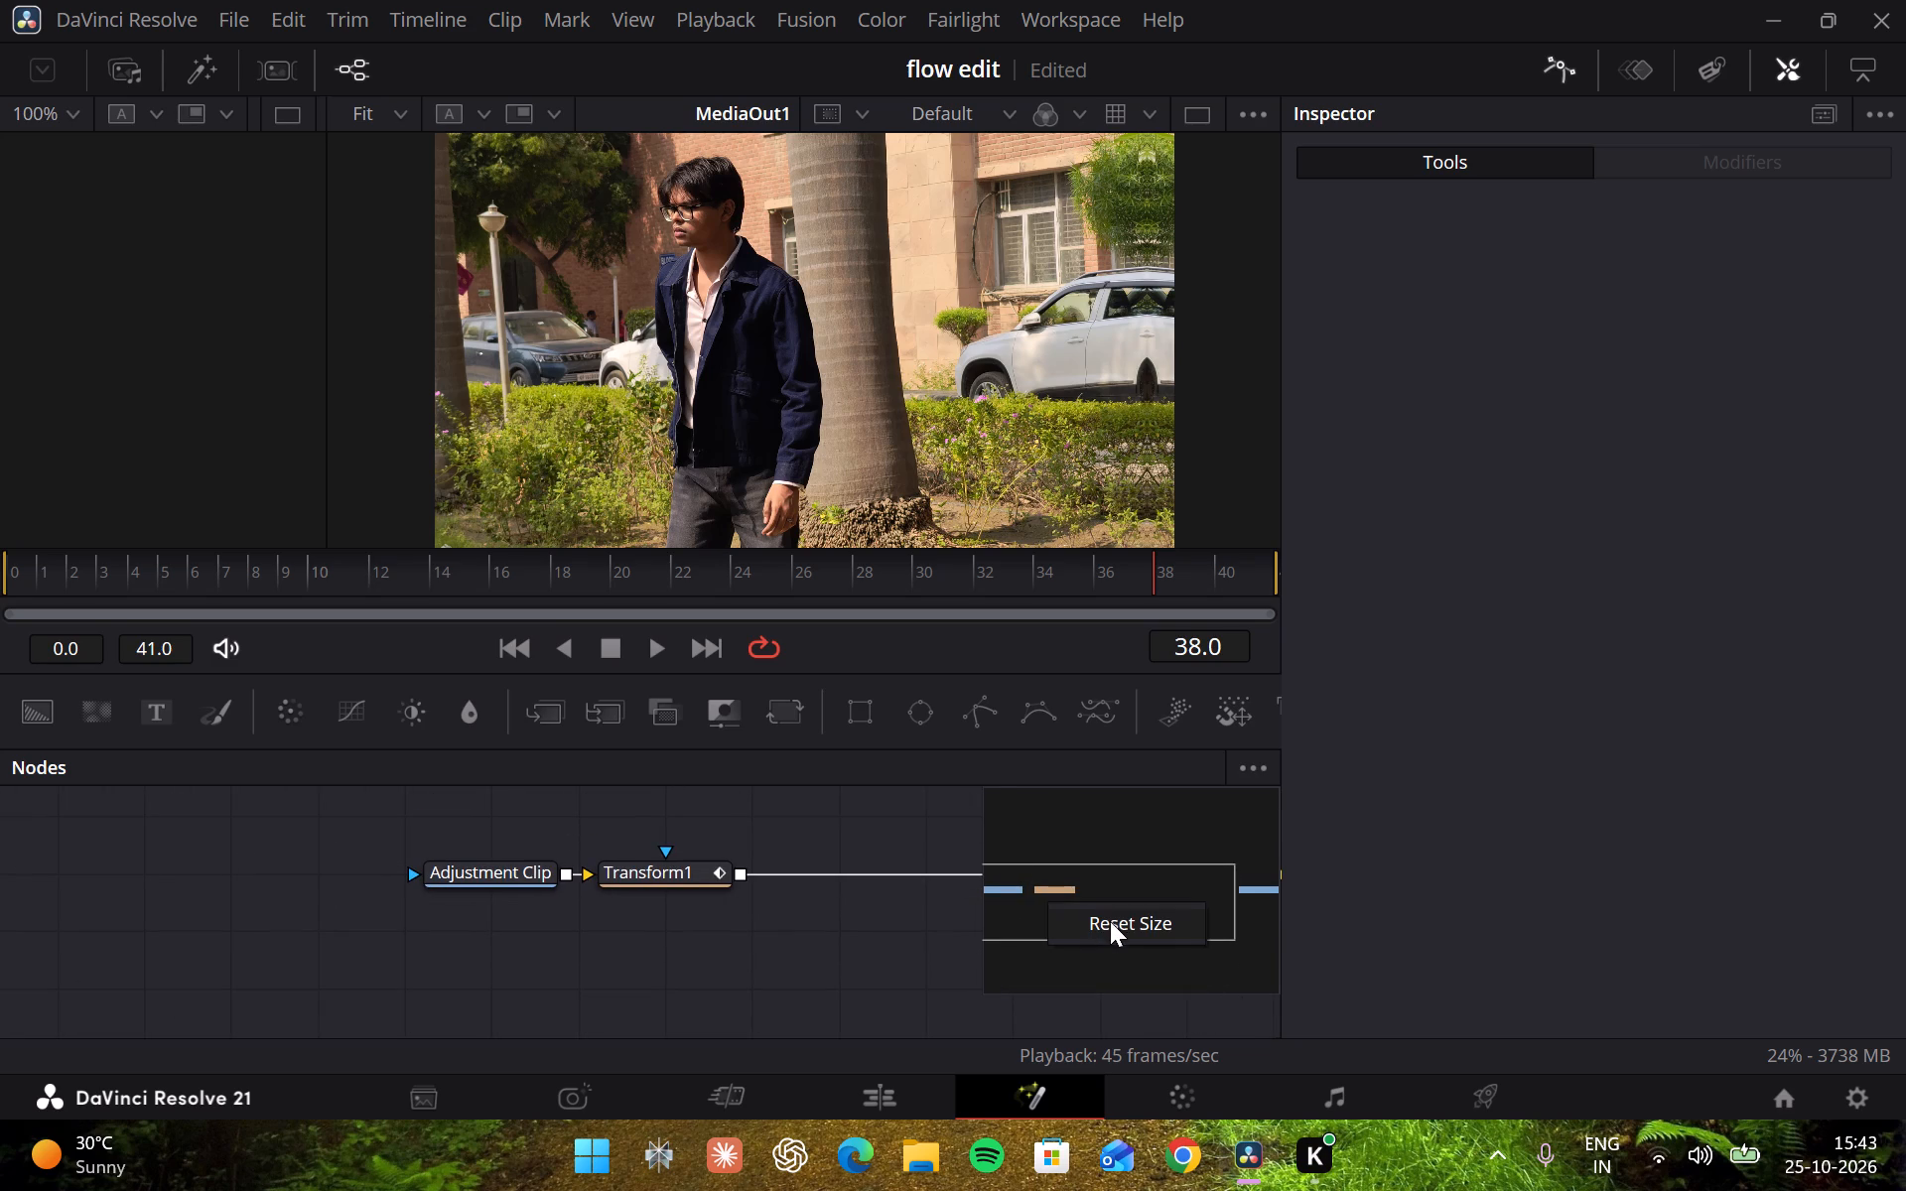
{"action": "left_click", "coordinate": [1110, 922]}
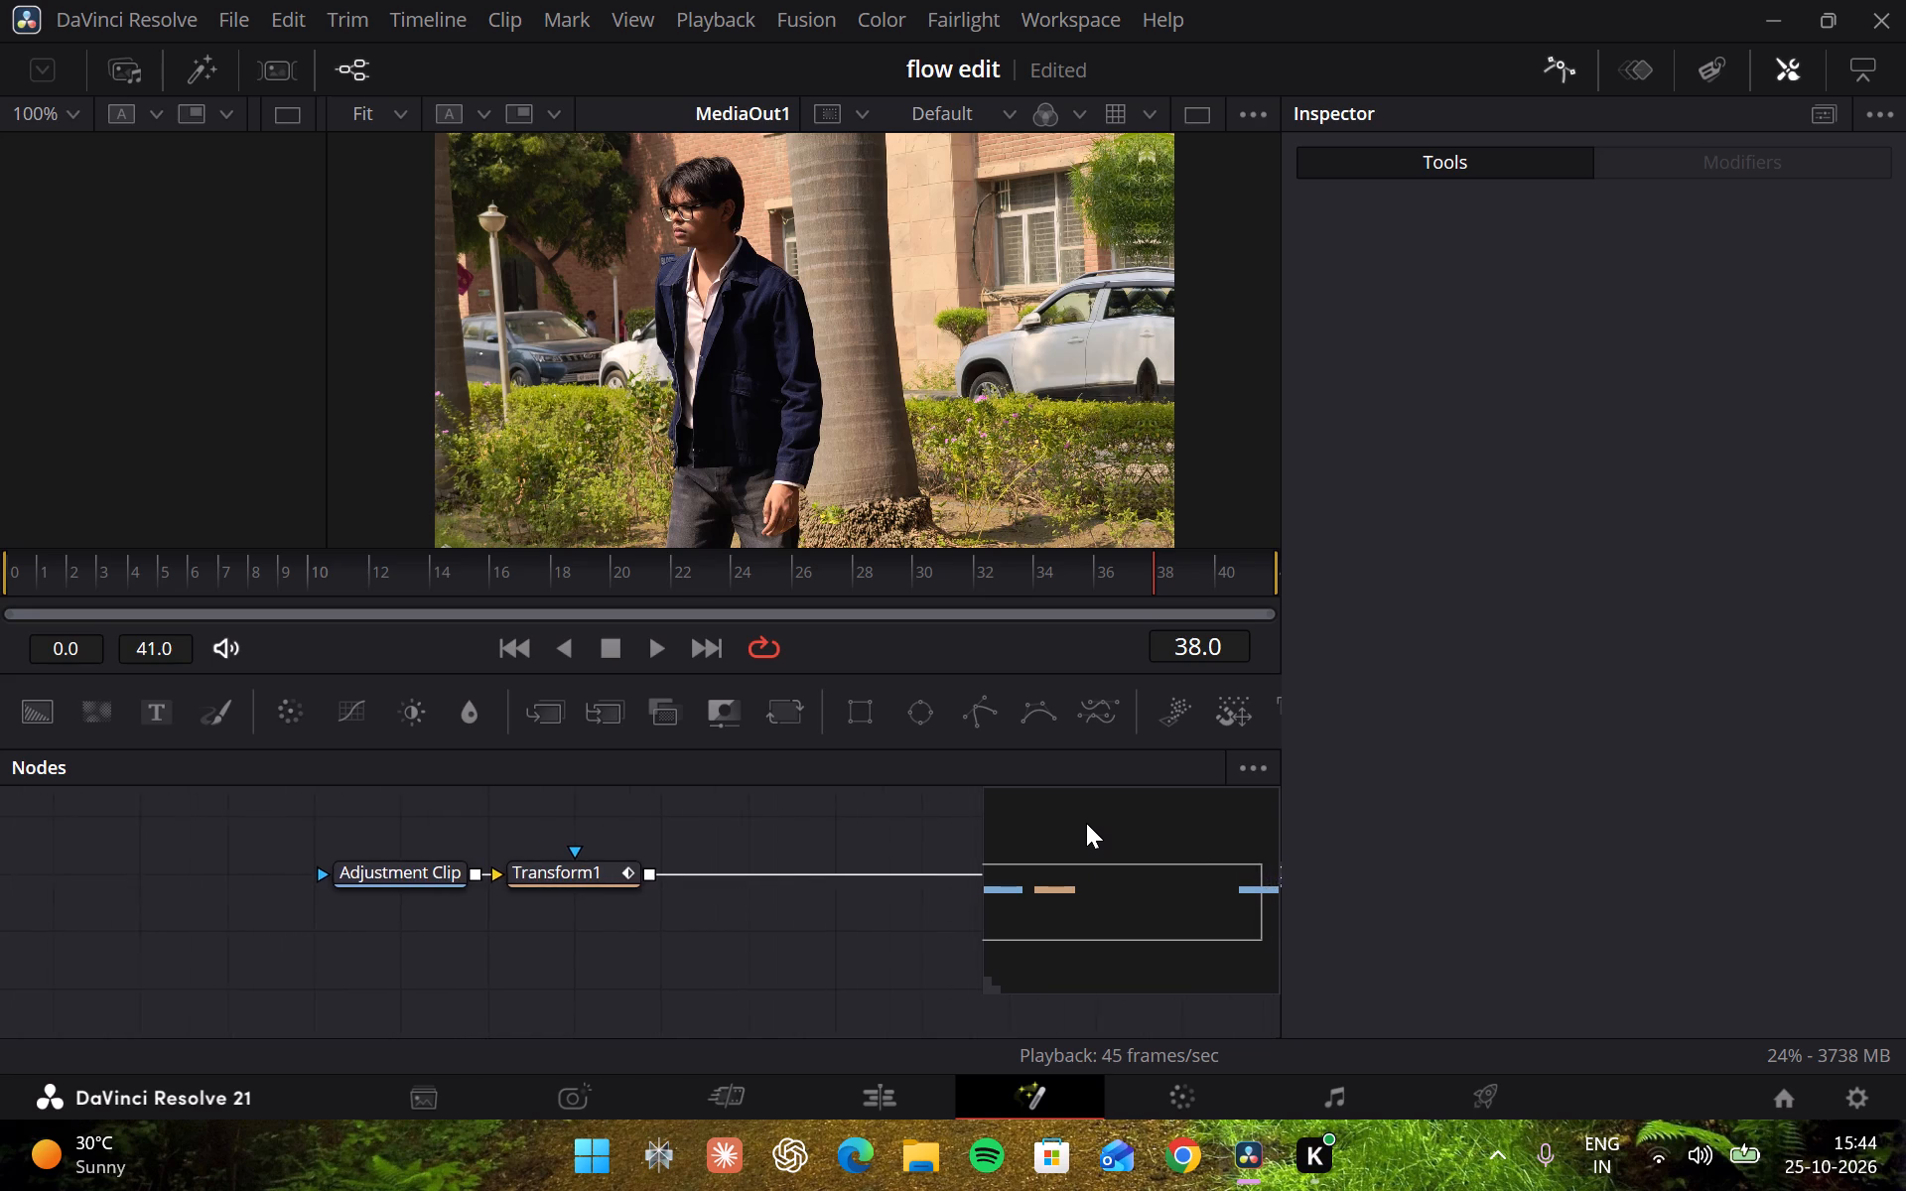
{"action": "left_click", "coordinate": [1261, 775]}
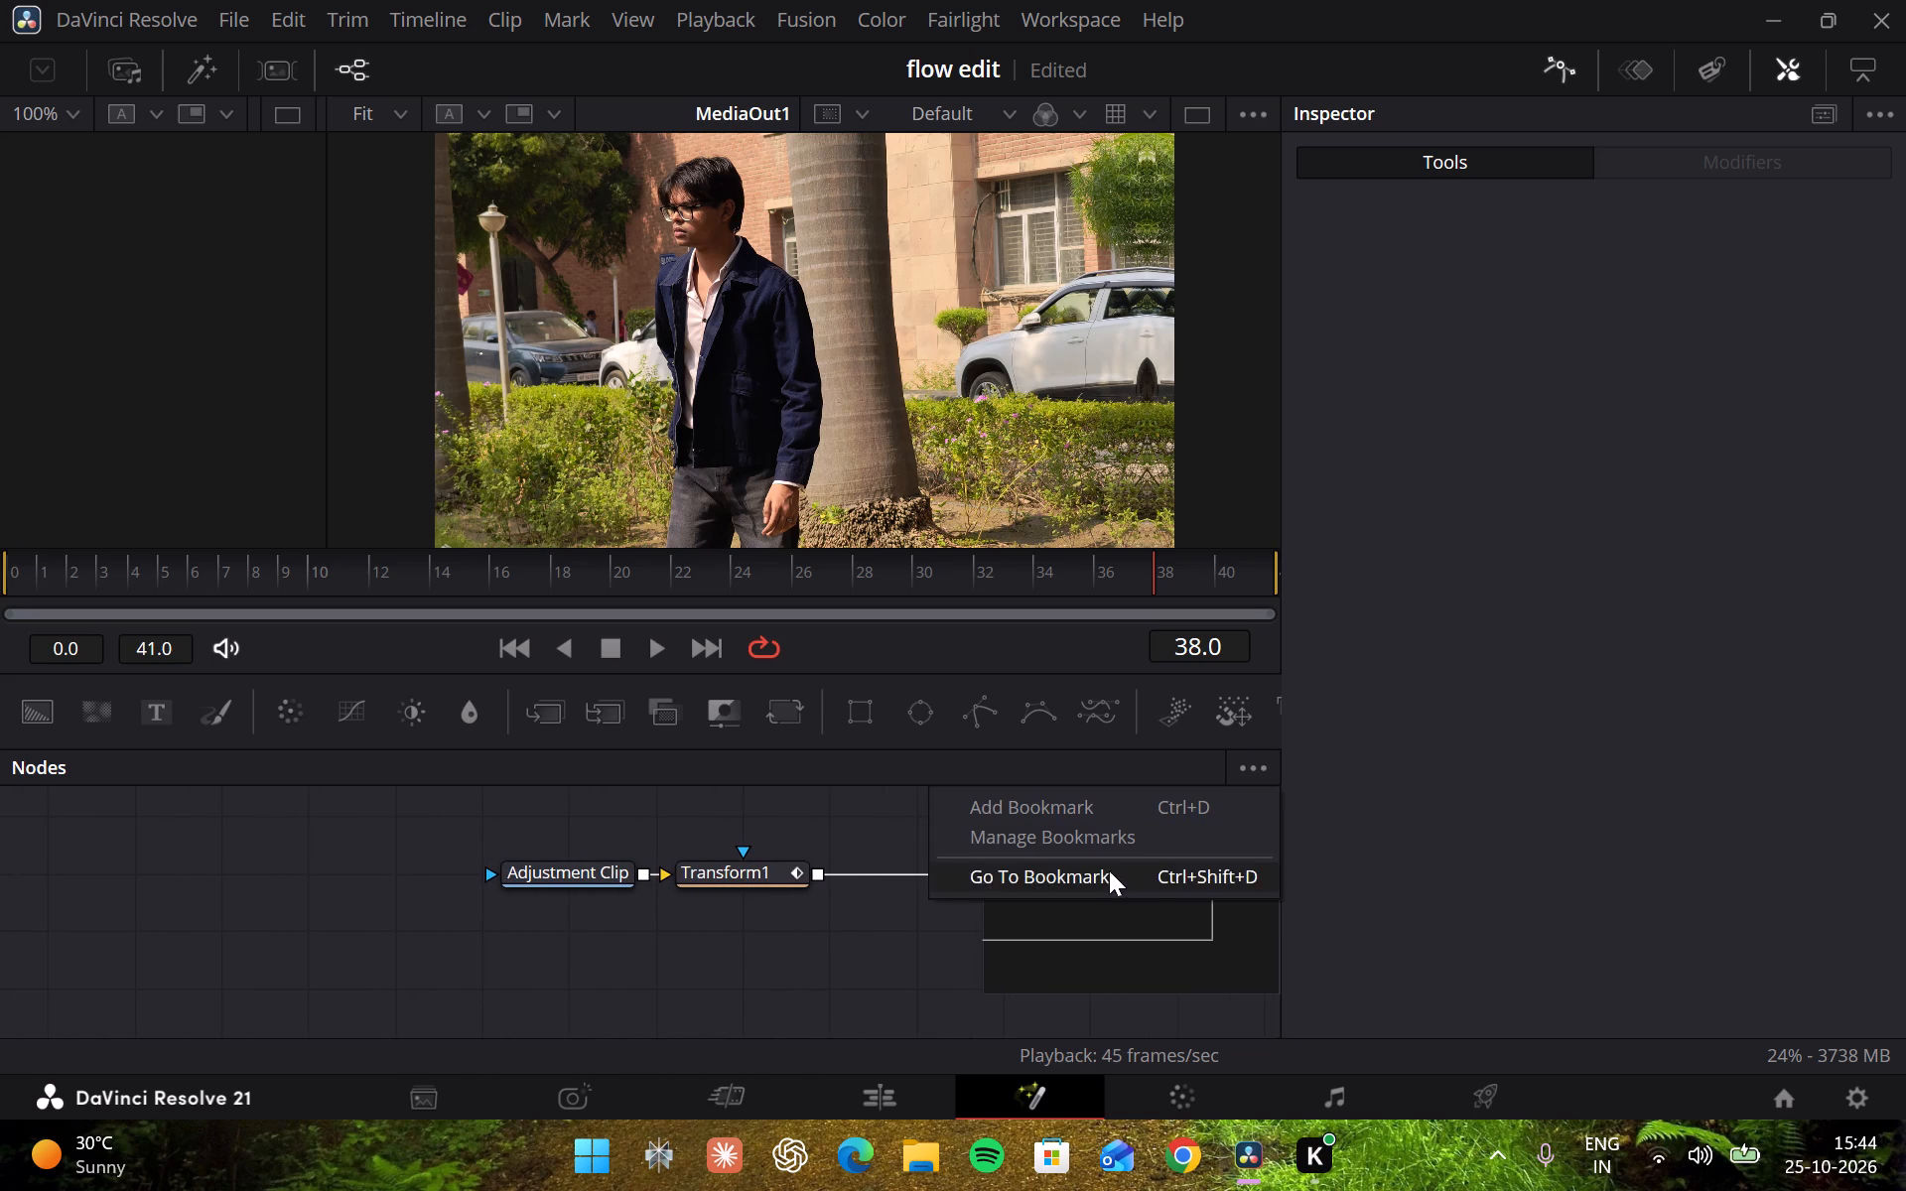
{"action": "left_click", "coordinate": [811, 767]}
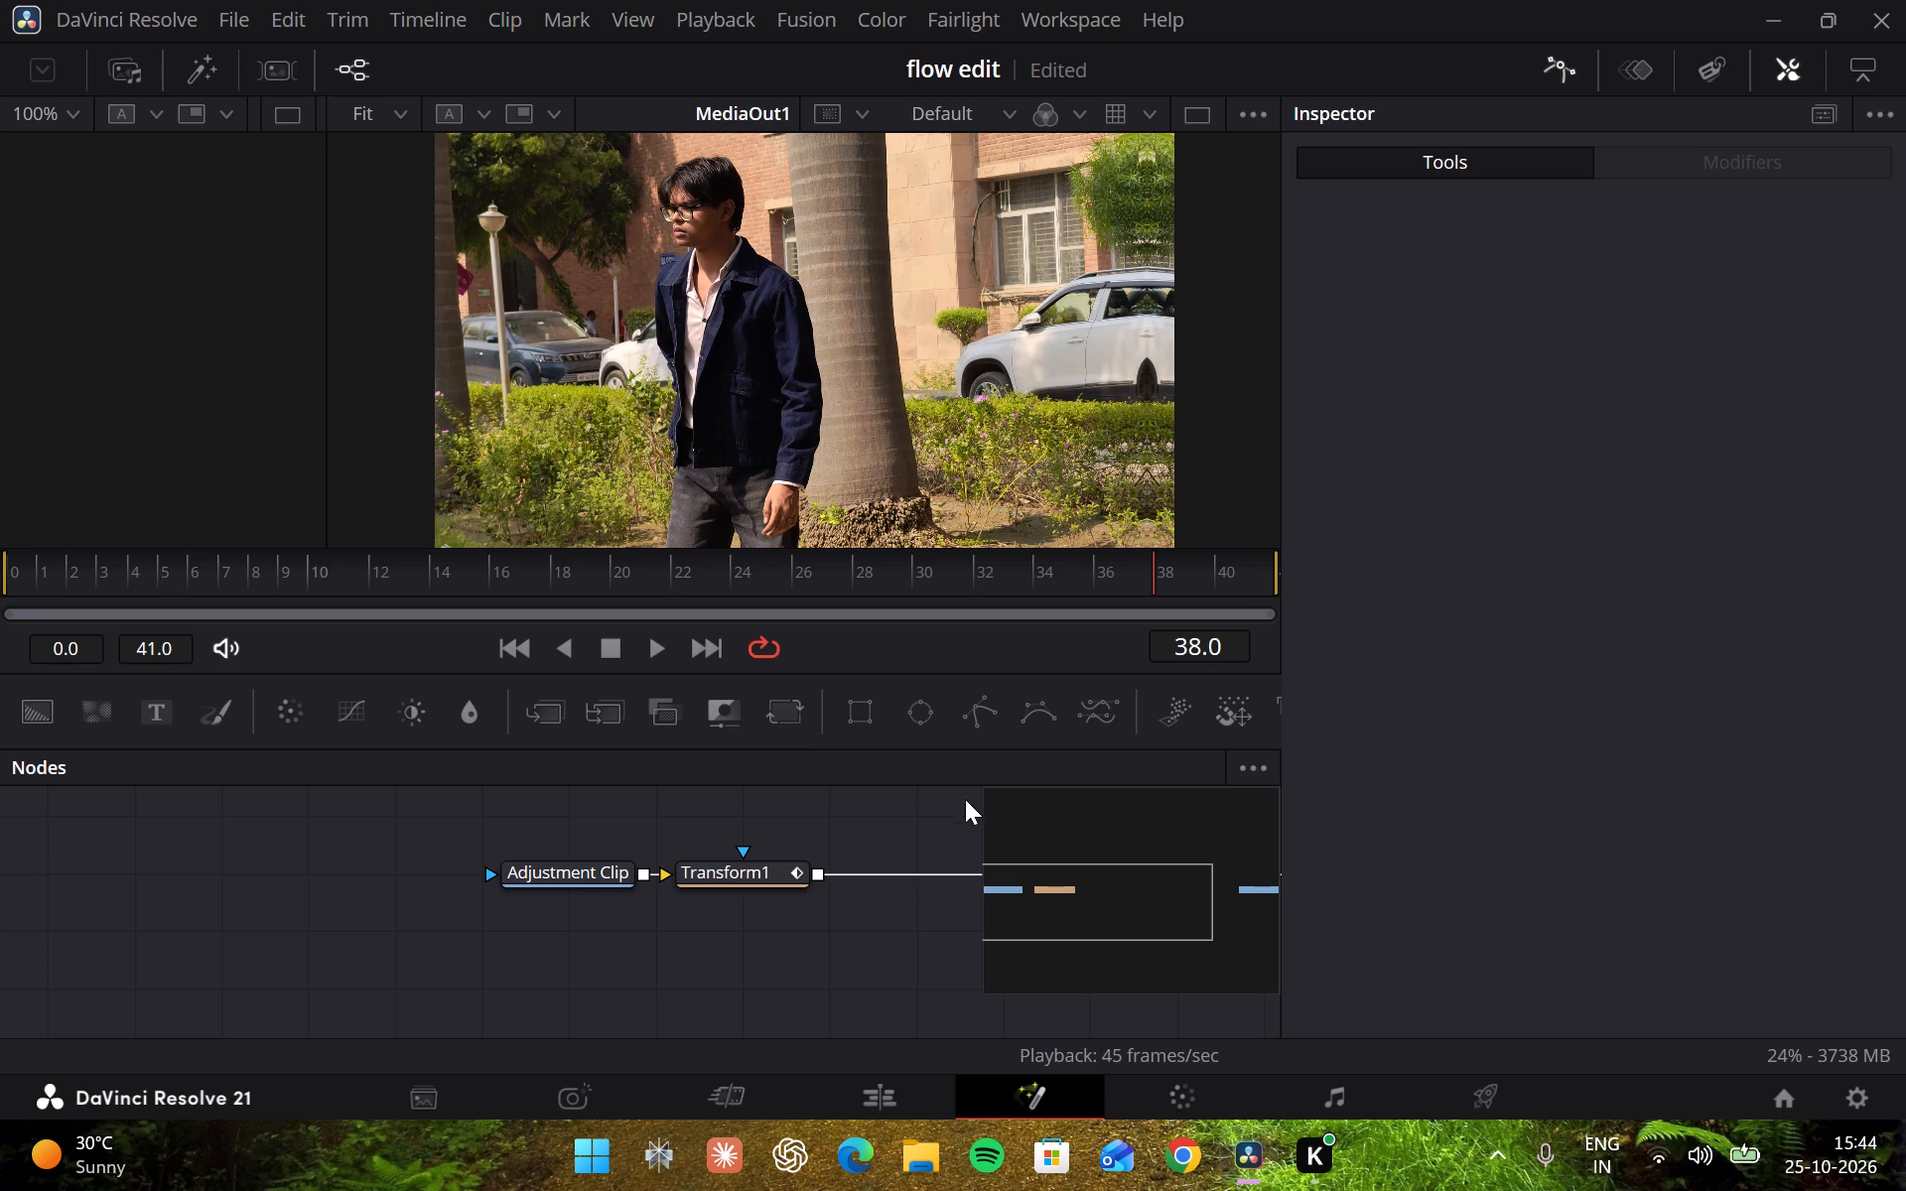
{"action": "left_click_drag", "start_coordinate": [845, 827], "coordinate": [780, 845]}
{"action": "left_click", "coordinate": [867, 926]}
Select the Adjustment Clip node in the node graph to show its settings.
{"action": "scroll", "coordinate": [867, 926], "scroll_direction": "right", "scroll_amount": 1}
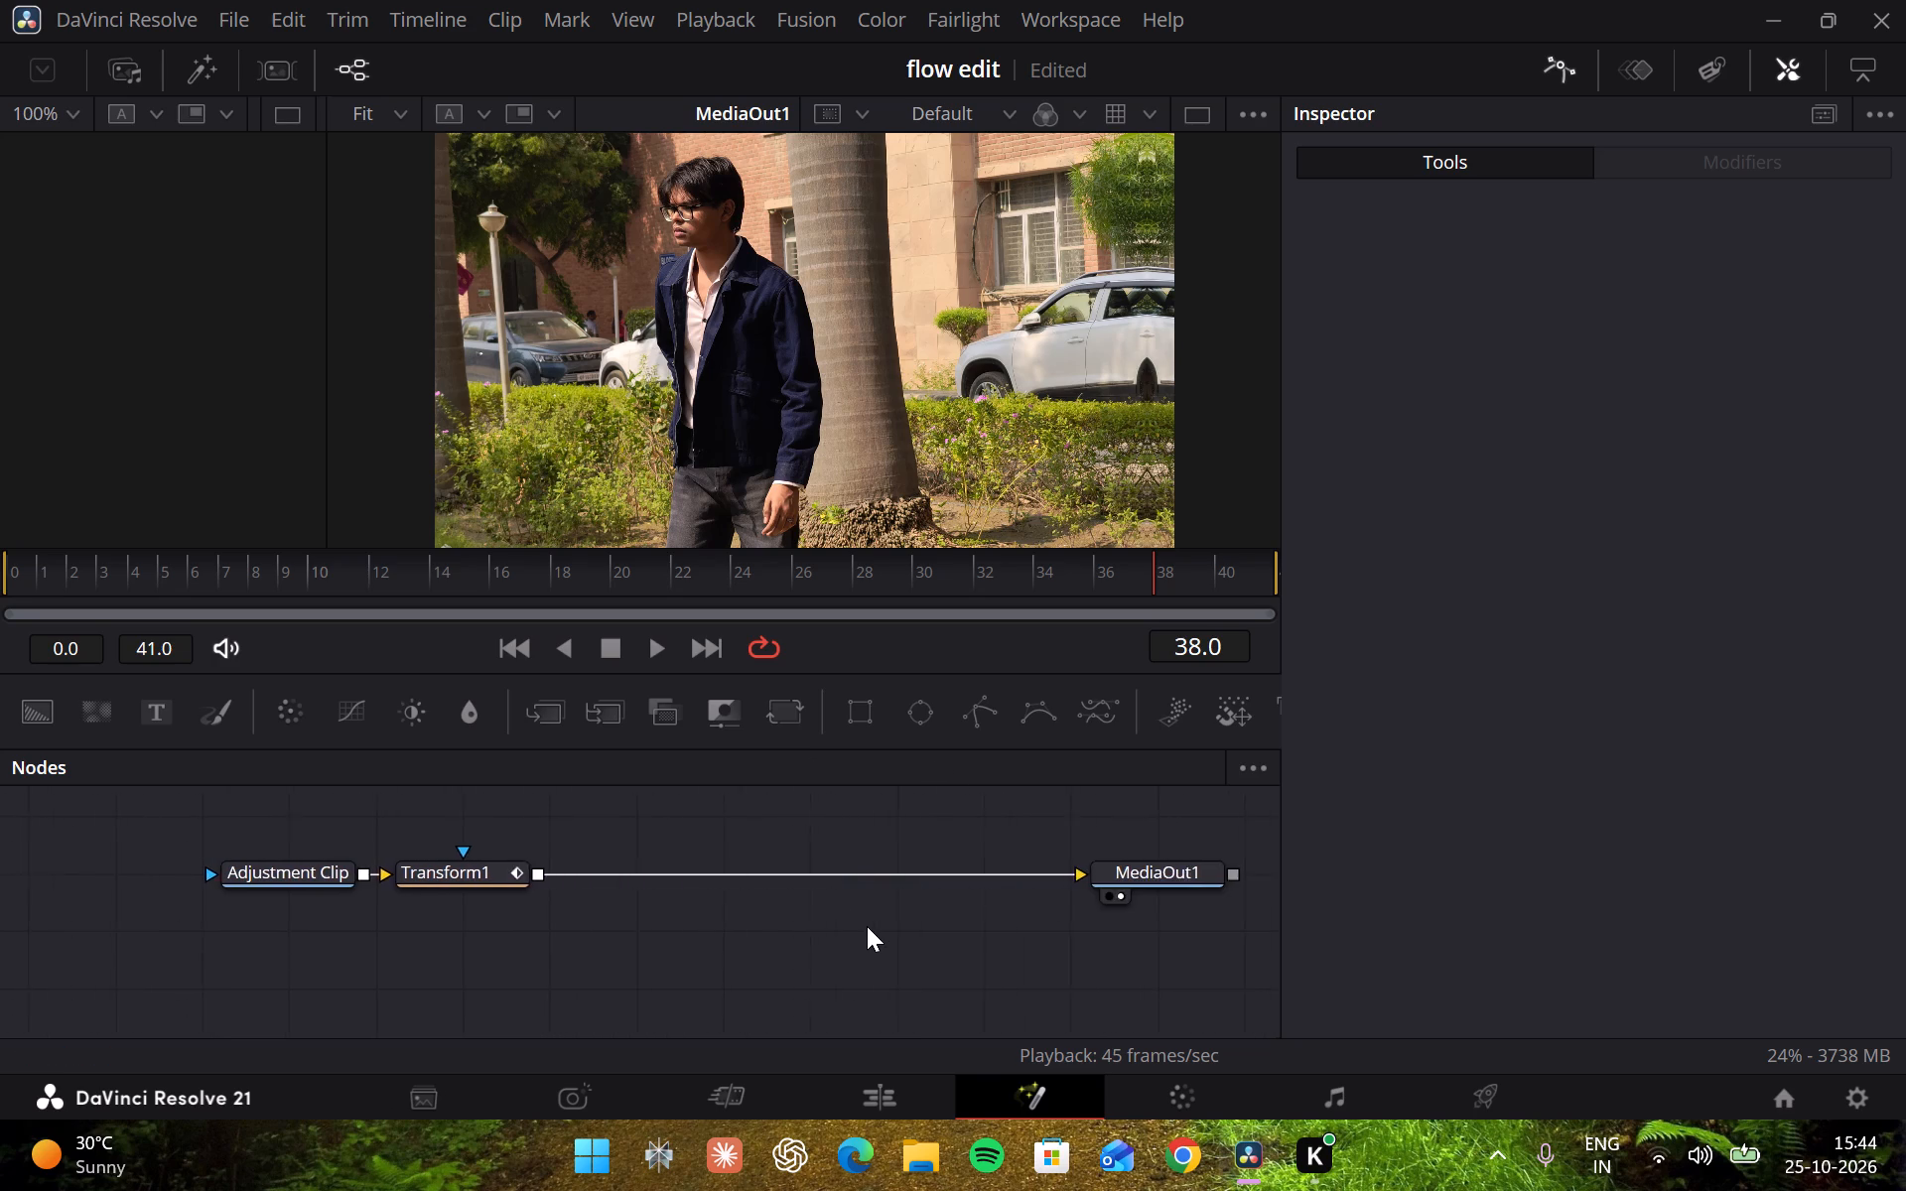
{"action": "scroll", "coordinate": [867, 926], "scroll_direction": "right", "scroll_amount": 1}
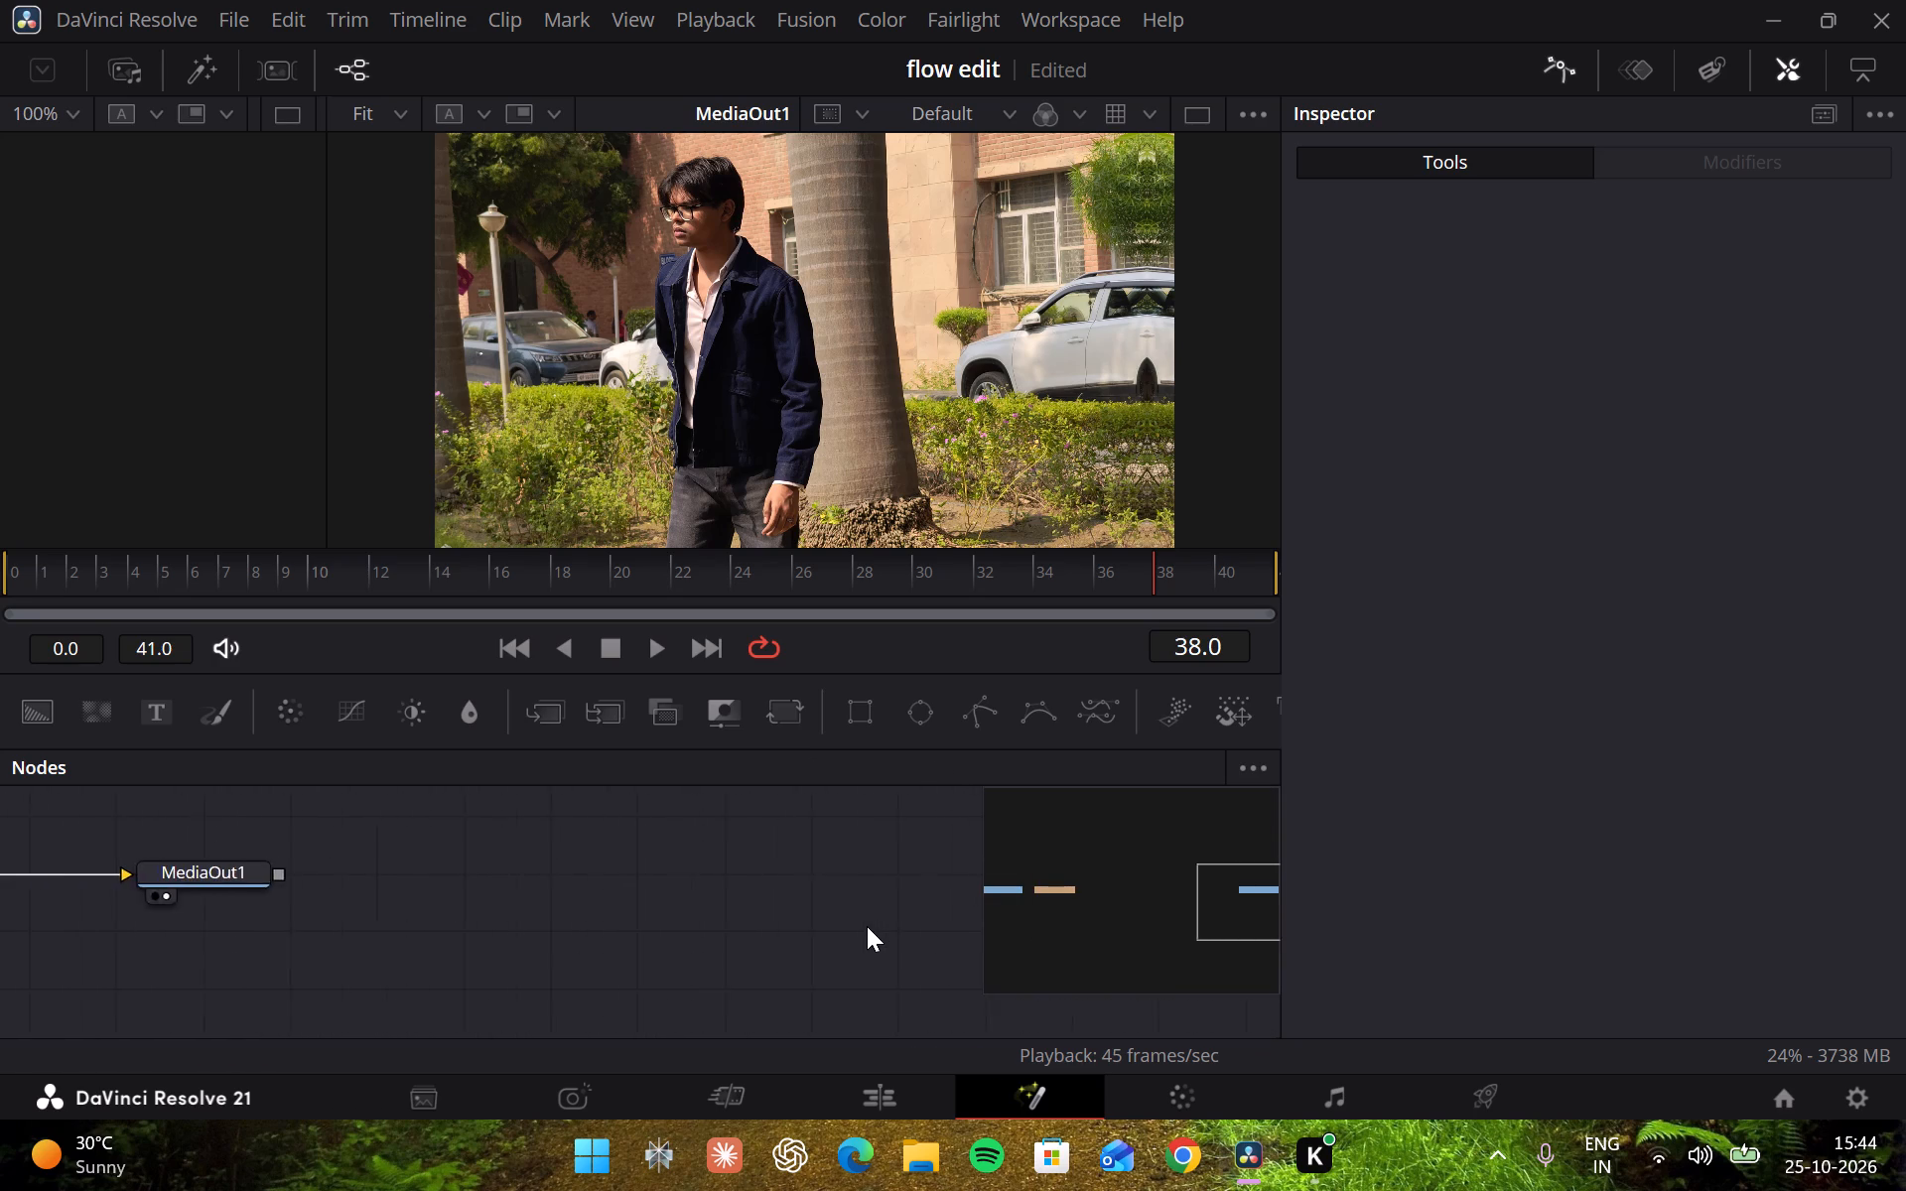
{"action": "scroll", "coordinate": [867, 926], "scroll_direction": "right", "scroll_amount": 1}
{"action": "scroll", "coordinate": [867, 926], "scroll_direction": "down", "scroll_amount": 5, "text": "ctrl"}
{"action": "scroll", "coordinate": [867, 926], "scroll_direction": "up", "scroll_amount": 2, "text": "ctrl"}
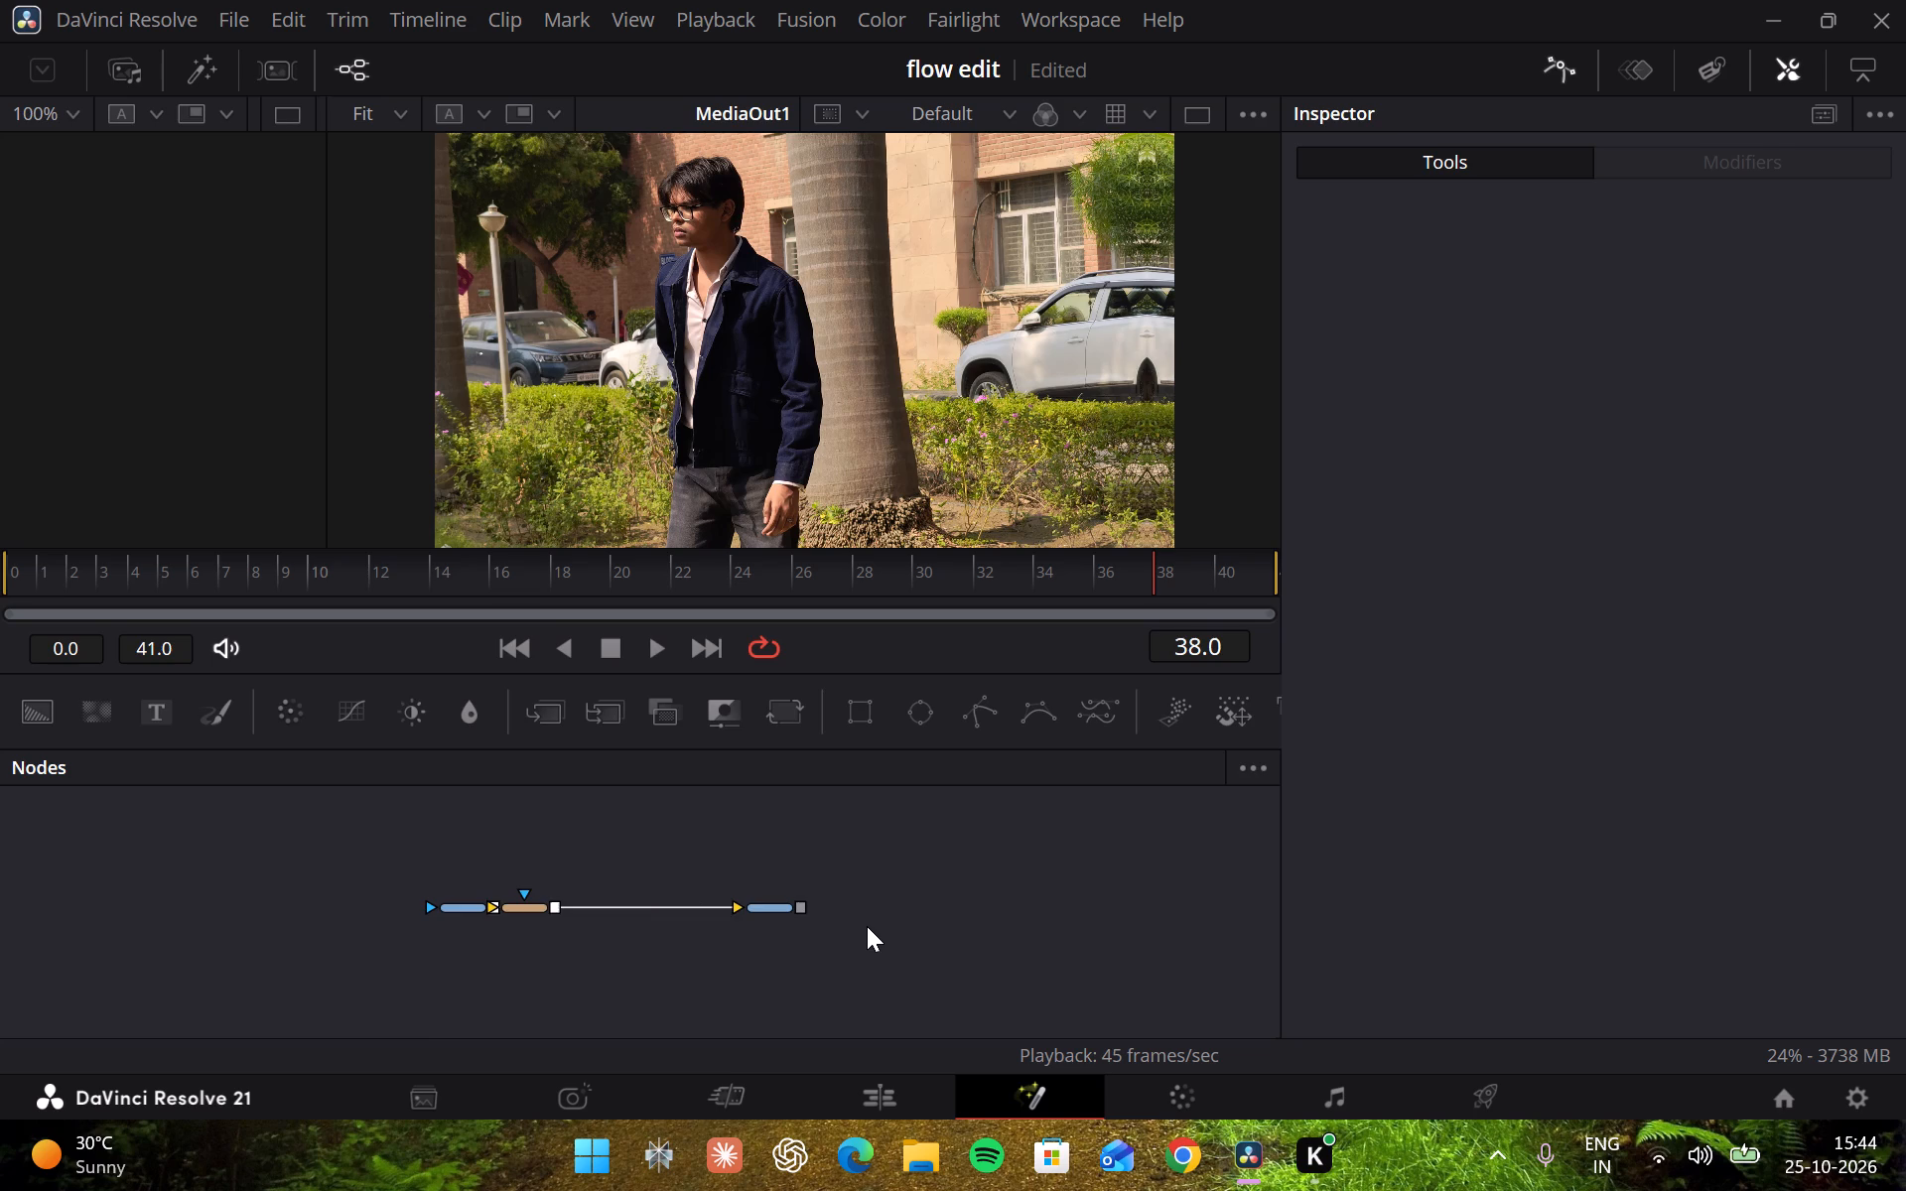
{"action": "scroll", "coordinate": [867, 926], "scroll_direction": "up", "scroll_amount": 2, "text": "ctrl"}
{"action": "scroll", "coordinate": [639, 932], "scroll_direction": "right", "scroll_amount": 1}
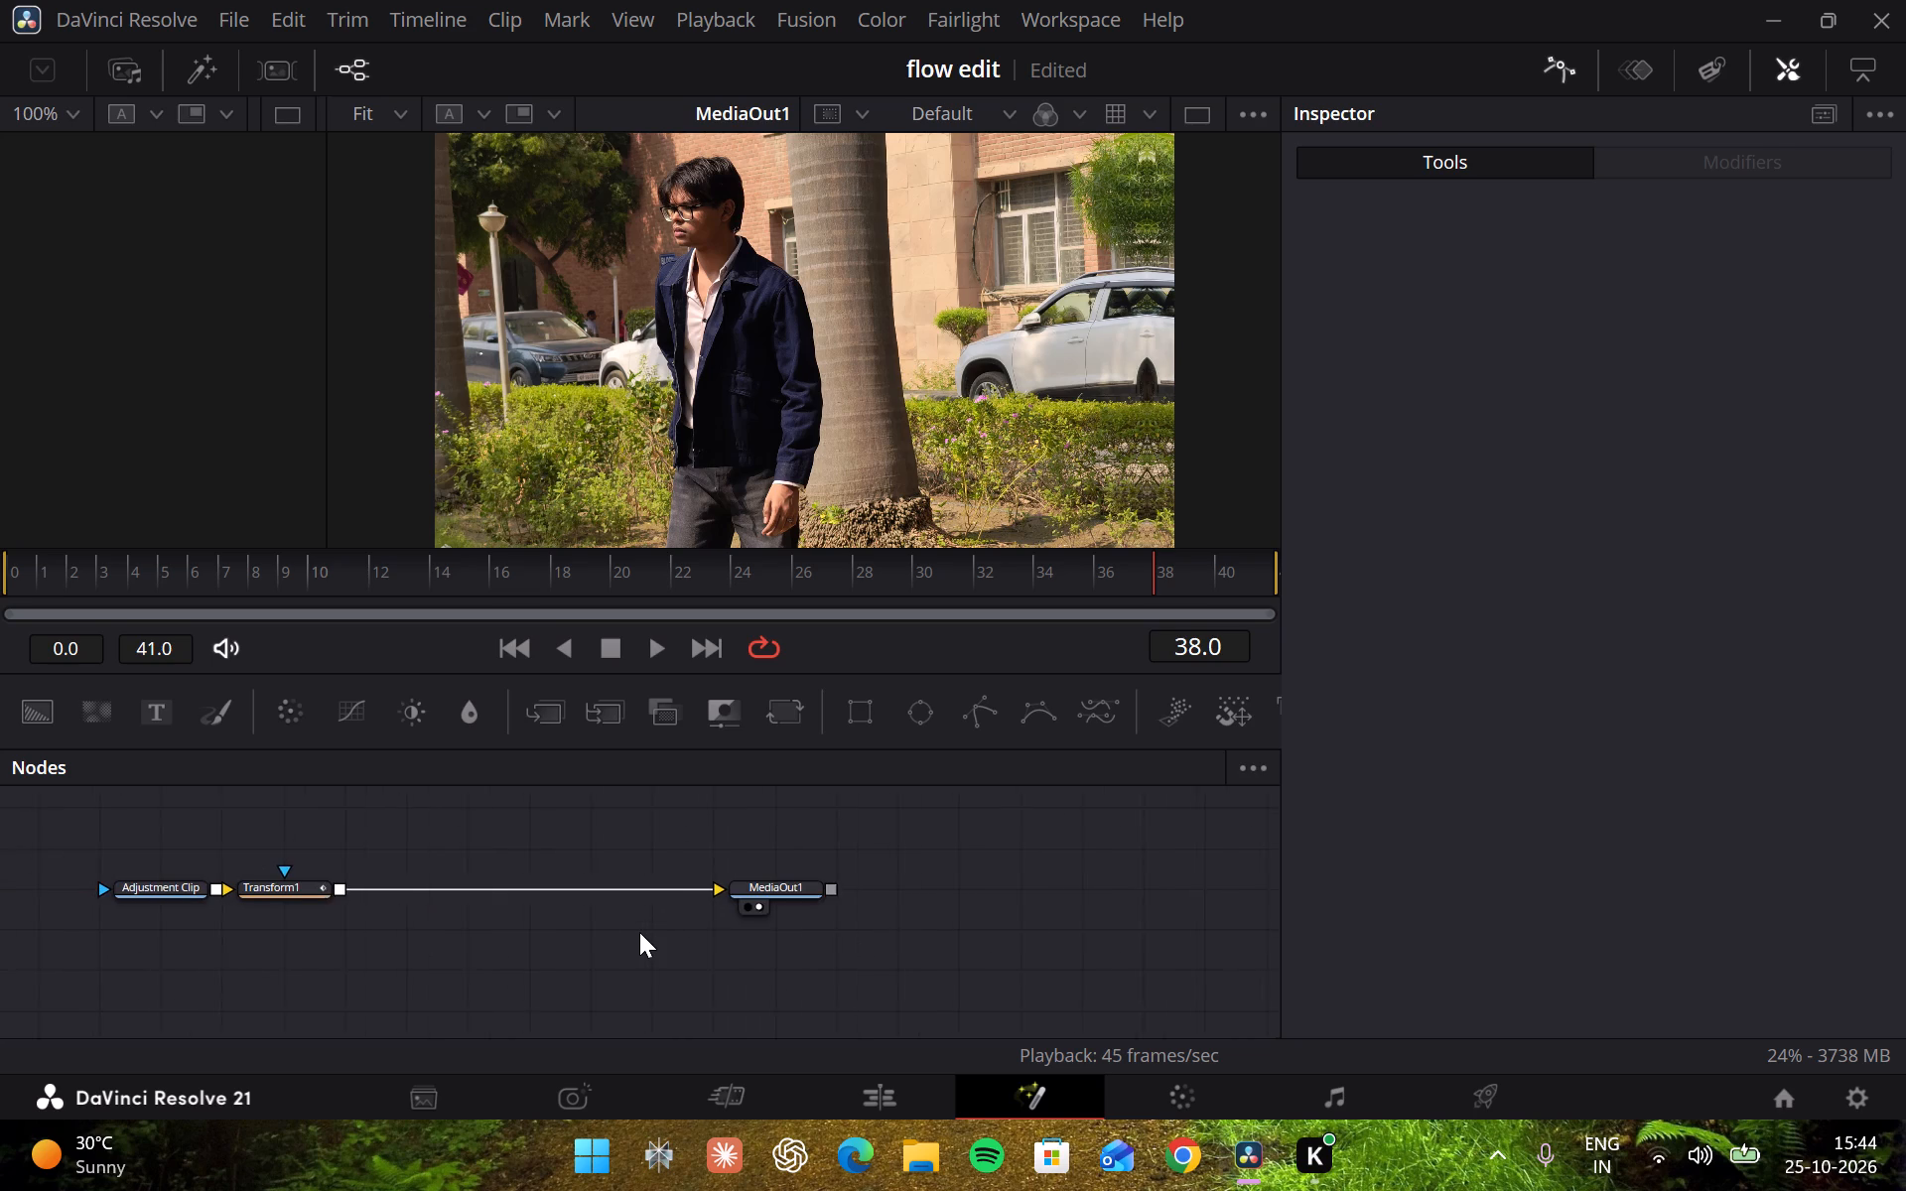
{"action": "scroll", "coordinate": [639, 932], "scroll_direction": "right", "scroll_amount": 1}
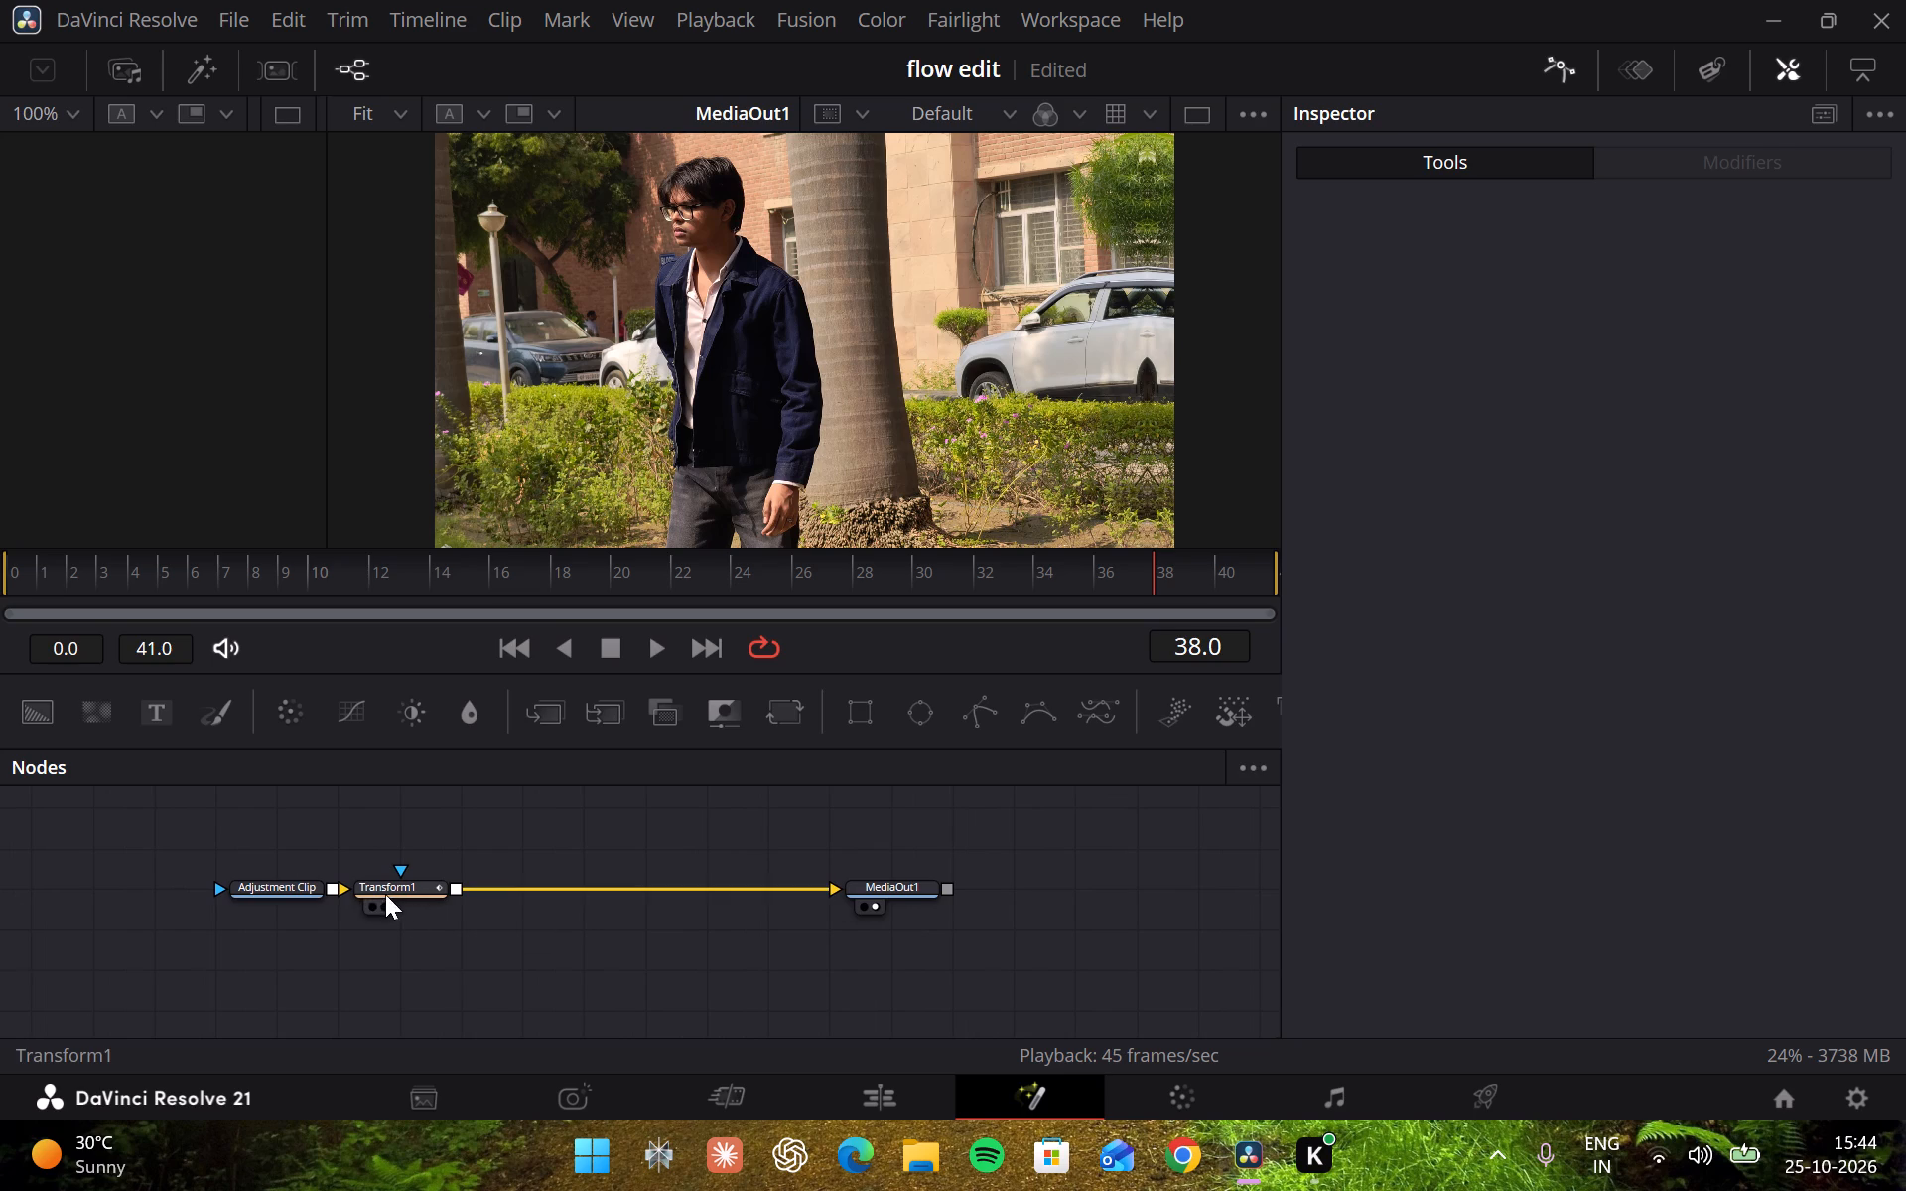
{"action": "left_click", "coordinate": [338, 887]}
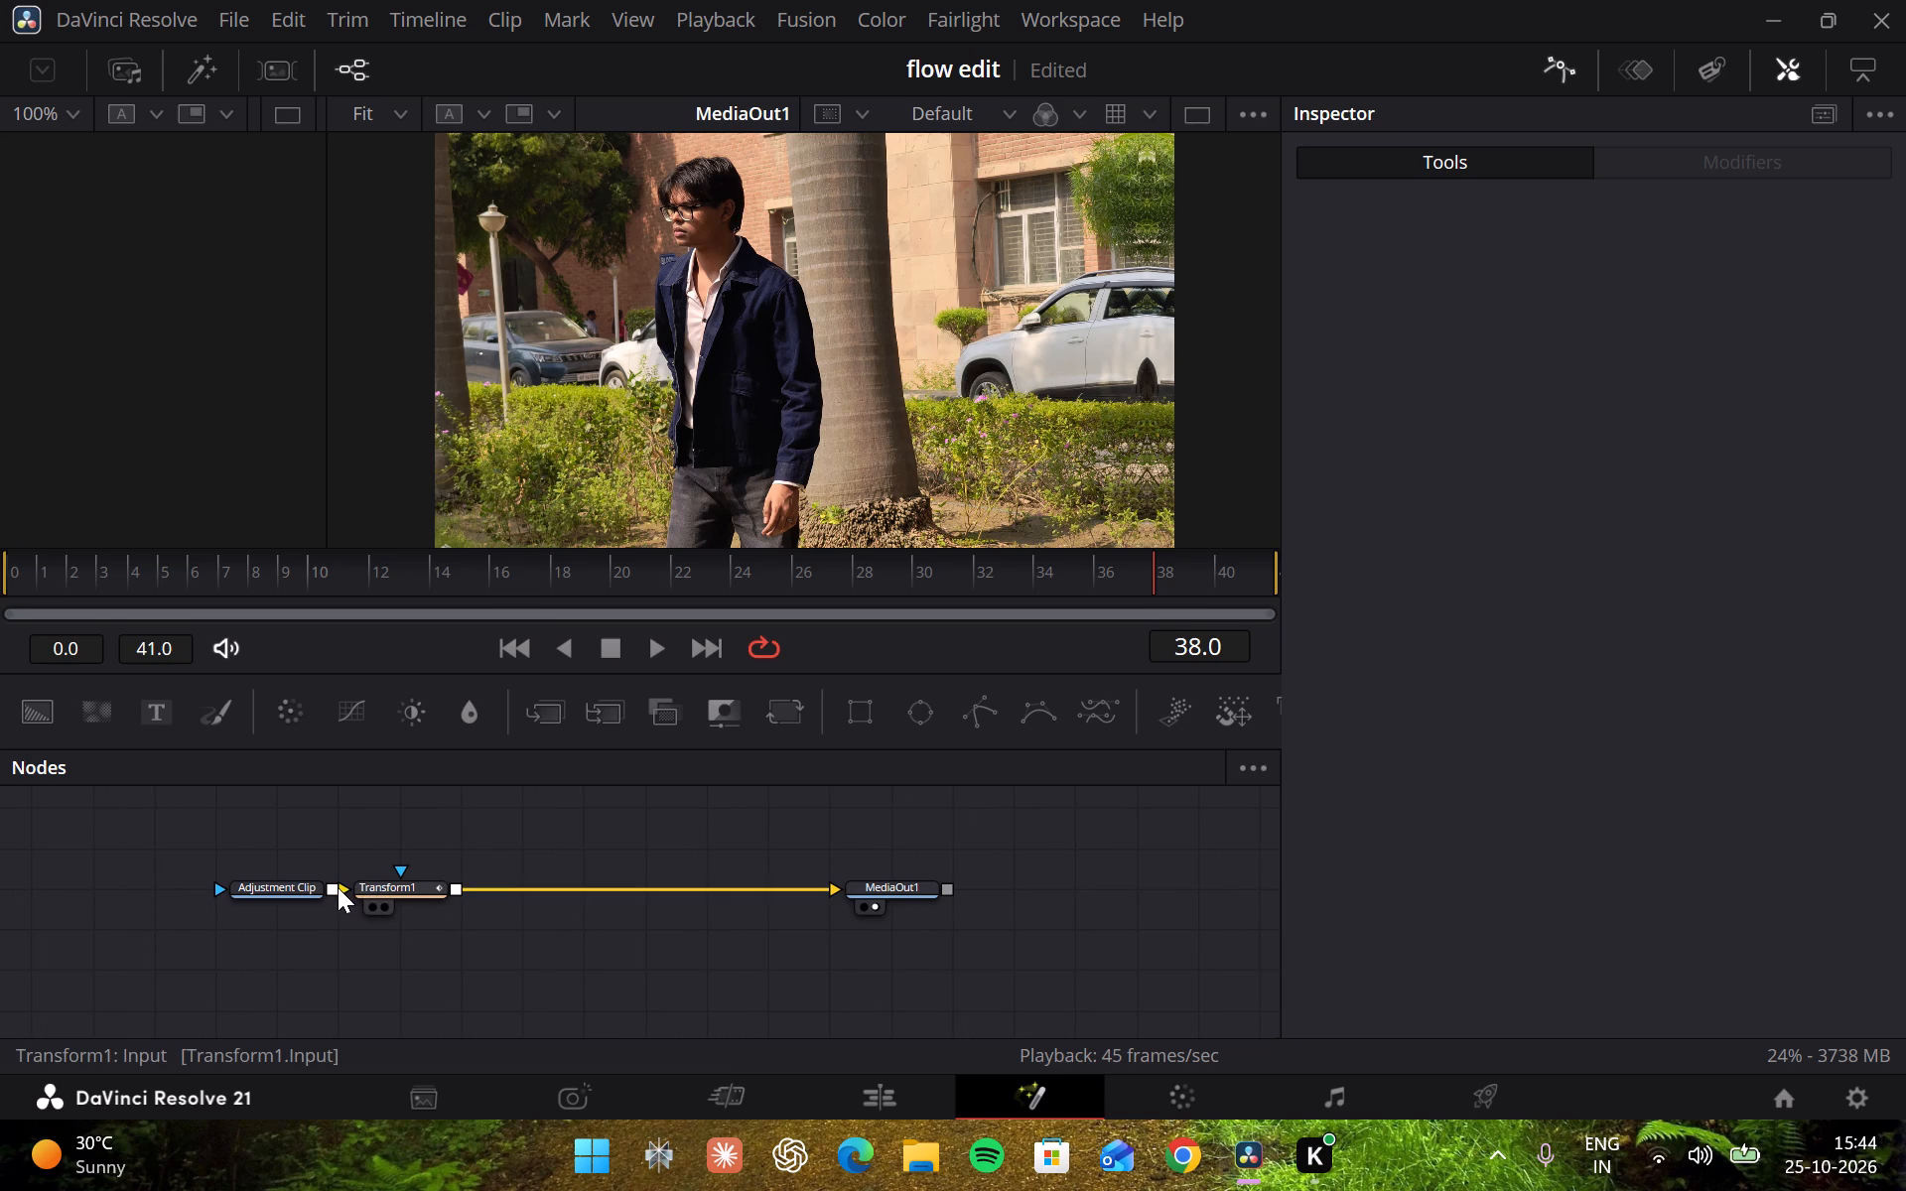
{"action": "right_click", "coordinate": [338, 887]}
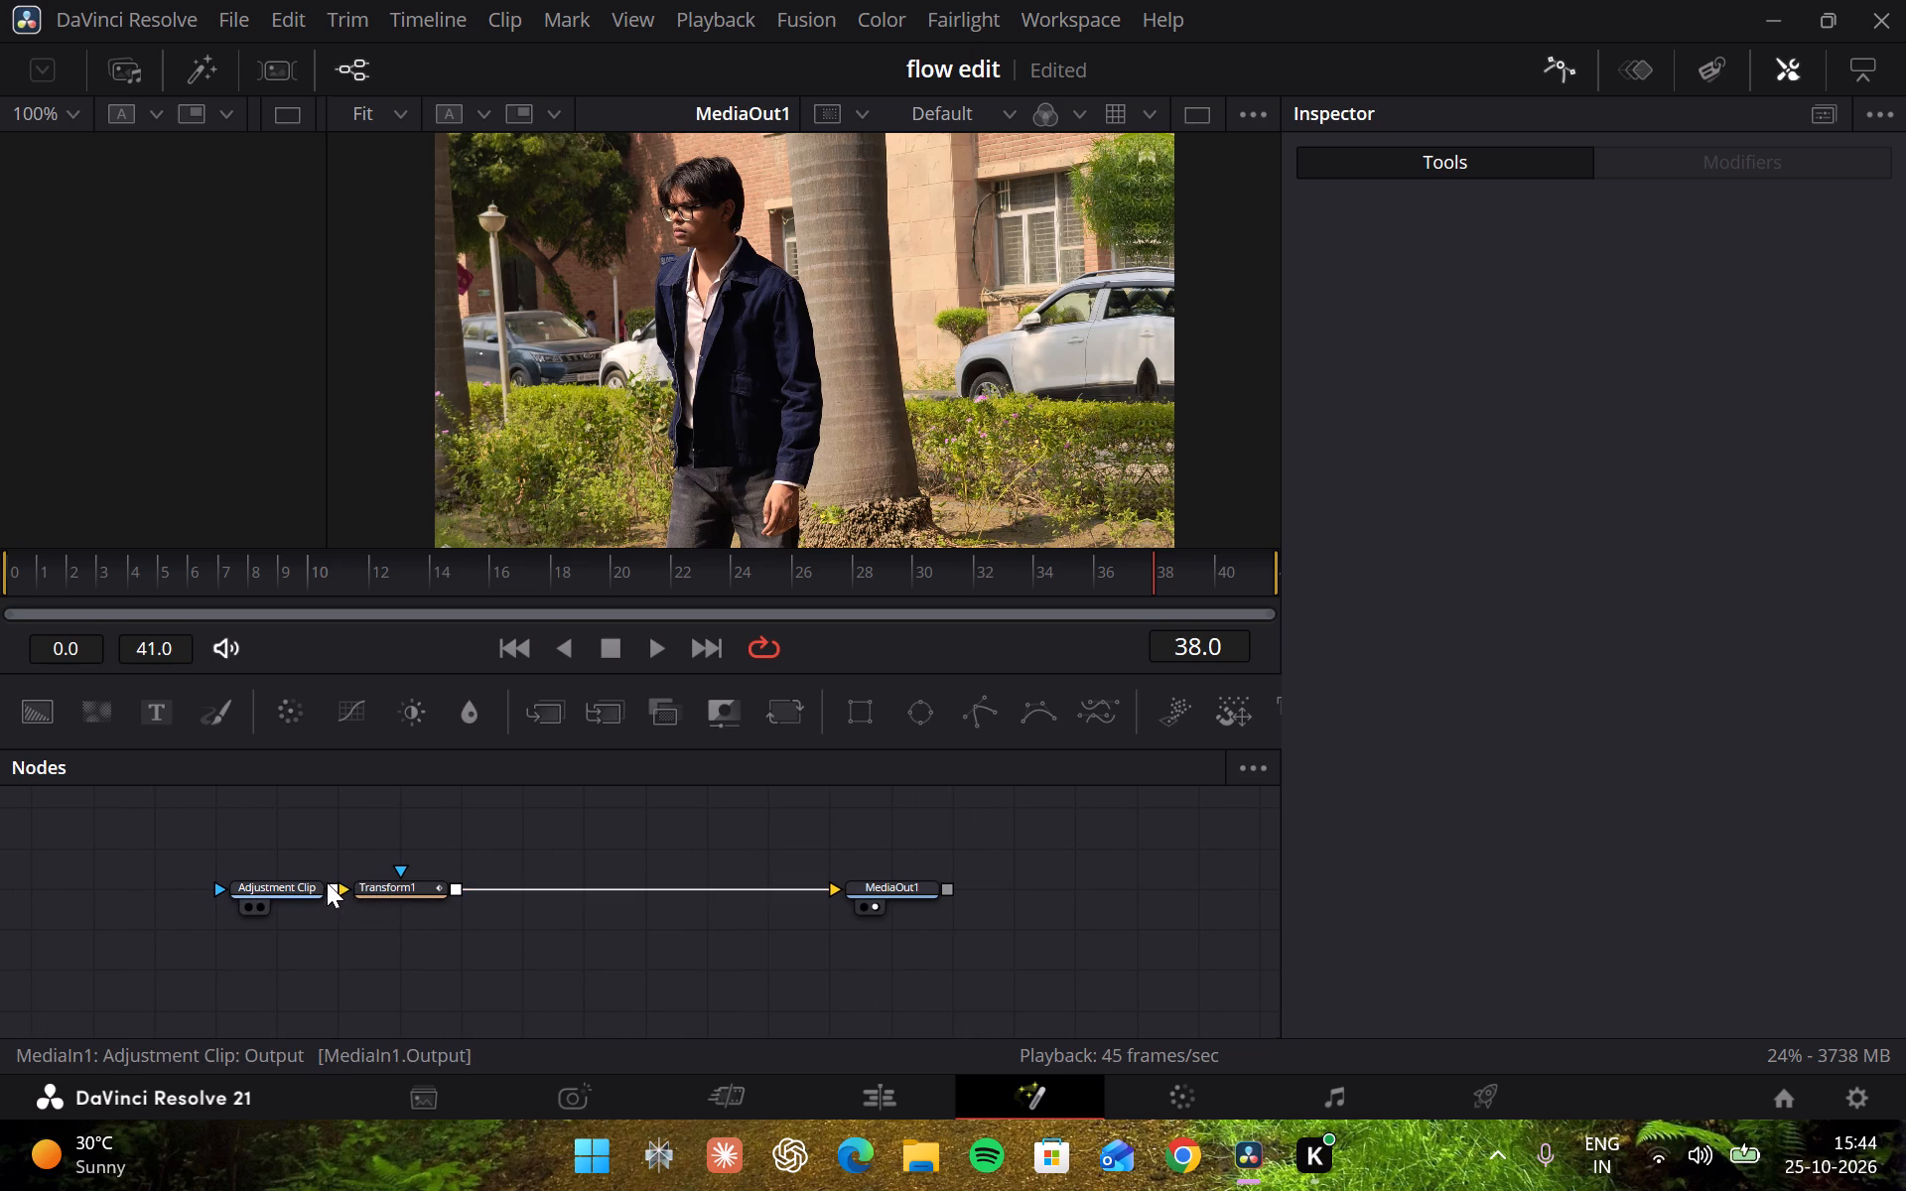
{"action": "left_click", "coordinate": [331, 883]}
{"action": "left_click", "coordinate": [308, 883]}
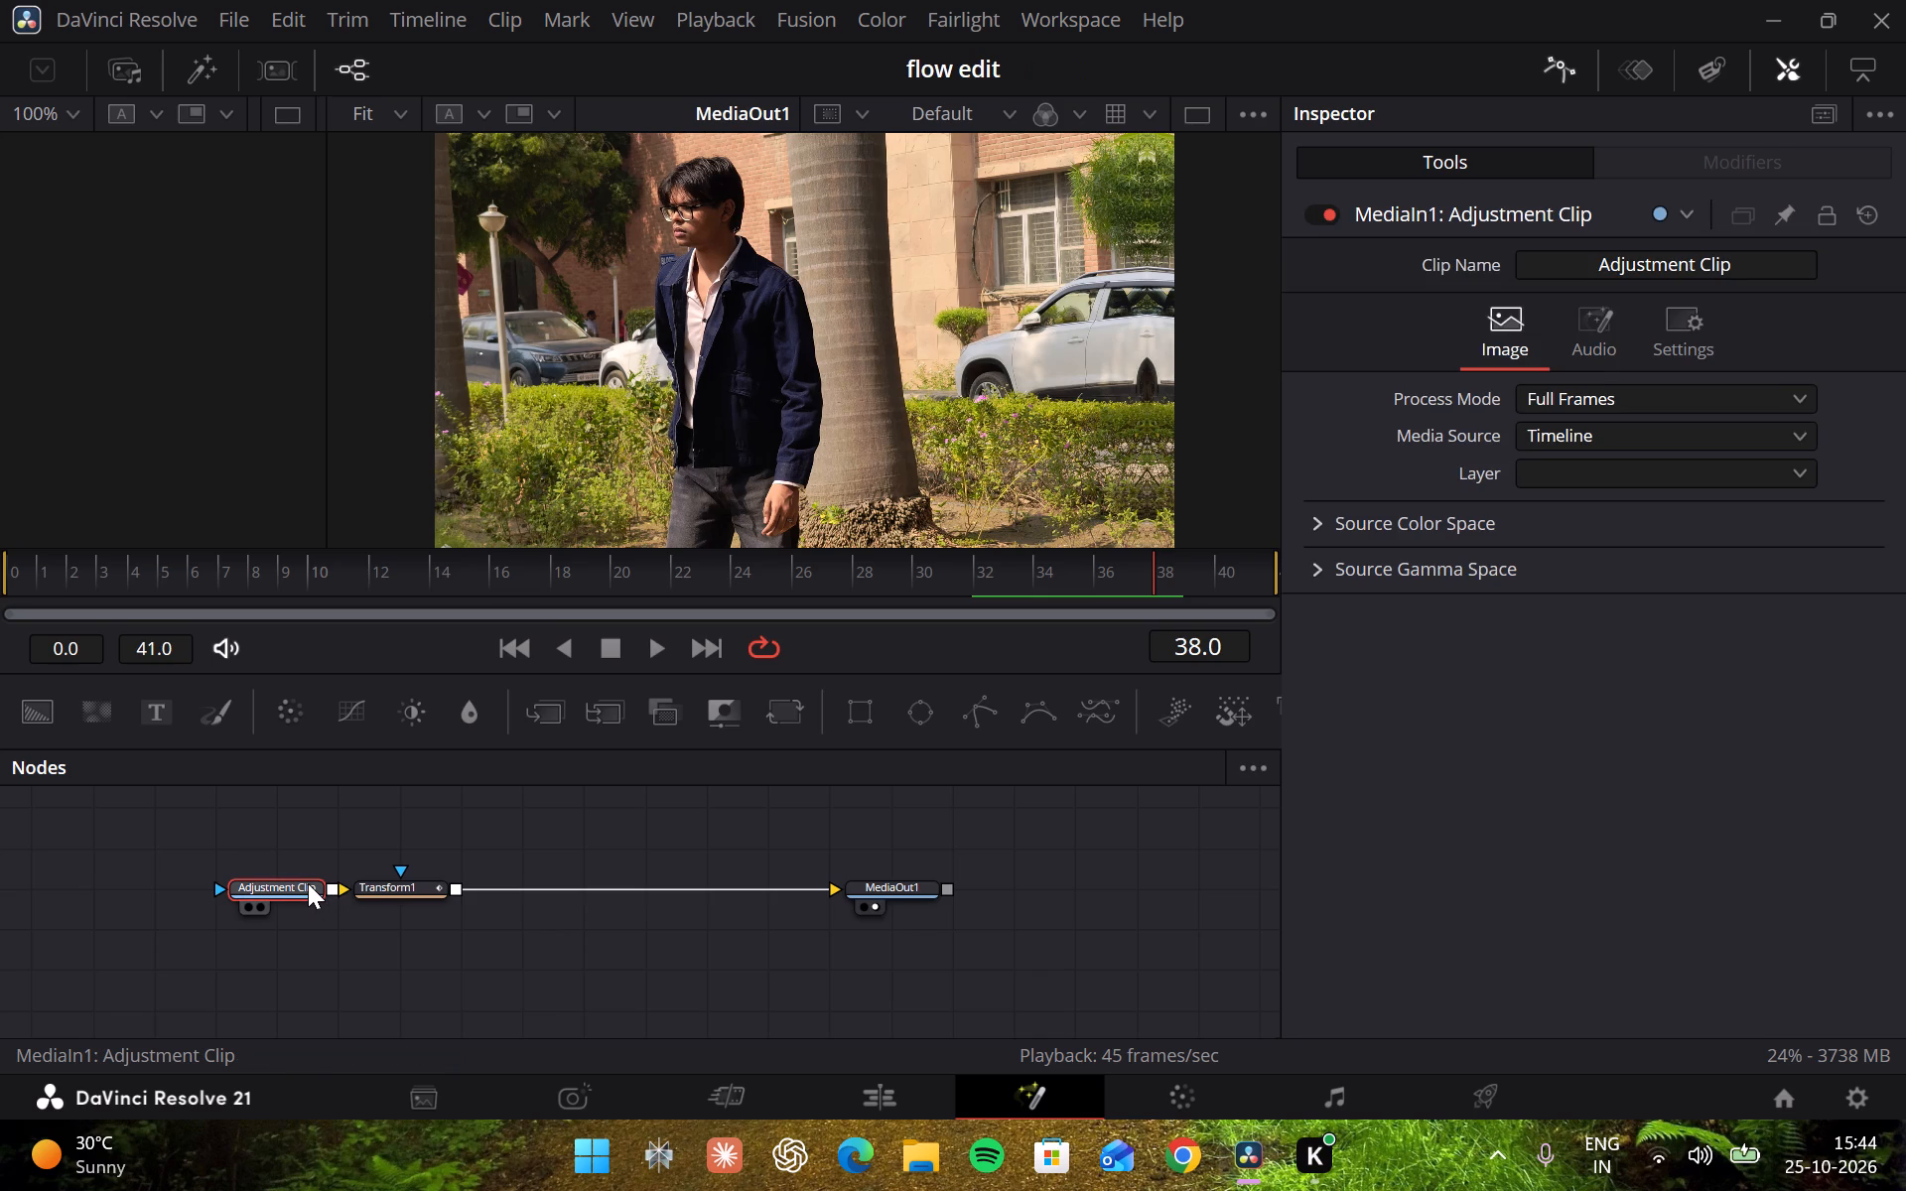
Play back the composition and examine the eased Transform move.
{"action": "key", "text": "space"}
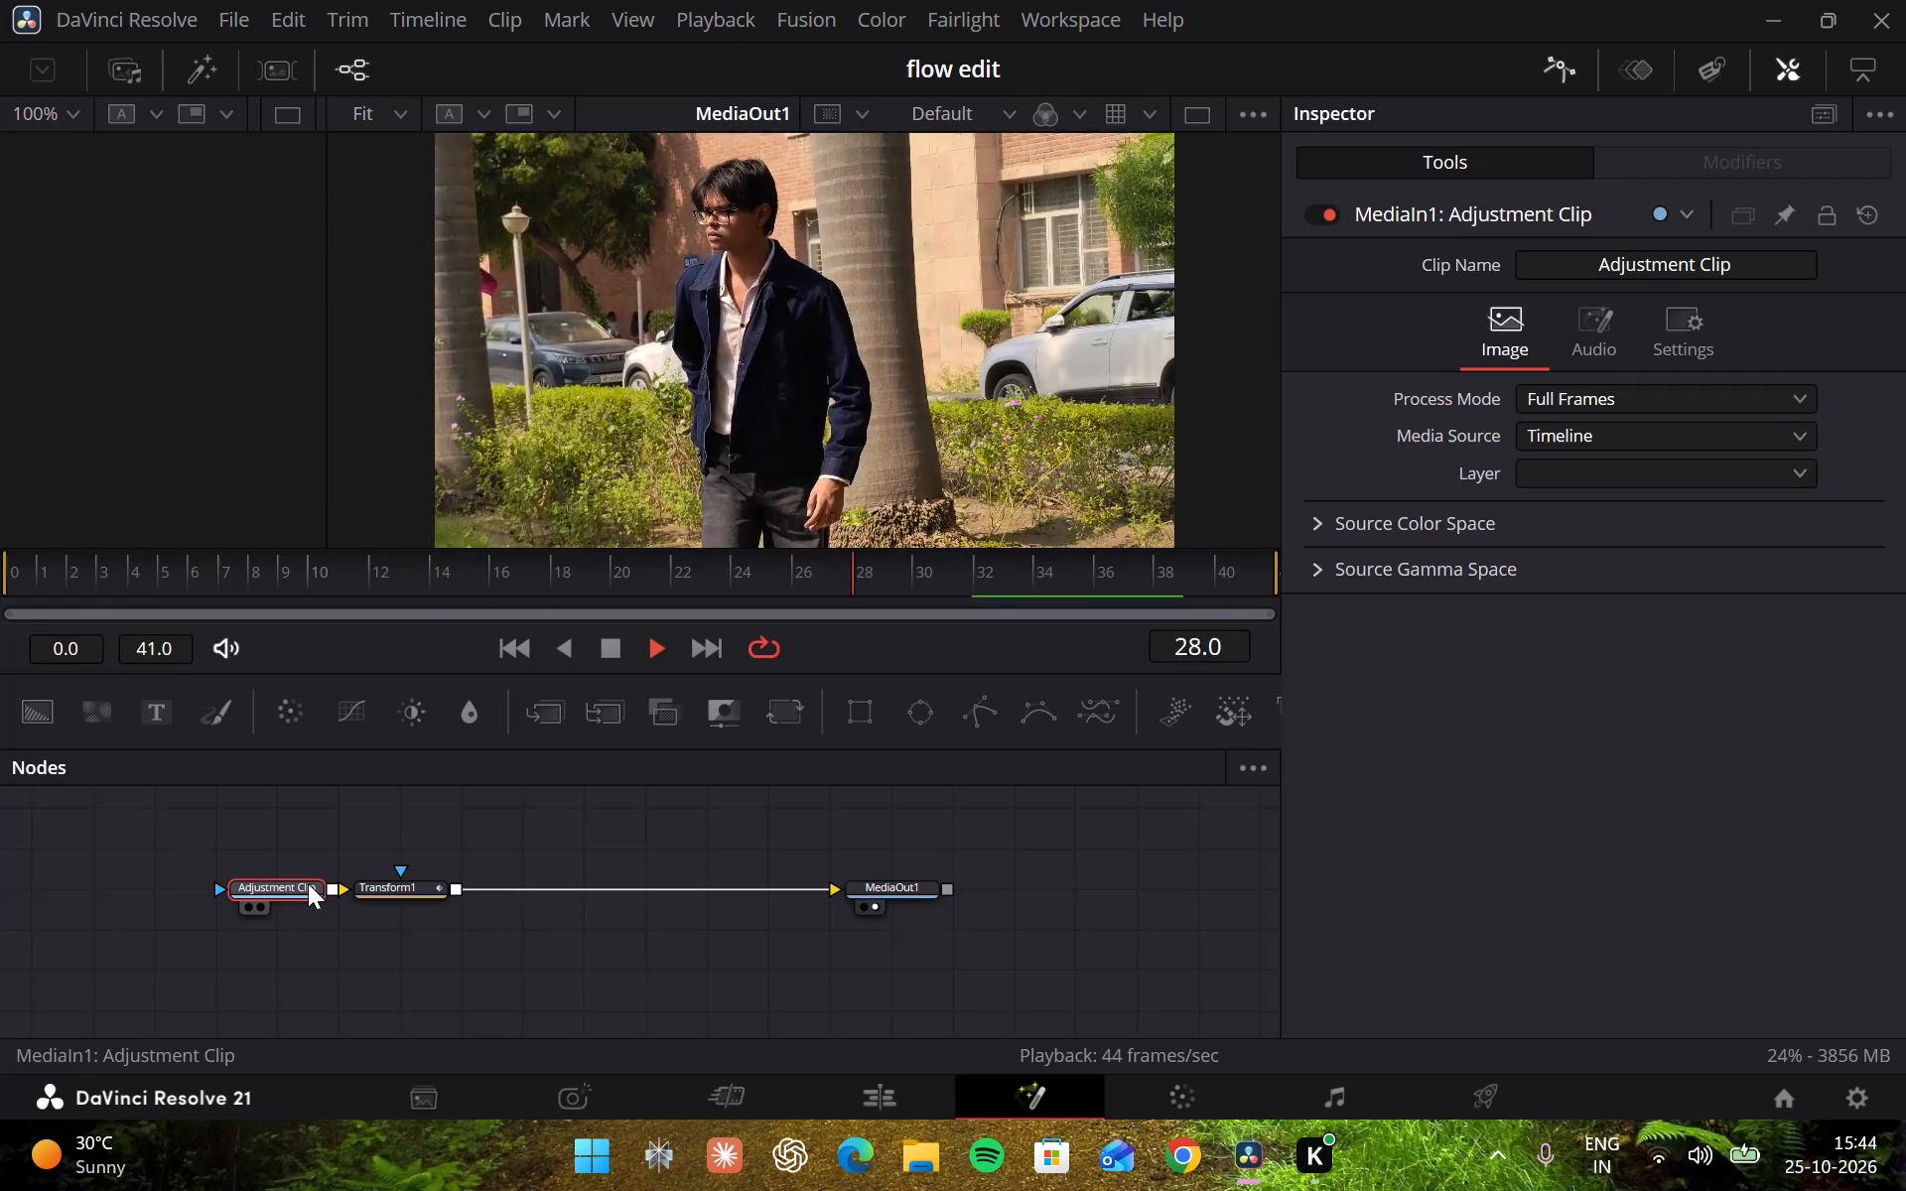
{"action": "key", "text": "space"}
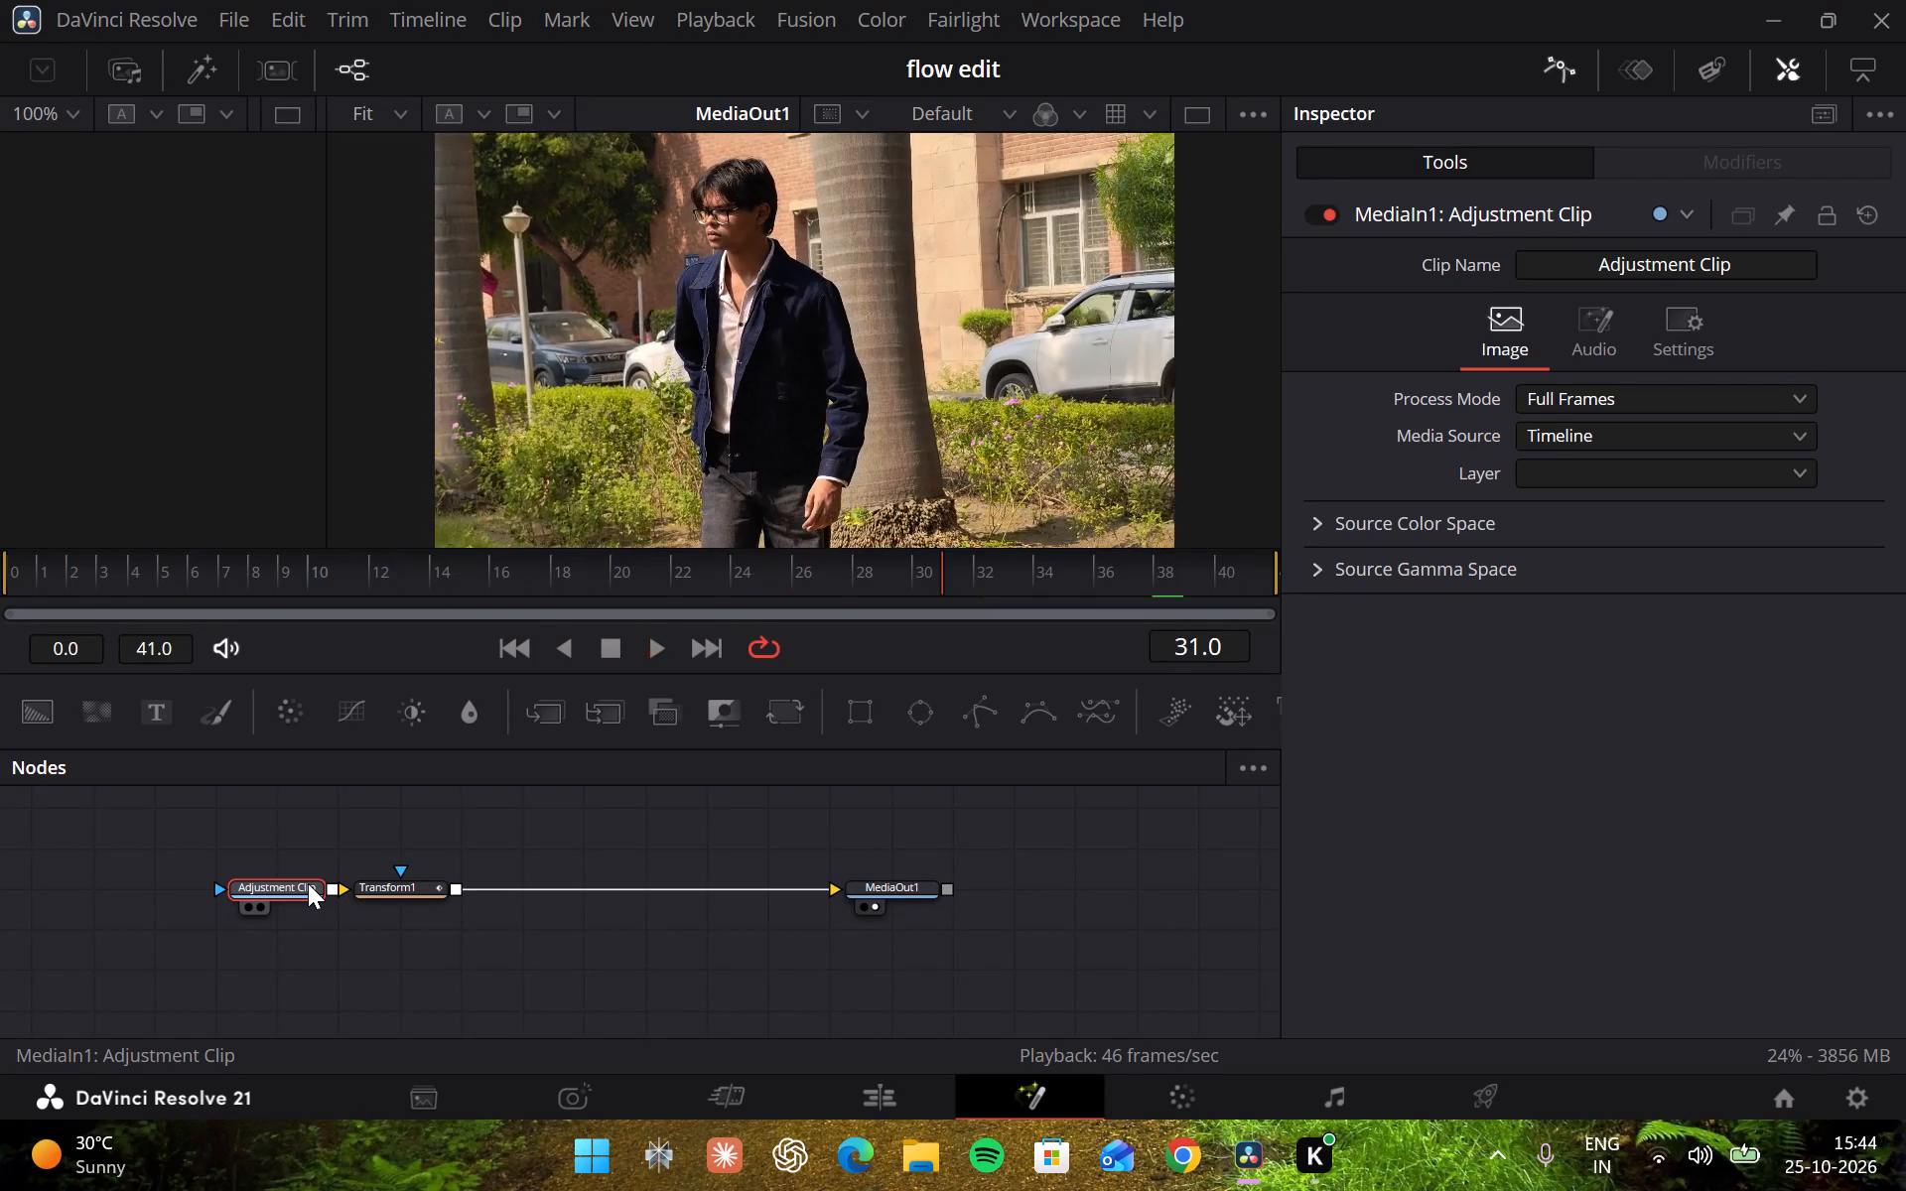
{"action": "key", "text": "space"}
{"action": "key", "text": "space"}
{"action": "key", "text": "space"}
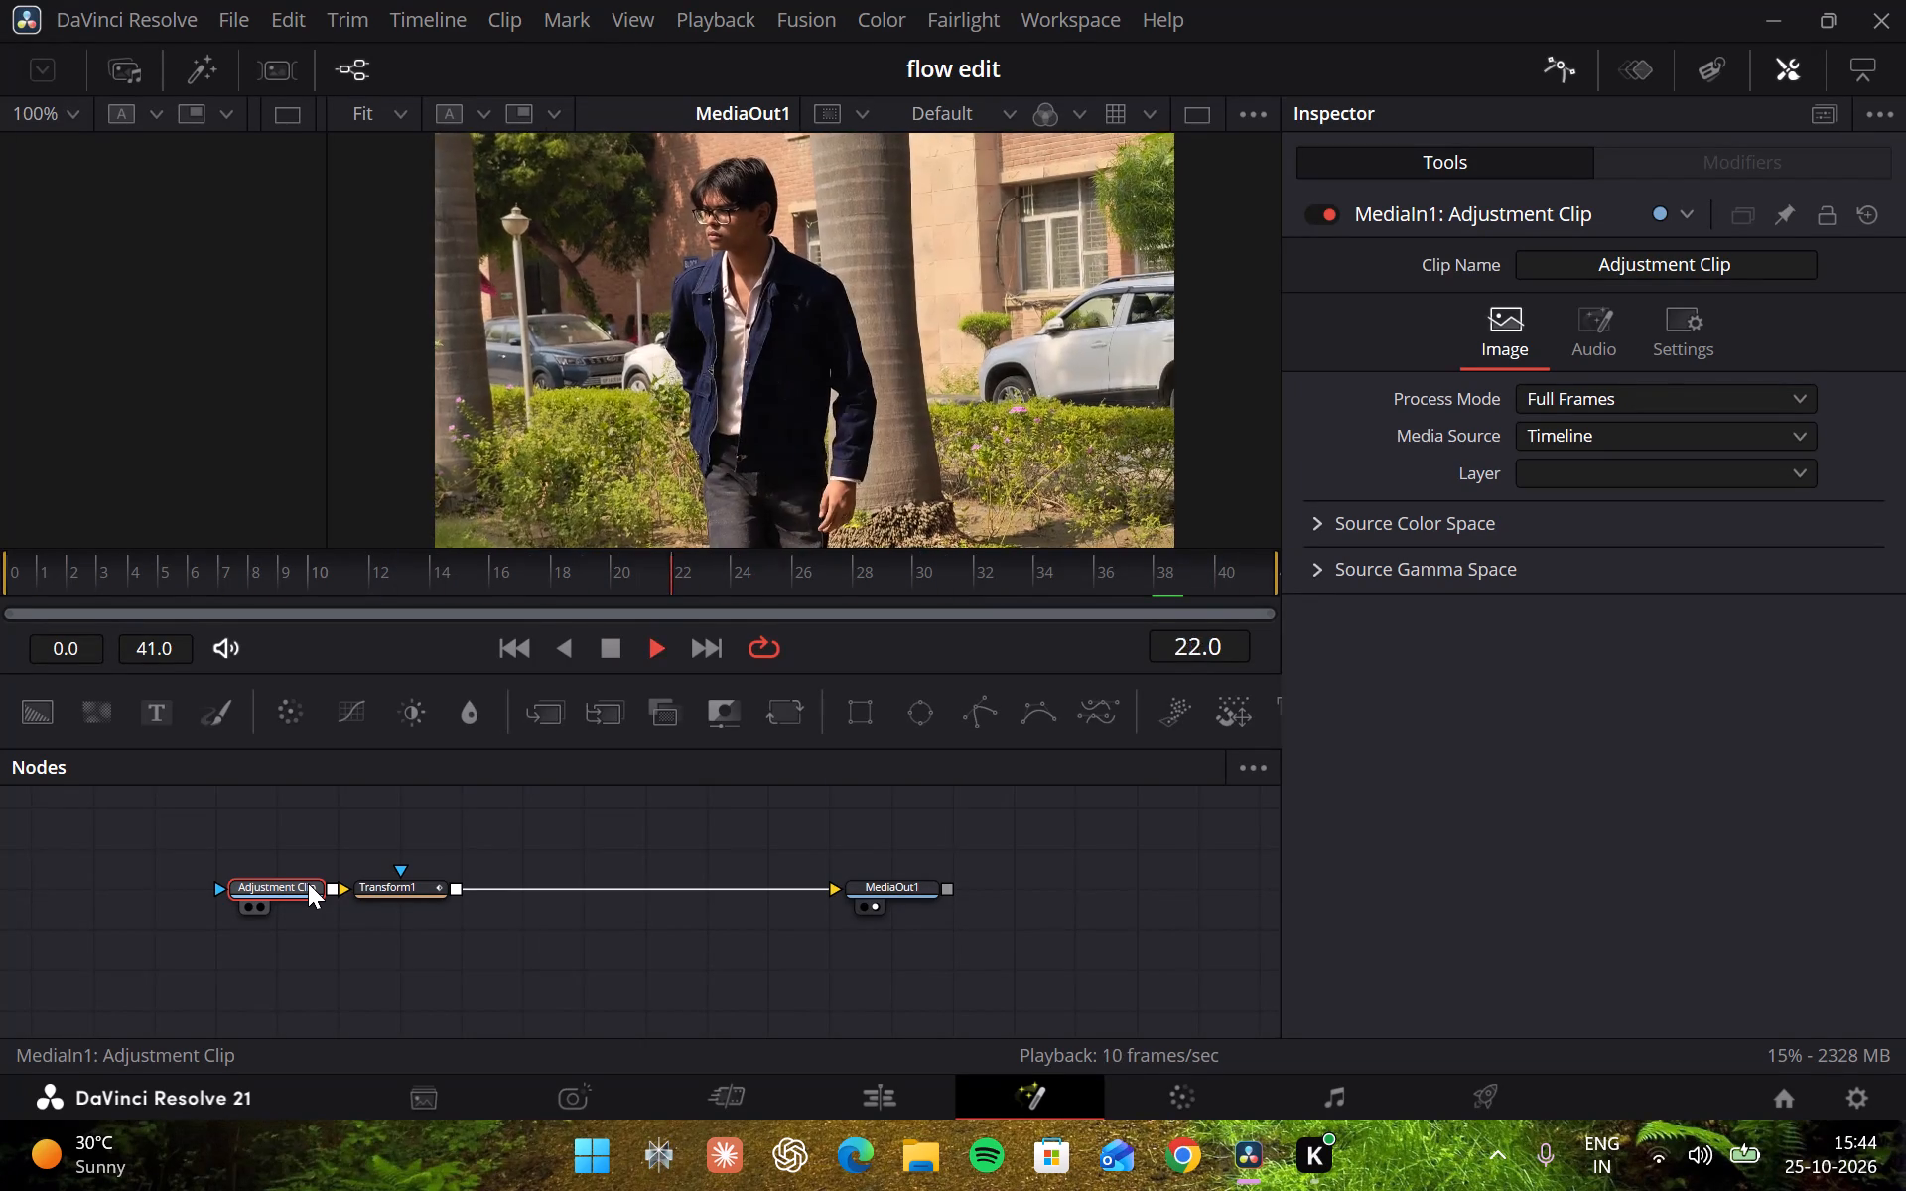
{"action": "key", "text": "space"}
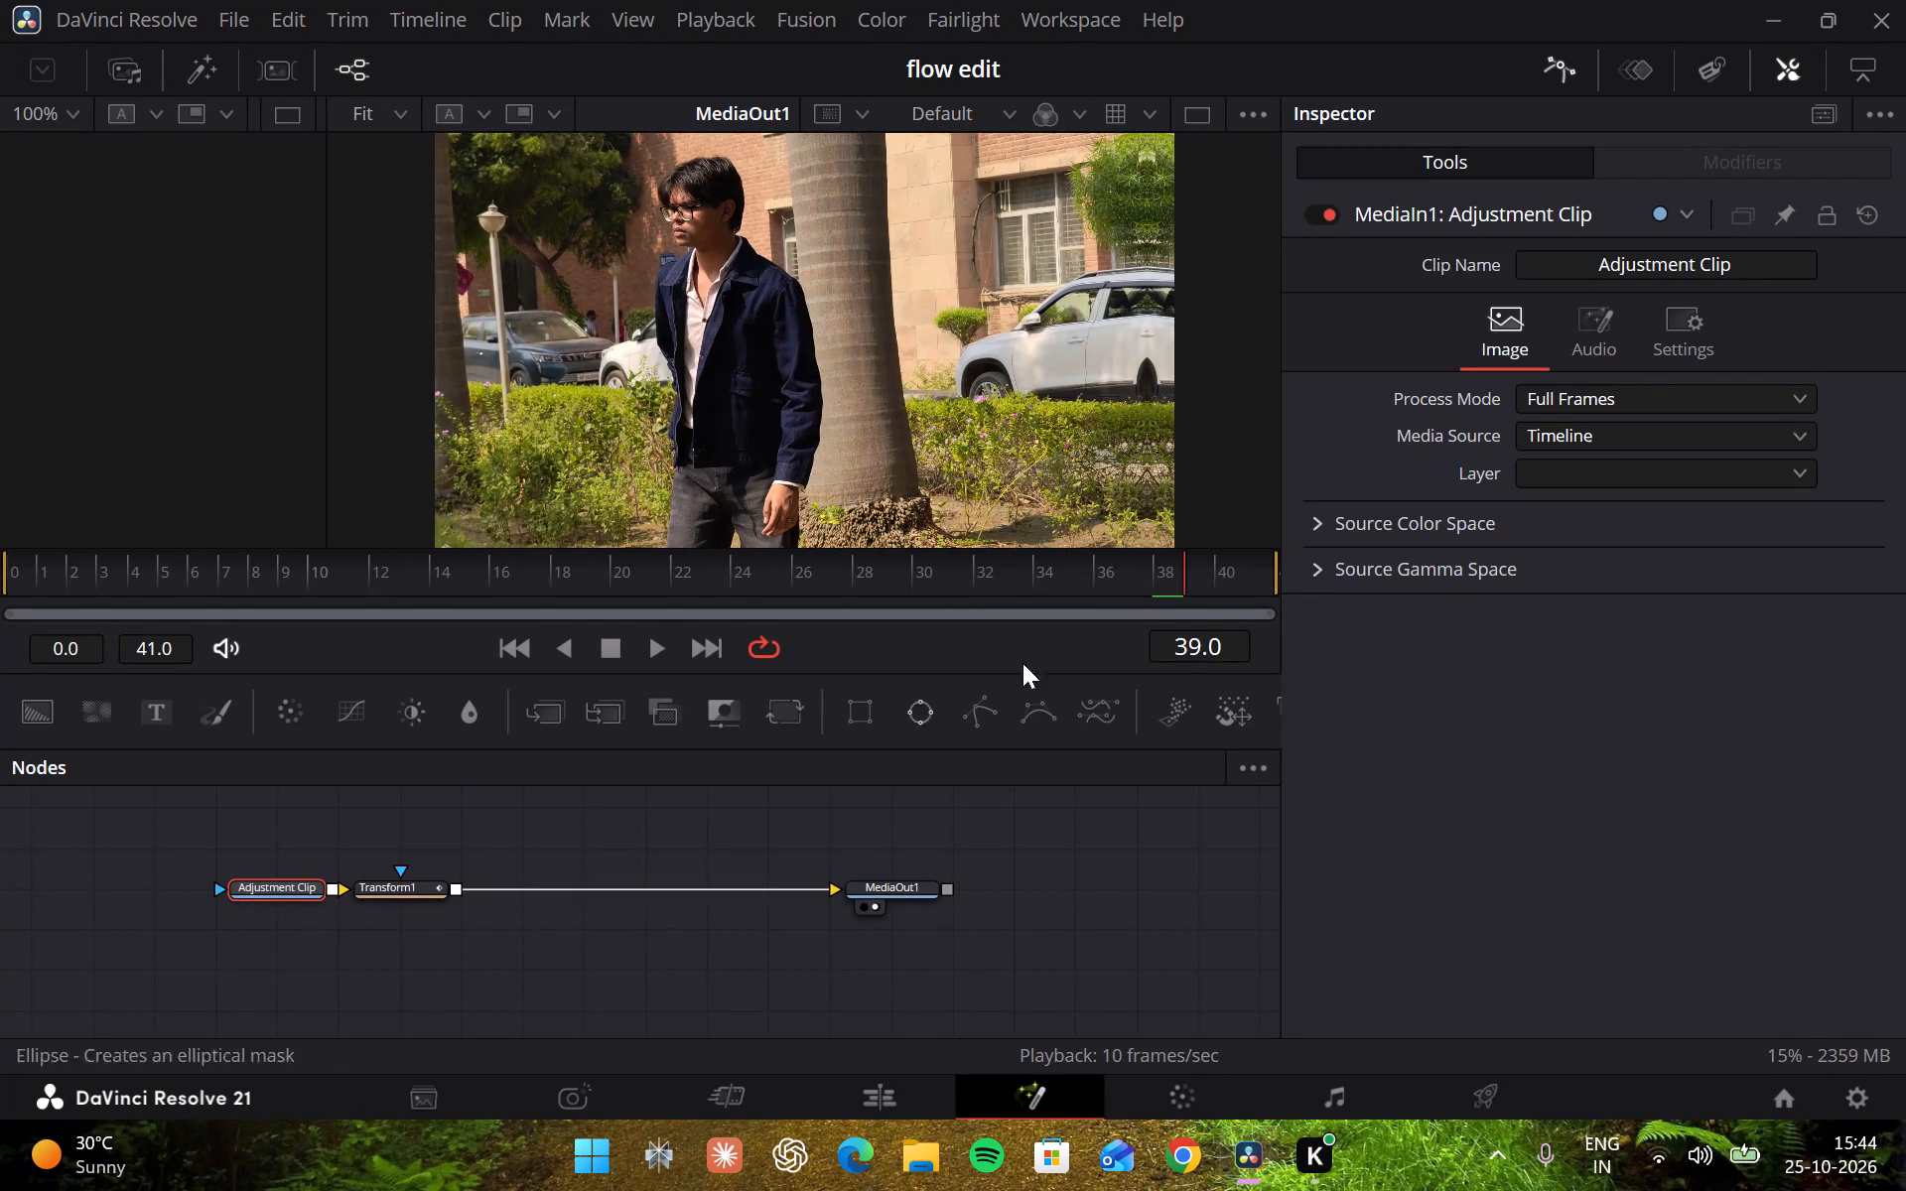
Select Transform1 and scrub back and forth between frames 31 and 41 to examine its Center move, ending on frame 32.
{"action": "left_click_drag", "start_coordinate": [1180, 581], "coordinate": [1048, 576]}
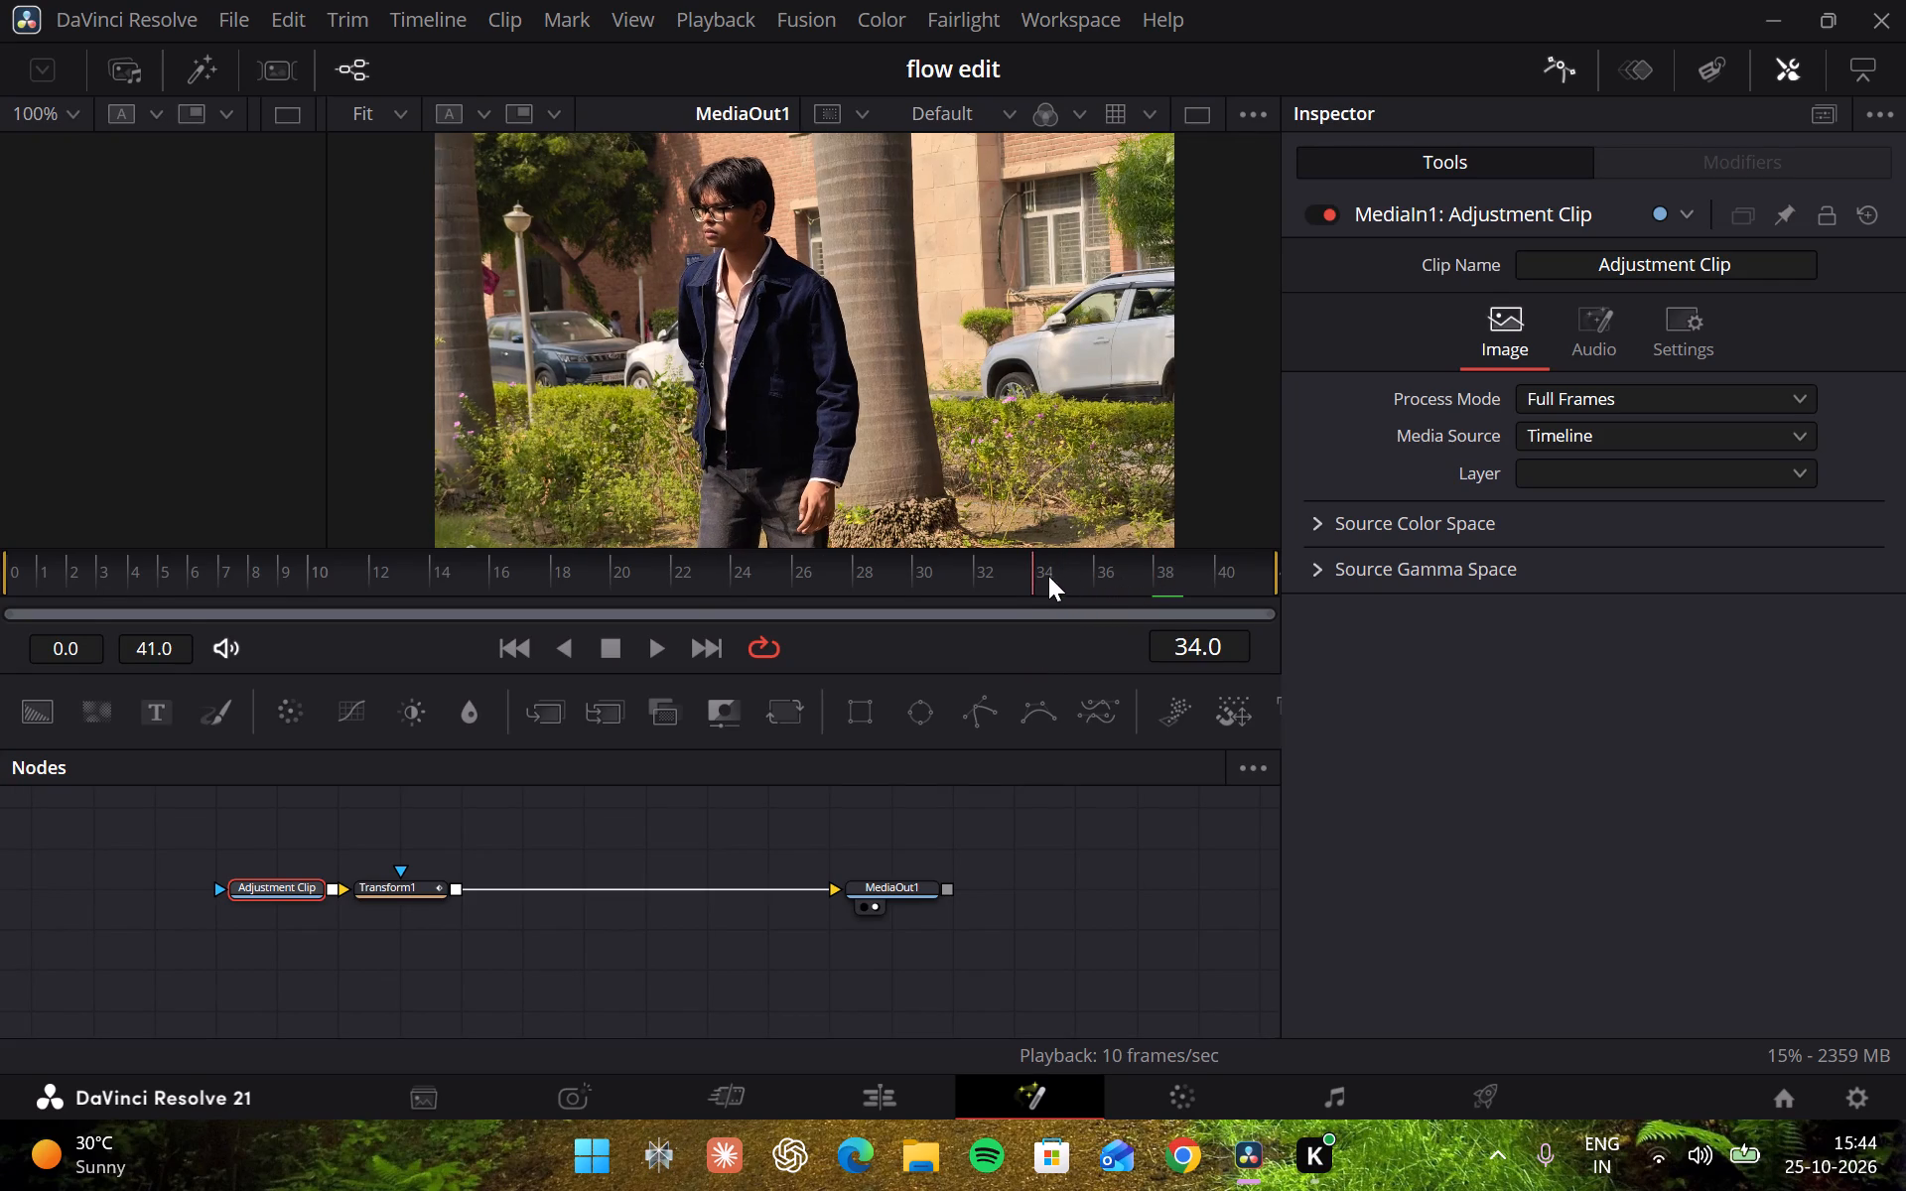
{"action": "left_click_drag", "start_coordinate": [1048, 576], "coordinate": [1065, 564]}
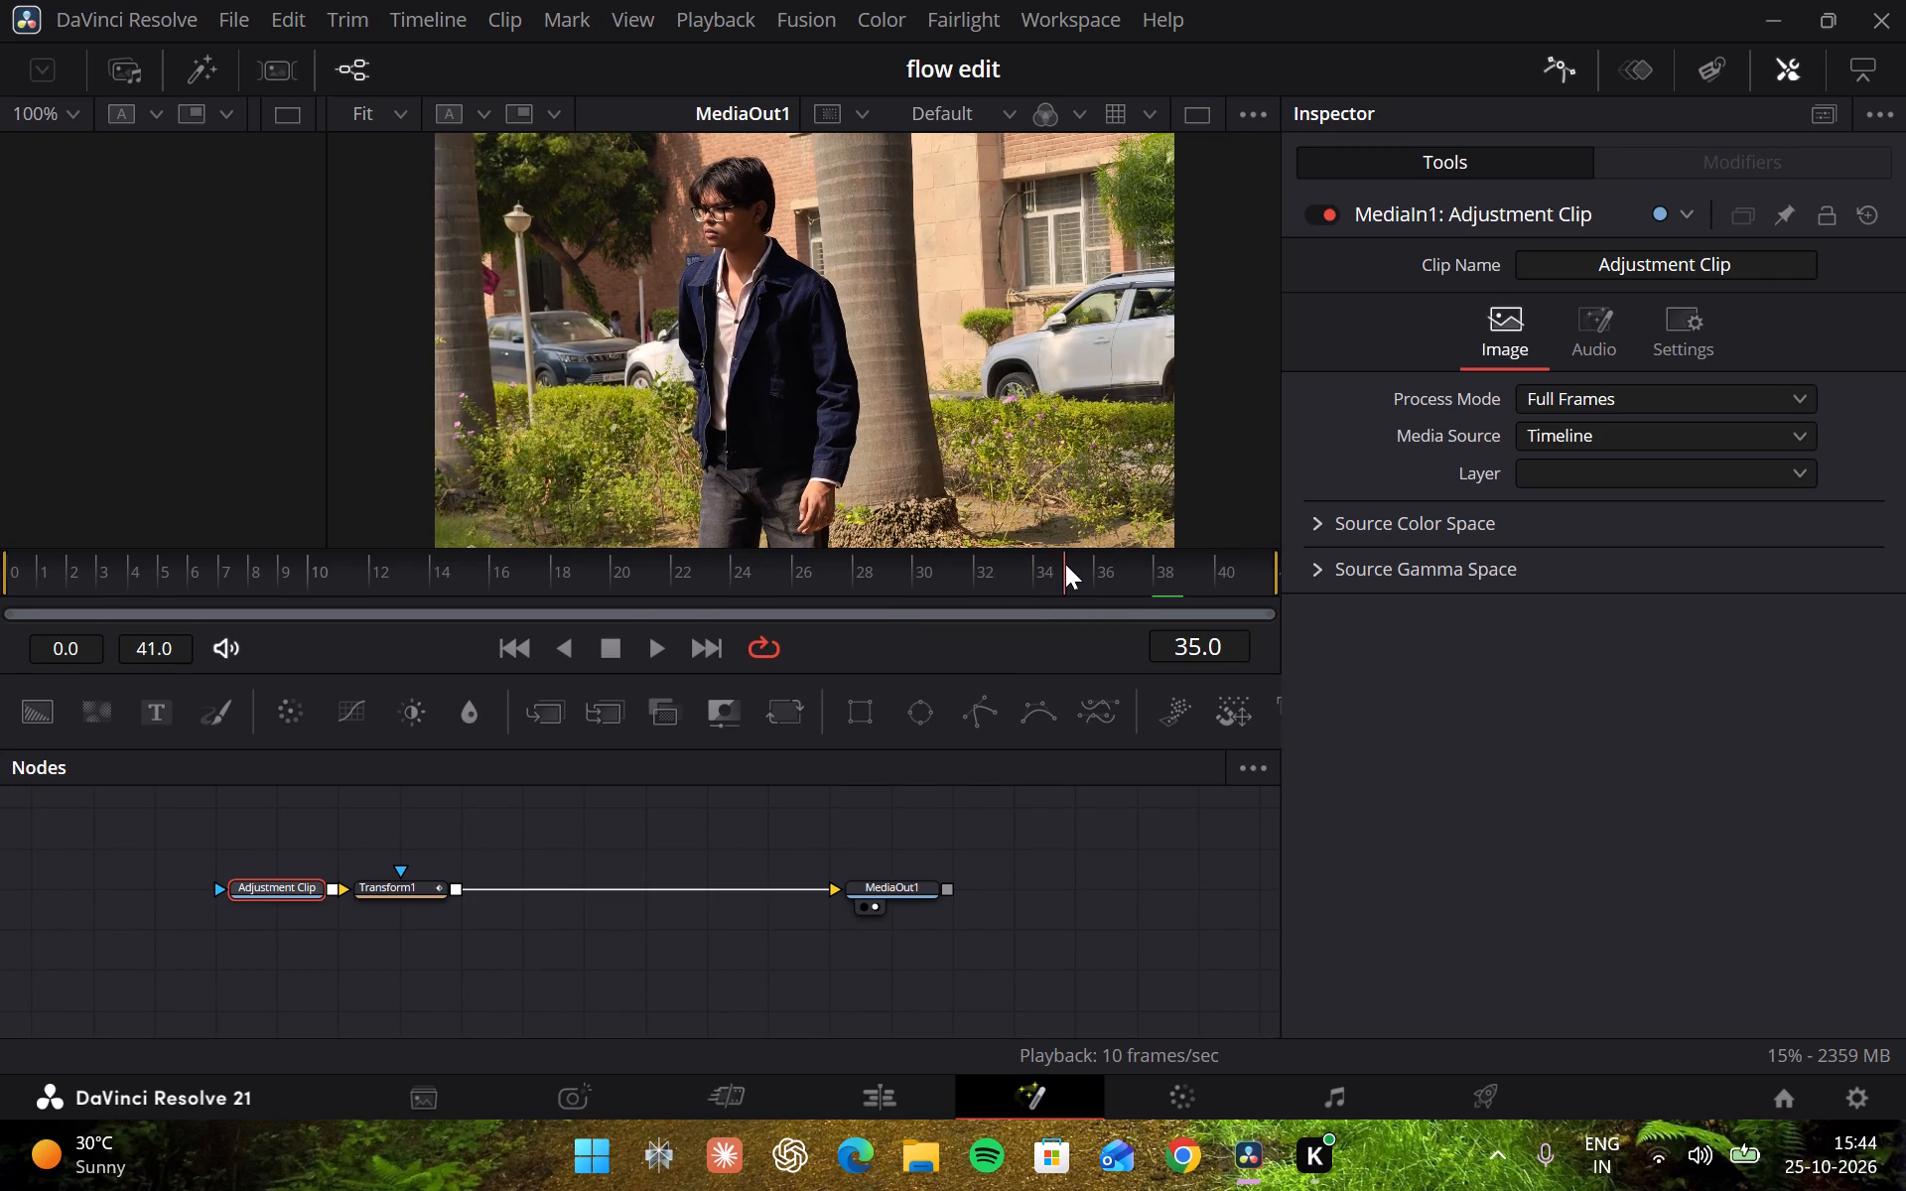
{"action": "left_click_drag", "start_coordinate": [1065, 564], "coordinate": [1065, 563]}
{"action": "left_click", "coordinate": [400, 883]}
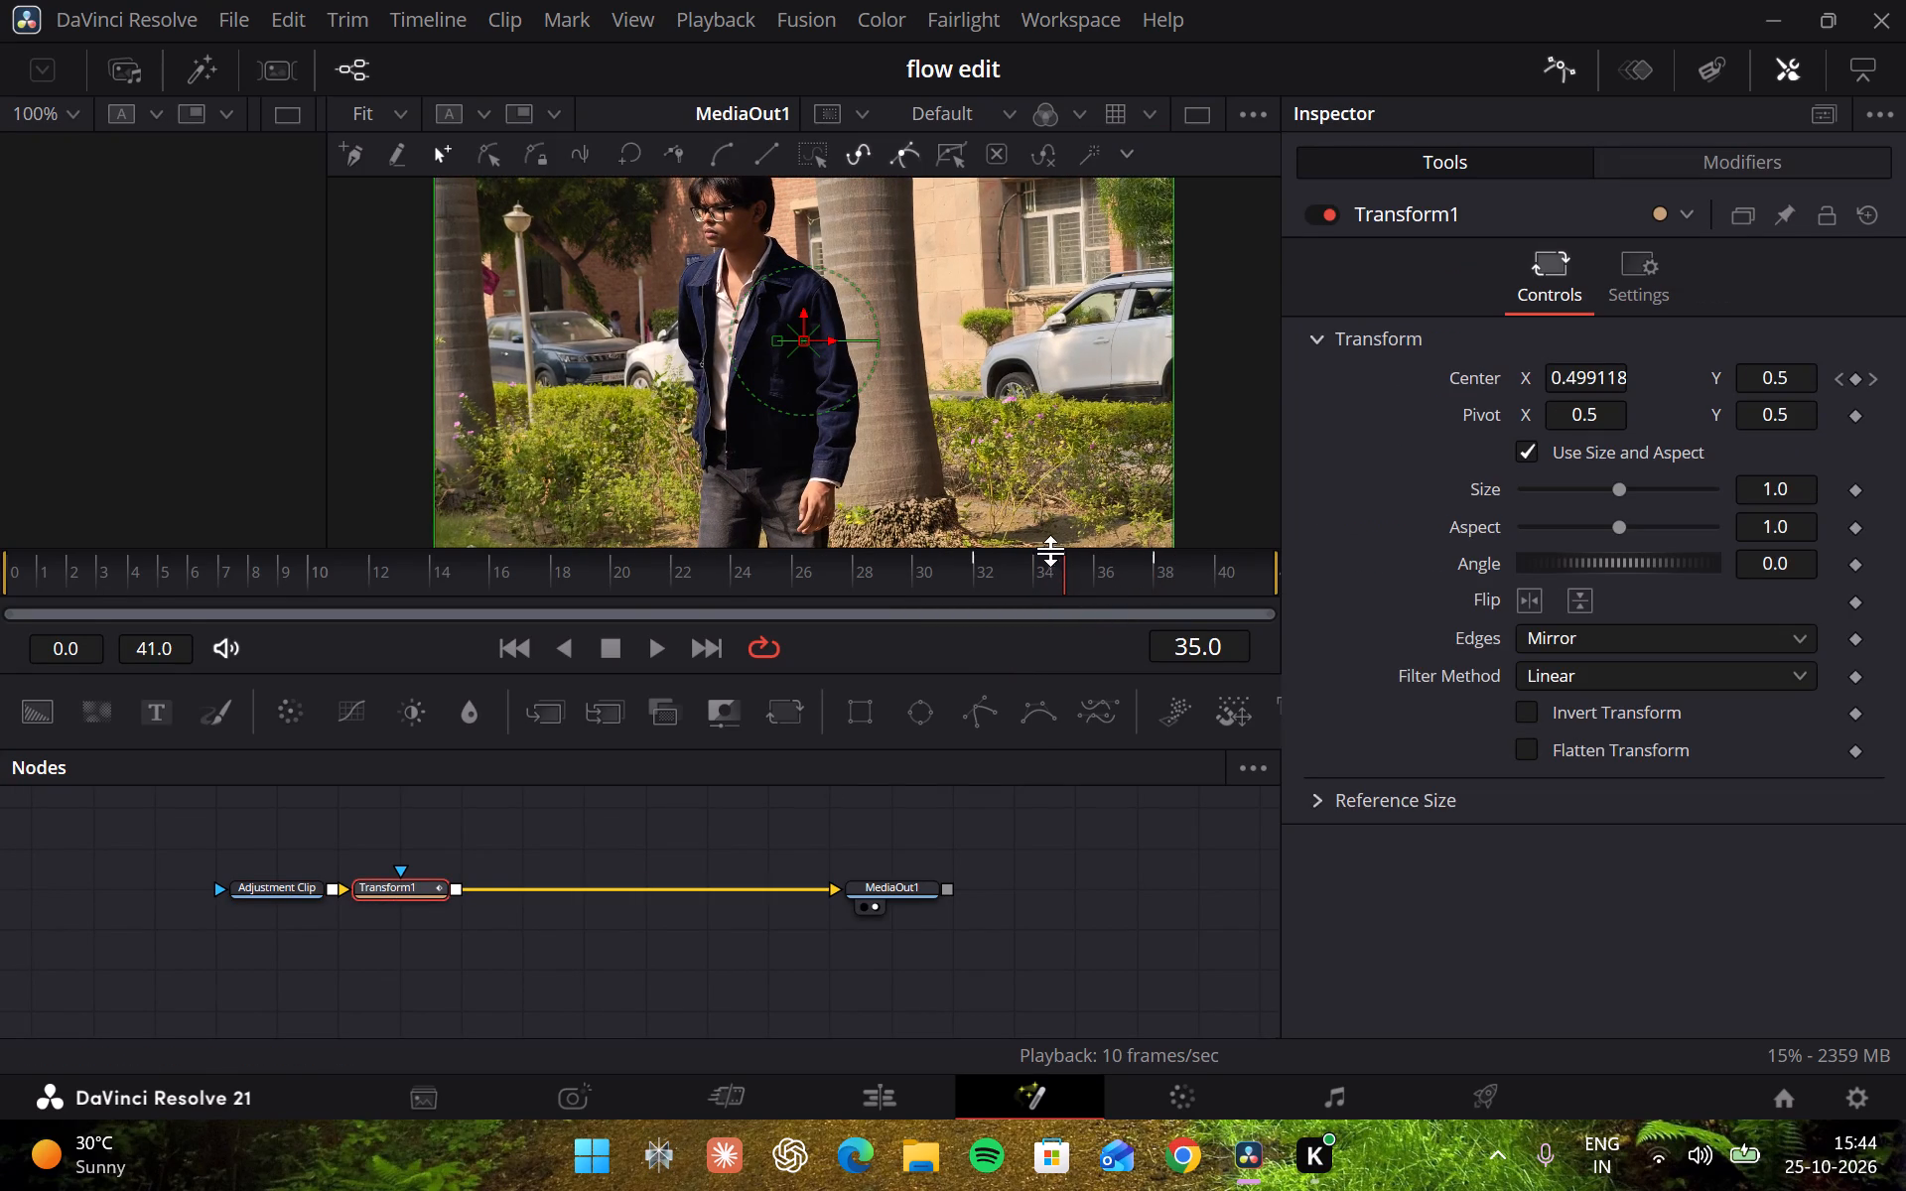
{"action": "left_click_drag", "start_coordinate": [1059, 570], "coordinate": [1286, 572]}
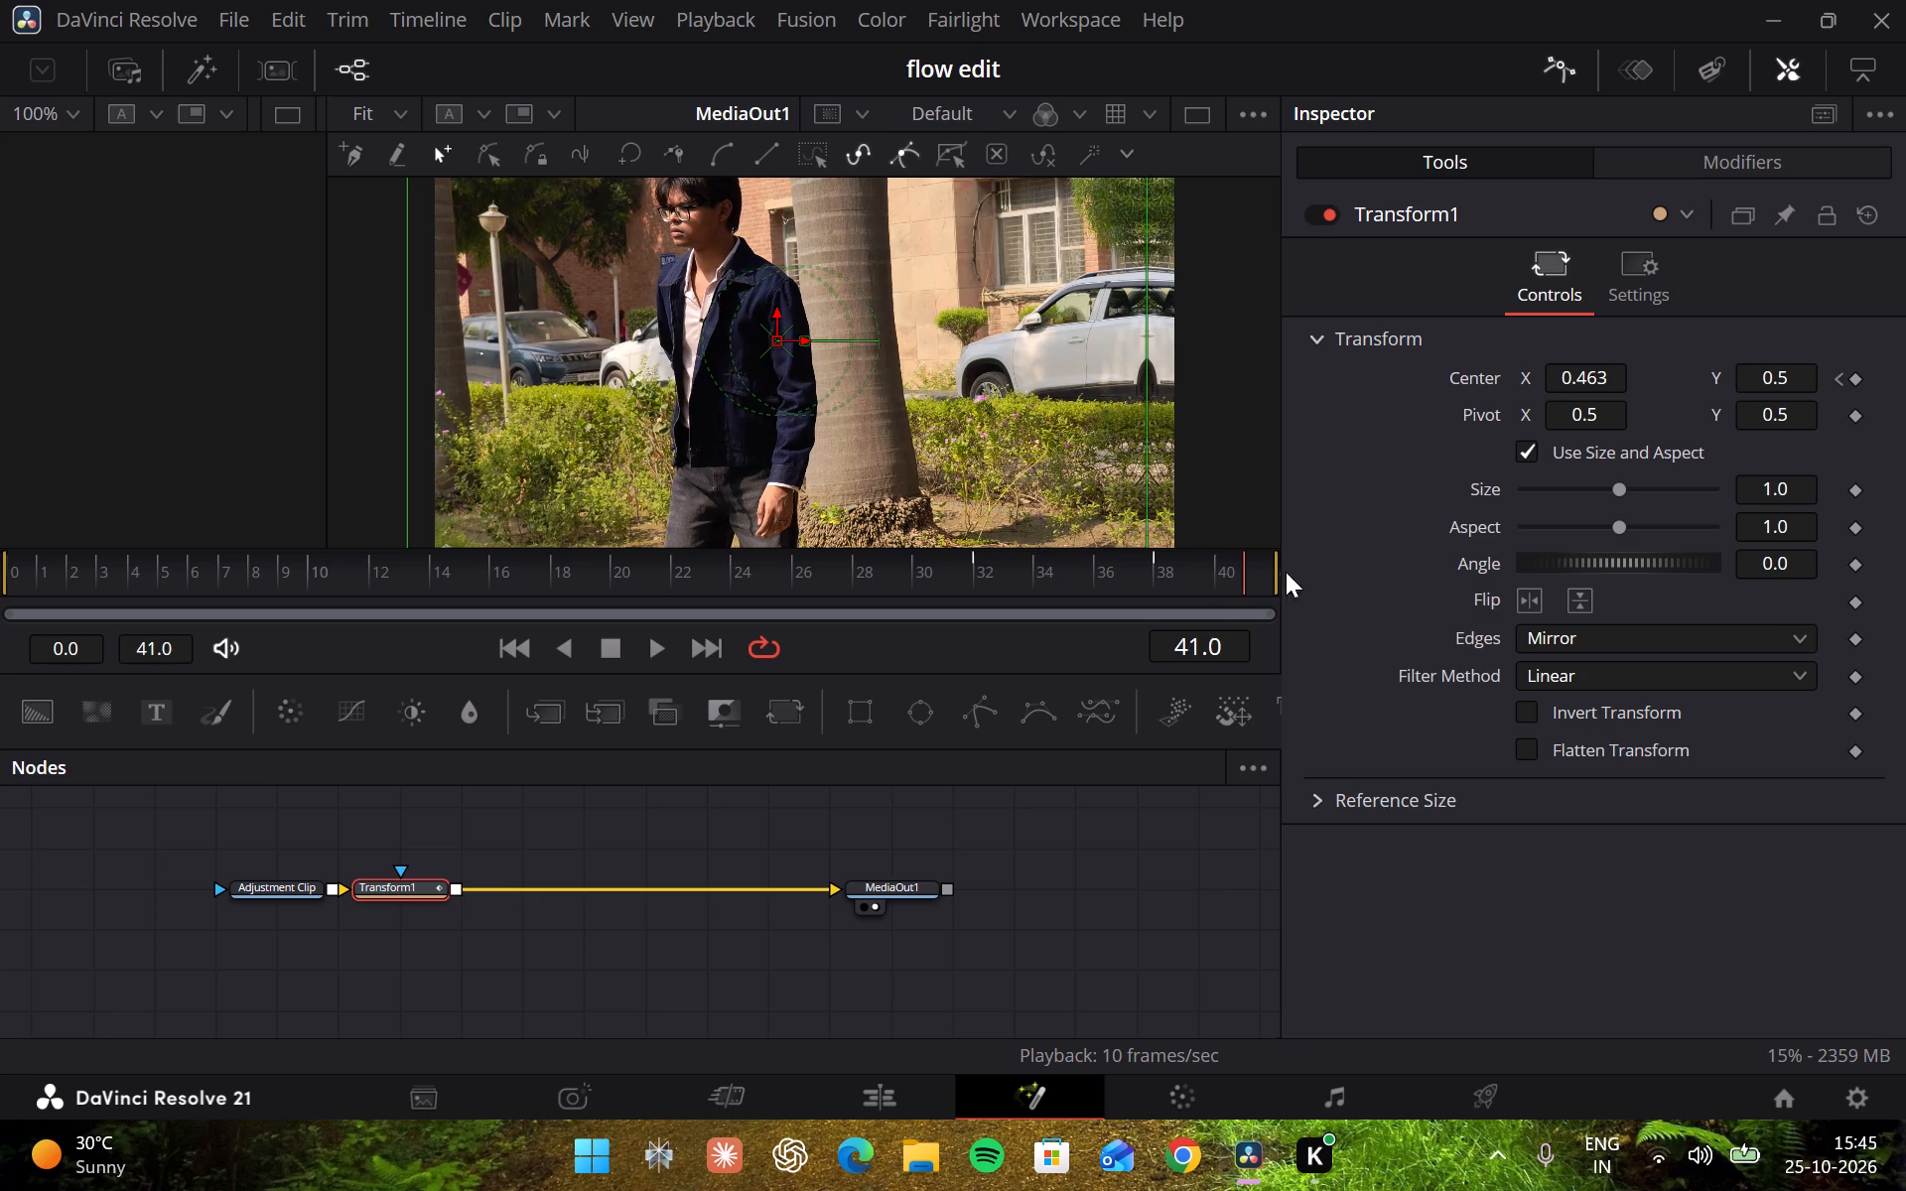
{"action": "left_click_drag", "start_coordinate": [1286, 572], "coordinate": [963, 530]}
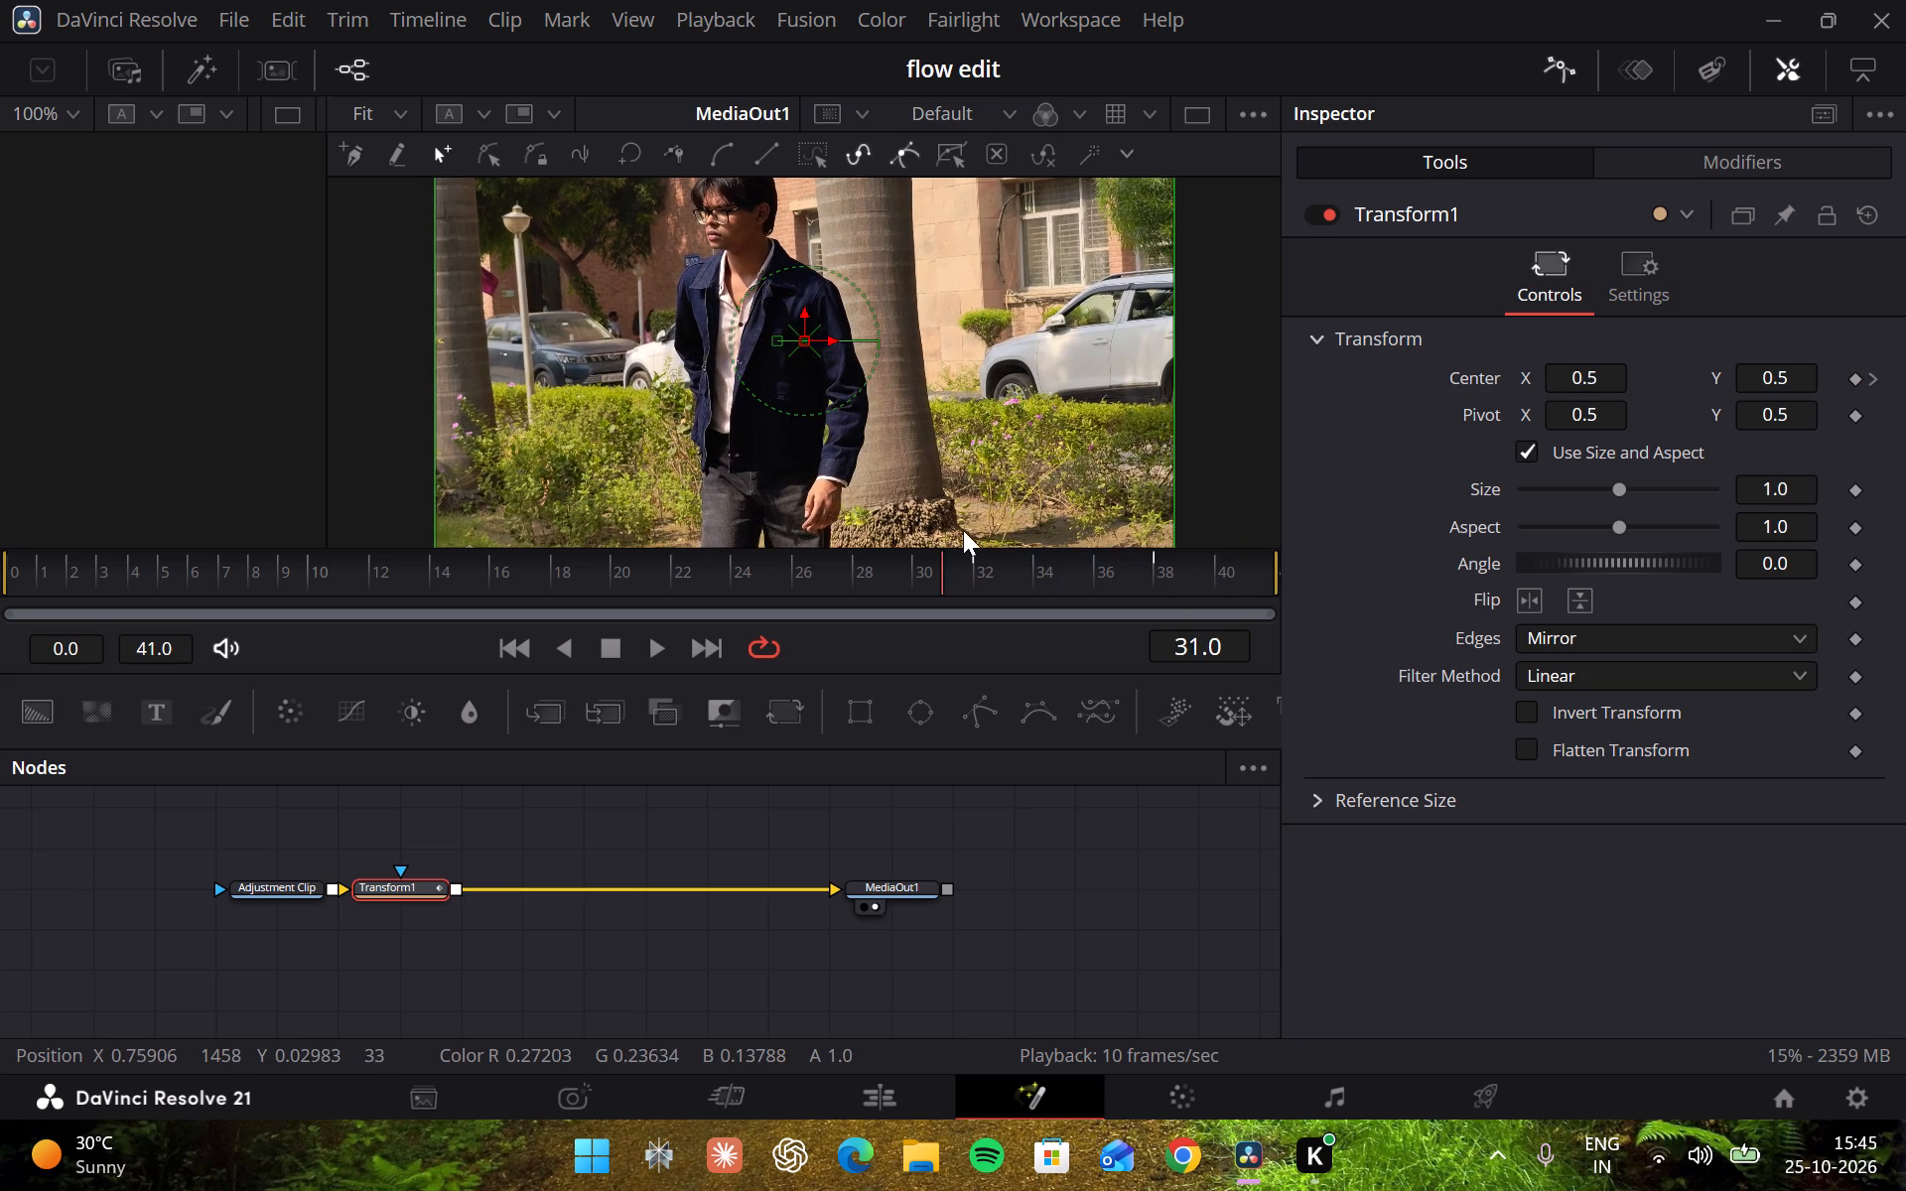
{"action": "left_click_drag", "start_coordinate": [963, 530], "coordinate": [1197, 551]}
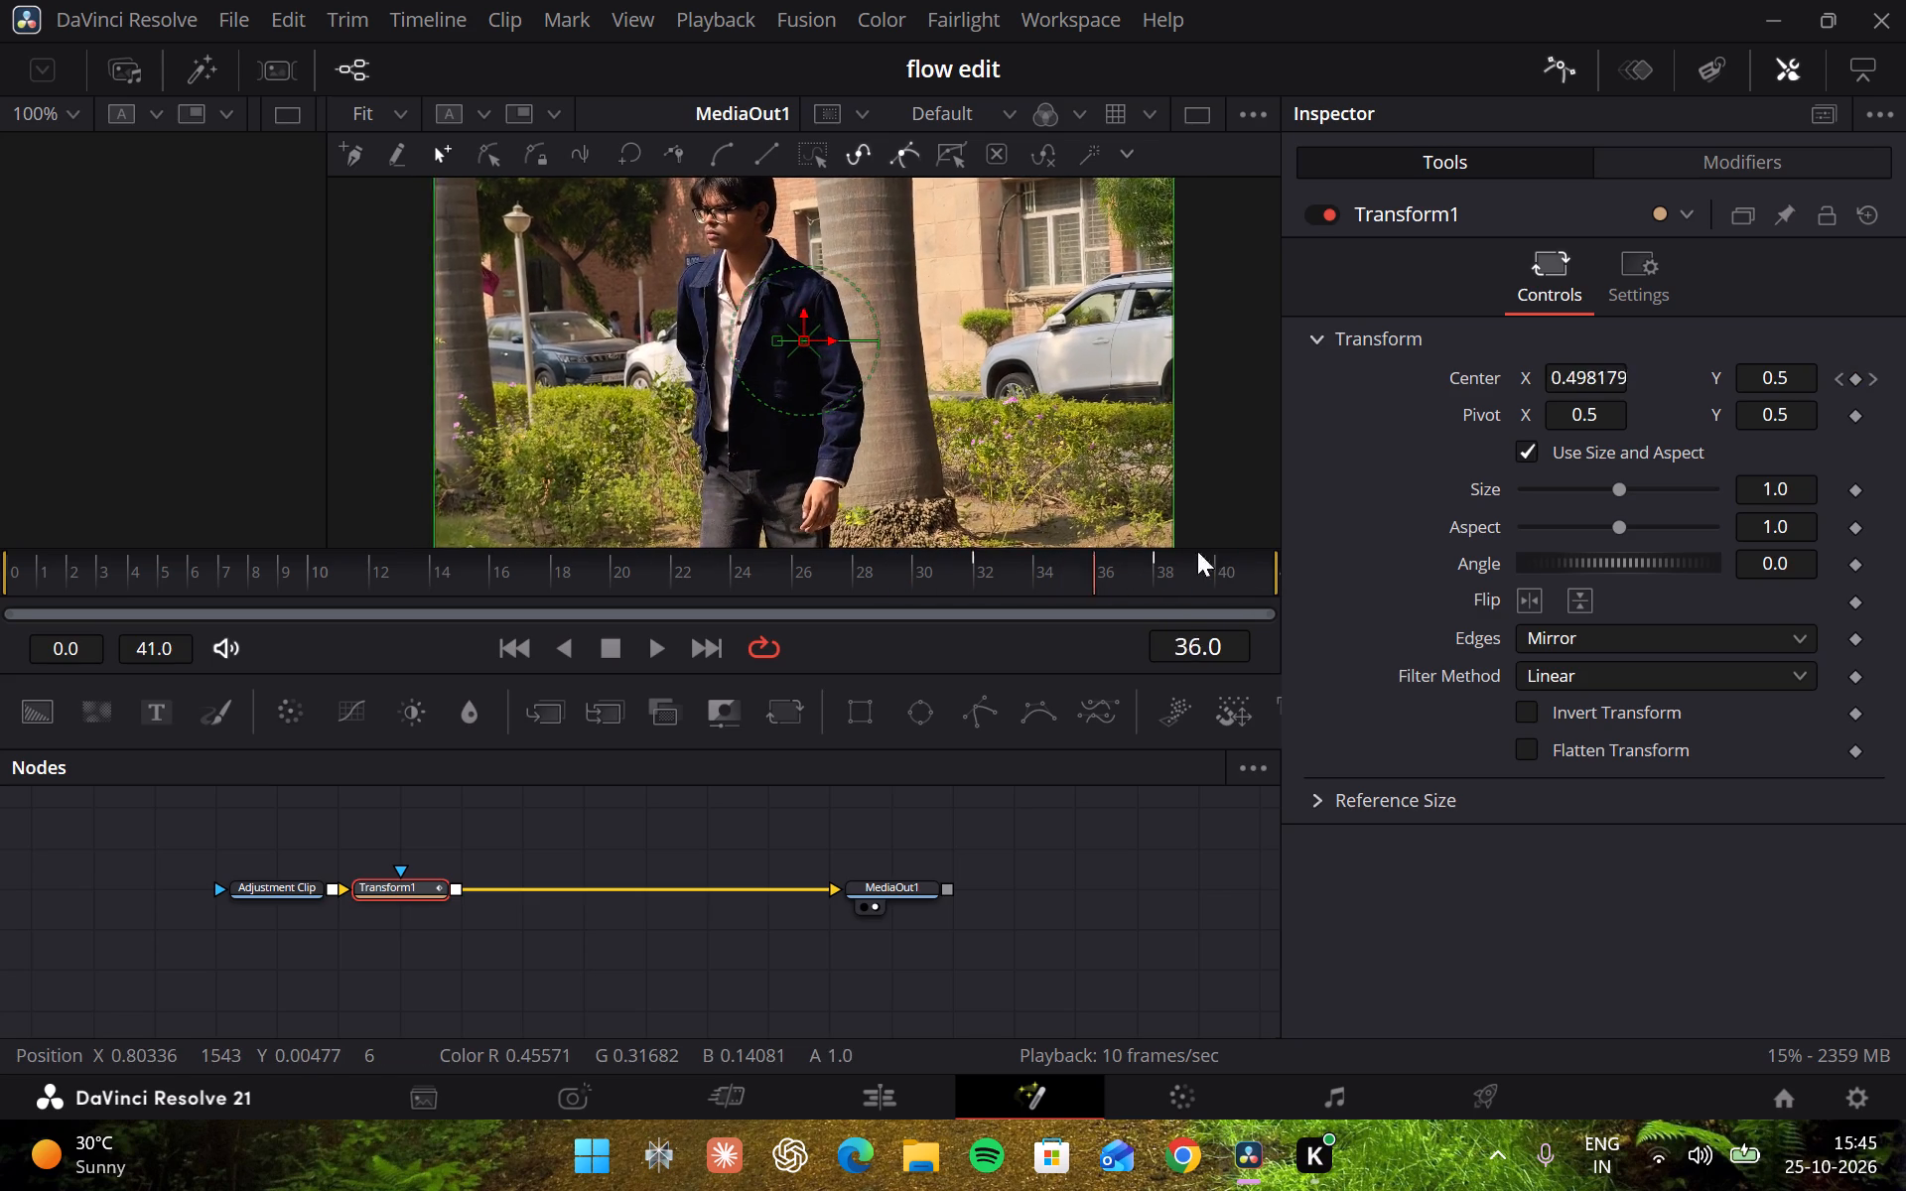
{"action": "left_click_drag", "start_coordinate": [1197, 551], "coordinate": [996, 575]}
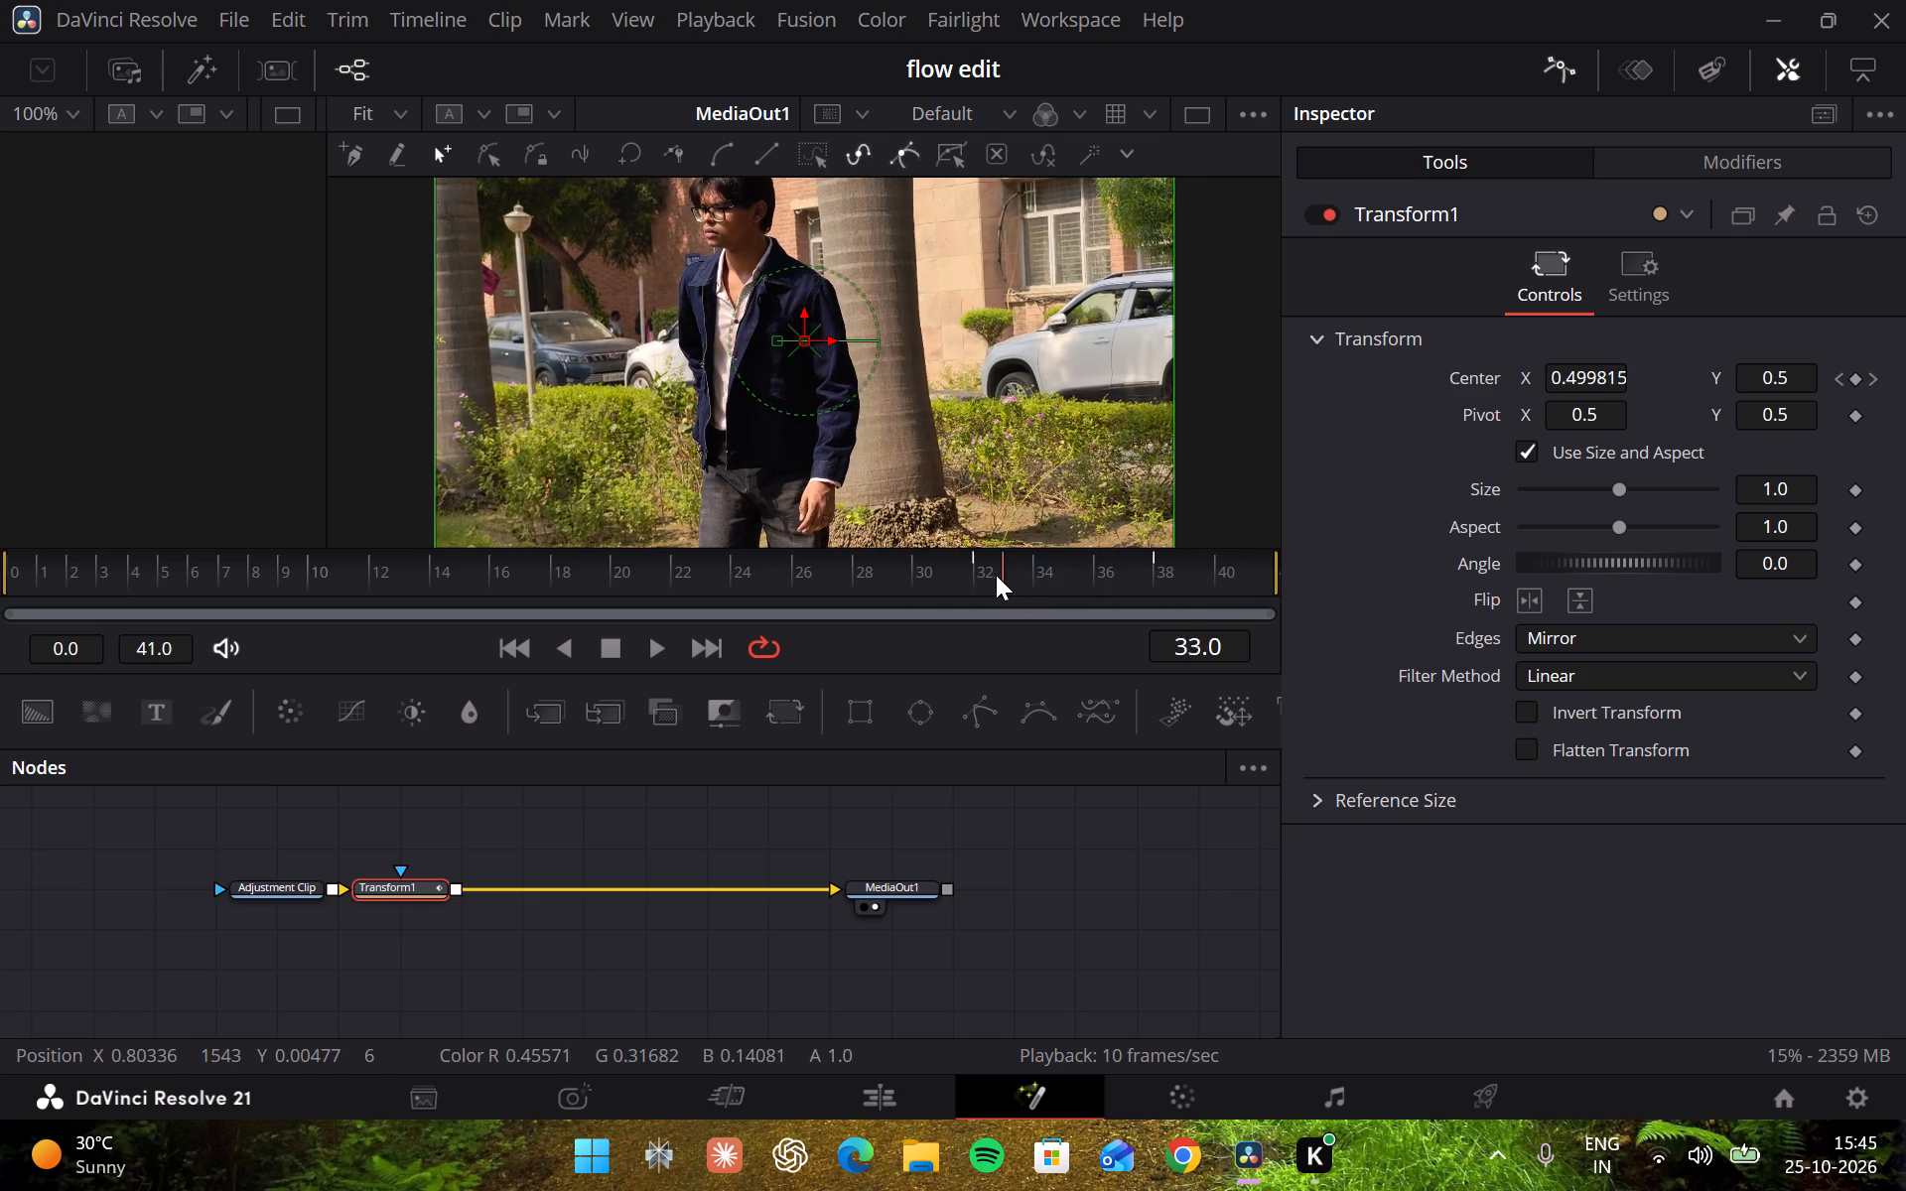
{"action": "left_click_drag", "start_coordinate": [996, 575], "coordinate": [975, 575]}
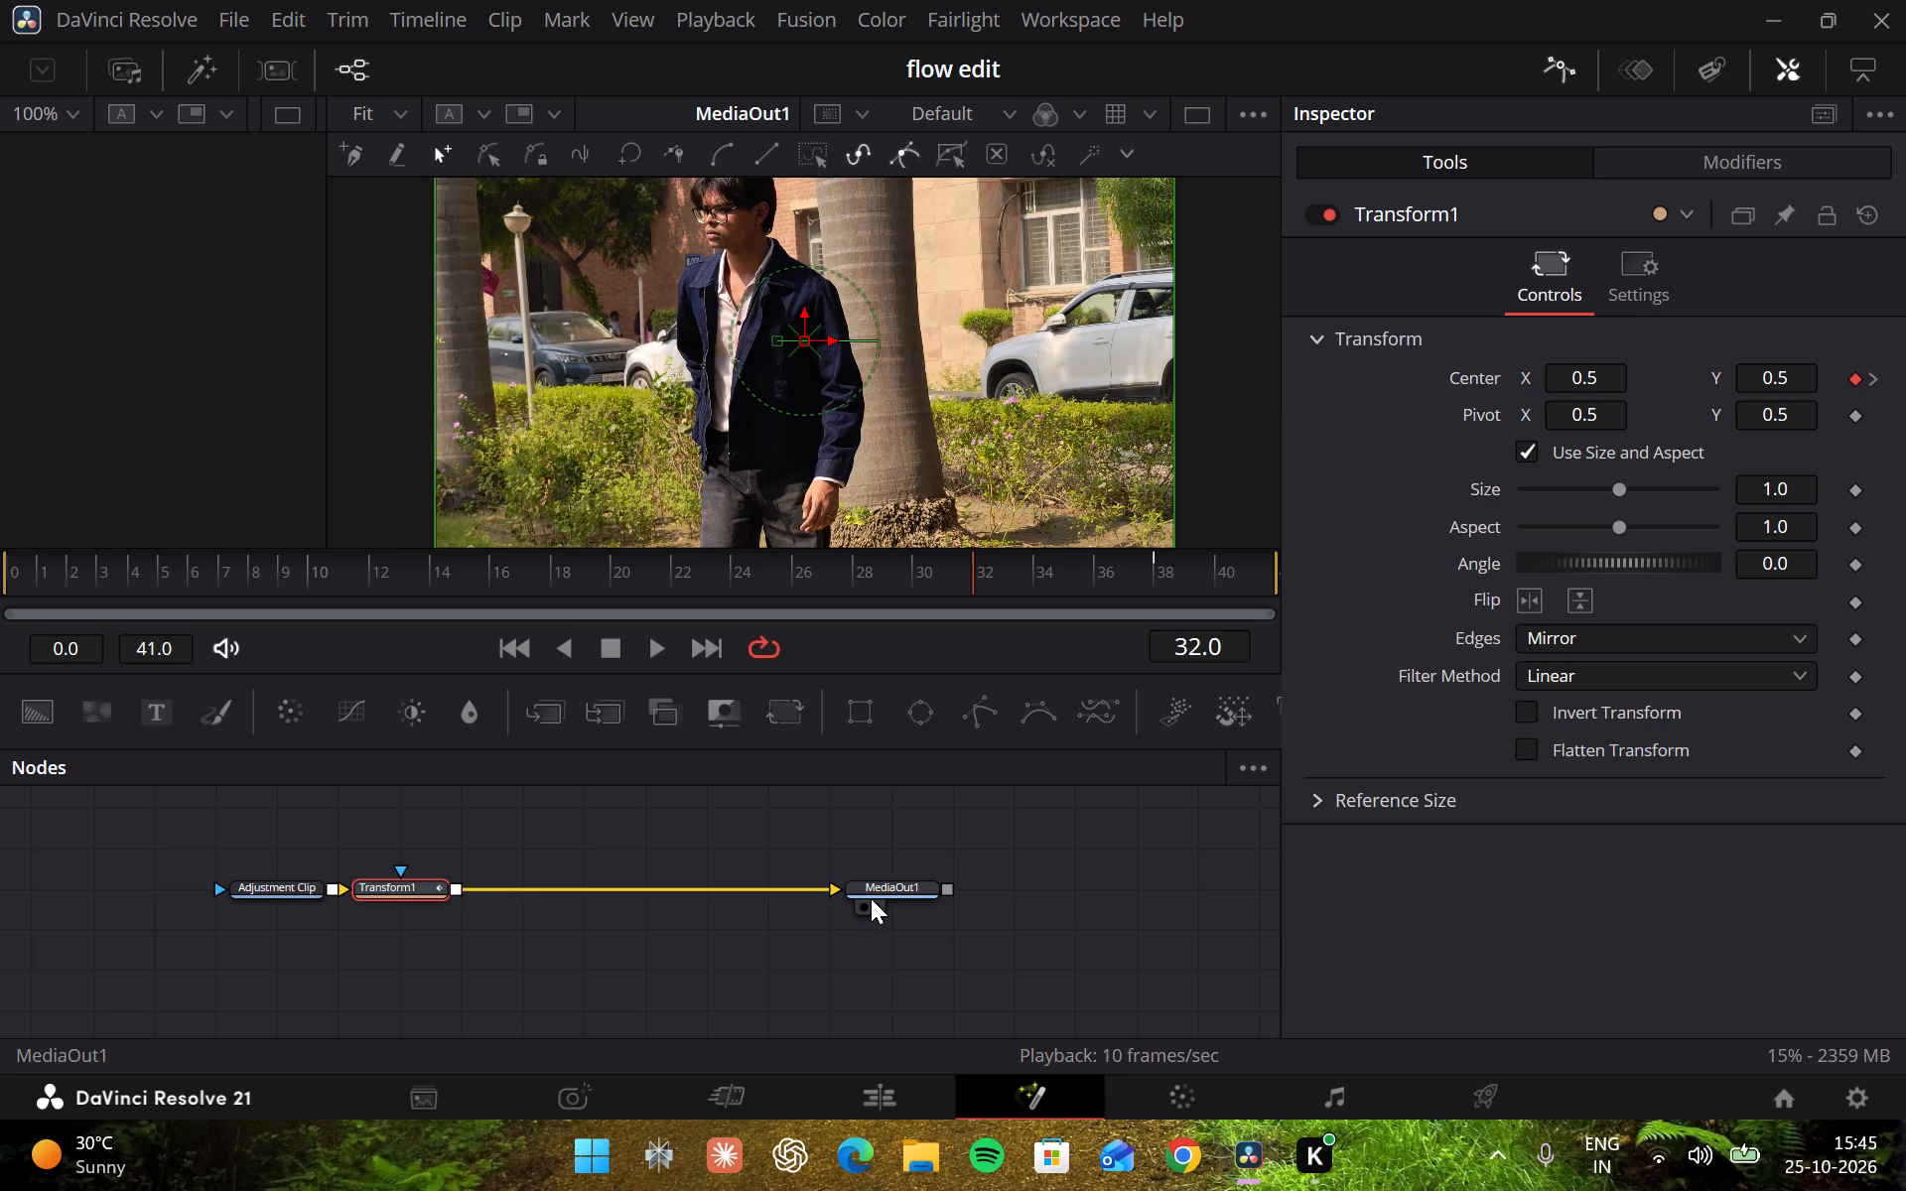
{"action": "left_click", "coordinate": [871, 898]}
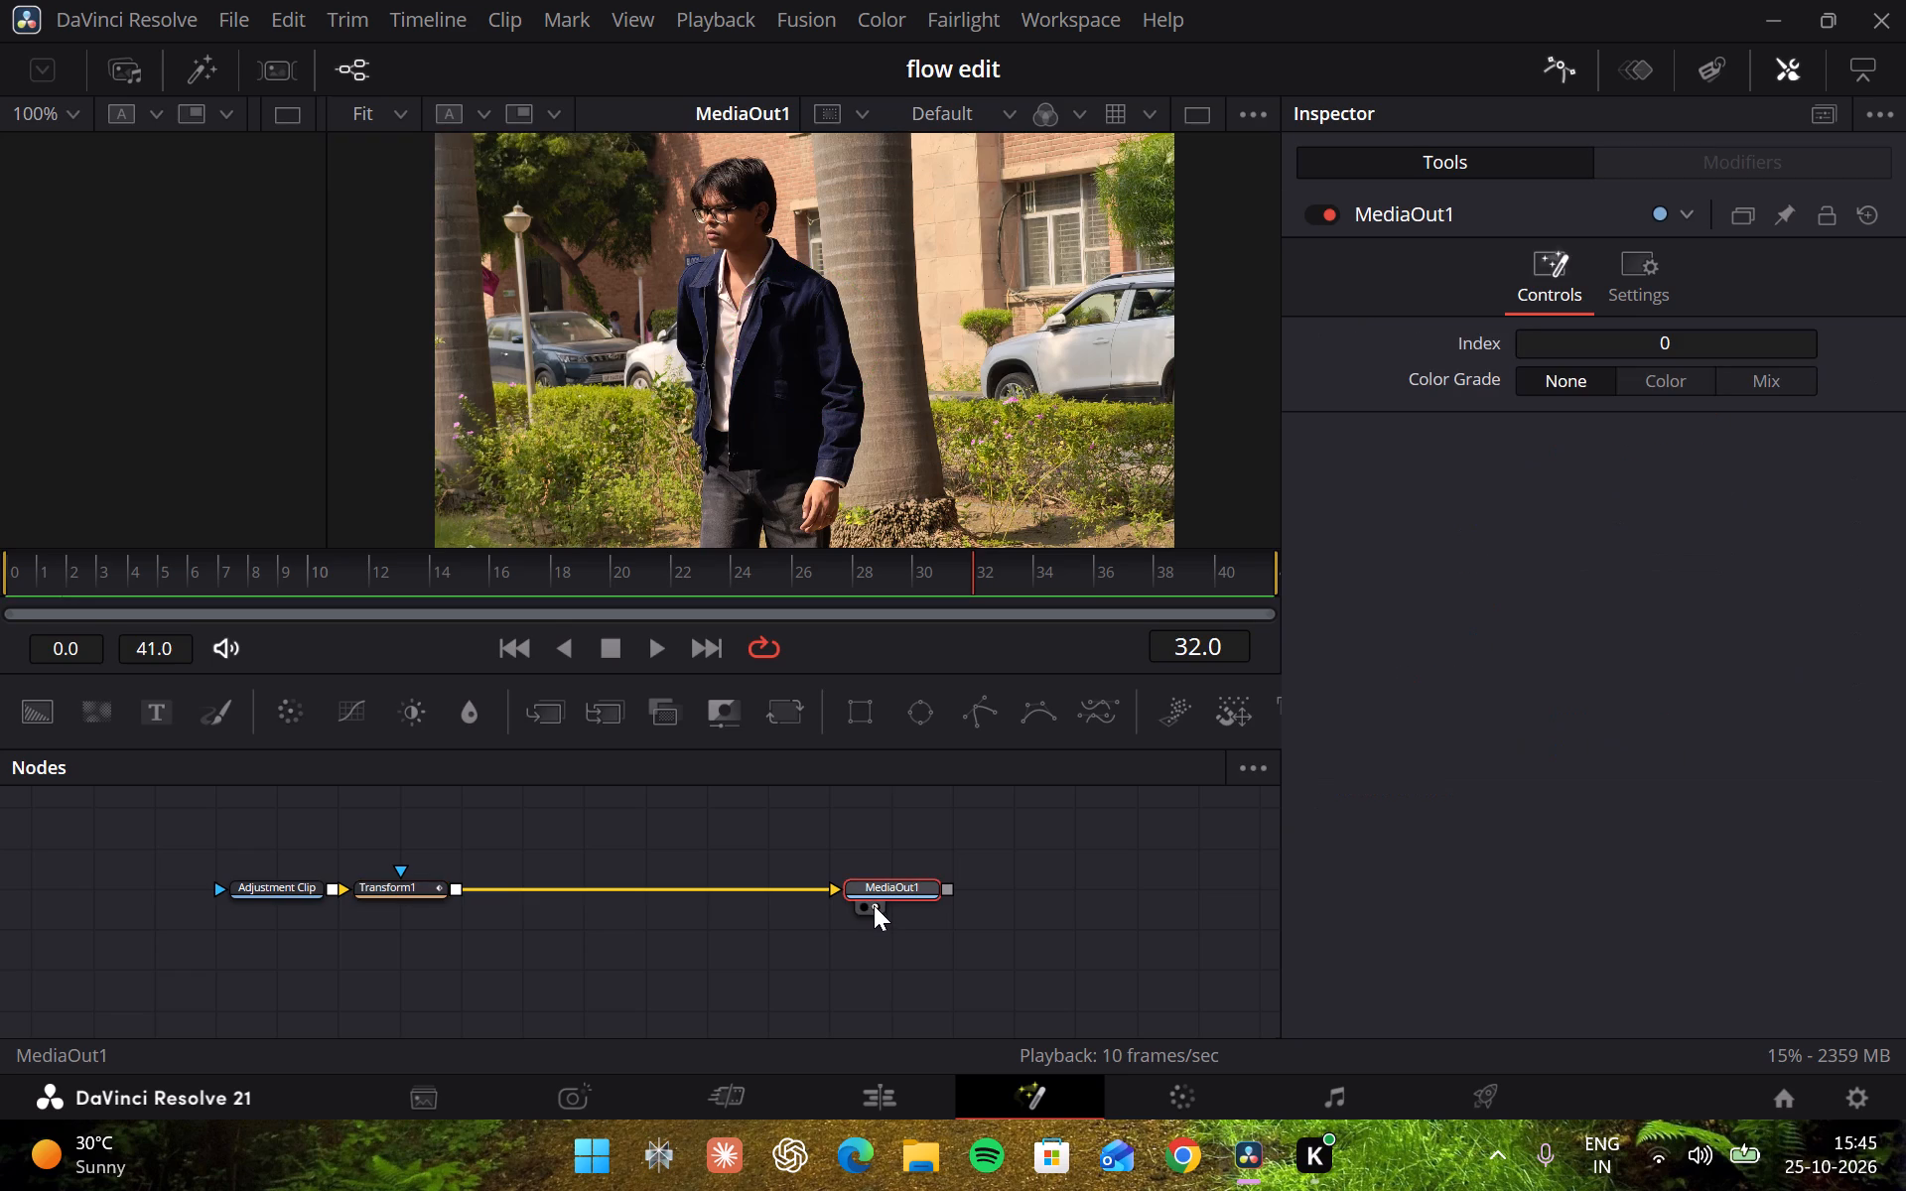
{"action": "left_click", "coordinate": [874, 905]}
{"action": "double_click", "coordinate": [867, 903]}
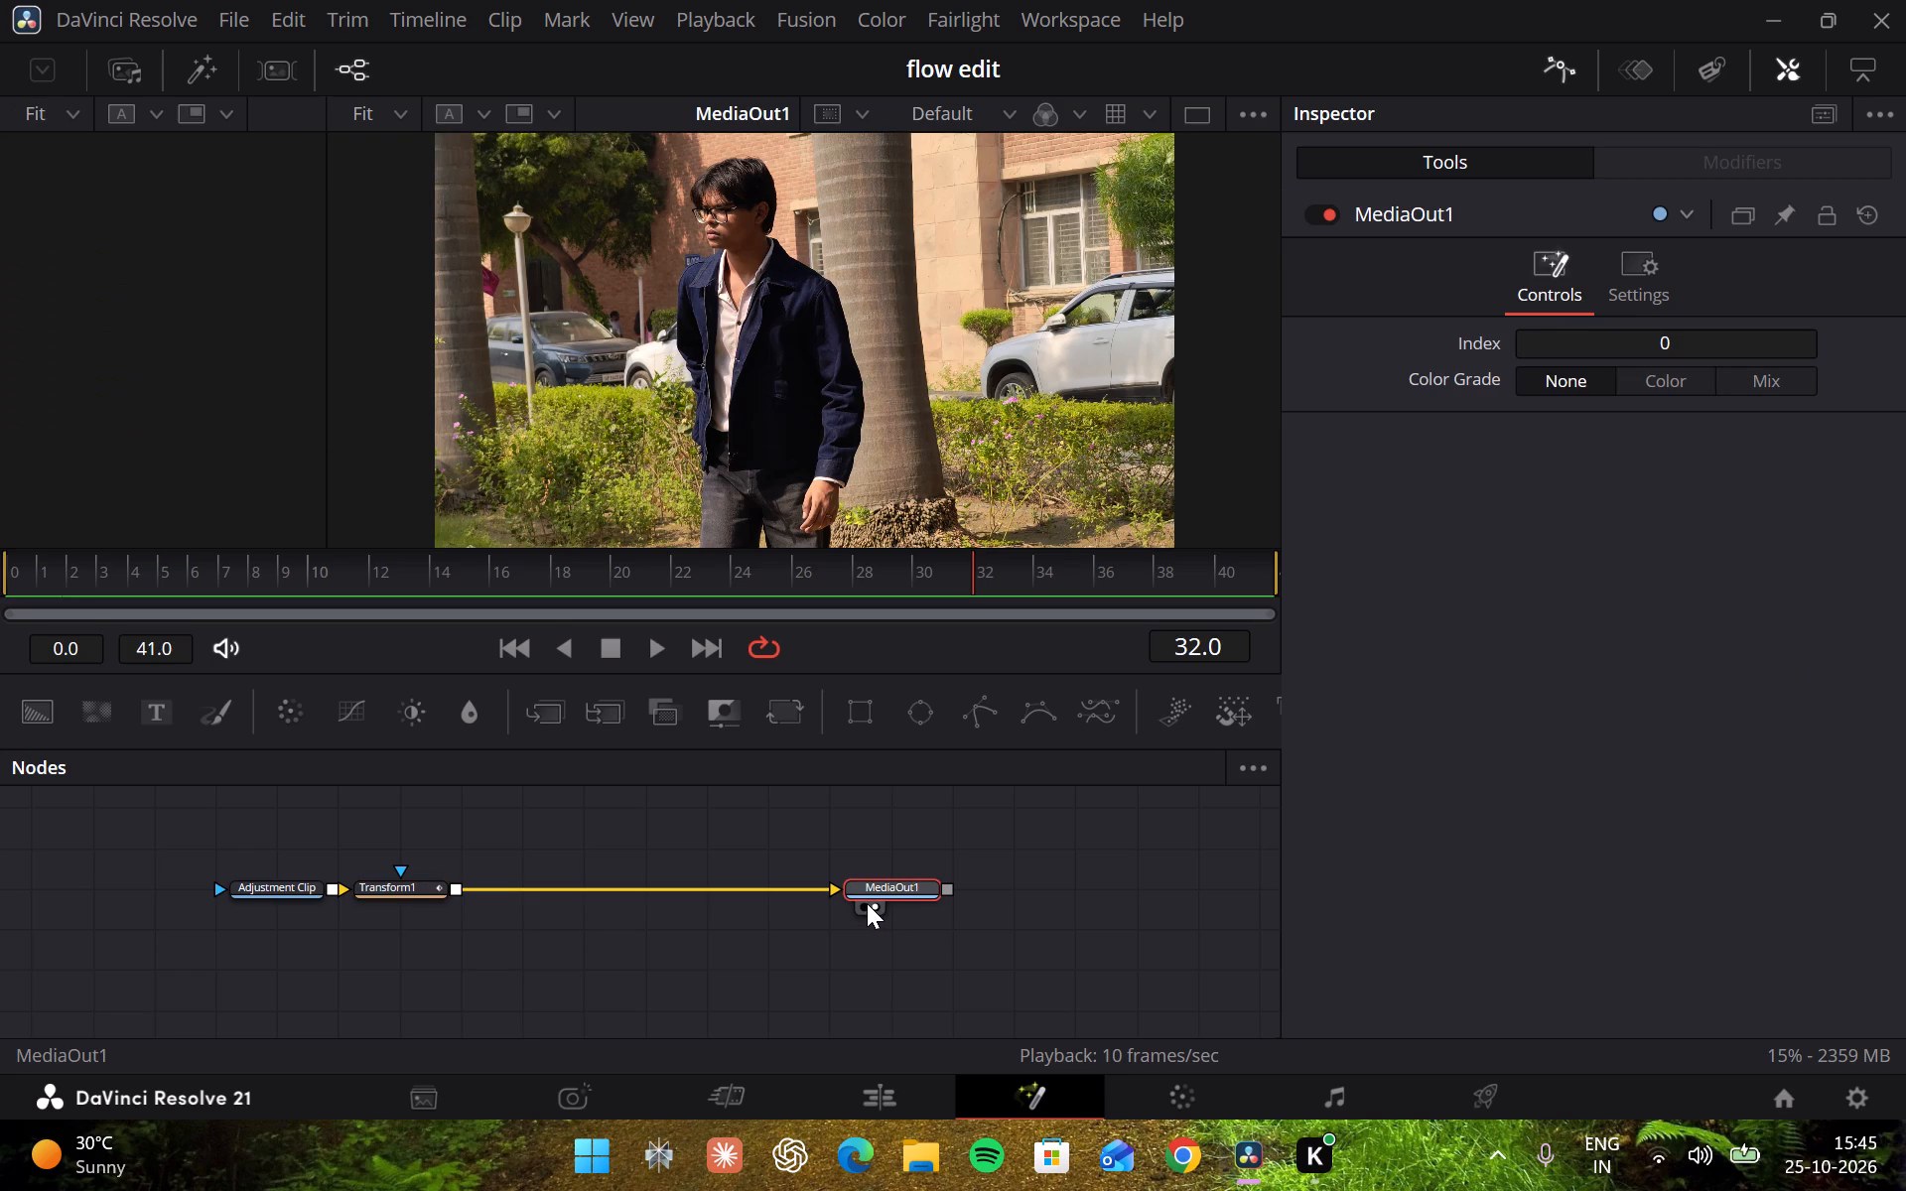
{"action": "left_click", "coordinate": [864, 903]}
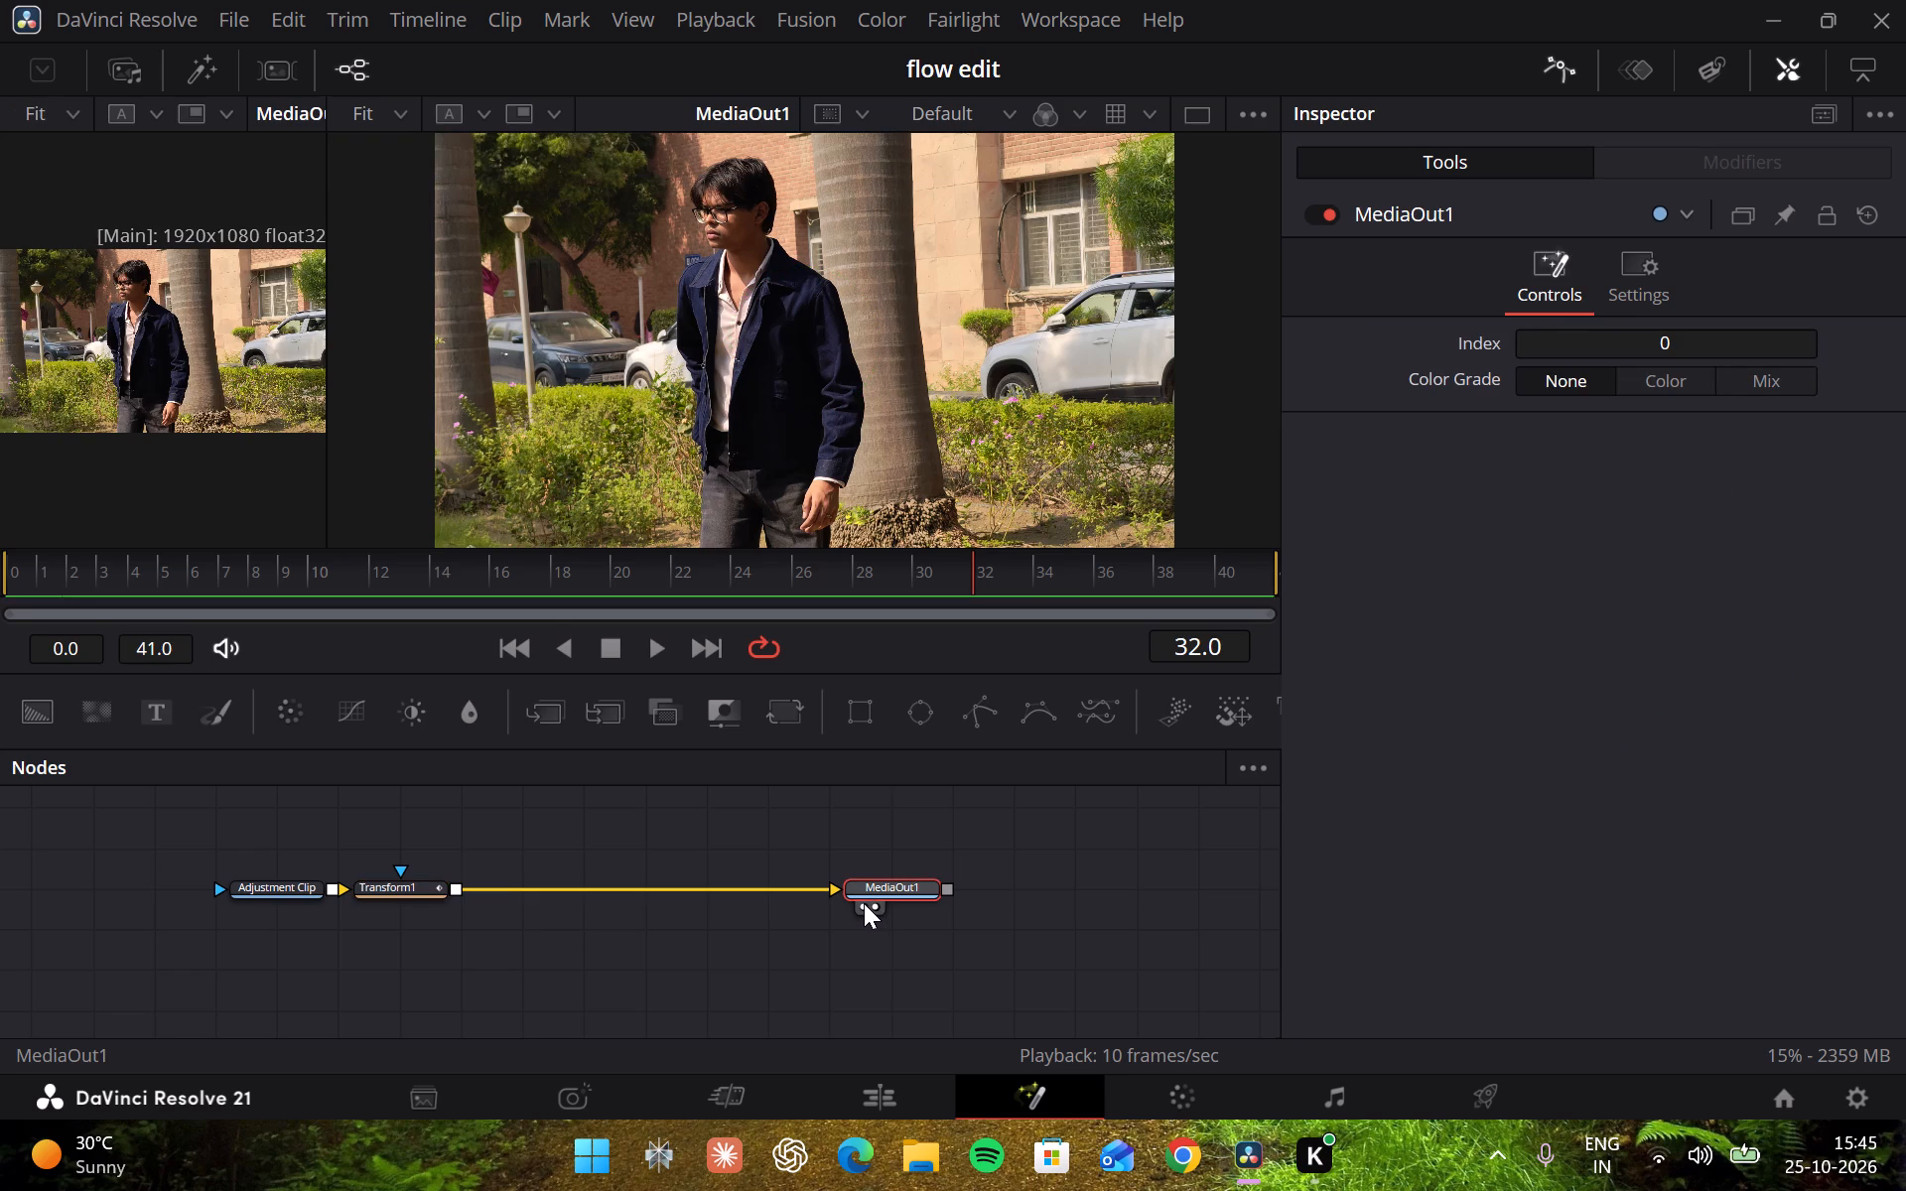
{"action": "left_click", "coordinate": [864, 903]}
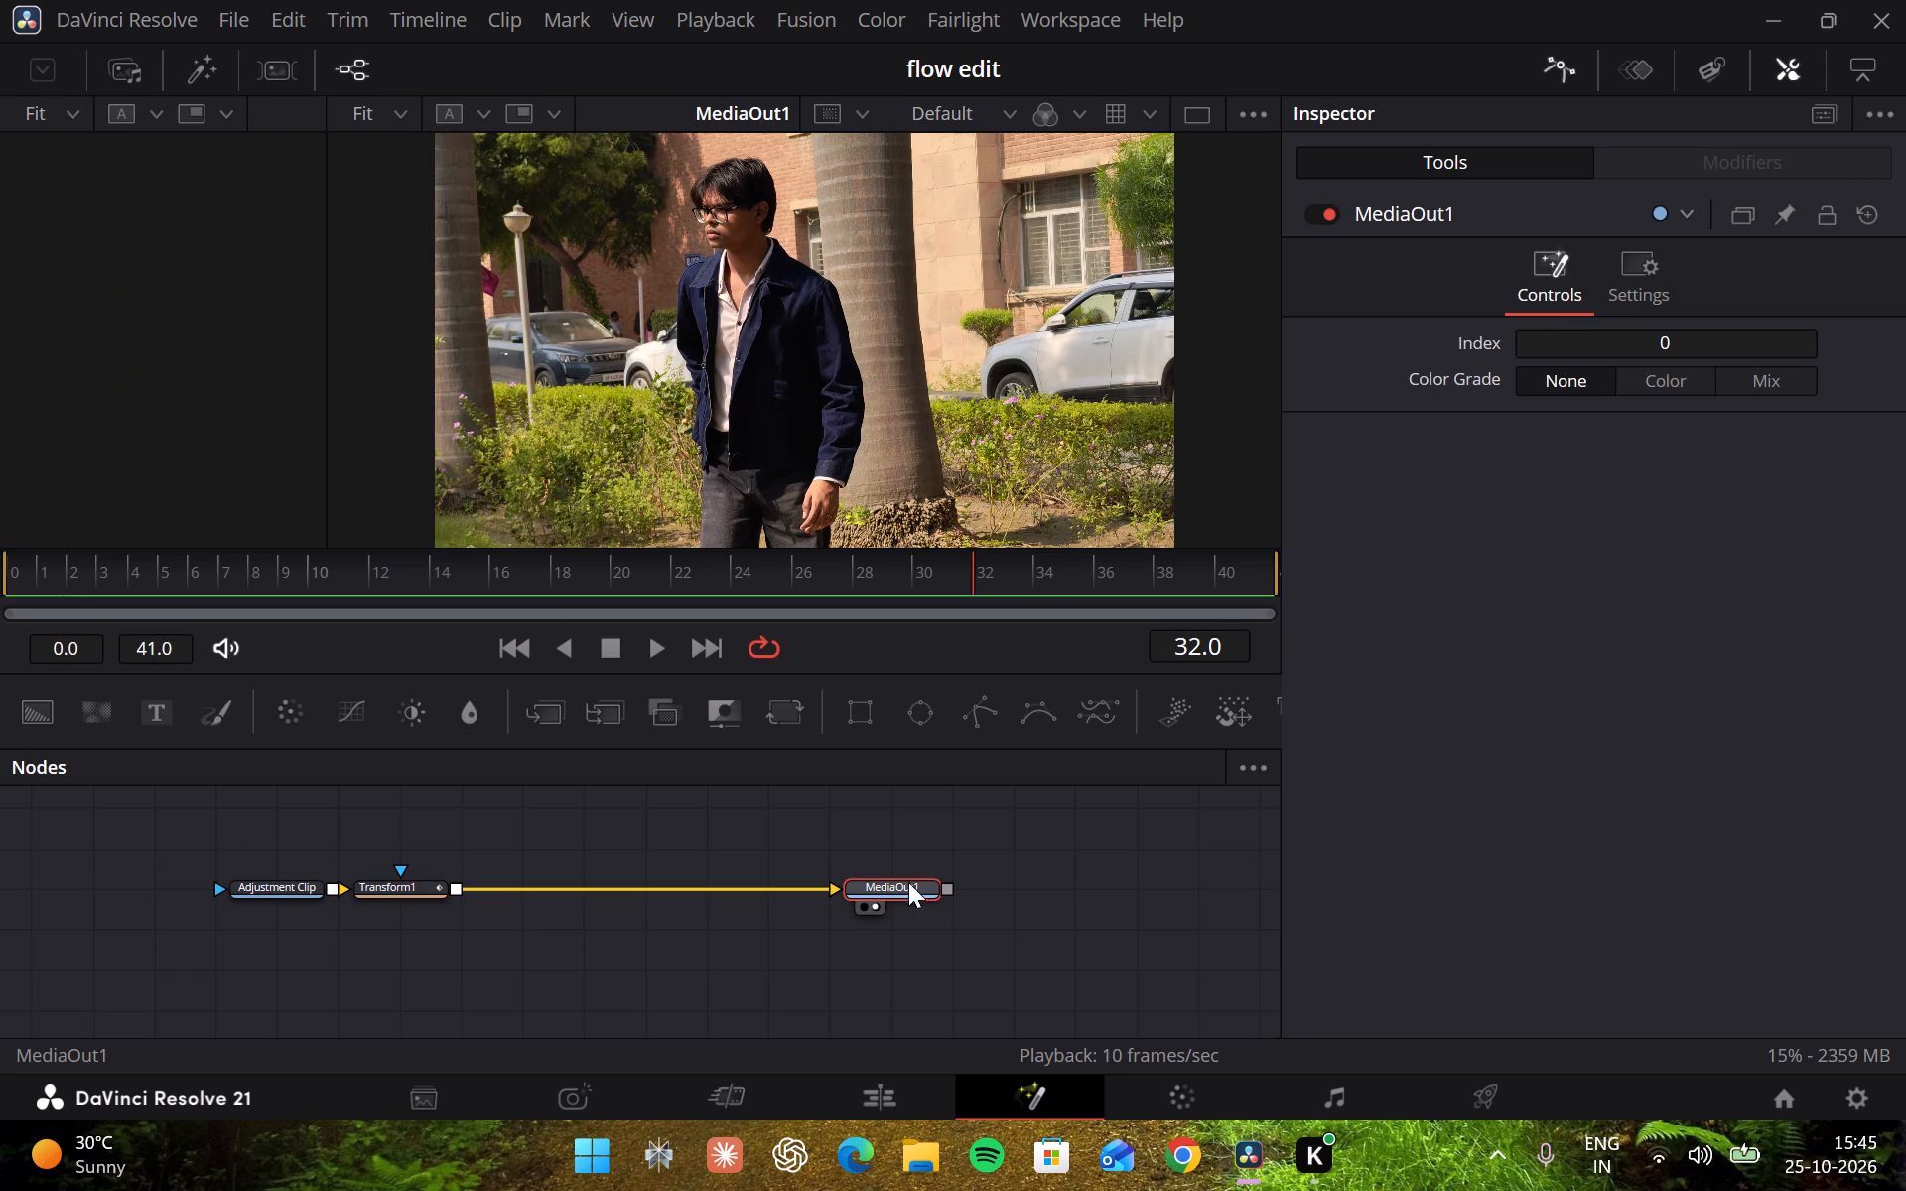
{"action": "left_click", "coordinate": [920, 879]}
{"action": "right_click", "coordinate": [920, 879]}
Show Transform1 instead of MediaOut1 in the large viewer, leaving the small viewer empty.
{"action": "left_click", "coordinate": [400, 886]}
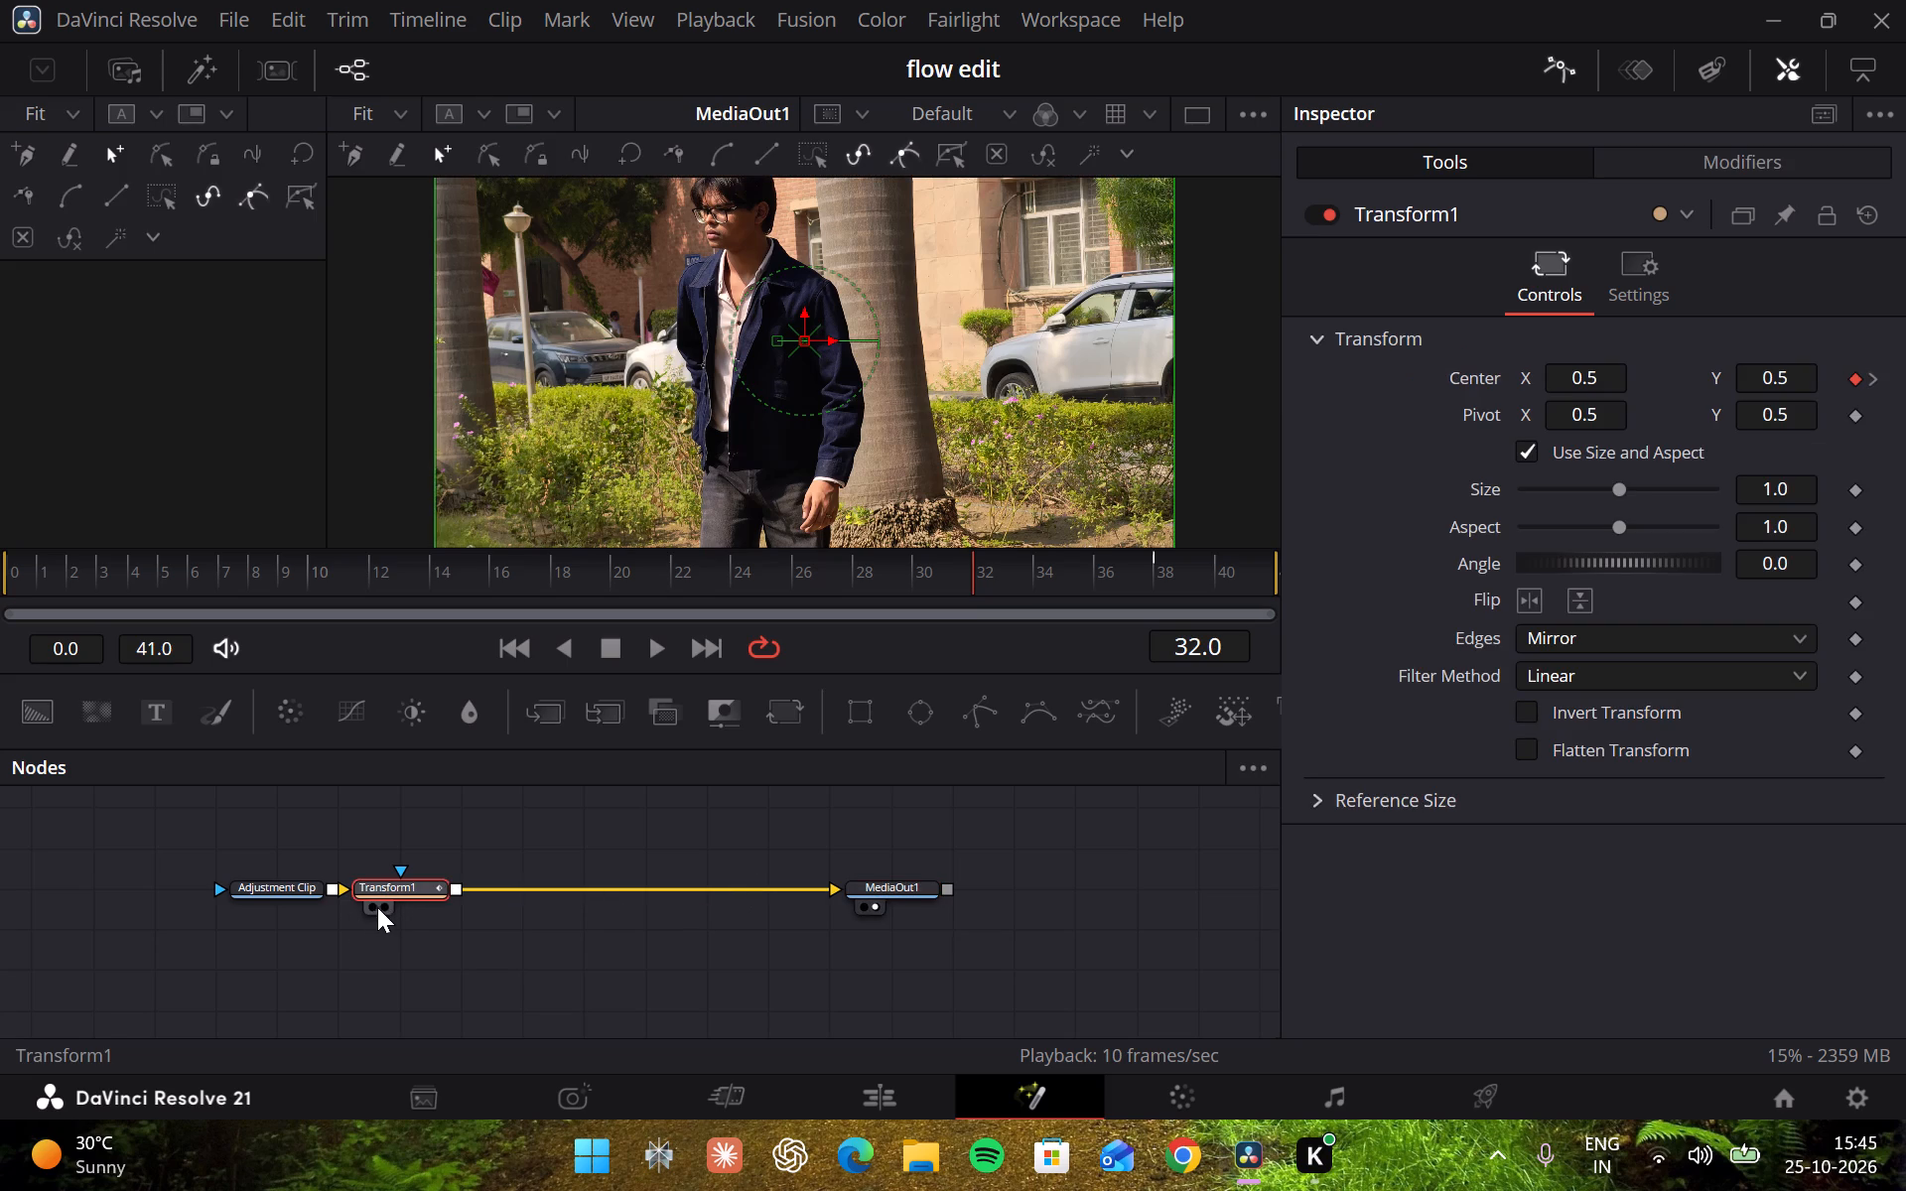
{"action": "left_click", "coordinate": [368, 907]}
{"action": "left_click", "coordinate": [368, 907]}
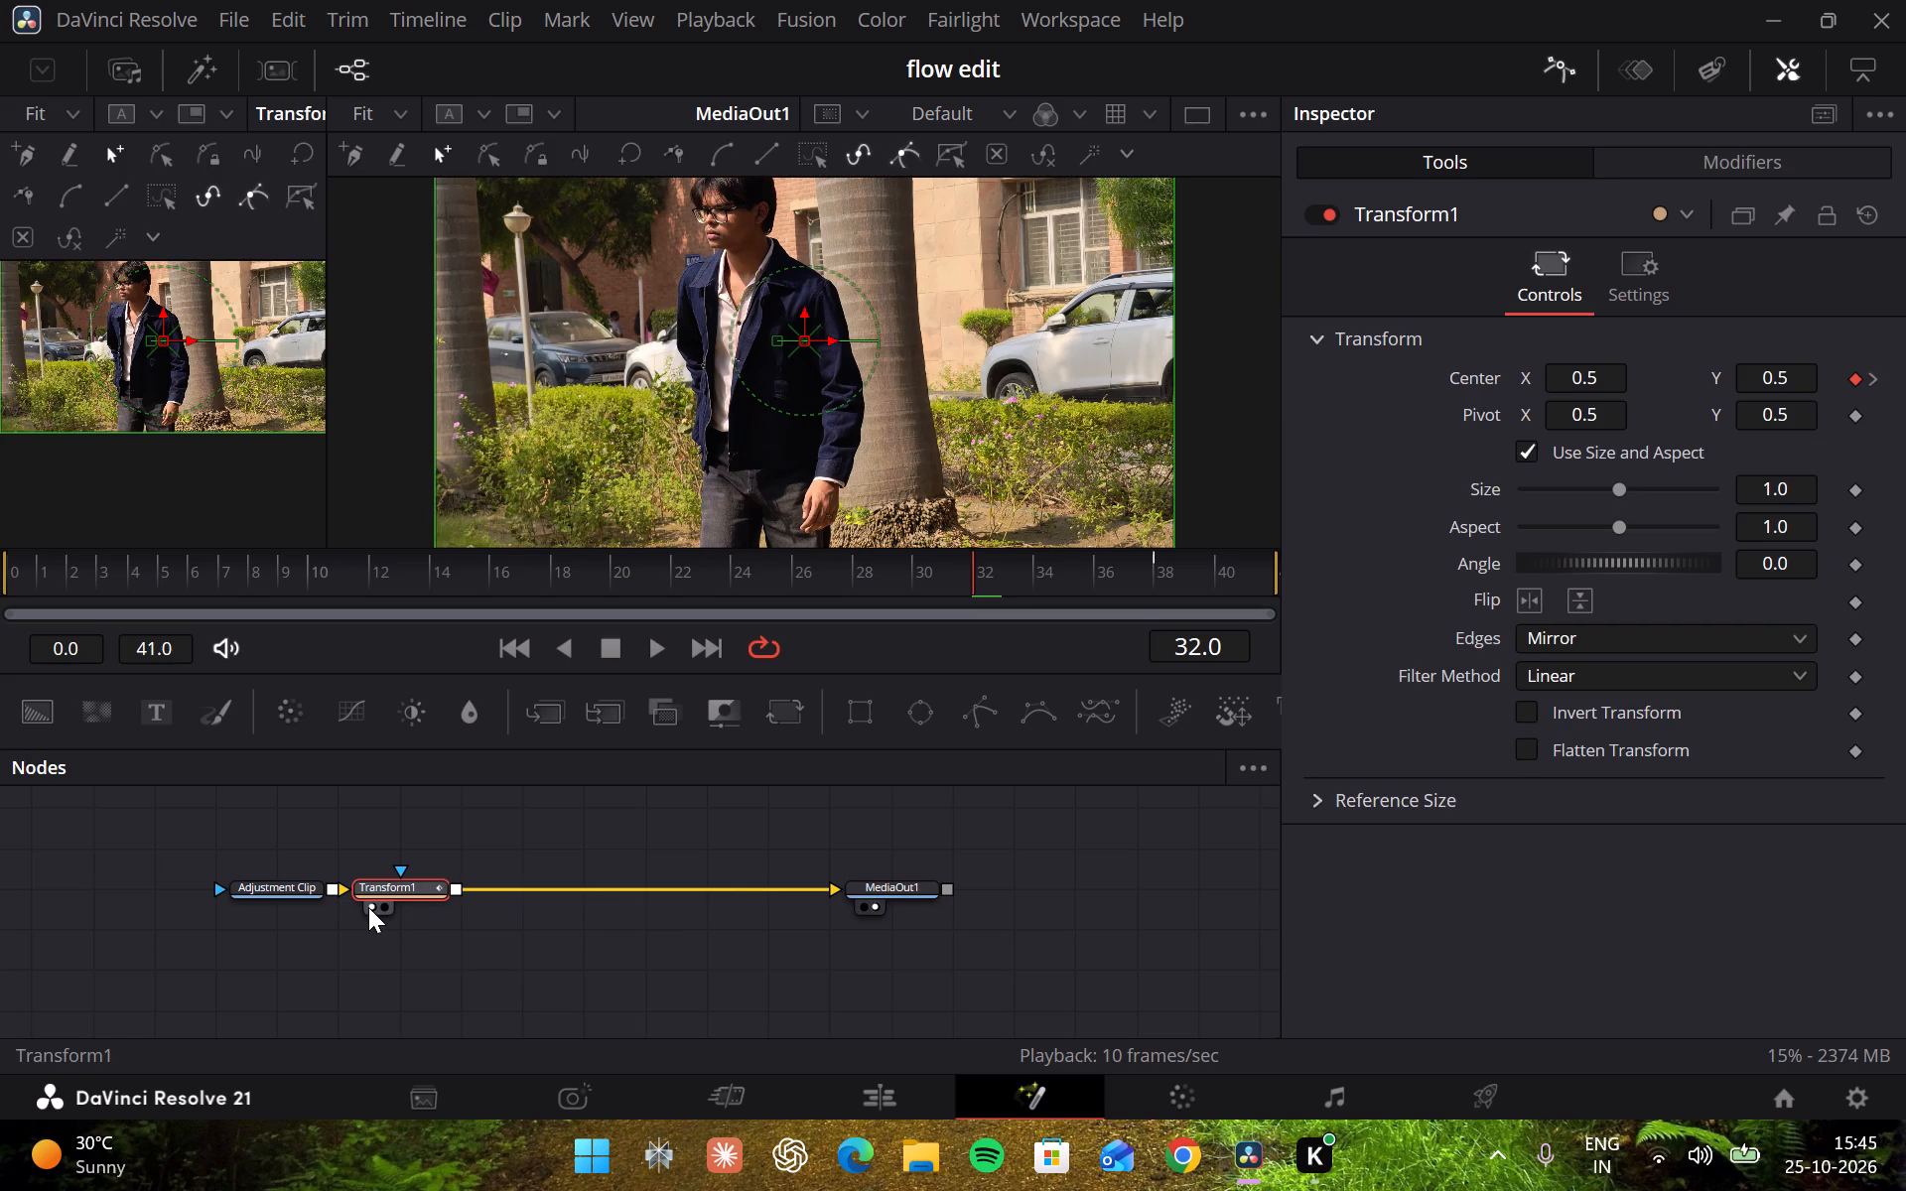
{"action": "left_click", "coordinate": [382, 908]}
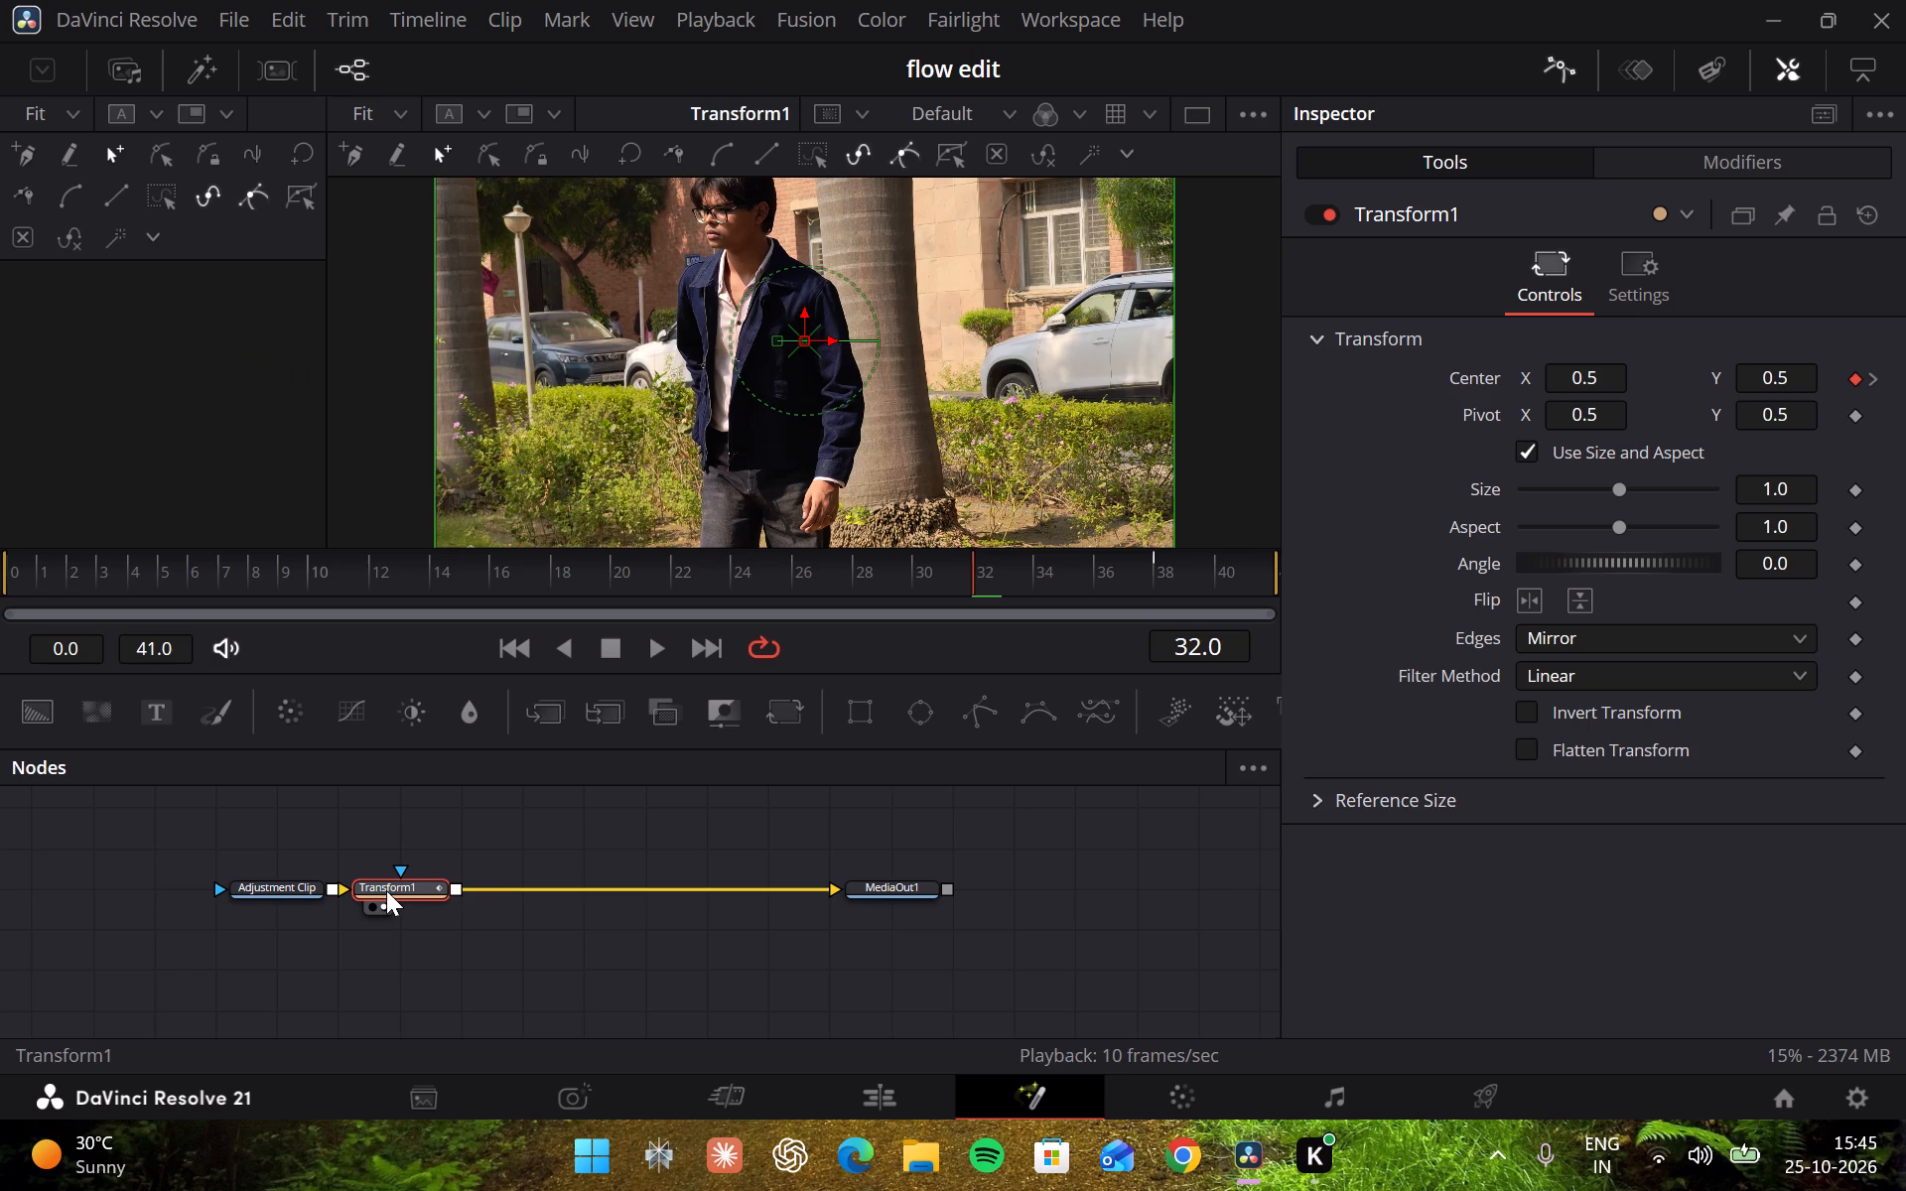
With Transform1 selected, search the Fusion tool list for "easy offset" and clear the search.
{"action": "left_click", "coordinate": [394, 898]}
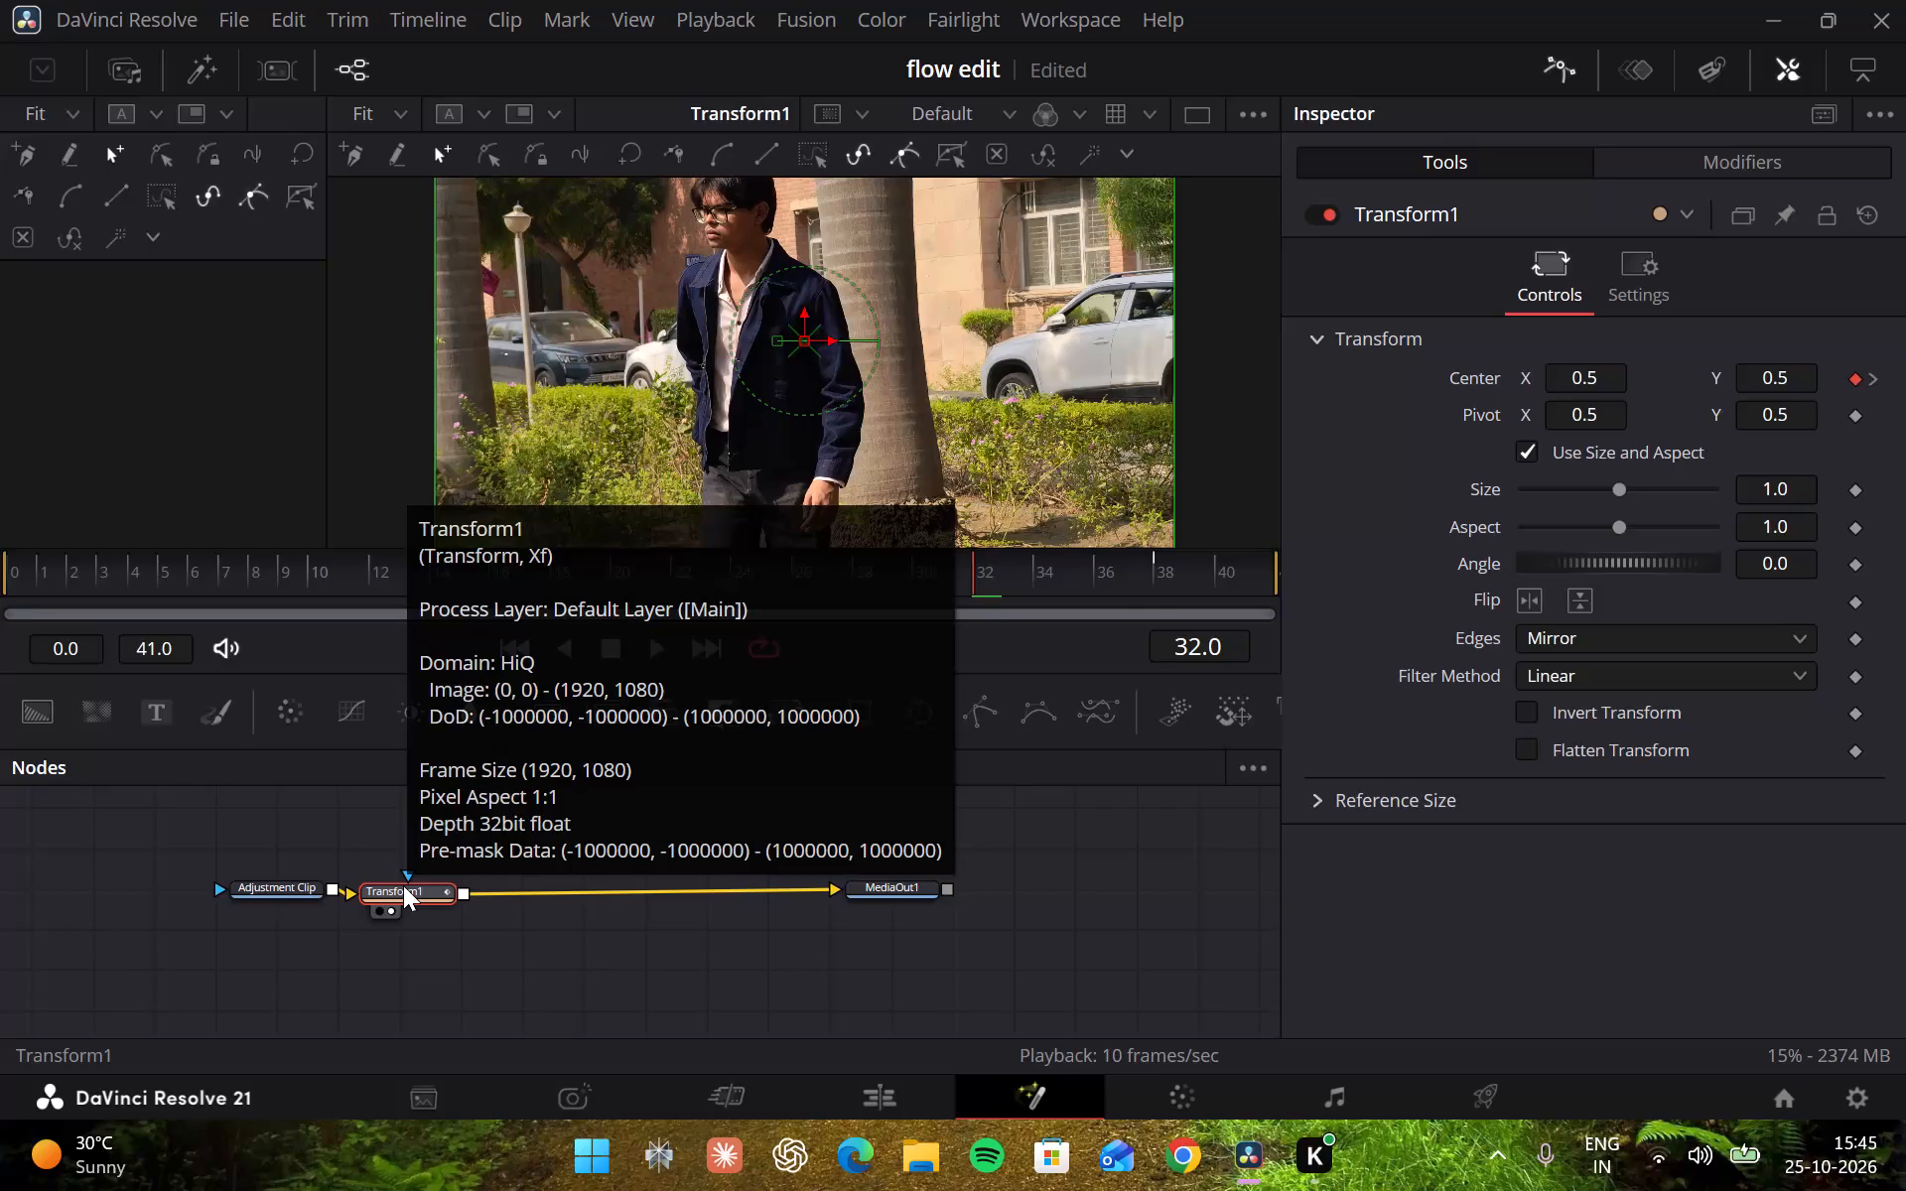
{"action": "key", "text": "ctrl+space"}
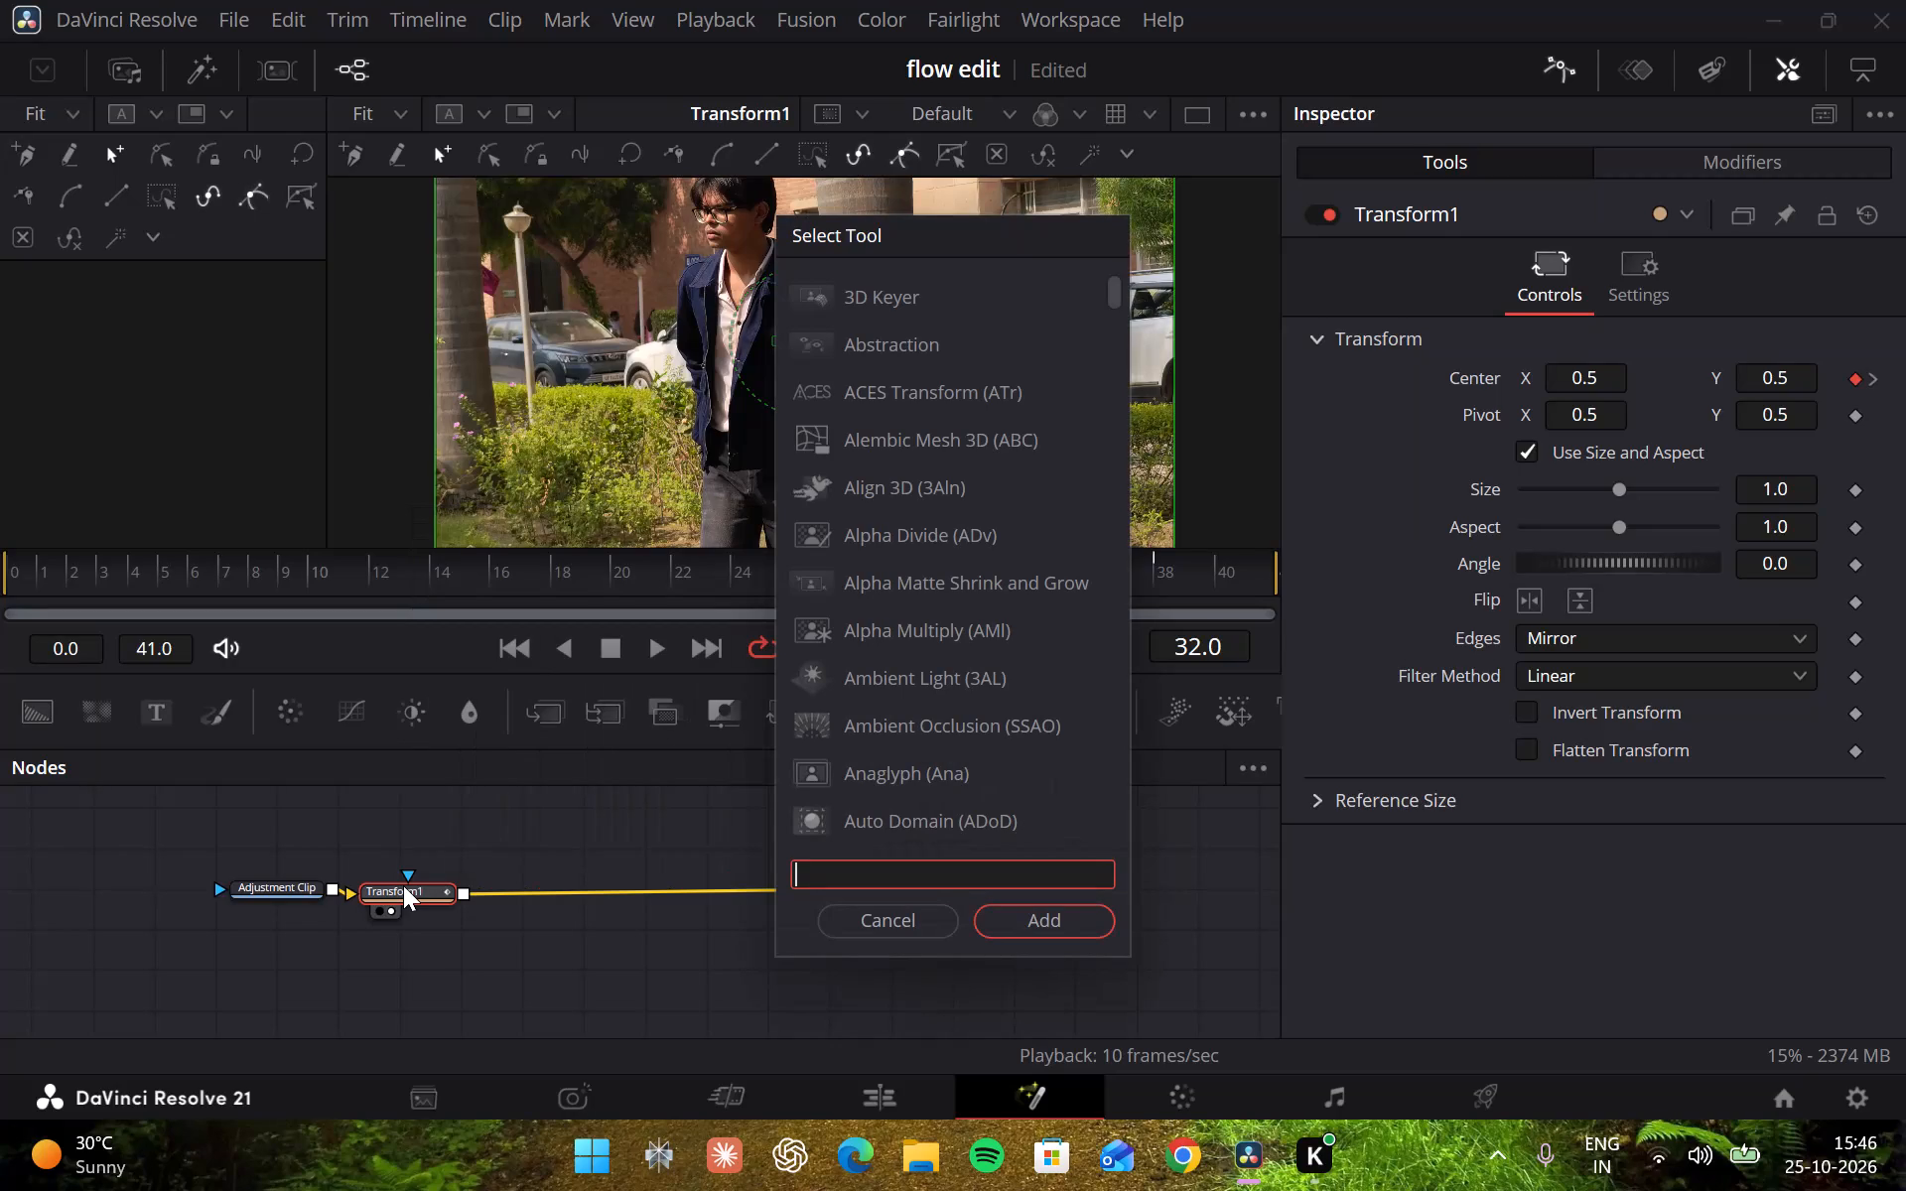
{"action": "type", "text": "eas"}
{"action": "key", "text": "y"}
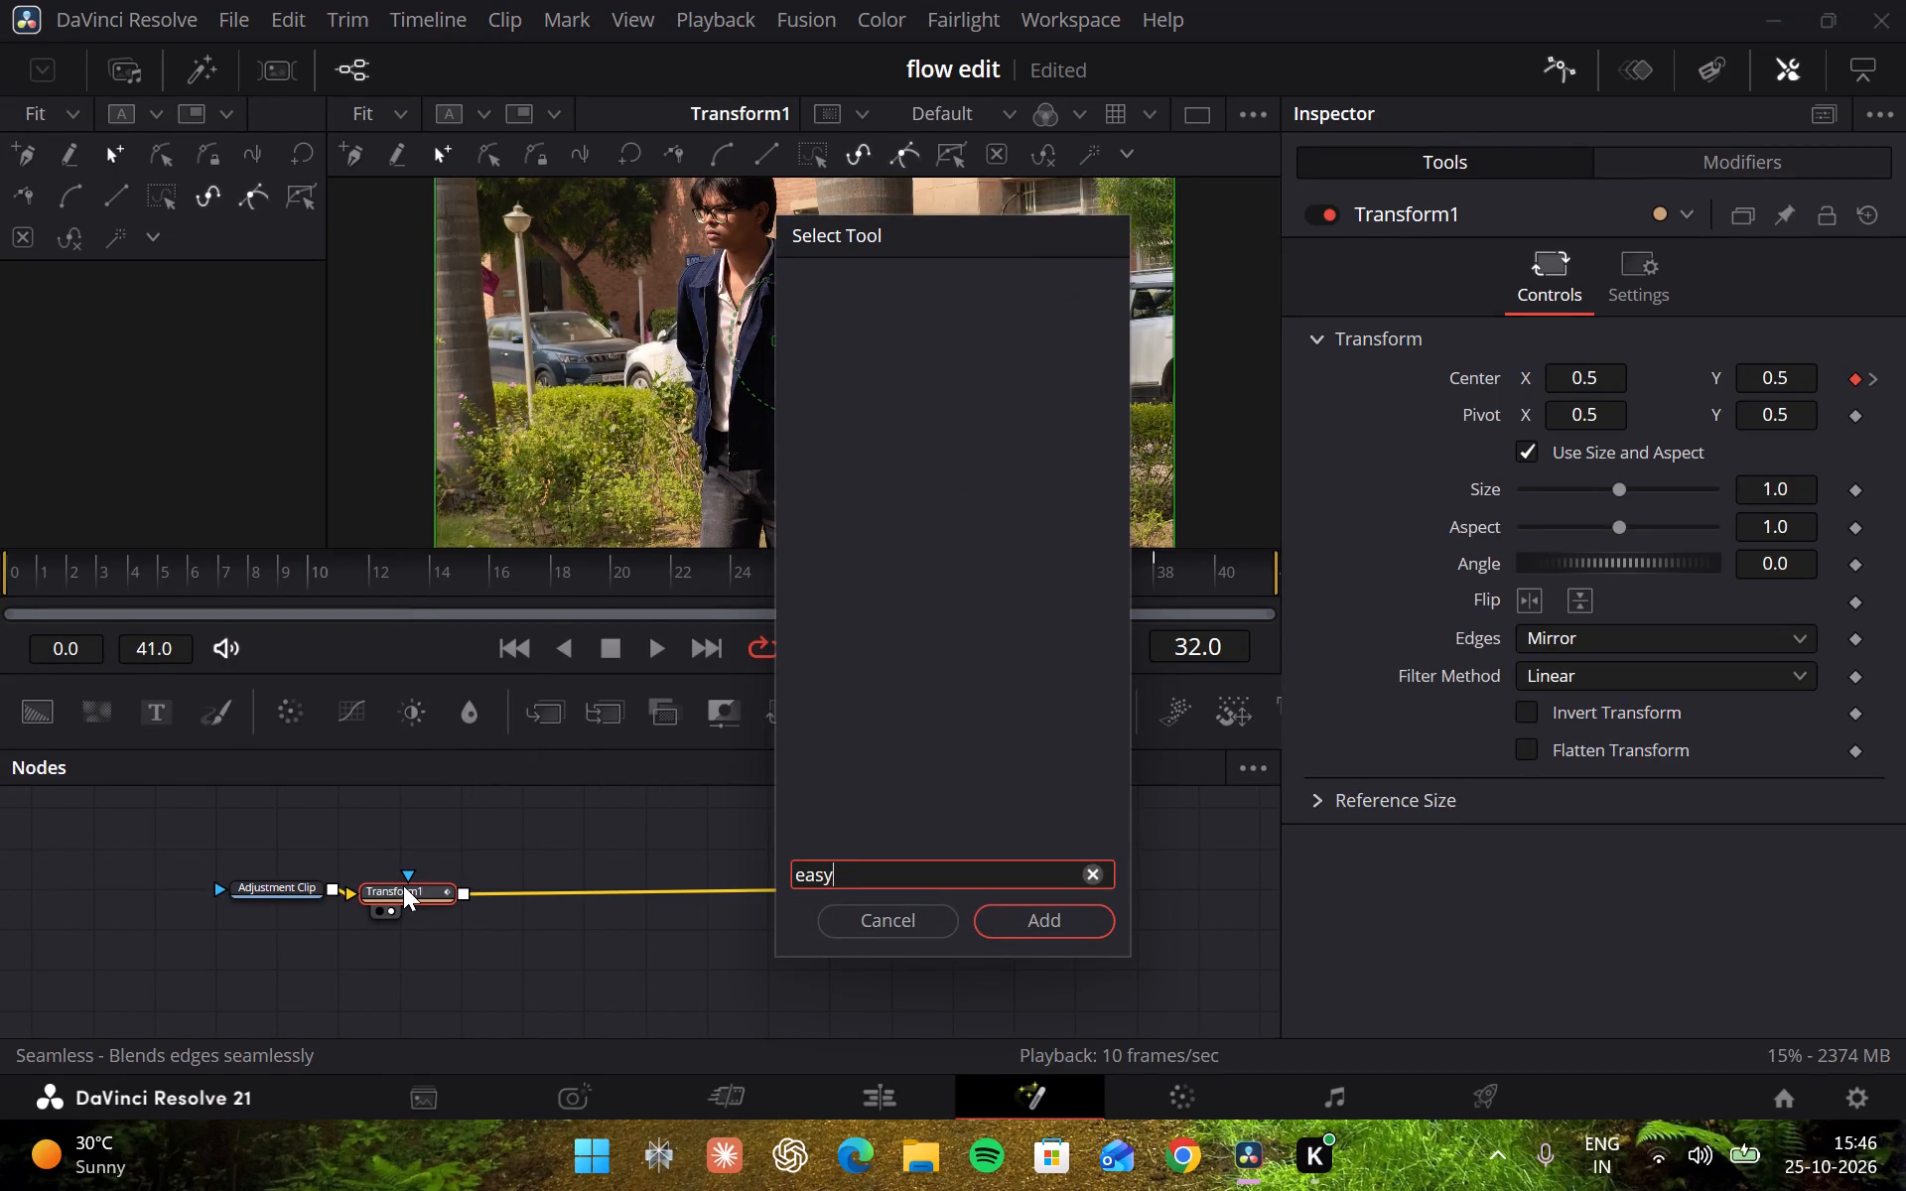
{"action": "key", "text": "space"}
{"action": "type", "text": "offset"}
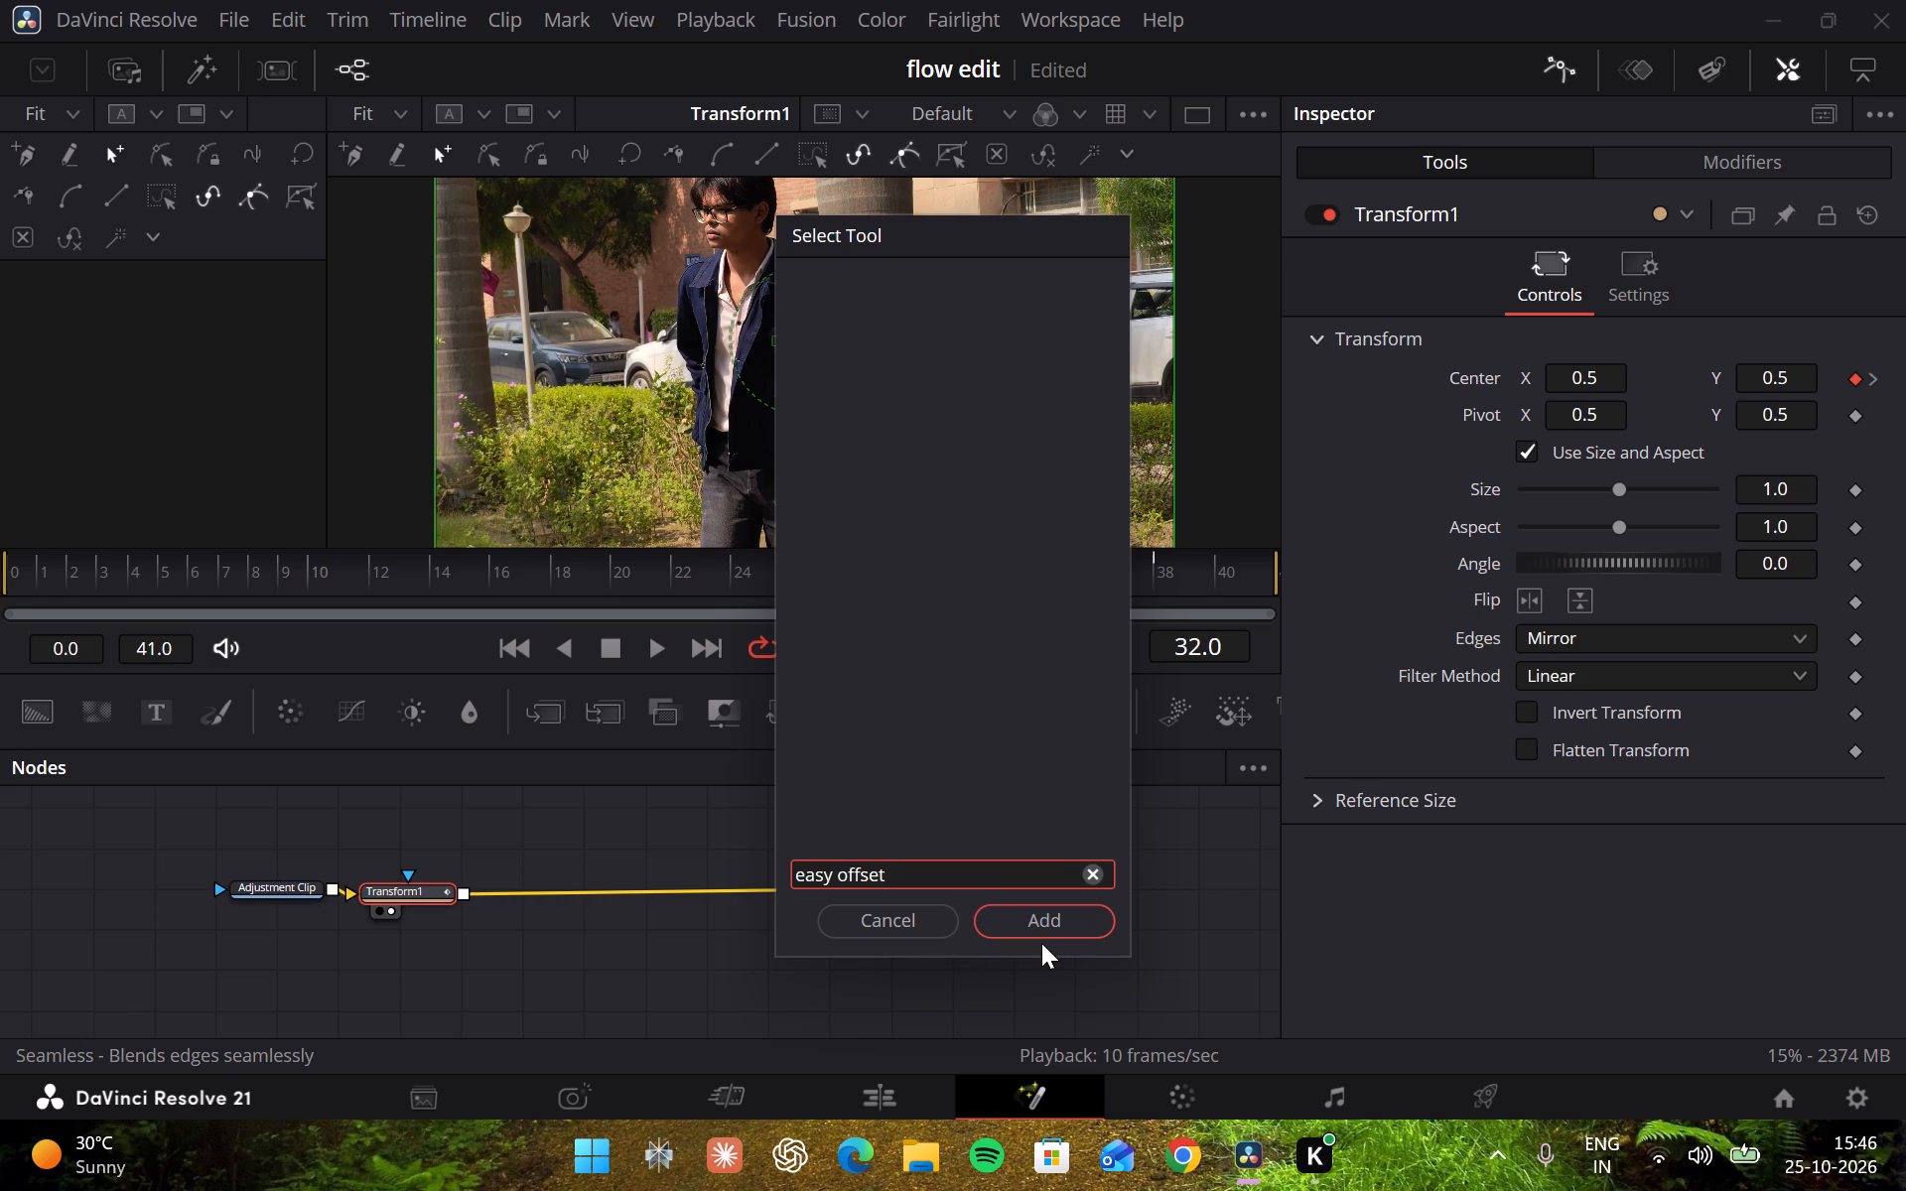
{"action": "key", "text": "BackSpace"}
{"action": "key", "text": "BackSpace"}
{"action": "key", "text": "BackSpace"}
{"action": "key", "text": "BackSpace"}
{"action": "key", "text": "BackSpace"}
{"action": "key", "text": "BackSpace"}
{"action": "key", "text": "BackSpace"}
{"action": "key", "text": "BackSpace"}
{"action": "key", "text": "BackSpace"}
{"action": "key", "text": "BackSpace"}
{"action": "key", "text": "BackSpace"}
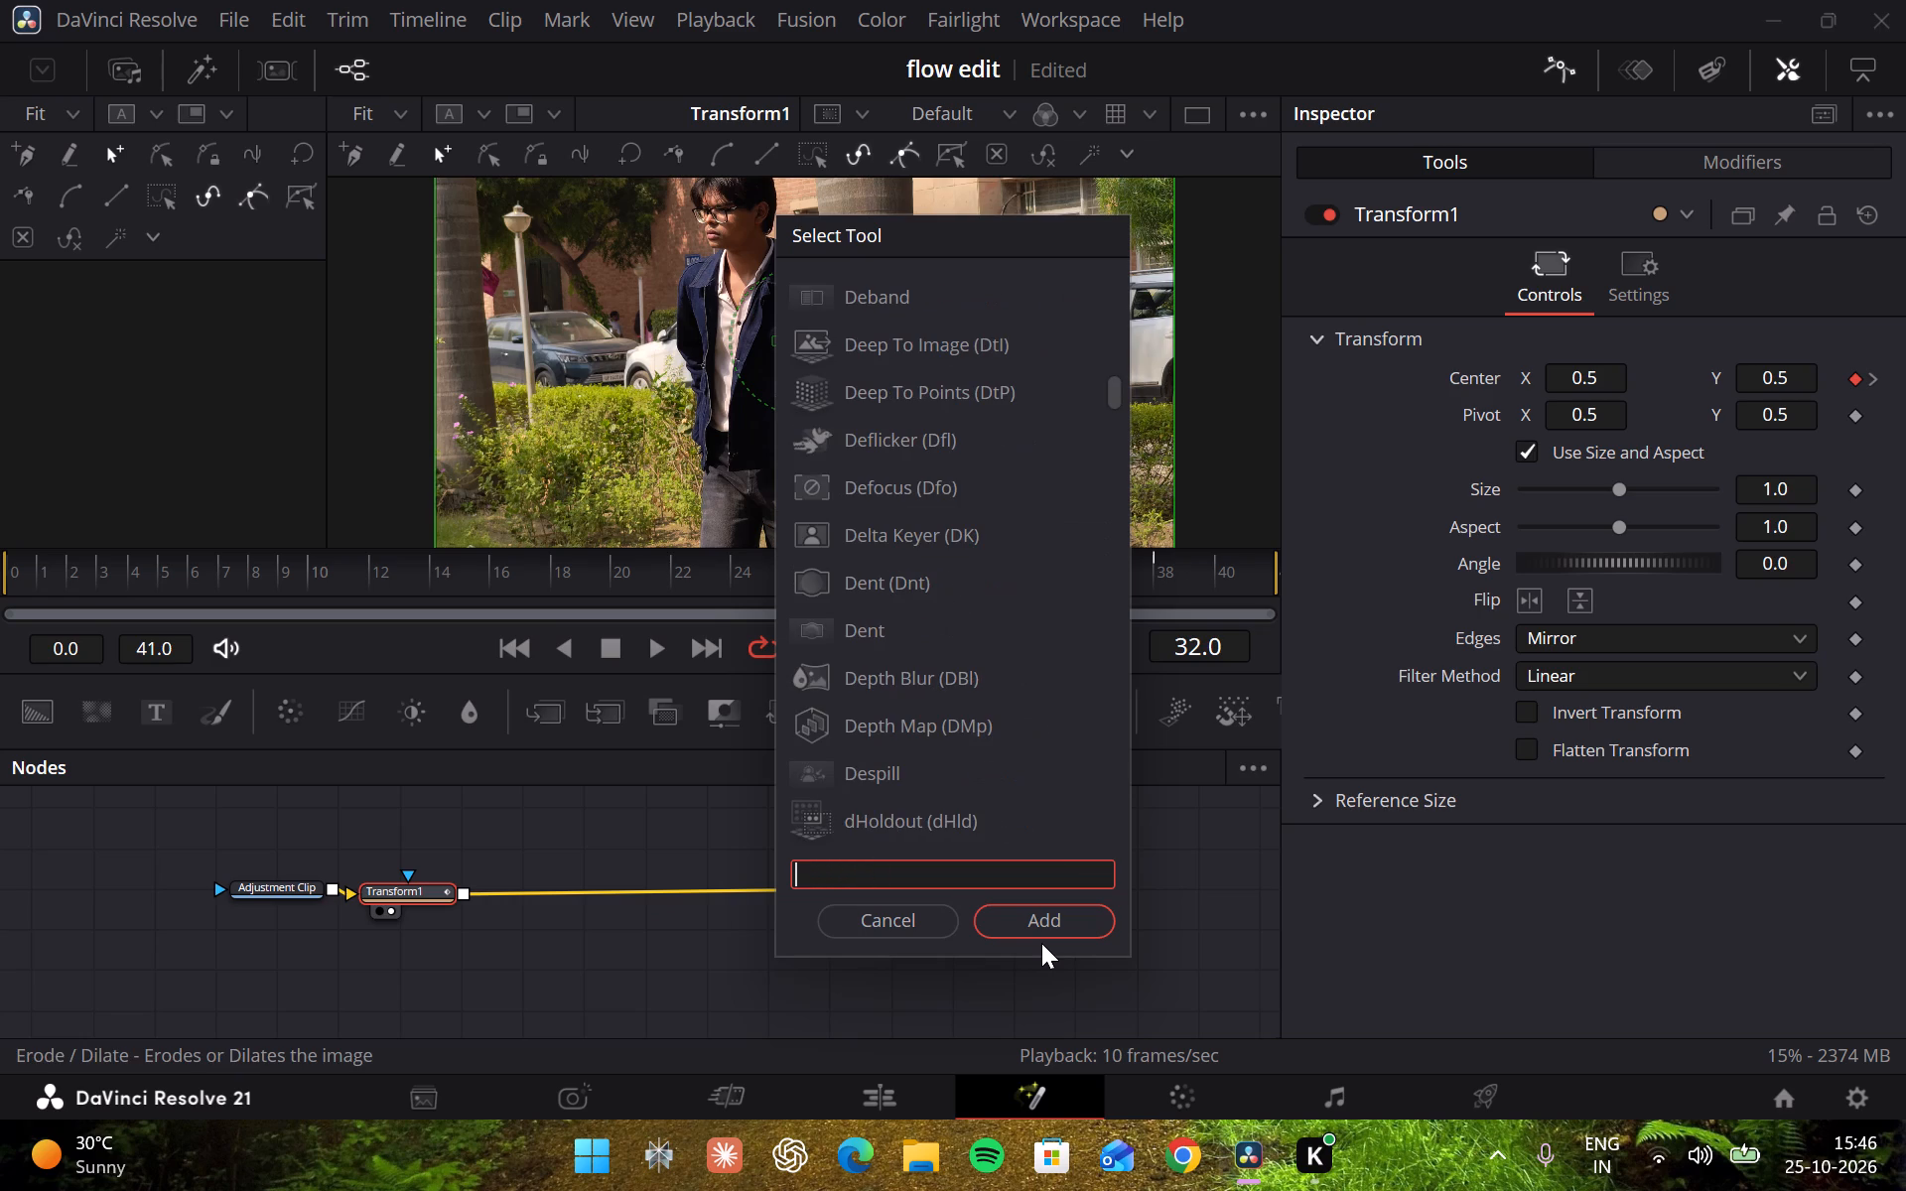
Browse the Fusion tool list, search it for "fli", and add the Deflicker tool after Transform1.
{"action": "key", "text": "e"}
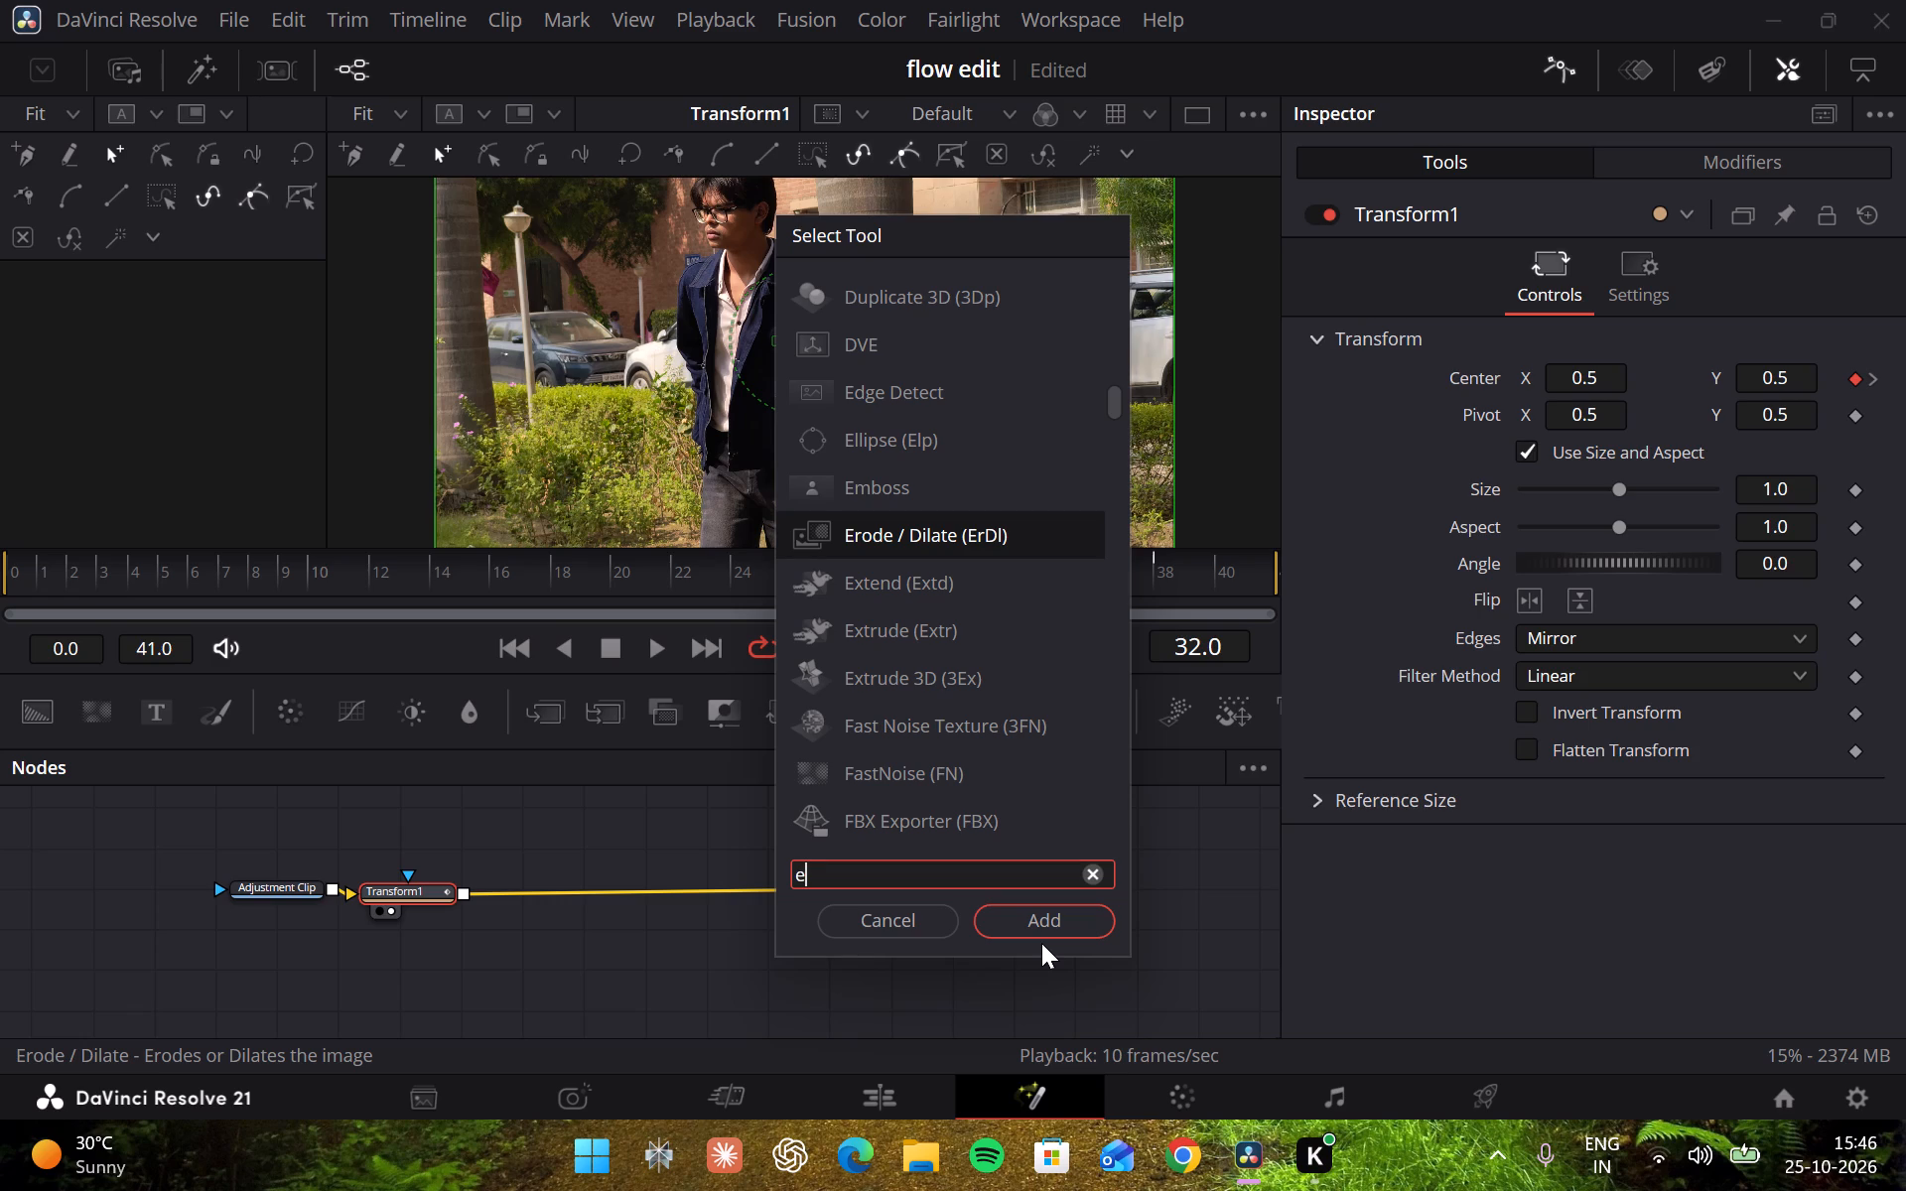
{"action": "key", "text": "k"}
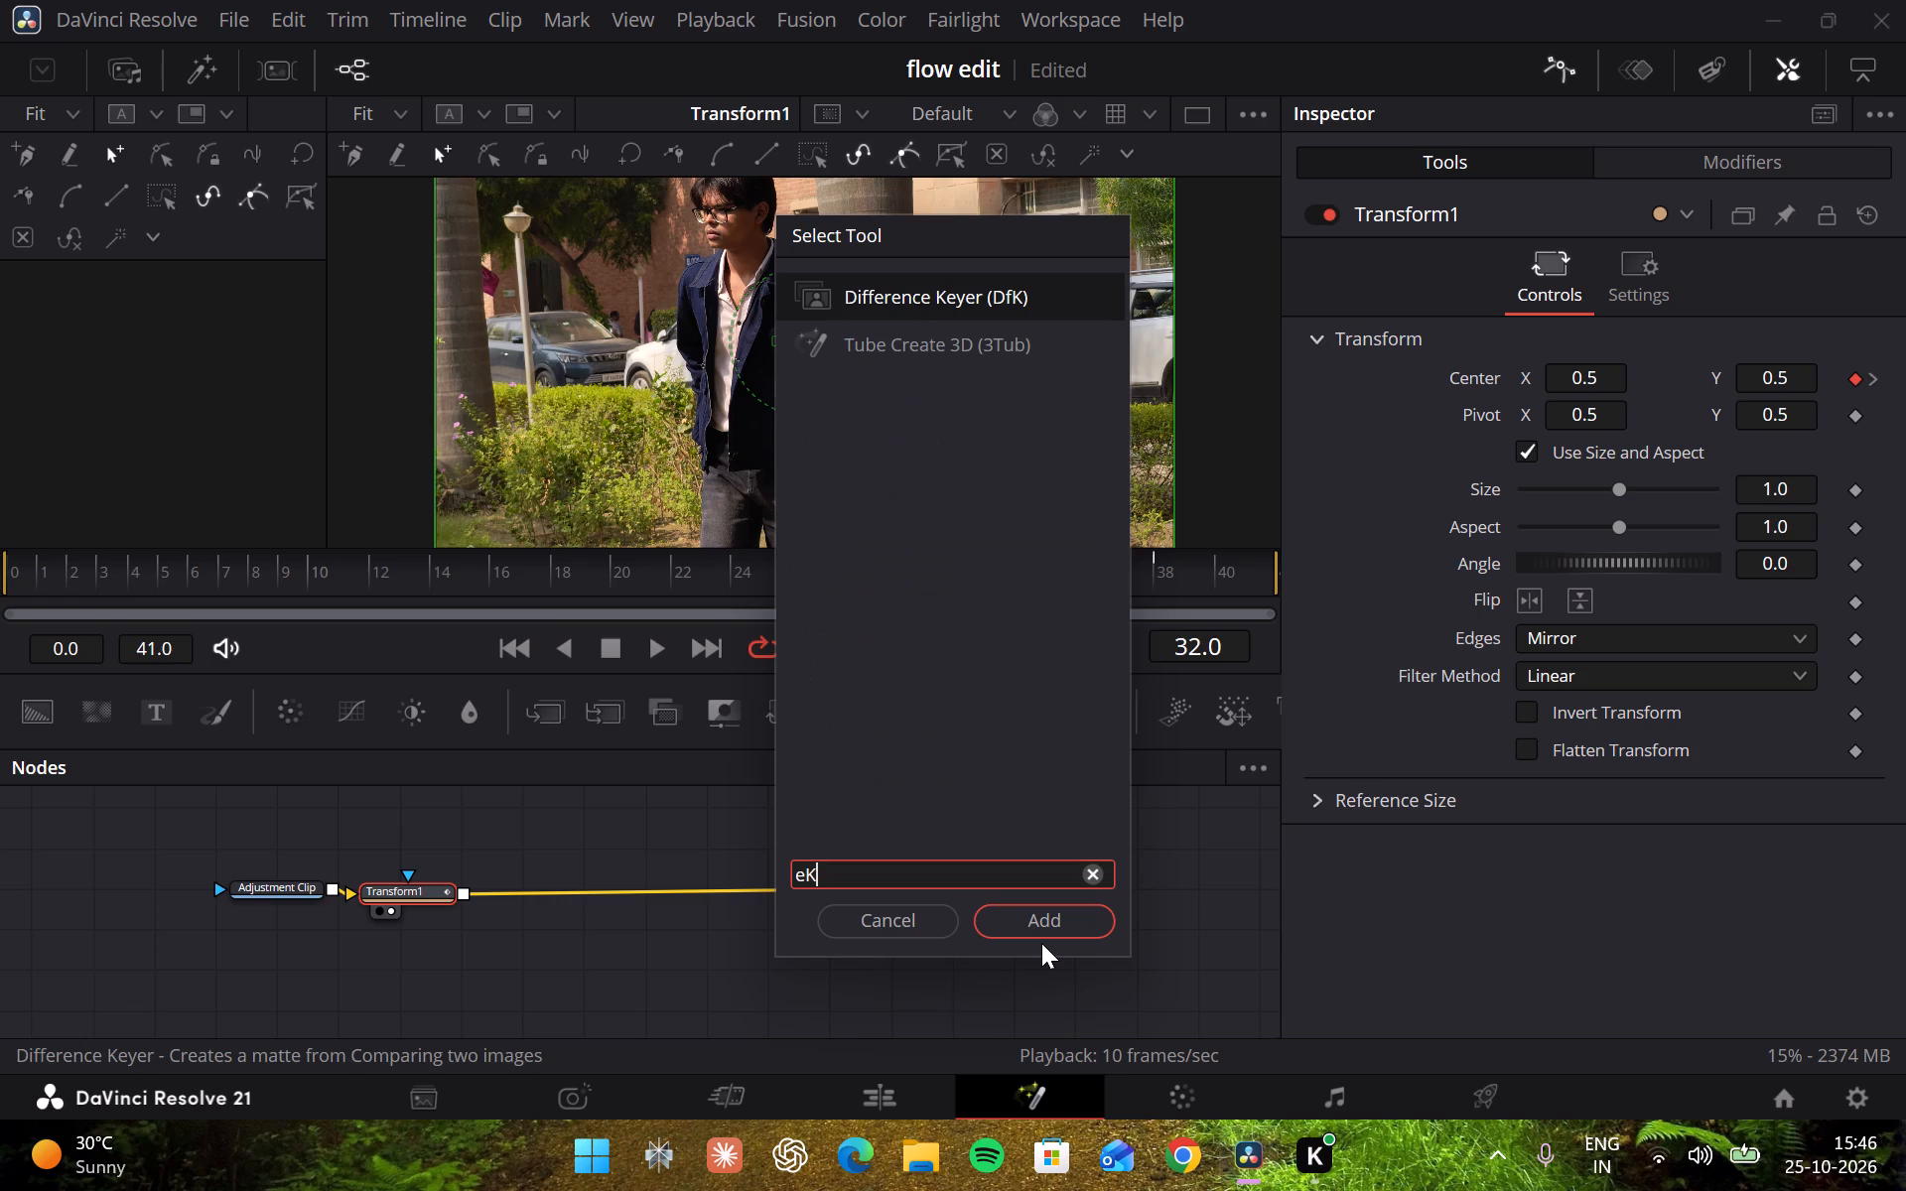
{"action": "key", "text": "BackSpace"}
{"action": "key", "text": "BackSpace"}
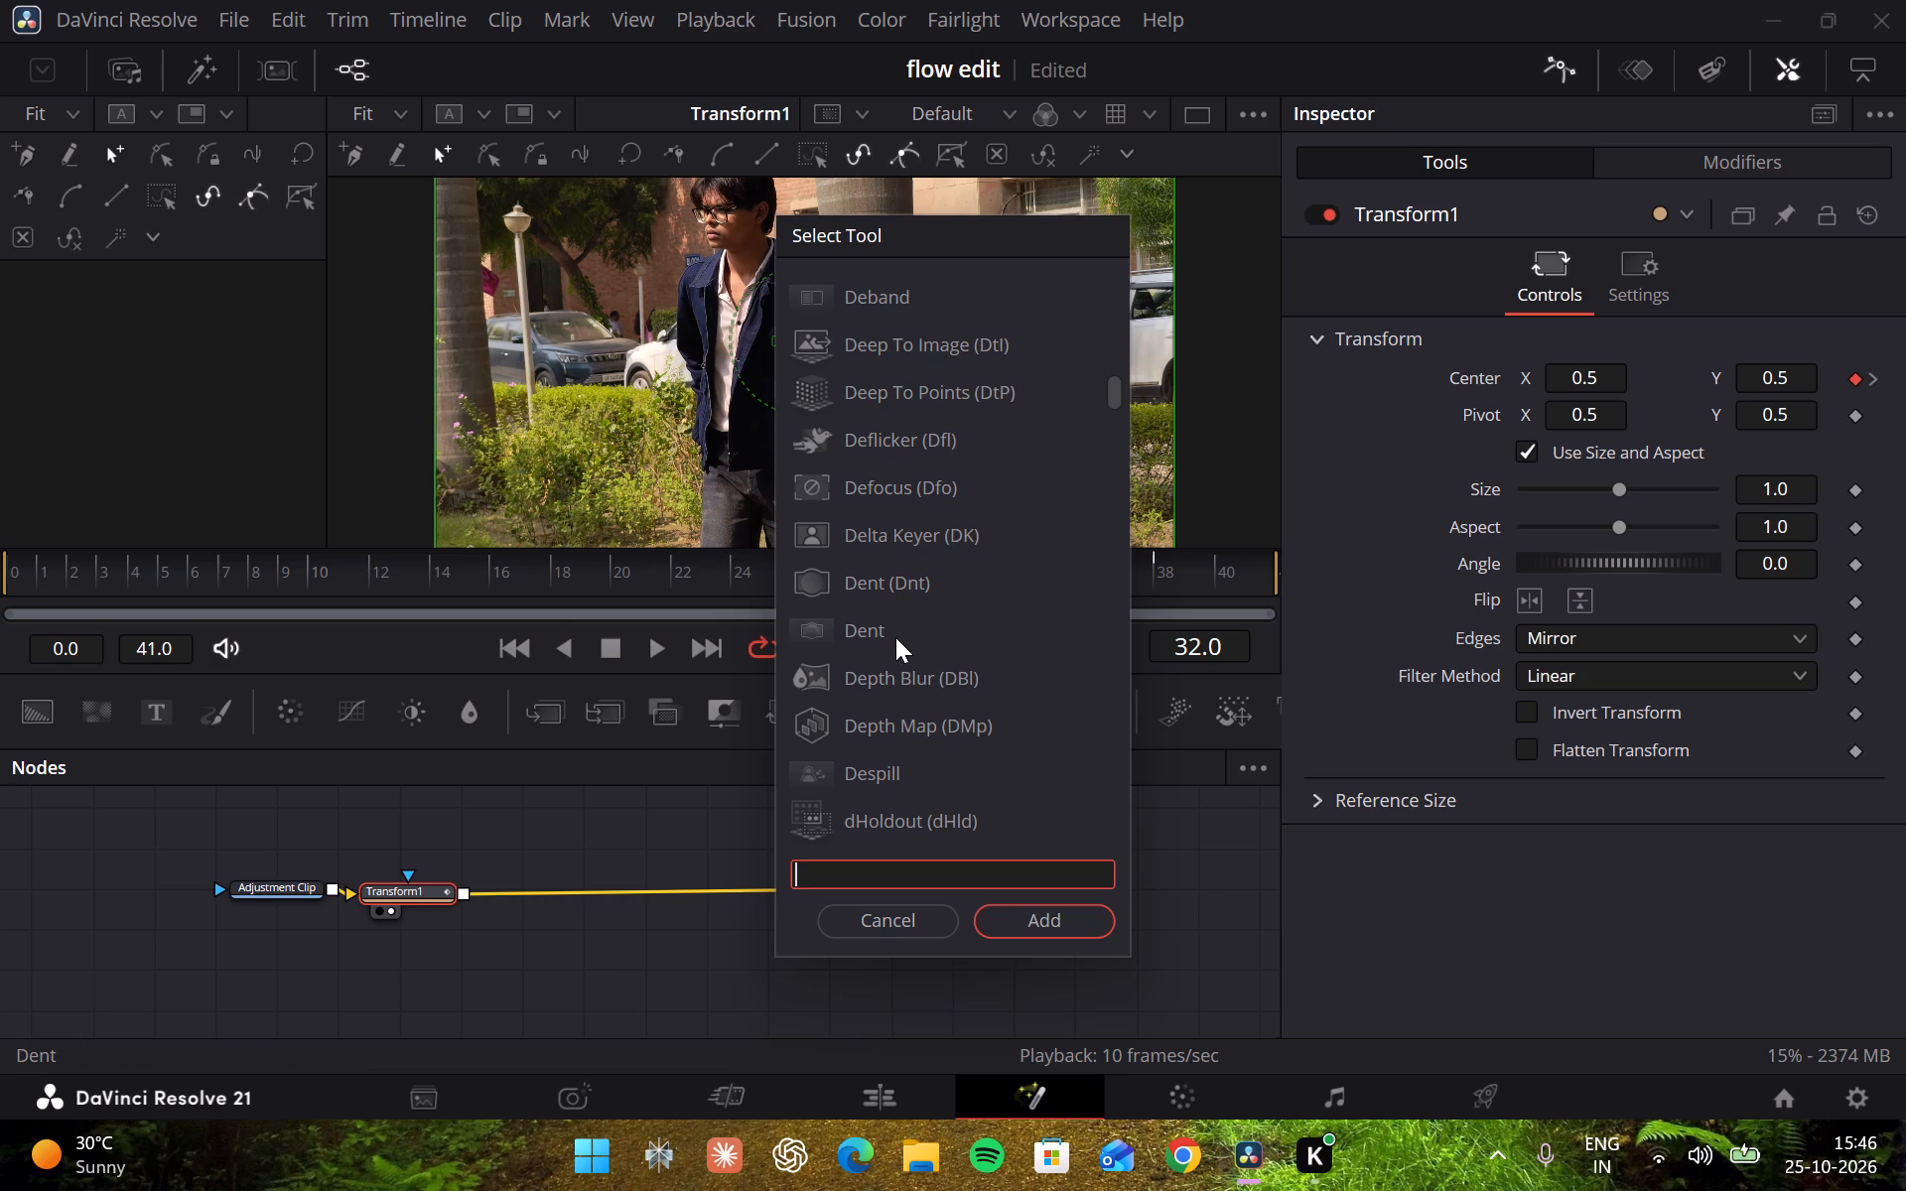
{"action": "scroll", "coordinate": [880, 634], "scroll_direction": "down", "scroll_amount": 1}
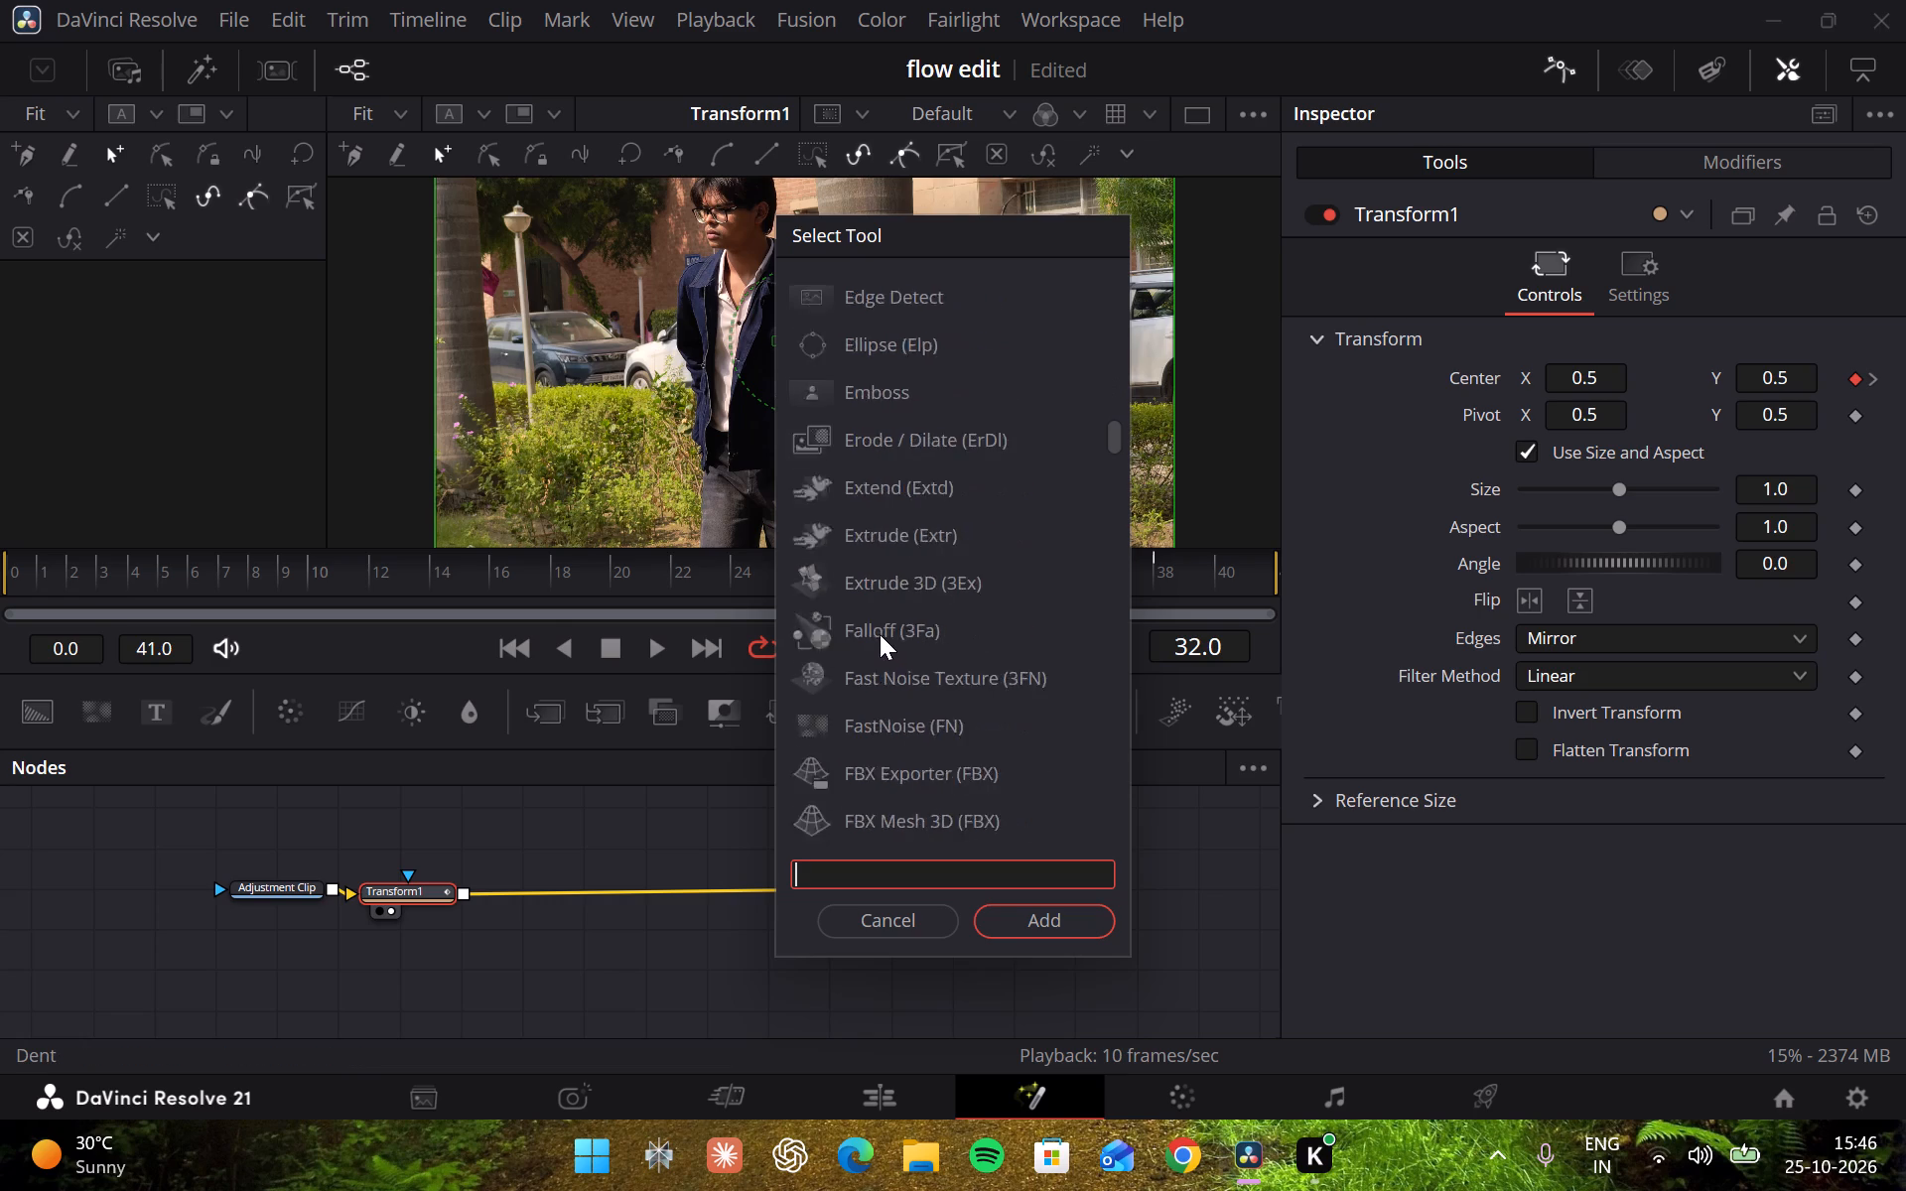
{"action": "scroll", "coordinate": [880, 634], "scroll_direction": "down", "scroll_amount": 2}
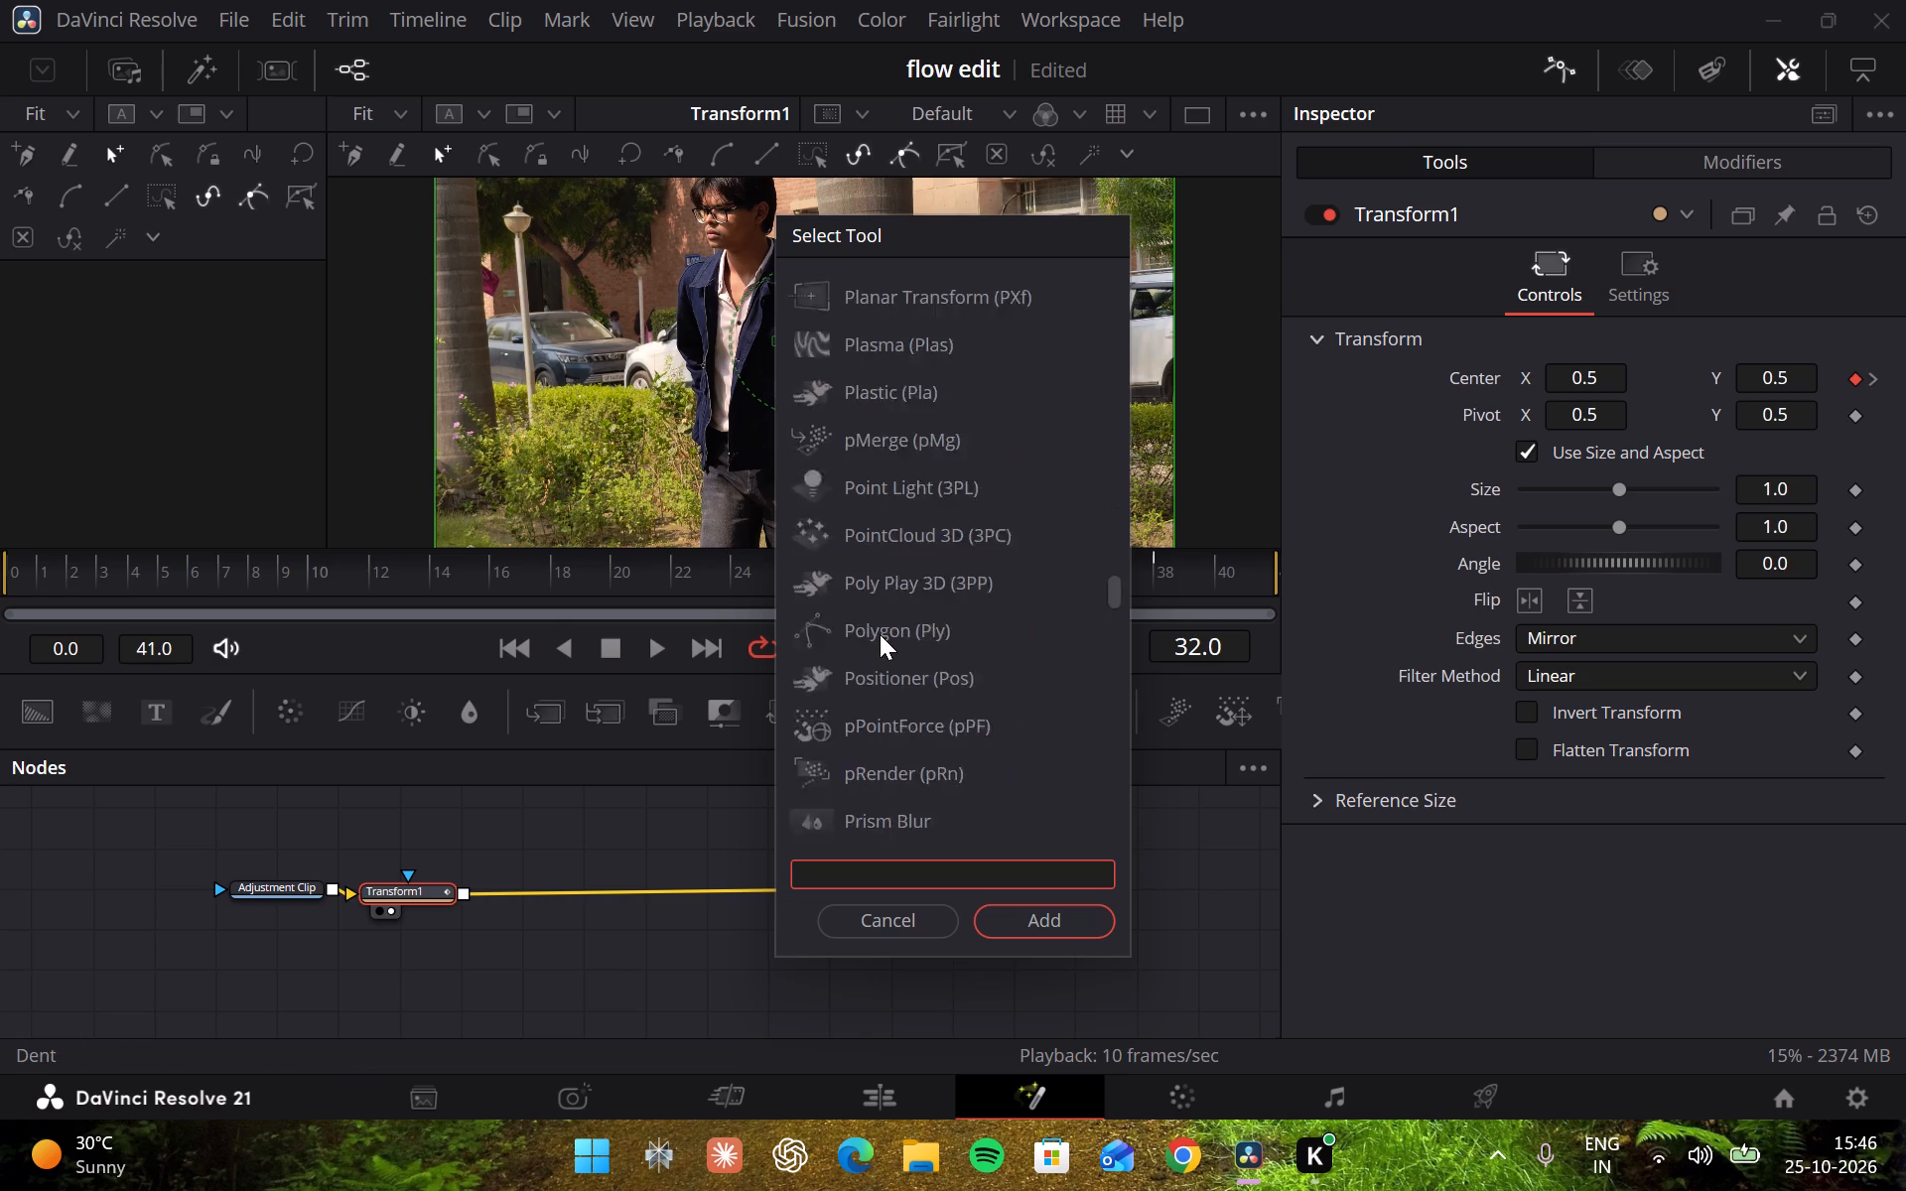
{"action": "scroll", "coordinate": [880, 634], "scroll_direction": "down", "scroll_amount": 2}
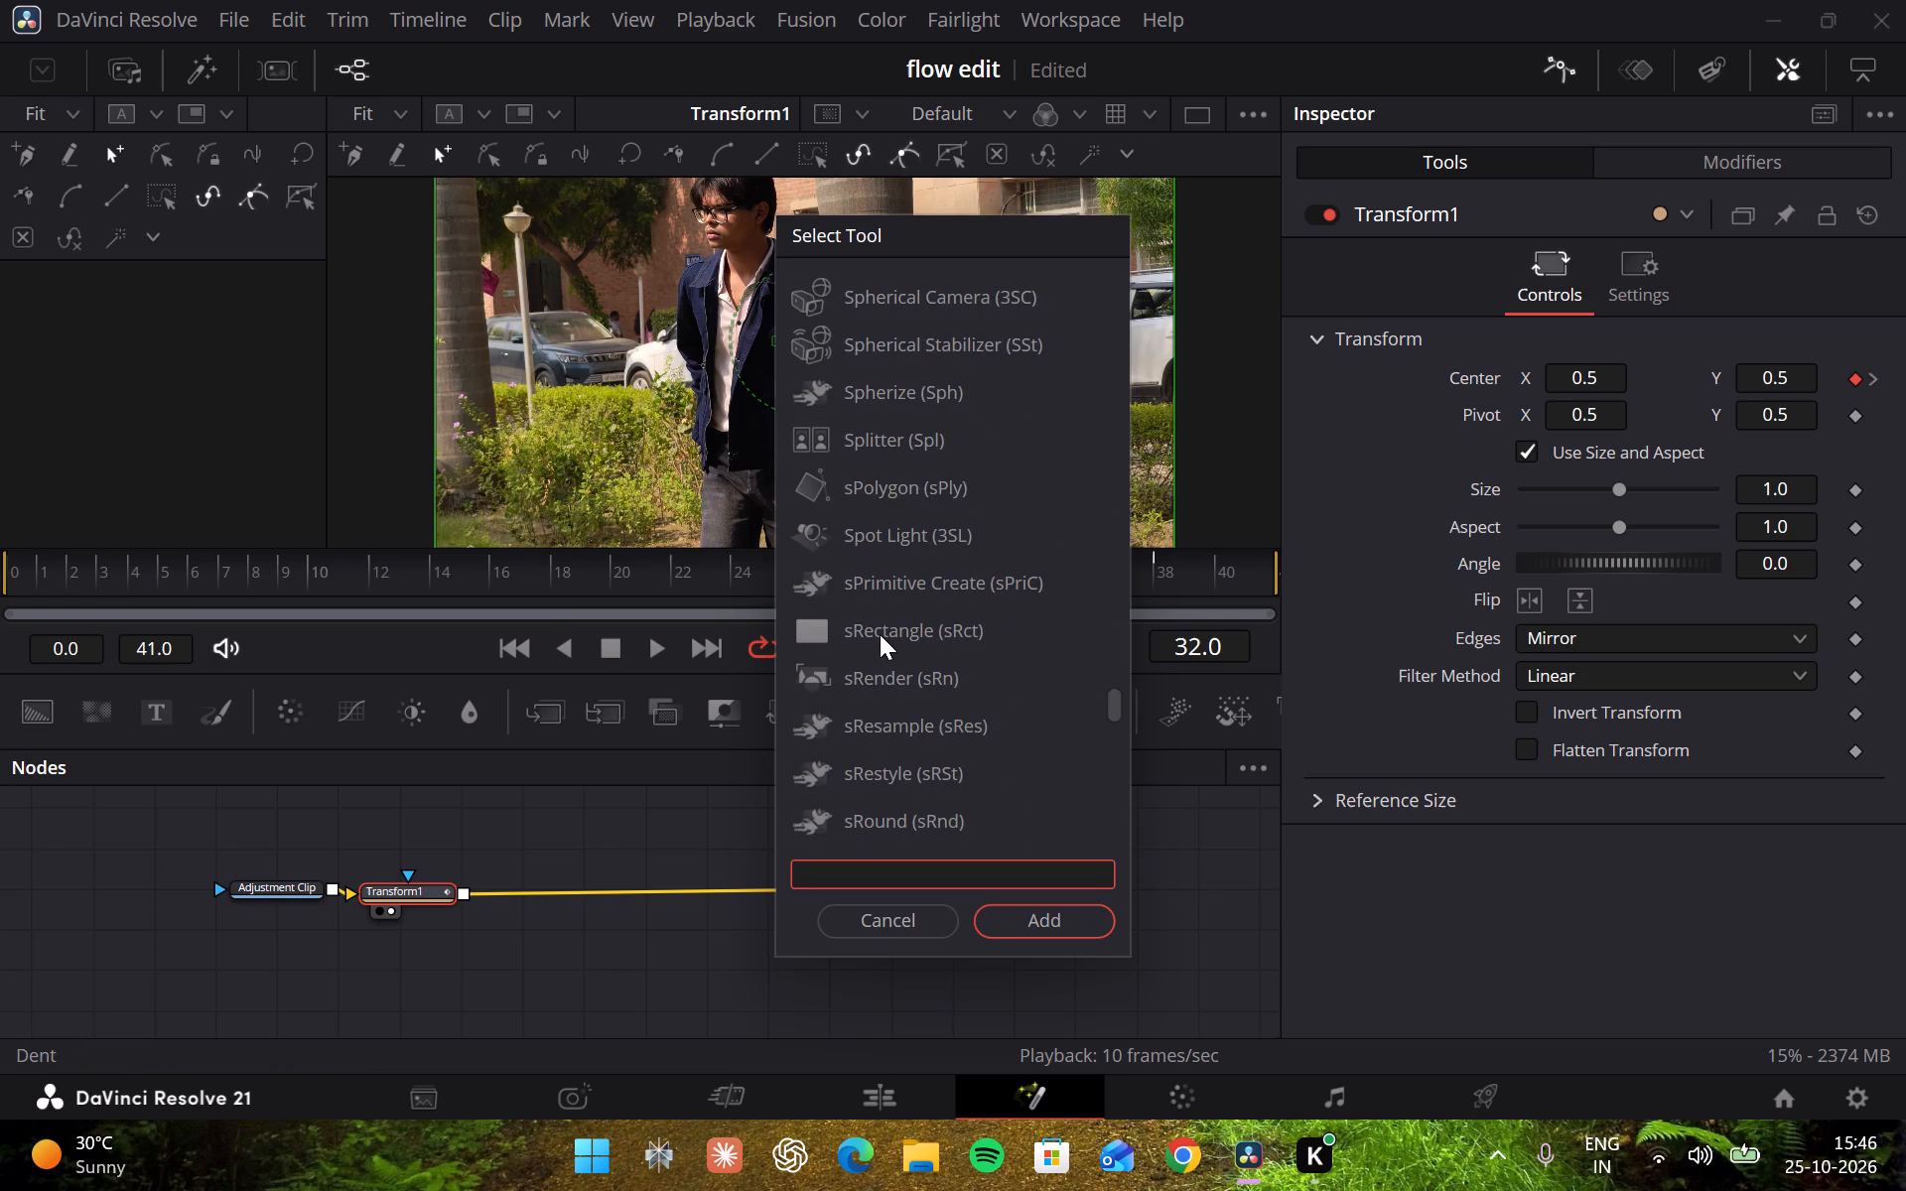
{"action": "key", "text": "f"}
{"action": "key", "text": "l"}
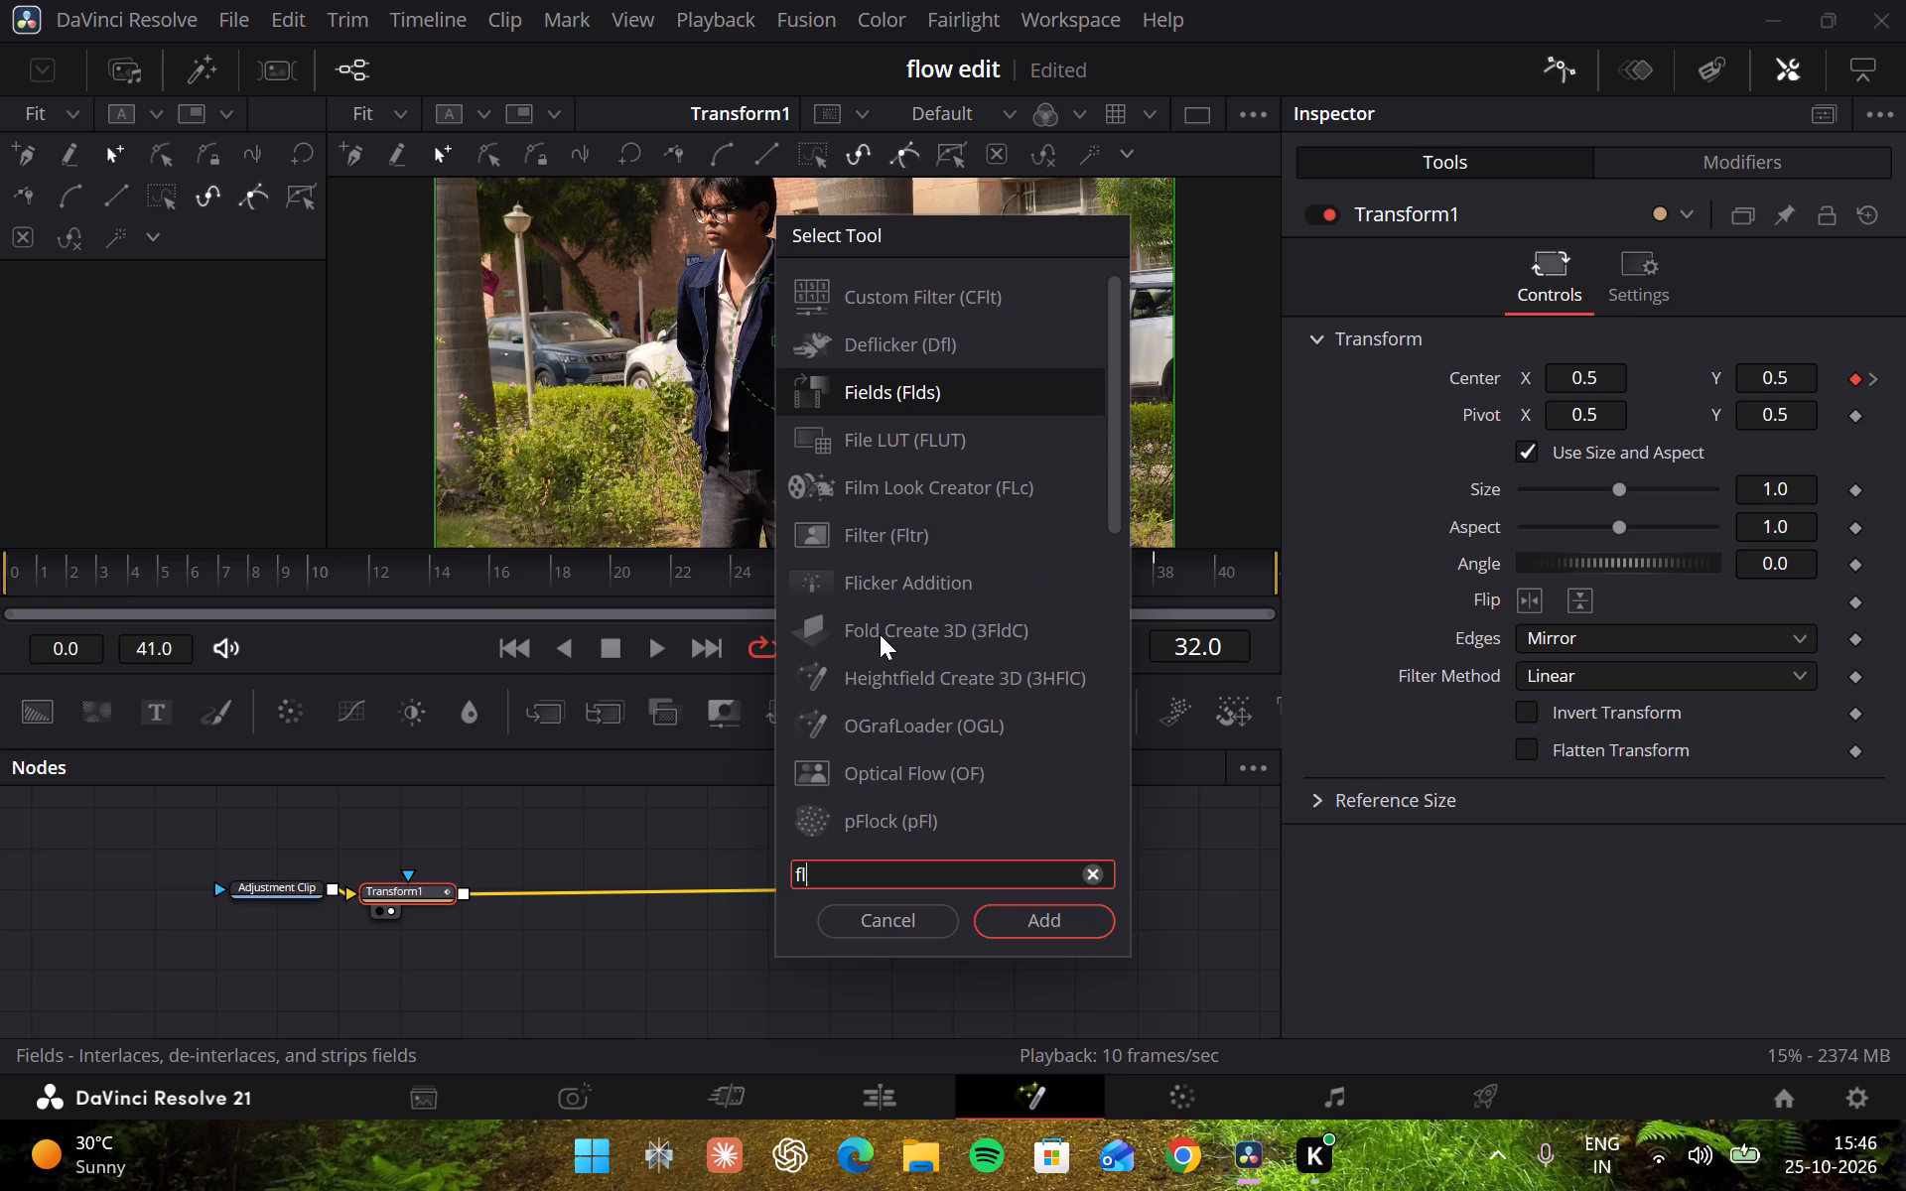
{"action": "key", "text": "i"}
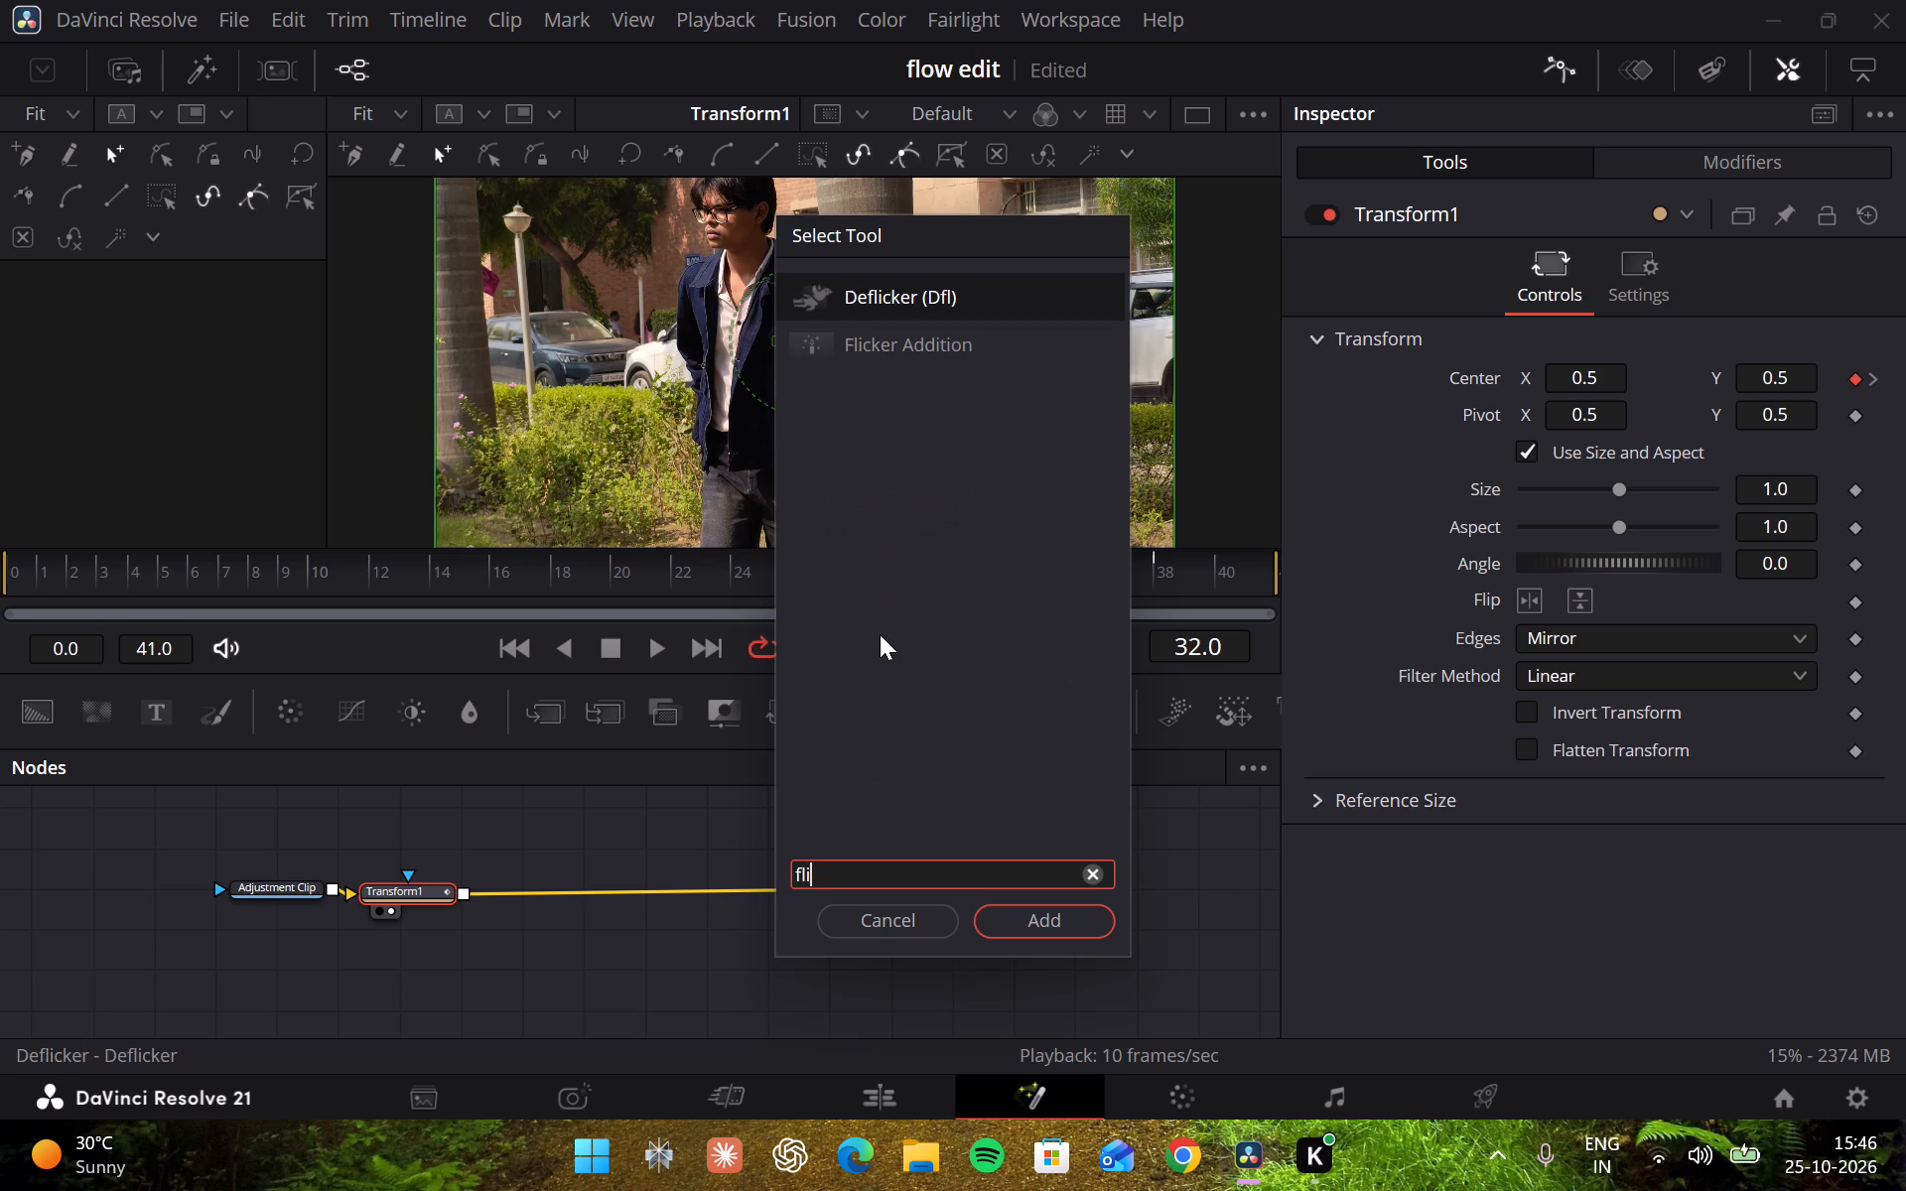
{"action": "left_click", "coordinate": [838, 299]}
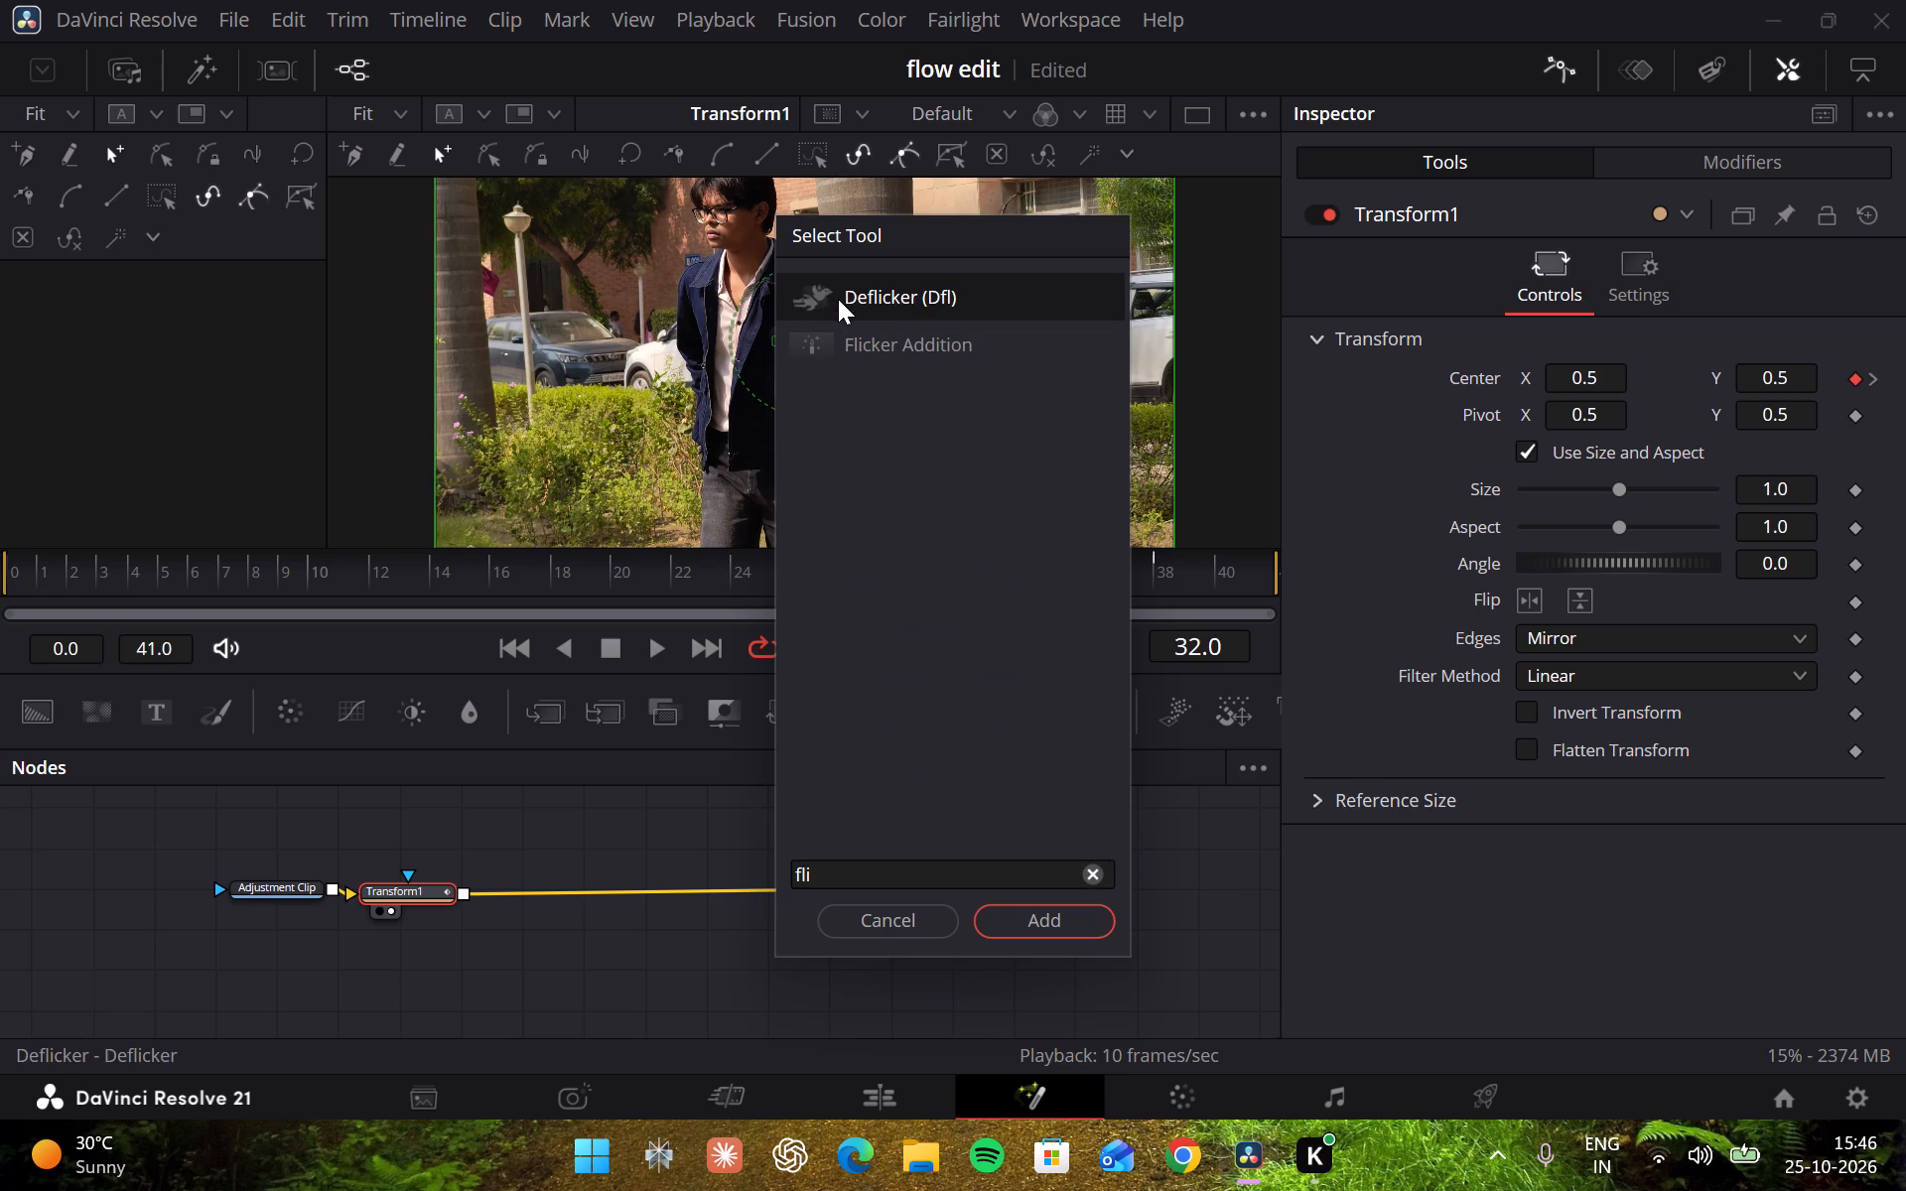
{"action": "left_click", "coordinate": [1045, 923]}
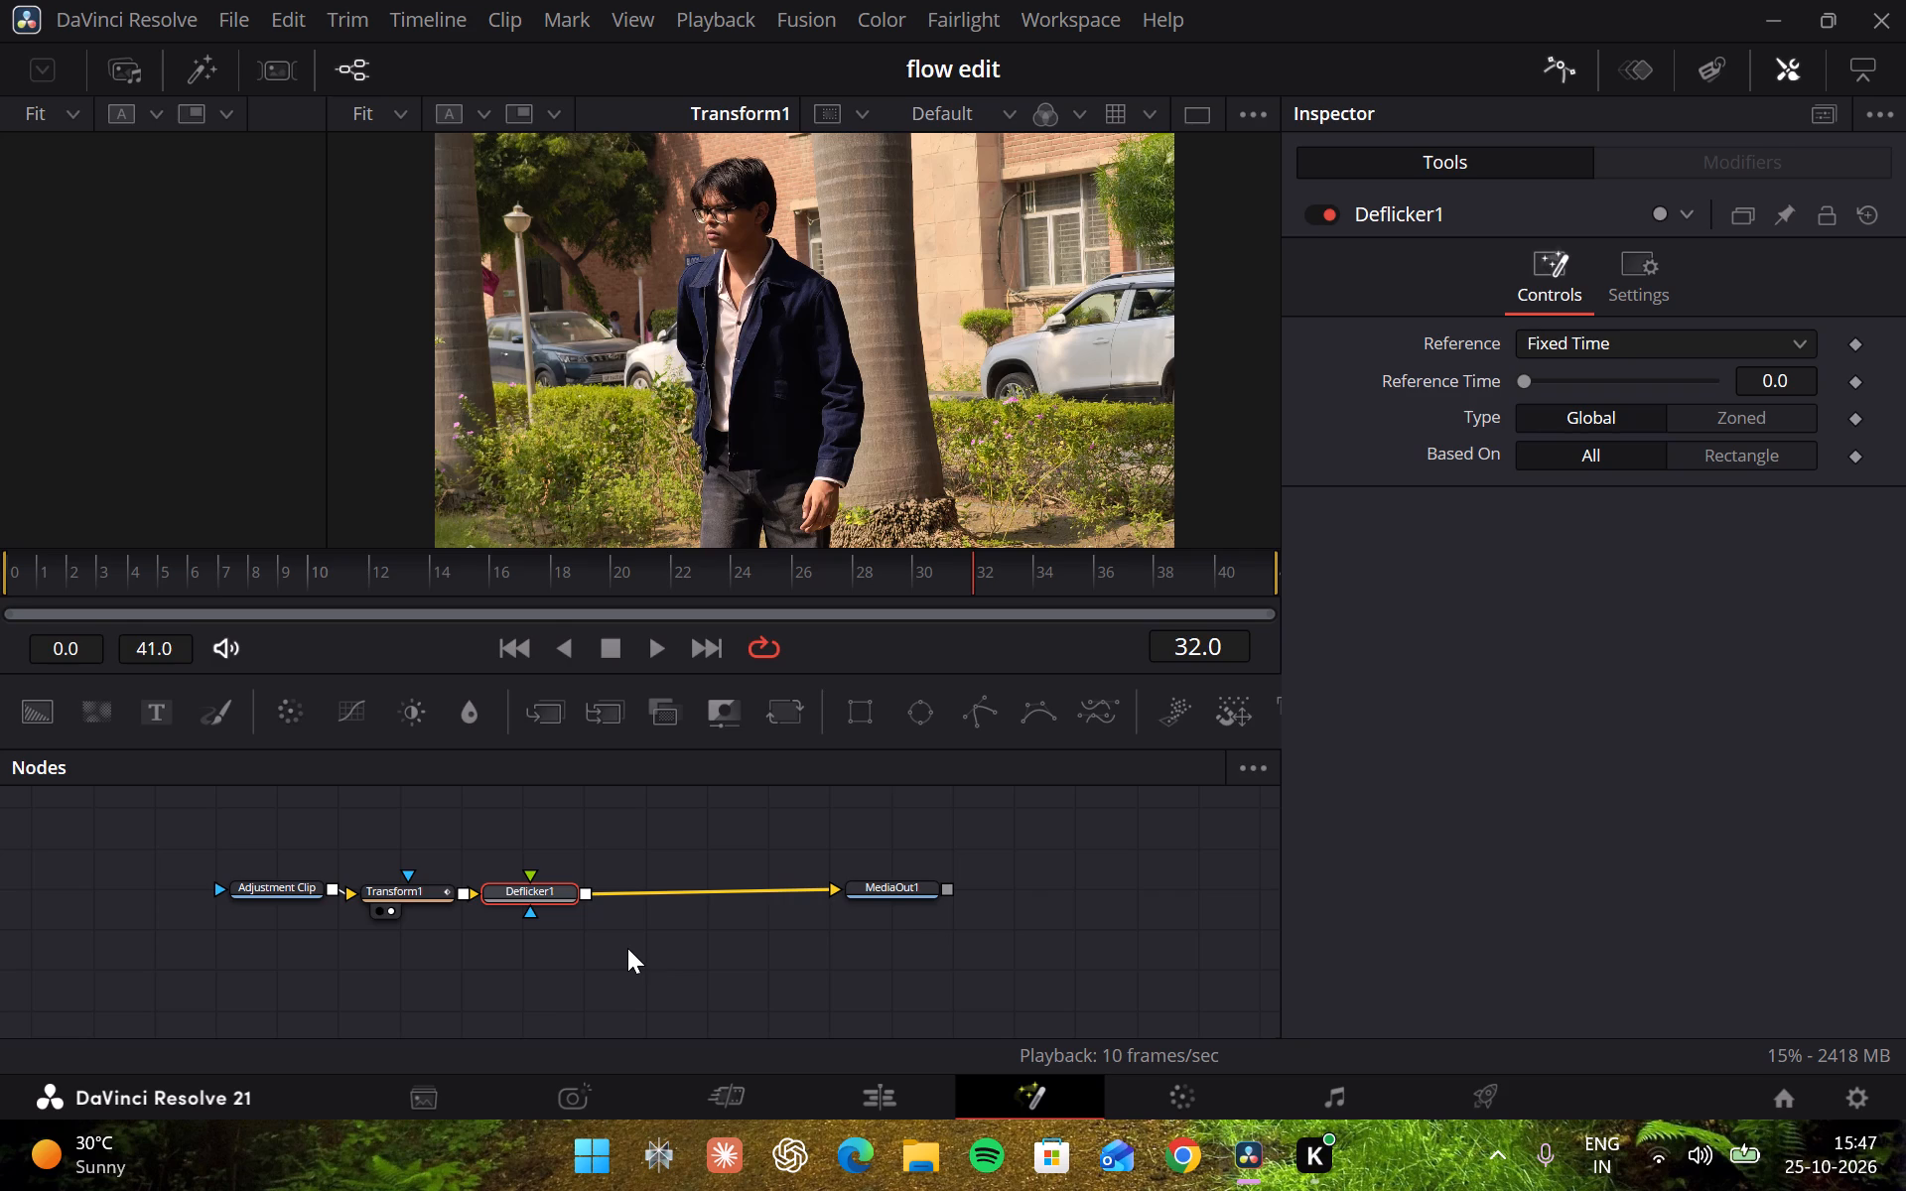
Scrub between frames 36 and 39 to examine the end of the Transform move, ending on frame 38.
{"action": "left_click", "coordinate": [1210, 572]}
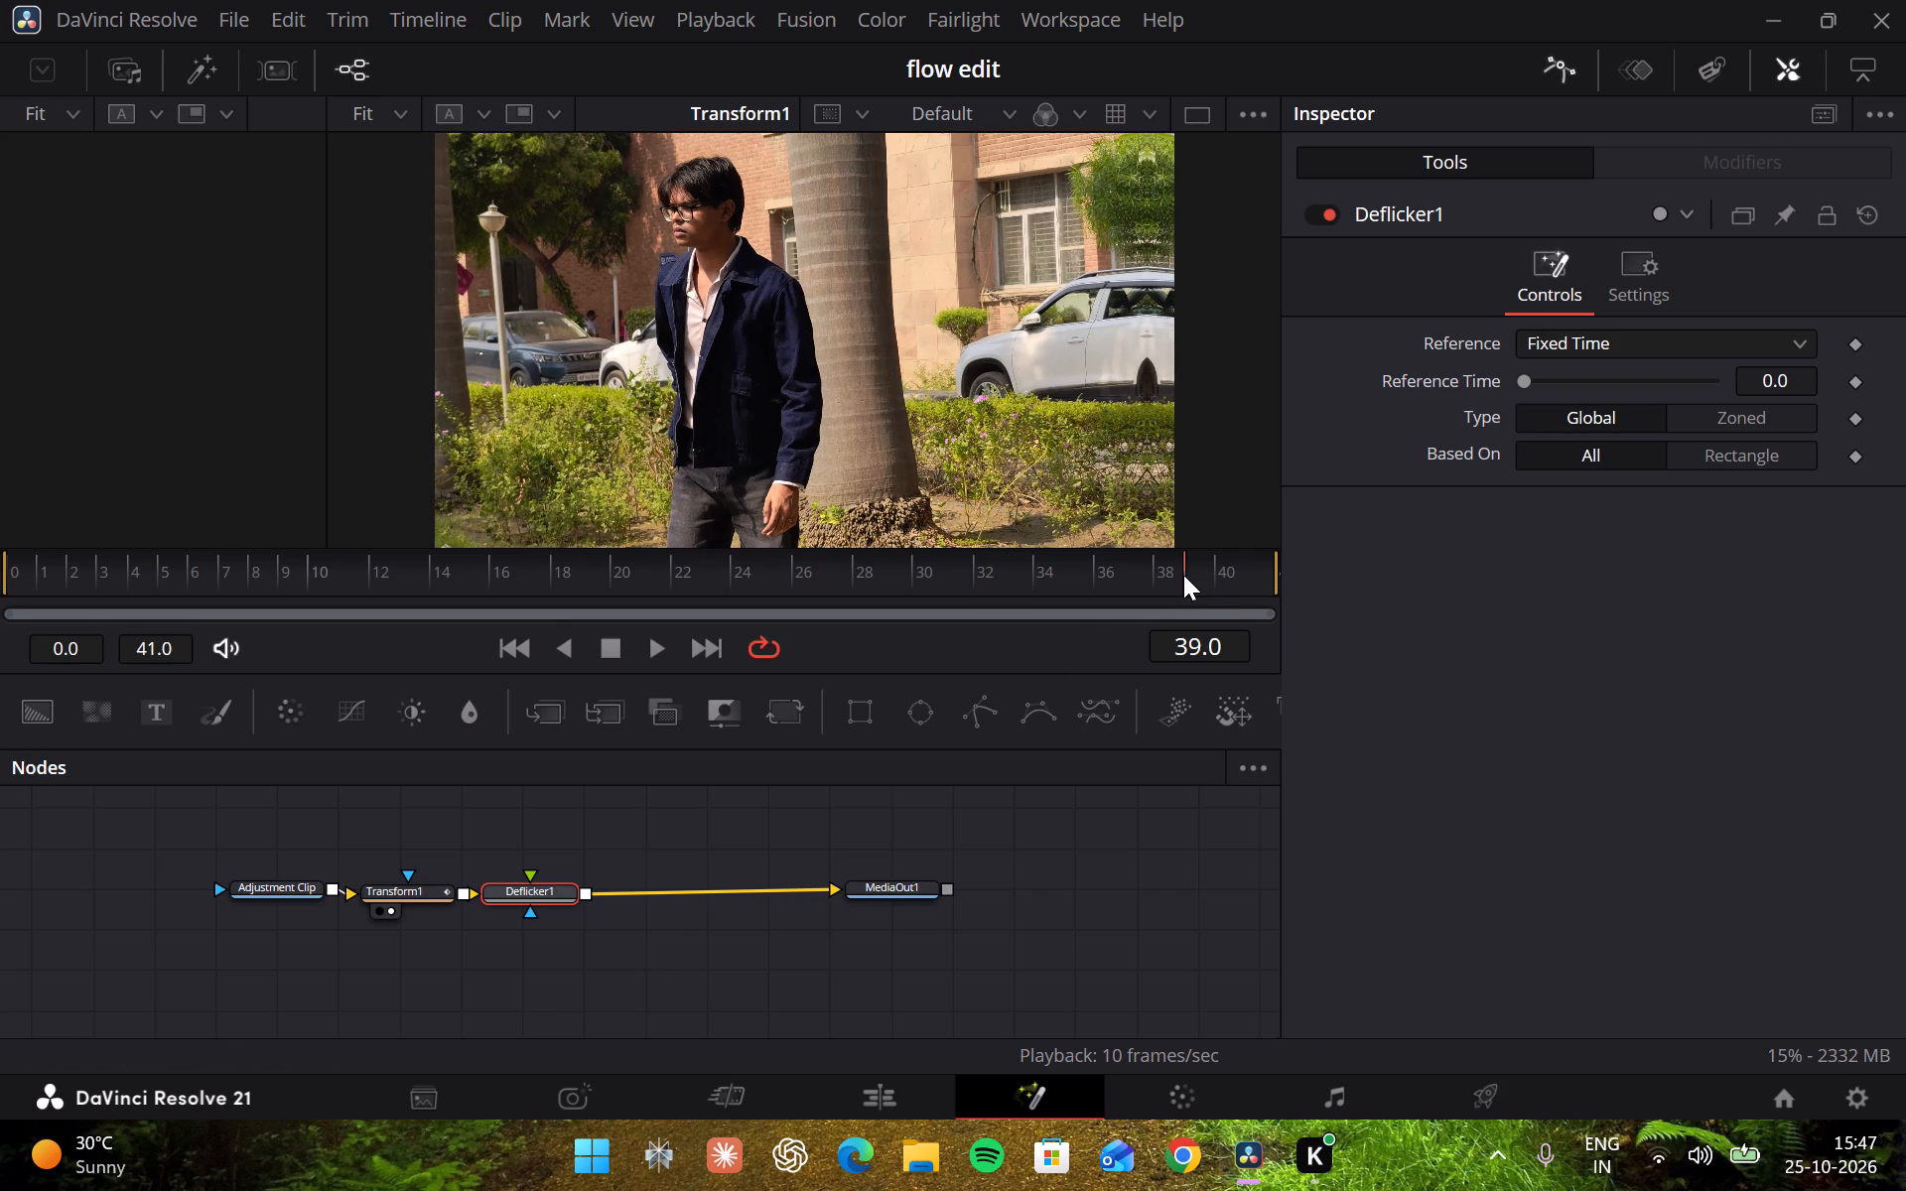
{"action": "left_click_drag", "start_coordinate": [1181, 575], "coordinate": [1172, 575]}
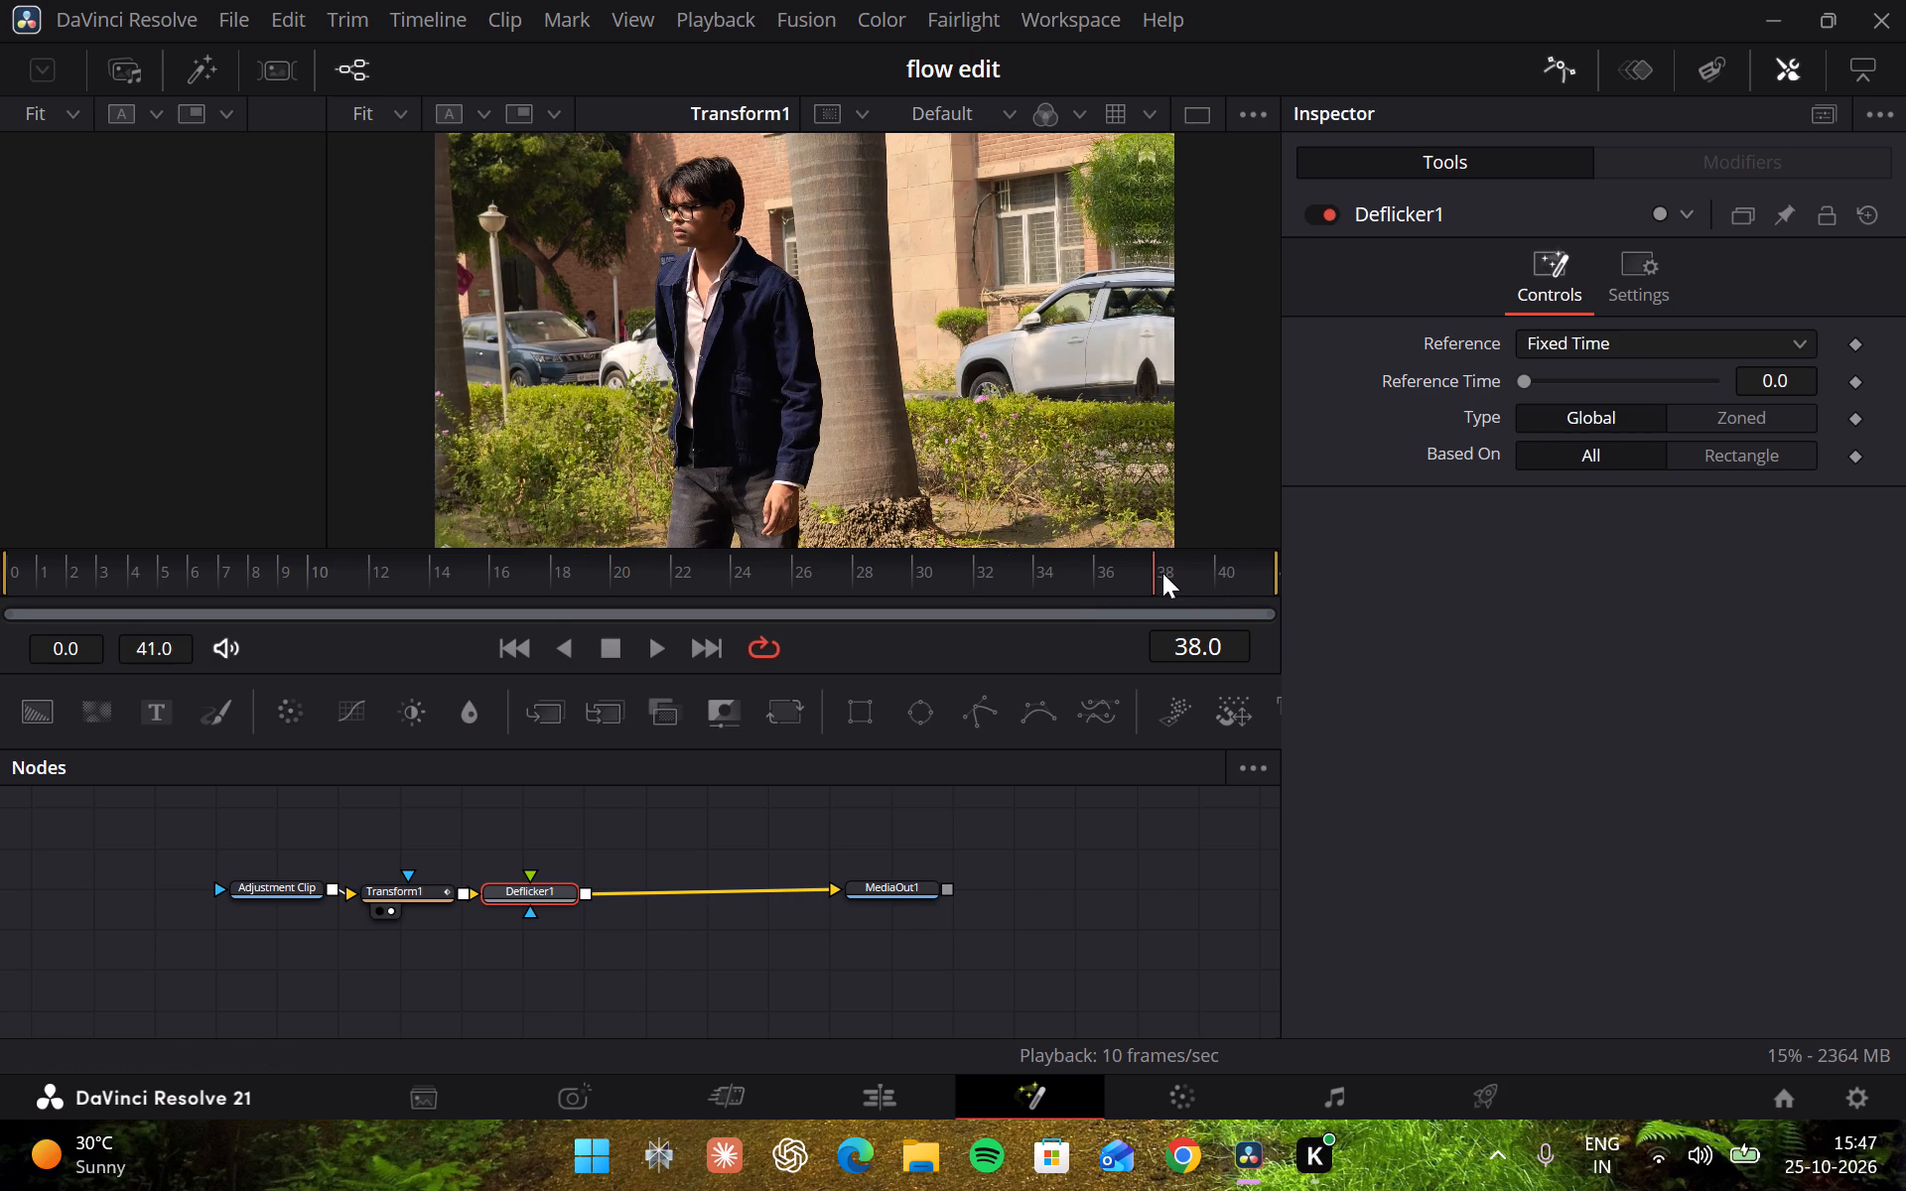
{"action": "left_click", "coordinate": [1152, 573]}
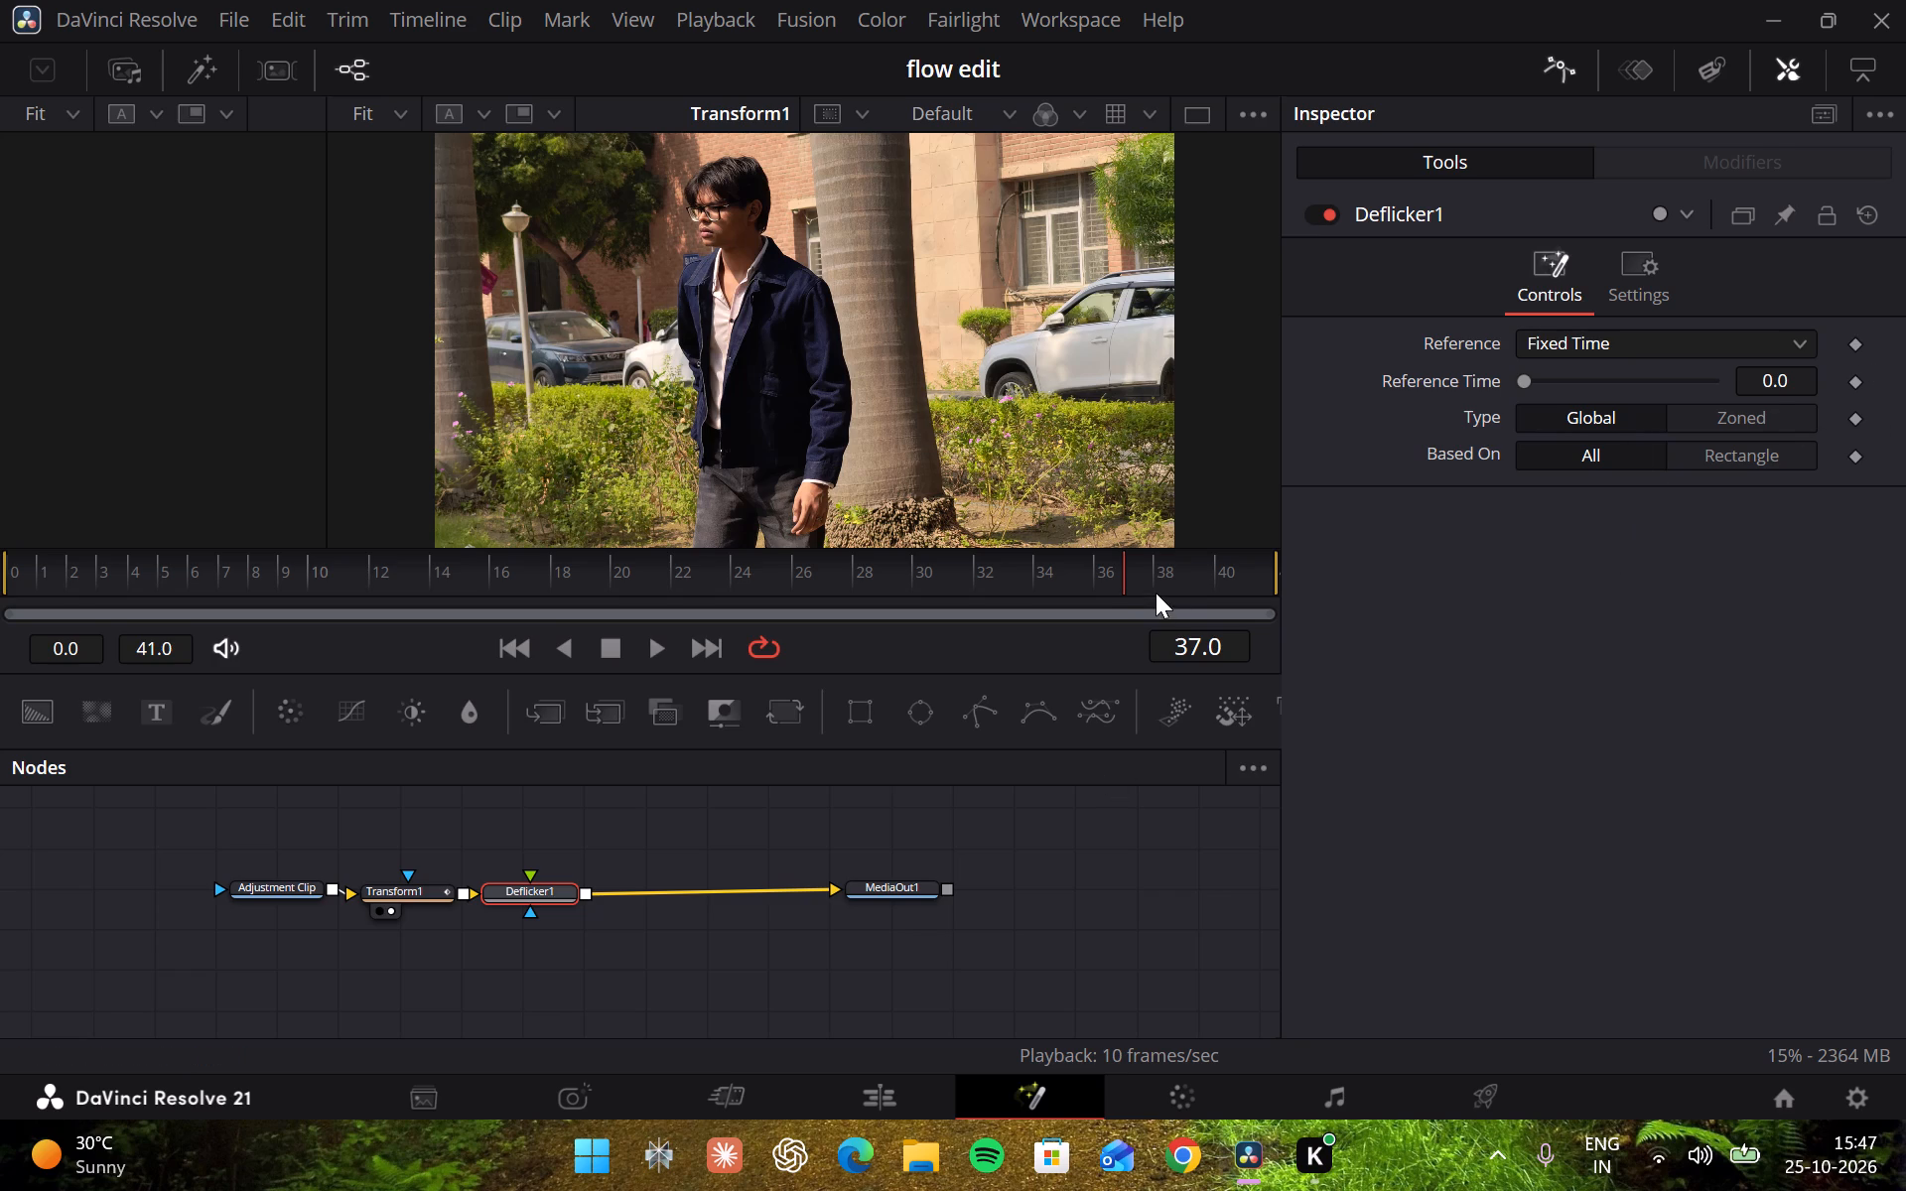
{"action": "left_click_drag", "start_coordinate": [1129, 581], "coordinate": [1162, 573]}
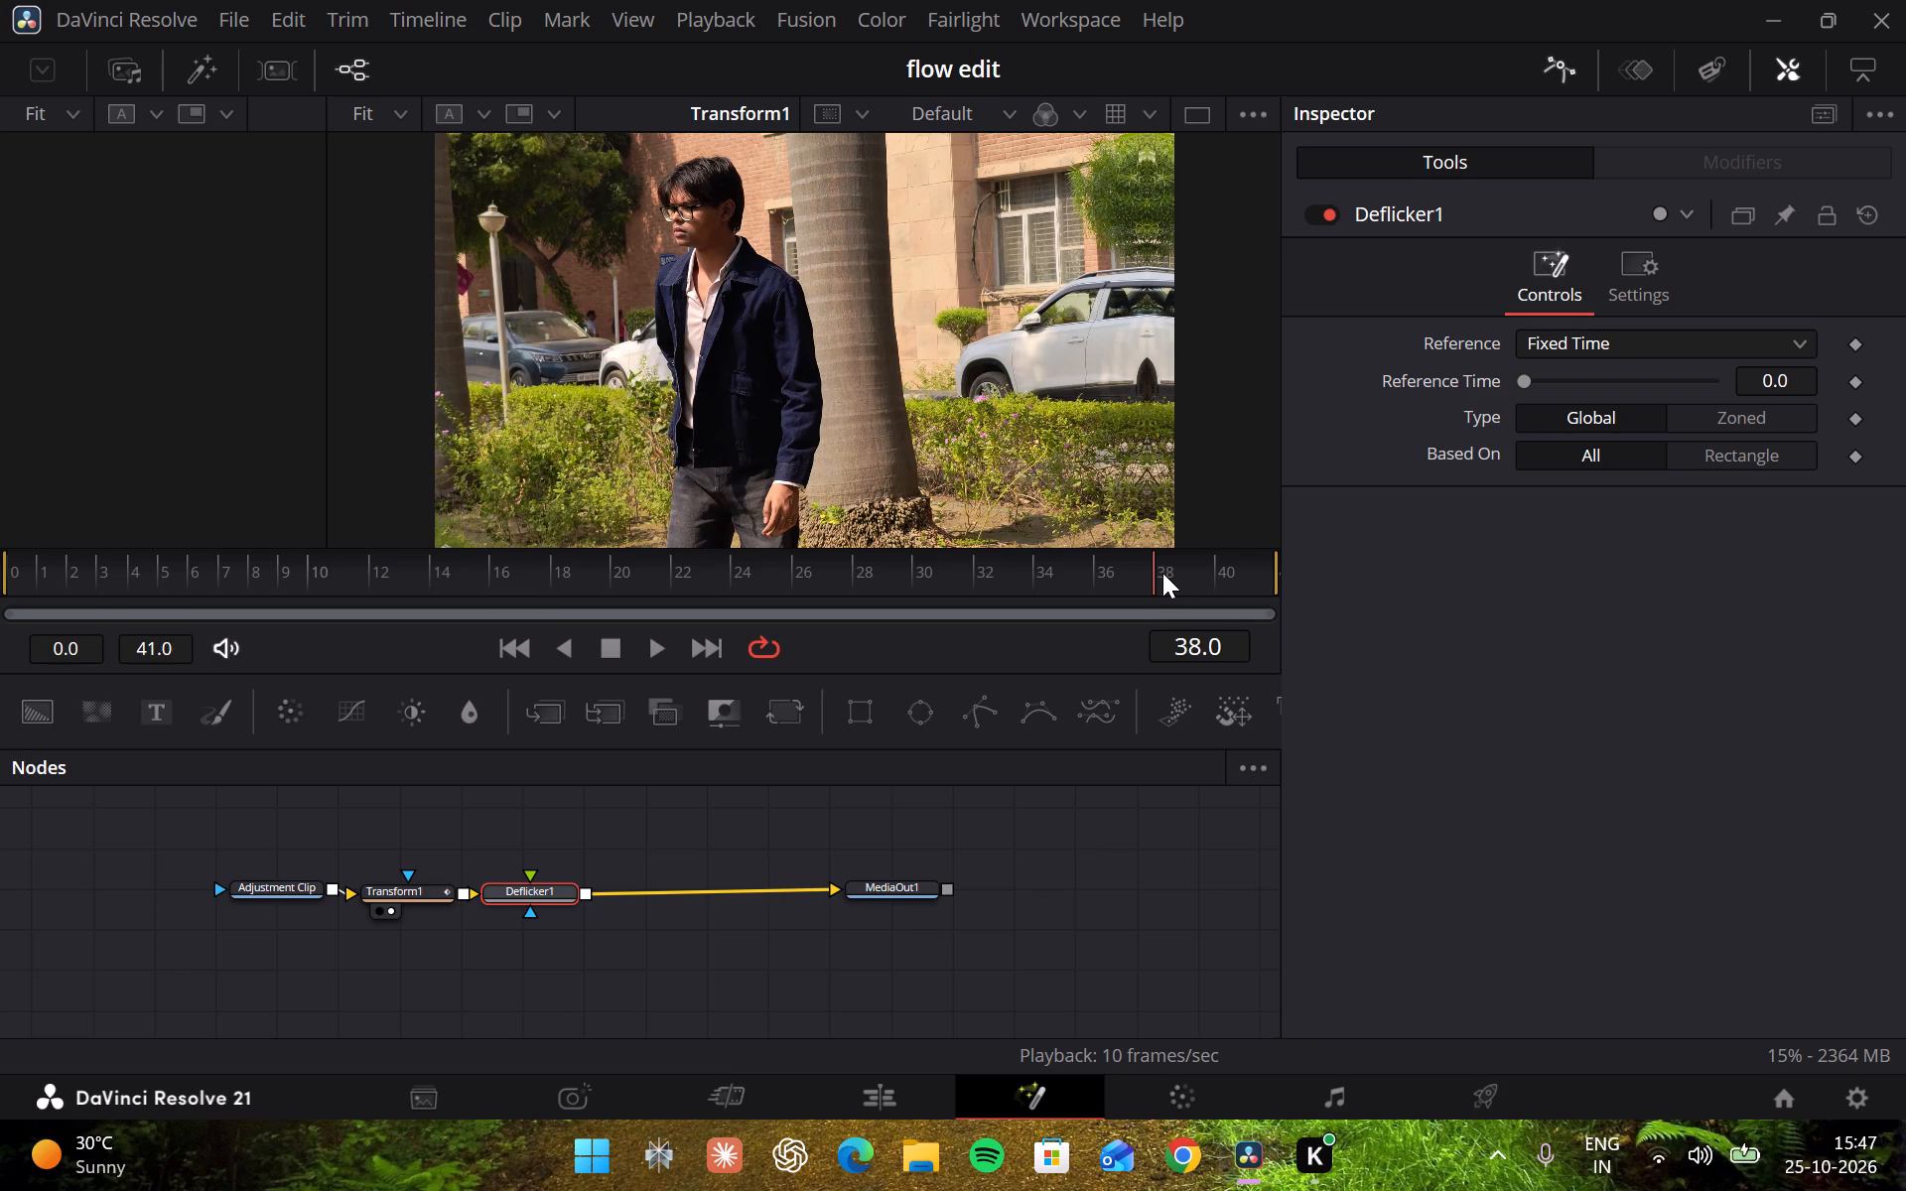
{"action": "left_click_drag", "start_coordinate": [1162, 573], "coordinate": [1102, 581]}
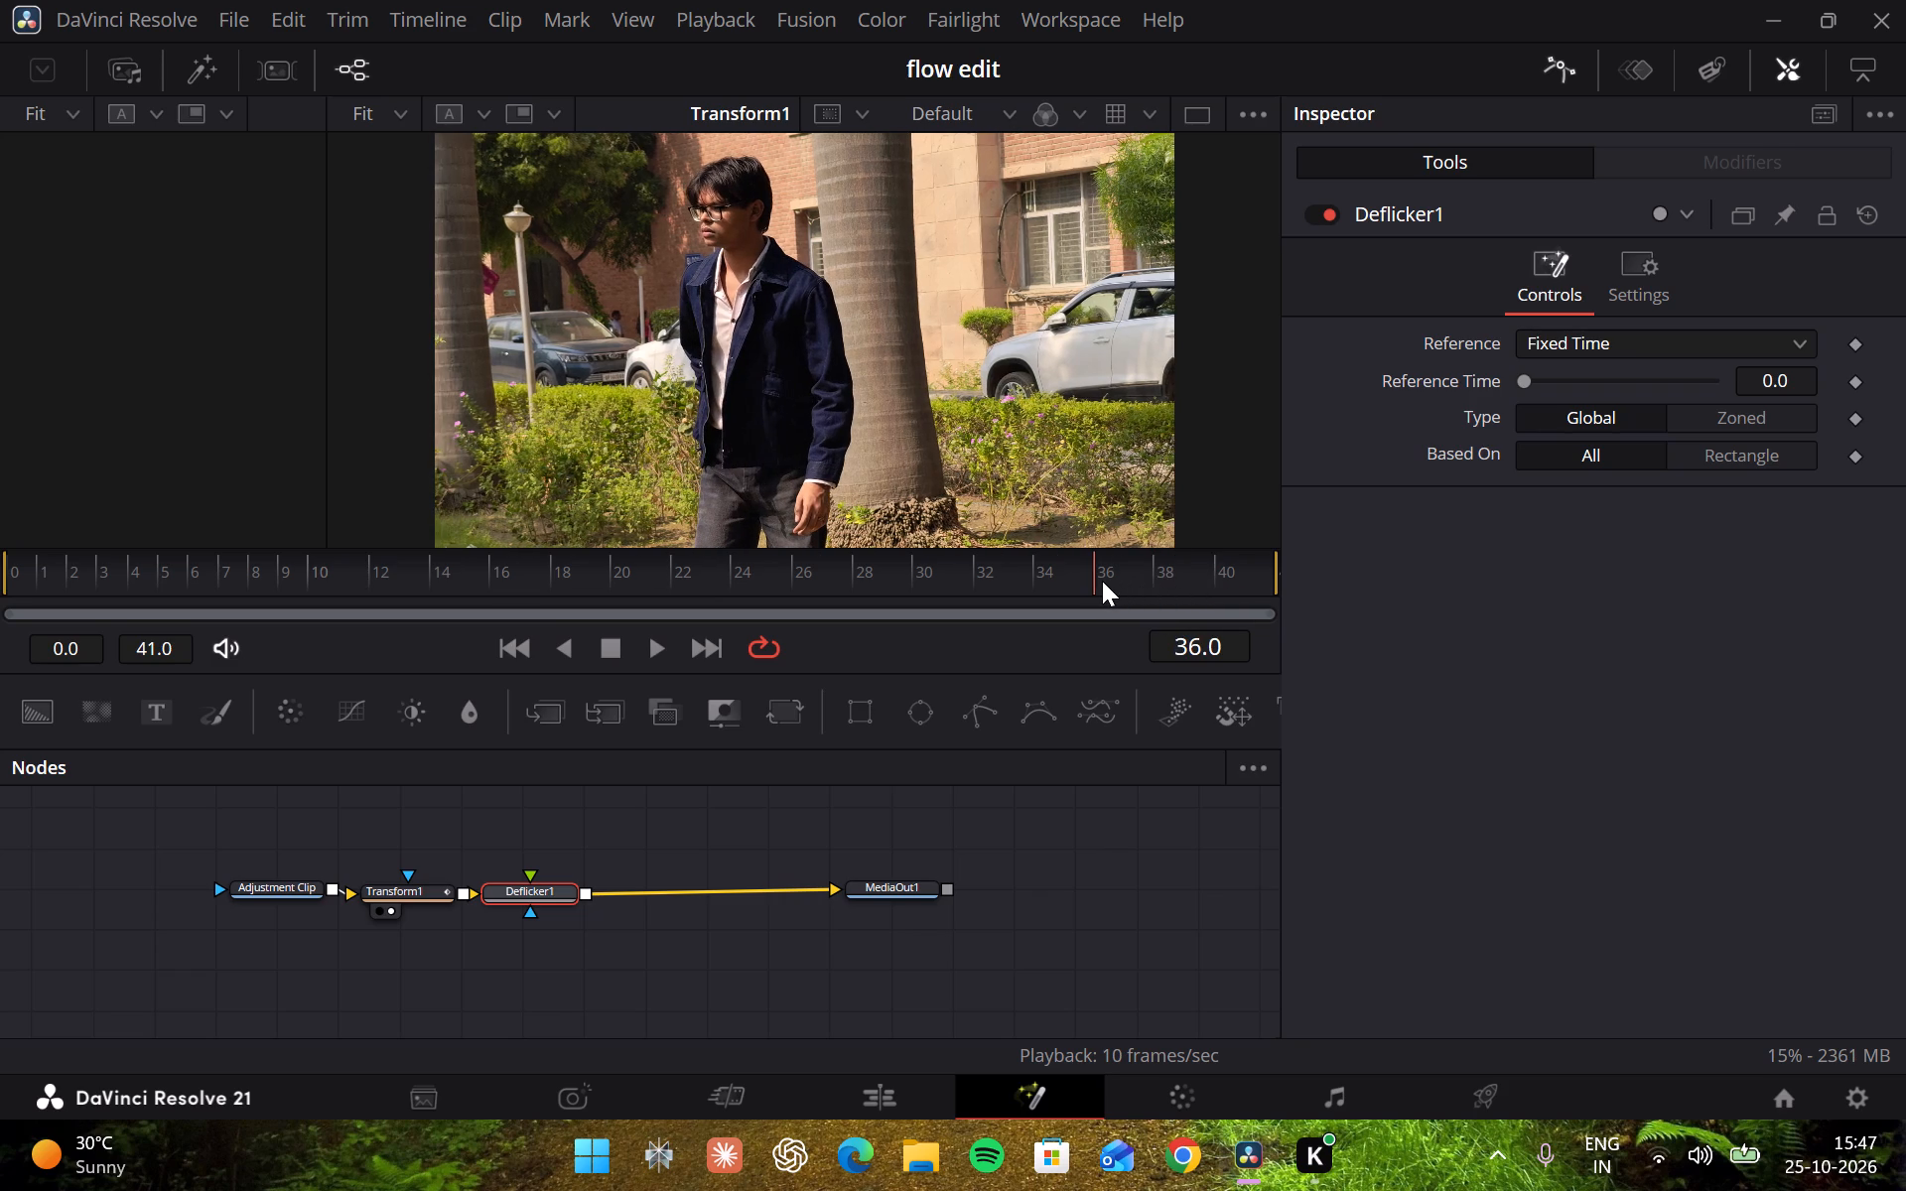
{"action": "left_click_drag", "start_coordinate": [1102, 581], "coordinate": [1162, 566]}
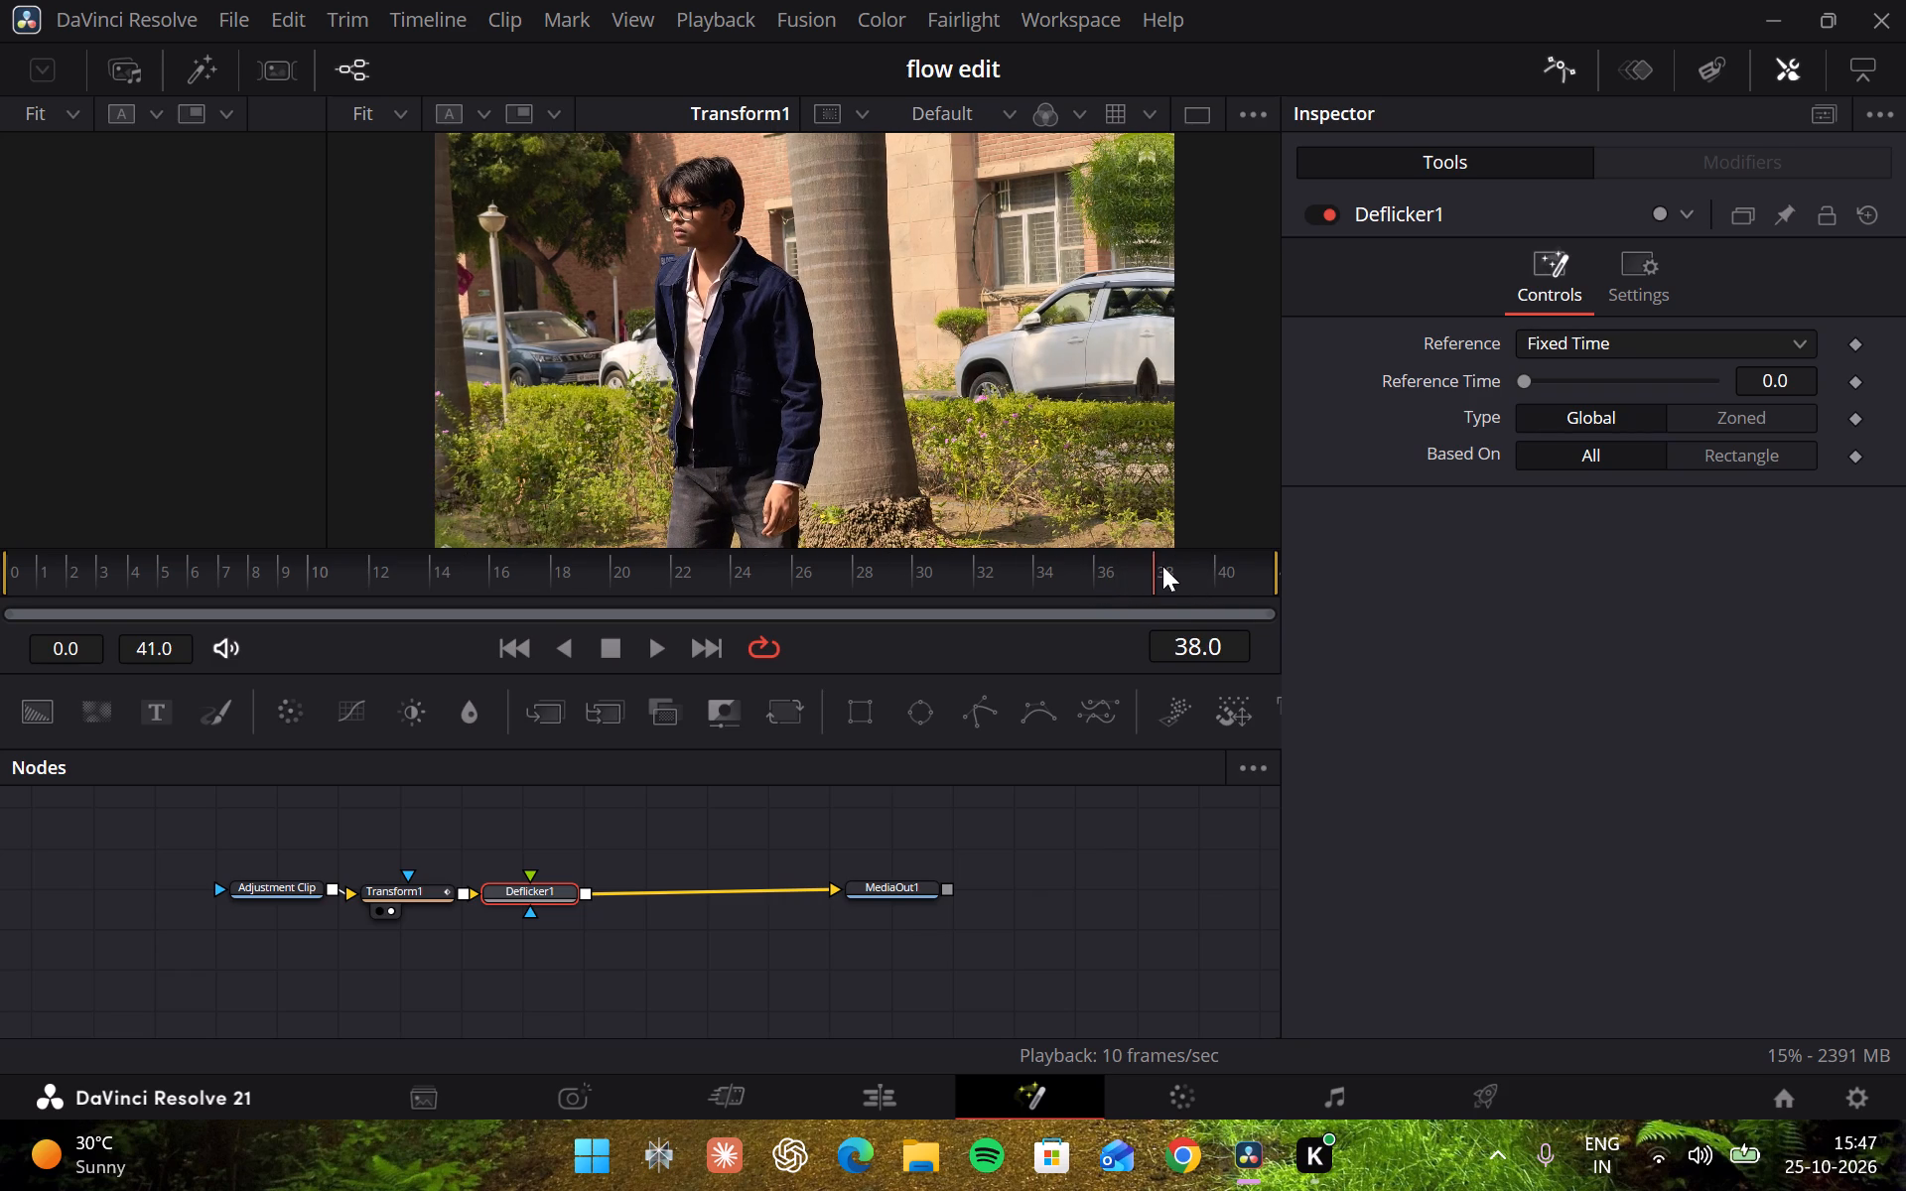
Reposition the Deflicker1 node slightly further from Transform1, keeping it in line with MediaOut1.
{"action": "left_click", "coordinate": [531, 884]}
{"action": "left_click", "coordinate": [531, 884]}
{"action": "left_click_drag", "start_coordinate": [531, 884], "coordinate": [490, 885]}
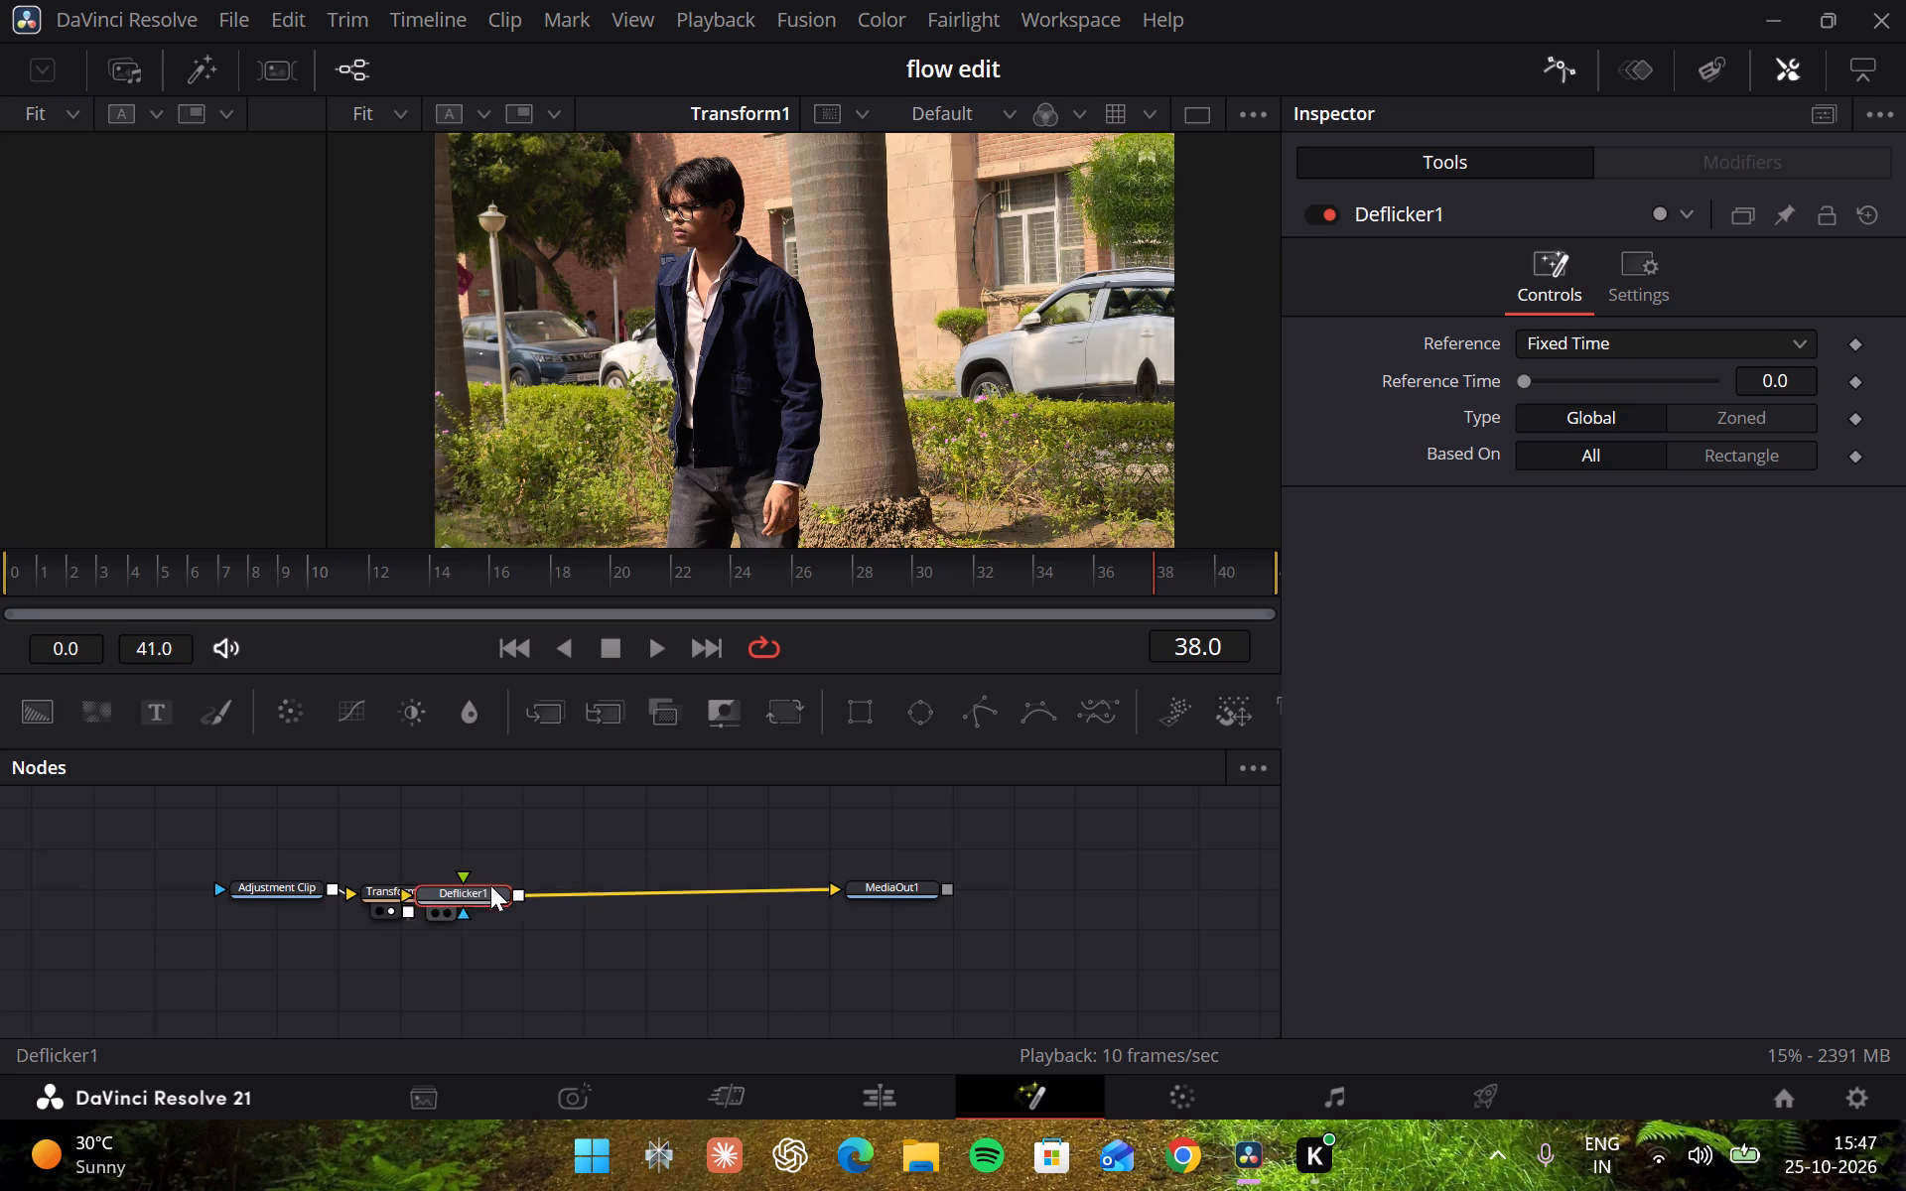
{"action": "left_click_drag", "start_coordinate": [490, 885], "coordinate": [458, 884]}
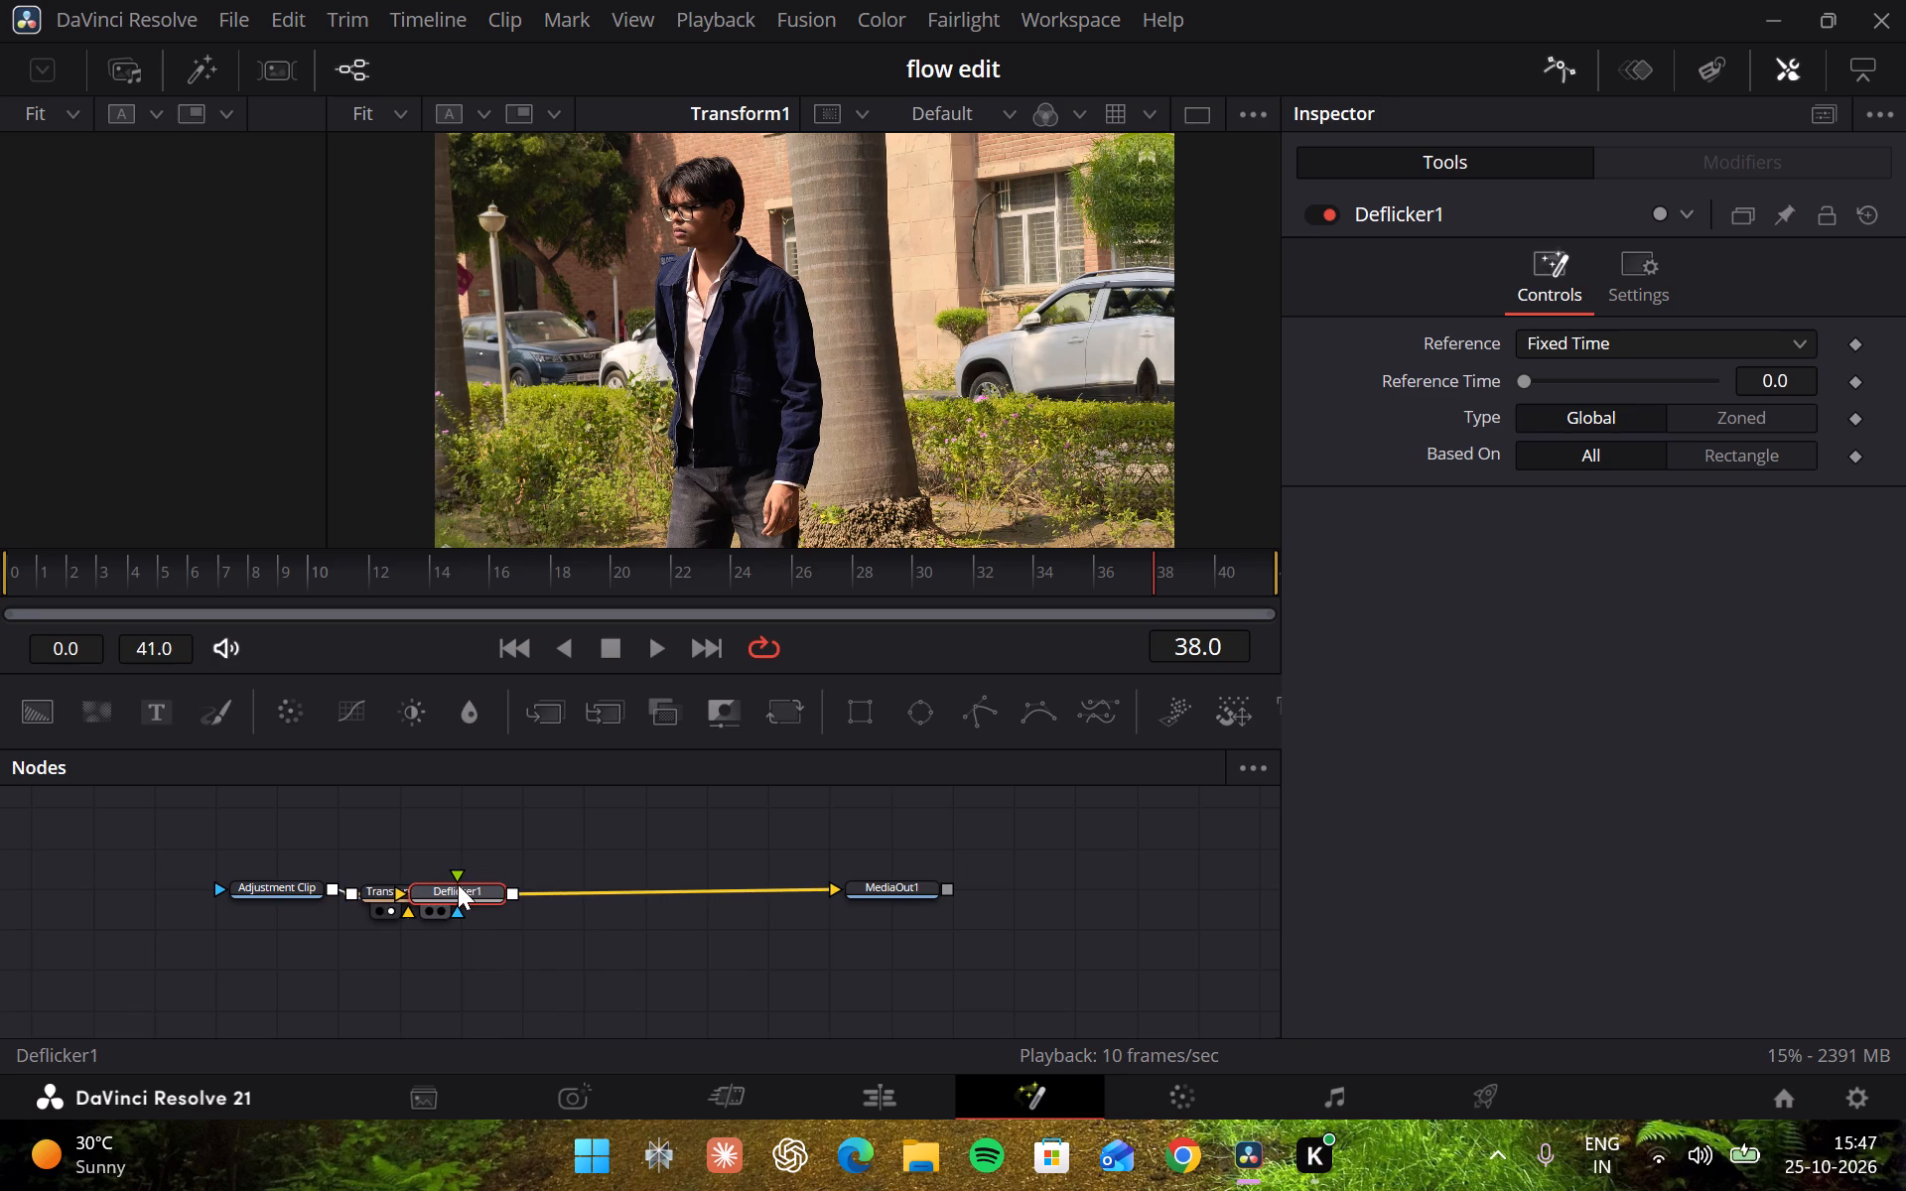
{"action": "left_click_drag", "start_coordinate": [458, 884], "coordinate": [561, 882]}
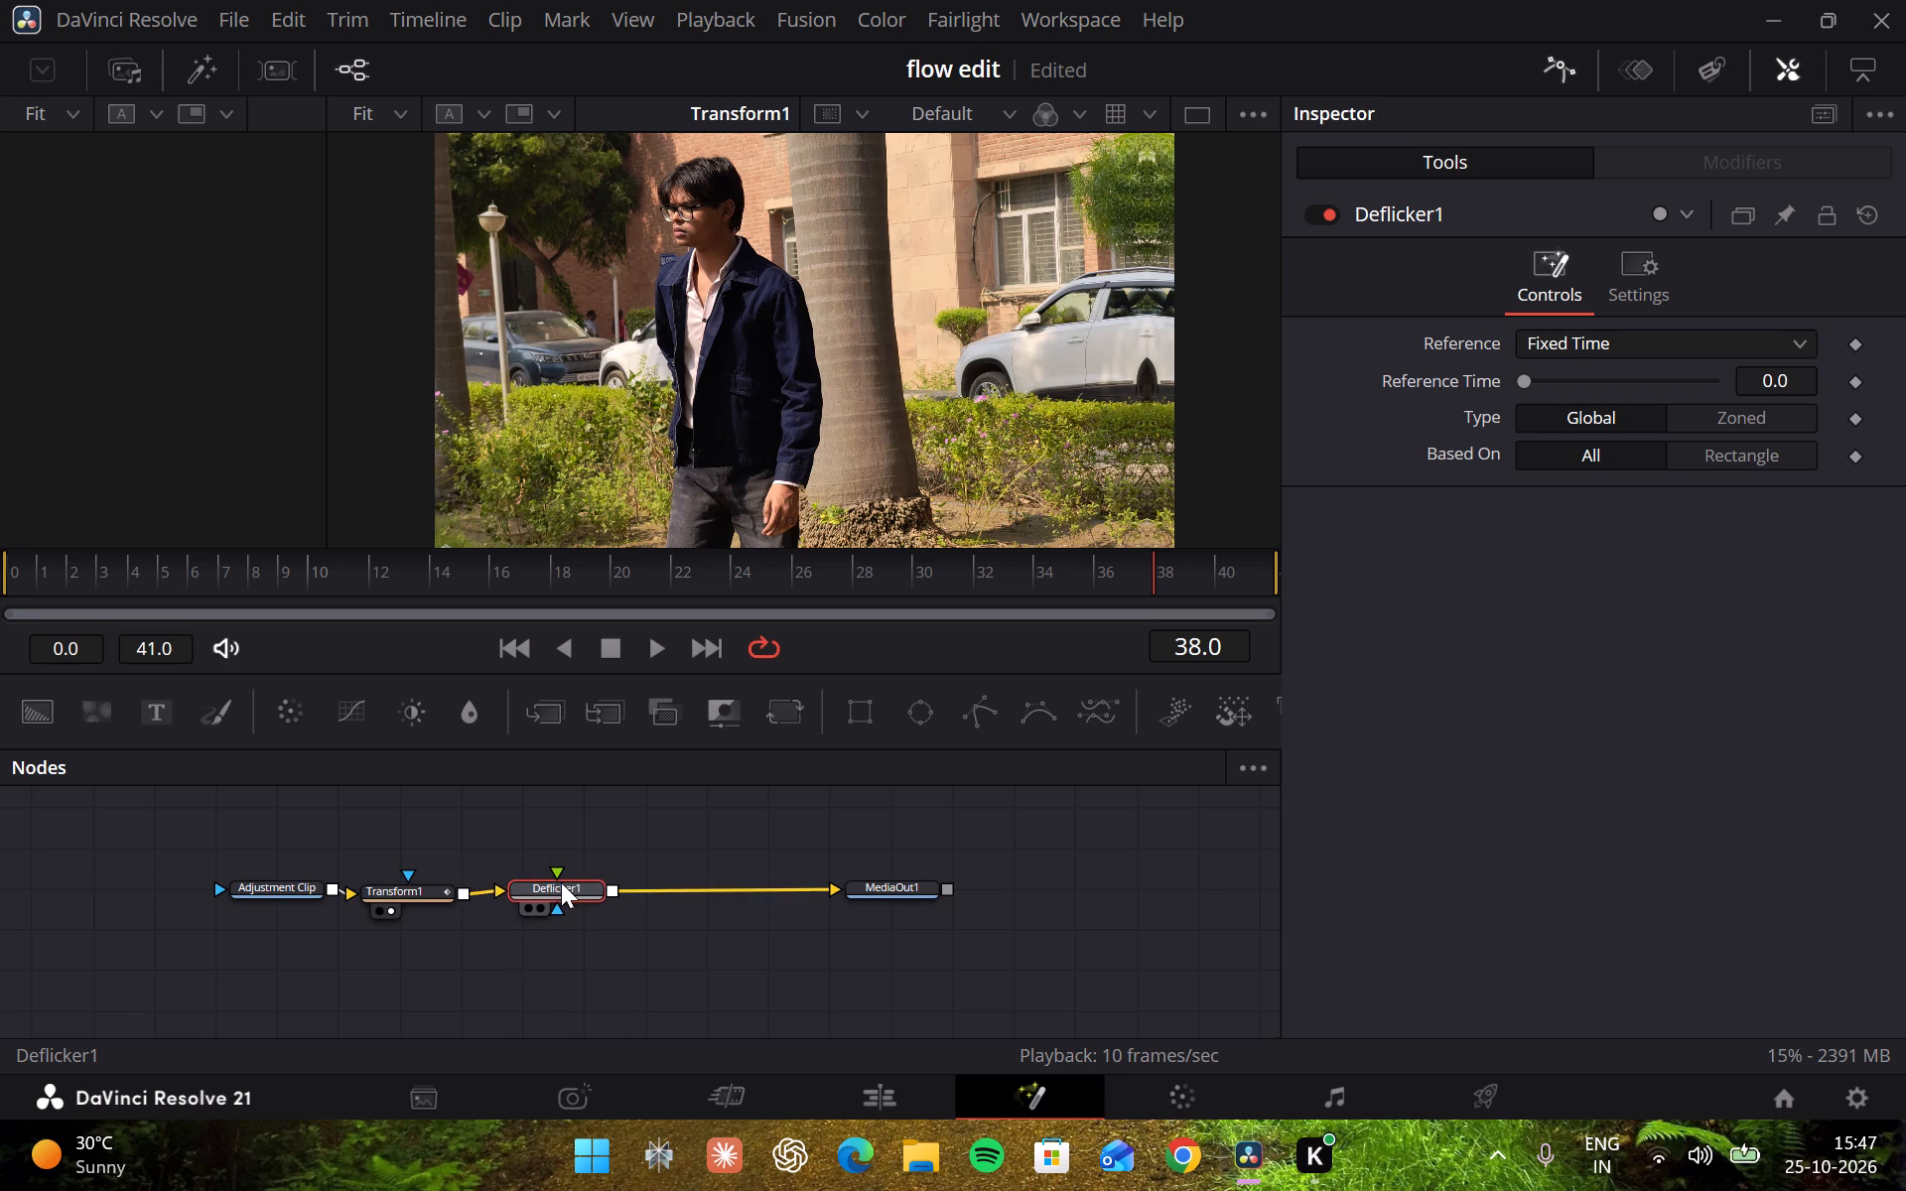
{"action": "left_click_drag", "start_coordinate": [561, 882], "coordinate": [564, 882]}
Select Transform1 and play back the composition to examine its Center move, stopping on frame 36.
{"action": "left_click", "coordinate": [429, 890]}
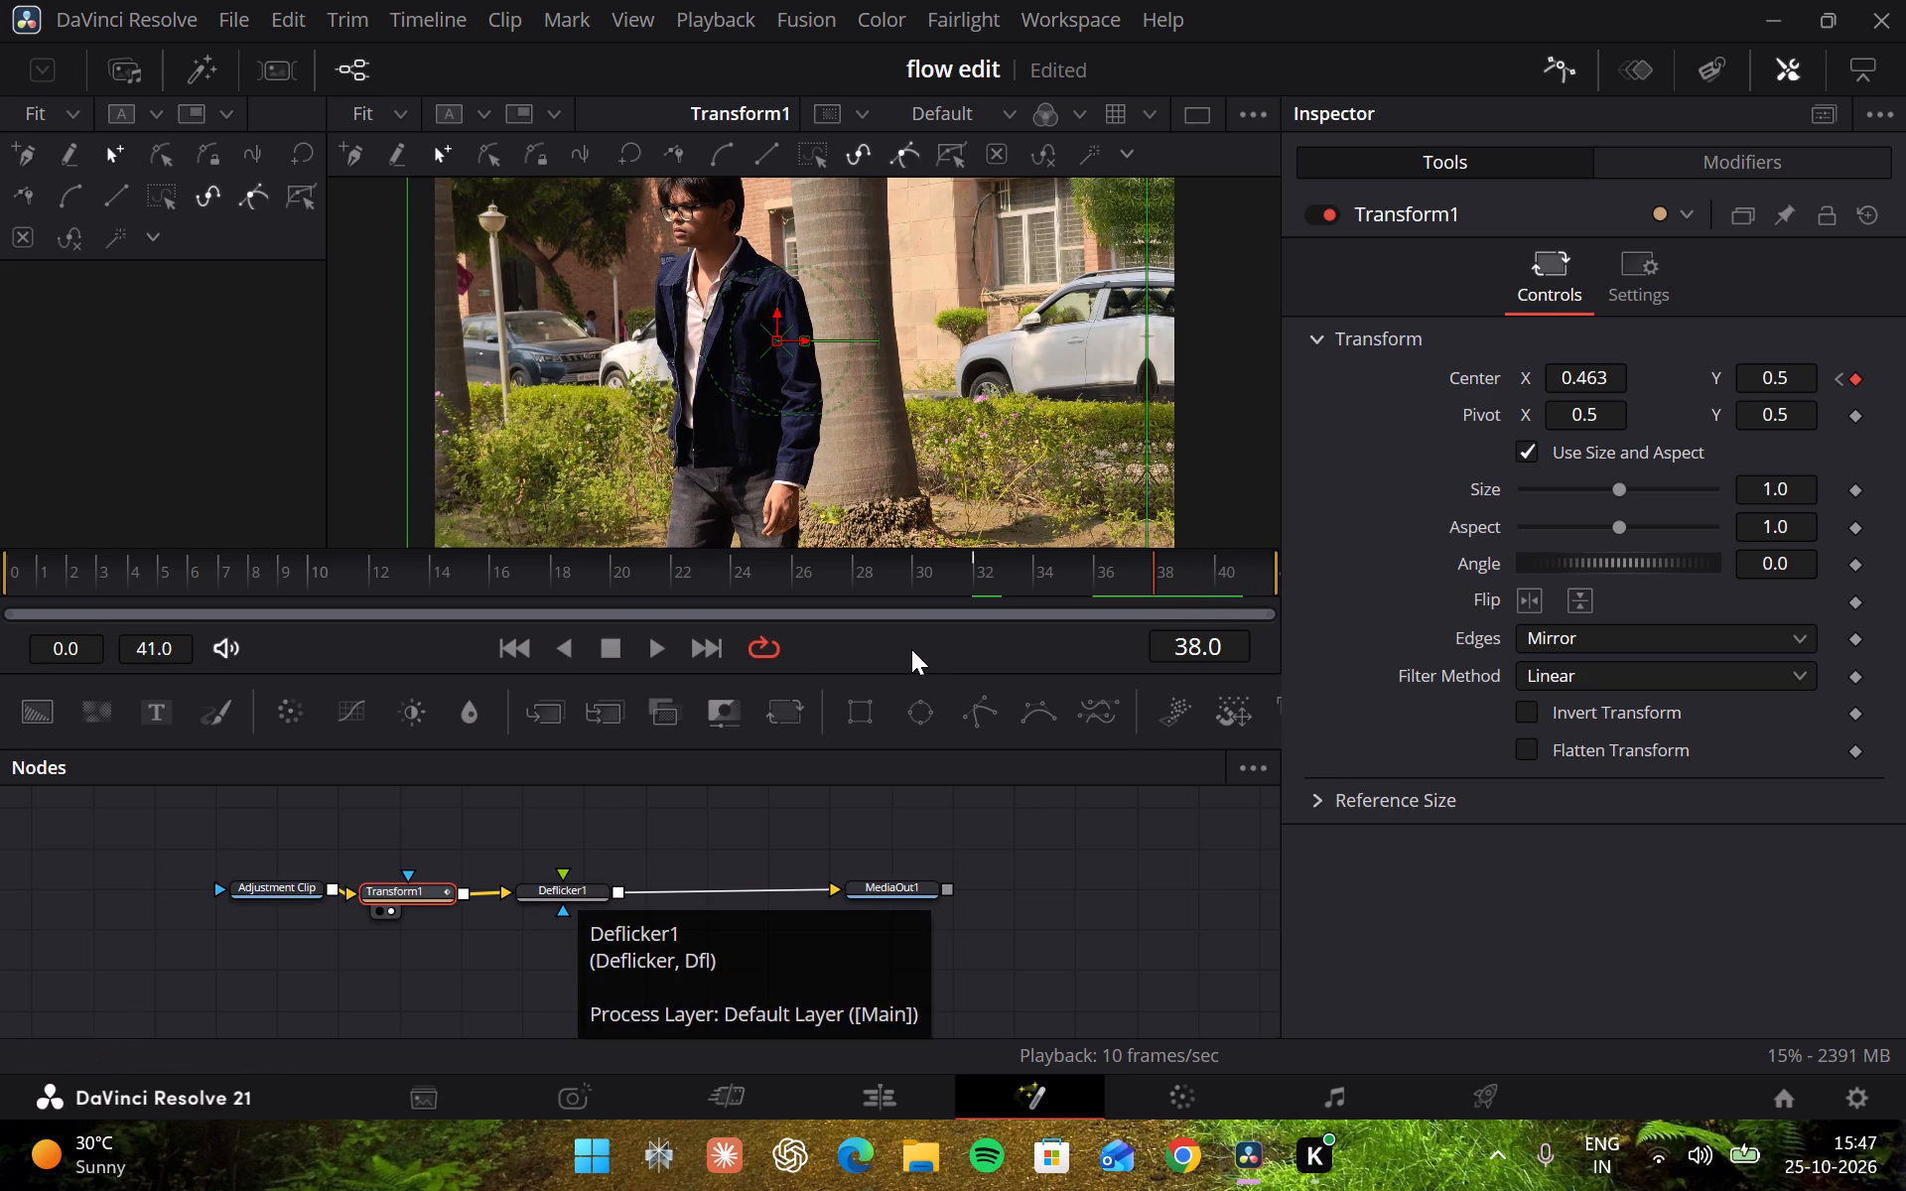
{"action": "key", "text": "space"}
{"action": "key", "text": "space"}
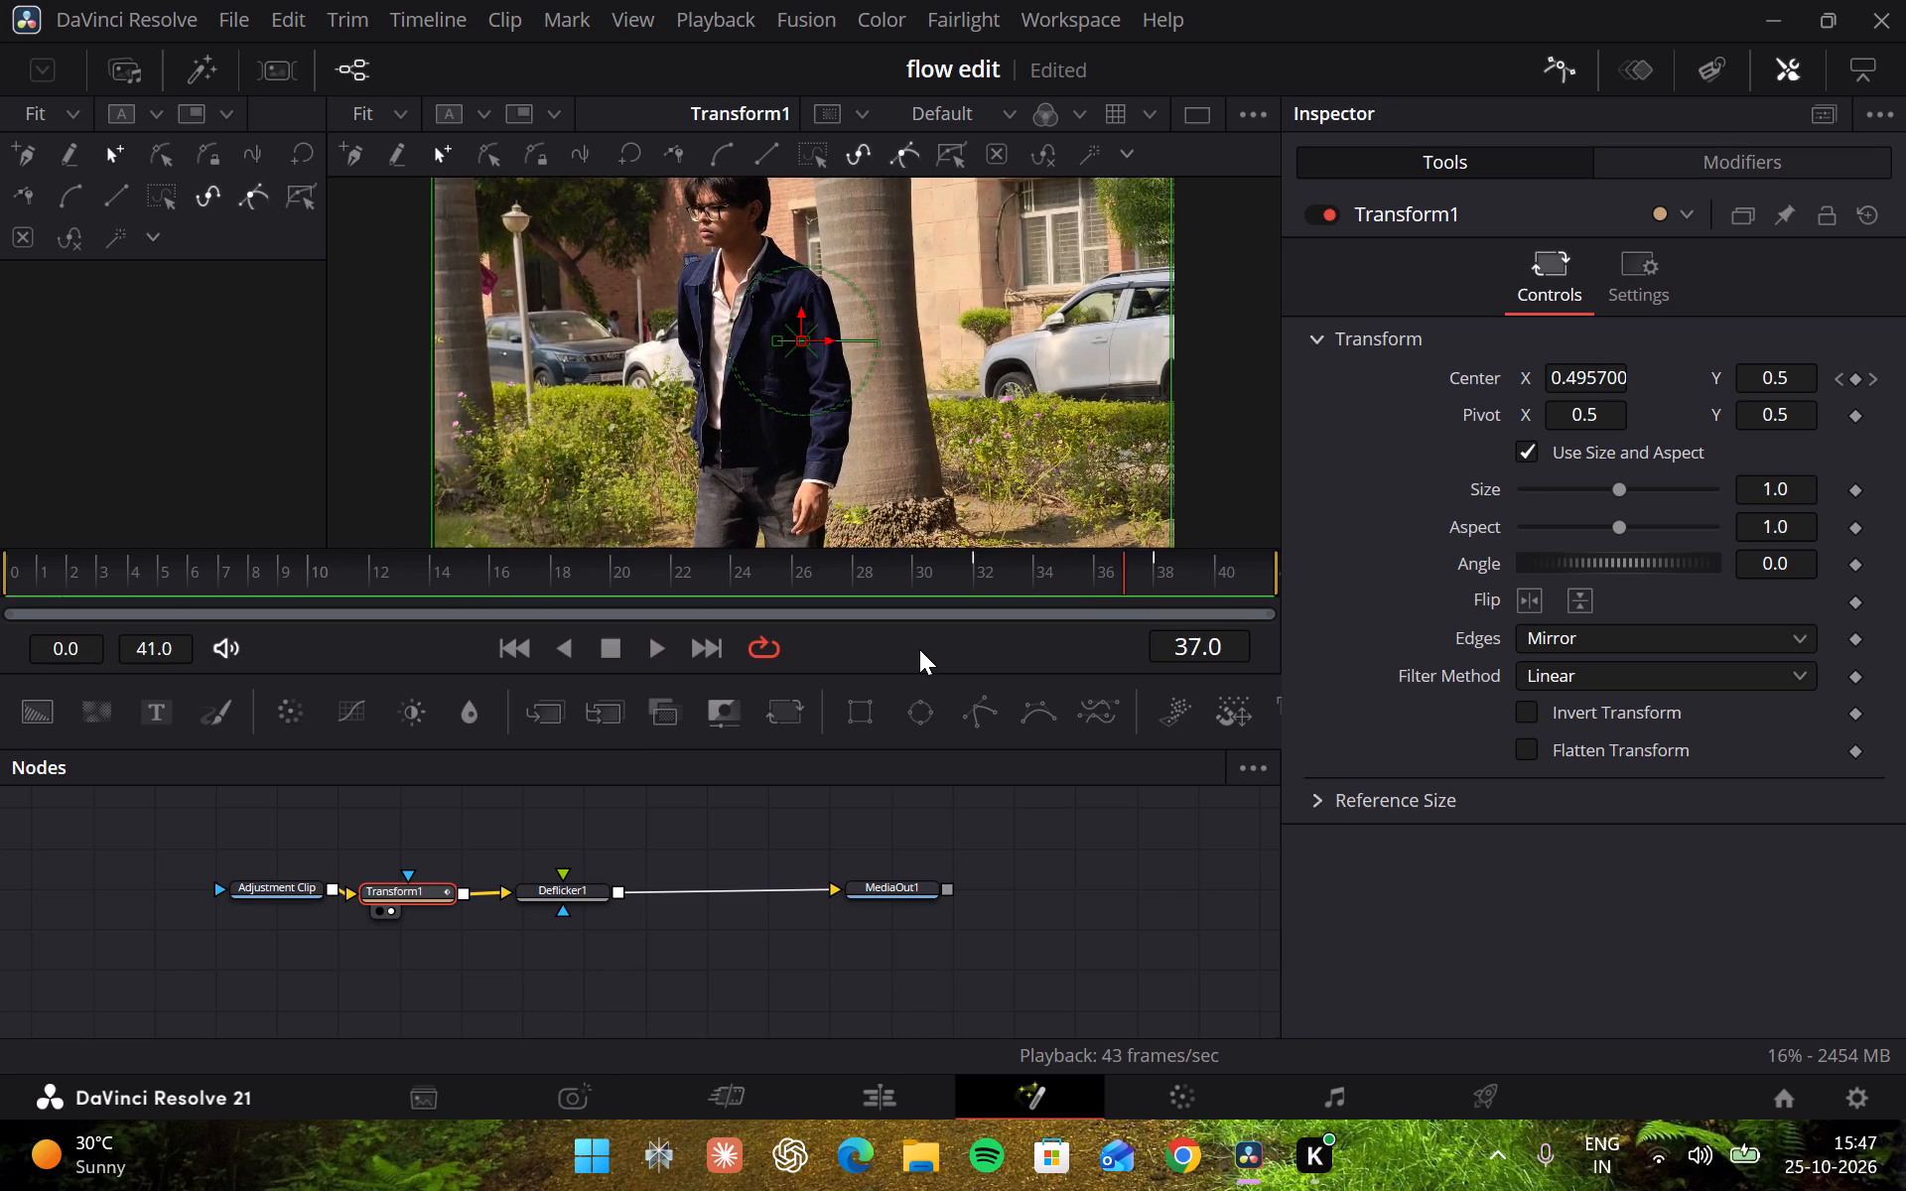
{"action": "key", "text": "space"}
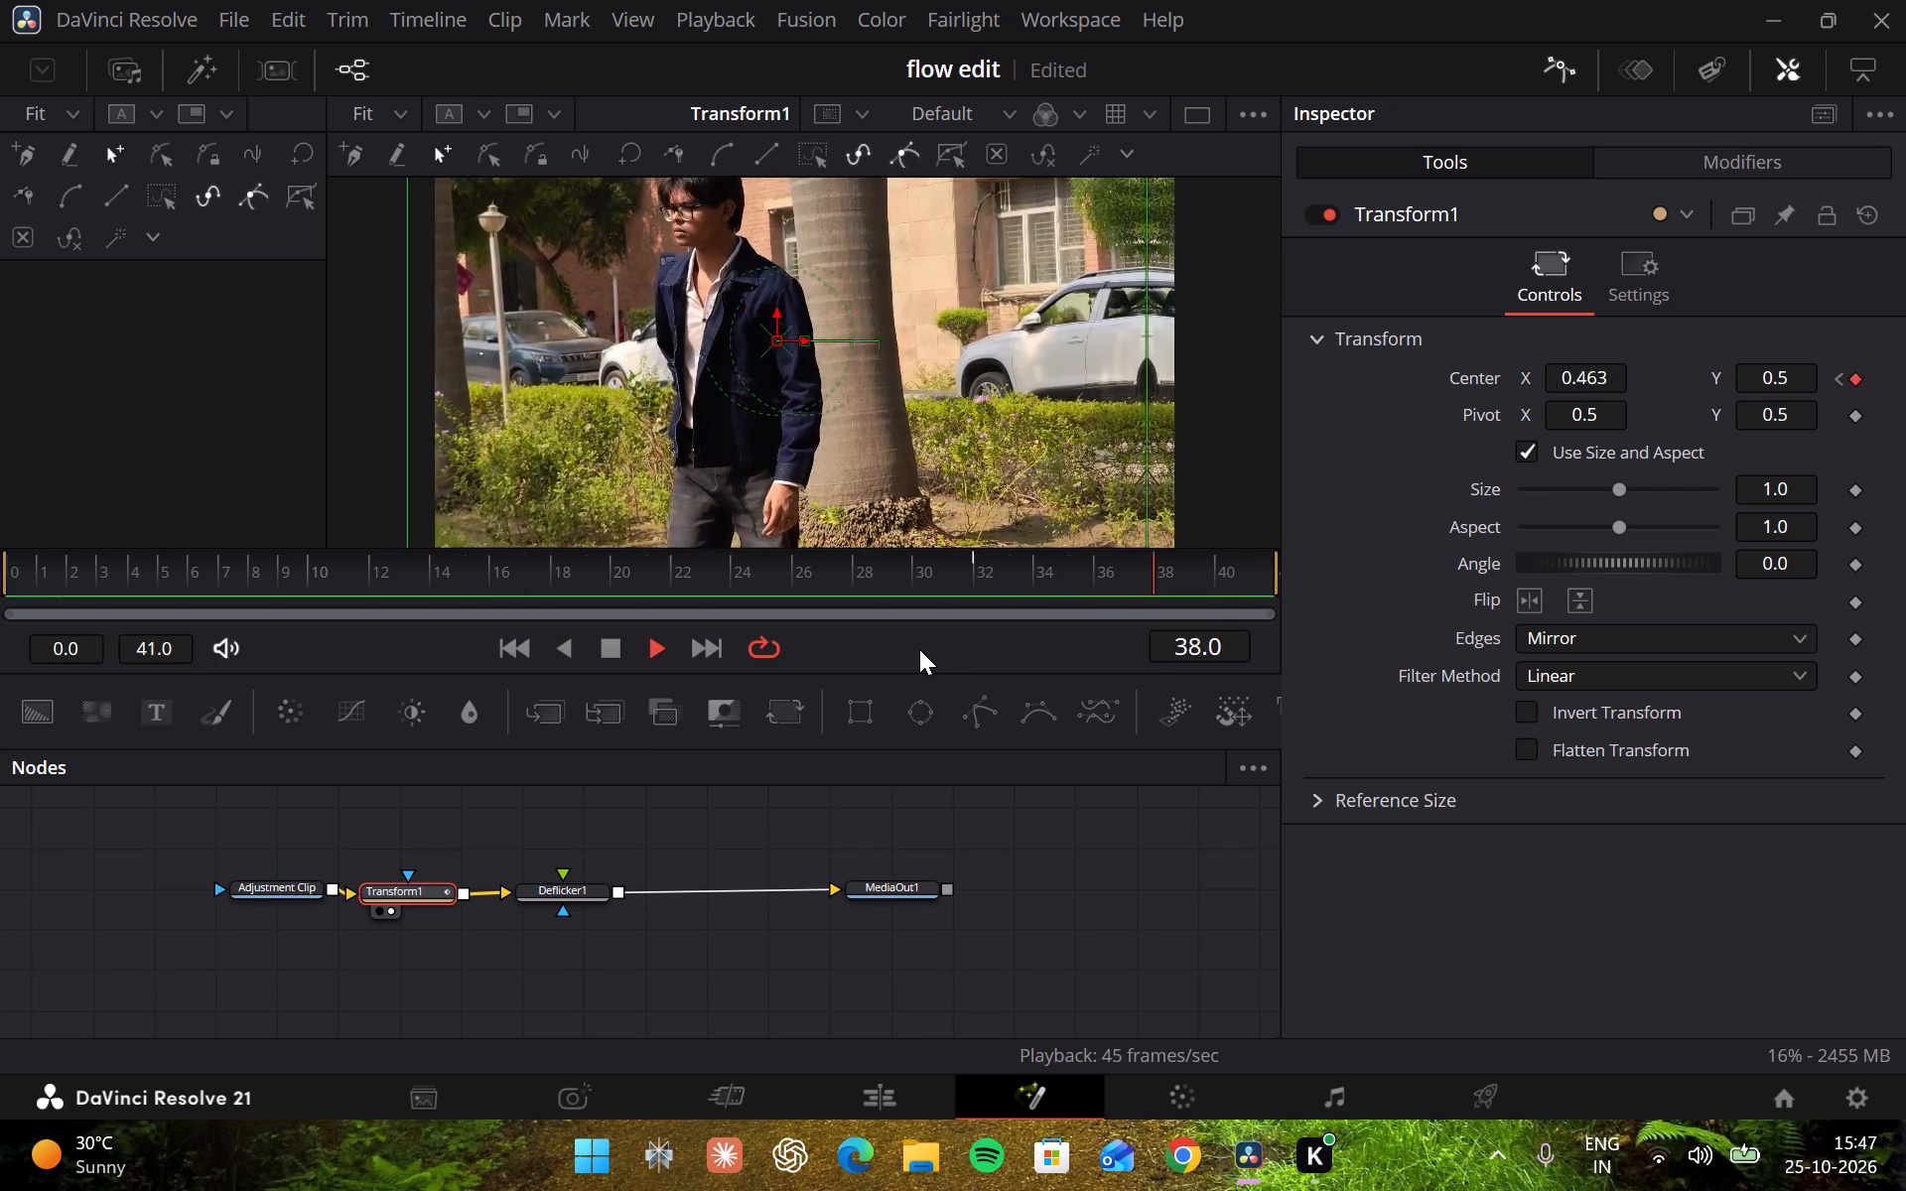
{"action": "key", "text": "space"}
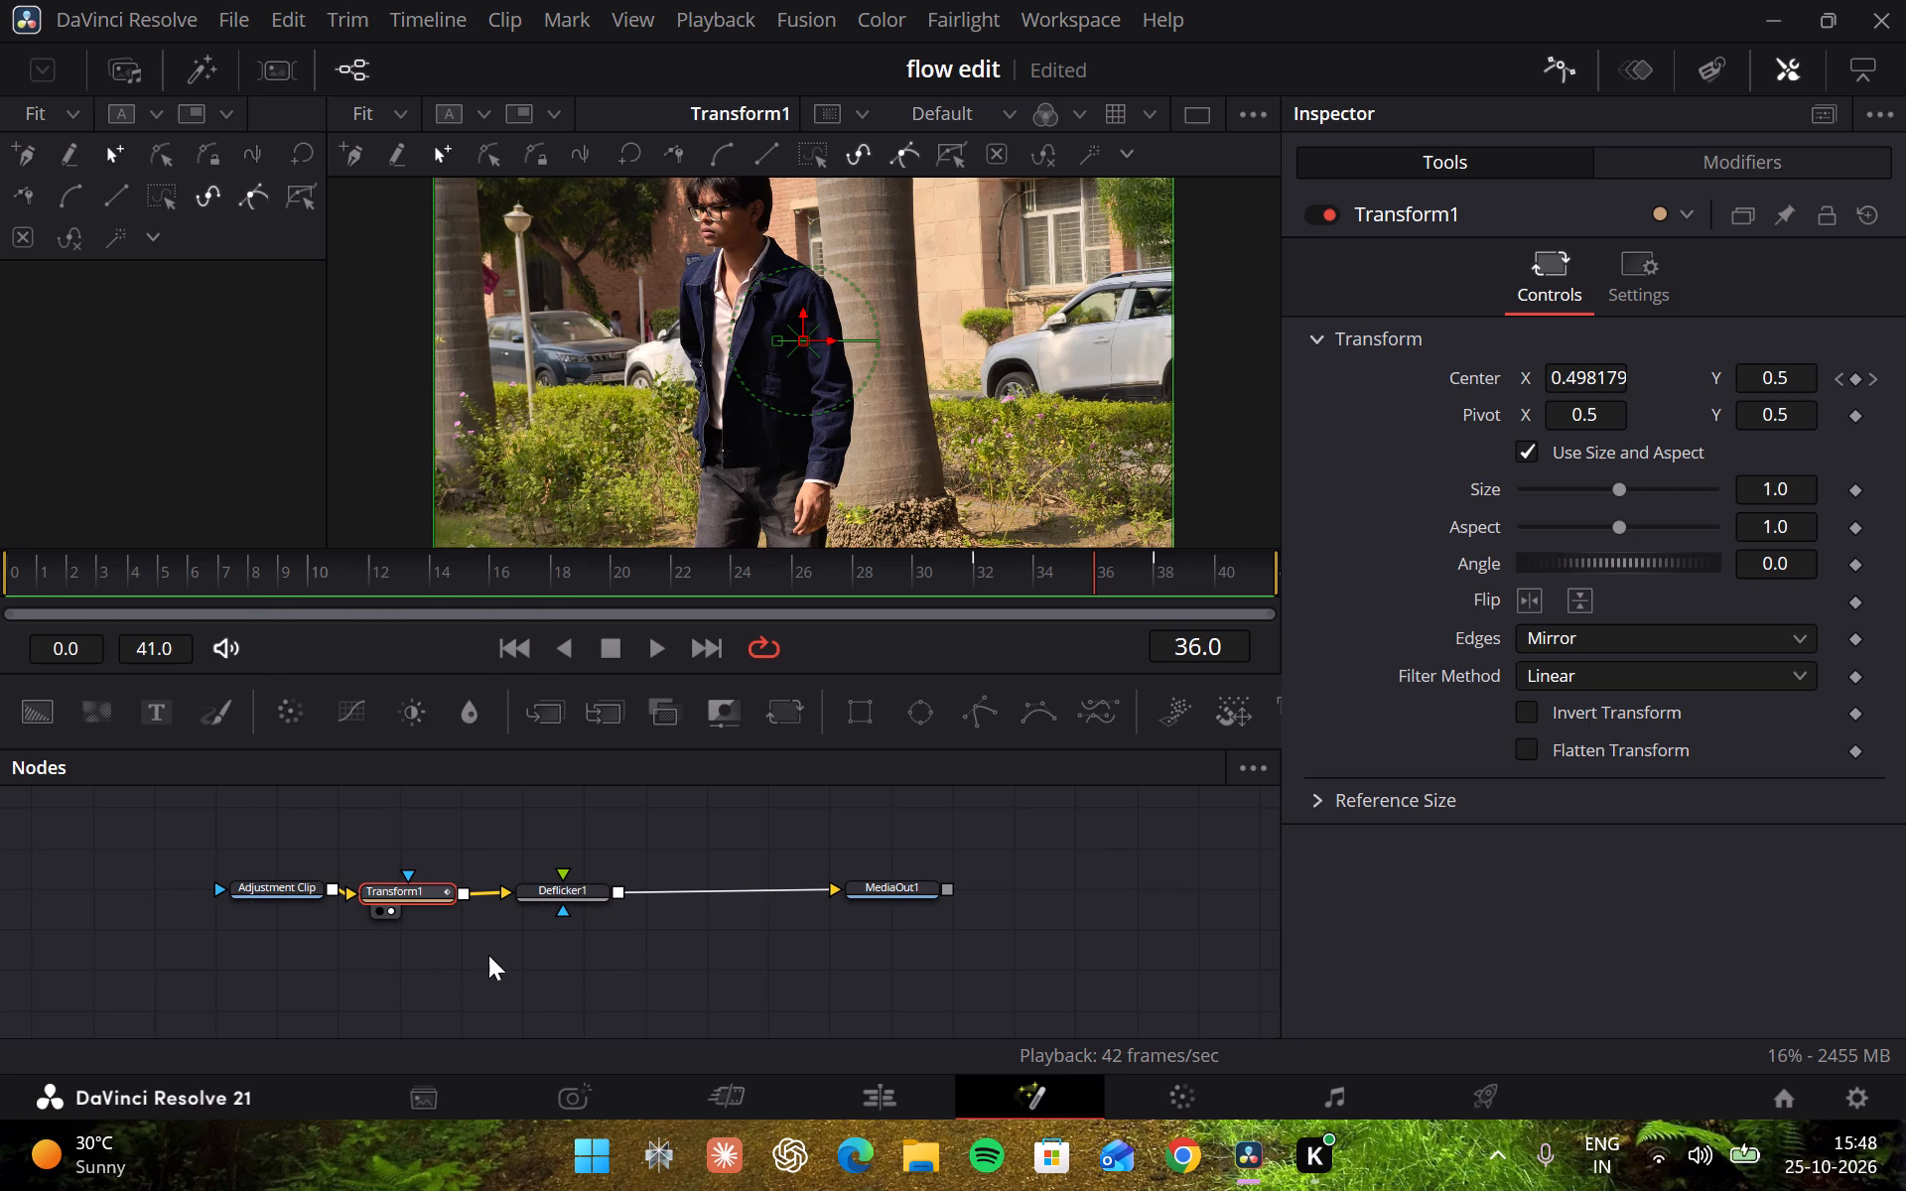
Replace the Deflicker1 node with the UV Map 3D tool.
{"action": "right_click", "coordinate": [583, 905]}
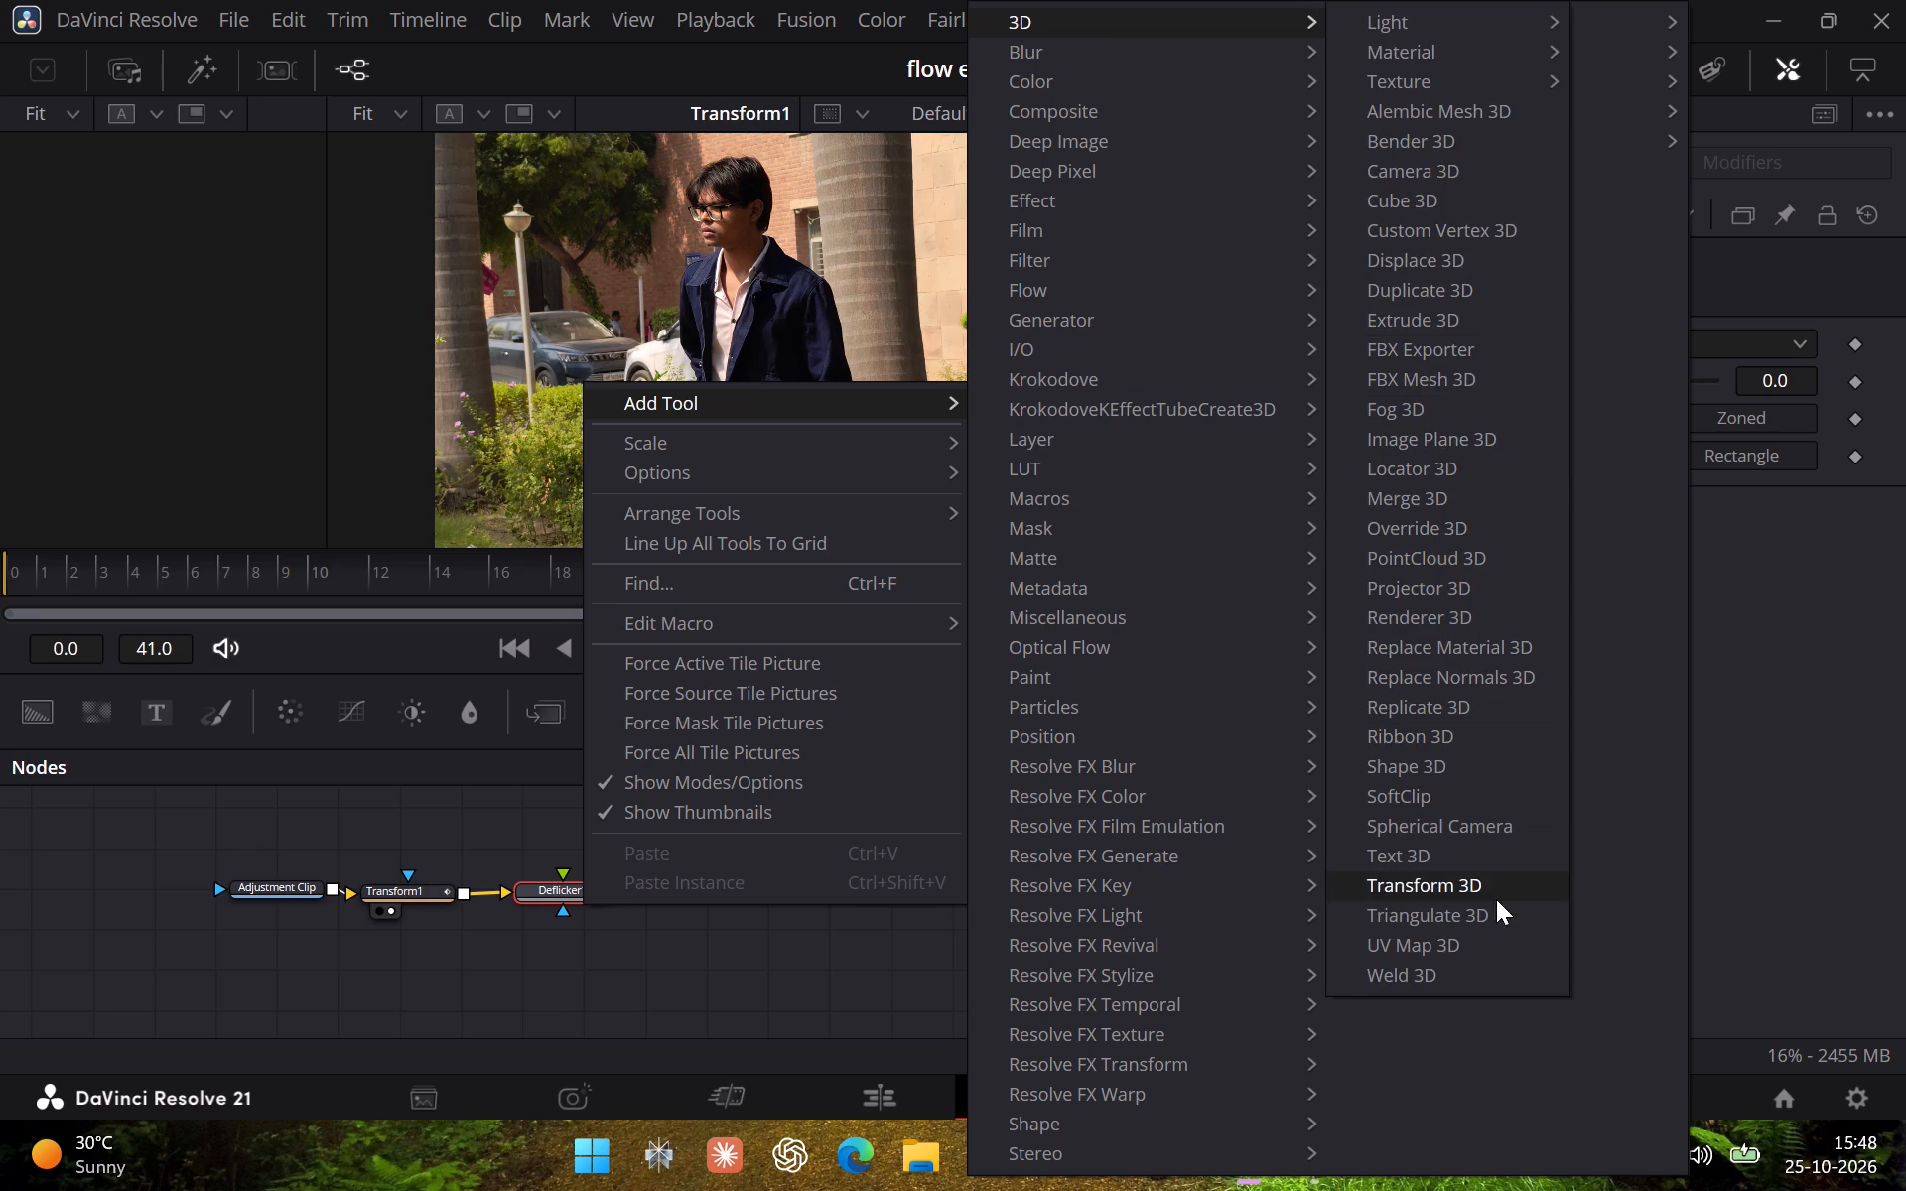
{"action": "left_click", "coordinate": [1453, 931]}
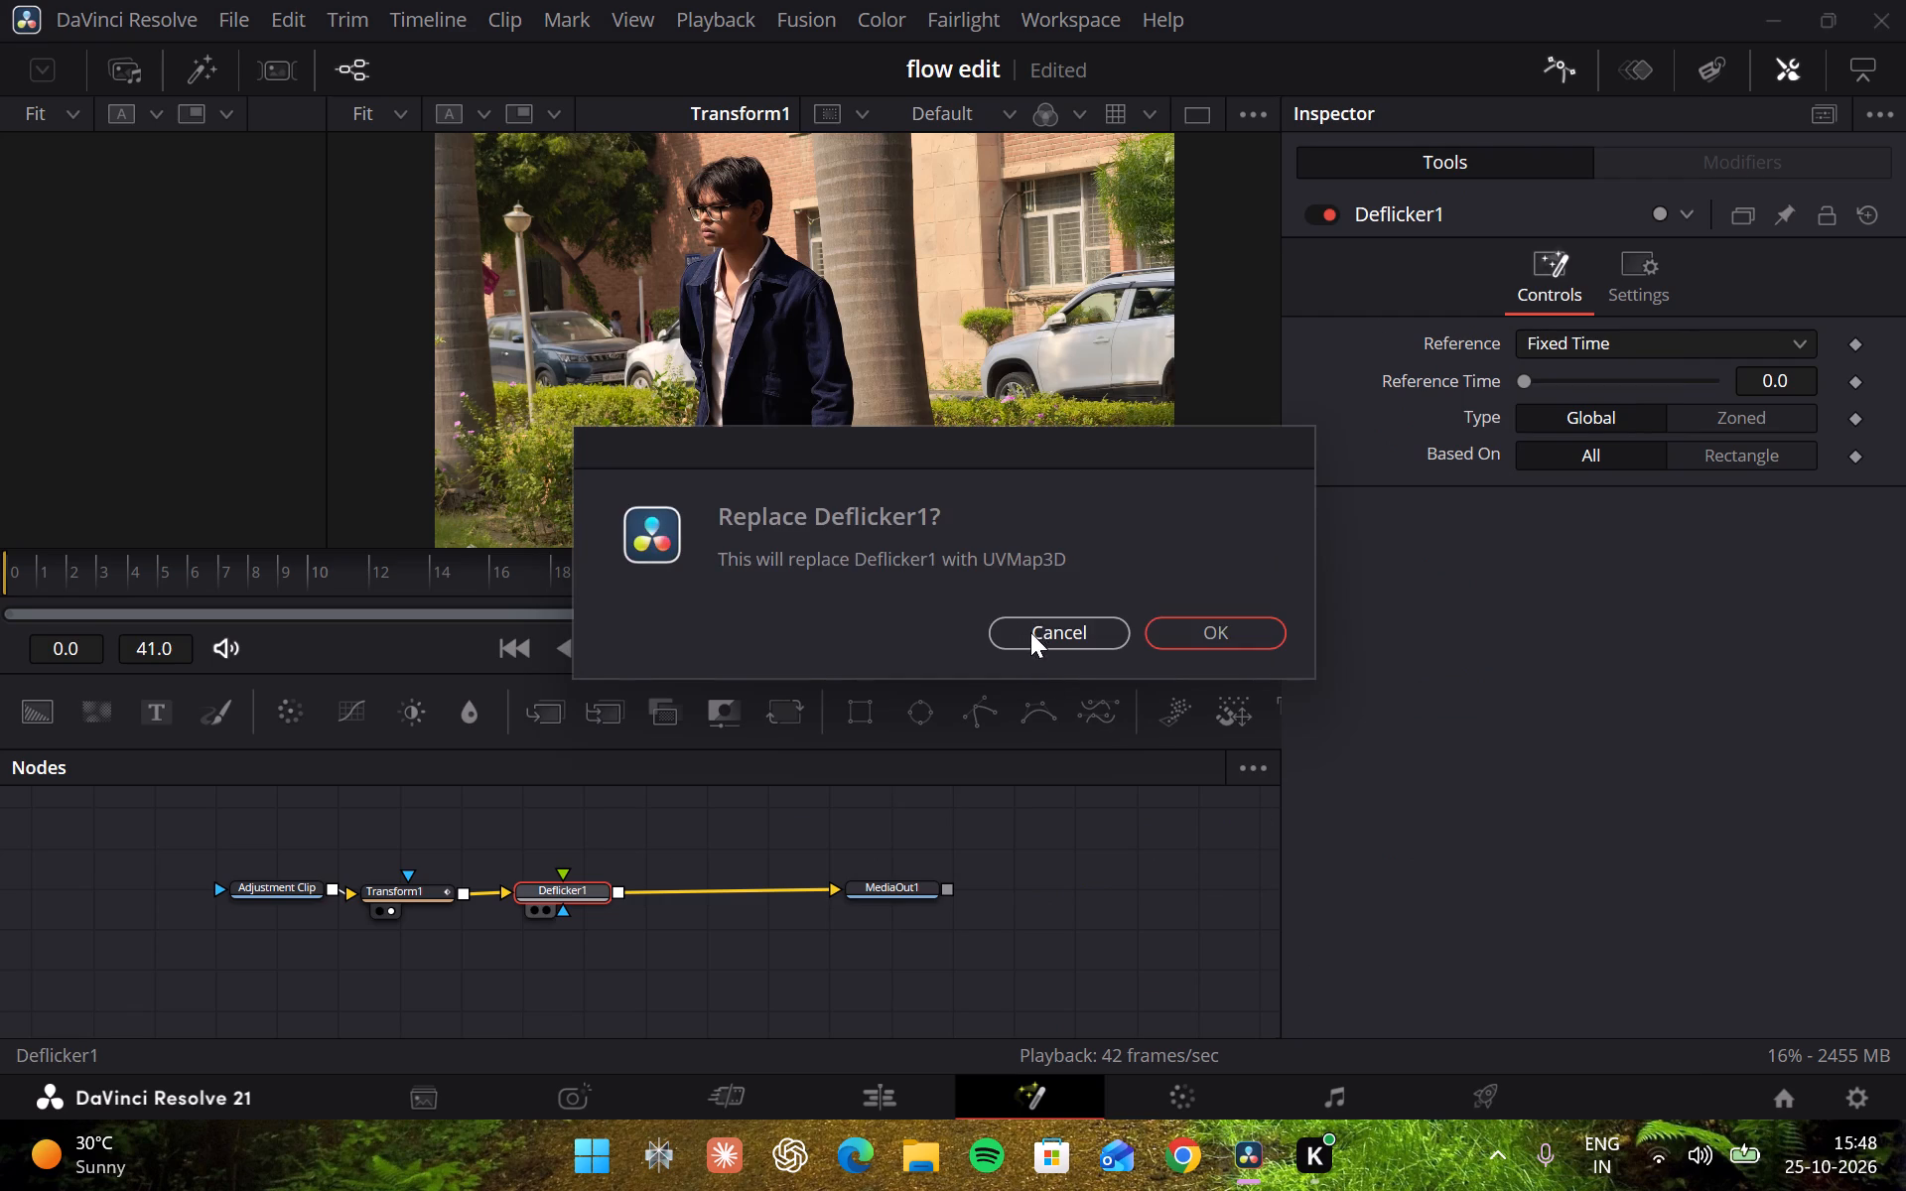
{"action": "left_click", "coordinate": [1188, 637]}
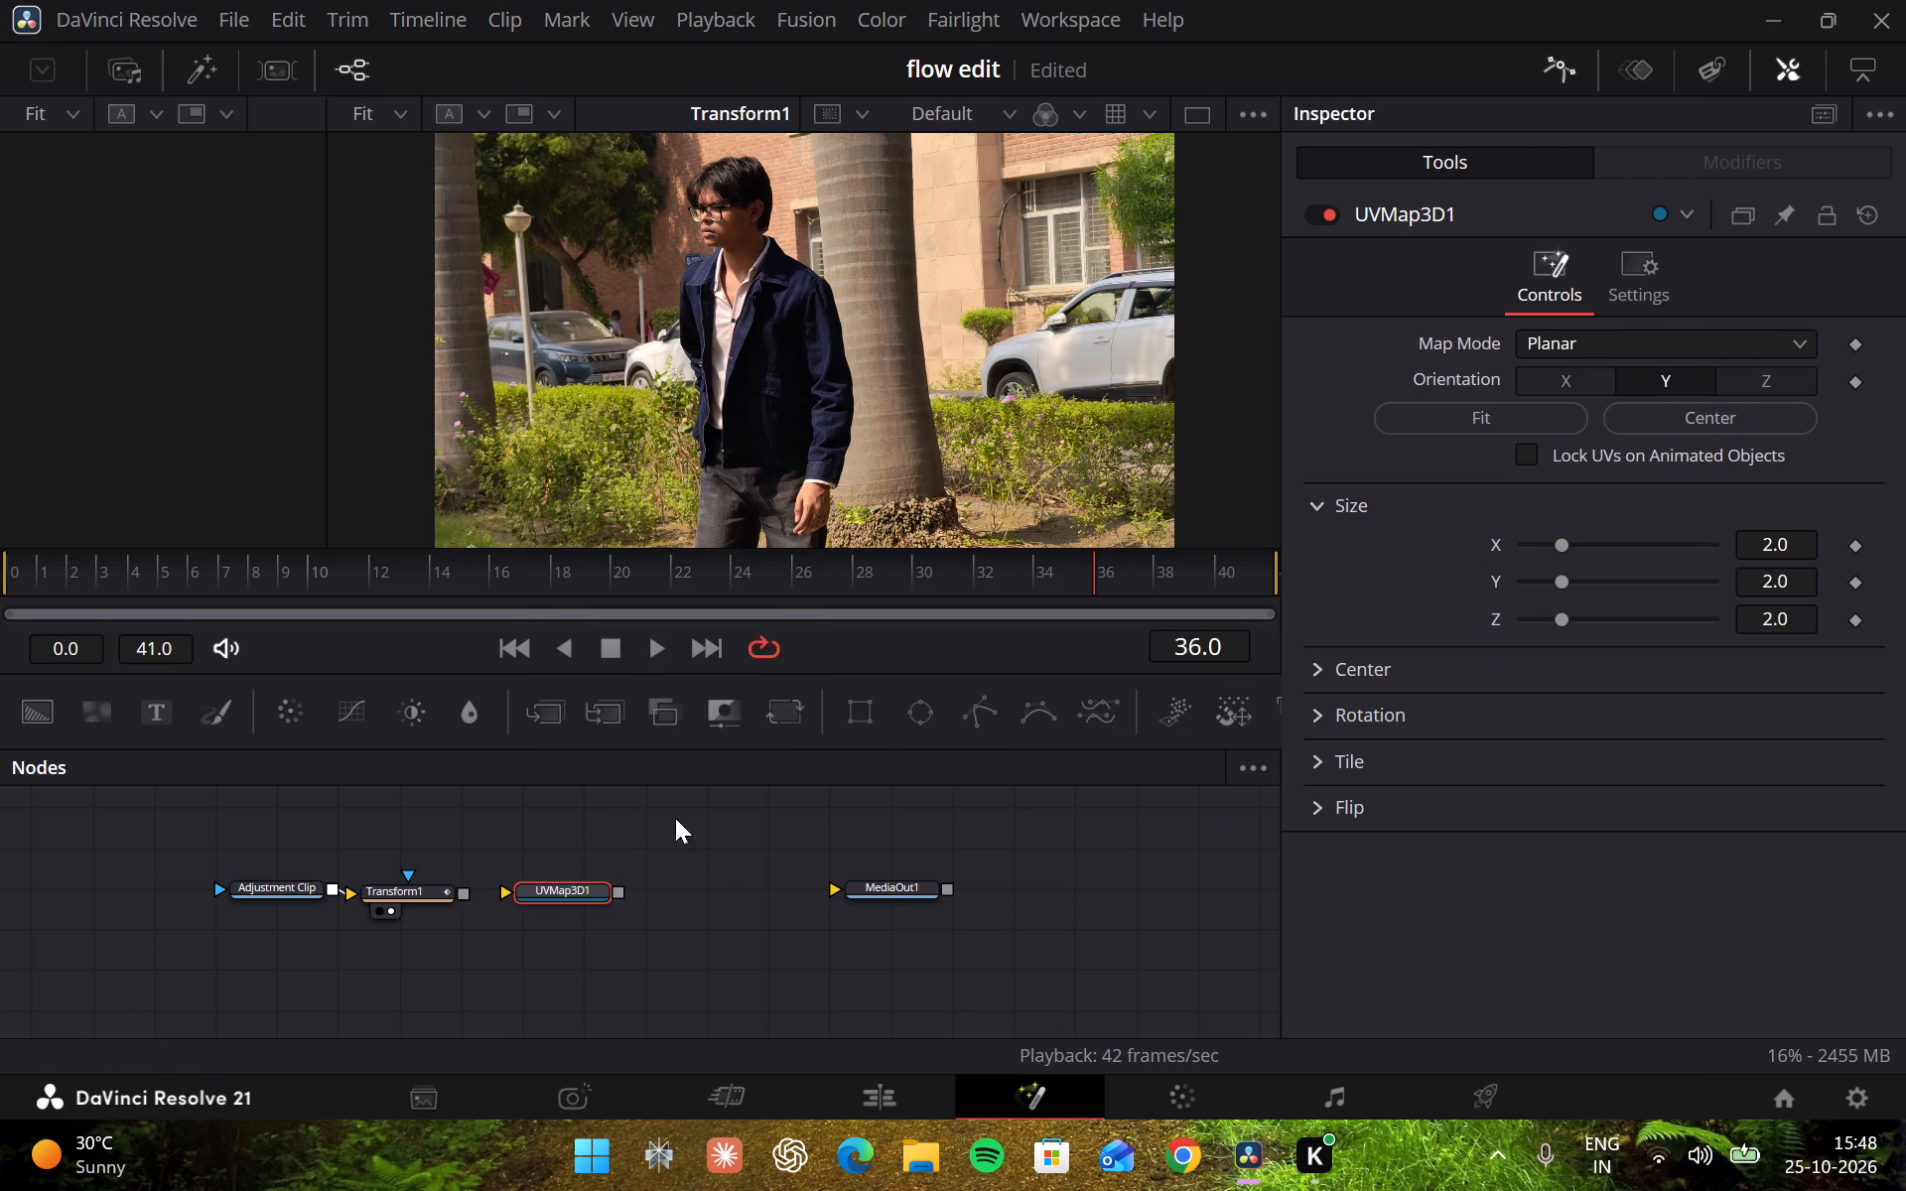
Insert a Filter tool after UVMap3D1 and leave no node selected.
{"action": "right_click", "coordinate": [558, 890]}
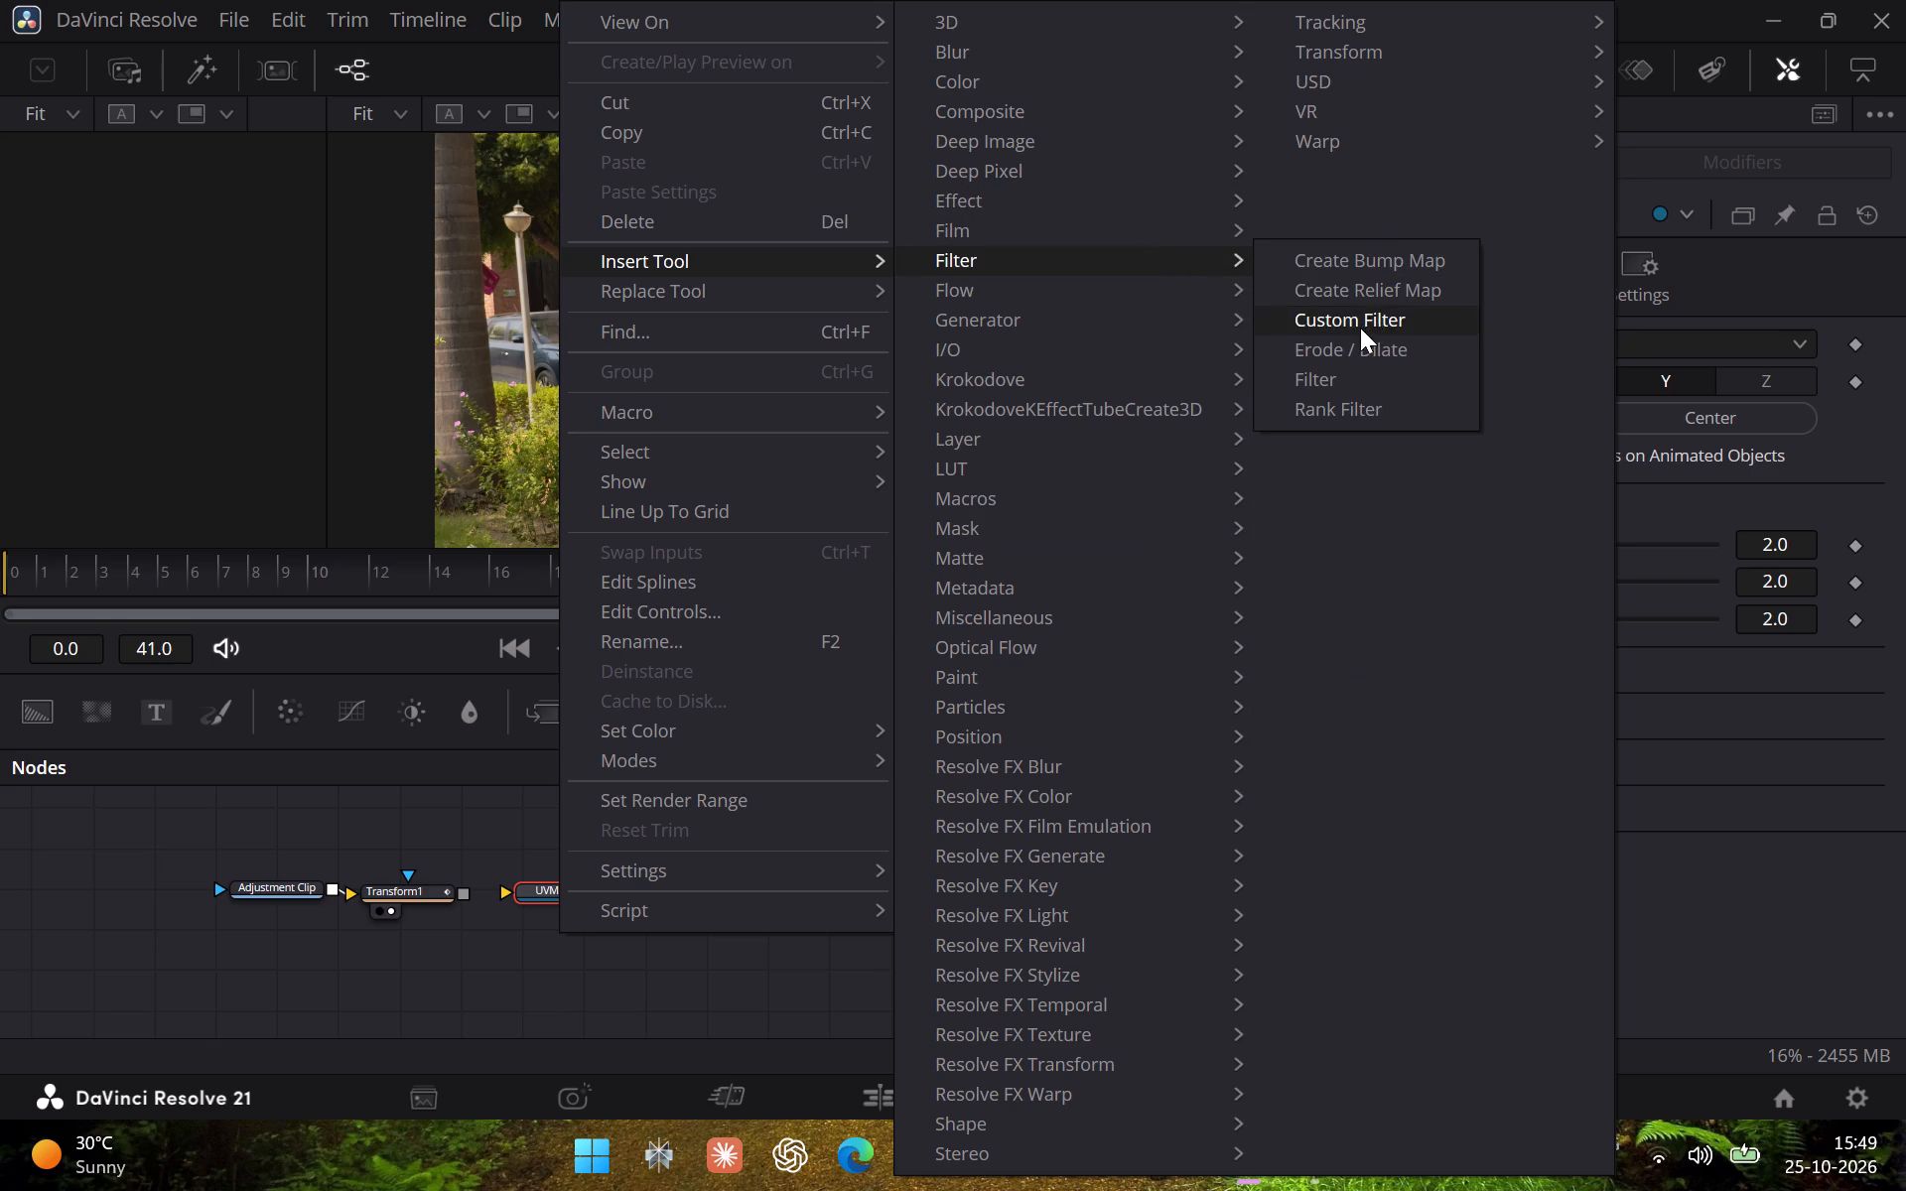
{"action": "left_click", "coordinate": [1335, 391]}
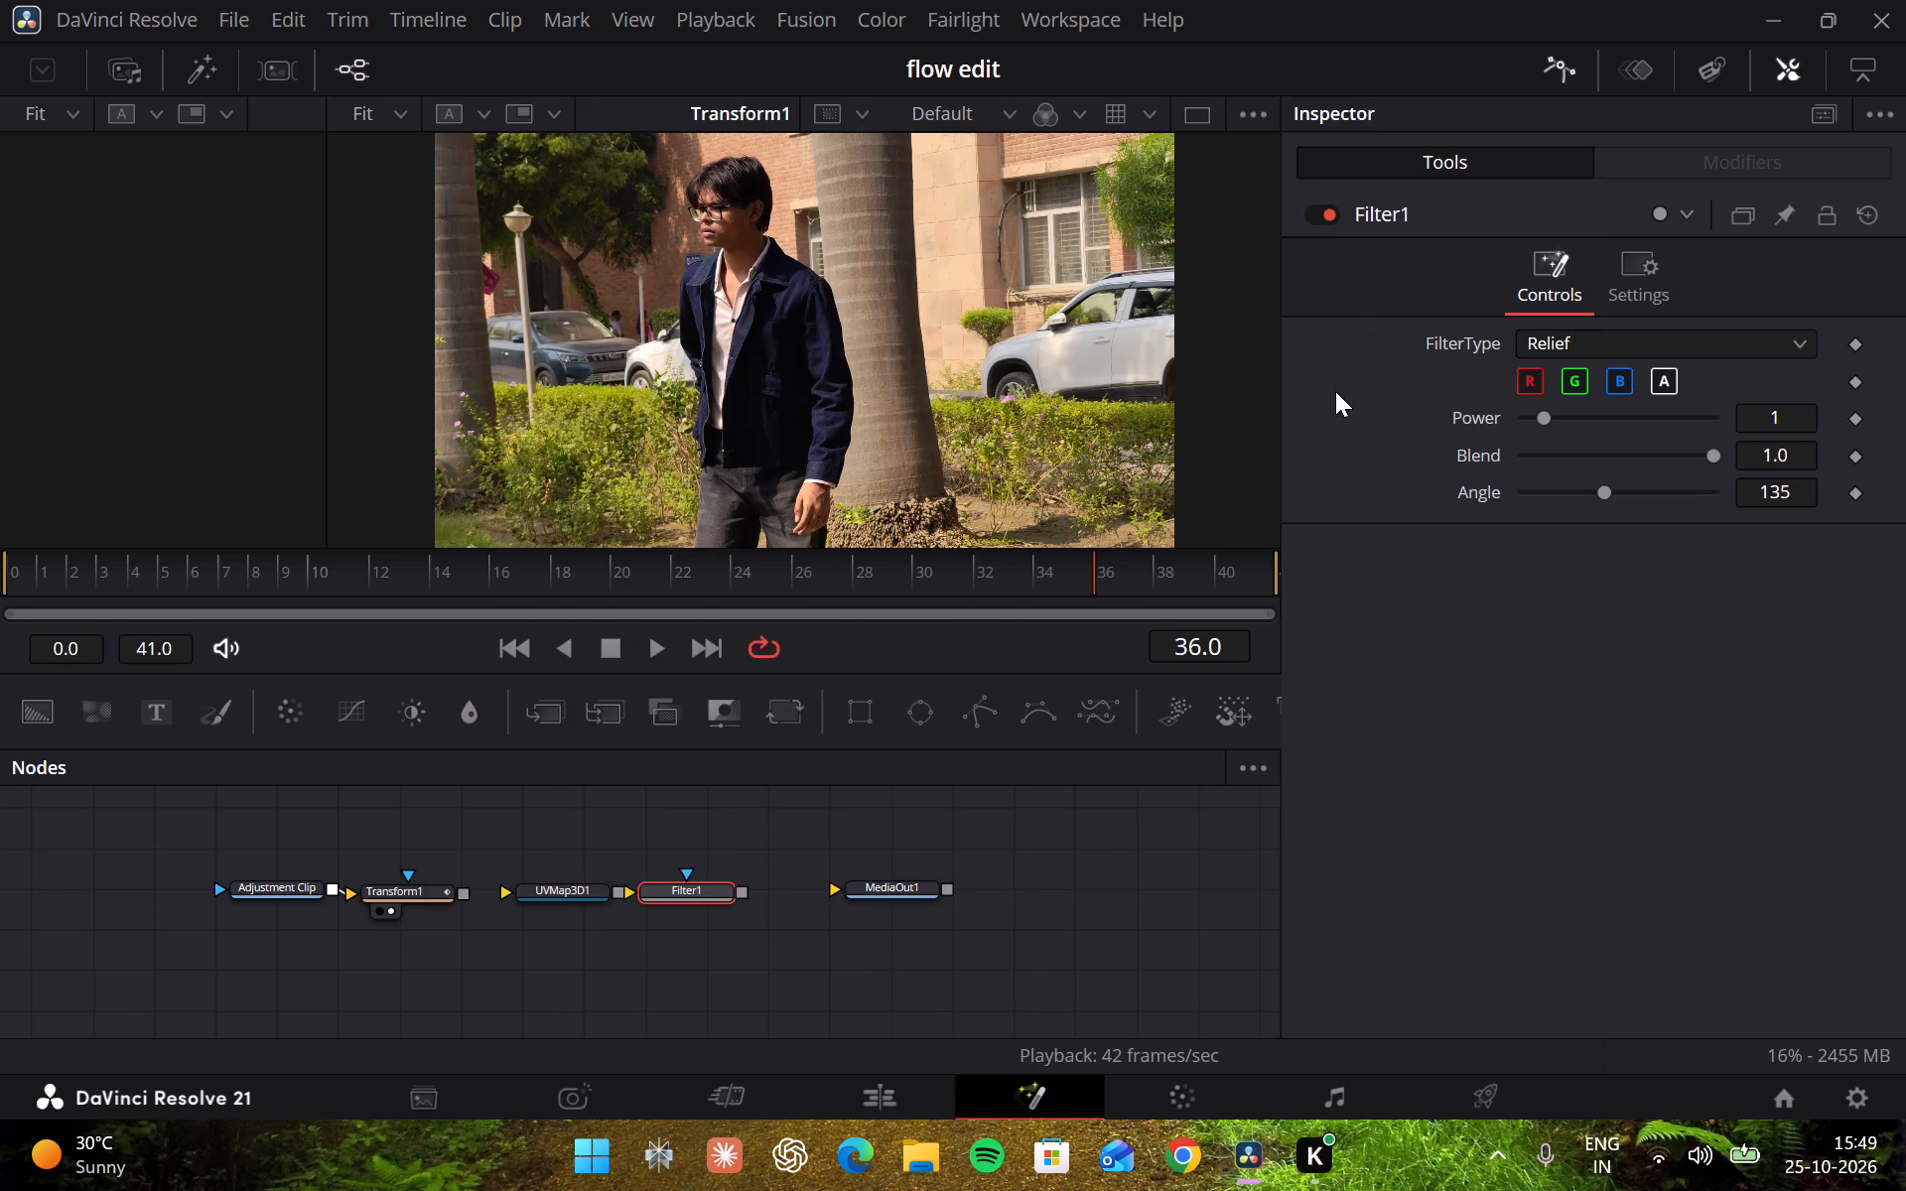
{"action": "left_click", "coordinate": [1188, 873]}
Play back the composition in the Transform1 viewer, stopping on frame 31.
{"action": "key", "text": "space"}
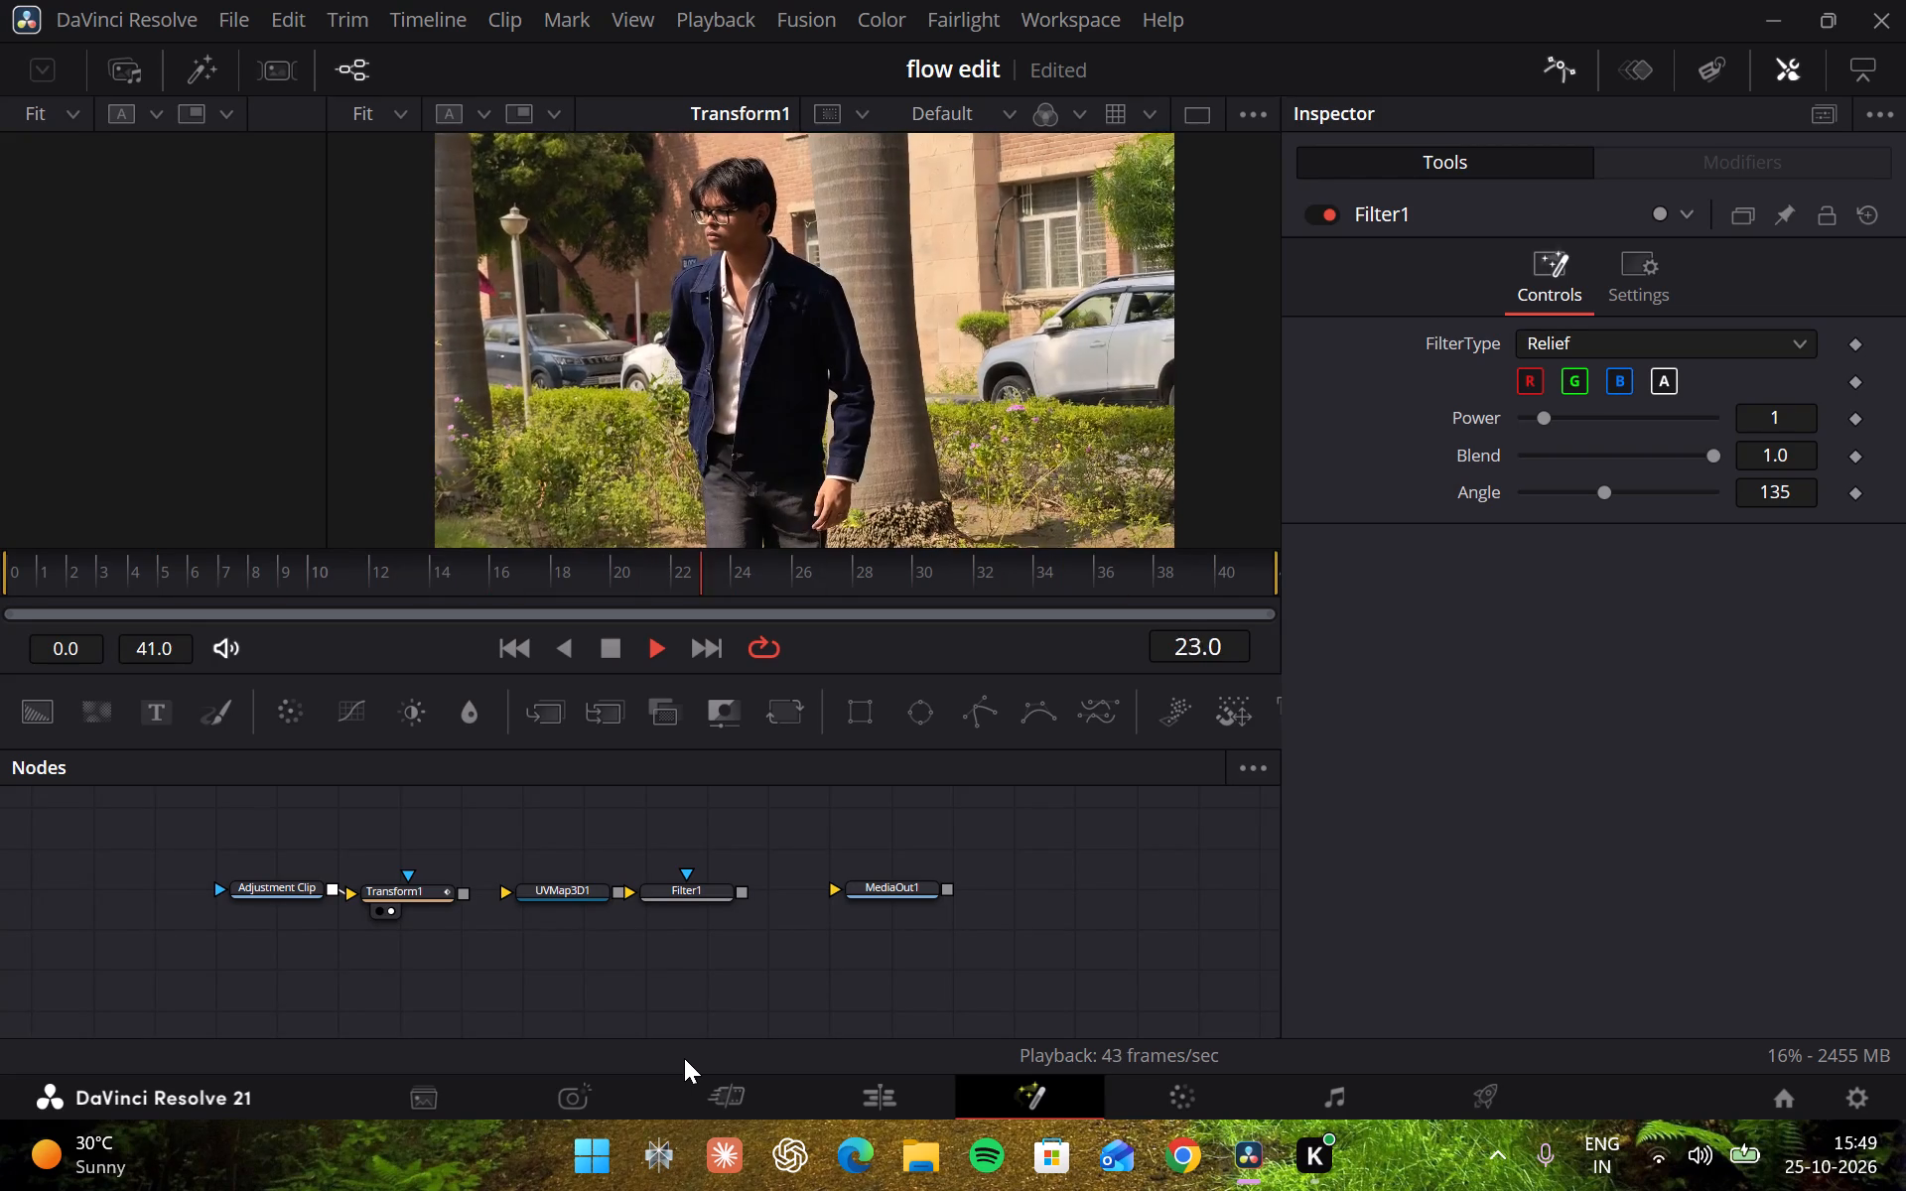
{"action": "key", "text": "space"}
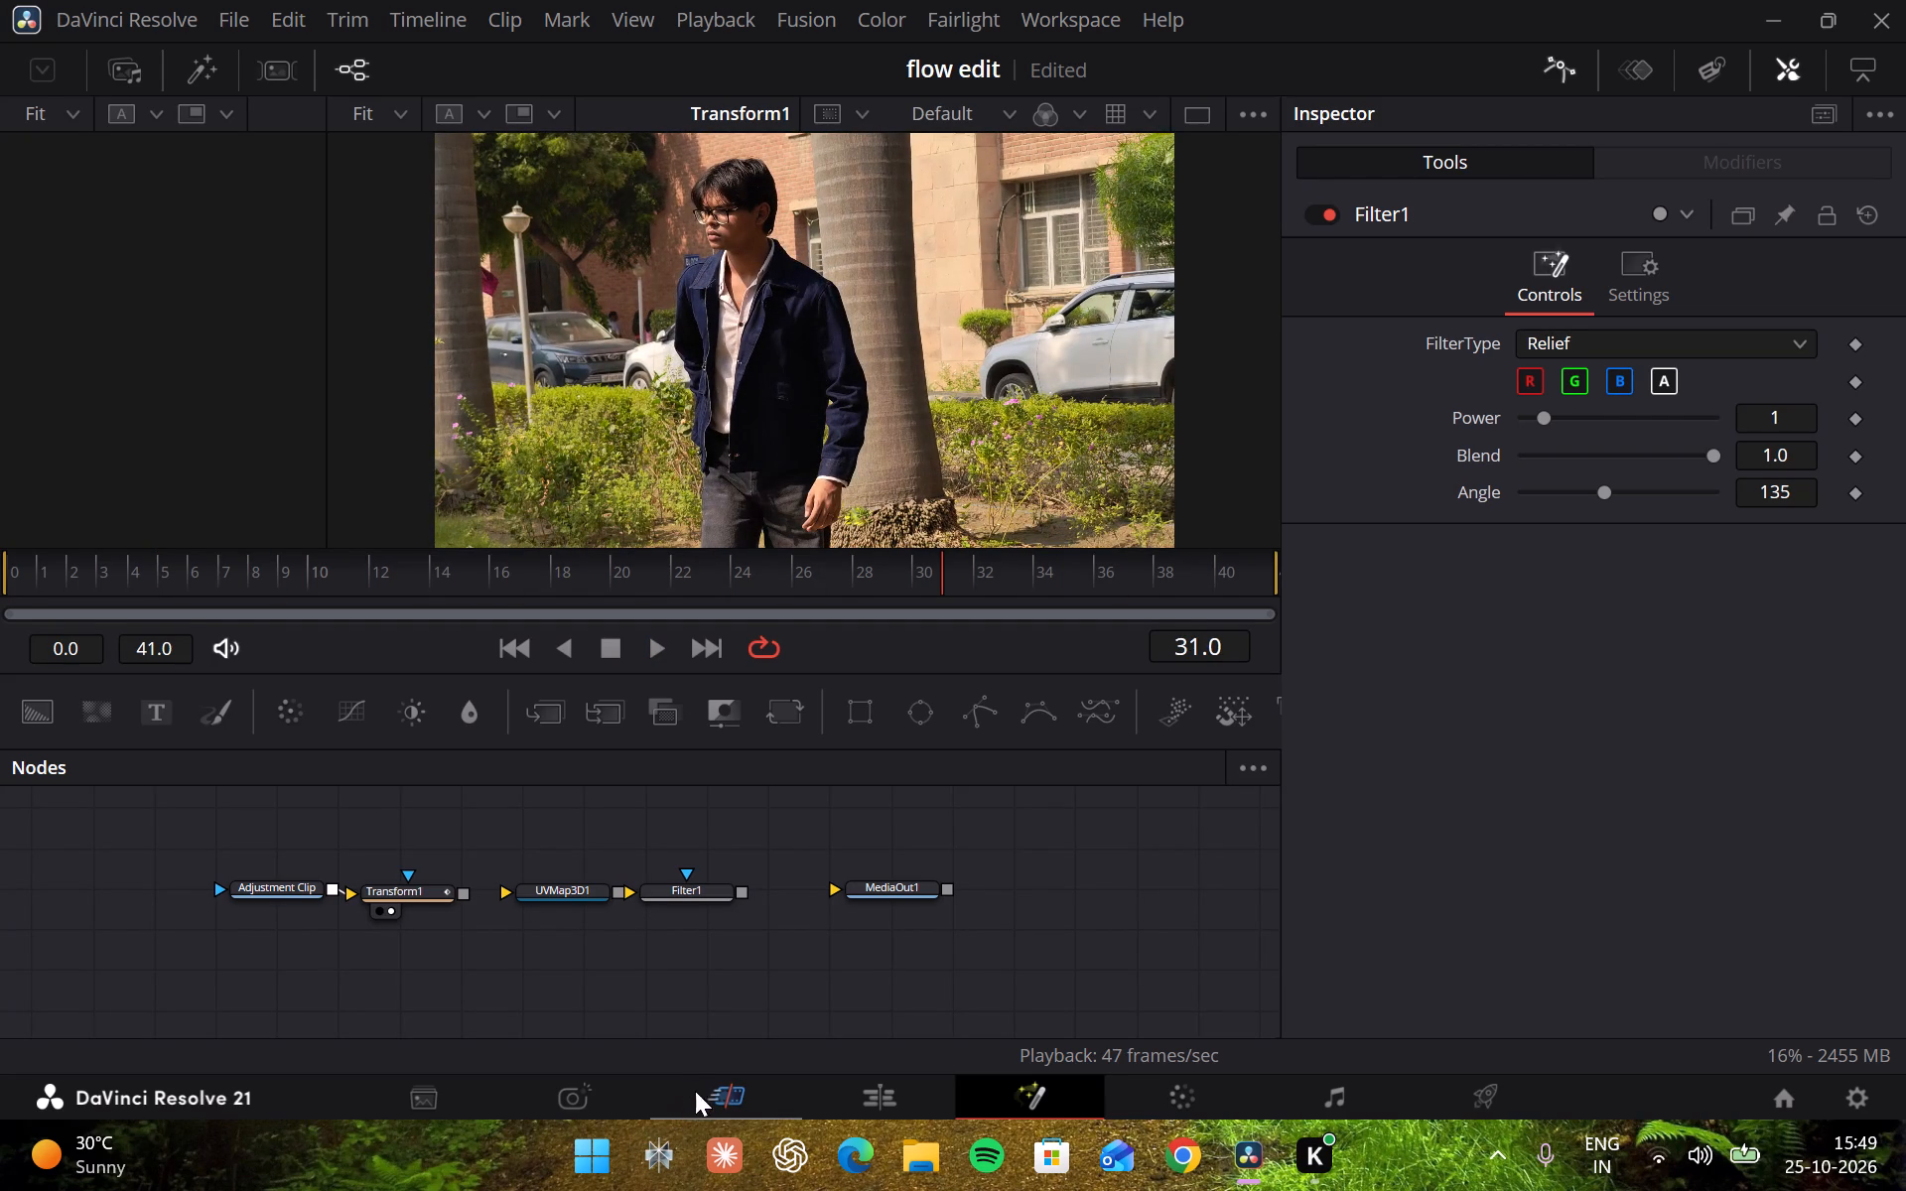
Switch to the Cut page, play Timeline 1 from its start to review the edit, and return to the beginning.
{"action": "left_click", "coordinate": [704, 1088]}
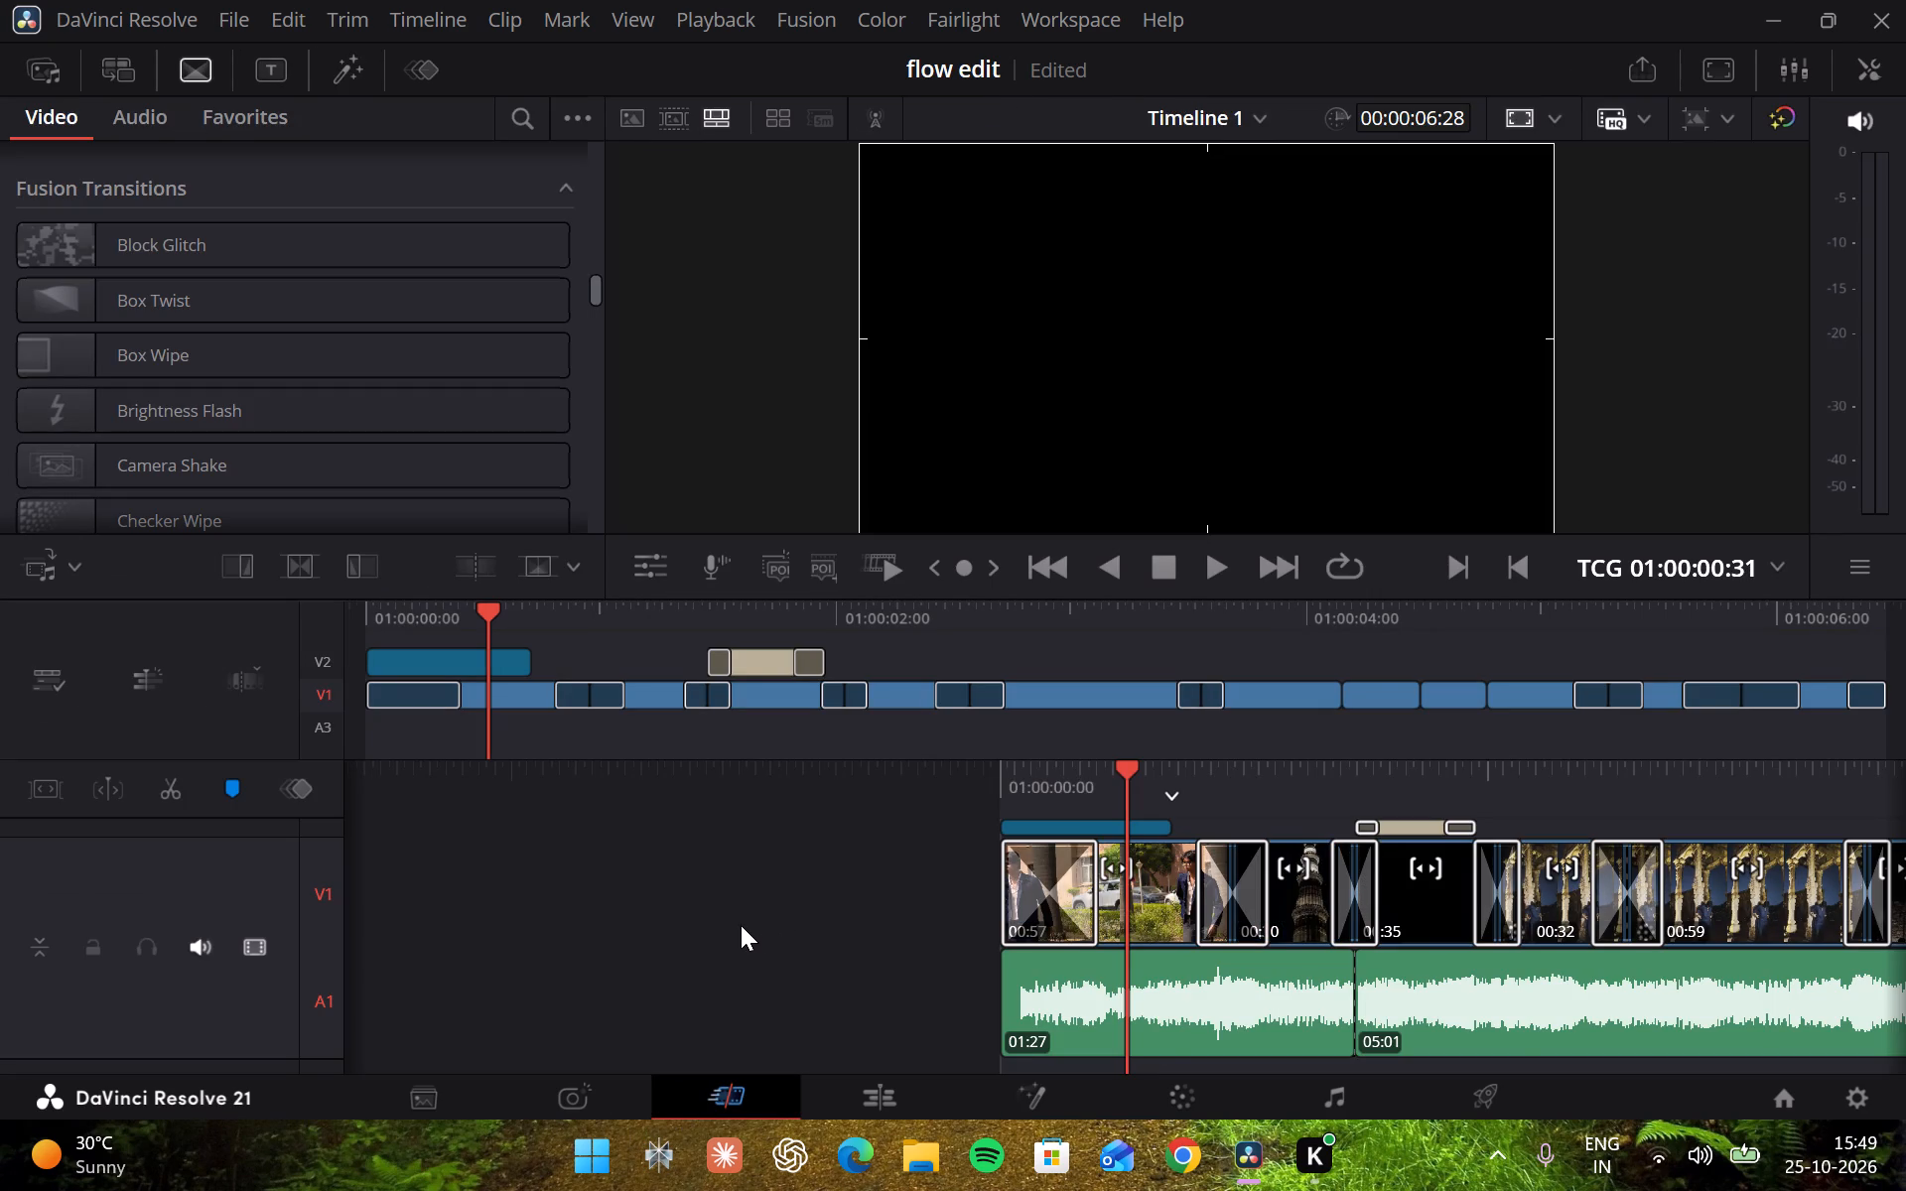
{"action": "left_click", "coordinate": [741, 925]}
{"action": "scroll", "coordinate": [741, 925], "scroll_direction": "right", "scroll_amount": 1}
{"action": "key", "text": "space"}
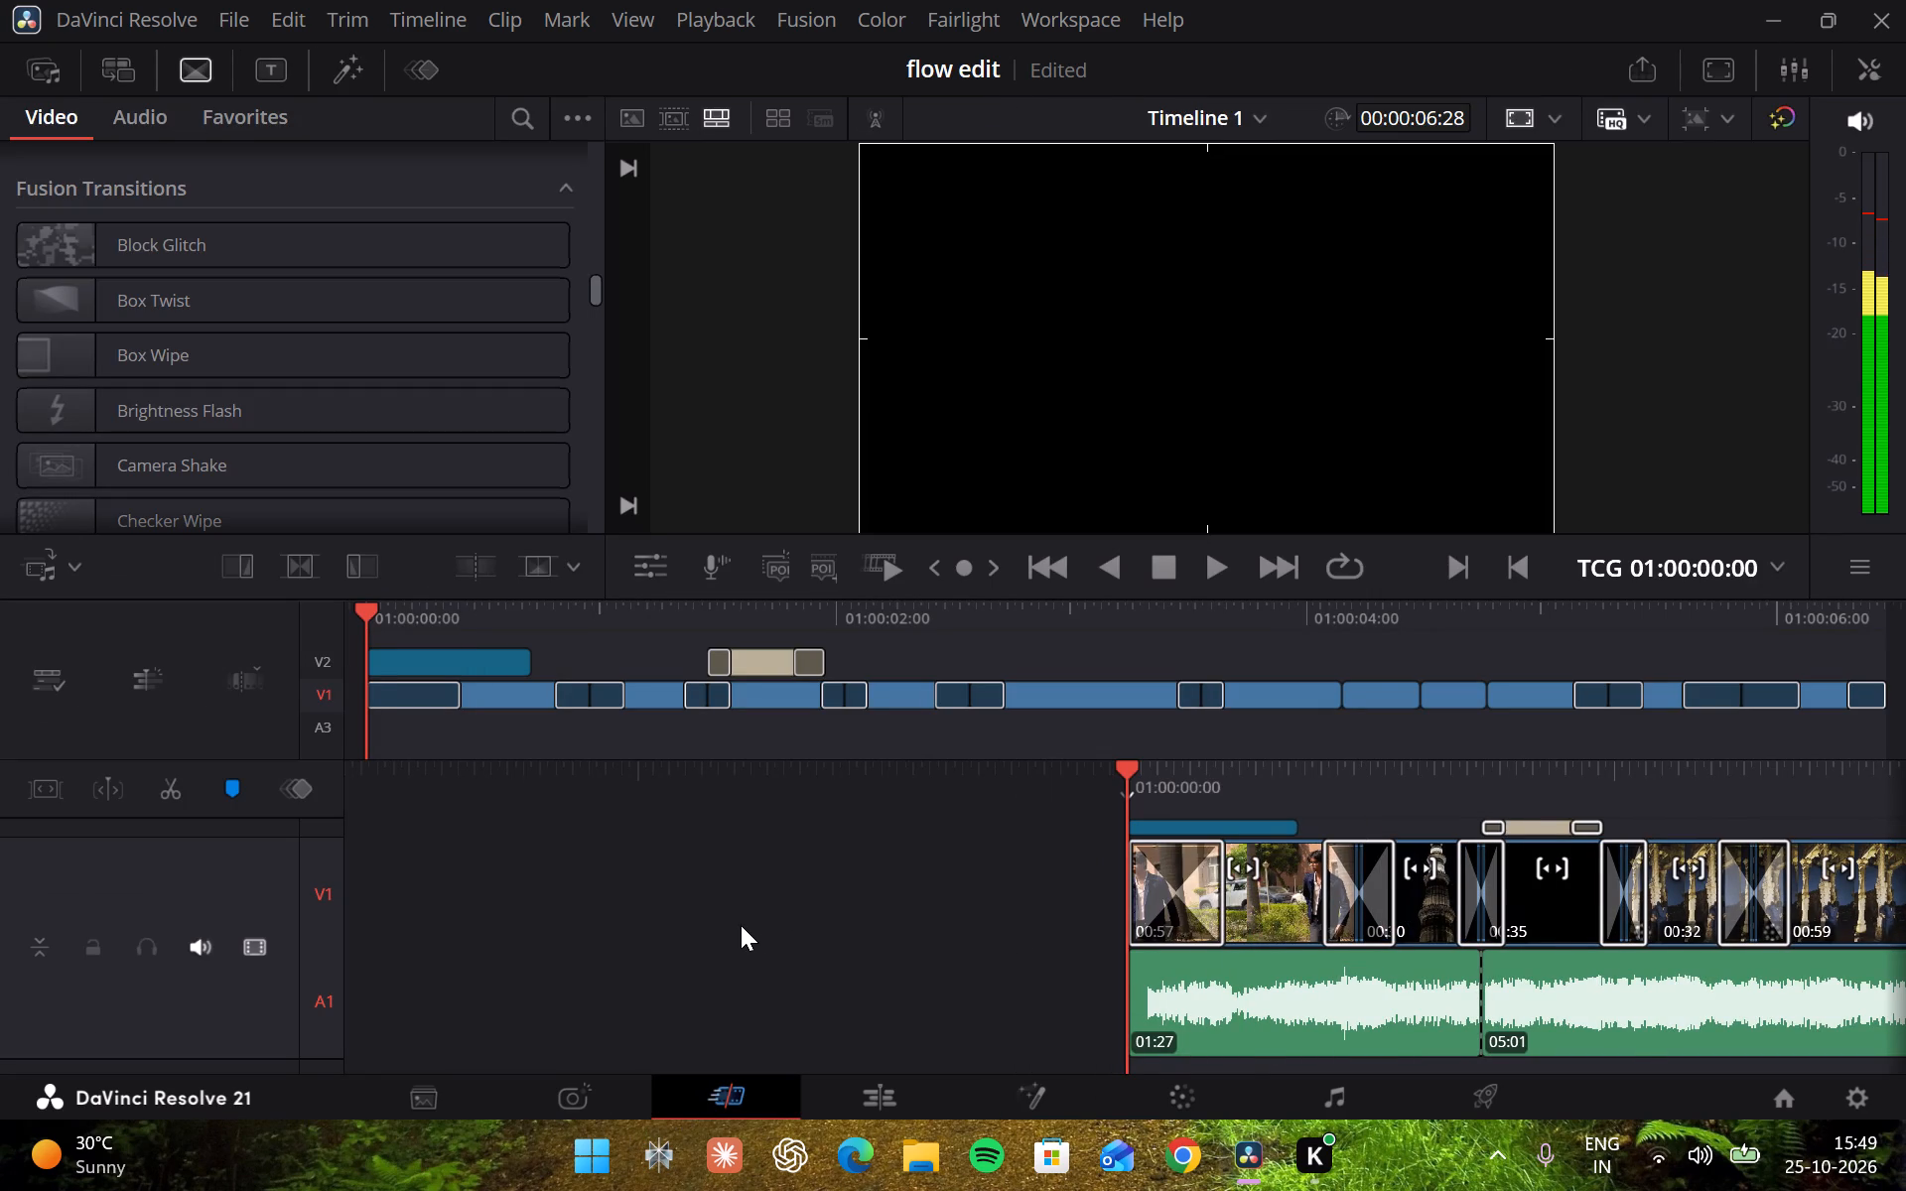
{"action": "key", "text": "space"}
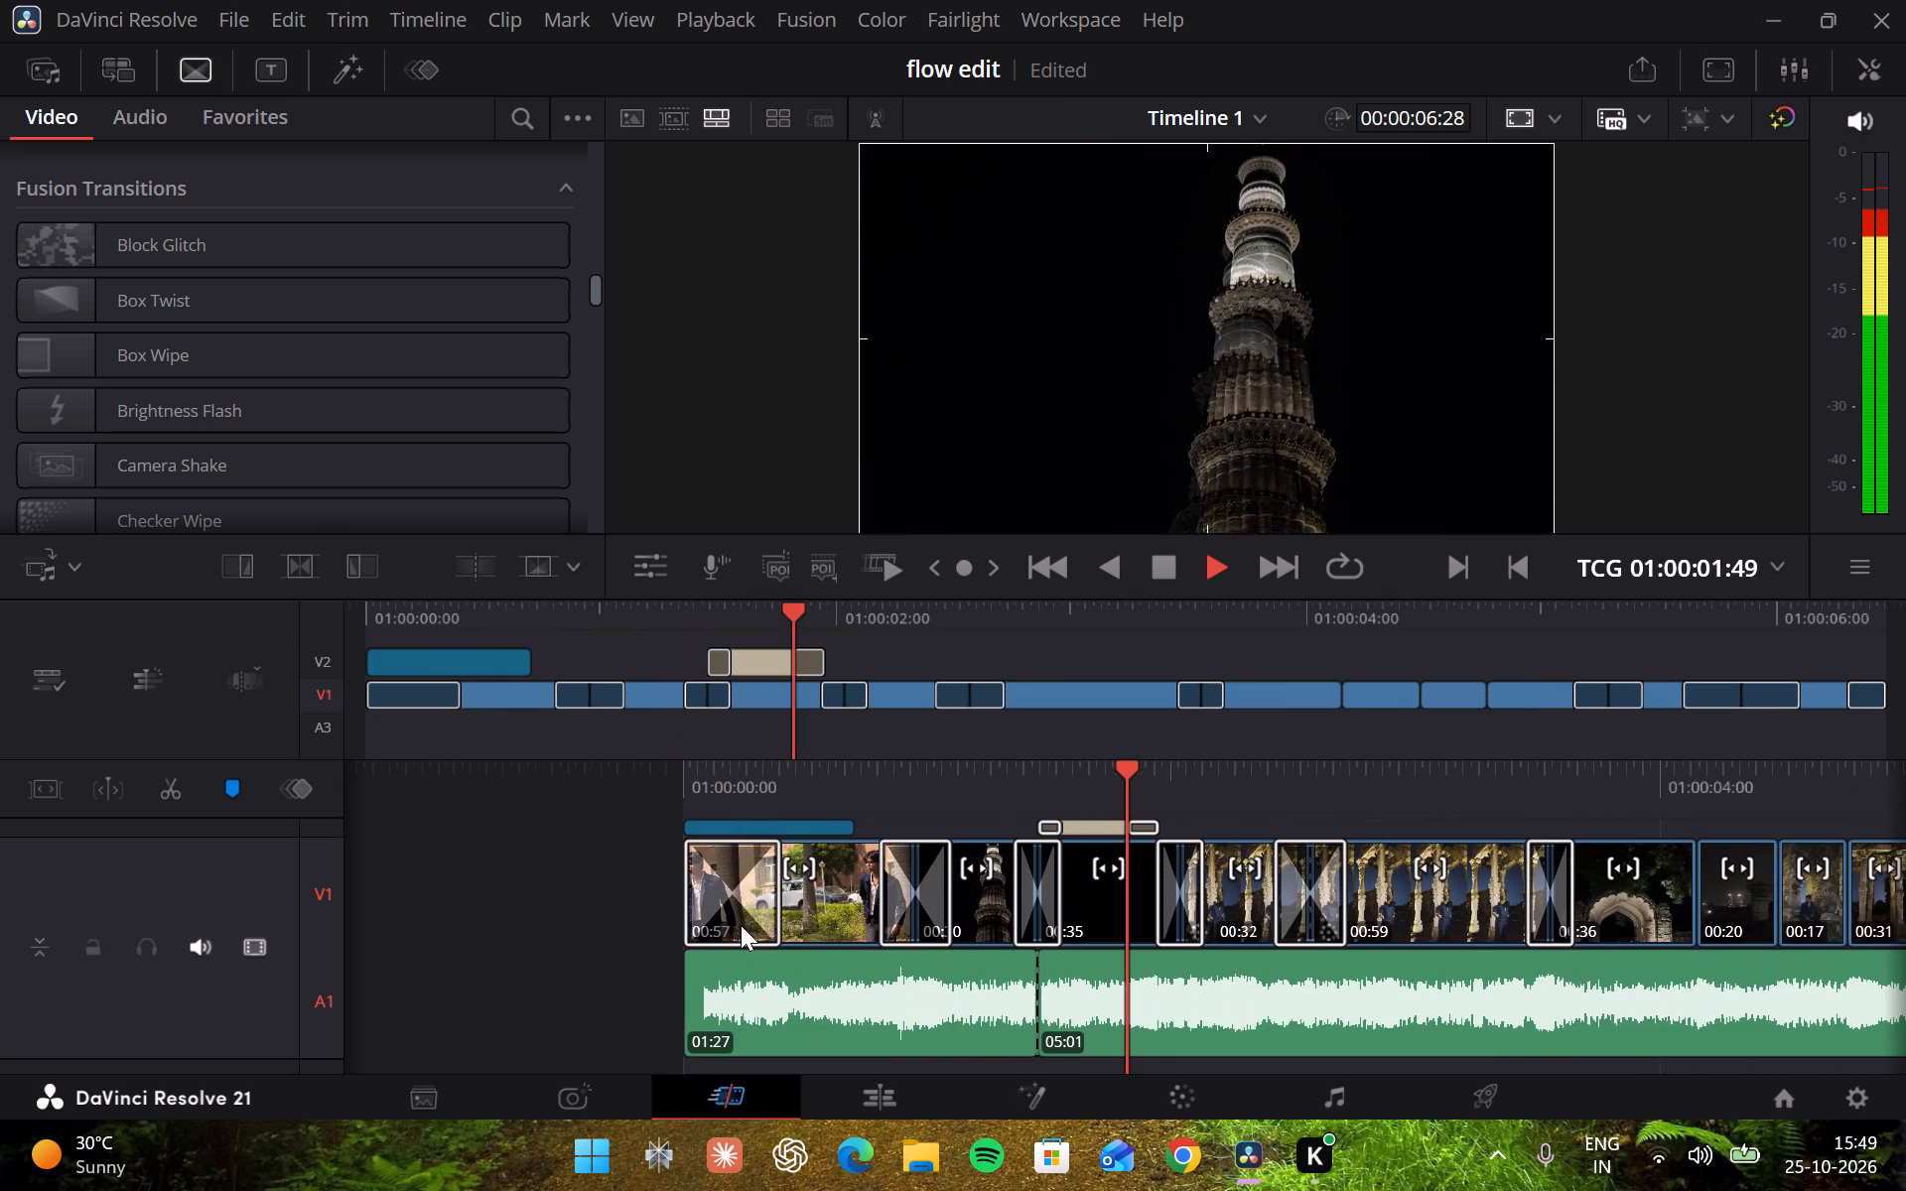
{"action": "scroll", "coordinate": [741, 925], "scroll_direction": "right", "scroll_amount": 1}
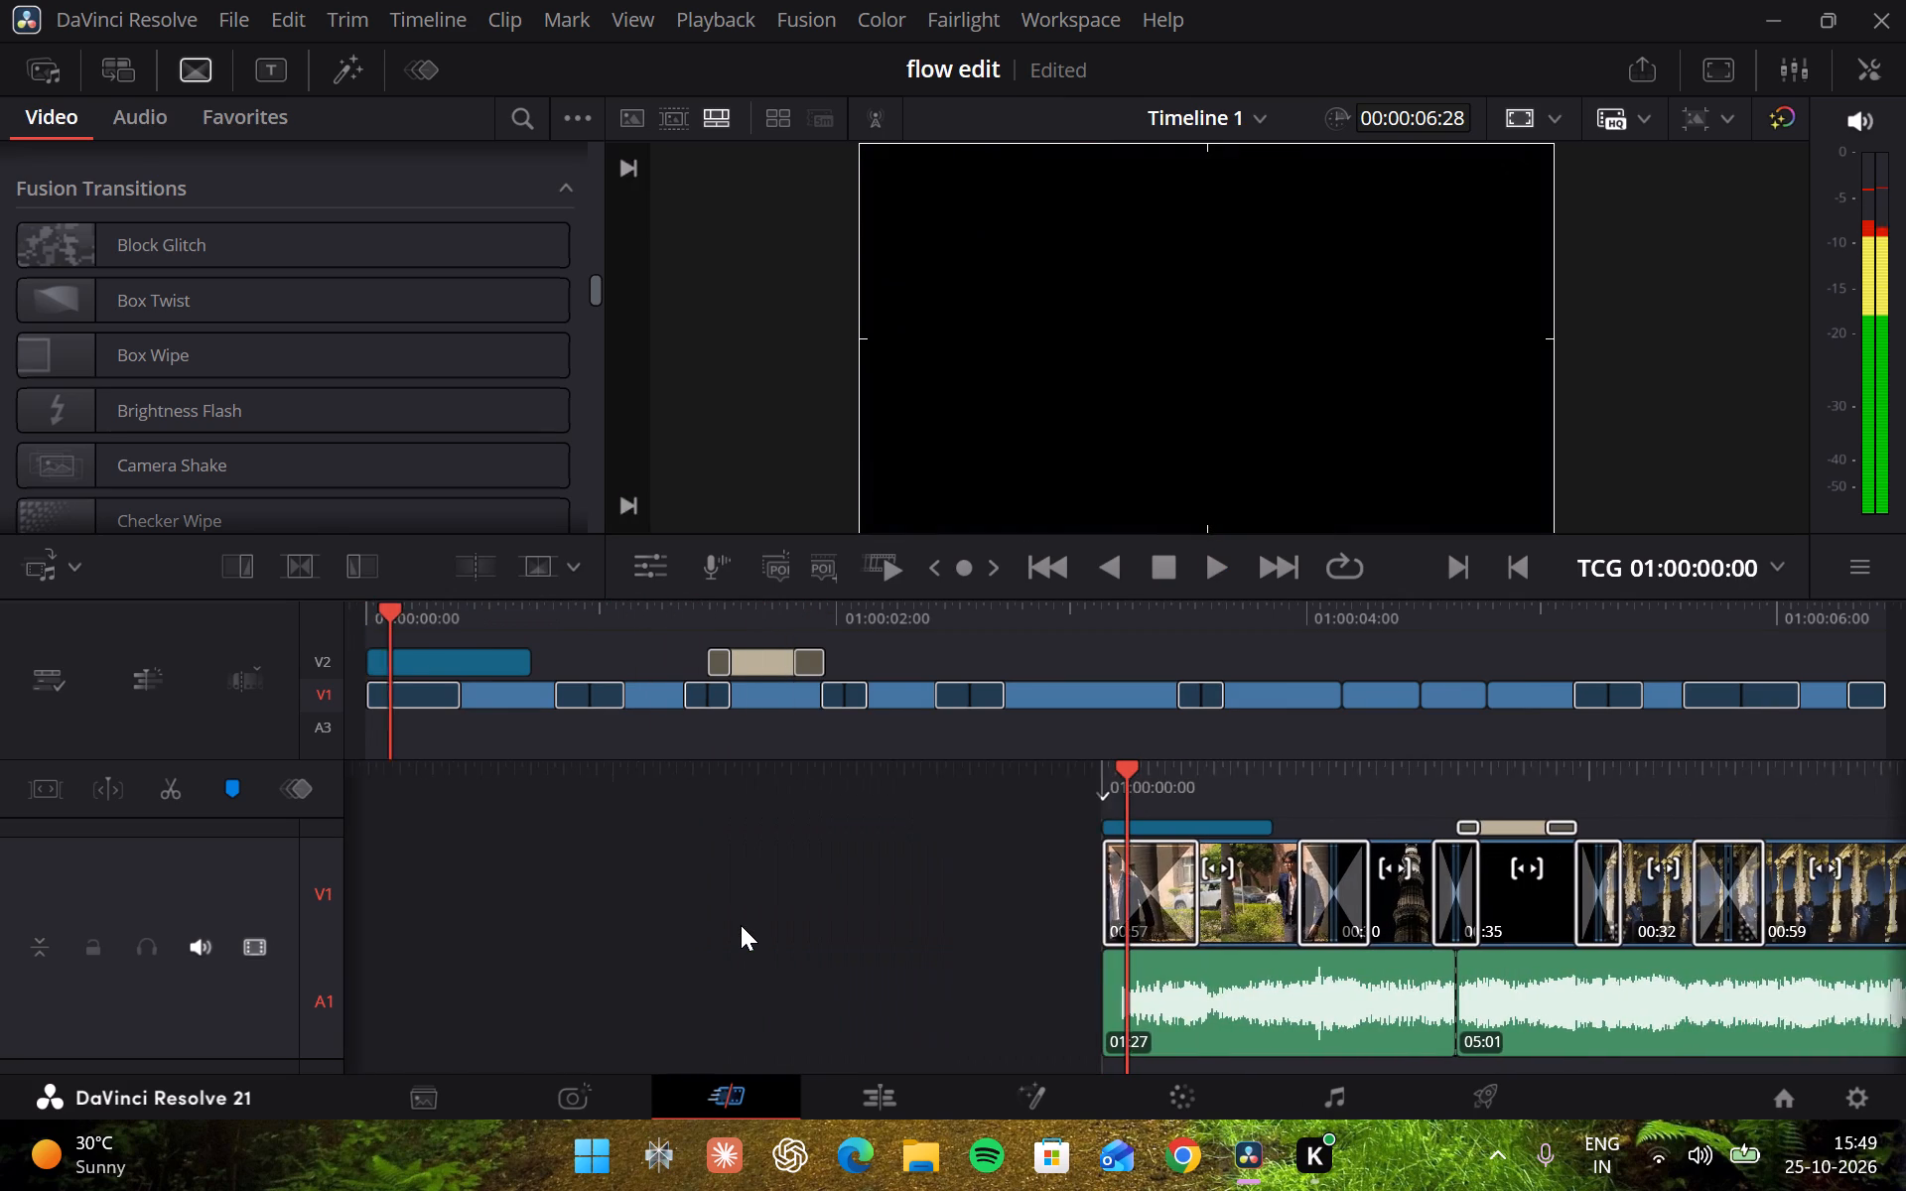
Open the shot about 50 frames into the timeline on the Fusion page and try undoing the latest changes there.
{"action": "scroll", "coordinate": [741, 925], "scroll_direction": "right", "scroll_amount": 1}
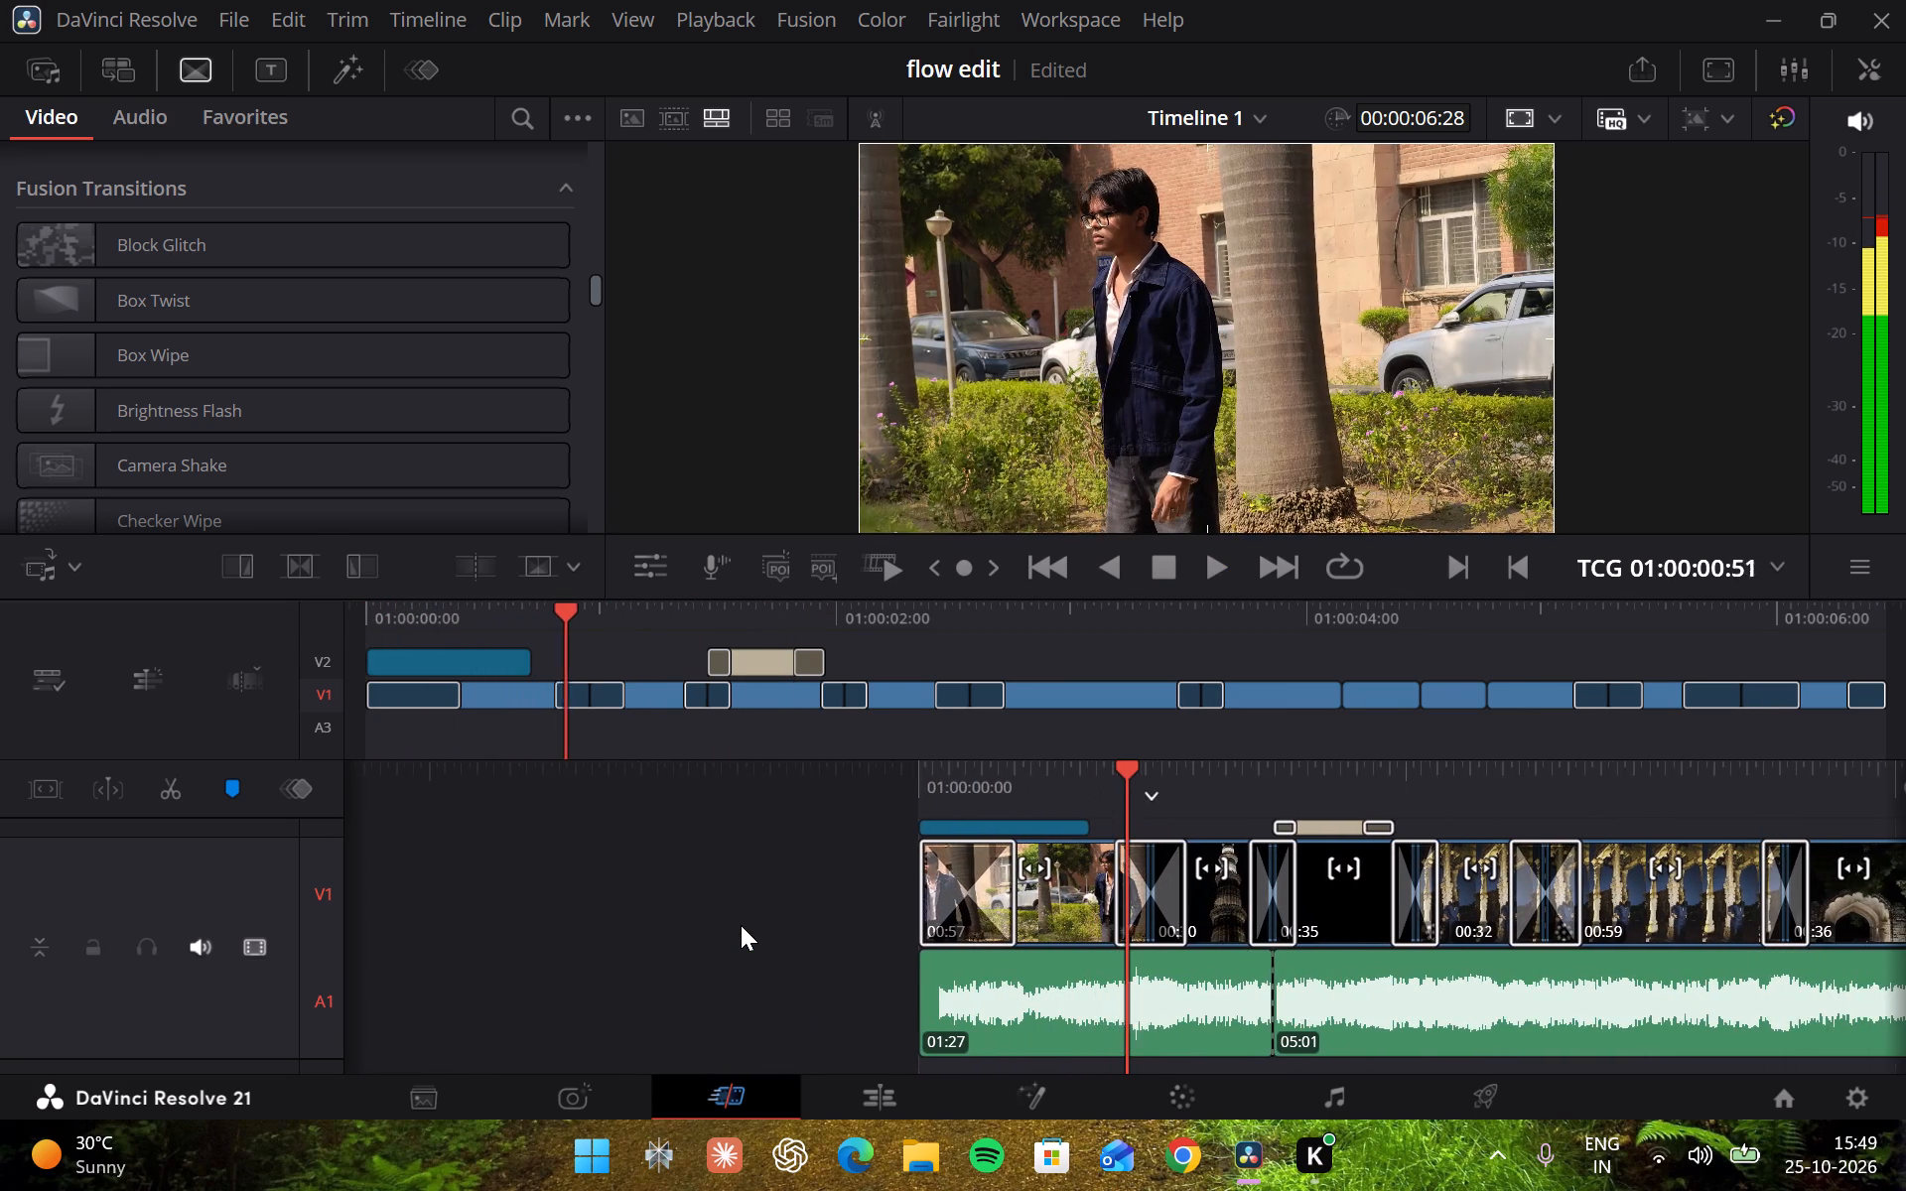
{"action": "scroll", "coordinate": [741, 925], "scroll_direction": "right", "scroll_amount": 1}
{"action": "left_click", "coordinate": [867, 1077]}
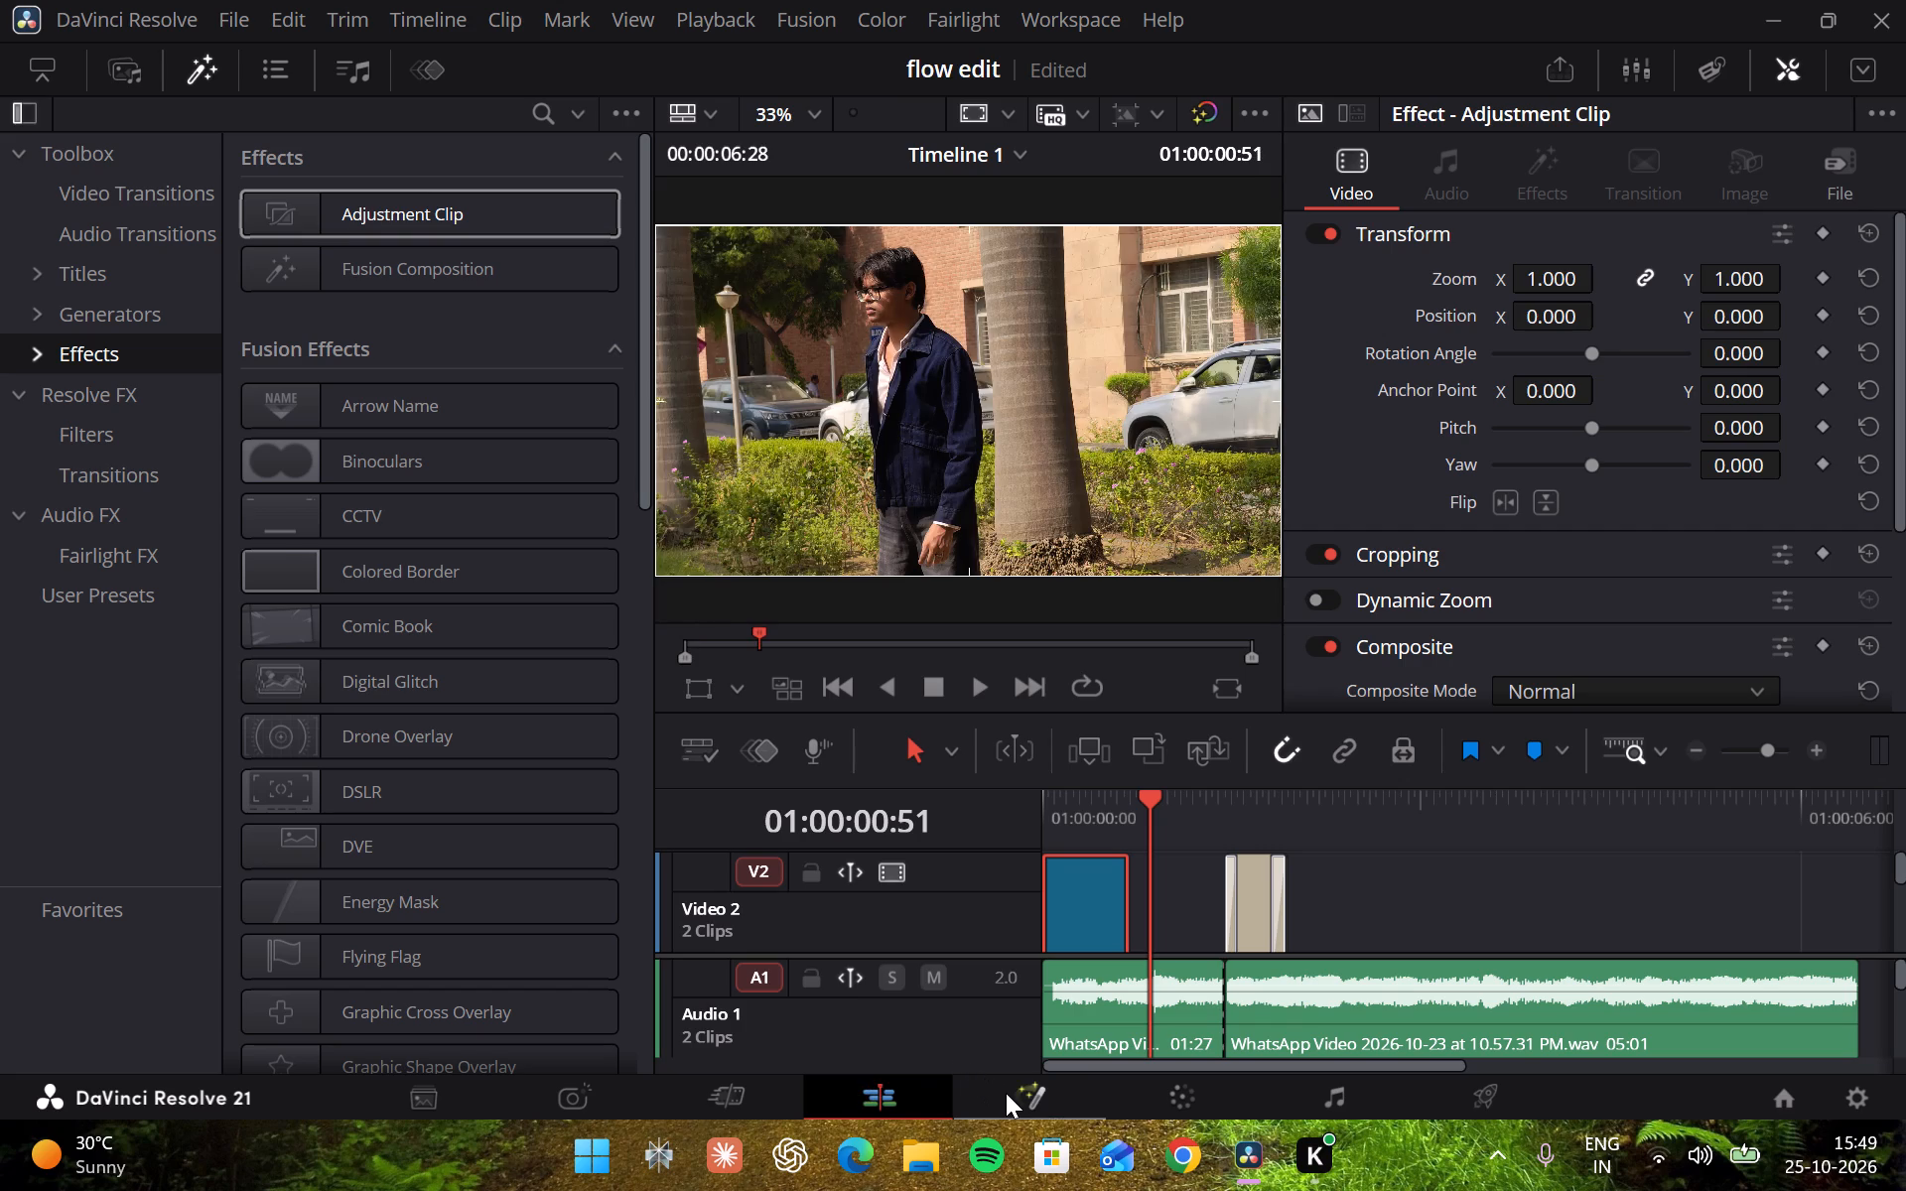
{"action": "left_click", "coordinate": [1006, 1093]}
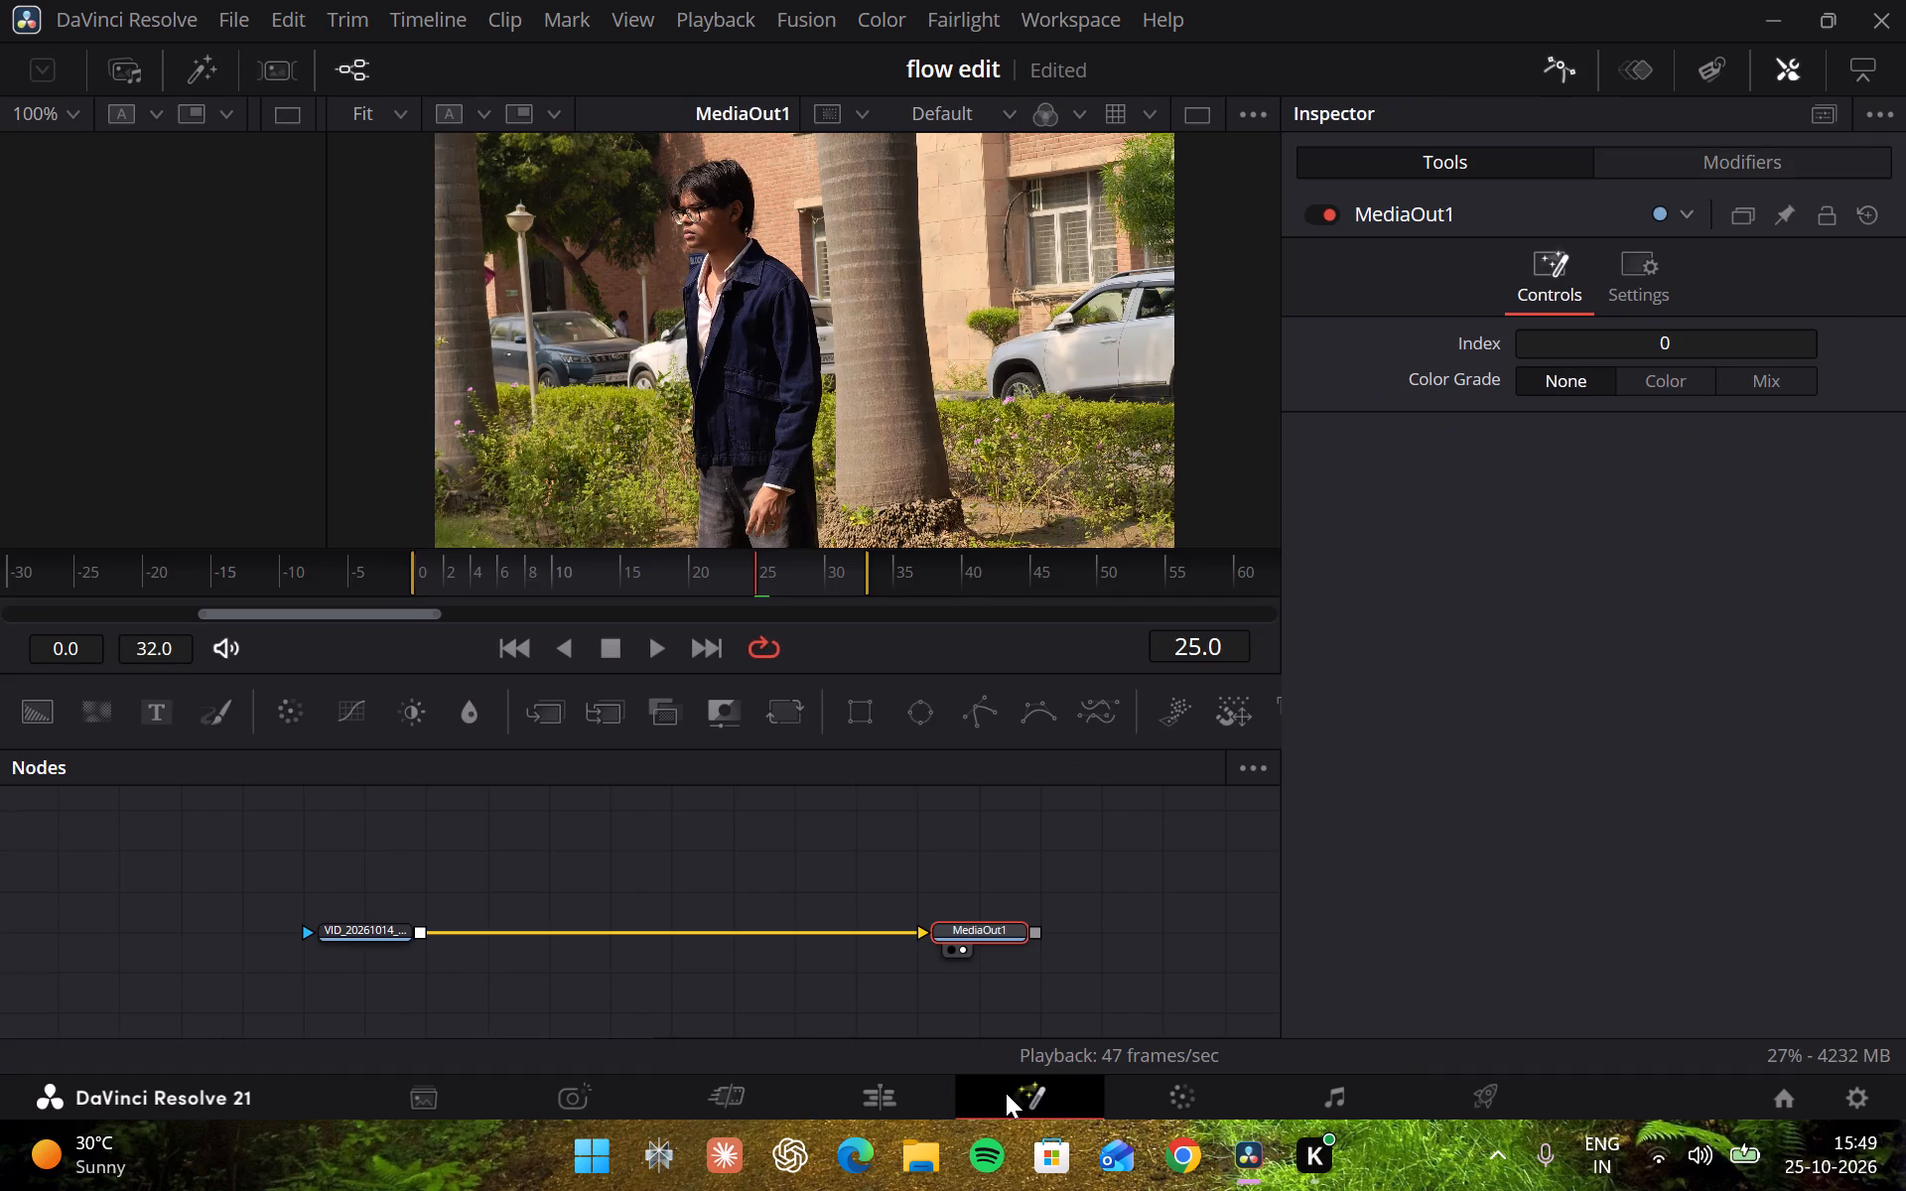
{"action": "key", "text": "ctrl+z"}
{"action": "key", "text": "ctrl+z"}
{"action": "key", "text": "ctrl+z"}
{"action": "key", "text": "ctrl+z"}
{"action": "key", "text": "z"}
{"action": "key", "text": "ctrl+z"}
Undo the adjustment clip's move, trim and insertion on track Video 2, and redo the last undone change.
{"action": "left_click", "coordinate": [741, 1080]}
{"action": "key", "text": "ctrl+z"}
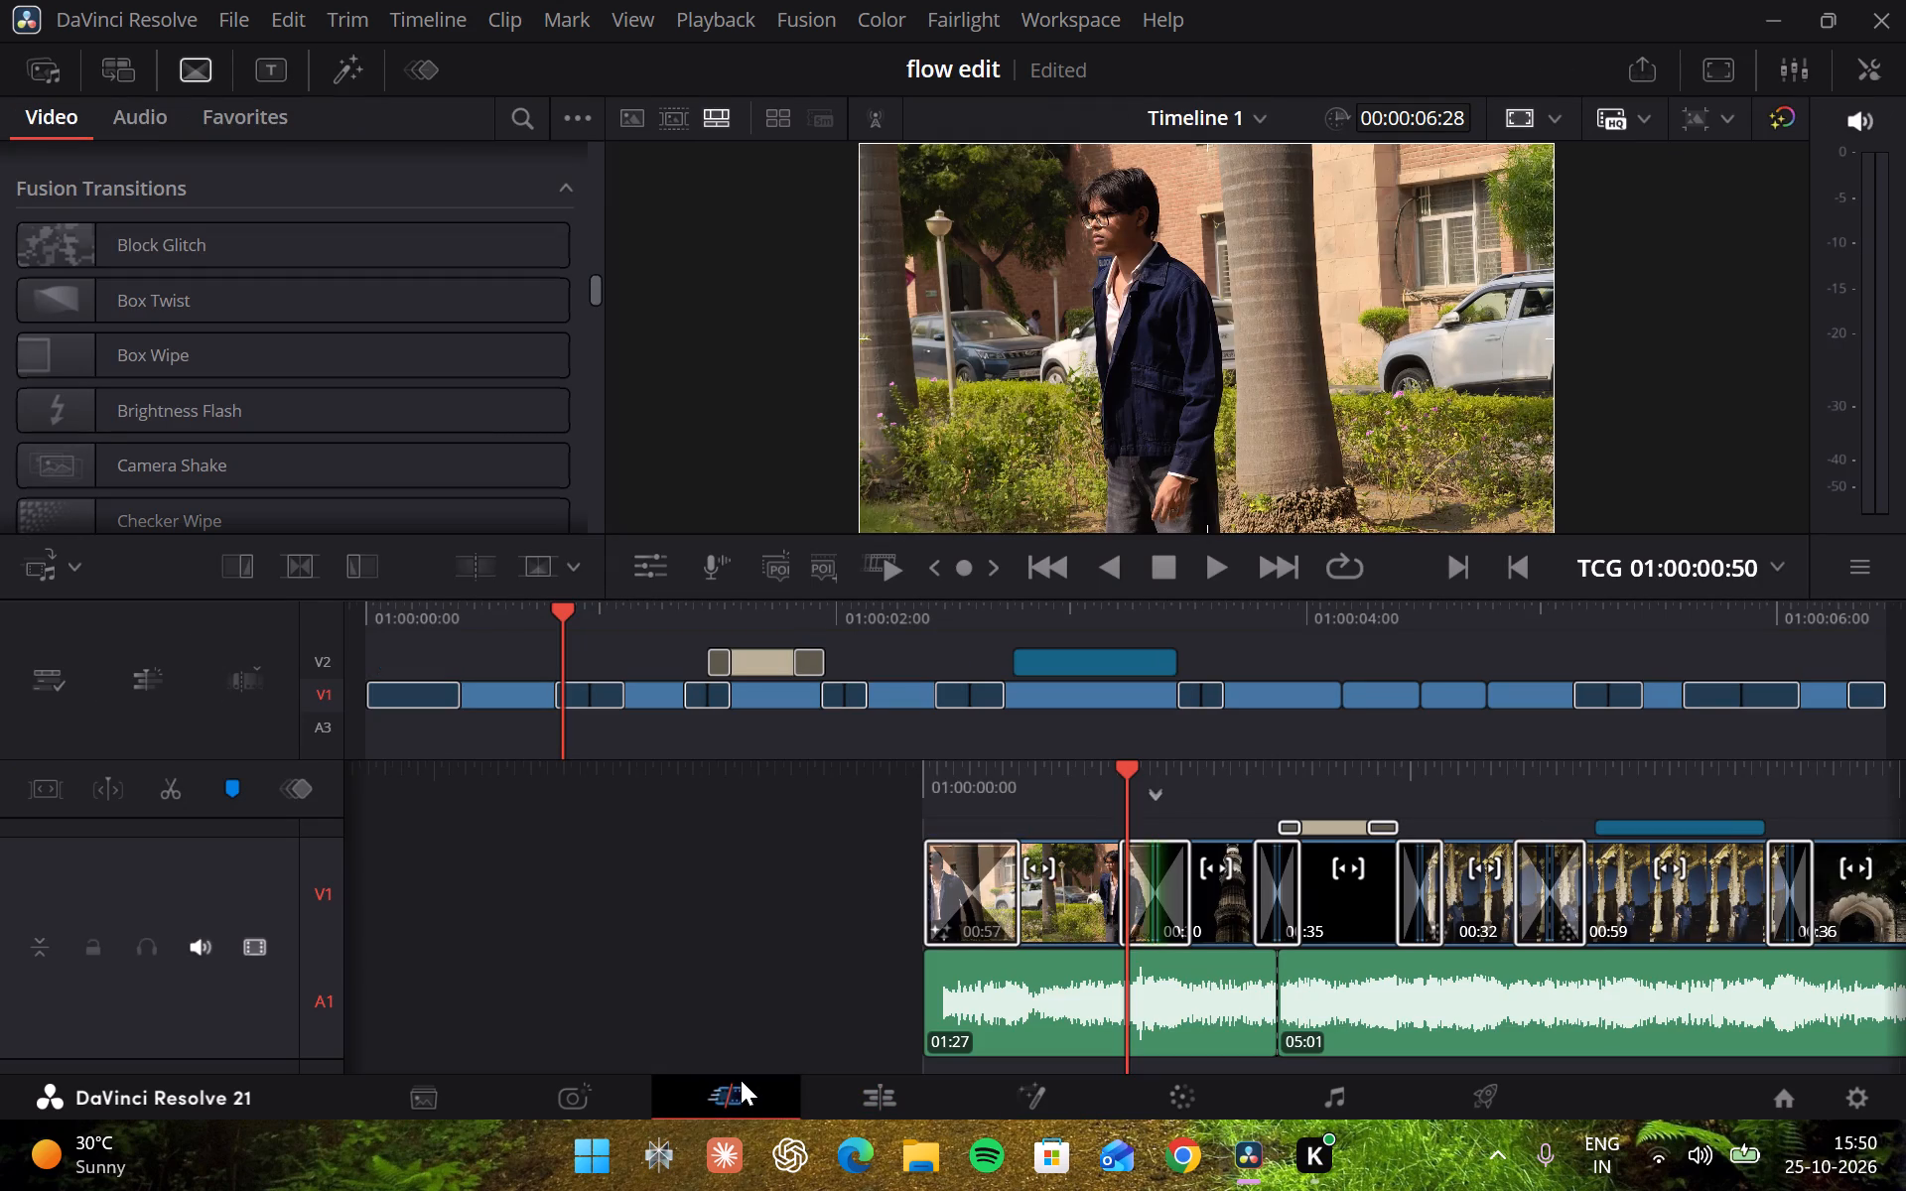
{"action": "left_click", "coordinate": [1726, 821]}
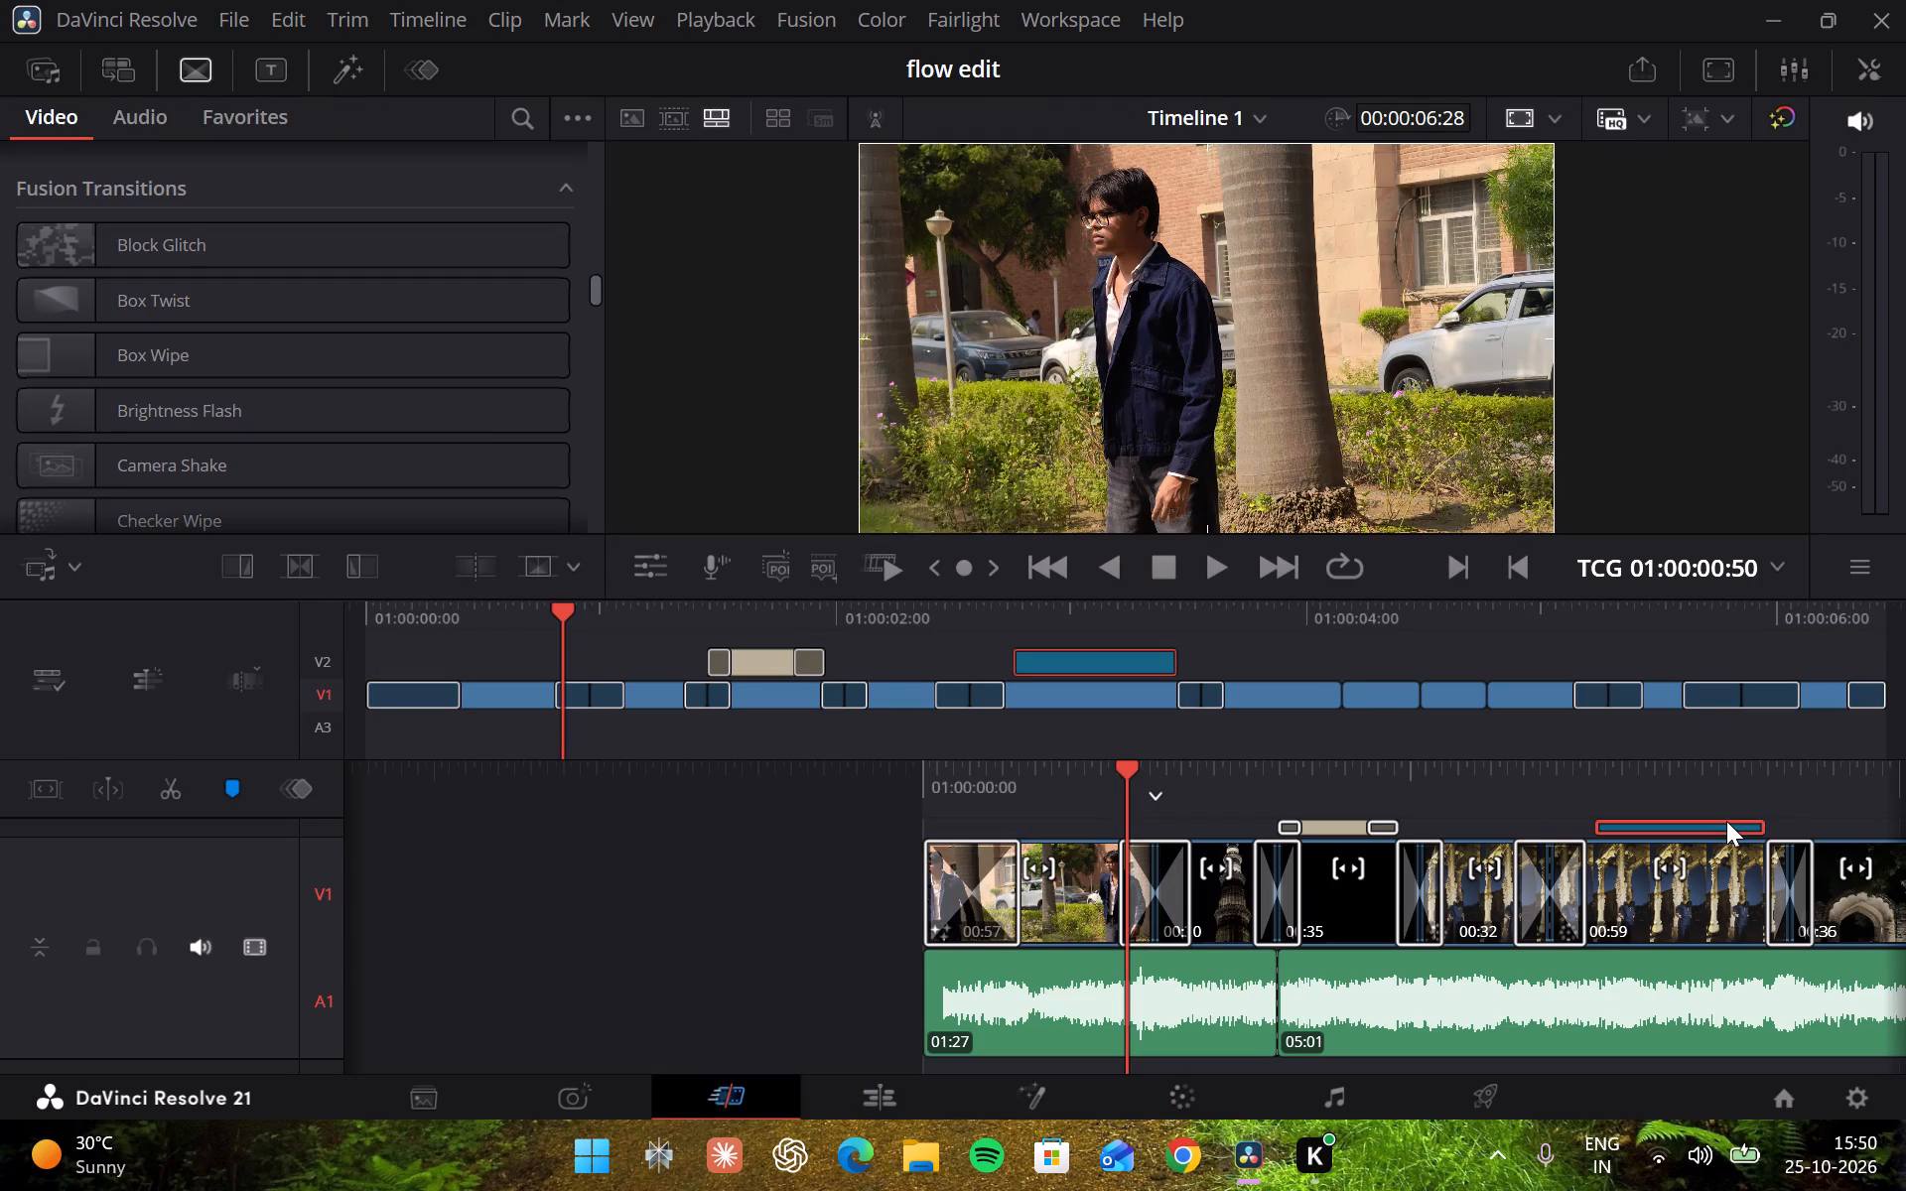
{"action": "right_click", "coordinate": [1726, 821]}
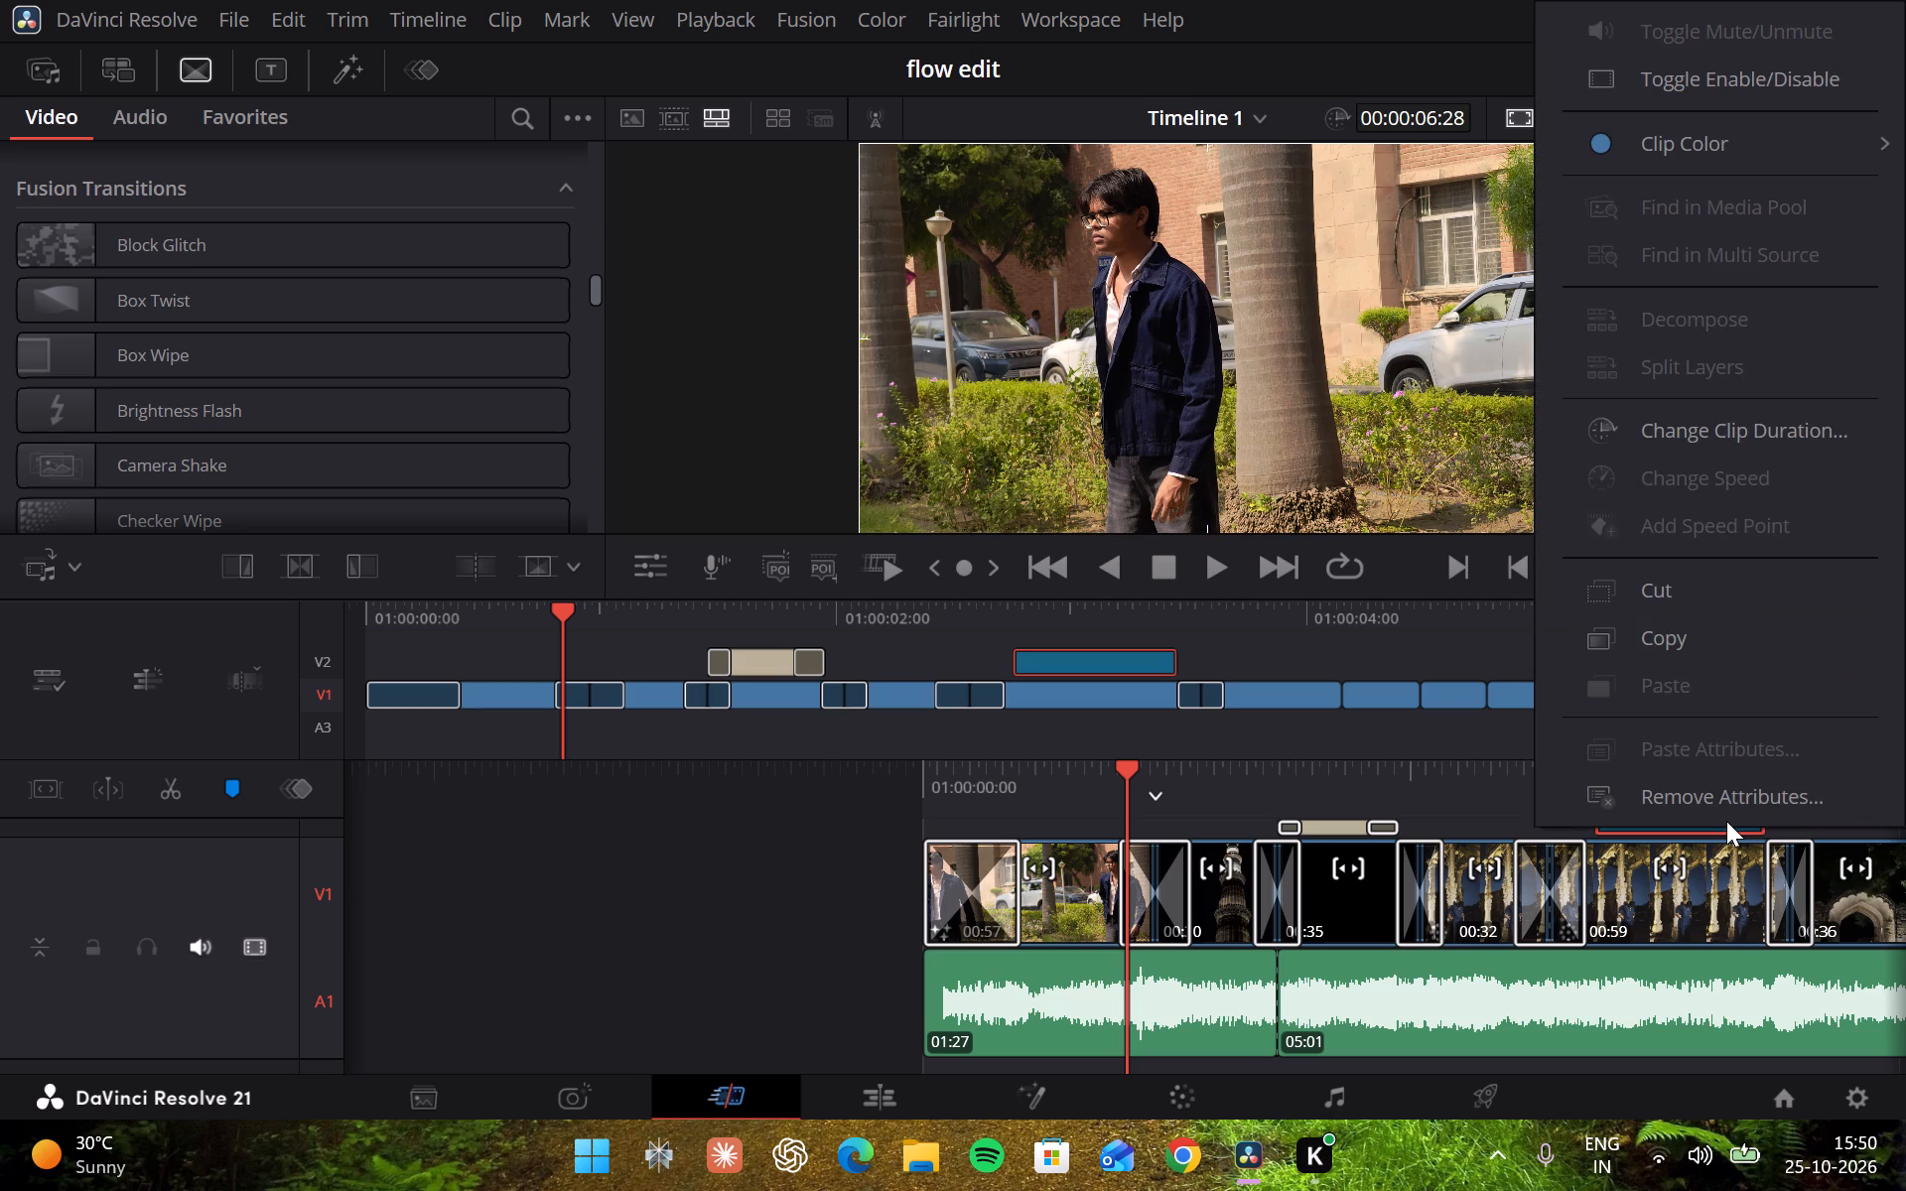
{"action": "right_click", "coordinate": [1445, 759]}
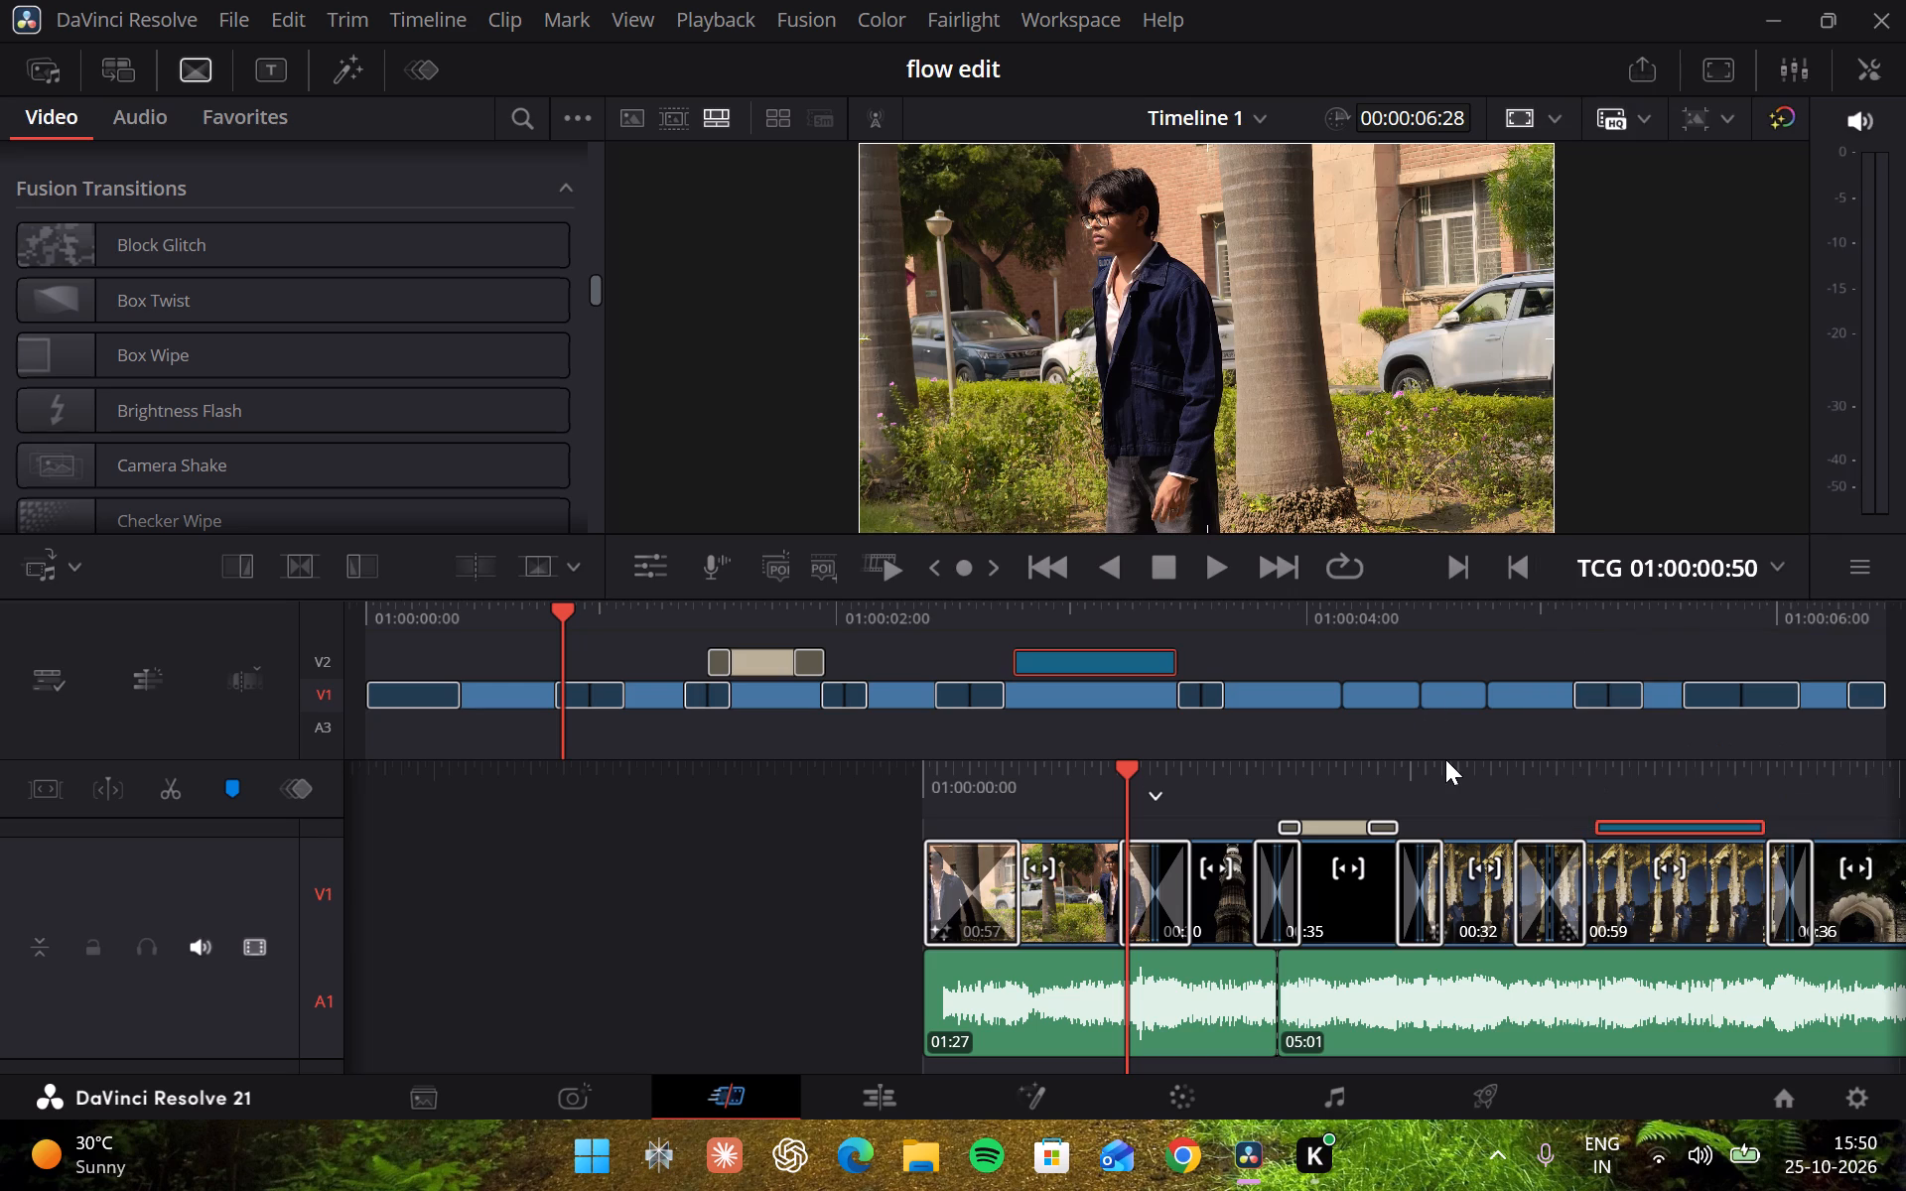
{"action": "key", "text": "ctrl+z"}
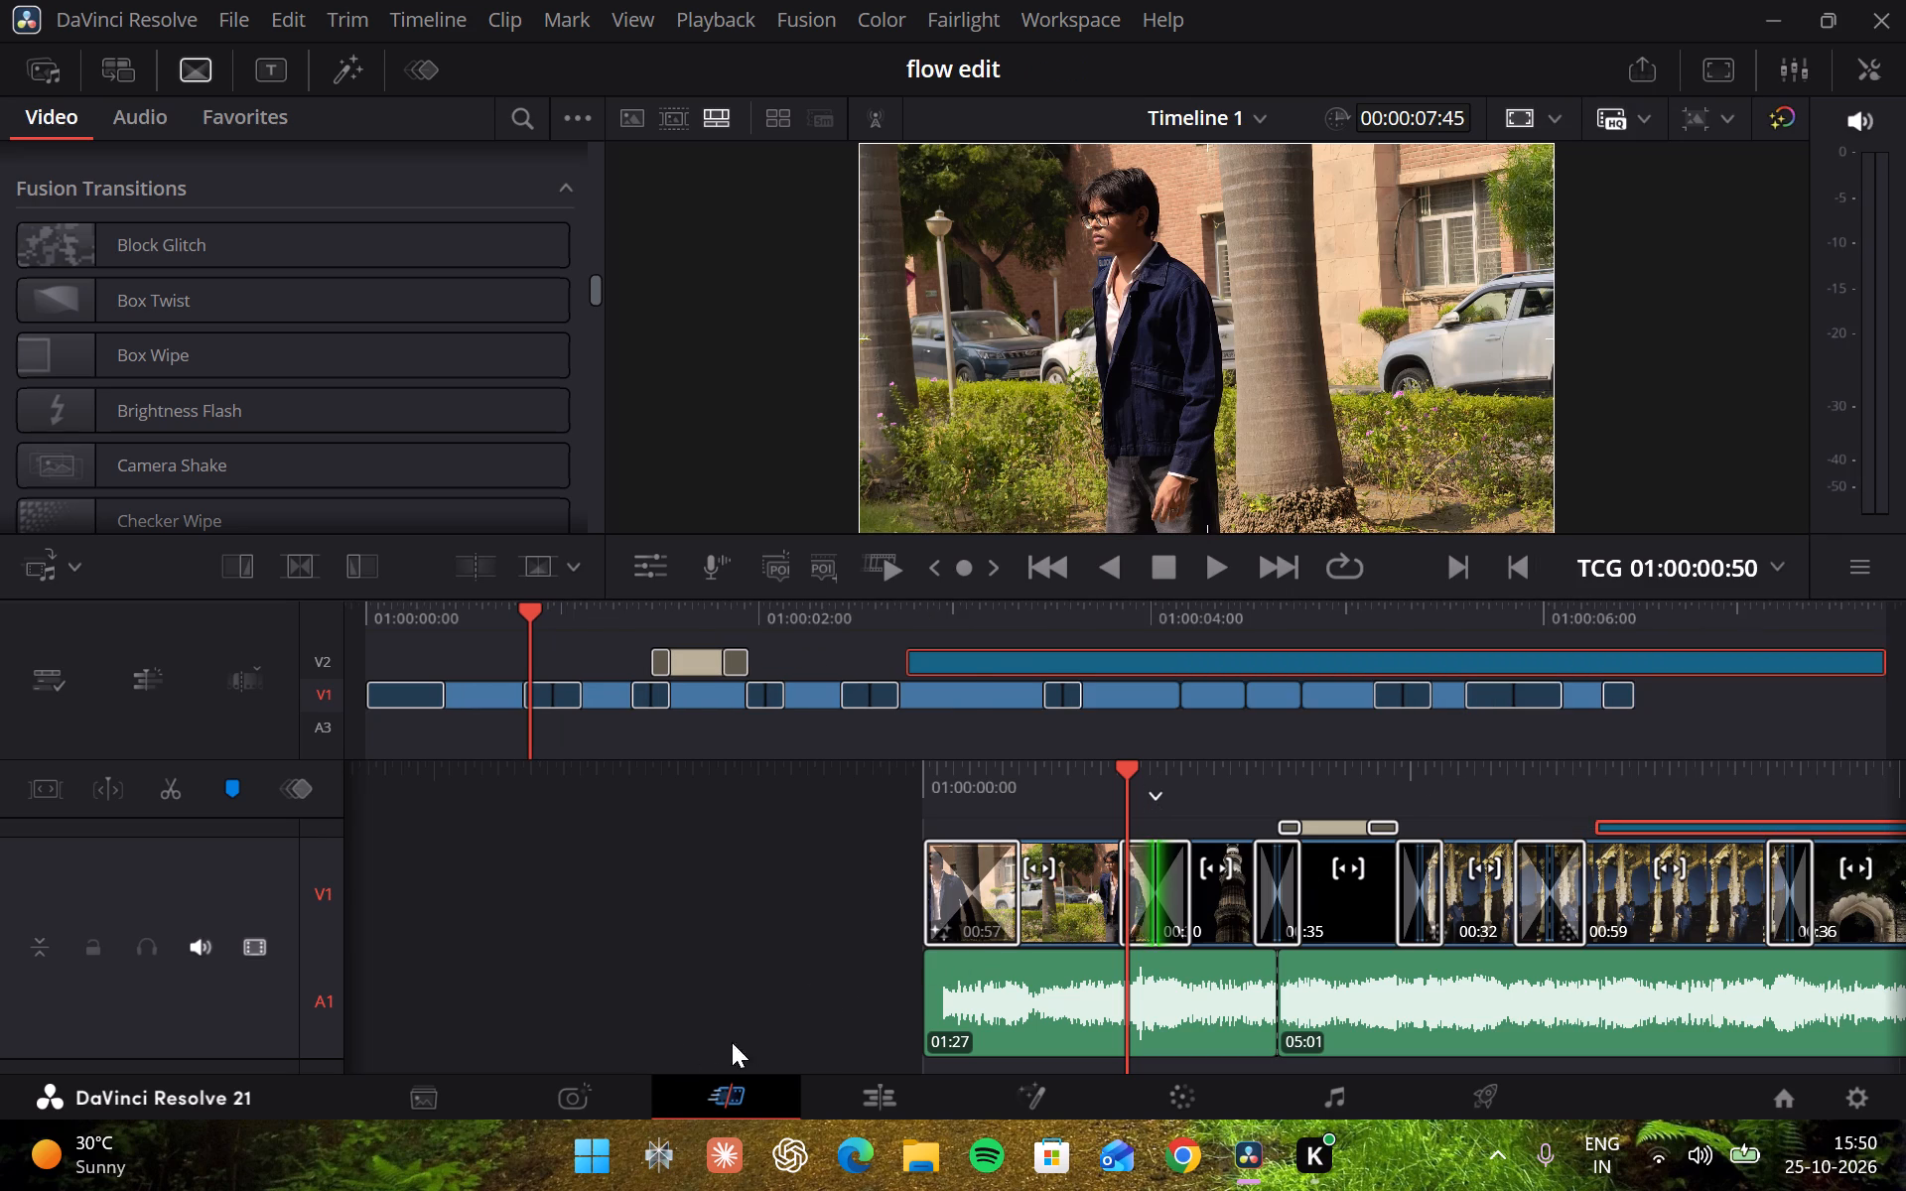
{"action": "left_click", "coordinate": [593, 1094]}
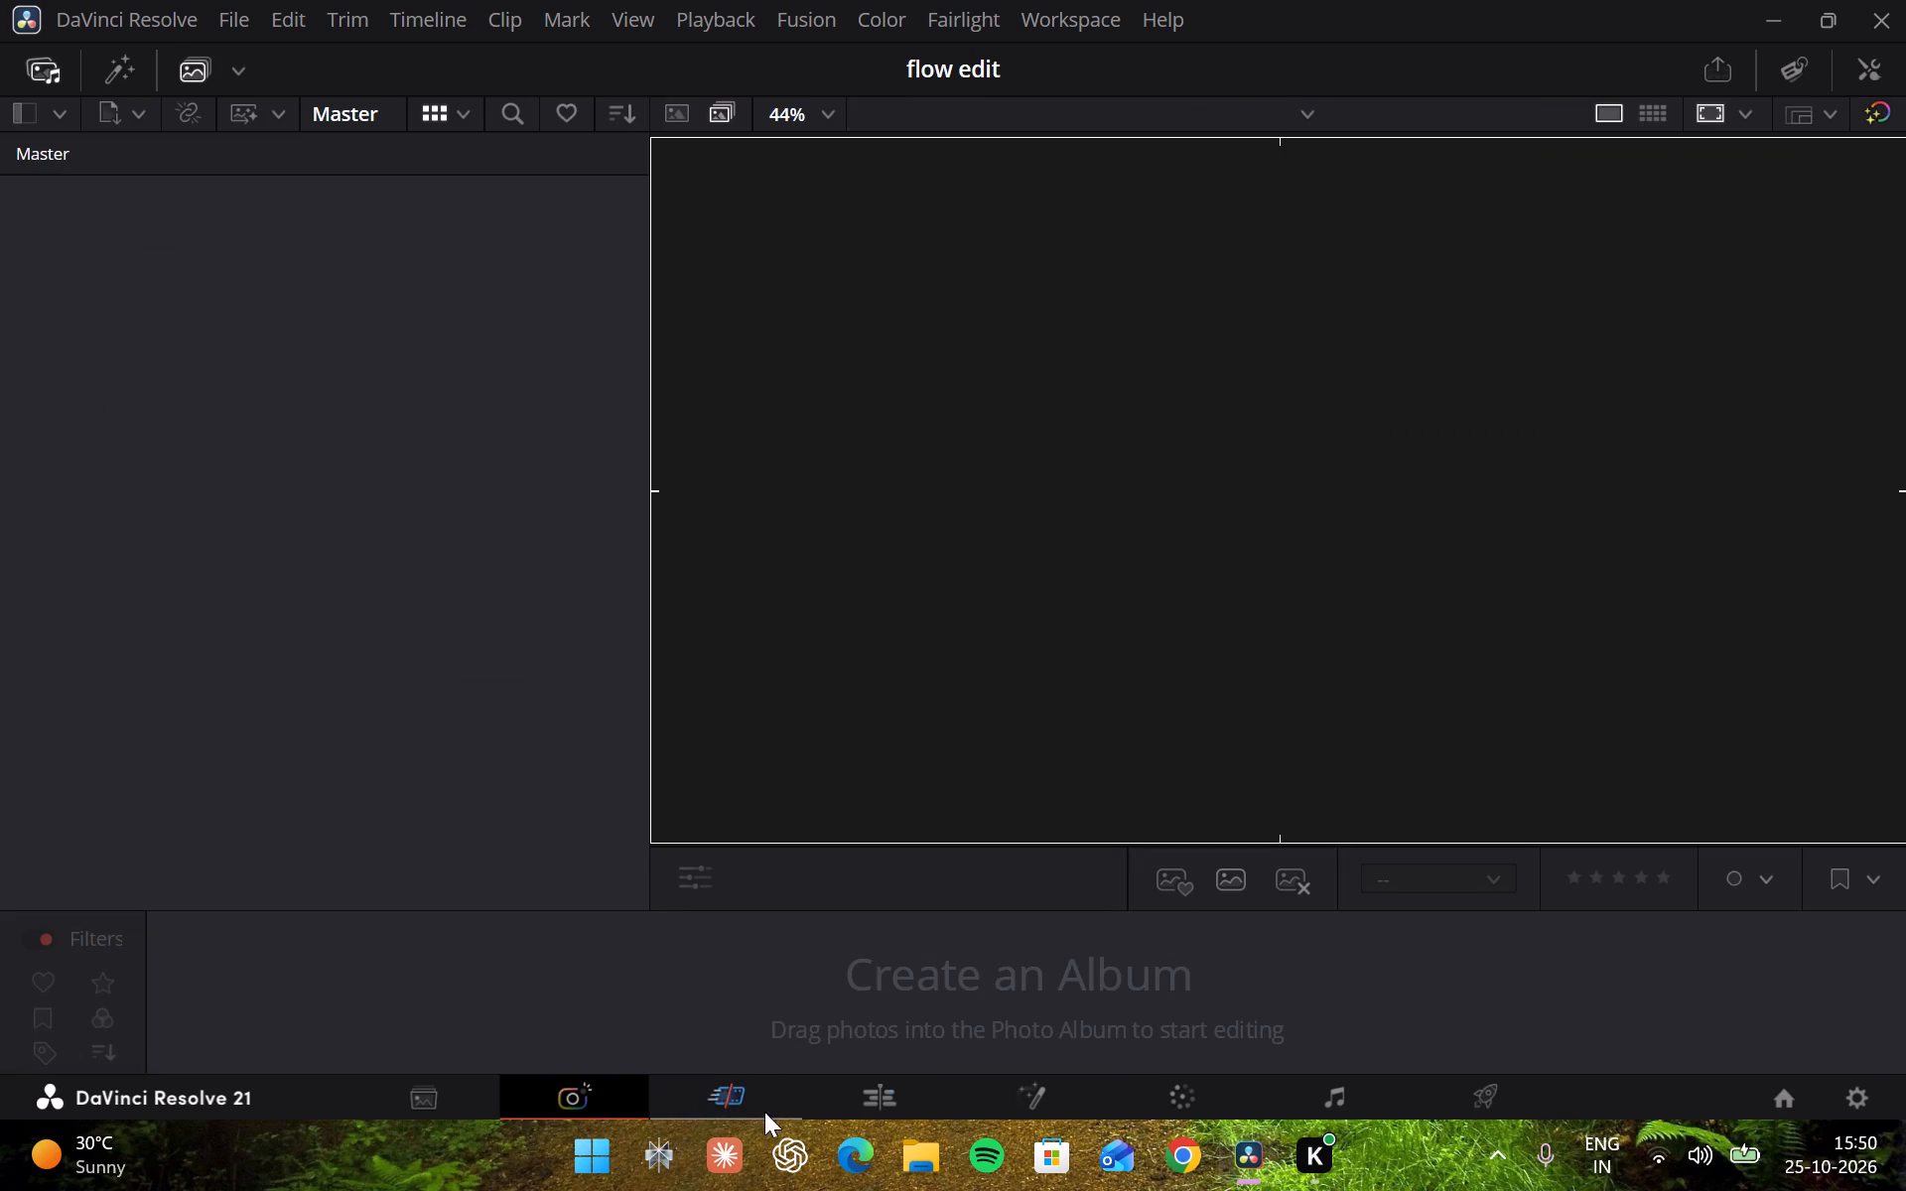
{"action": "left_click", "coordinate": [876, 1115]}
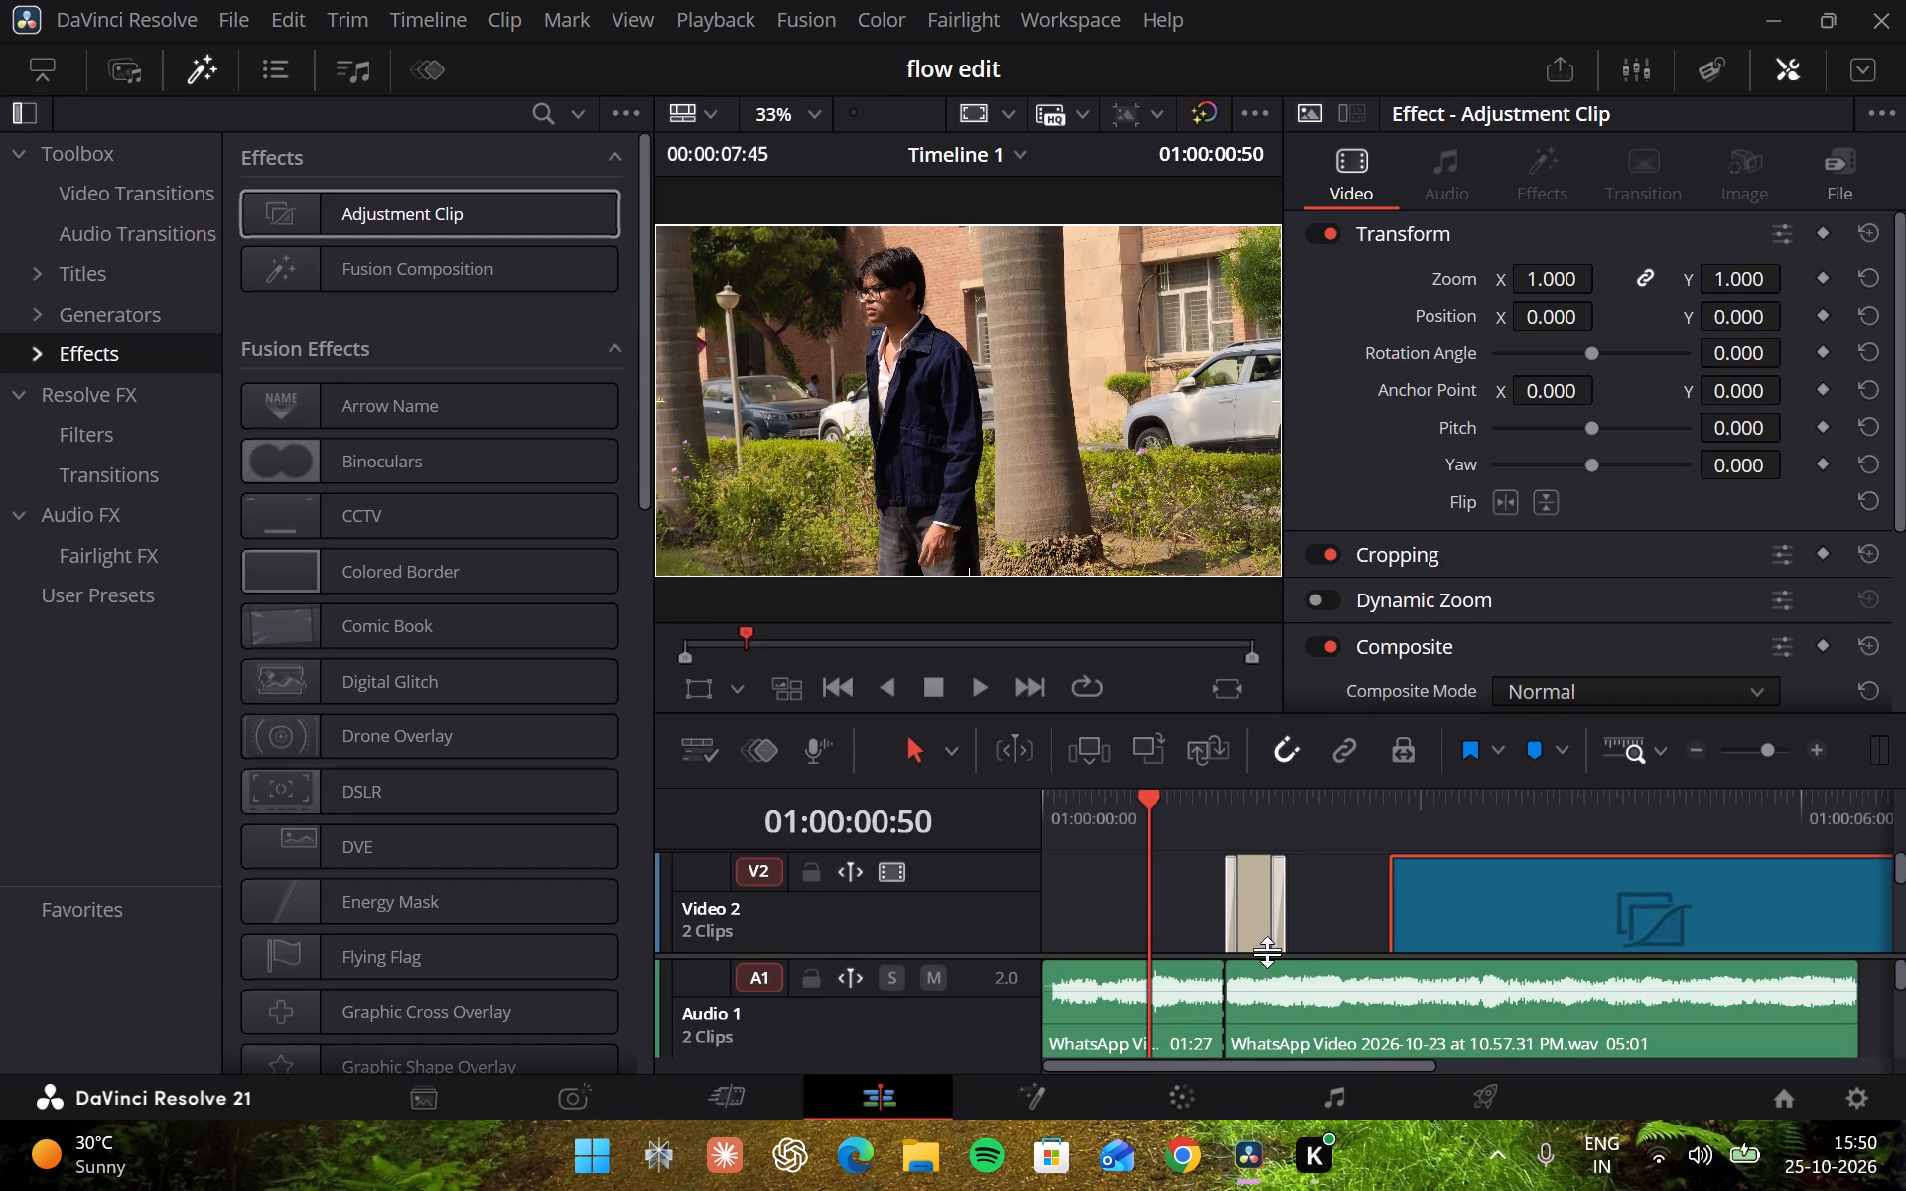
{"action": "key", "text": "ctrl+z"}
{"action": "key", "text": "ctrl+z"}
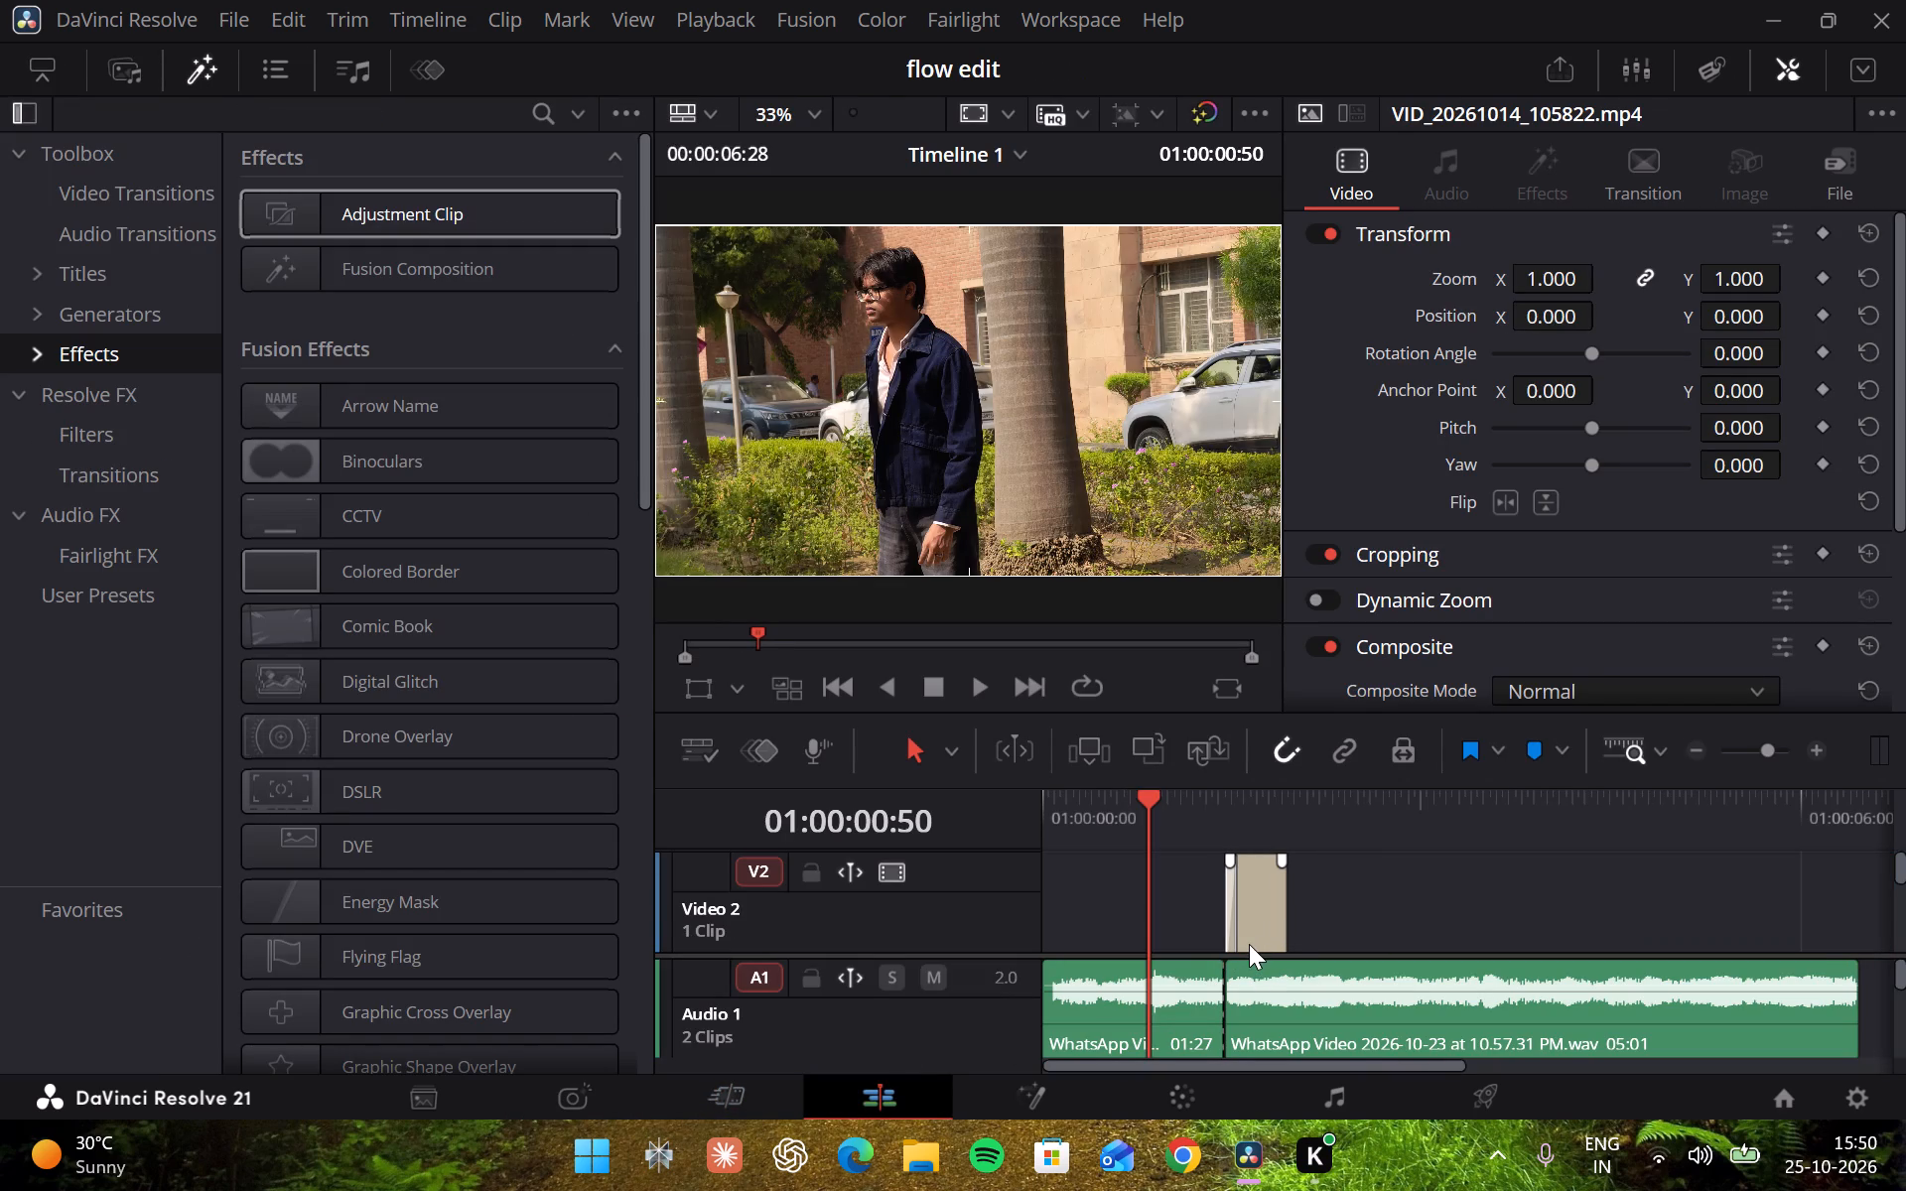
{"action": "key", "text": "ctrl+shift+z"}
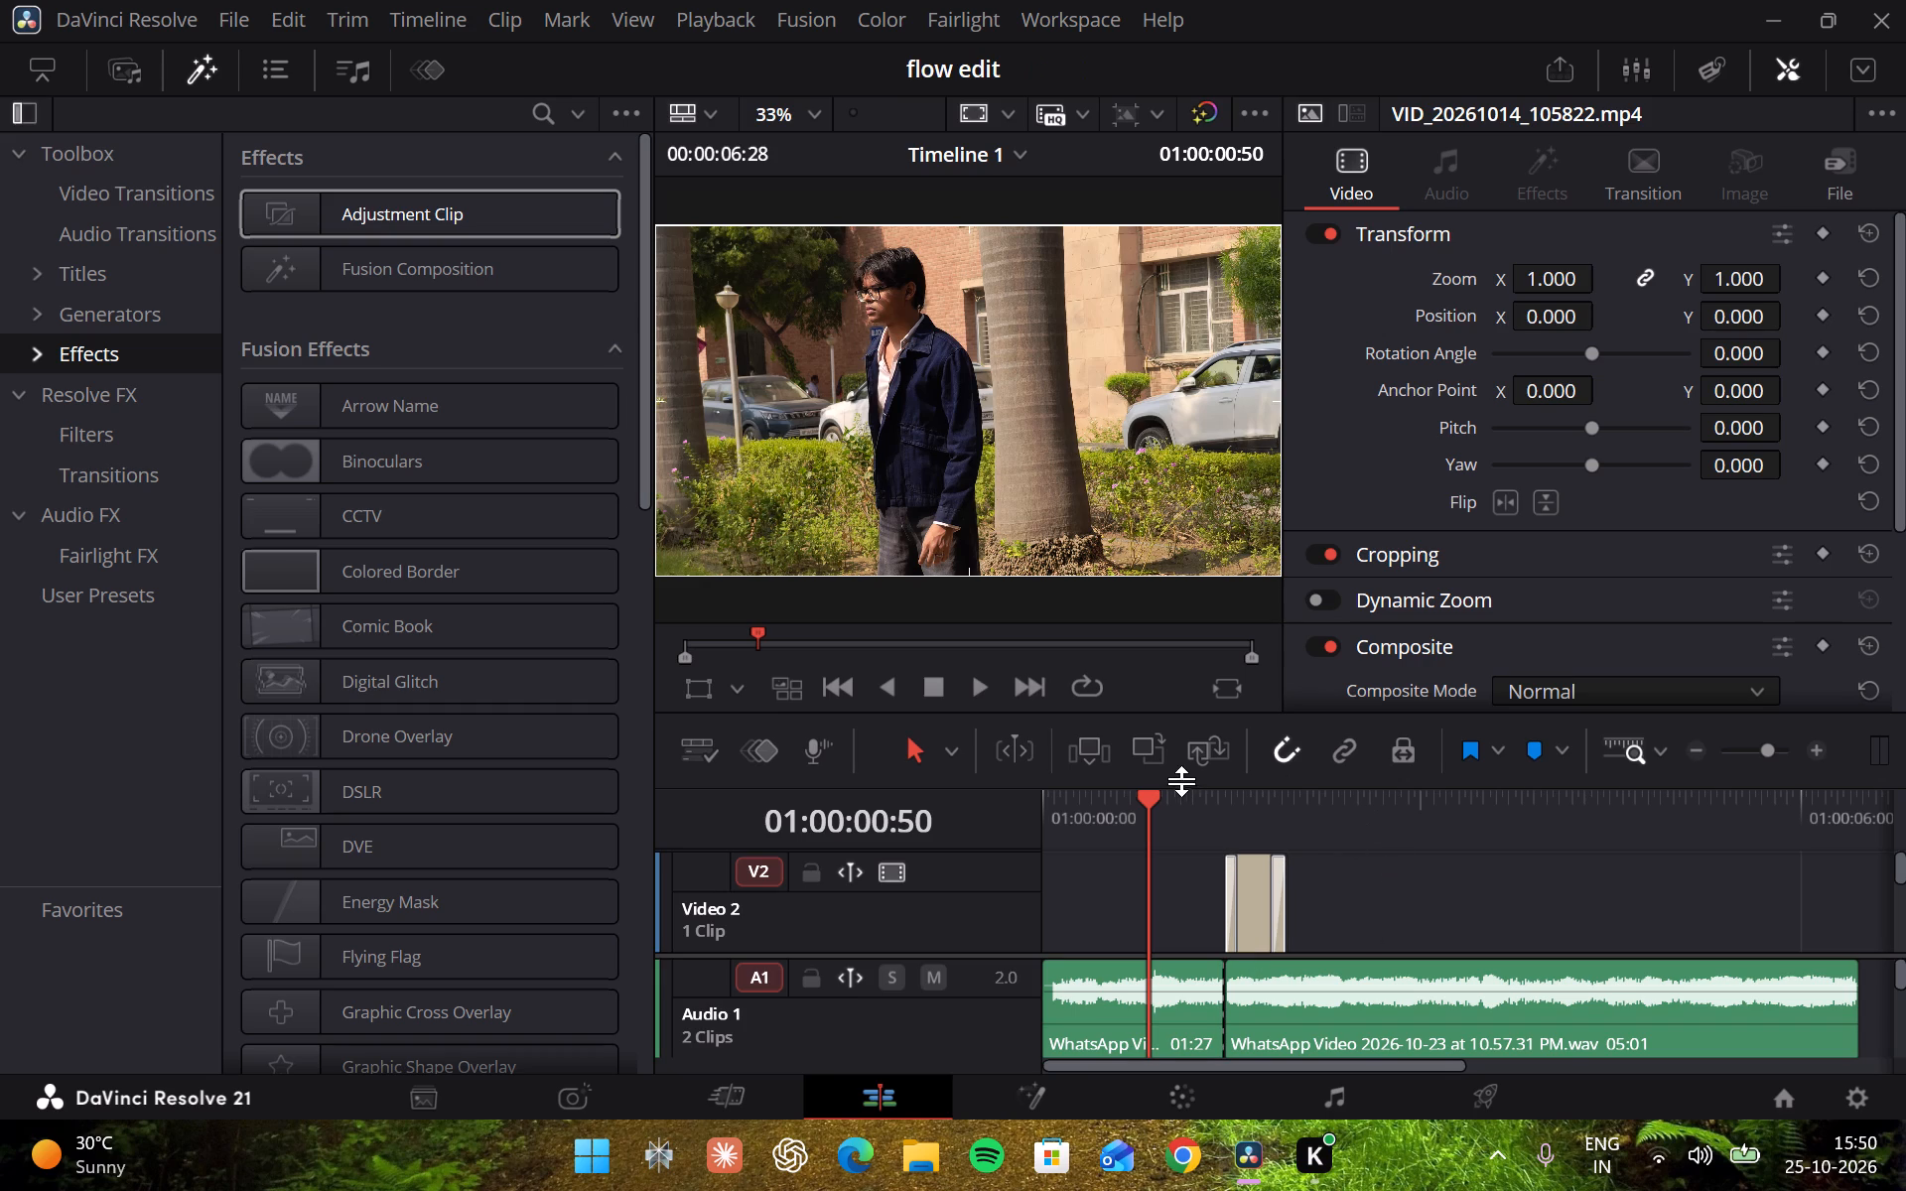
Play Timeline 1 on the Edit page from 01:00:00:00, stopping on the arch shot at 01:00:03:37.
{"action": "left_click_drag", "start_coordinate": [1161, 809], "coordinate": [1025, 797]}
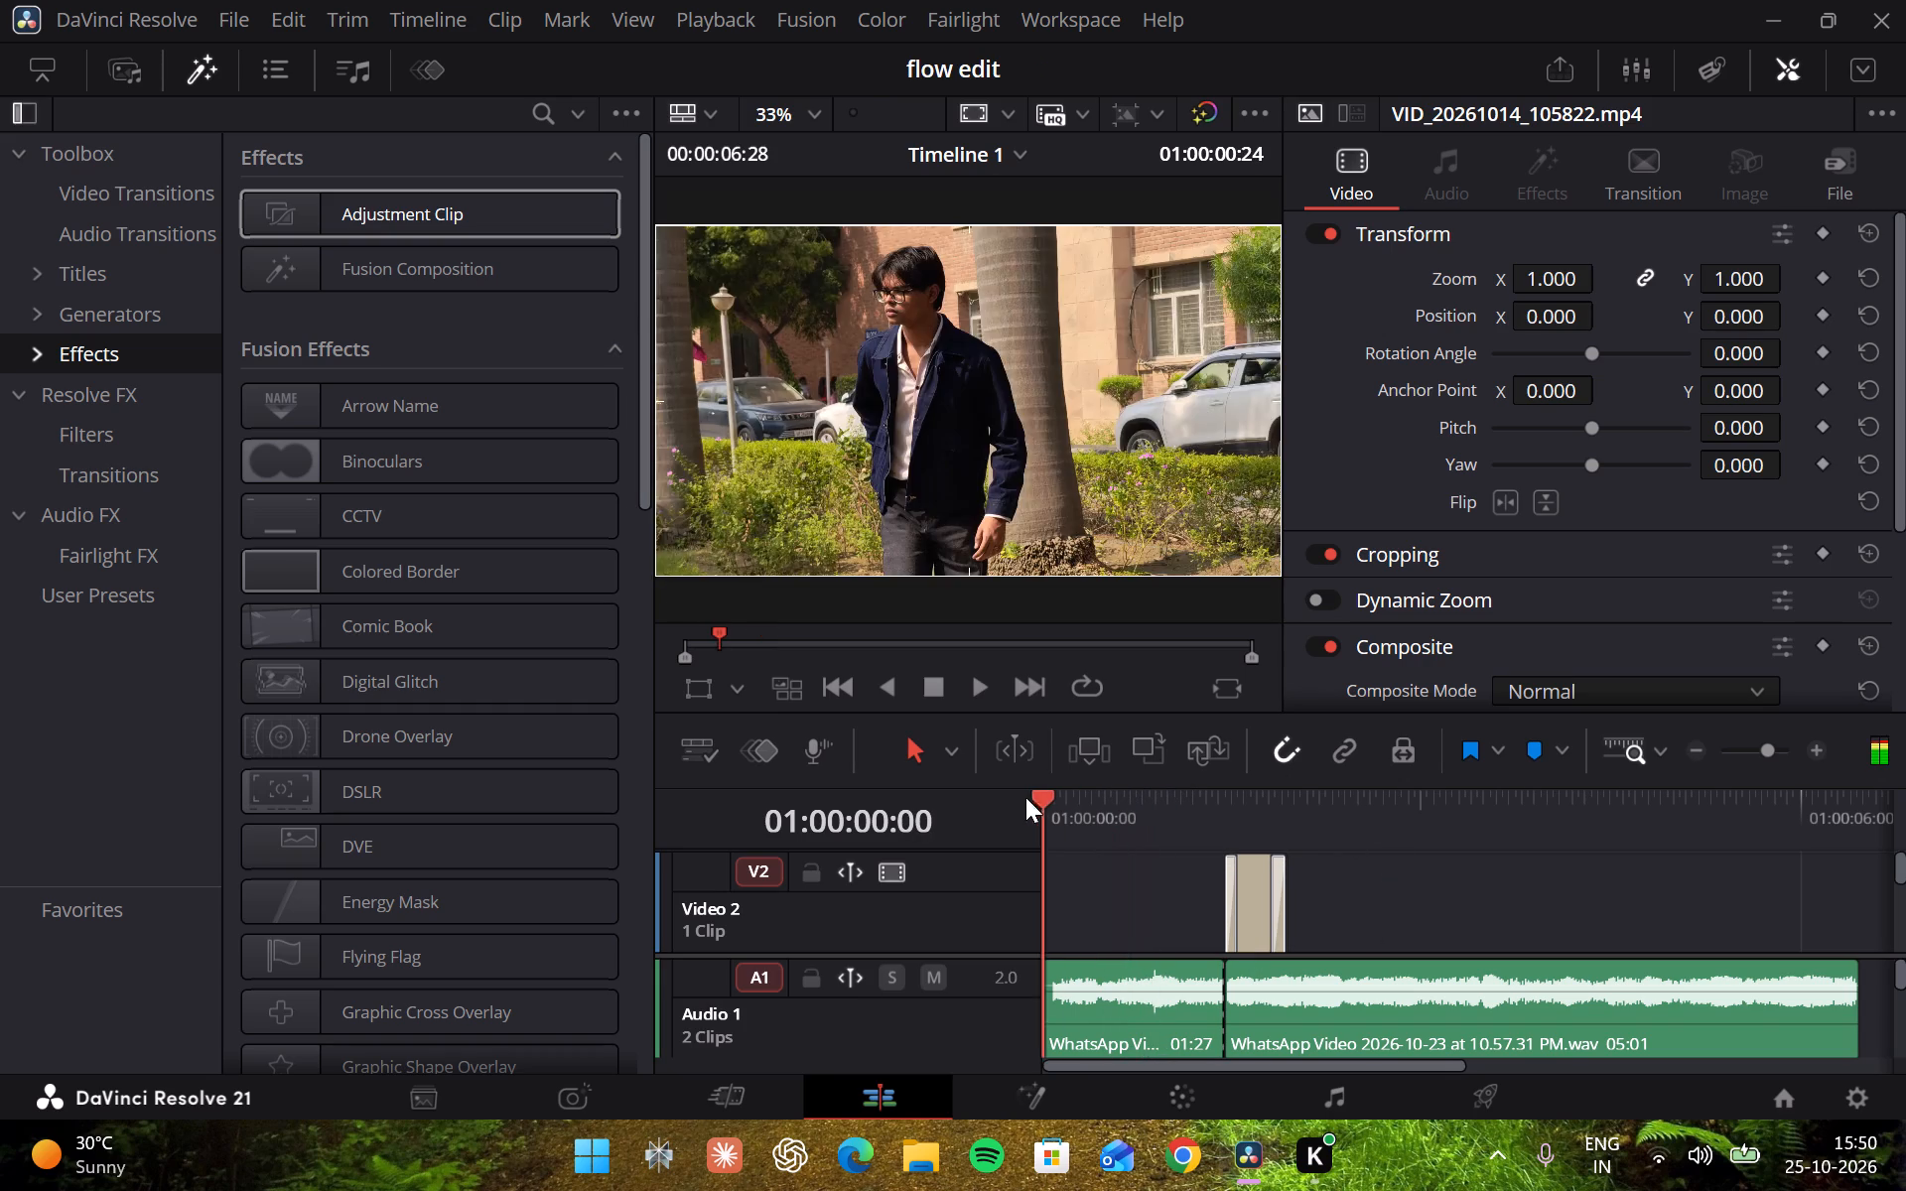
{"action": "left_click_drag", "start_coordinate": [1025, 797], "coordinate": [1017, 793]}
{"action": "key", "text": "space"}
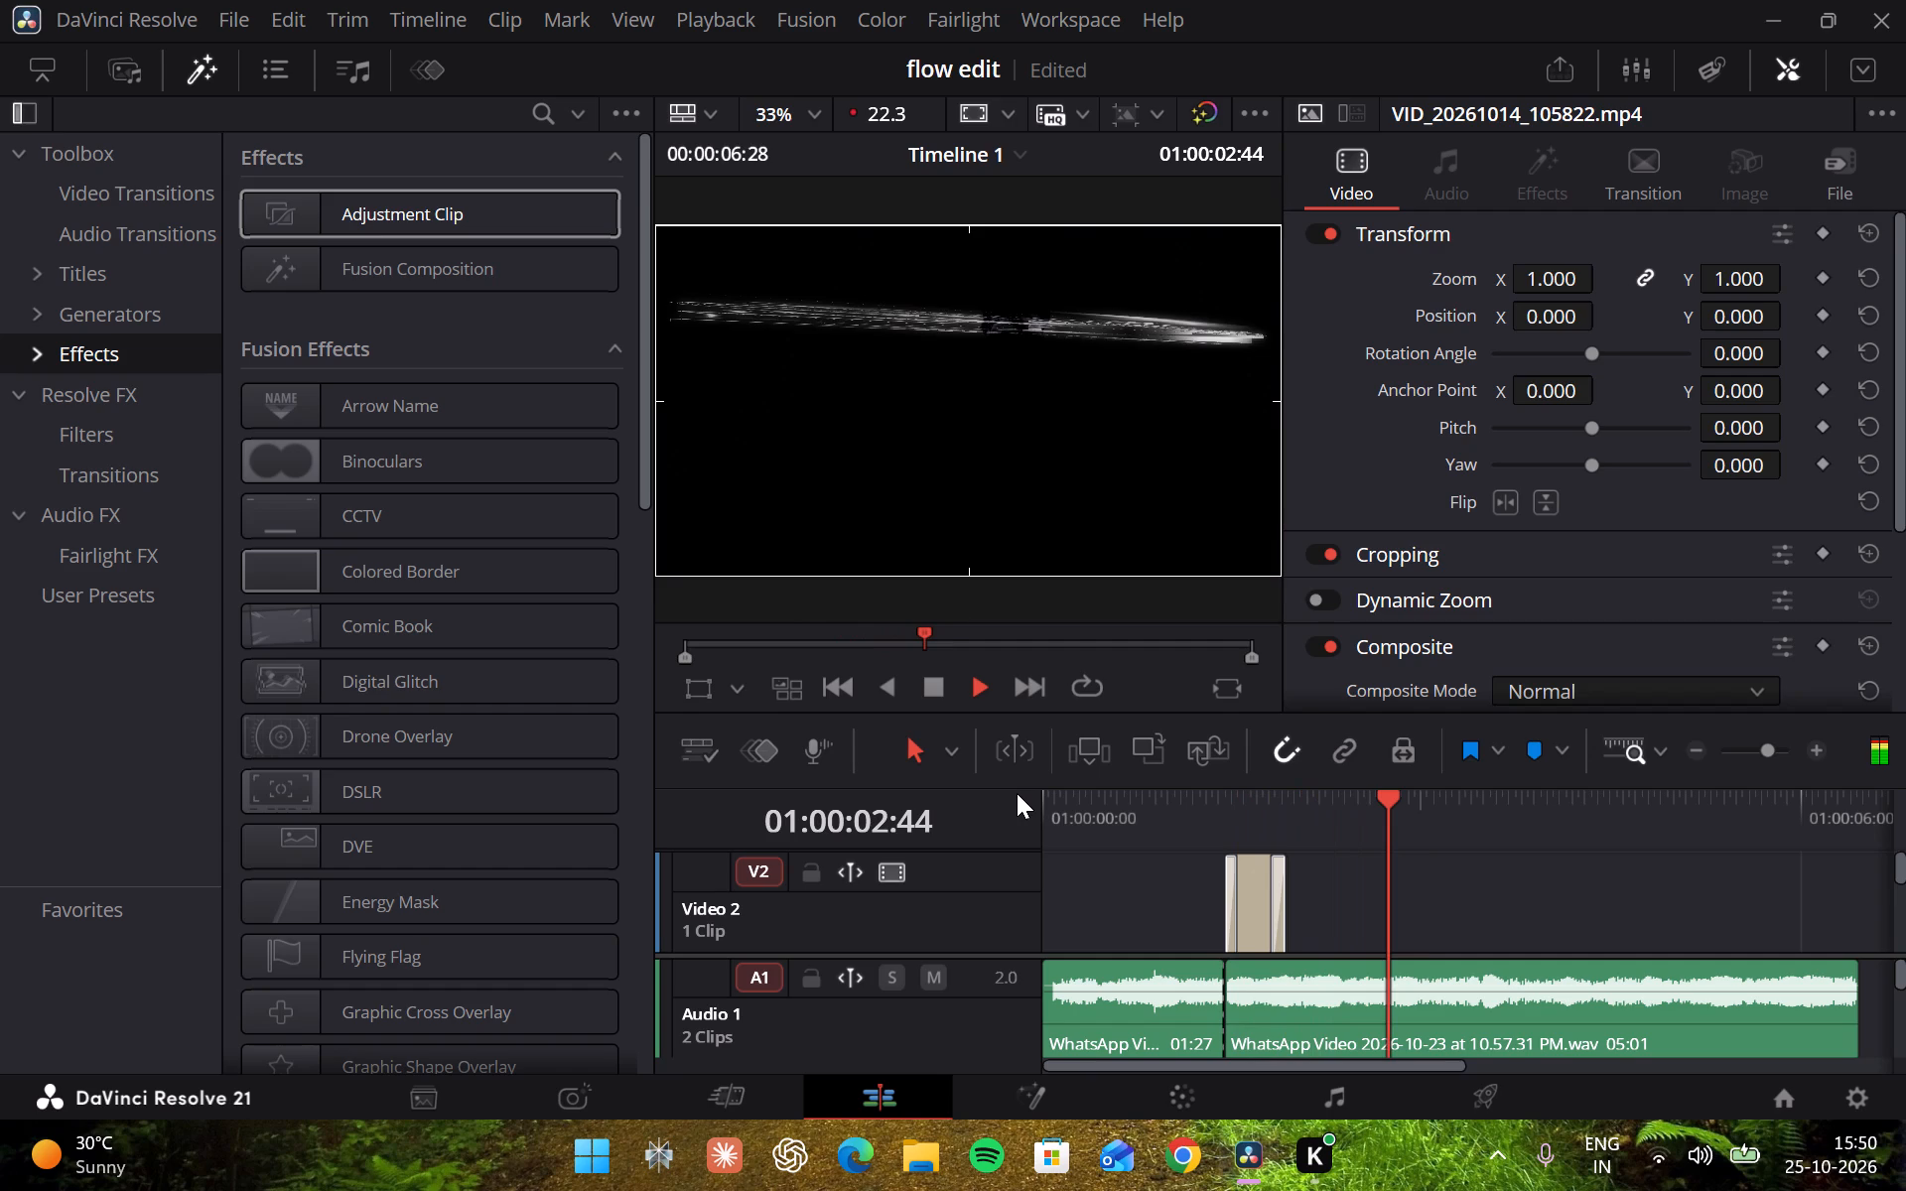
{"action": "key", "text": "space"}
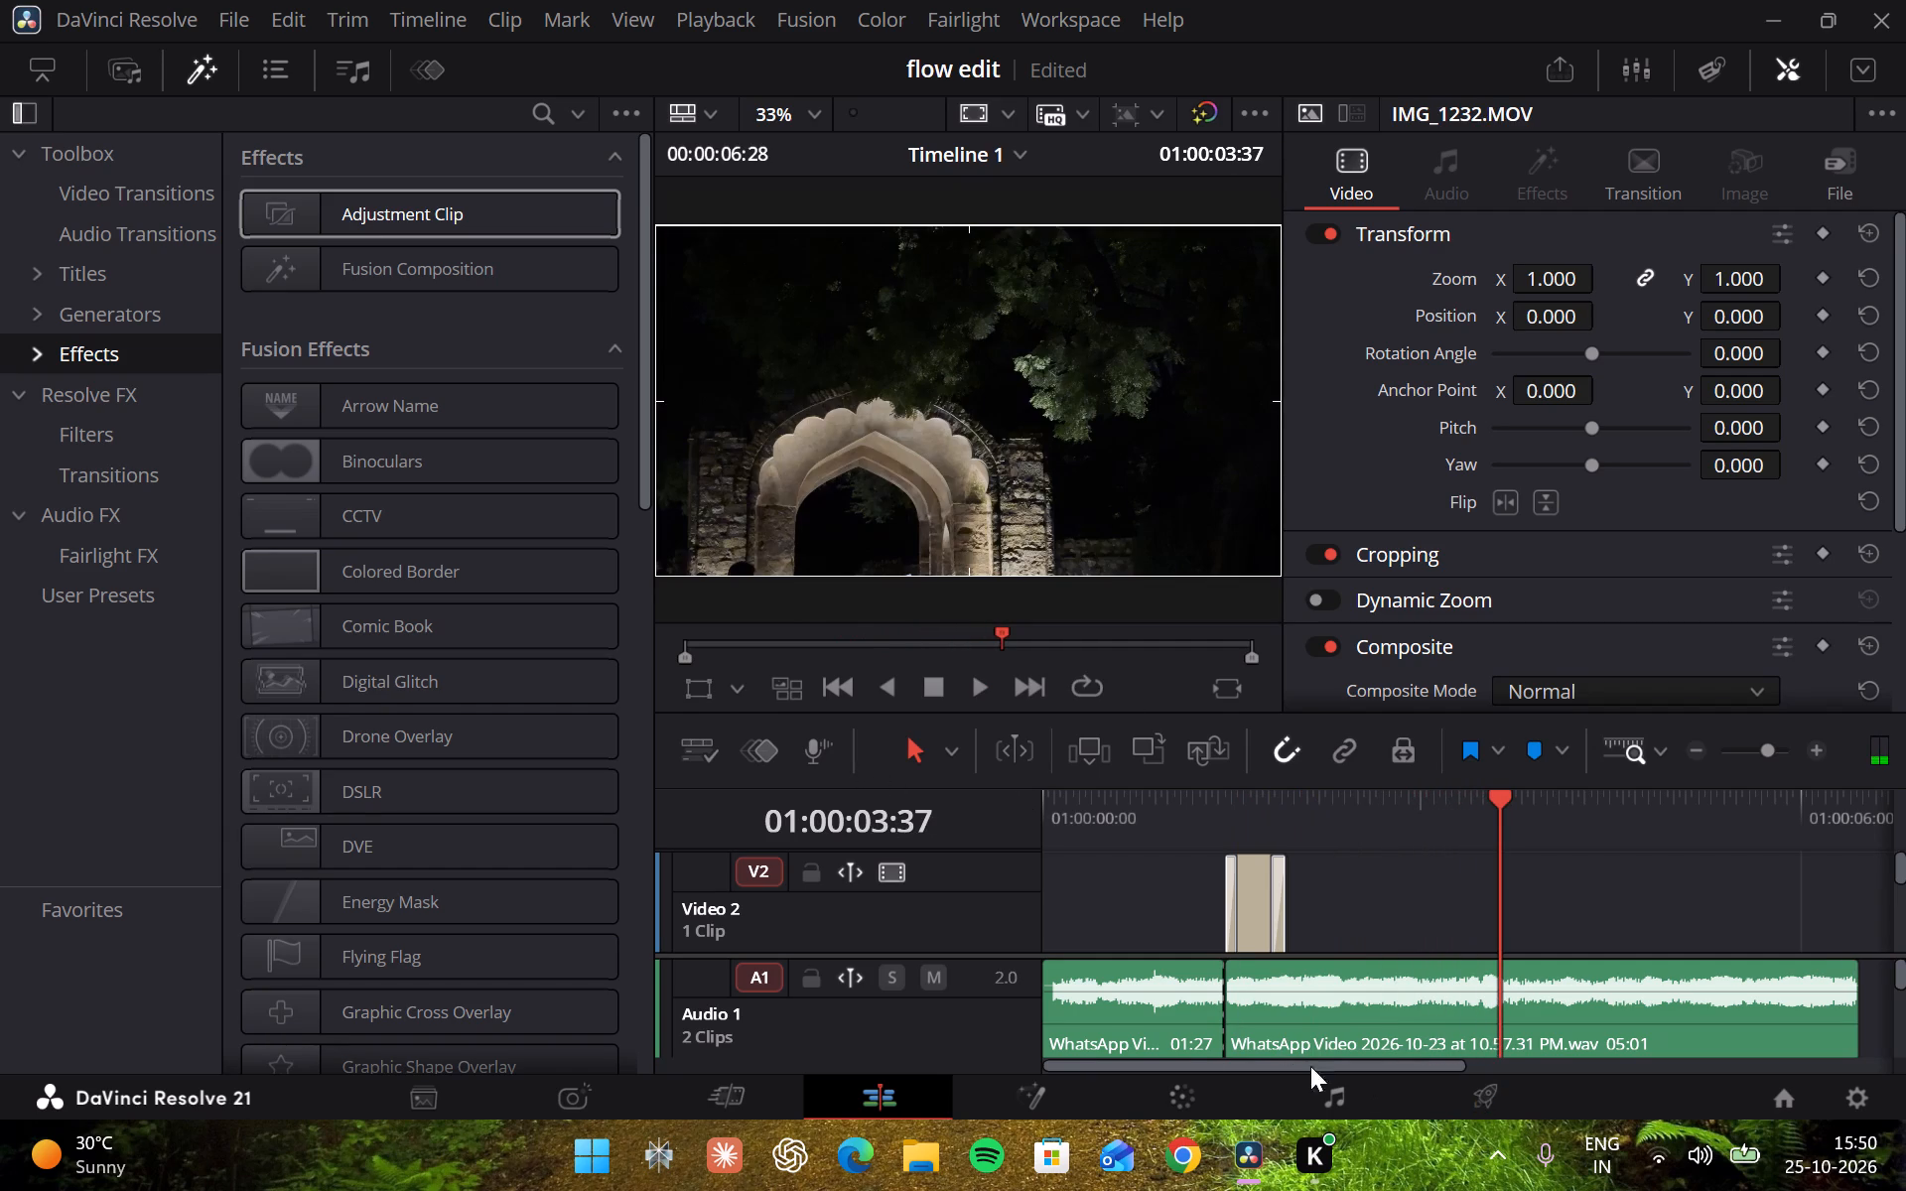
On the Cut page, scrub across the Amnsfx title and the pillar shot after it, ending at 01:00:02:25.
{"action": "left_click", "coordinate": [742, 1091]}
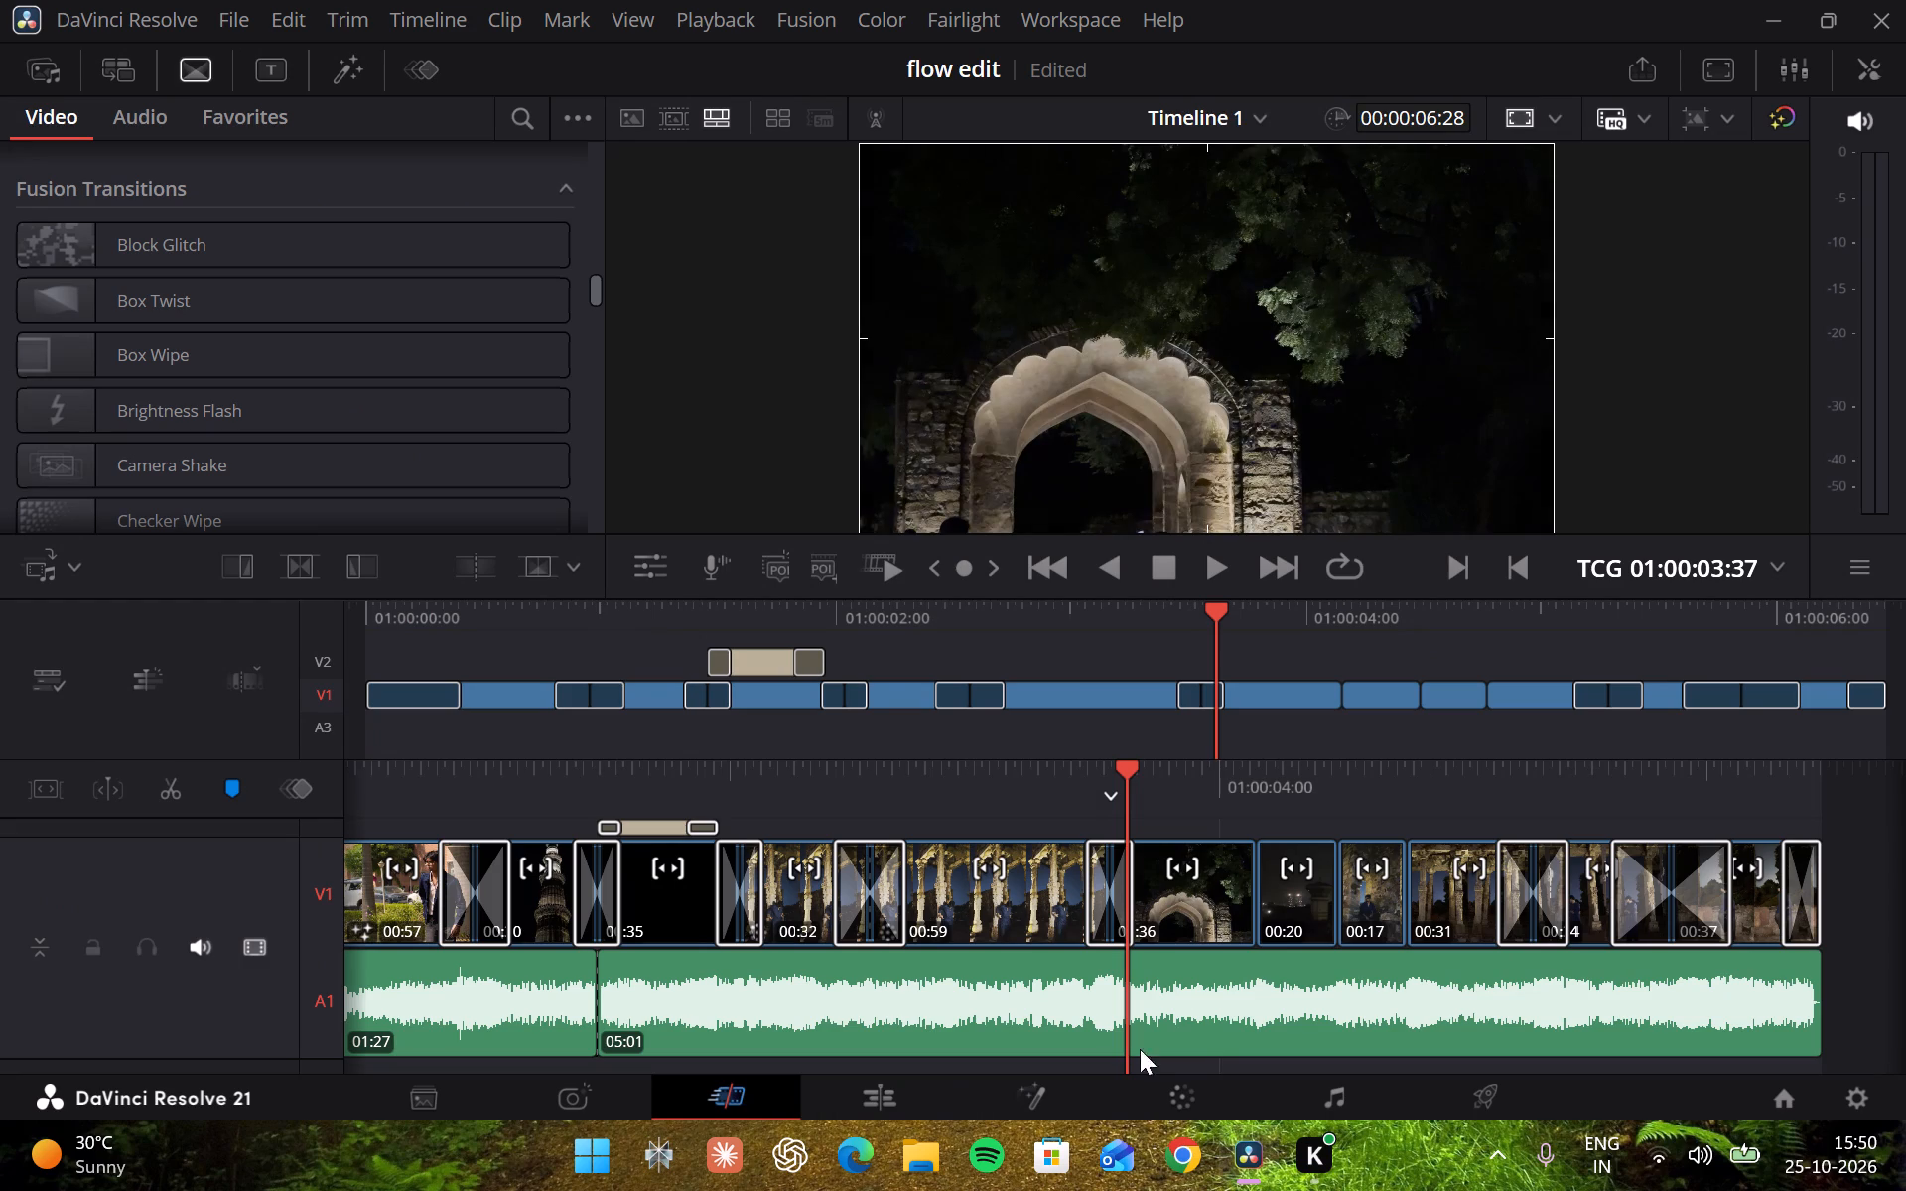
{"action": "left_click_drag", "start_coordinate": [1200, 623], "coordinate": [770, 570]}
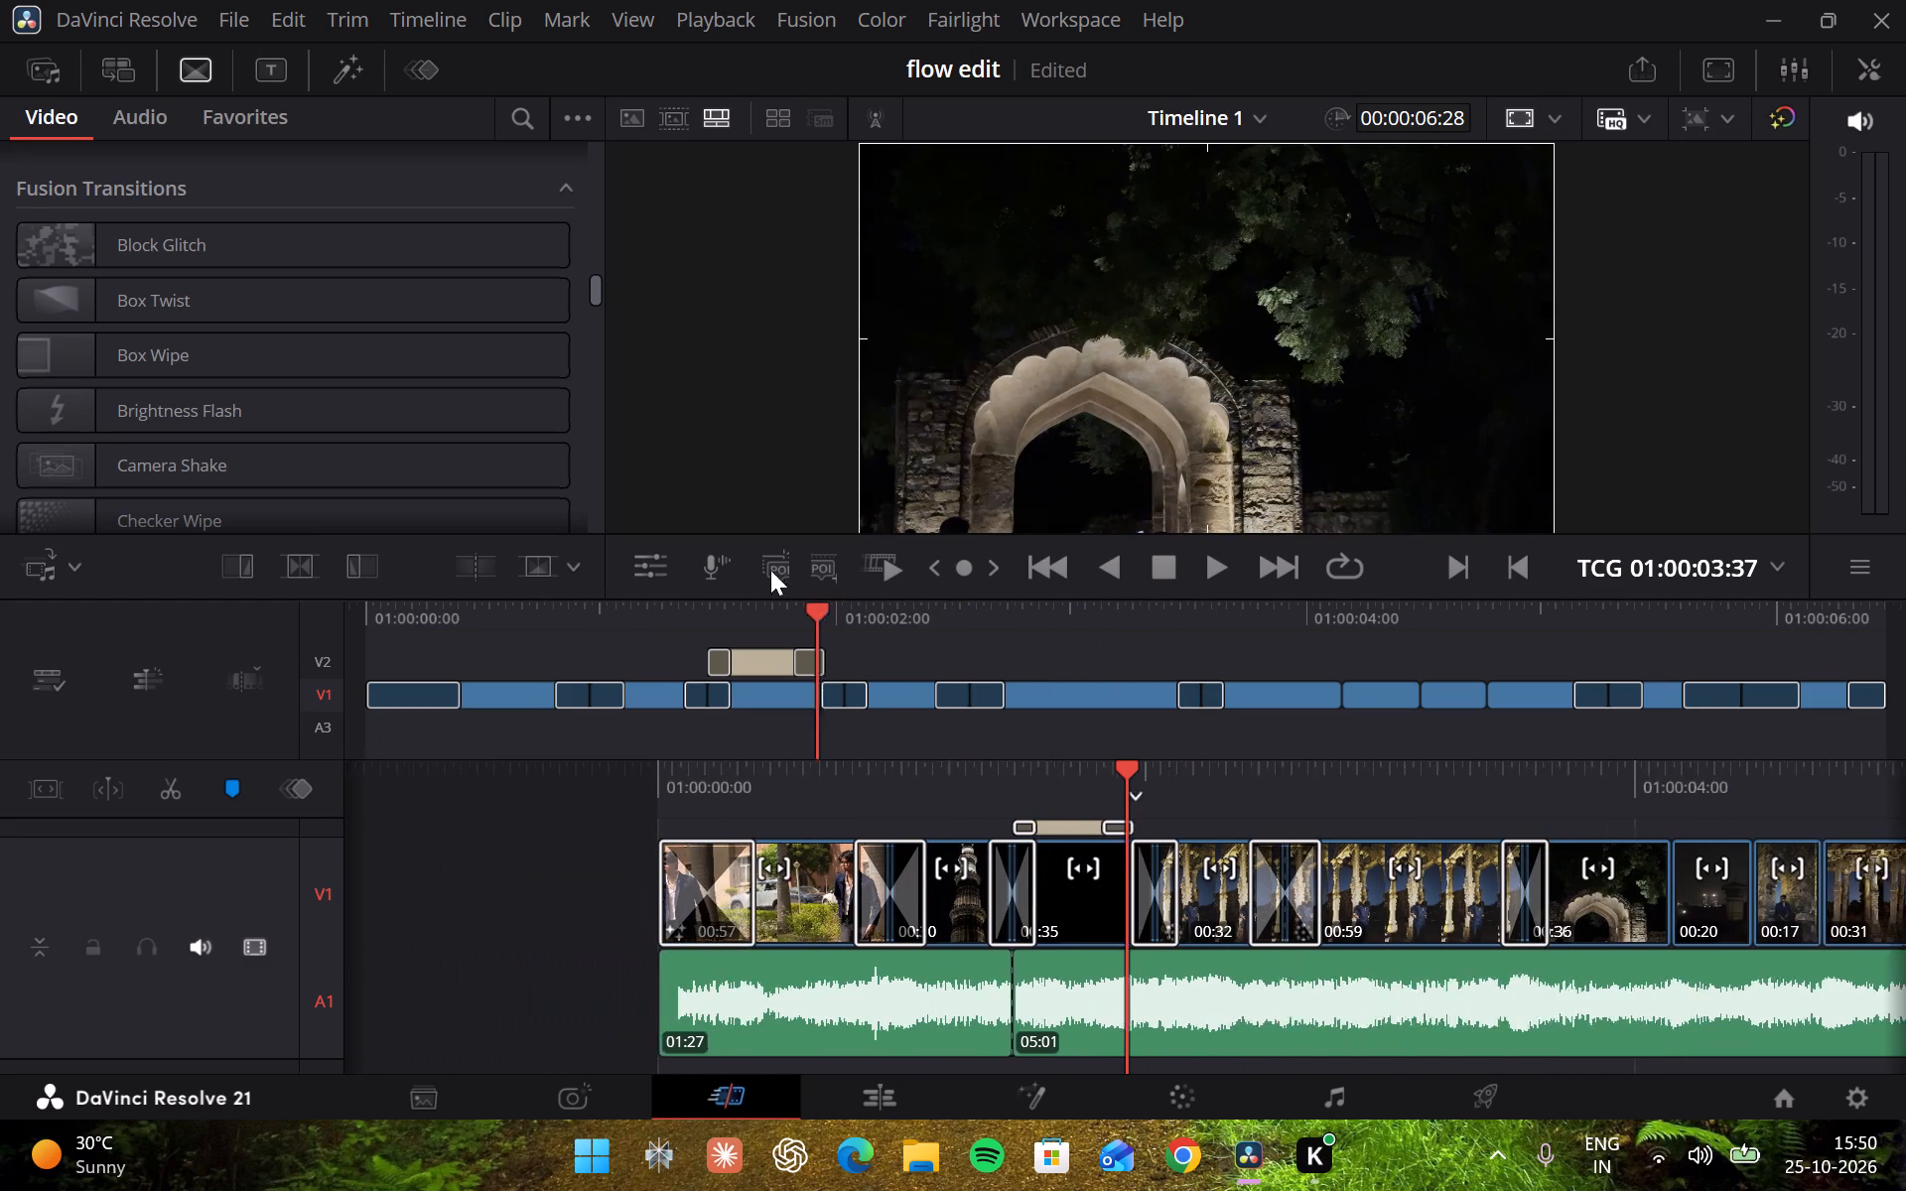
{"action": "left_click_drag", "start_coordinate": [770, 570], "coordinate": [718, 584]}
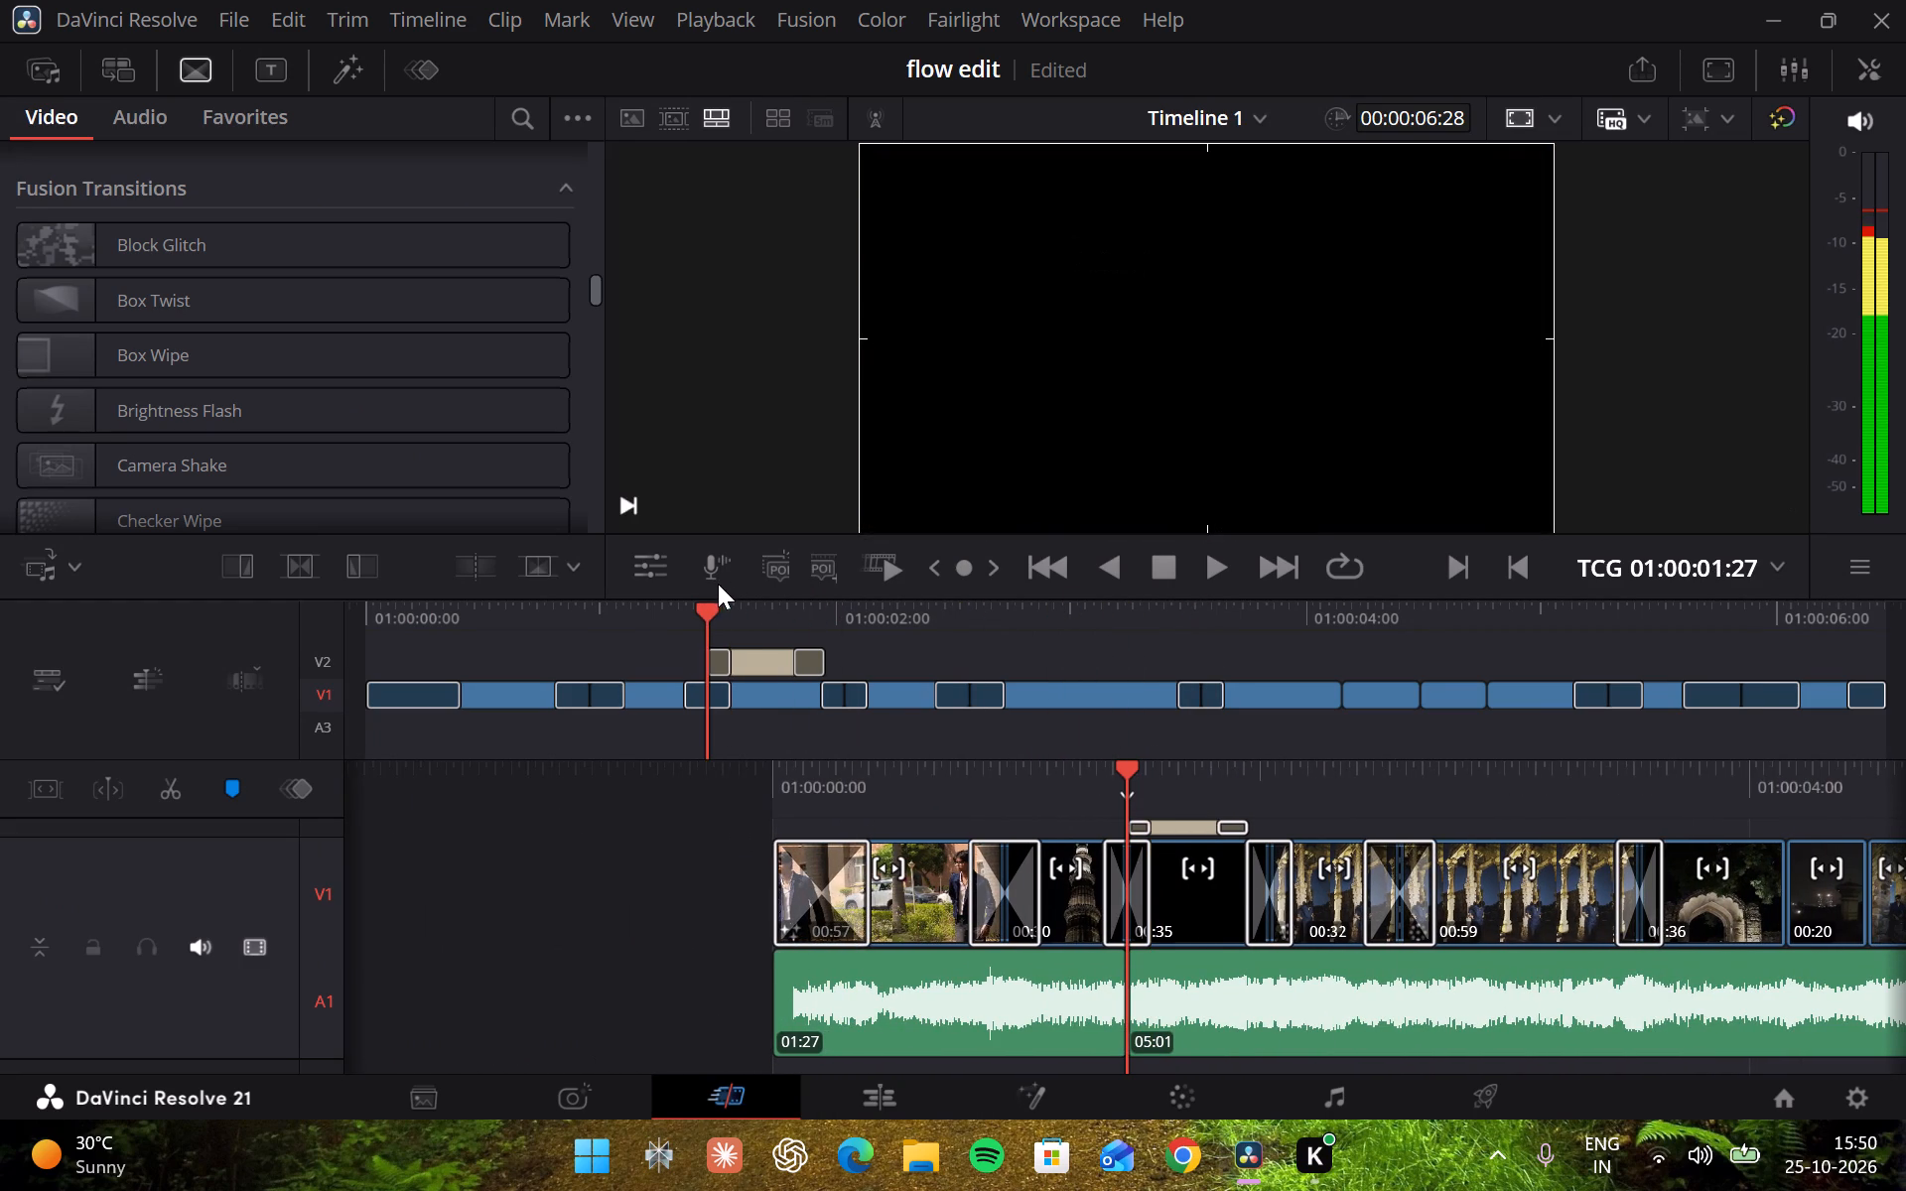
{"action": "left_click_drag", "start_coordinate": [718, 584], "coordinate": [784, 583]}
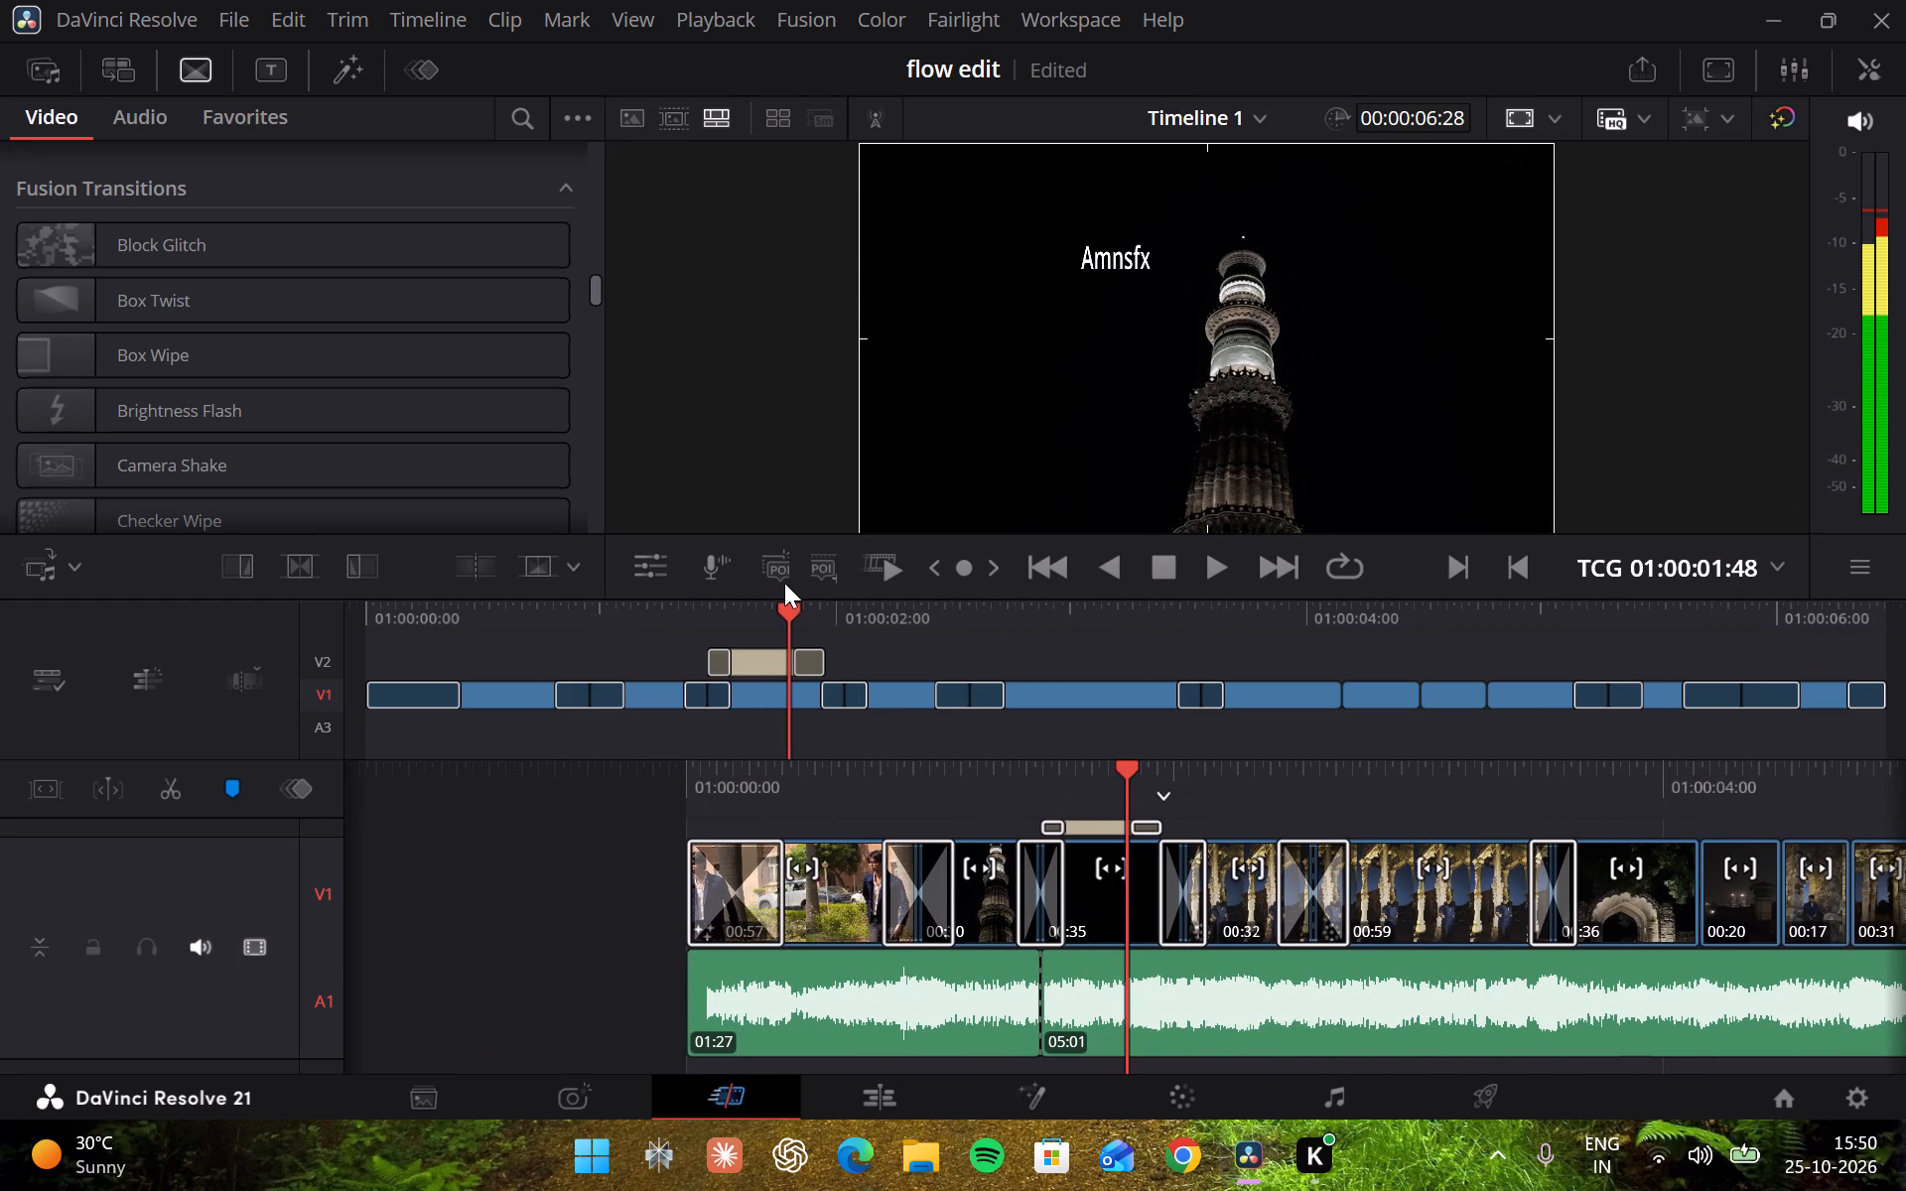
{"action": "left_click_drag", "start_coordinate": [784, 583], "coordinate": [826, 587]}
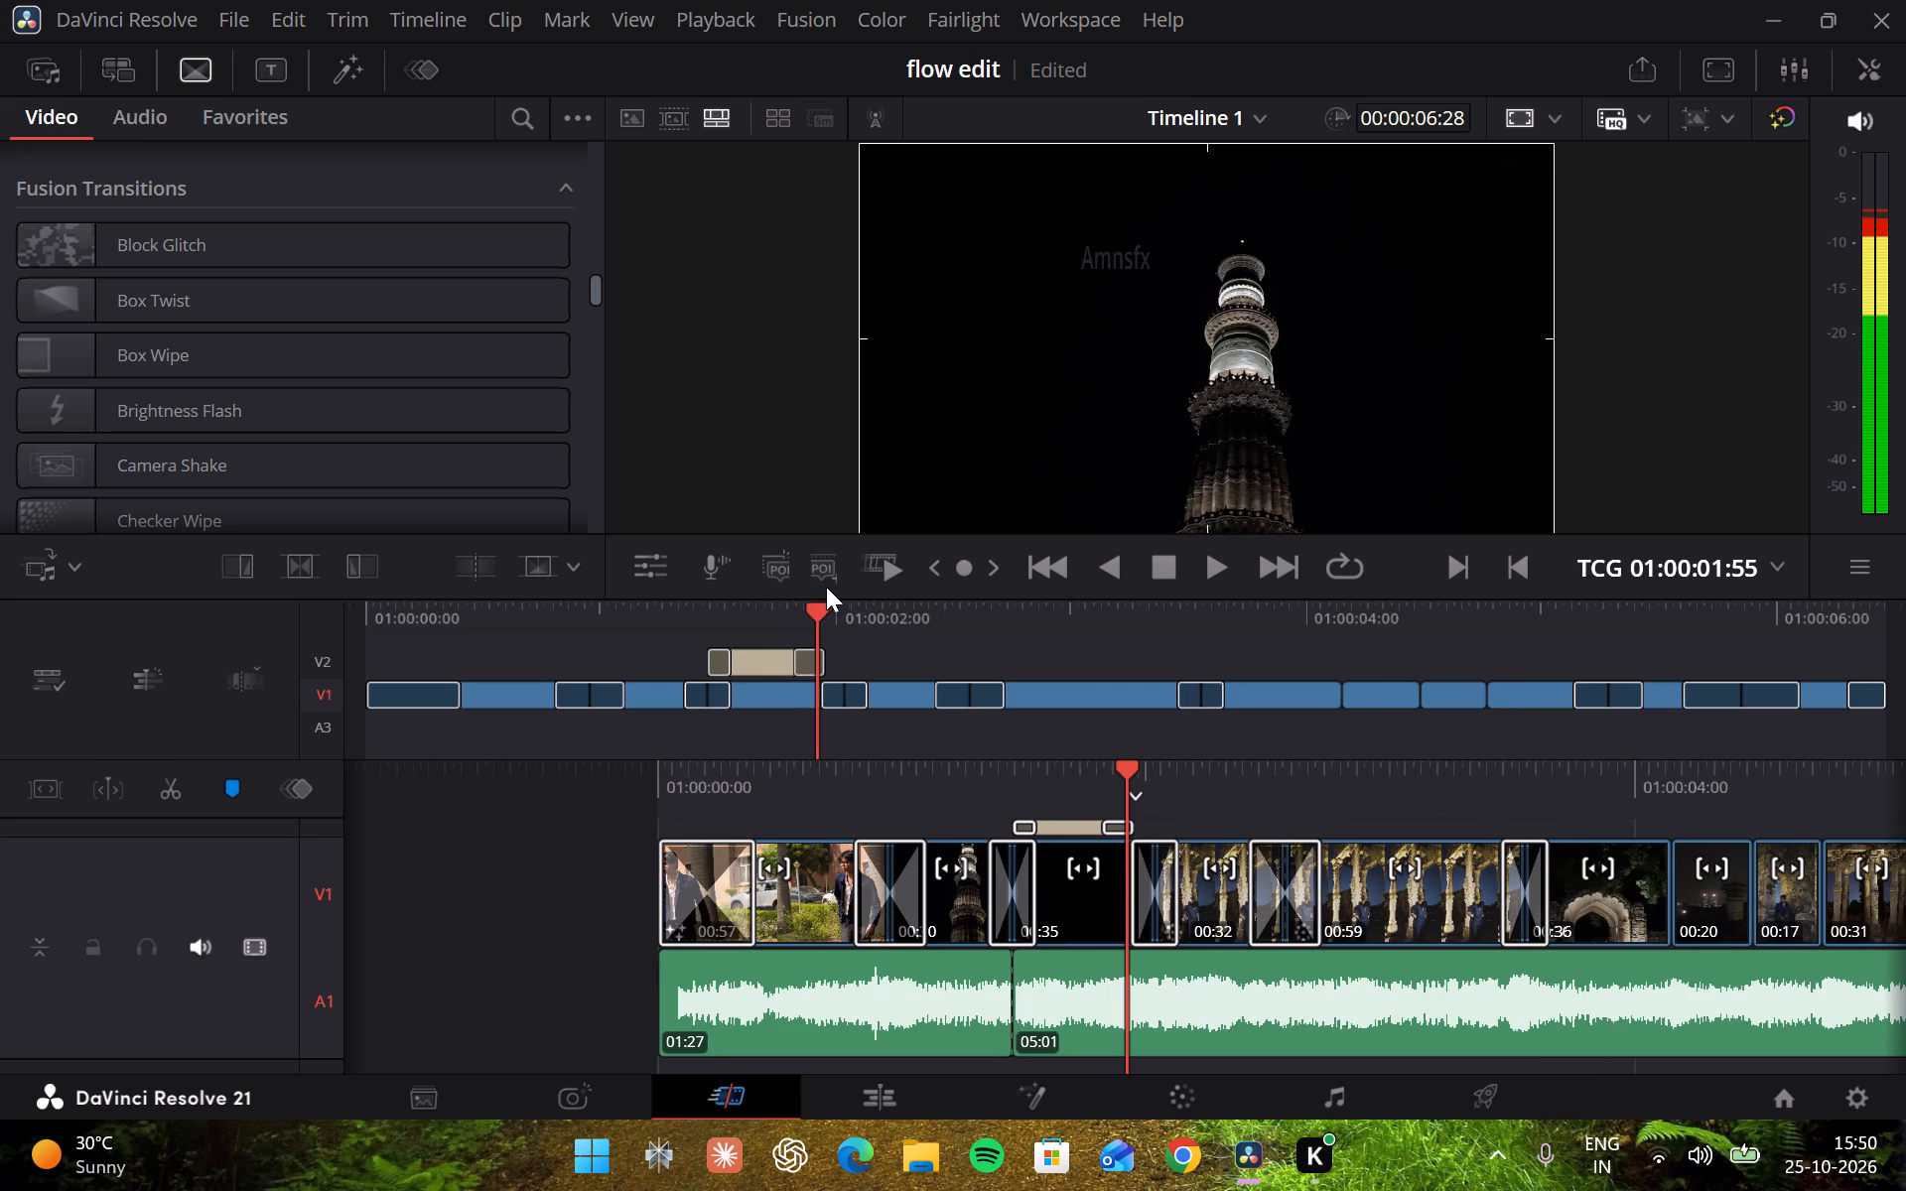
{"action": "left_click_drag", "start_coordinate": [826, 587], "coordinate": [909, 590]}
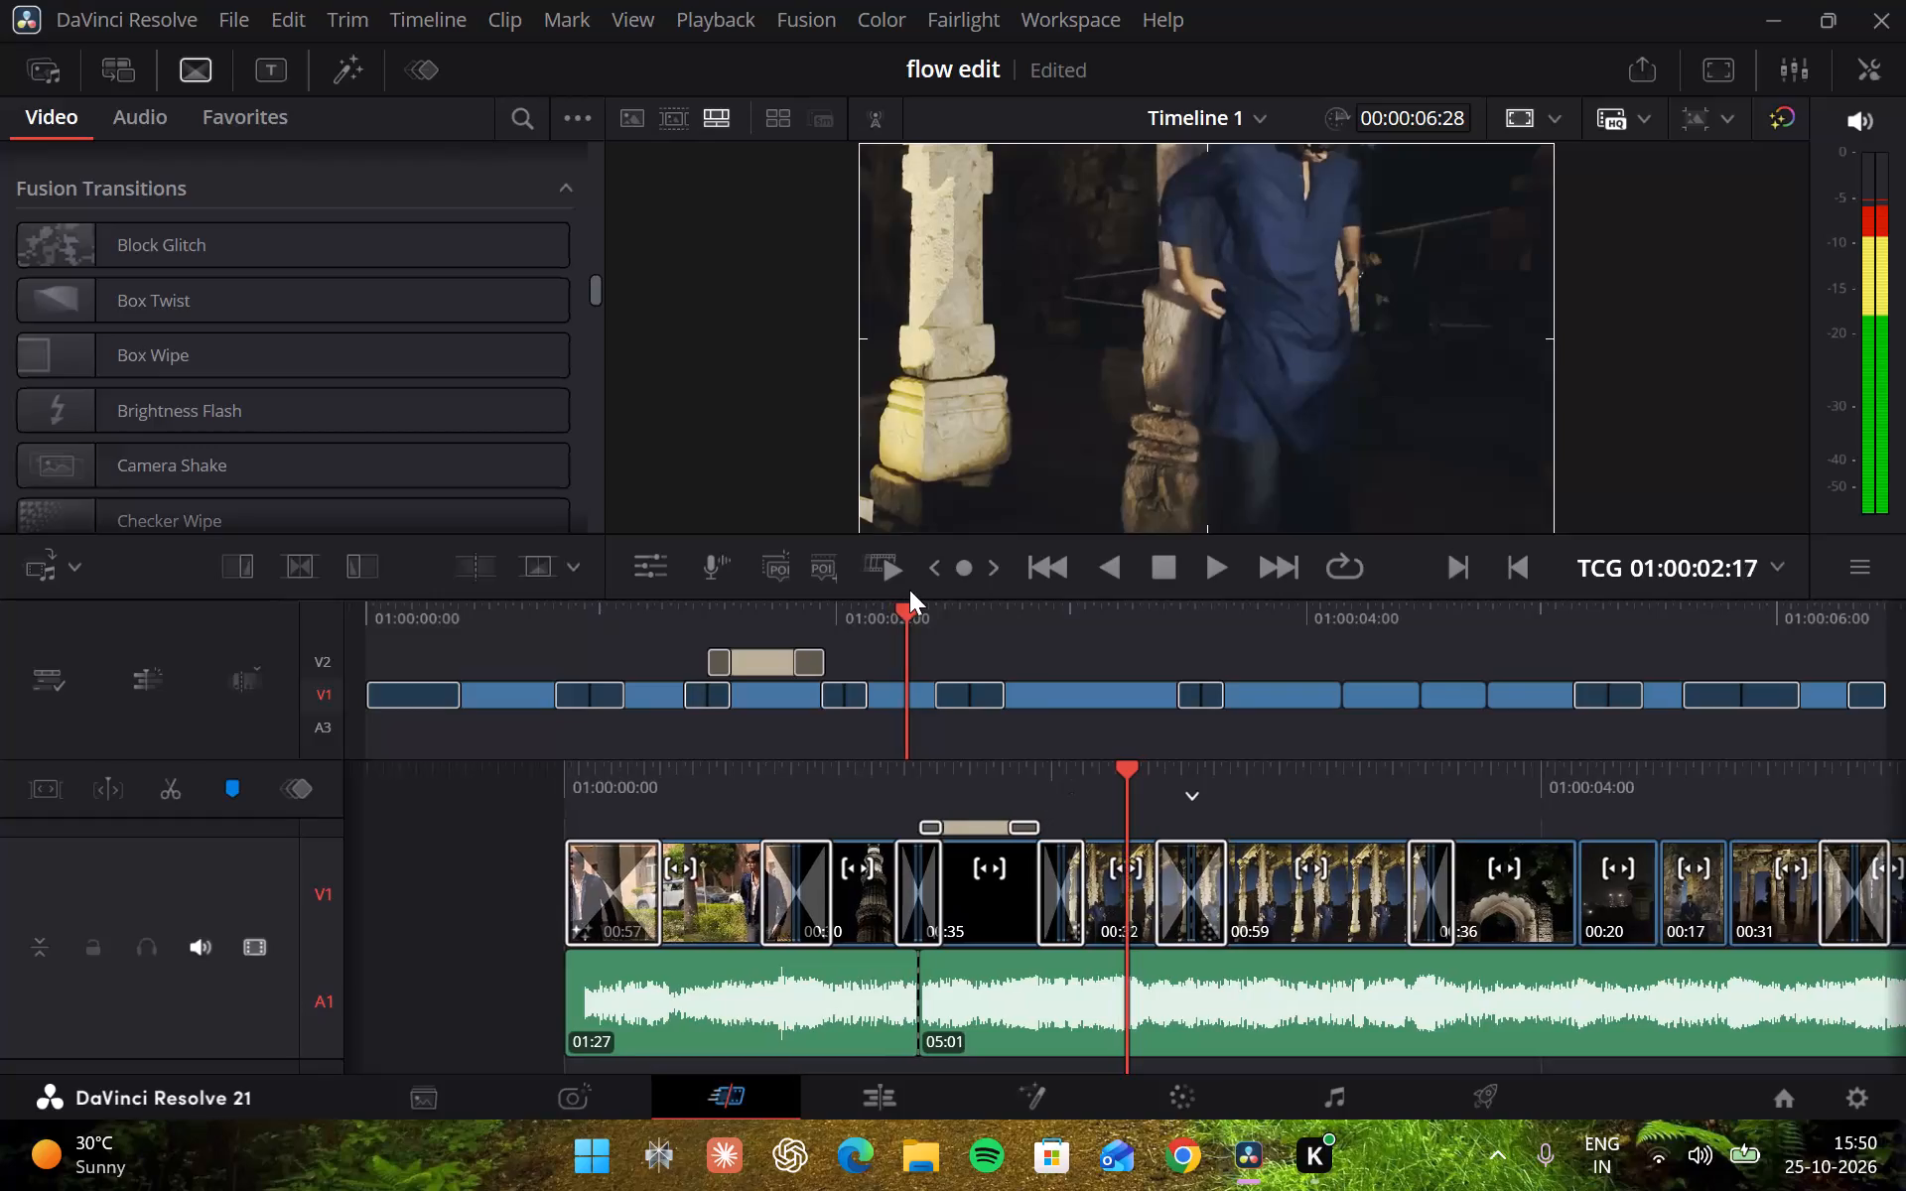
{"action": "left_click_drag", "start_coordinate": [909, 590], "coordinate": [931, 593]}
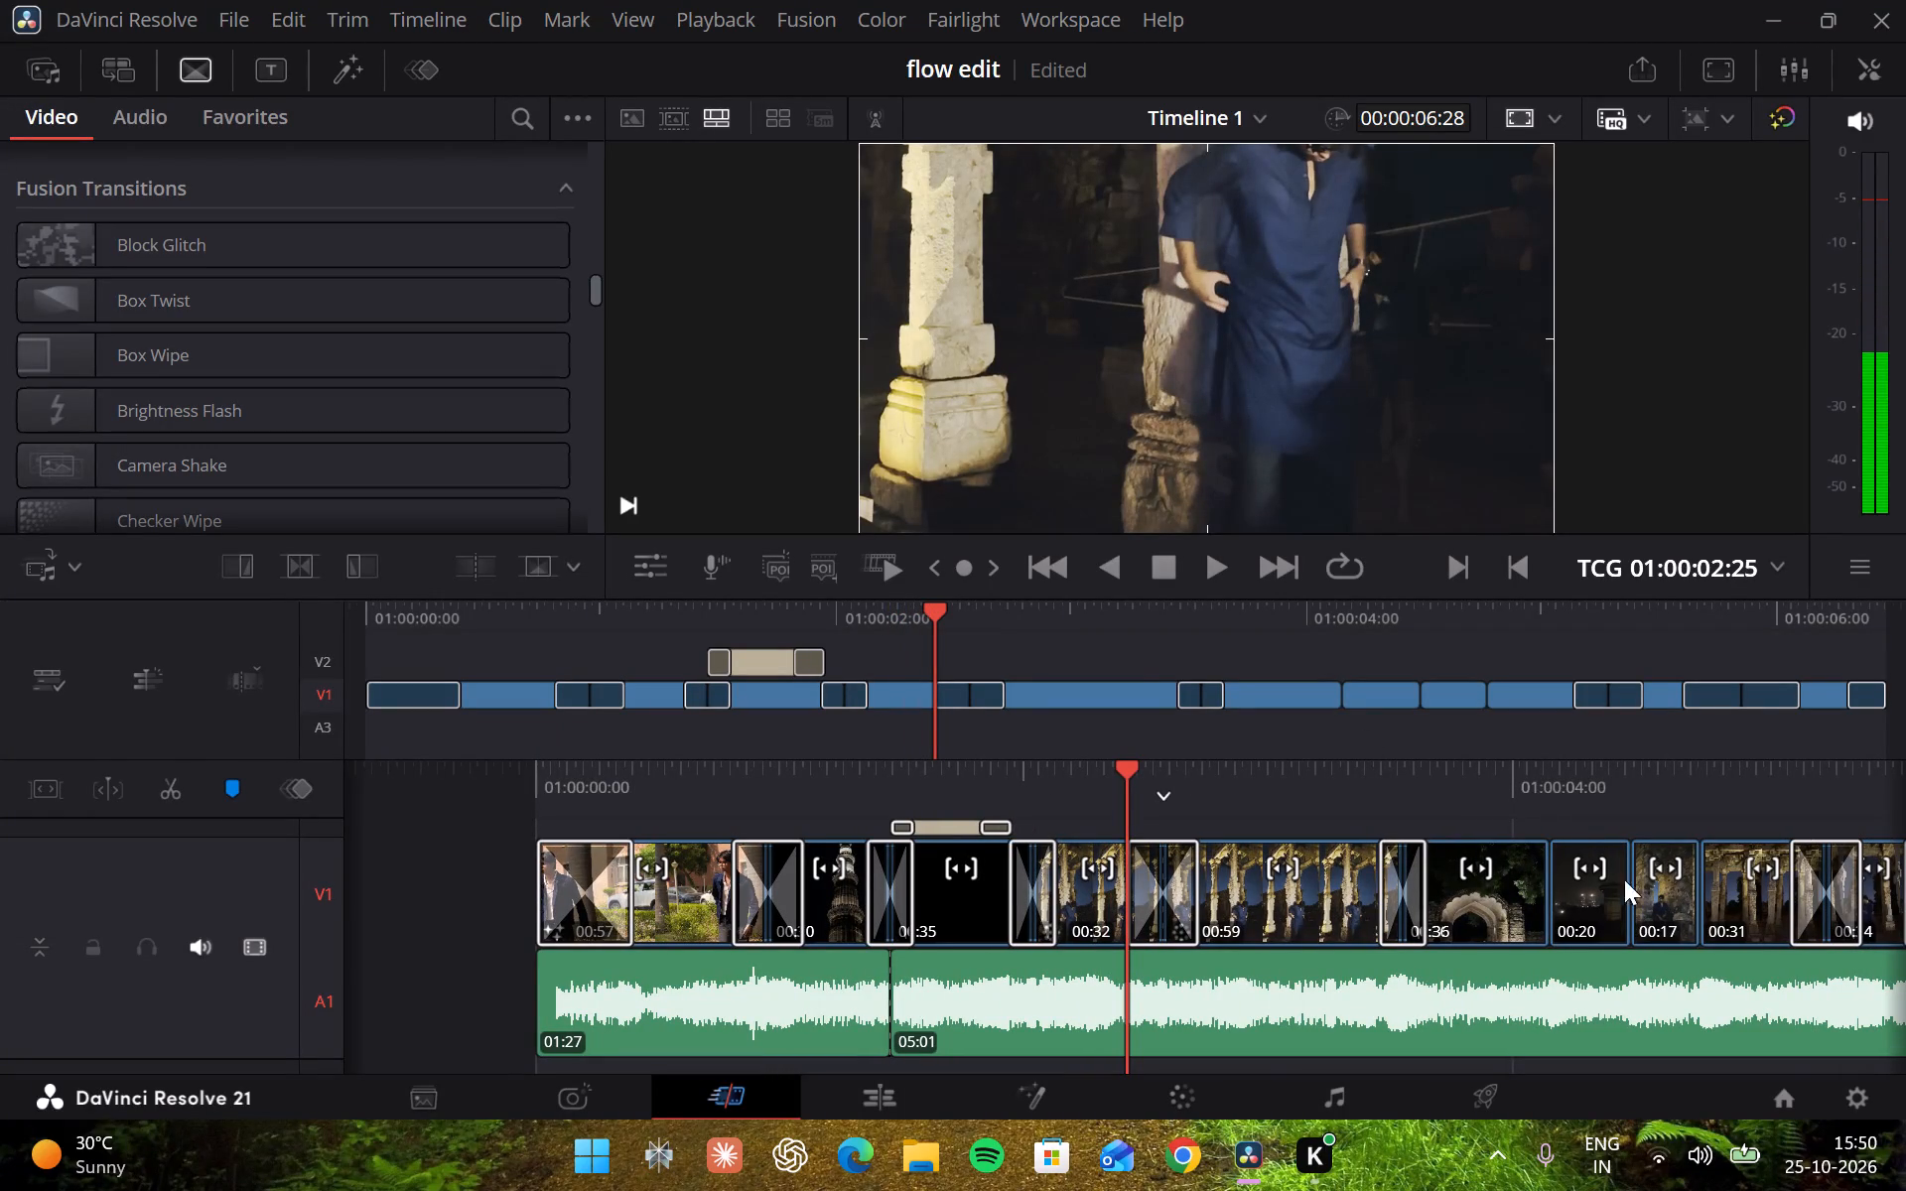
Go to the Deliver page and look through the render resolution choices, keeping Timeline Resolution.
{"action": "left_click", "coordinate": [1487, 1097]}
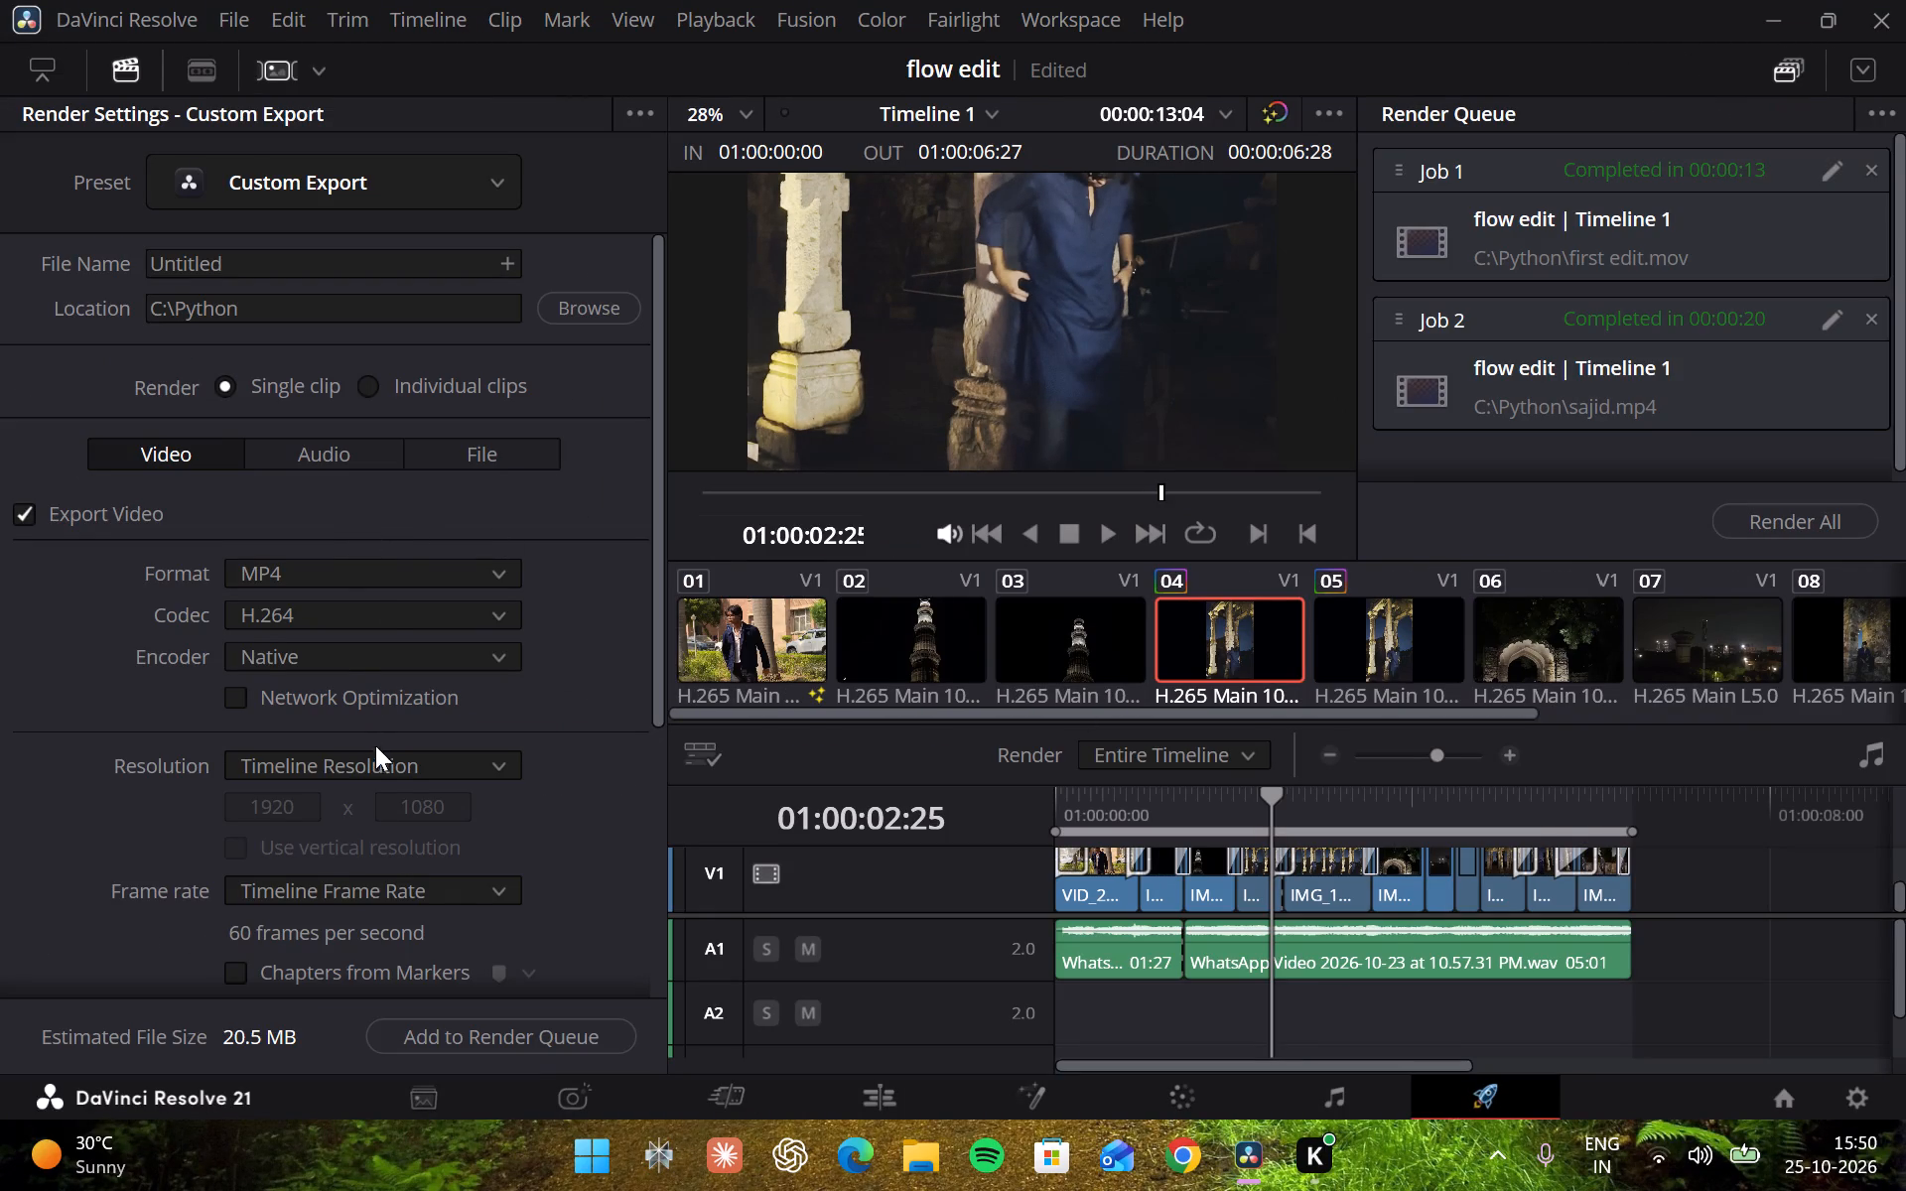
{"action": "left_click", "coordinate": [409, 762]}
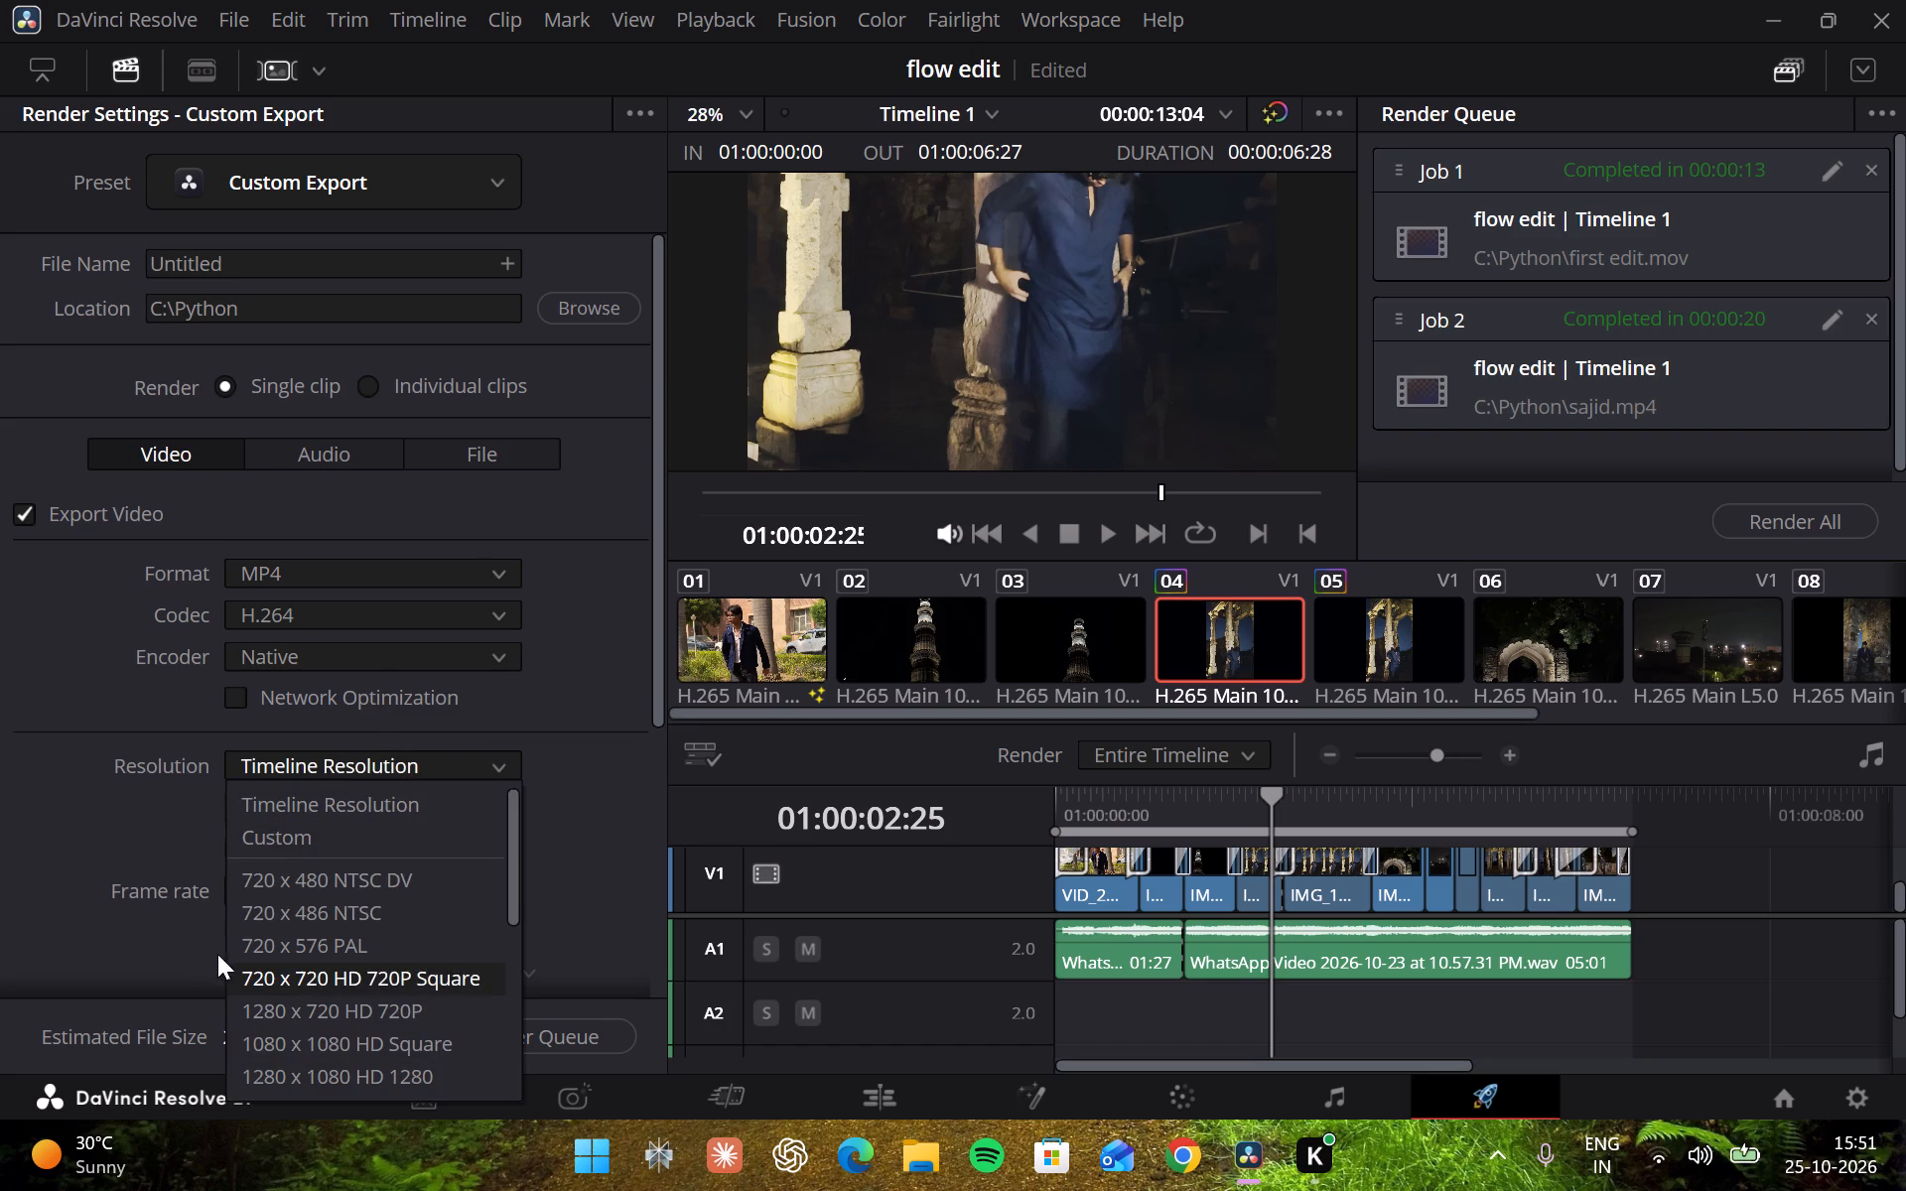
{"action": "scroll", "coordinate": [292, 947], "scroll_direction": "down", "scroll_amount": 2}
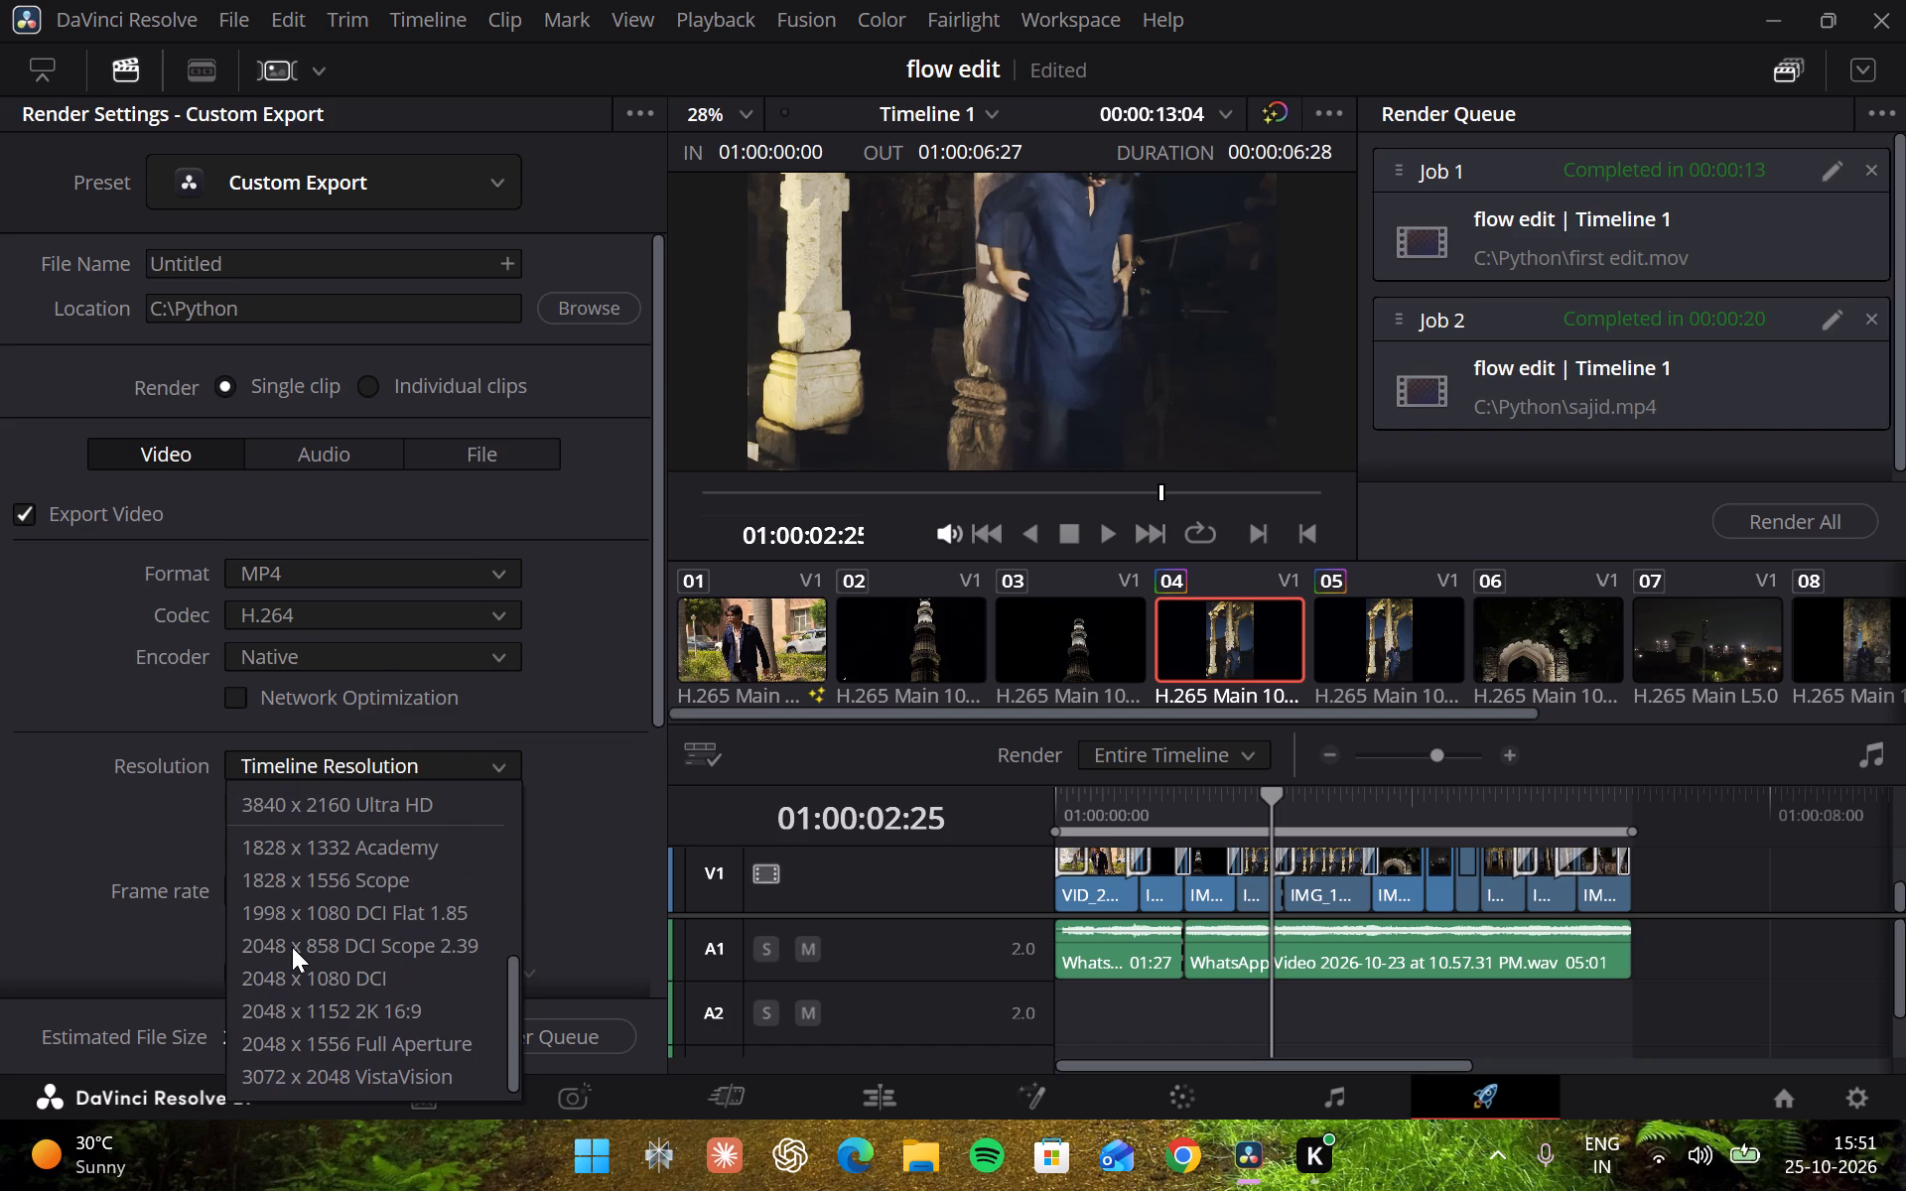
{"action": "scroll", "coordinate": [292, 947], "scroll_direction": "down", "scroll_amount": 2}
{"action": "left_click", "coordinate": [64, 870]}
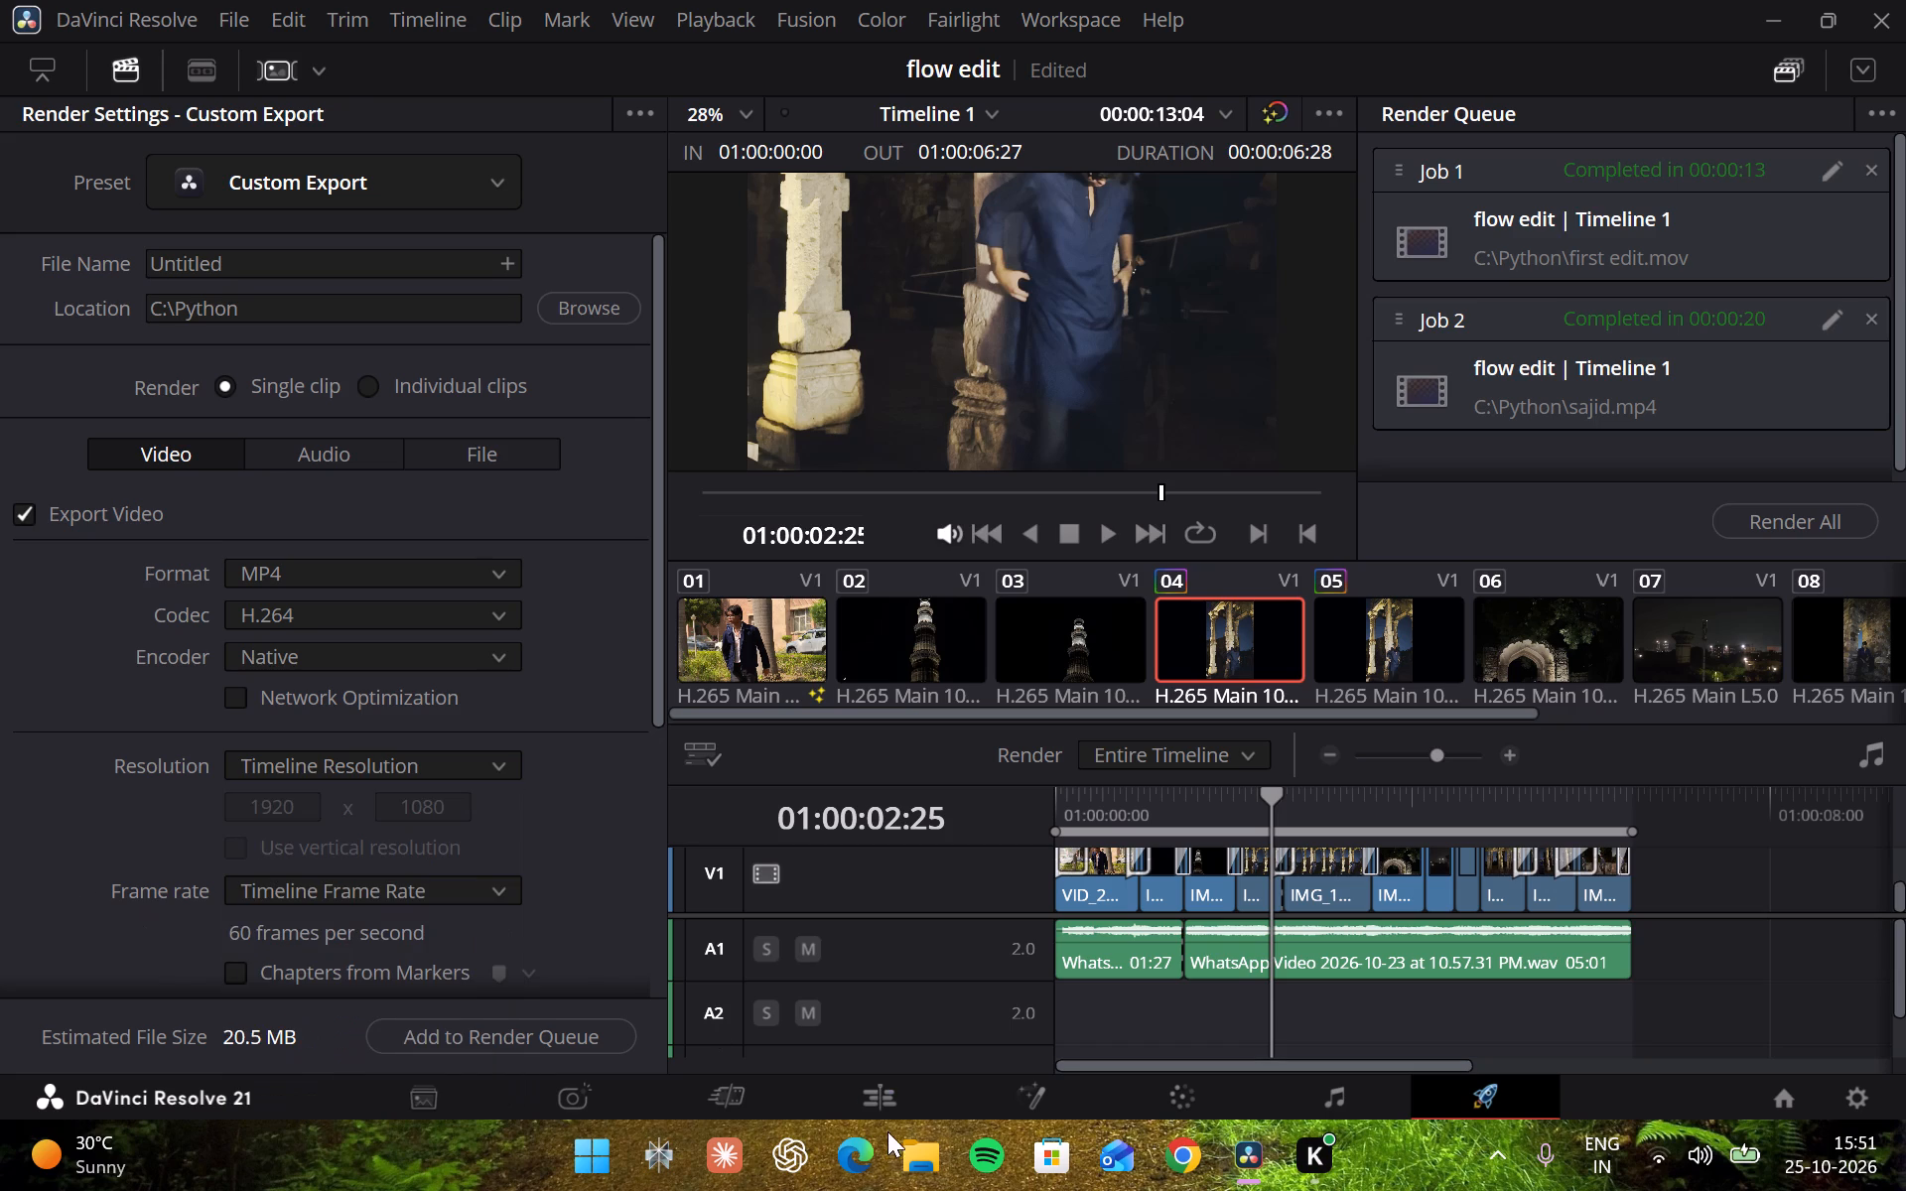
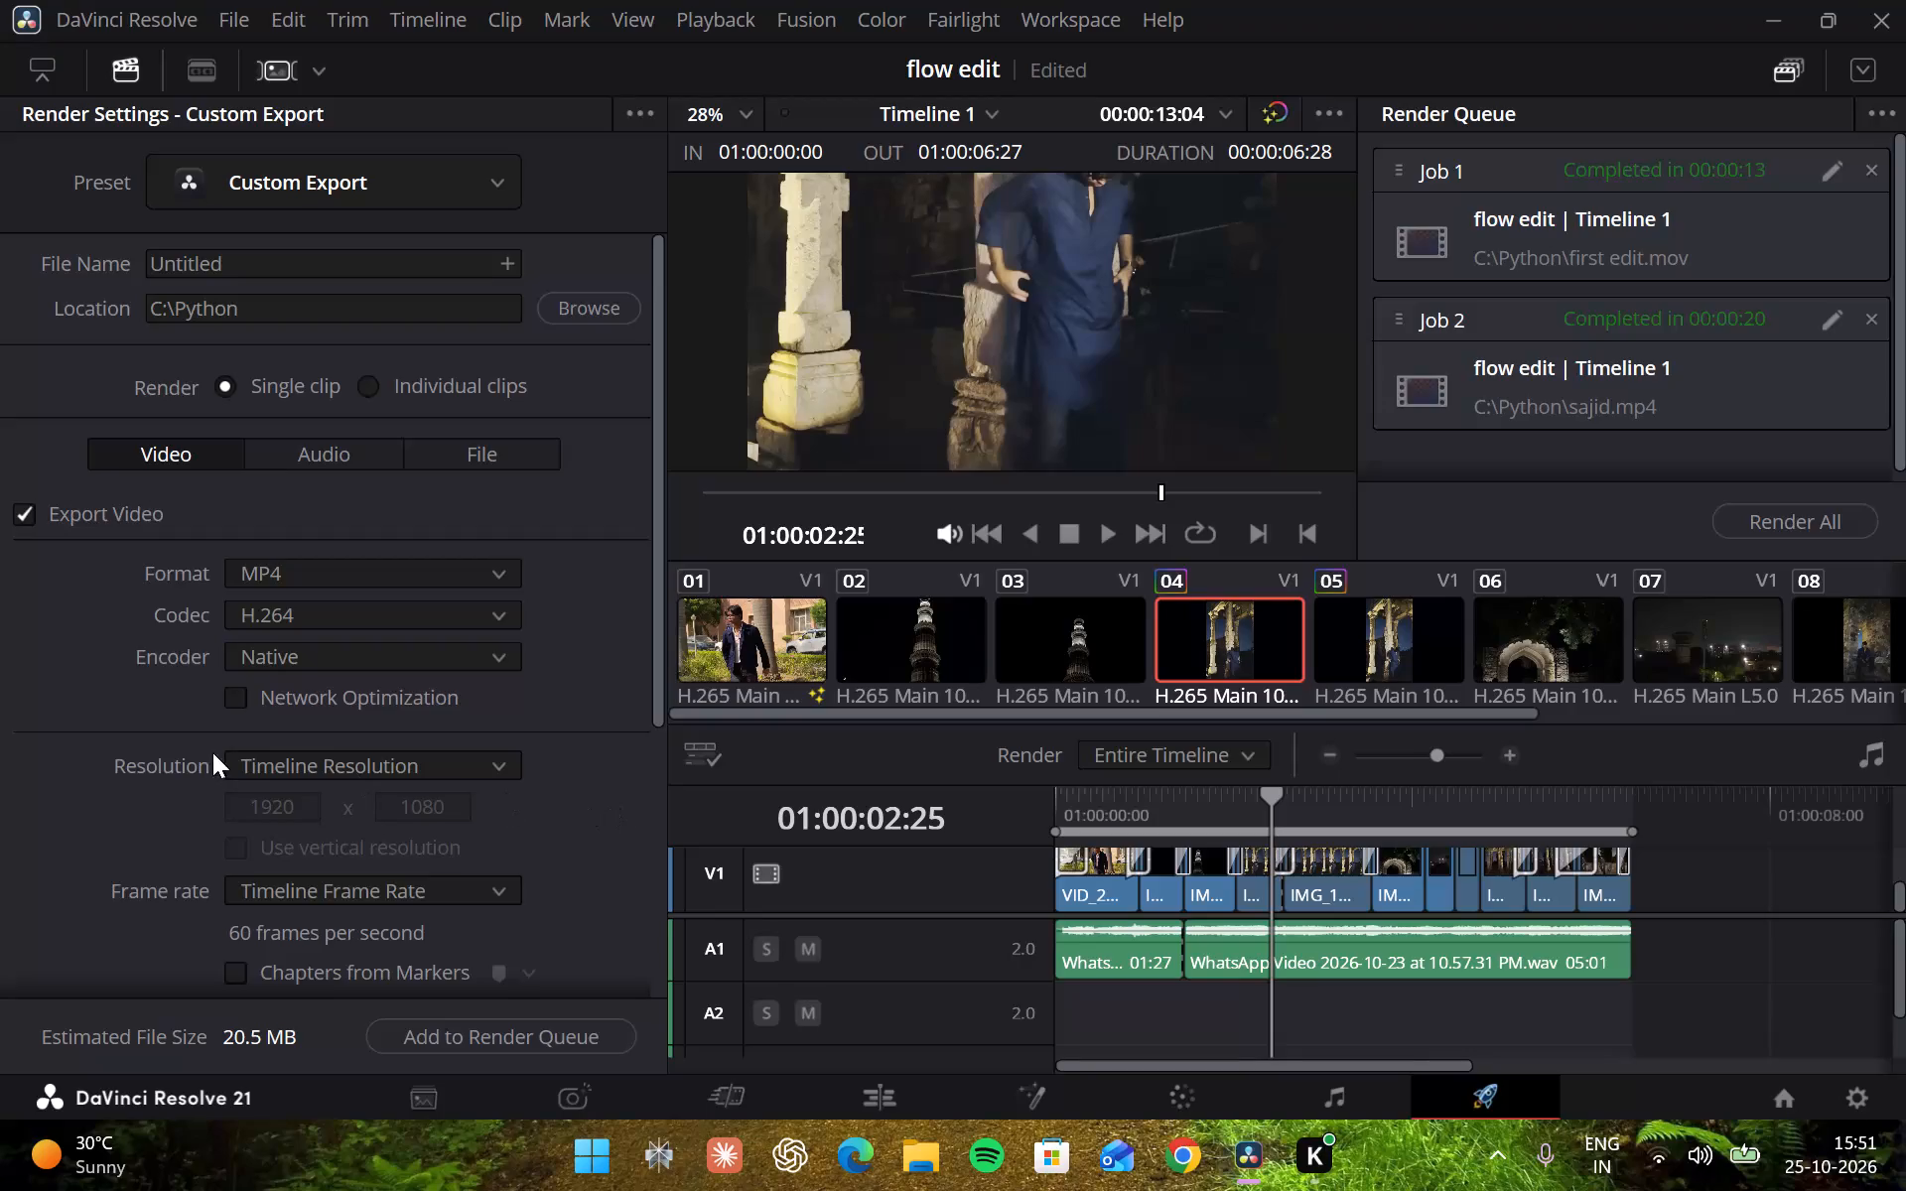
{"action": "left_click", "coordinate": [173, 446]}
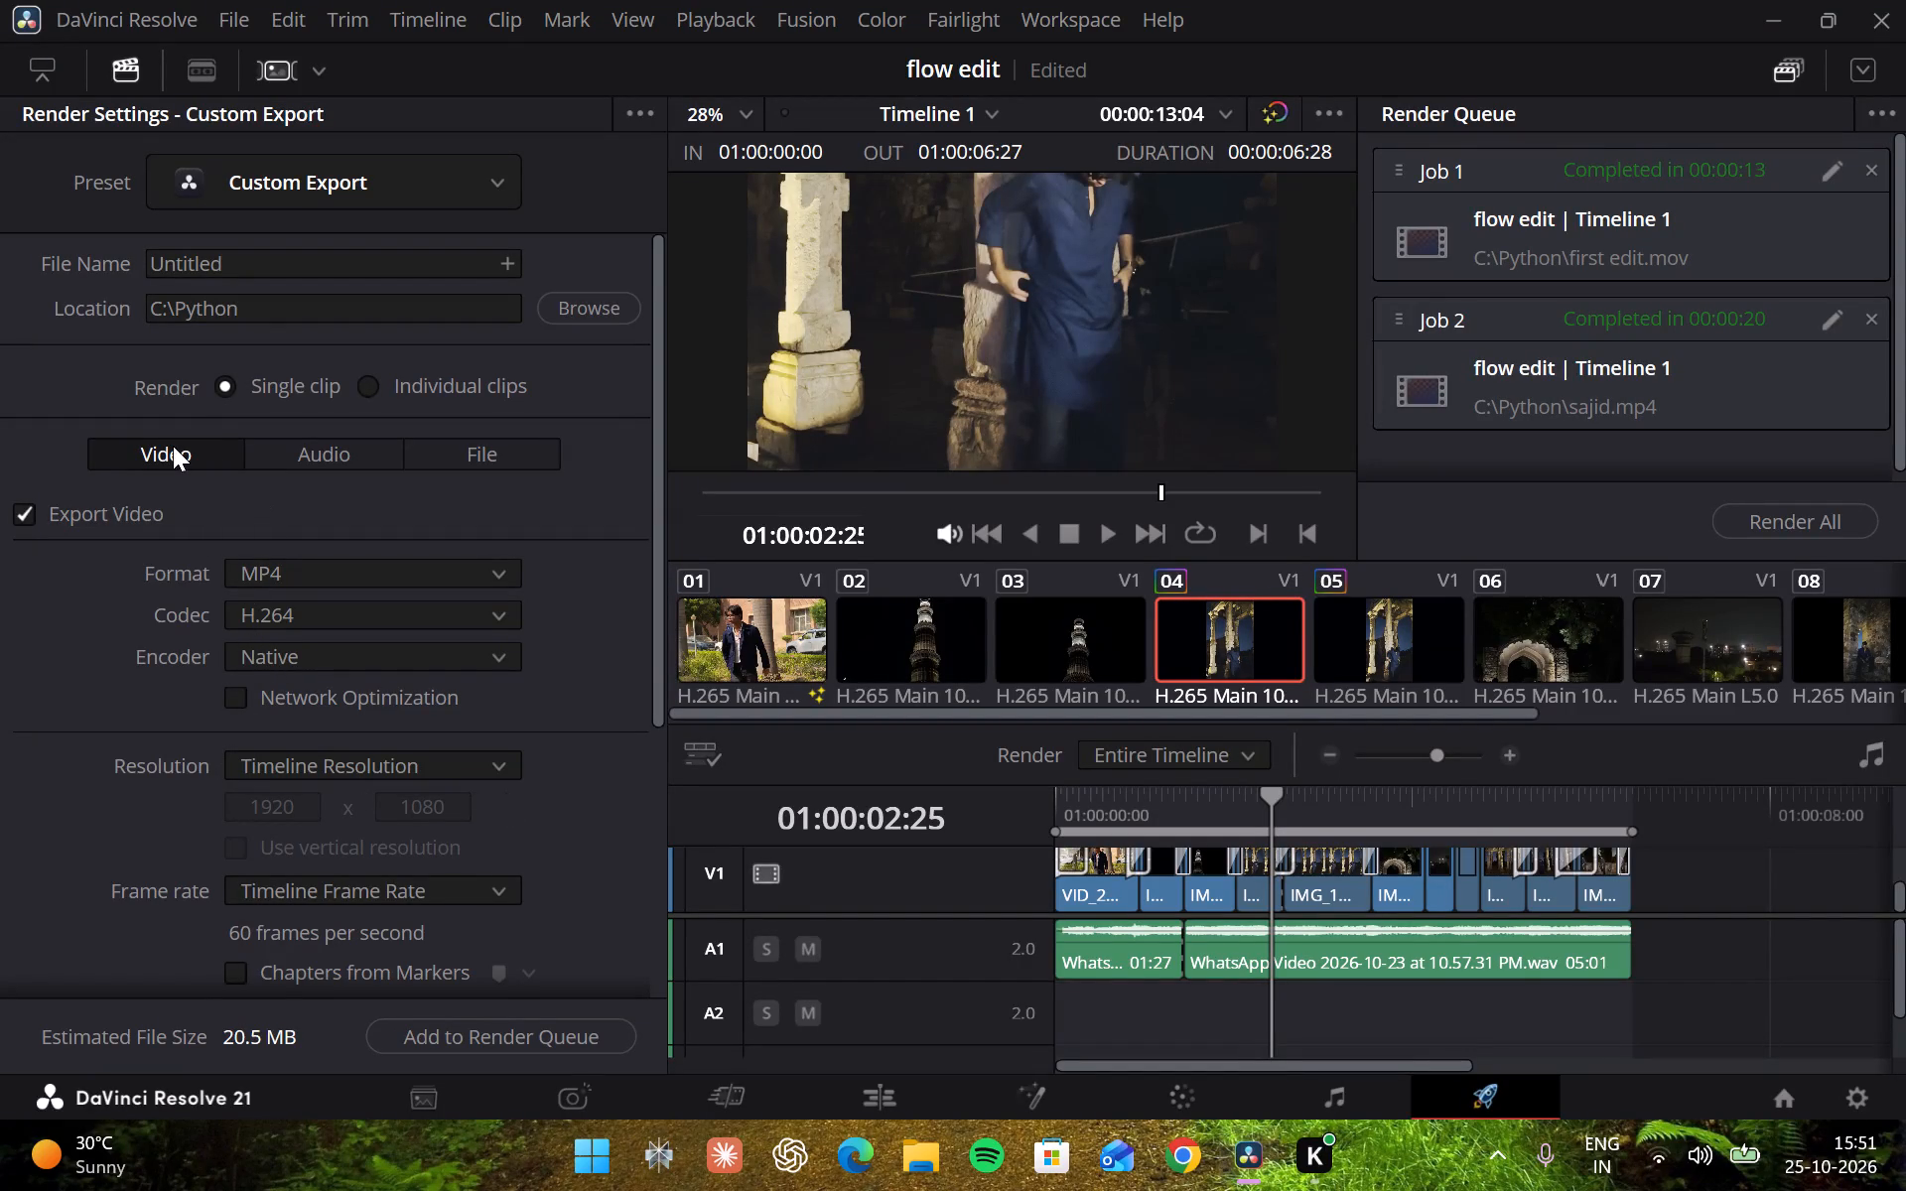
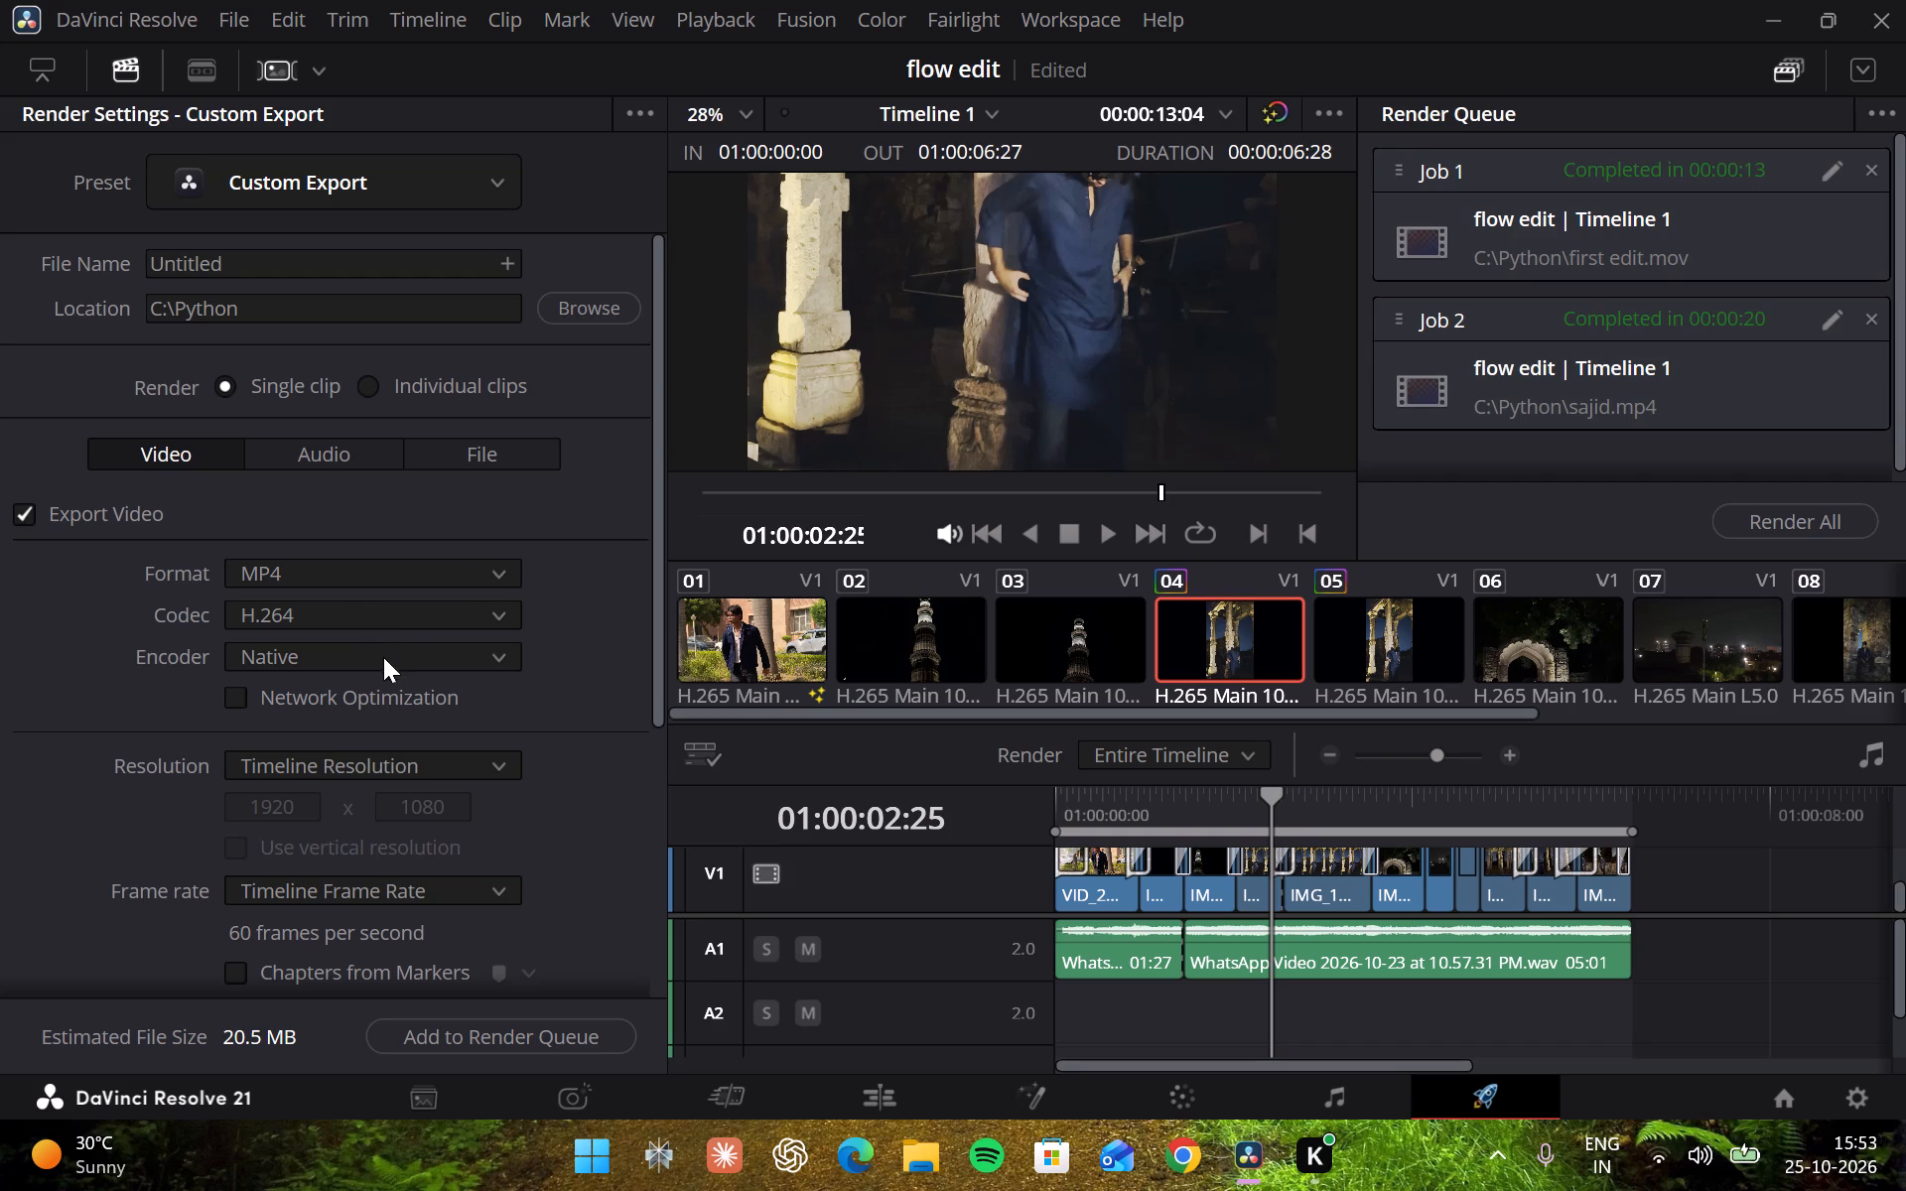
Set the export resolution to 3840 x 2160 Ultra HD and the frame rate to 60.
{"action": "left_click", "coordinate": [288, 766]}
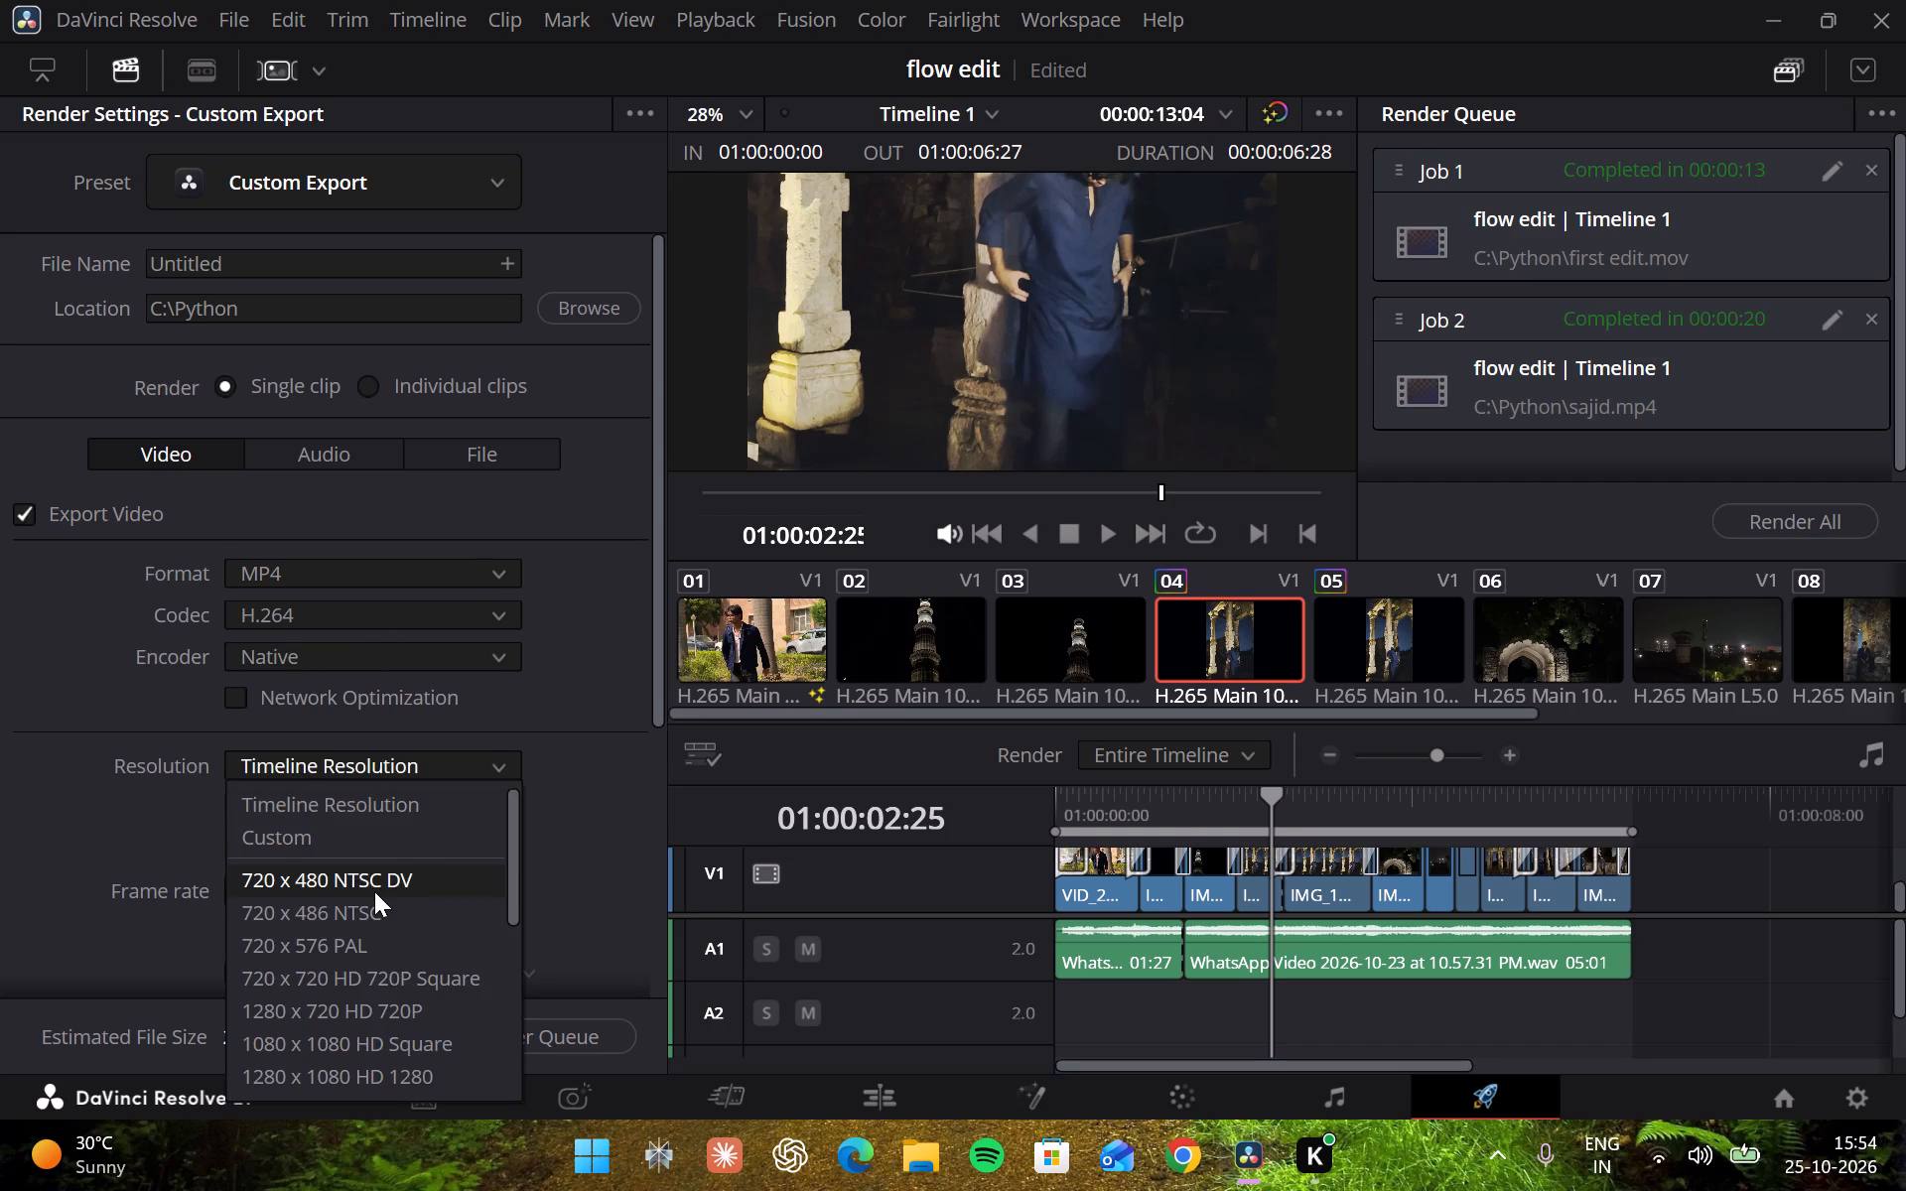
{"action": "scroll", "coordinate": [374, 891], "scroll_direction": "down", "scroll_amount": 1}
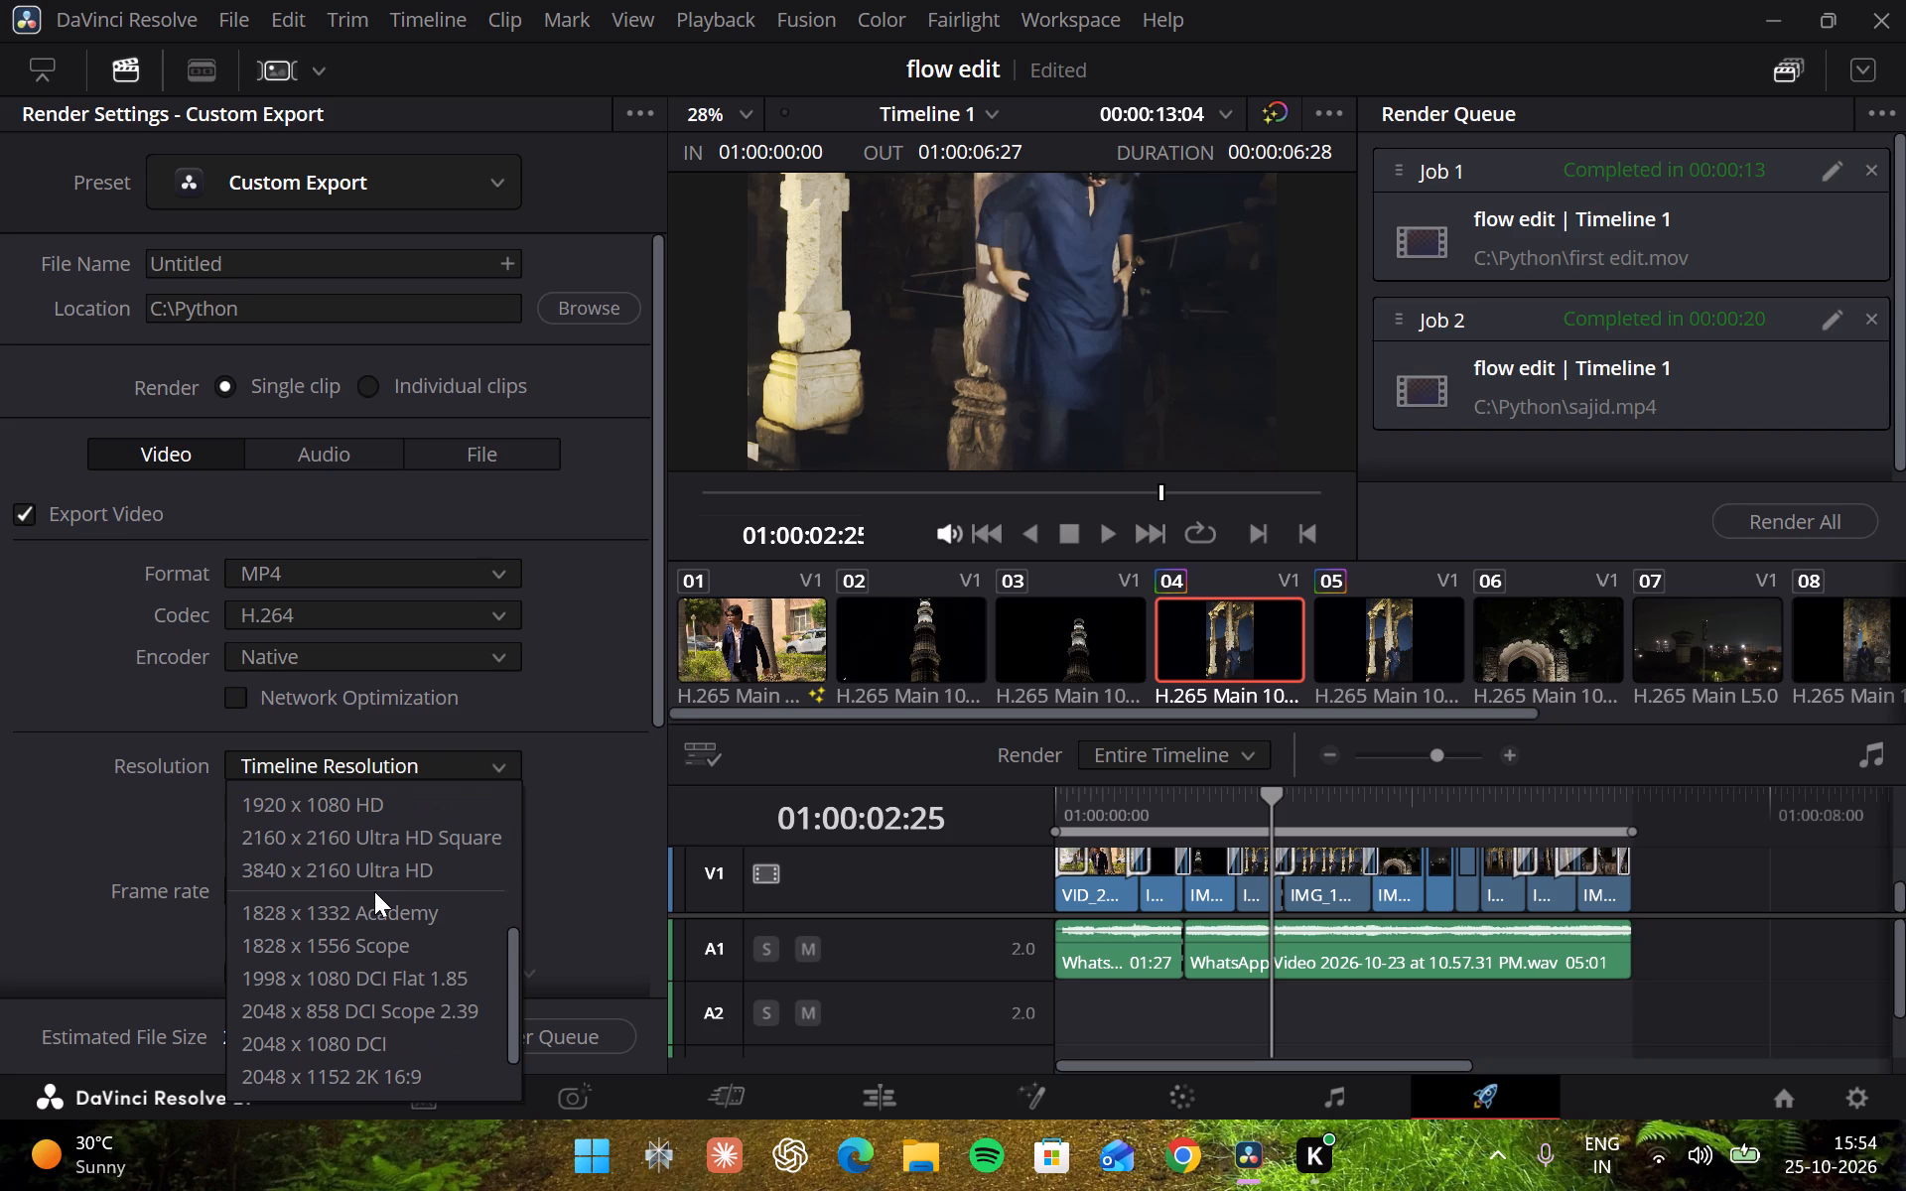
{"action": "left_click", "coordinate": [375, 862]}
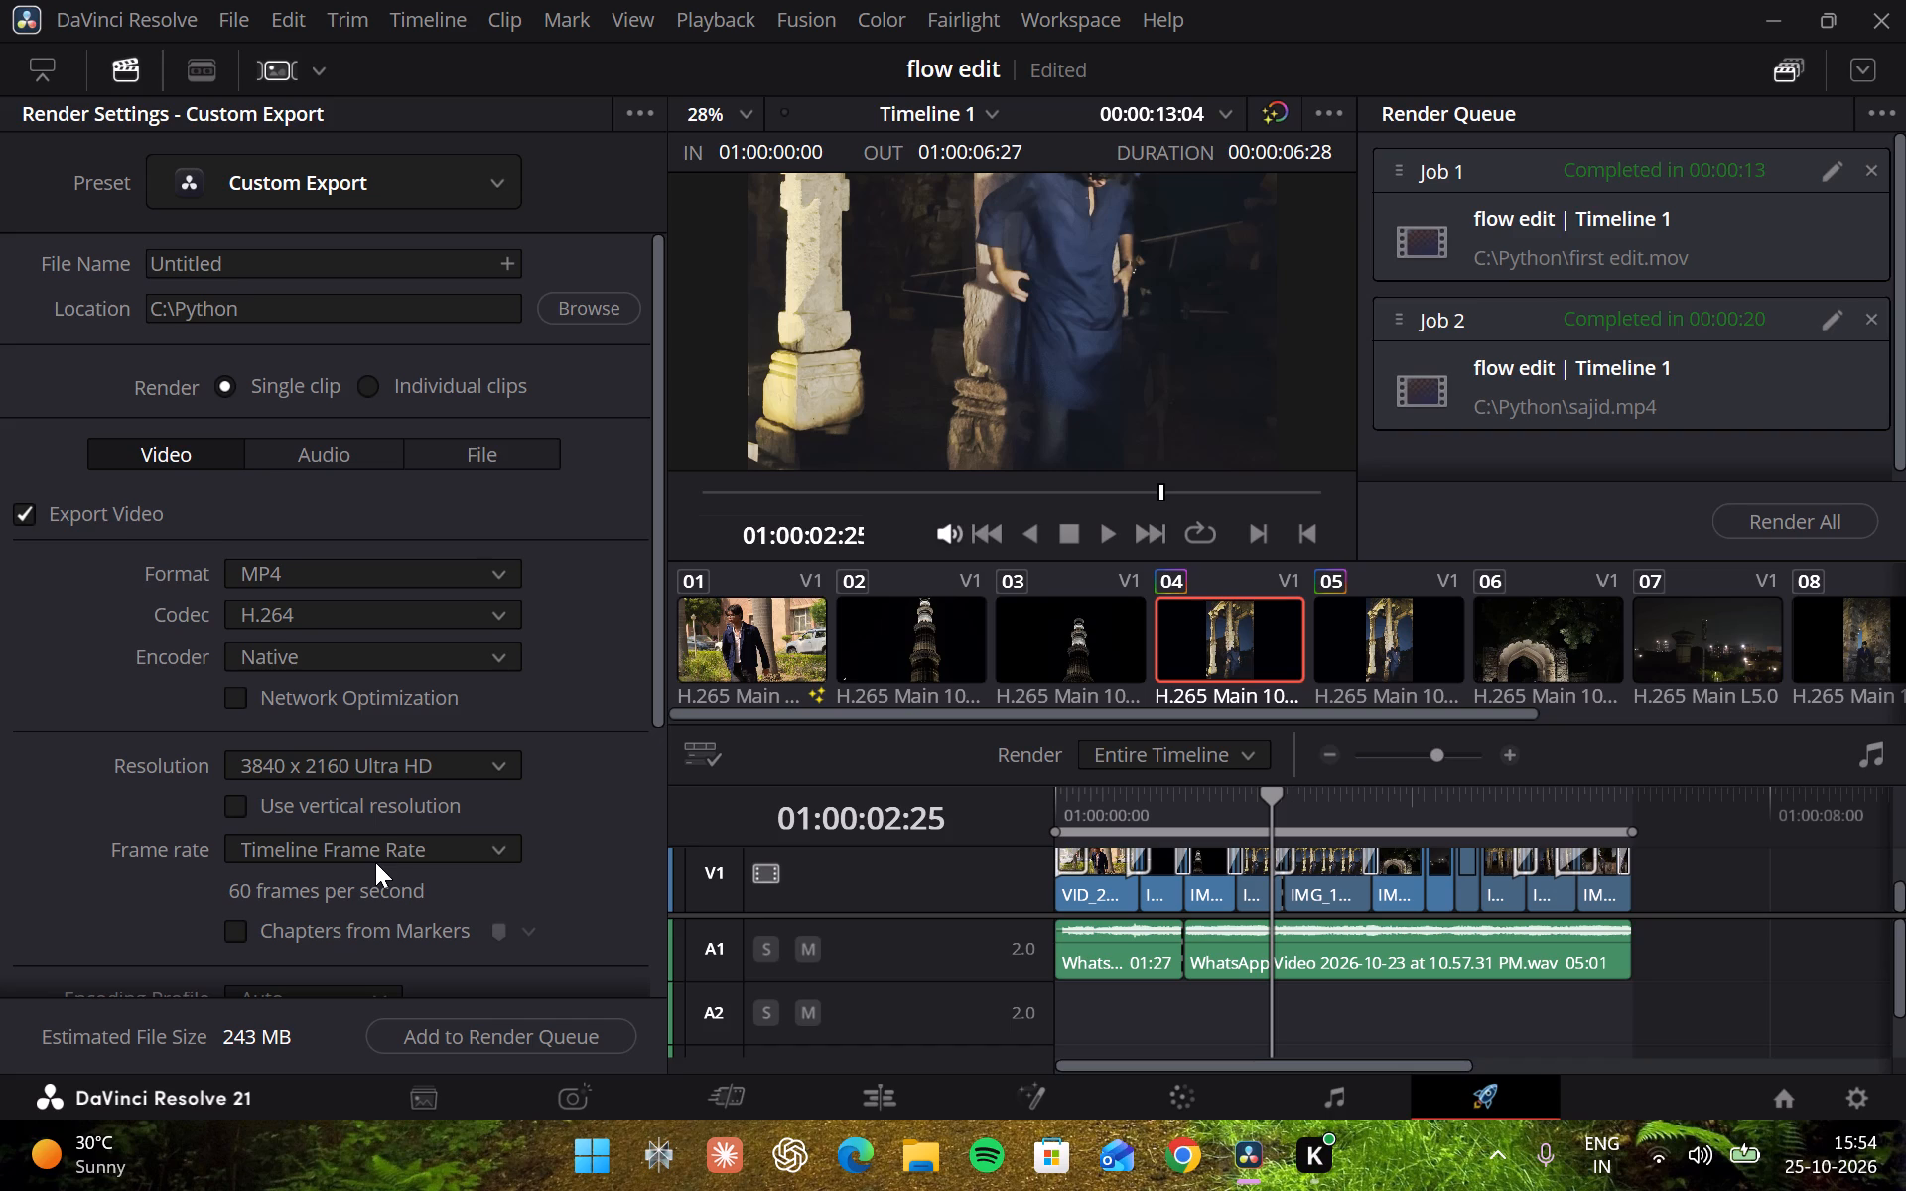
{"action": "left_click", "coordinate": [378, 856]}
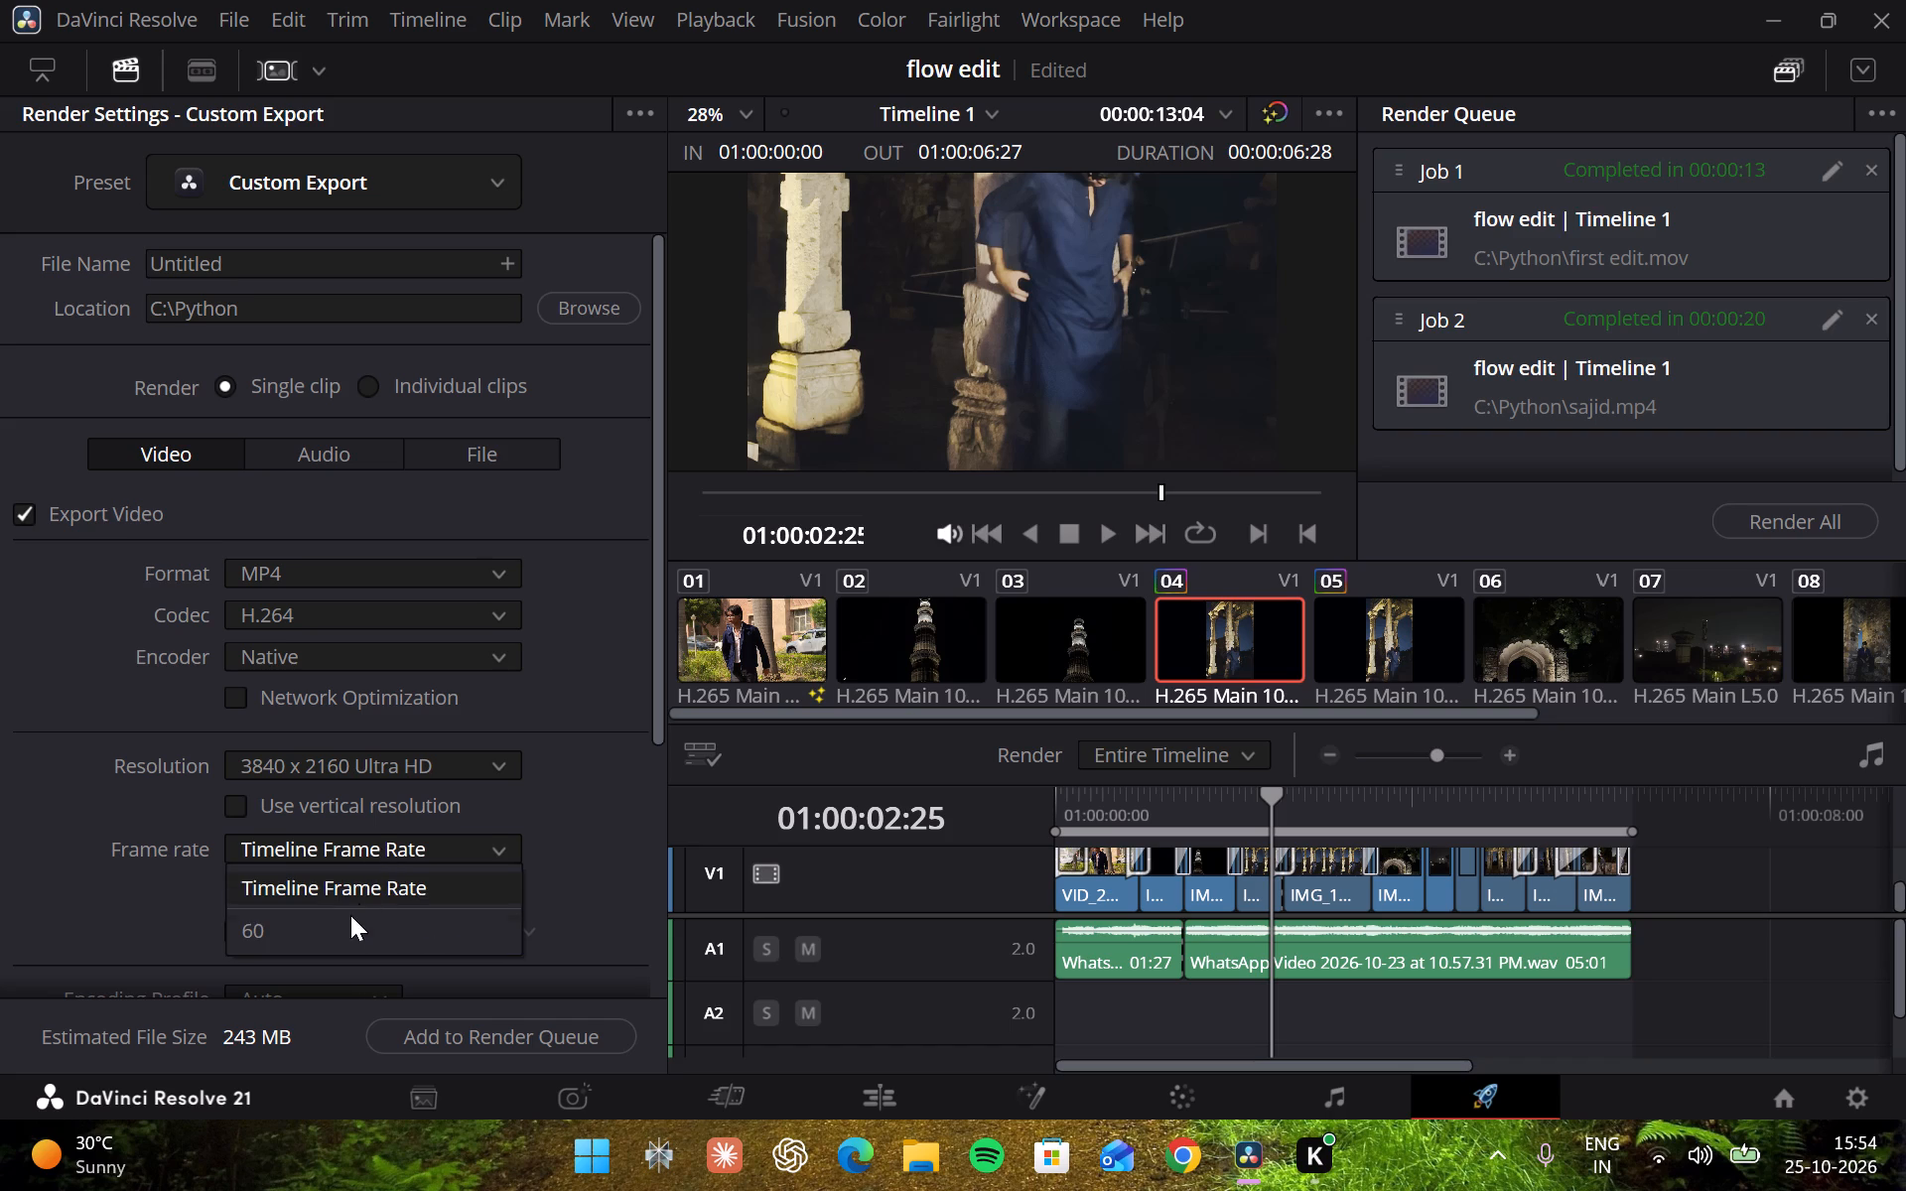
{"action": "scroll", "coordinate": [340, 928], "scroll_direction": "down", "scroll_amount": 1}
{"action": "left_click", "coordinate": [340, 928]}
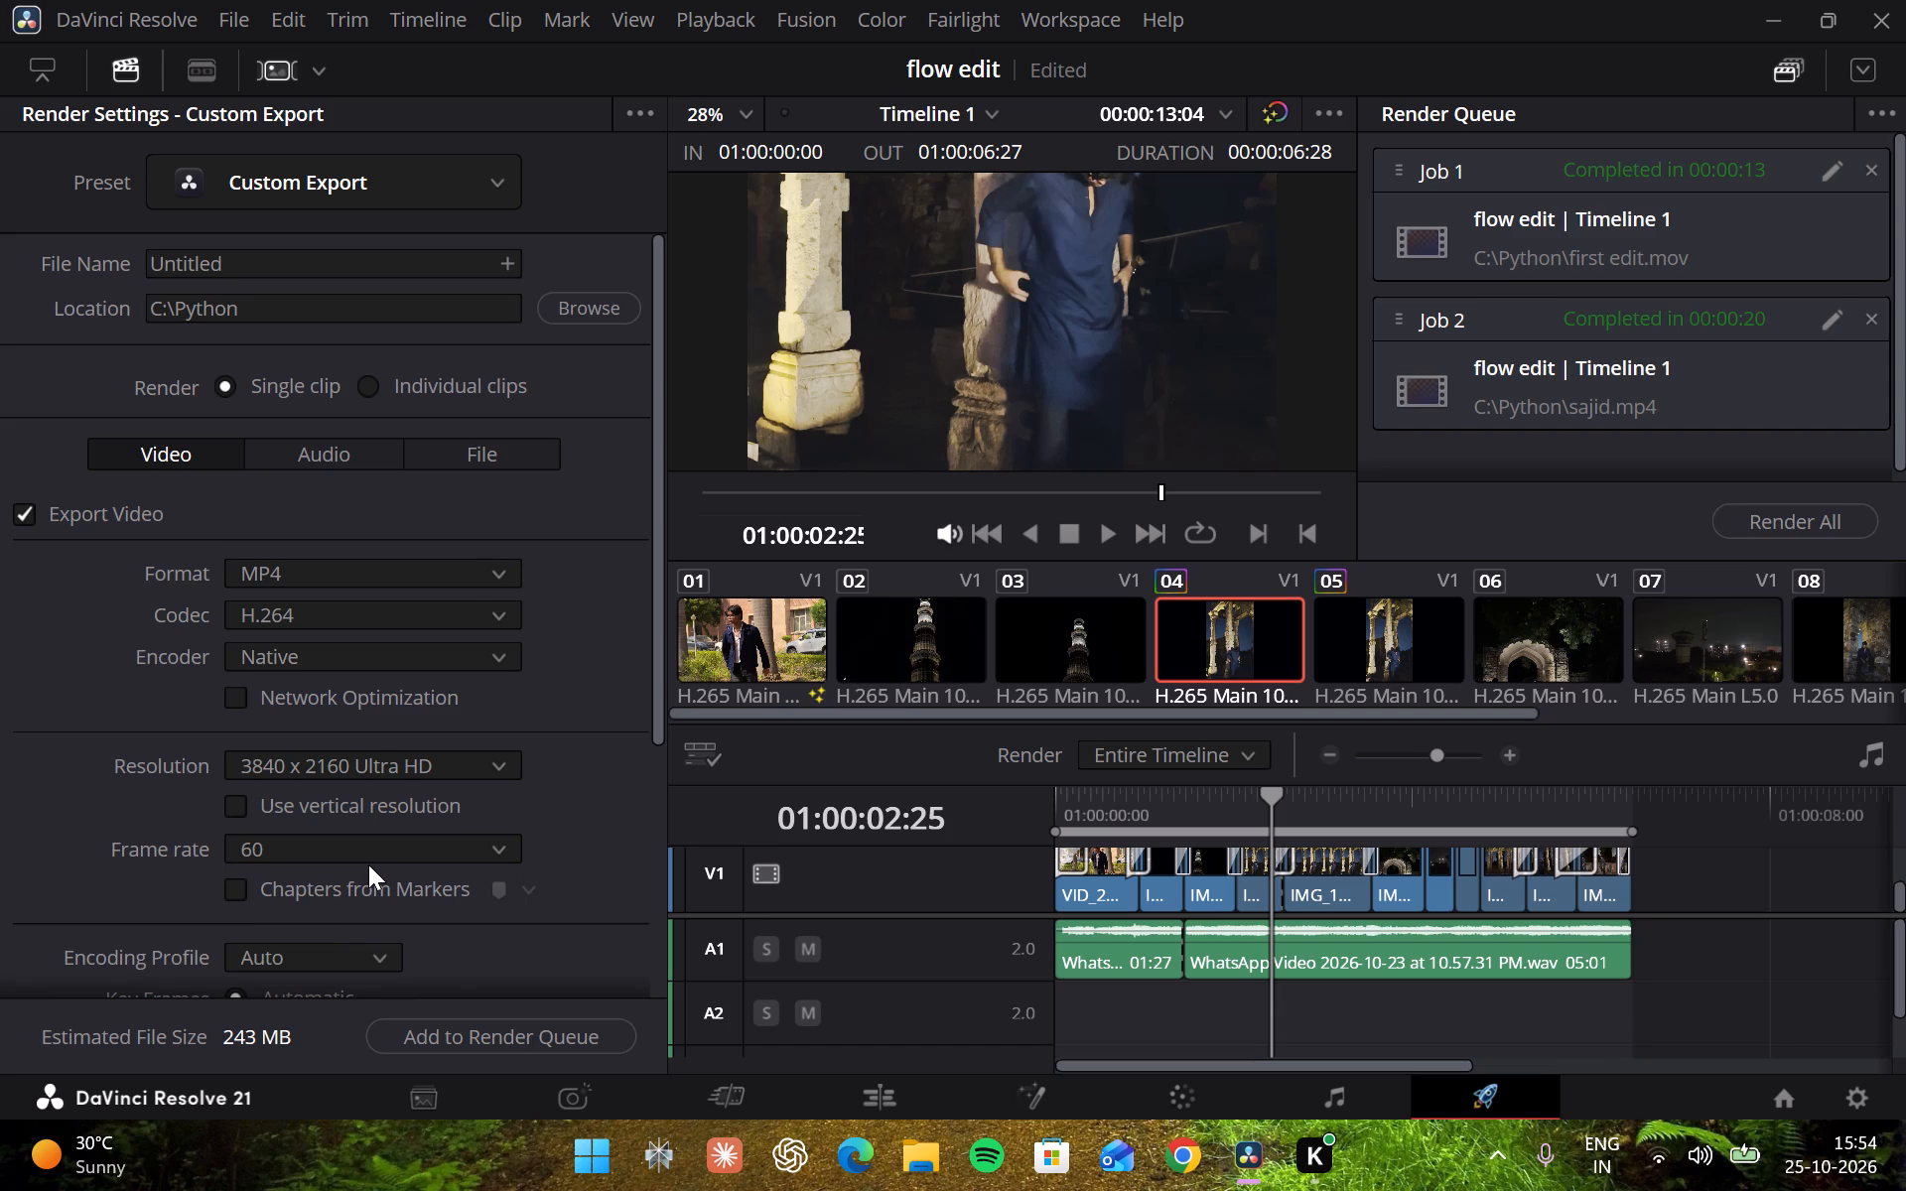
Choose Best as the export's encoding quality.
{"action": "scroll", "coordinate": [368, 864], "scroll_direction": "down", "scroll_amount": 2}
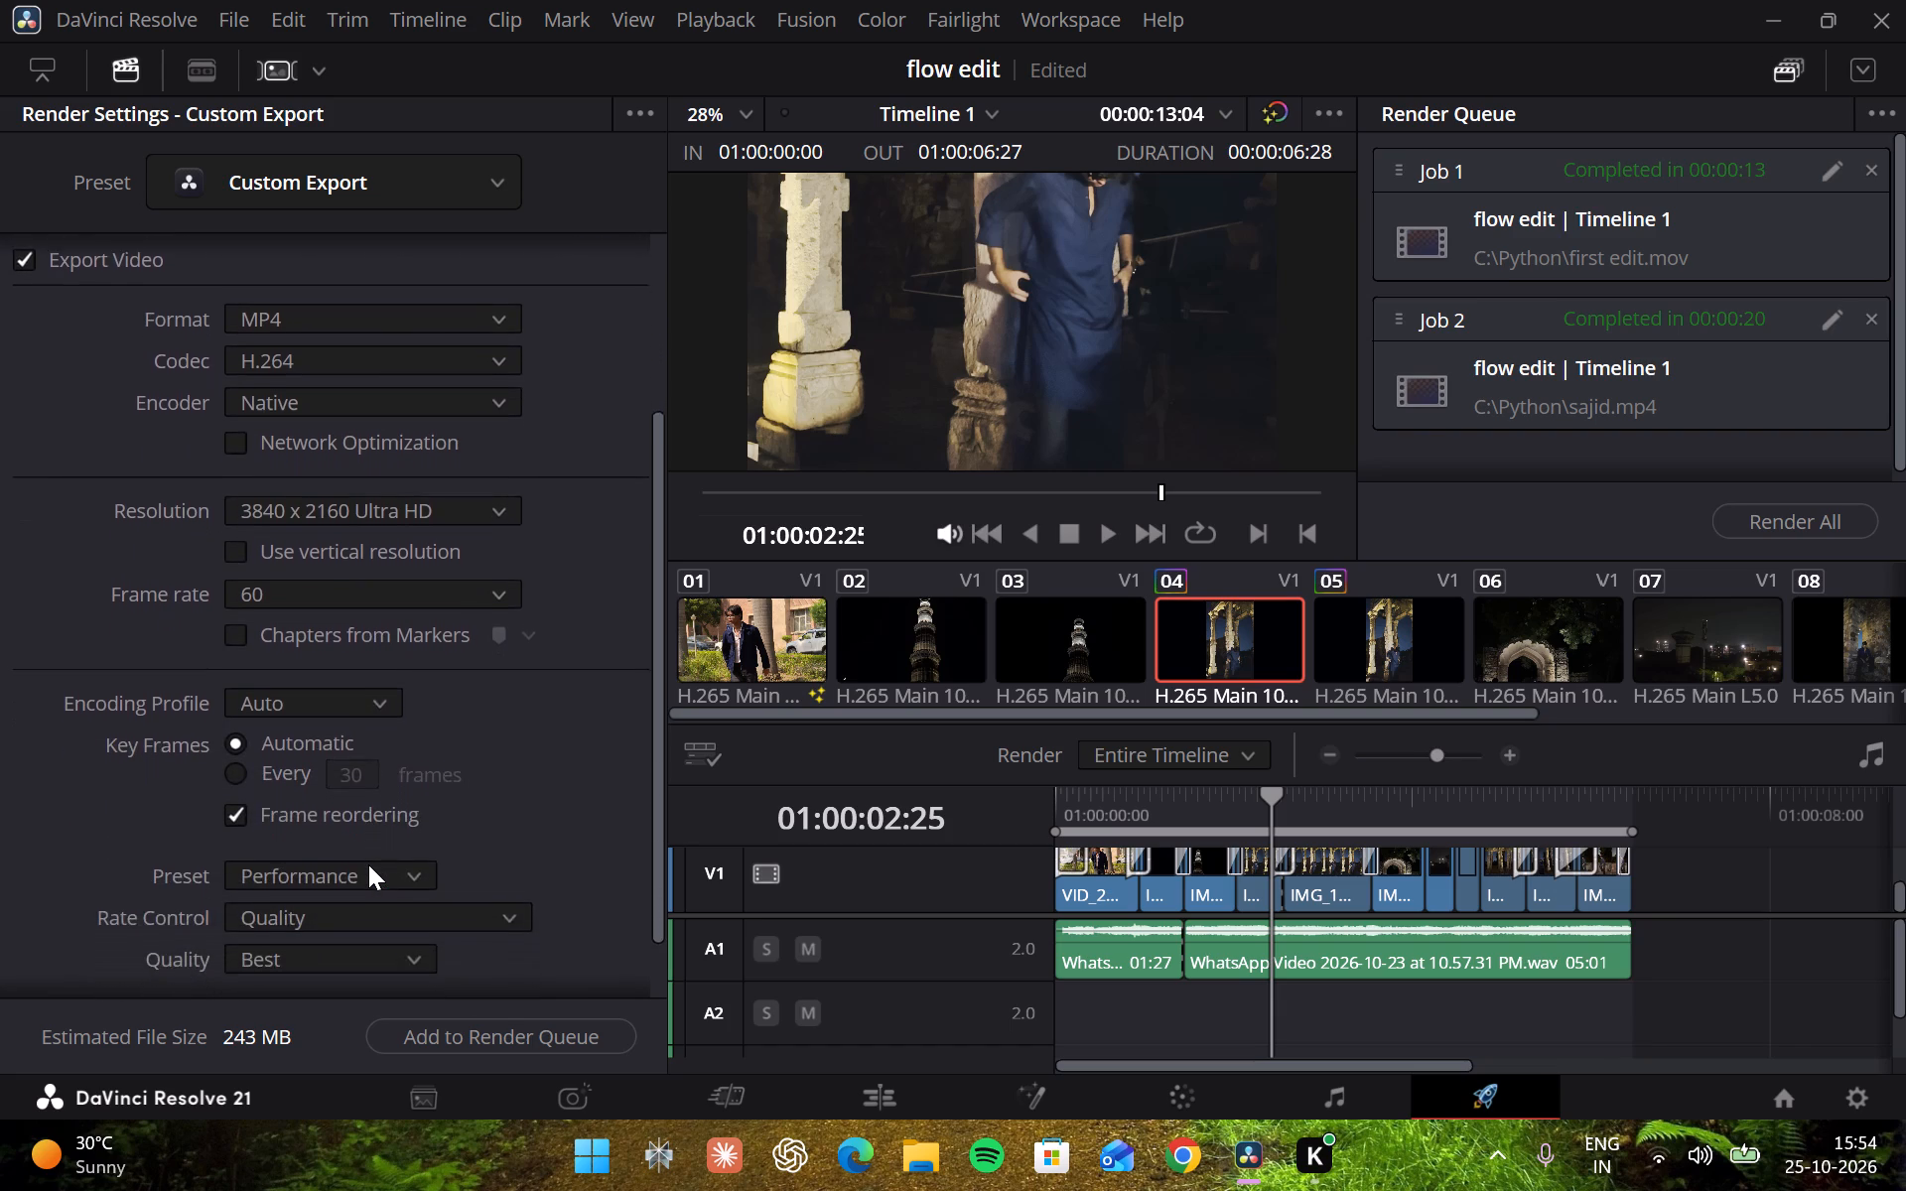
{"action": "scroll", "coordinate": [368, 864], "scroll_direction": "down", "scroll_amount": 1}
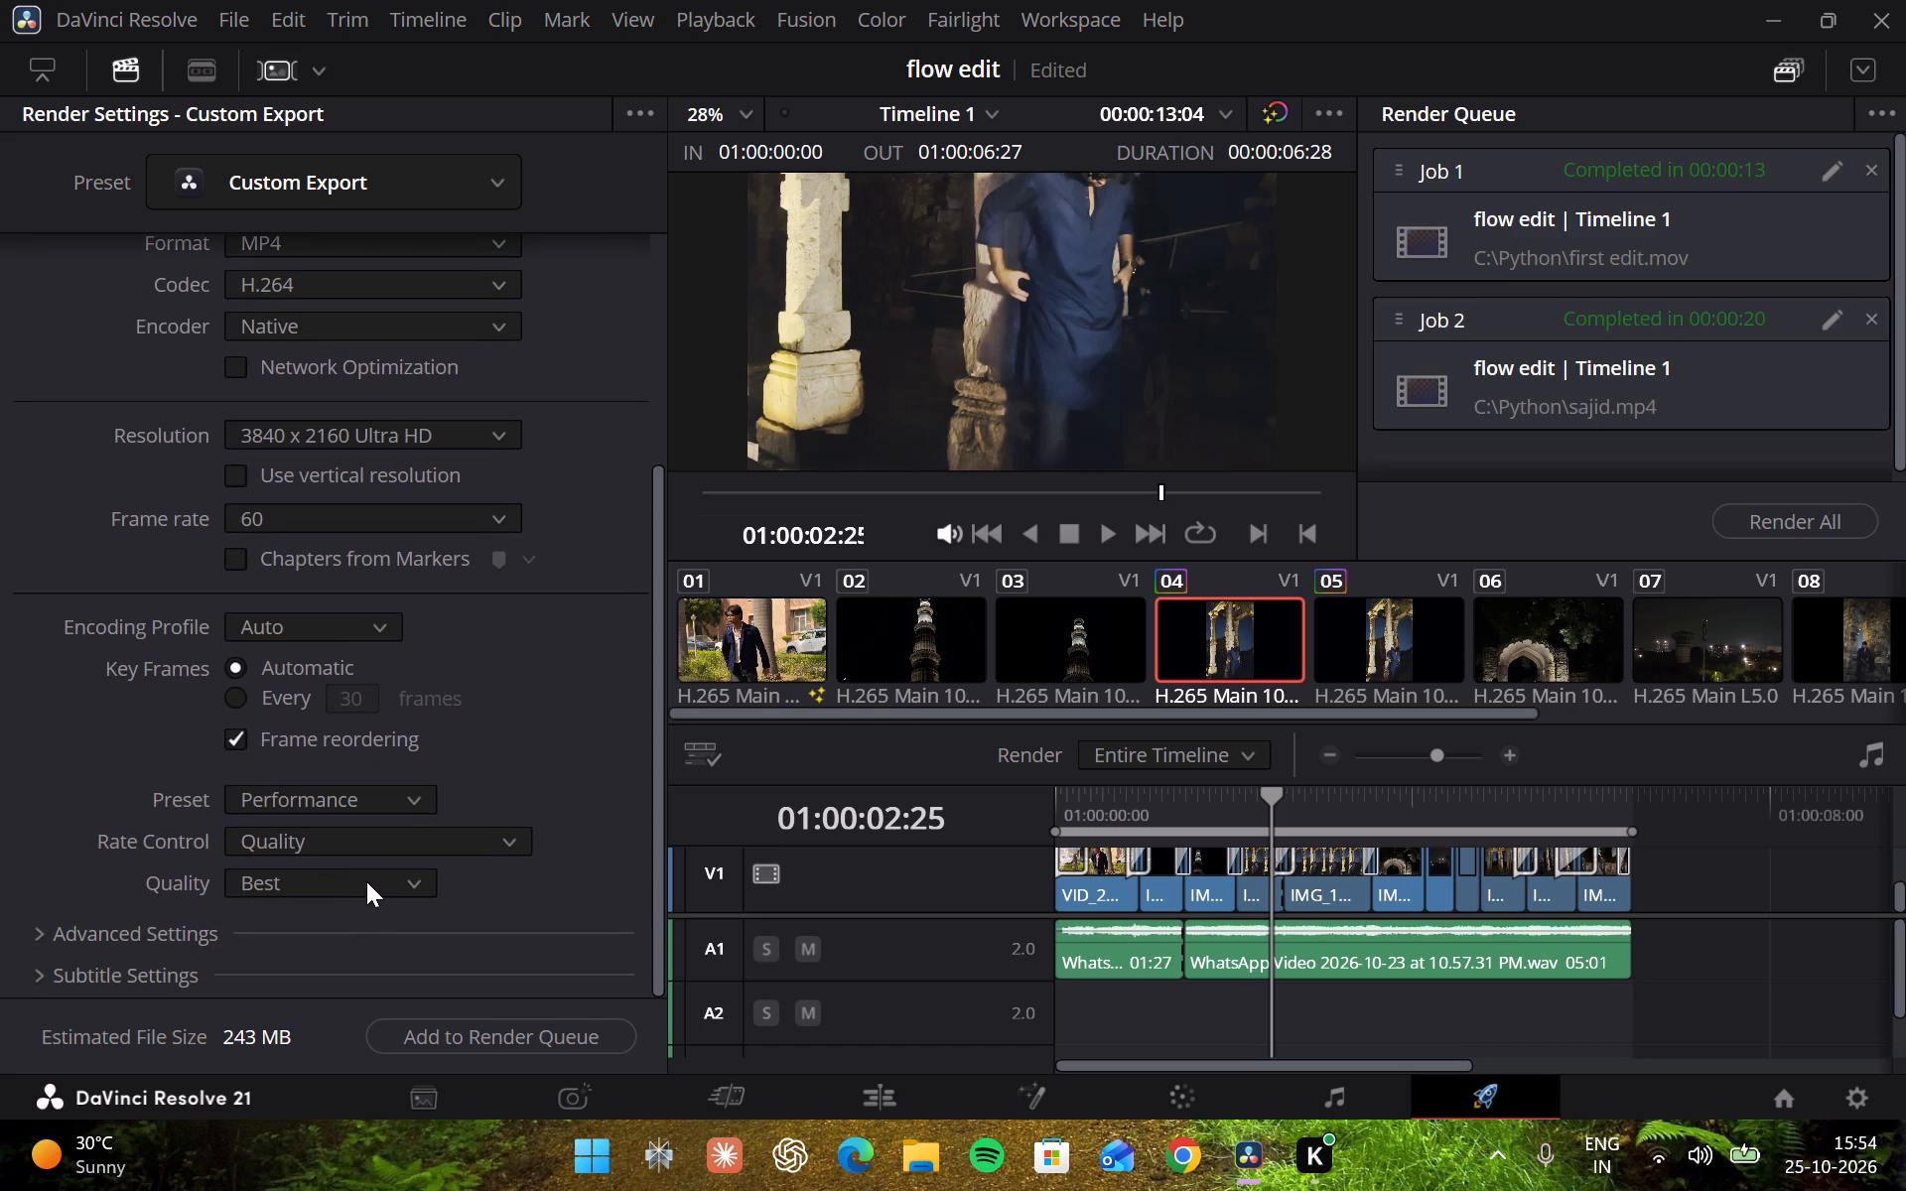
{"action": "left_click", "coordinate": [368, 877]}
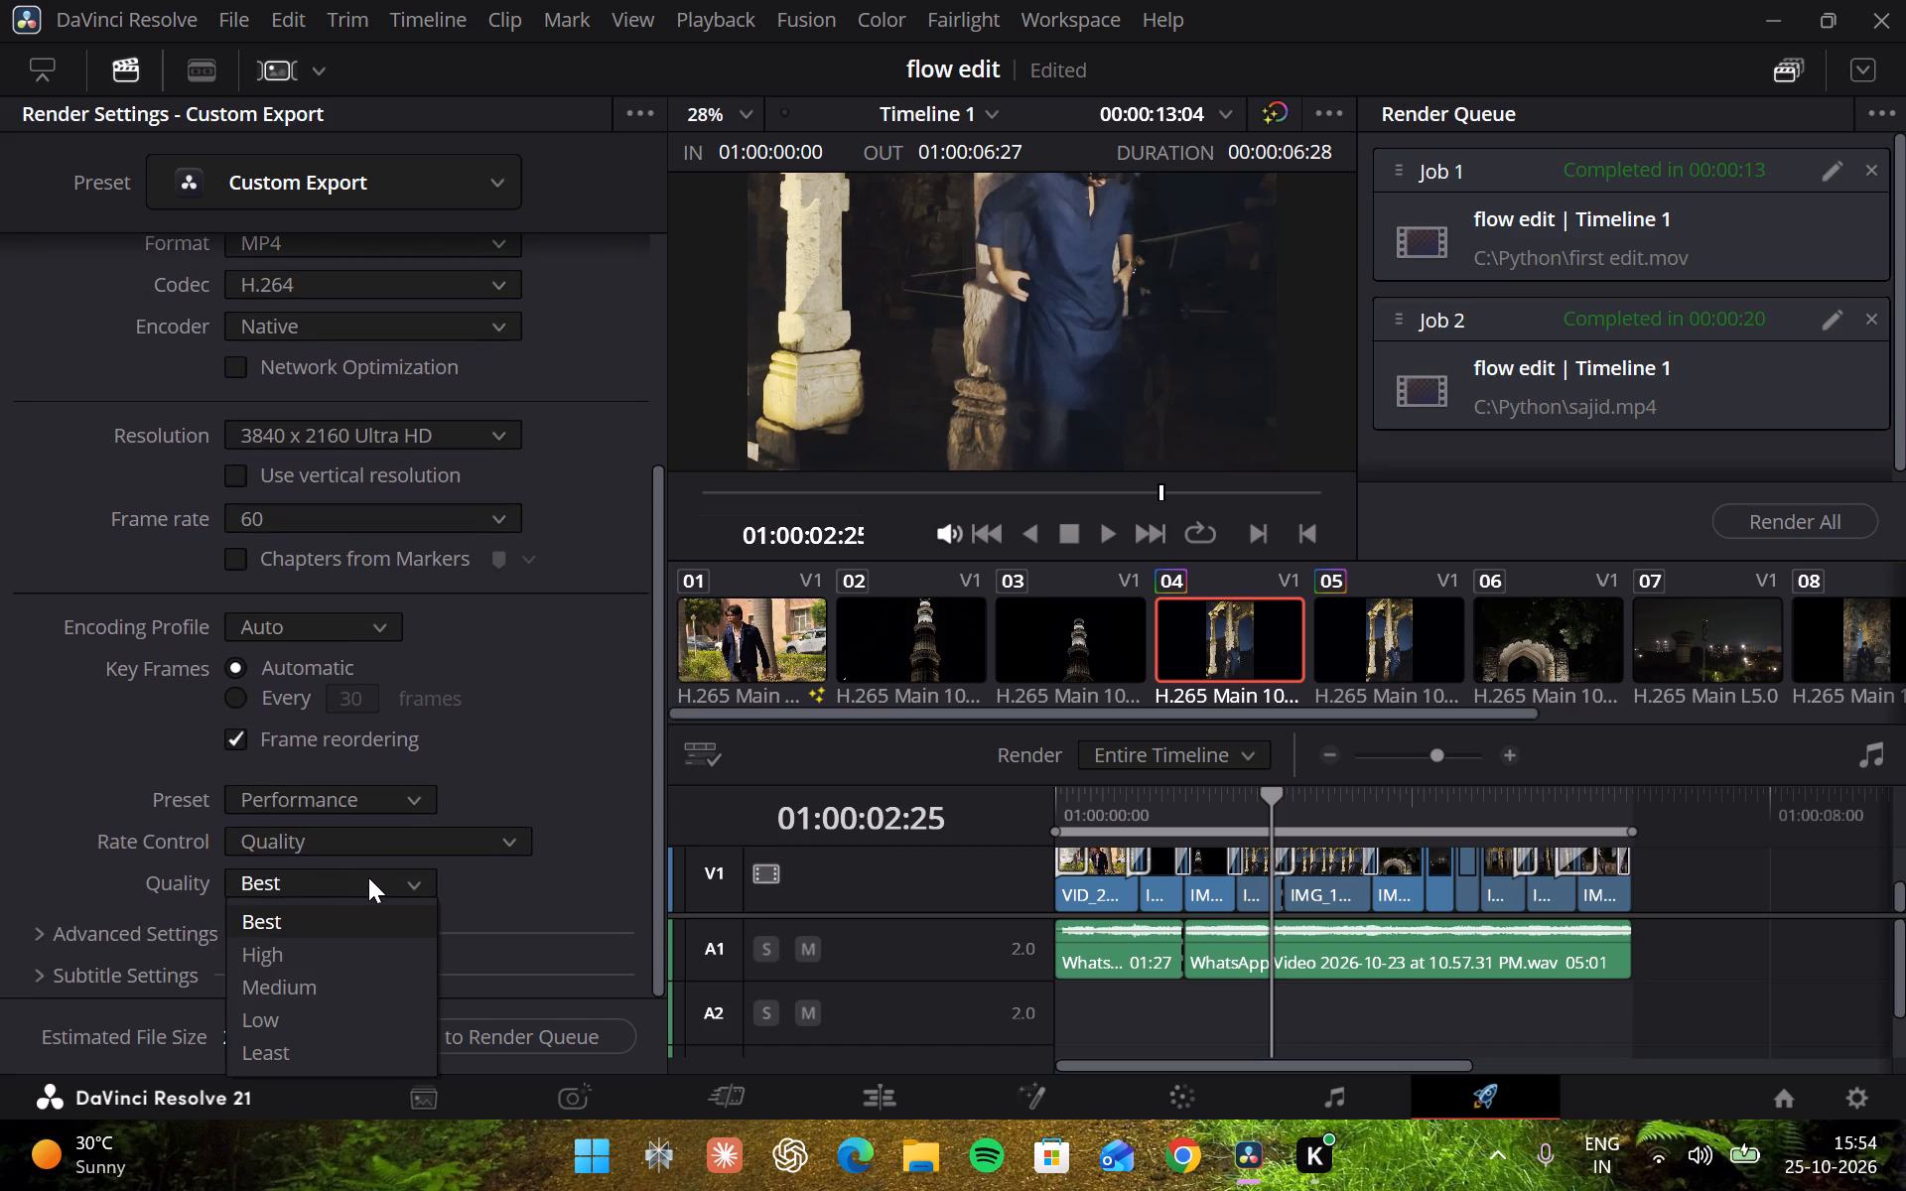
{"action": "left_click", "coordinate": [344, 914]}
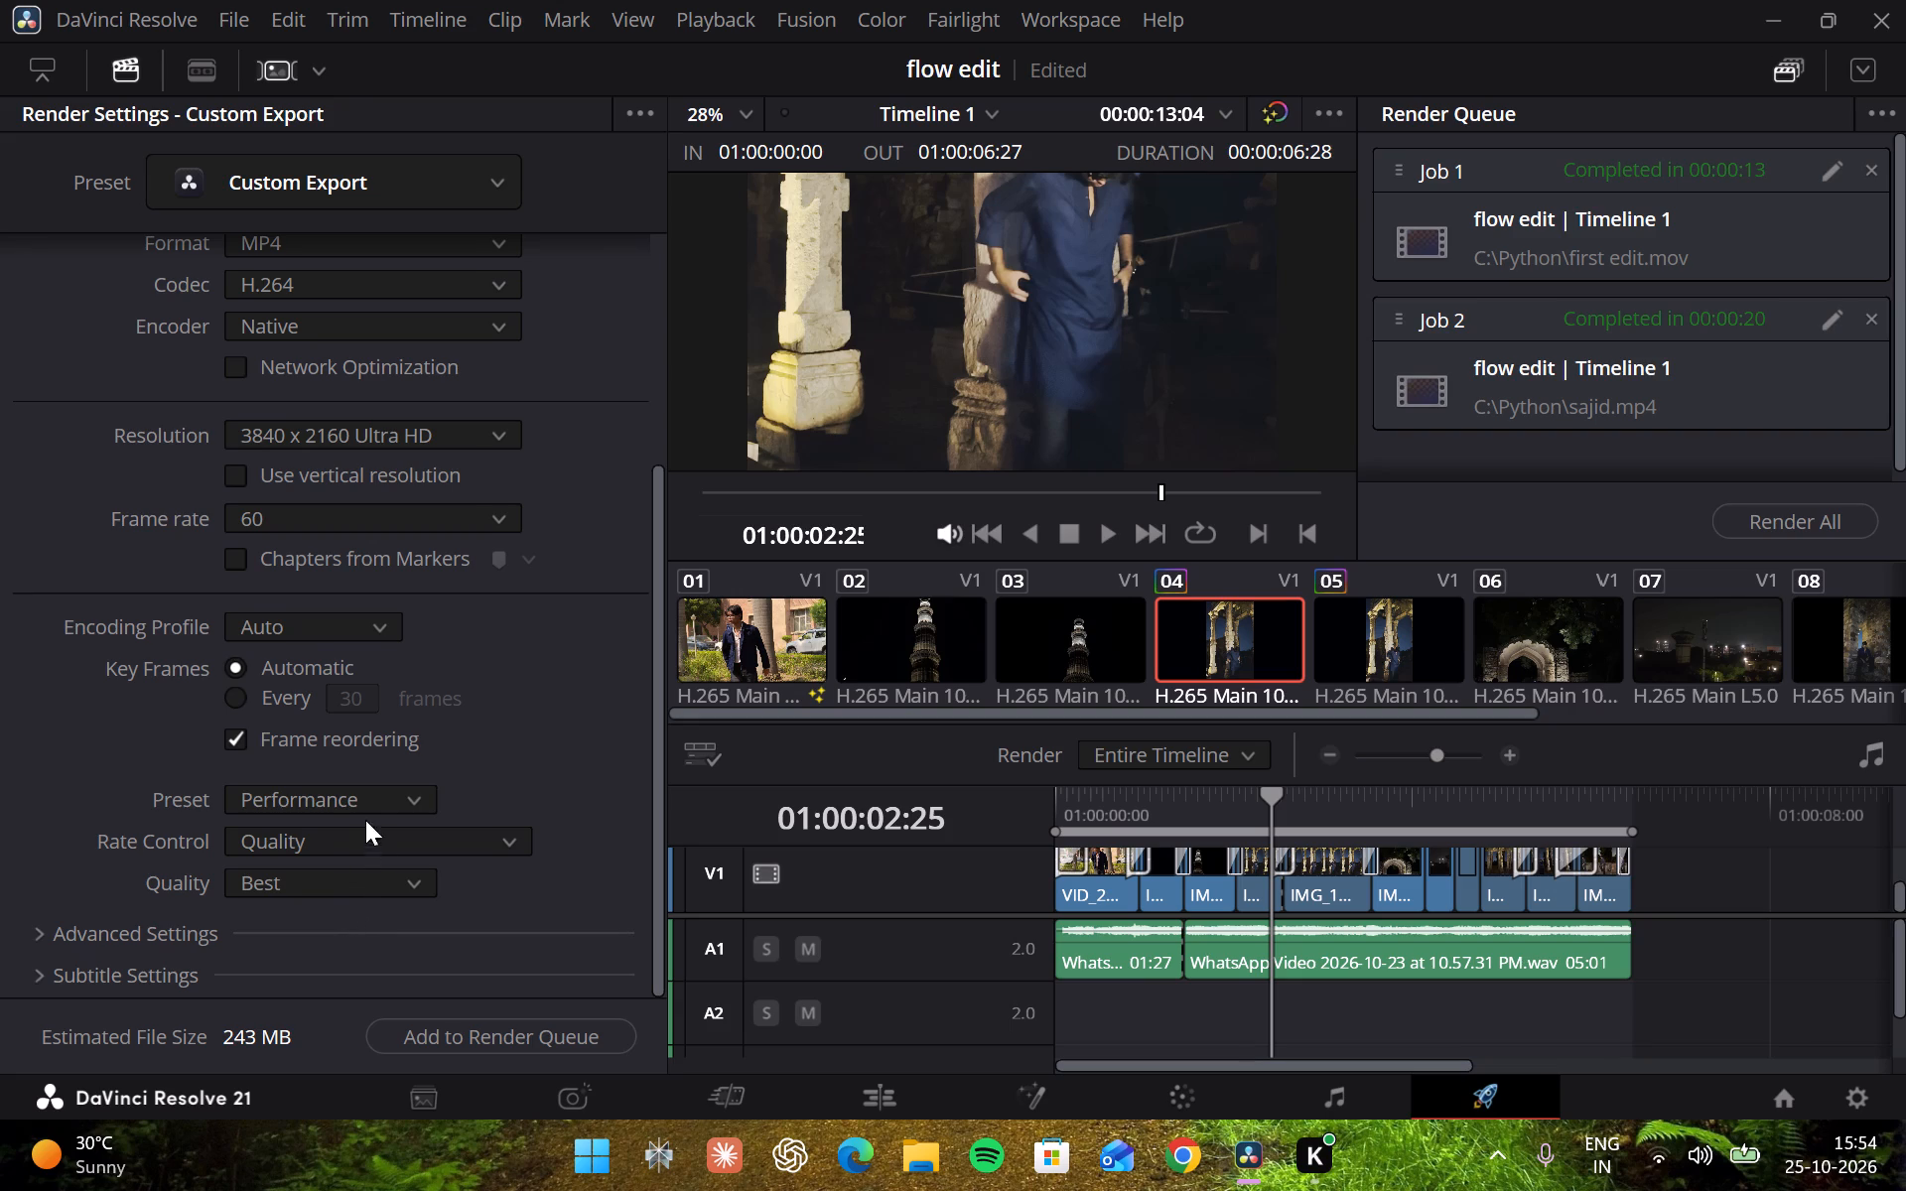
{"action": "scroll", "coordinate": [308, 791], "scroll_direction": "down", "scroll_amount": 1}
Set the H.264 encoding profile to High.
{"action": "scroll", "coordinate": [129, 714], "scroll_direction": "up", "scroll_amount": 2}
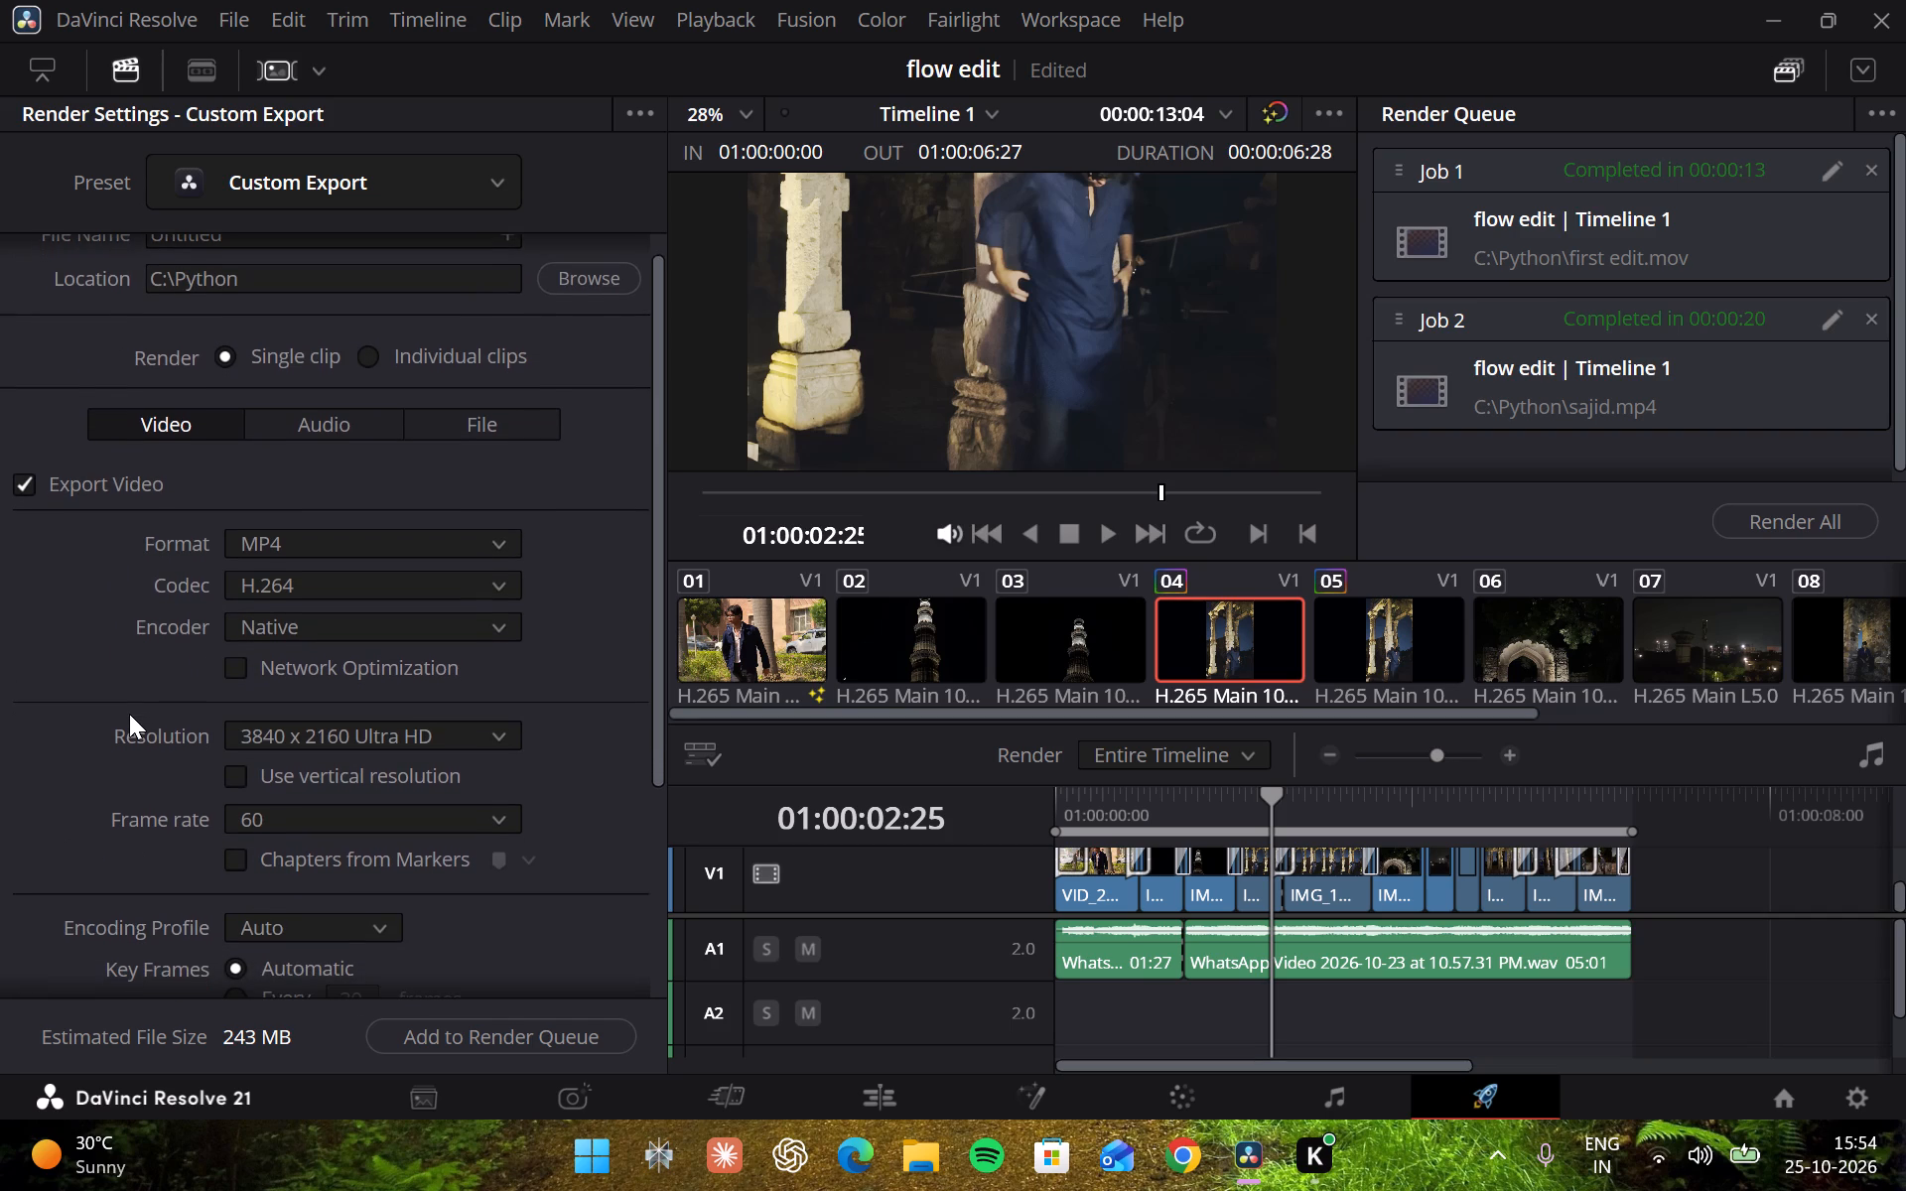
{"action": "scroll", "coordinate": [129, 714], "scroll_direction": "down", "scroll_amount": 3}
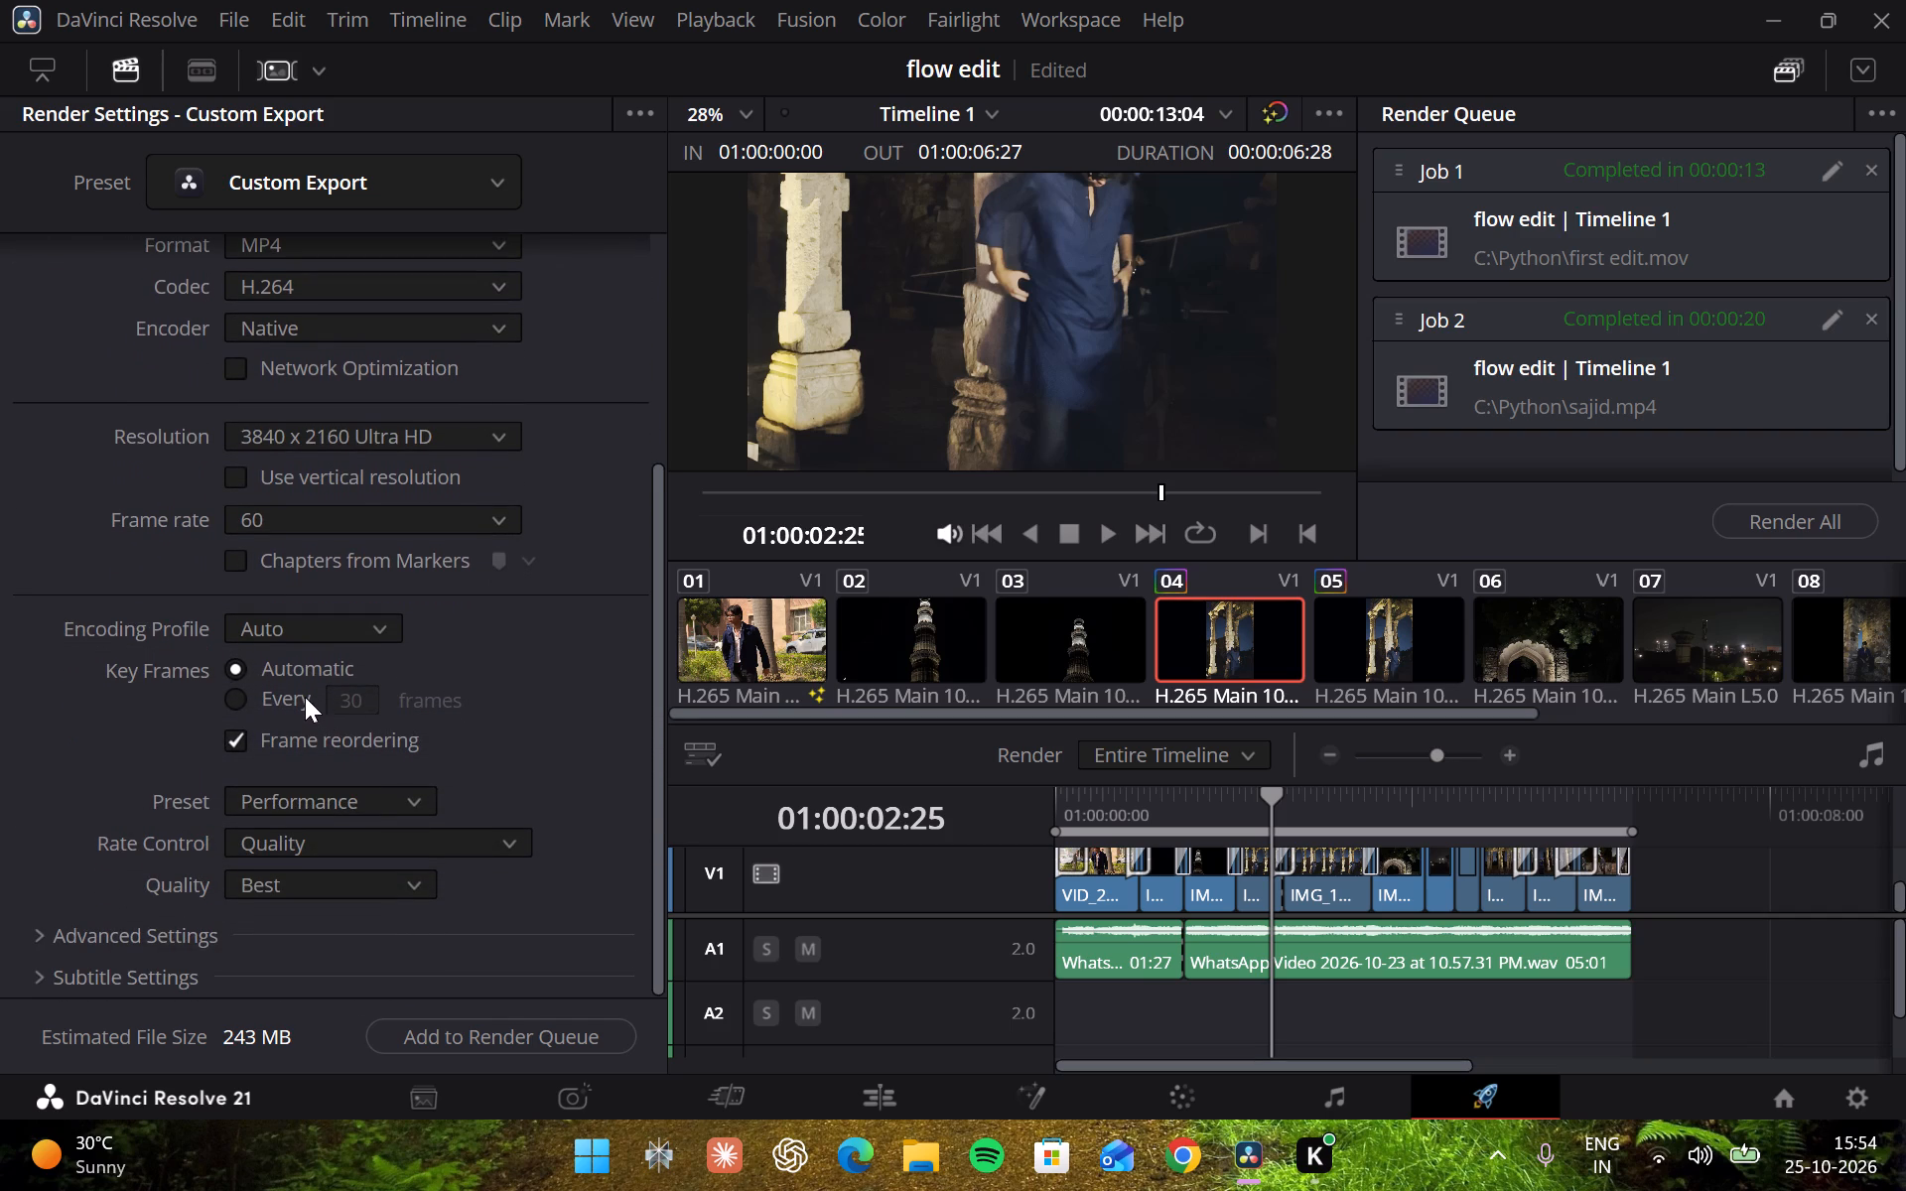
{"action": "left_click", "coordinate": [268, 630]}
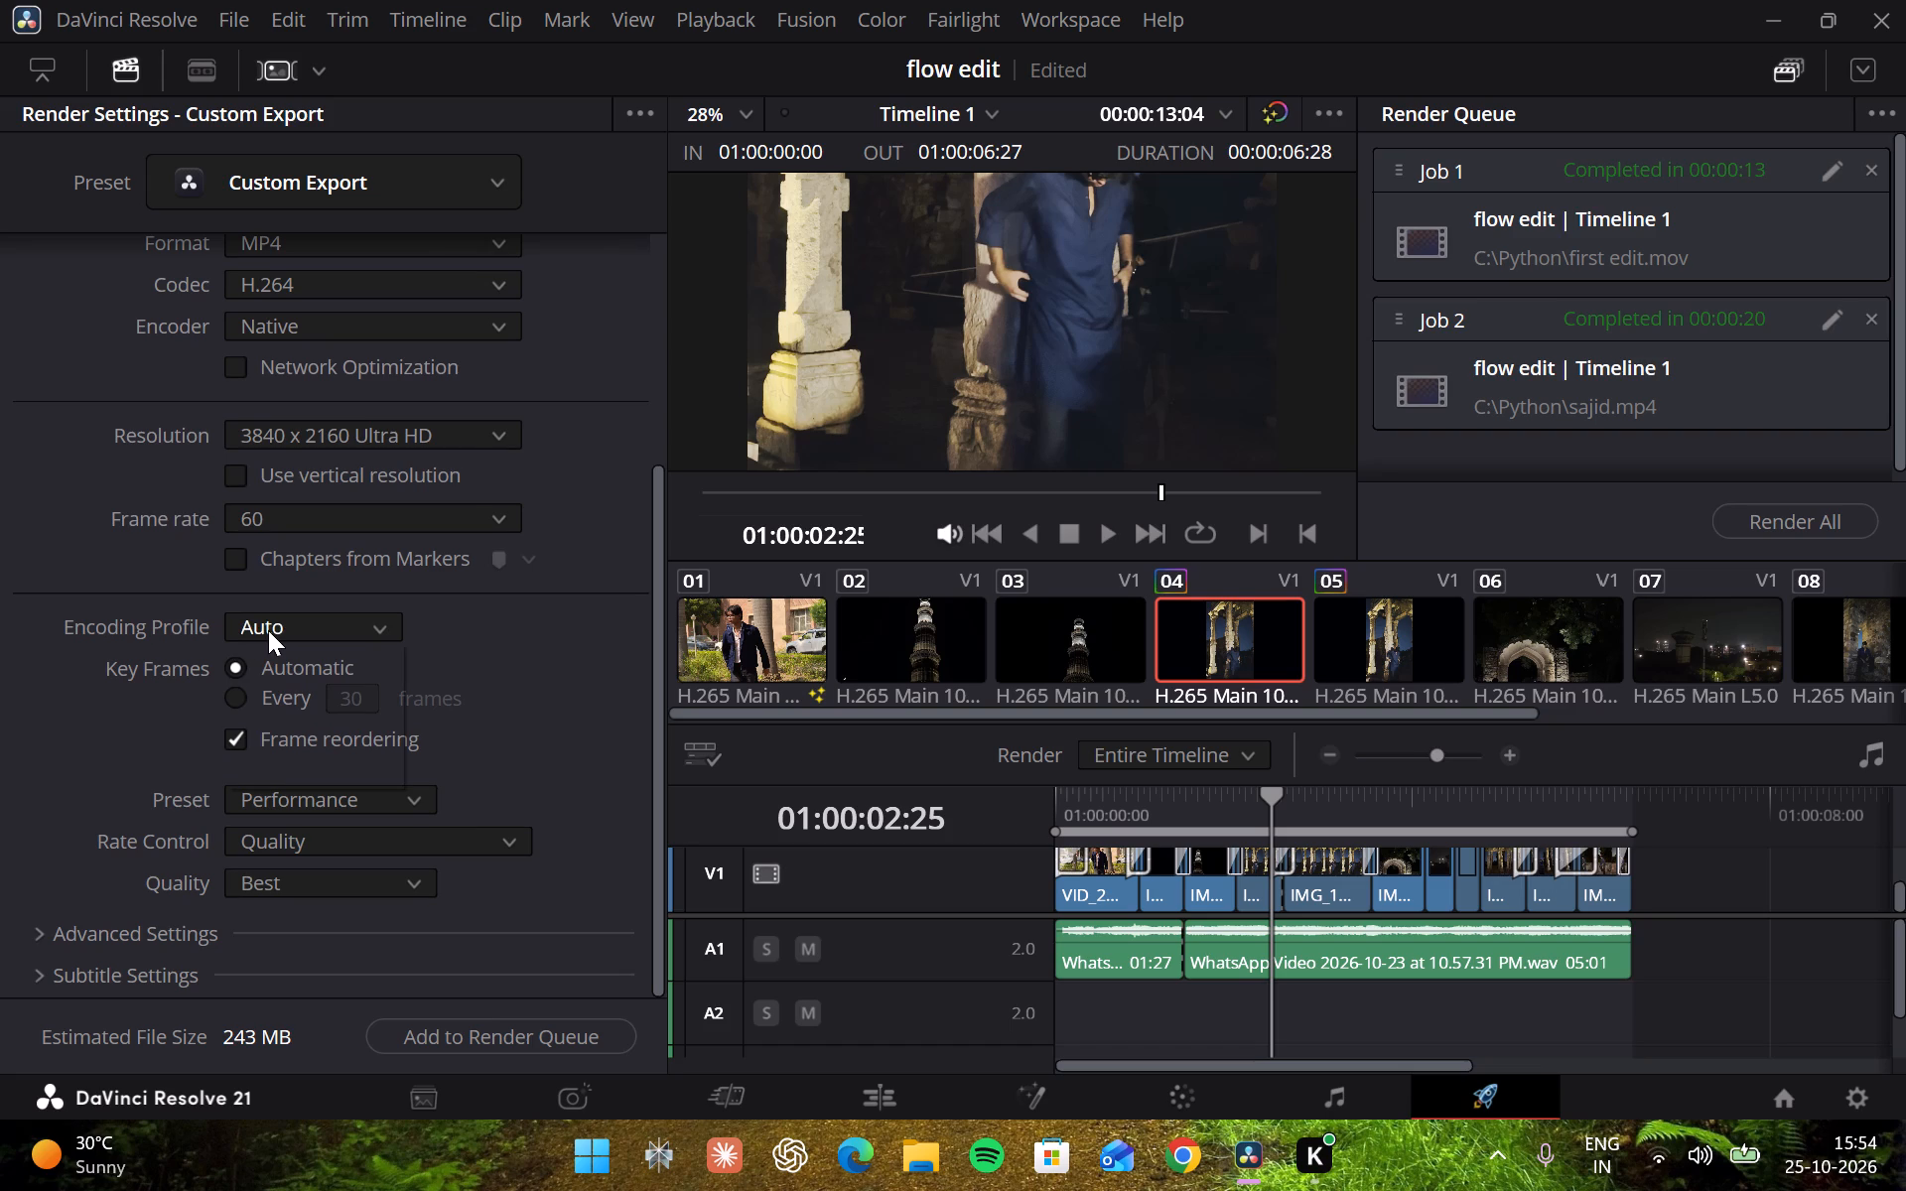
{"action": "left_click", "coordinate": [268, 630]}
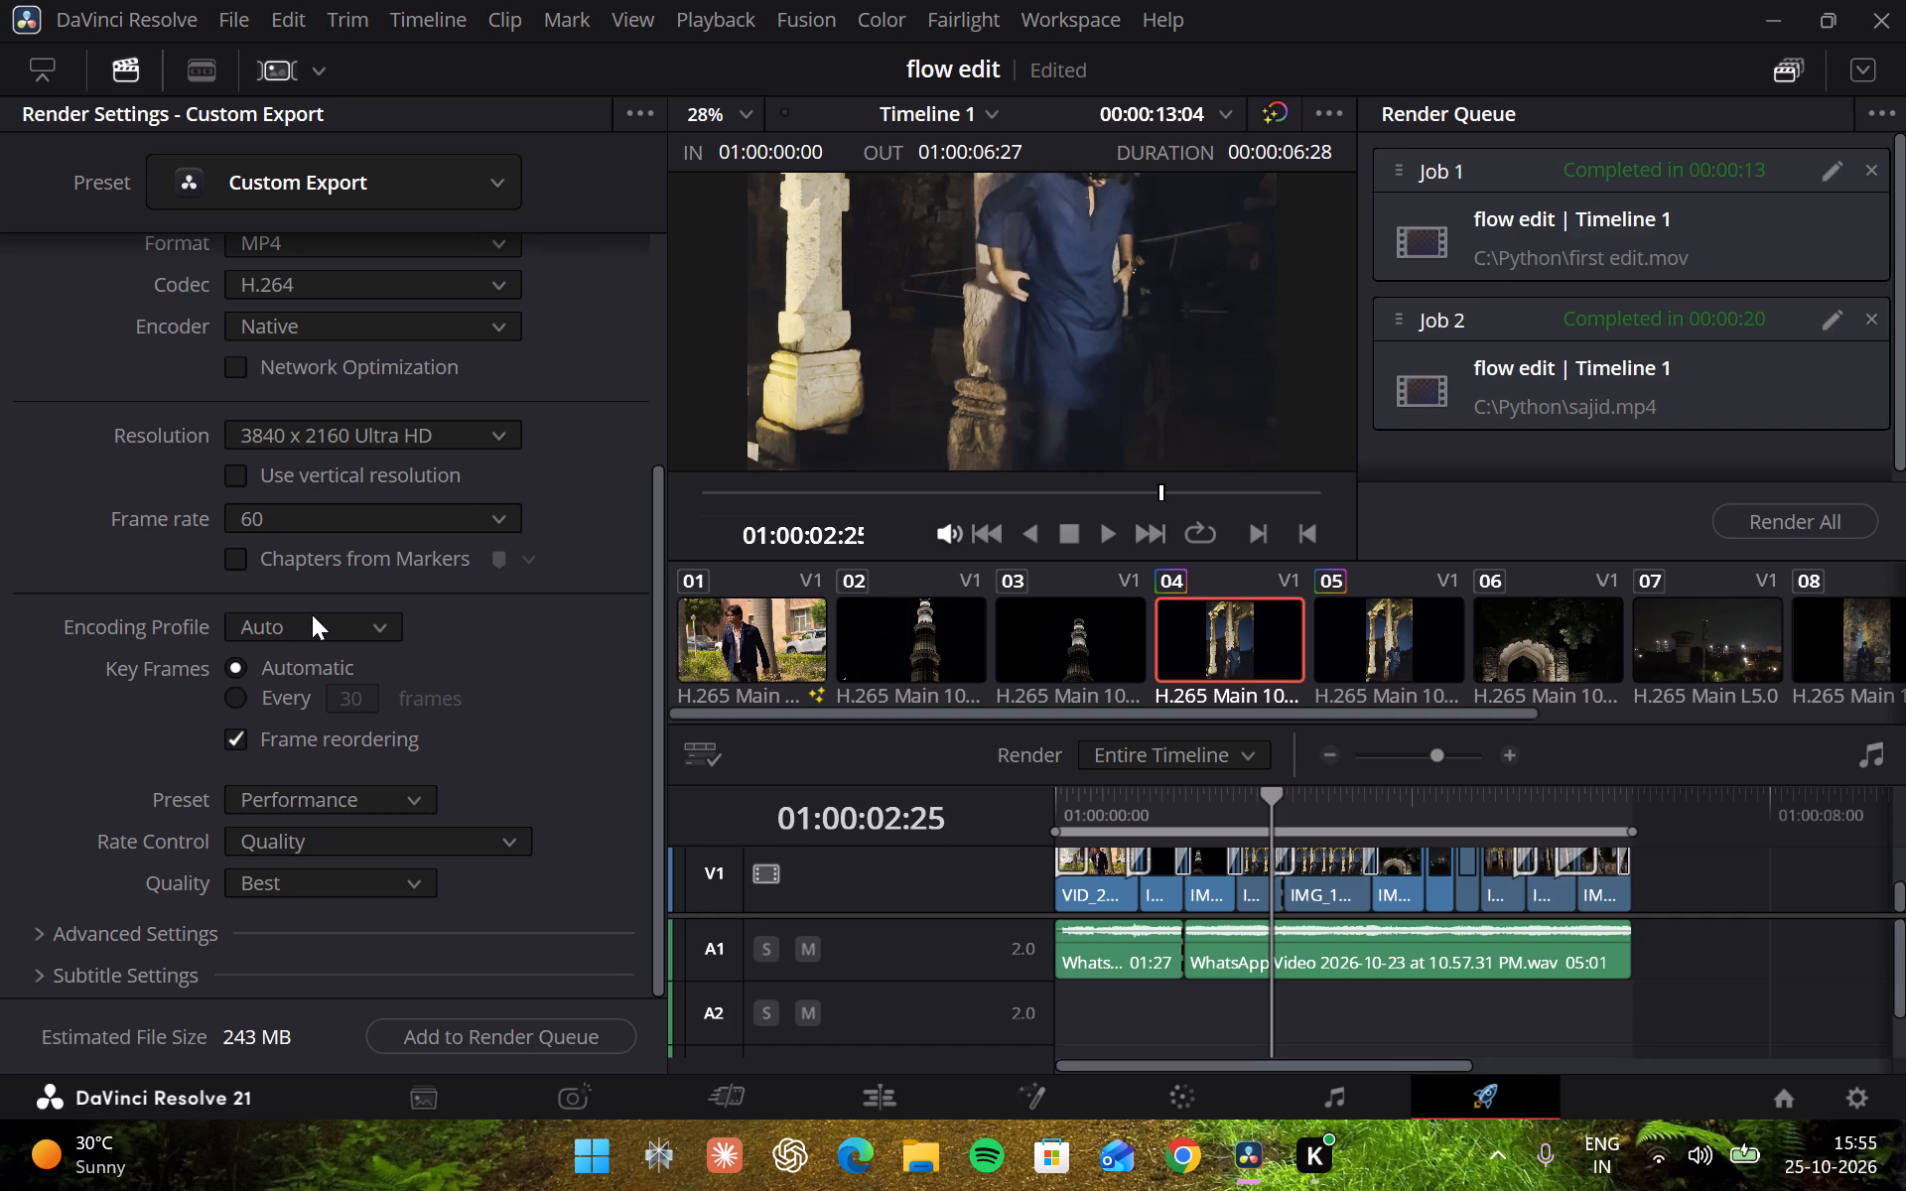
{"action": "left_click", "coordinate": [312, 614]}
{"action": "left_click", "coordinate": [282, 766]}
Expand the advanced render settings and review the video export options from the format down to the re-encode and media options.
{"action": "left_click", "coordinate": [120, 935]}
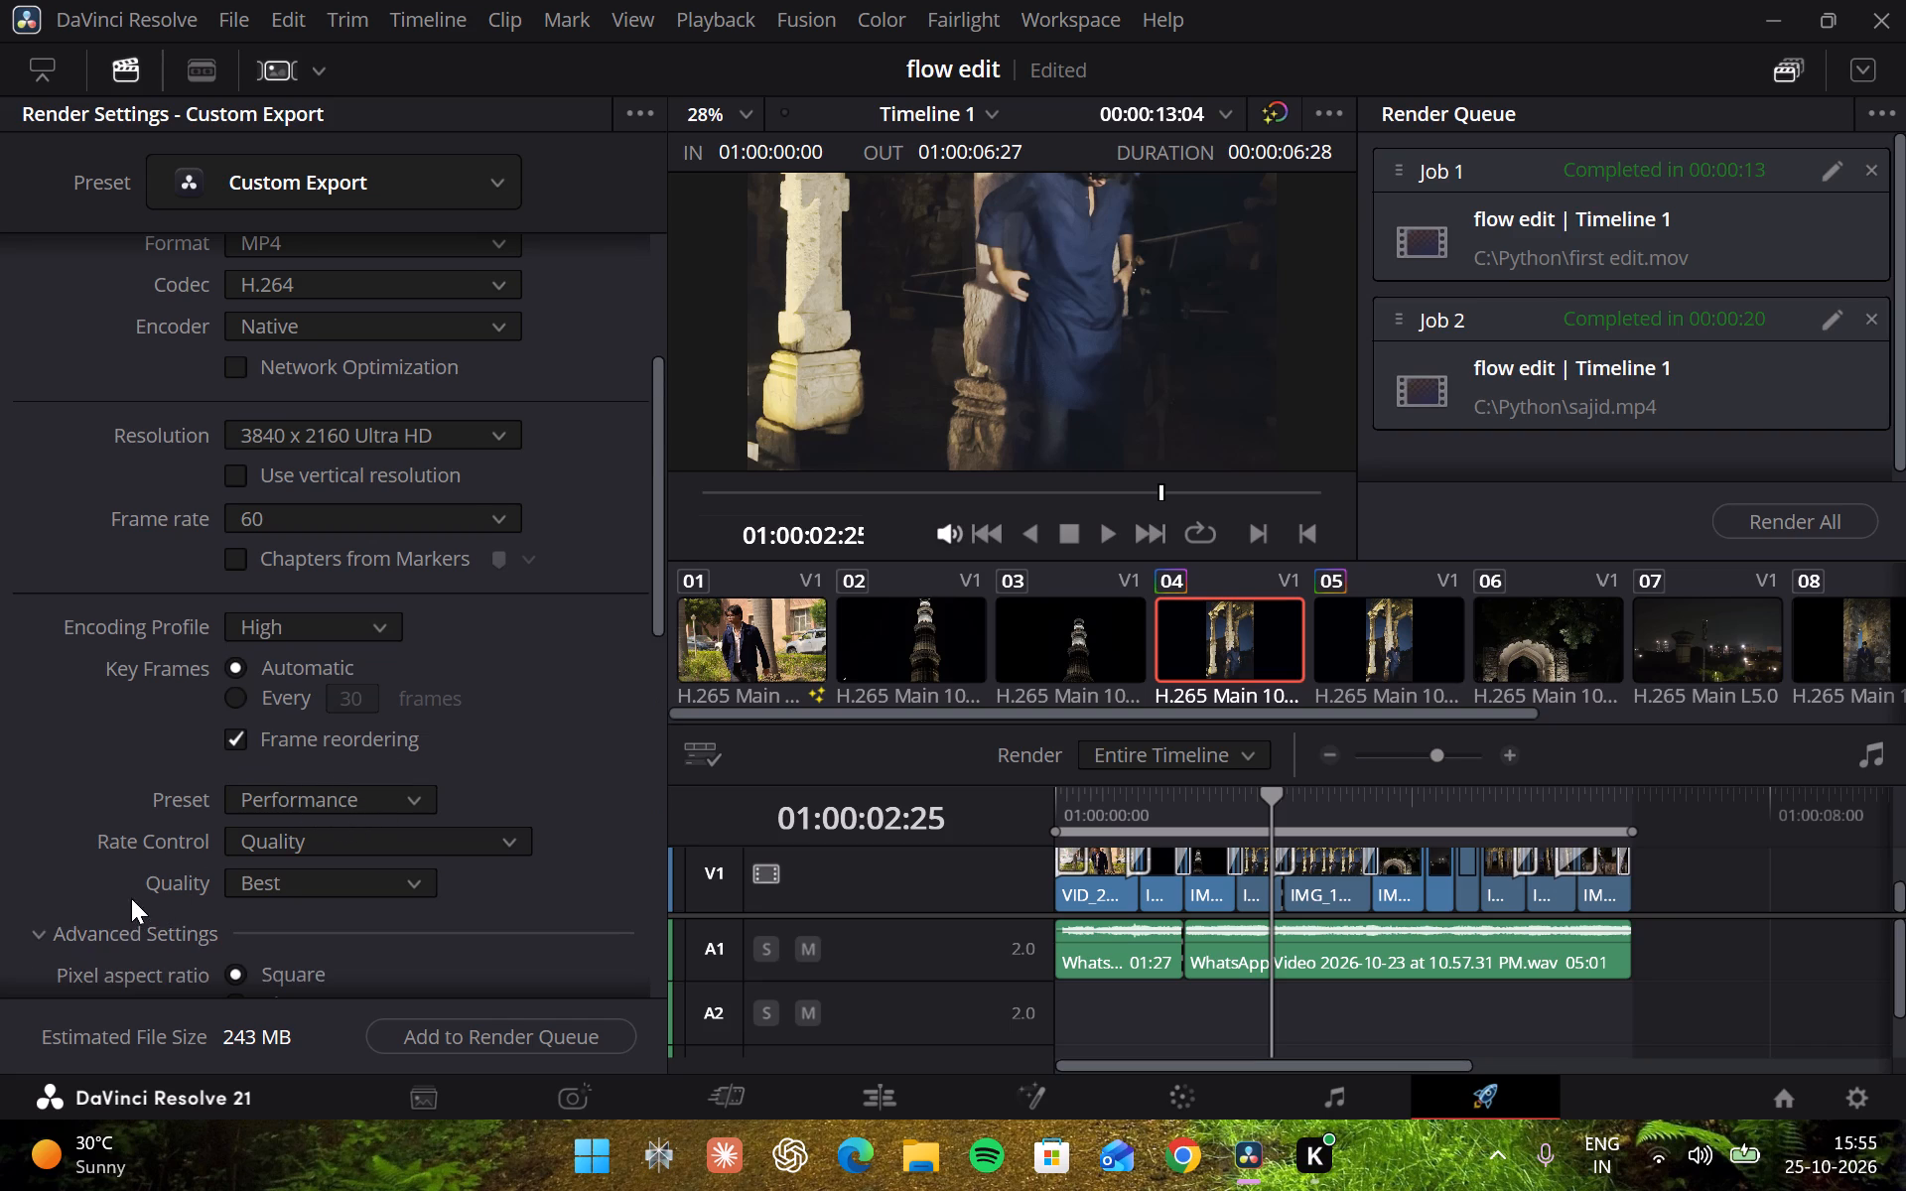
{"action": "scroll", "coordinate": [135, 862], "scroll_direction": "down", "scroll_amount": 2}
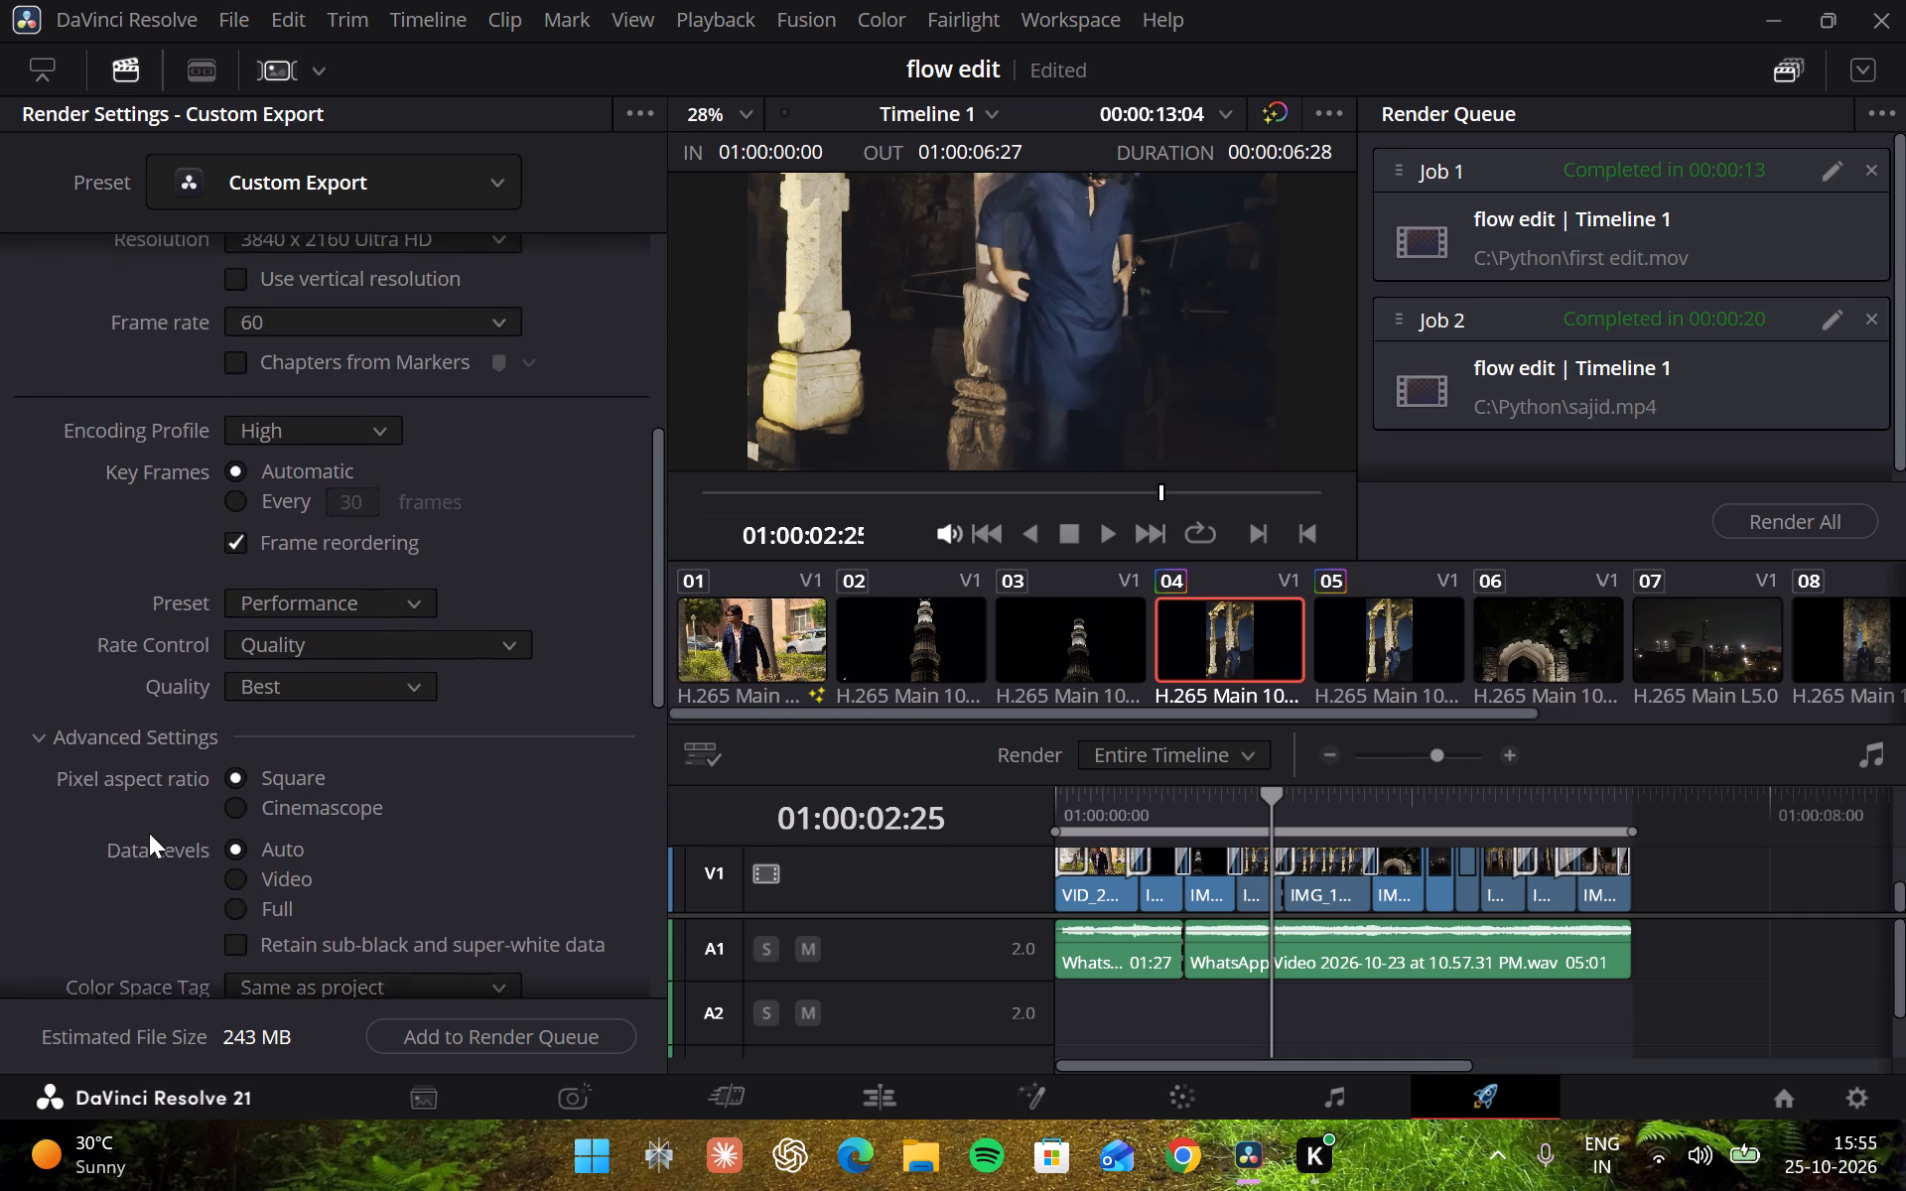
{"action": "scroll", "coordinate": [149, 833], "scroll_direction": "down", "scroll_amount": 2}
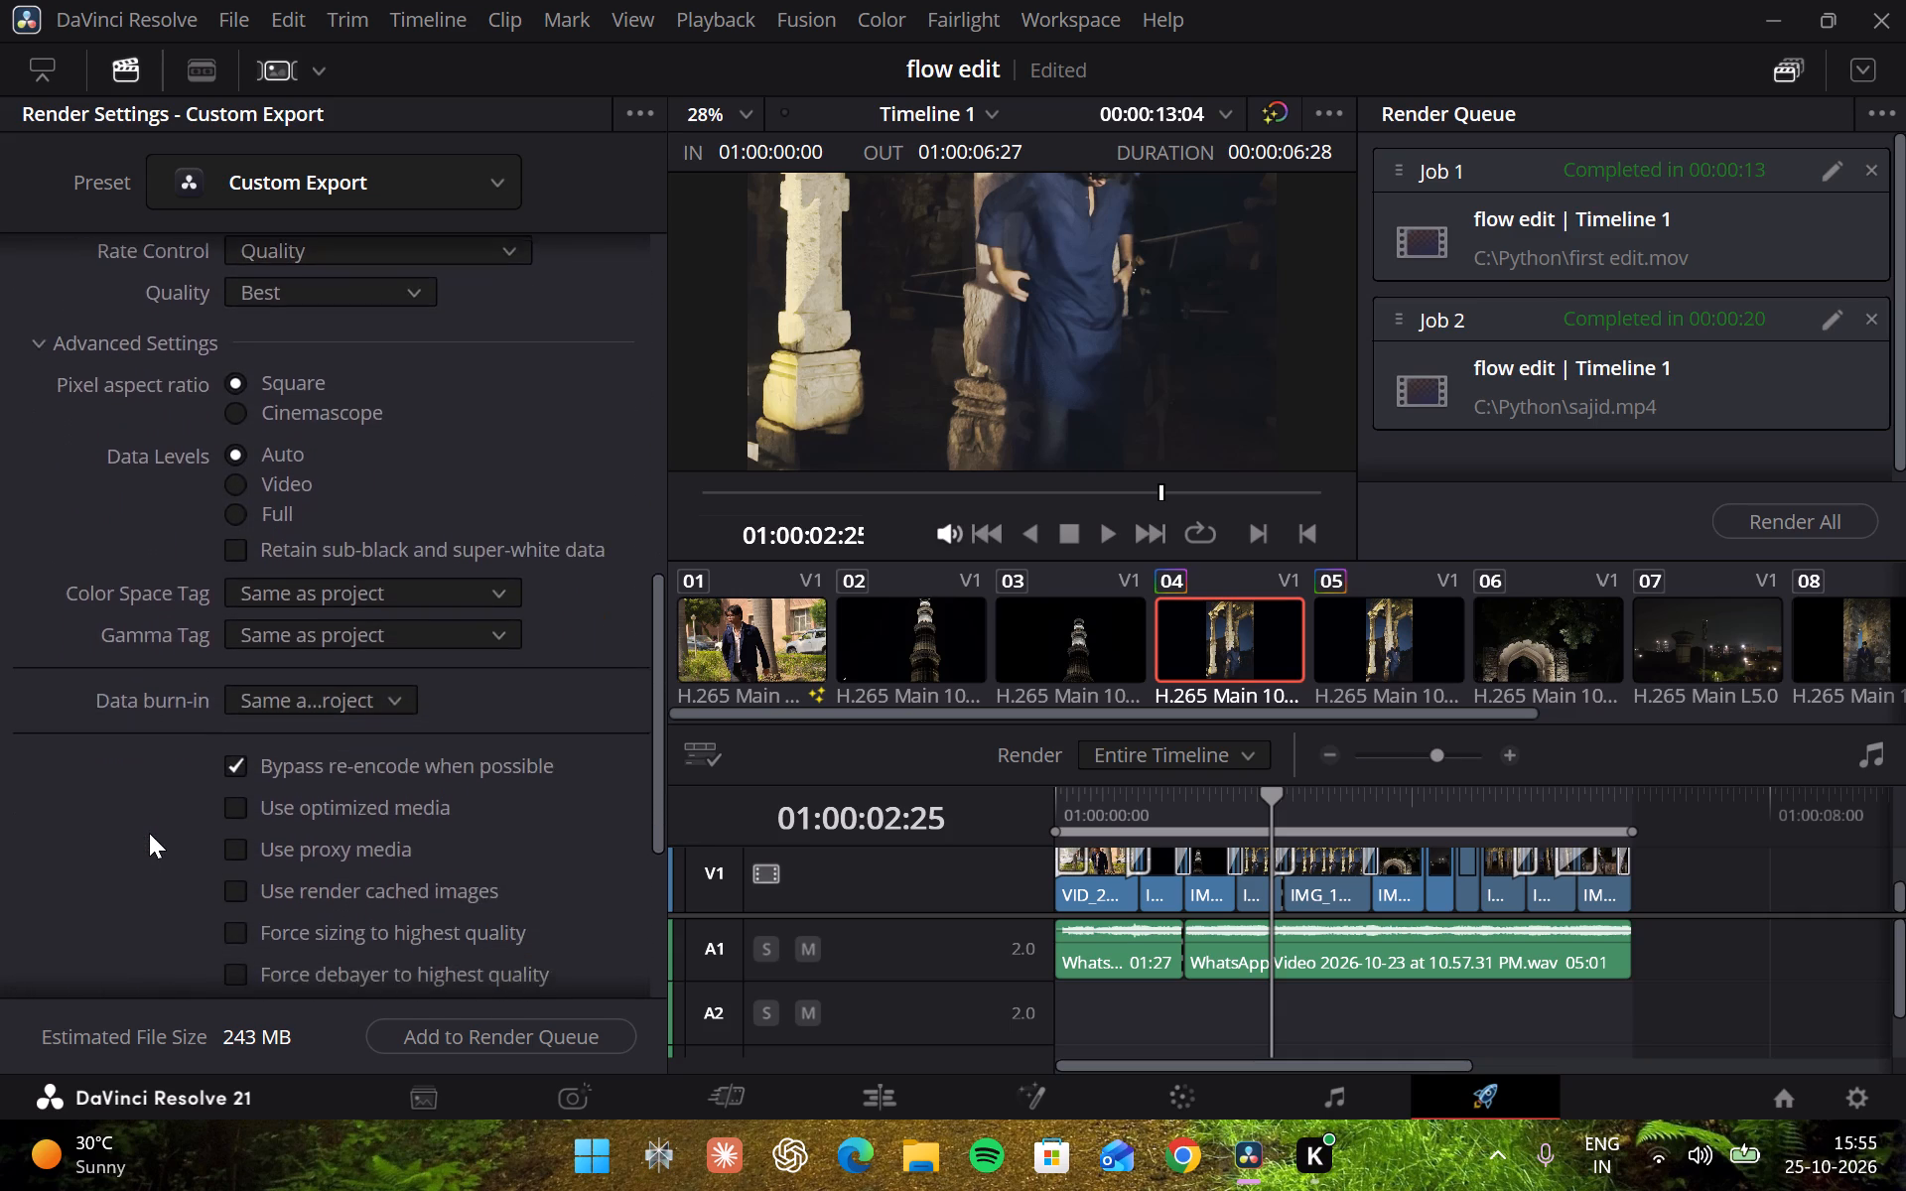
{"action": "scroll", "coordinate": [149, 833], "scroll_direction": "down", "scroll_amount": 2}
{"action": "scroll", "coordinate": [149, 833], "scroll_direction": "up", "scroll_amount": 1}
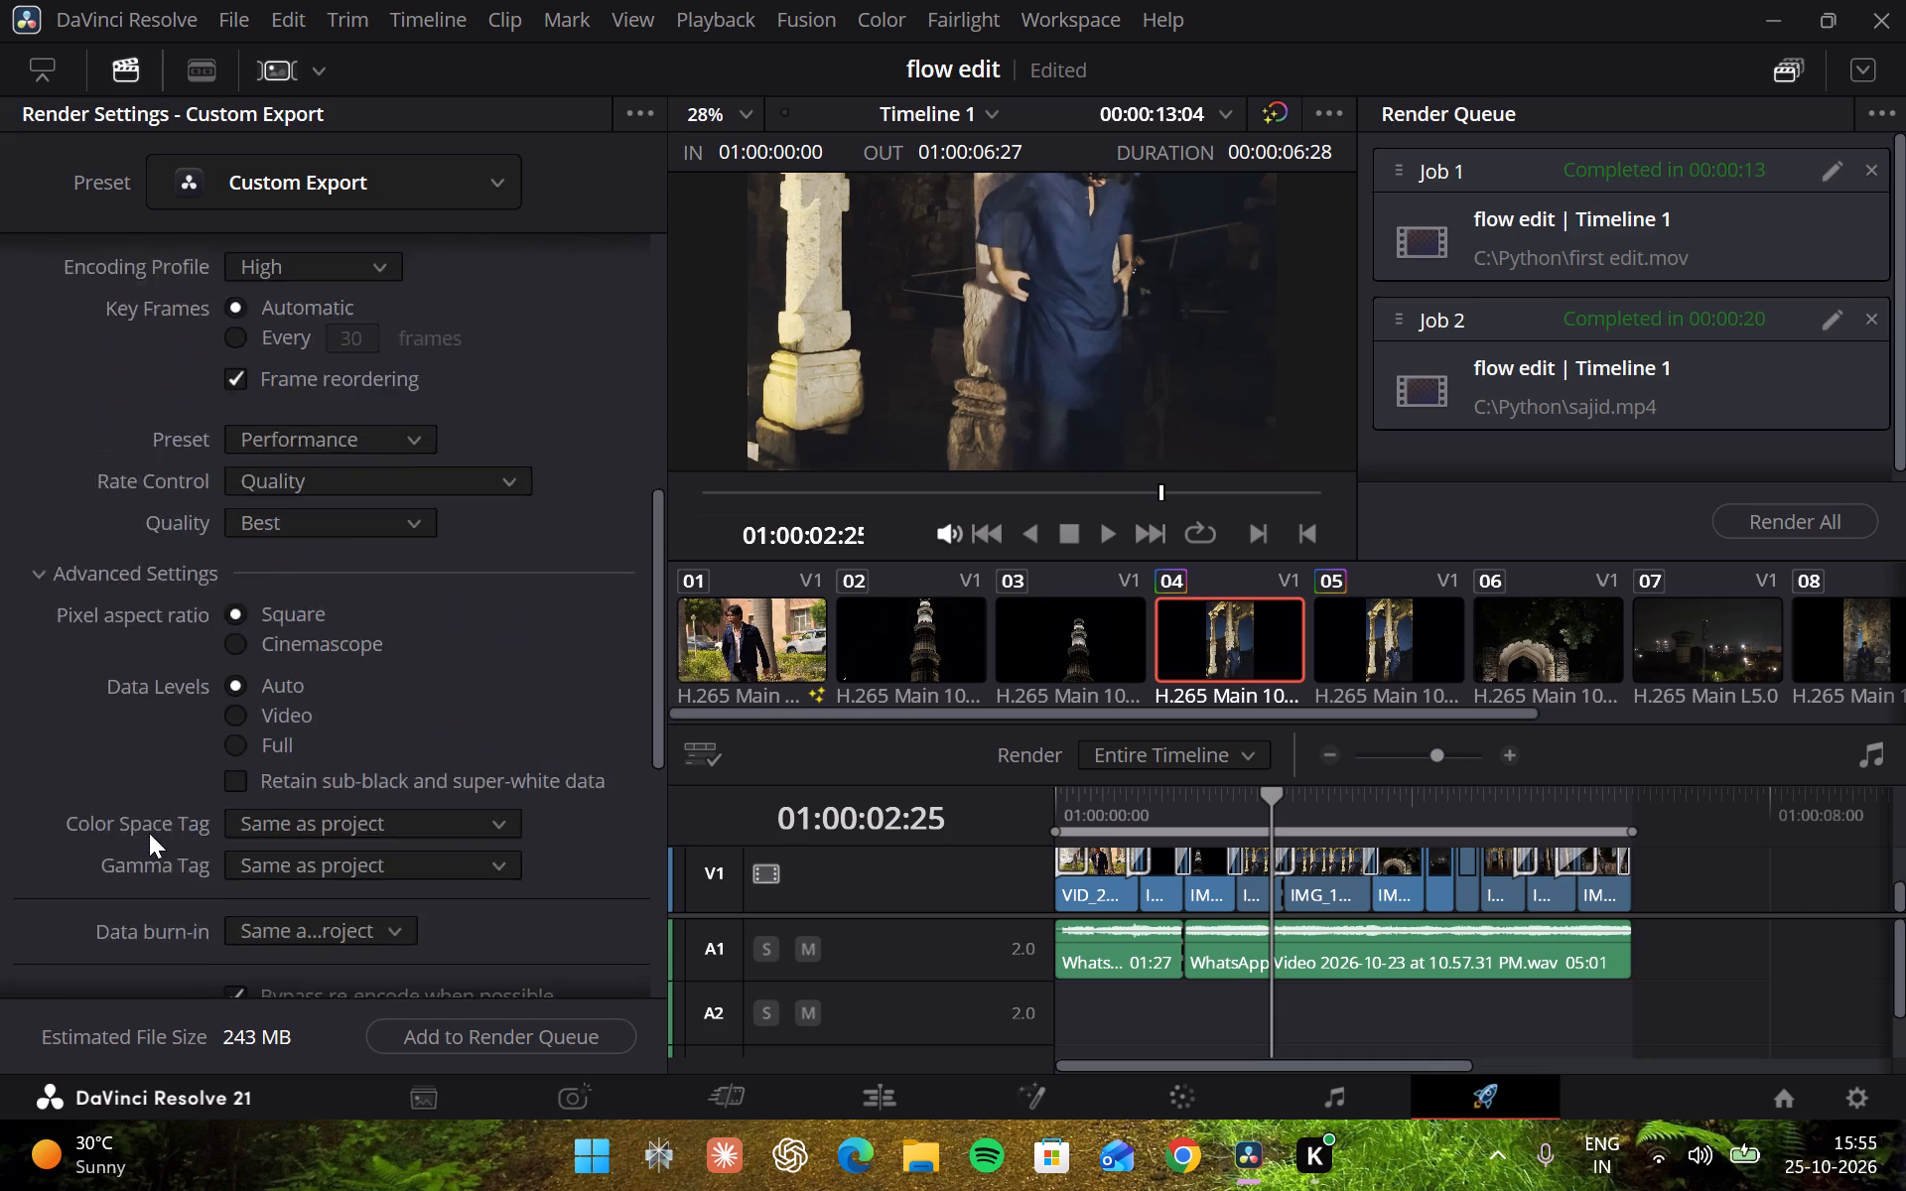
{"action": "scroll", "coordinate": [149, 833], "scroll_direction": "up", "scroll_amount": 3}
{"action": "scroll", "coordinate": [149, 833], "scroll_direction": "down", "scroll_amount": 1}
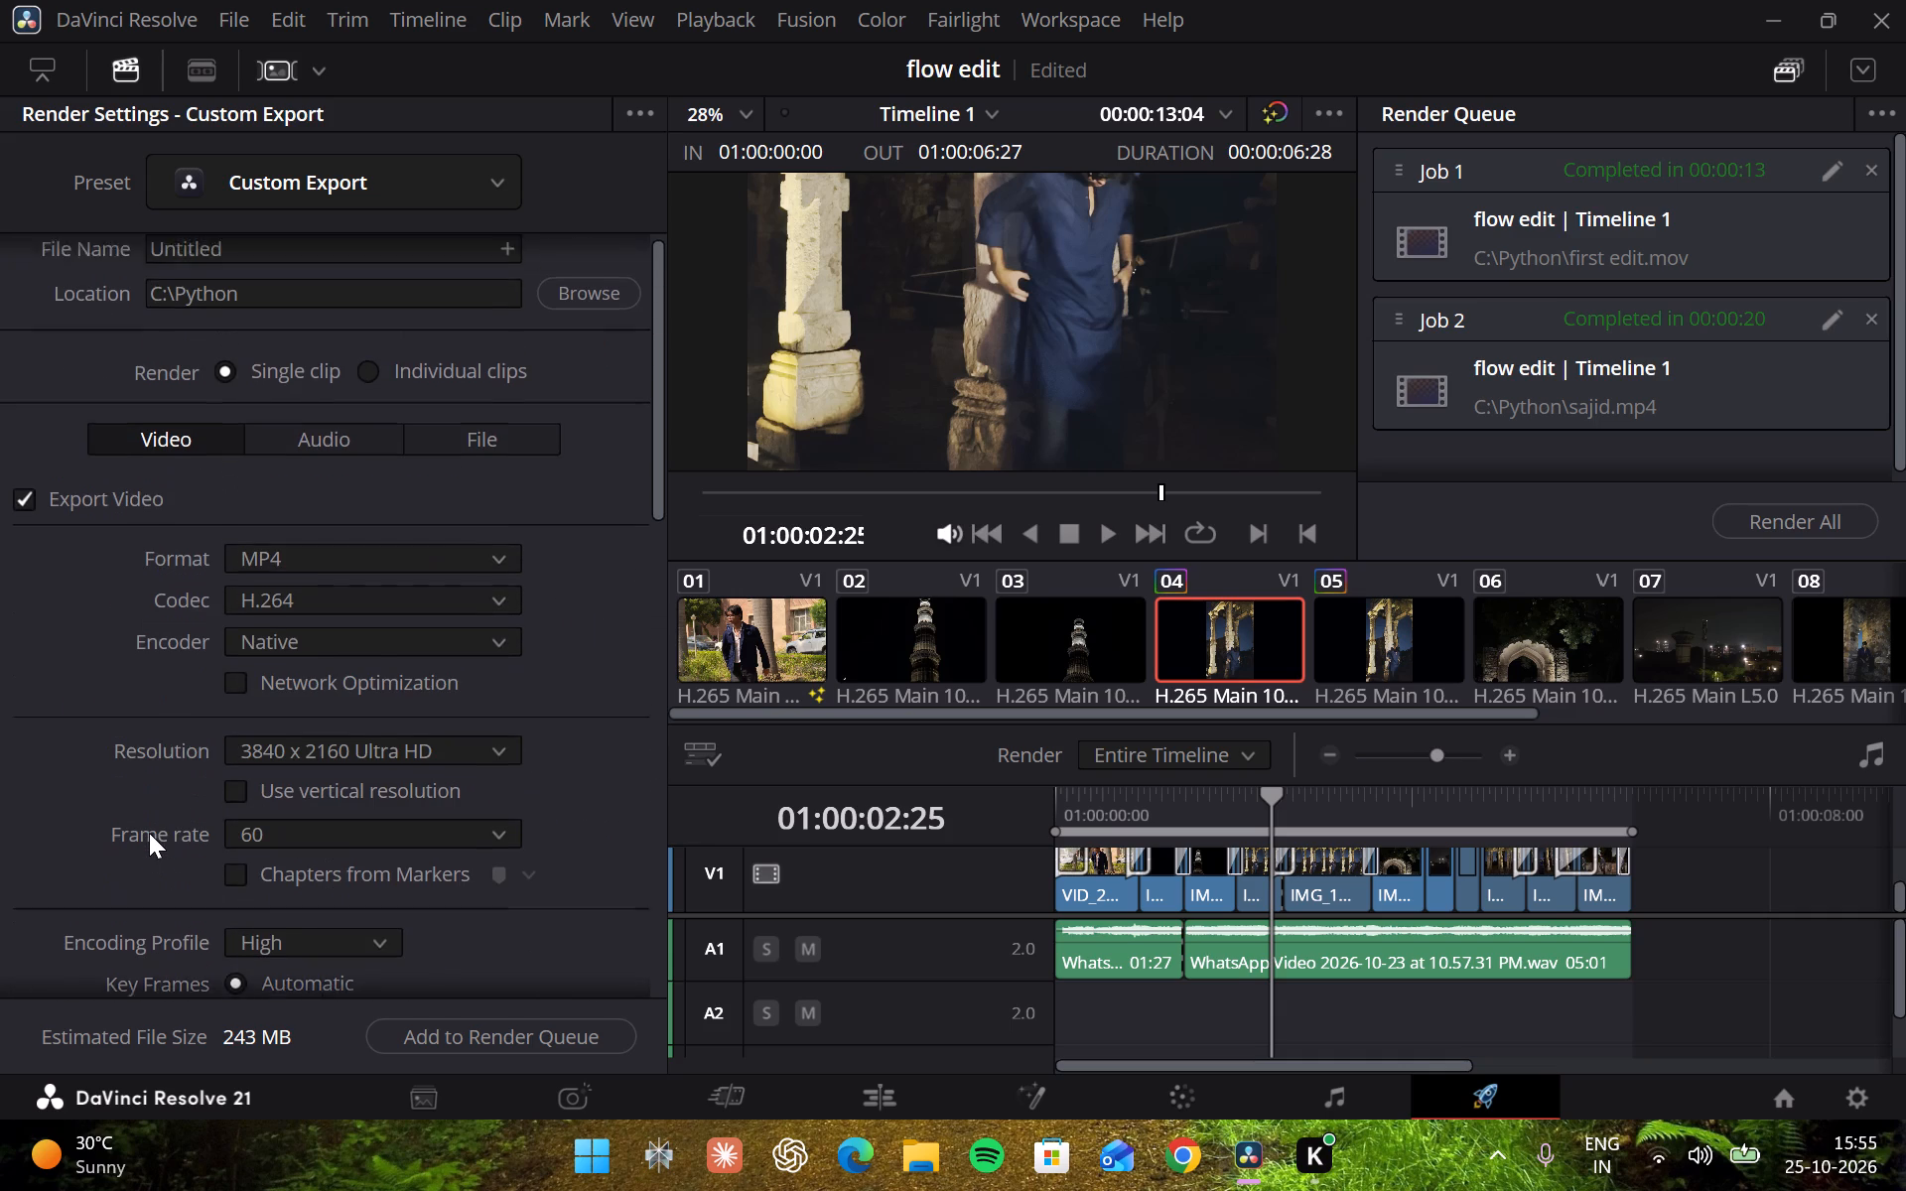
{"action": "scroll", "coordinate": [149, 833], "scroll_direction": "down", "scroll_amount": 1}
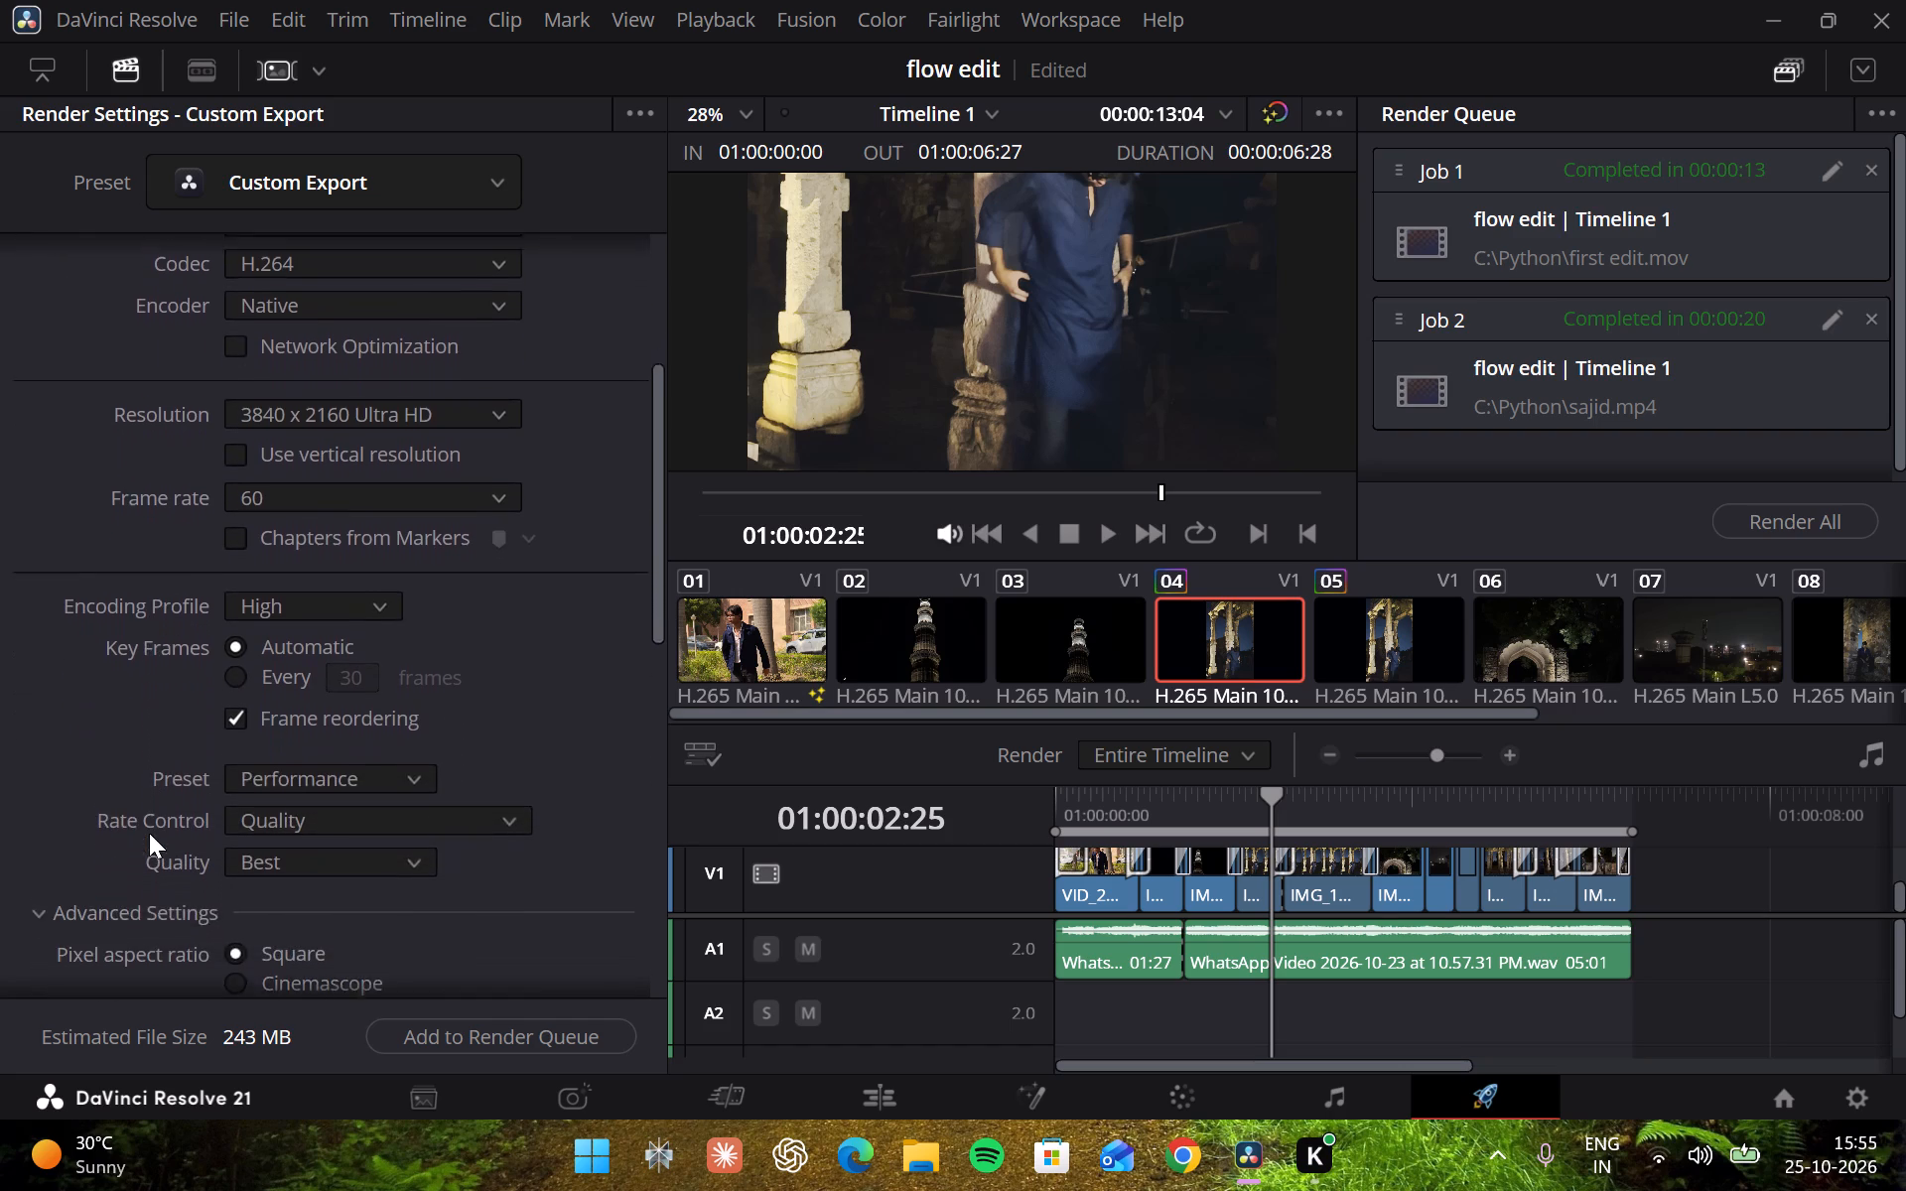
{"action": "scroll", "coordinate": [149, 833], "scroll_direction": "down", "scroll_amount": 1}
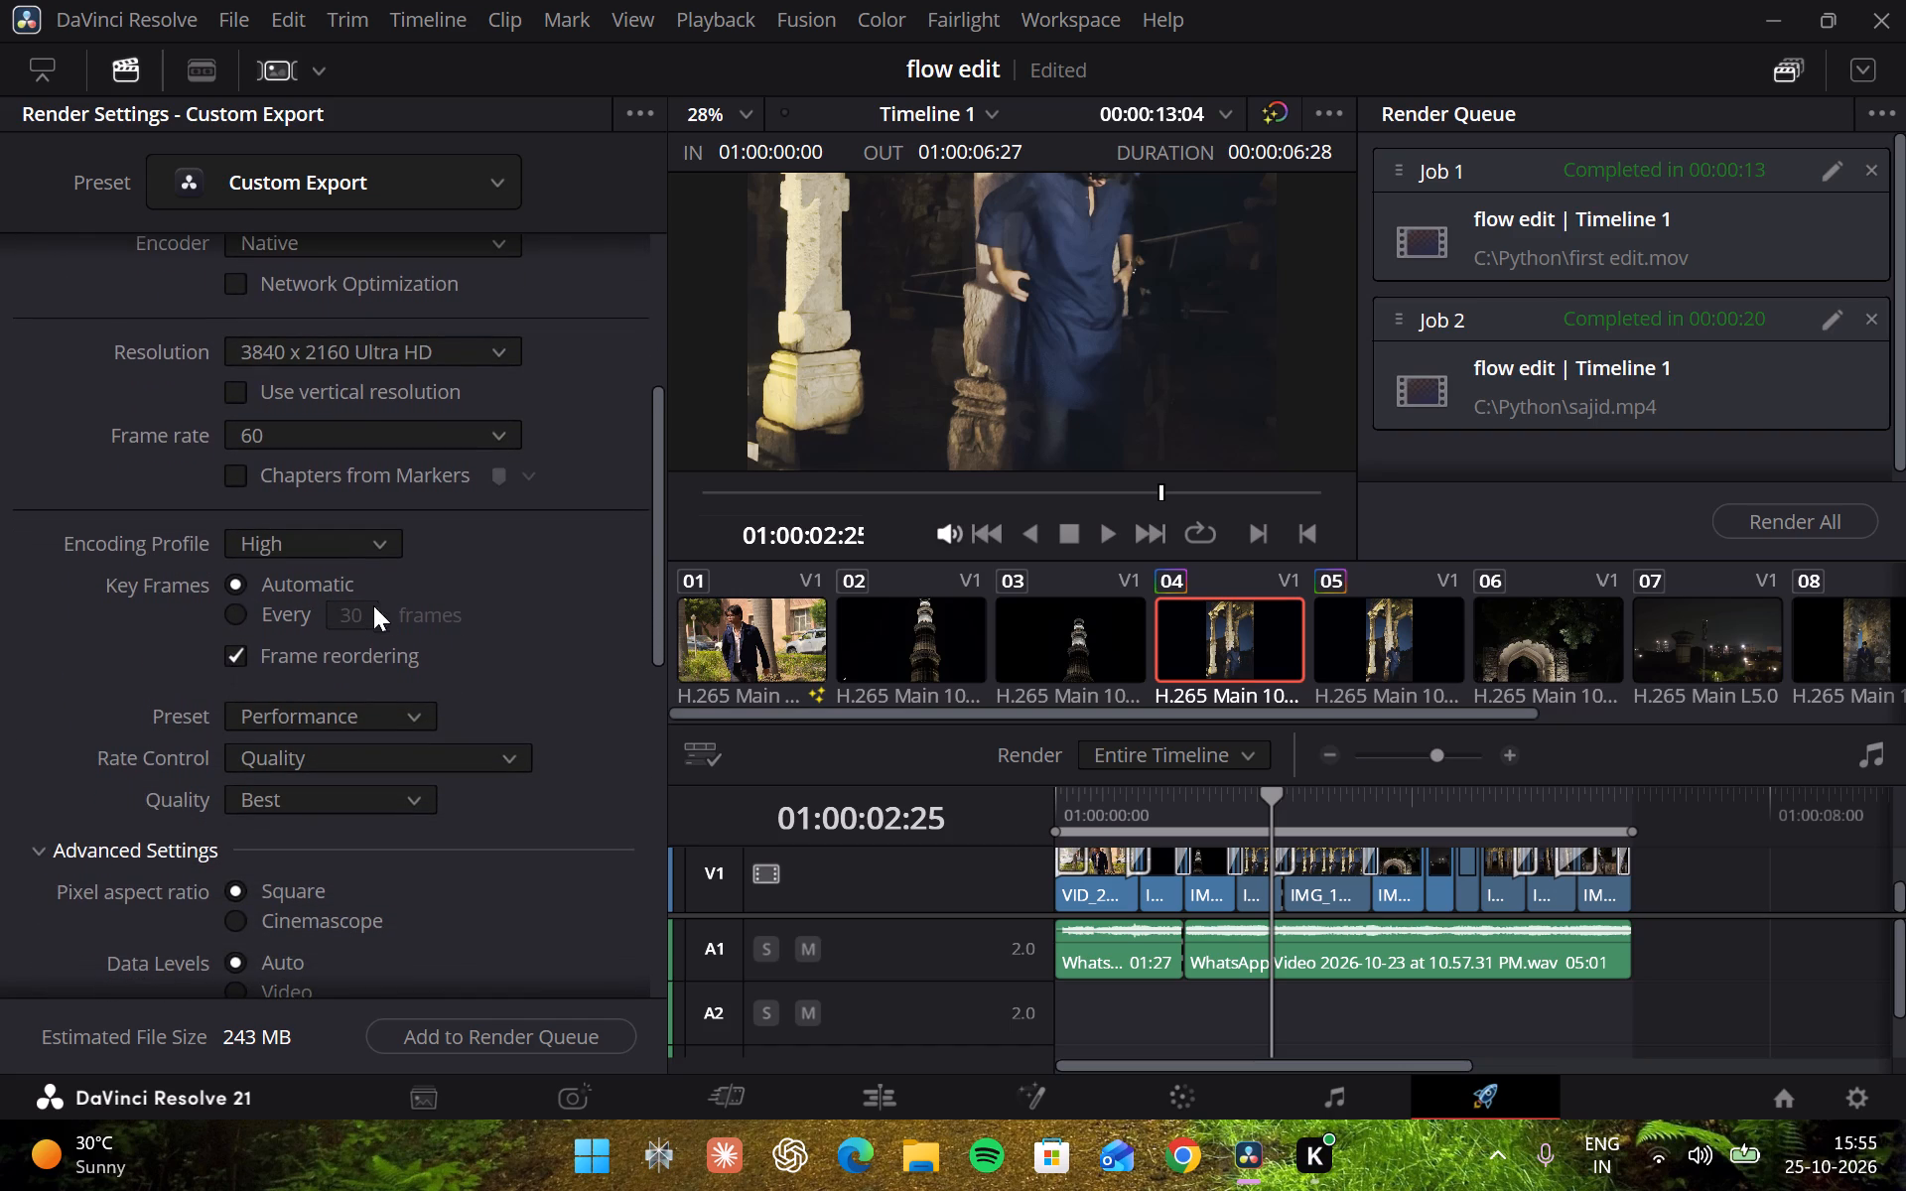
{"action": "scroll", "coordinate": [366, 609], "scroll_direction": "down", "scroll_amount": 1}
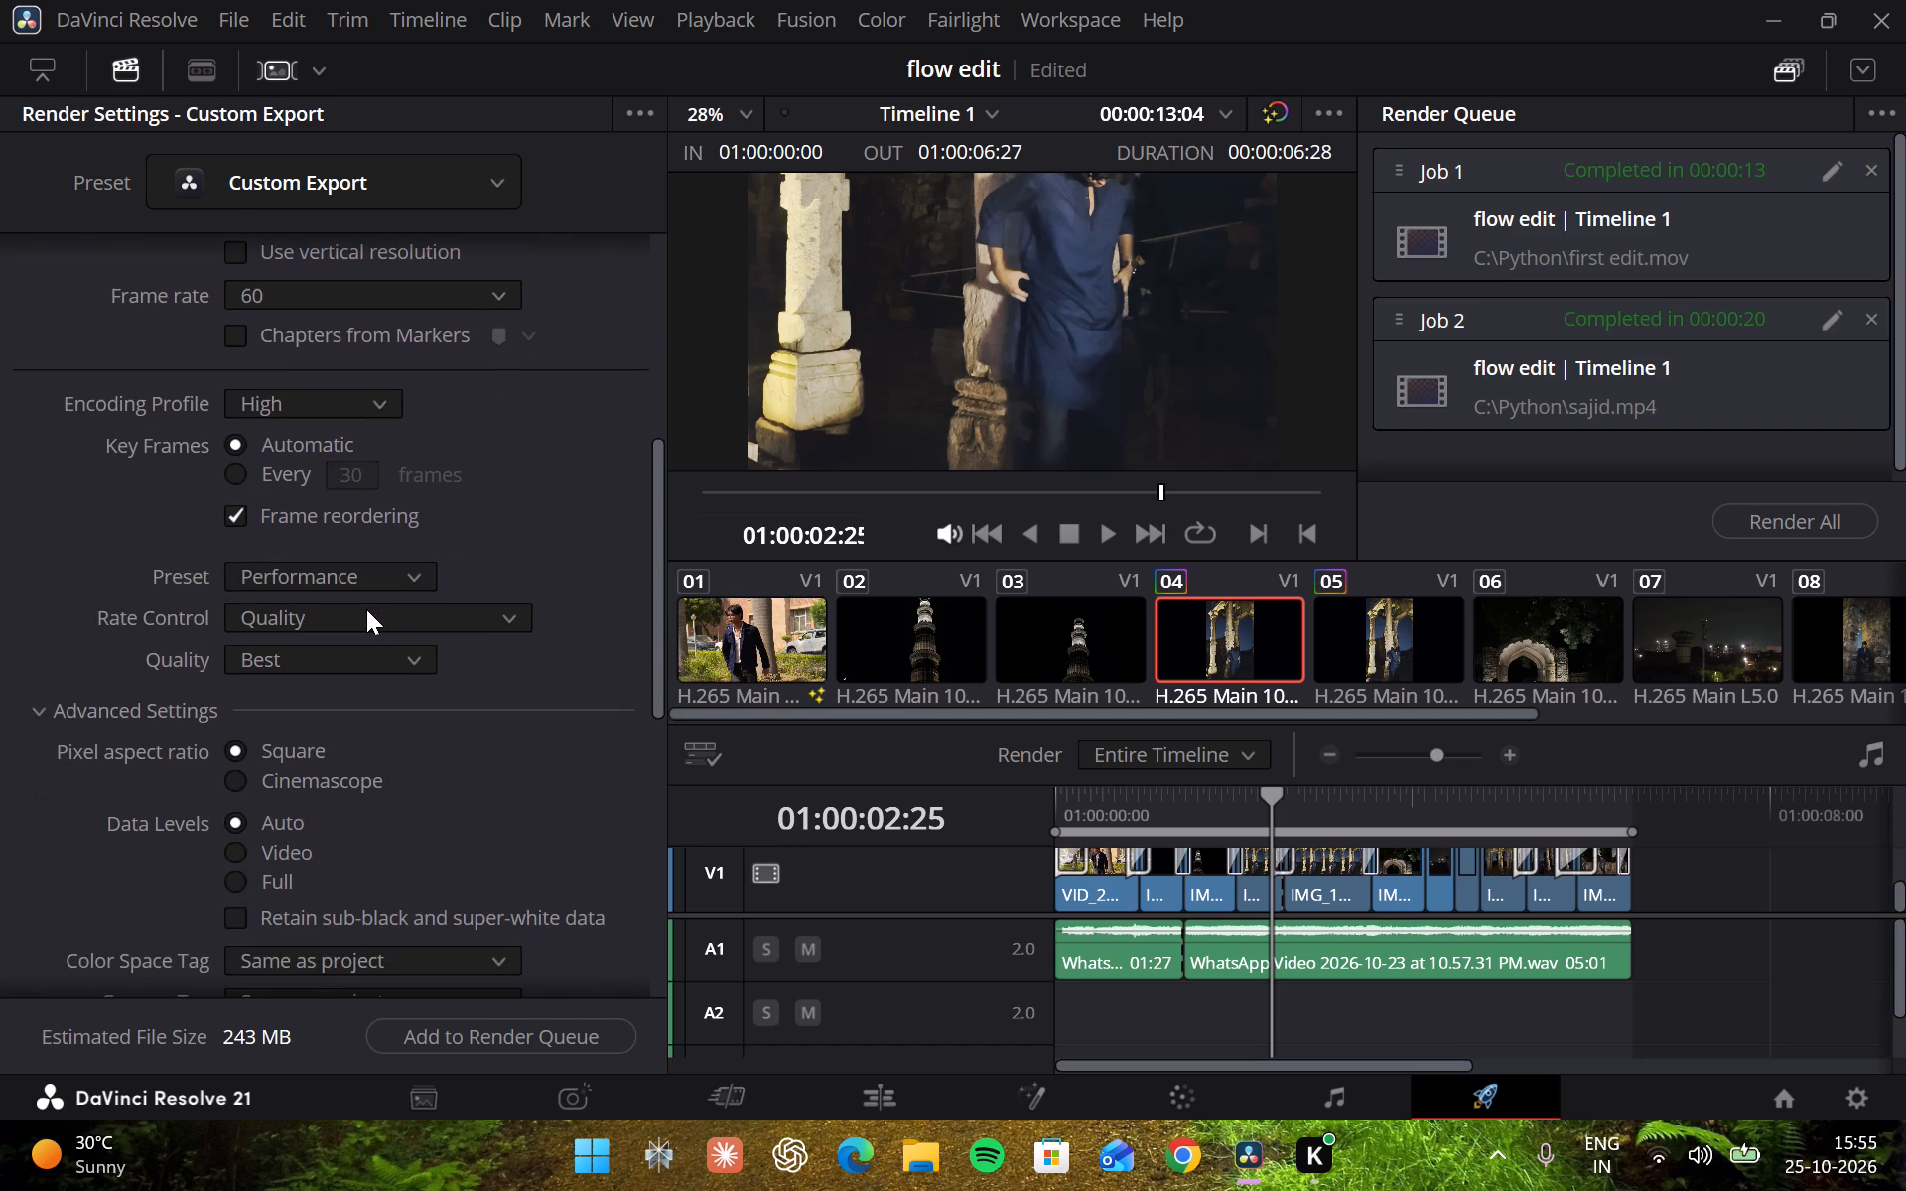
{"action": "scroll", "coordinate": [366, 609], "scroll_direction": "down", "scroll_amount": 1}
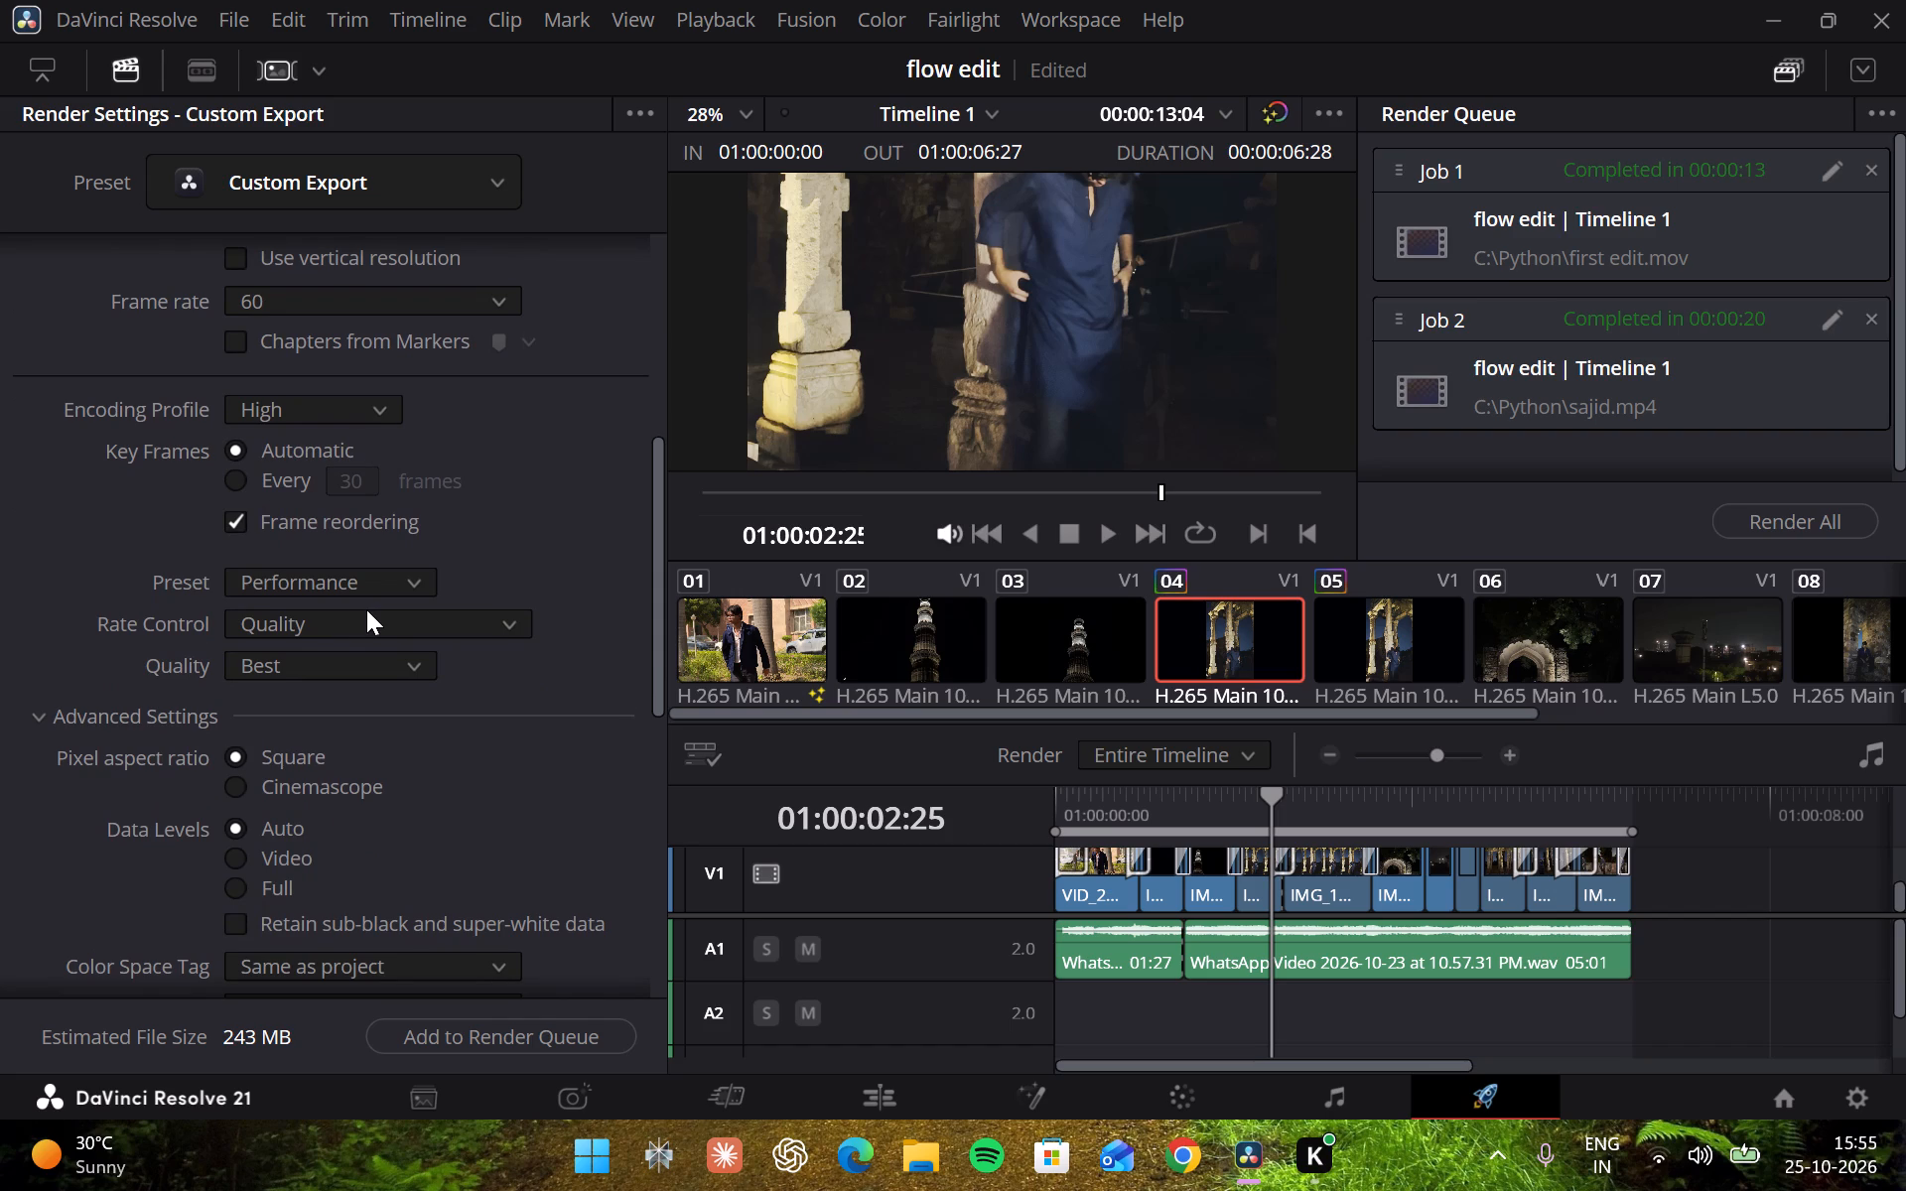
Check the choices offered for Quality and Rate Control in the video export settings.
{"action": "left_click", "coordinate": [315, 658]}
{"action": "left_click_drag", "start_coordinate": [315, 658], "coordinate": [337, 631]}
{"action": "left_click", "coordinate": [337, 631]}
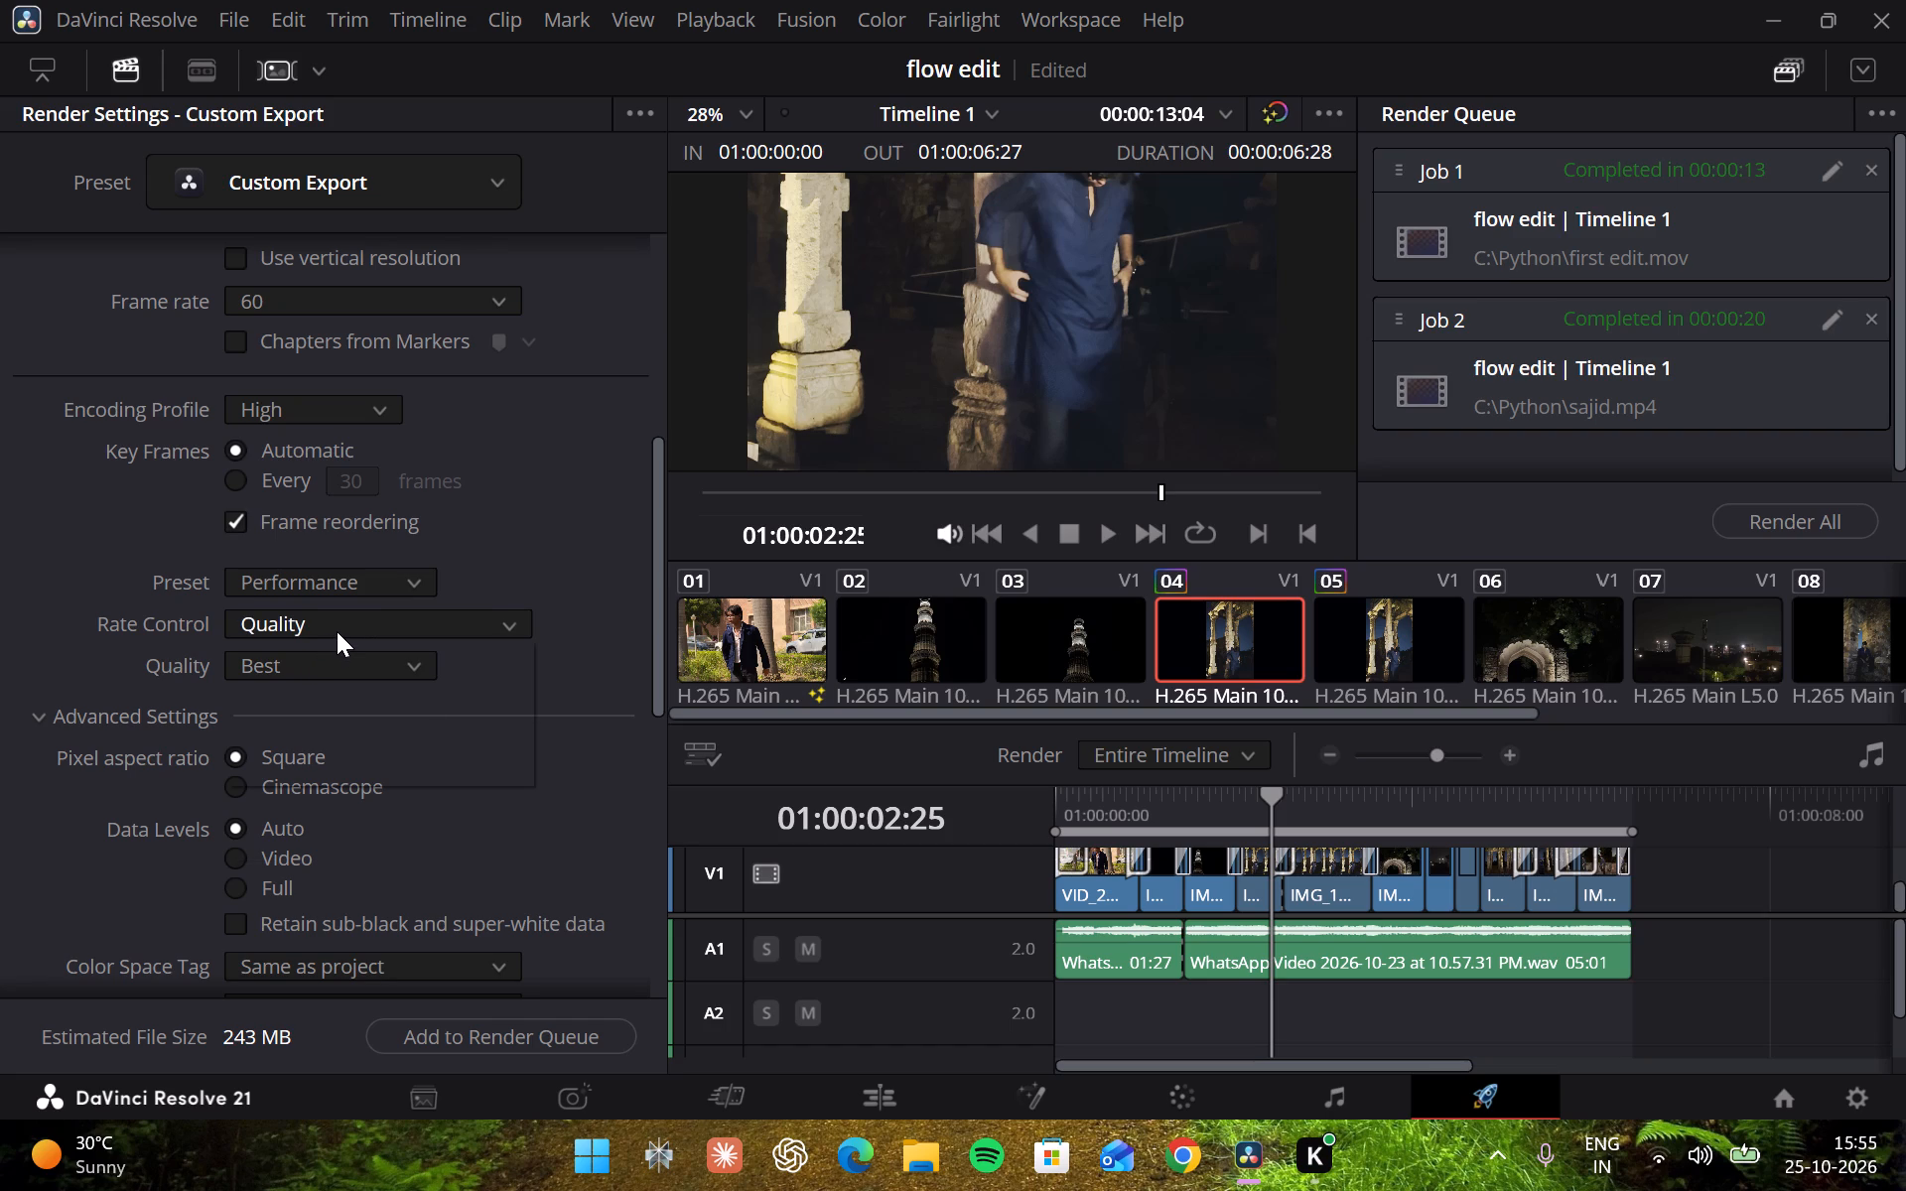
{"action": "left_click_drag", "start_coordinate": [337, 631], "coordinate": [329, 705]}
{"action": "scroll", "coordinate": [329, 705], "scroll_direction": "down", "scroll_amount": 3}
{"action": "scroll", "coordinate": [417, 802], "scroll_direction": "down", "scroll_amount": 1}
{"action": "scroll", "coordinate": [140, 888], "scroll_direction": "down", "scroll_amount": 2}
{"action": "left_click_drag", "start_coordinate": [649, 593], "coordinate": [643, 628]}
Save the project.
{"action": "key", "text": "ctrl+s"}
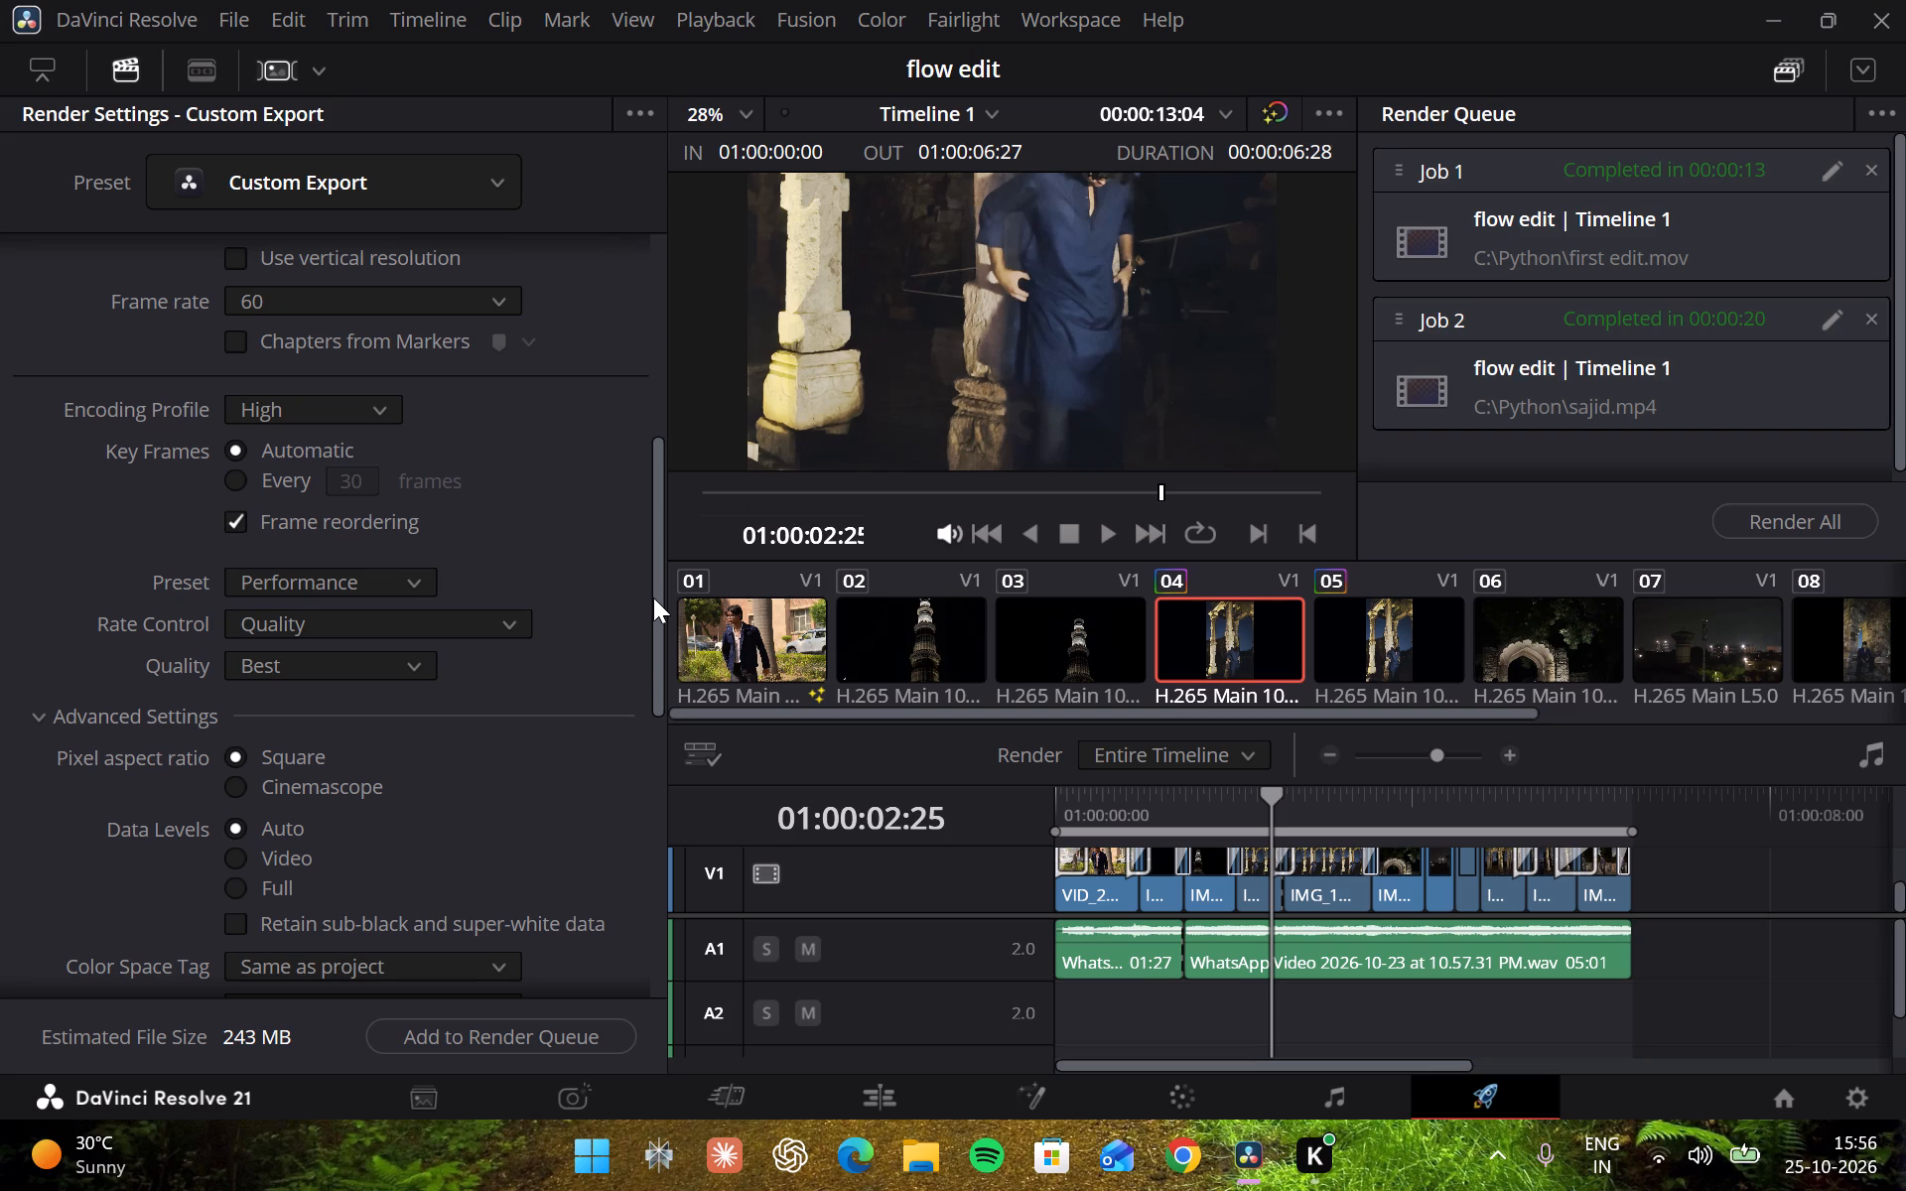
Expand the subtitle settings and review the advanced render options, from pixel aspect ratio and data levels down to subtitle export.
{"action": "left_click_drag", "start_coordinate": [659, 593], "coordinate": [658, 645]}
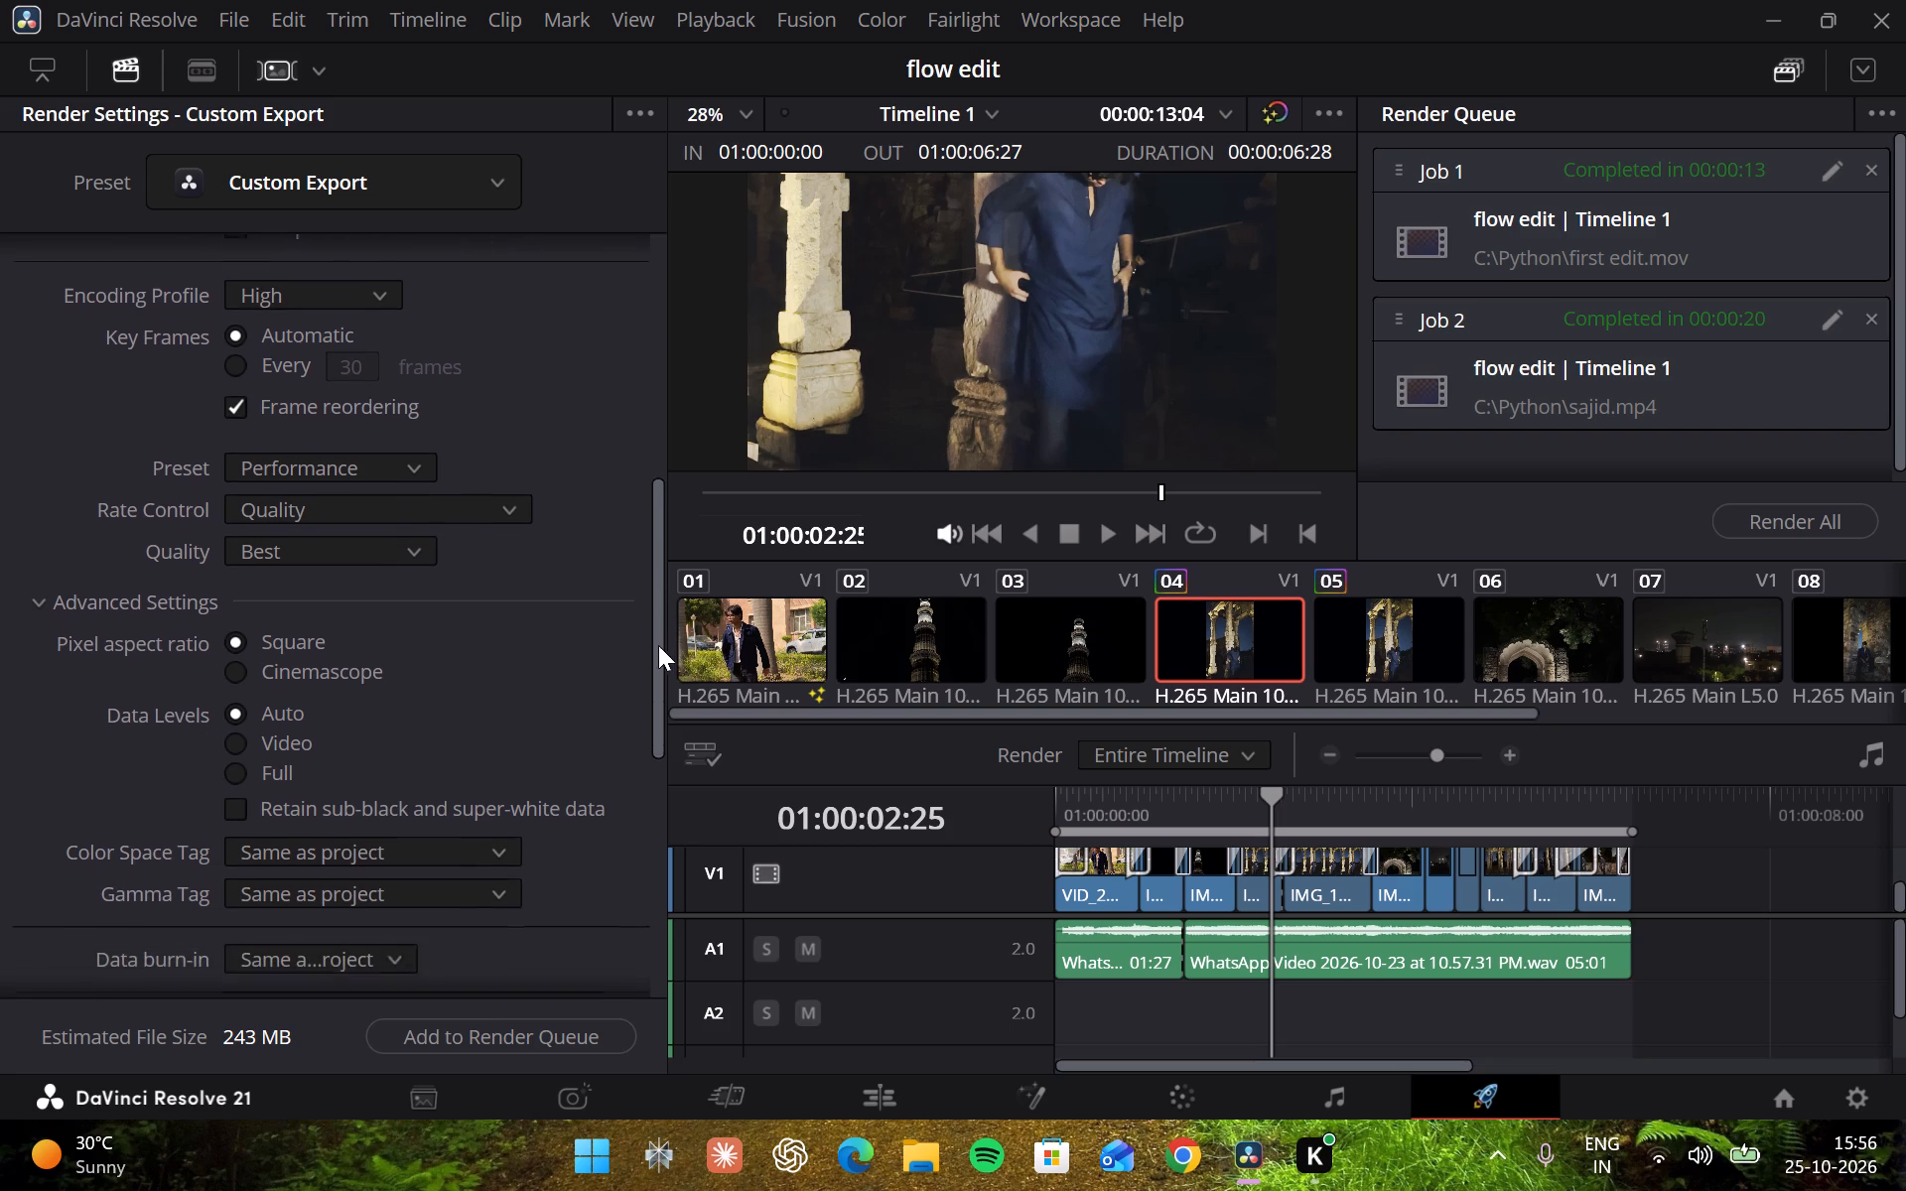
{"action": "left_click_drag", "start_coordinate": [658, 645], "coordinate": [638, 699]}
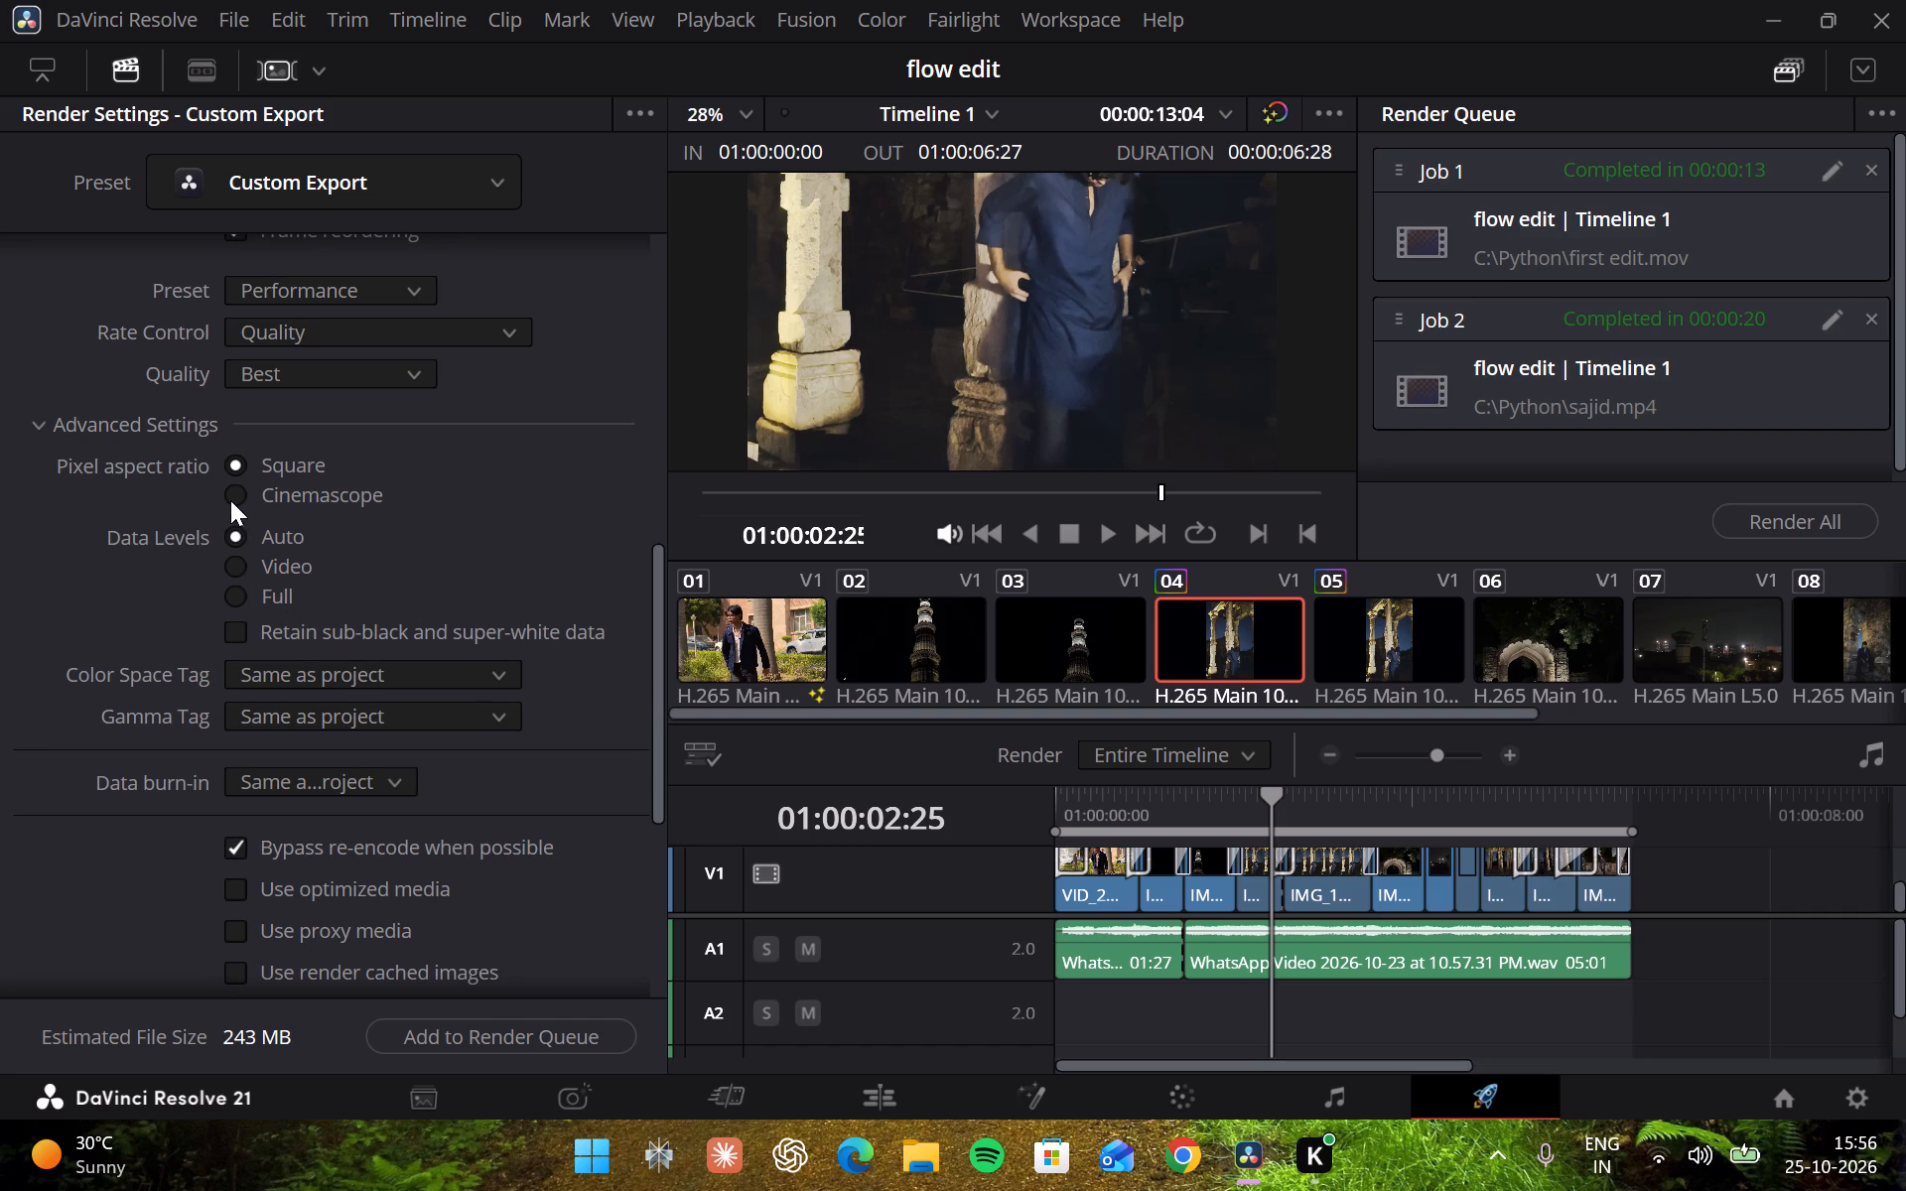
{"action": "scroll", "coordinate": [243, 552], "scroll_direction": "down", "scroll_amount": 3}
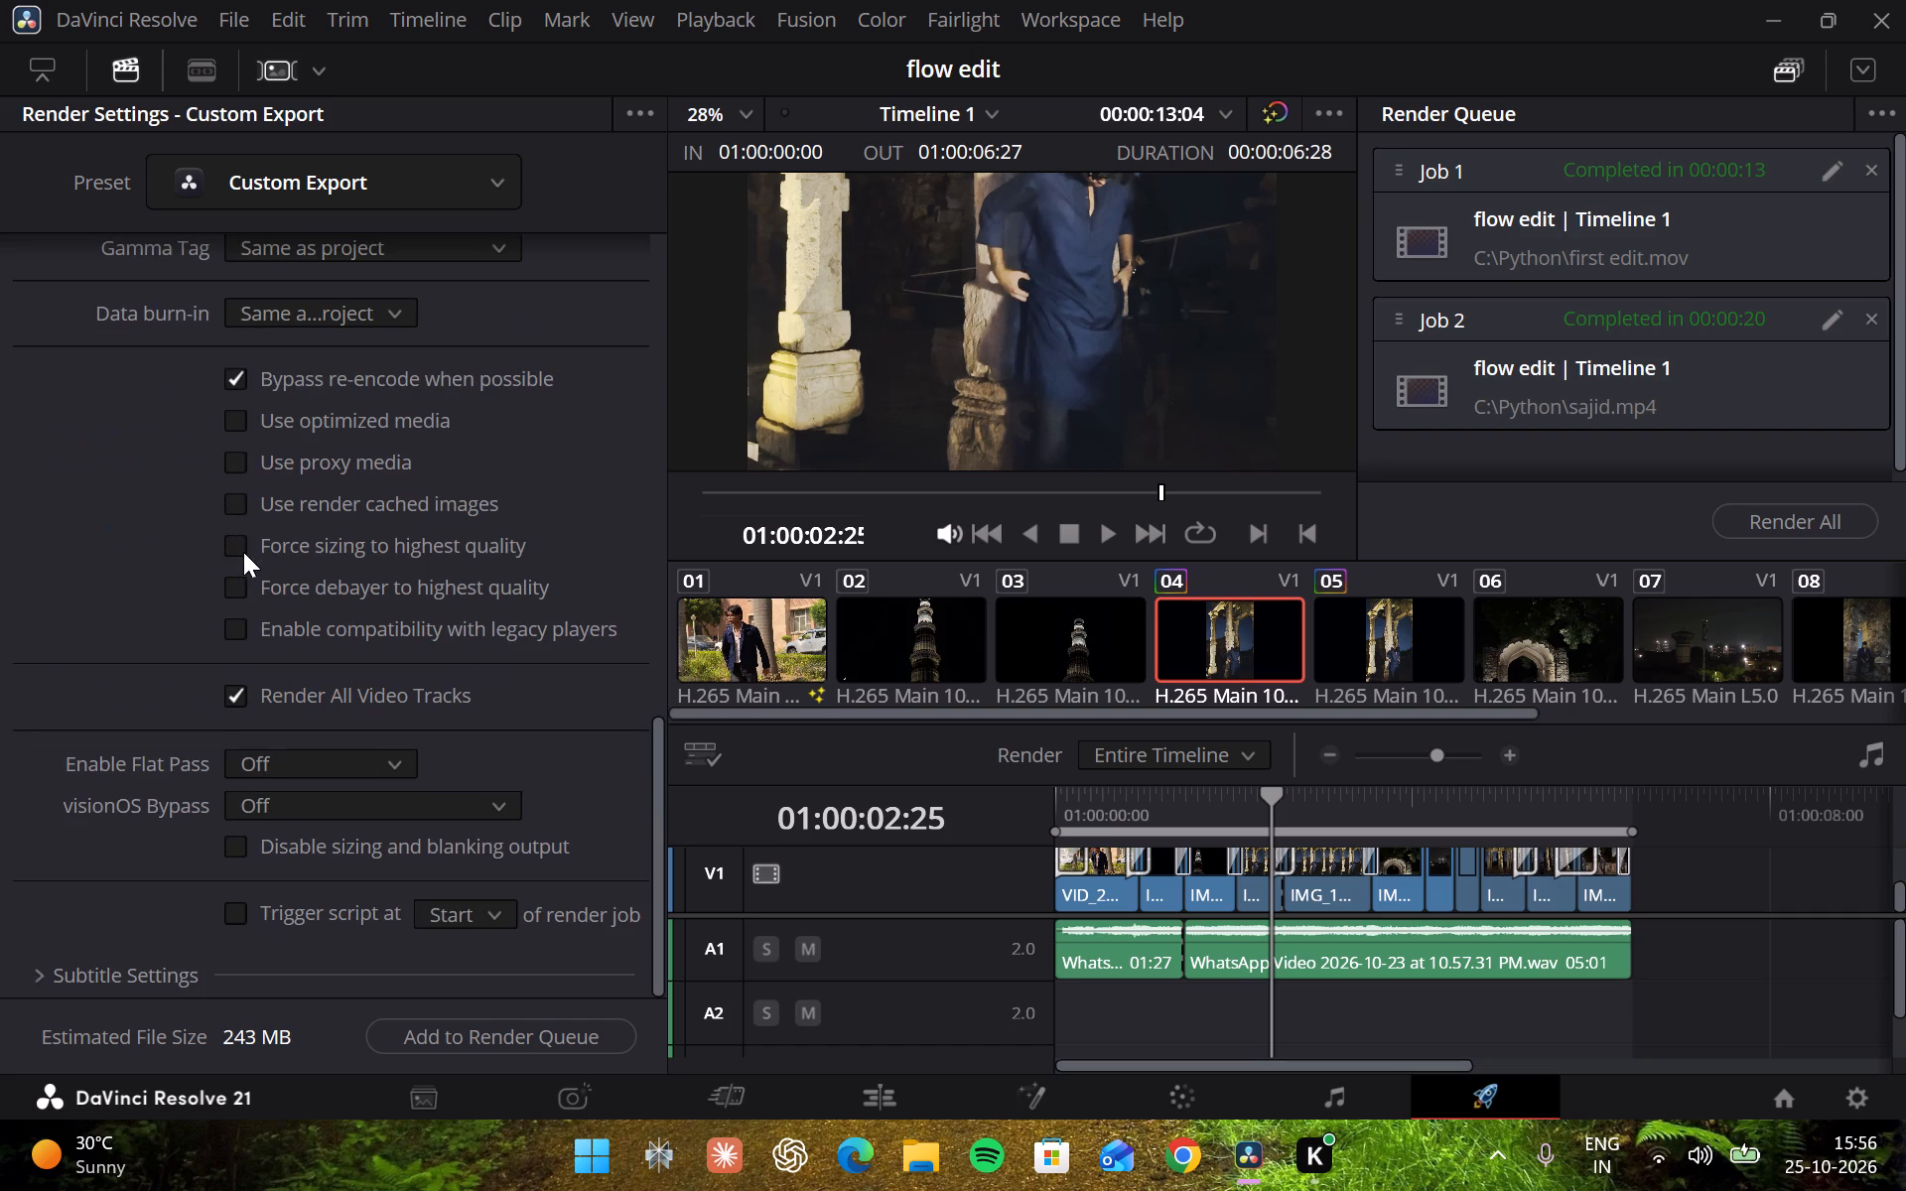
{"action": "scroll", "coordinate": [243, 552], "scroll_direction": "down", "scroll_amount": 2}
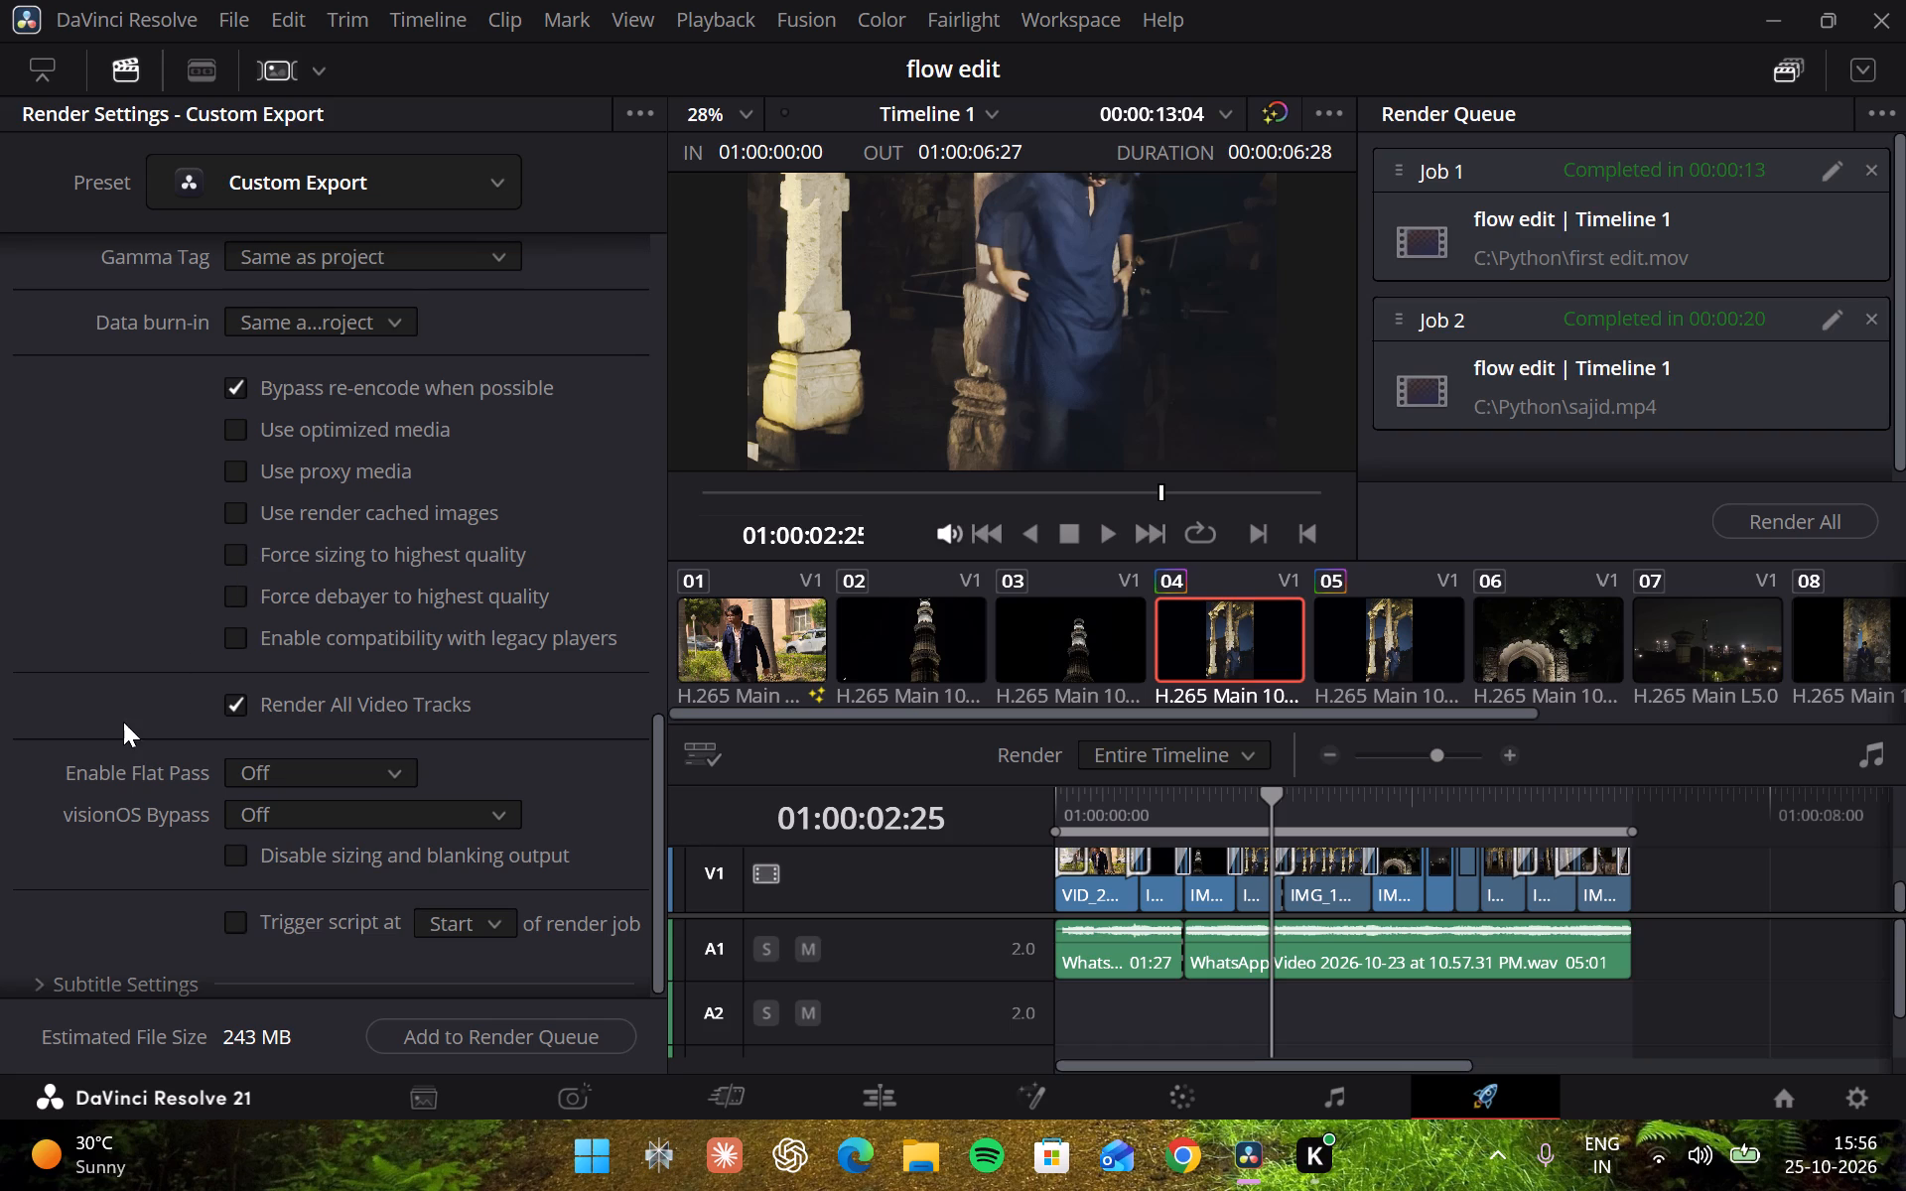
{"action": "left_click", "coordinate": [142, 967]}
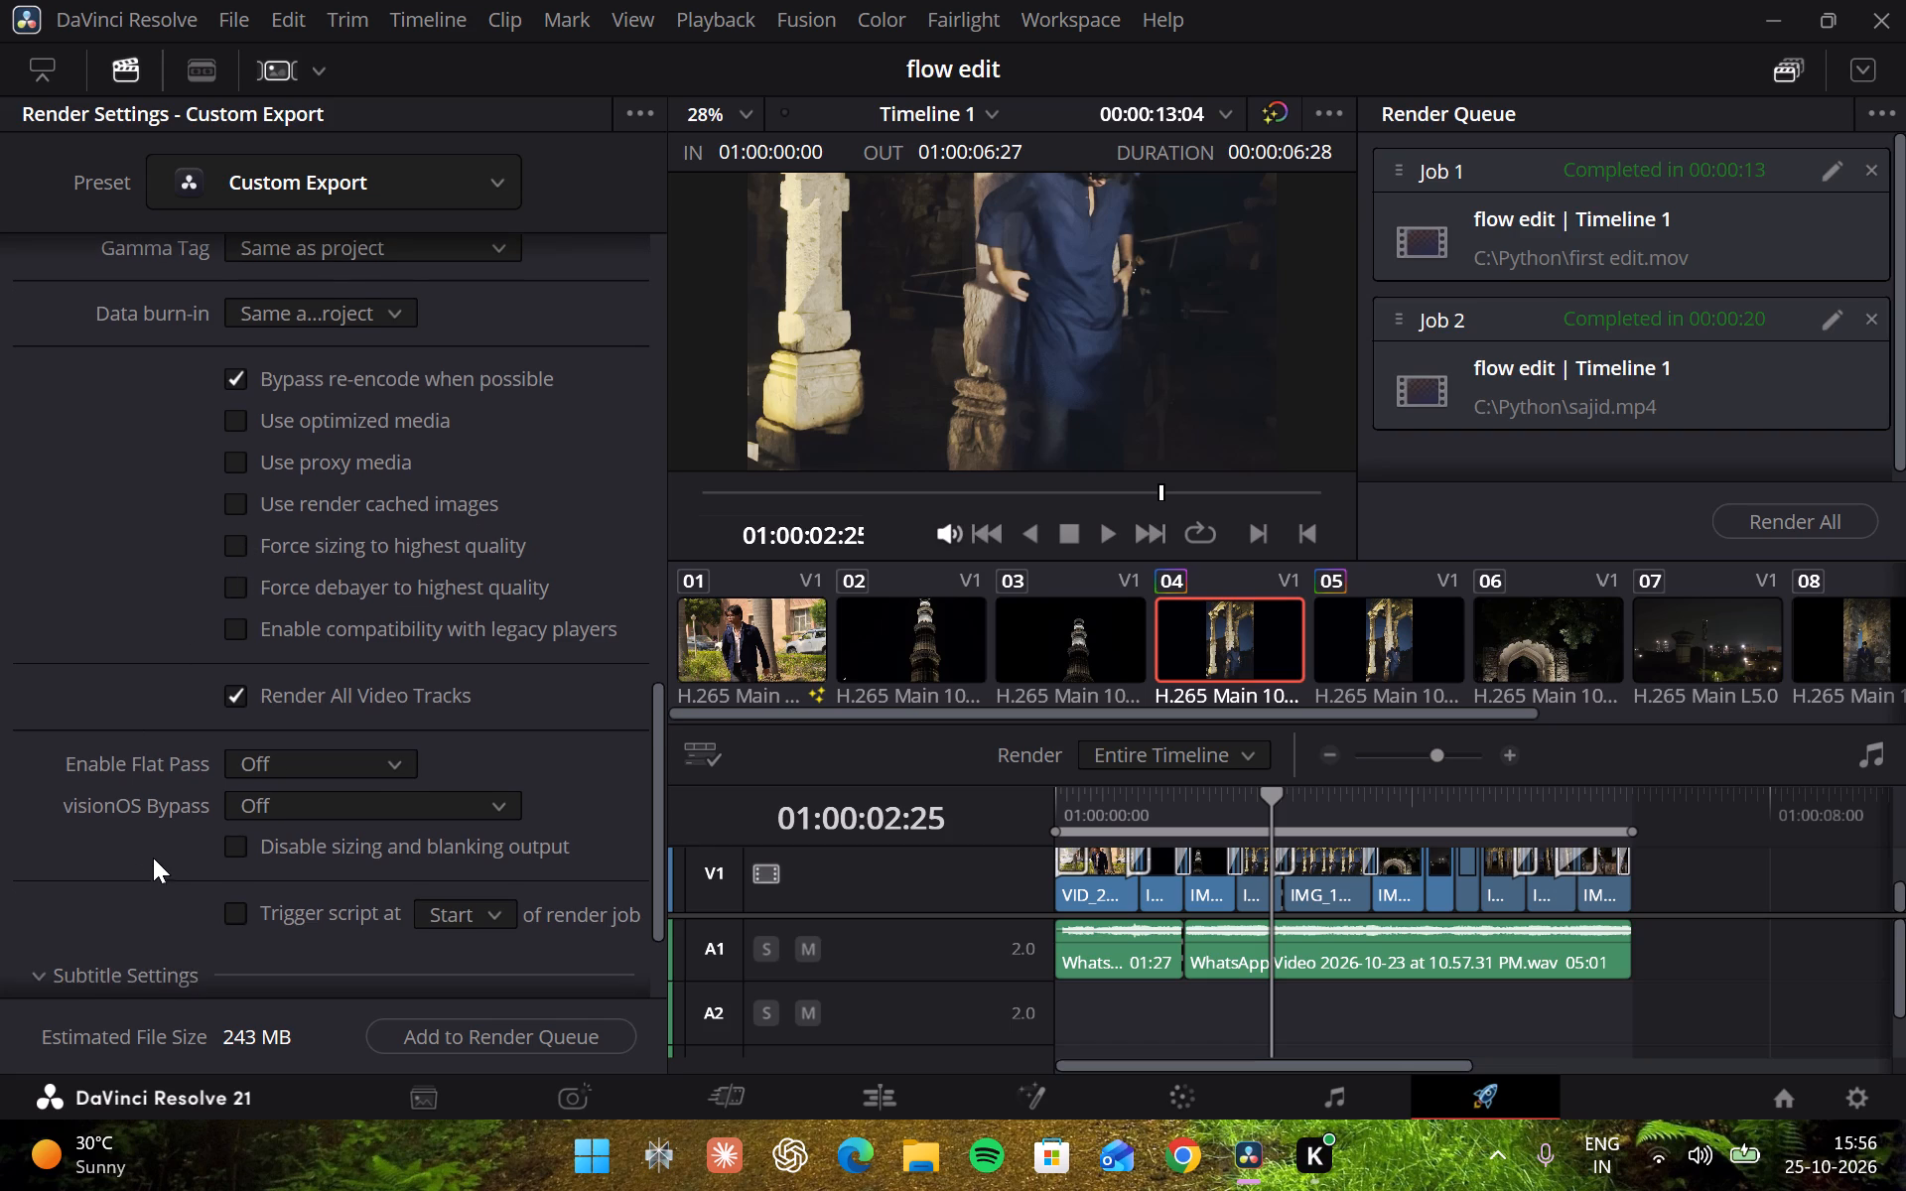
{"action": "scroll", "coordinate": [152, 853], "scroll_direction": "right", "scroll_amount": 1}
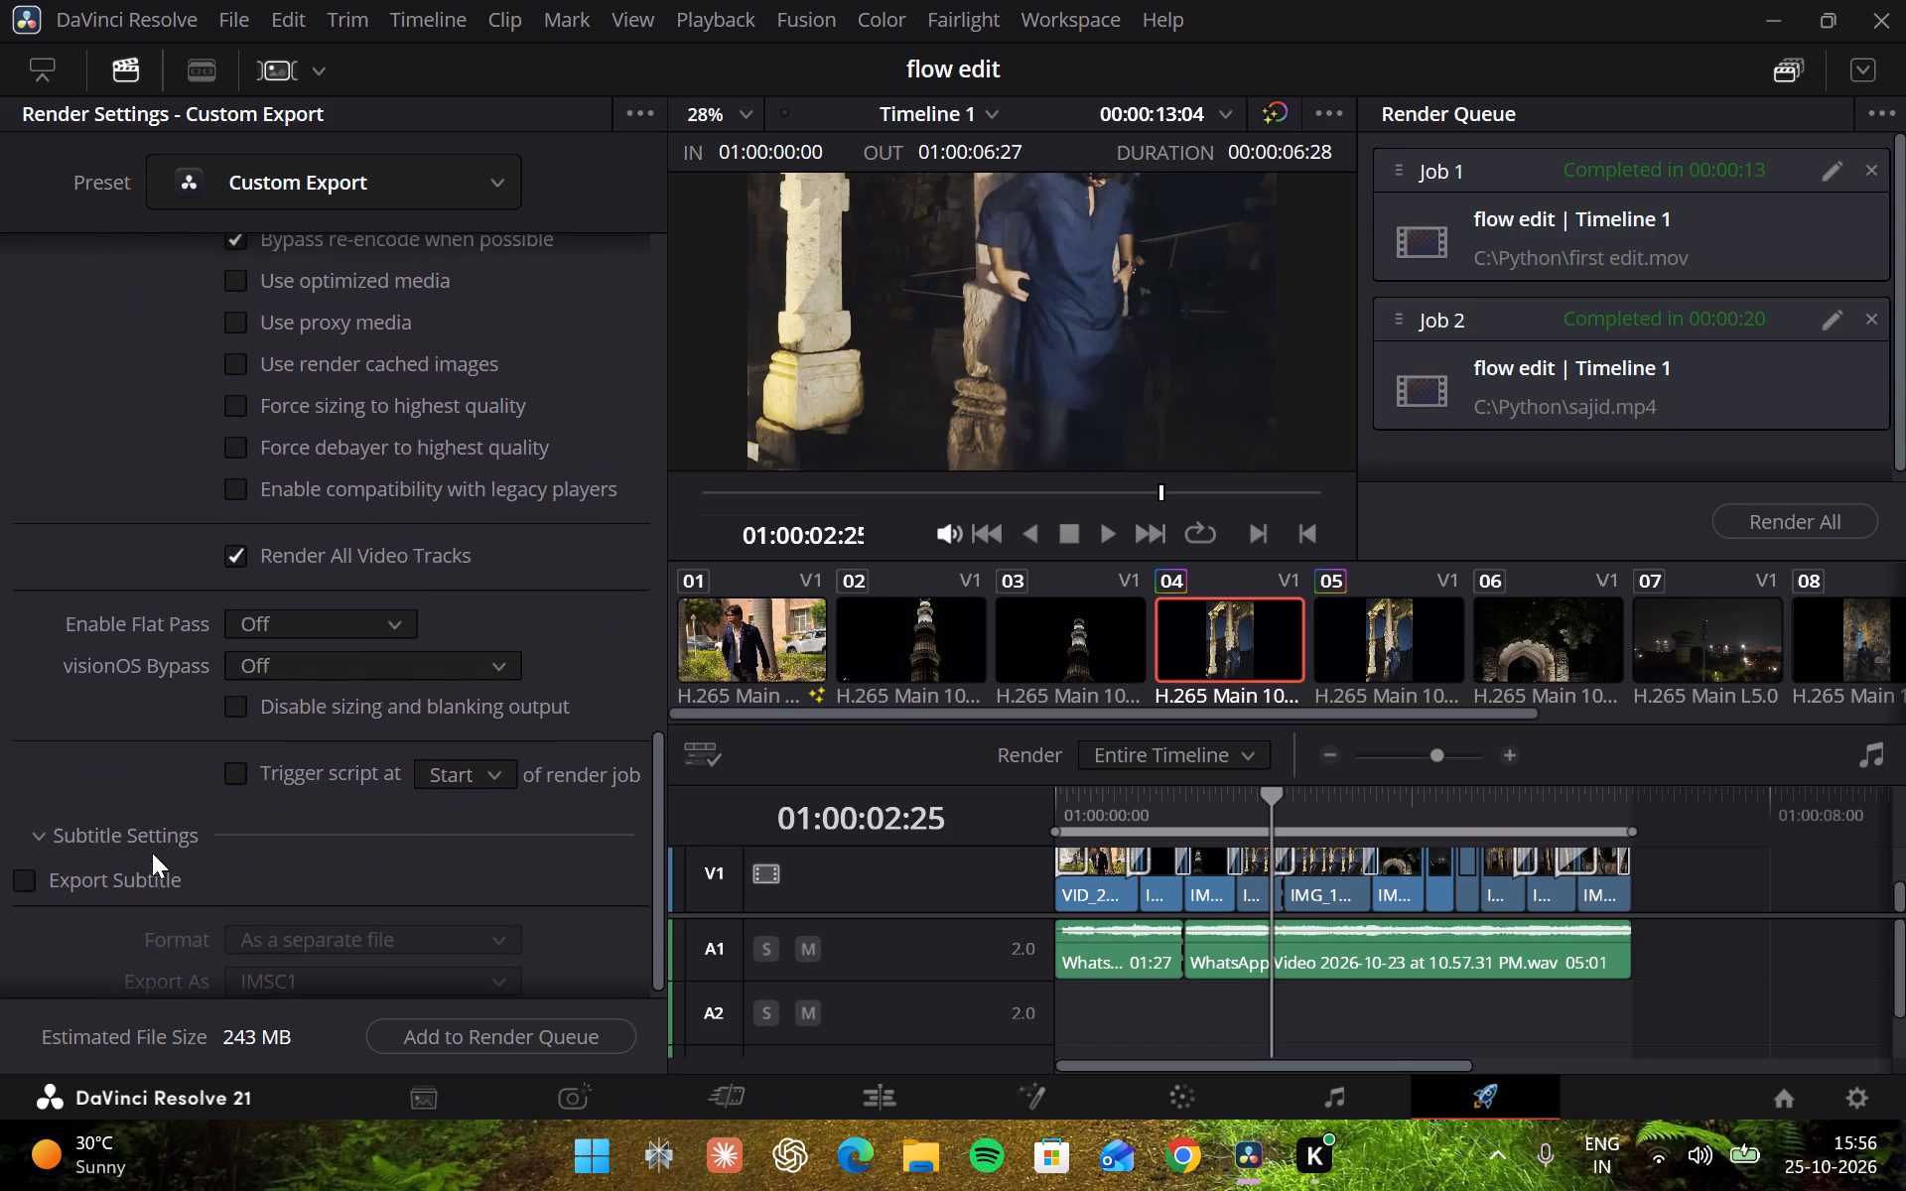
{"action": "scroll", "coordinate": [152, 853], "scroll_direction": "right", "scroll_amount": 1}
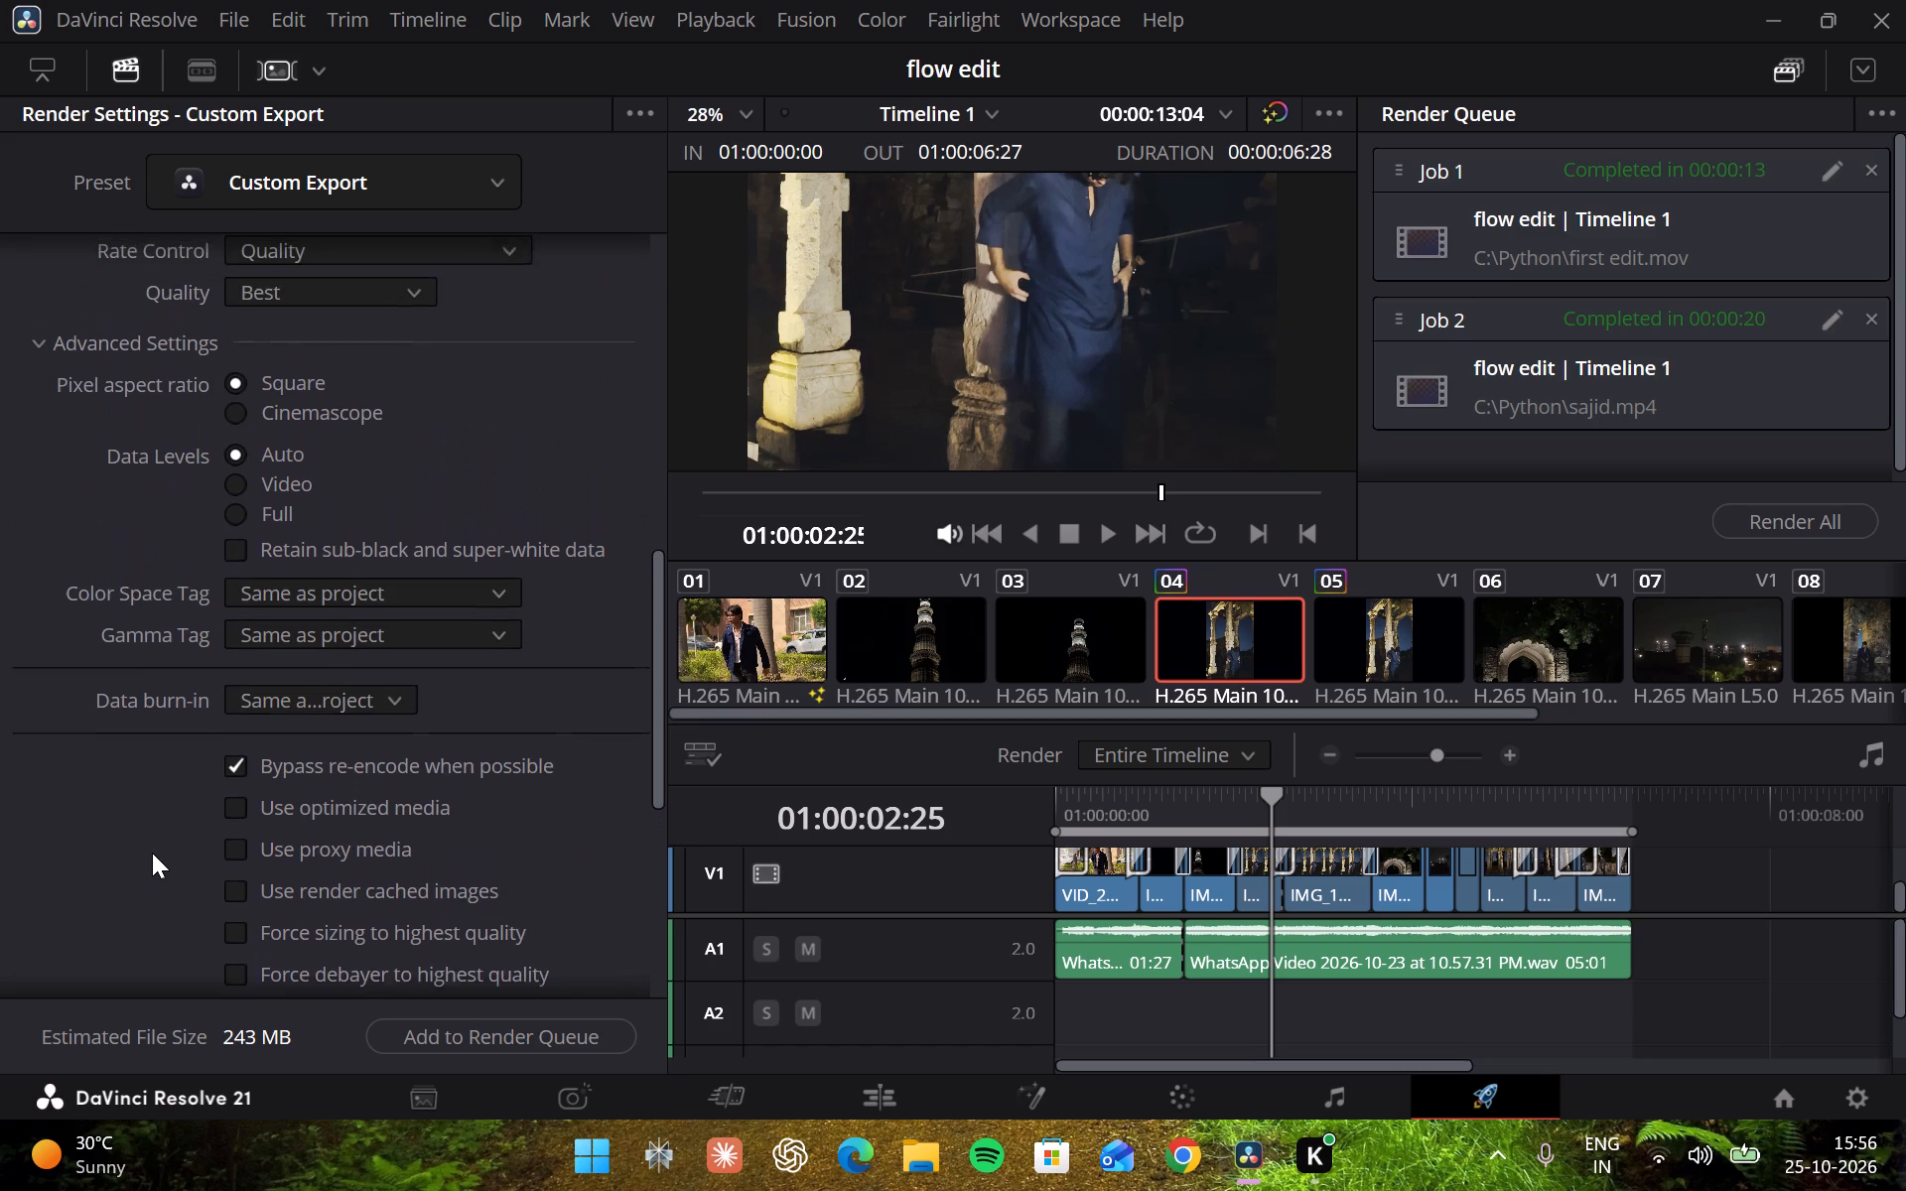
{"action": "scroll", "coordinate": [152, 853], "scroll_direction": "right", "scroll_amount": 1}
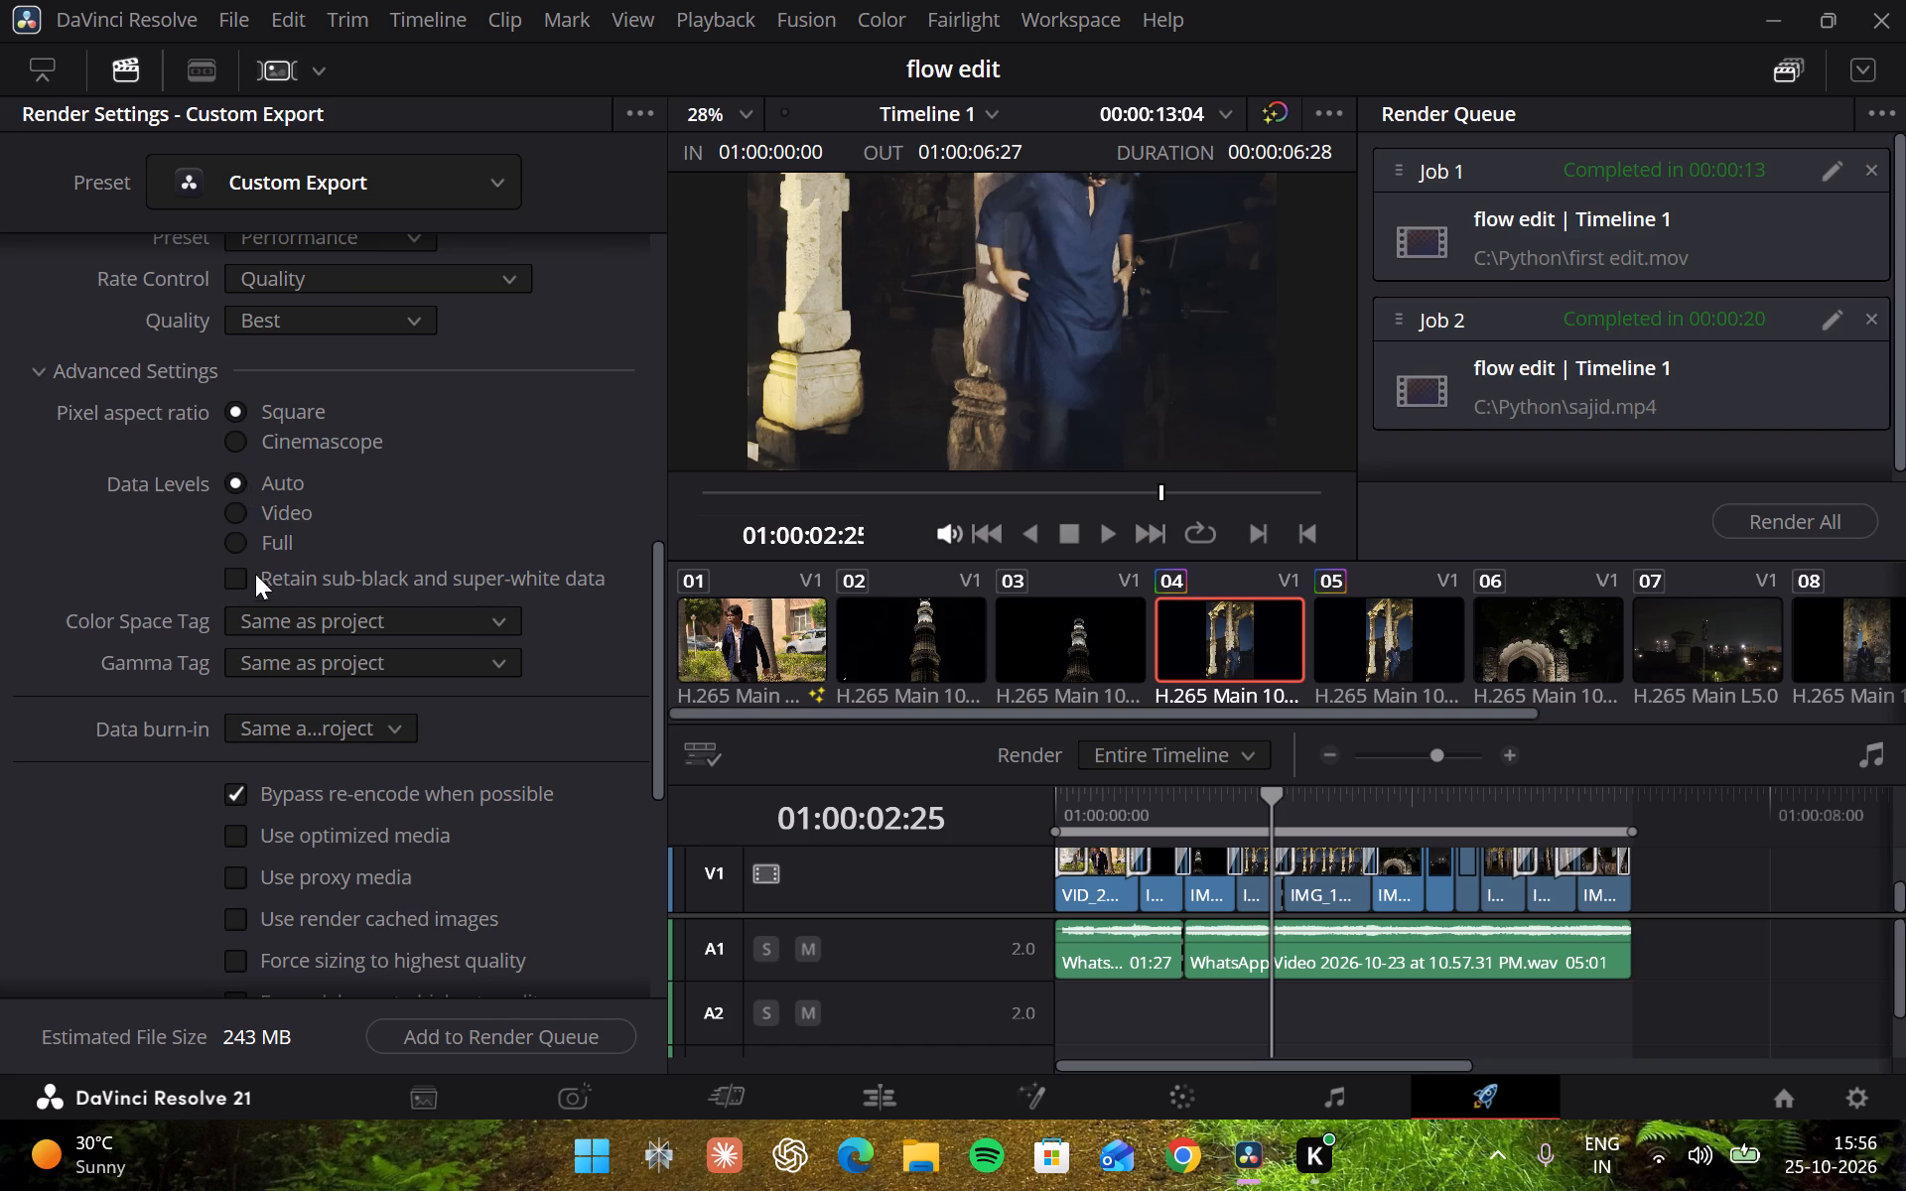
{"action": "scroll", "coordinate": [197, 648], "scroll_direction": "up", "scroll_amount": 1}
{"action": "scroll", "coordinate": [197, 648], "scroll_direction": "down", "scroll_amount": 1}
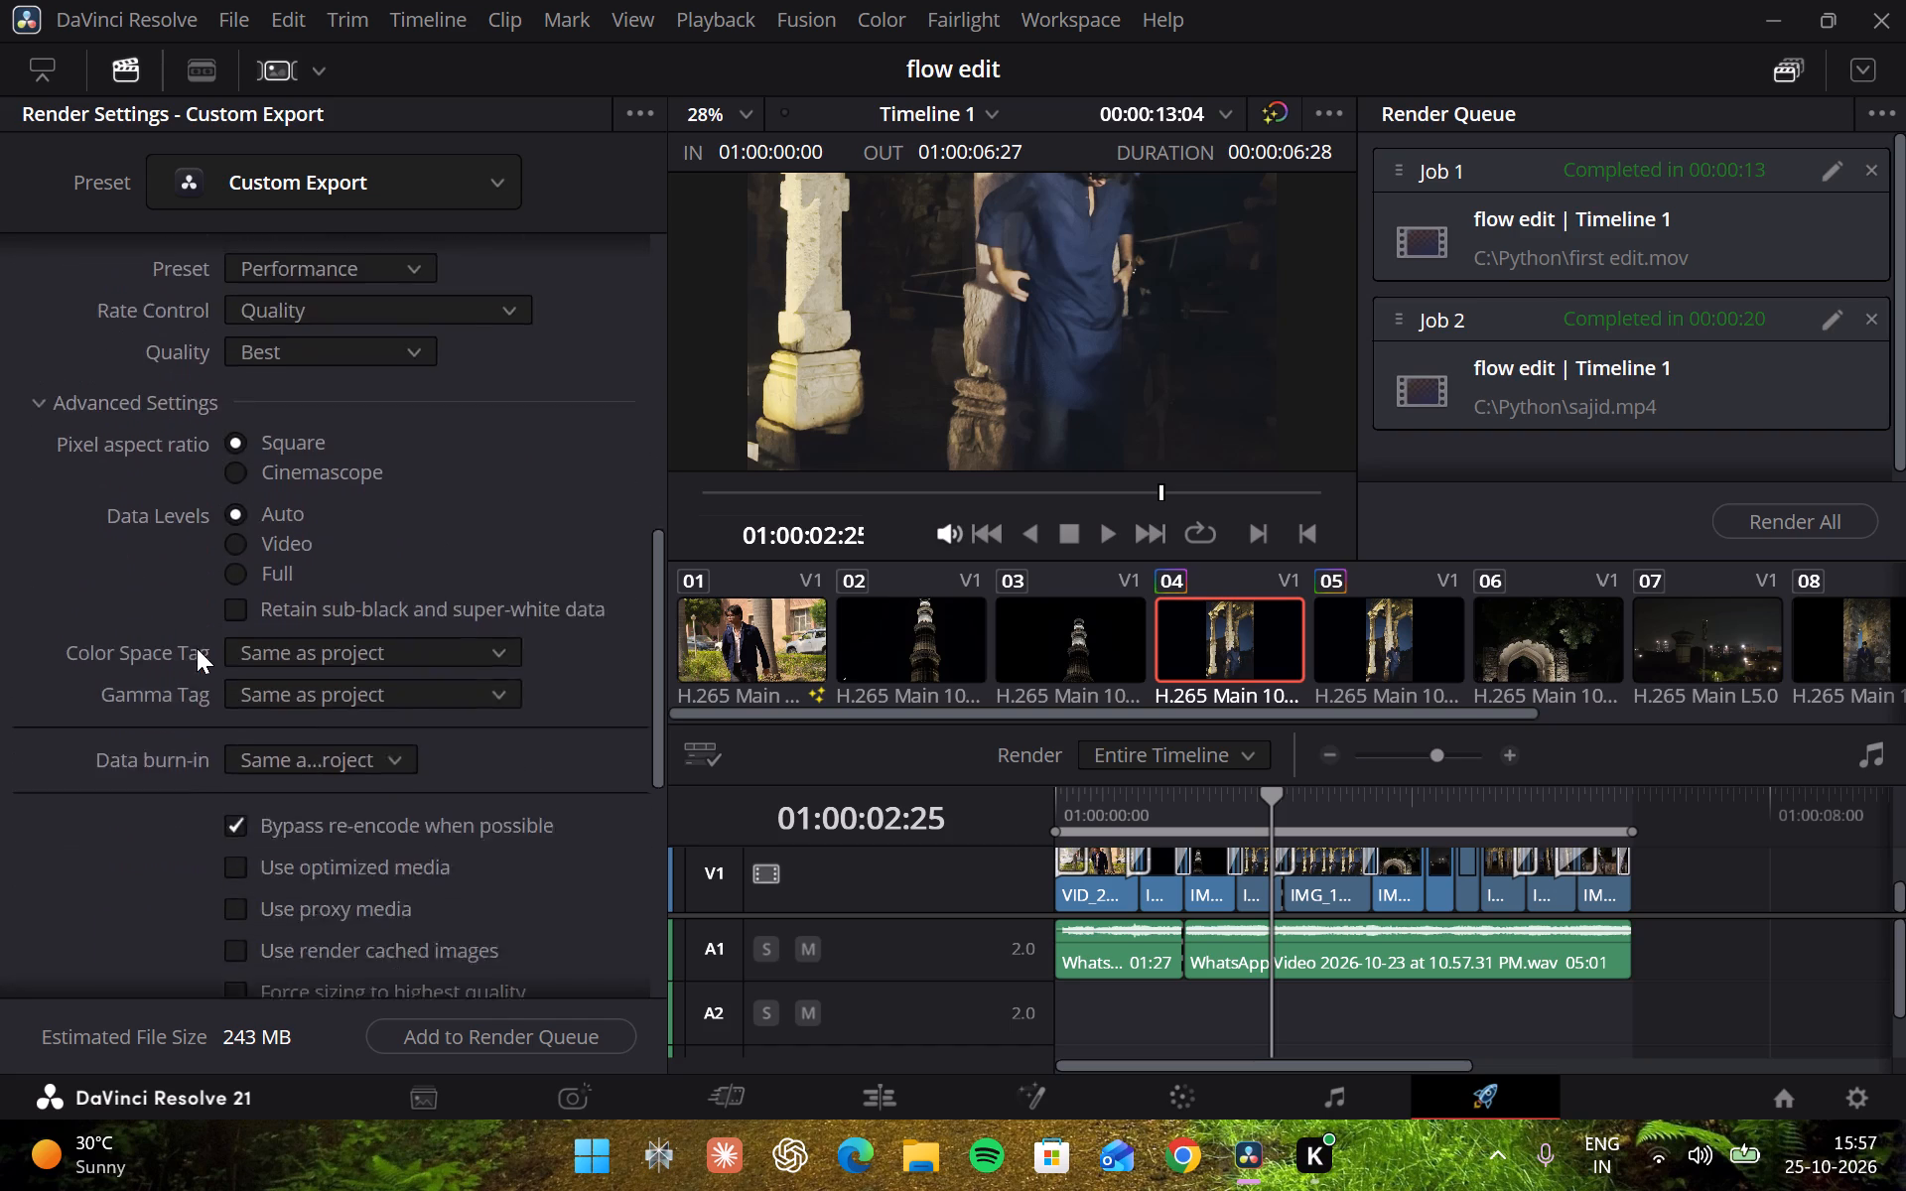
{"action": "scroll", "coordinate": [197, 648], "scroll_direction": "down", "scroll_amount": 1}
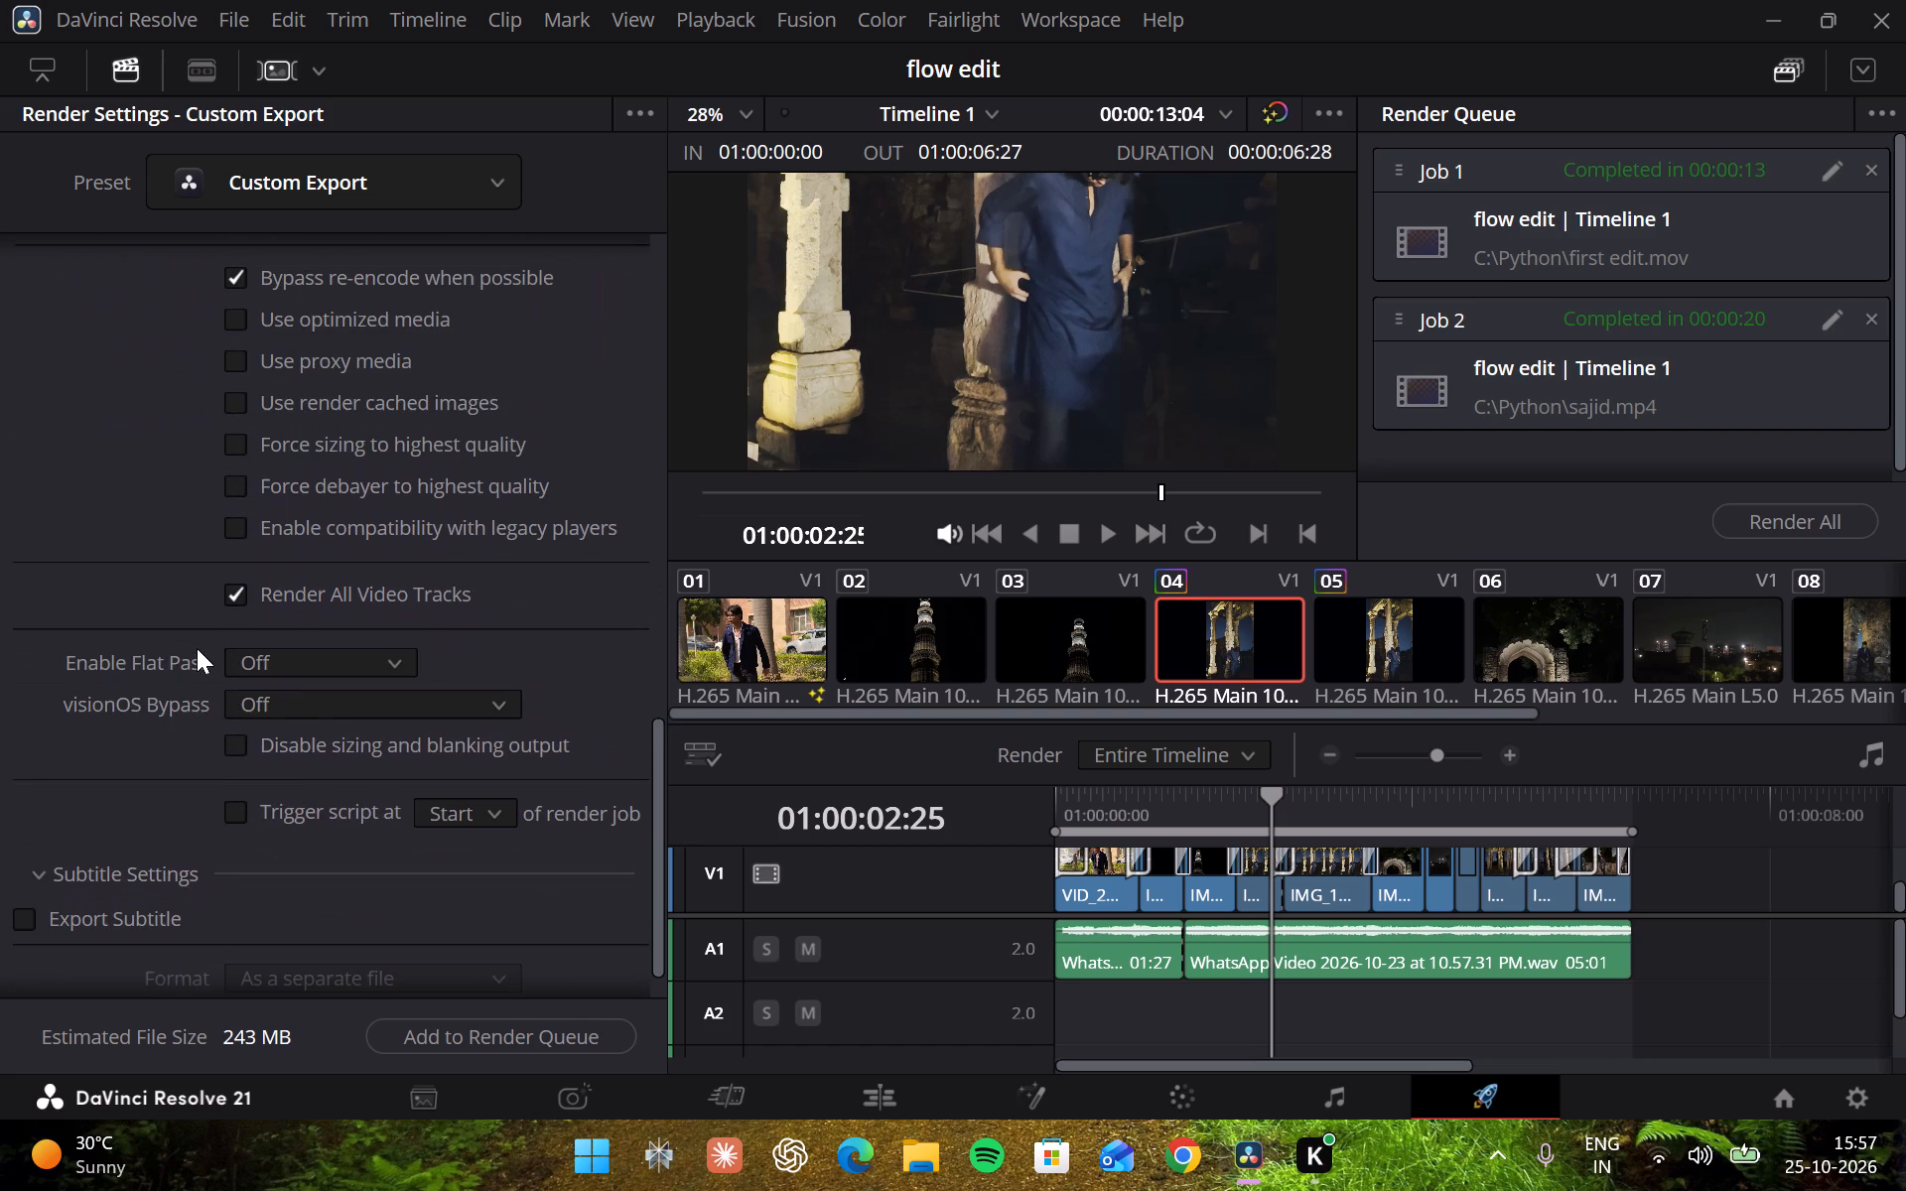
{"action": "scroll", "coordinate": [197, 648], "scroll_direction": "down", "scroll_amount": 1}
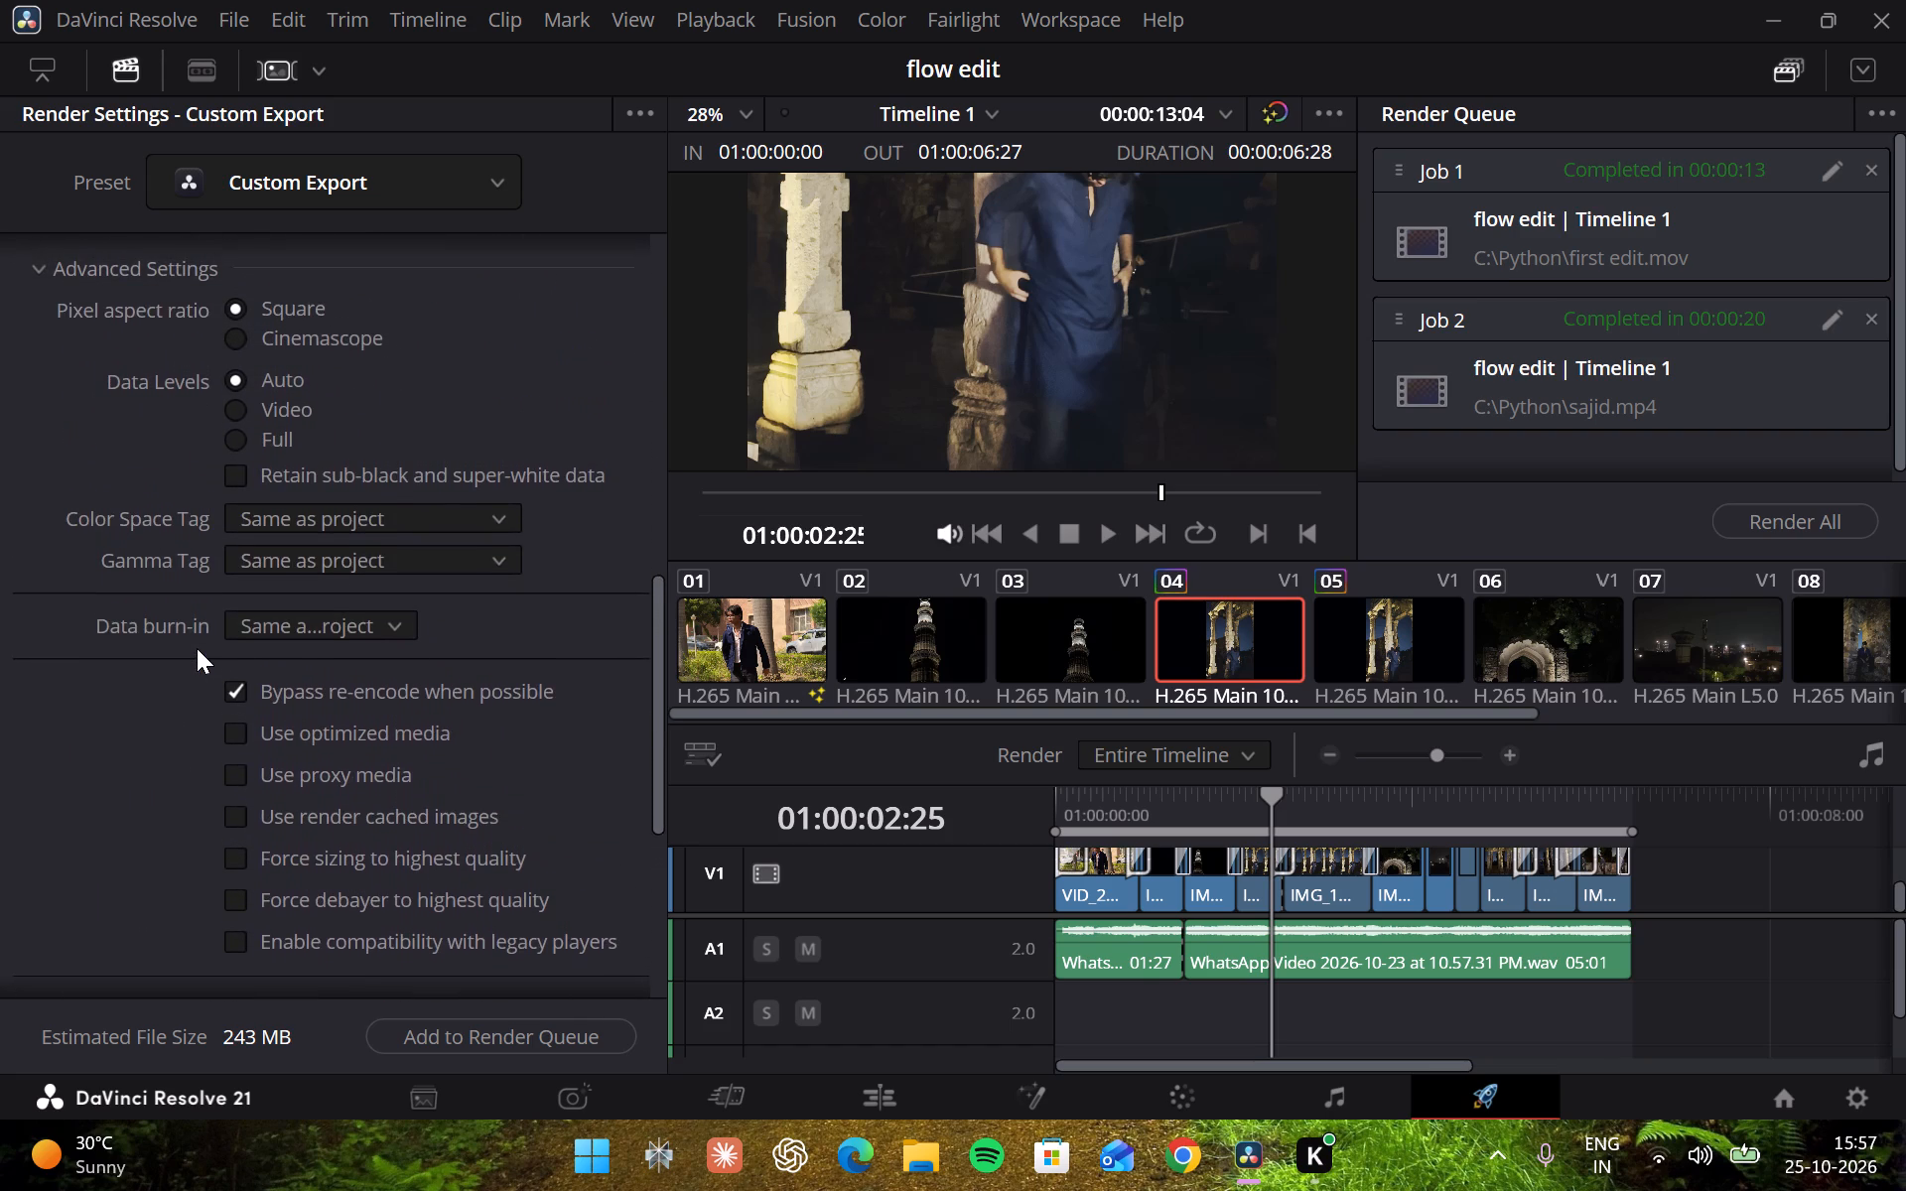
{"action": "scroll", "coordinate": [197, 648], "scroll_direction": "down", "scroll_amount": 1}
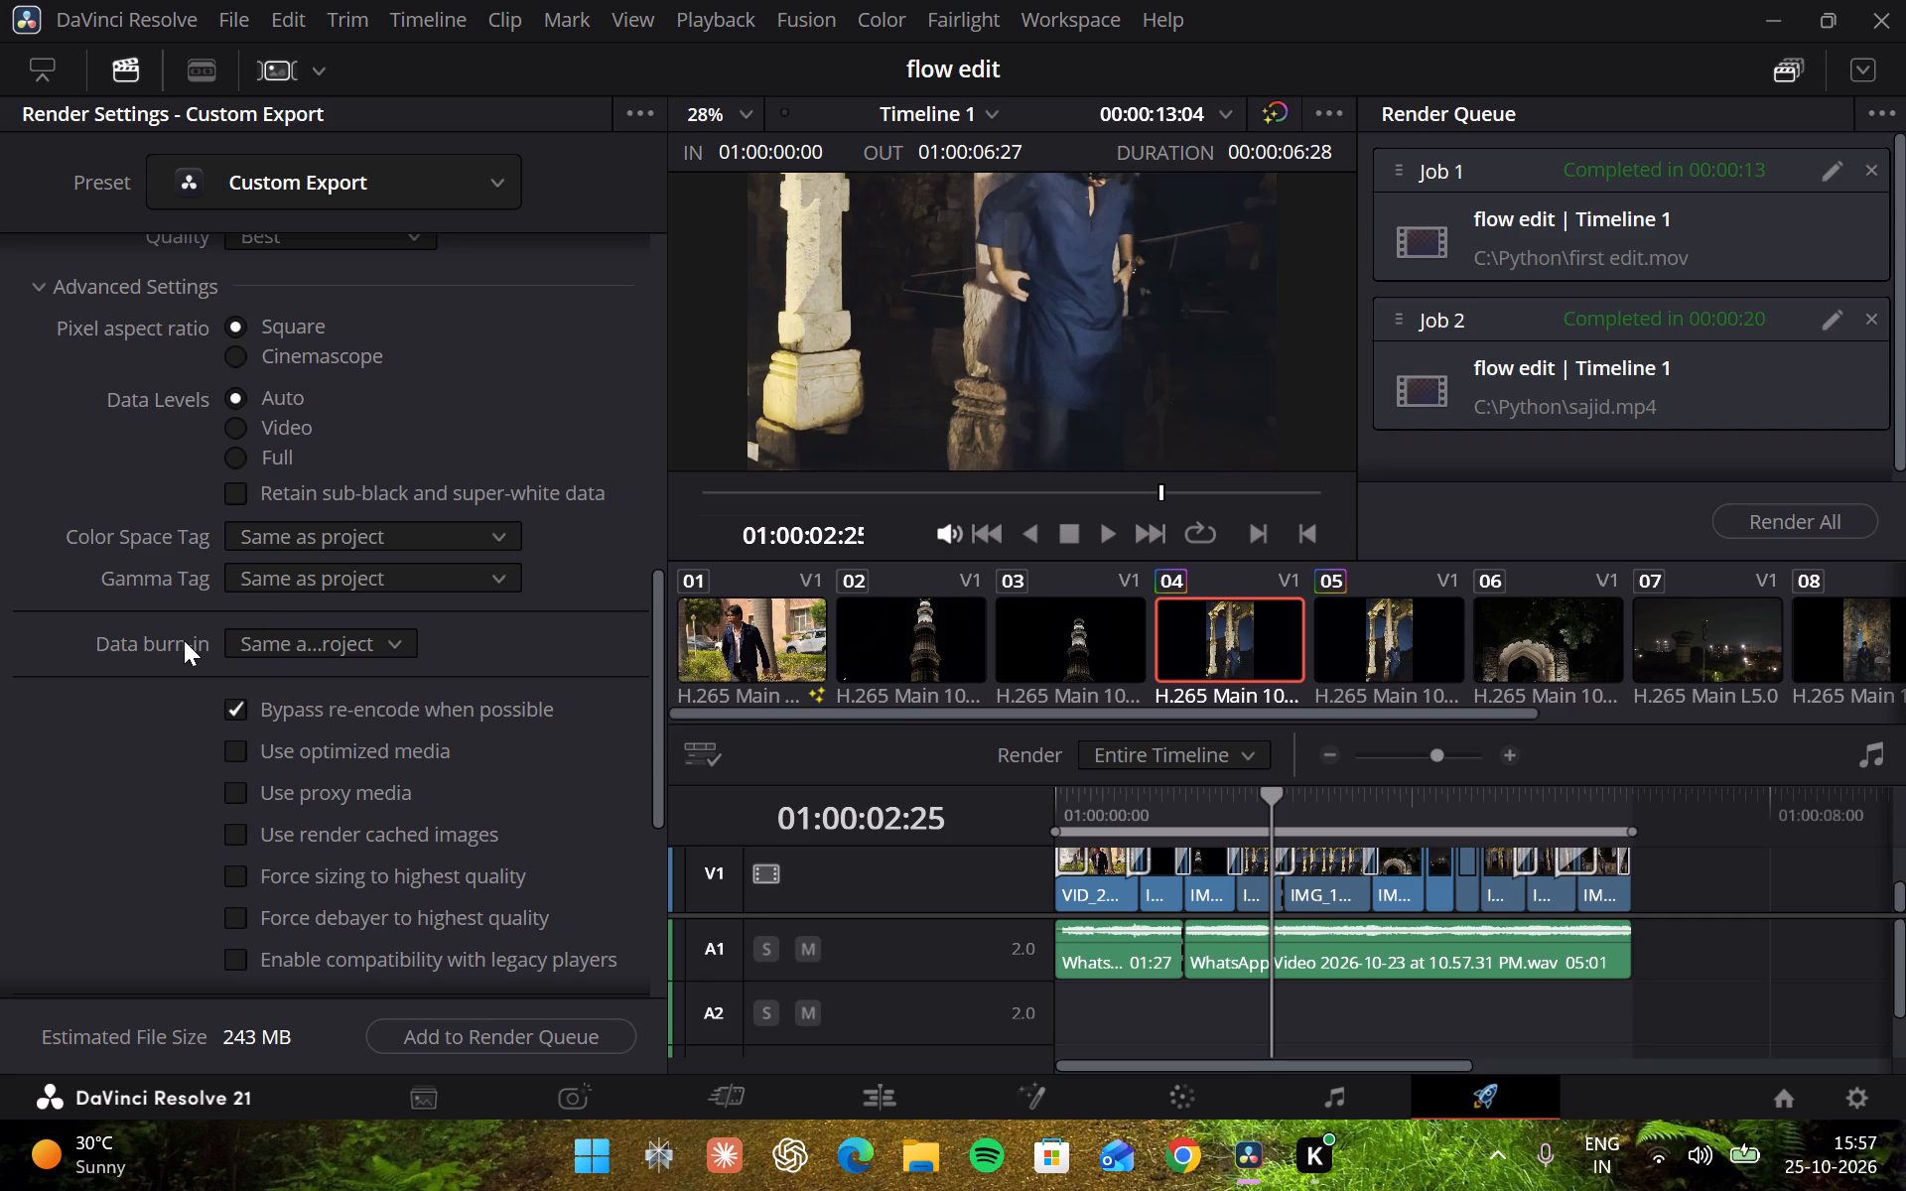
{"action": "scroll", "coordinate": [184, 640], "scroll_direction": "down", "scroll_amount": 1}
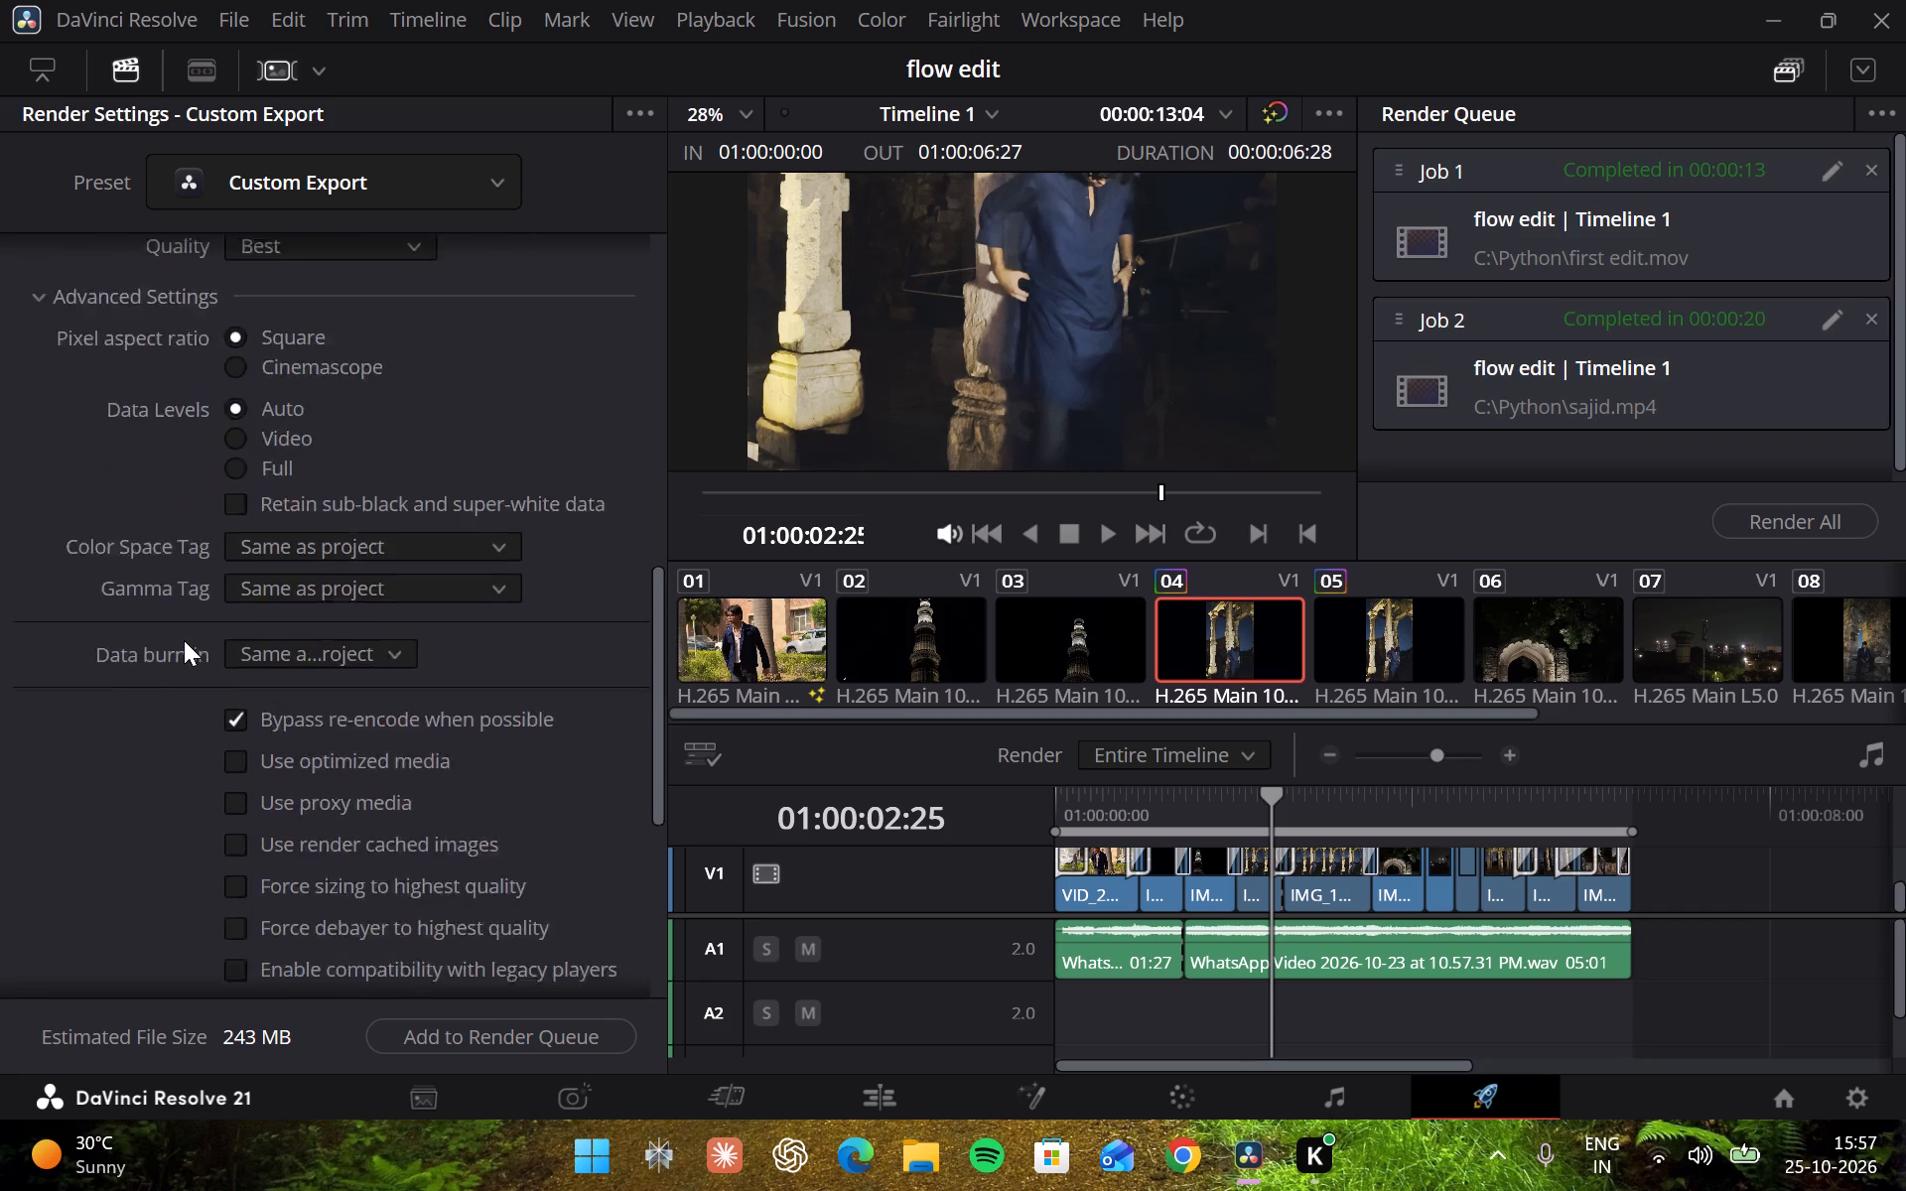
Enable forcing sizing to highest quality in the advanced video export settings.
{"action": "scroll", "coordinate": [184, 640], "scroll_direction": "down", "scroll_amount": 1}
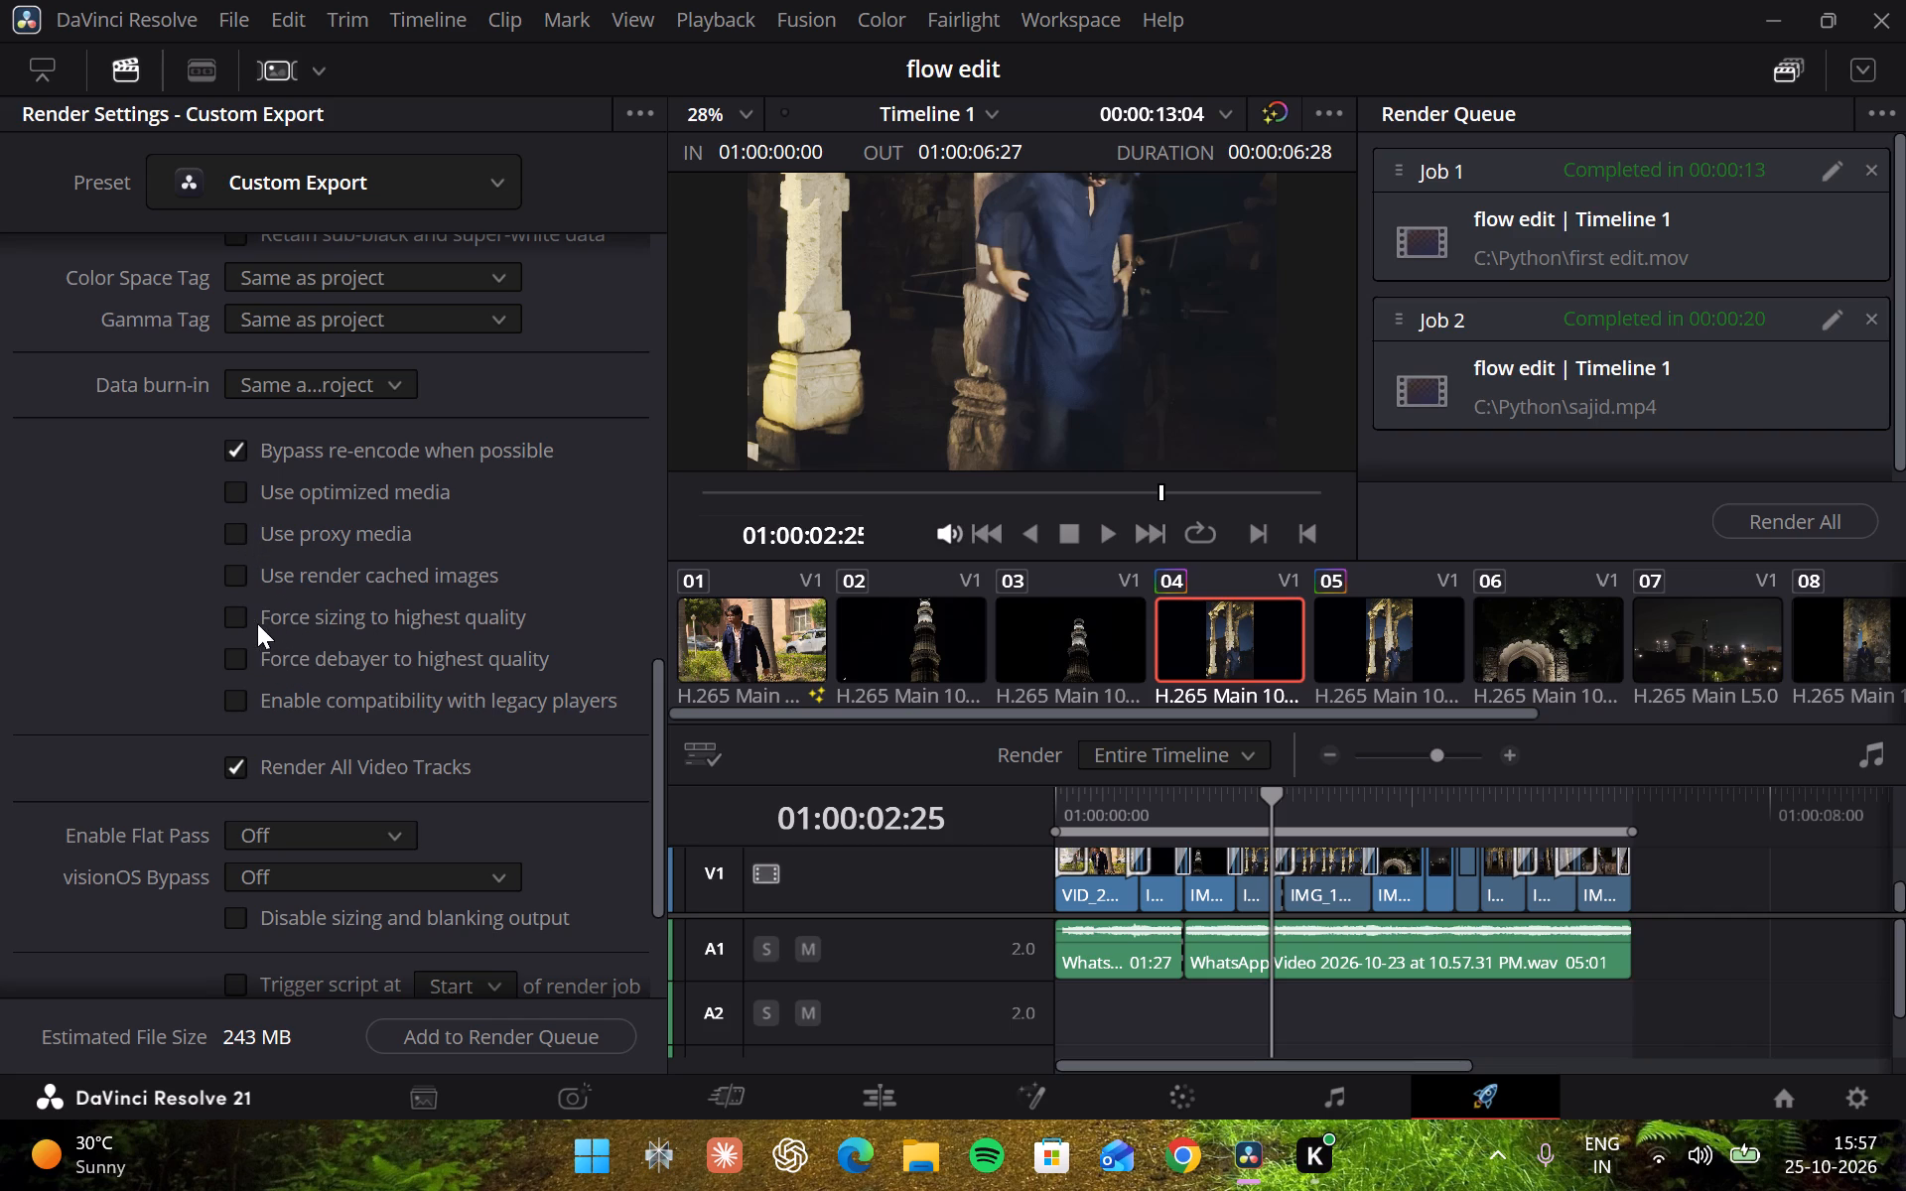
{"action": "left_click", "coordinate": [230, 616]}
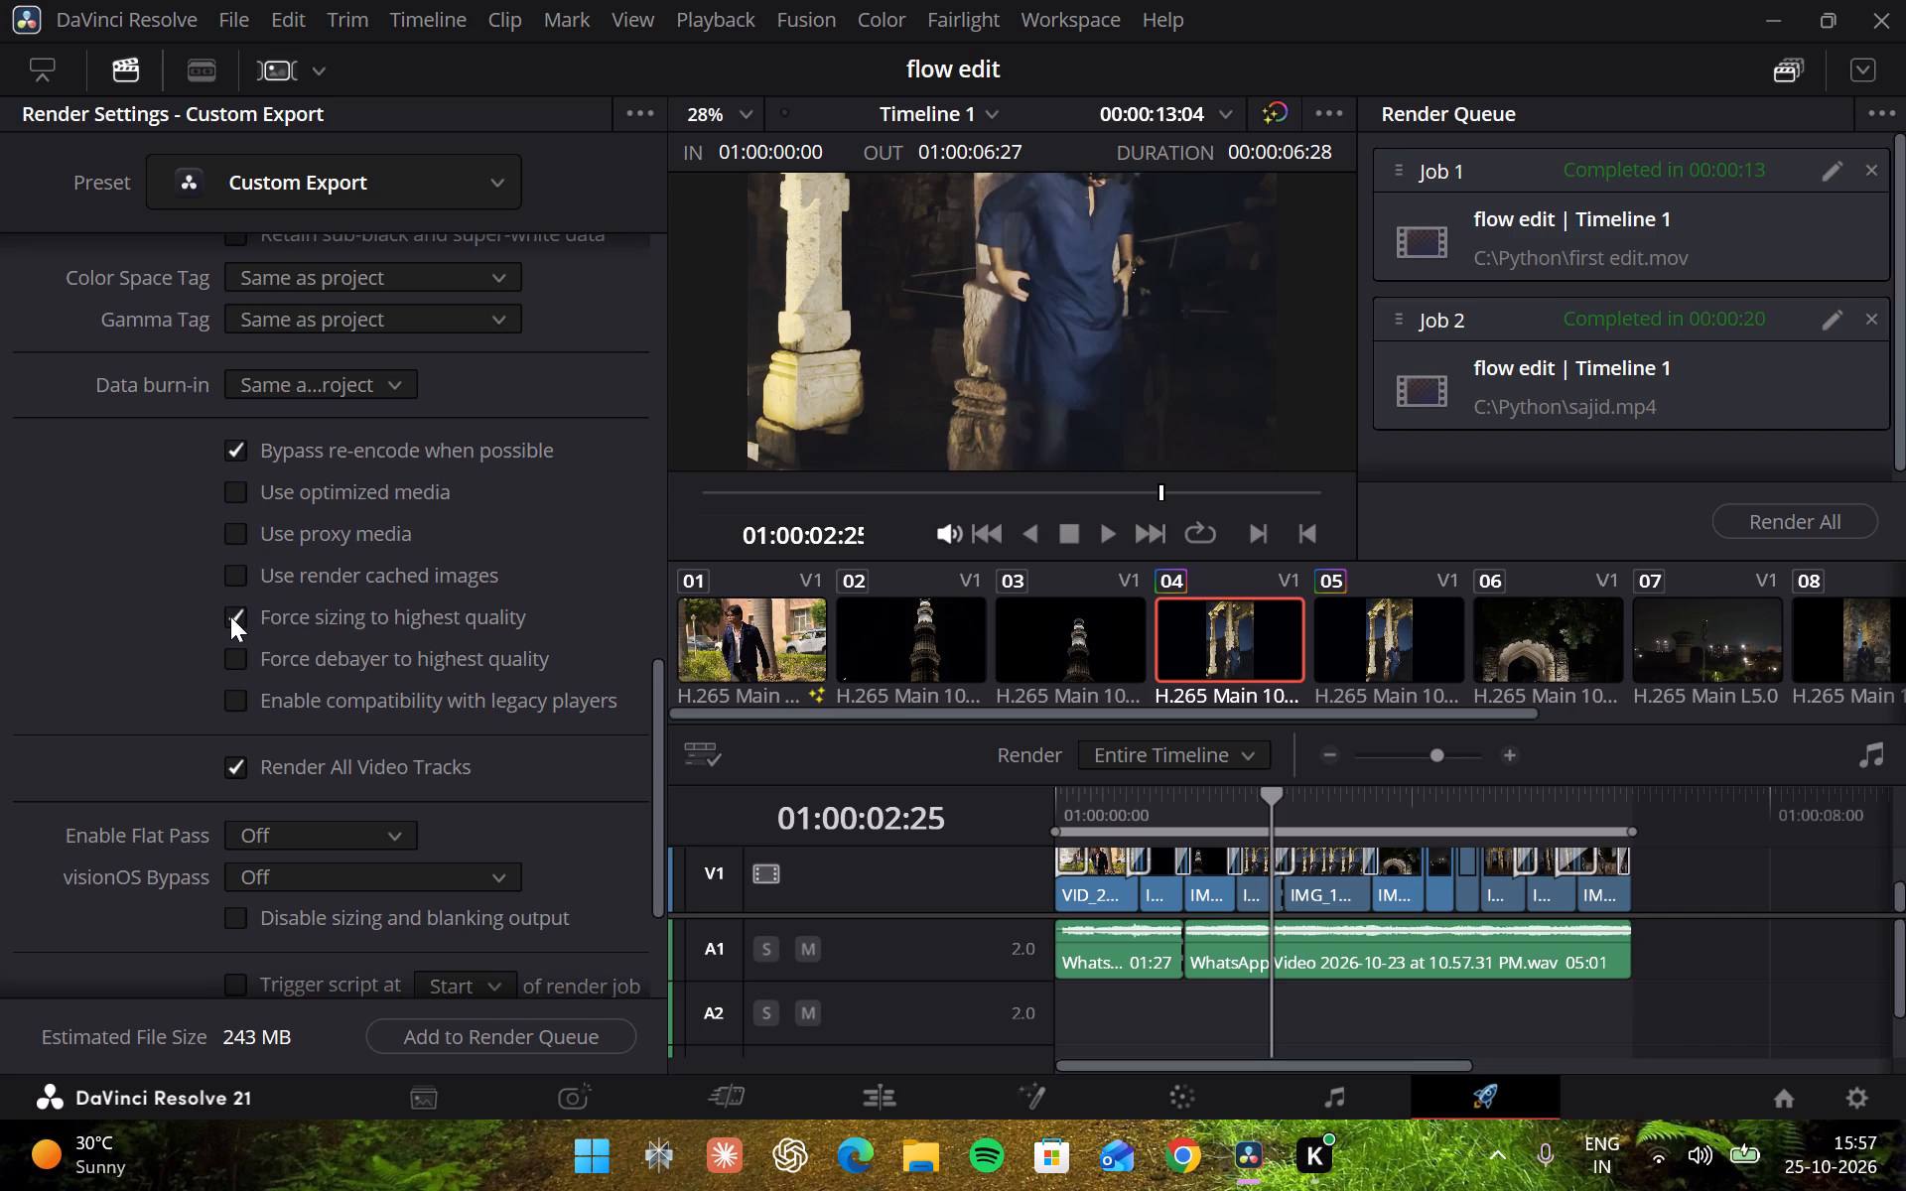
{"action": "left_click", "coordinate": [230, 616]}
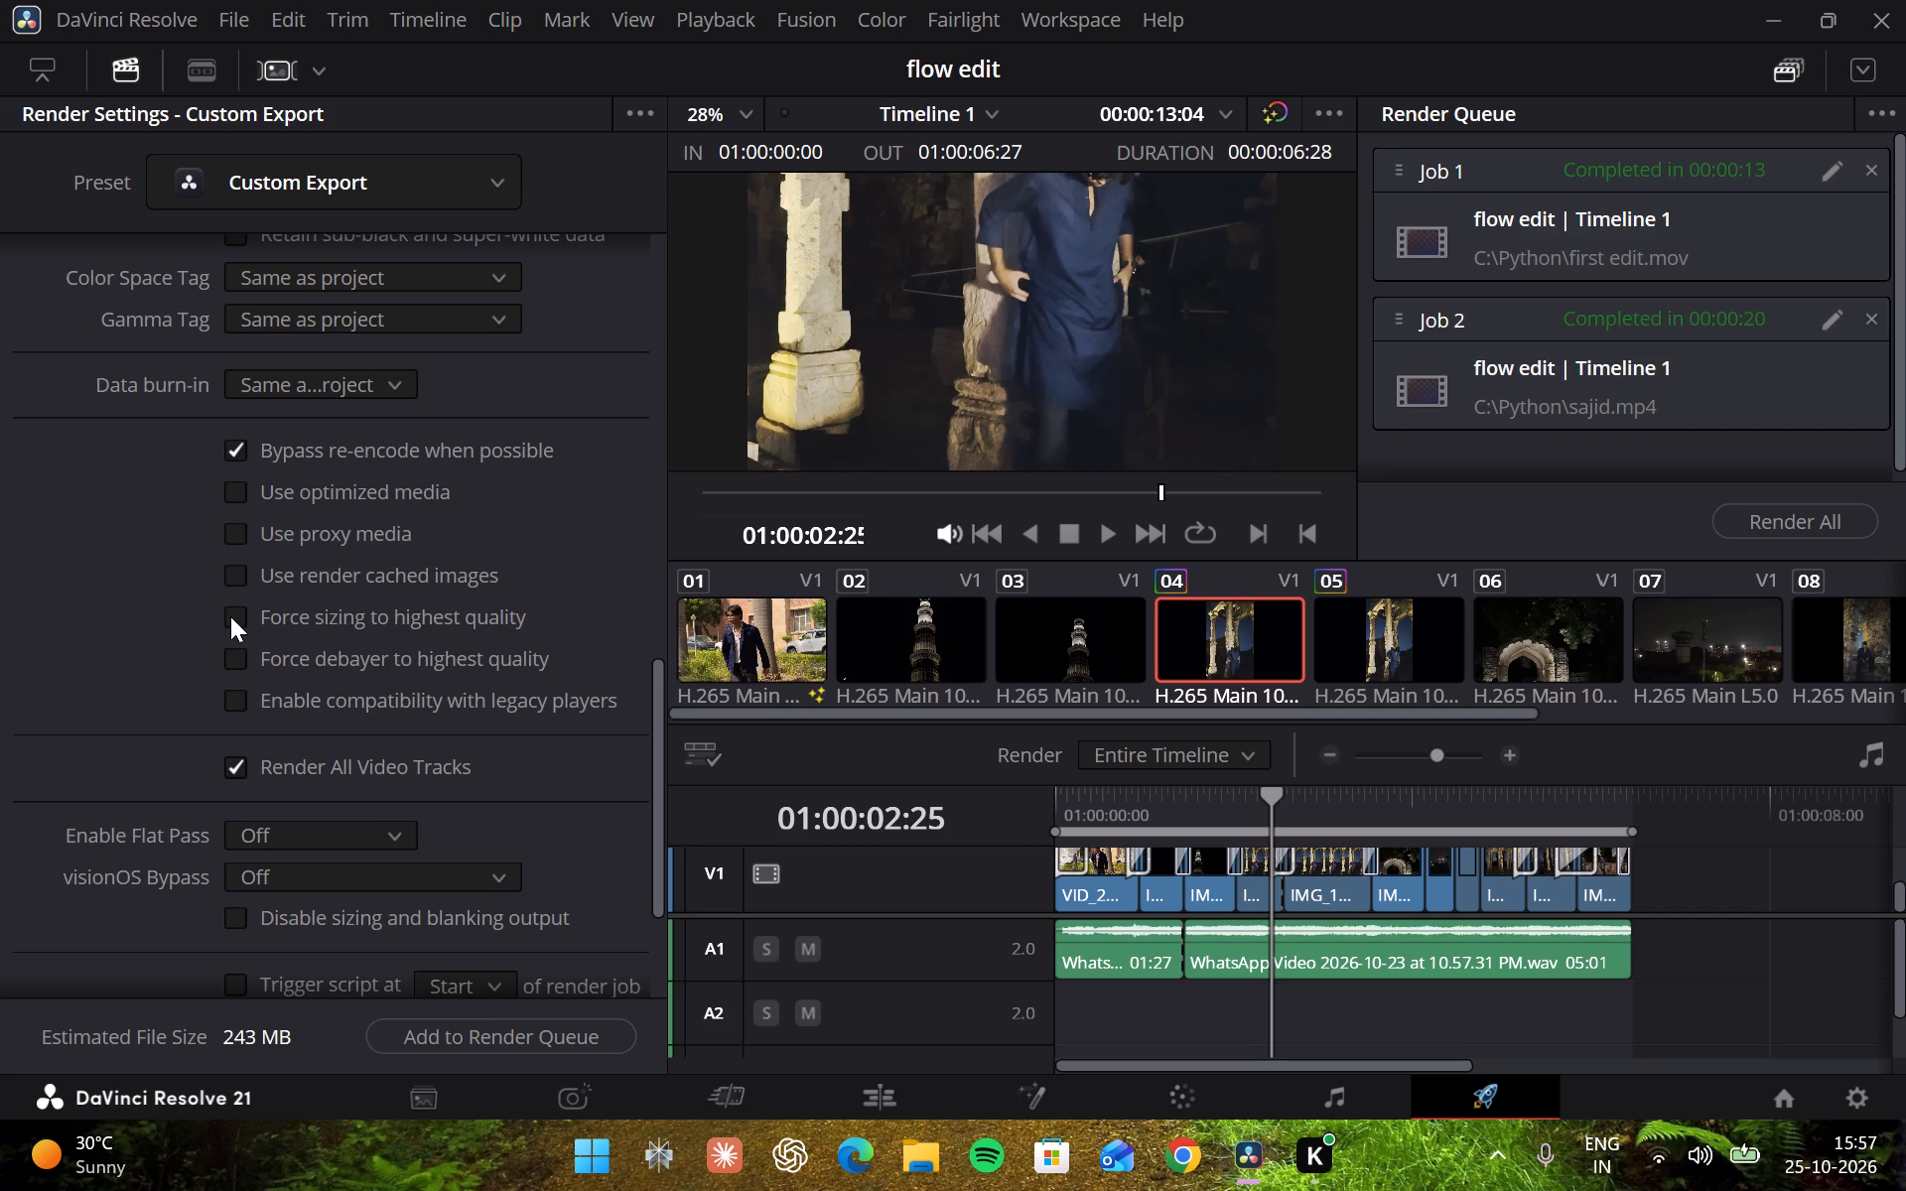
{"action": "left_click", "coordinate": [230, 616]}
Examine the remaining export options, including flat pass, visionOS bypass, the render-job script trigger and the subtitle settings.
{"action": "scroll", "coordinate": [230, 616], "scroll_direction": "down", "scroll_amount": 1}
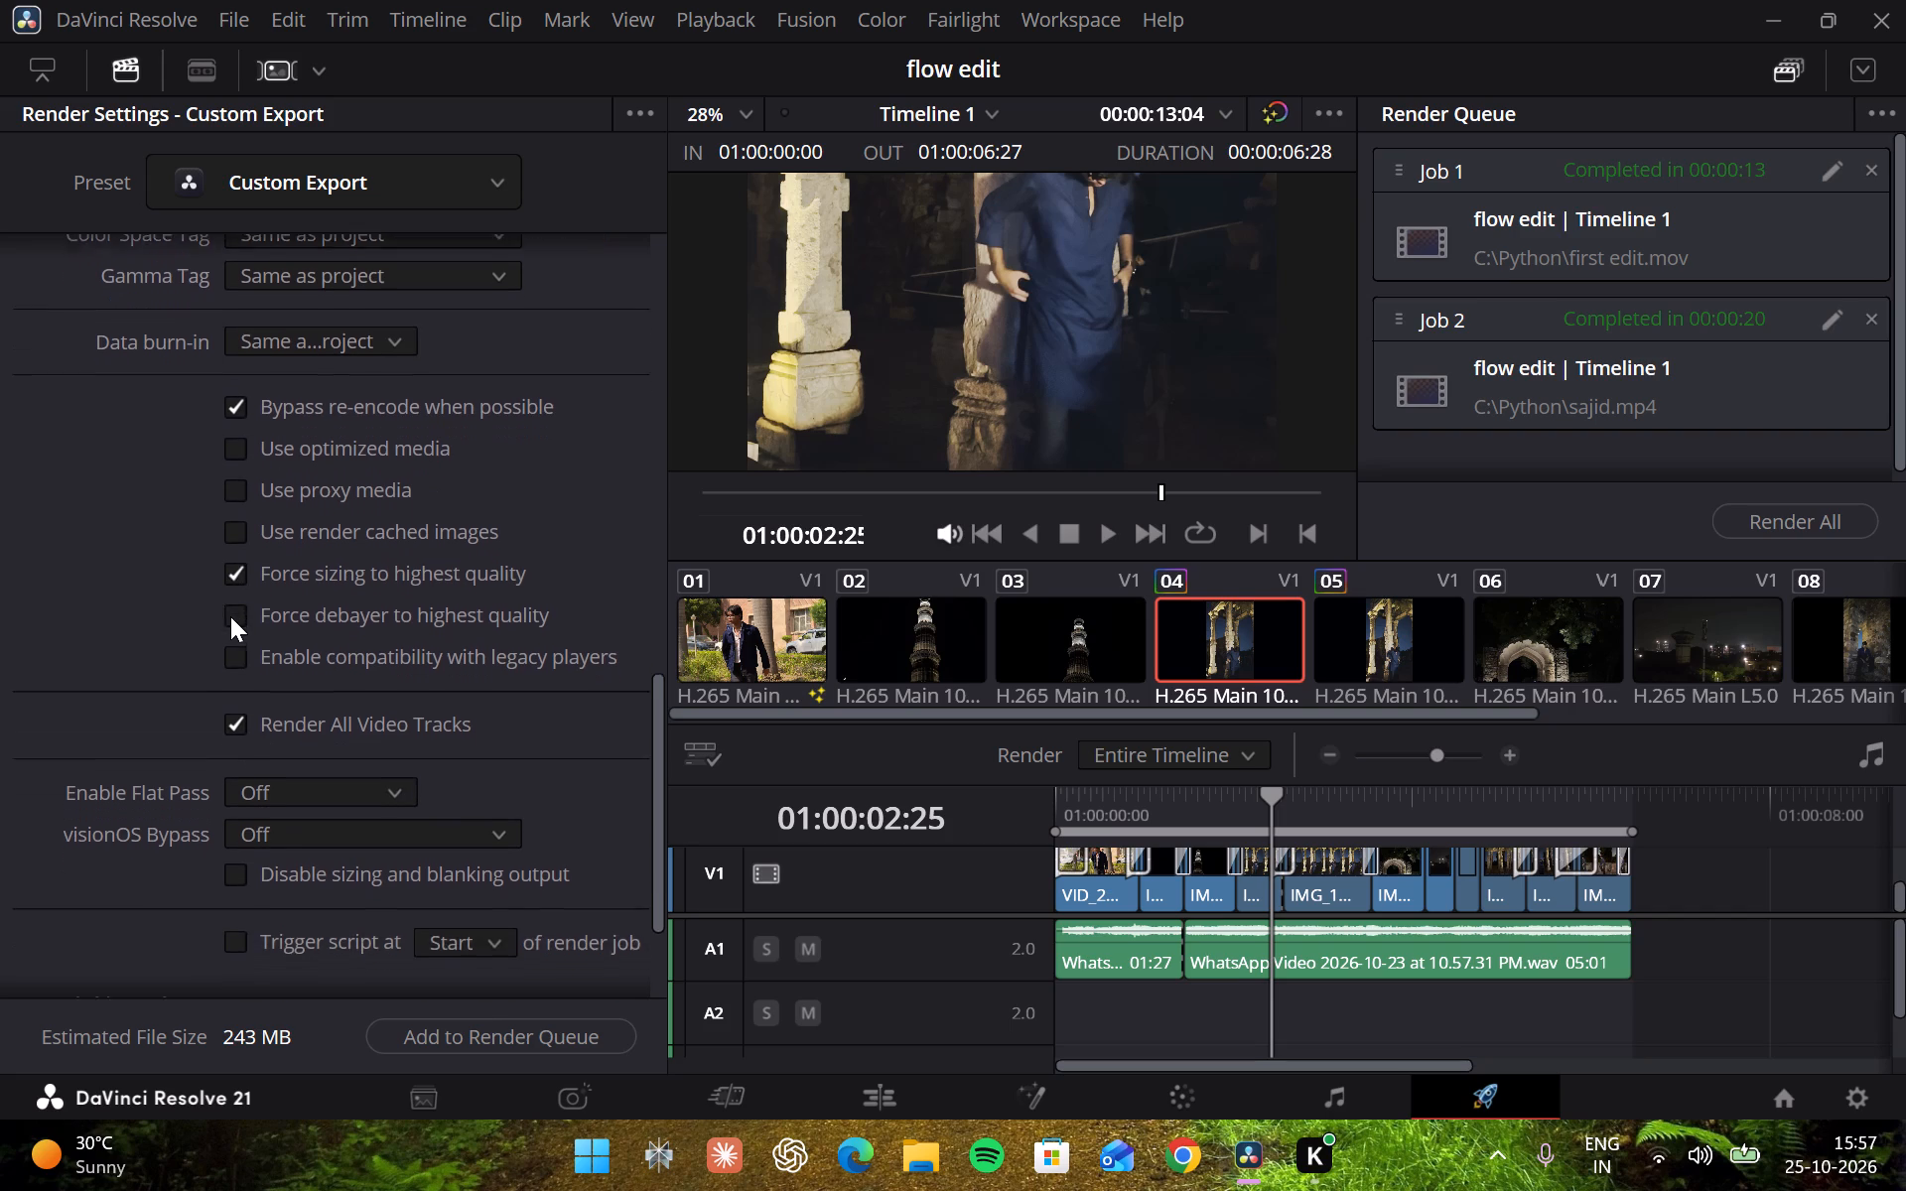
{"action": "scroll", "coordinate": [230, 616], "scroll_direction": "down", "scroll_amount": 1}
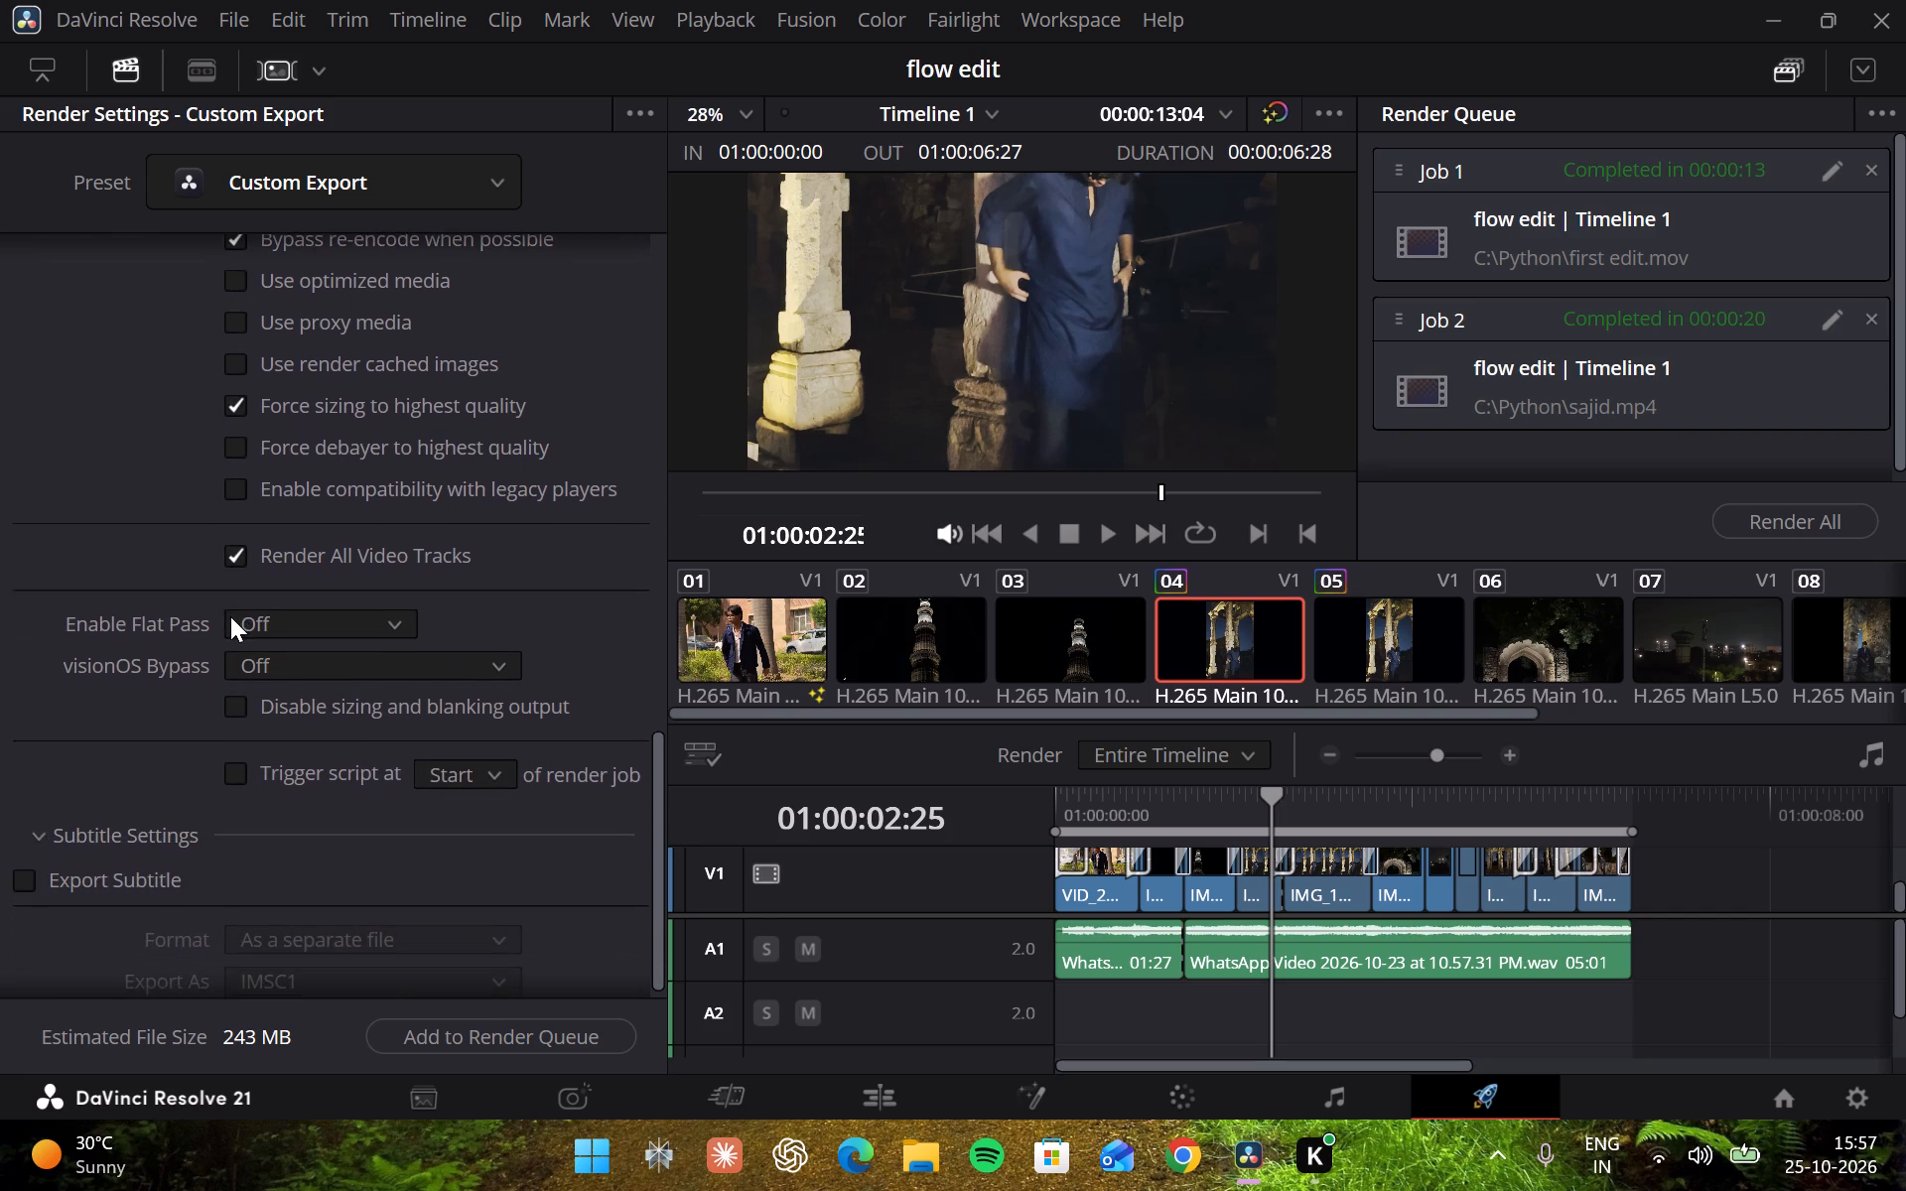
{"action": "scroll", "coordinate": [230, 616], "scroll_direction": "down", "scroll_amount": 2}
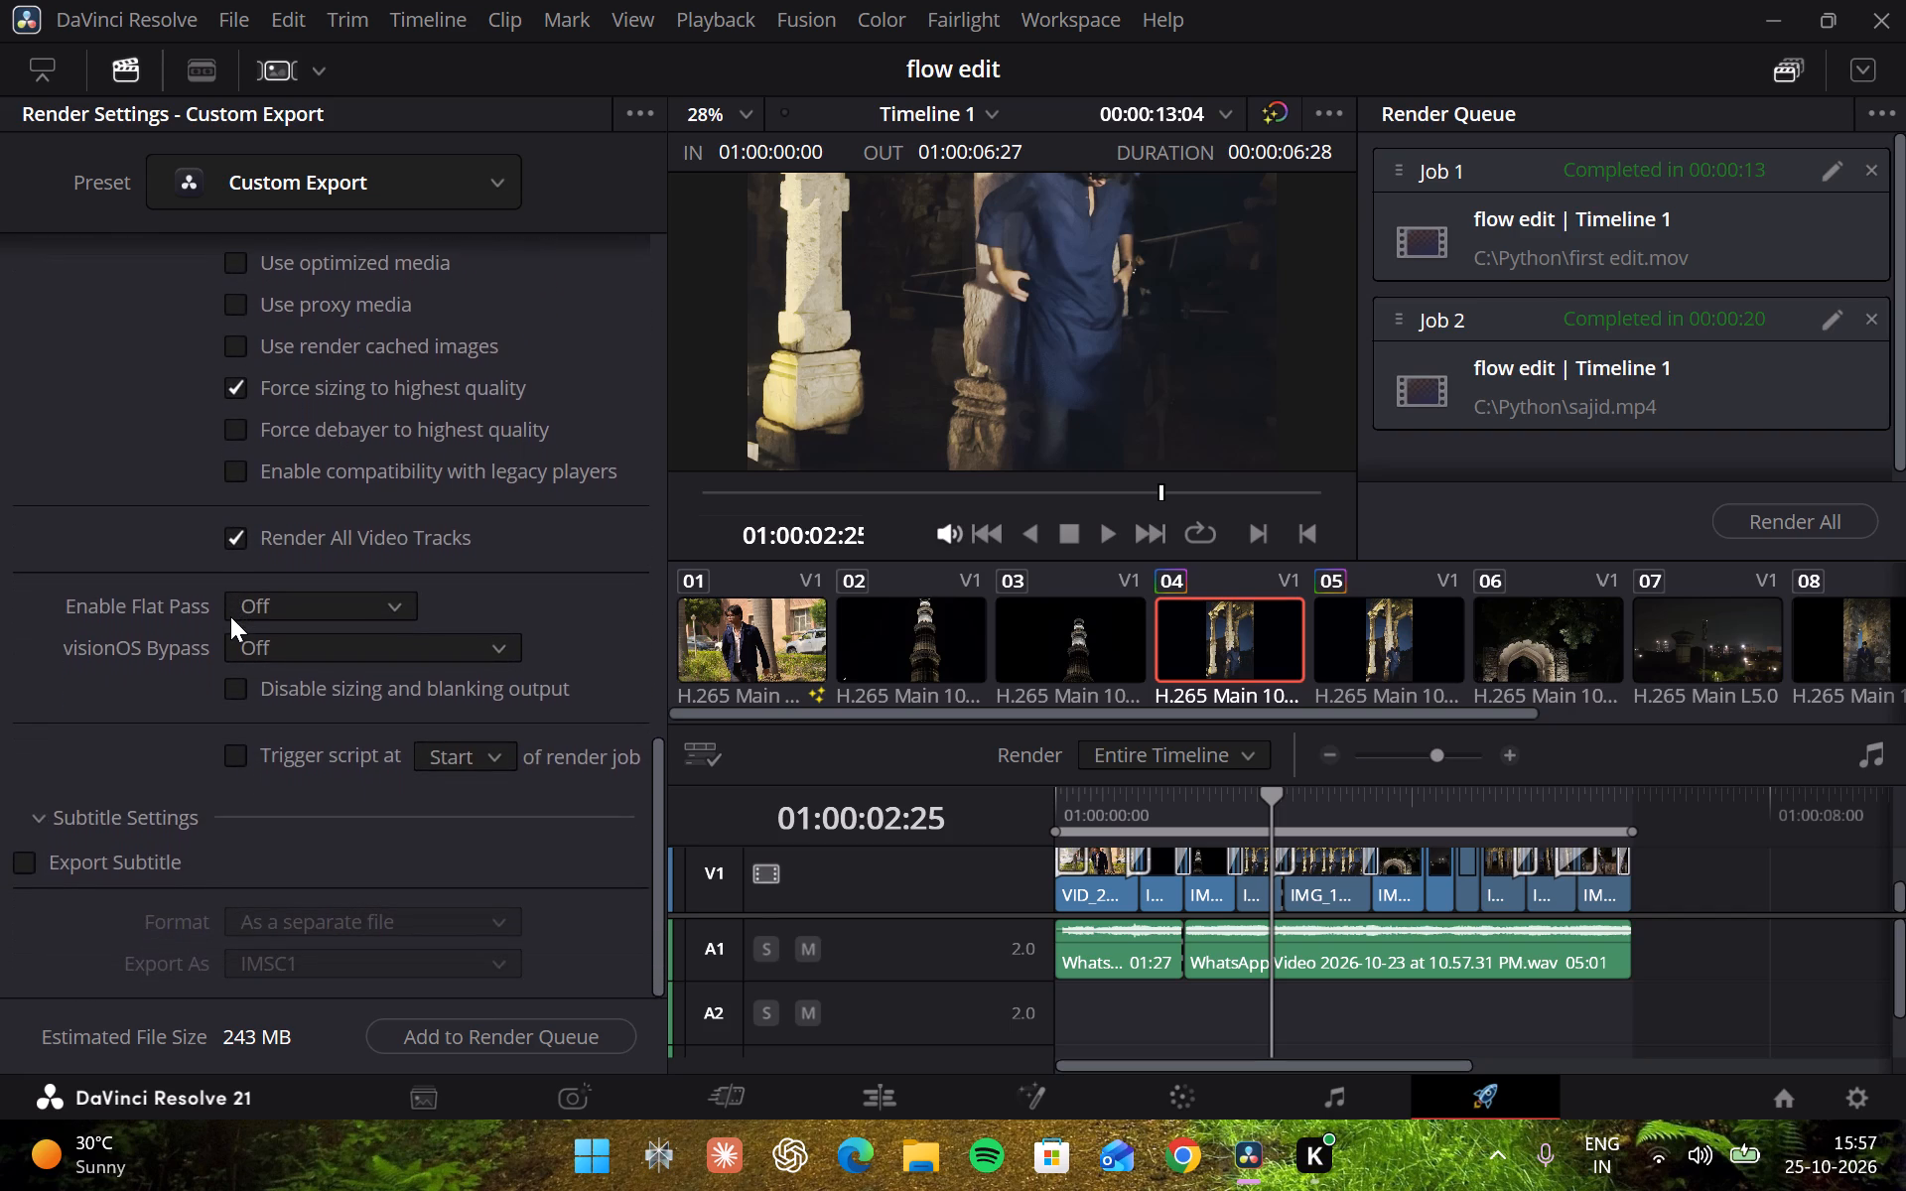
{"action": "scroll", "coordinate": [230, 616], "scroll_direction": "down", "scroll_amount": 1}
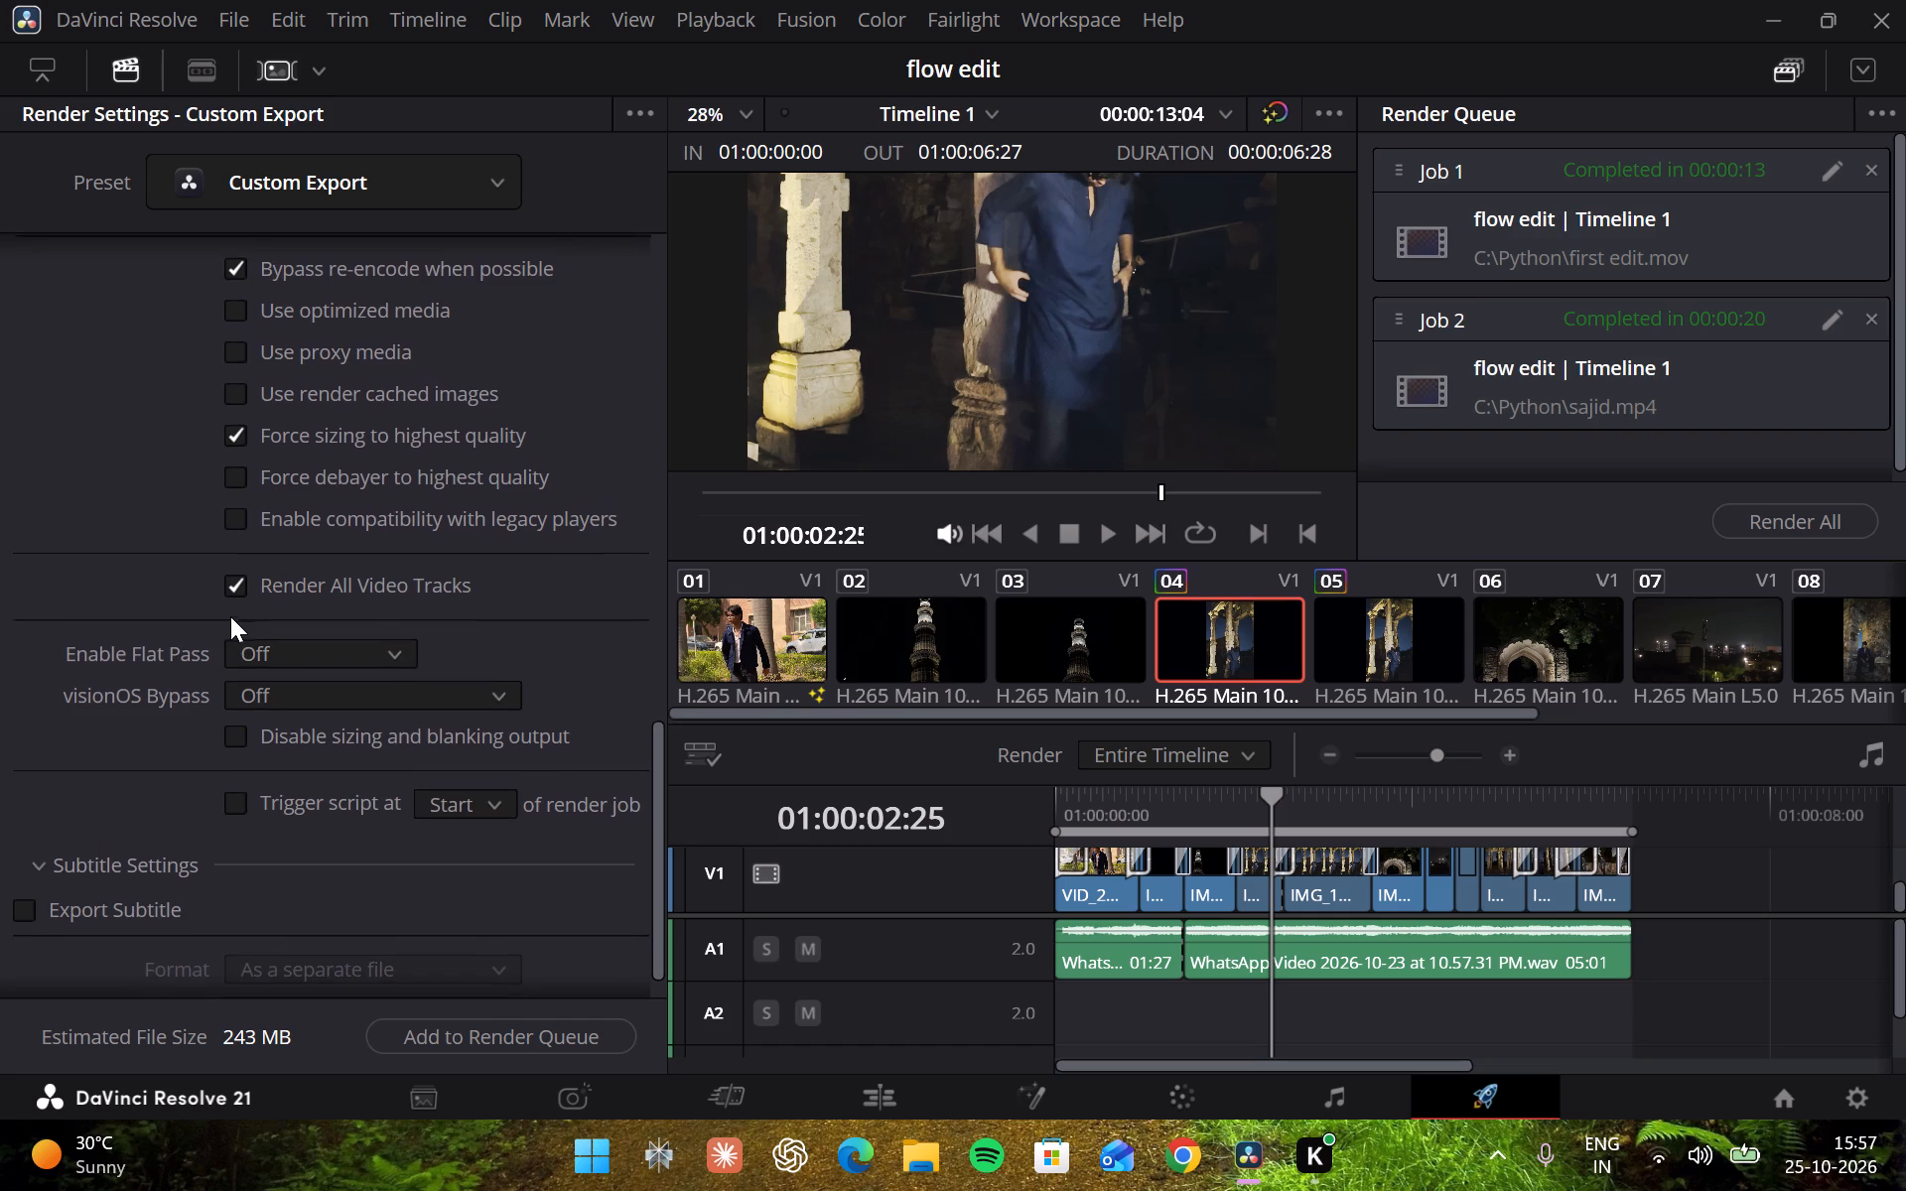
{"action": "scroll", "coordinate": [230, 616], "scroll_direction": "down", "scroll_amount": 1}
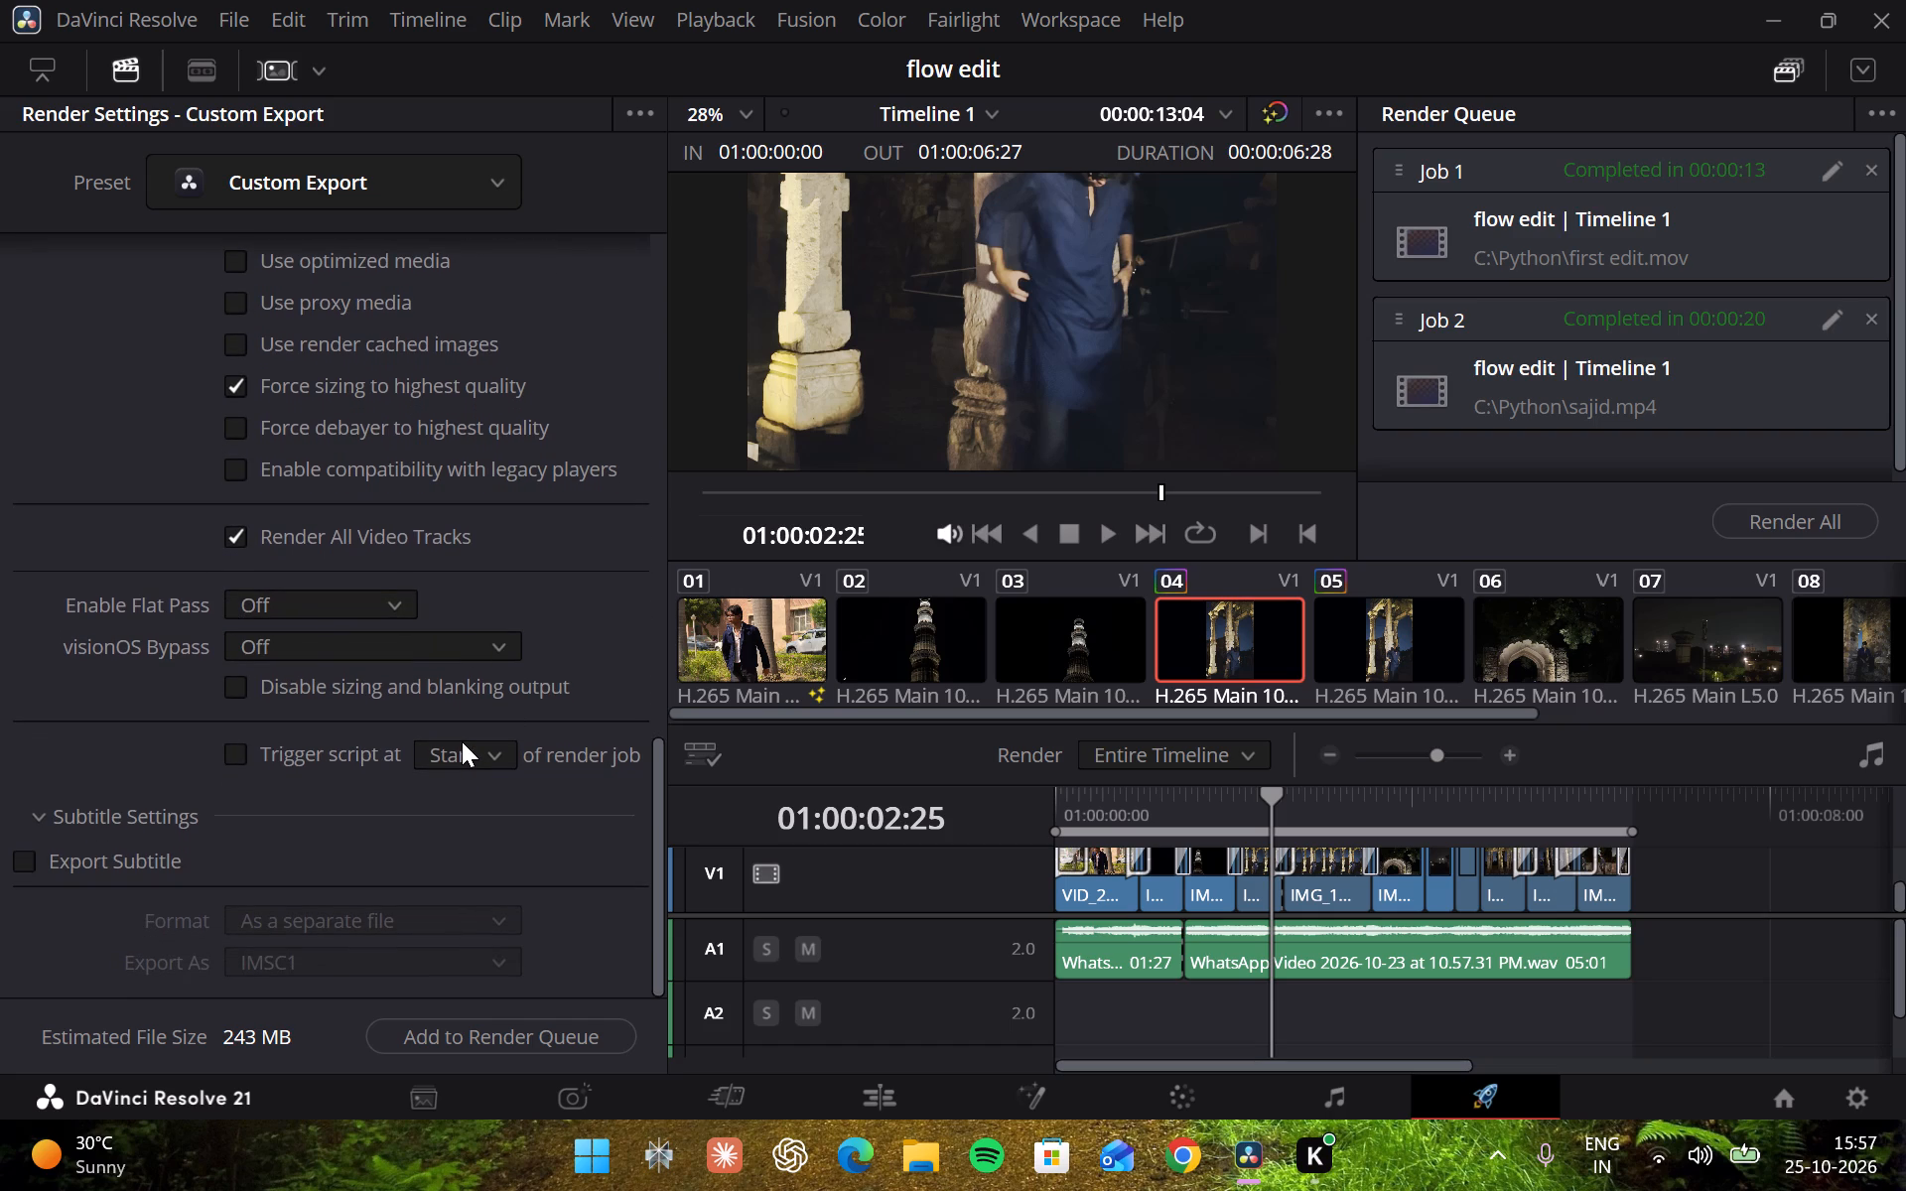
{"action": "left_click", "coordinate": [462, 741]}
{"action": "left_click", "coordinate": [462, 741]}
{"action": "scroll", "coordinate": [462, 741], "scroll_direction": "down", "scroll_amount": 1}
{"action": "scroll", "coordinate": [387, 853], "scroll_direction": "up", "scroll_amount": 2}
Add the higher-resolution export to the render queue, renaming the output file "best quality" in the C:\Python folder.
{"action": "left_click", "coordinate": [556, 1030]}
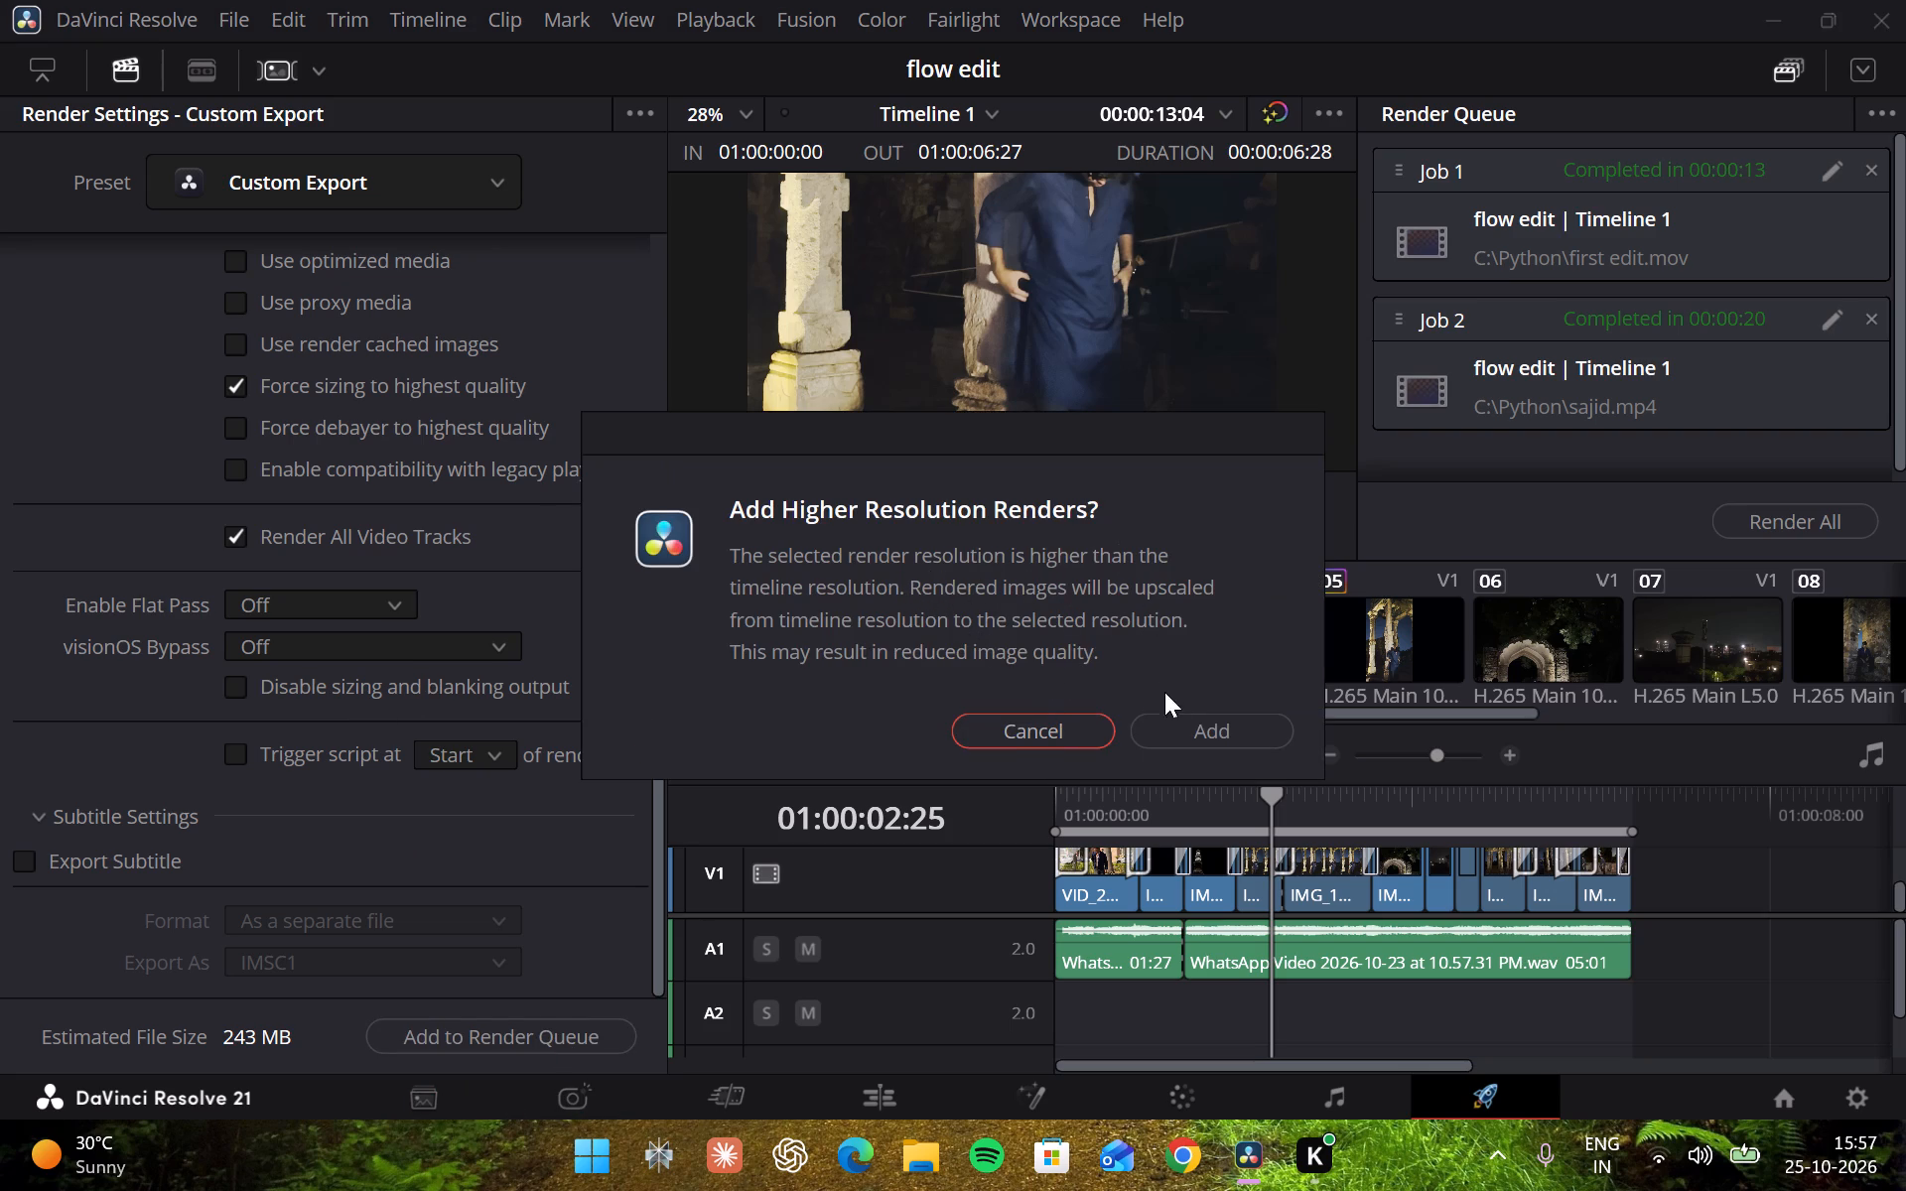
{"action": "left_click", "coordinate": [1180, 727]}
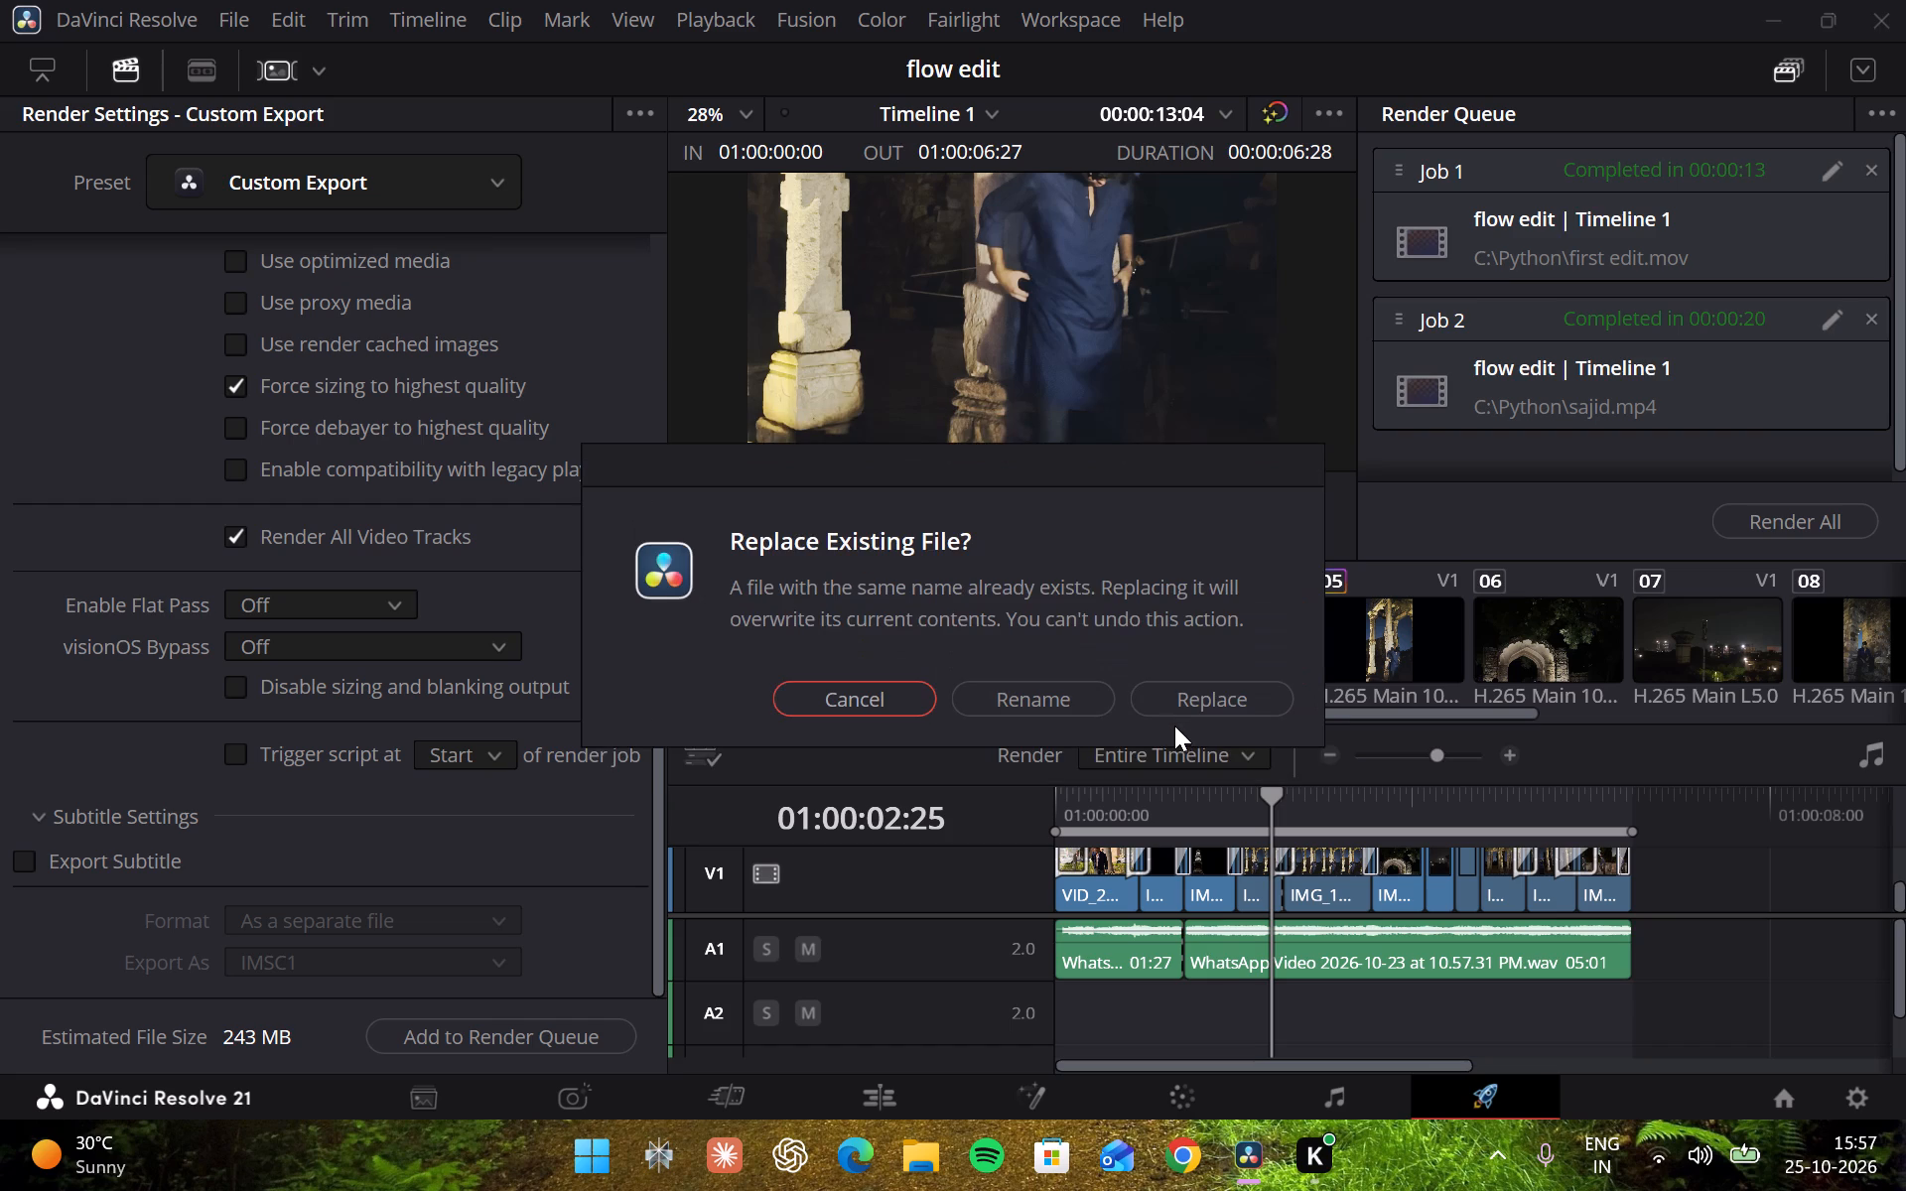
{"action": "left_click", "coordinate": [1100, 703]}
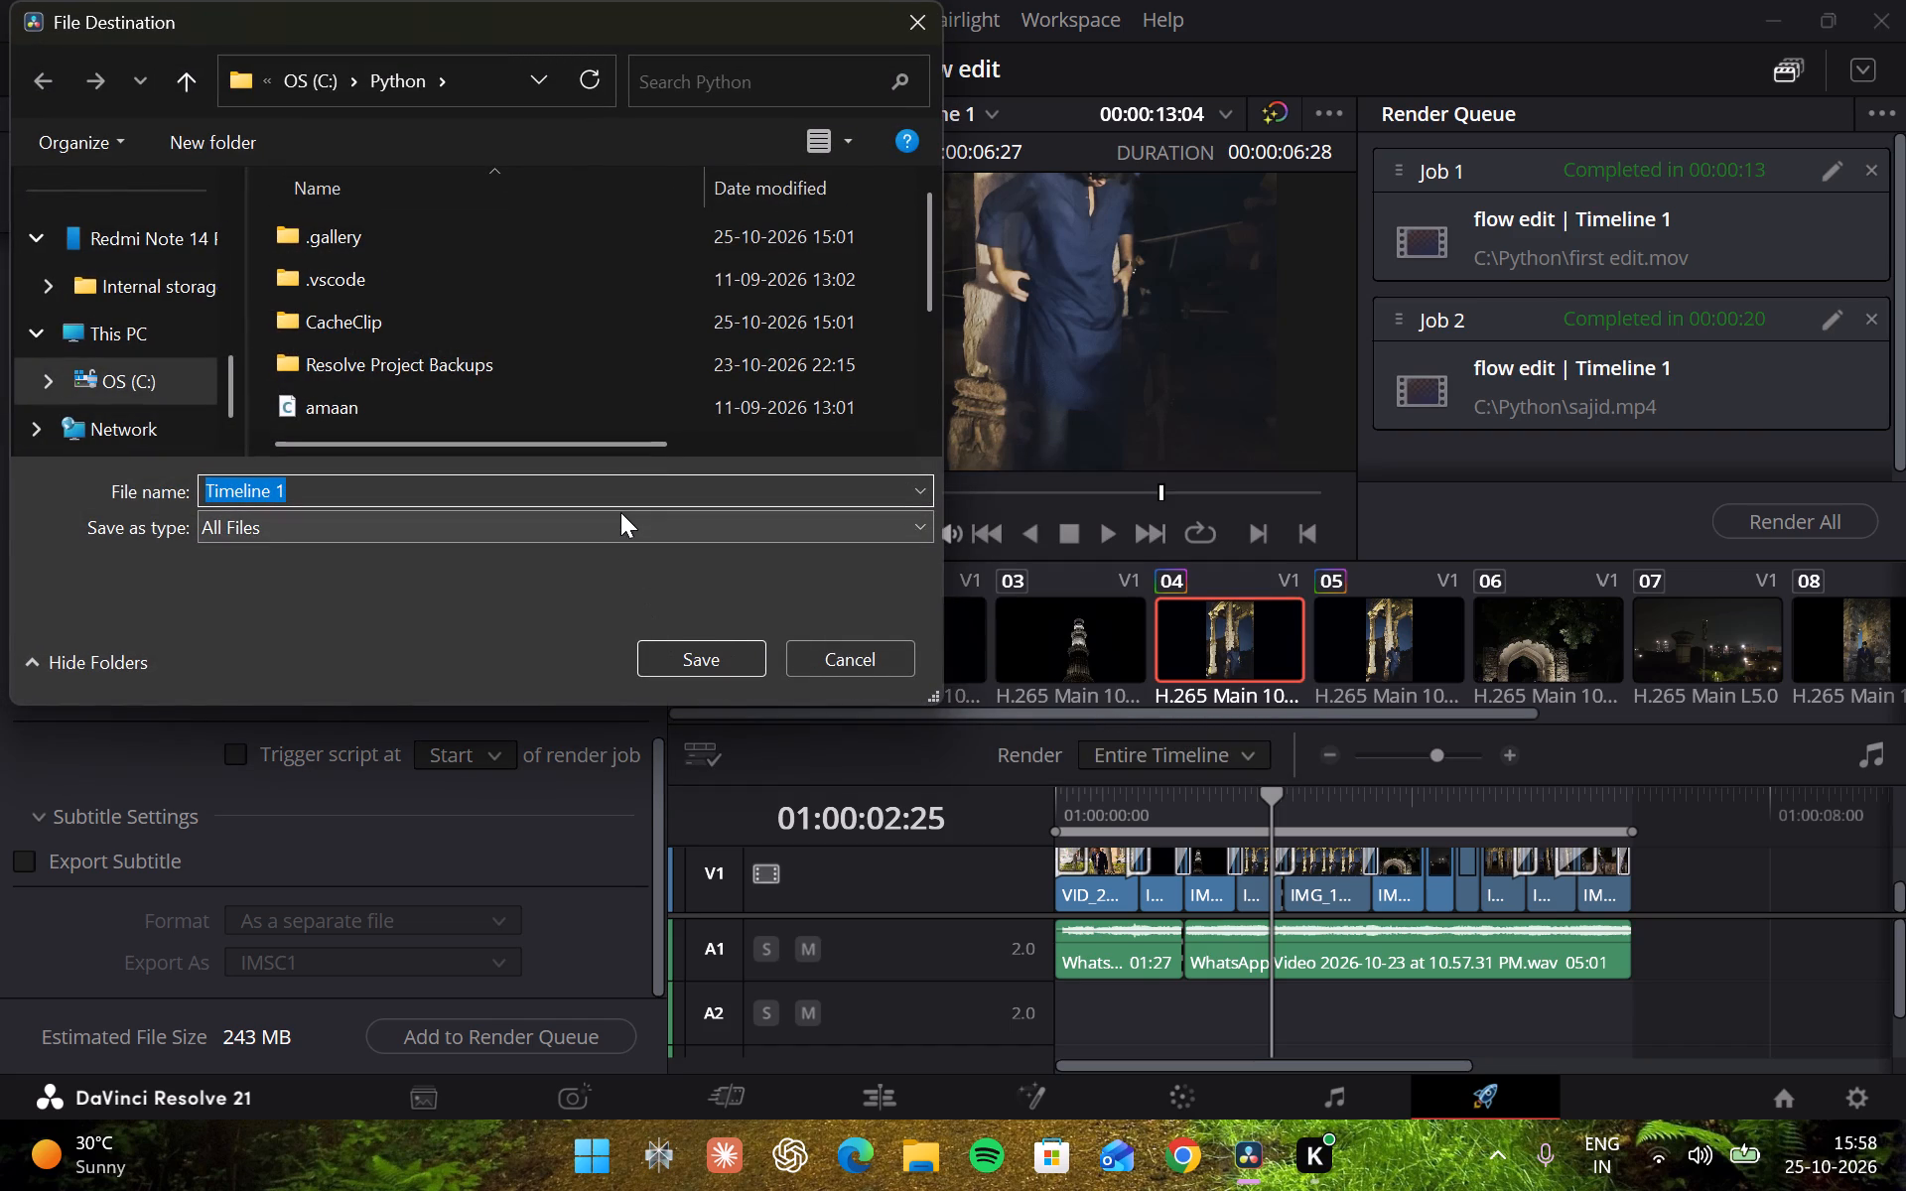
{"action": "type", "text": "bestv"}
{"action": "key", "text": "space"}
{"action": "key", "text": "BackSpace"}
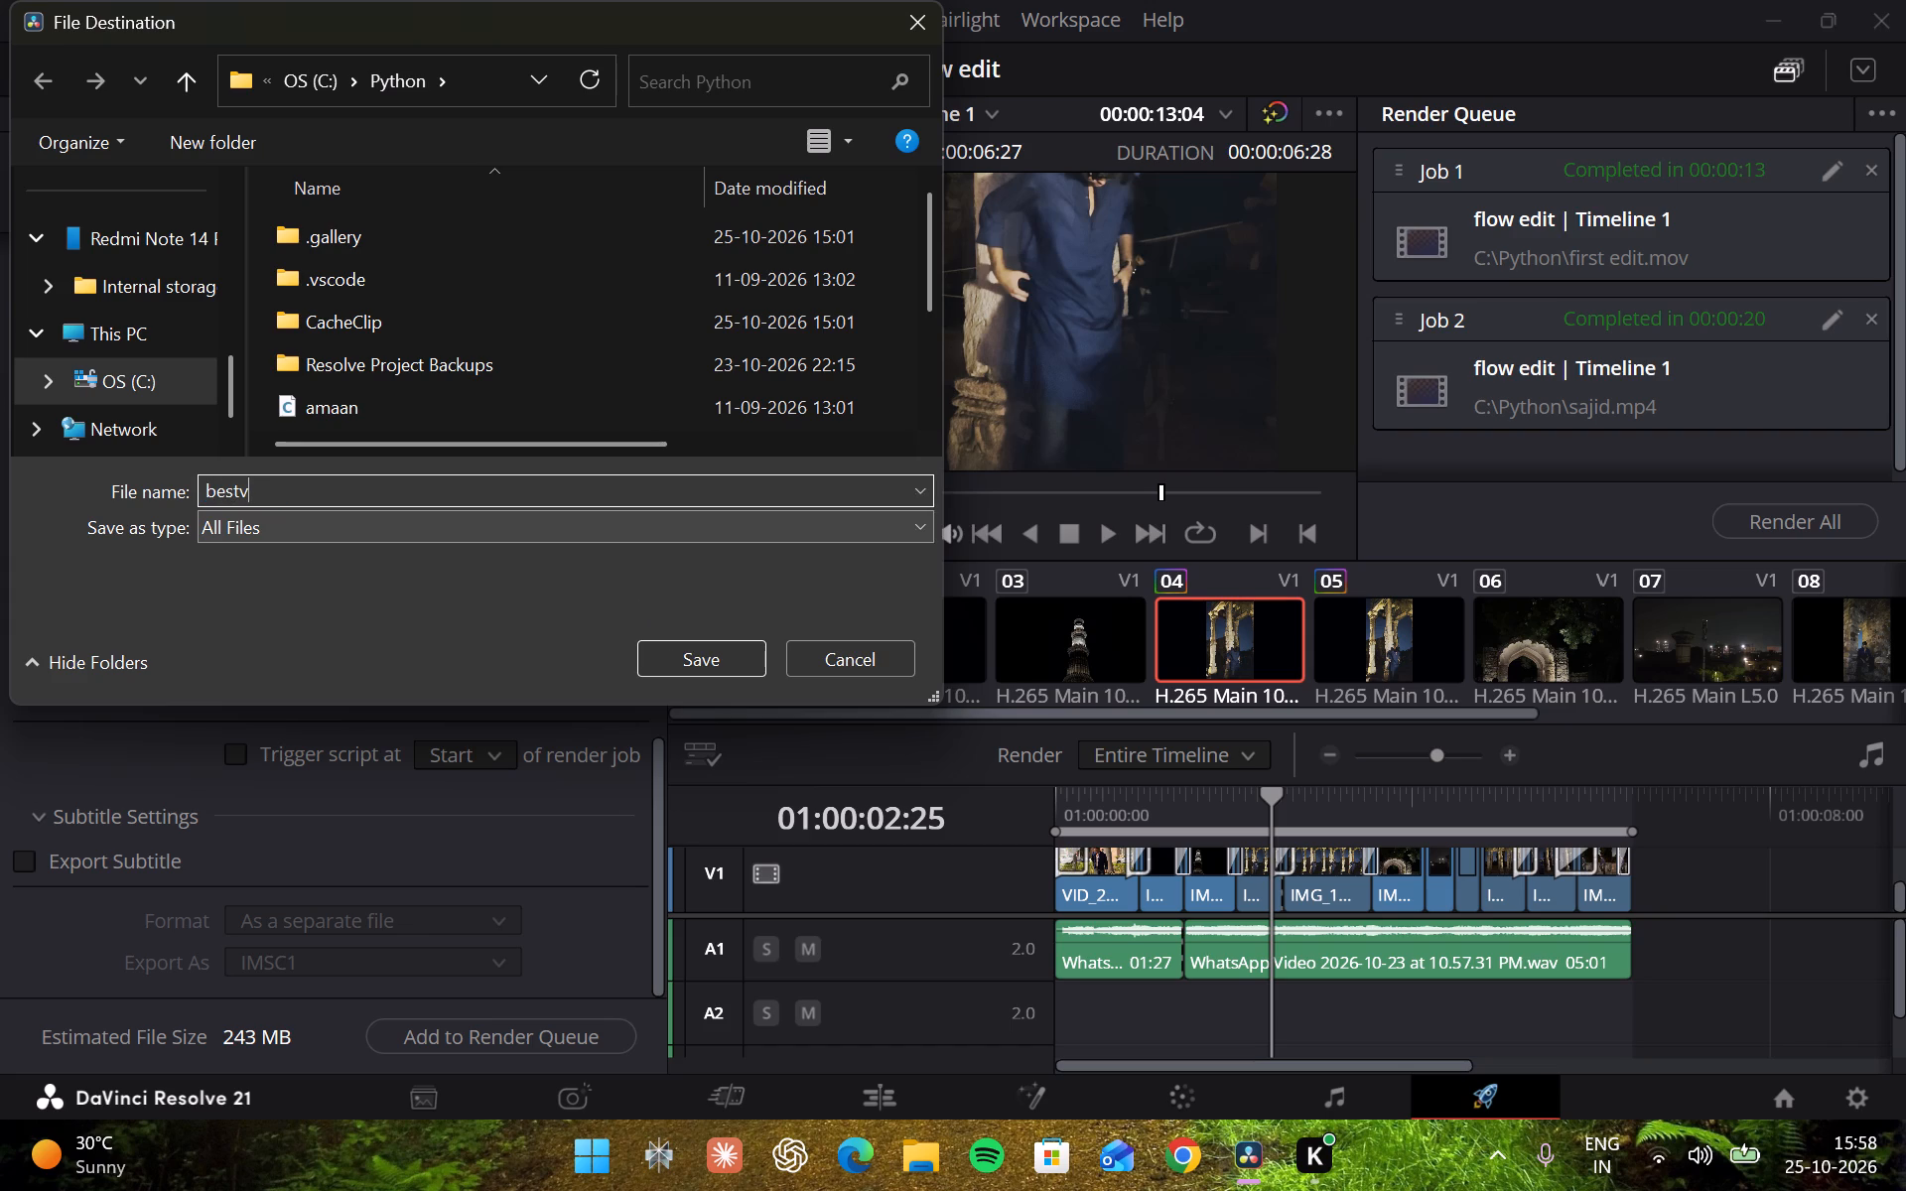
{"action": "key", "text": "BackSpace"}
{"action": "key", "text": "space"}
{"action": "type", "text": "quality"}
{"action": "key", "text": "Return"}
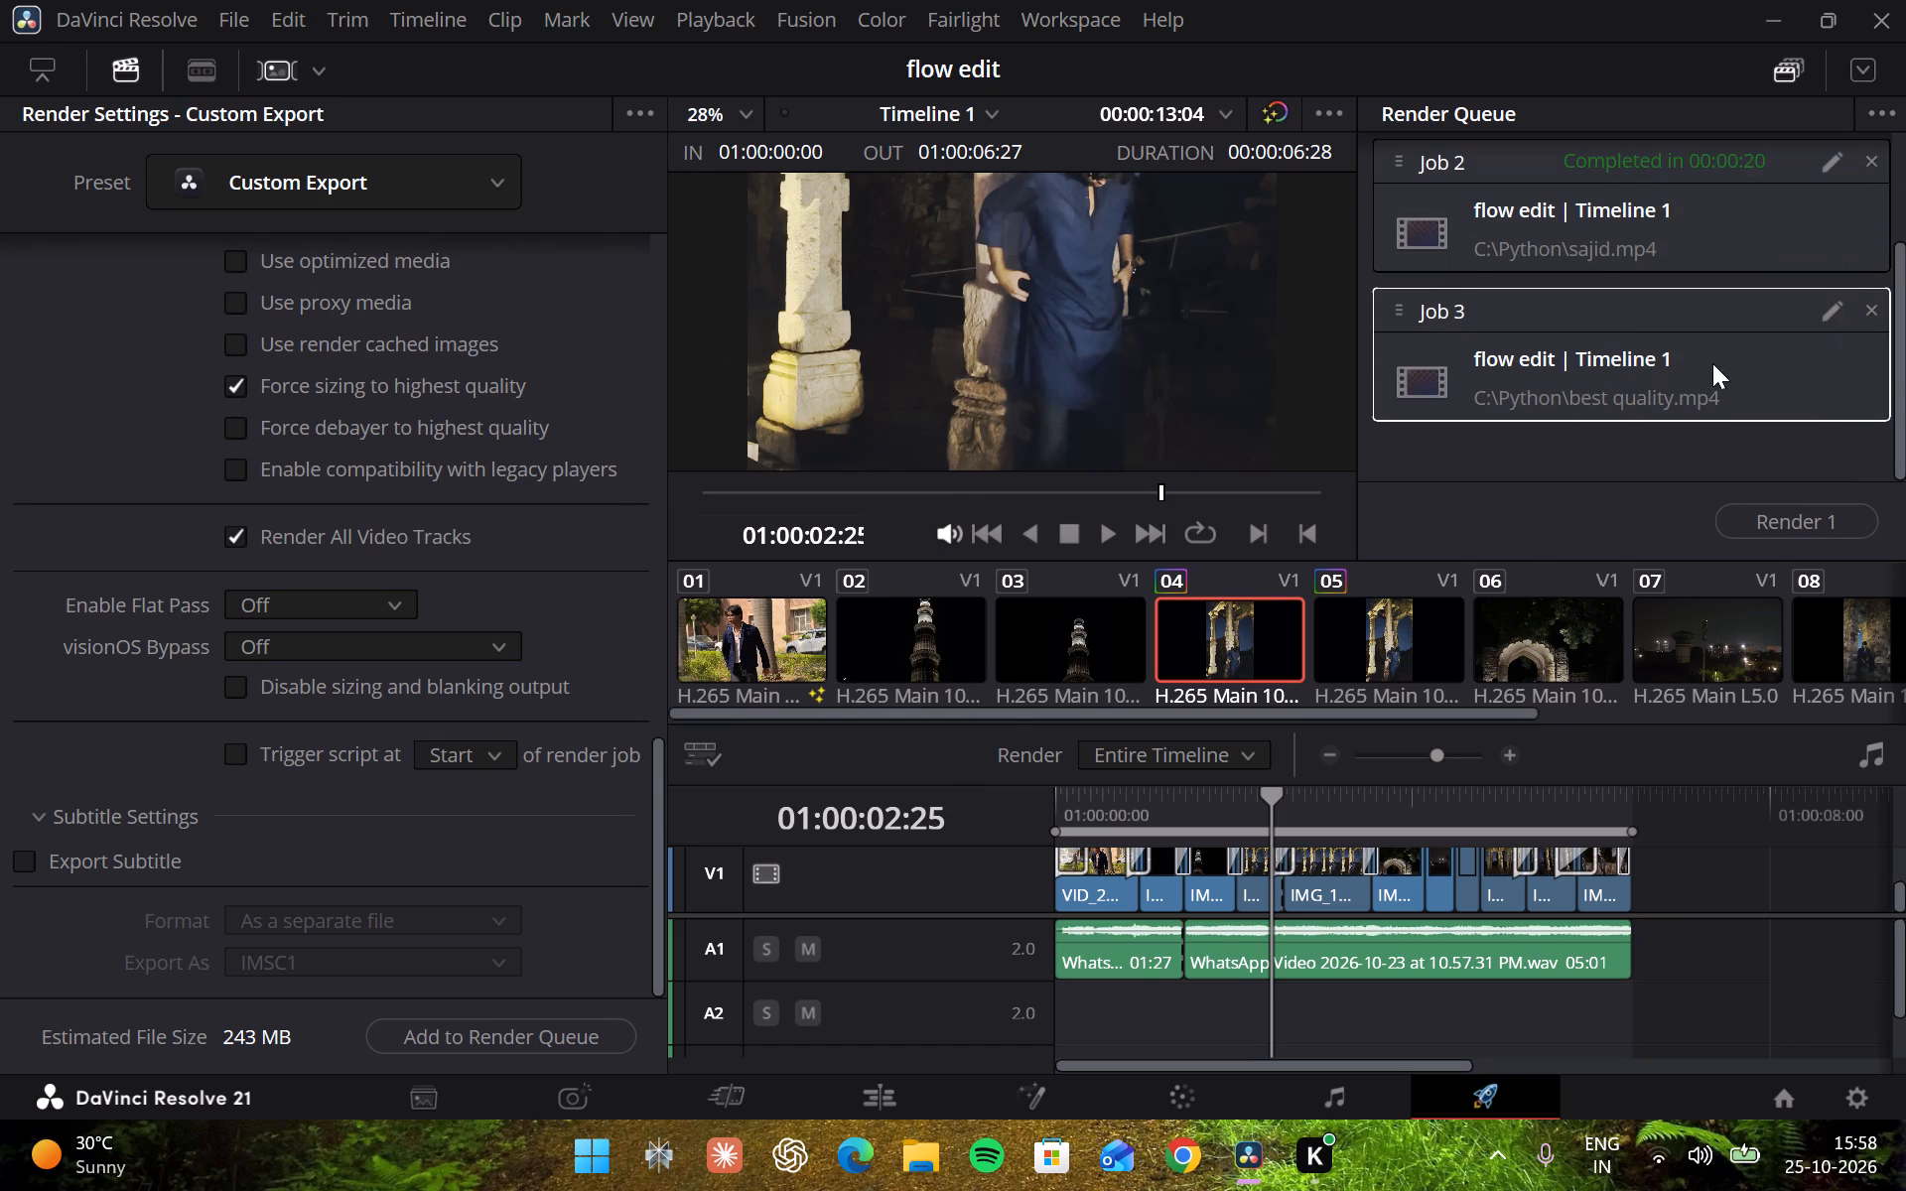
Start rendering the queued "best quality.mp4" job and bring its progress into view.
{"action": "left_click", "coordinate": [1803, 514]}
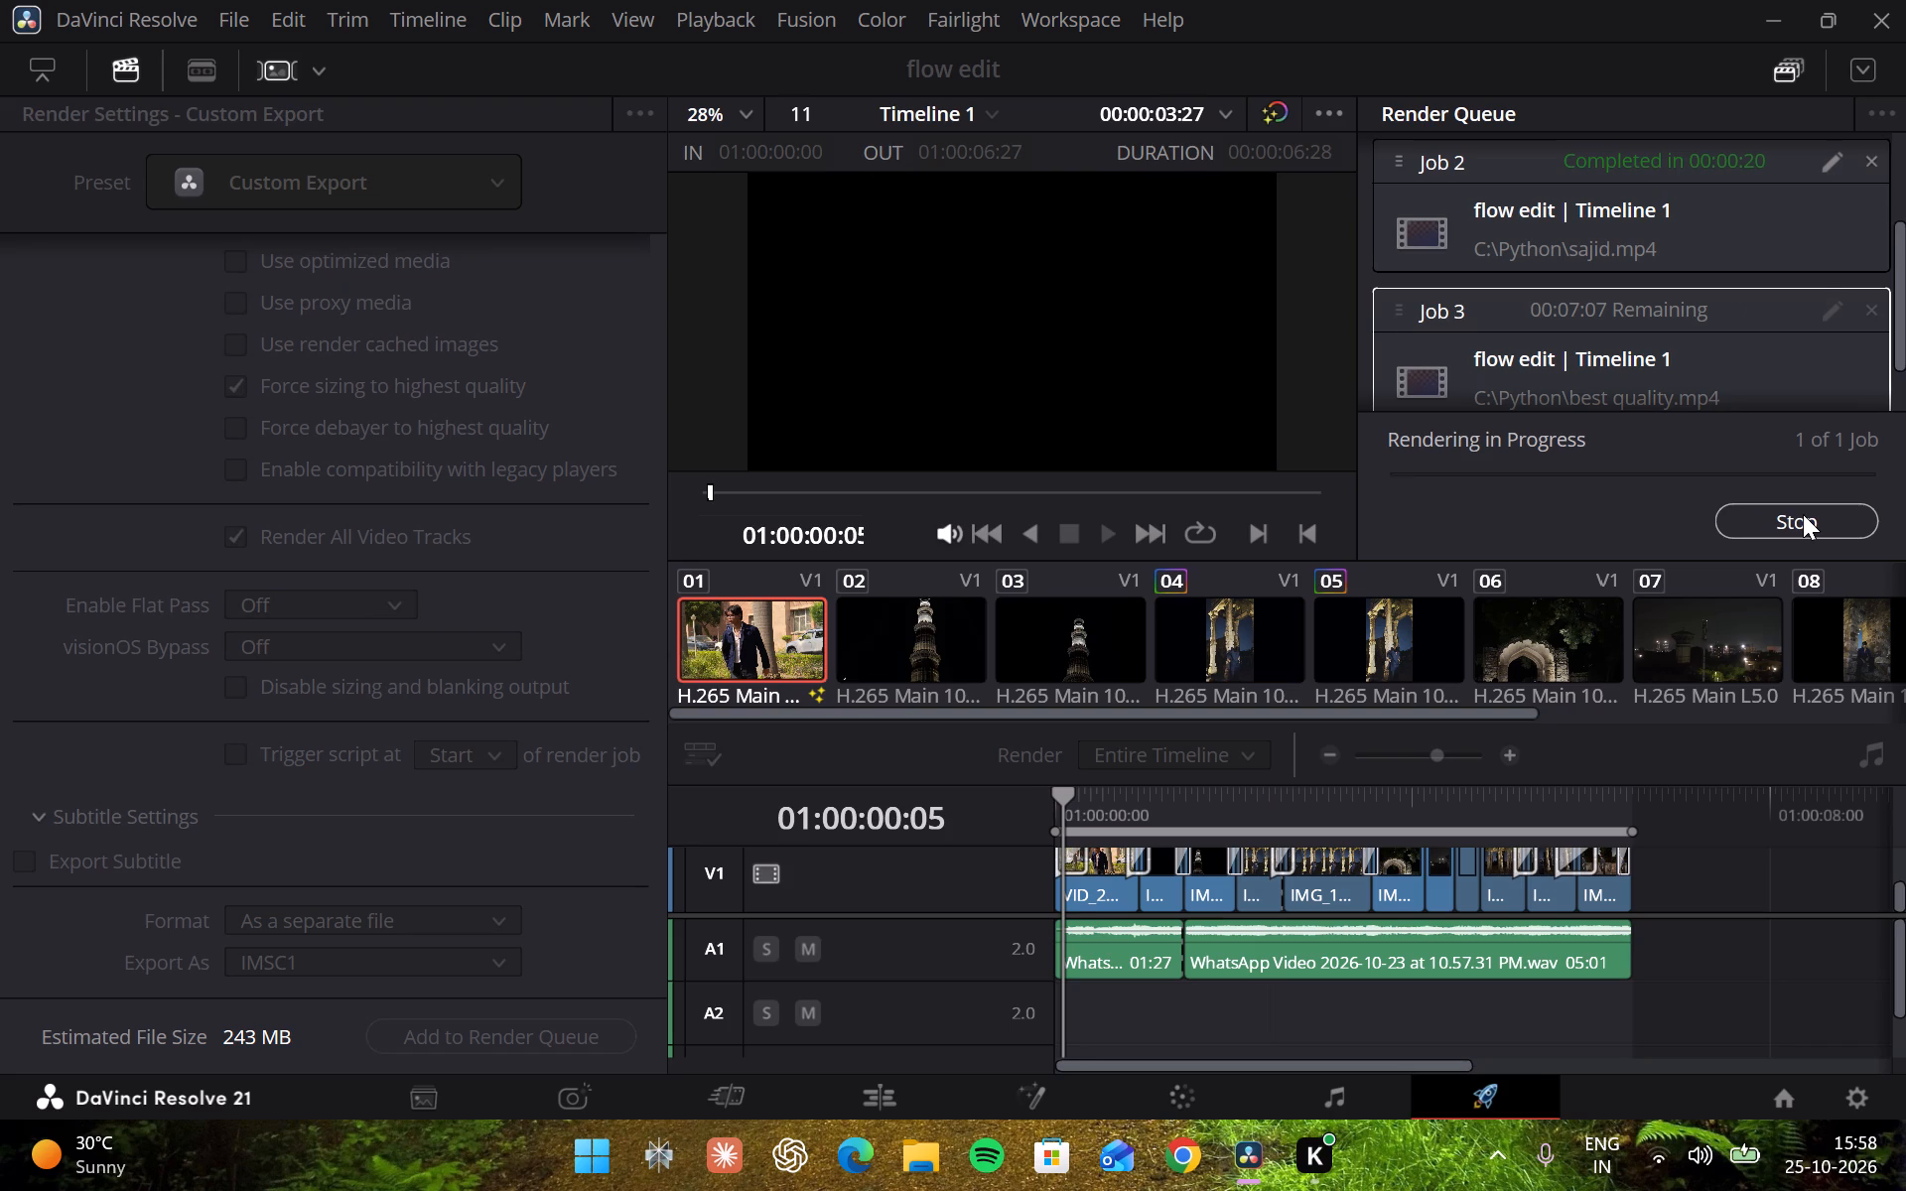
{"action": "scroll", "coordinate": [1742, 378], "scroll_direction": "down", "scroll_amount": 1}
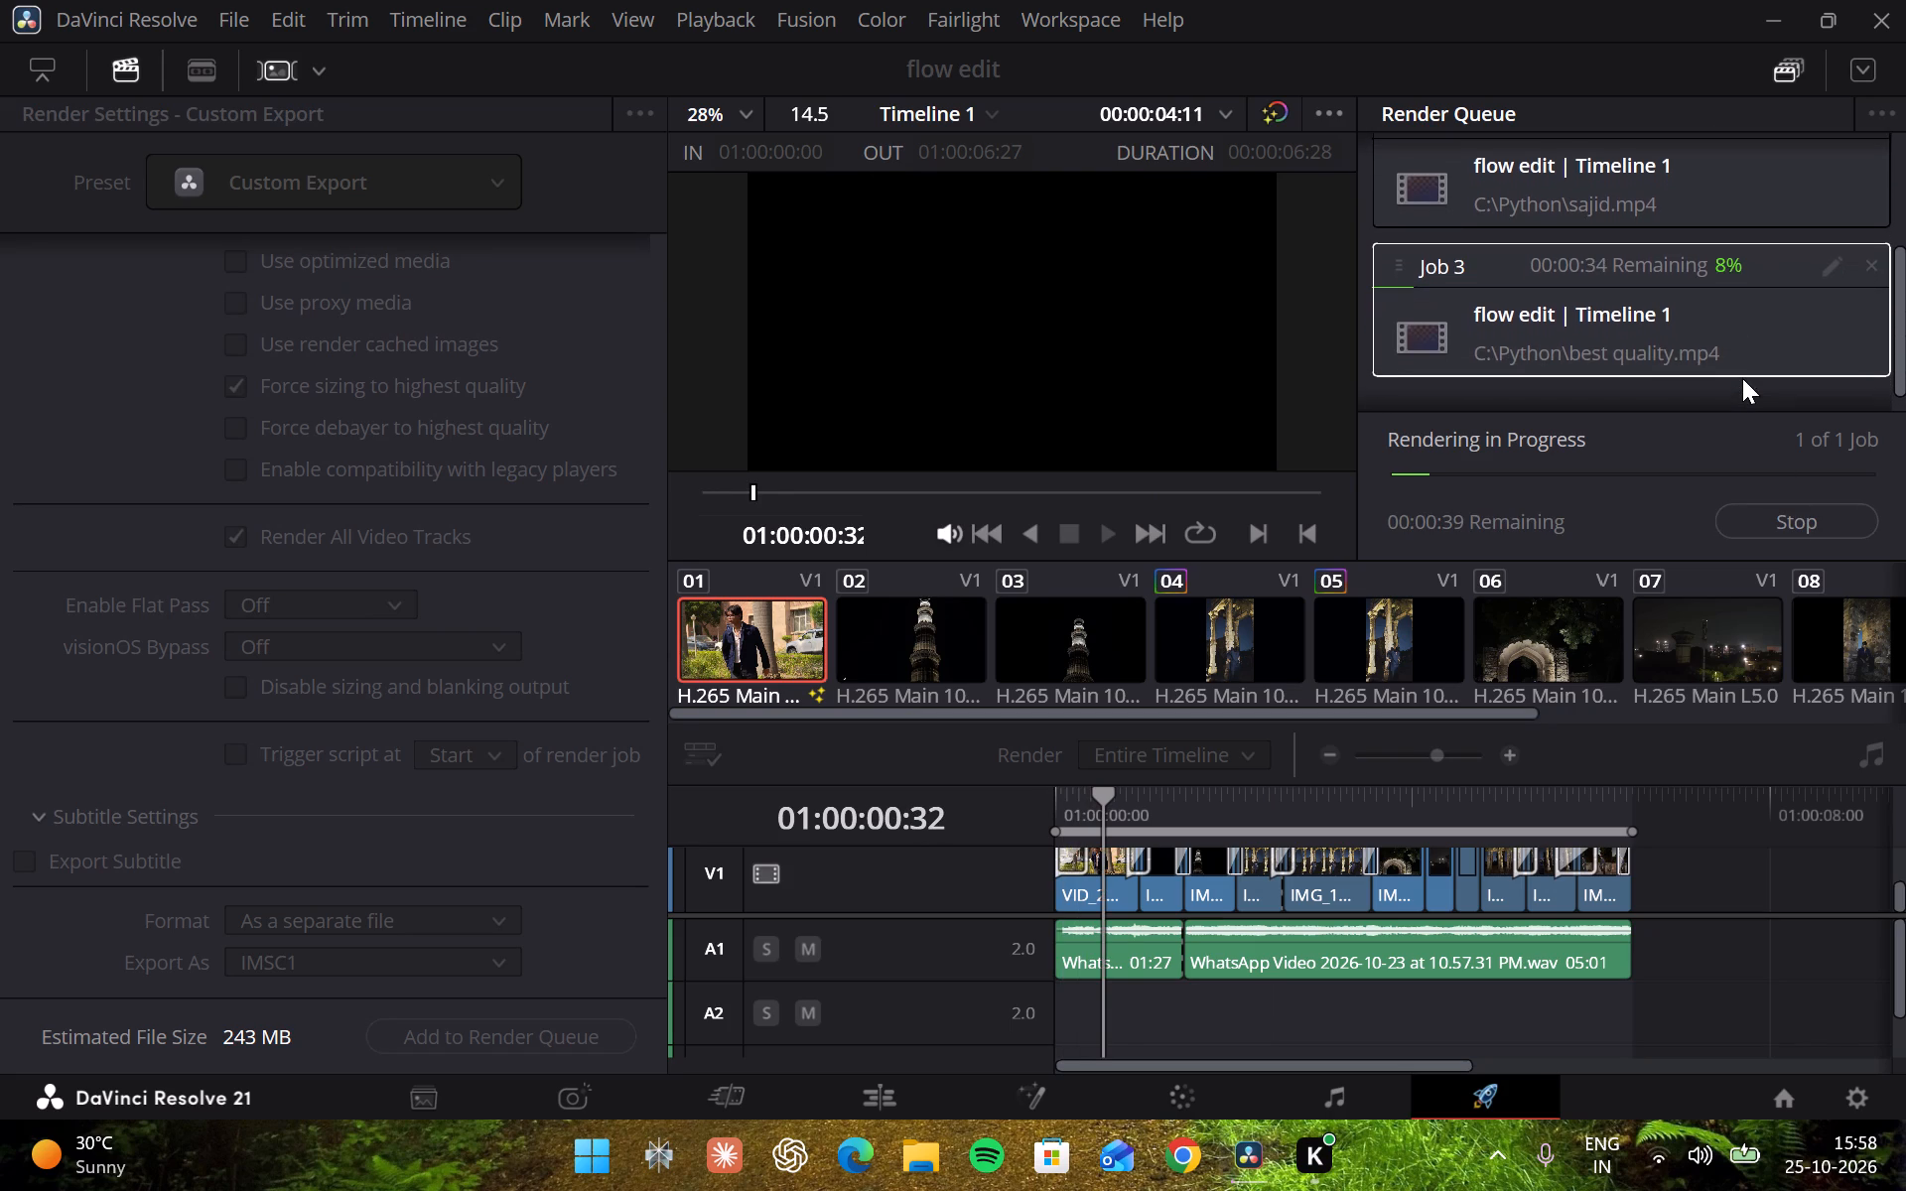
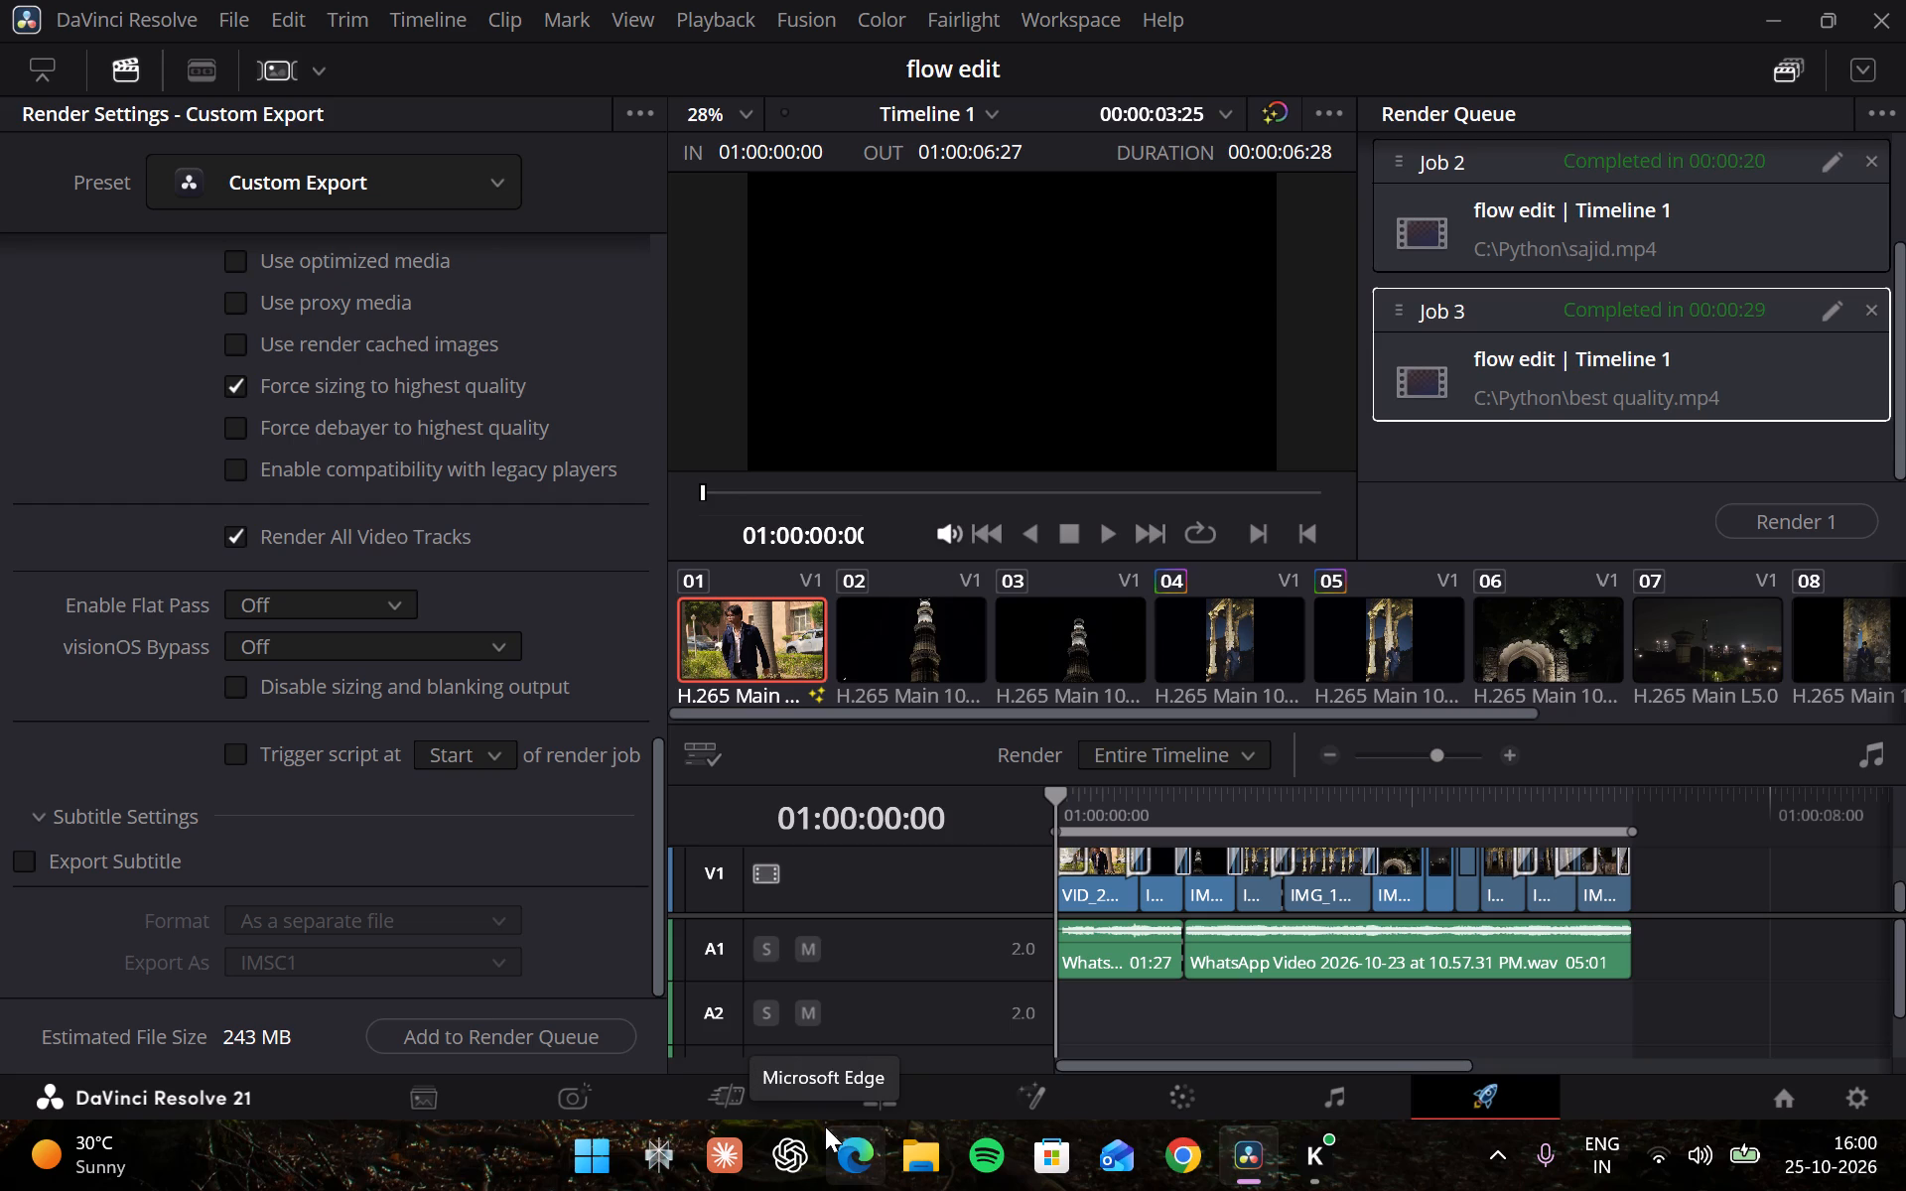
Play back the rendered "best quality" MP4 from the C:\Python folder in File Explorer, close the player and return to DaVinci Resolve.
{"action": "left_click", "coordinate": [905, 1147]}
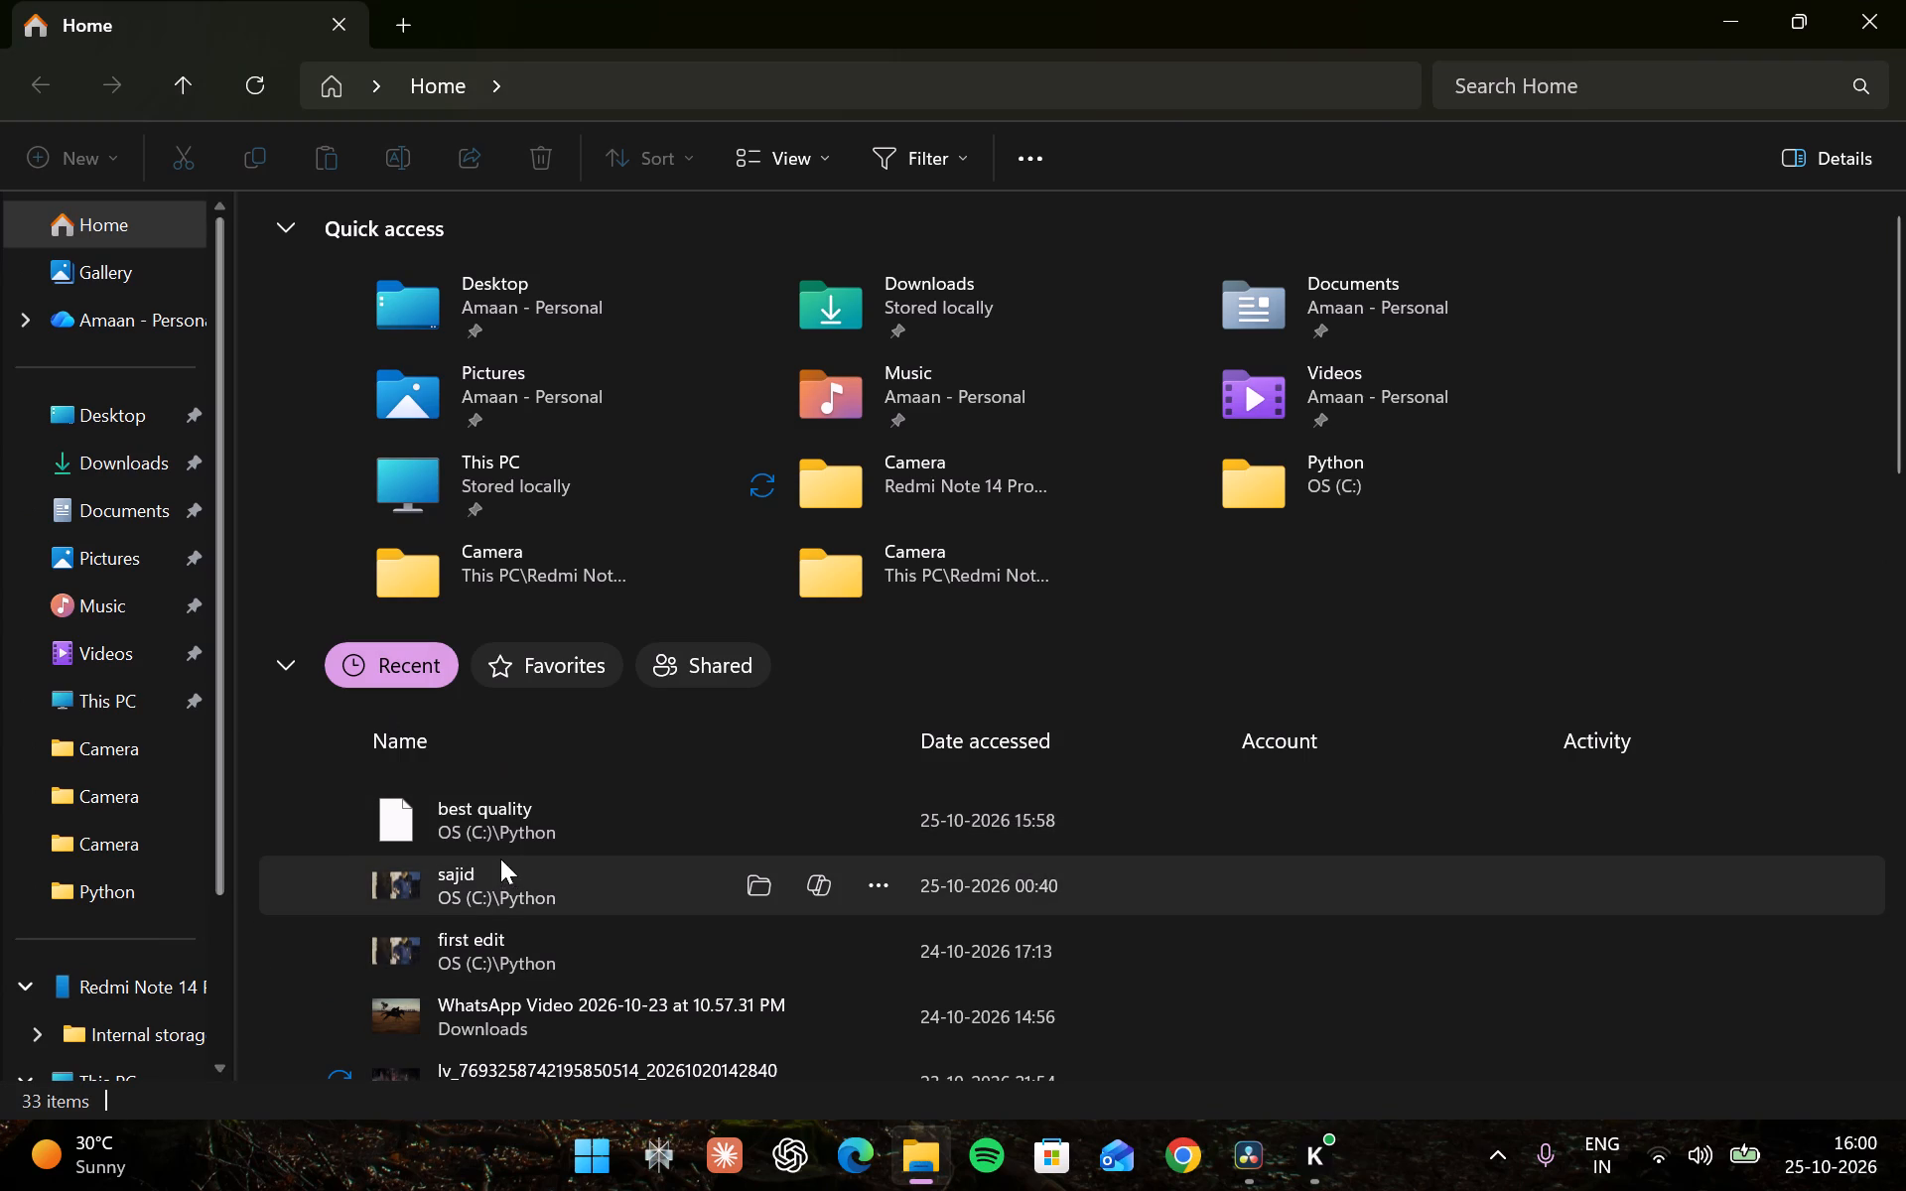
{"action": "left_click", "coordinate": [750, 822]}
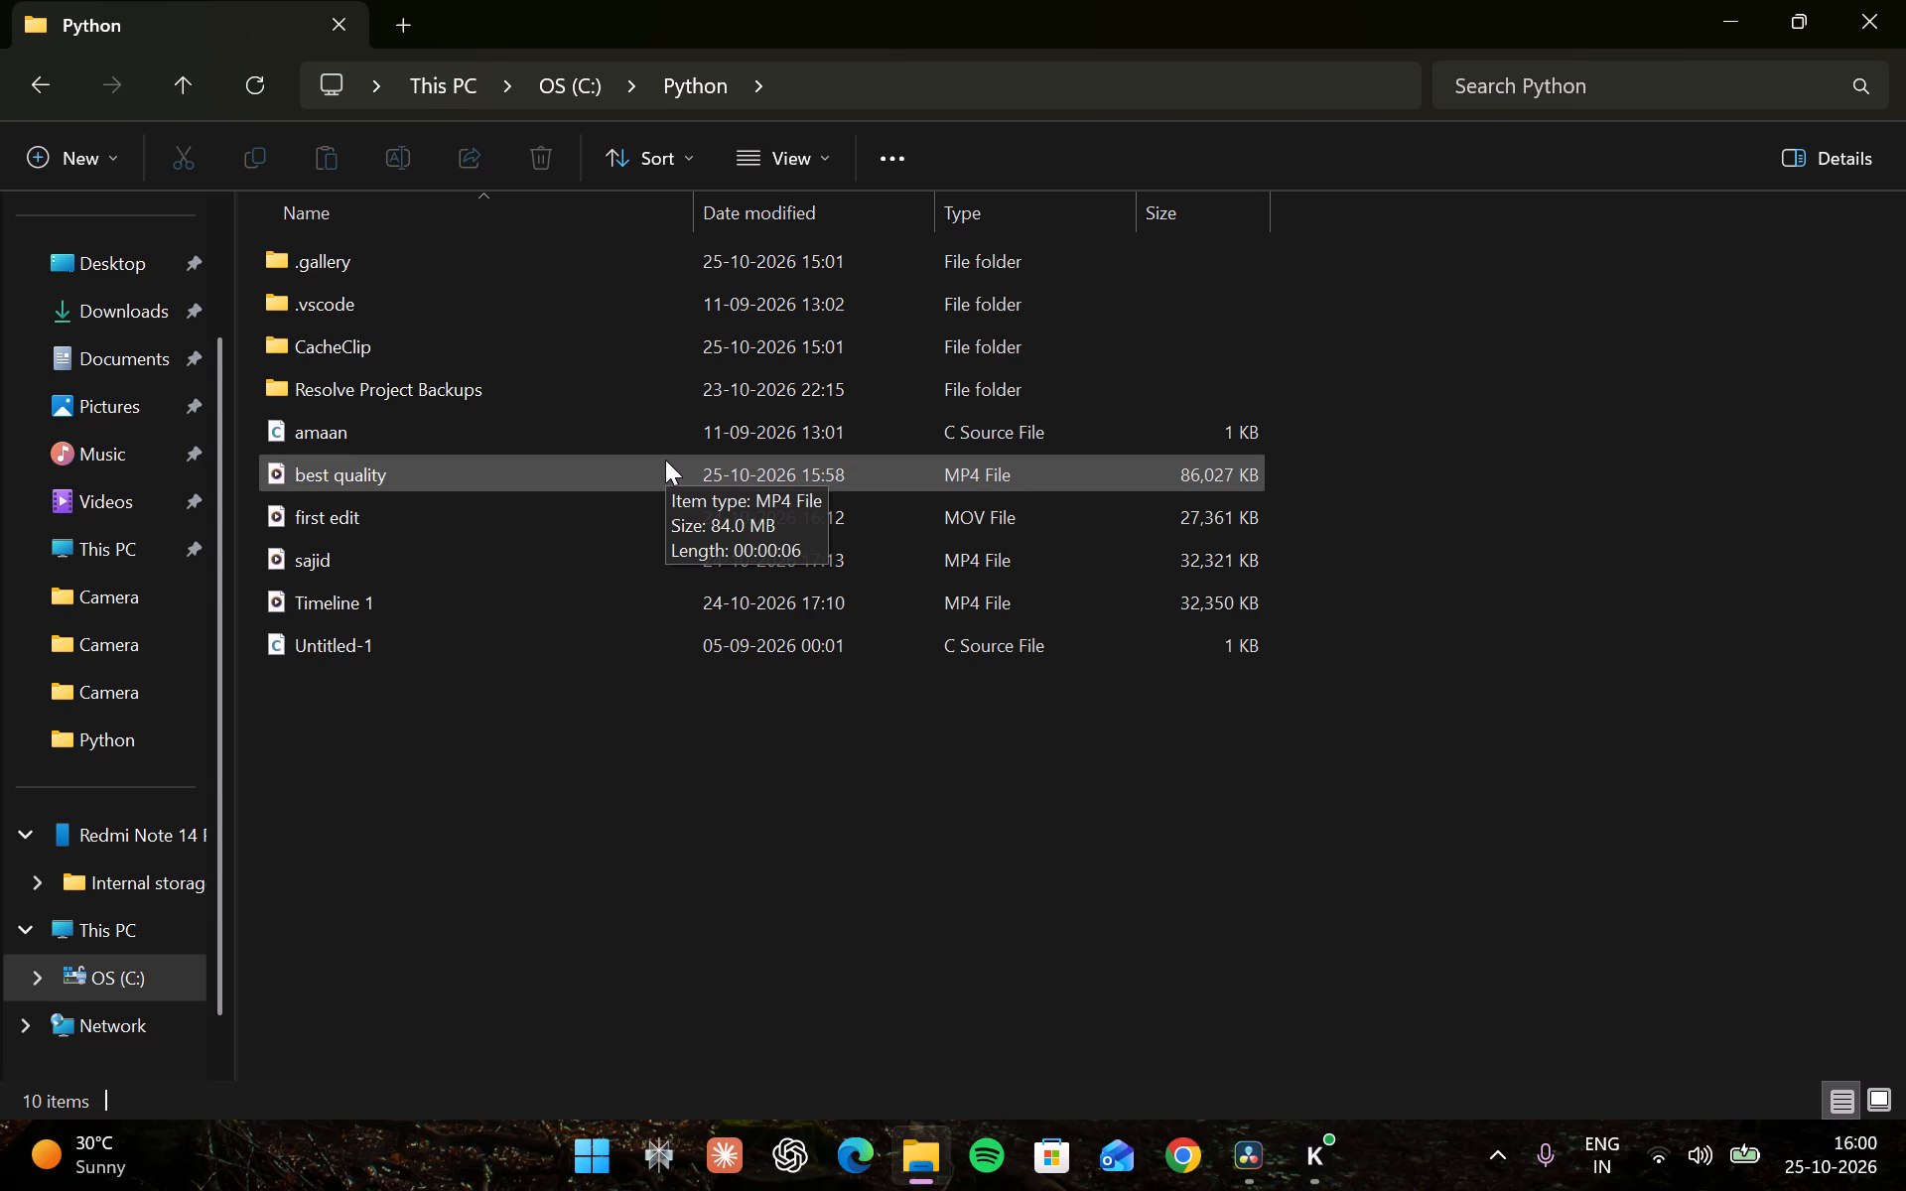
{"action": "double_click", "coordinate": [665, 460]}
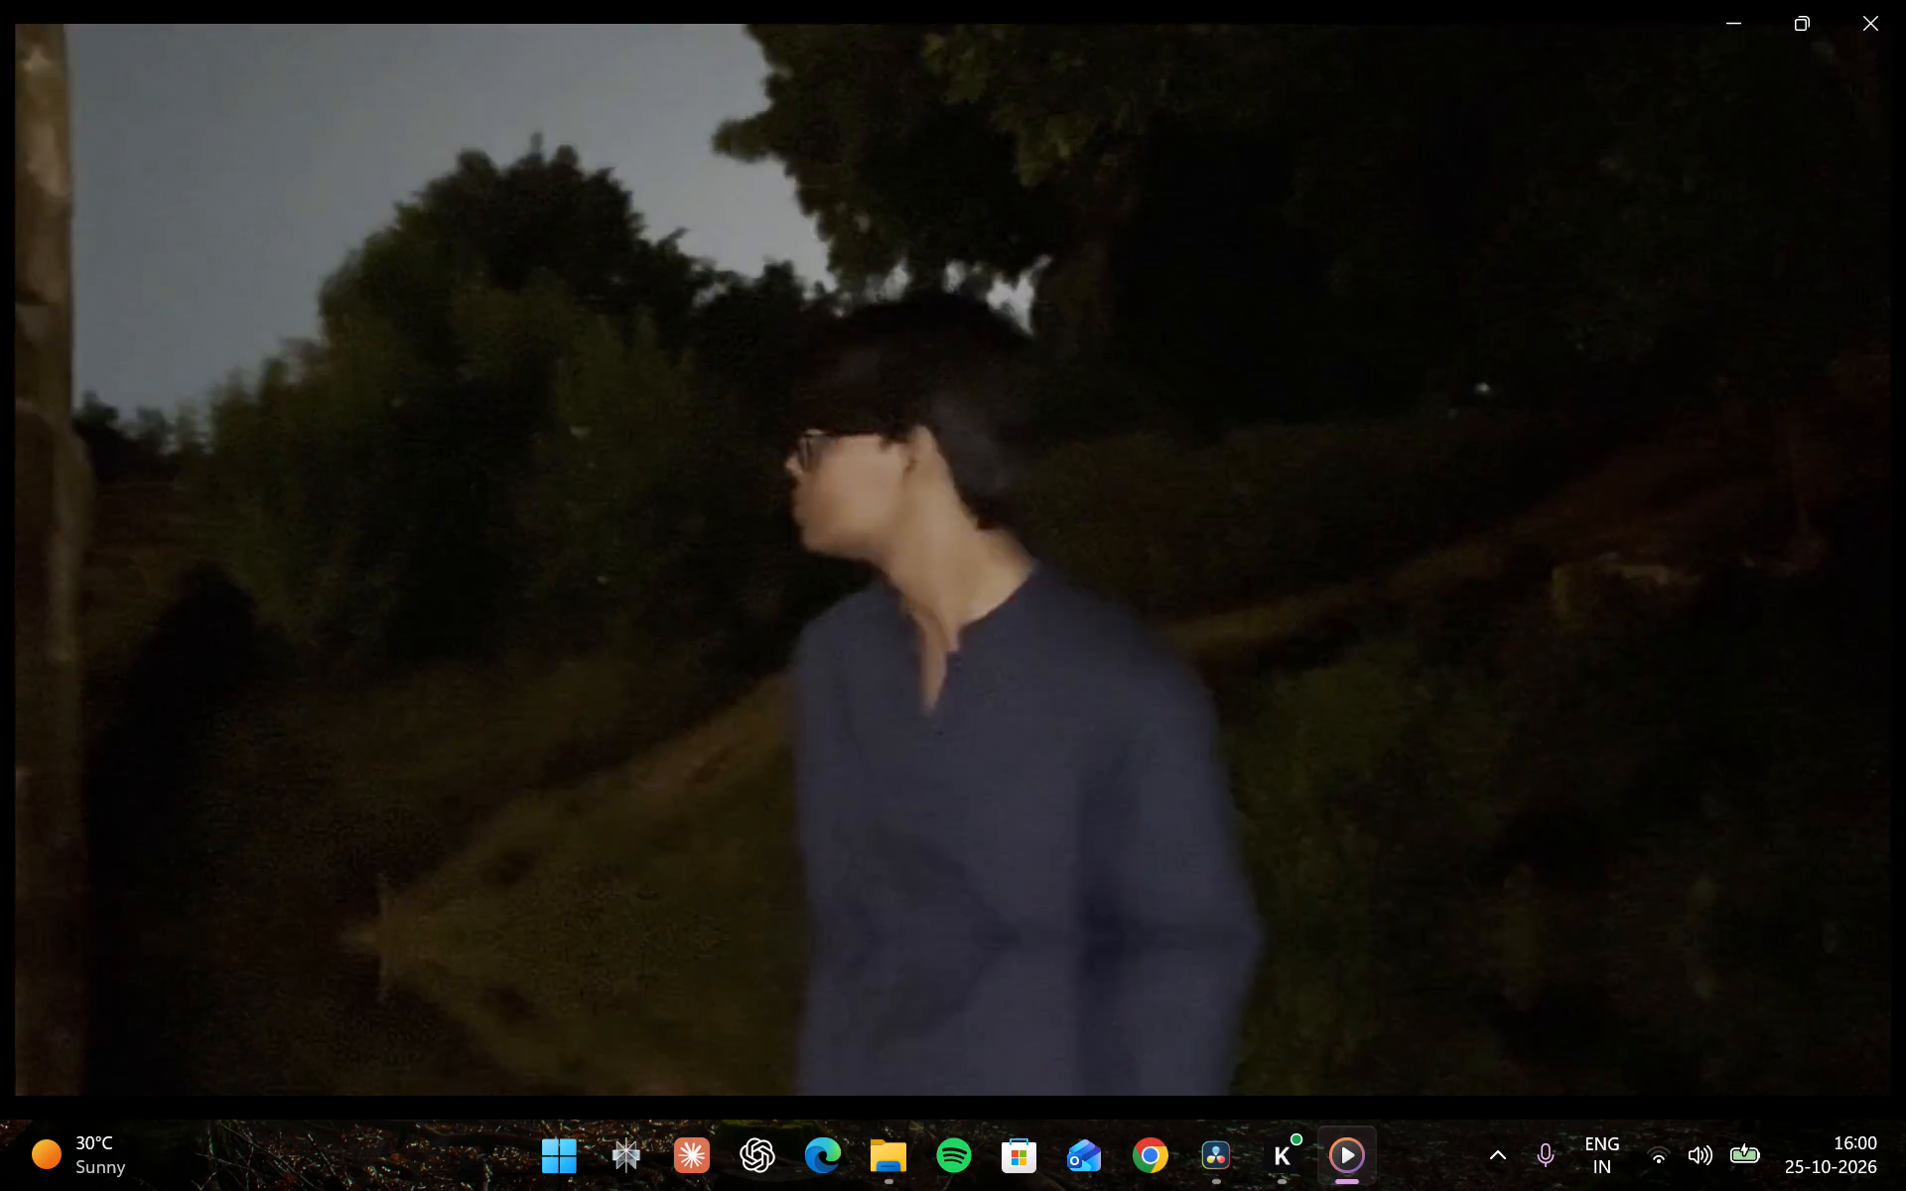
{"action": "key", "text": "space"}
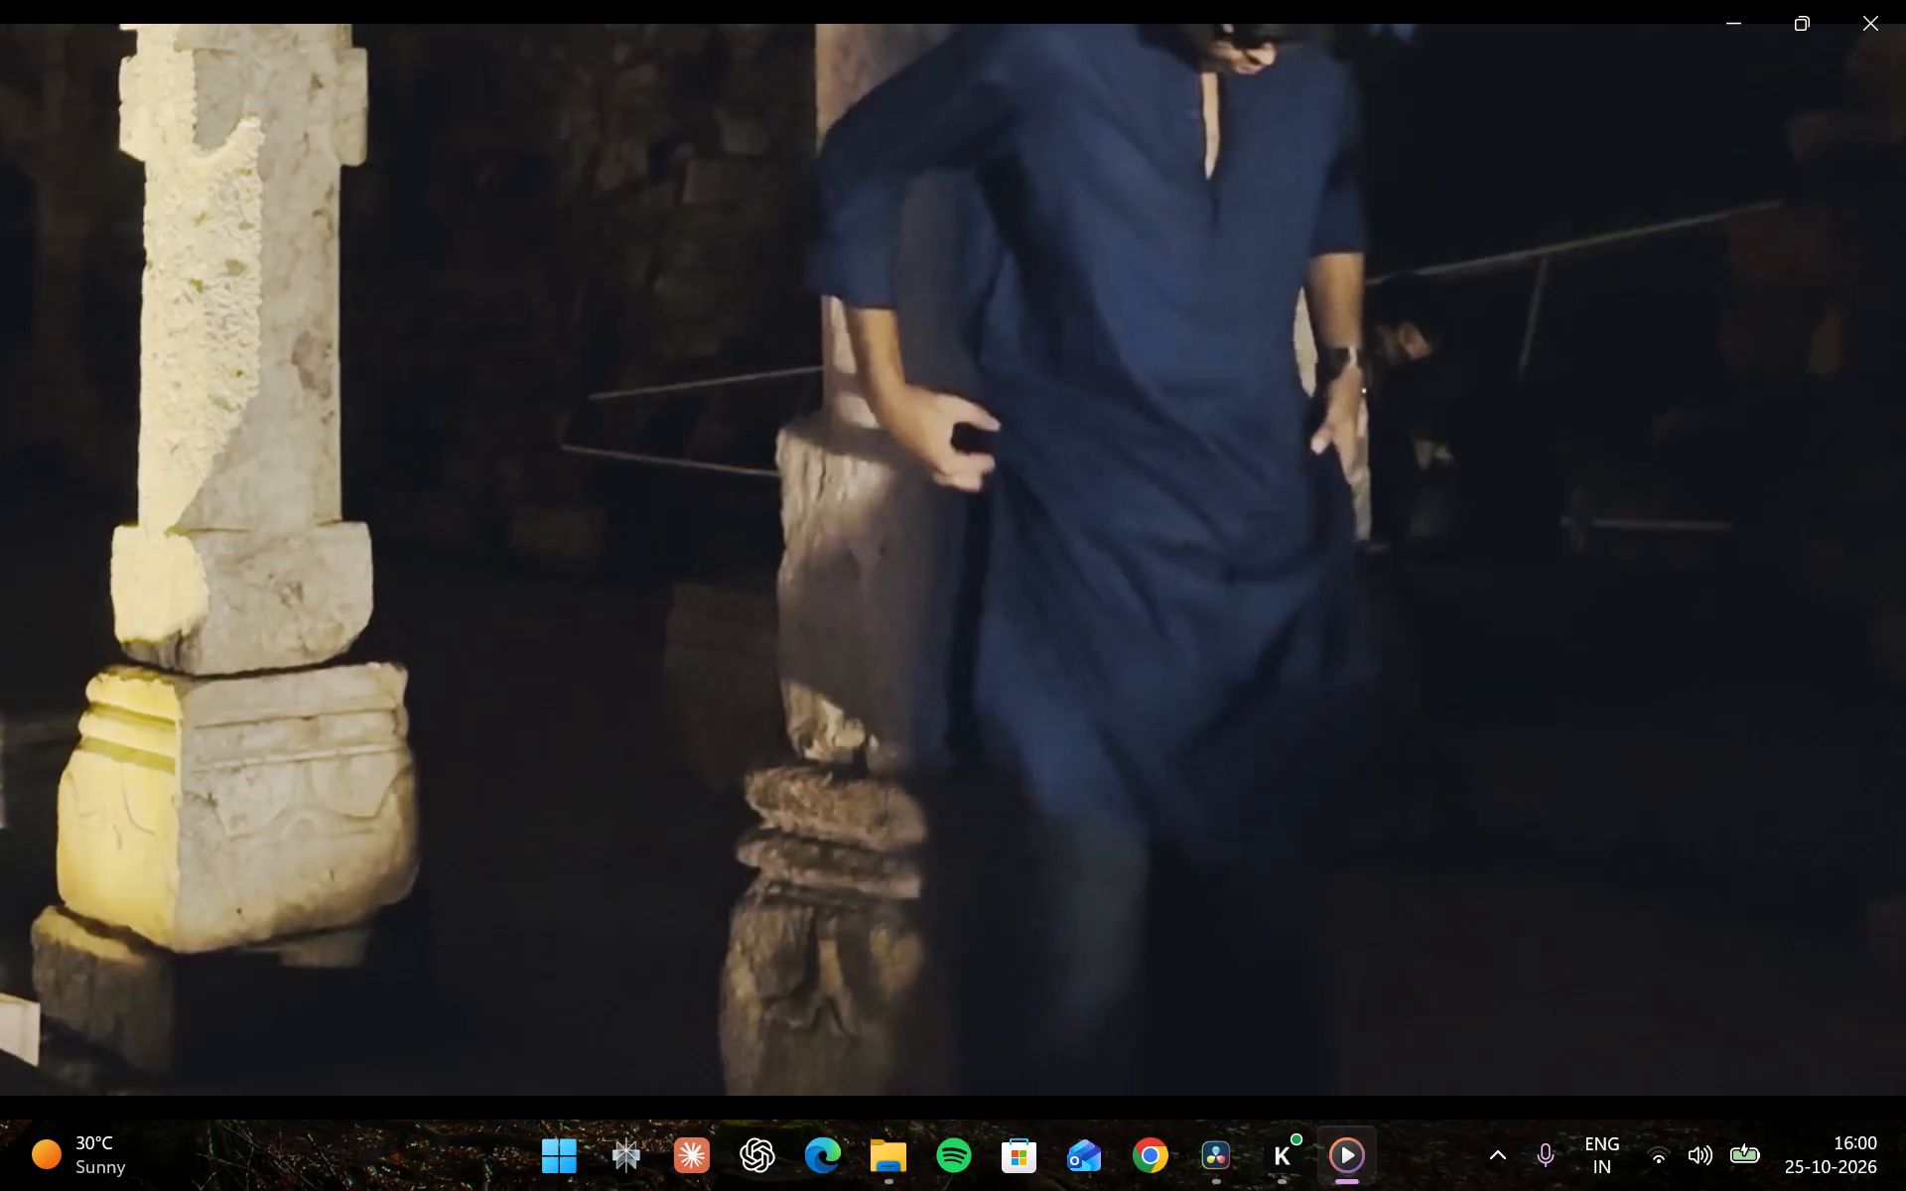
{"action": "left_click", "coordinate": [1905, 0]}
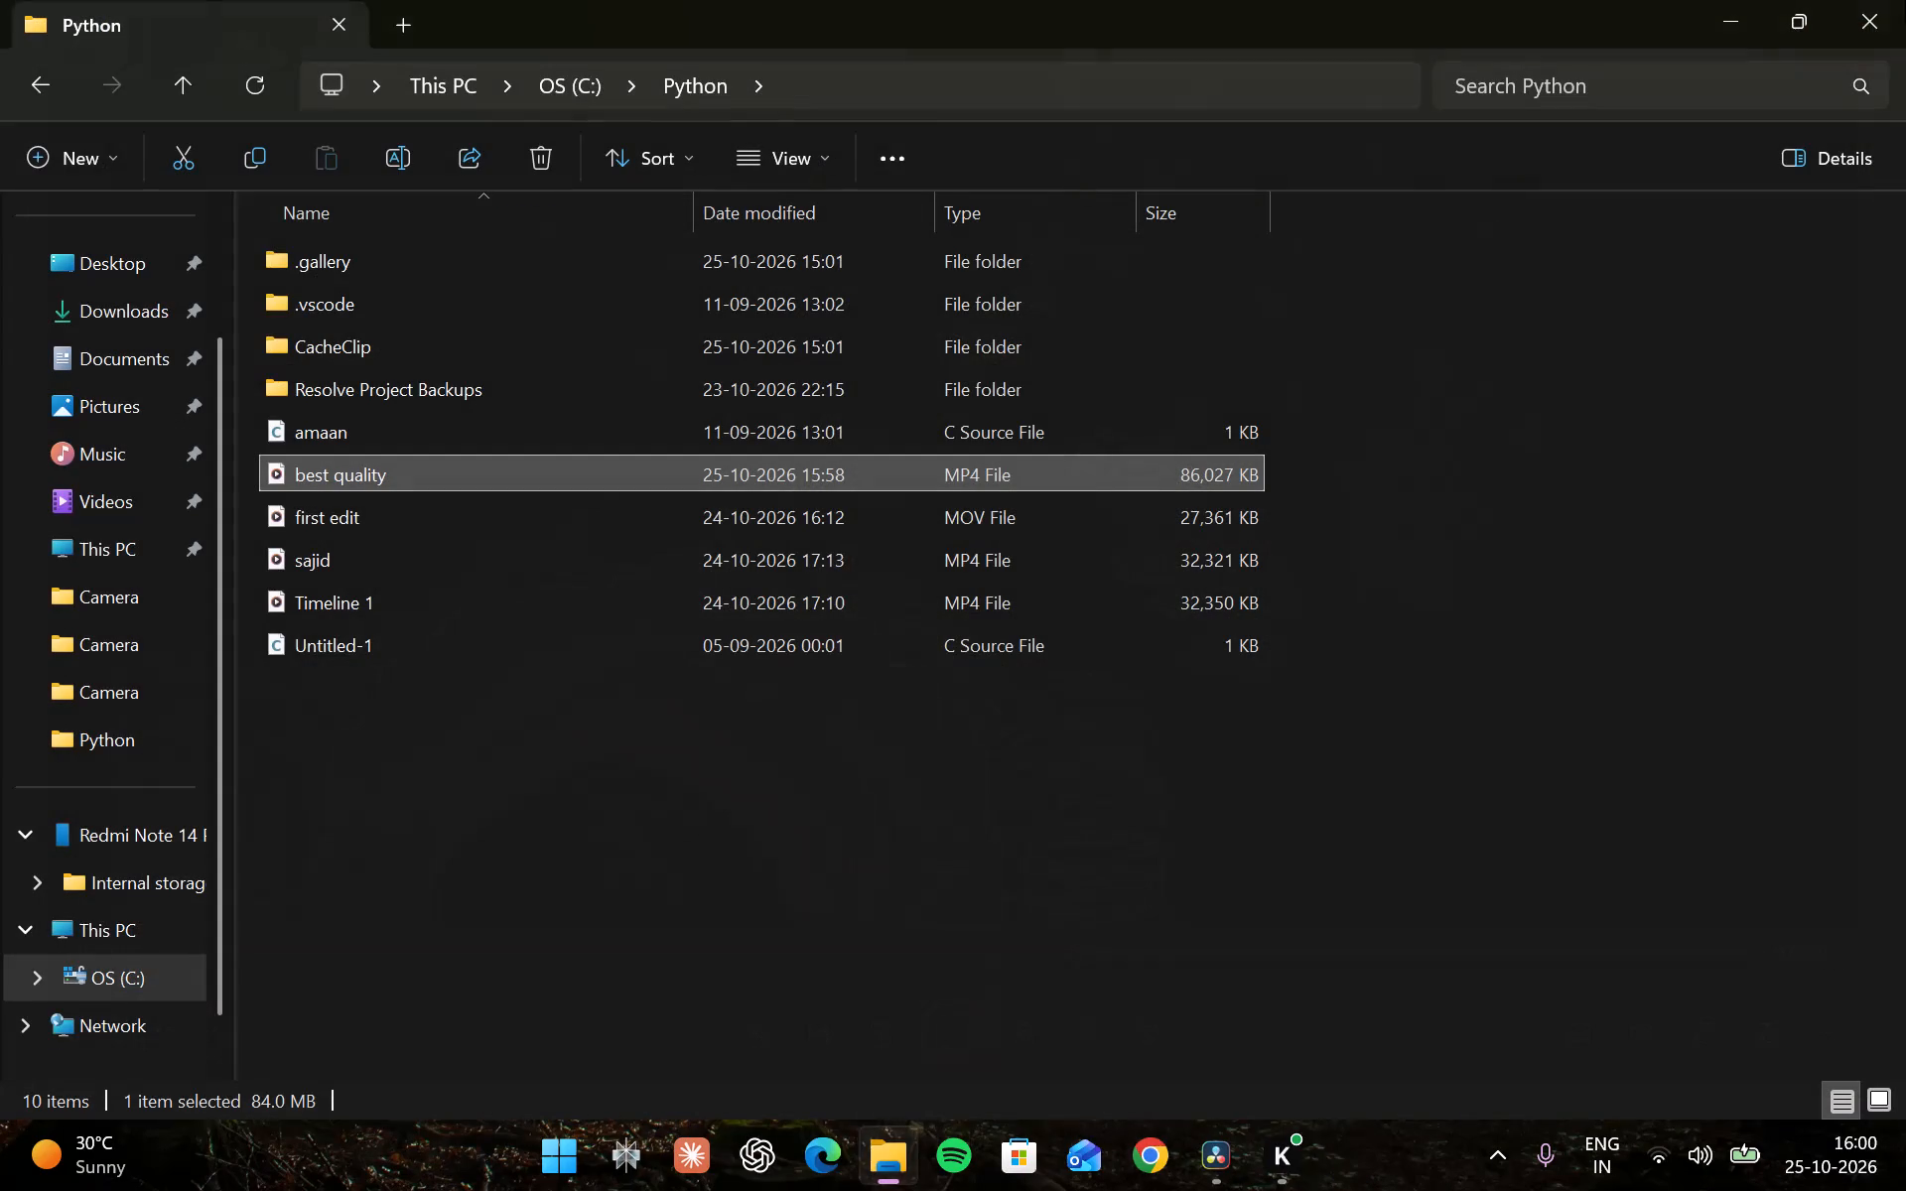
{"action": "left_click", "coordinate": [1257, 1161]}
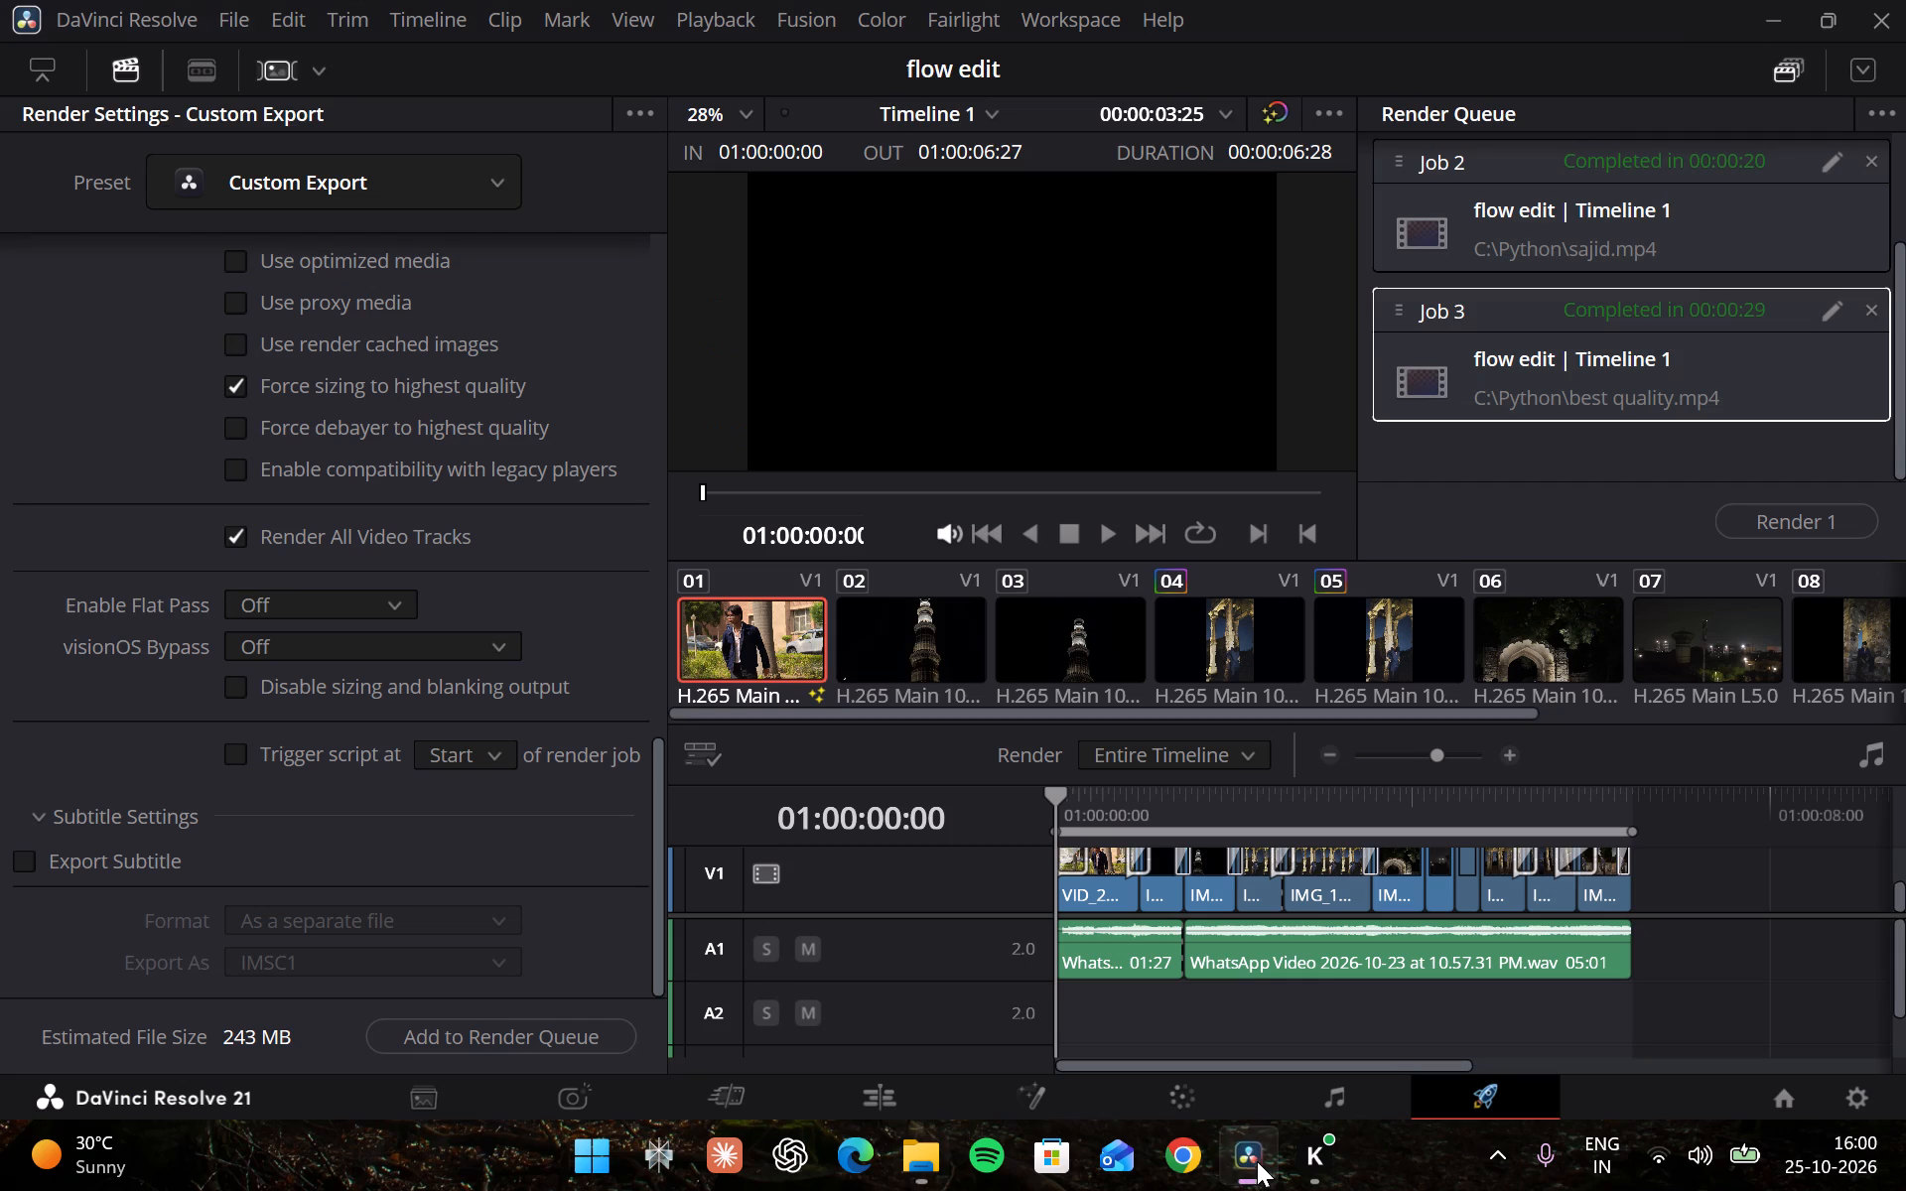
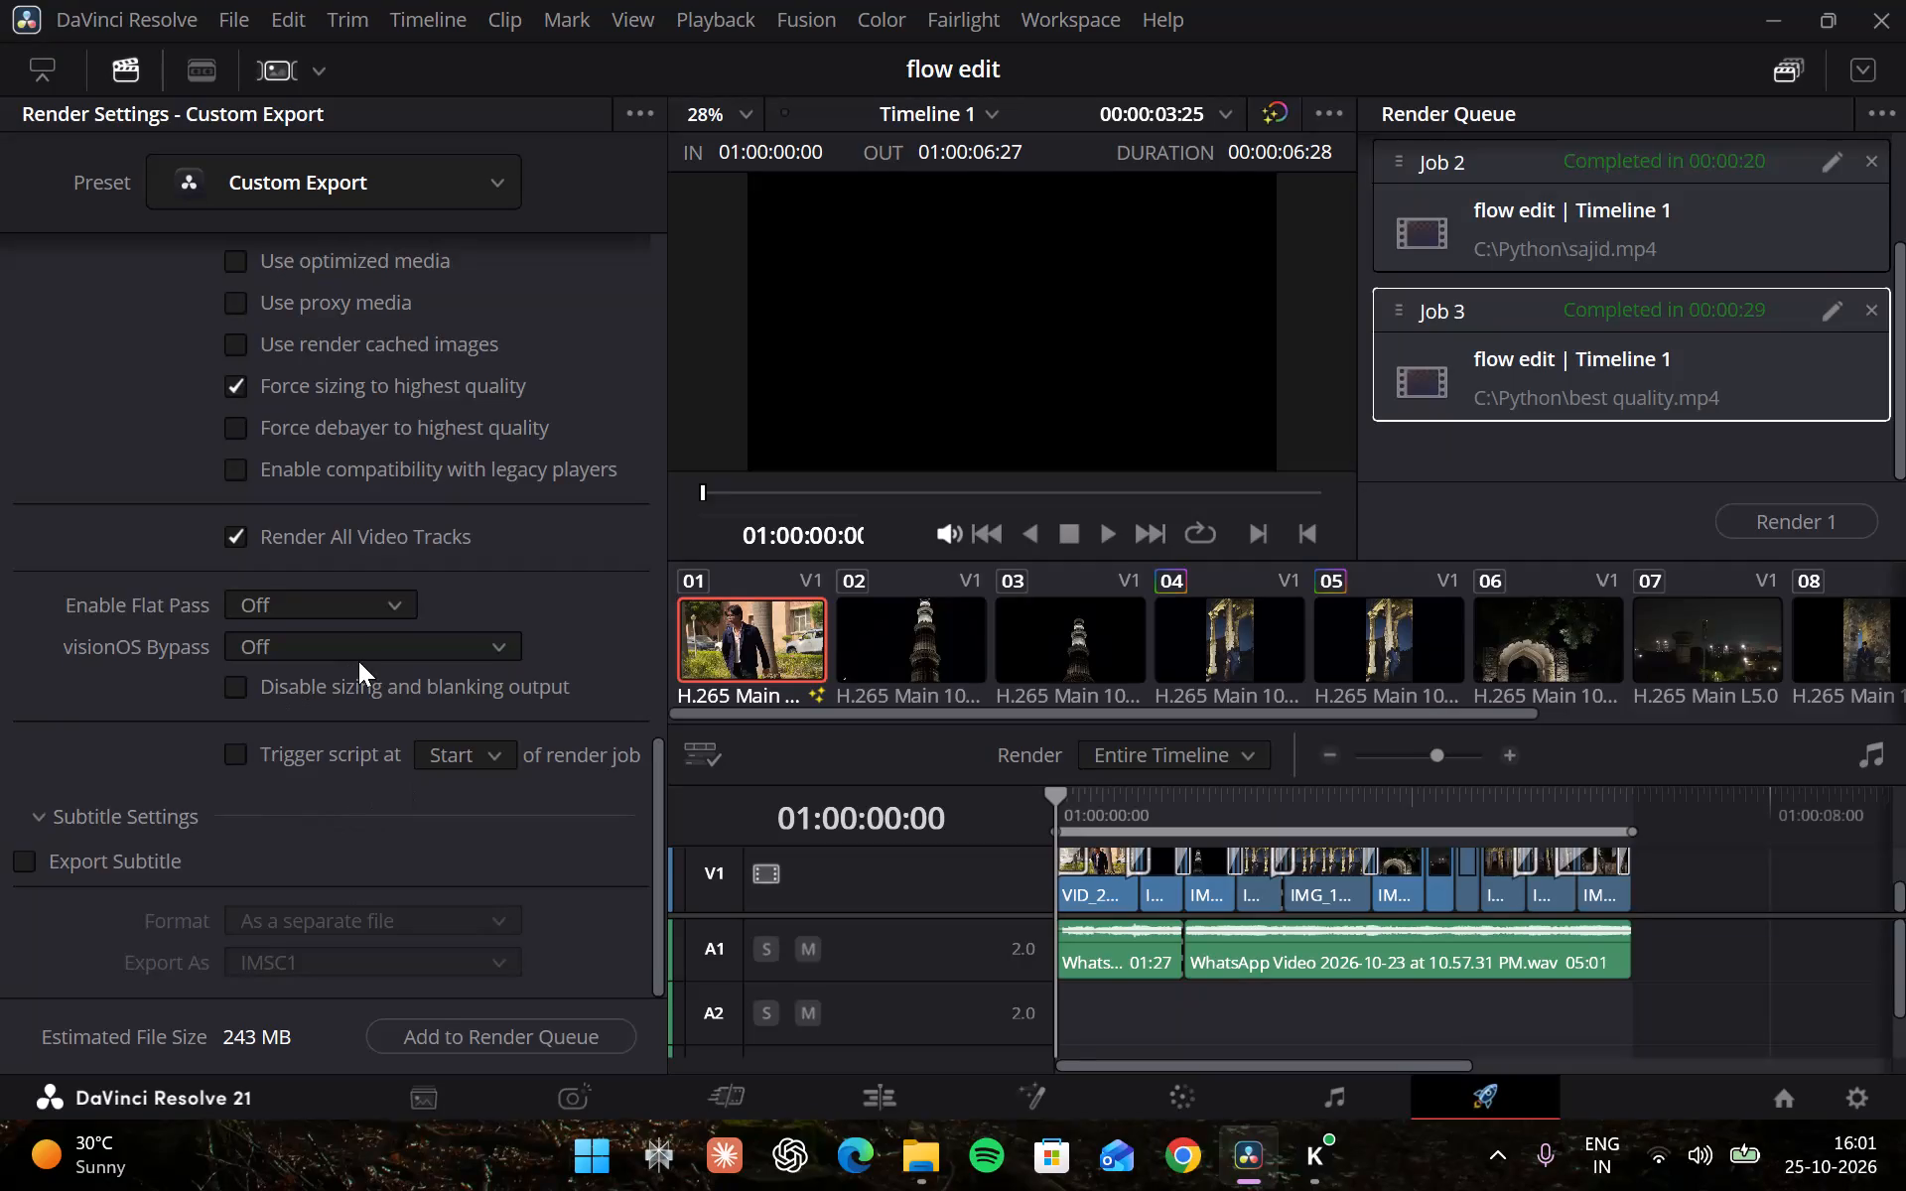
Set the video encoder to Auto and enable network optimization in the render settings.
{"action": "scroll", "coordinate": [358, 661], "scroll_direction": "up", "scroll_amount": 1}
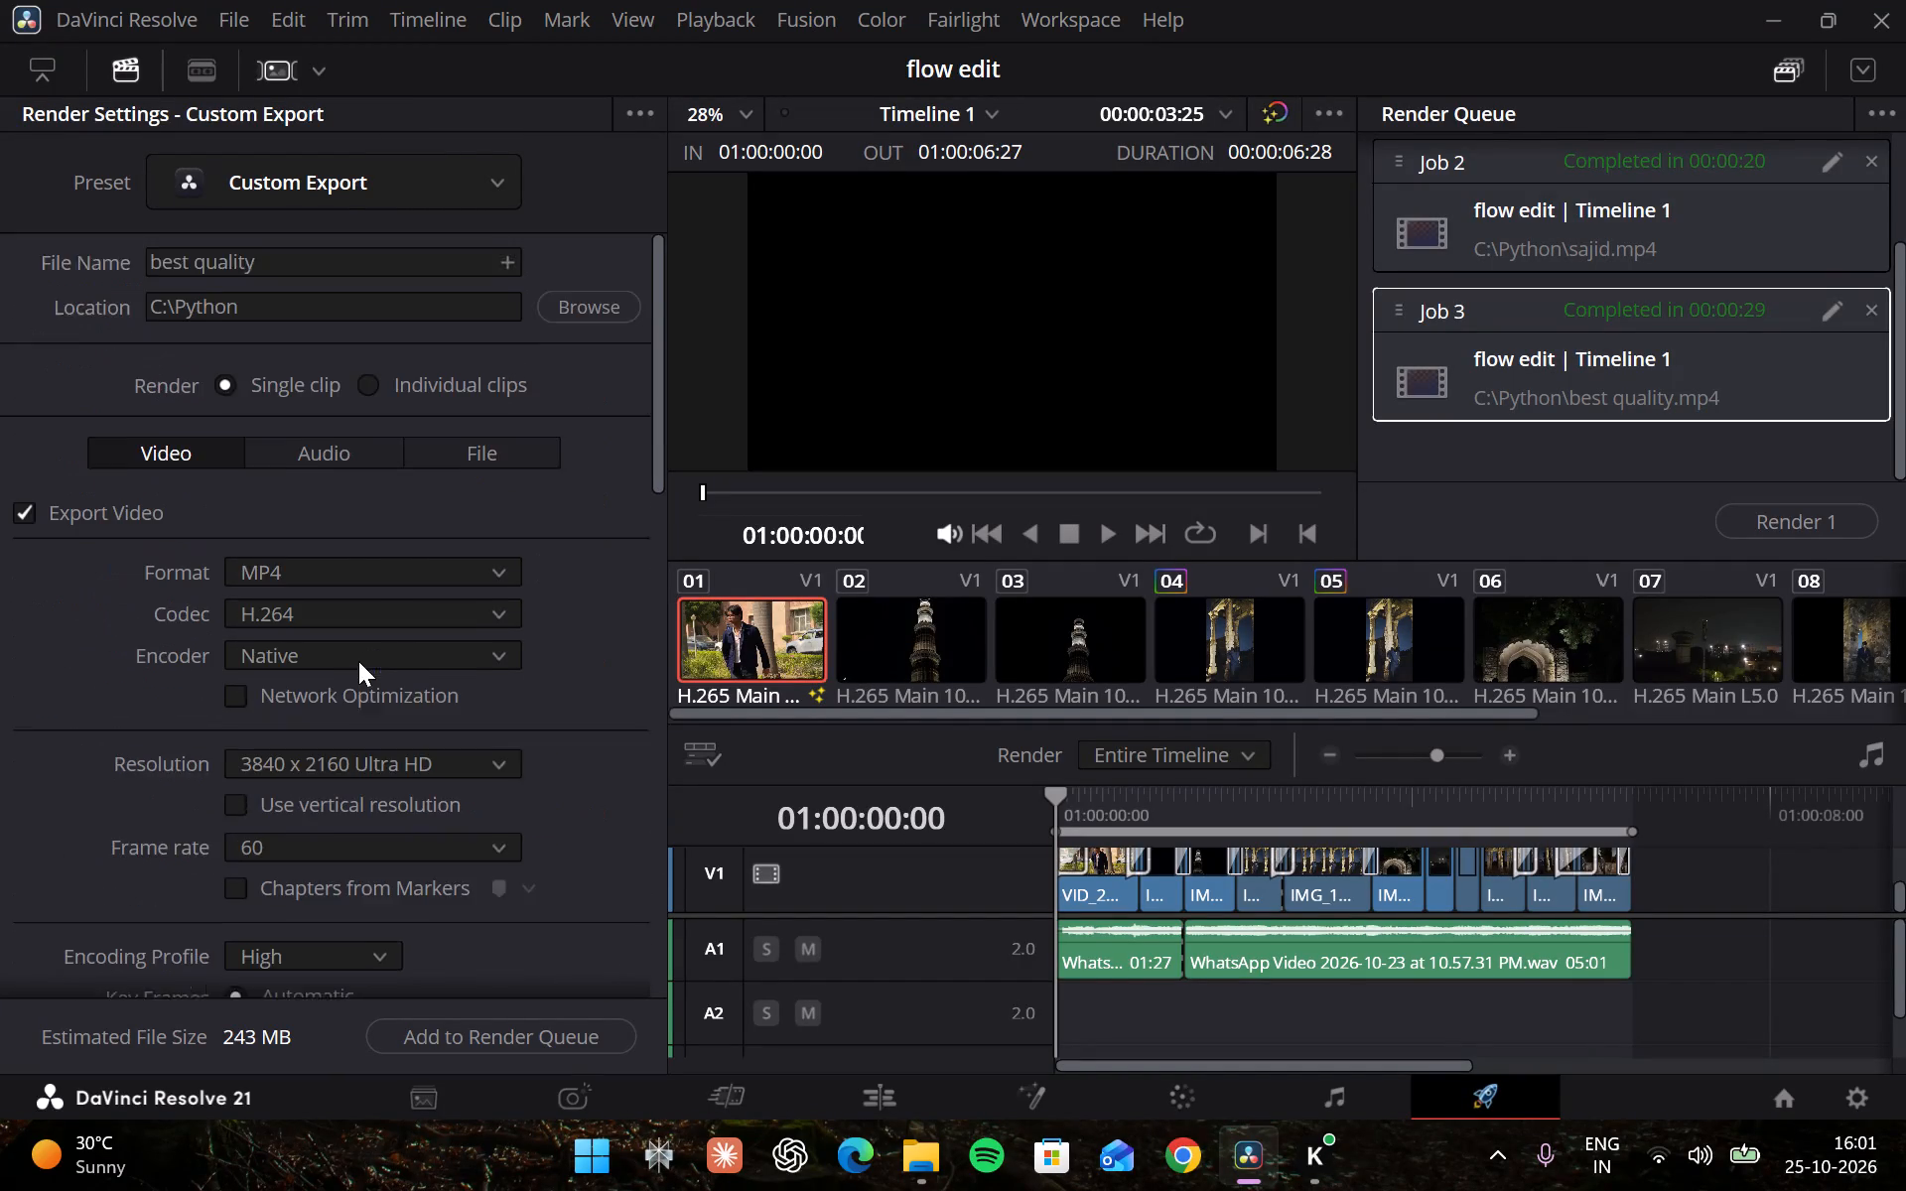
{"action": "scroll", "coordinate": [358, 661], "scroll_direction": "up", "scroll_amount": 1}
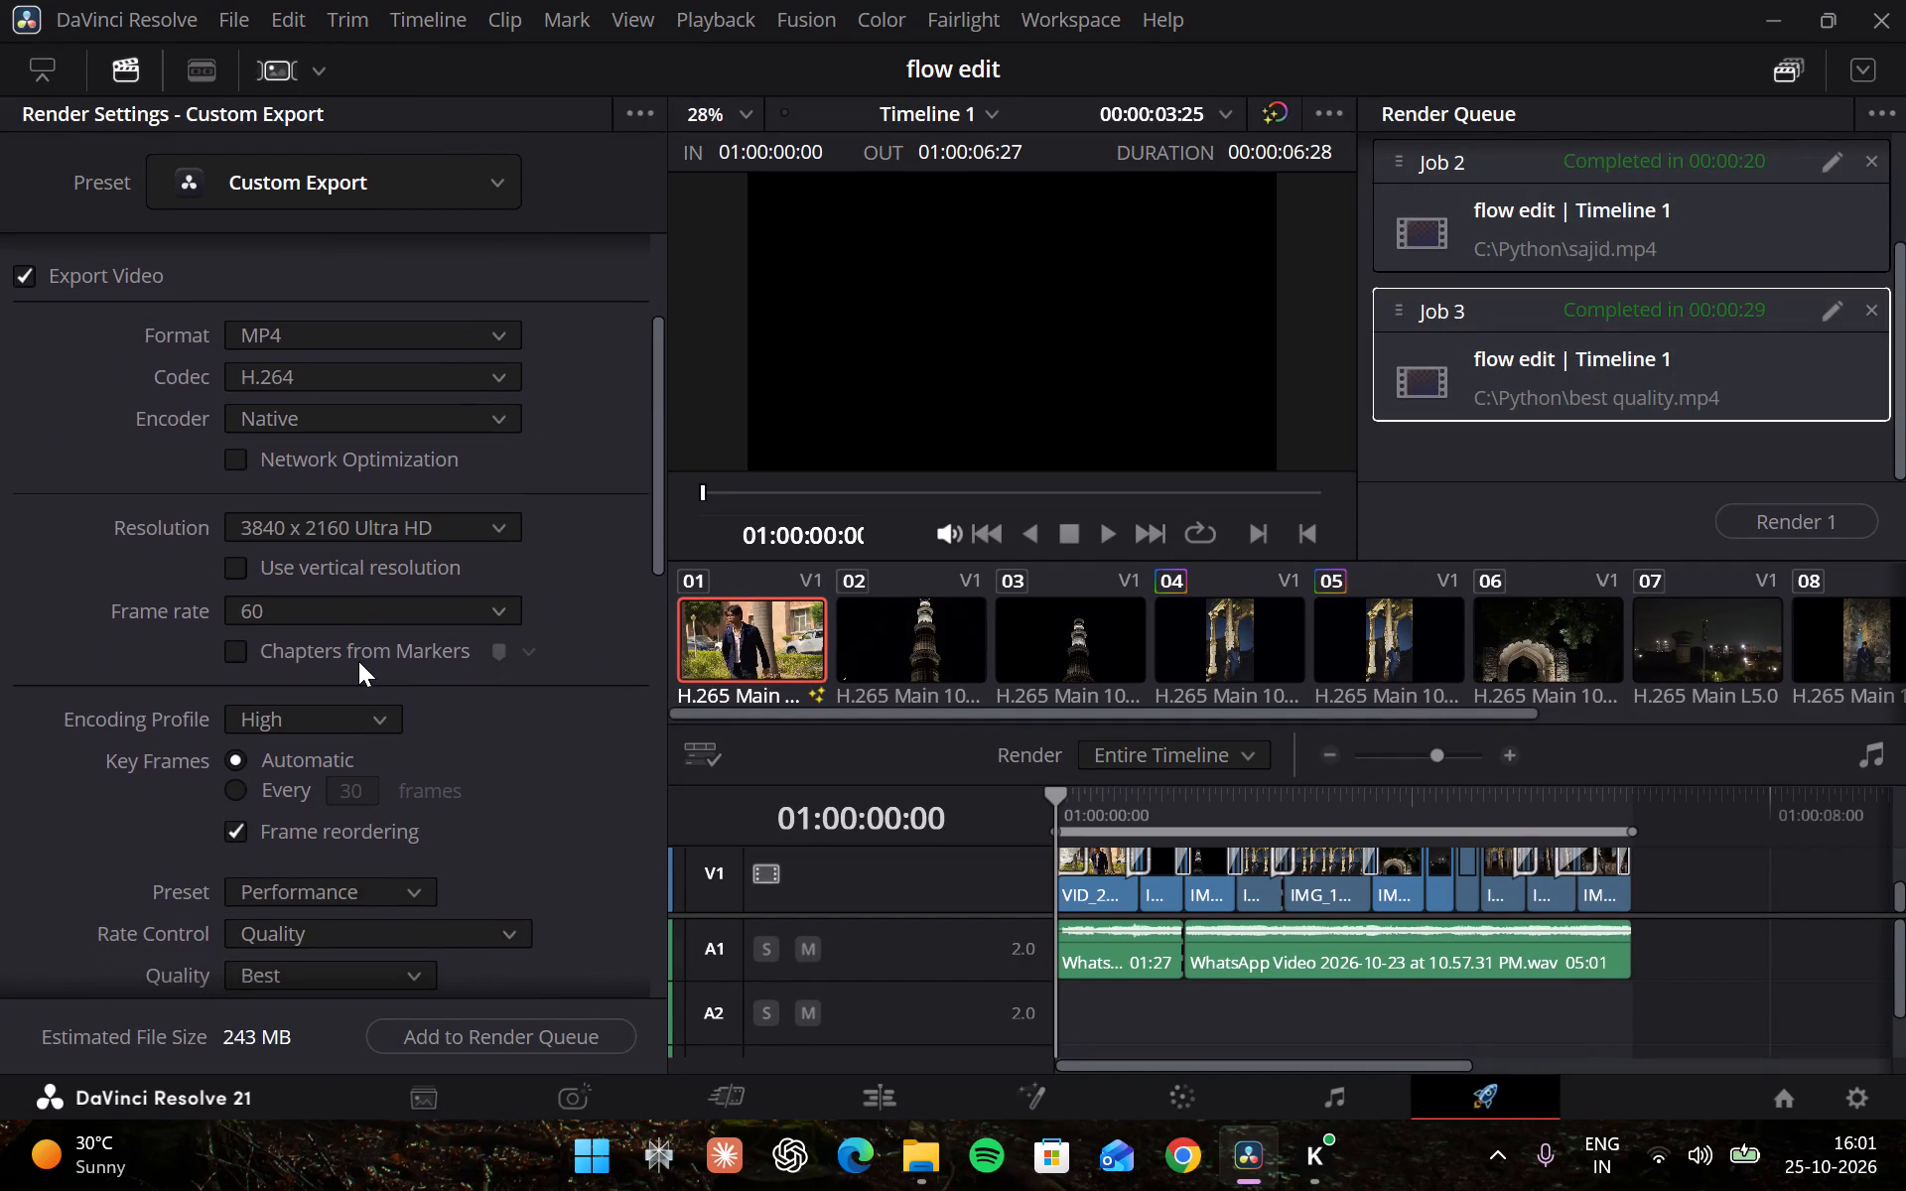
{"action": "left_click", "coordinate": [358, 415]}
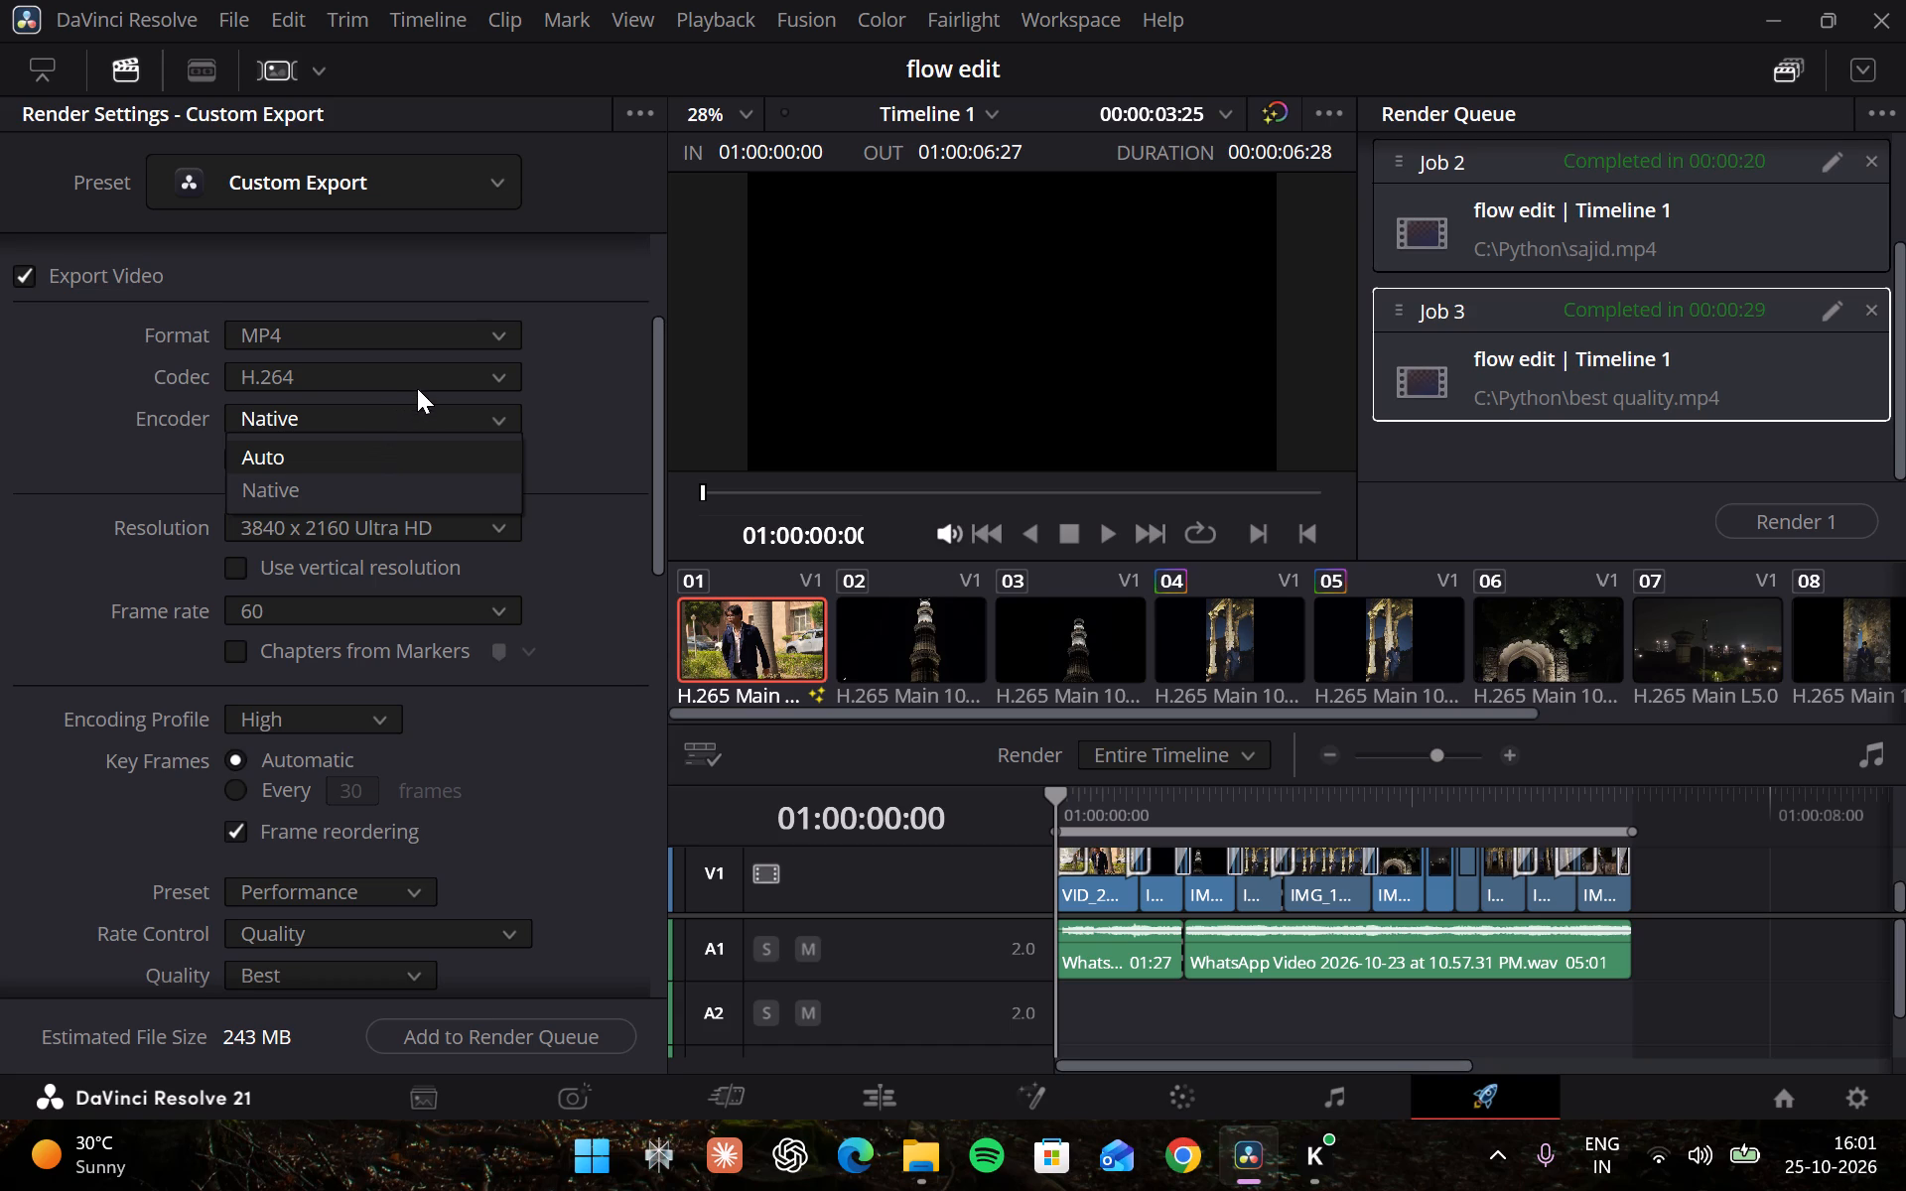
{"action": "left_click", "coordinate": [359, 447]}
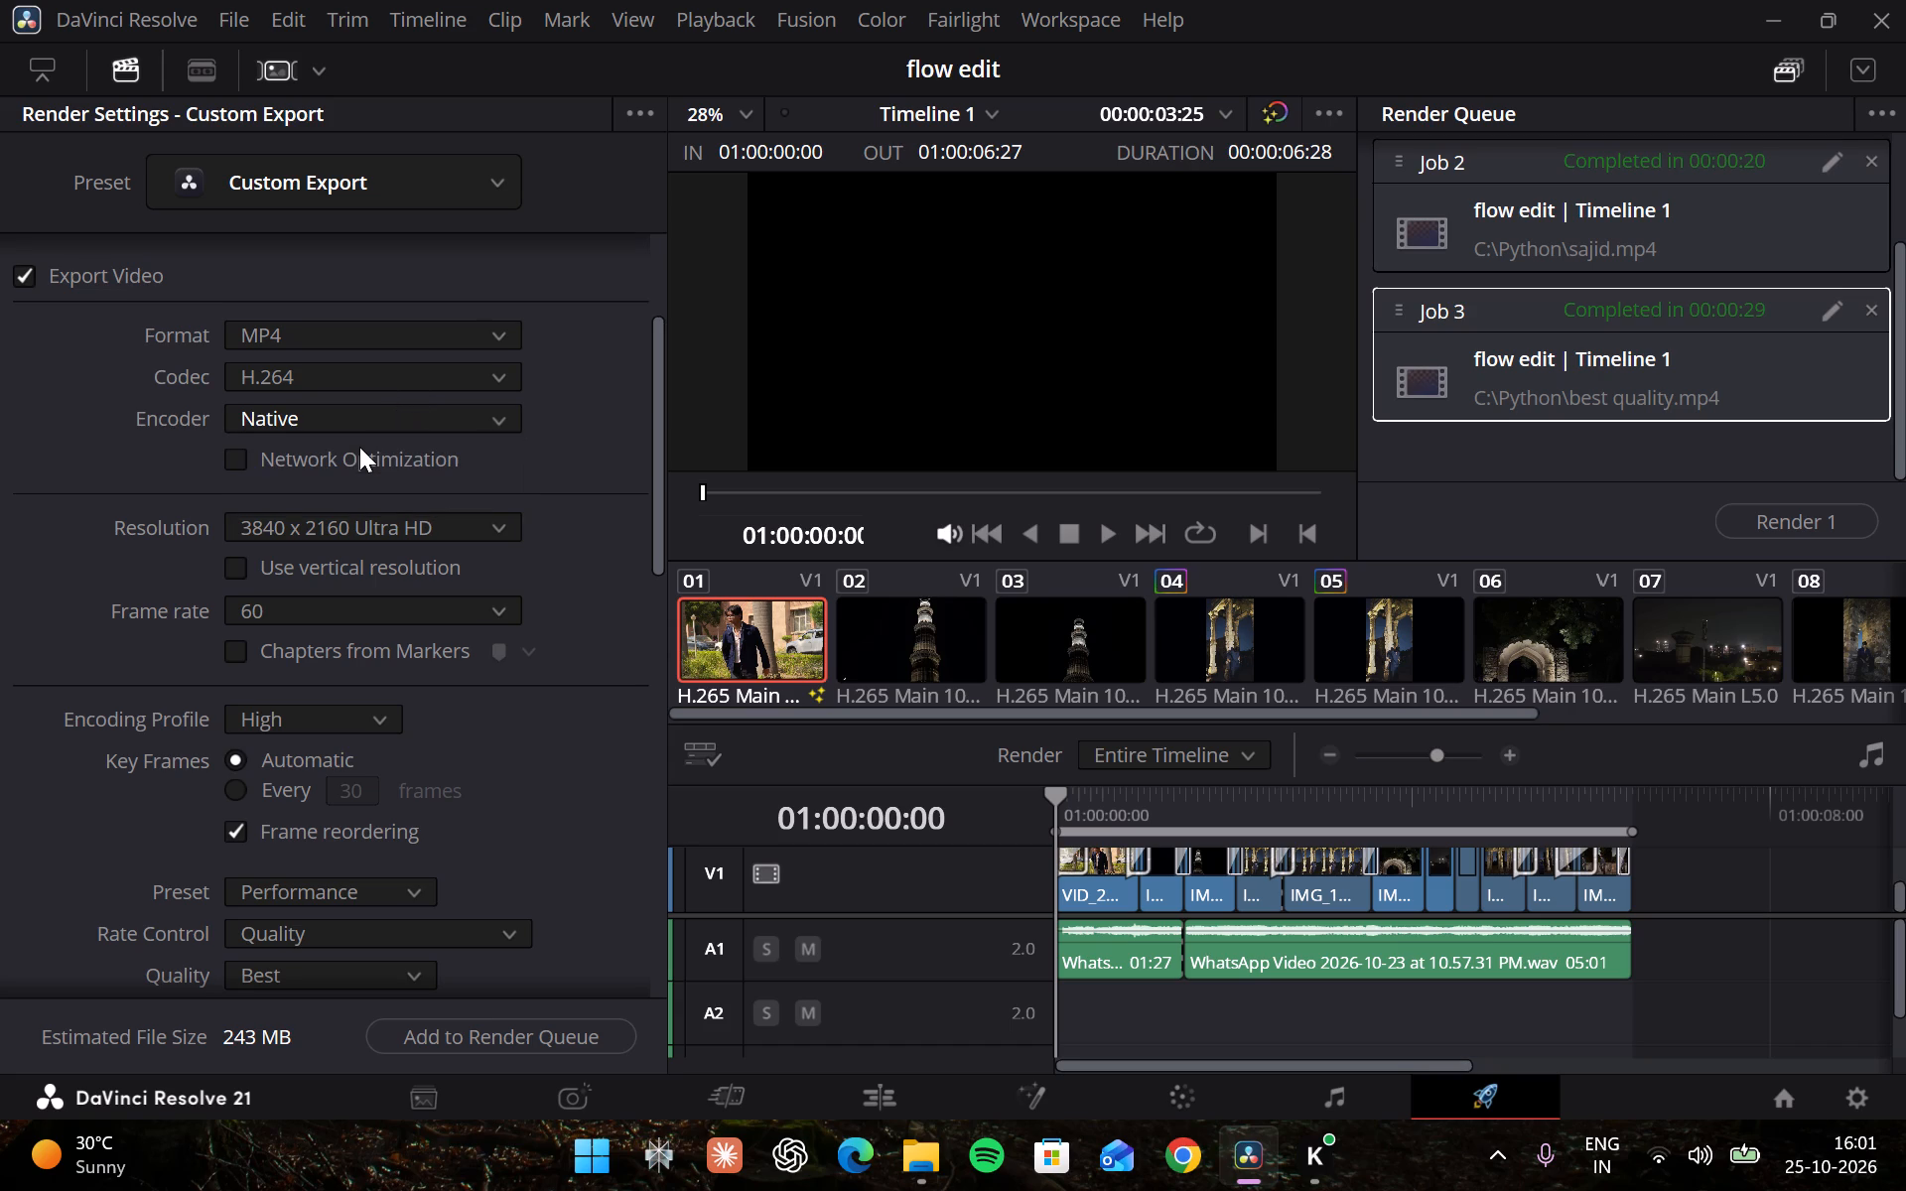
{"action": "left_click", "coordinate": [240, 452]}
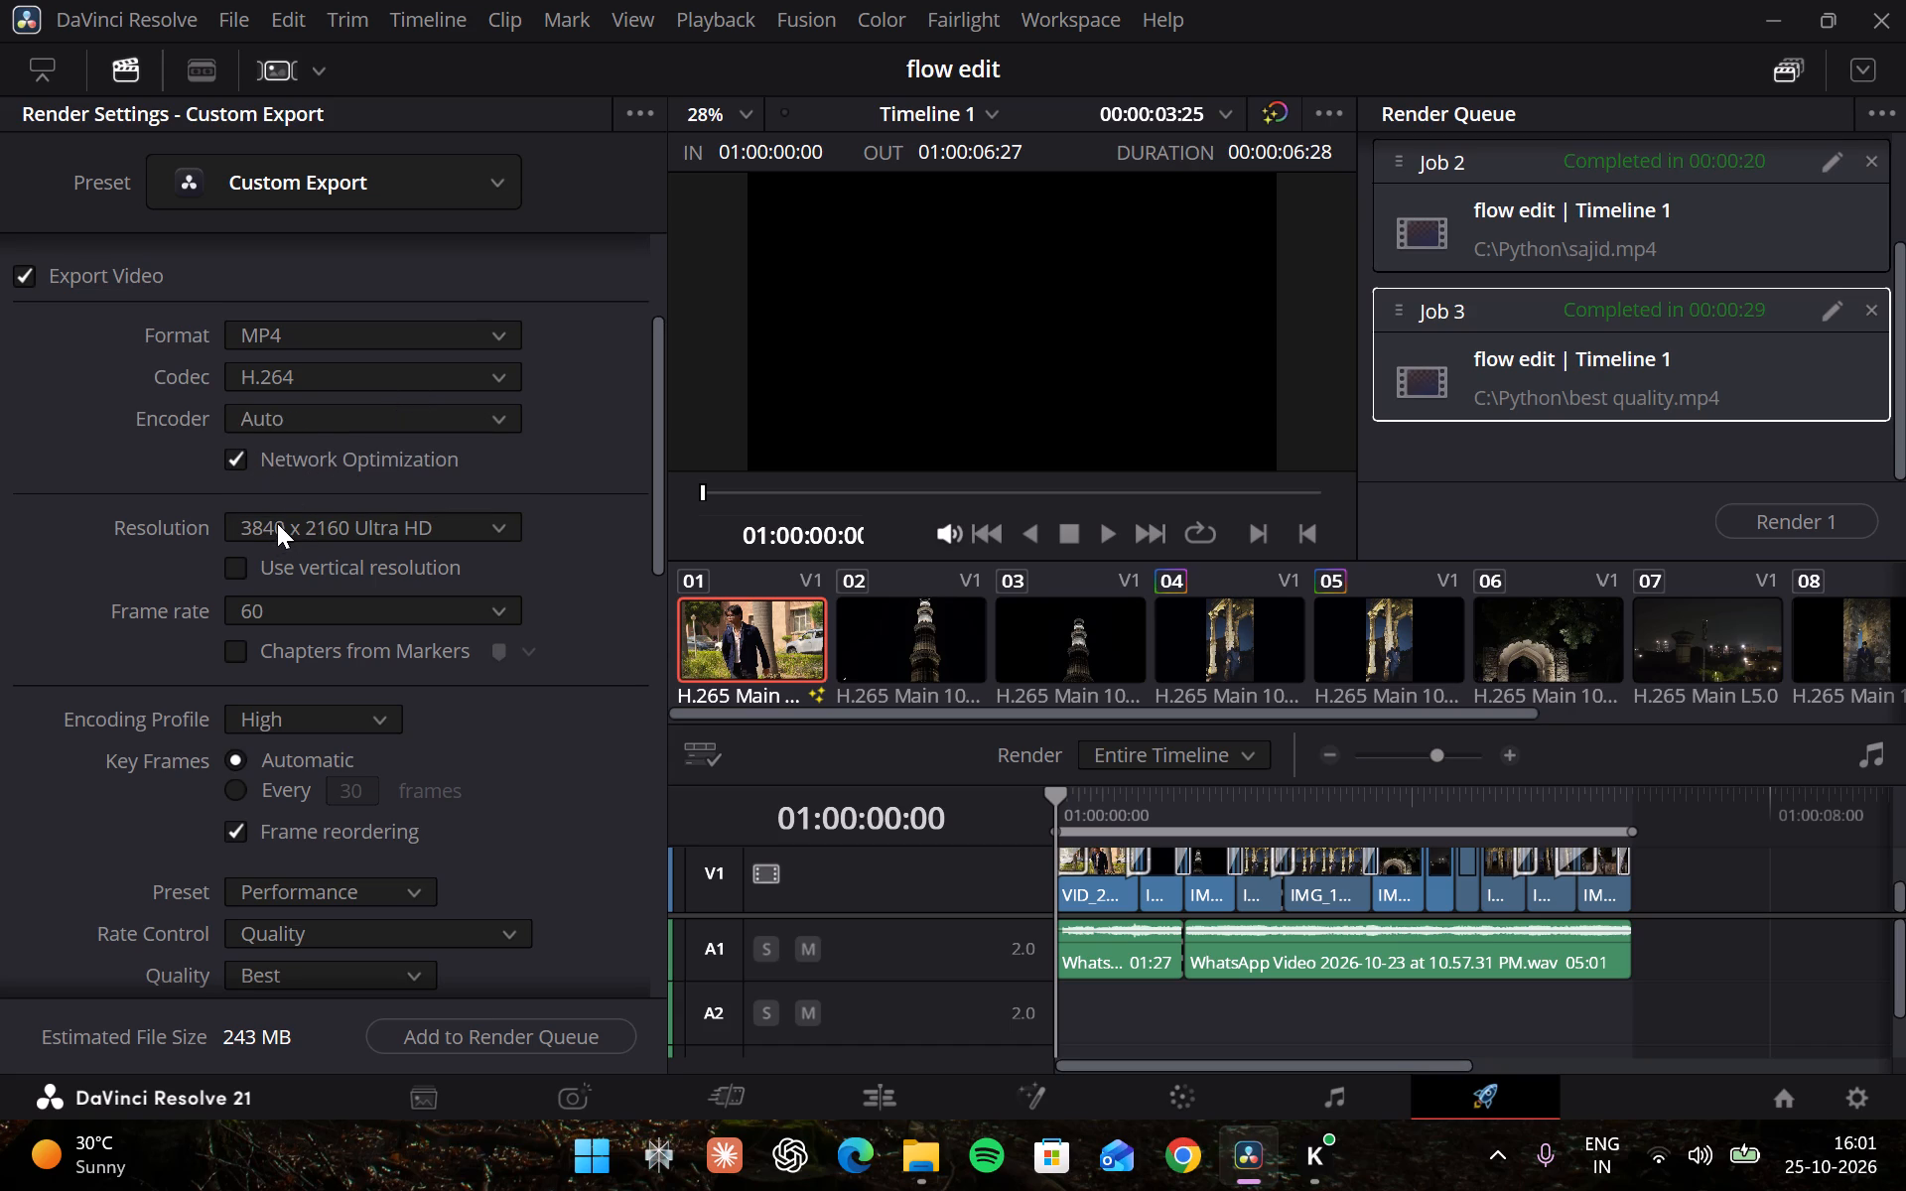
Choose 3840 x 2160 Ultra HD as the render resolution and High as the encoding profile.
{"action": "left_click", "coordinate": [278, 522]}
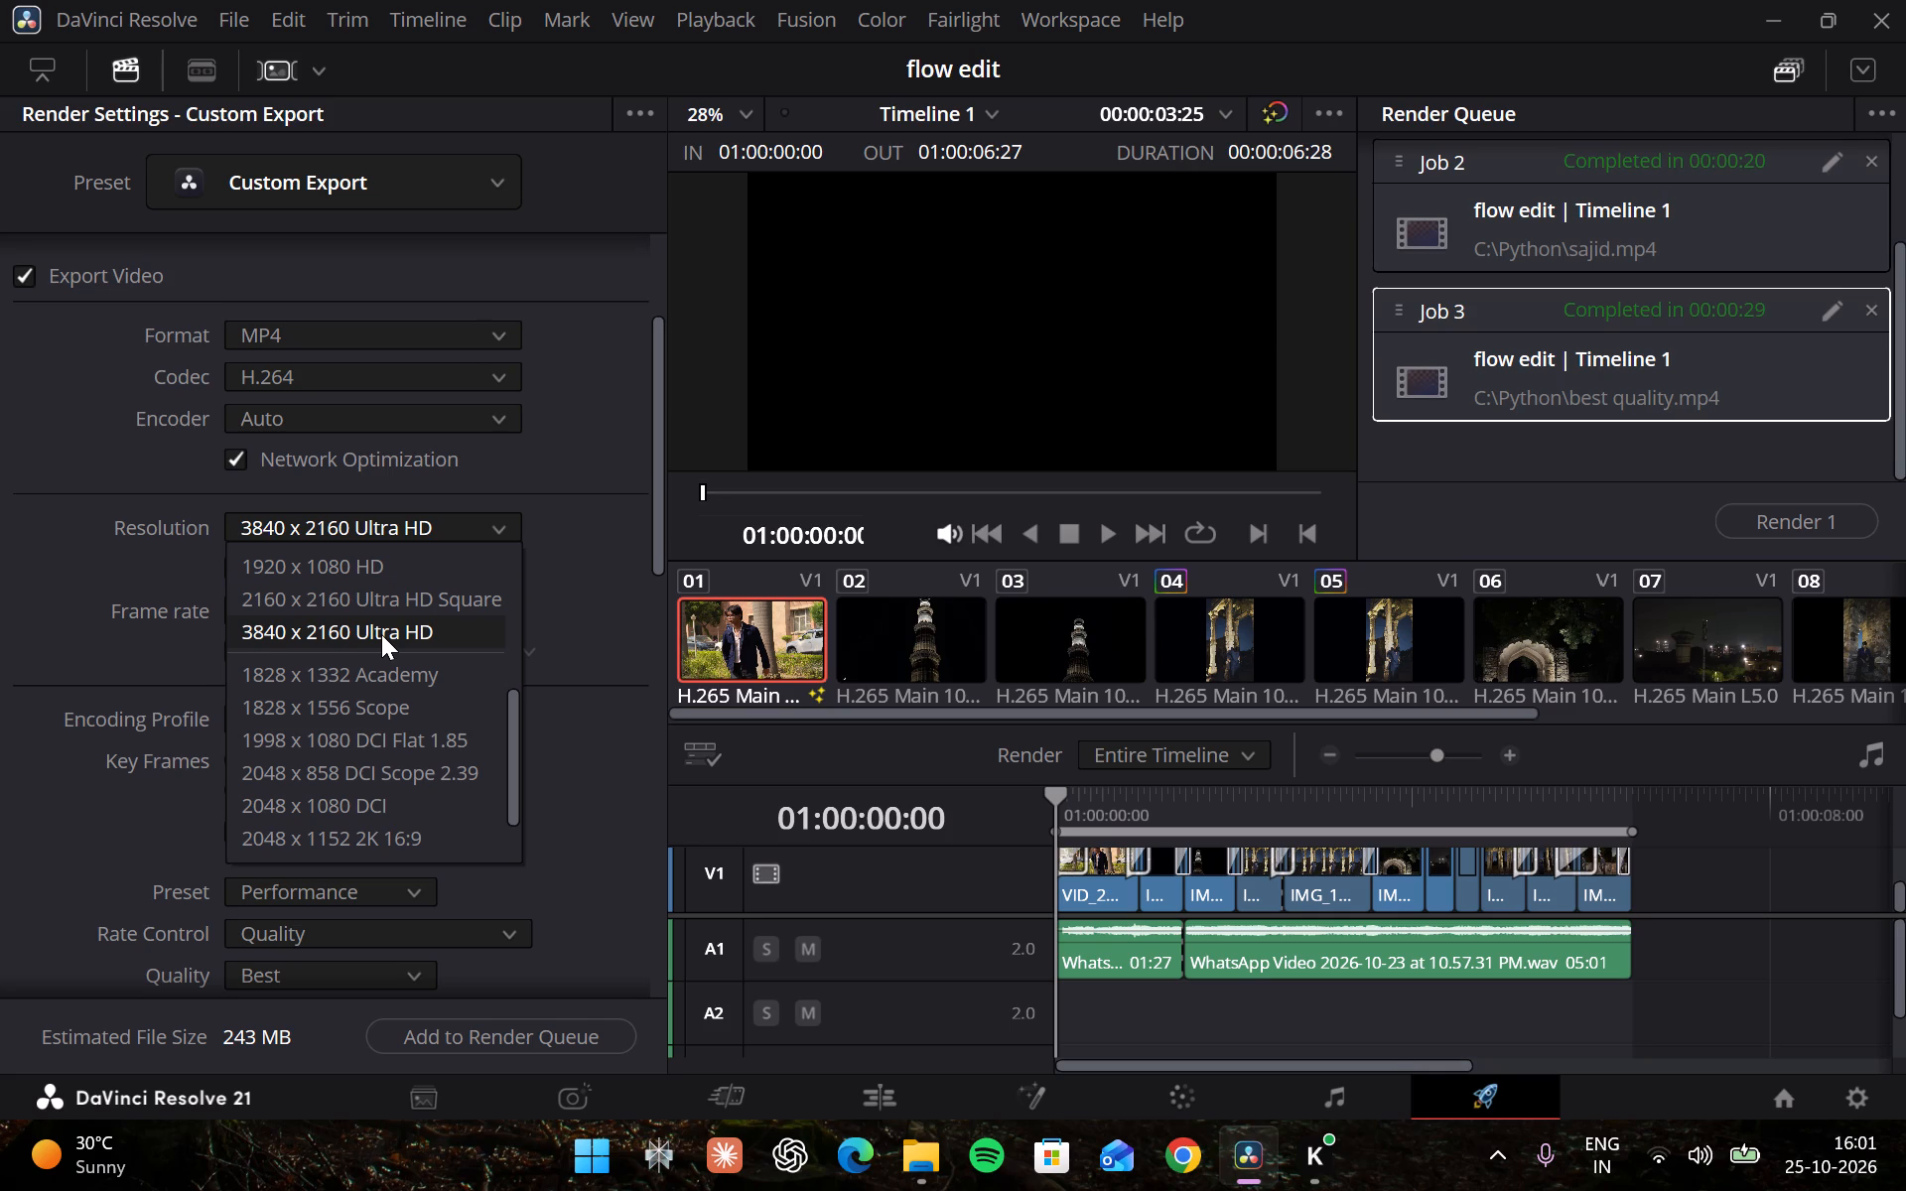
{"action": "left_click", "coordinate": [381, 634]}
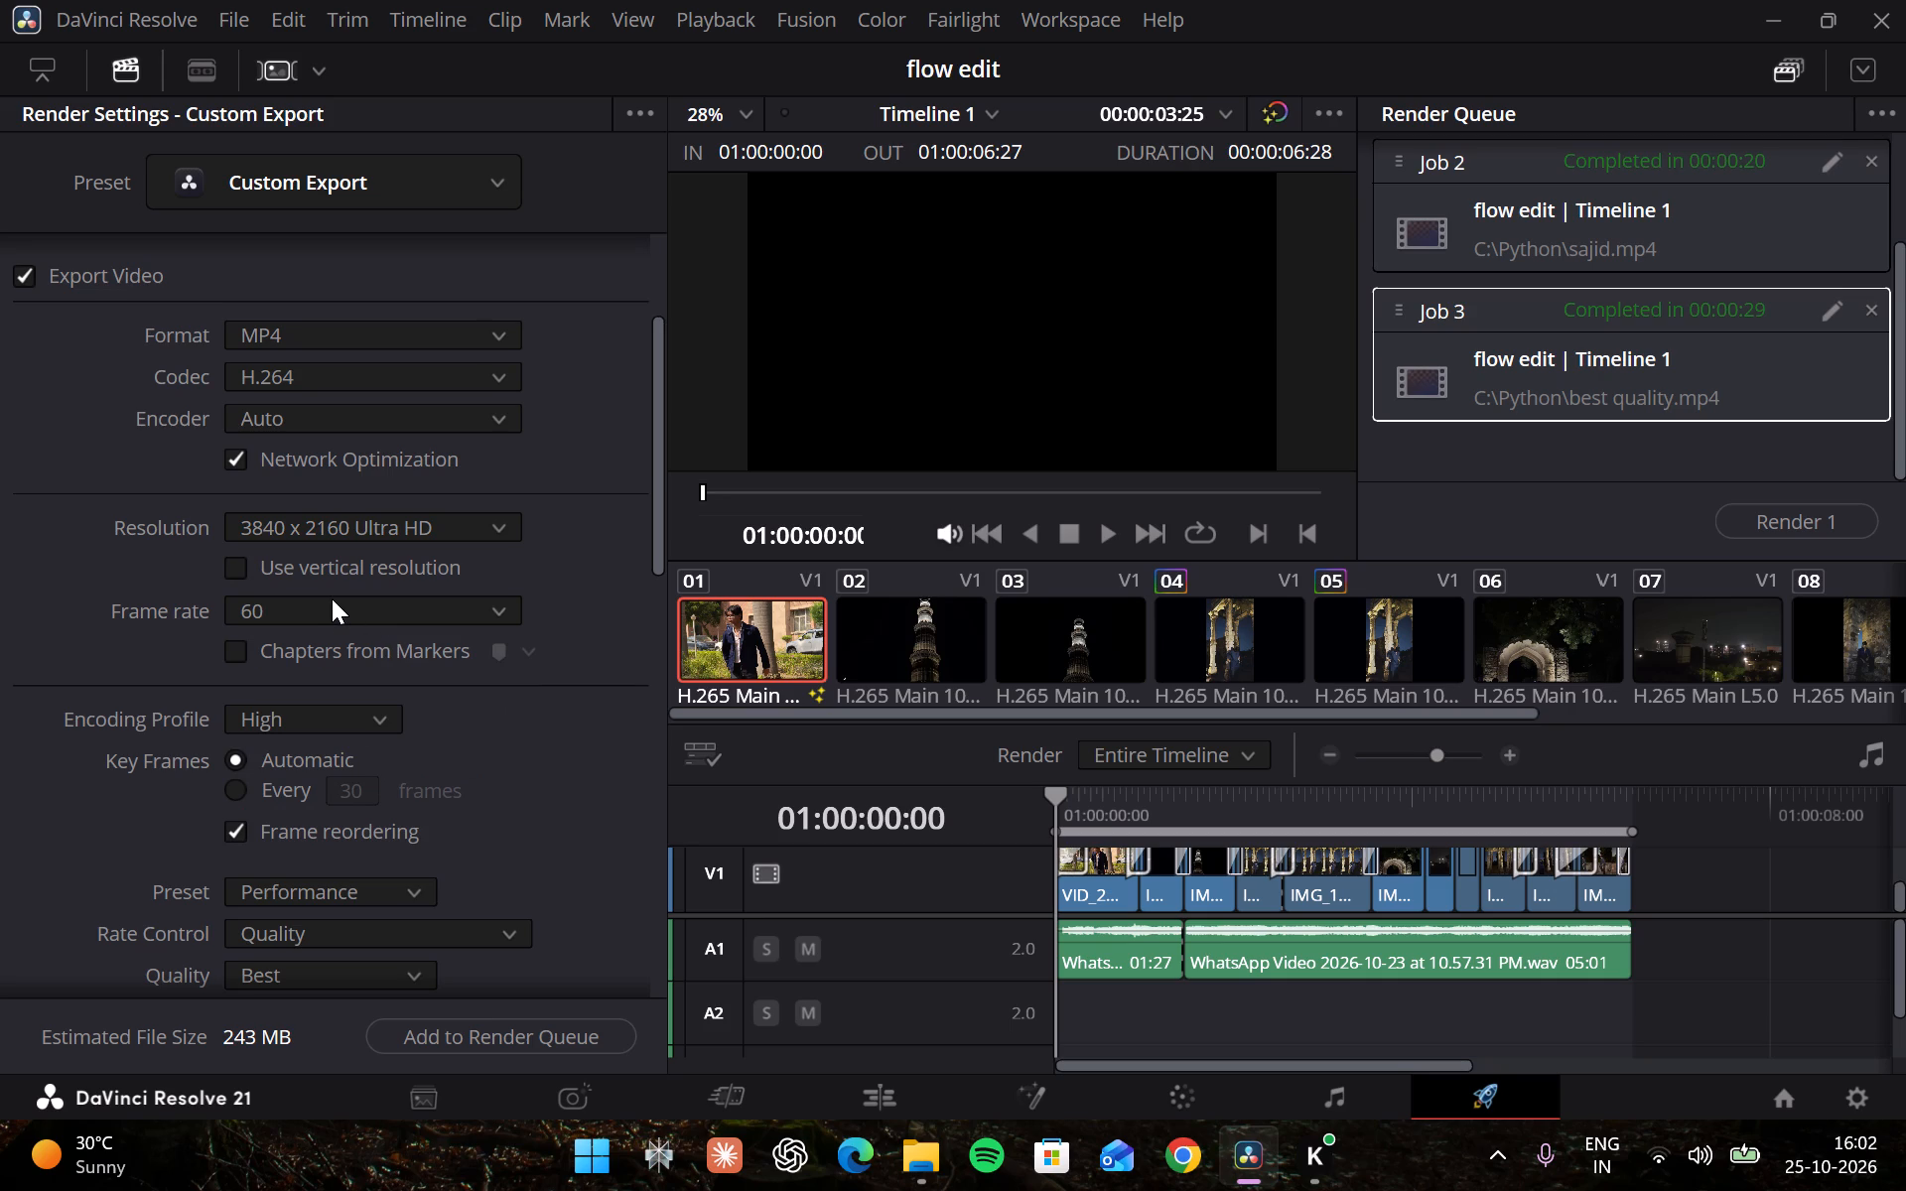
{"action": "left_click", "coordinate": [345, 717]}
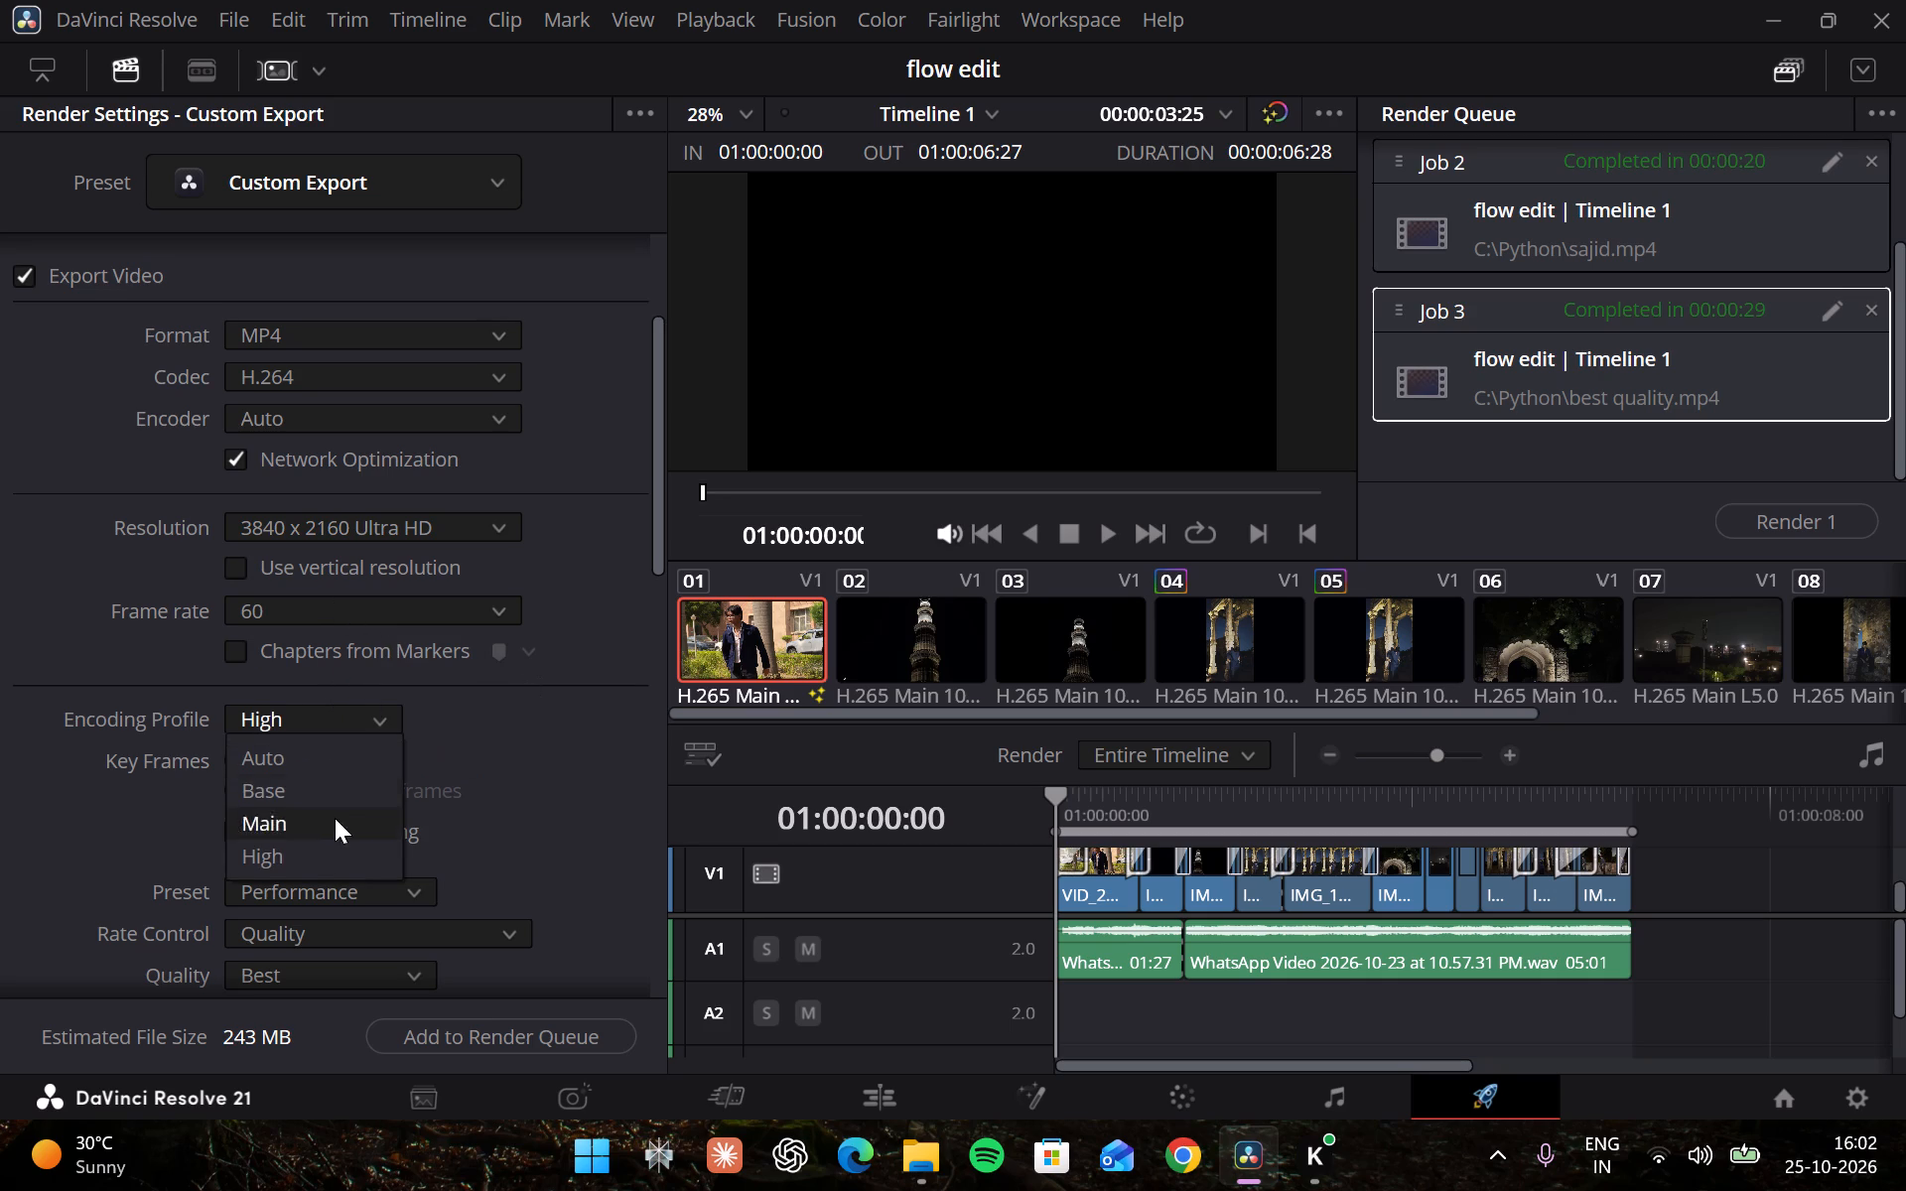
{"action": "left_click", "coordinate": [315, 860]}
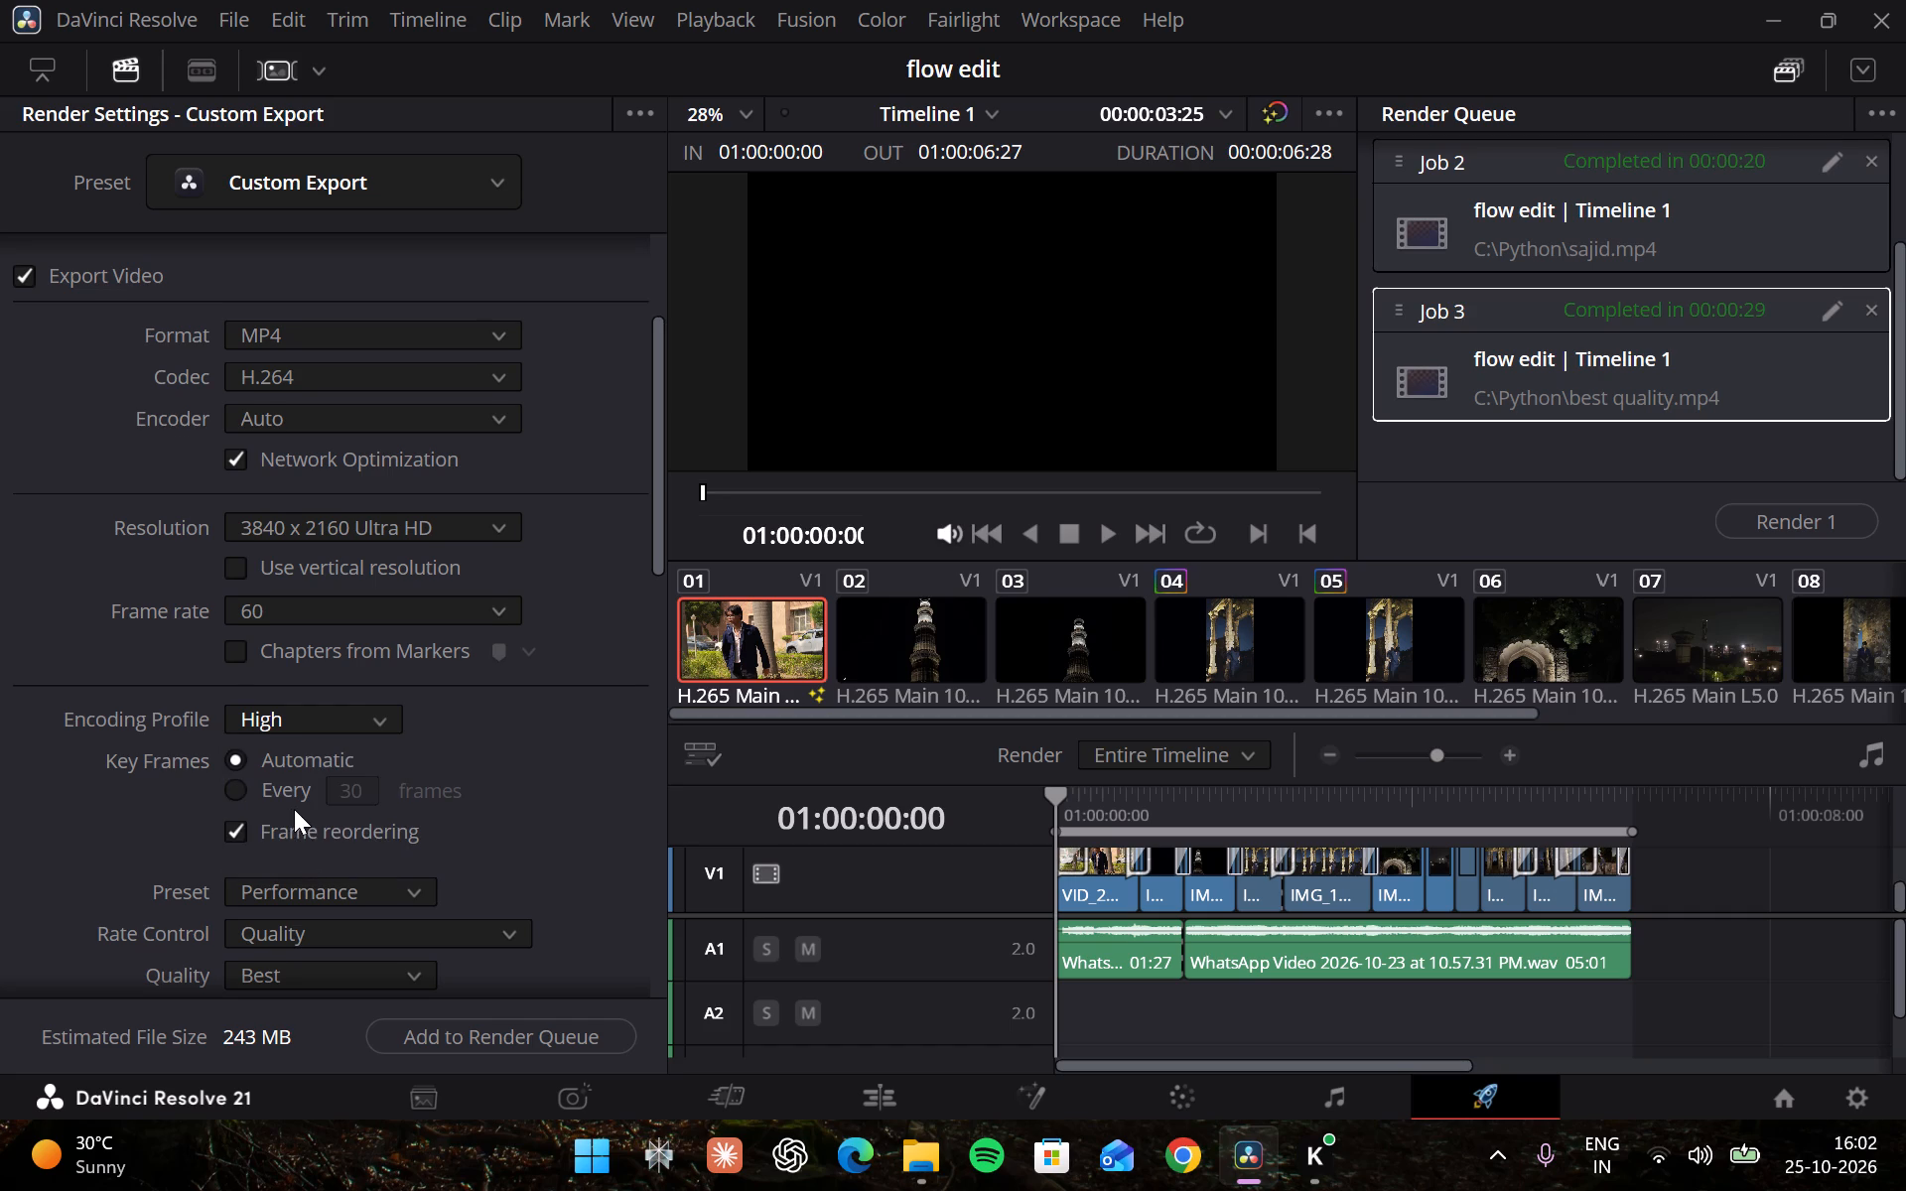
Set the encoding preset to Quality, with rate control on Quality and the quality level at Best.
{"action": "scroll", "coordinate": [294, 809], "scroll_direction": "down", "scroll_amount": 1}
{"action": "left_click", "coordinate": [331, 759]}
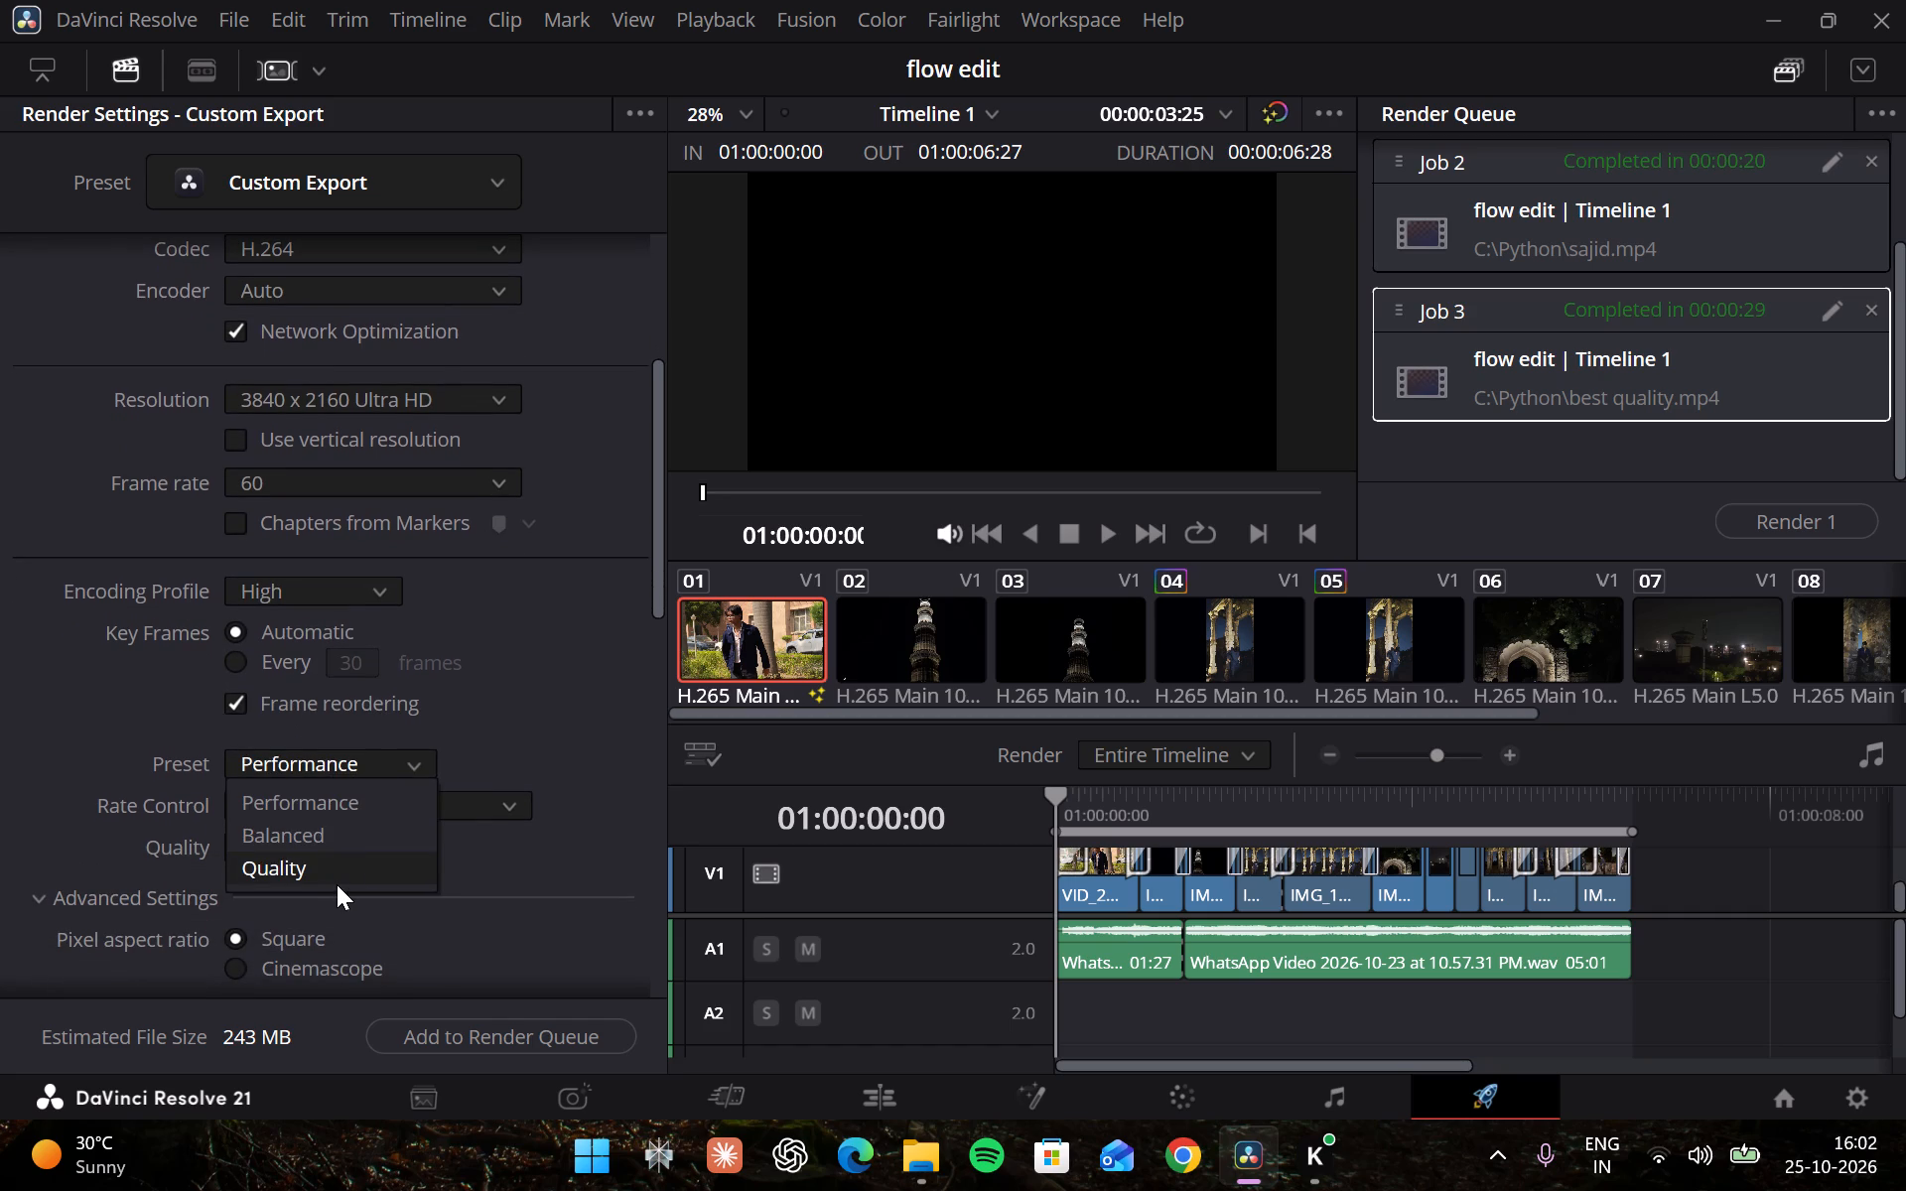
{"action": "left_click", "coordinate": [338, 879]}
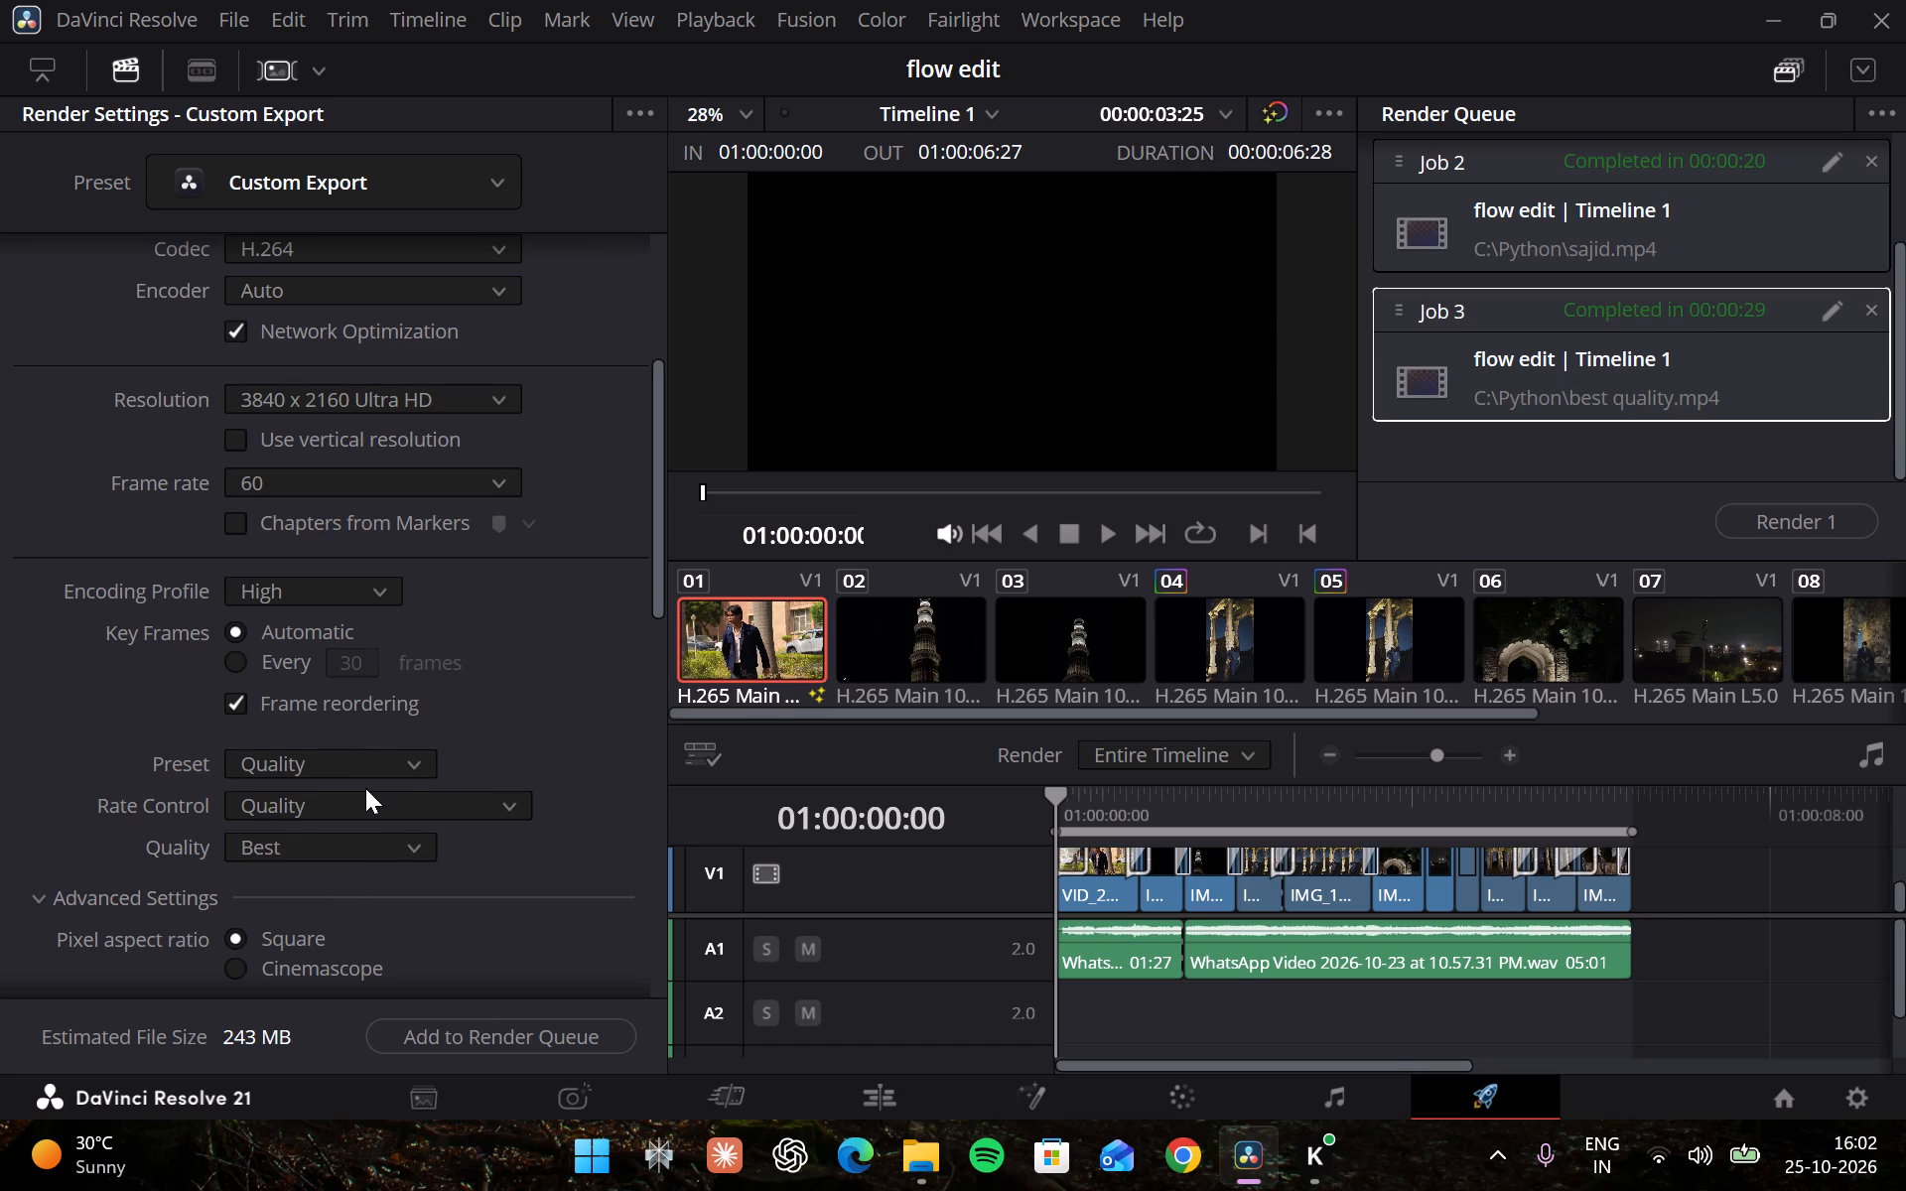
{"action": "left_click", "coordinate": [362, 792]}
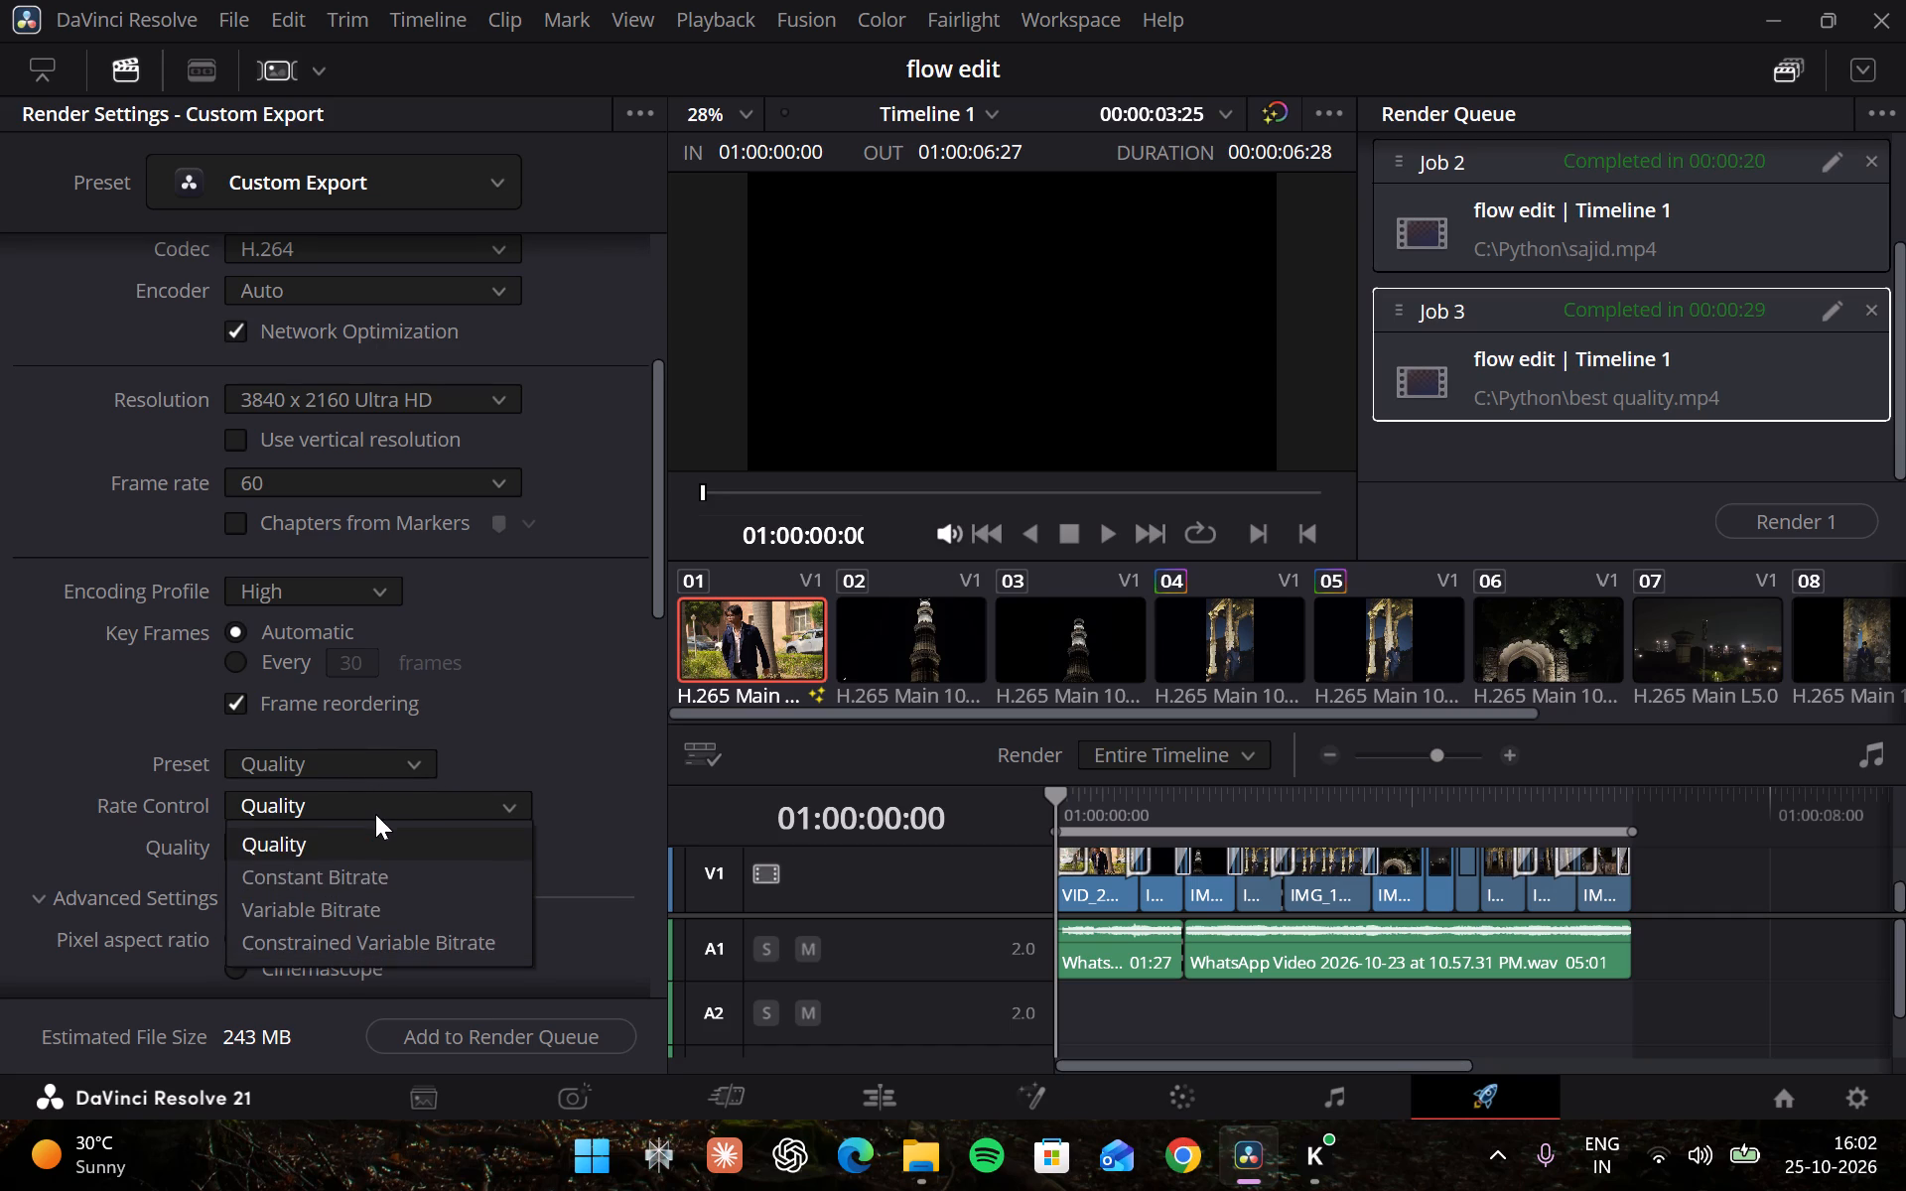
{"action": "left_click", "coordinate": [370, 803]}
{"action": "left_click", "coordinate": [375, 839]}
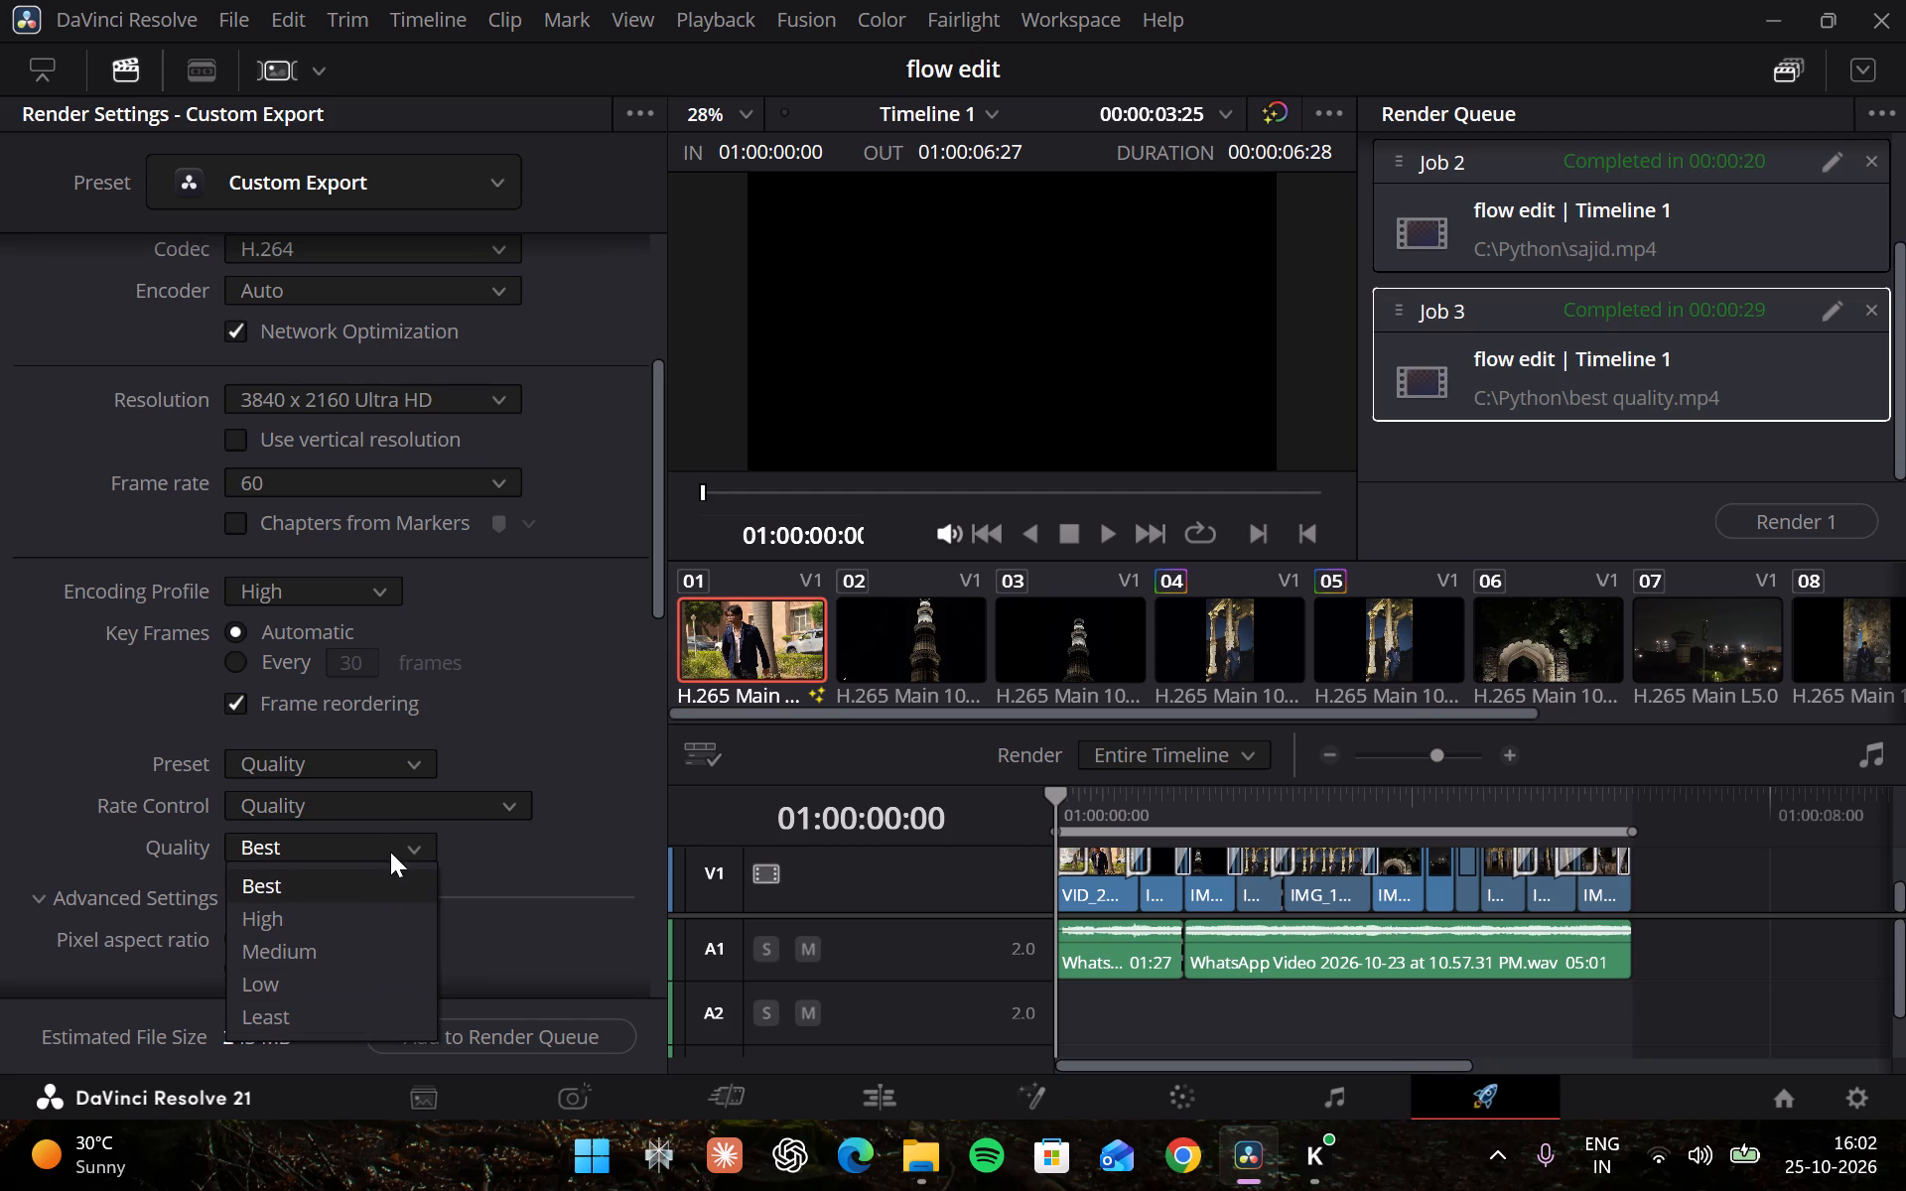
{"action": "left_click", "coordinate": [379, 872]}
Add the export to the render queue, accepting the higher-resolution render and replacing the existing best quality file.
{"action": "scroll", "coordinate": [379, 872], "scroll_direction": "down", "scroll_amount": 1}
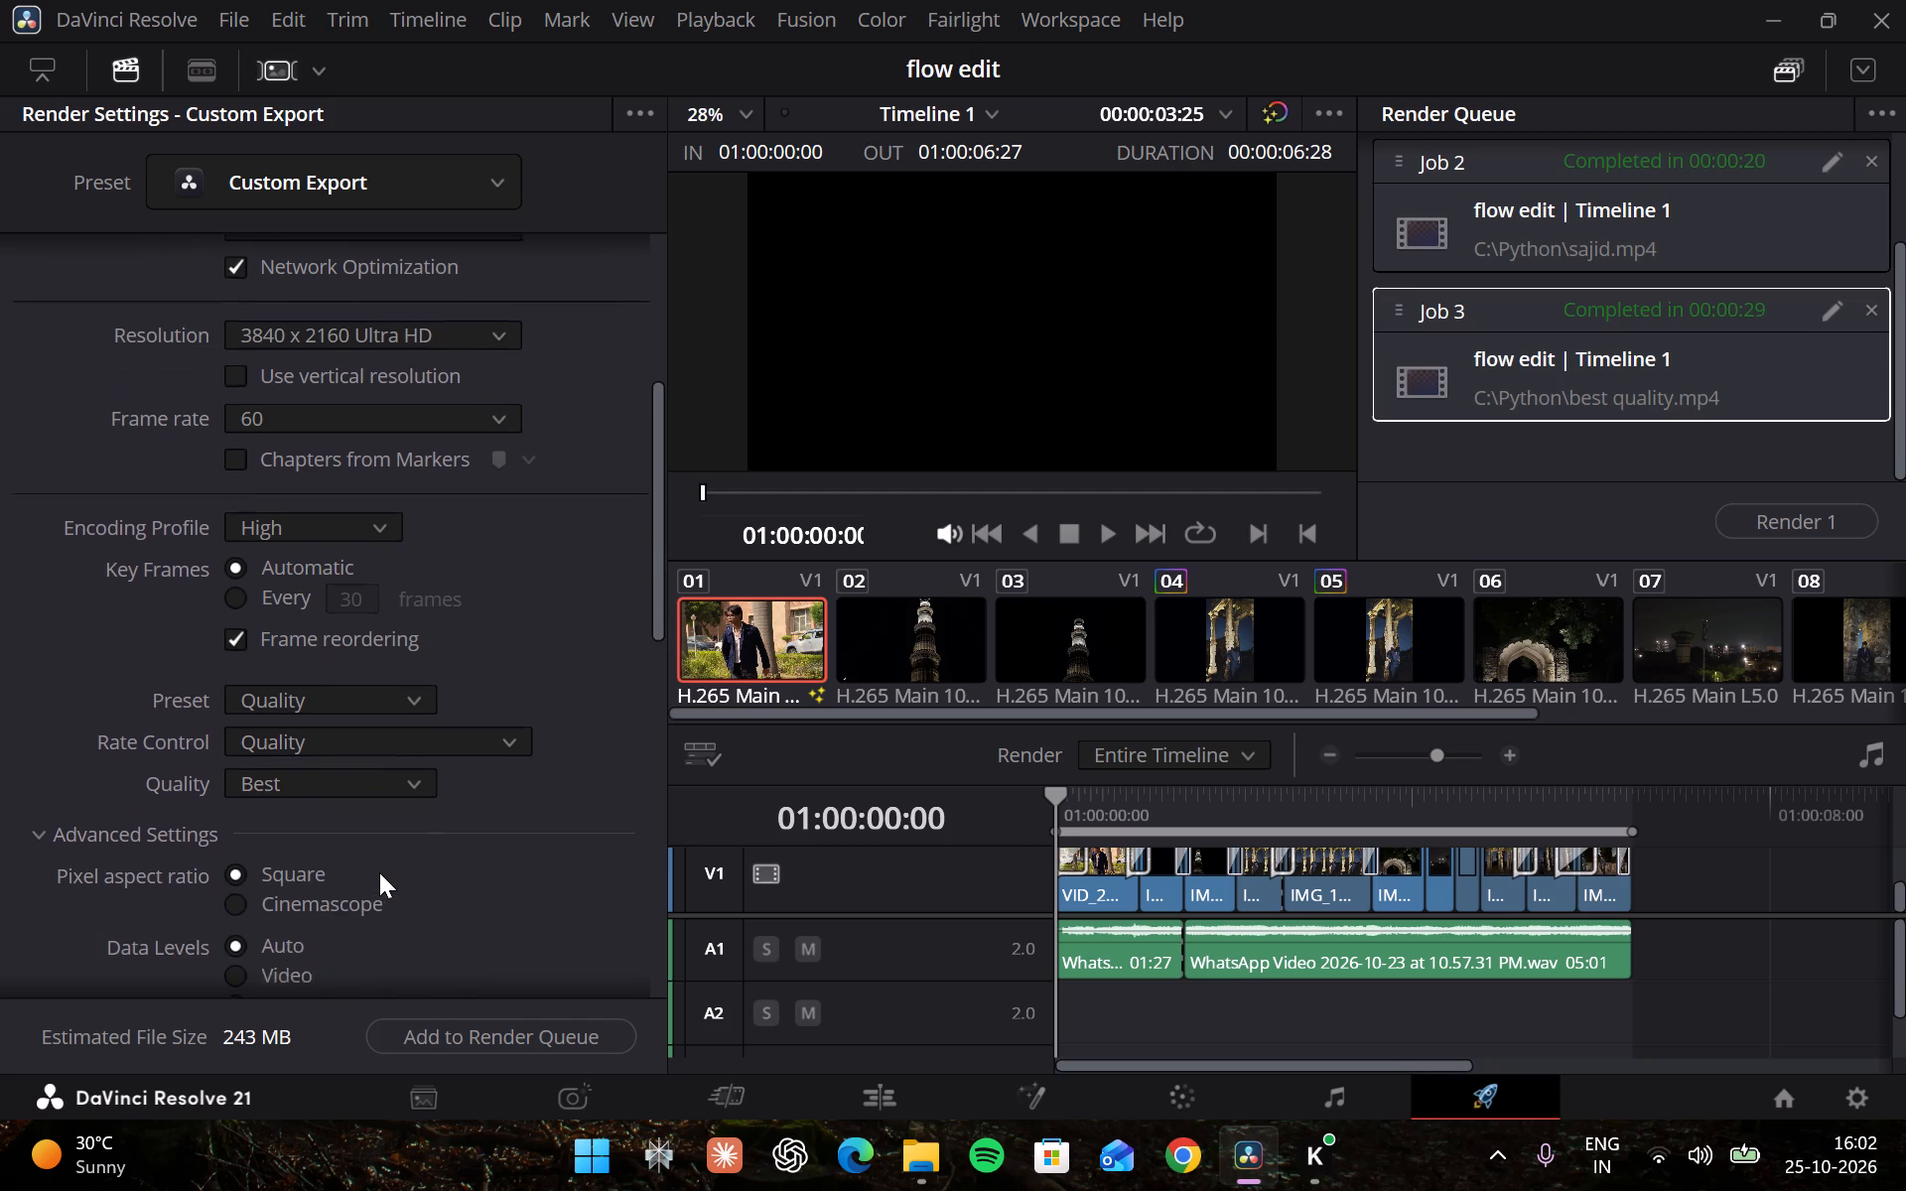
{"action": "scroll", "coordinate": [379, 872], "scroll_direction": "down", "scroll_amount": 3}
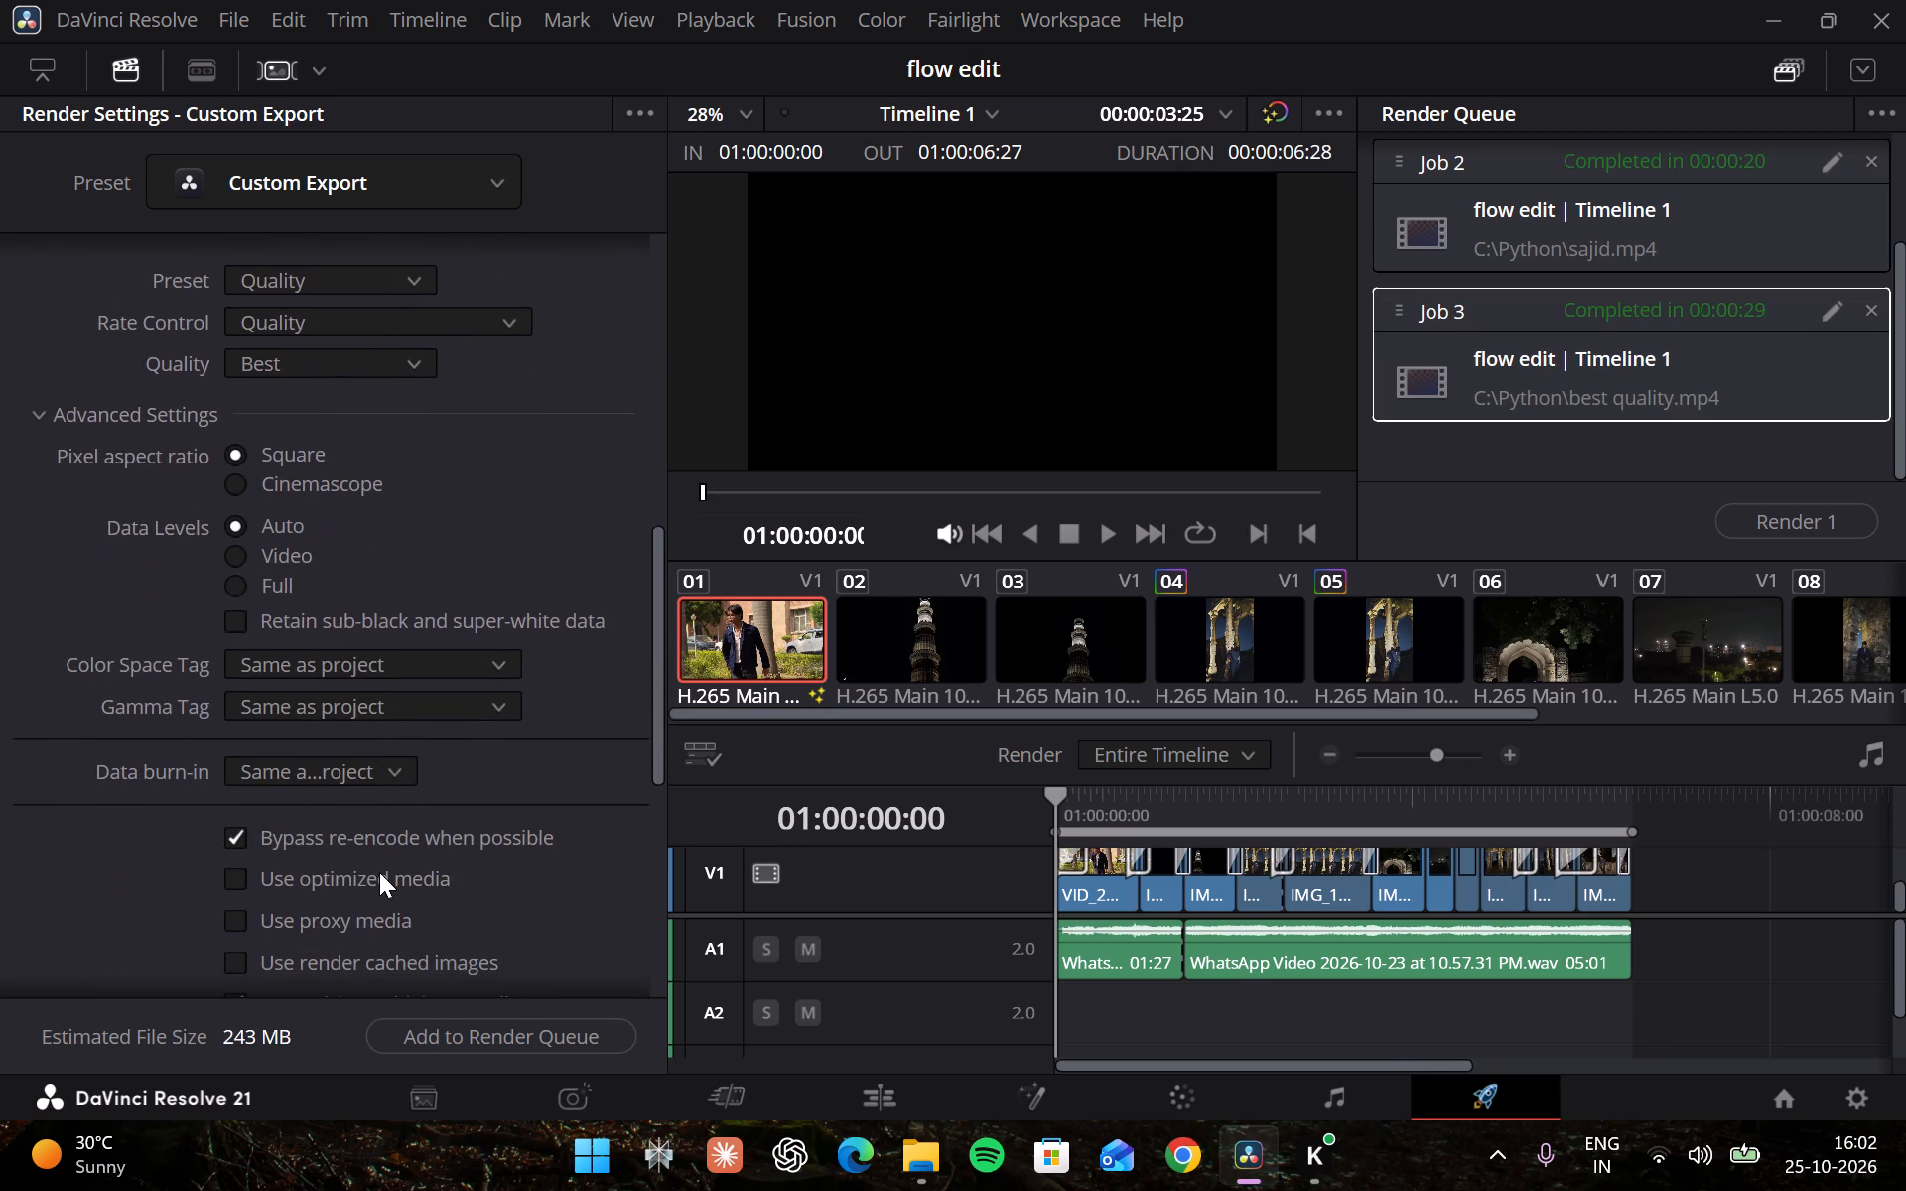
{"action": "scroll", "coordinate": [379, 872], "scroll_direction": "down", "scroll_amount": 3}
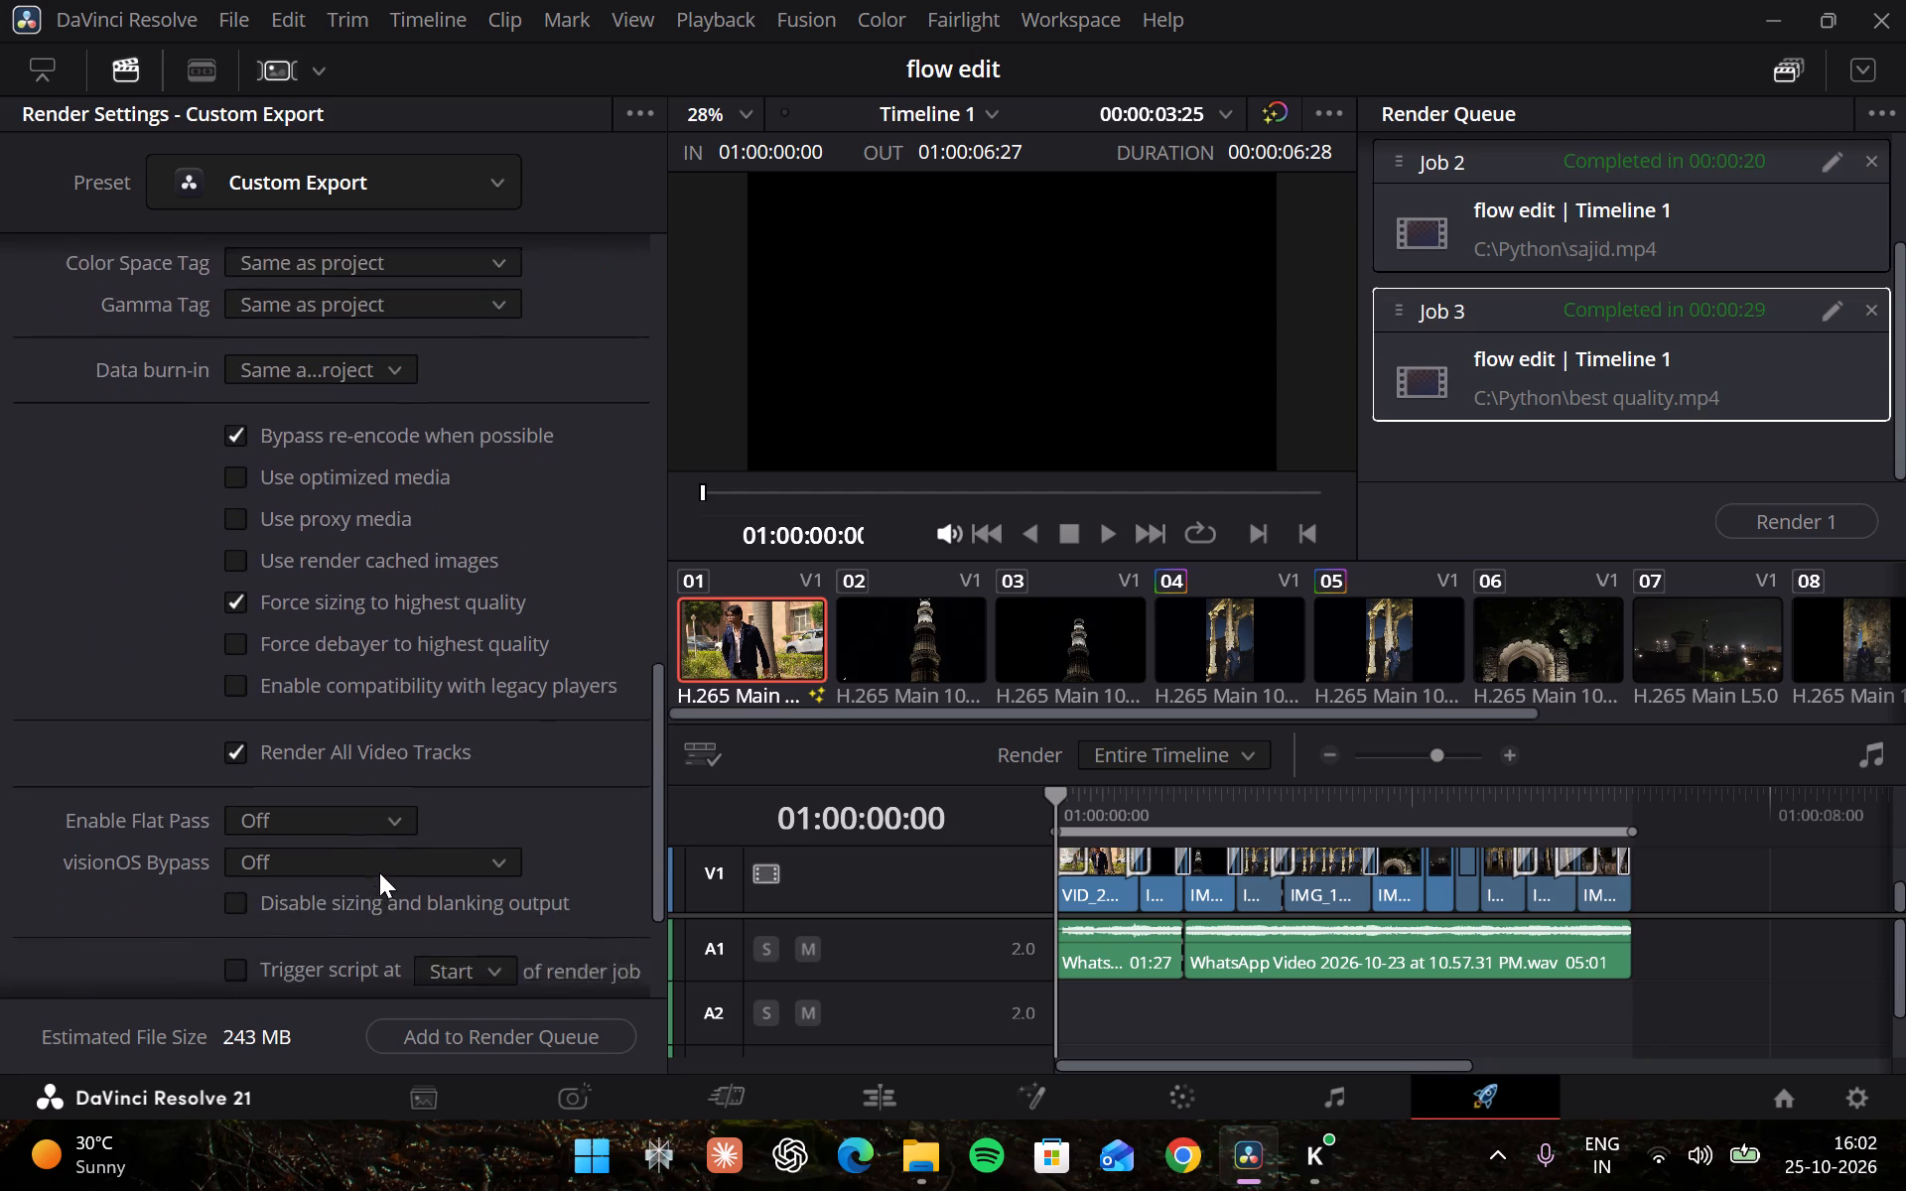
{"action": "scroll", "coordinate": [379, 872], "scroll_direction": "down", "scroll_amount": 1}
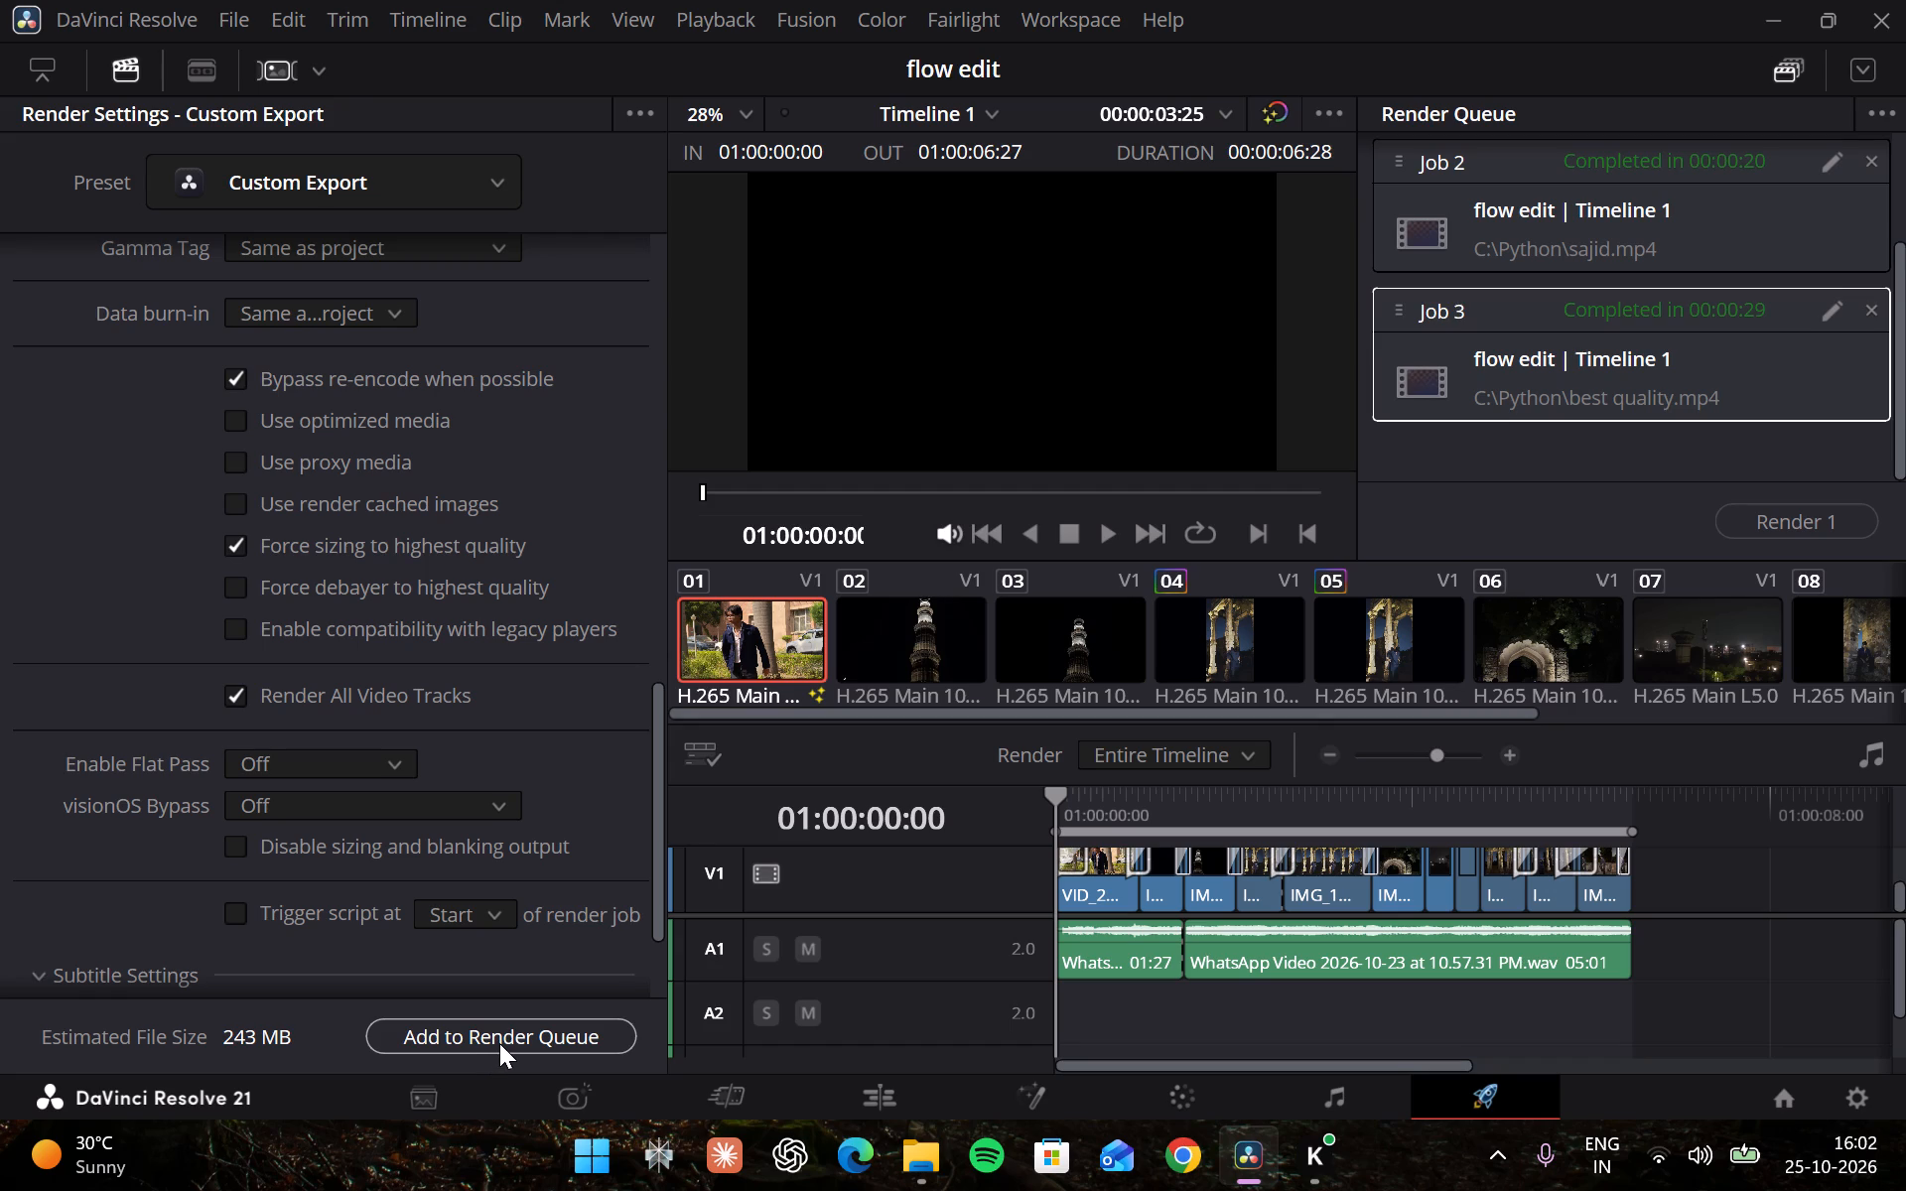
{"action": "left_click", "coordinate": [499, 1043]}
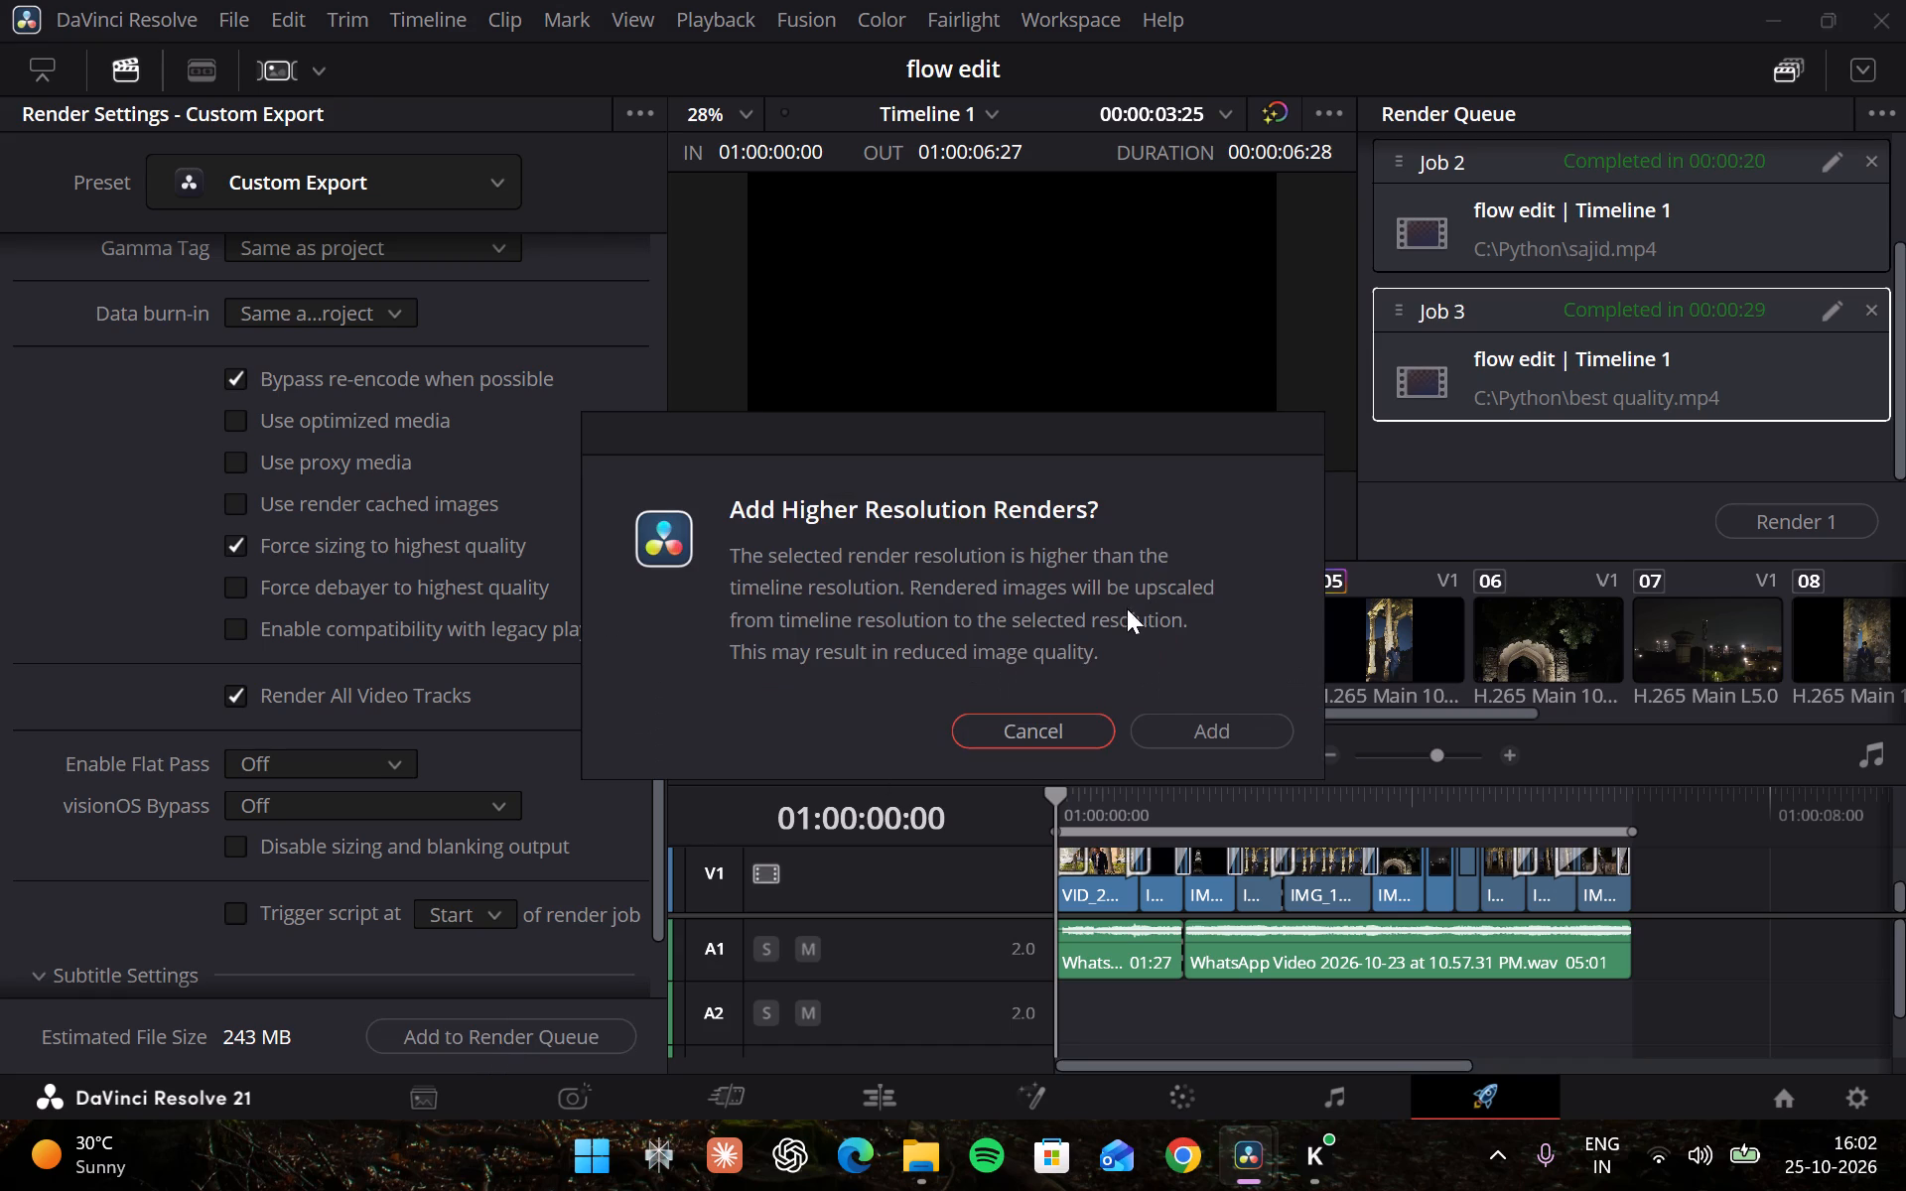
{"action": "left_click", "coordinate": [1209, 728]}
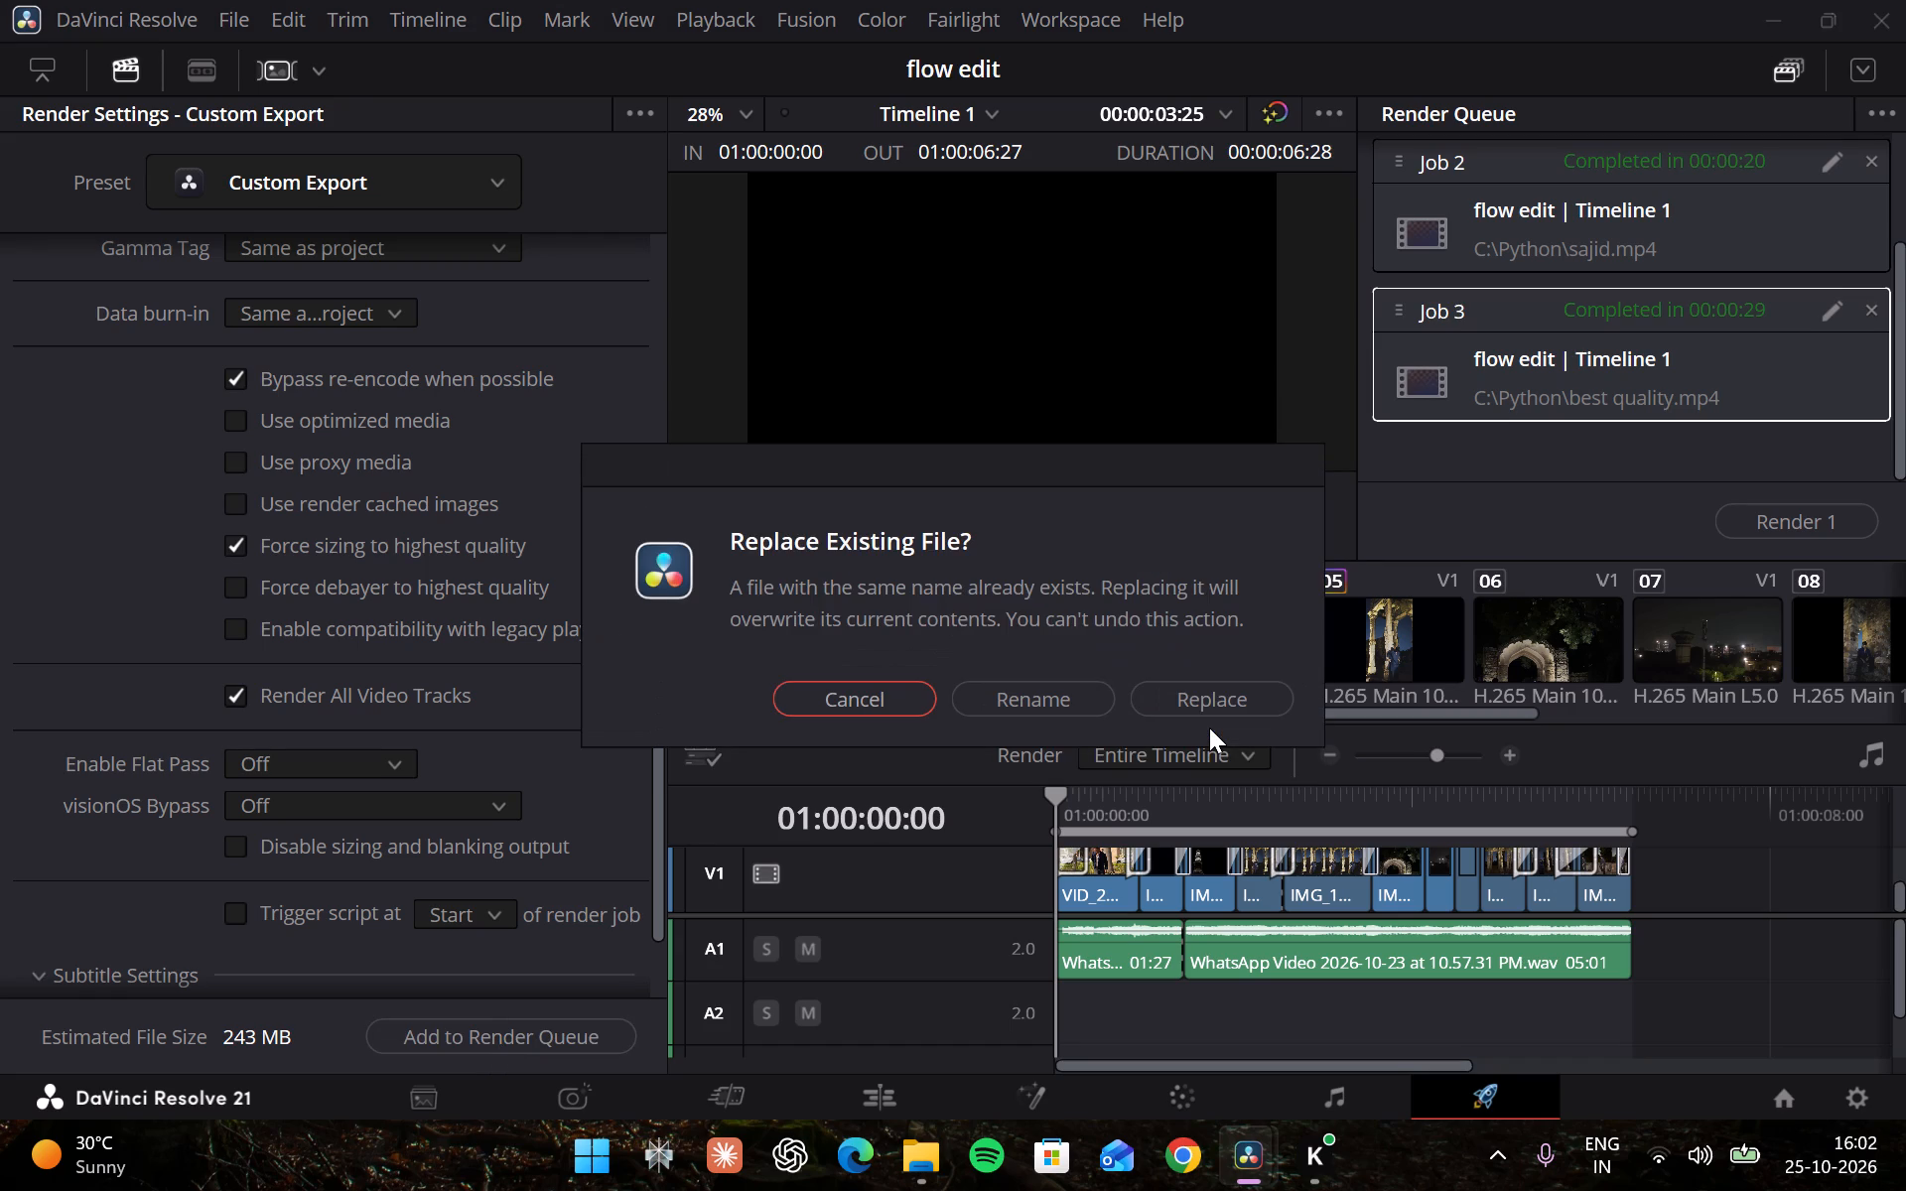
{"action": "left_click", "coordinate": [1150, 683]}
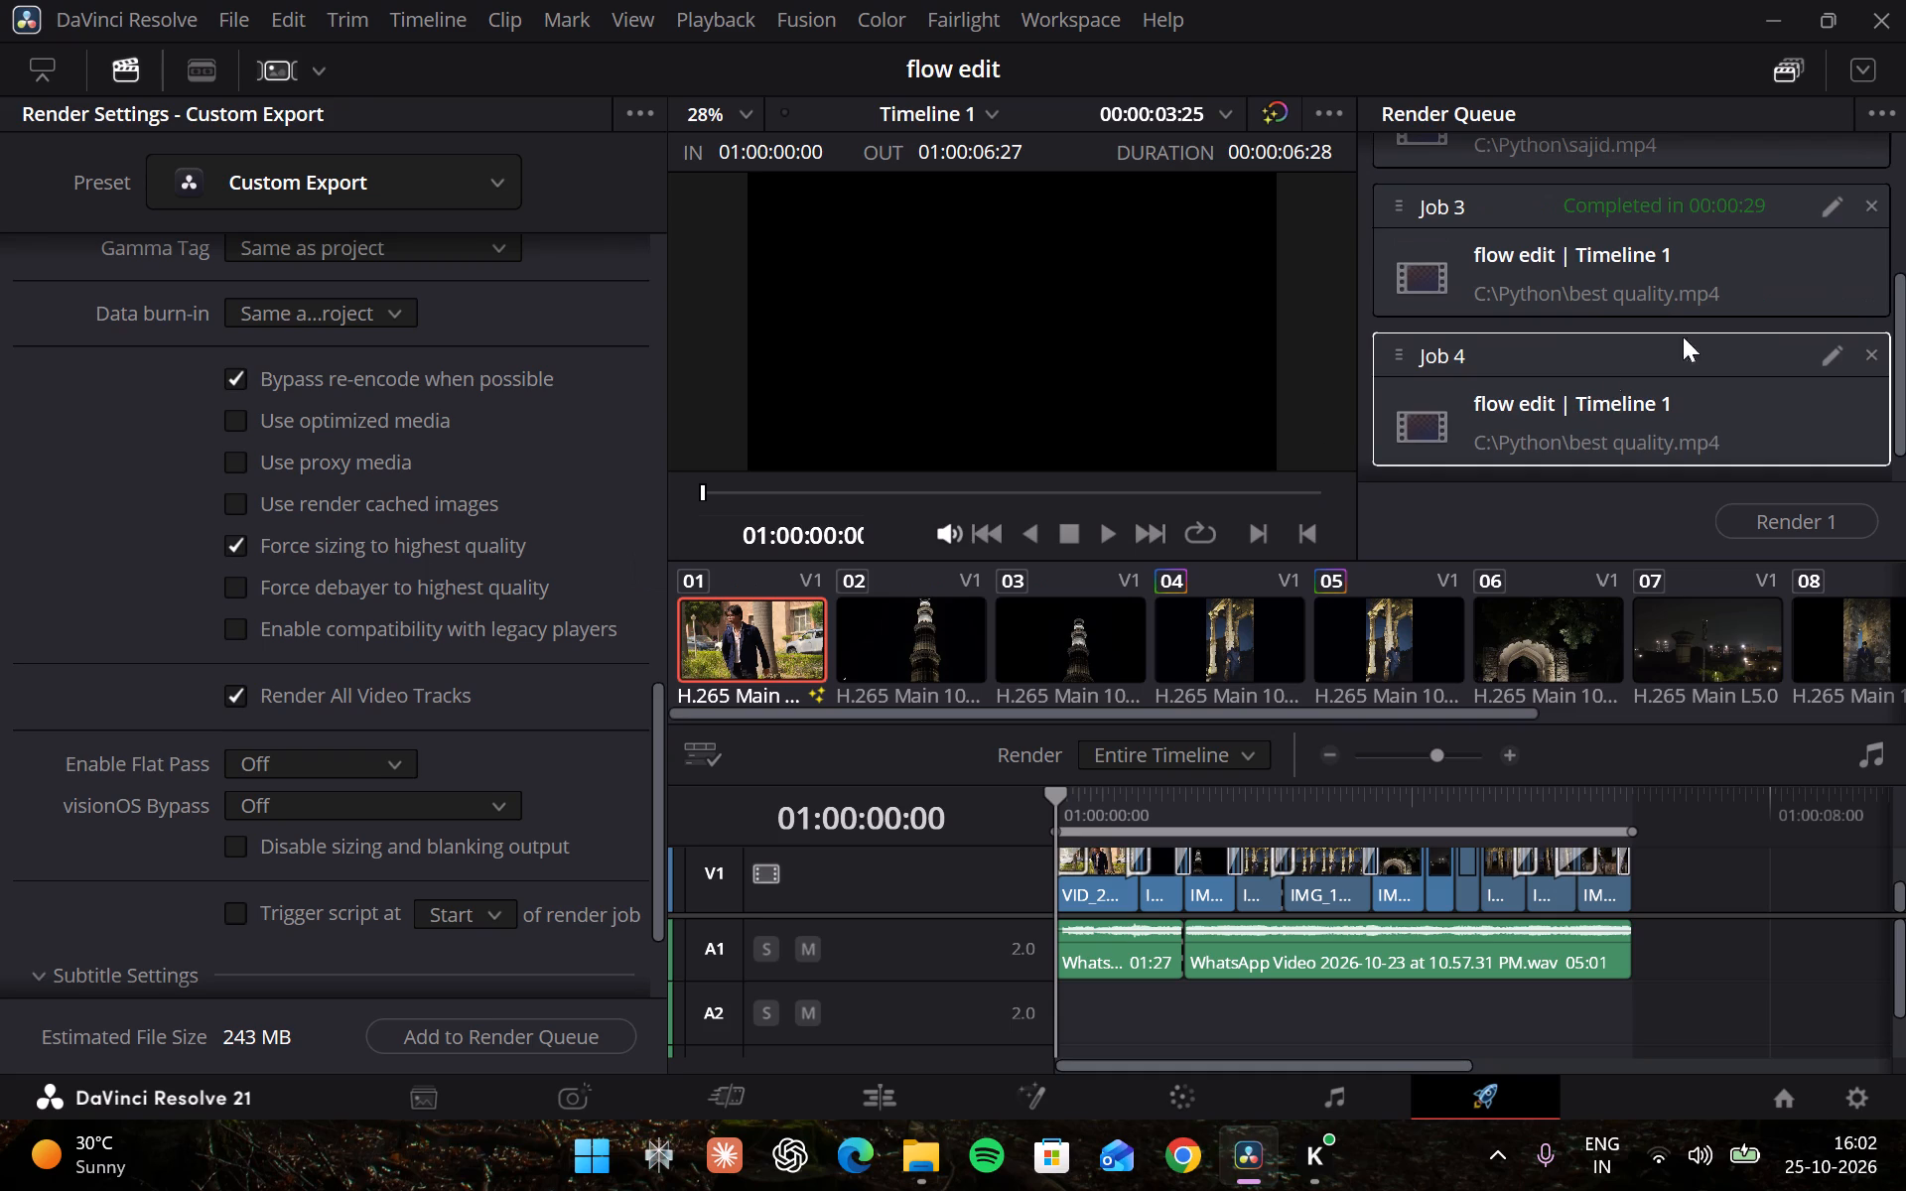
Render the newly queued best quality job and deselect it in the render queue.
{"action": "left_click", "coordinate": [1801, 508]}
{"action": "scroll", "coordinate": [1639, 401], "scroll_direction": "up", "scroll_amount": 2}
{"action": "scroll", "coordinate": [1639, 401], "scroll_direction": "down", "scroll_amount": 5}
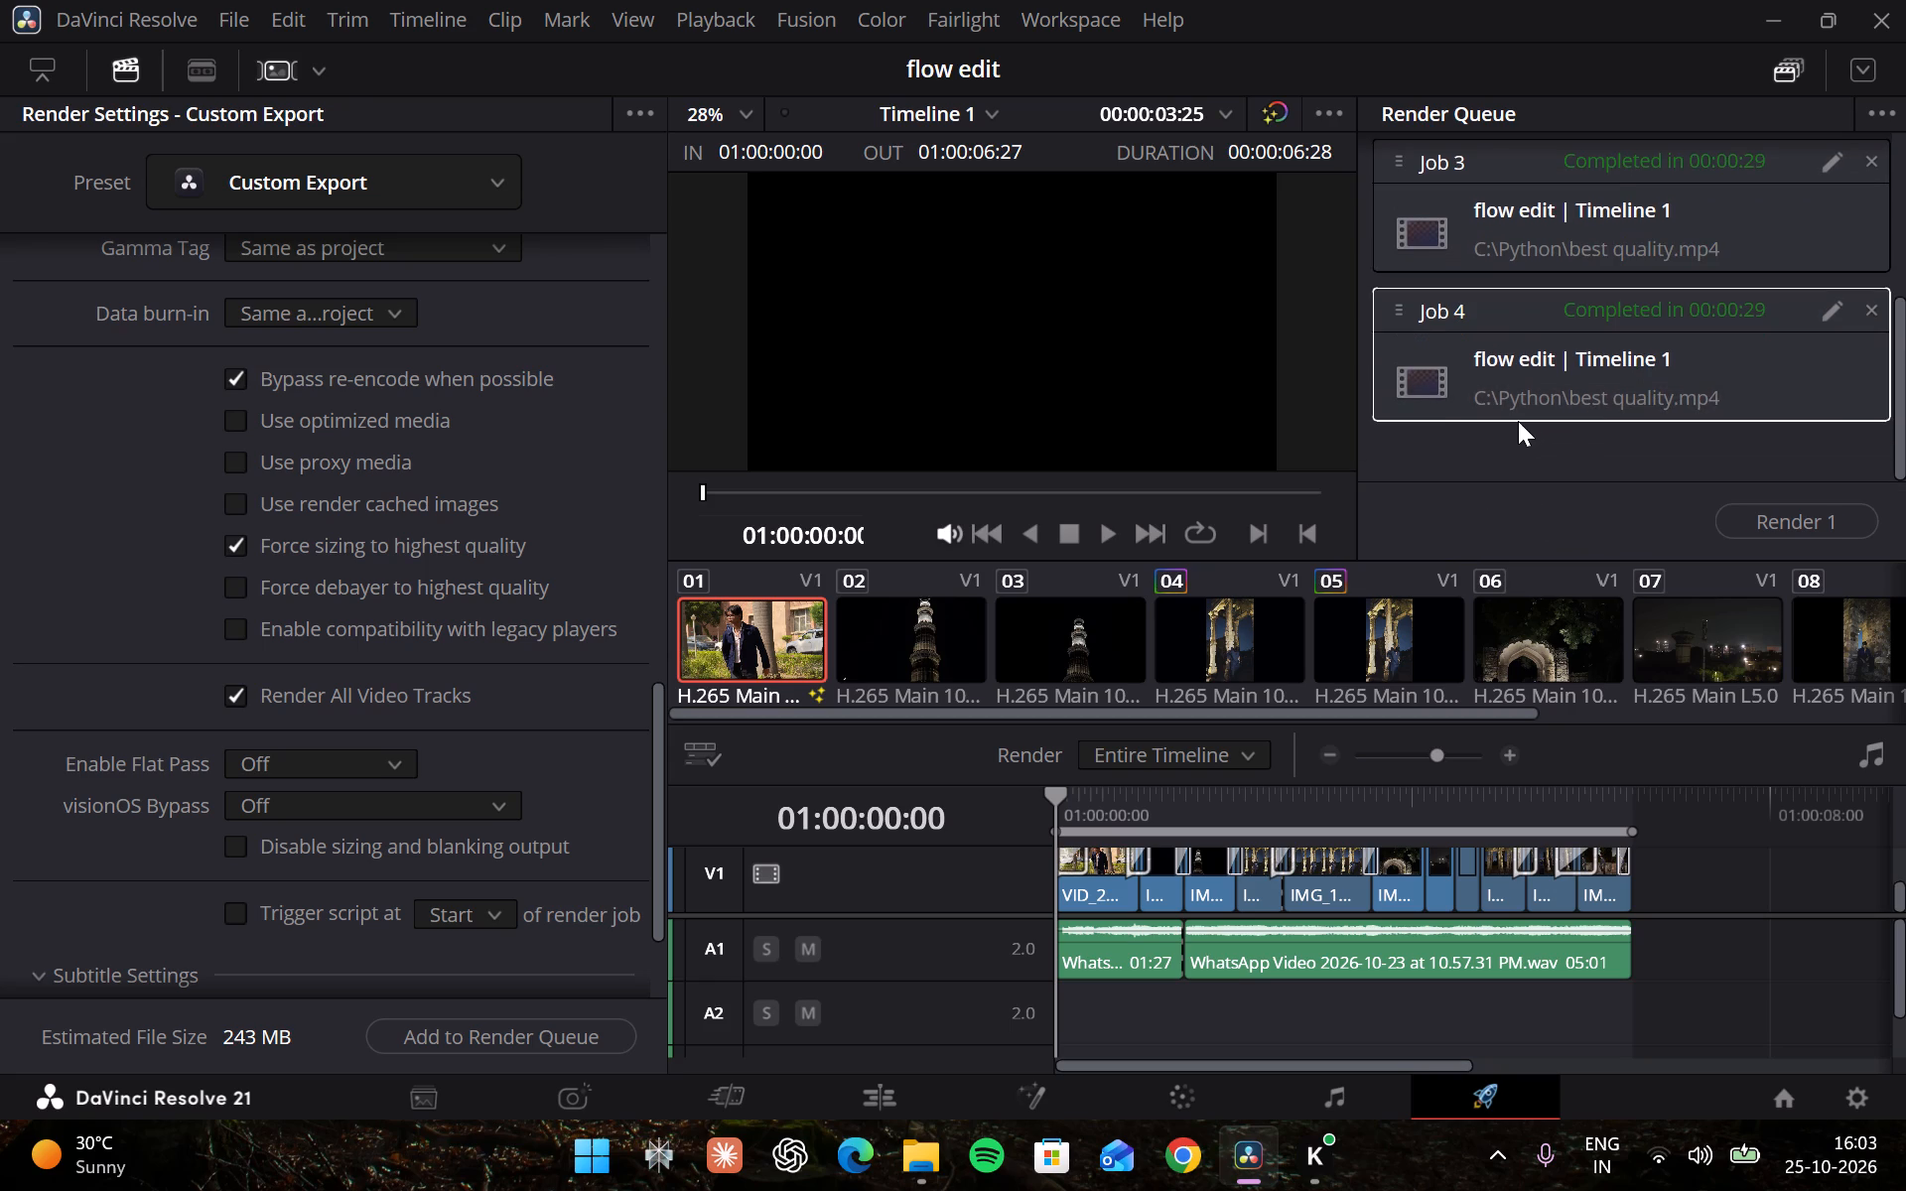
{"action": "left_click", "coordinate": [1518, 421]}
{"action": "left_click", "coordinate": [1544, 444]}
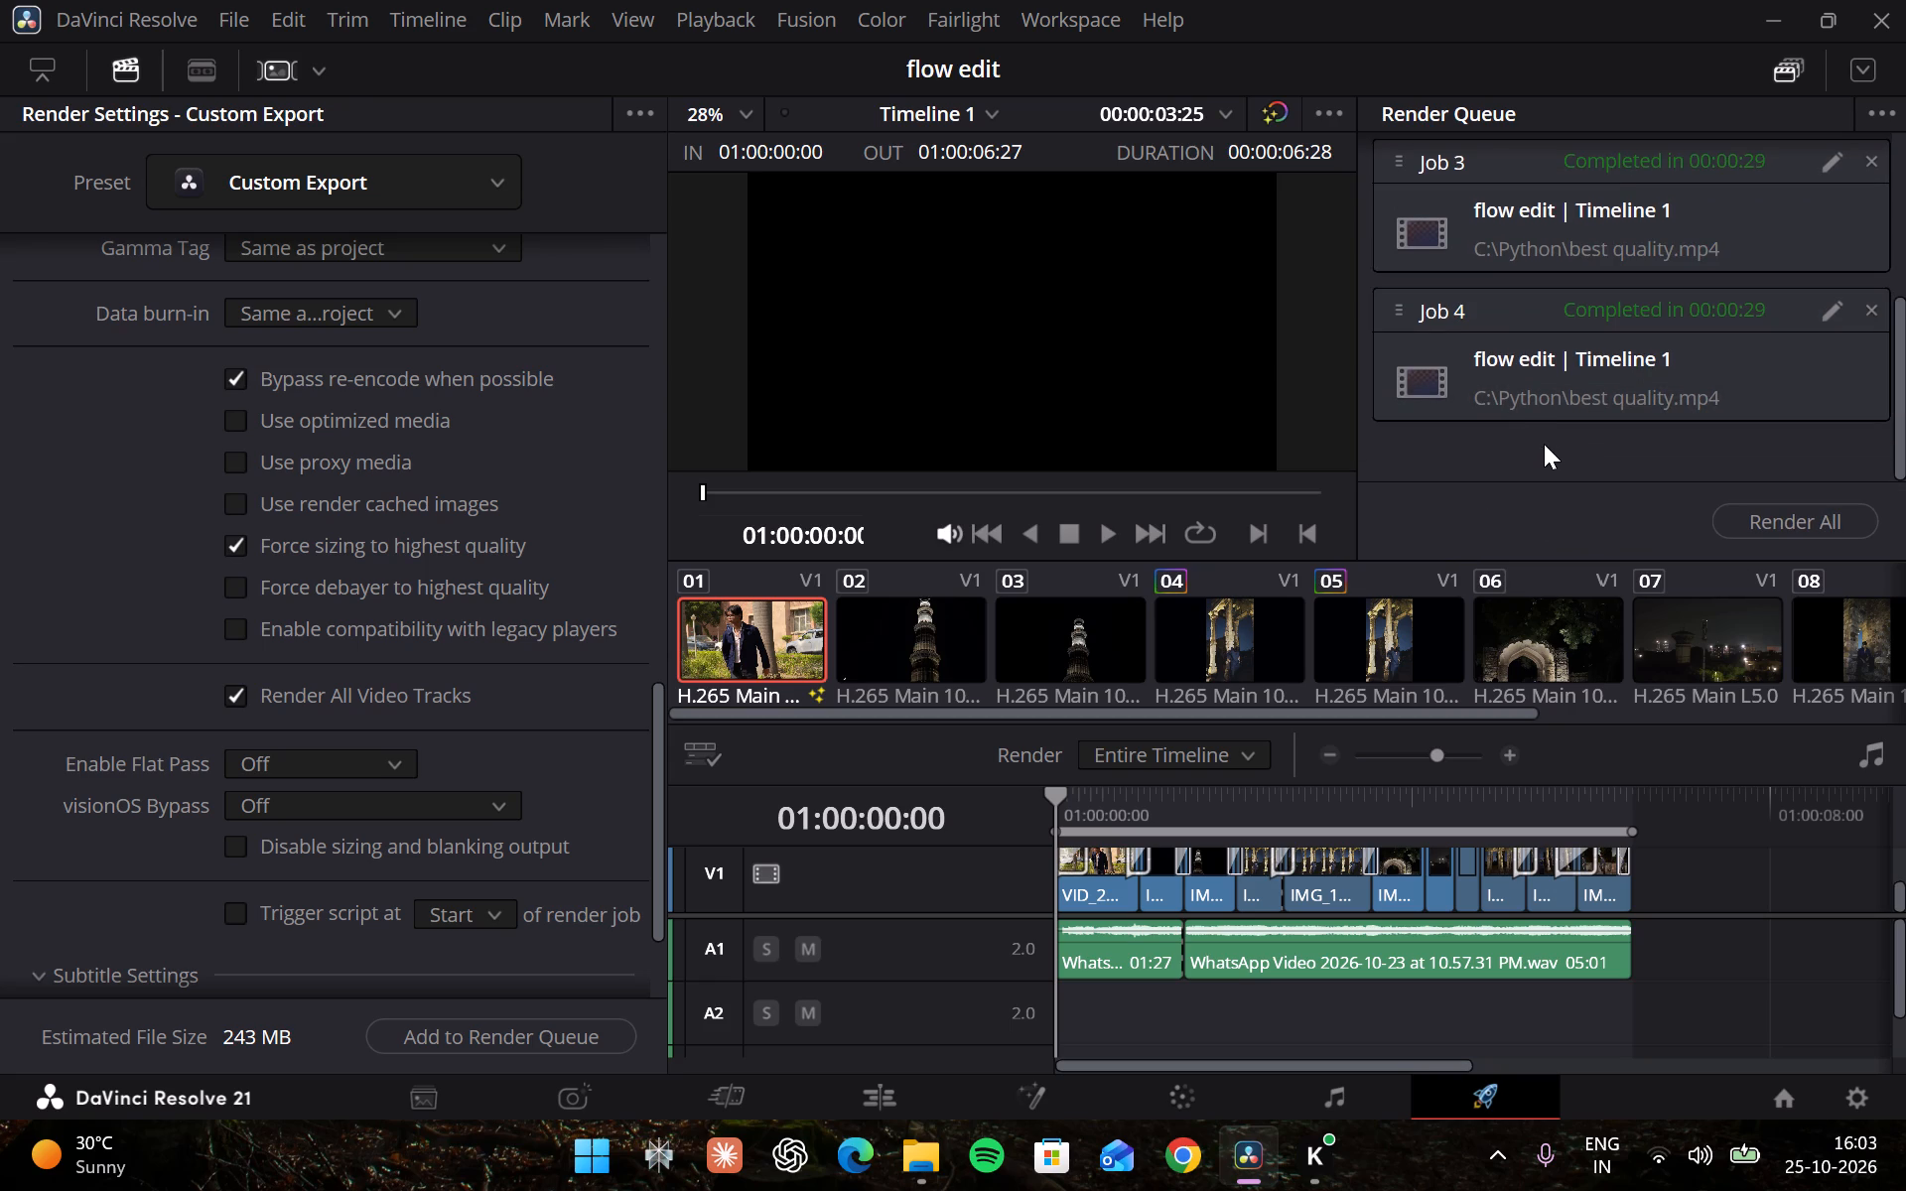
Switch to File Explorer and check the exported best quality video in the Python folder.
{"action": "left_click", "coordinate": [937, 1144]}
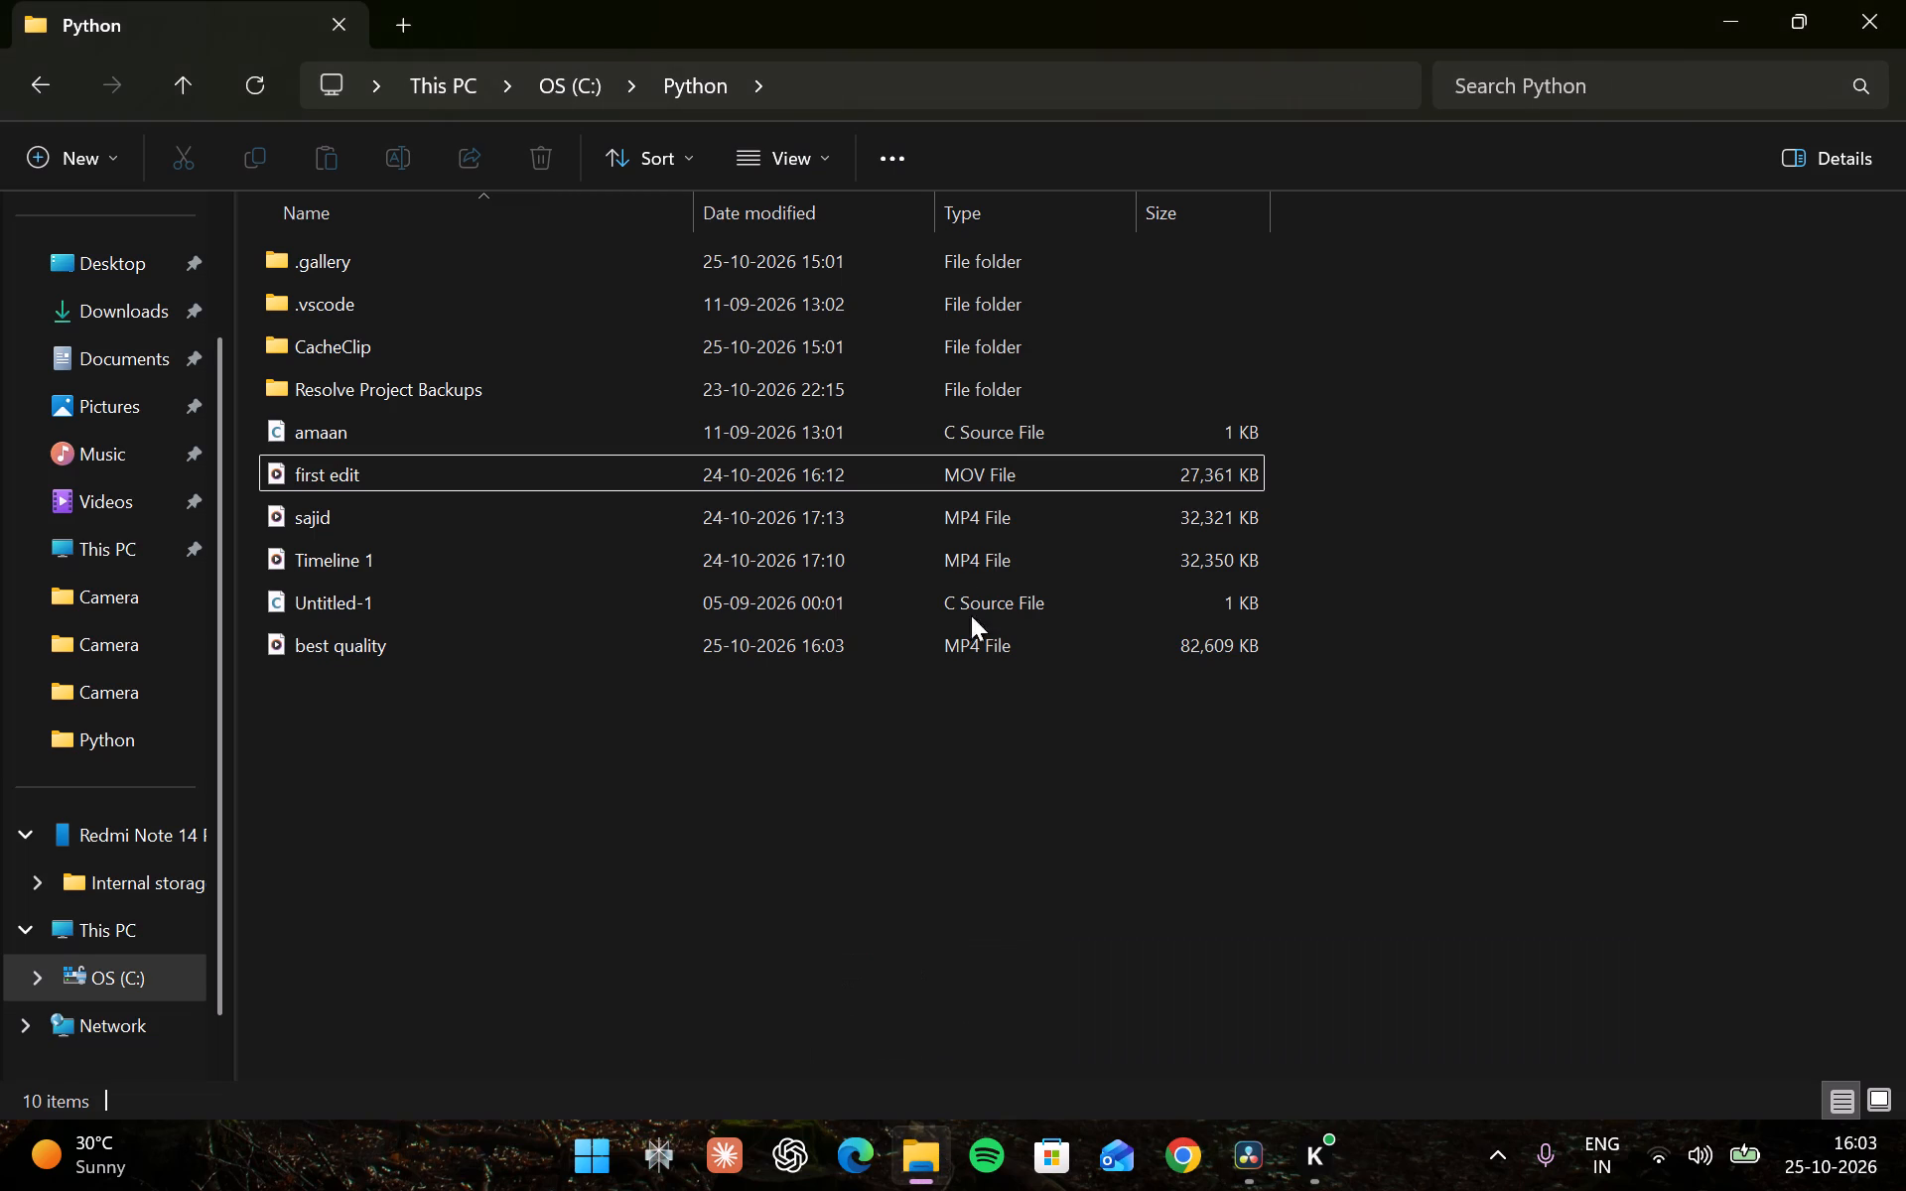
{"action": "right_click", "coordinate": [870, 737]}
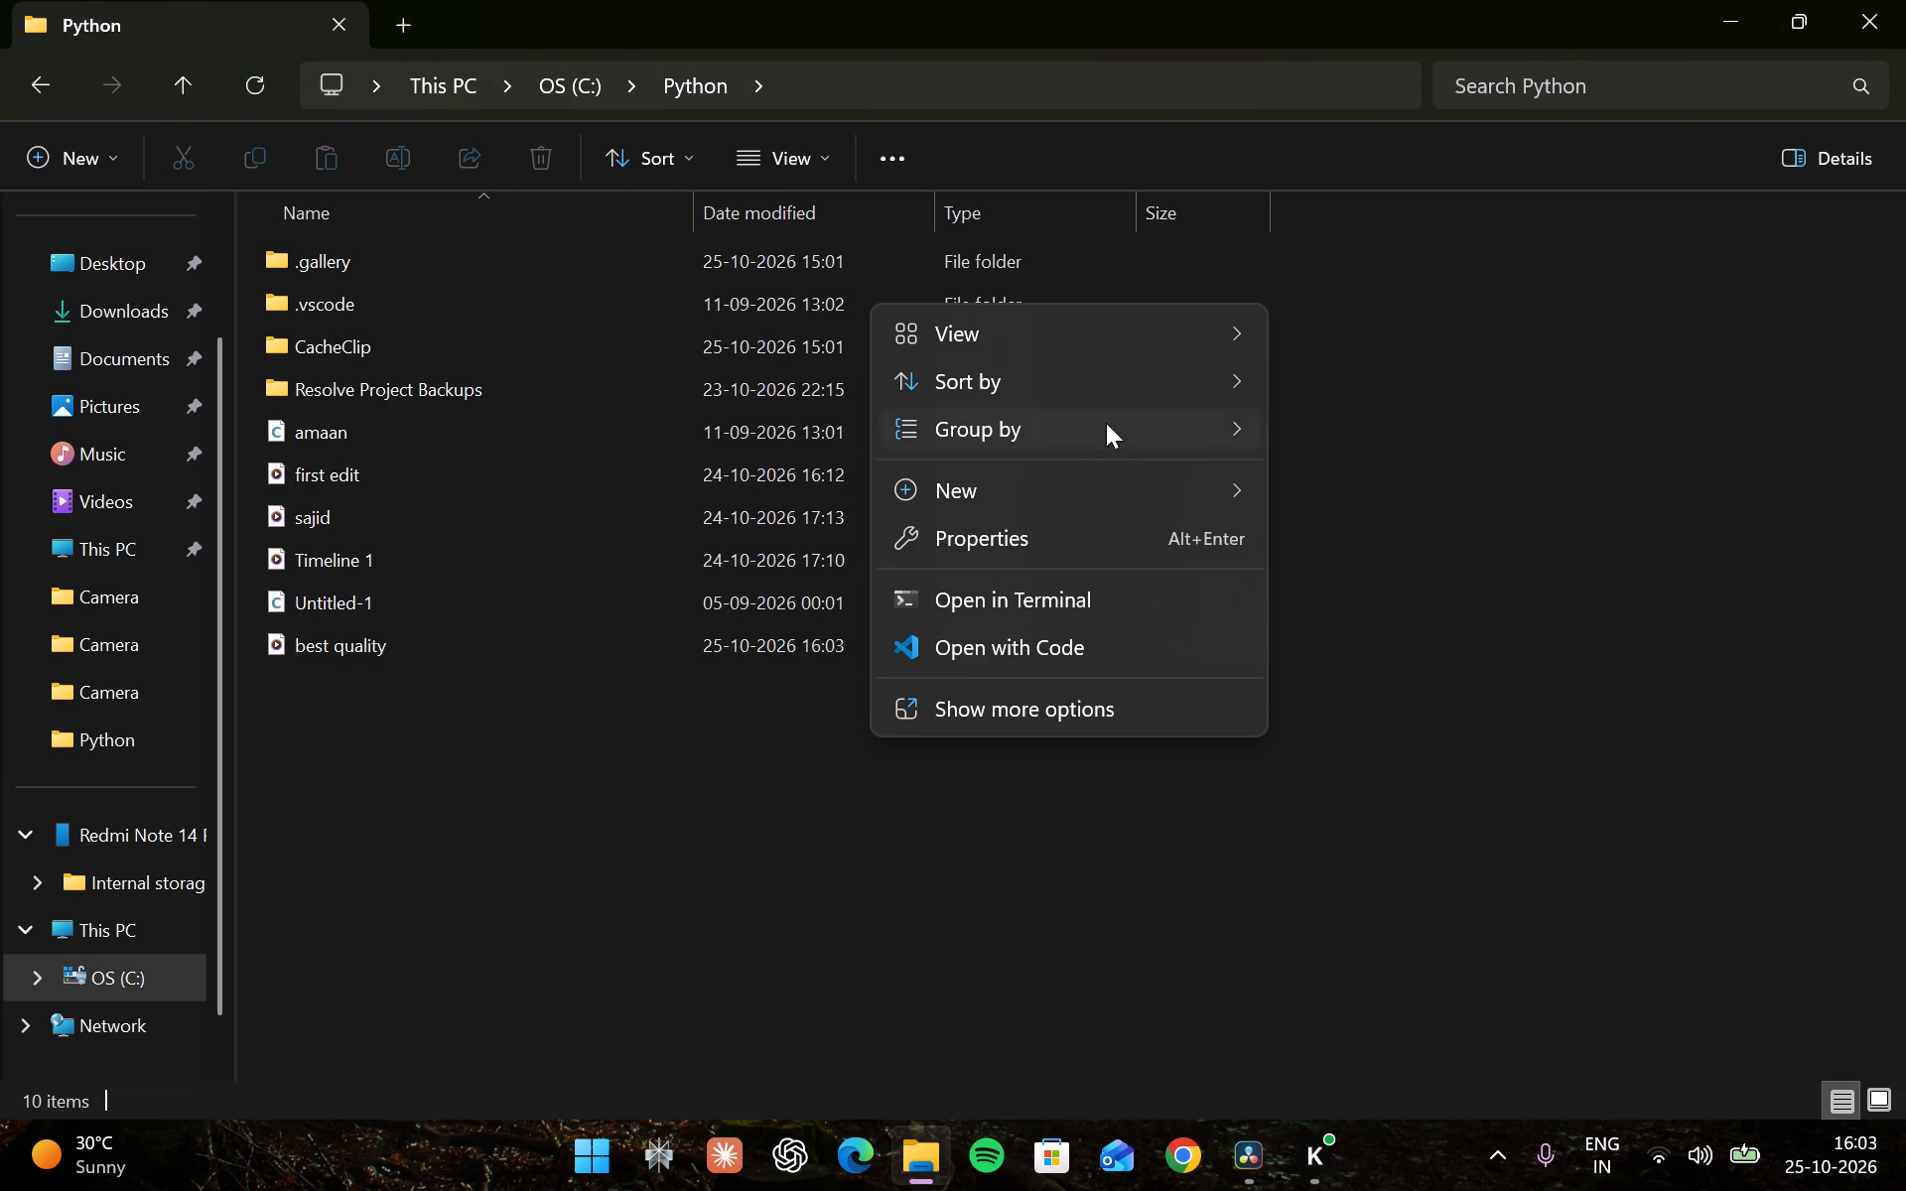
{"action": "left_click", "coordinate": [661, 903]}
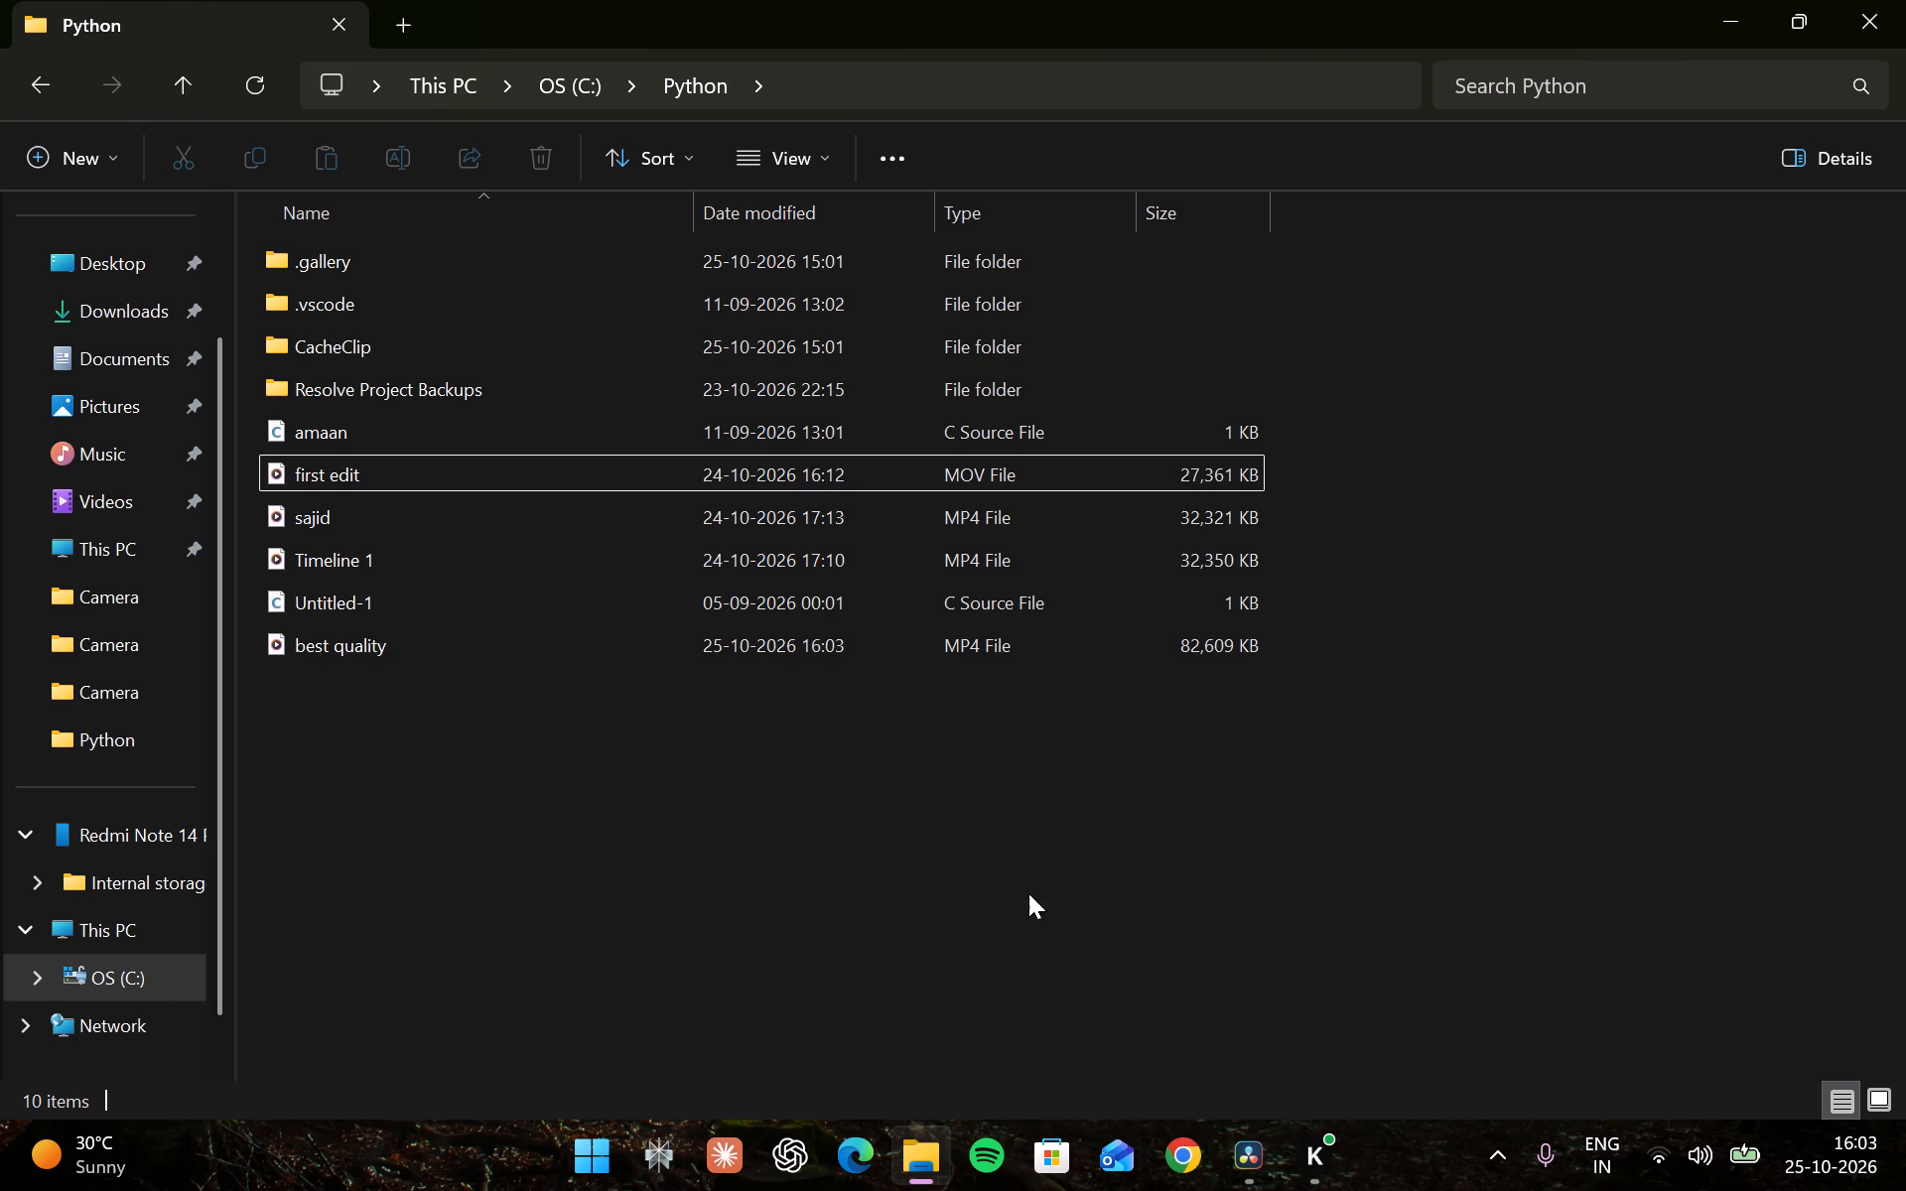
Return to DaVinci Resolve and close it.
{"action": "left_click", "coordinate": [1260, 1190]}
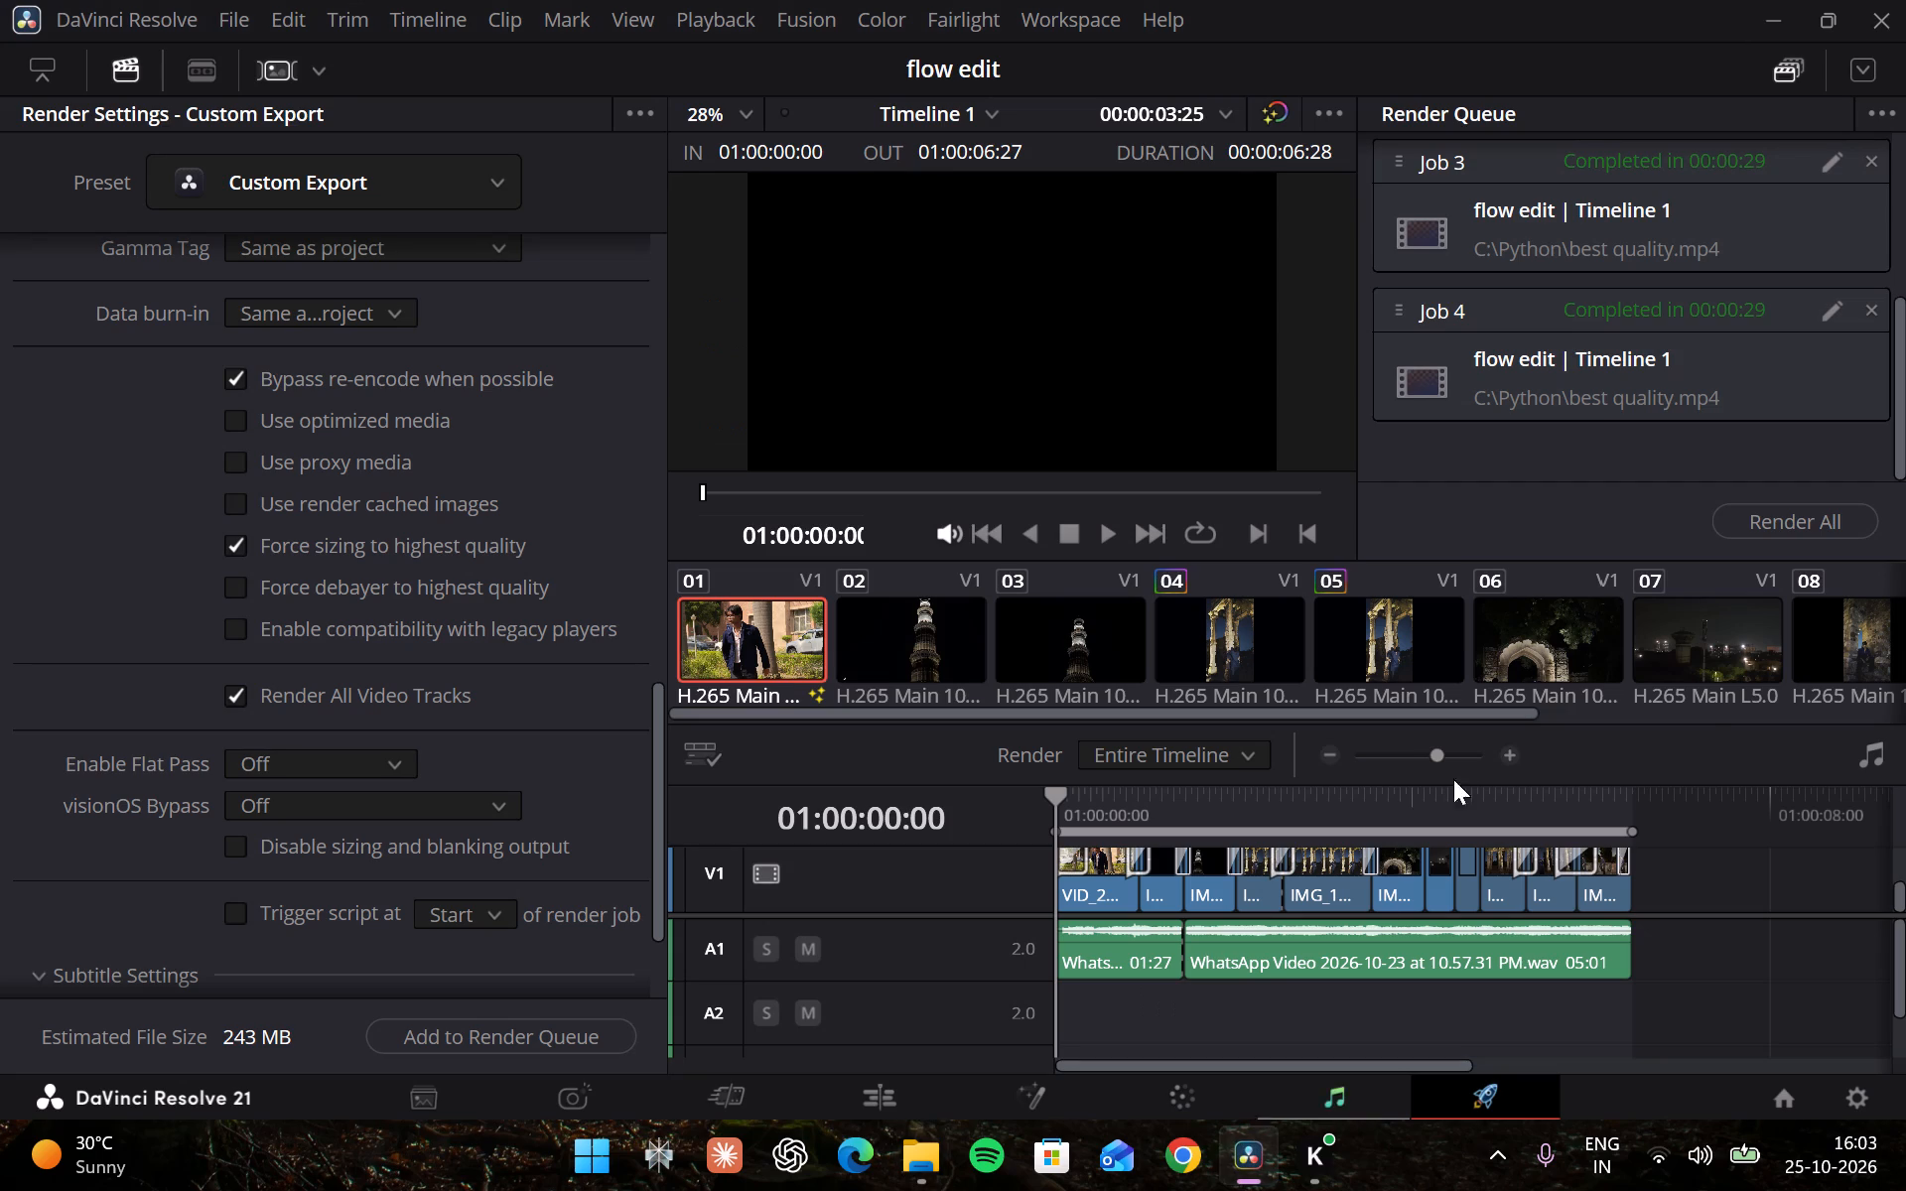
{"action": "left_click", "coordinate": [1905, 0]}
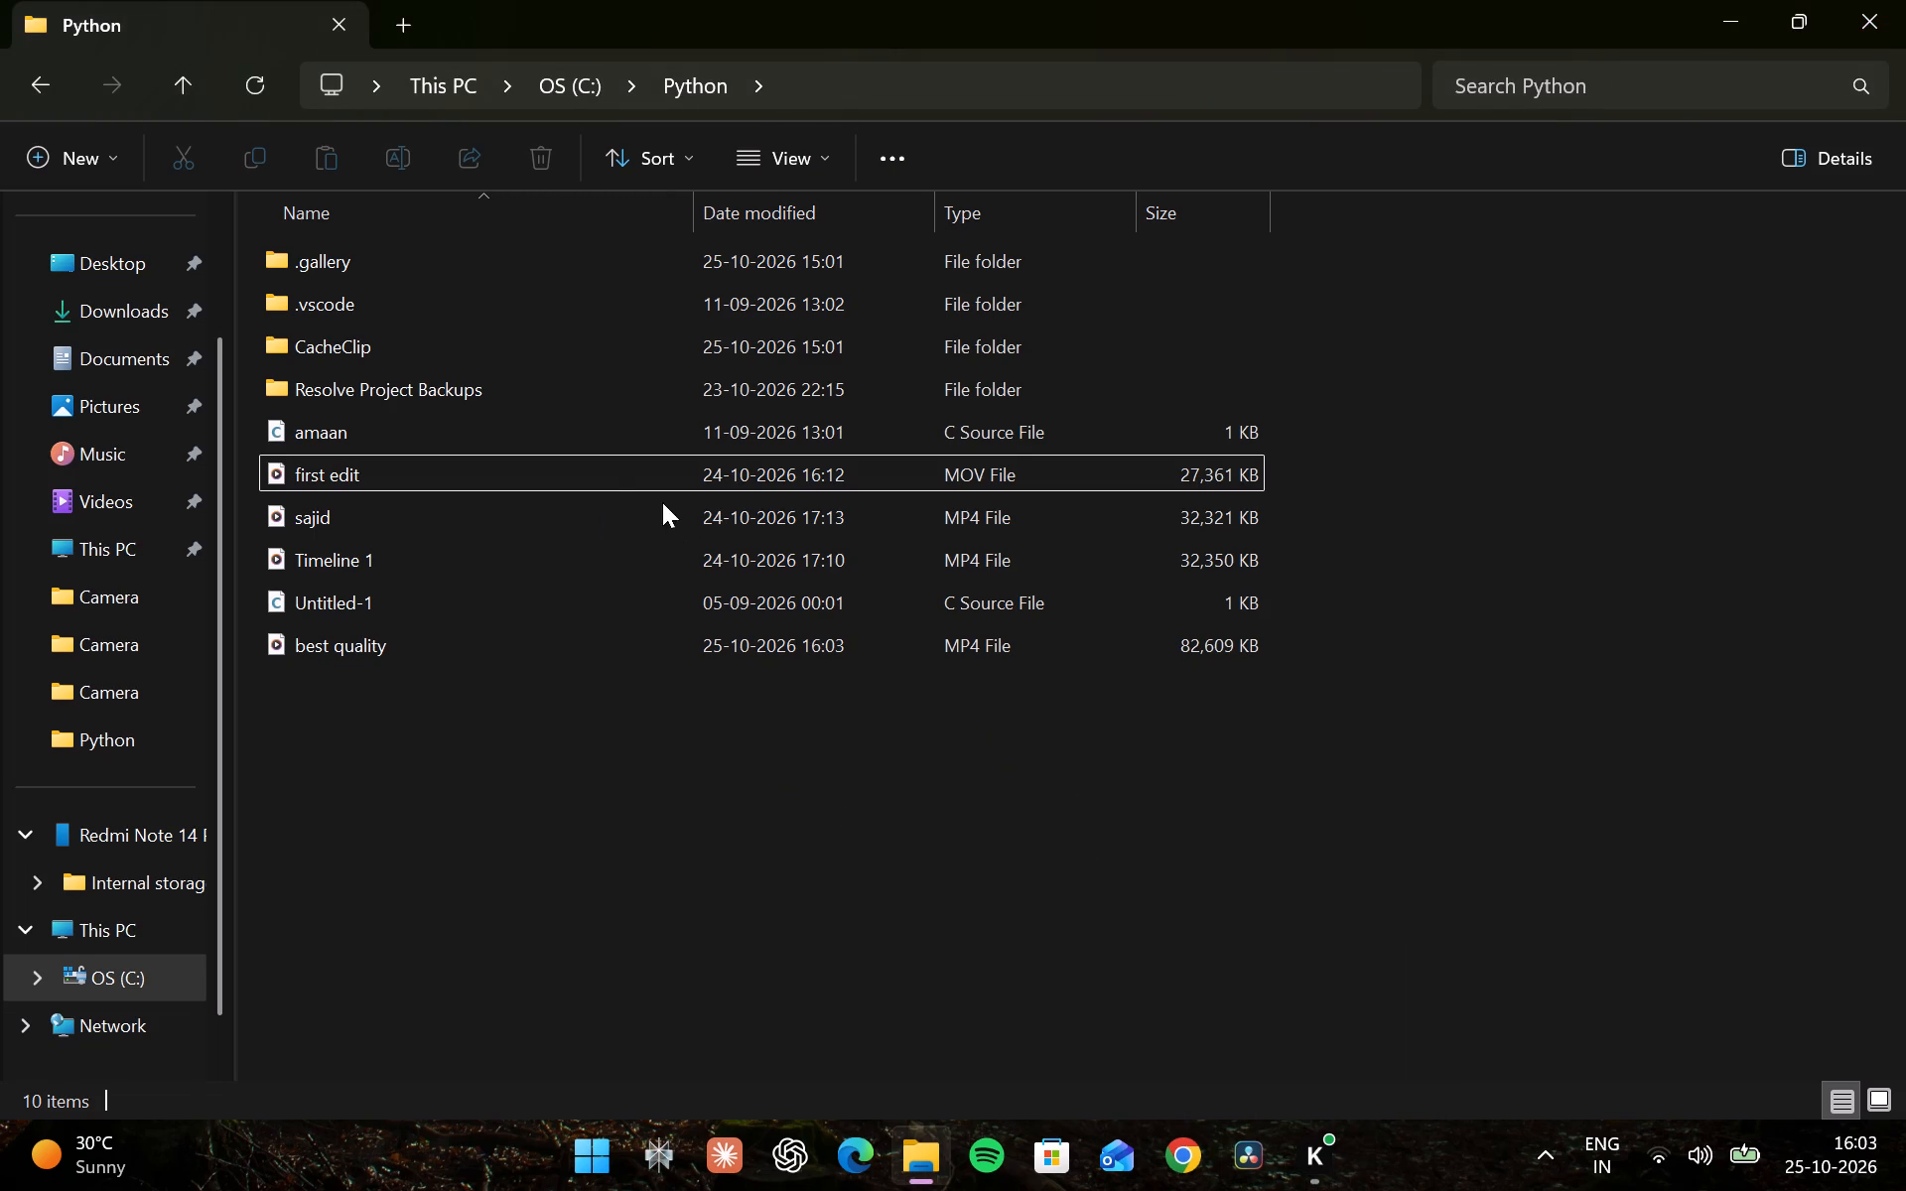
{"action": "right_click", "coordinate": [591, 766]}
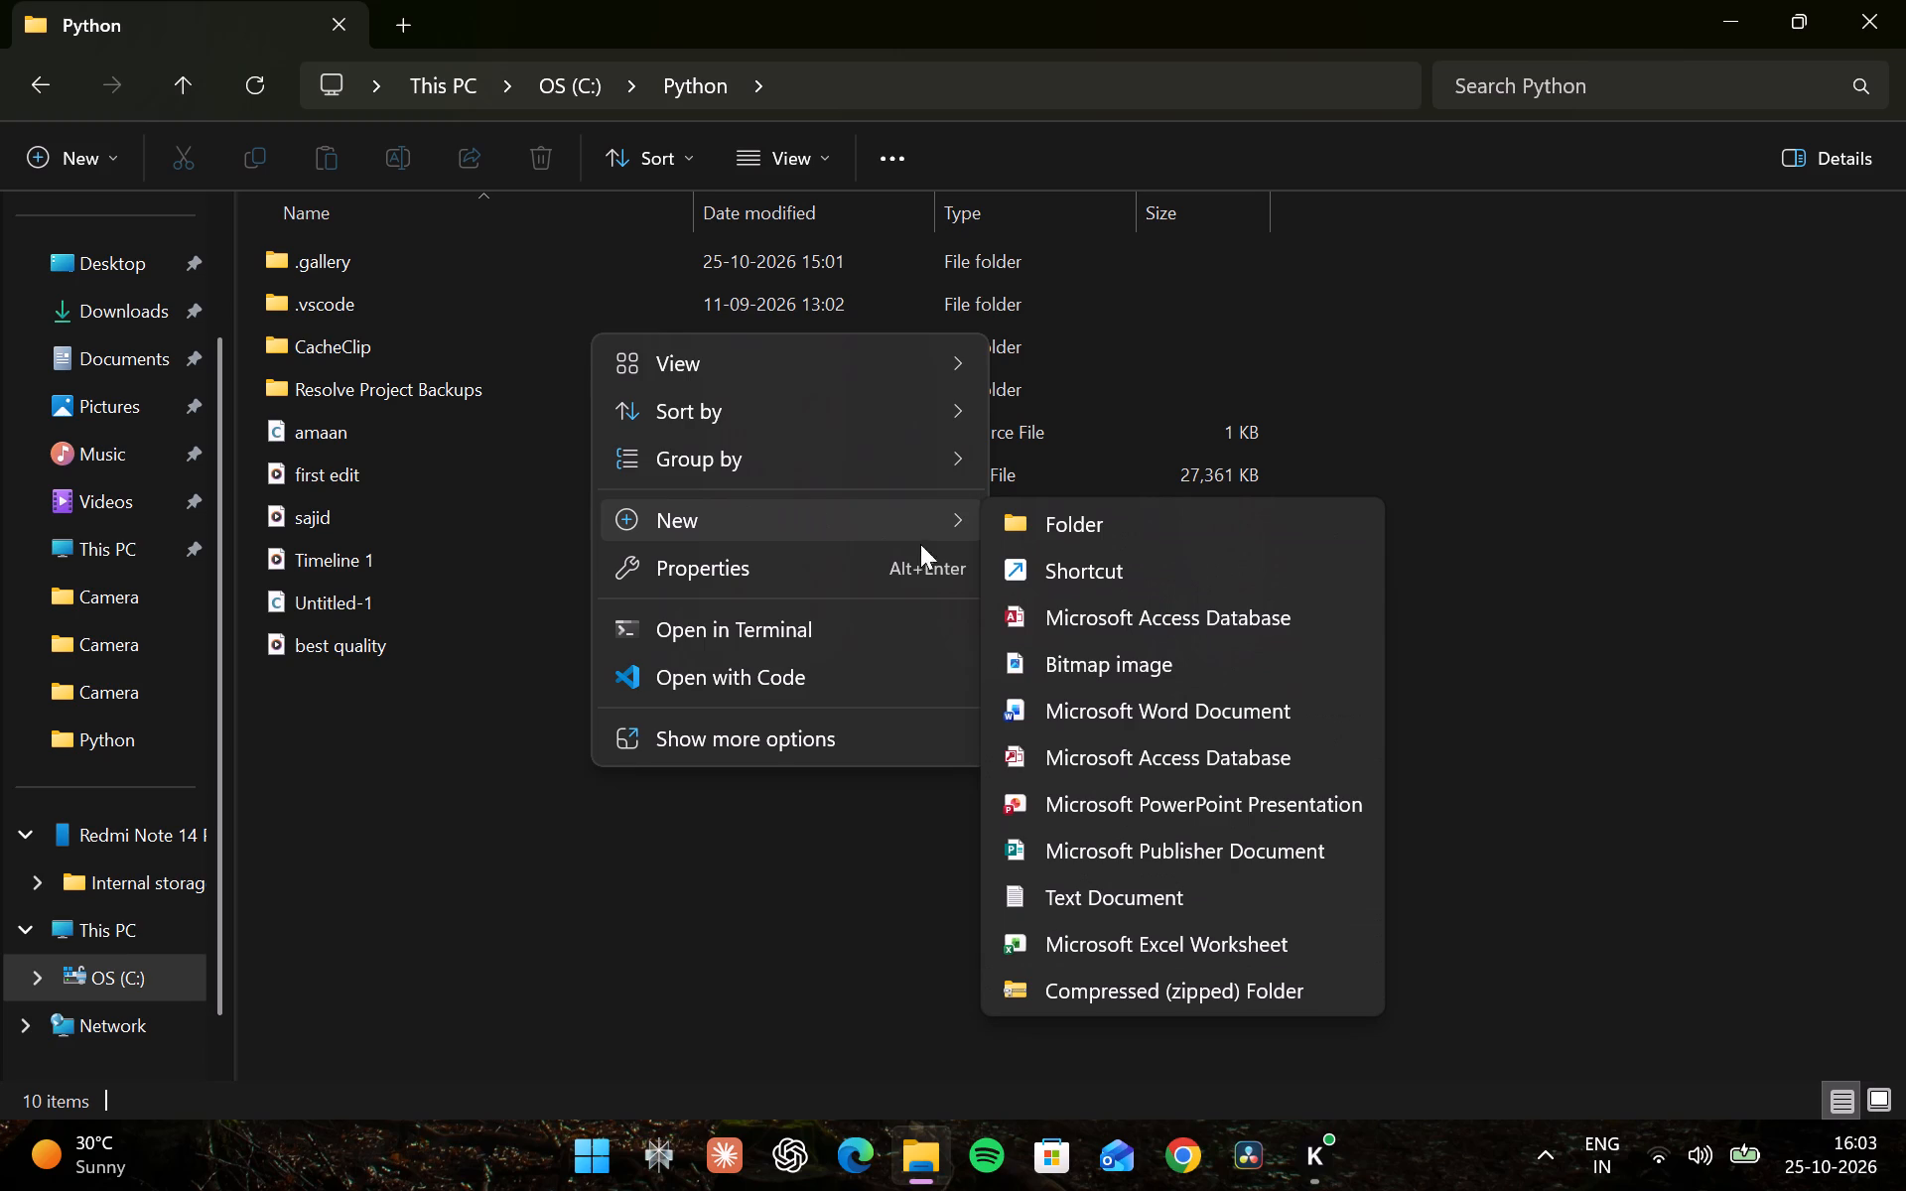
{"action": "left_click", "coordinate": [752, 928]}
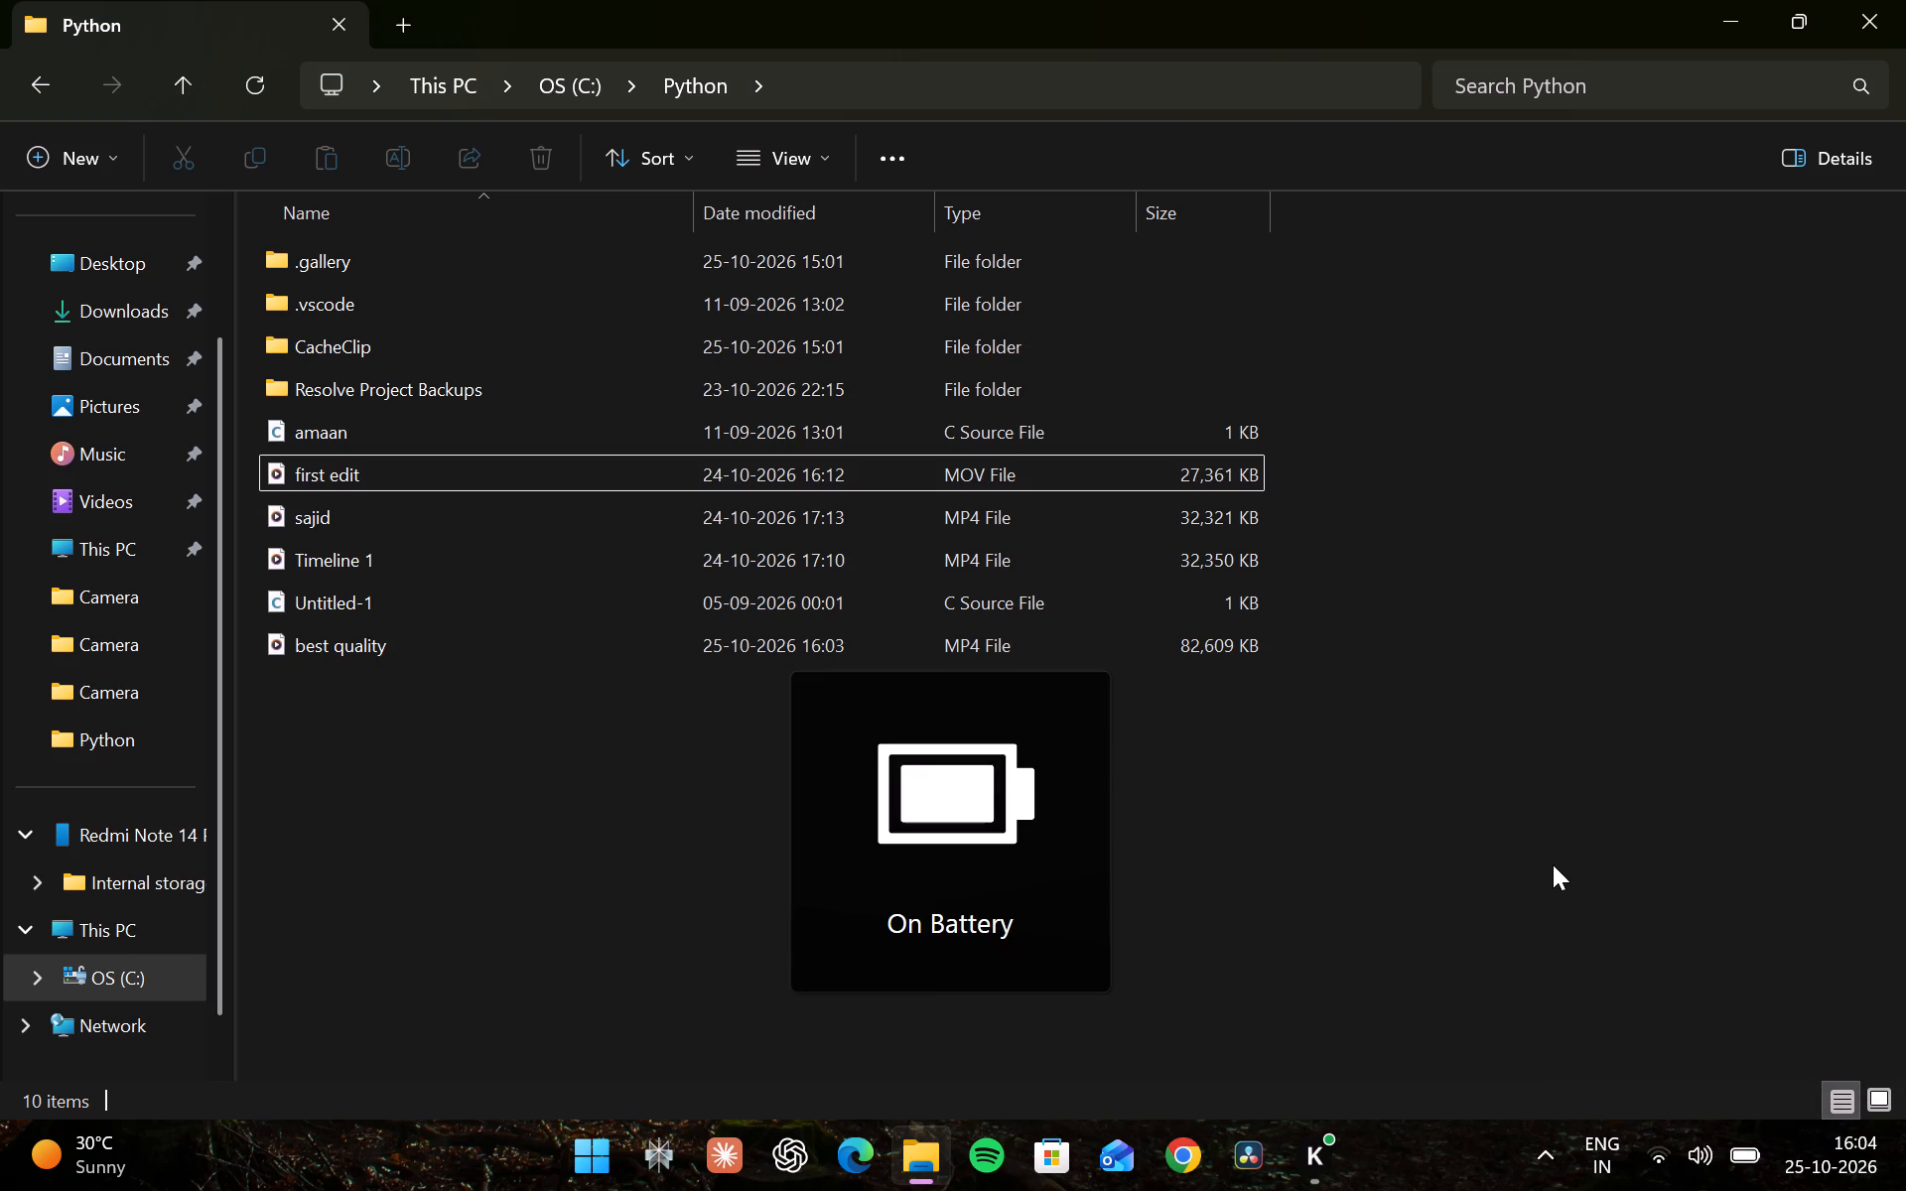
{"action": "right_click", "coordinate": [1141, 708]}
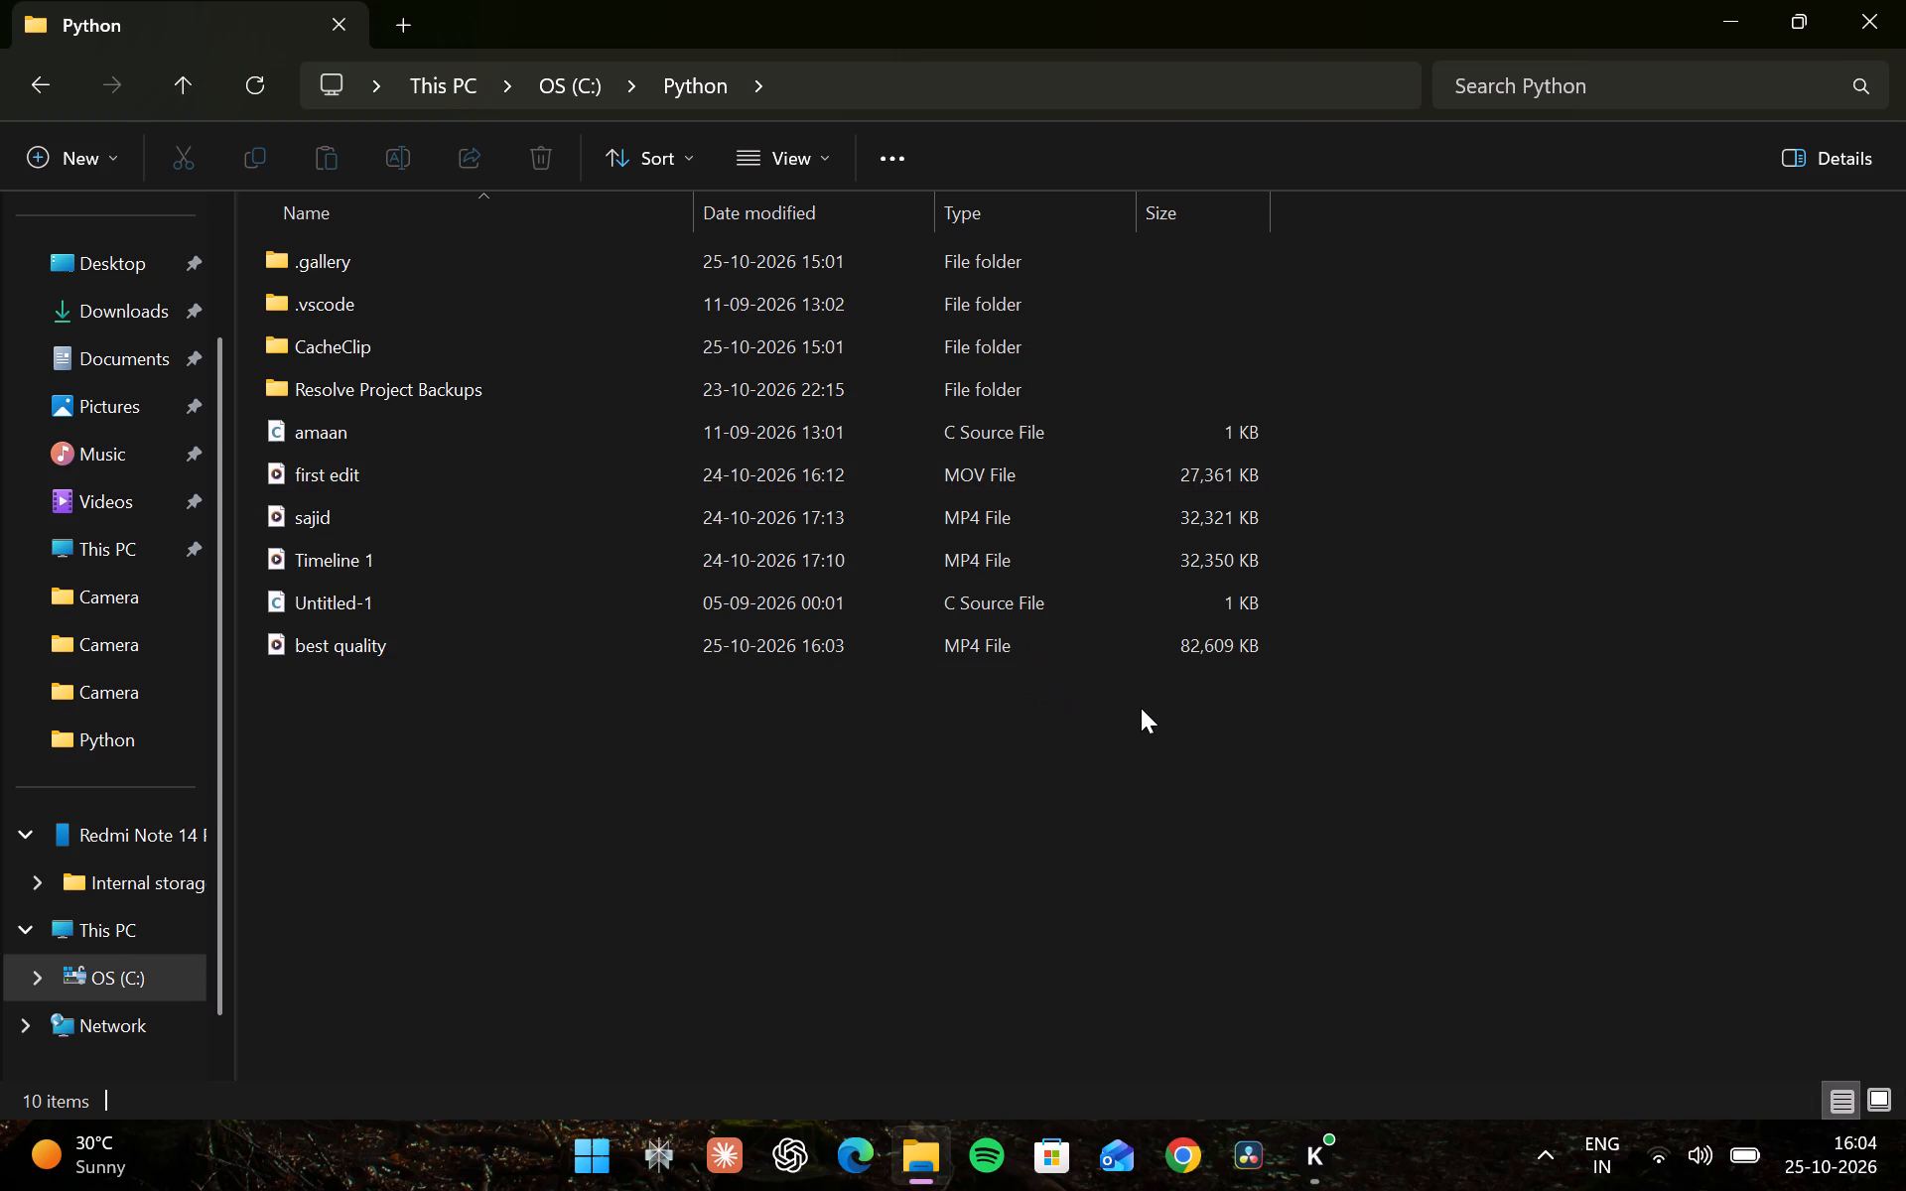